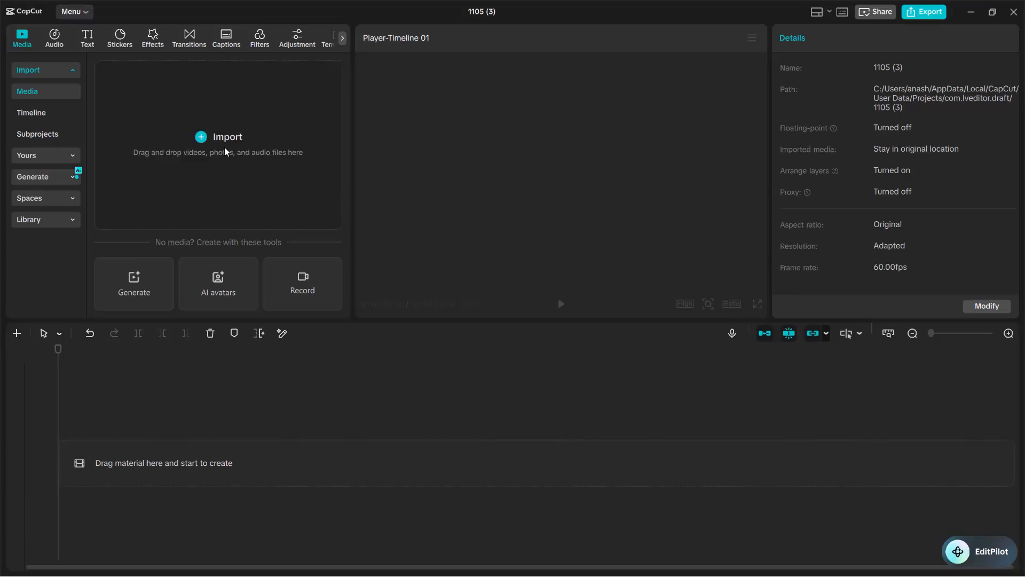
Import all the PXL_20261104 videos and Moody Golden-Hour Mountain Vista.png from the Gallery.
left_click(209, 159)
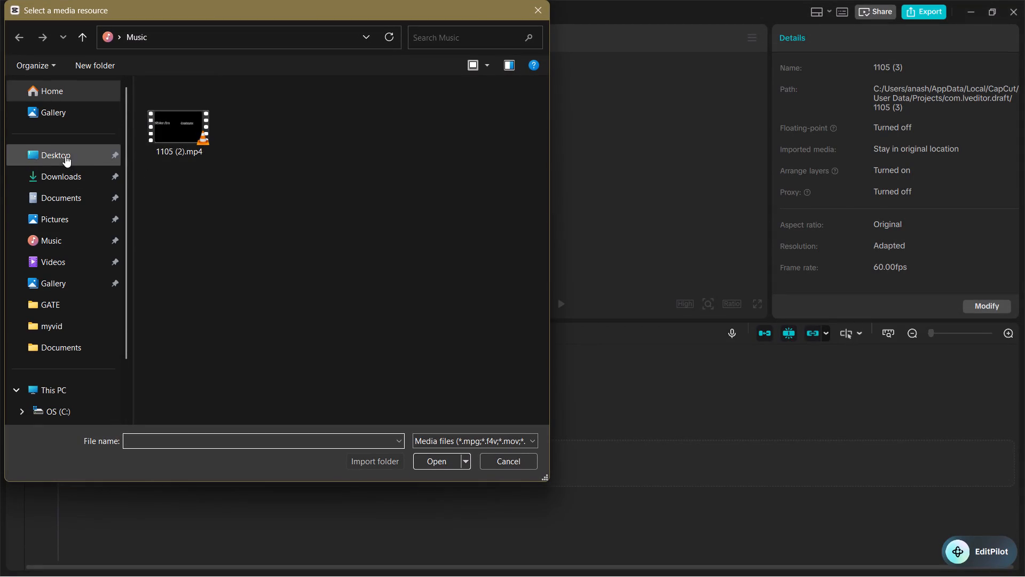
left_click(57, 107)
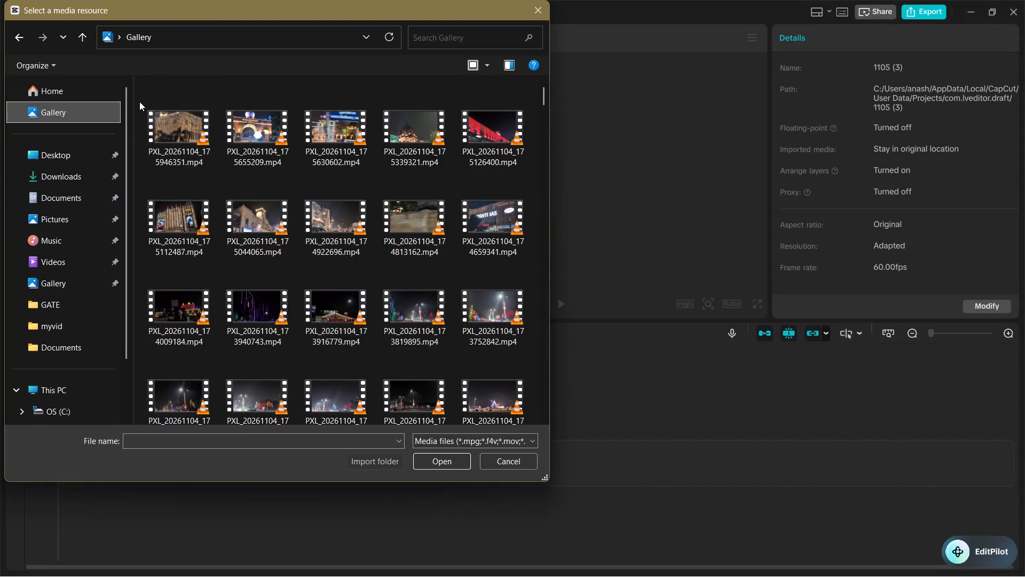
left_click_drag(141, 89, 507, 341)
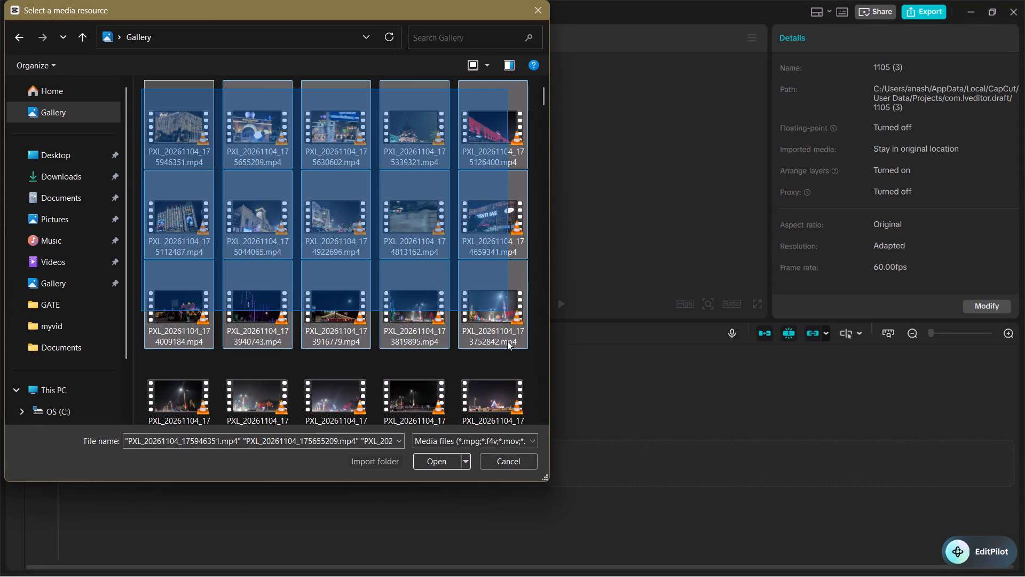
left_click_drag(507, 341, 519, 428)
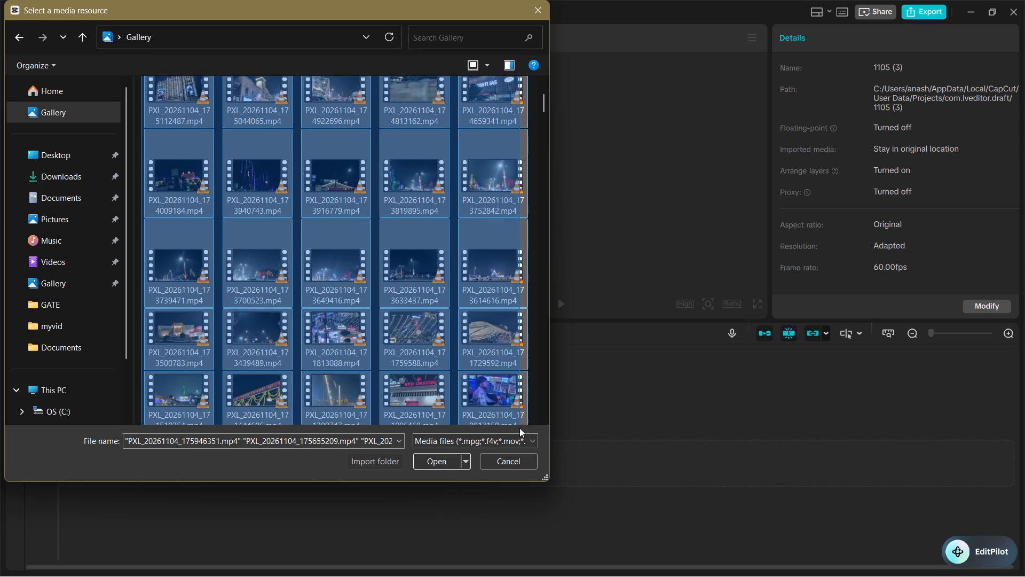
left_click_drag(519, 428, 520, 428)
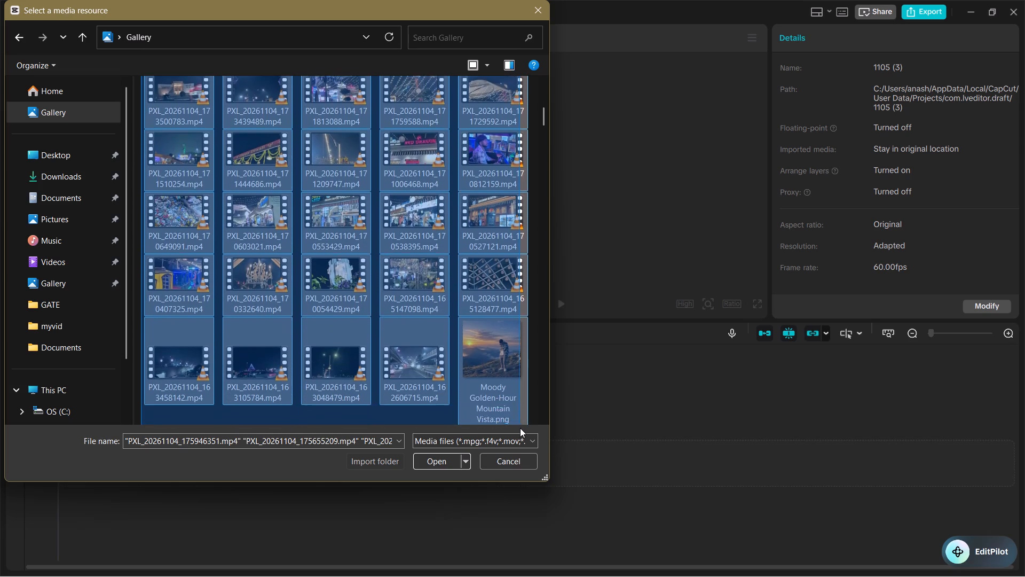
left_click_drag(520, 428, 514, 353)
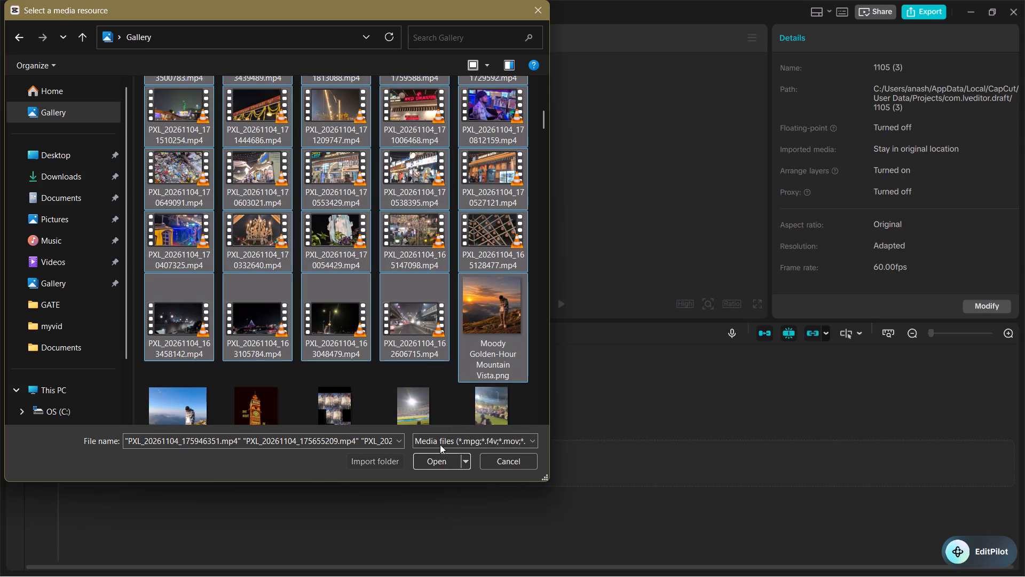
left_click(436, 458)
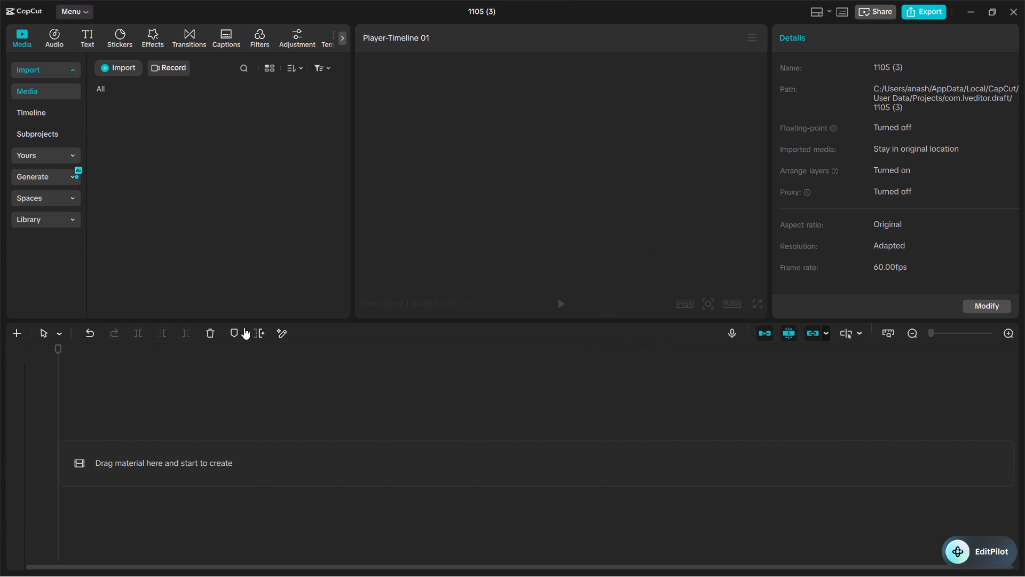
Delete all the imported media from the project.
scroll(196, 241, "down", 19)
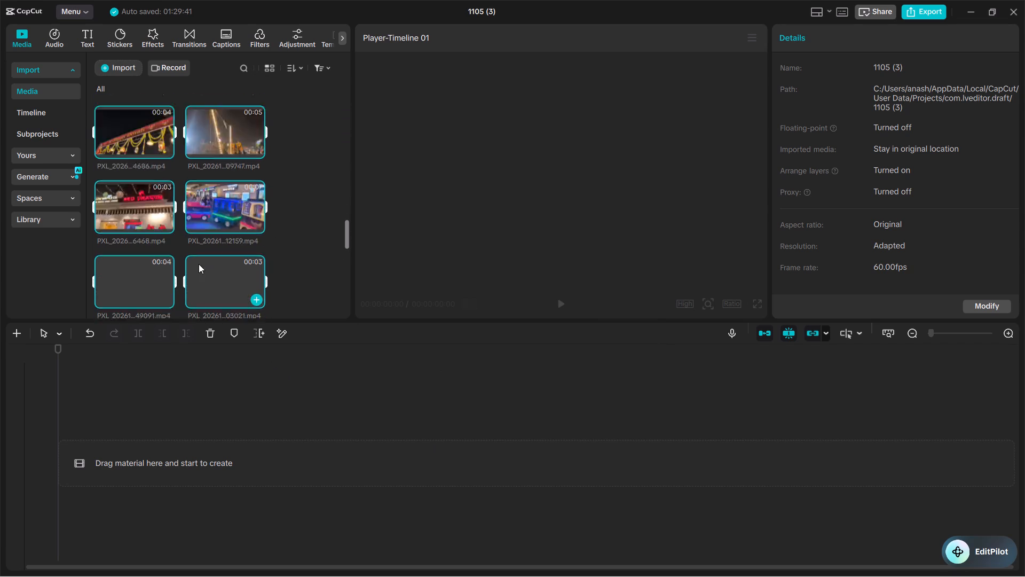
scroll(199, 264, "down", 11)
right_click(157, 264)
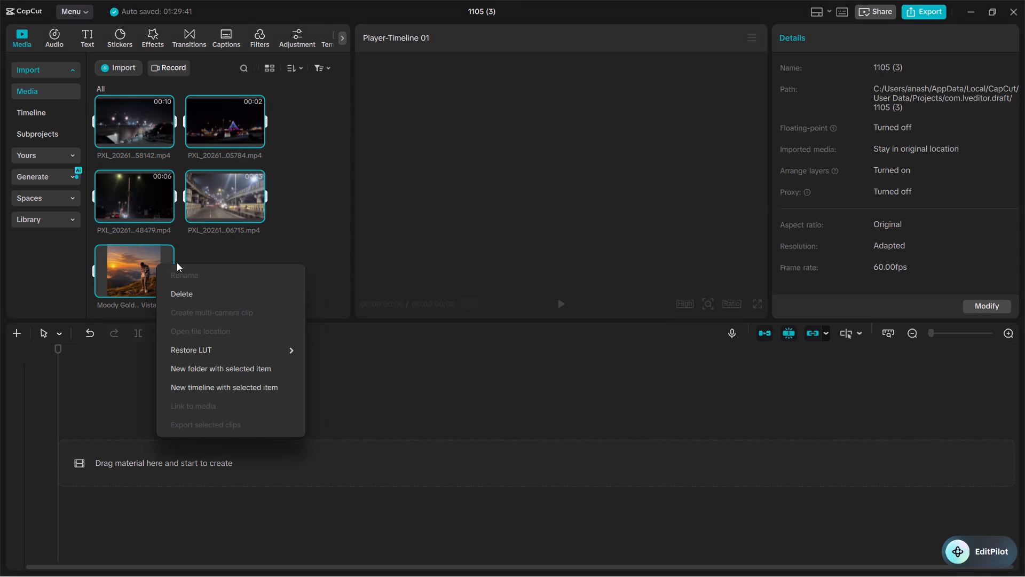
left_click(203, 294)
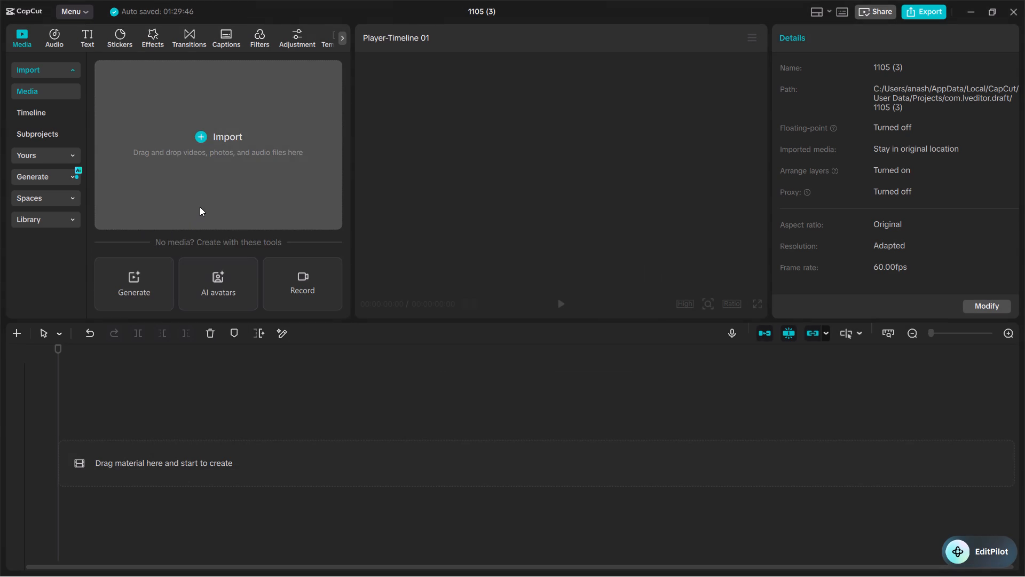
Import all the PXL_20261104 videos together with Moody Golden-Hour Mountain Vista.png from the Gallery again.
left_click(212, 159)
left_click(210, 158)
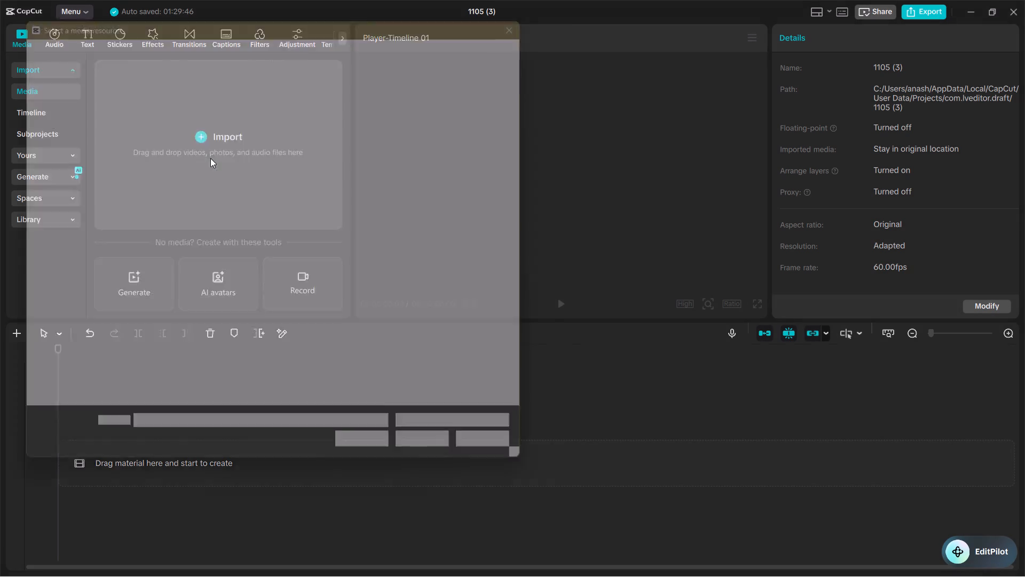
left_click_drag(143, 88, 266, 143)
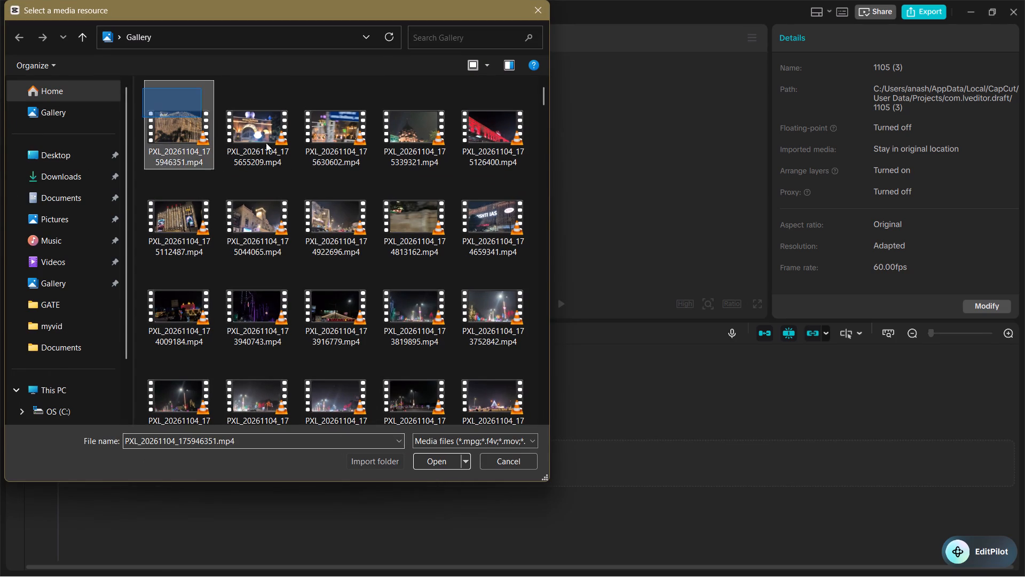
left_click_drag(266, 143, 522, 449)
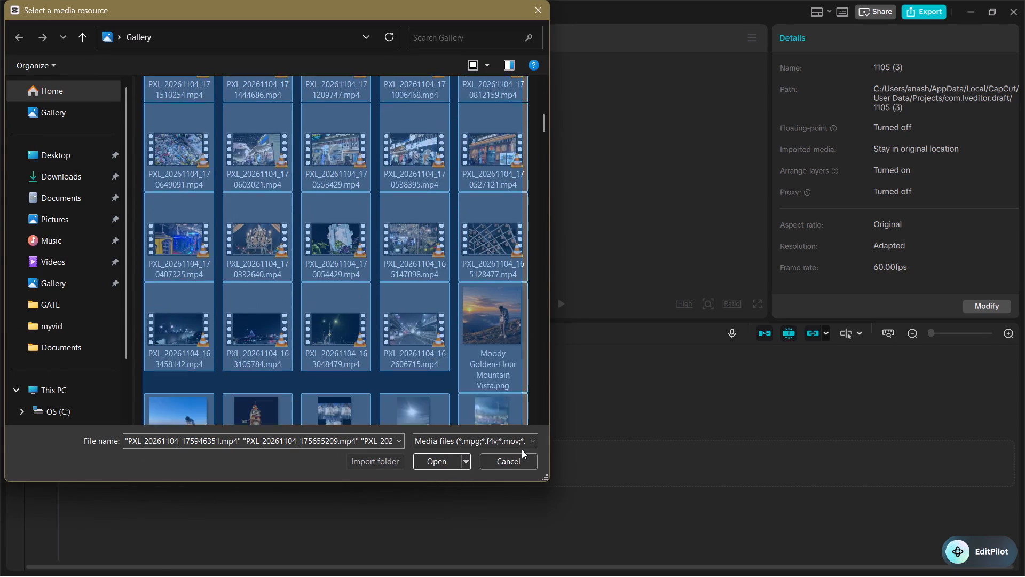
left_click_drag(522, 449, 514, 252)
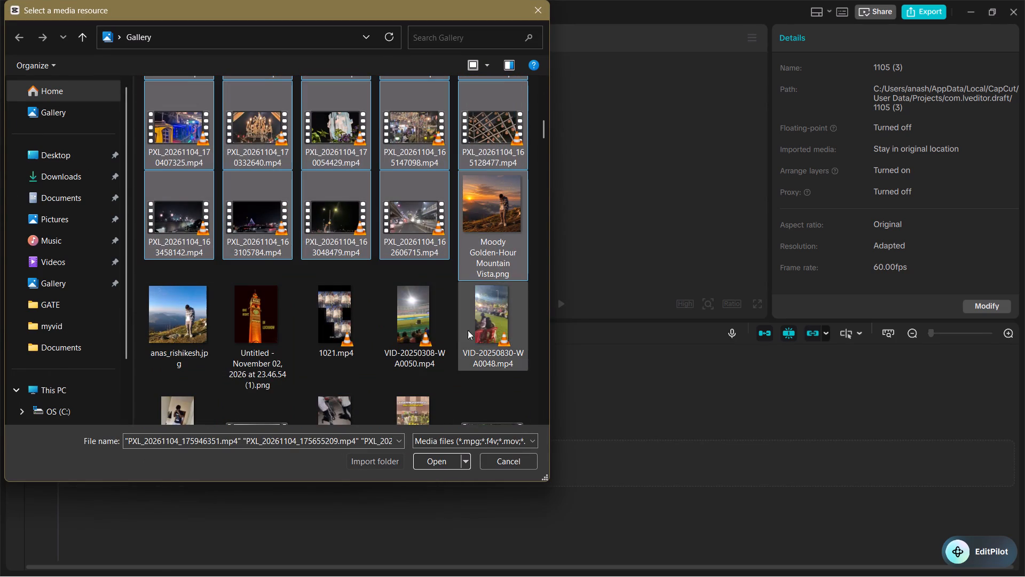
left_click(438, 458)
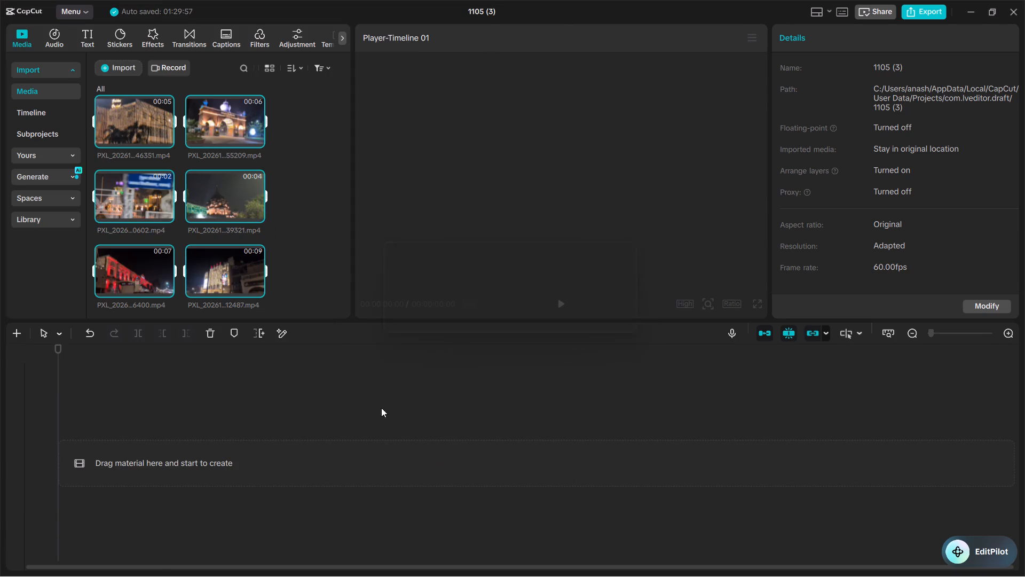
Delete only the Moody Golden-Hour Mountain Vista.png image from the imported media.
left_click(279, 230)
scroll(214, 267, "down", 7)
scroll(209, 258, "down", 14)
scroll(212, 255, "down", 7)
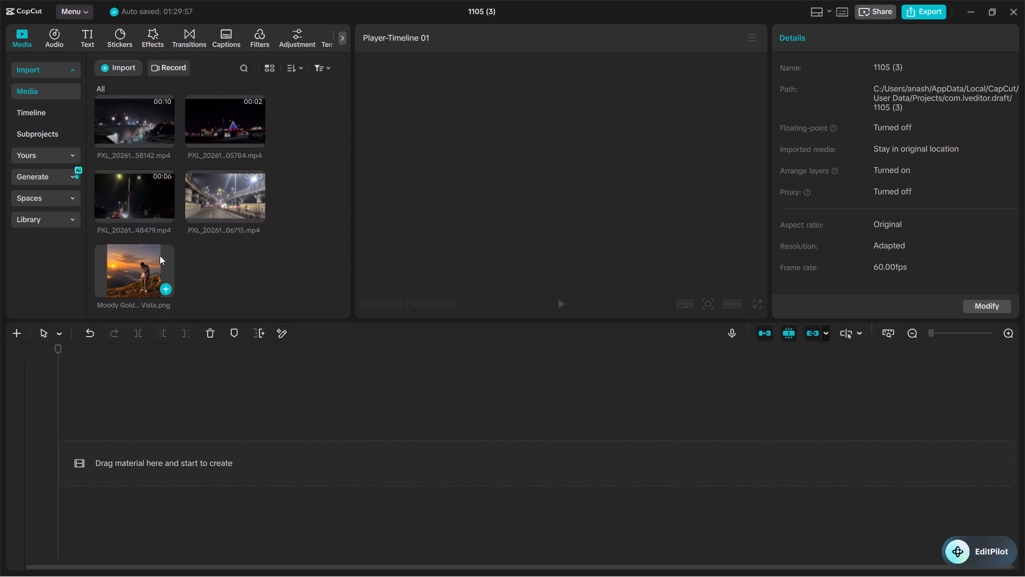
right_click(156, 260)
left_click(215, 297)
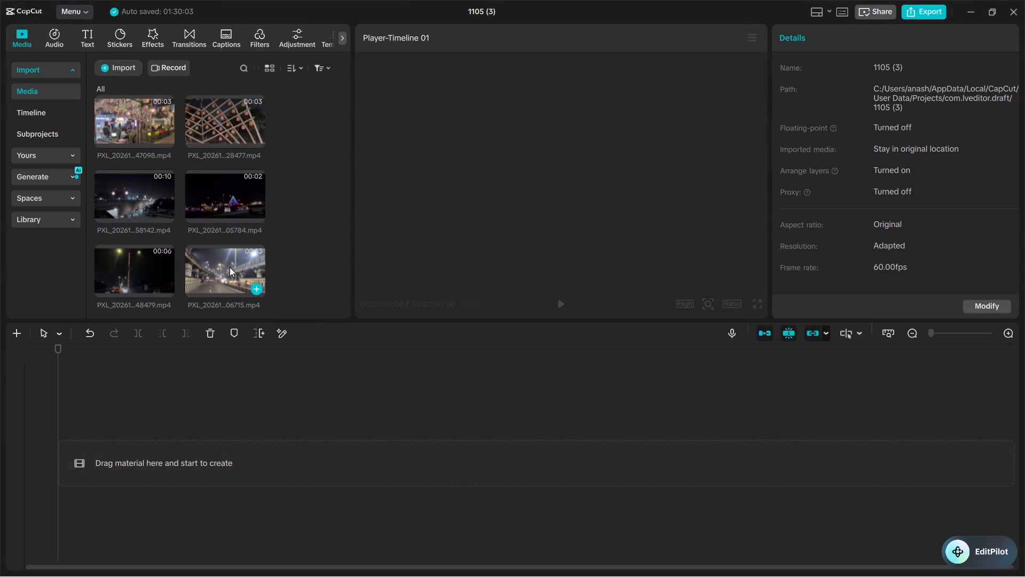
Import the HUM PYAAR KARNE WALE INSTRUMENTAL MP3 from the Downloads folder.
scroll(230, 267, "up", 20)
scroll(230, 267, "up", 14)
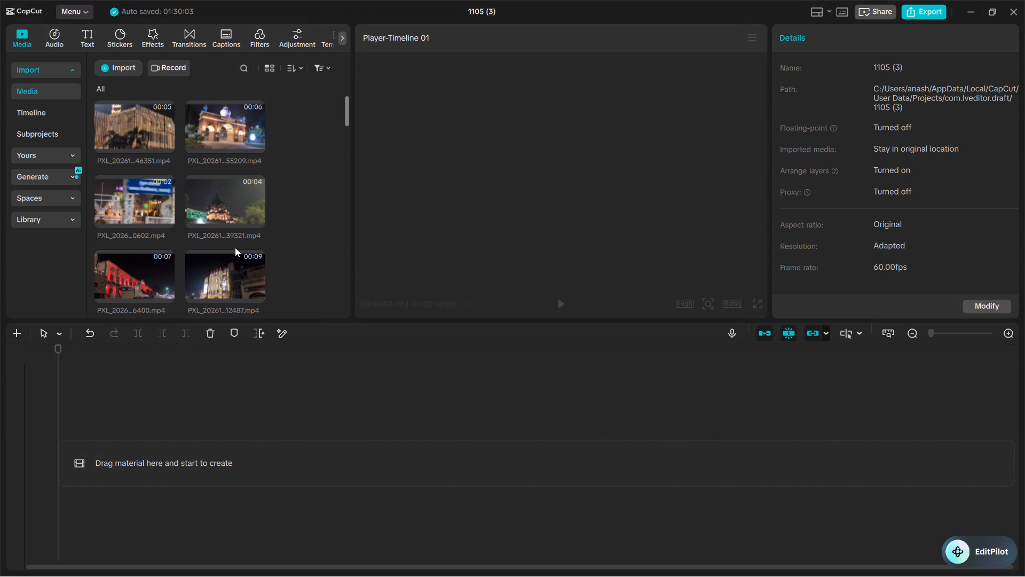
scroll(235, 247, "up", 3)
left_click(125, 67)
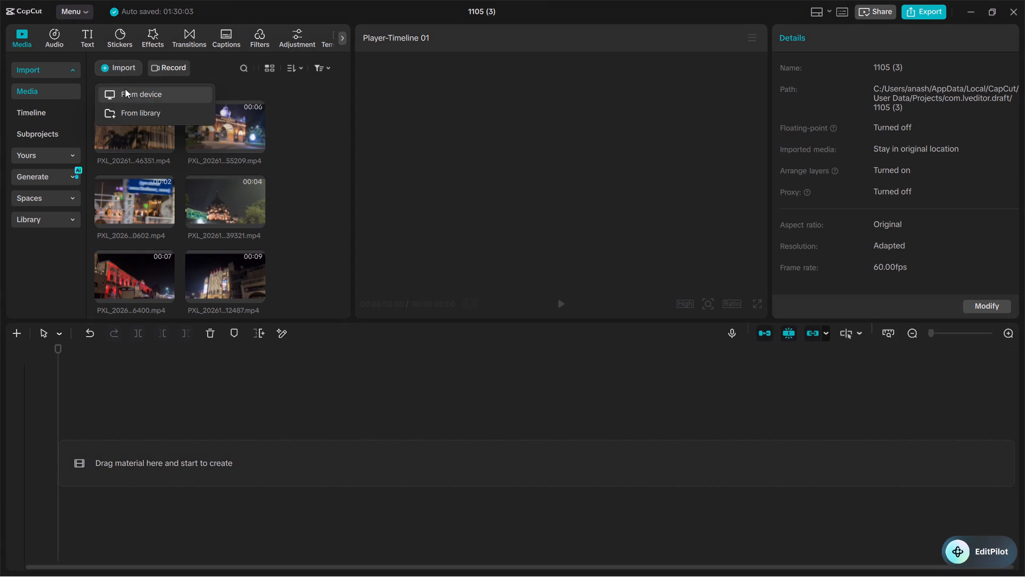
left_click(125, 89)
left_click(60, 175)
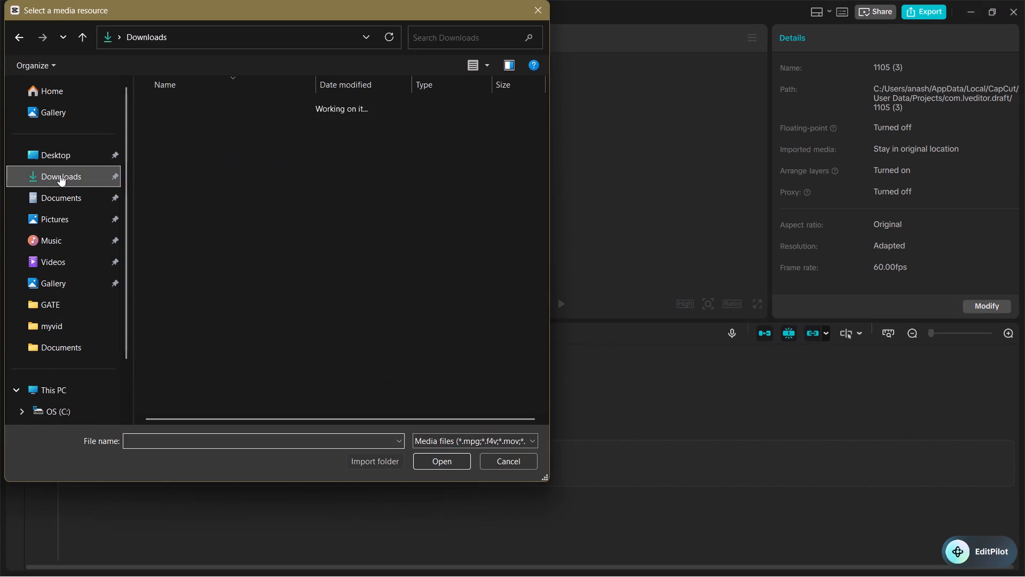
left_click(190, 299)
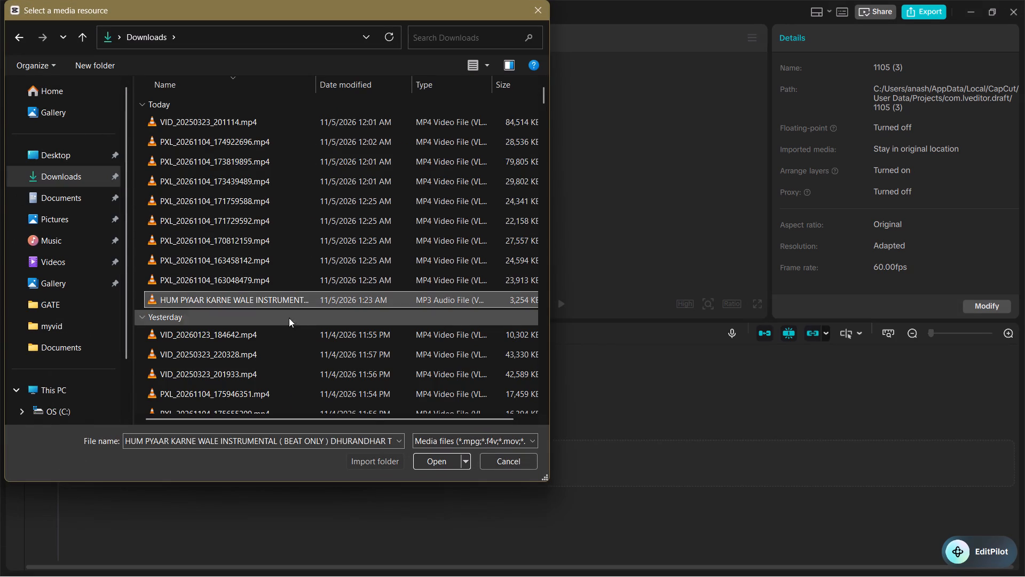
left_click(437, 458)
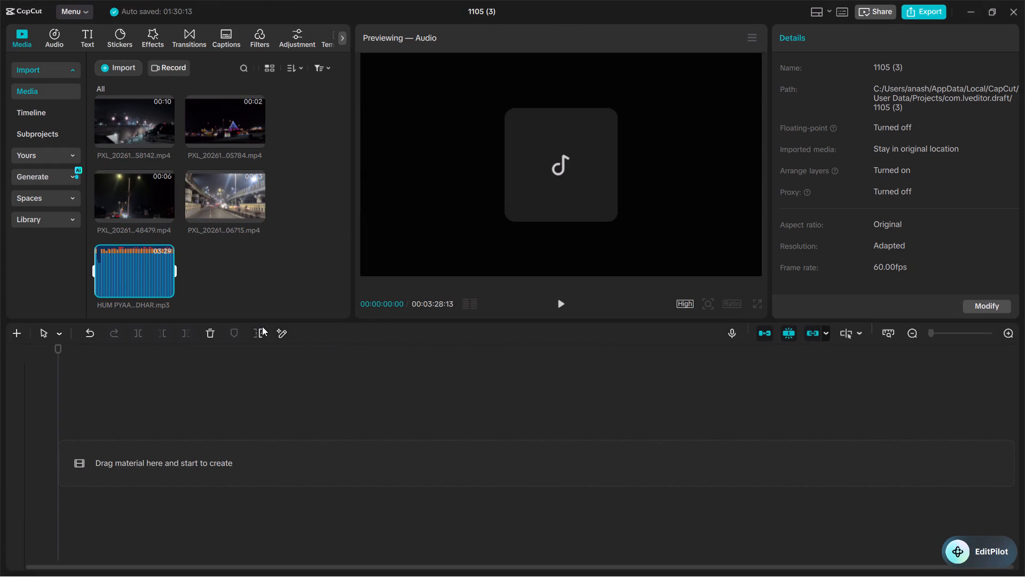
Add the imported instrumental MP3 to the timeline.
left_click(163, 289)
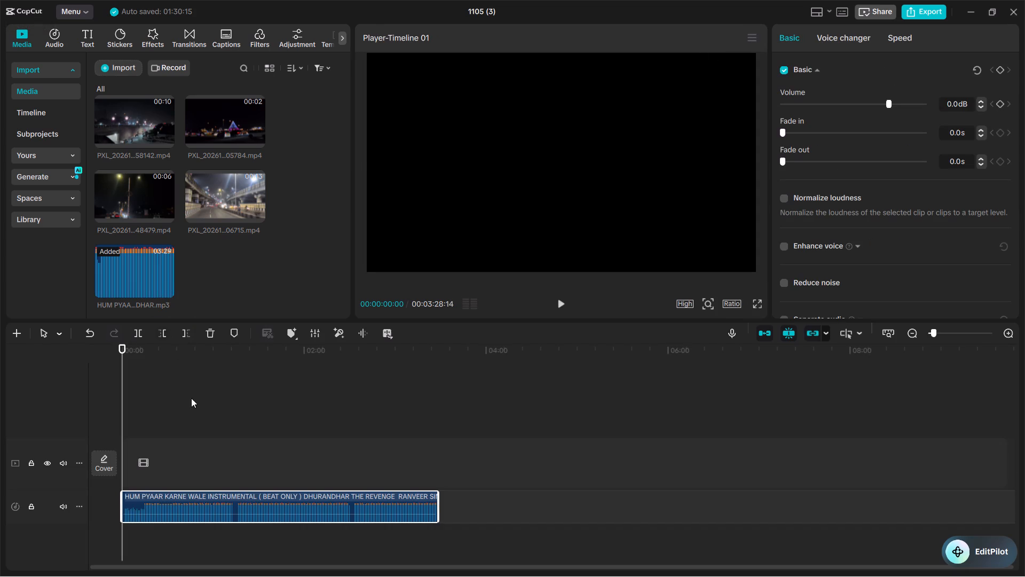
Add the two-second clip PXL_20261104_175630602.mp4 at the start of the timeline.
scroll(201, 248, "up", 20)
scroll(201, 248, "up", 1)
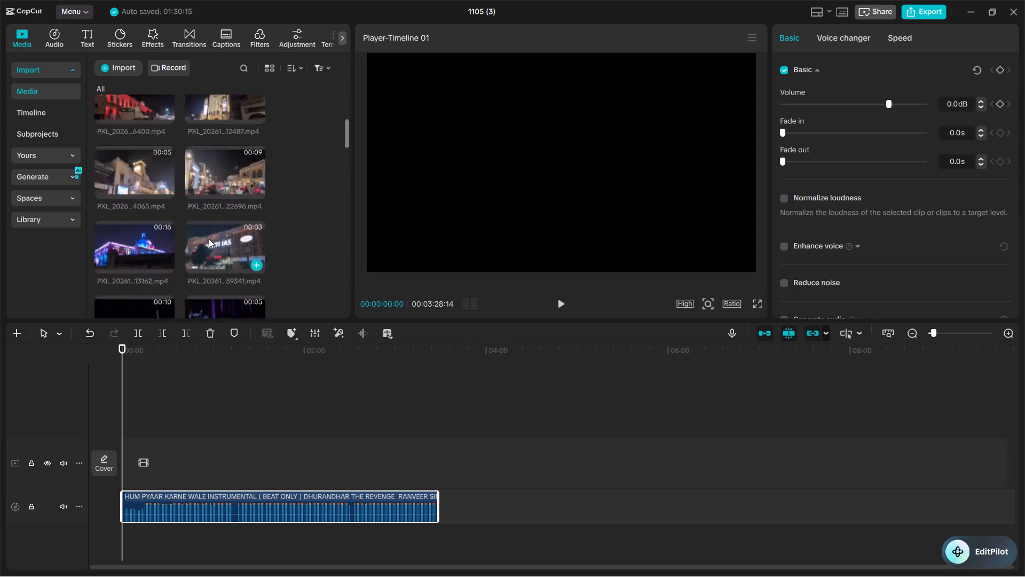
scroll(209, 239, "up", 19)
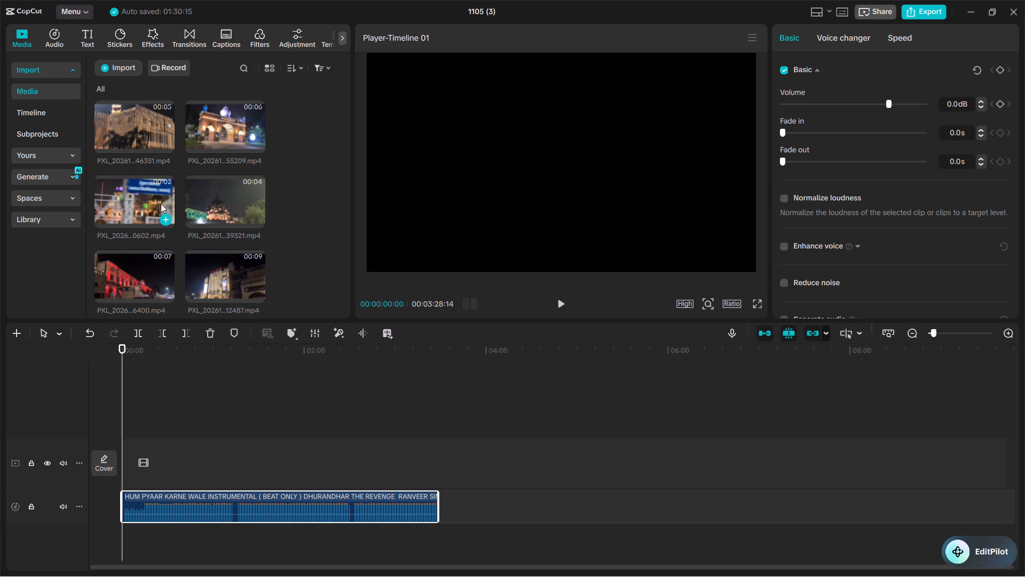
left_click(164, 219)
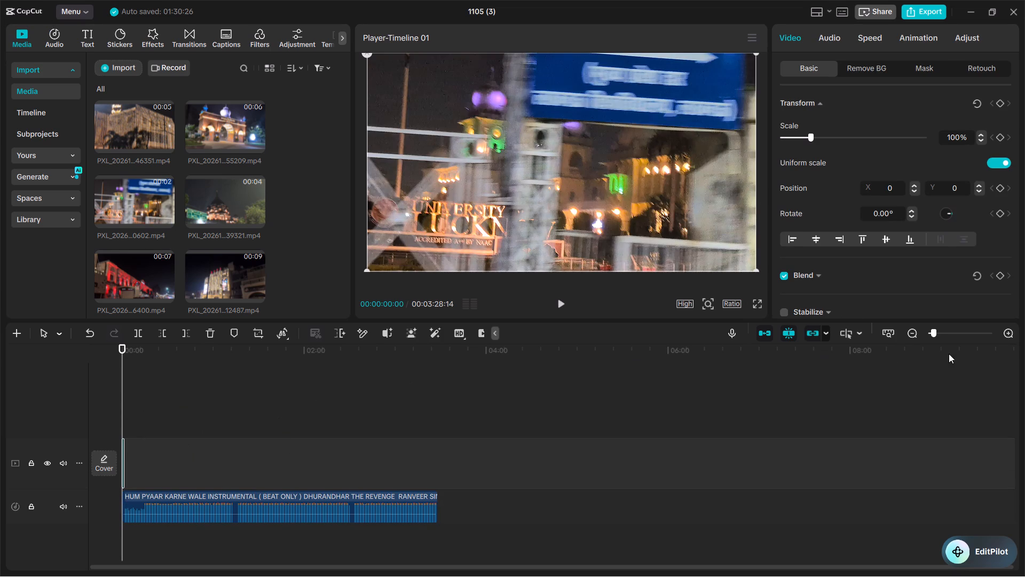
Fit the timeline in view, preview the opening clip with the music, and return the playhead to the start.
left_click(886, 332)
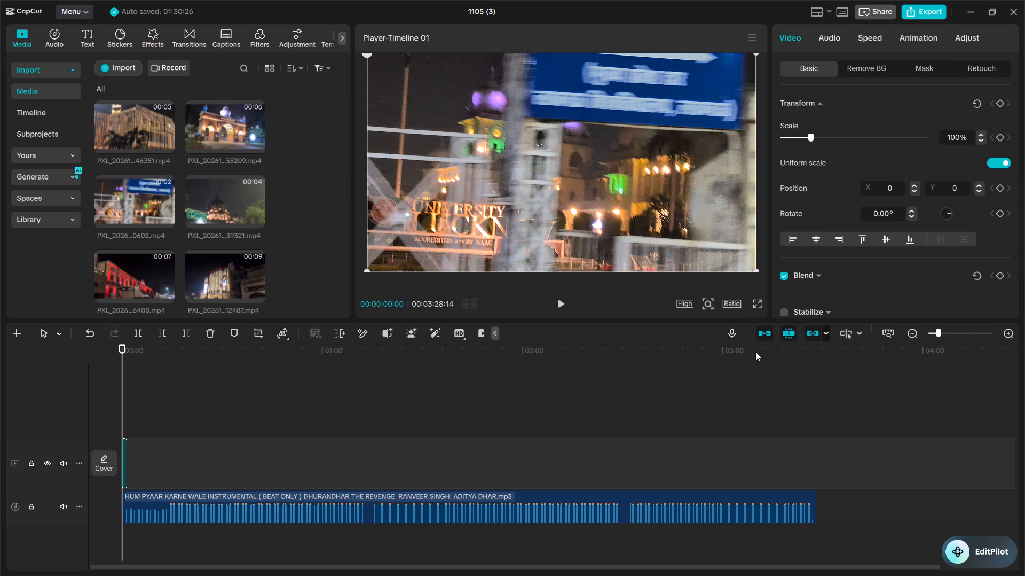
left_click(559, 304)
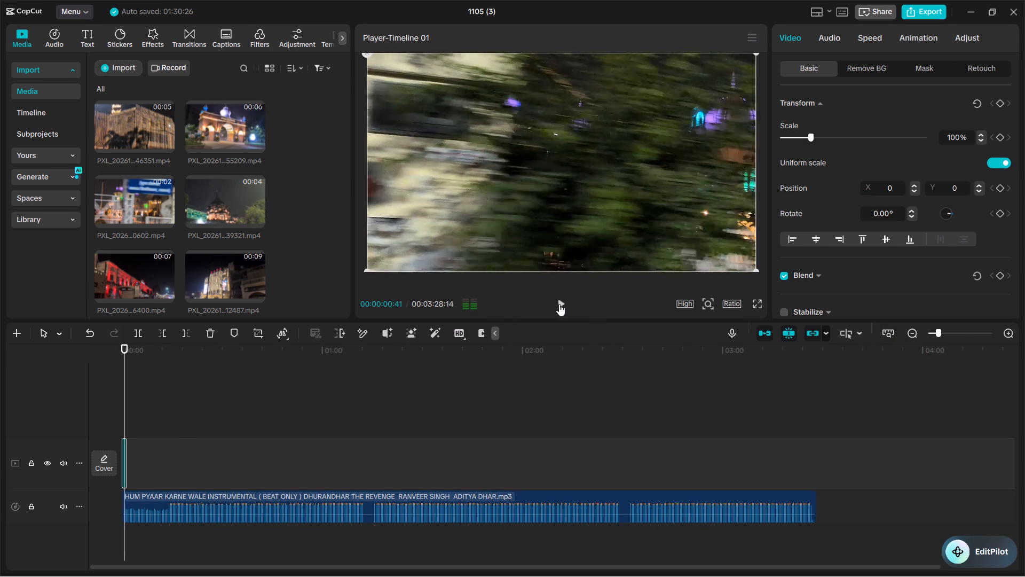
left_click(558, 303)
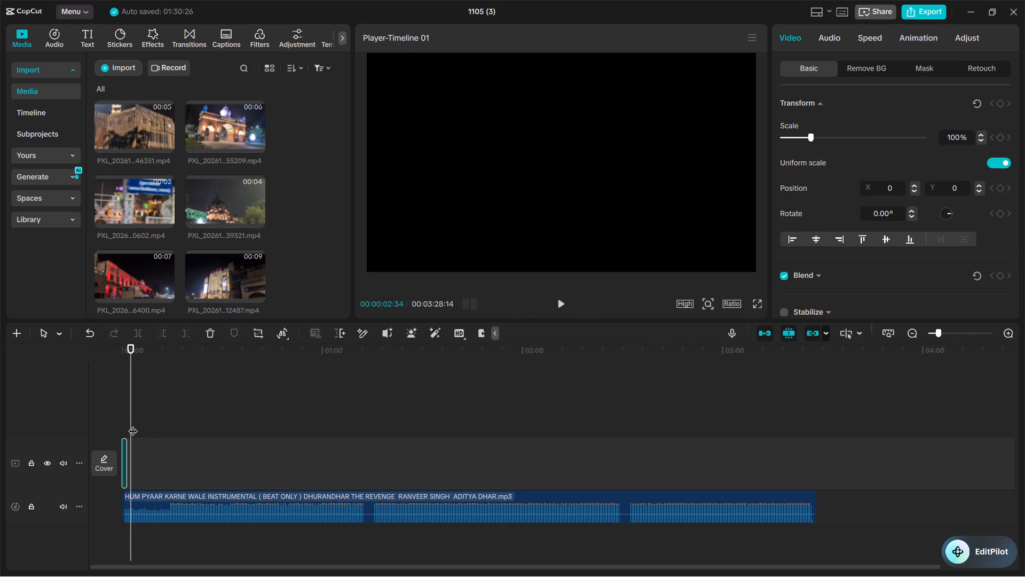
left_click_drag(133, 424, 102, 434)
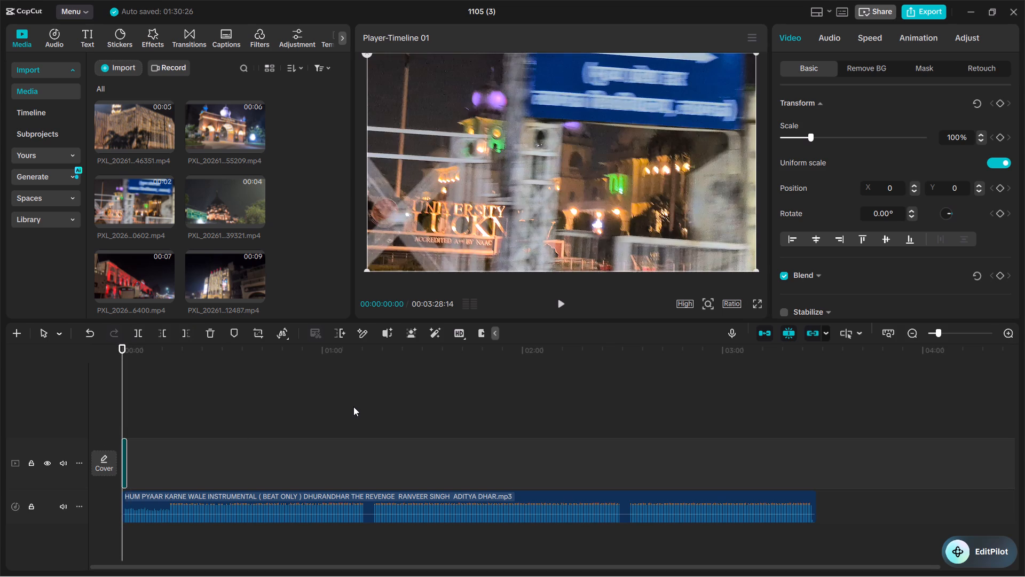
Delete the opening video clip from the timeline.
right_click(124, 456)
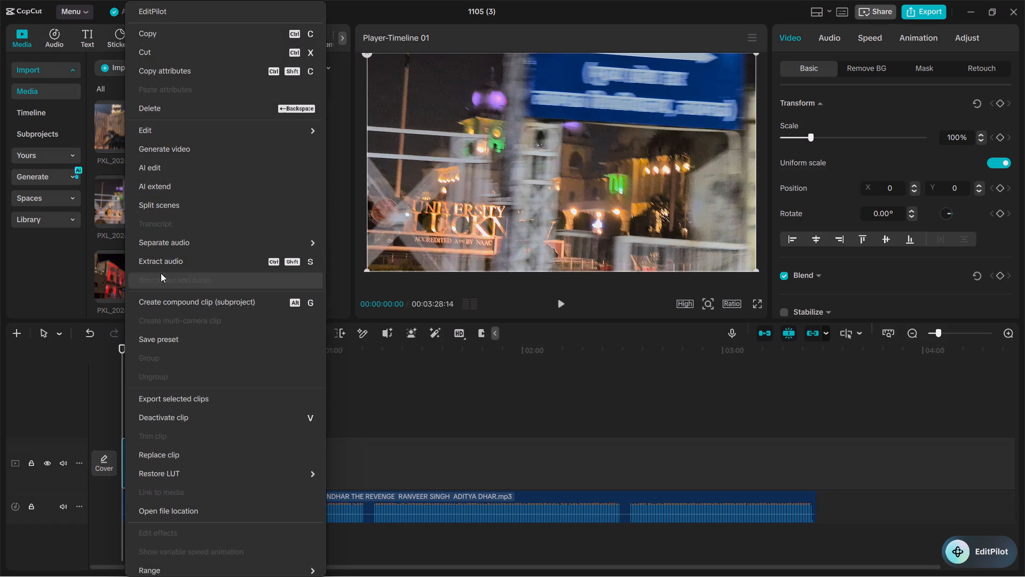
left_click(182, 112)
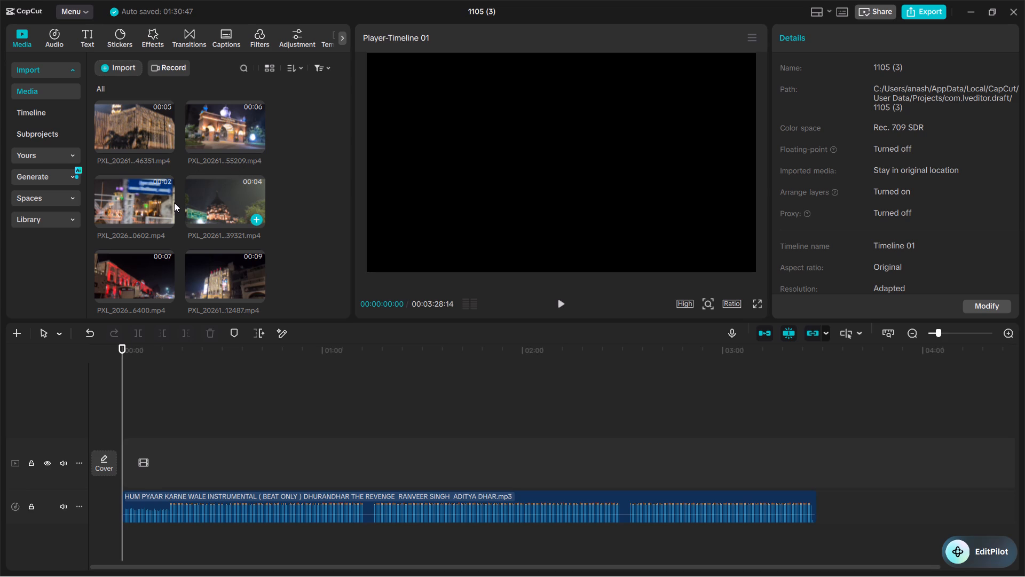
Add the four-second clip ending in 39321.mp4 and, ahead of it at the timeline start, the 16-second clip ending in 13162.mp4.
left_click(254, 220)
scroll(199, 205, "down", 2)
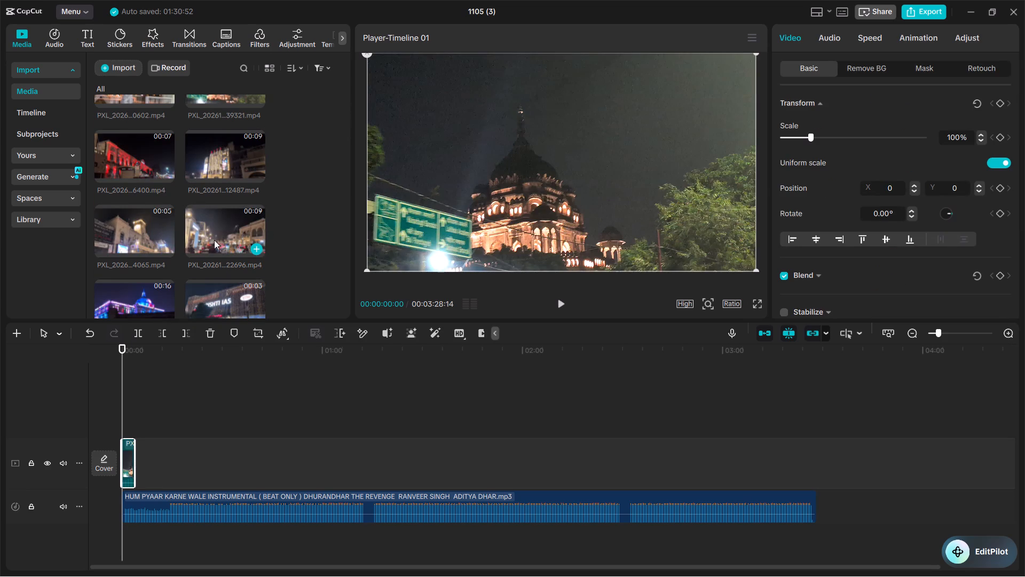
scroll(200, 238, "down", 2)
left_click(169, 202)
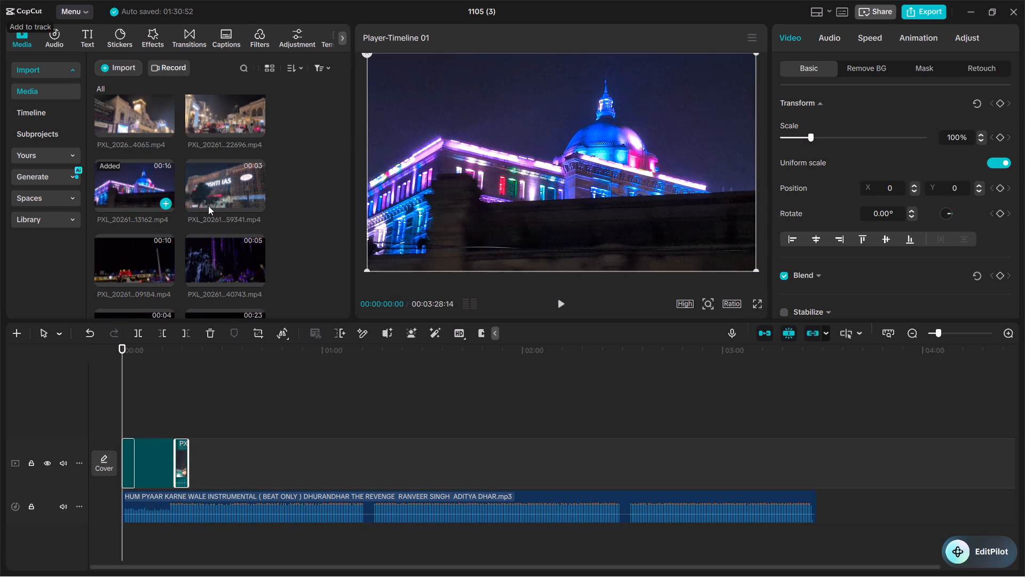
Look through all the imported media for further night-time clips to use in the montage.
scroll(204, 202, "down", 2)
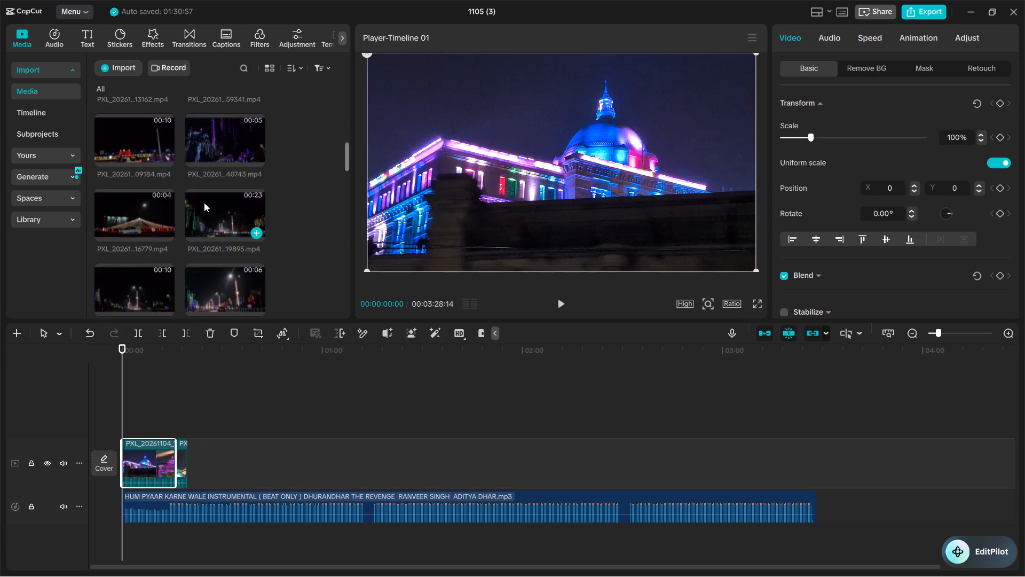
scroll(204, 202, "down", 4)
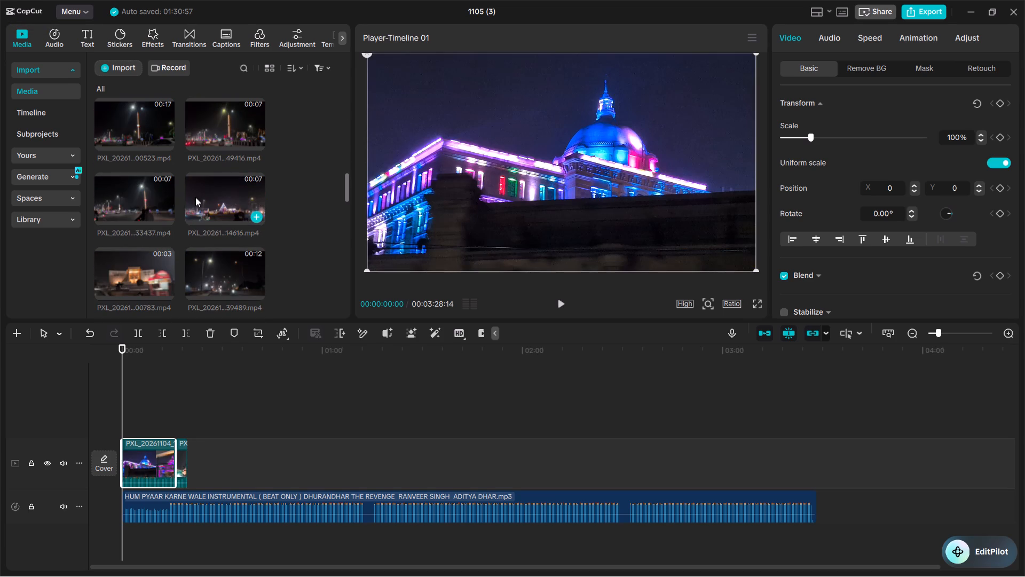
scroll(167, 204, "down", 3)
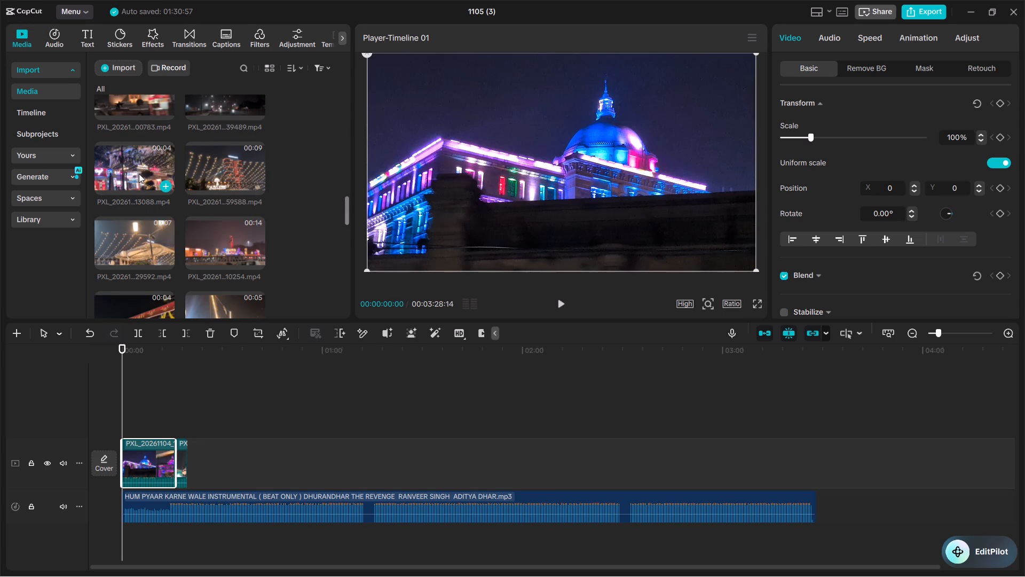
scroll(184, 166, "up", 1)
scroll(191, 191, "down", 3)
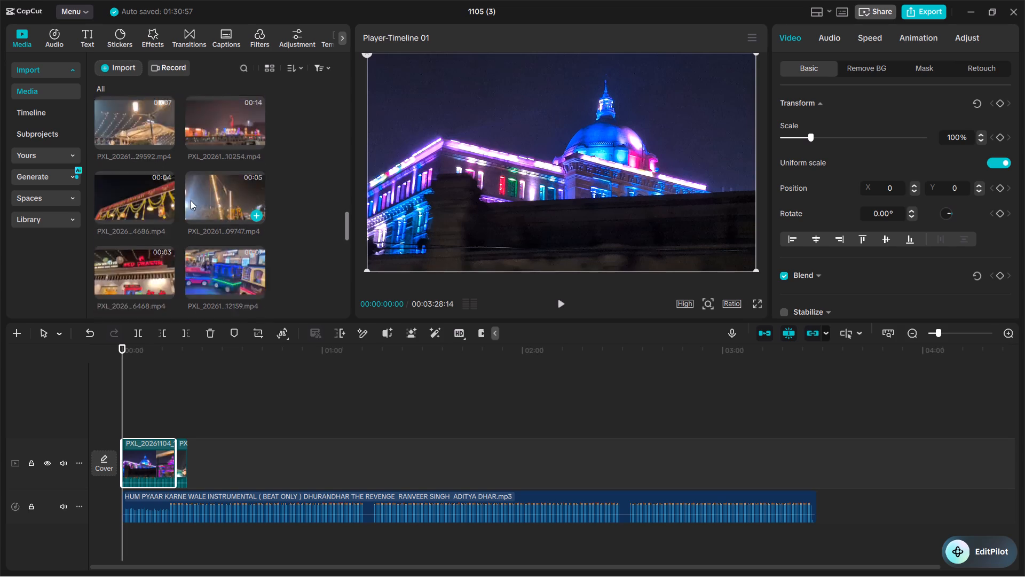
scroll(191, 200, "down", 1)
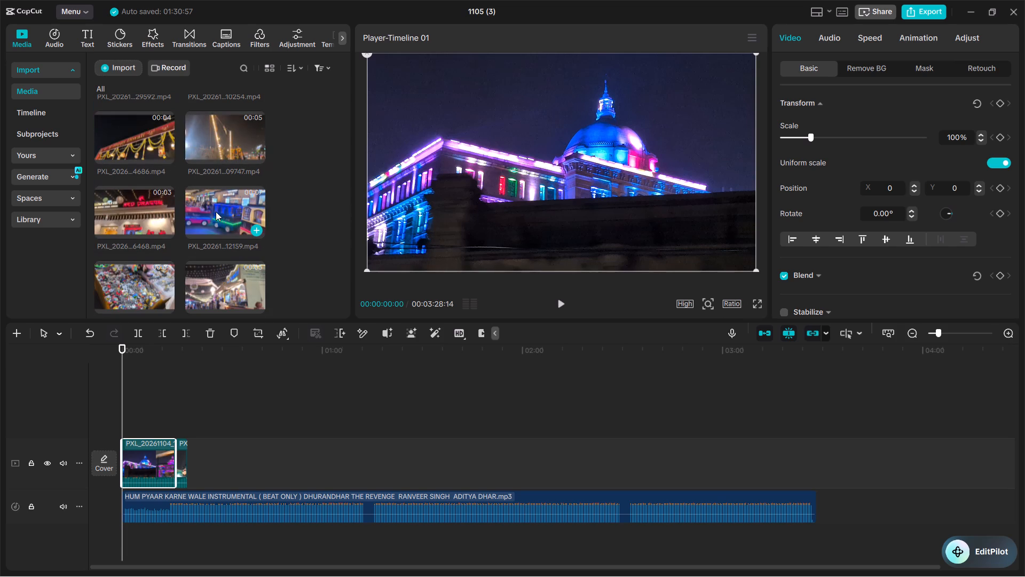
scroll(215, 209, "down", 4)
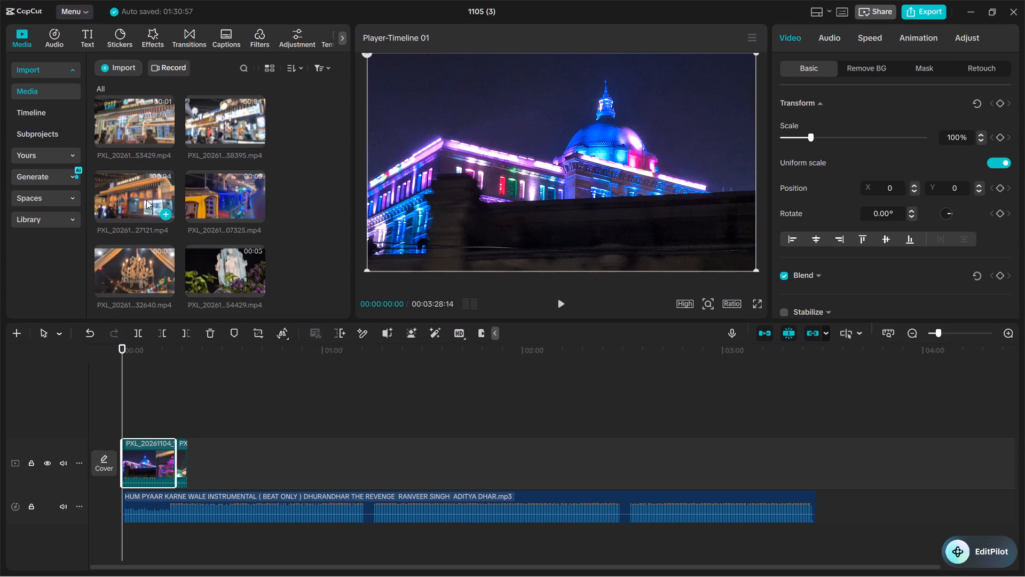
scroll(146, 199, "down", 3)
scroll(127, 183, "up", 2)
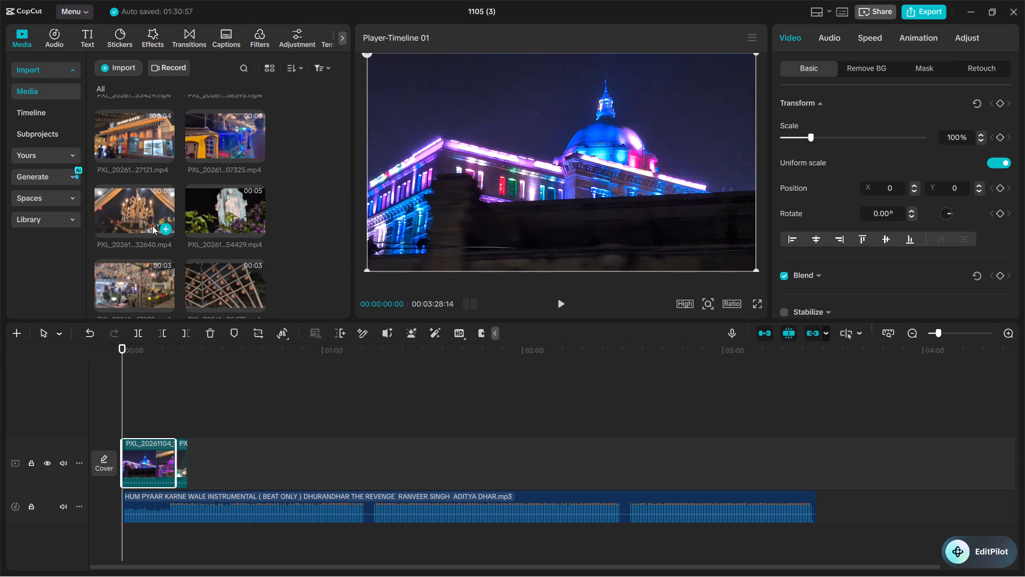
scroll(218, 221, "down", 4)
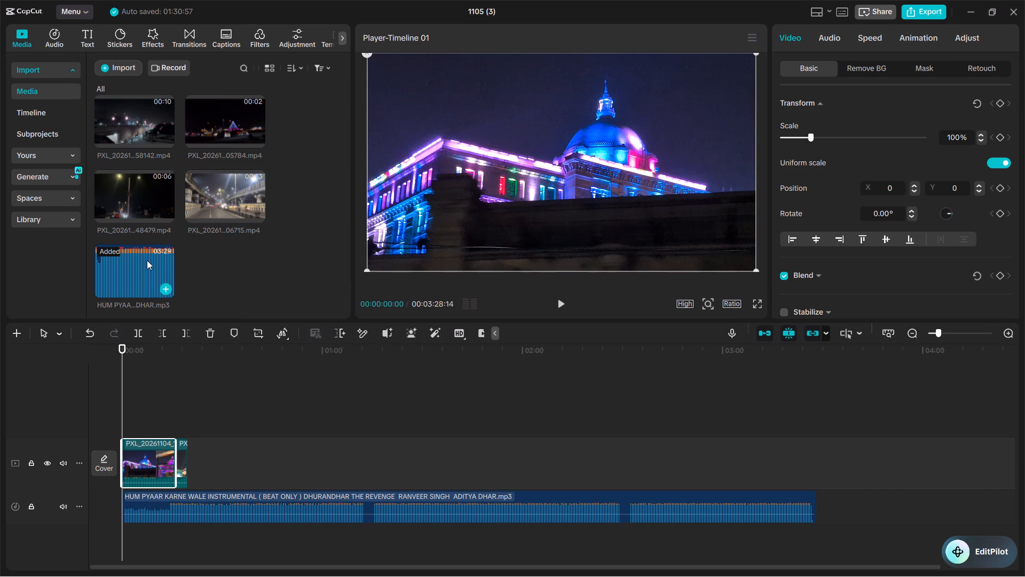
scroll(149, 193, "up", 20)
scroll(149, 193, "up", 6)
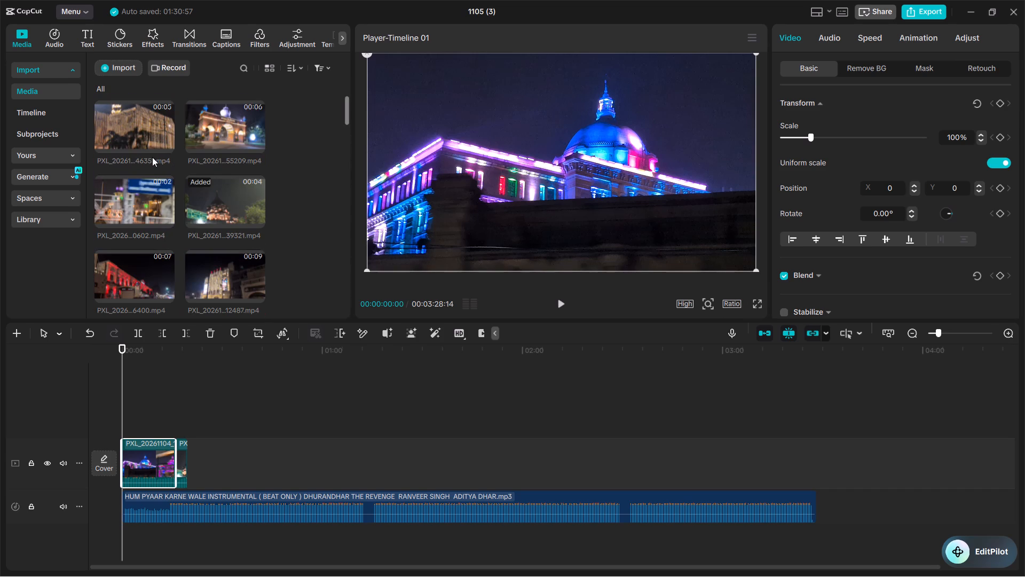
Insert the five-second clip ending in 46351.mp4 and the seven-second clip ending in 6400.mp4 at the start of the timeline.
scroll(152, 157, "up", 7)
left_click(162, 142)
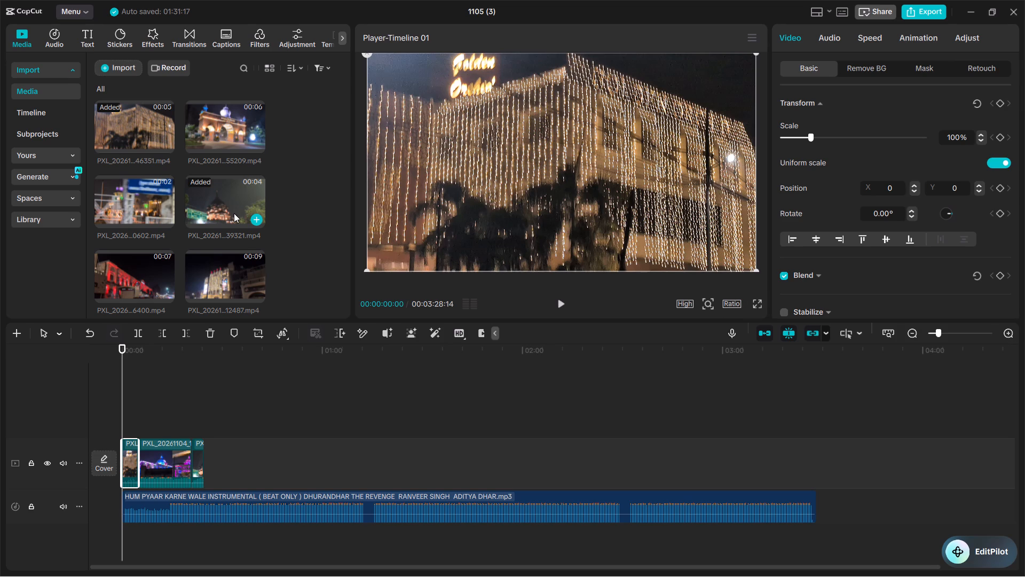
scroll(182, 234, "down", 2)
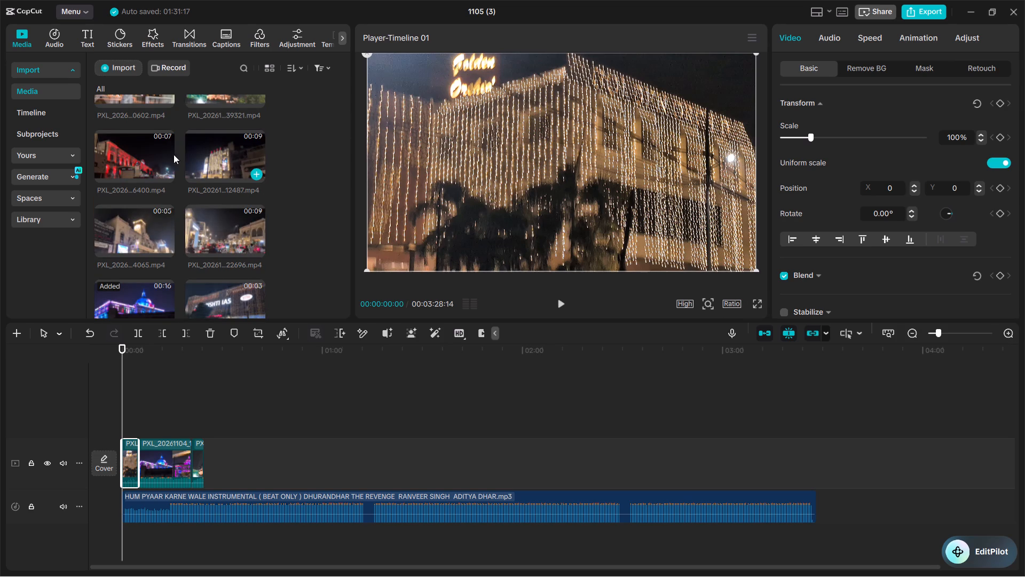
left_click(164, 173)
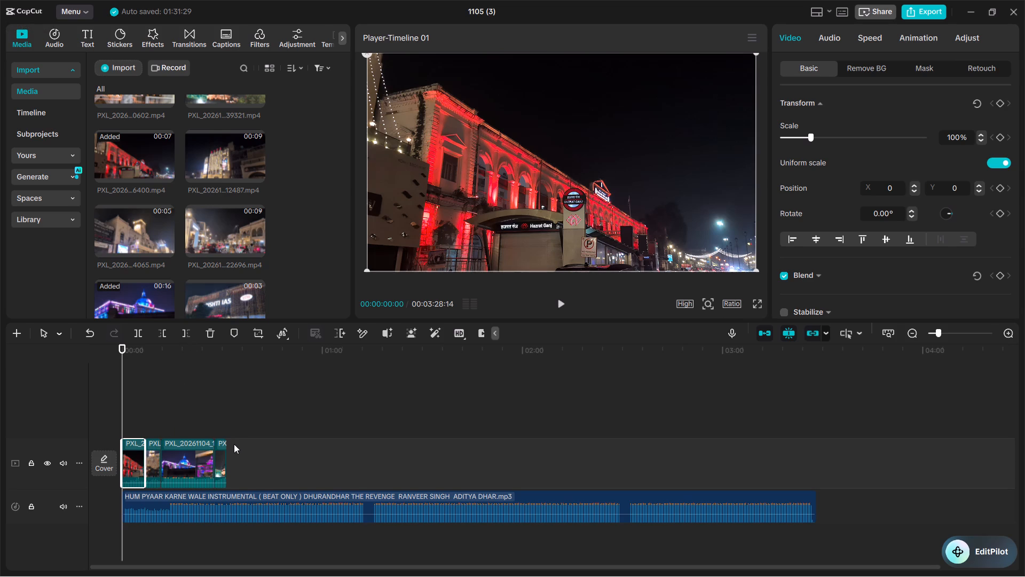
Mute all four video clips by lowering their volume to −∞ dB, and briefly play the result with the music.
left_click_drag(241, 451, 138, 462)
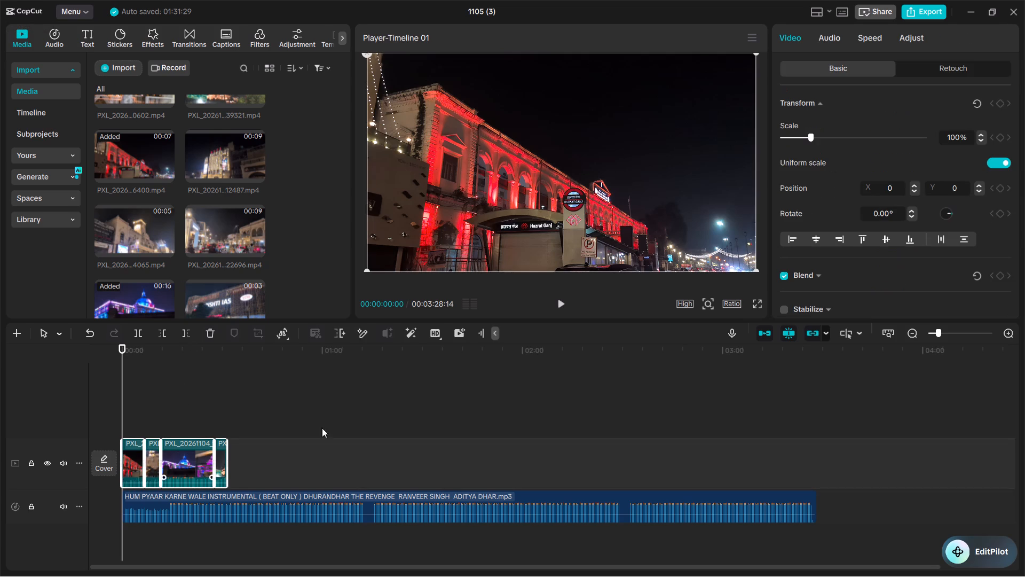
left_click(830, 35)
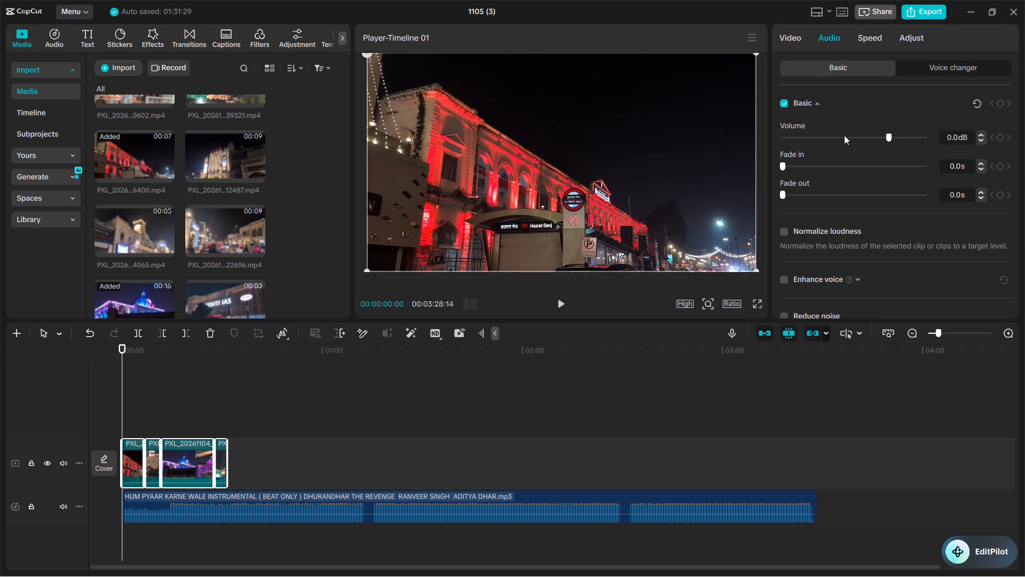
left_click_drag(844, 135, 692, 152)
left_click(561, 301)
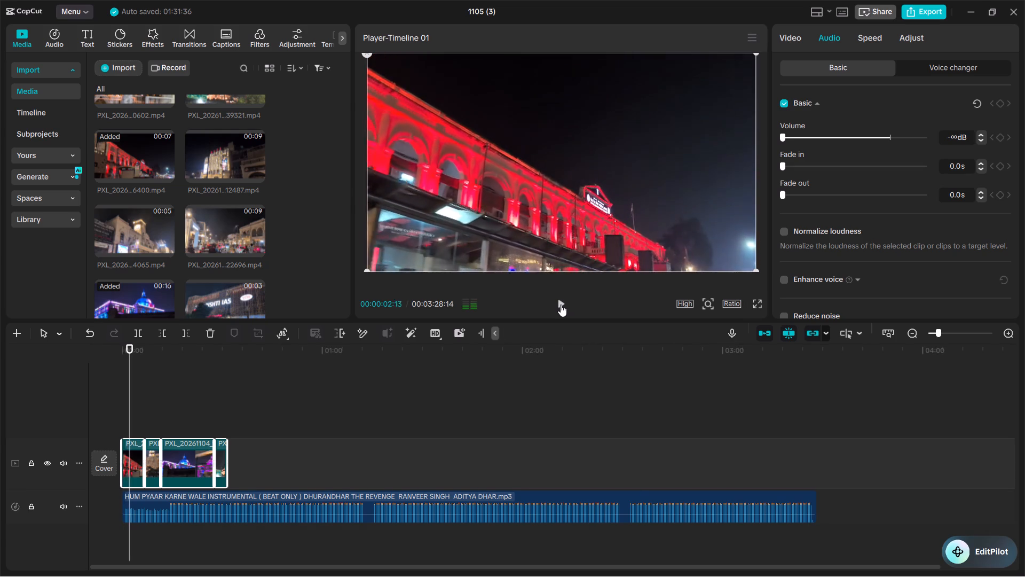
left_click(559, 305)
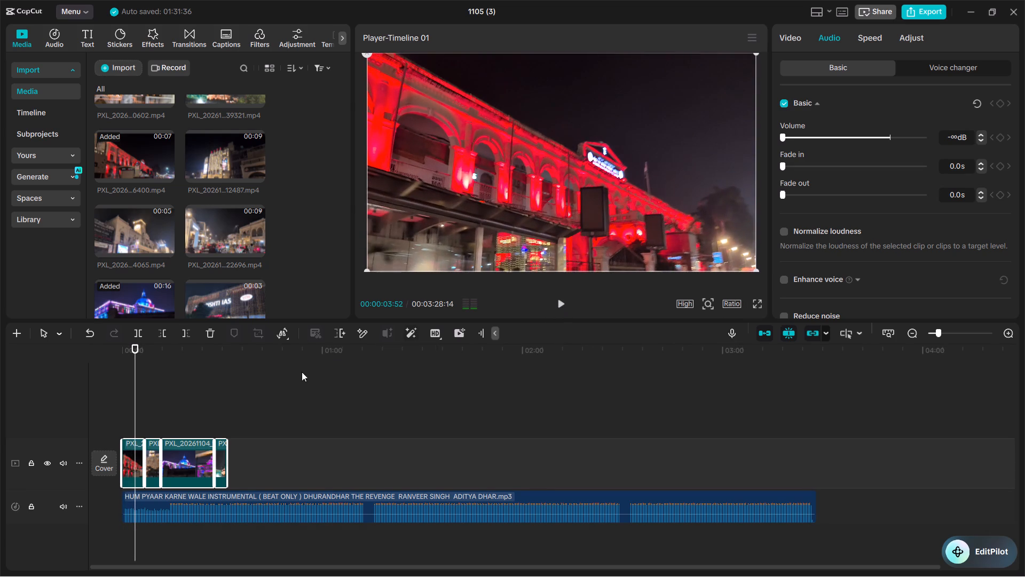
Set the speed of the first clip, the red-lit building, to 2.00x.
left_click(128, 457)
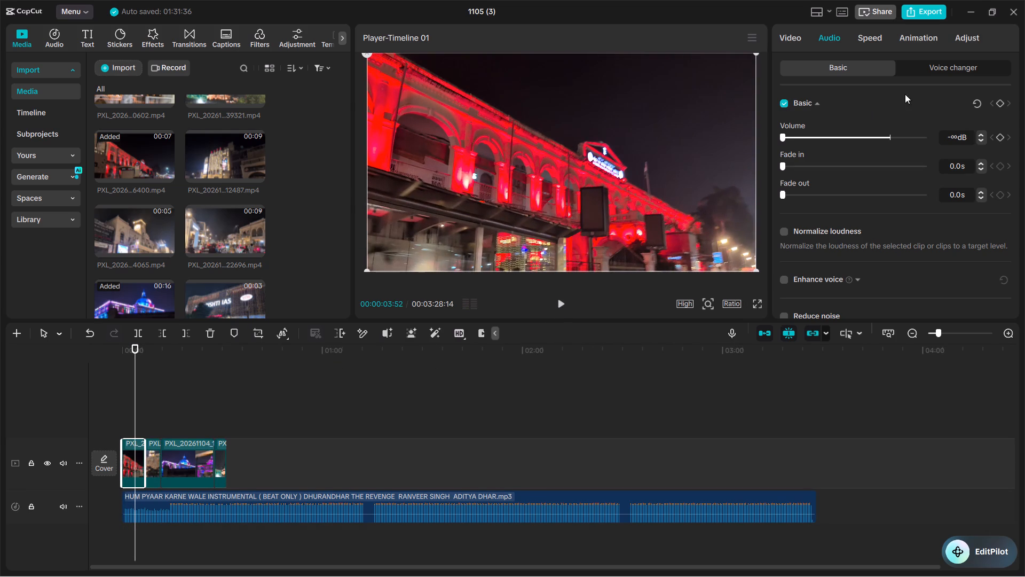
left_click(876, 38)
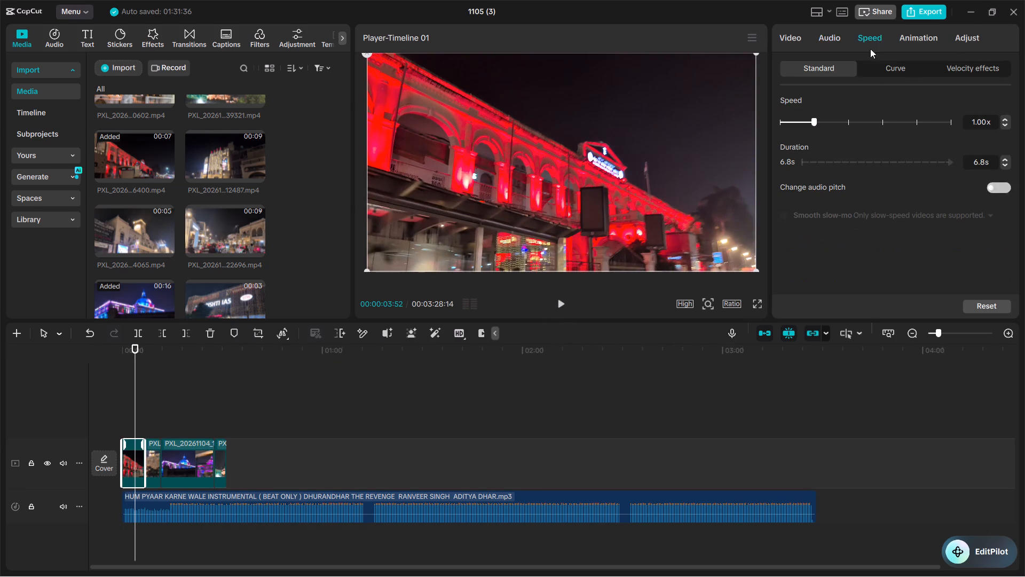
left_click_drag(815, 121, 836, 125)
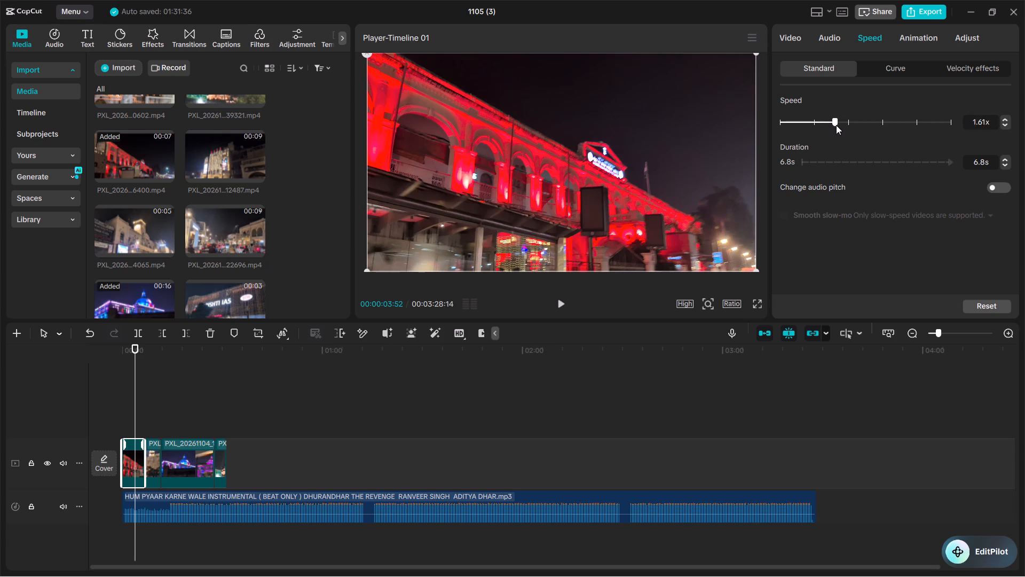
left_click_drag(836, 125, 848, 127)
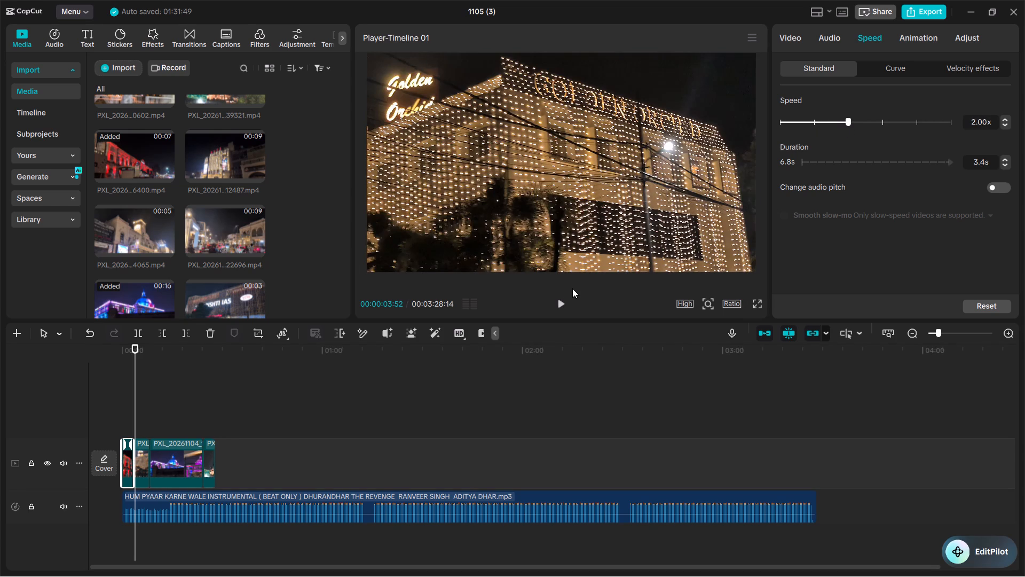
Set the speed of the second clip, the Golden Orchid building, to about 1.46x.
left_click(146, 462)
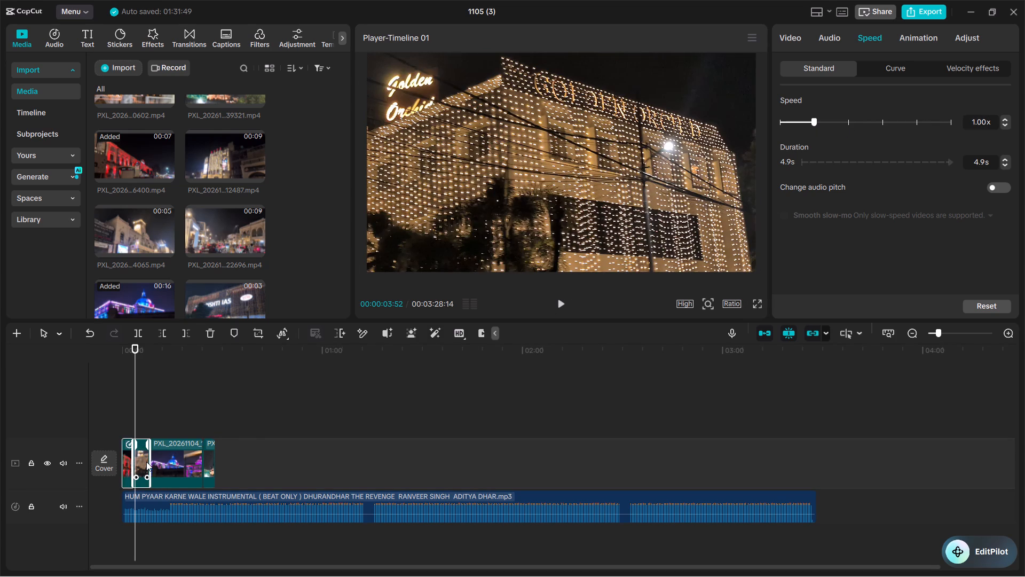
left_click(830, 123)
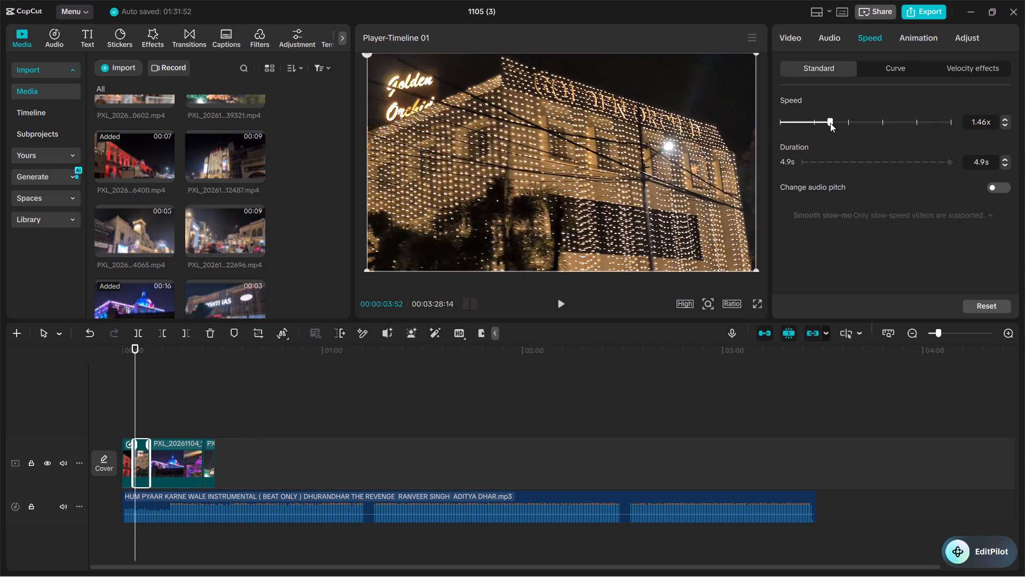
Preview the 16-second blue-lit dome clip and trim off its beginning up to 00:00:13:19 on the timeline.
left_click(170, 457)
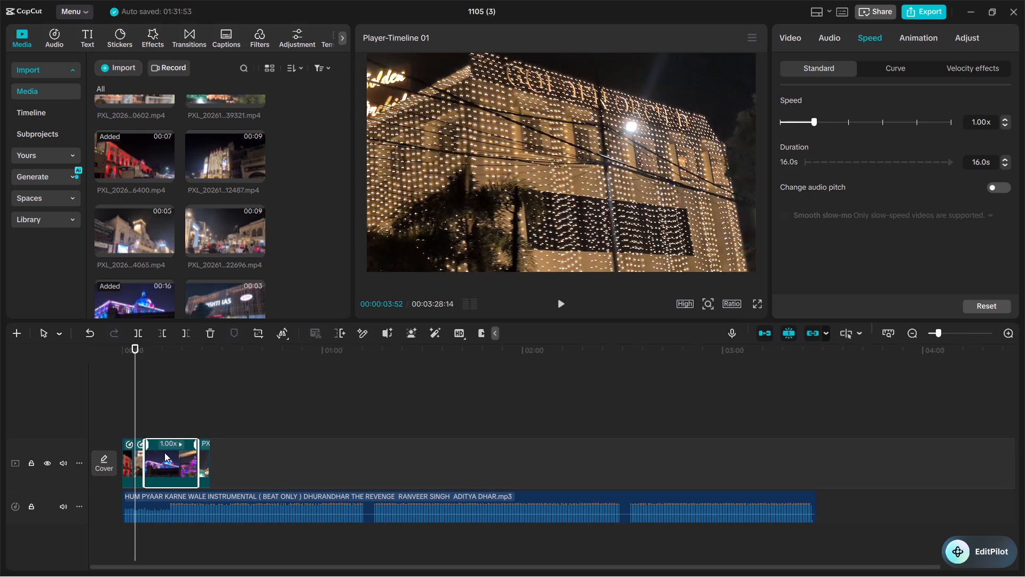
left_click(144, 430)
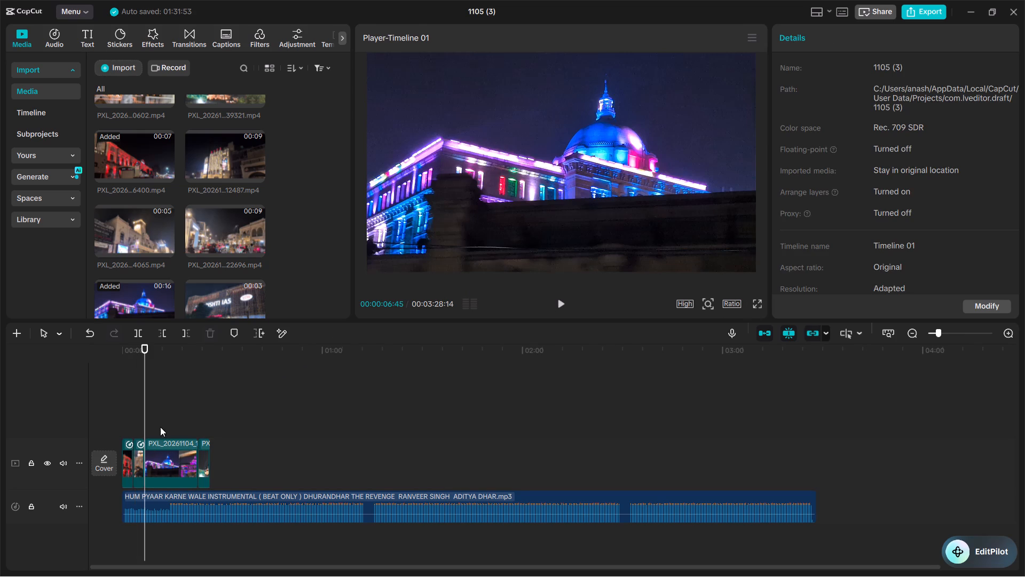
left_click(561, 303)
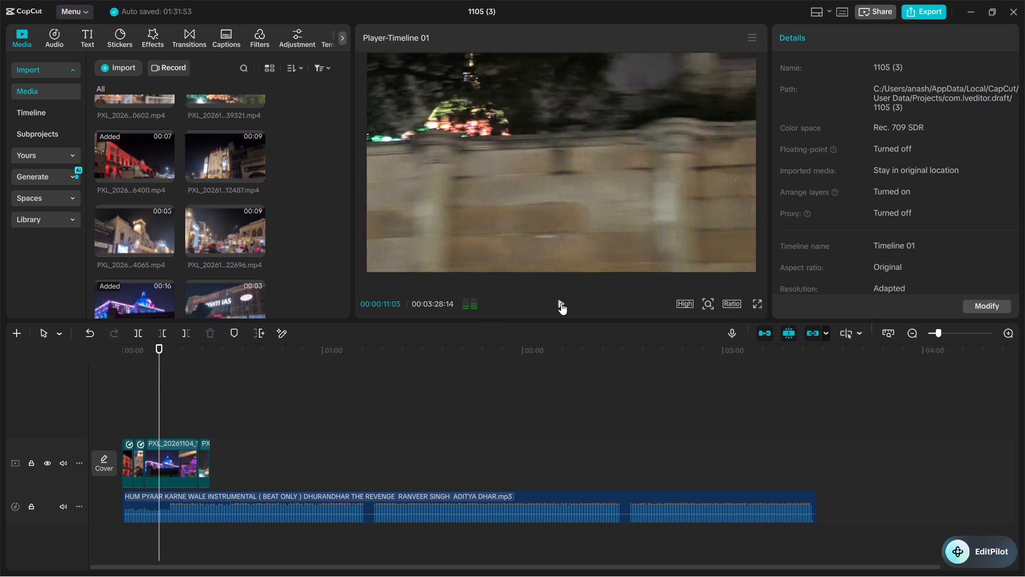
left_click(559, 303)
left_click(559, 303)
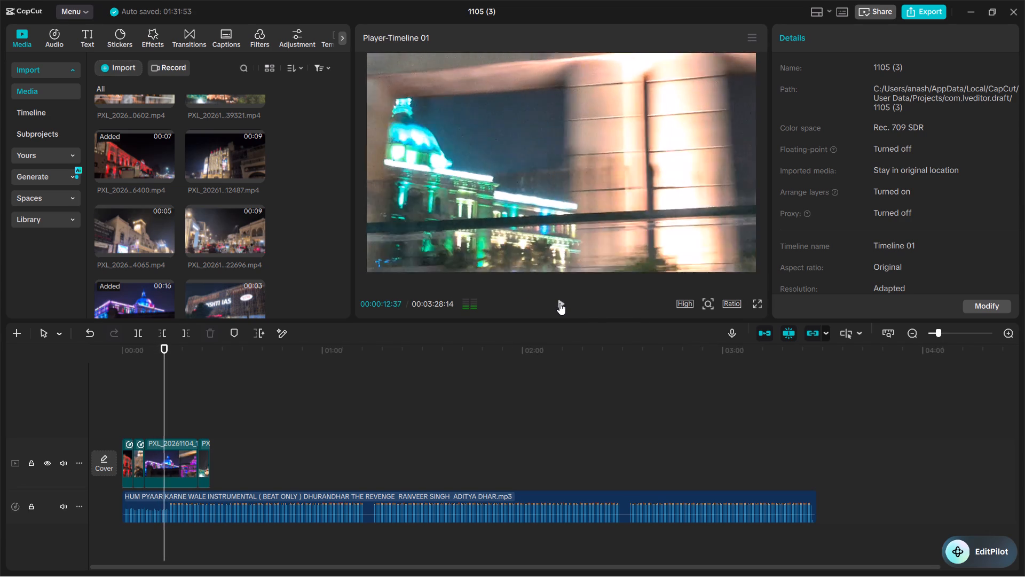
left_click(559, 303)
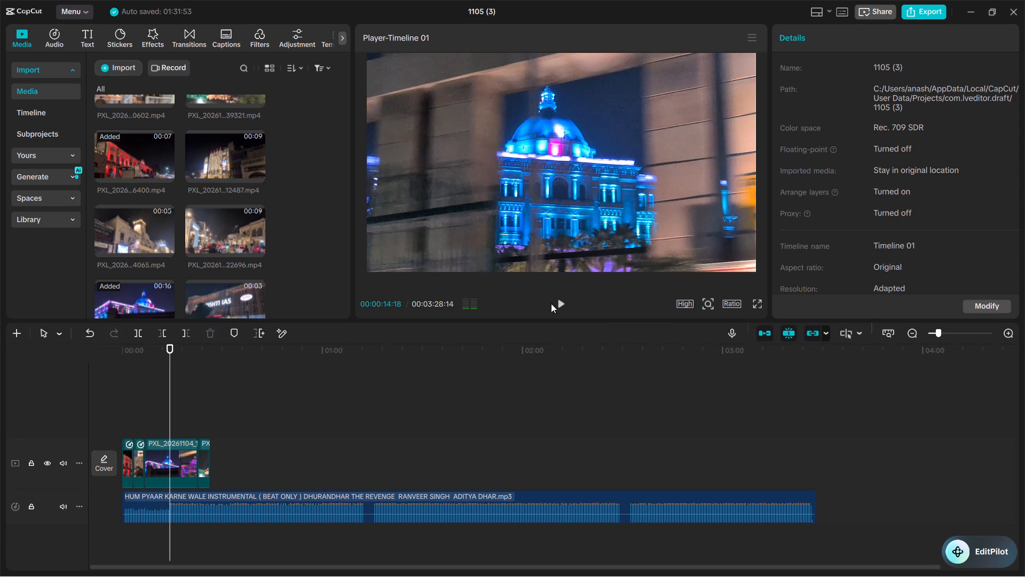
left_click(170, 379)
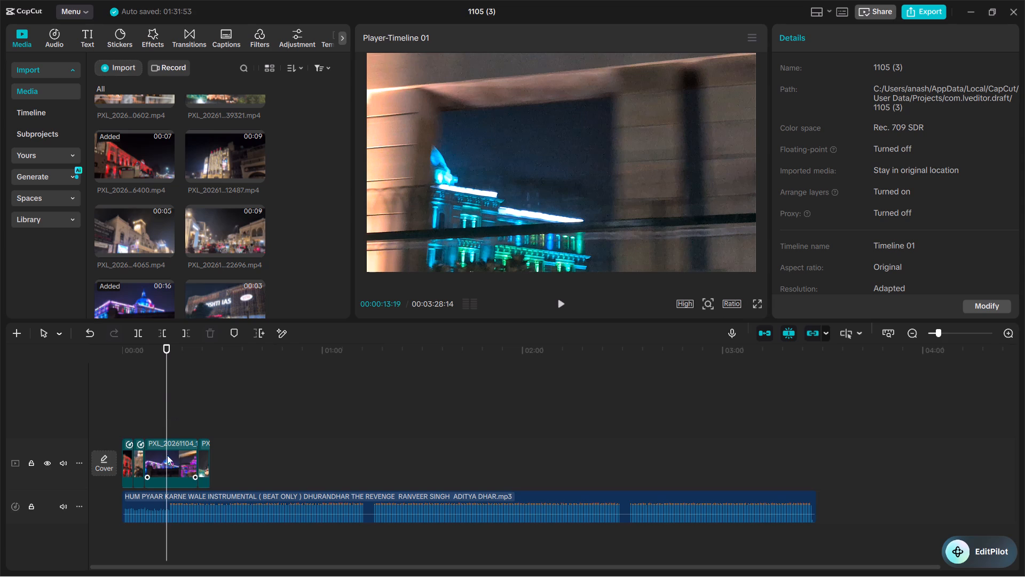
left_click(160, 462)
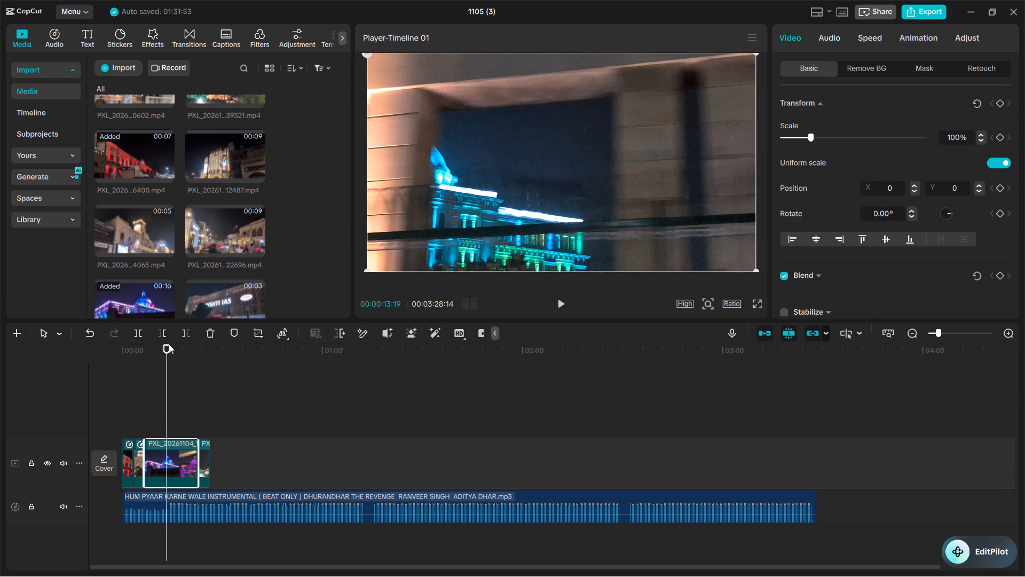
left_click(164, 331)
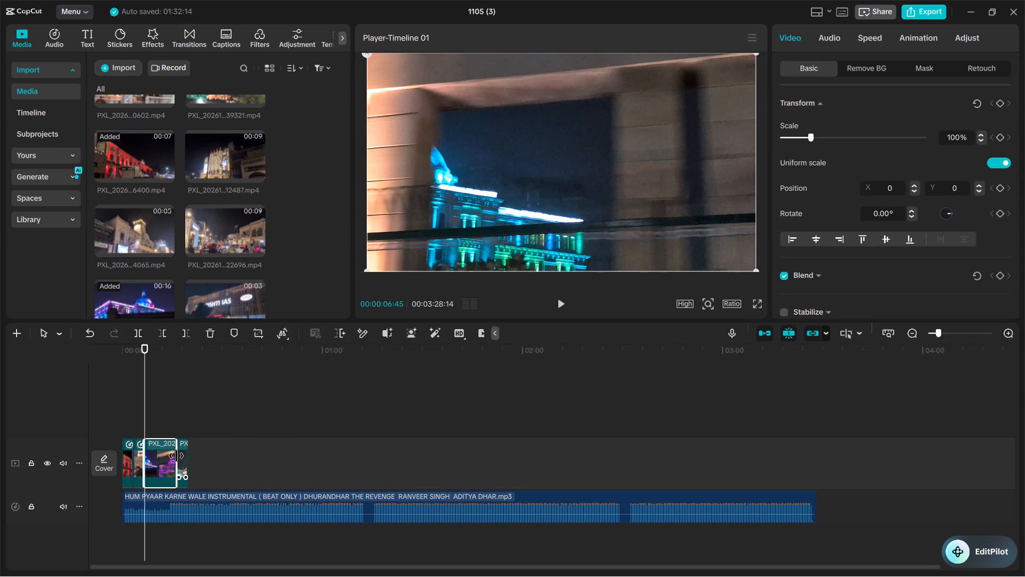
Play the montage with the music from the start to about 00:00:12:30.
left_click_drag(144, 418, 104, 438)
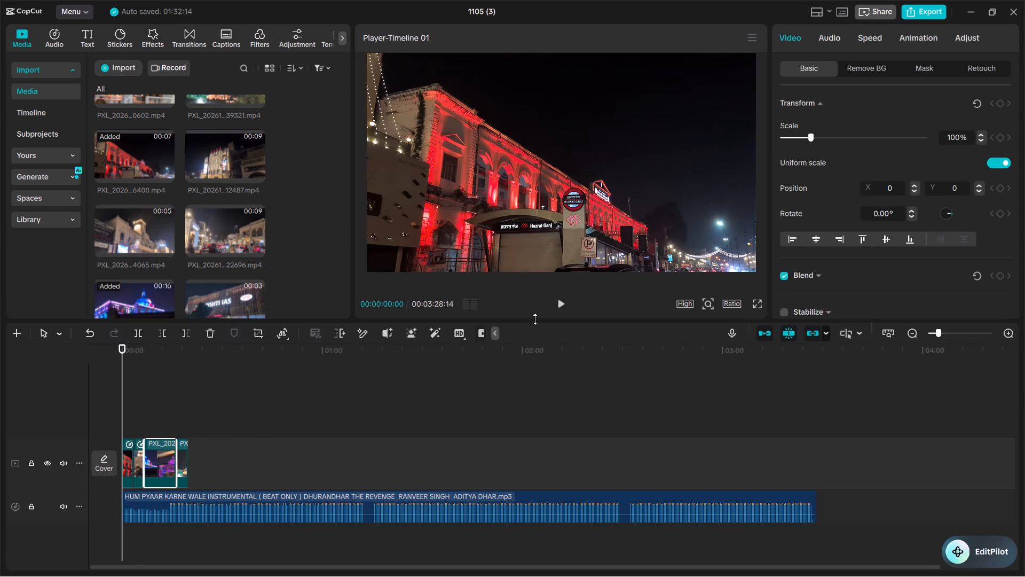
left_click(557, 304)
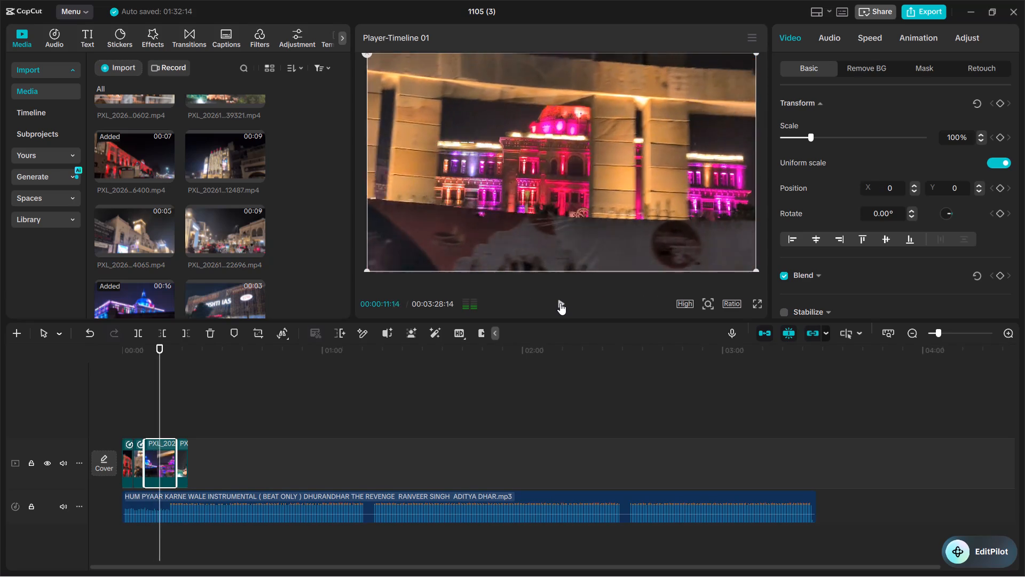
left_click(560, 303)
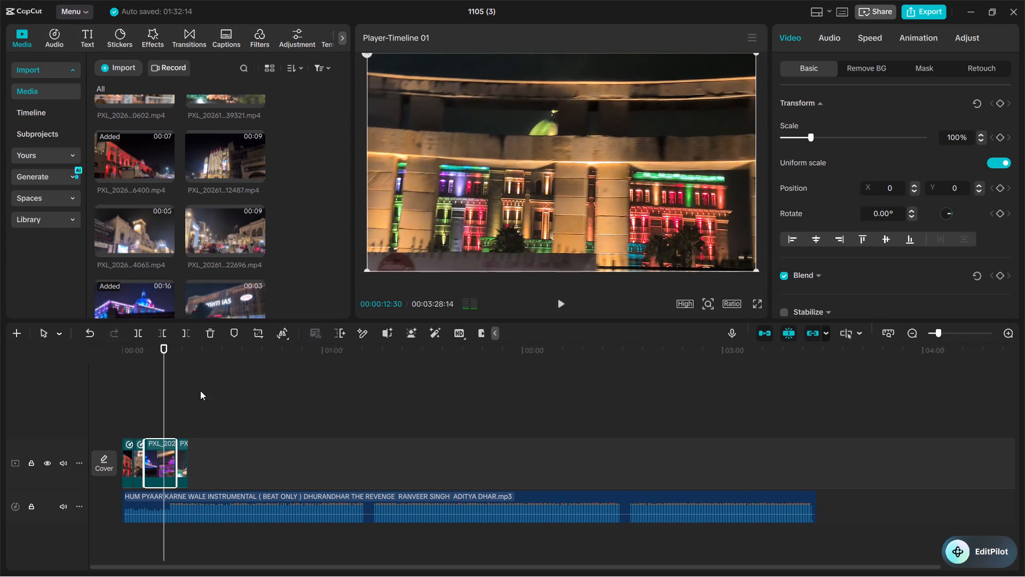
Play the montage with the music from about 00:00:06:45 to 00:00:19:09.
left_click_drag(163, 372, 143, 391)
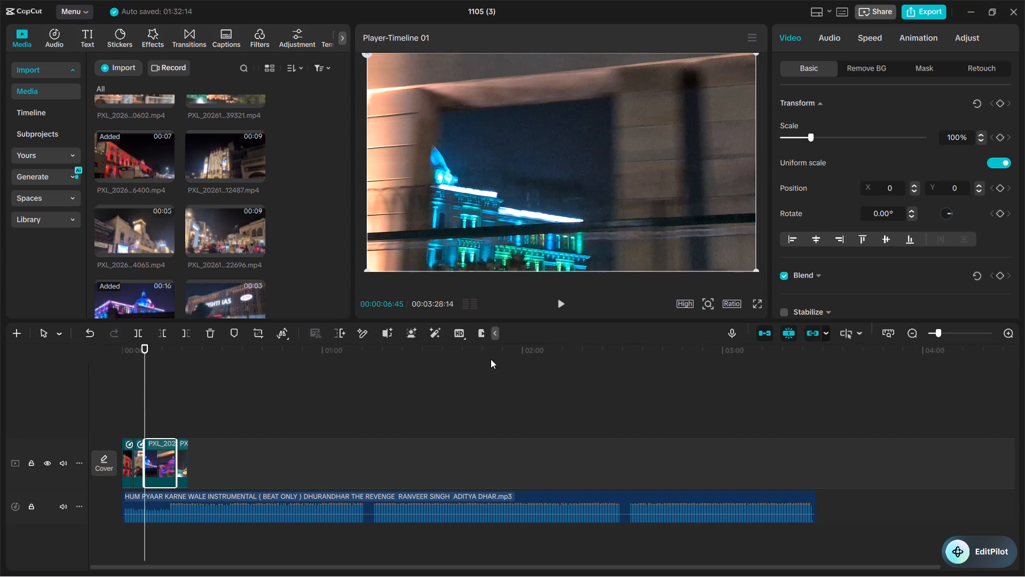
left_click(560, 307)
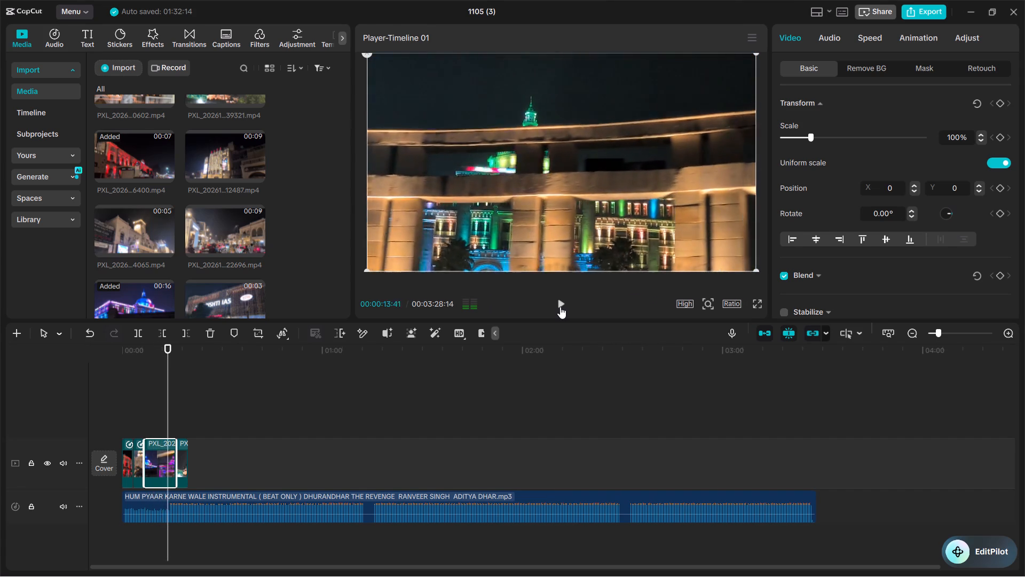
left_click(560, 307)
left_click(560, 307)
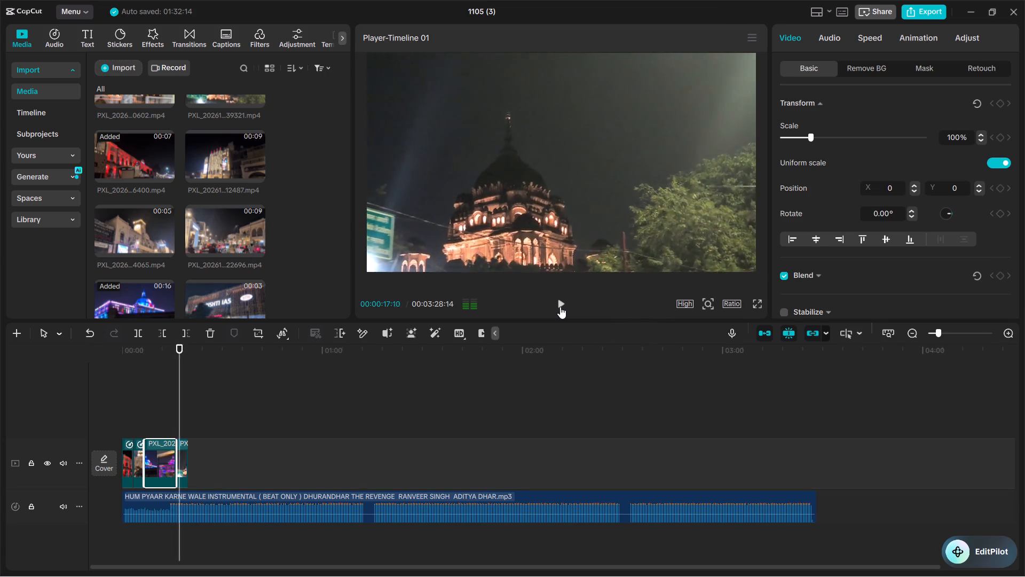
left_click(560, 307)
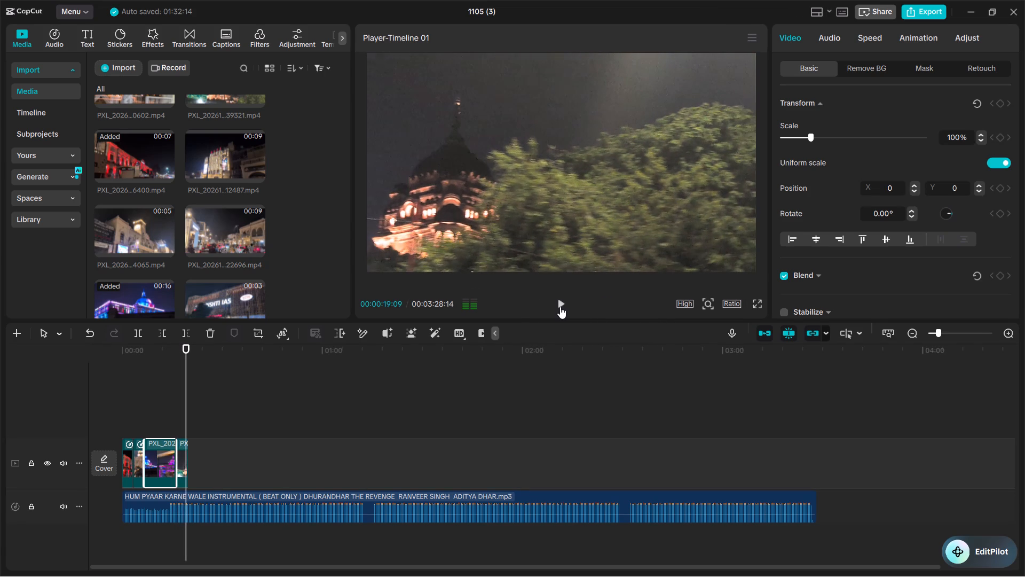
Delete the illuminated temple clip at the end of the video track.
left_click(182, 463)
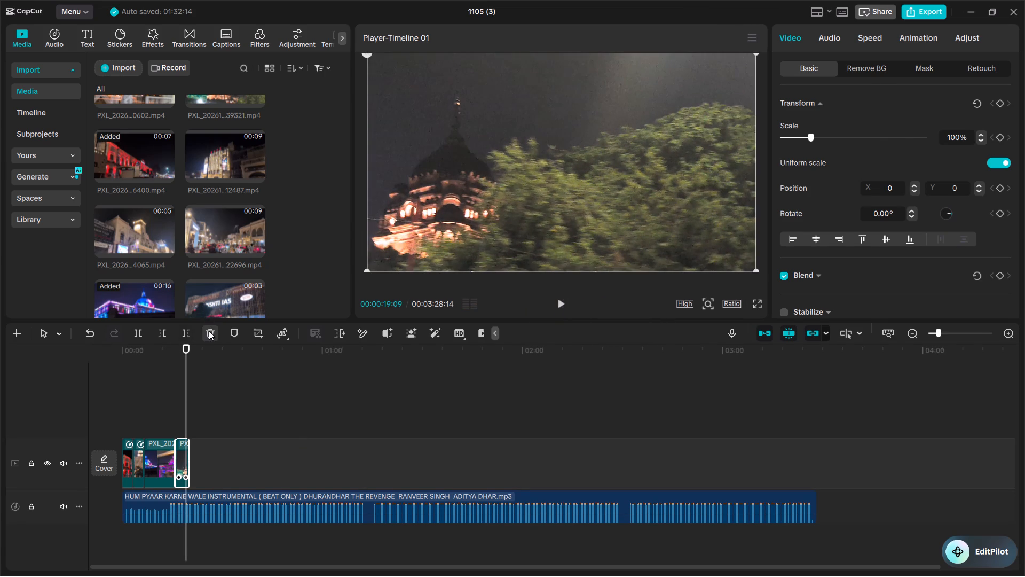
left_click(209, 332)
Split the 16-second dome building clip at 00:00:10:36 and place its second part before its first part.
left_click(164, 458)
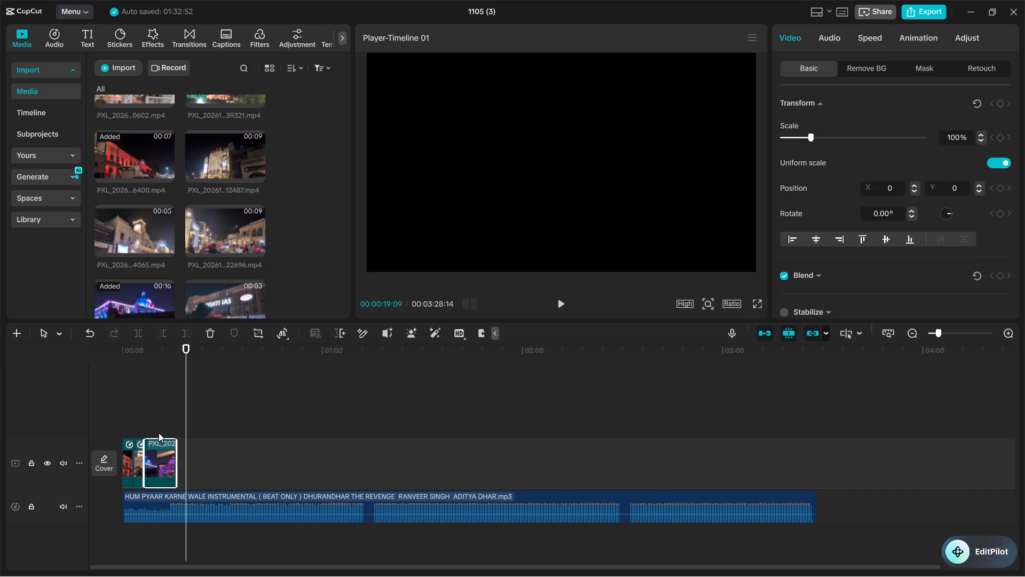
left_click(157, 431)
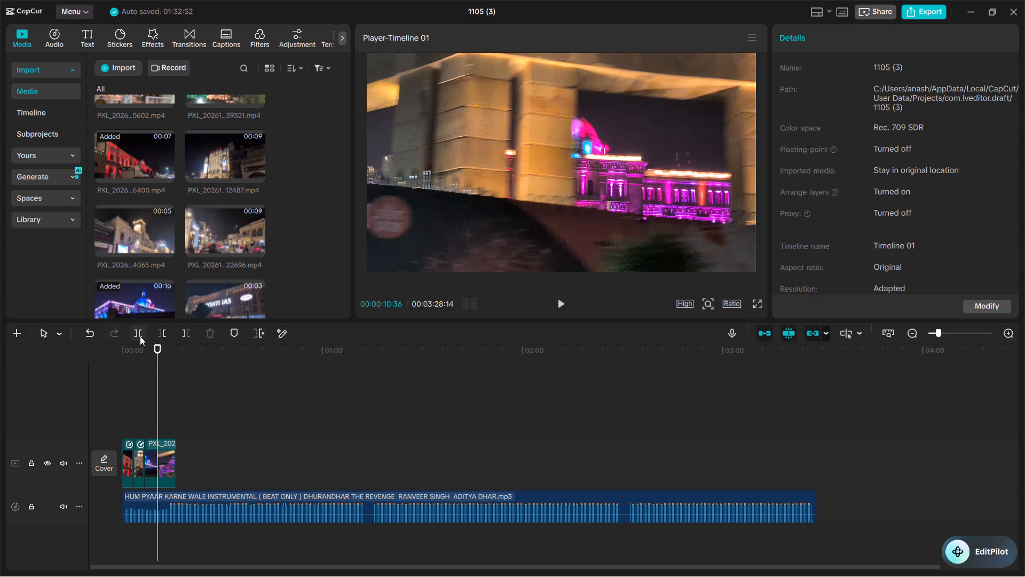
left_click(138, 337)
left_click_drag(167, 464, 131, 465)
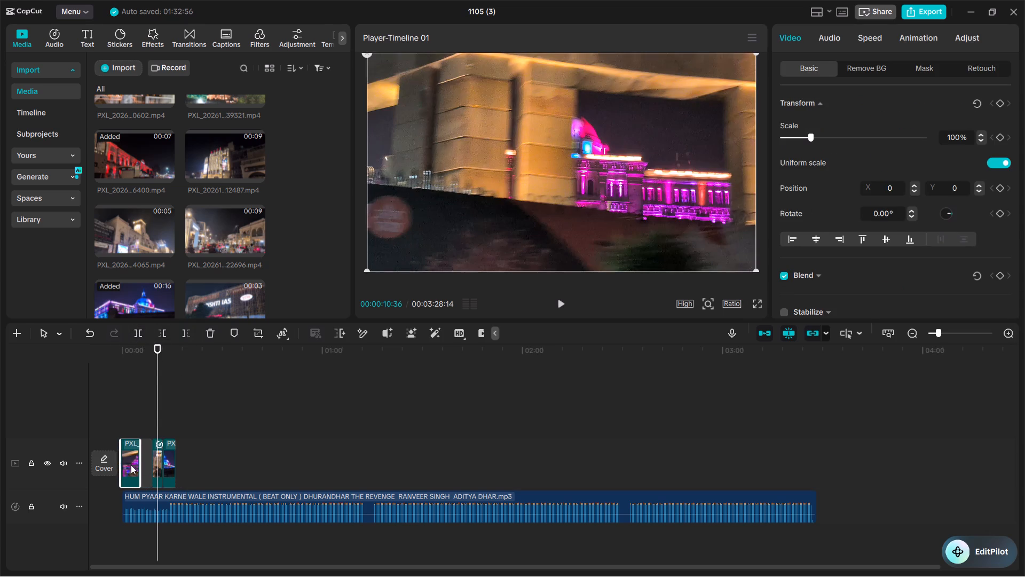
left_click_drag(131, 465, 117, 462)
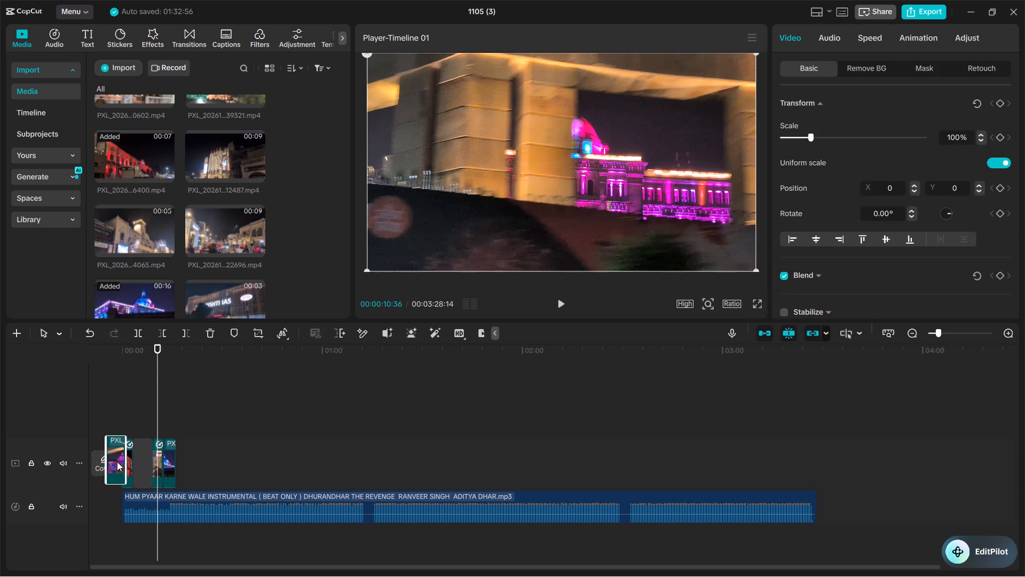
left_click_drag(117, 462, 141, 463)
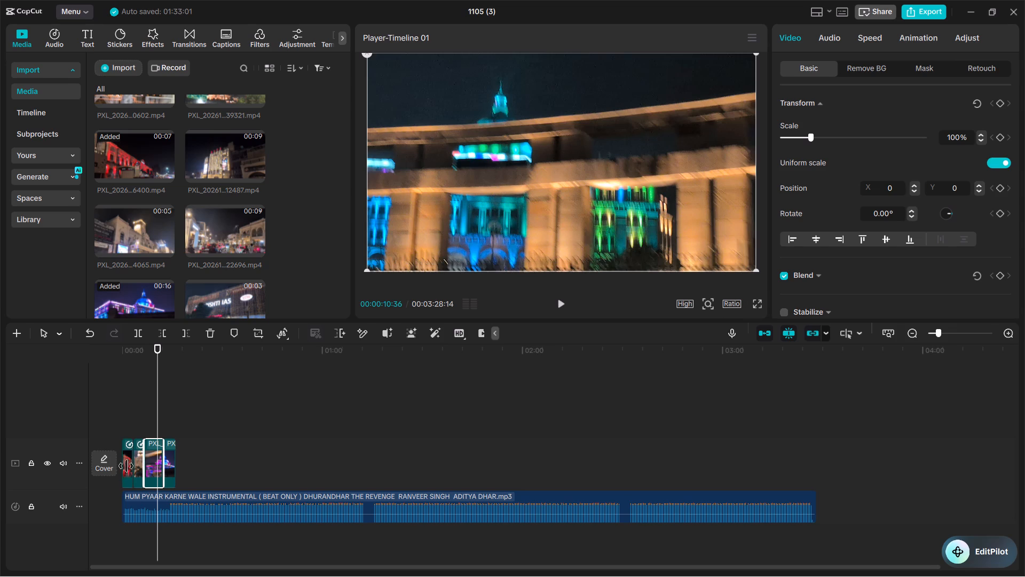
Move the red-lit building clip from the start of the track to between the two parts of the dome building clip.
left_click_drag(125, 466, 117, 472)
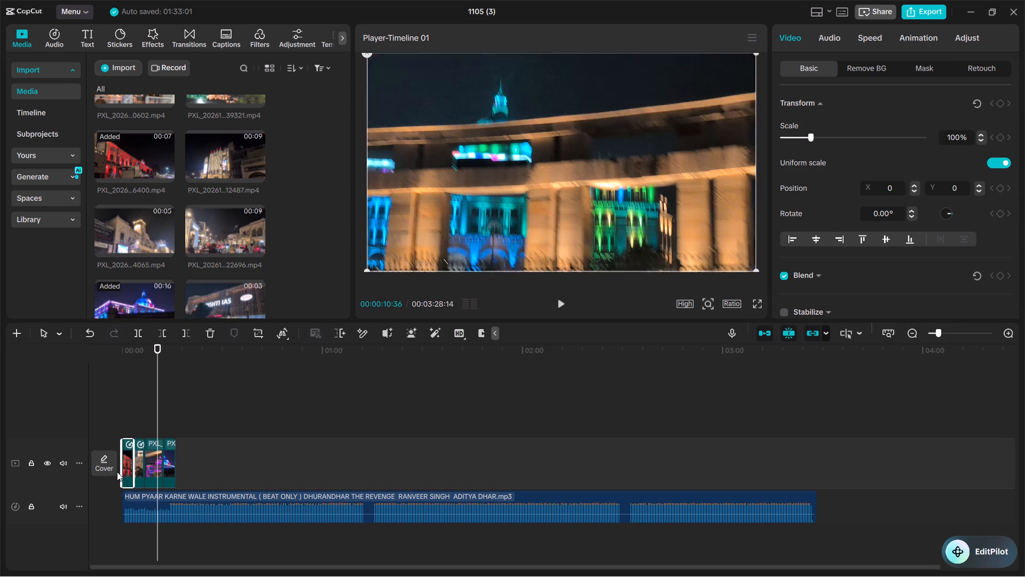
left_click(127, 412)
left_click(129, 466)
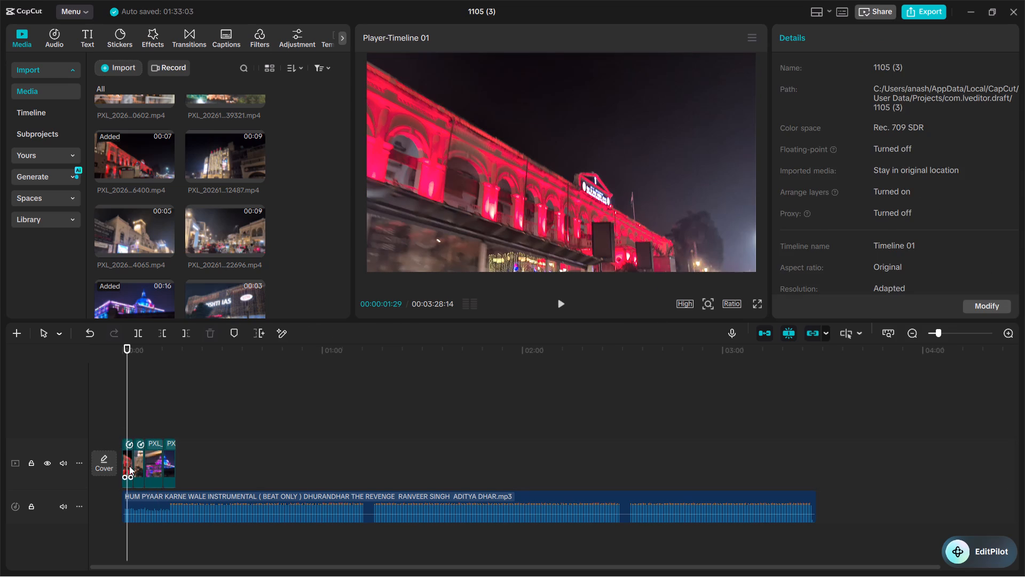
left_click_drag(125, 457, 123, 459)
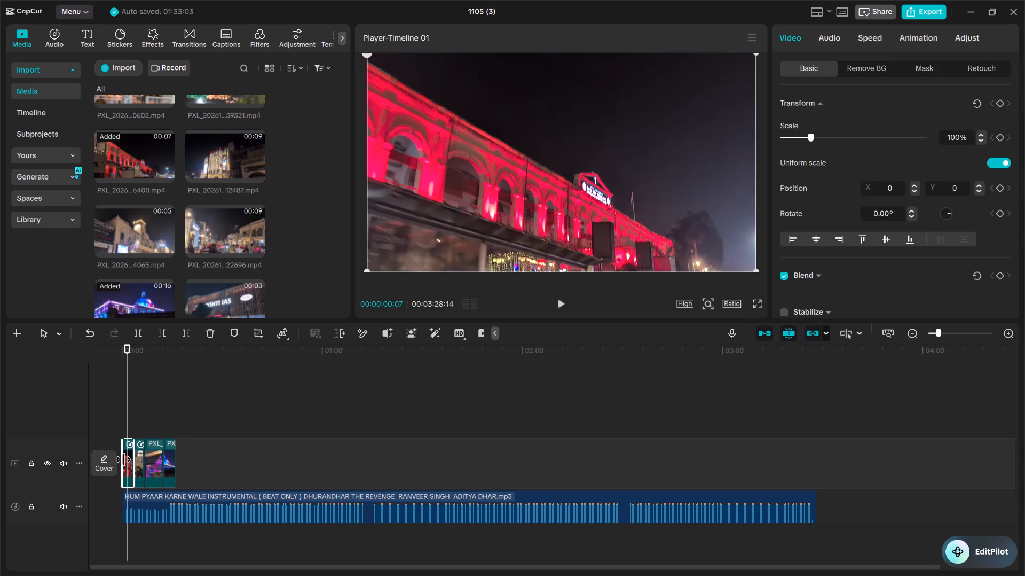
left_click_drag(123, 459, 109, 465)
left_click_drag(127, 463, 143, 462)
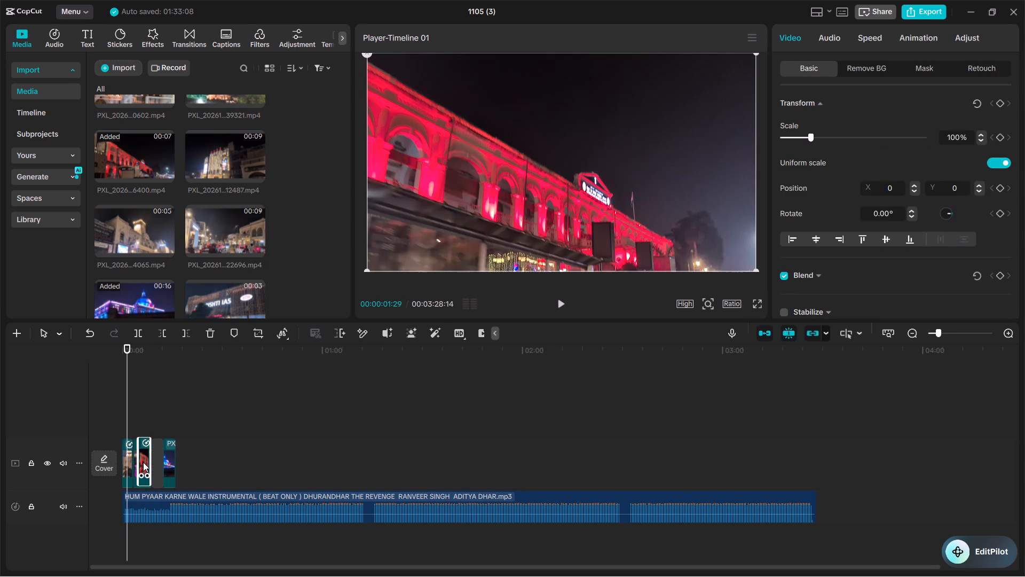
left_click_drag(143, 462, 152, 465)
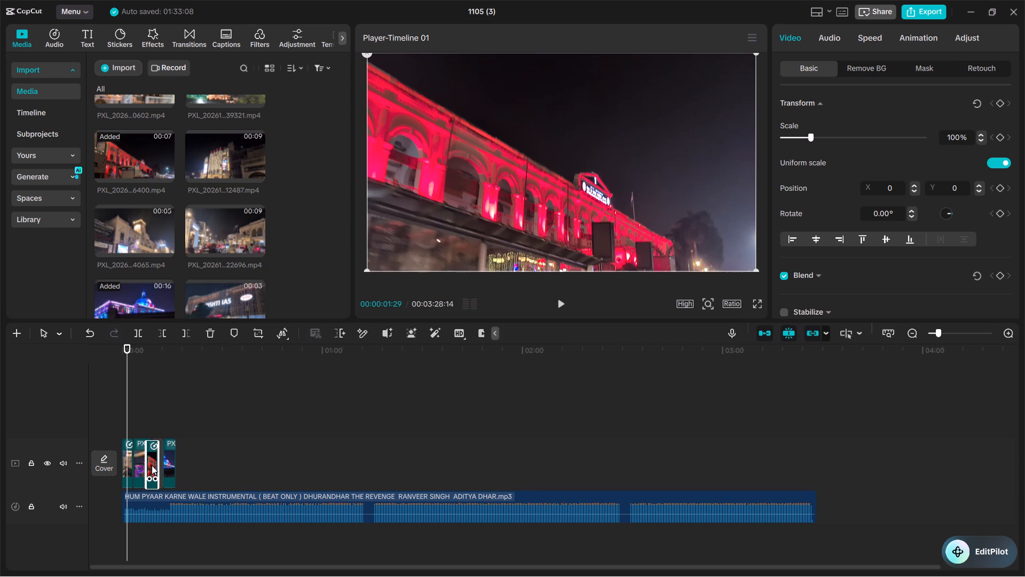
left_click_drag(152, 465, 154, 465)
Delete the Golden Orchid building clip at the start of the video track.
left_click(155, 423)
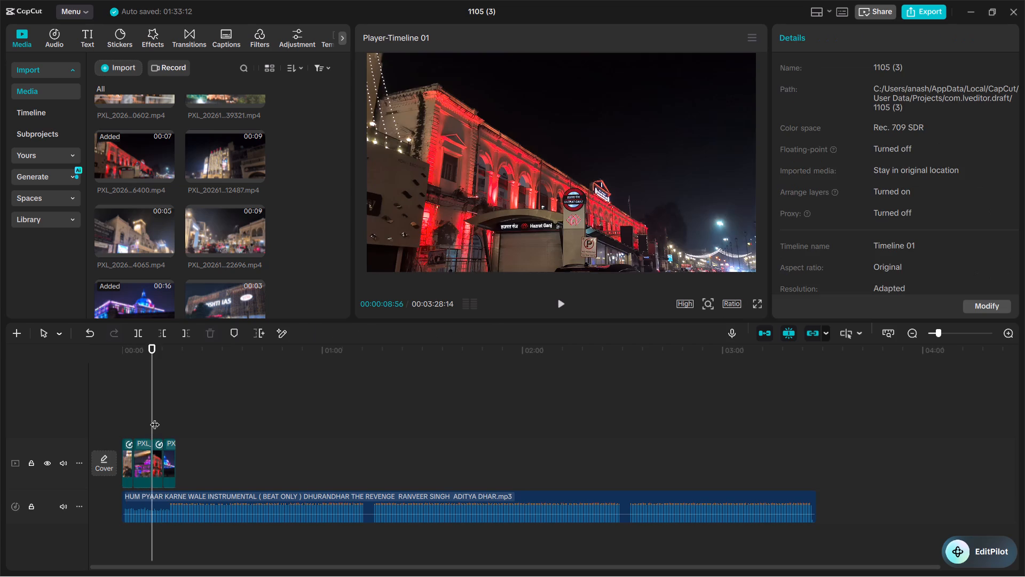
left_click_drag(152, 421, 115, 444)
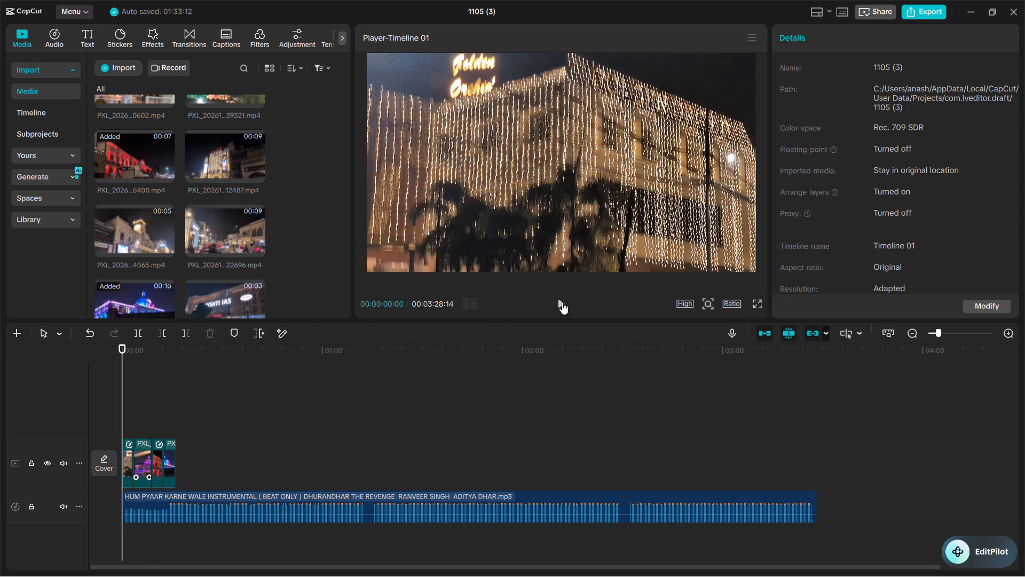
left_click(126, 469)
left_click(209, 337)
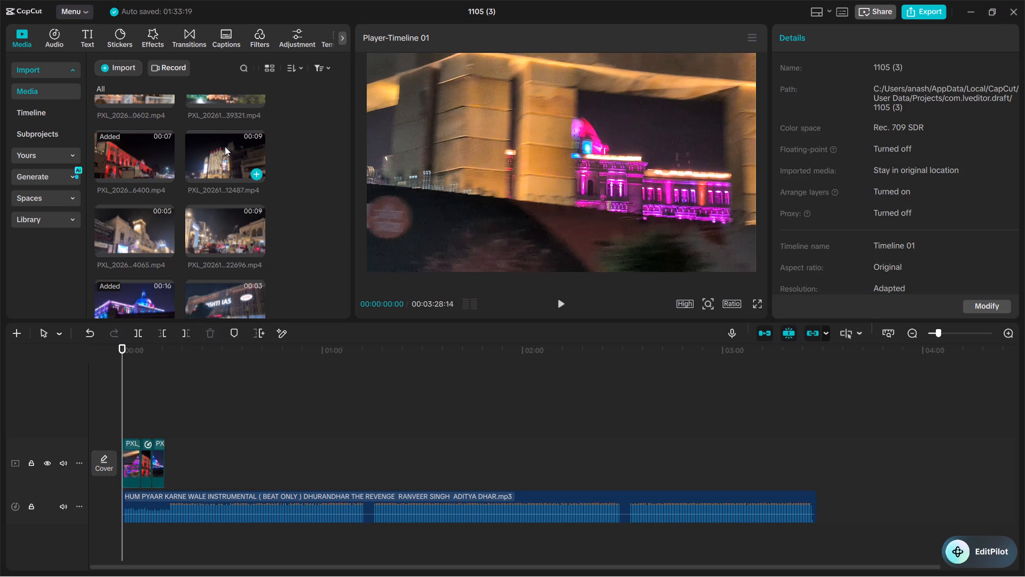
Add the 6-second lit gateway clip ending in 55209.mp4 at the start of the video track.
scroll(206, 188, "up", 7)
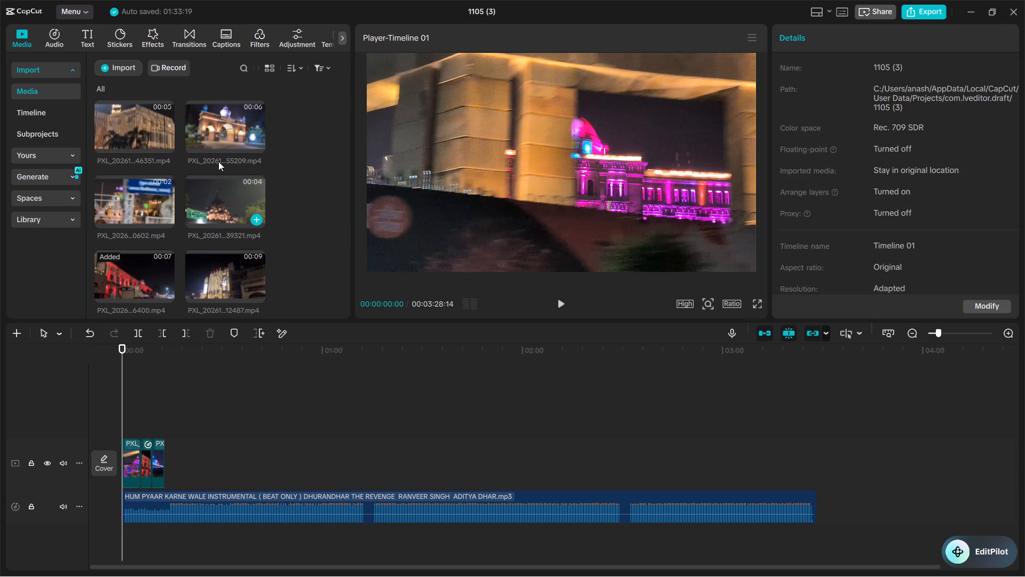
left_click(254, 142)
Add the 3-second DRISHTI IAS building clip ending in 59341.mp4 at the start of the video track.
scroll(180, 246, "down", 3)
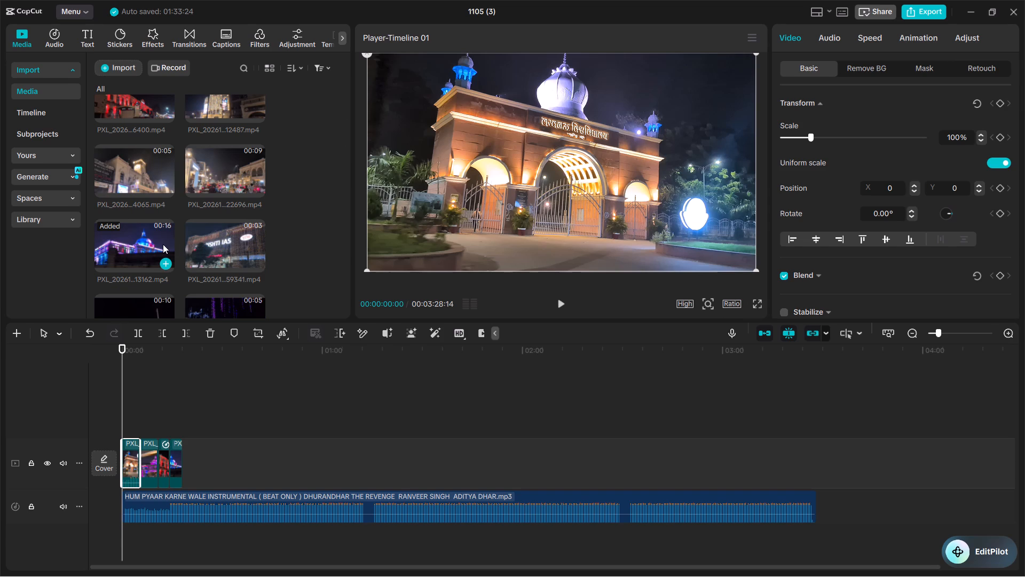
scroll(224, 252, "up", 2)
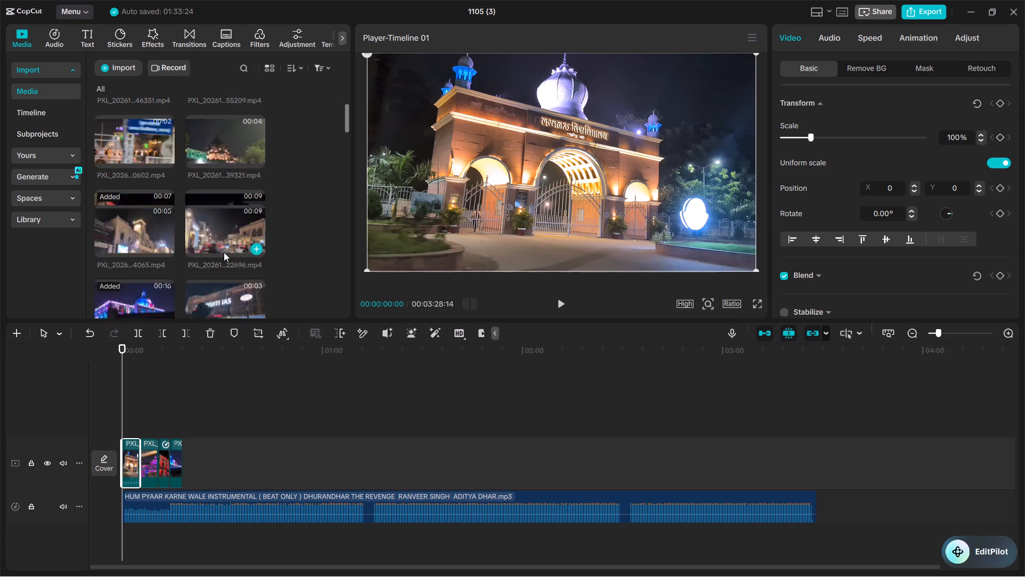
scroll(224, 252, "up", 3)
scroll(114, 283, "down", 1)
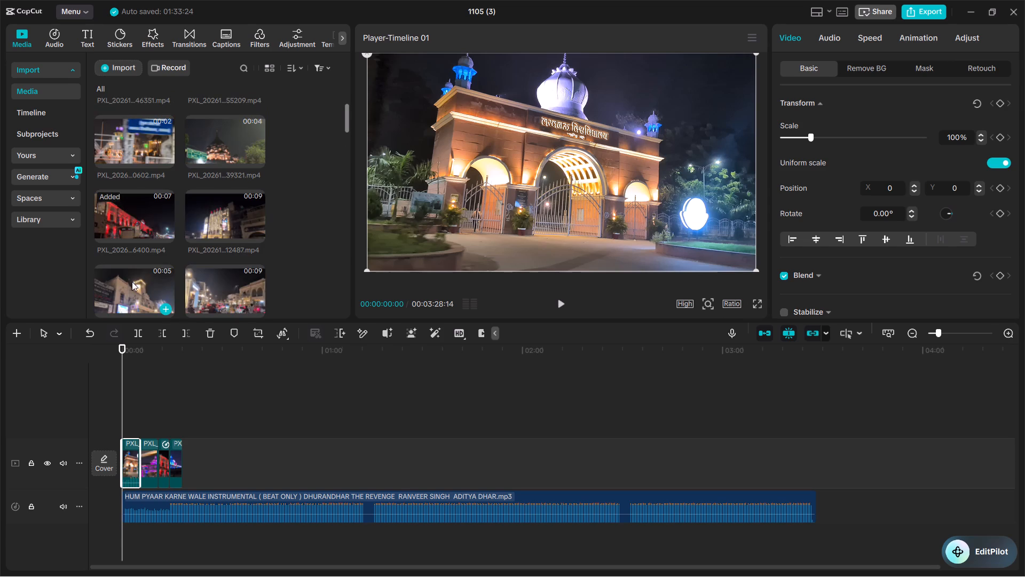
scroll(142, 262, "down", 2)
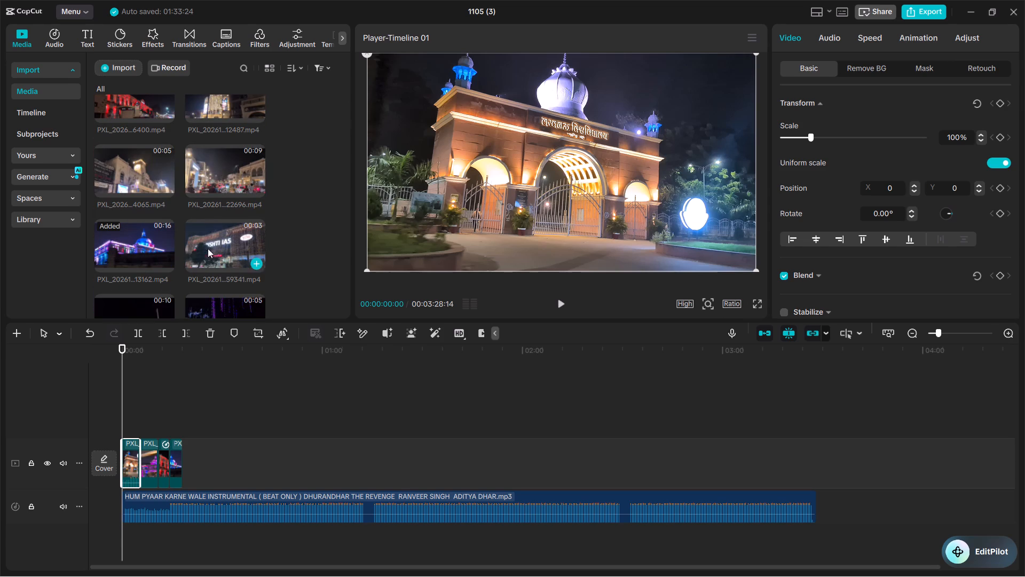
left_click(254, 260)
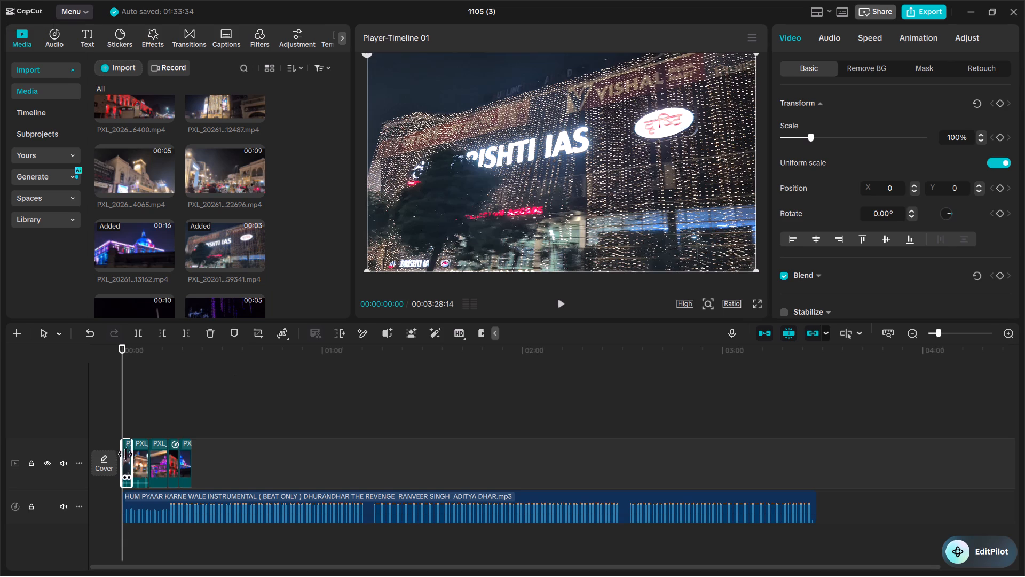
Mute all the video clips on the timeline together by lowering their volume to -∞ dB.
left_click_drag(207, 462, 81, 475)
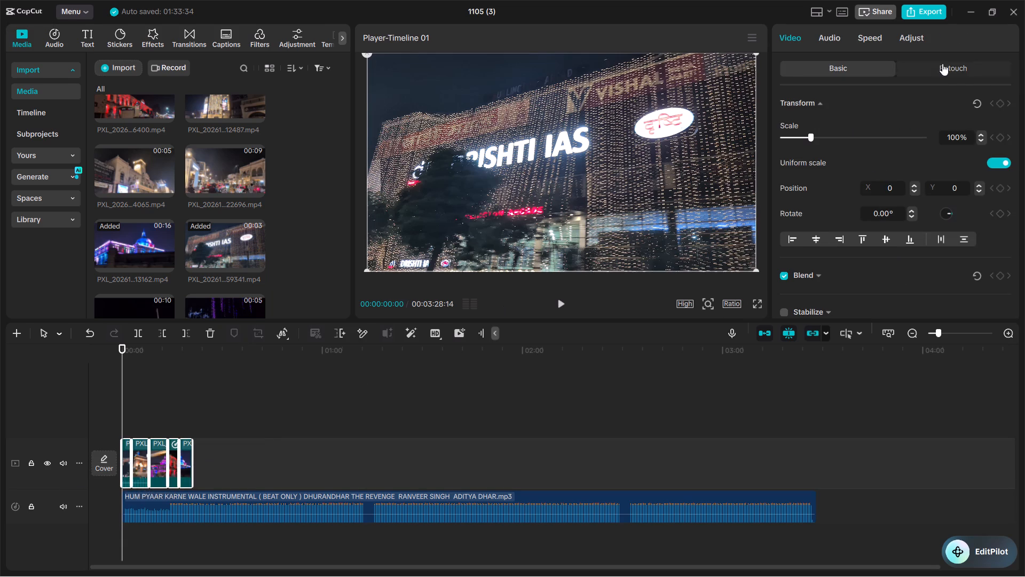
left_click(831, 35)
left_click_drag(836, 135, 701, 143)
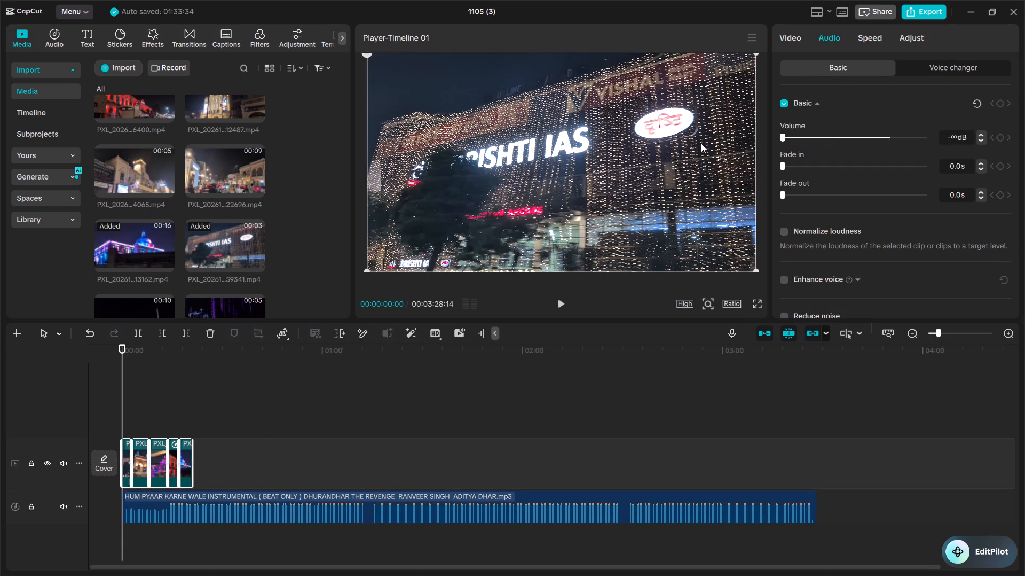
left_click_drag(701, 143, 690, 147)
Play the rearranged montage with the music from the start to about 00:00:04:31.
left_click(562, 302)
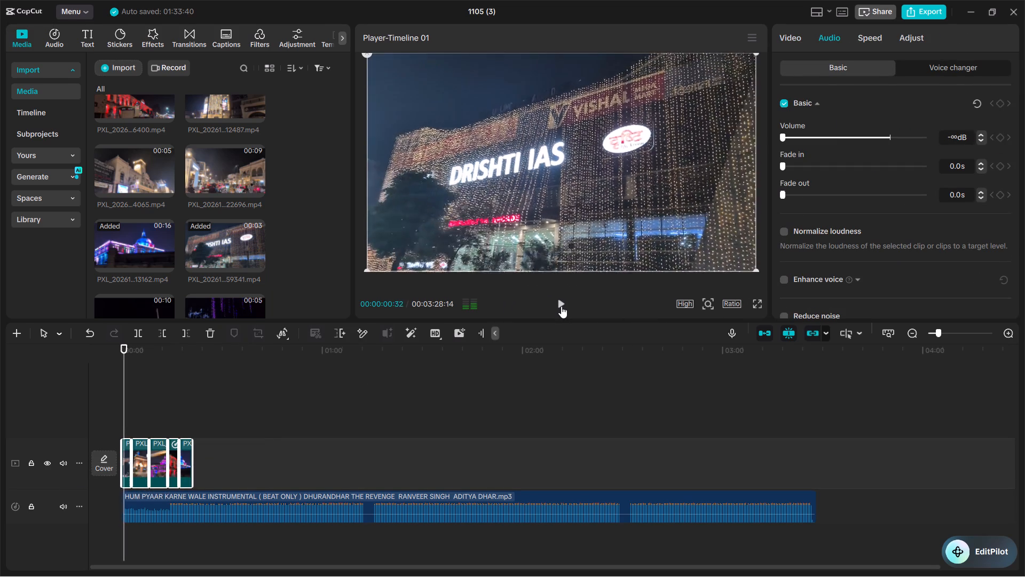
left_click(557, 307)
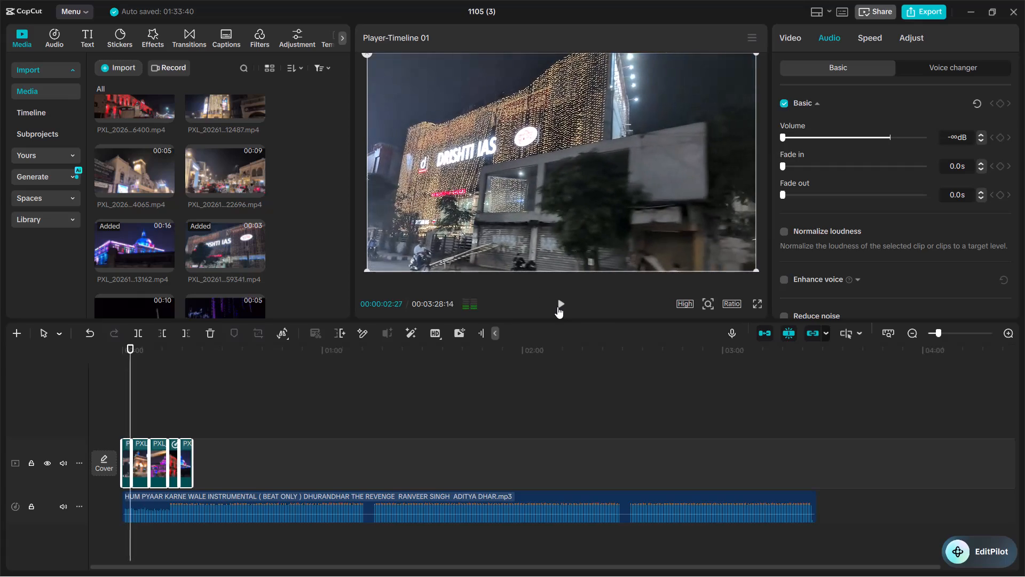
left_click(548, 302)
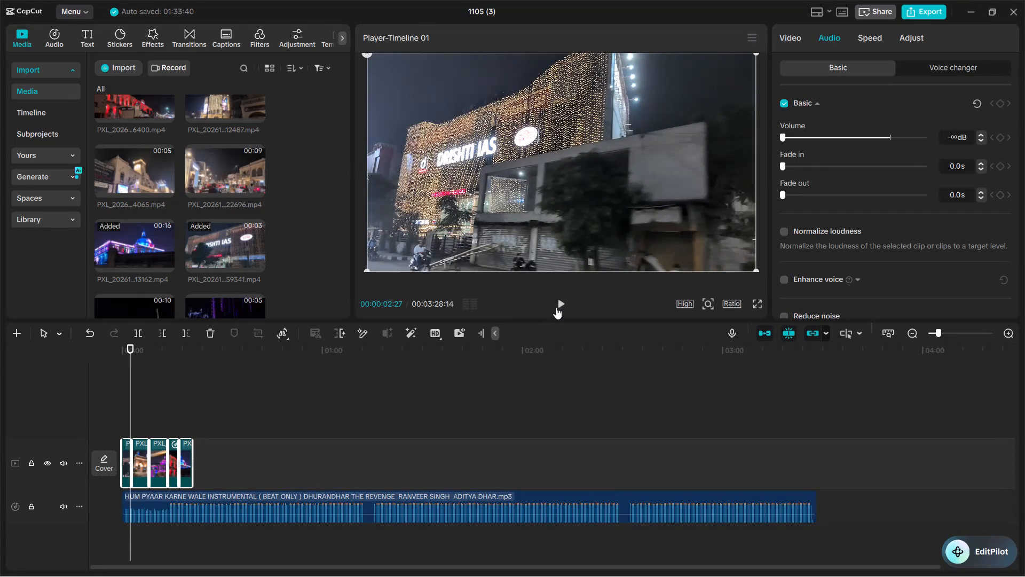
left_click(561, 306)
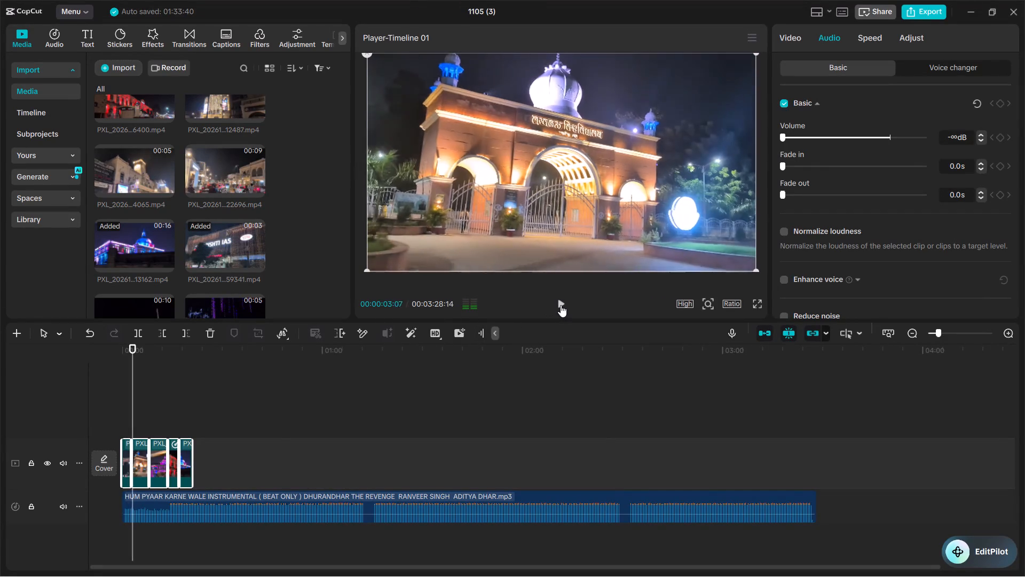
left_click(561, 305)
left_click(561, 305)
left_click(561, 305)
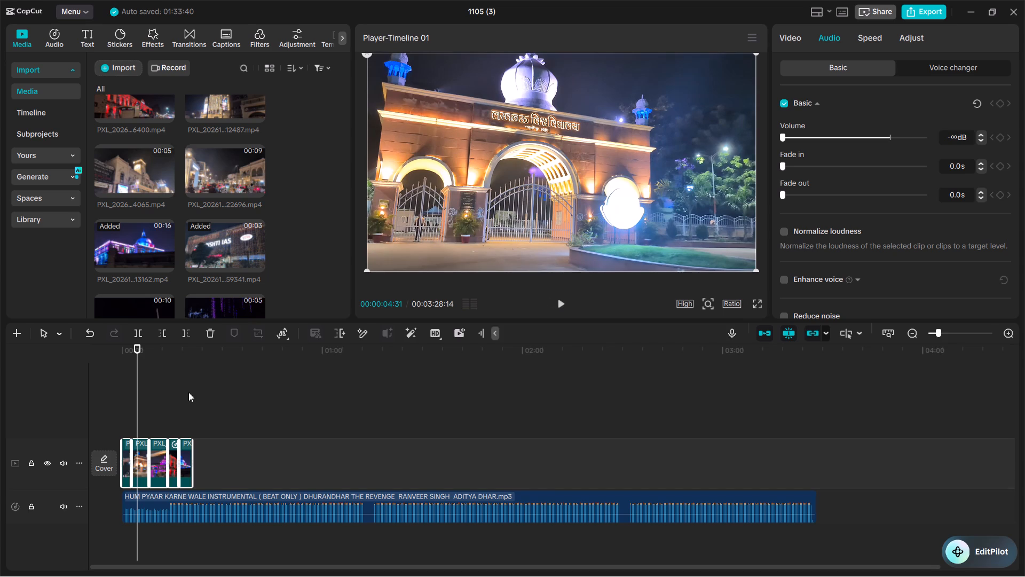
Speed up the opening DRISHTI IAS clip to 2.00x and further shorten its duration to 1.2 s.
left_click_drag(139, 402, 104, 420)
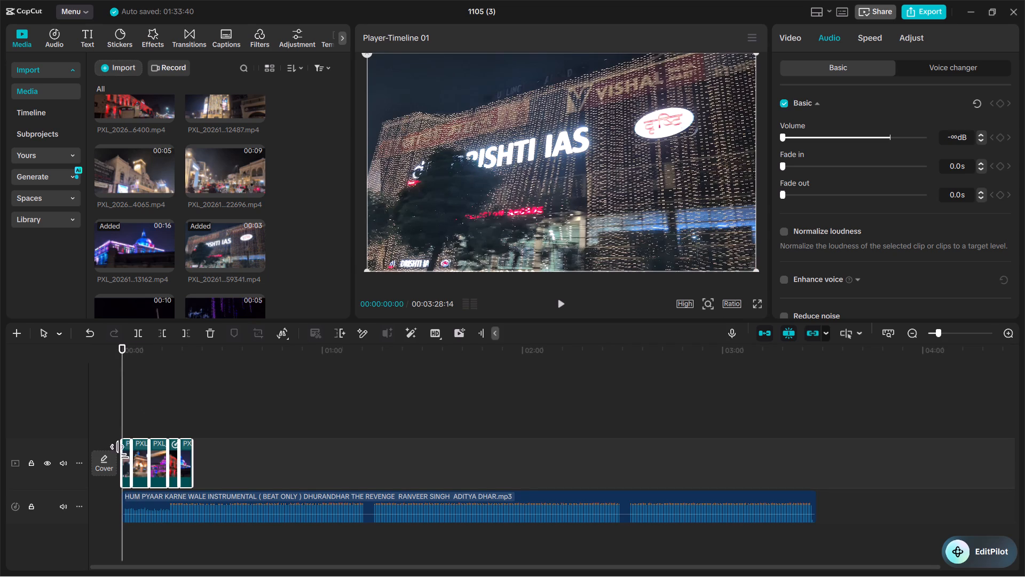
left_click(130, 459)
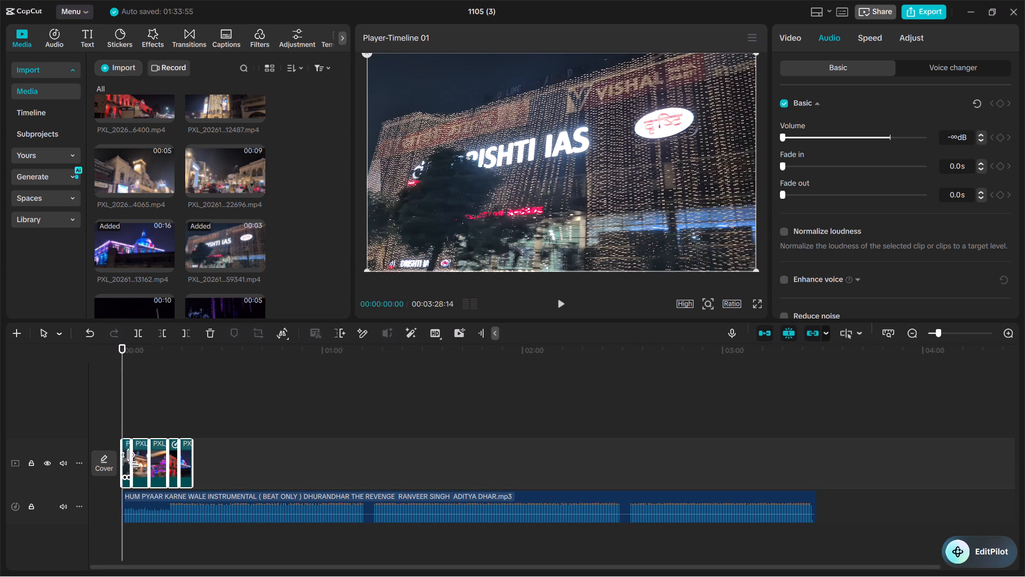
left_click(225, 410)
left_click(126, 462)
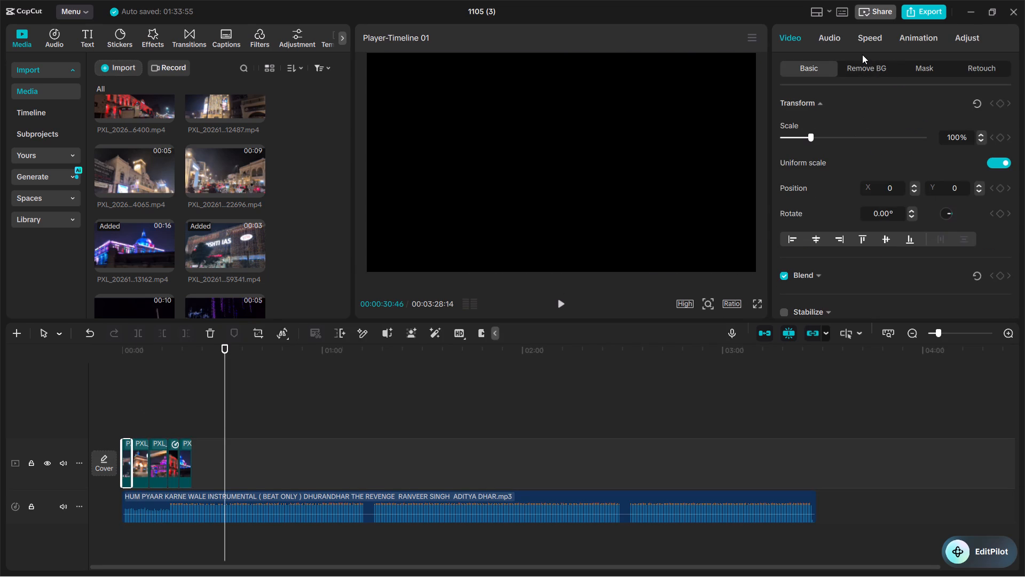
left_click(921, 40)
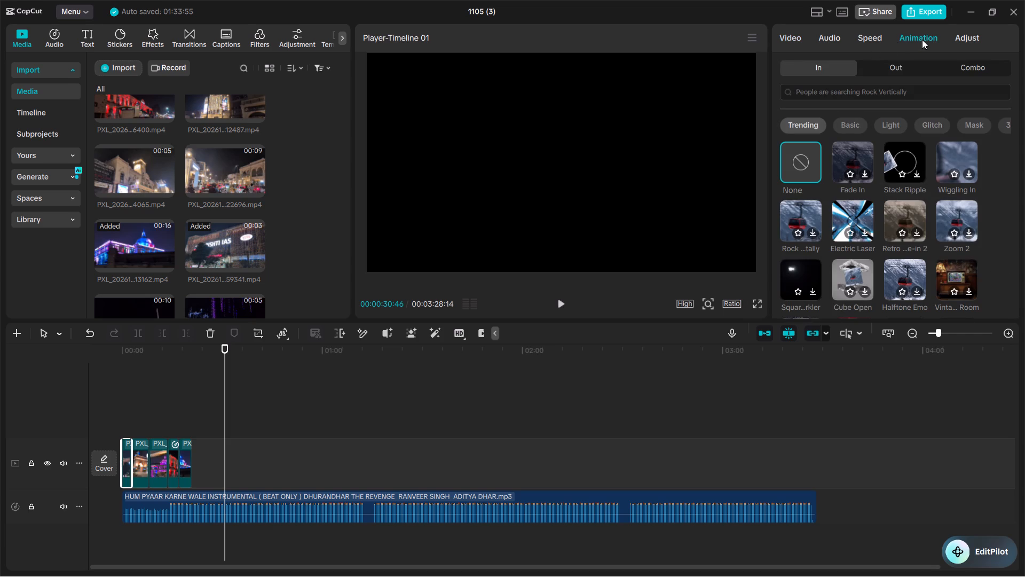
left_click(866, 37)
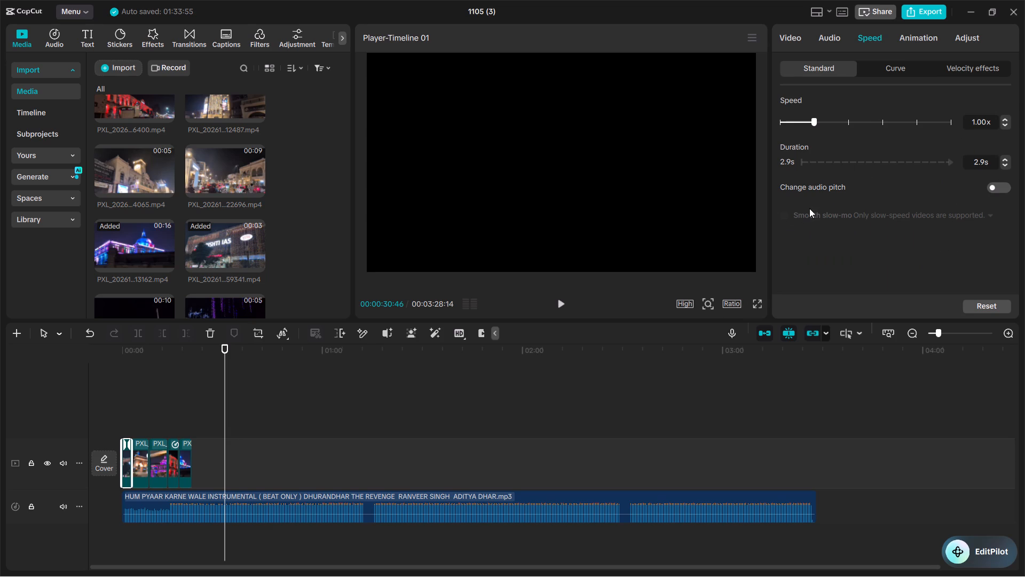
left_click(785, 219)
left_click_drag(794, 209, 800, 209)
left_click_drag(814, 123, 847, 124)
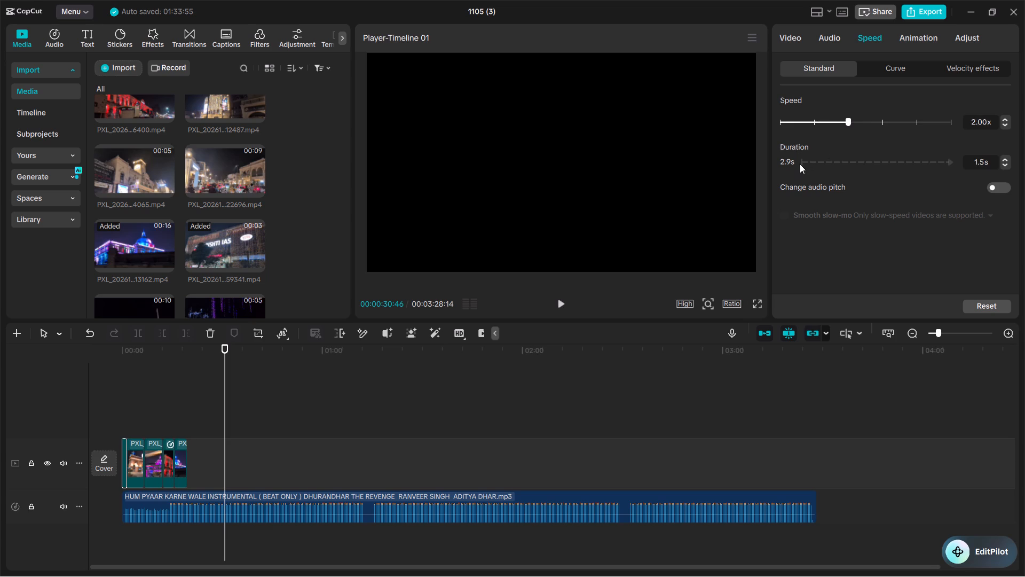
left_click_drag(800, 163, 818, 163)
left_click_drag(809, 160, 884, 159)
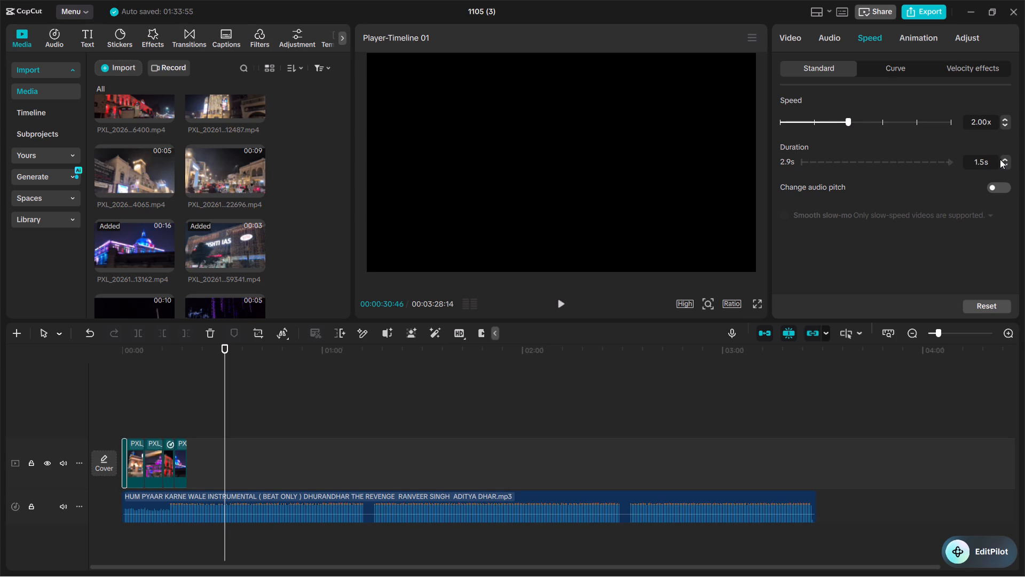
triple_click(1005, 162)
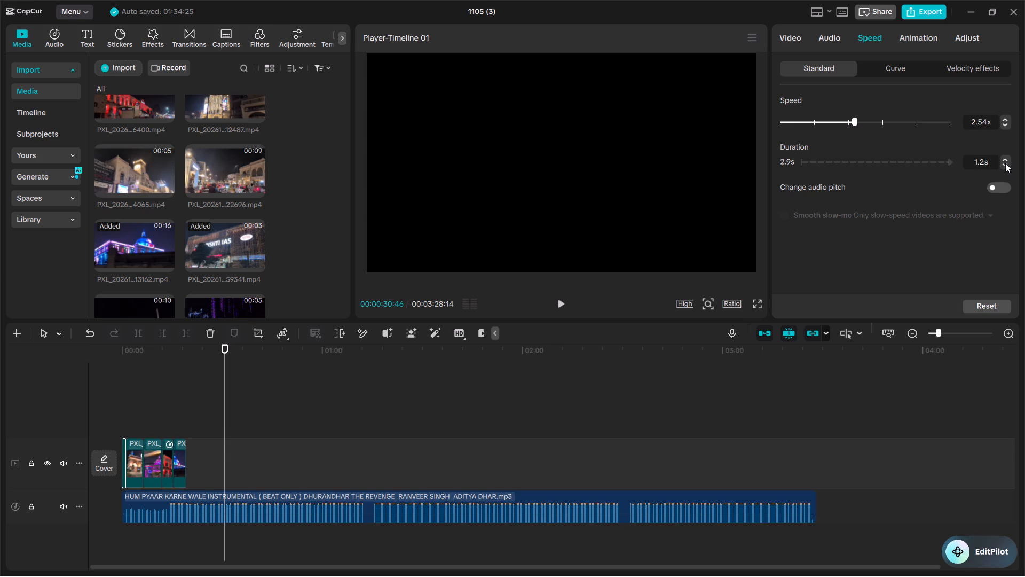
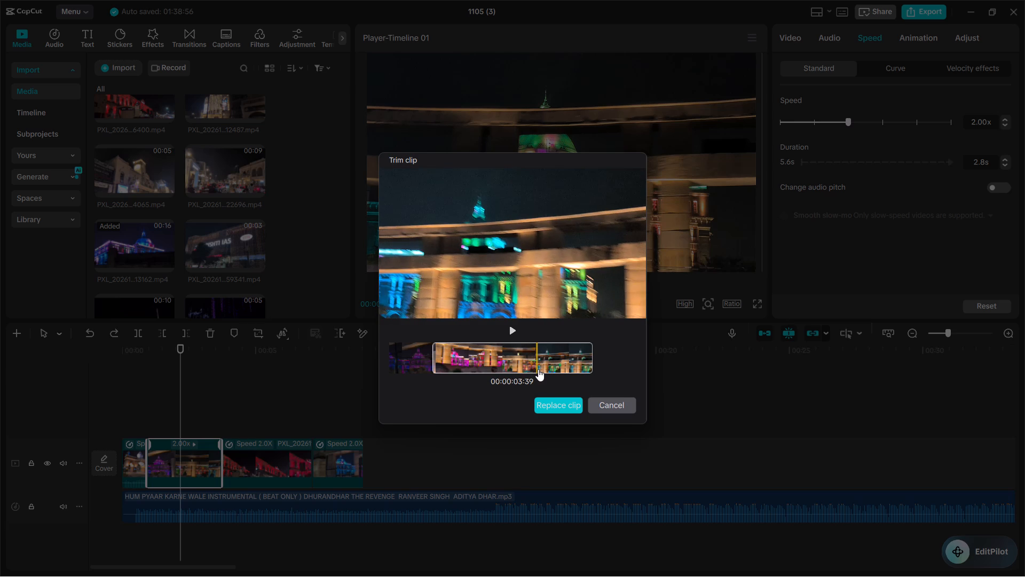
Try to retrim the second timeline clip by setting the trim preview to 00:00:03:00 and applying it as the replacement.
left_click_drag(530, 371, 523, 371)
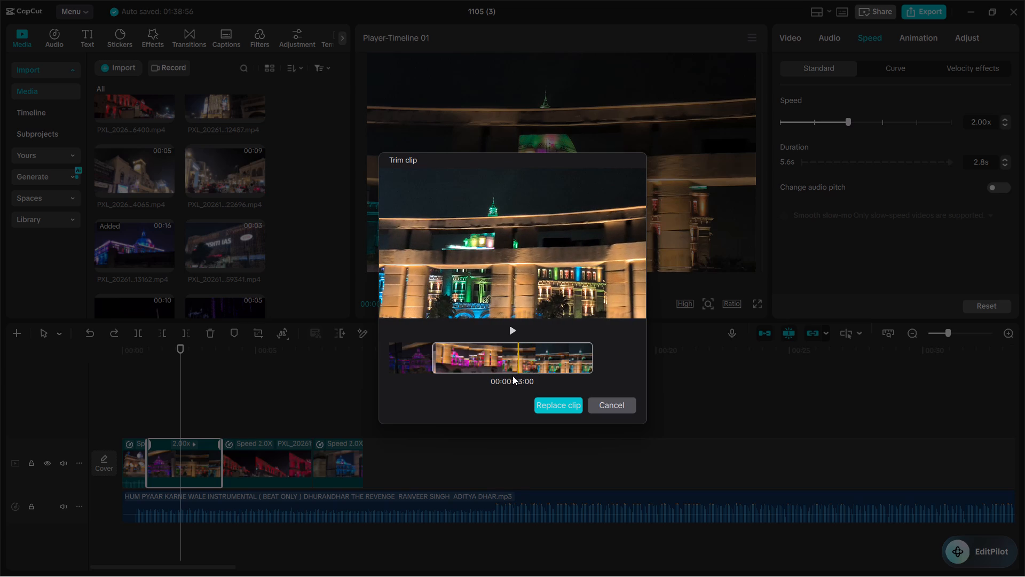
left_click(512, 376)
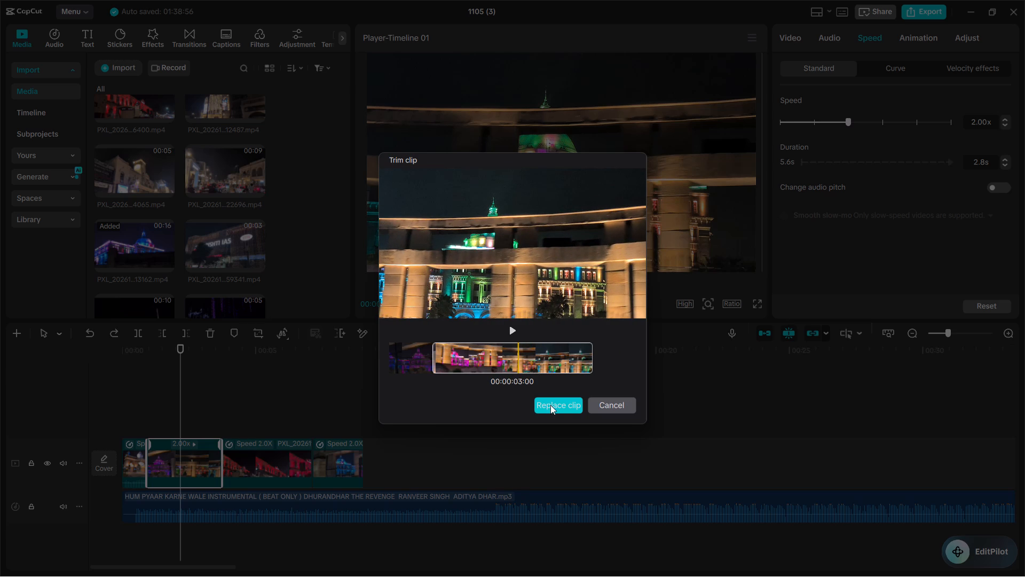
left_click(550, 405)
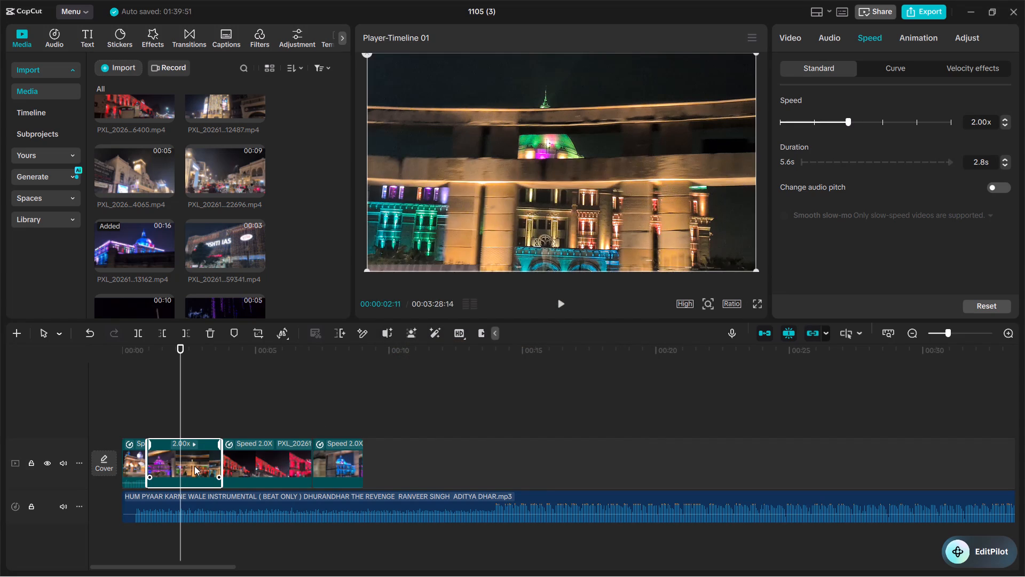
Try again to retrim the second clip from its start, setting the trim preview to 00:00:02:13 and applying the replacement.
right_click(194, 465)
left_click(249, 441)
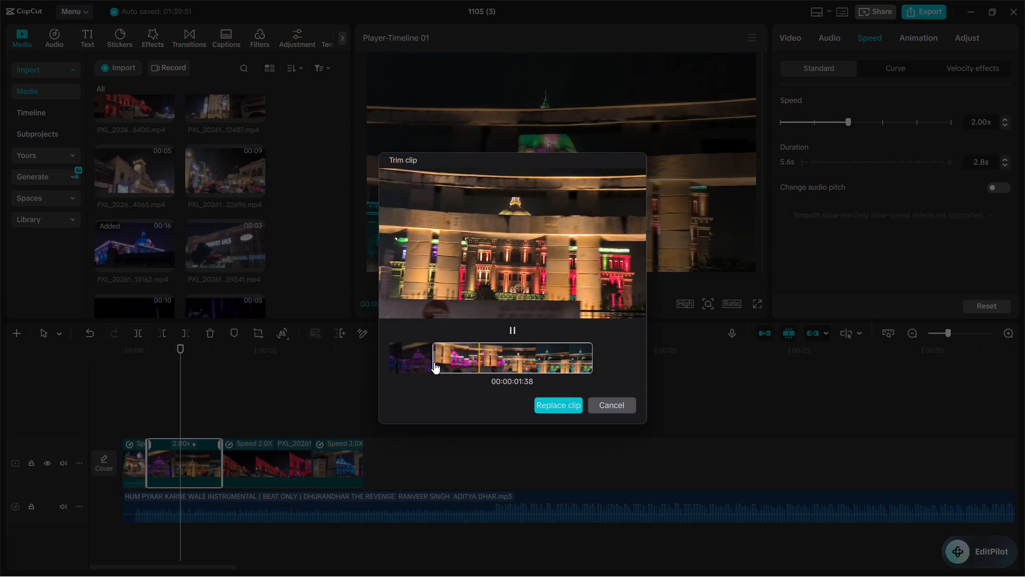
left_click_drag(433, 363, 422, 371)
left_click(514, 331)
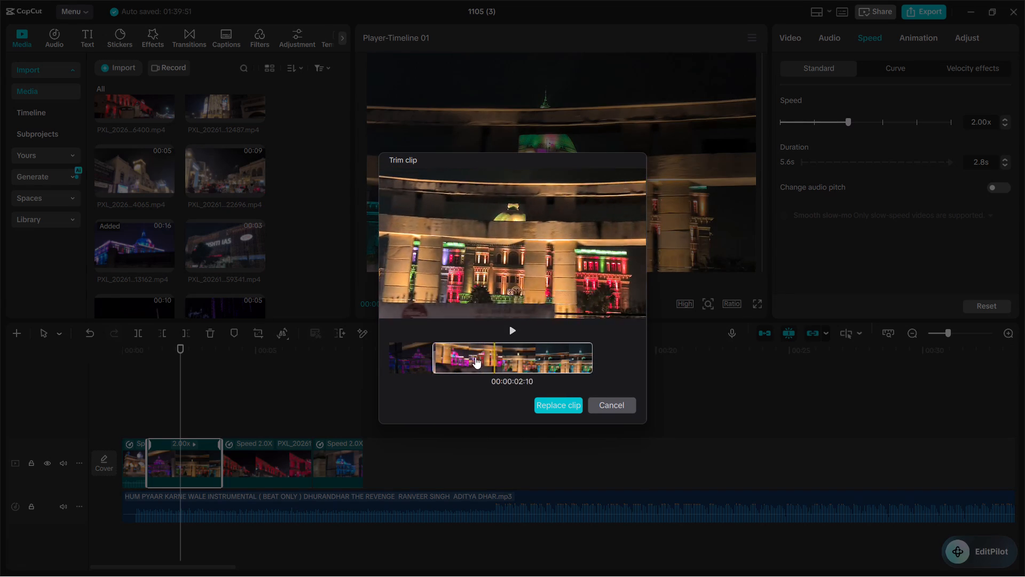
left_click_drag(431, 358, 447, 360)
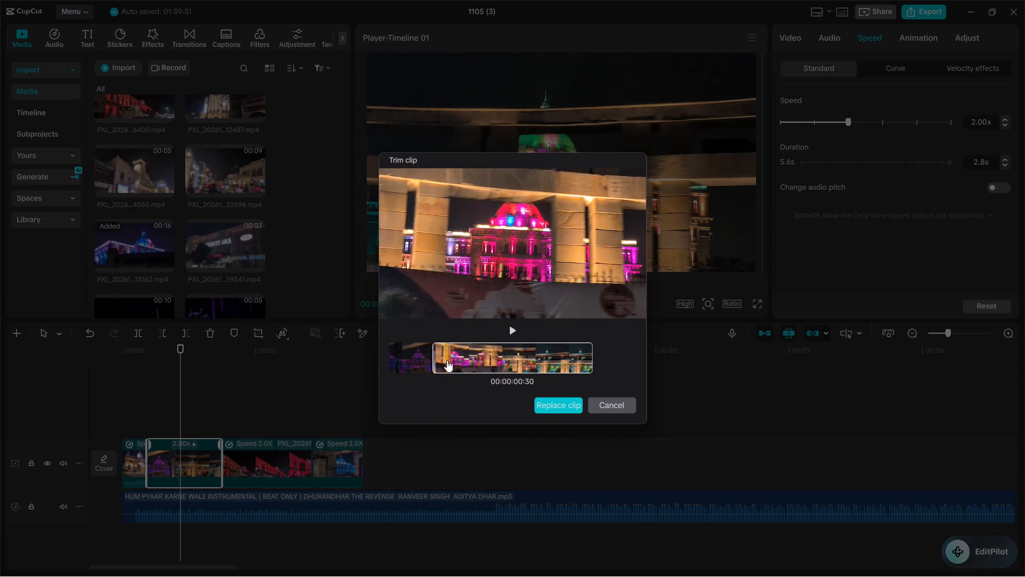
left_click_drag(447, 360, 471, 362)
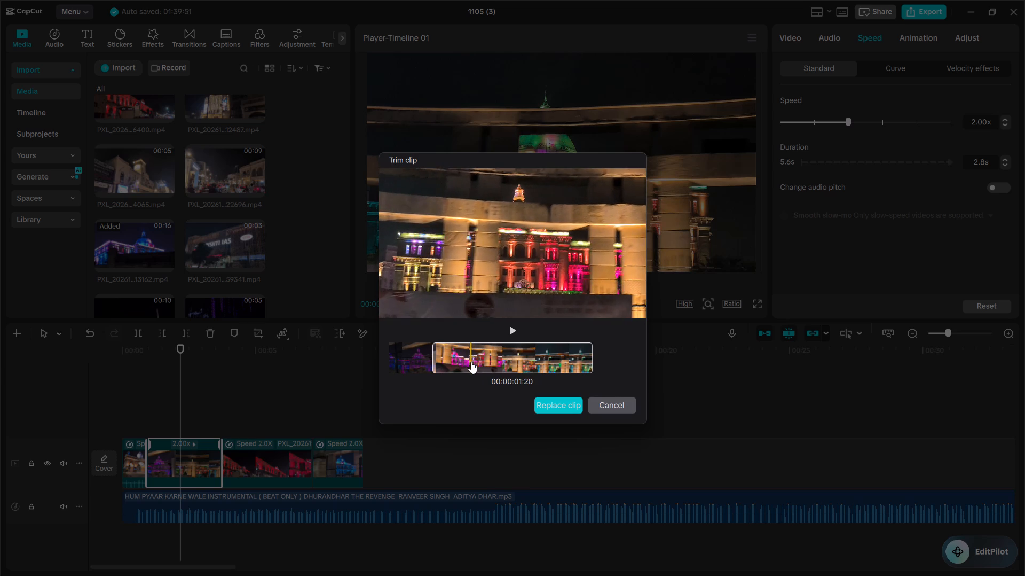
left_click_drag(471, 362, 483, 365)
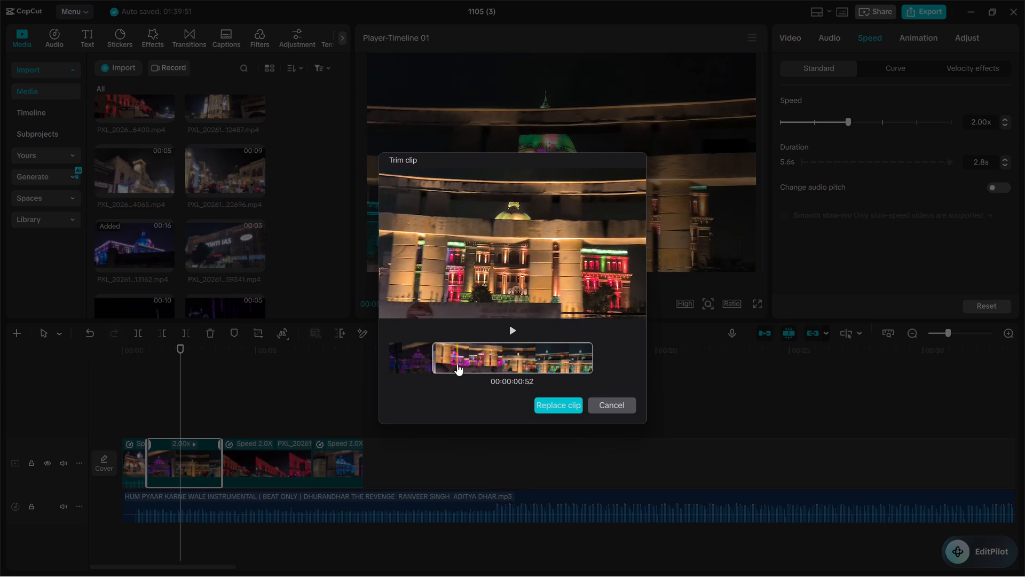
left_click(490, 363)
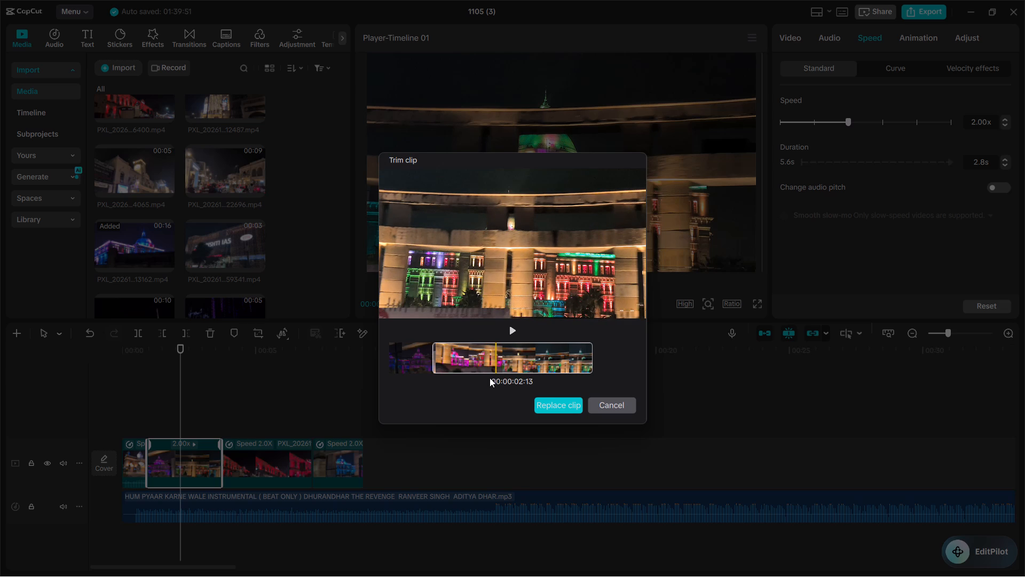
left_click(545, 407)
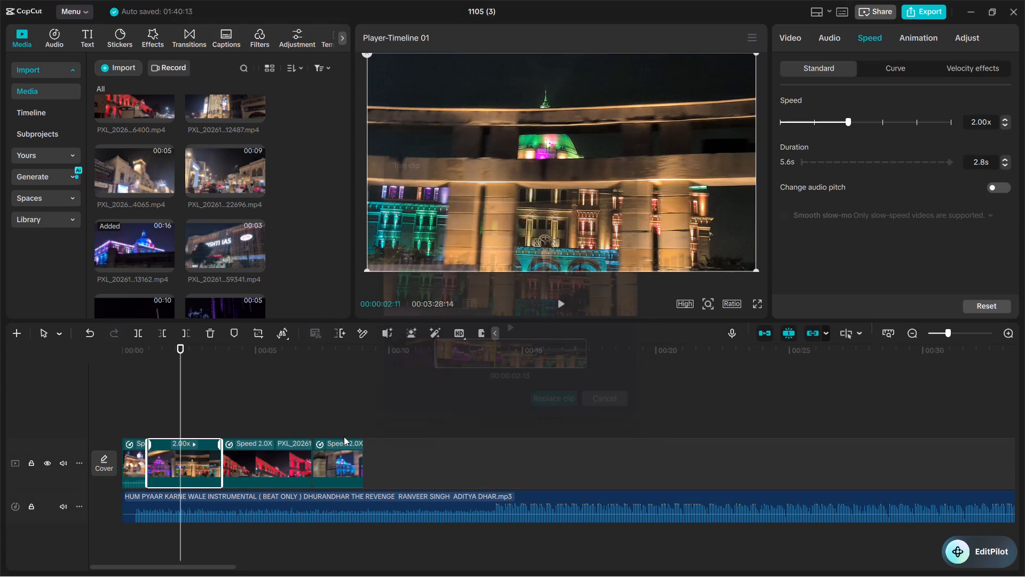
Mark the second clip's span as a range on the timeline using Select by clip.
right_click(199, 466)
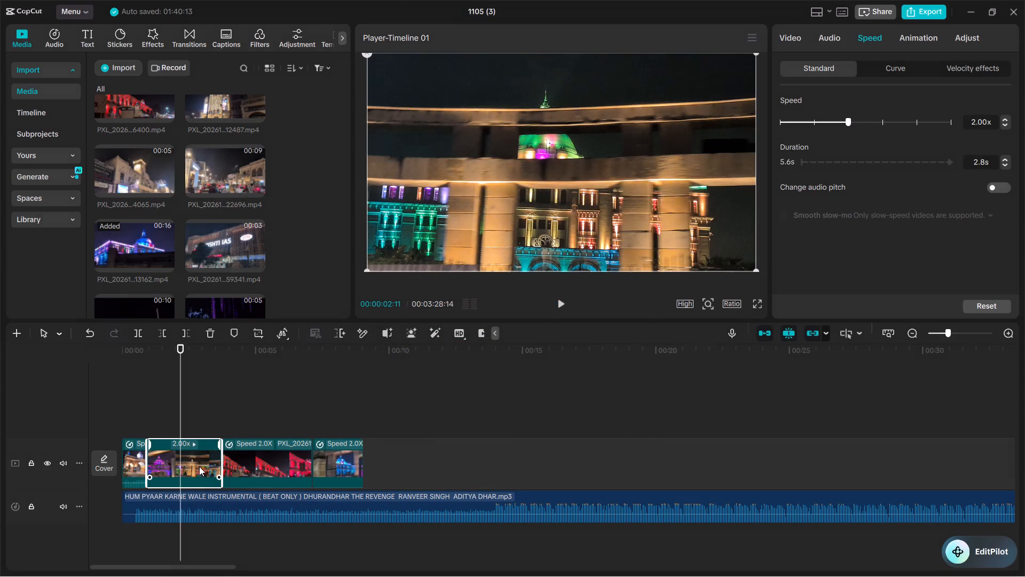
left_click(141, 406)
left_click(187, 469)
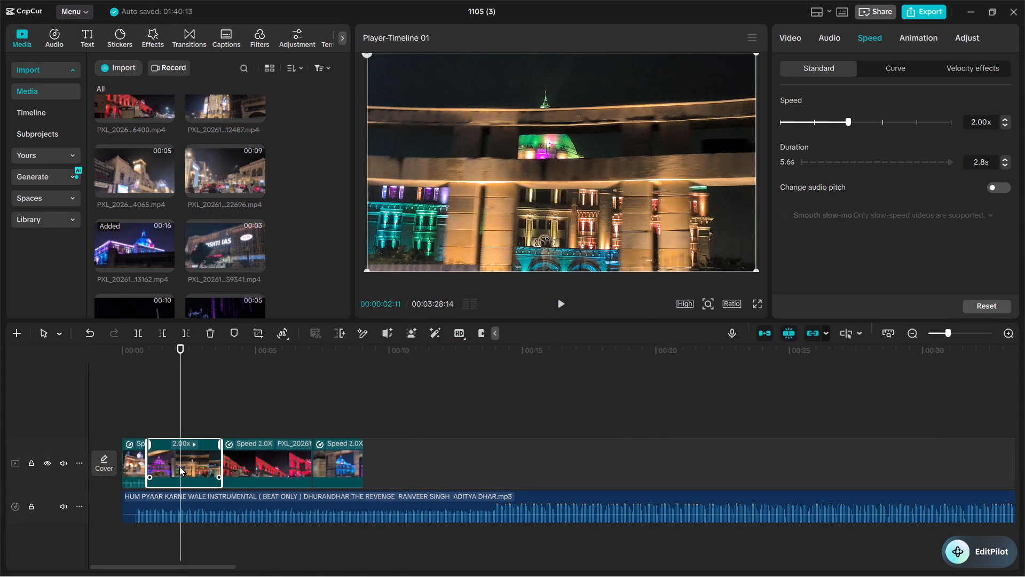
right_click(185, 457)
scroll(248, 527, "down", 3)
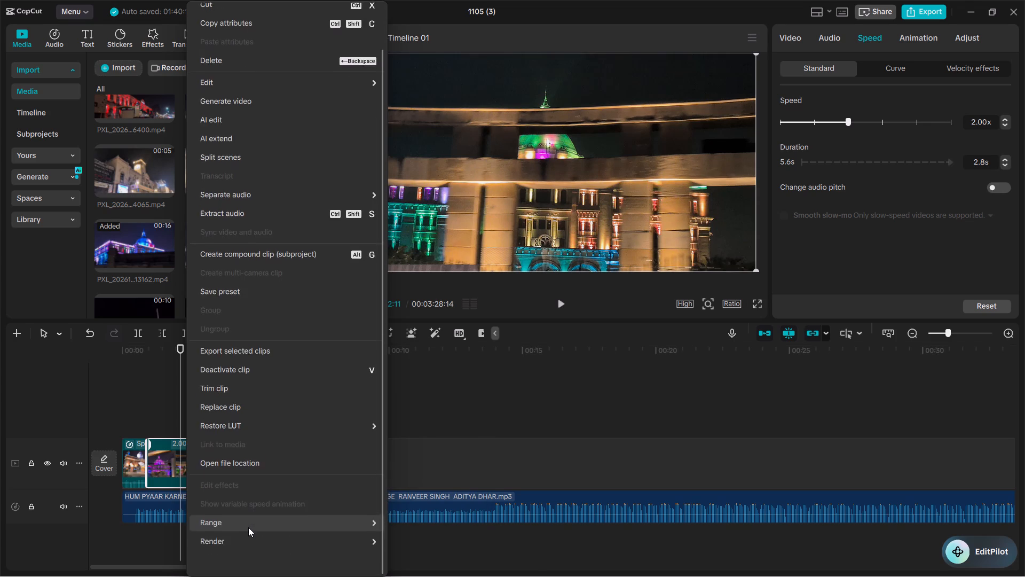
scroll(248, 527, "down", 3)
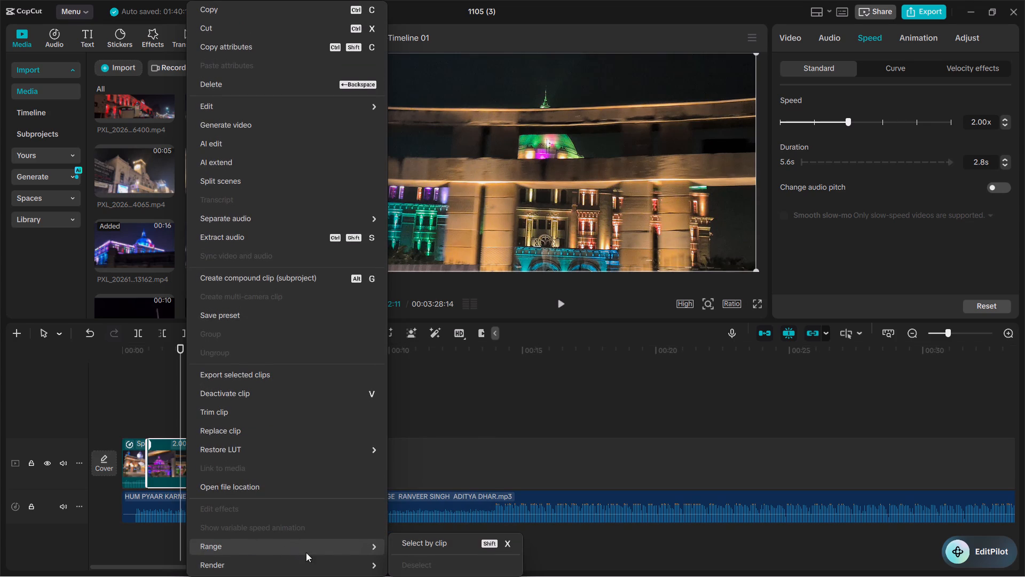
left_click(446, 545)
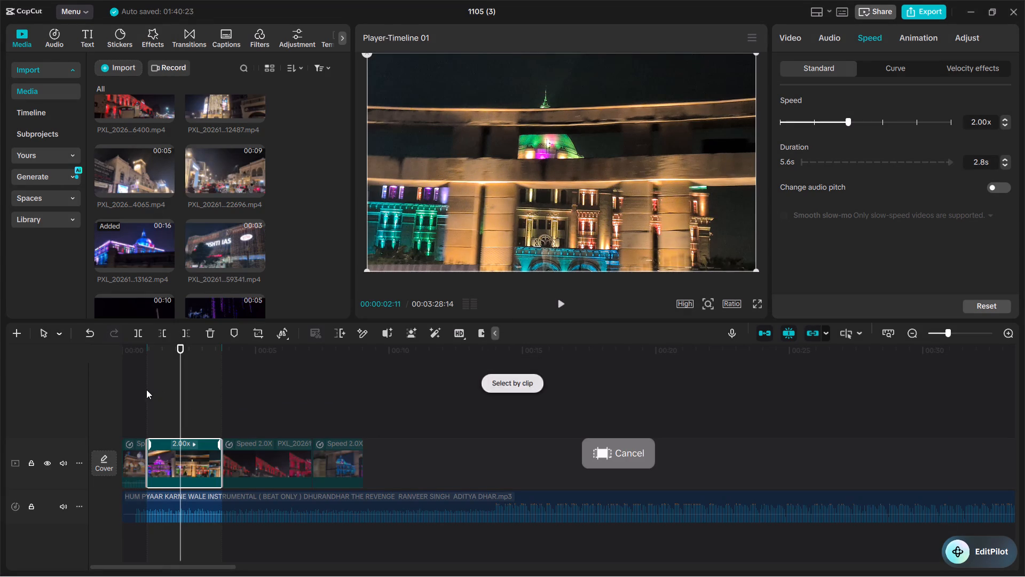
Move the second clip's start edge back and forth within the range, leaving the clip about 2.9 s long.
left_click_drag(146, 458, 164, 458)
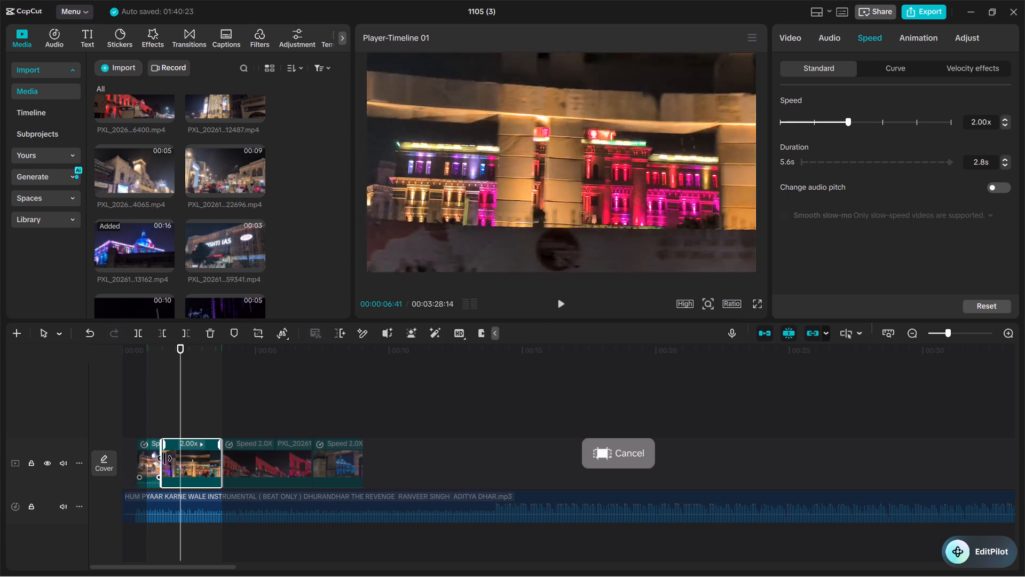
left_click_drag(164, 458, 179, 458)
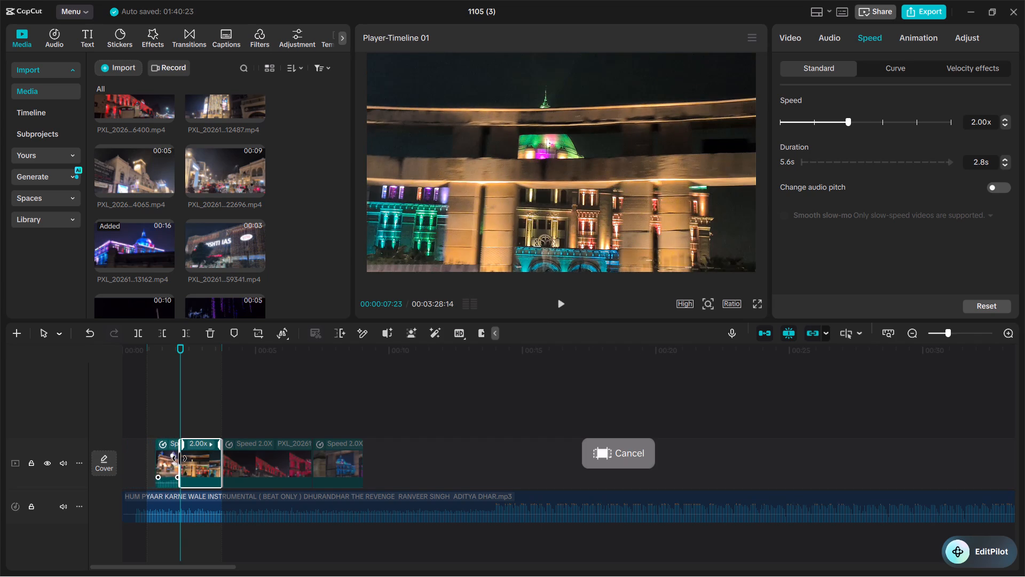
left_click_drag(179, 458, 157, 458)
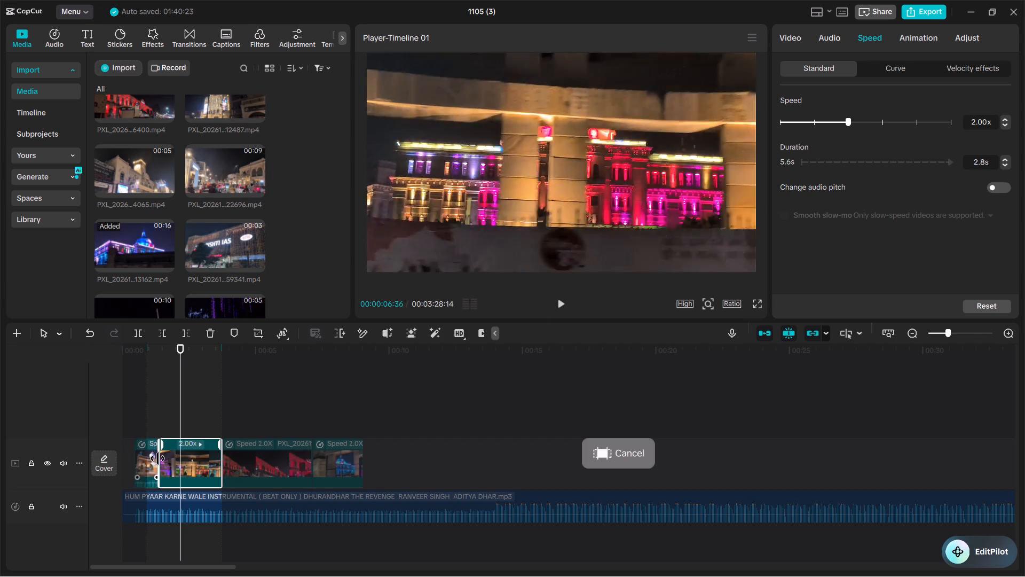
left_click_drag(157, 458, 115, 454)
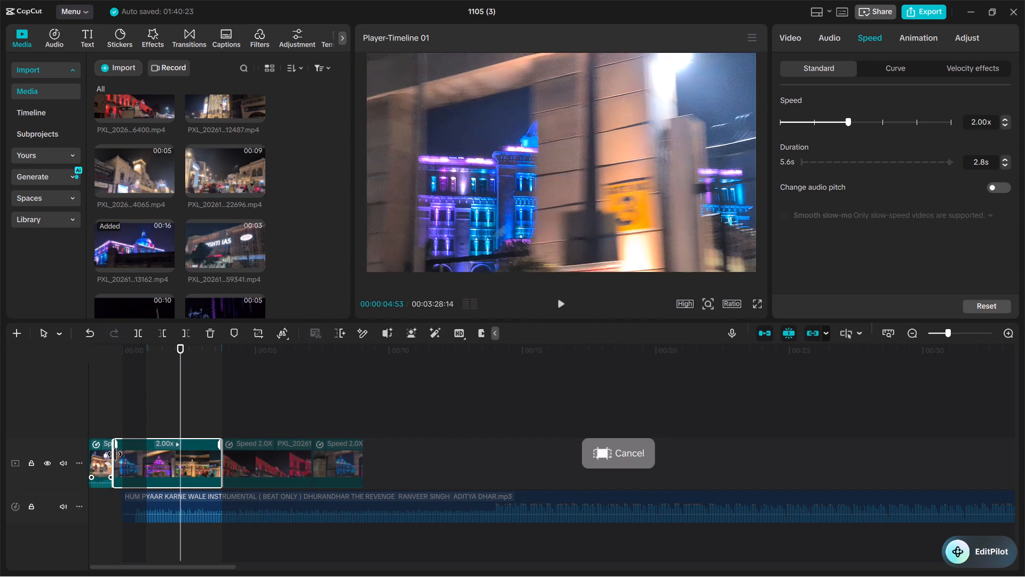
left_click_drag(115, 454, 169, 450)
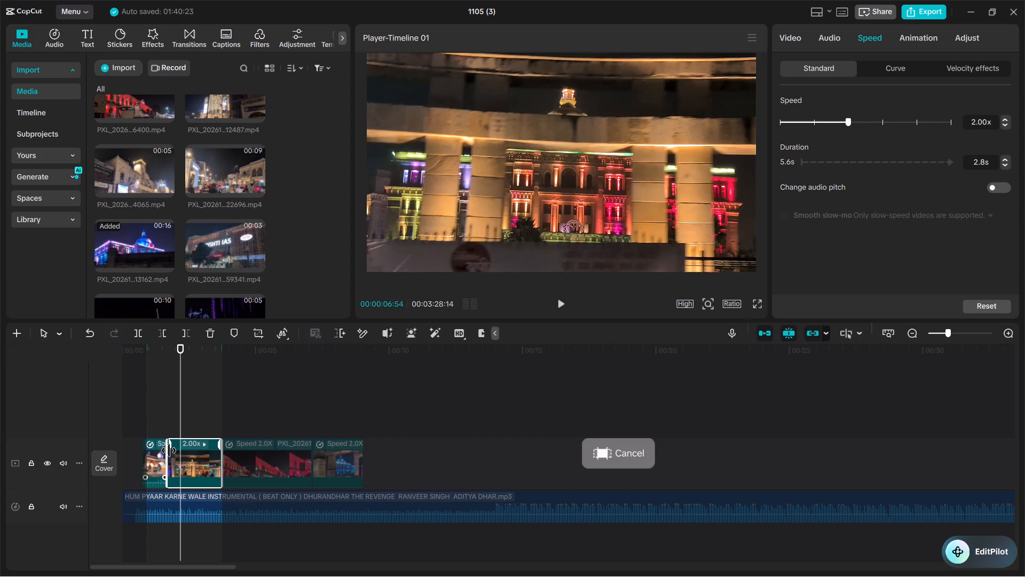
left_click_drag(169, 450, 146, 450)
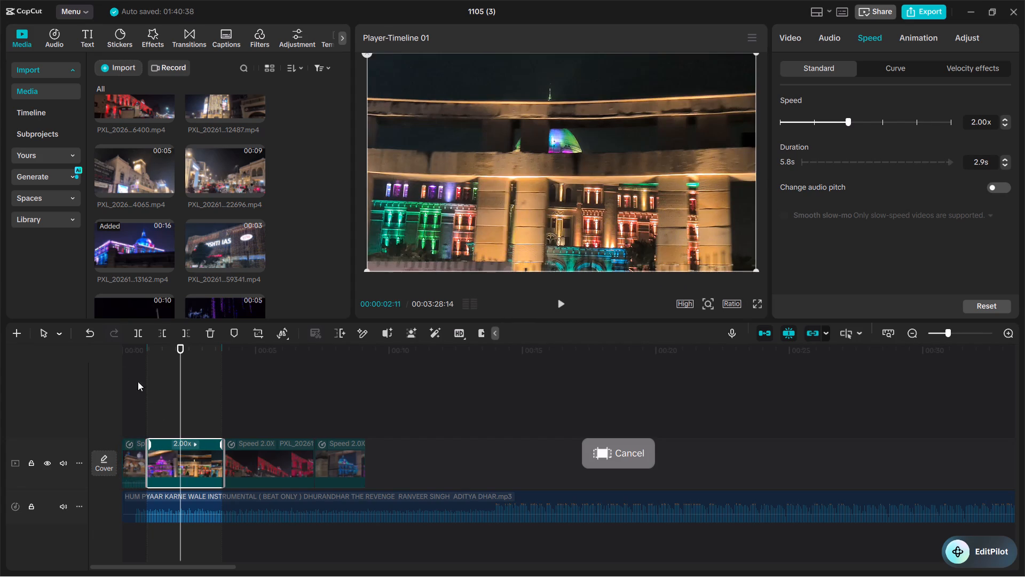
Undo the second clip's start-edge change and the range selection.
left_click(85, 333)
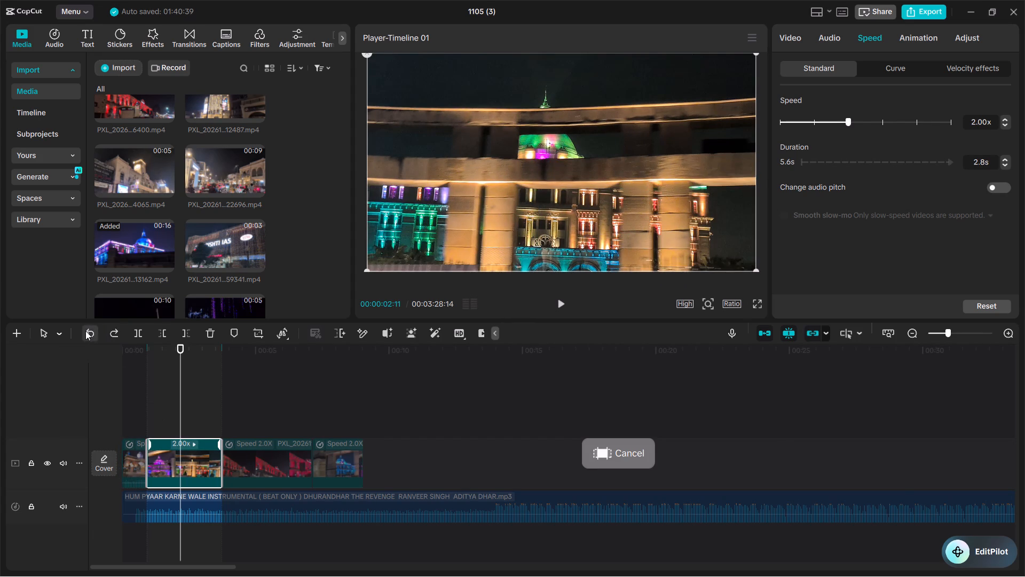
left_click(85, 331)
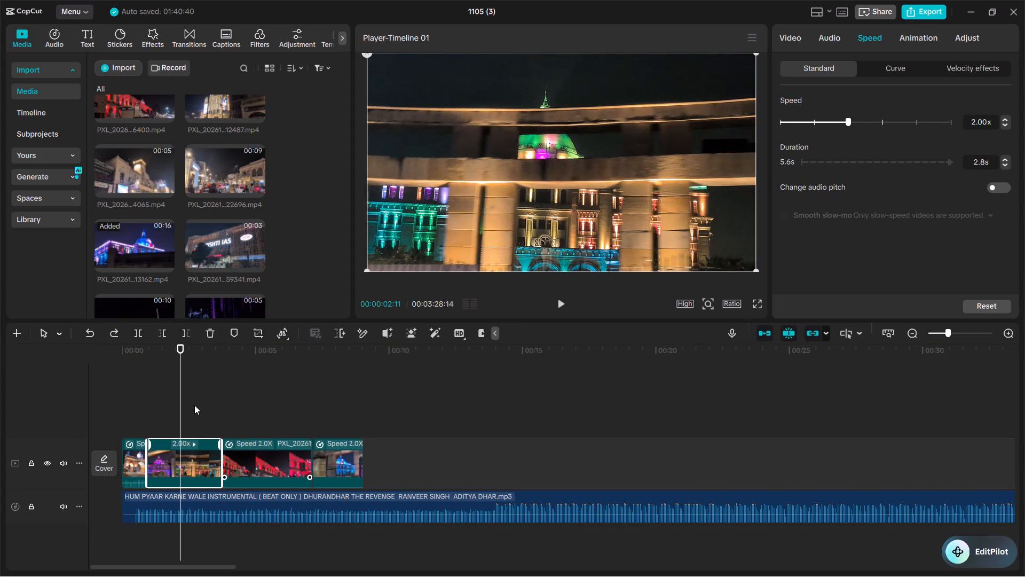
Look through the second clip's basic colour adjustment settings and its basic video settings down to Canvas.
left_click(191, 469)
left_click(969, 35)
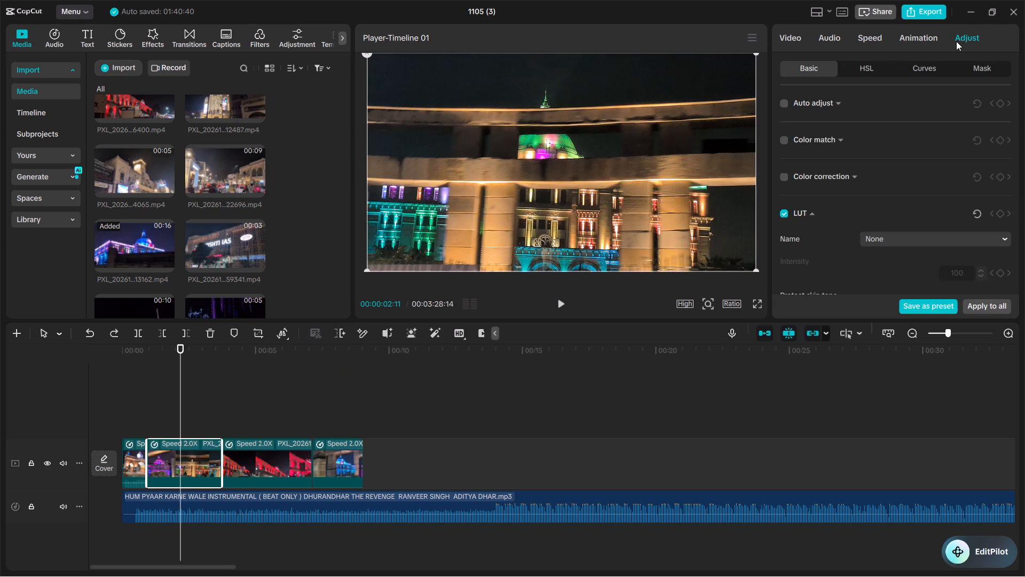
scroll(825, 214, "down", 14)
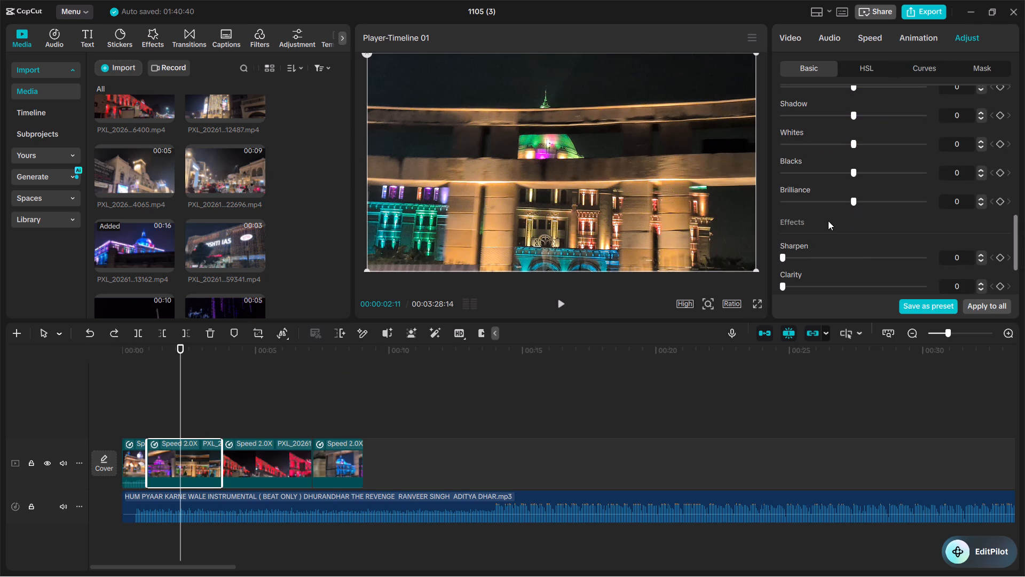
scroll(828, 219, "down", 2)
scroll(827, 215, "up", 16)
scroll(827, 188, "down", 1)
scroll(827, 188, "up", 5)
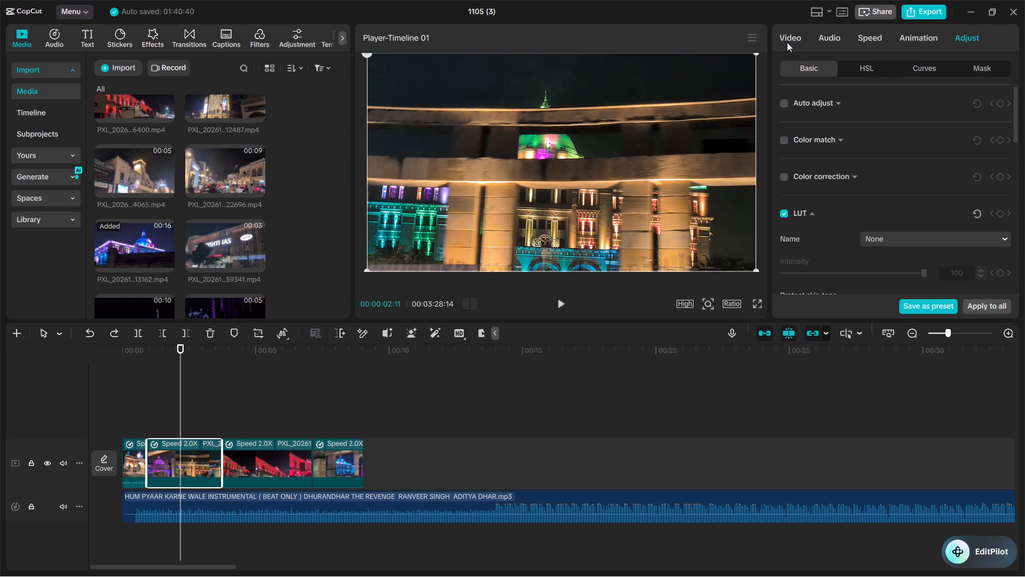
left_click(787, 36)
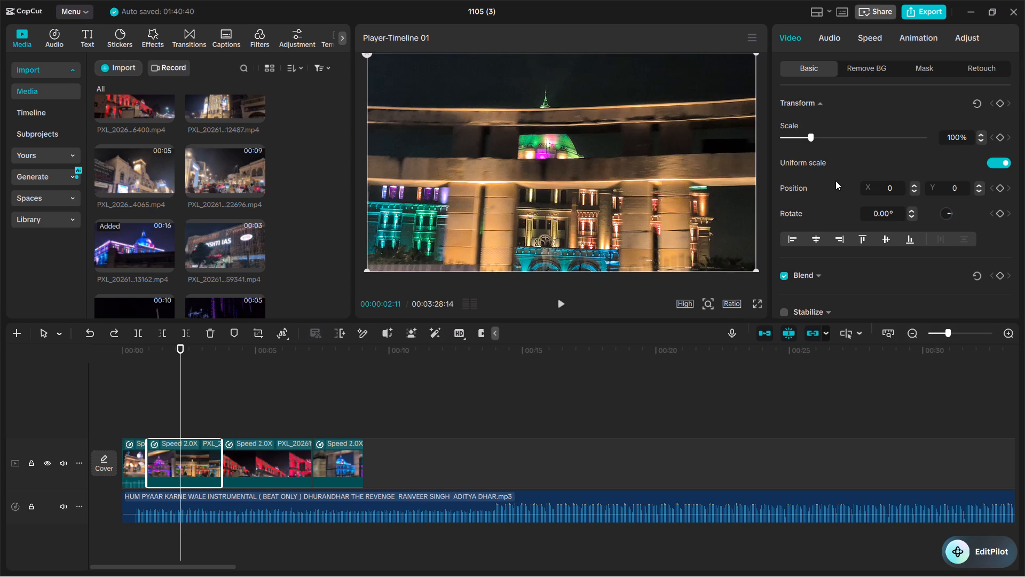
scroll(832, 181, "down", 13)
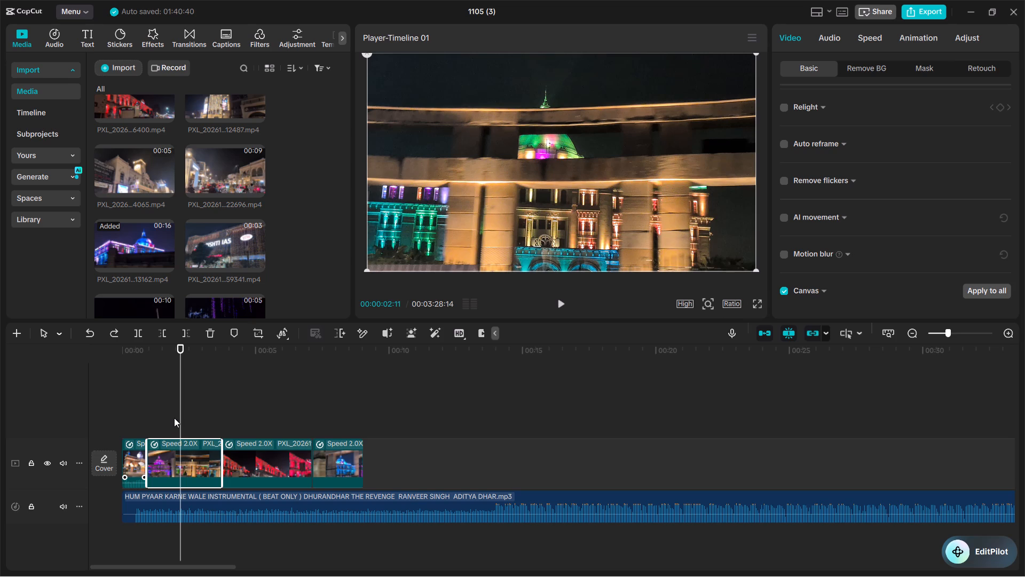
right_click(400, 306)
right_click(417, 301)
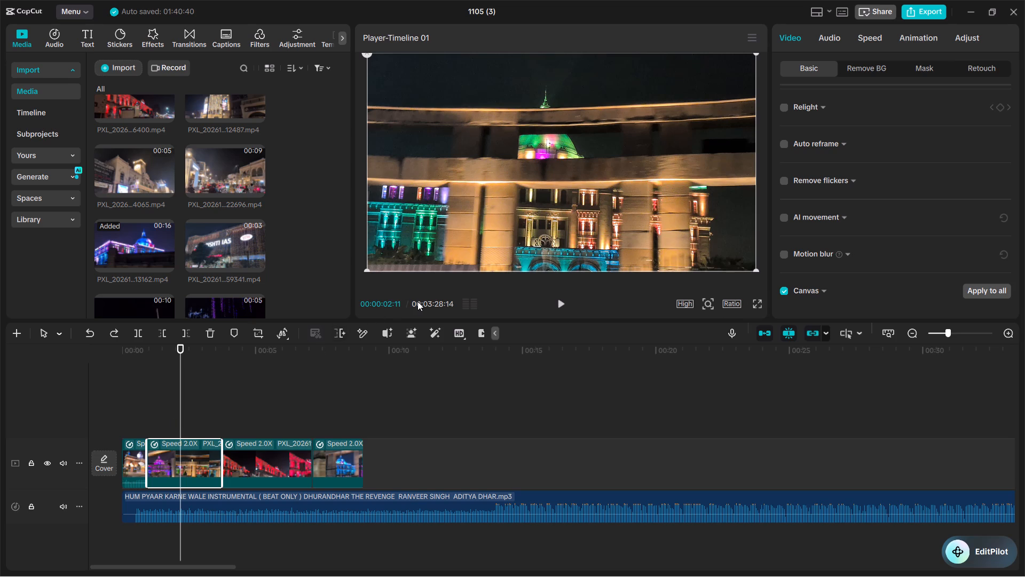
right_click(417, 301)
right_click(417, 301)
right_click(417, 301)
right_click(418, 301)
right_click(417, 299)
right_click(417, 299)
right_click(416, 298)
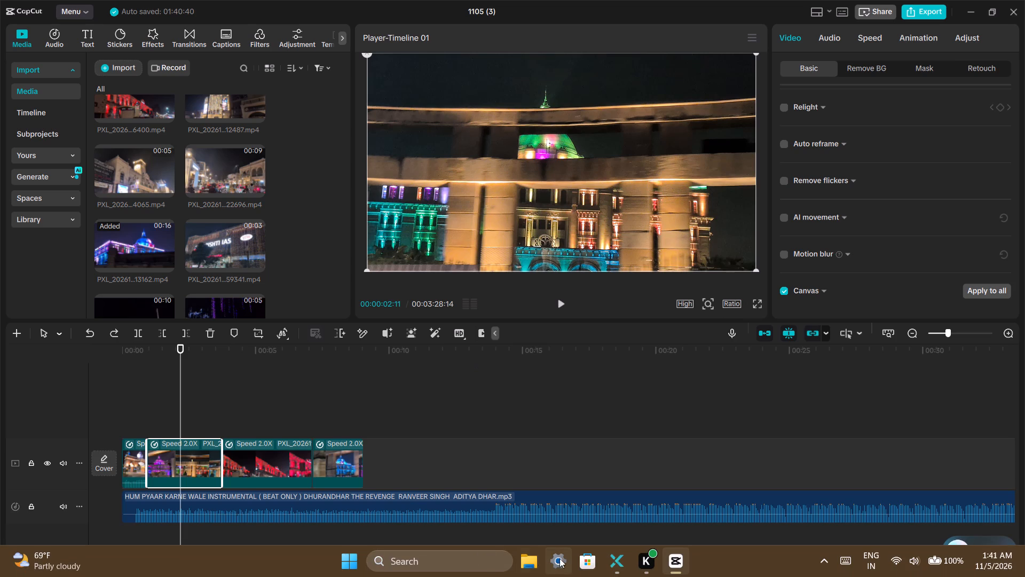
In Google Chrome, search "how to trim video in capcut of particular length if multiple videos are in timeline" and read the desktop instructions.
left_click(400, 560)
type("ch")
left_click(683, 251)
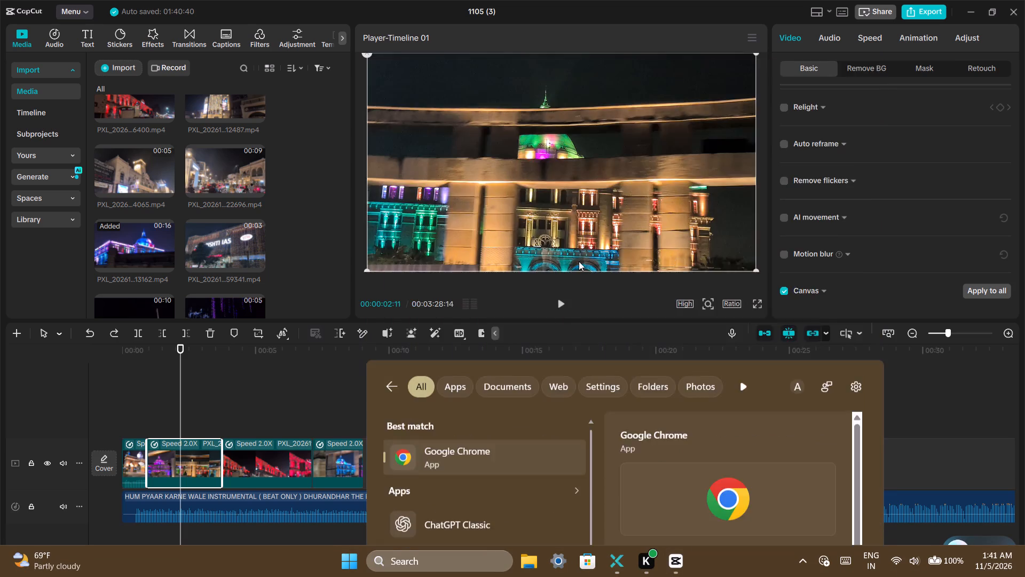
left_click(356, 14)
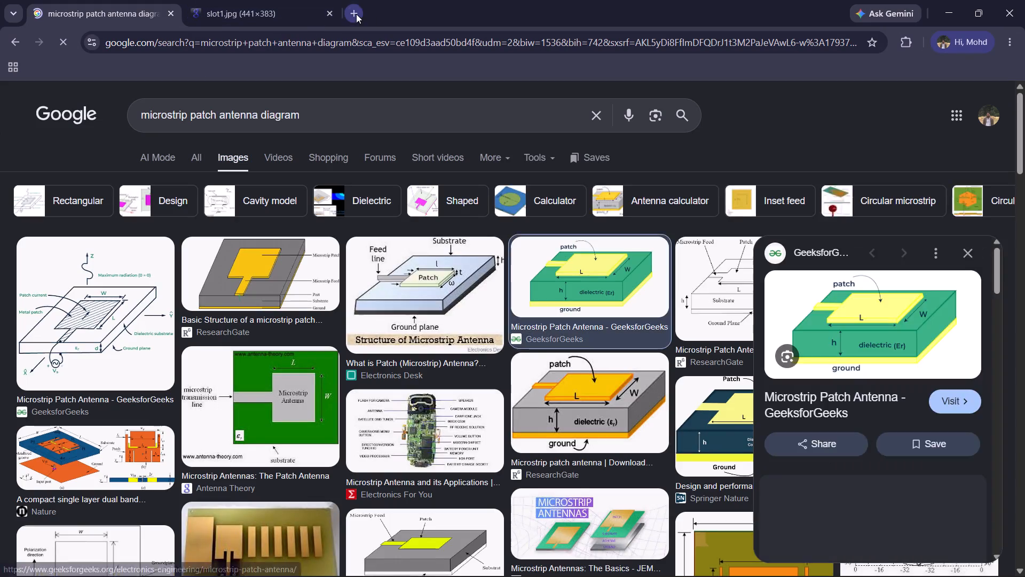
type("how to trim")
key("space")
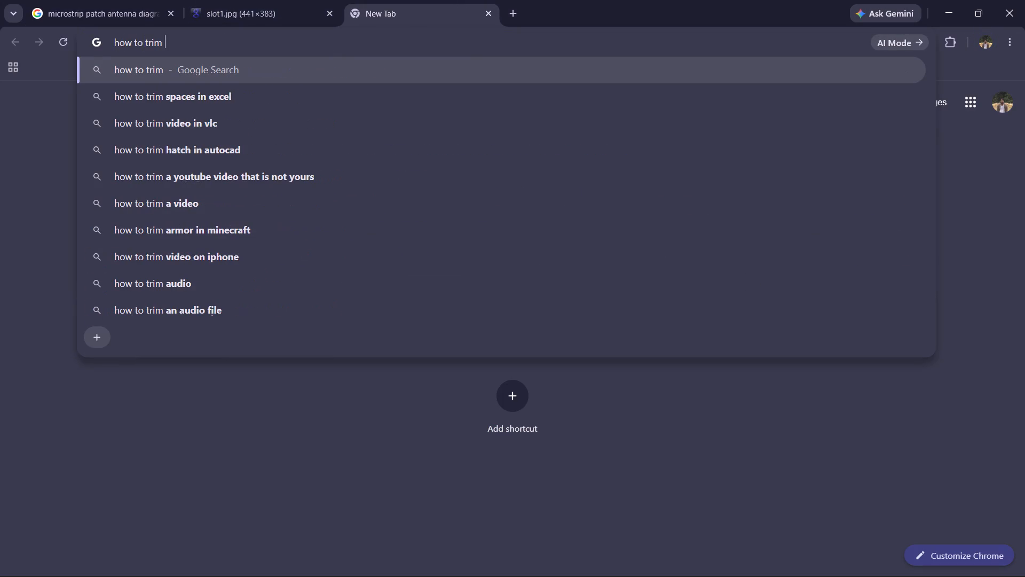
type("video in capcut of parti")
type("cular len")
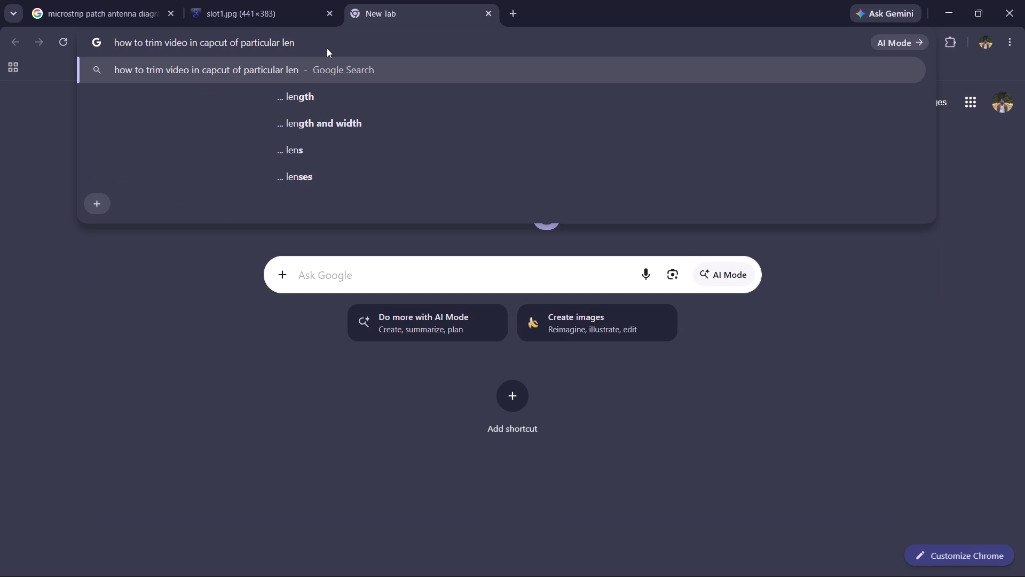
type("ght")
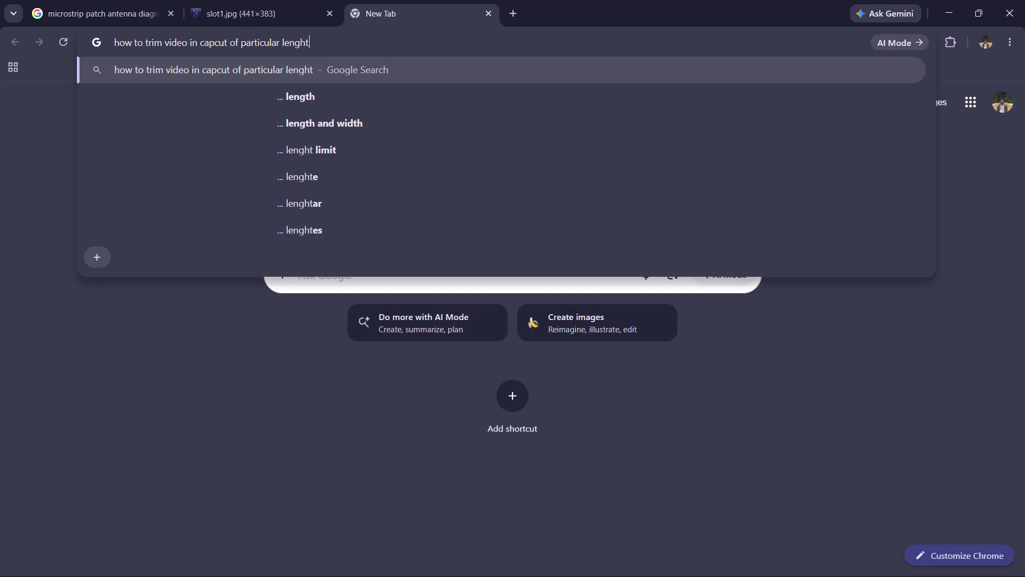
key("BackSpace")
key("BackSpace")
type("th if multiple videos are in timeline")
key("Return")
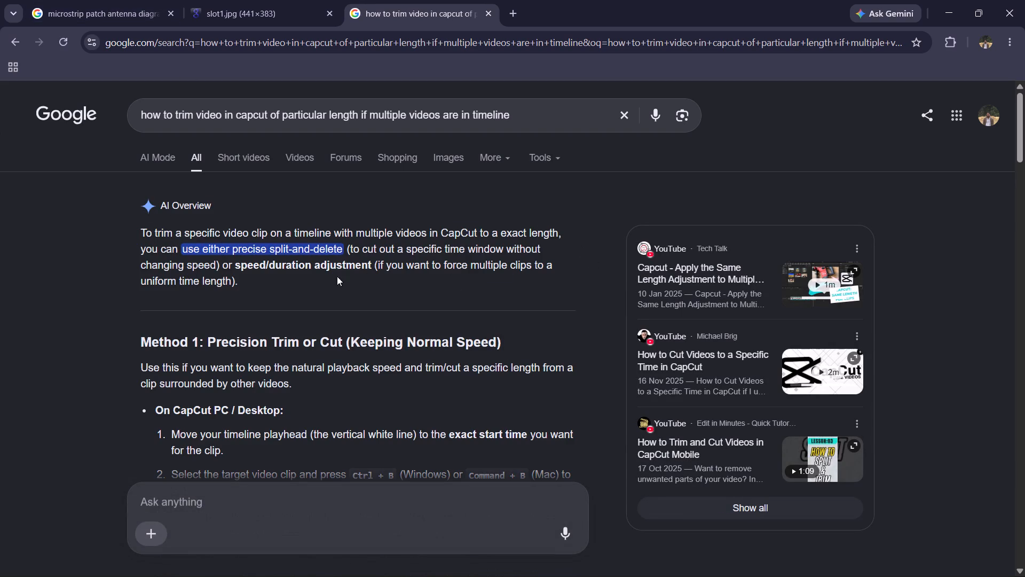
scroll(273, 342, "down", 2)
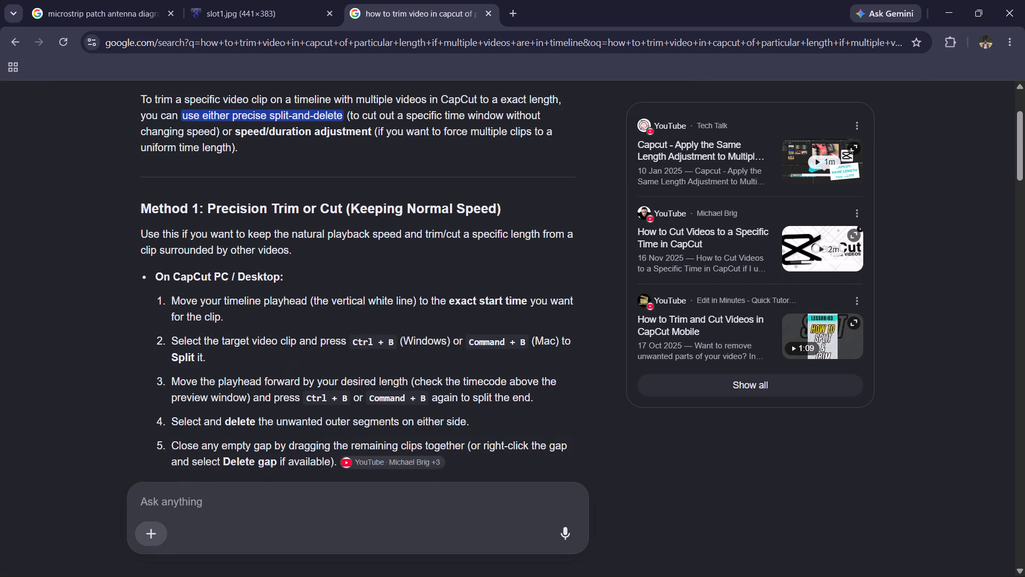
scroll(274, 388, "down", 2)
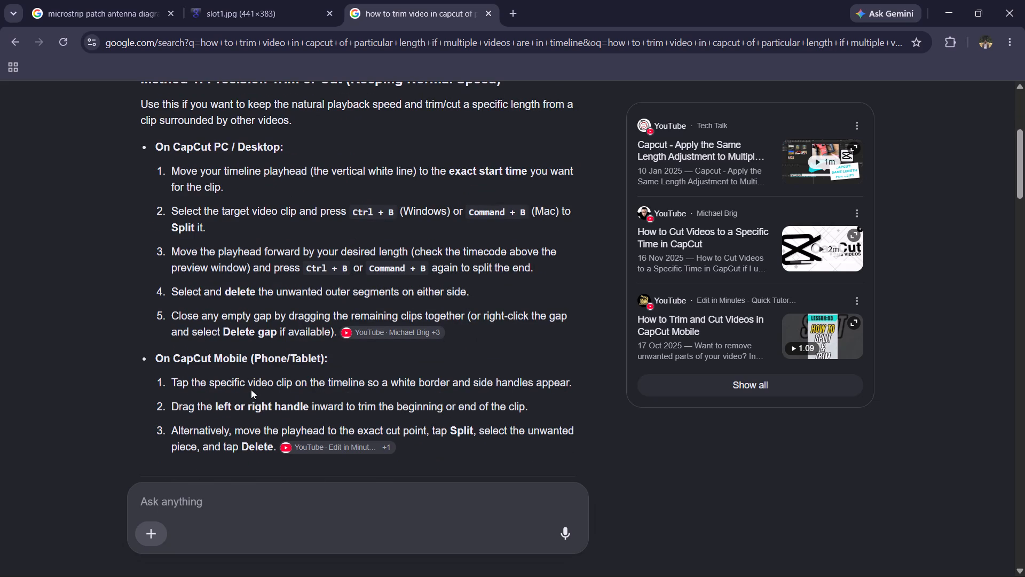
Ask the follow-up "like i had to cut exactly 1 sec video then how can i do it", read the desktop steps and return to CapCut.
left_click(224, 509)
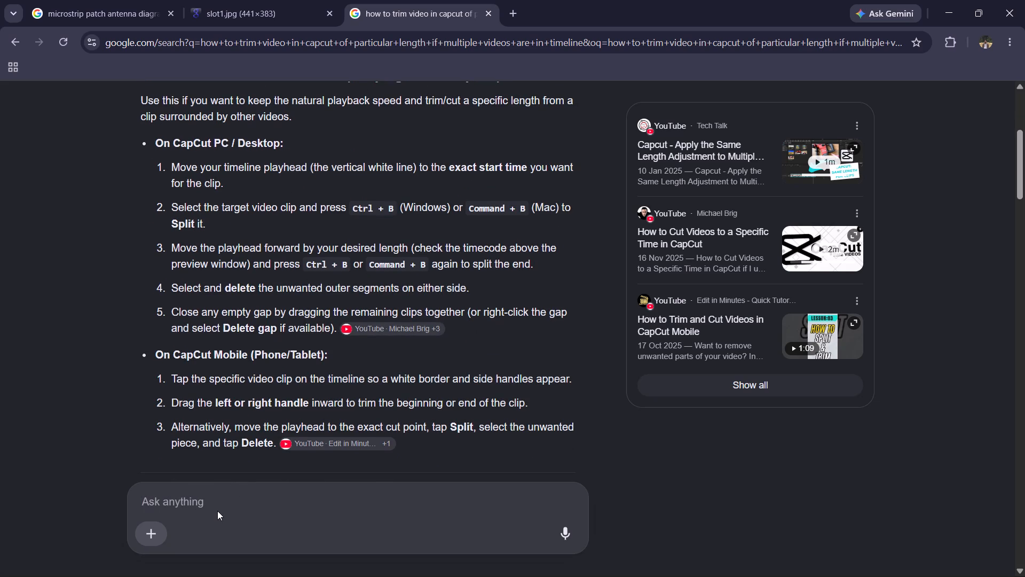
type("like i had to cut exactly 1 sec video then how c")
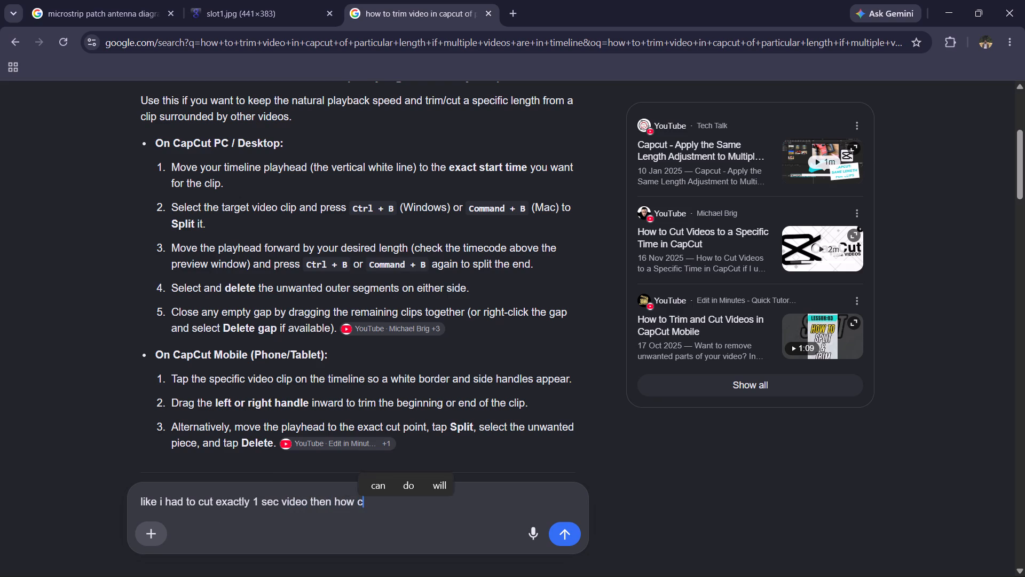
type("an i do it'")
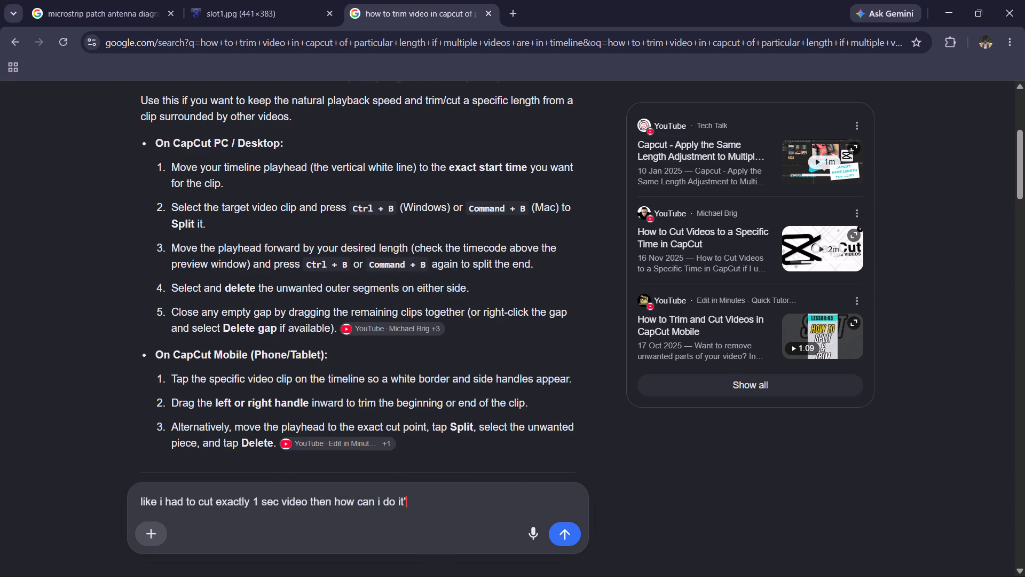
key("BackSpace")
key("Return")
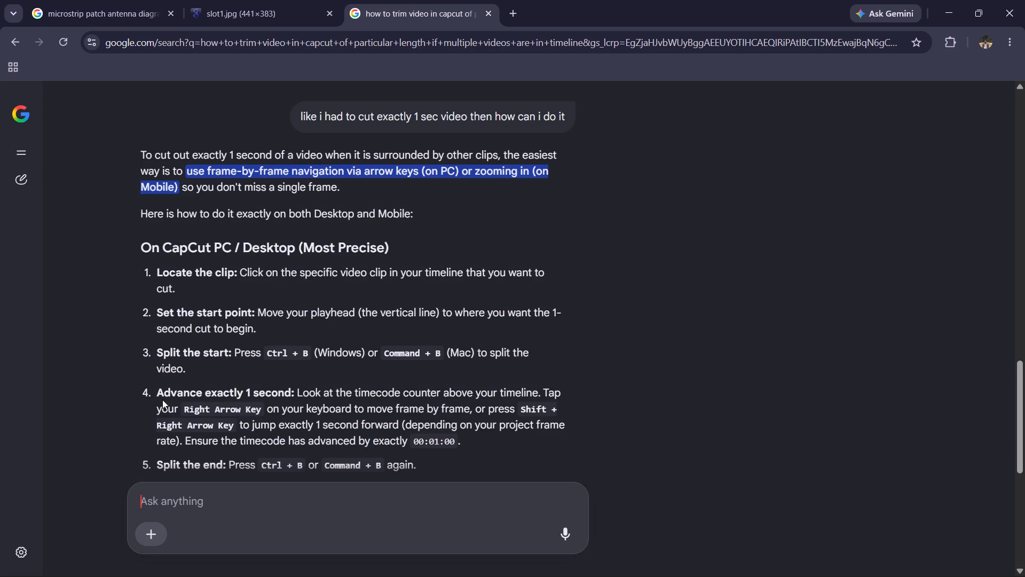
scroll(254, 402, "down", 1)
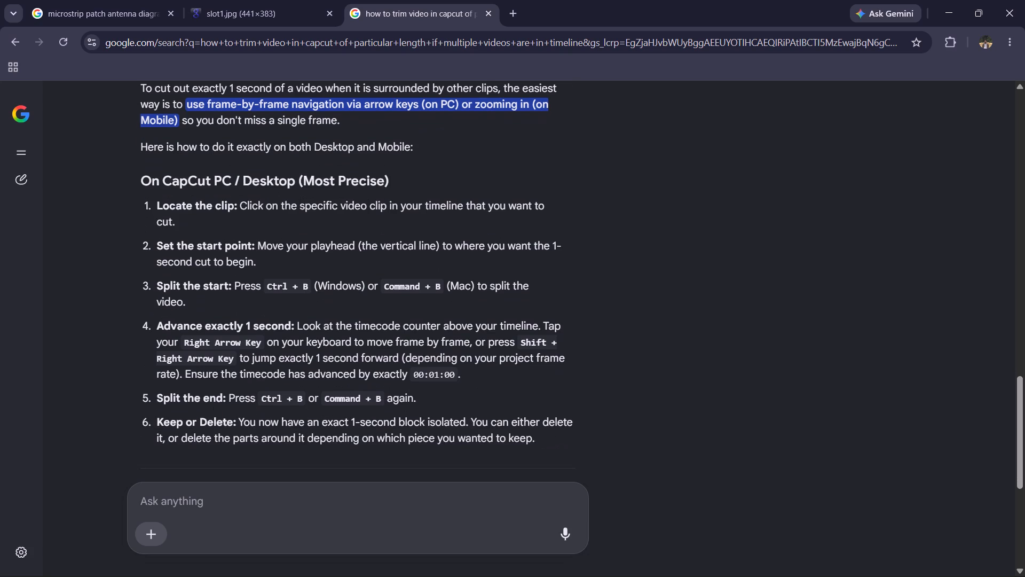
scroll(316, 410, "down", 2)
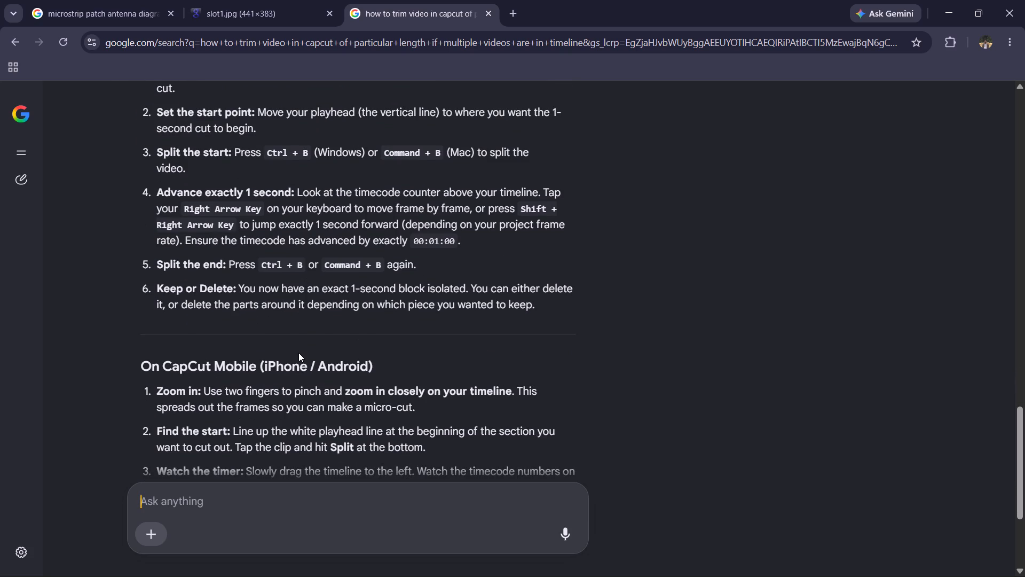
scroll(313, 332, "up", 2)
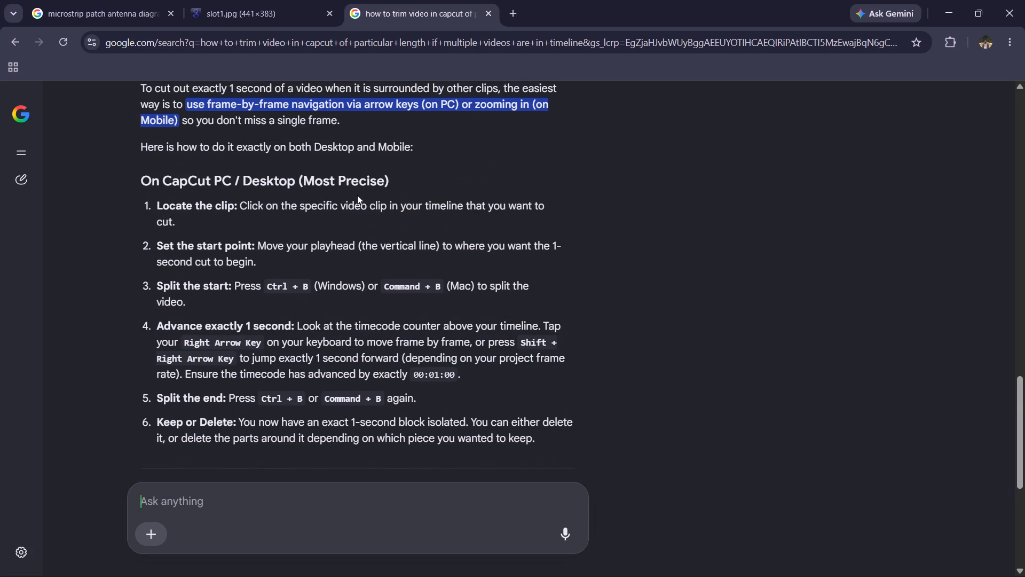
left_click(1004, 4)
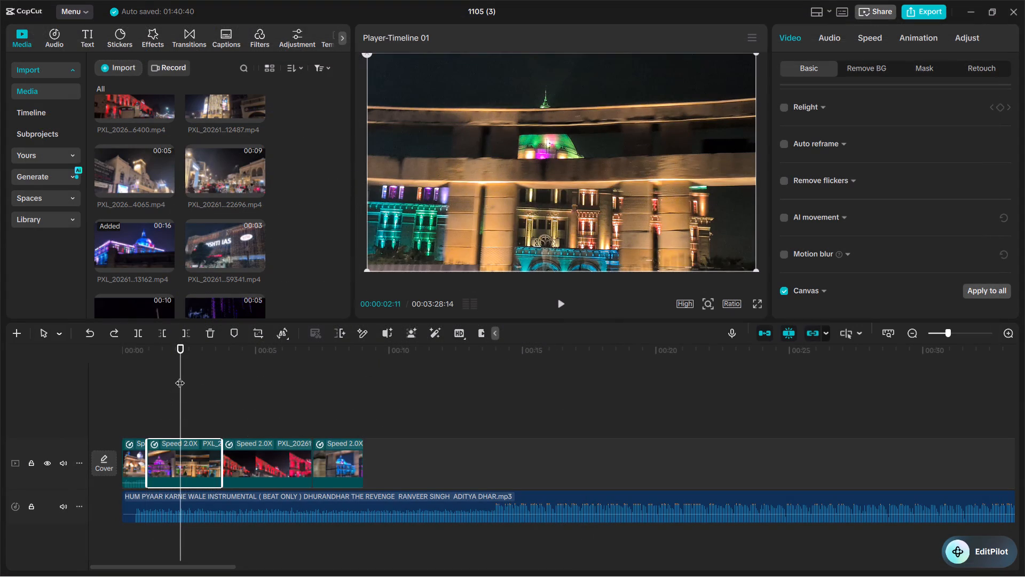
Find the cut point in the second clip and remove everything before 00:00:02:41 with Delete left.
left_click_drag(180, 376, 220, 389)
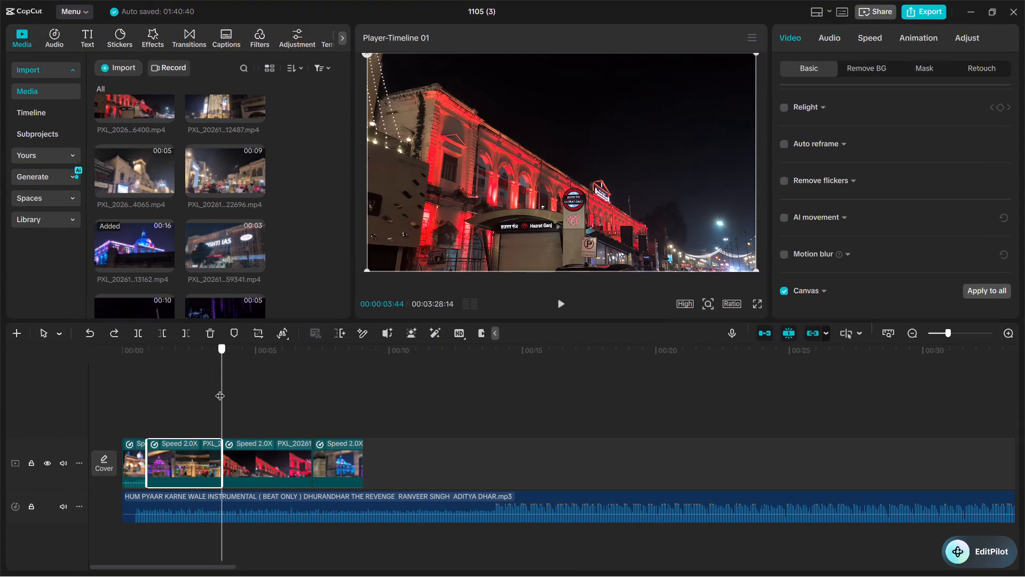
left_click_drag(220, 389, 207, 392)
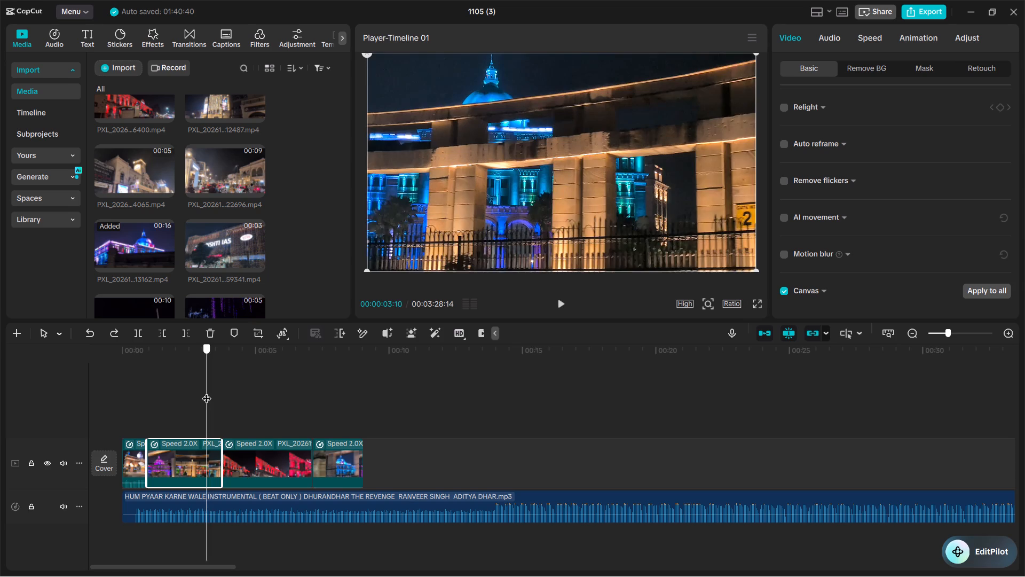
left_click_drag(207, 392, 152, 396)
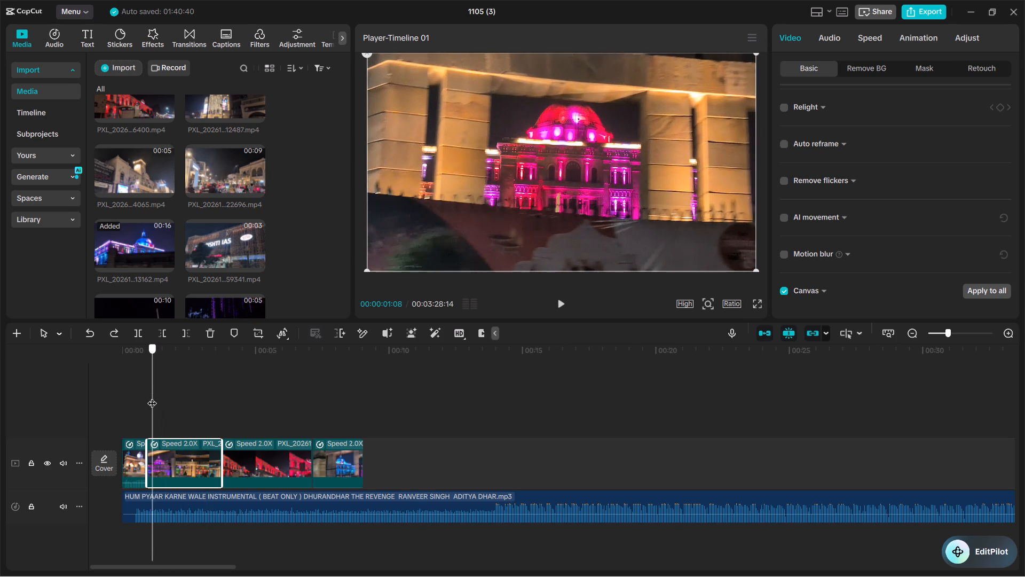
left_click_drag(152, 396, 177, 401)
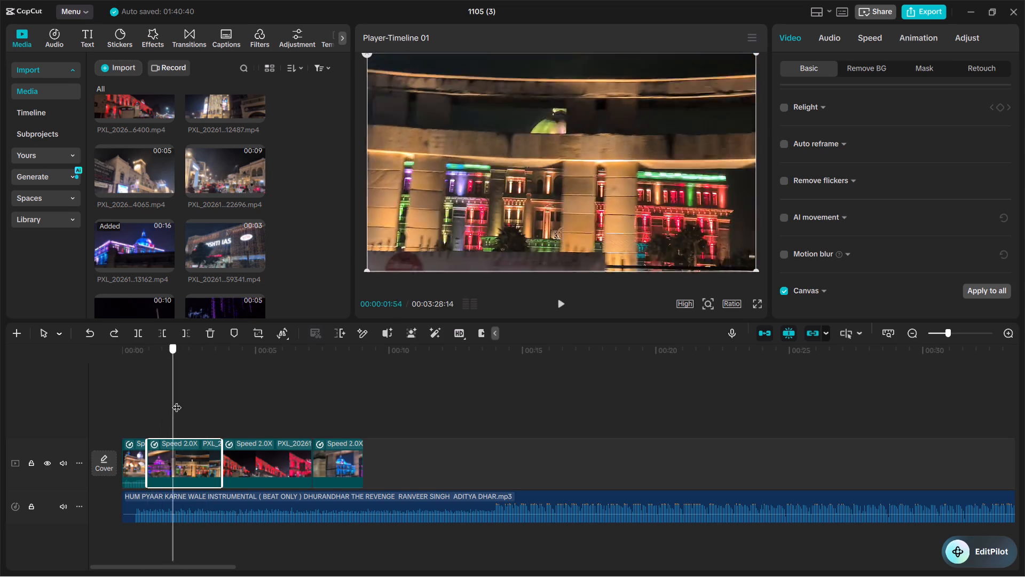
left_click_drag(177, 401, 219, 407)
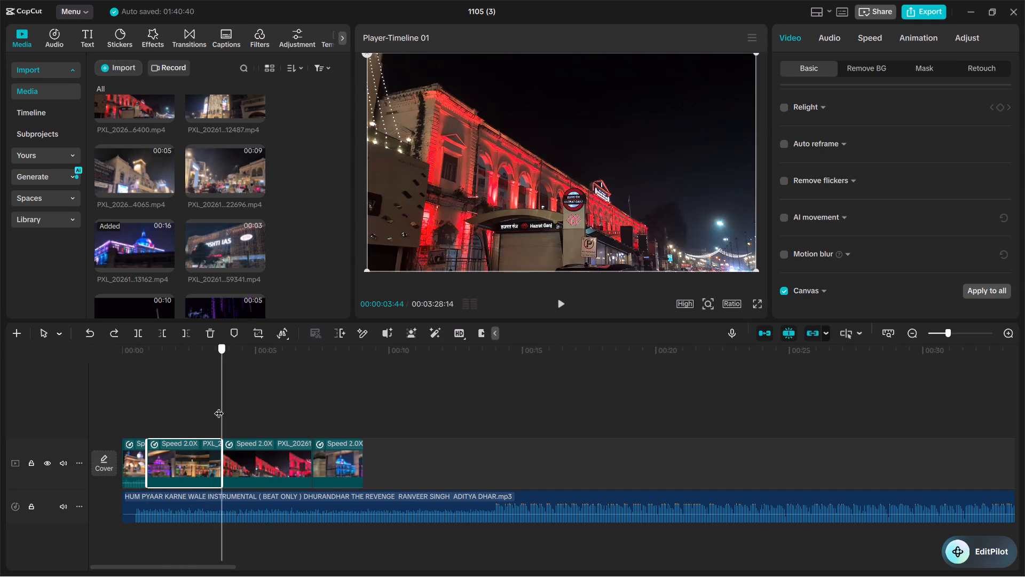
left_click_drag(219, 407, 194, 411)
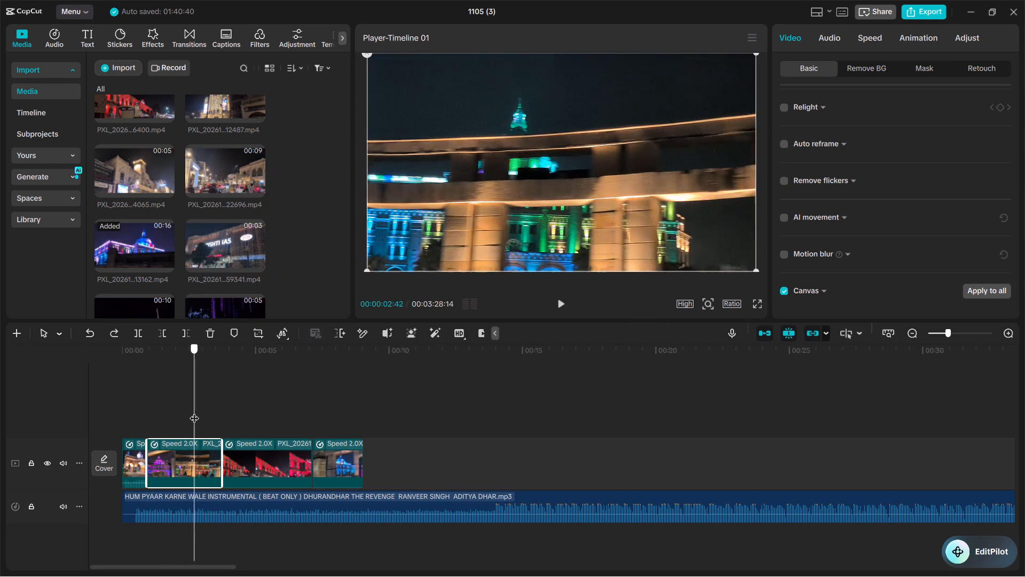
left_click_drag(194, 411, 194, 411)
left_click(168, 457)
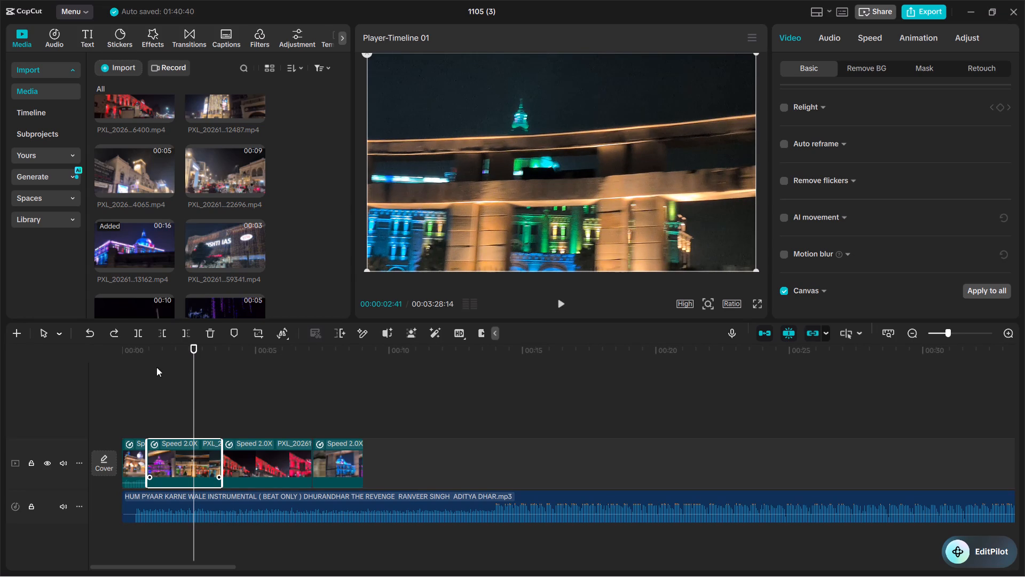
left_click(164, 337)
Find the cut point in the third clip, the red-lit building, and remove everything before 00:00:02:26 with Delete left.
left_click(174, 428)
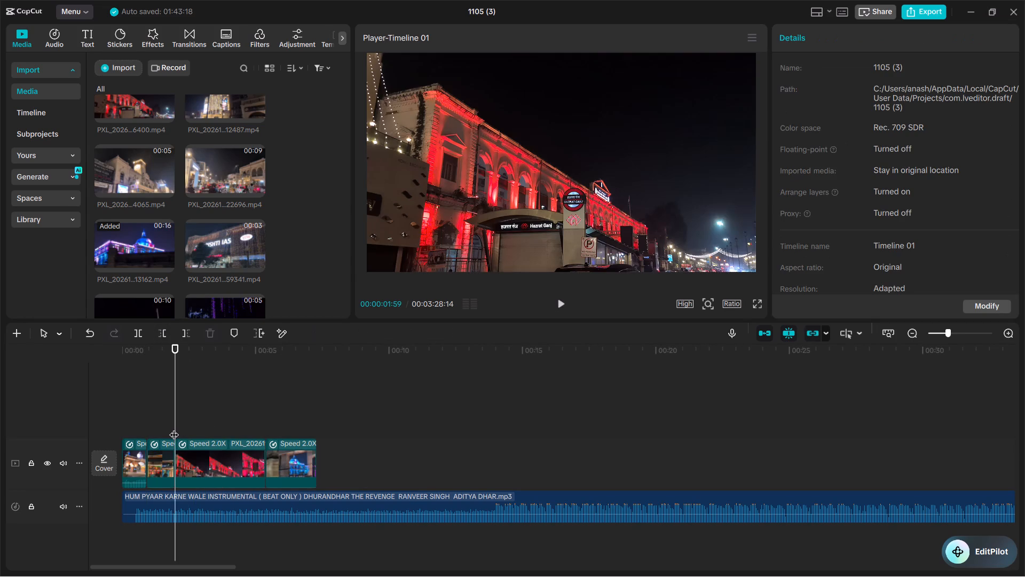
left_click_drag(174, 428, 240, 429)
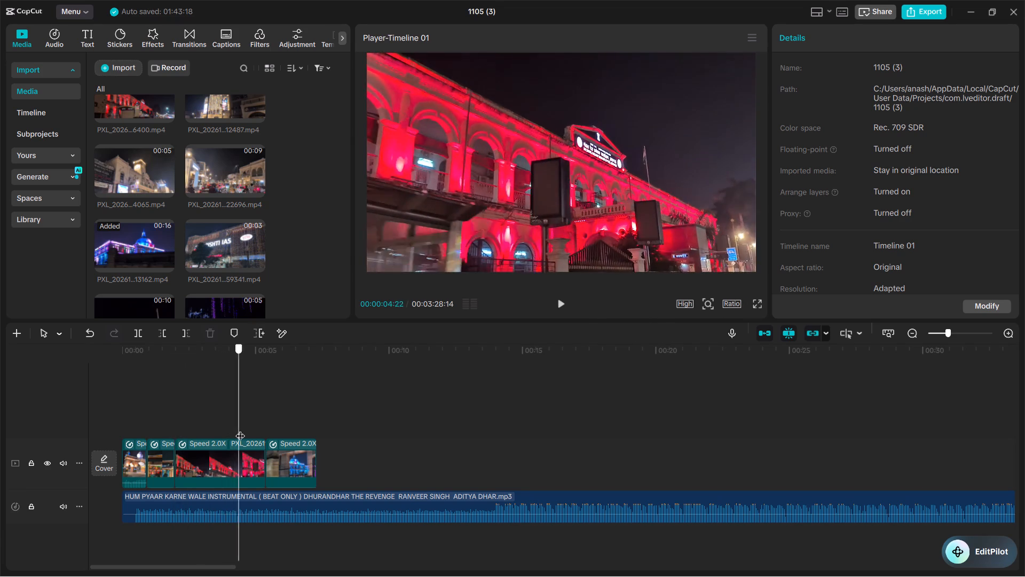
left_click_drag(240, 429, 210, 442)
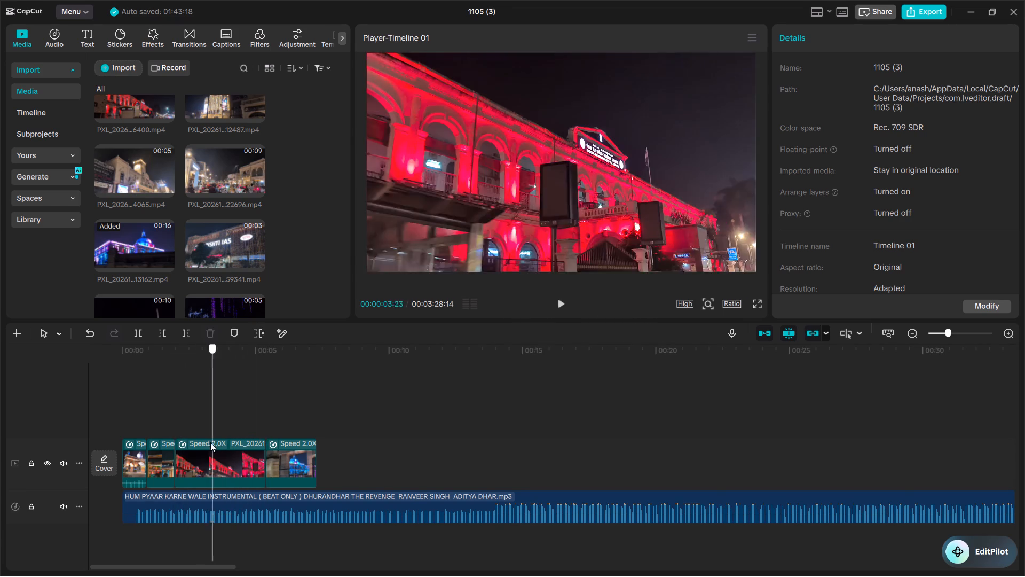
left_click_drag(210, 442, 174, 441)
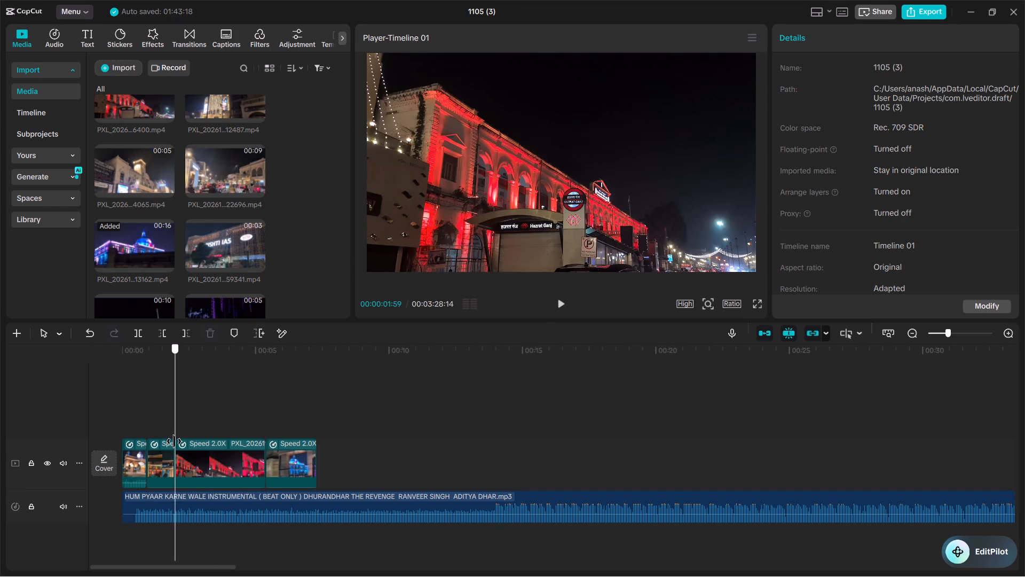
left_click_drag(174, 441, 187, 441)
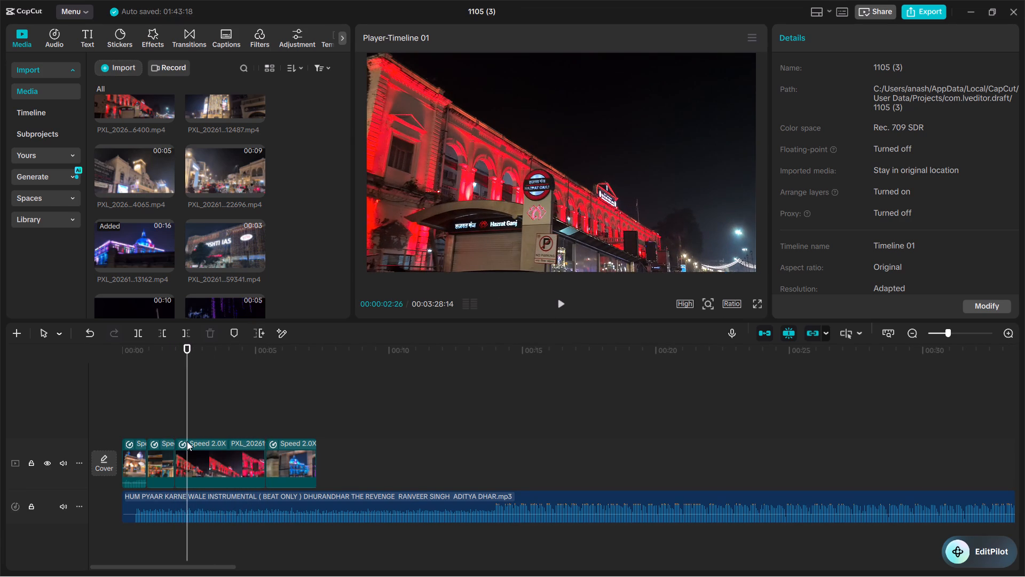
left_click(208, 458)
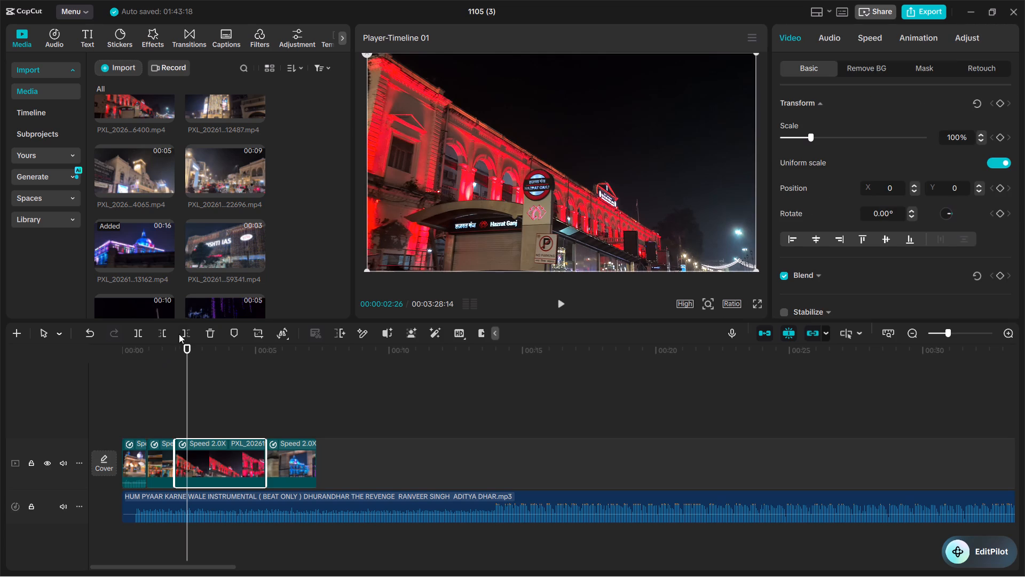
left_click(166, 333)
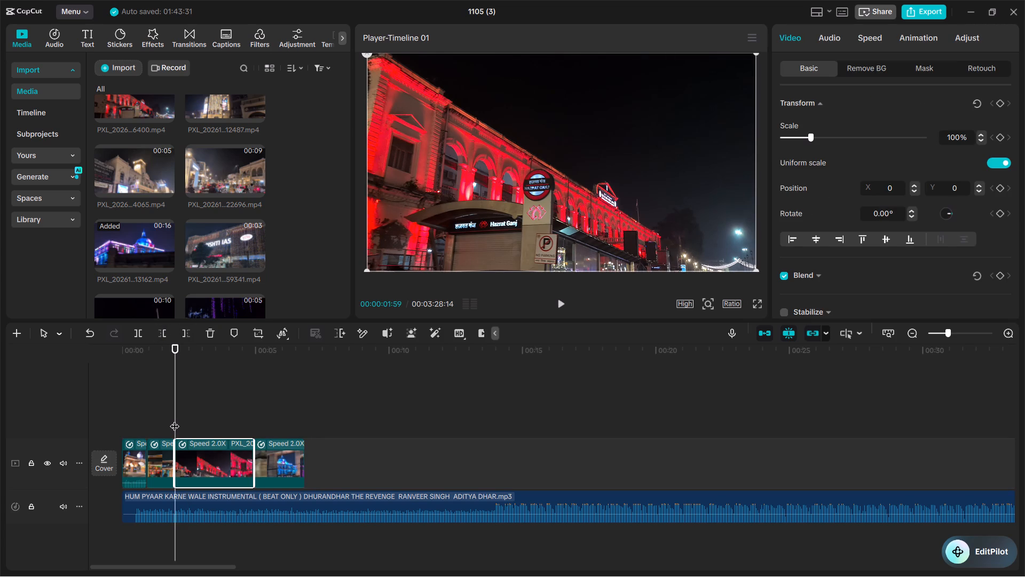
Remove the third clip's part after 00:00:02:59 with Delete right, leaving the clip about 1 s long.
left_click_drag(175, 419, 175, 419)
left_click_drag(175, 419, 193, 421)
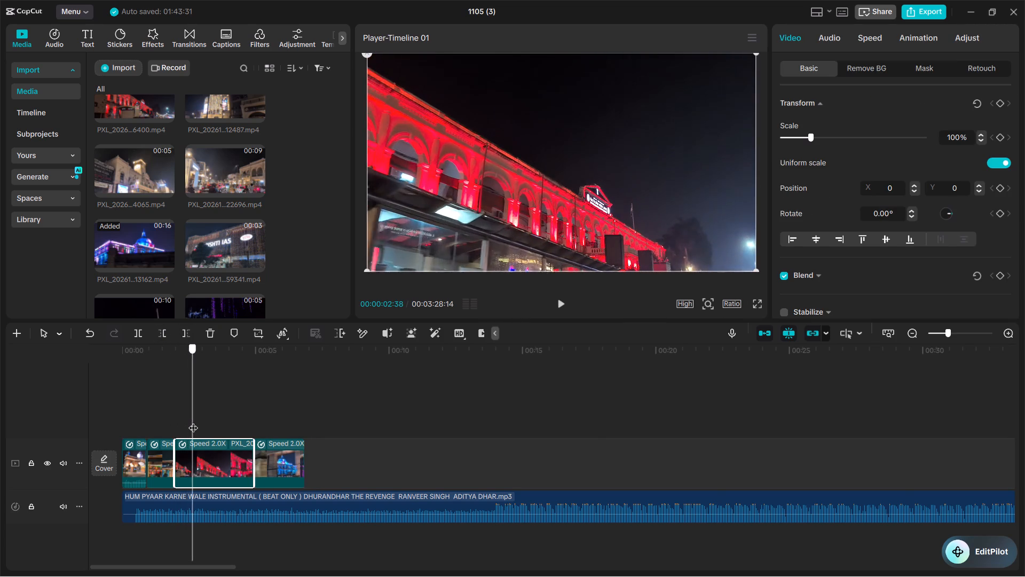
left_click_drag(193, 421, 204, 423)
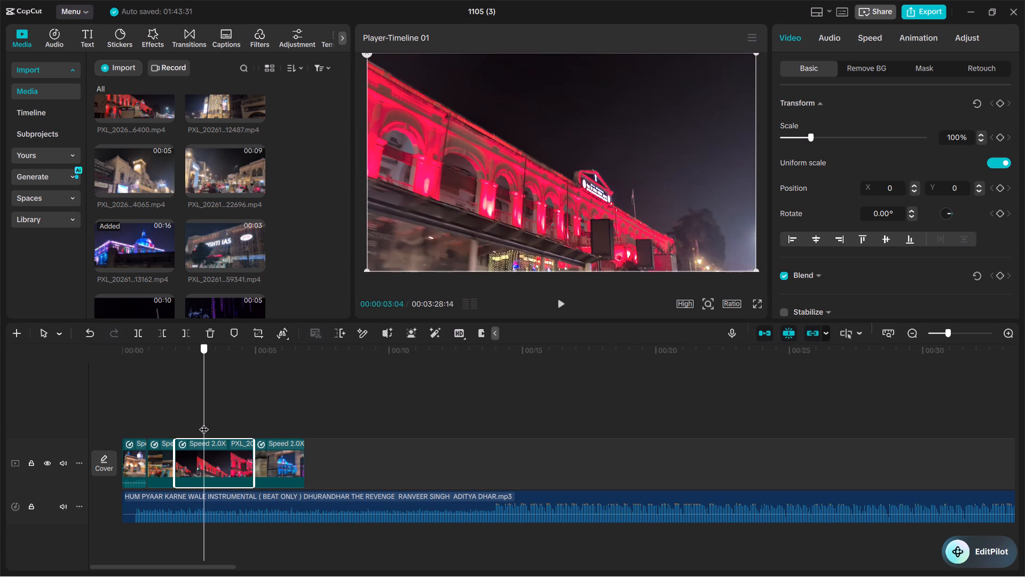
left_click_drag(204, 423, 202, 423)
left_click(216, 459)
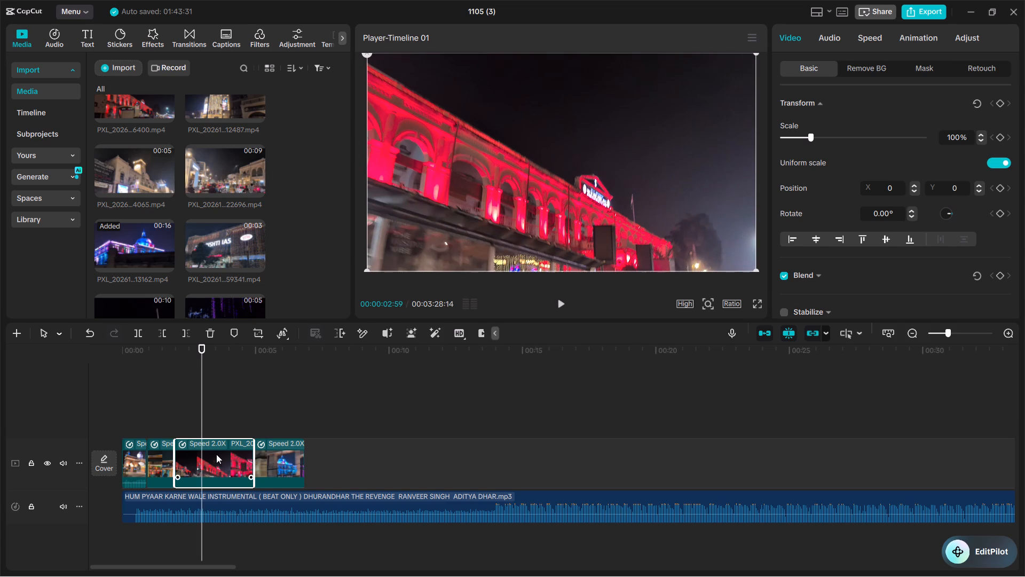
left_click(181, 335)
Find the cut point in the fourth clip, the blue-lit domed building, and remove everything before 00:00:03:58 with Delete left.
left_click_drag(203, 422, 211, 423)
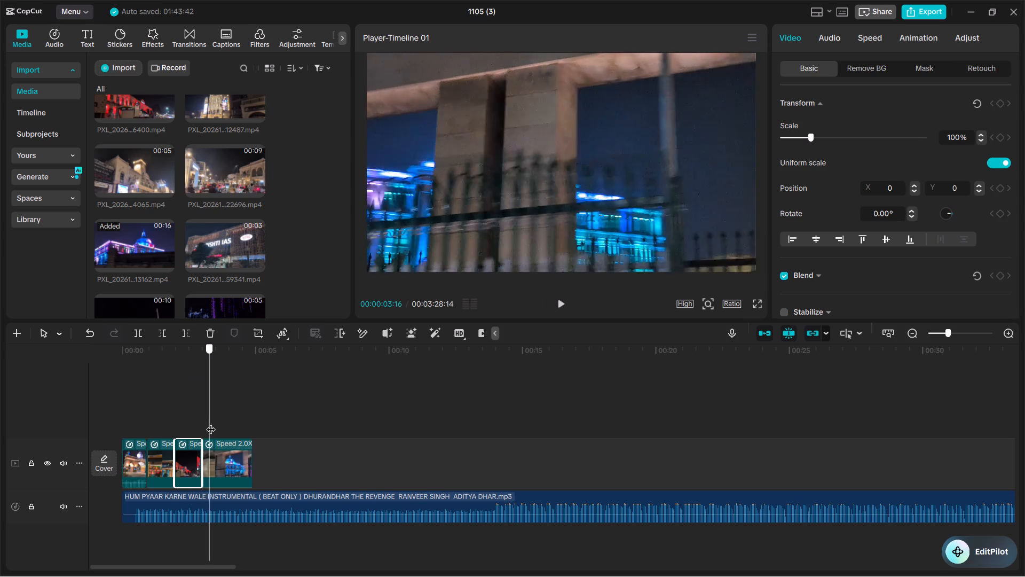
left_click_drag(211, 423, 224, 424)
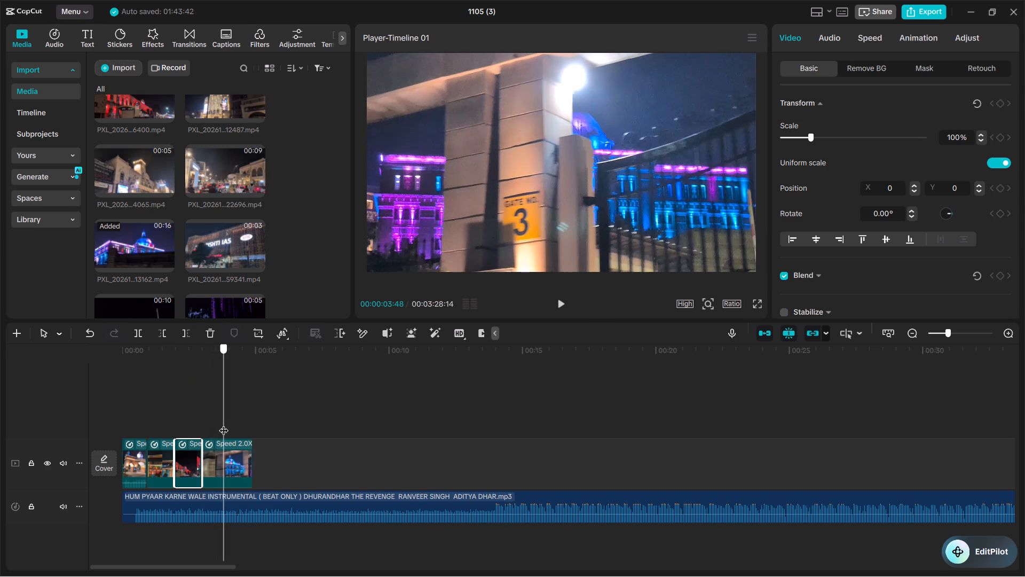
left_click_drag(224, 424, 226, 424)
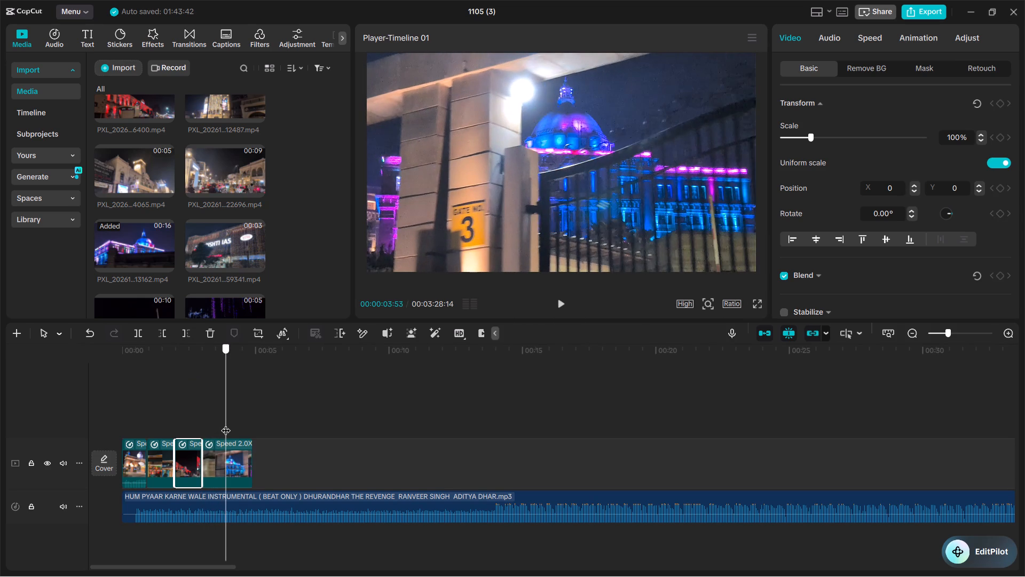
left_click_drag(226, 424, 228, 424)
left_click(232, 455)
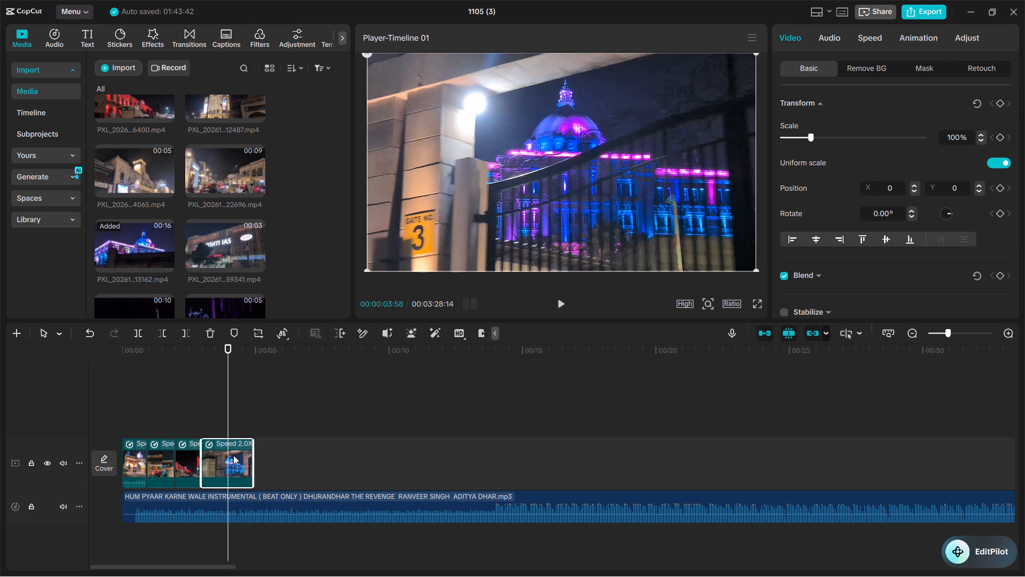
left_click(161, 335)
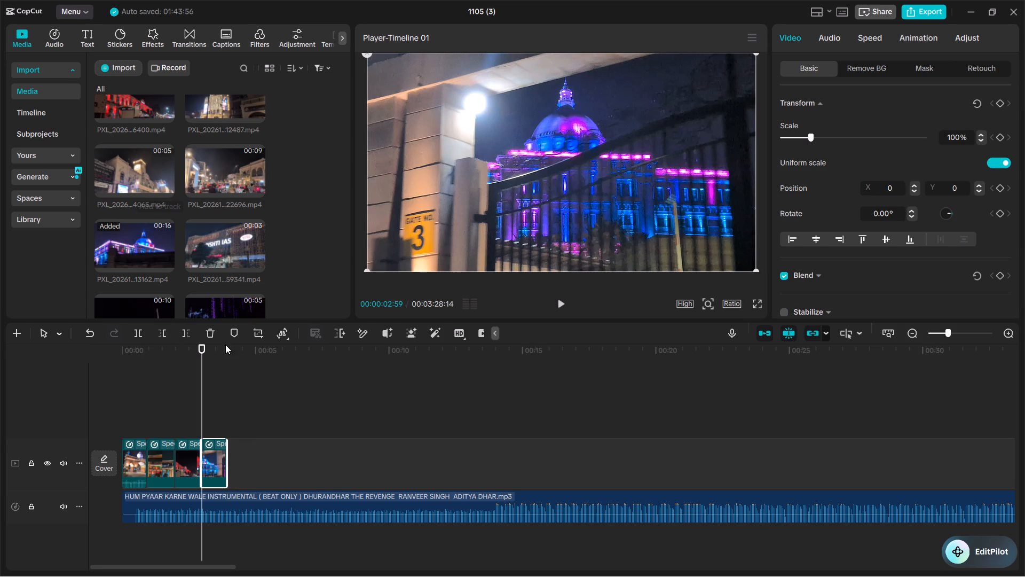
Add the 5-second clock-tower clip ending in 4065.mp4 after the fourth clip and trim its end to leave about 1 s.
left_click(242, 388)
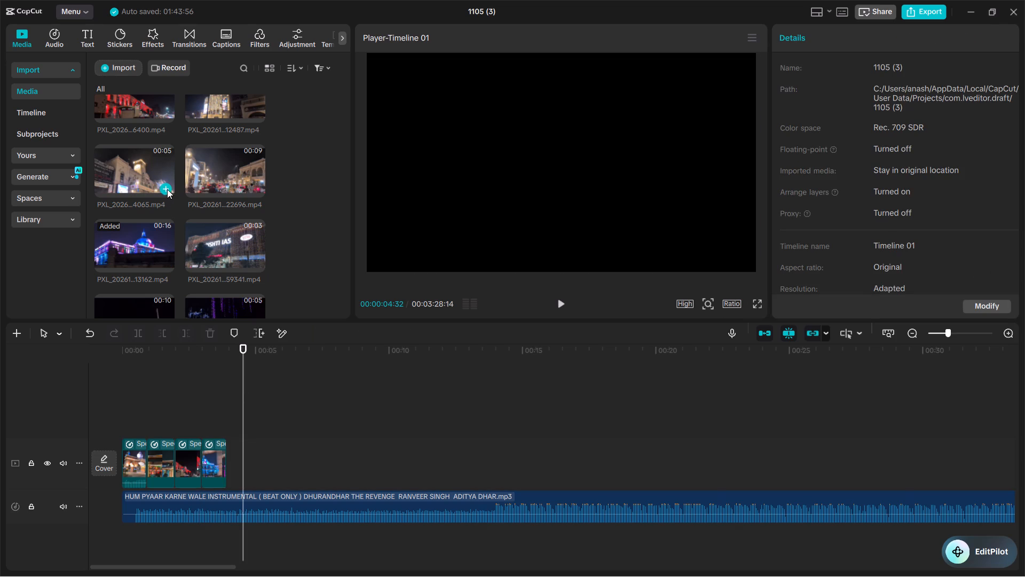
left_click(167, 189)
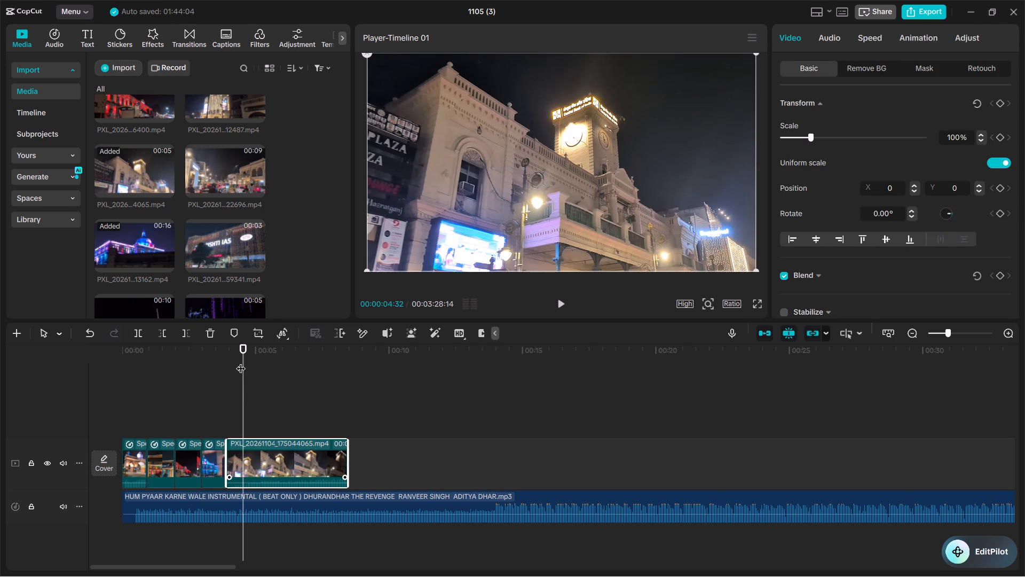
left_click_drag(246, 361, 270, 388)
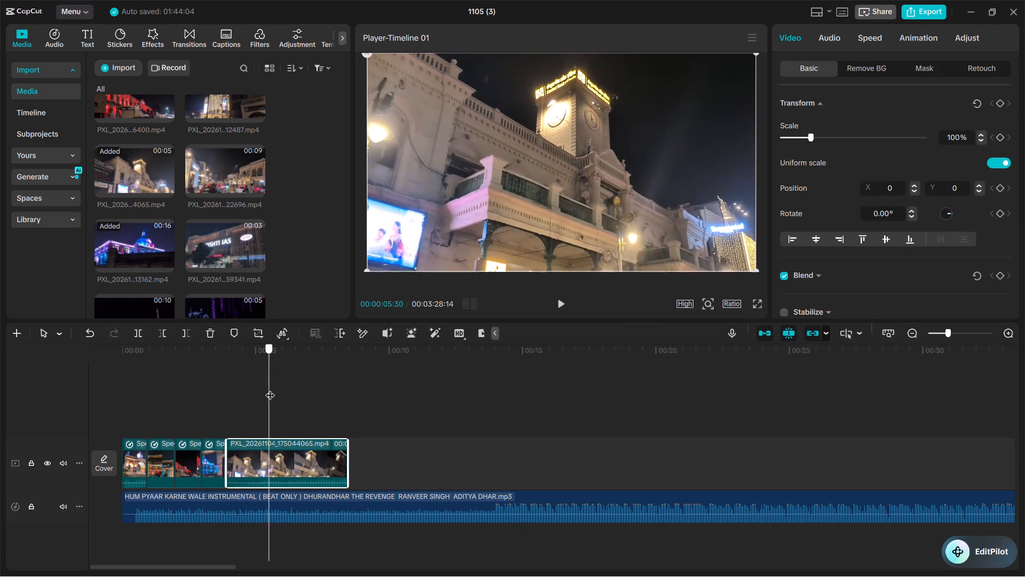
left_click_drag(270, 388, 231, 404)
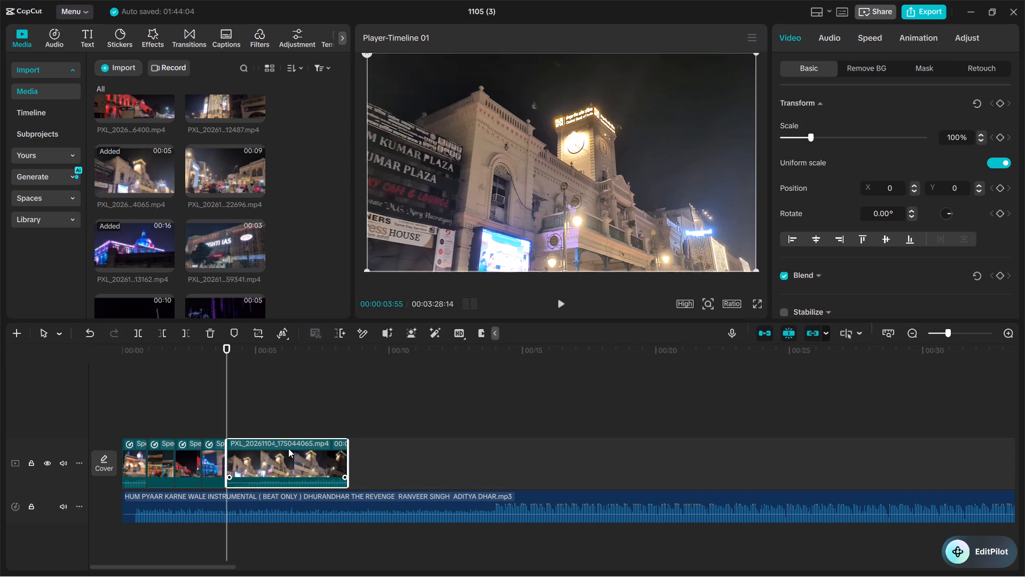
left_click_drag(346, 458, 297, 462)
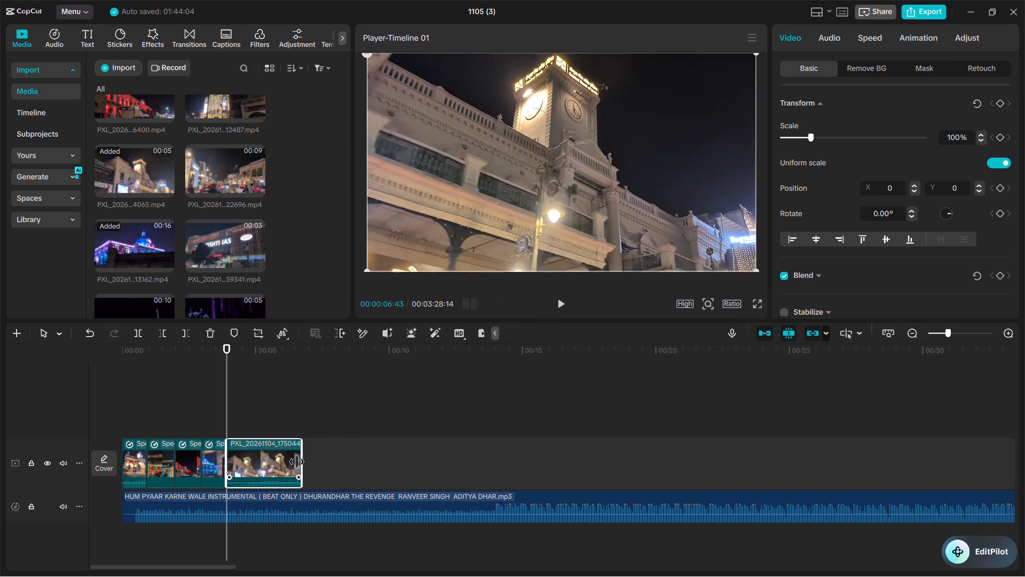
left_click_drag(297, 462, 286, 461)
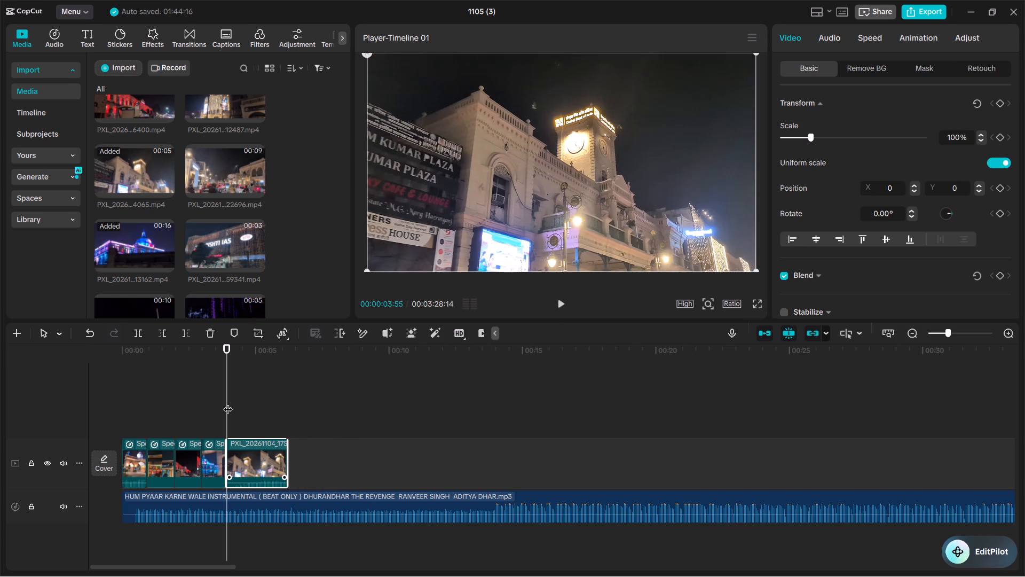
left_click_drag(288, 455, 286, 456)
left_click_drag(286, 456, 254, 464)
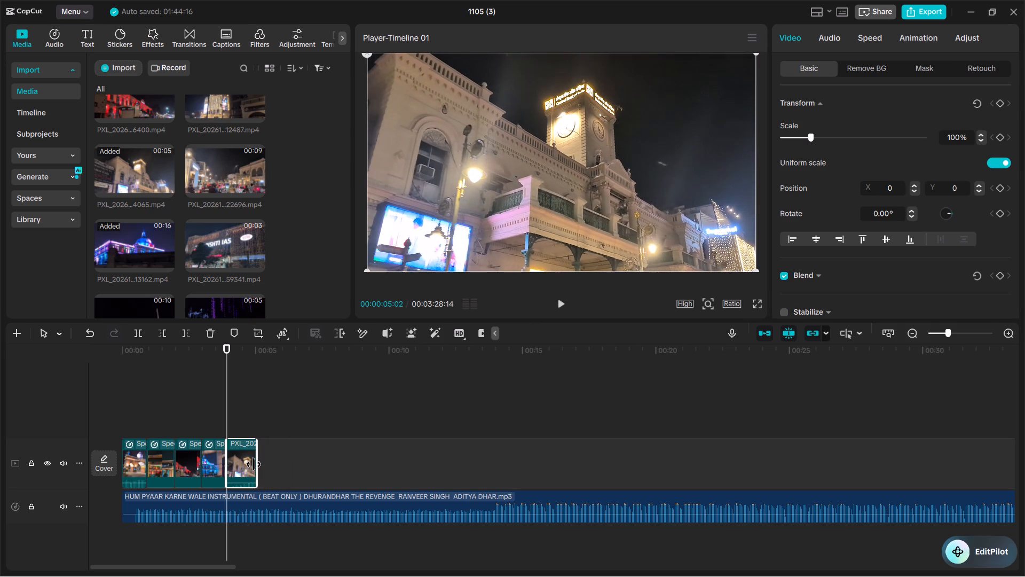
left_click_drag(254, 464, 251, 465)
Insert the Buddha statue clip ending in 54429.mp4 before the clock-tower clip and trim its end to leave about 1 s.
scroll(213, 239, "down", 2)
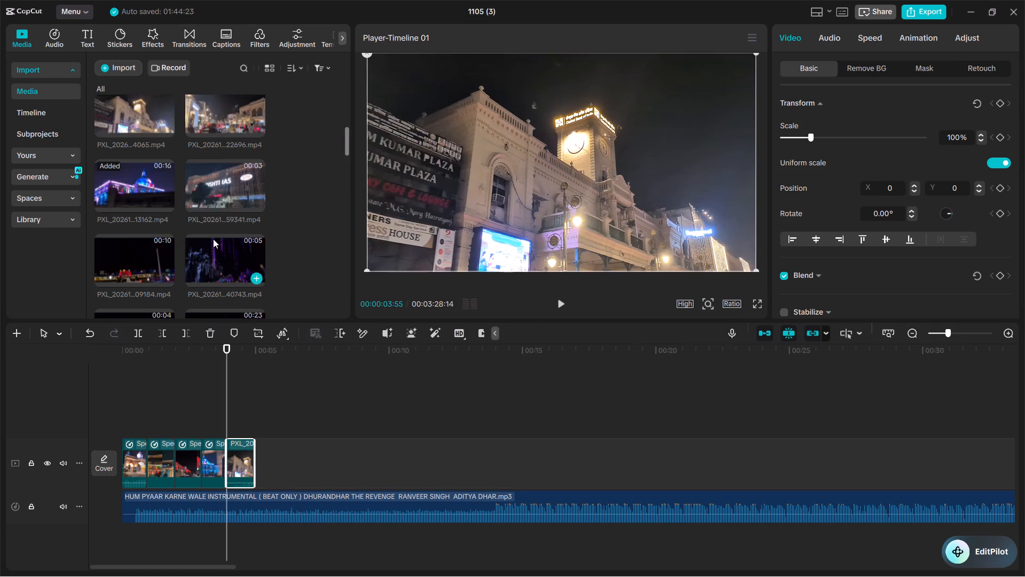
scroll(213, 239, "down", 6)
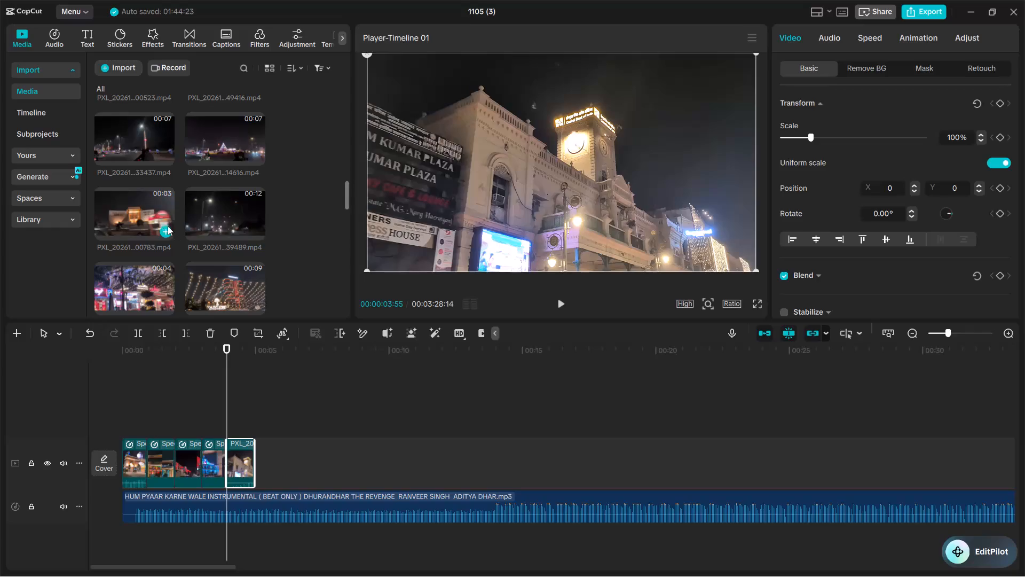
scroll(194, 236, "down", 3)
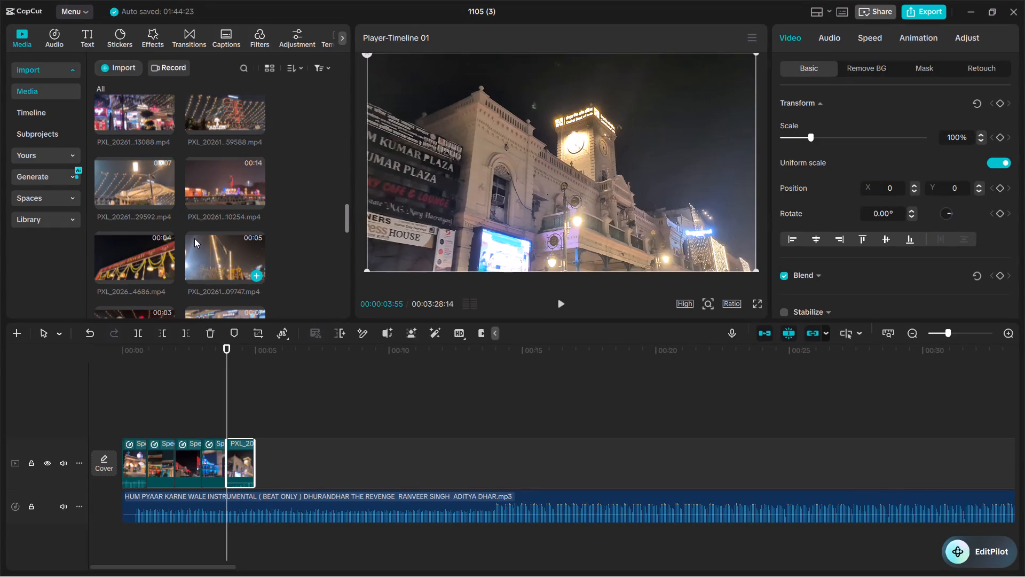
scroll(194, 241, "down", 4)
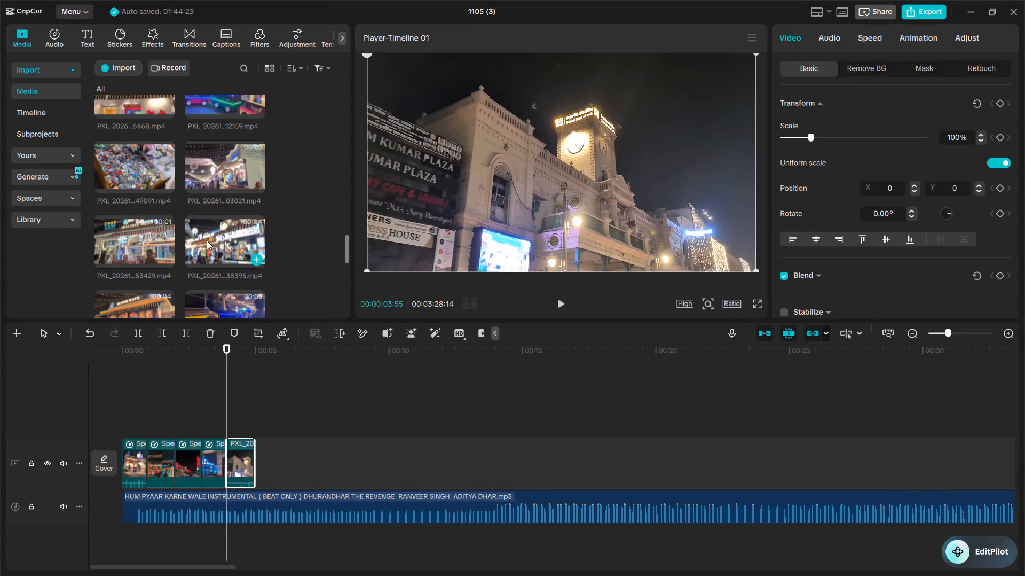
scroll(207, 240, "down", 5)
scroll(211, 212, "up", 1)
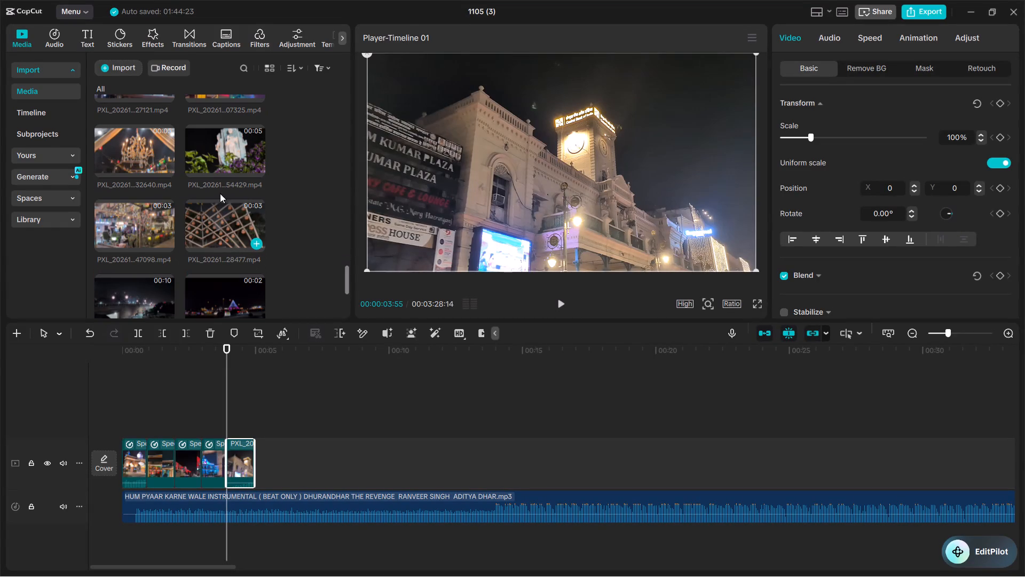
left_click(257, 167)
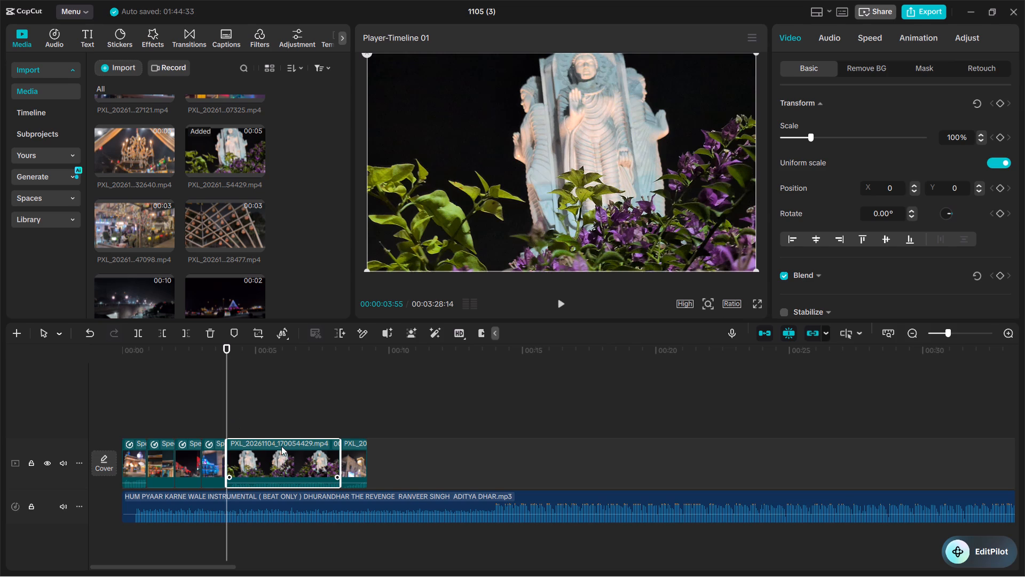
left_click_drag(339, 461, 305, 465)
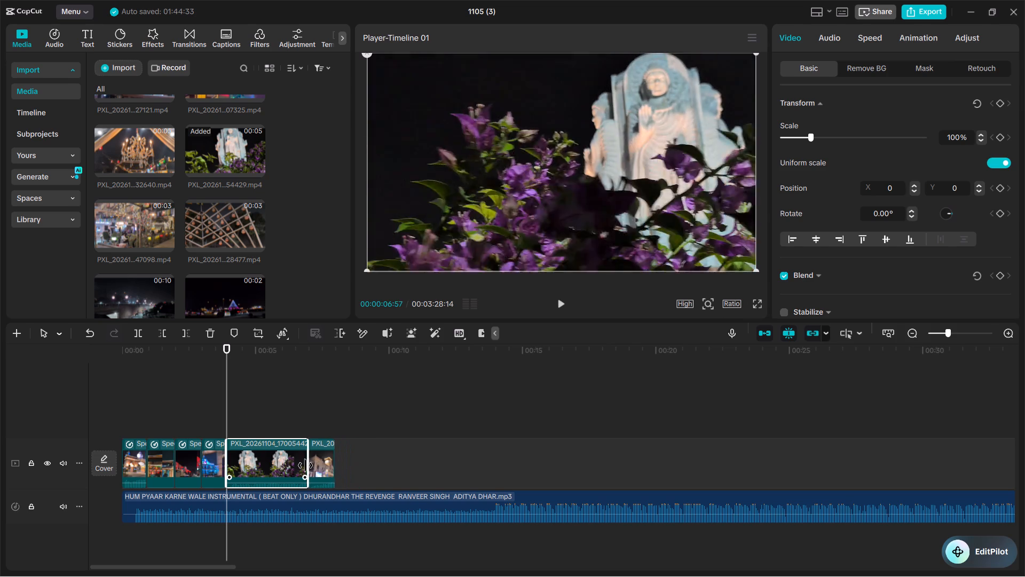
left_click_drag(305, 465, 244, 475)
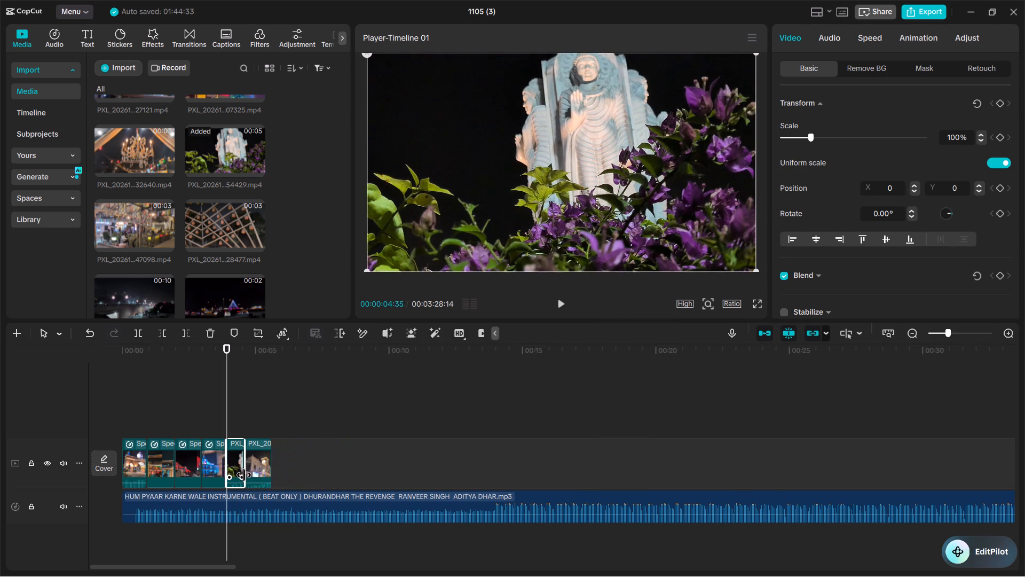
left_click_drag(244, 475, 249, 475)
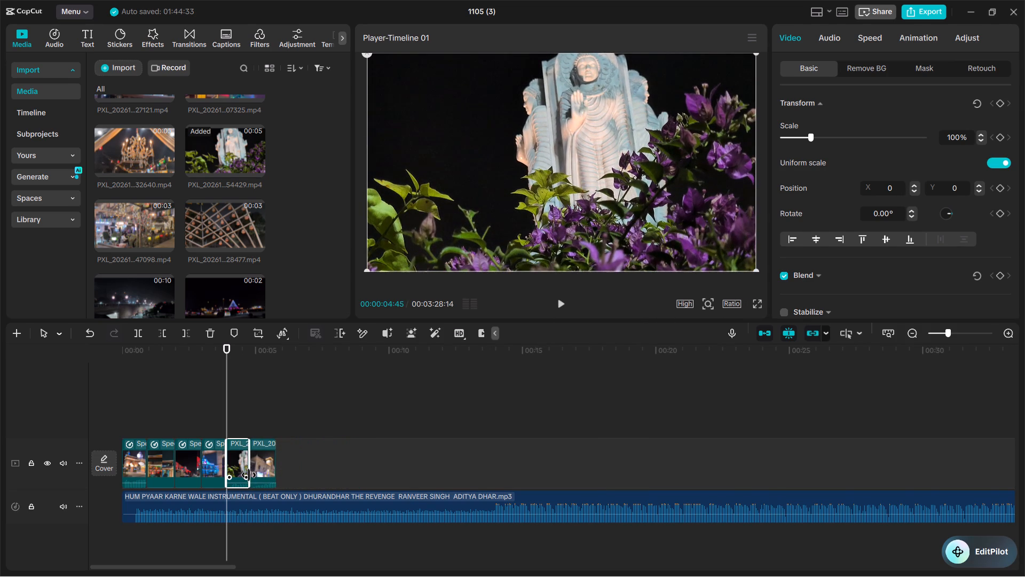
left_click_drag(249, 475, 253, 475)
Scrub back through the montage from the clock-tower clip to the first clip, examining the joins between clips.
left_click(258, 400)
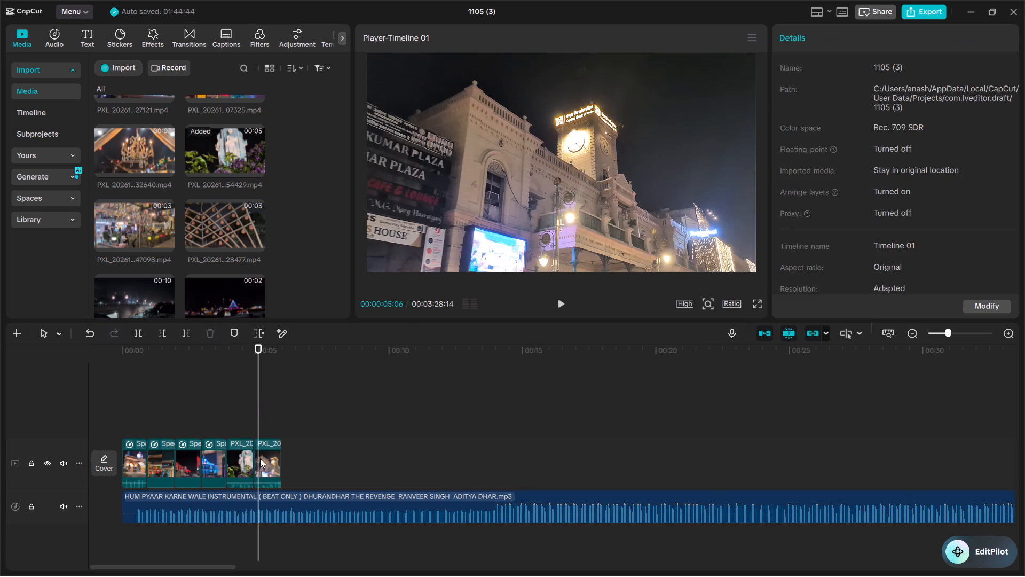
left_click_drag(259, 421, 254, 422)
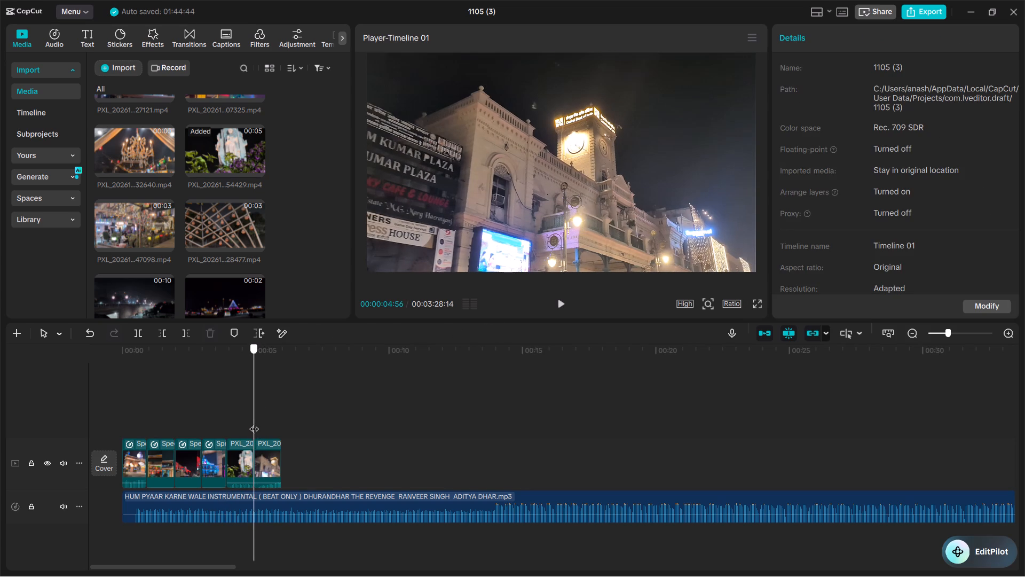
left_click_drag(254, 422, 228, 432)
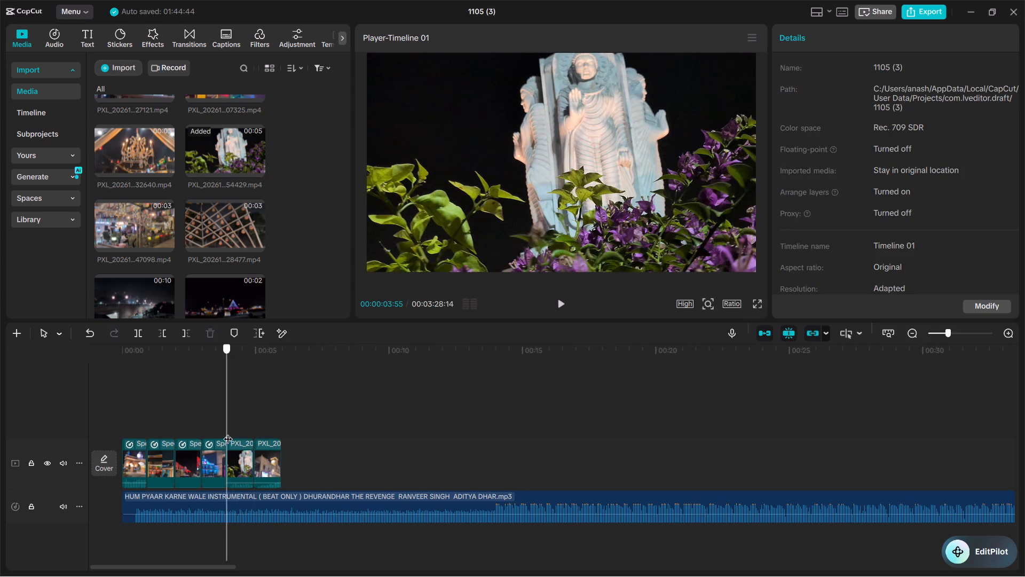
left_click_drag(228, 432, 200, 443)
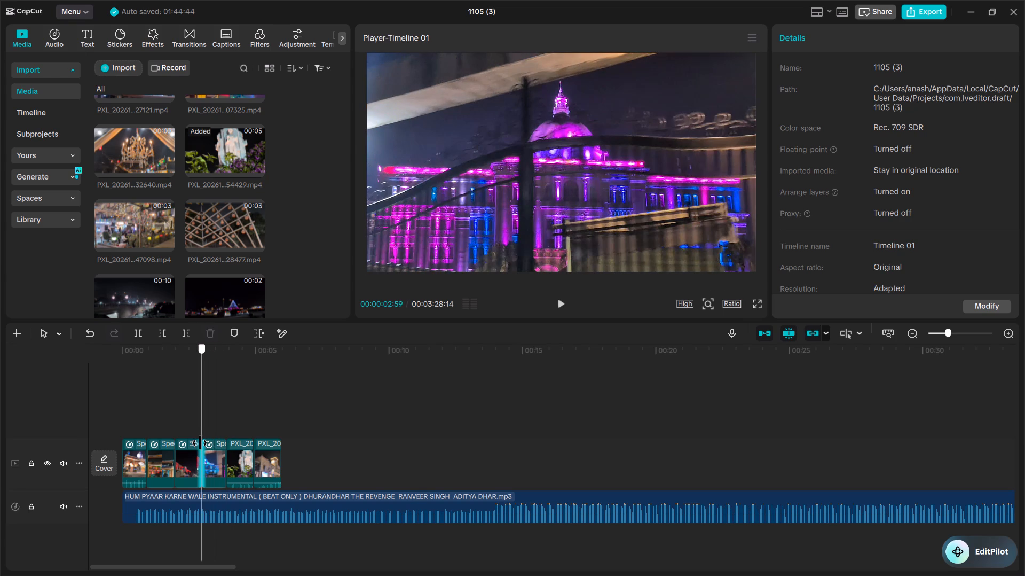
left_click_drag(200, 443, 200, 444)
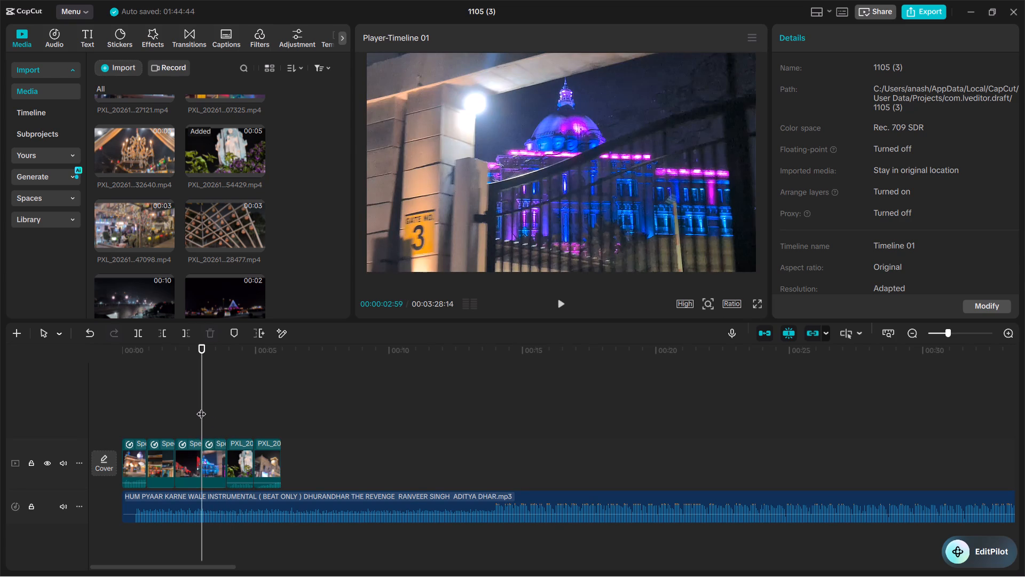
left_click_drag(201, 407, 226, 407)
left_click(191, 410)
left_click_drag(191, 408, 174, 413)
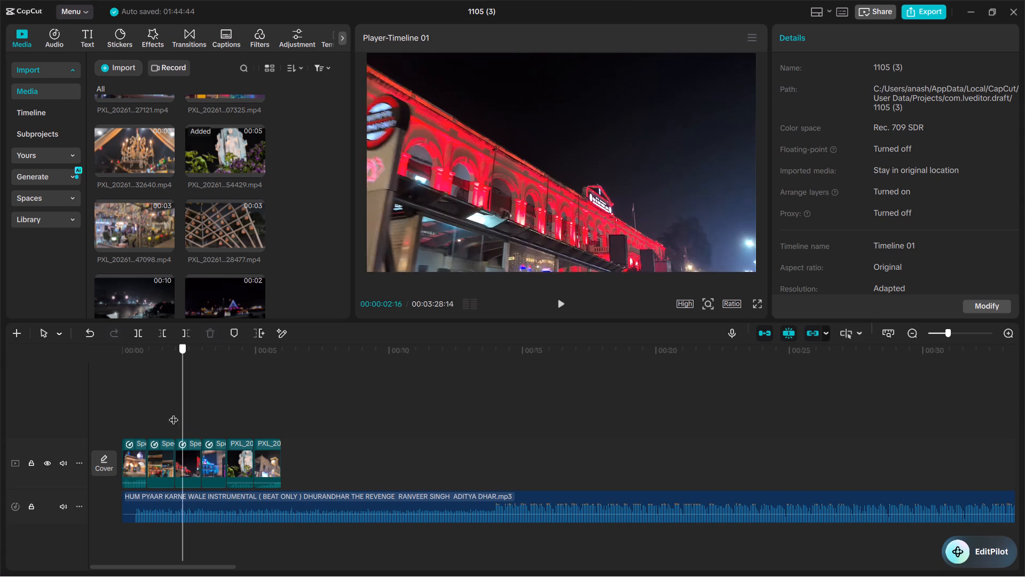
left_click_drag(174, 413, 144, 421)
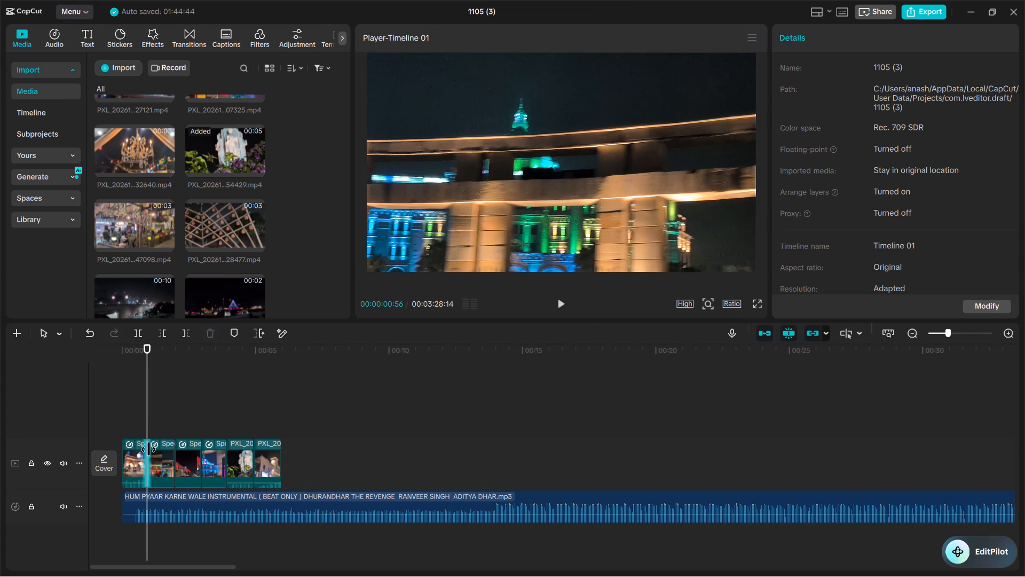
Examine the first clip up close and check its end point against the one-second mark.
left_click(139, 459)
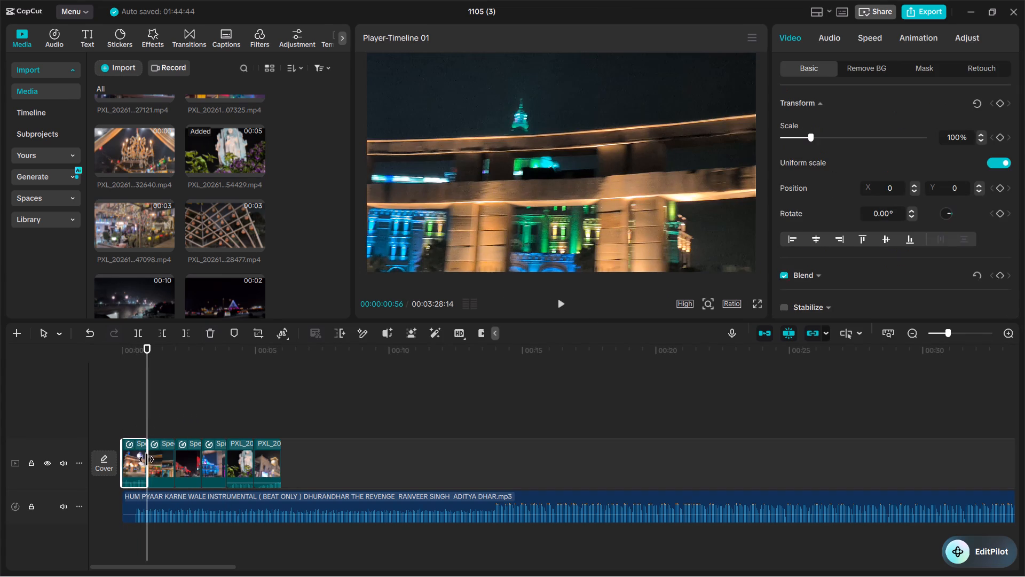
left_click(147, 459)
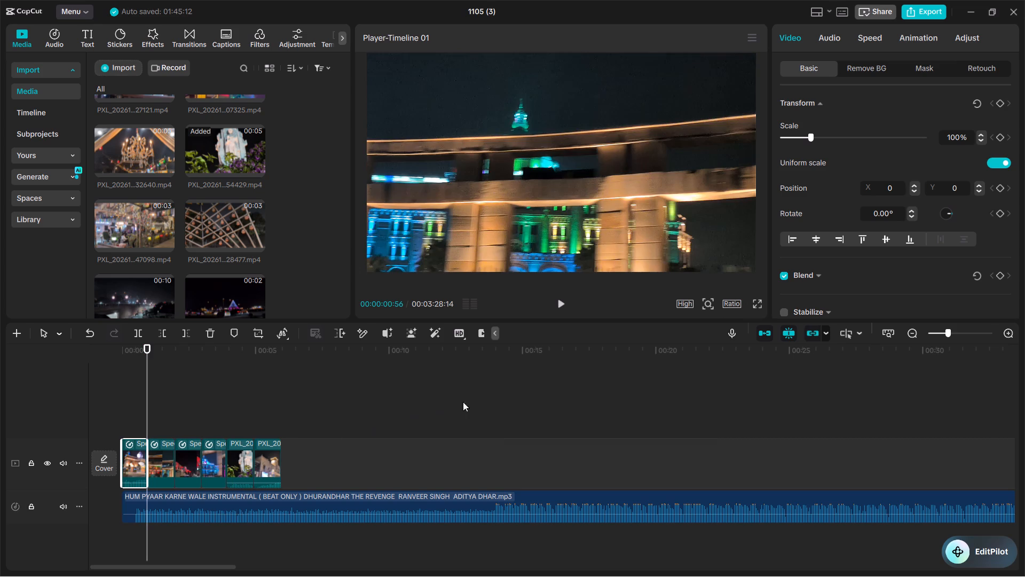
double_click(1007, 337)
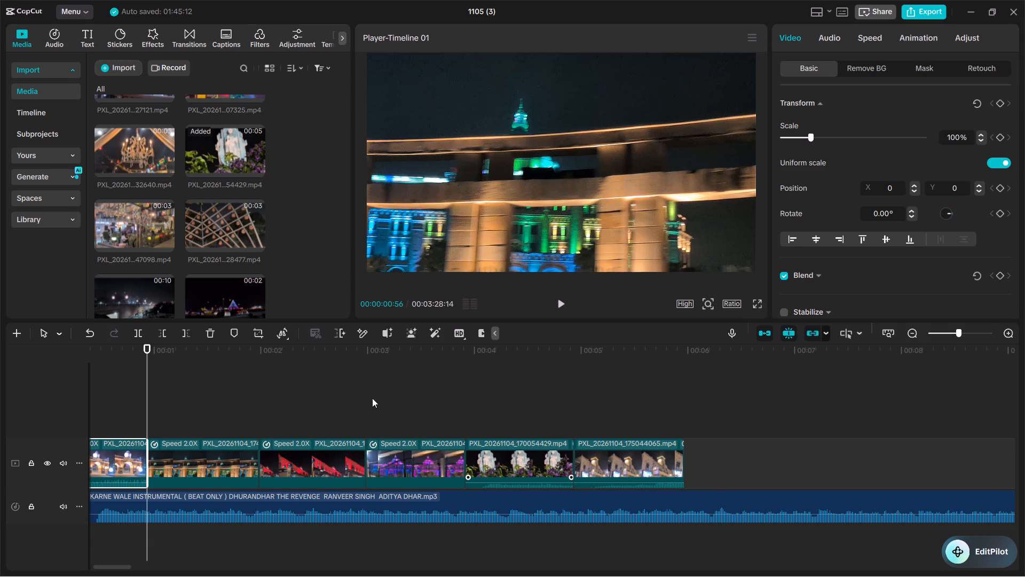
left_click(490, 414)
left_click_drag(491, 411, 129, 414)
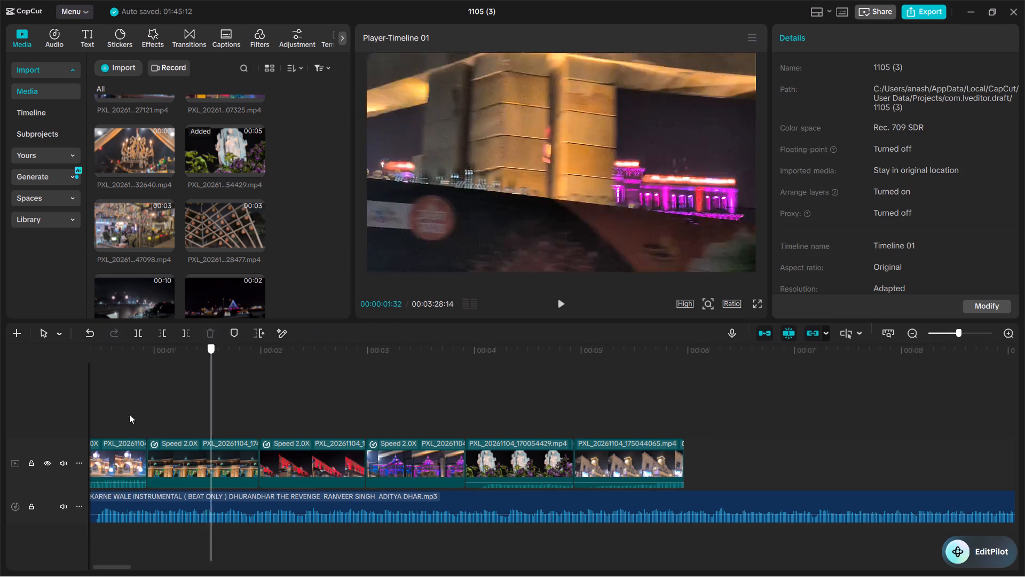
left_click_drag(129, 414, 82, 415)
left_click(163, 397)
left_click_drag(163, 397, 209, 397)
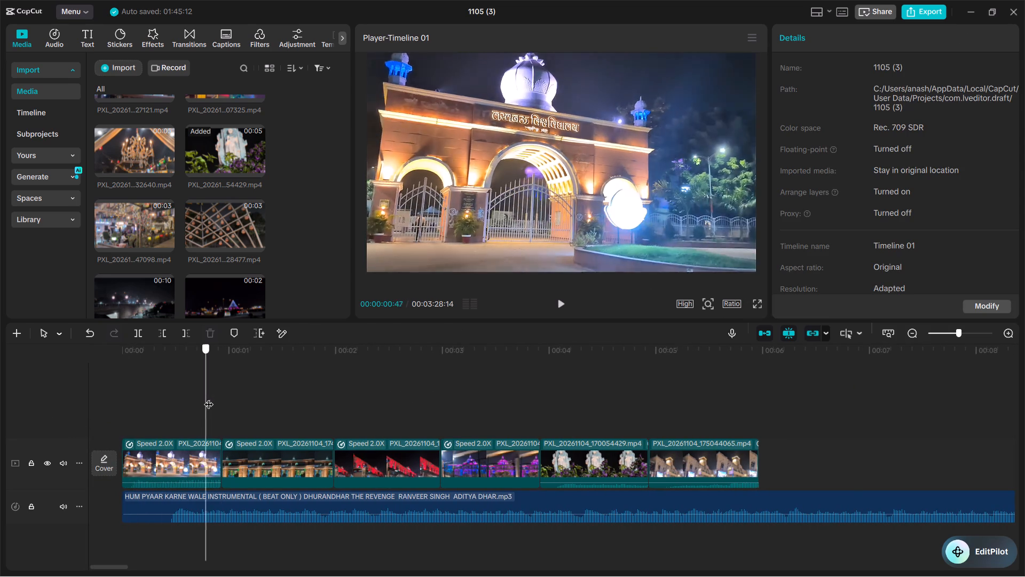
left_click_drag(209, 397, 220, 397)
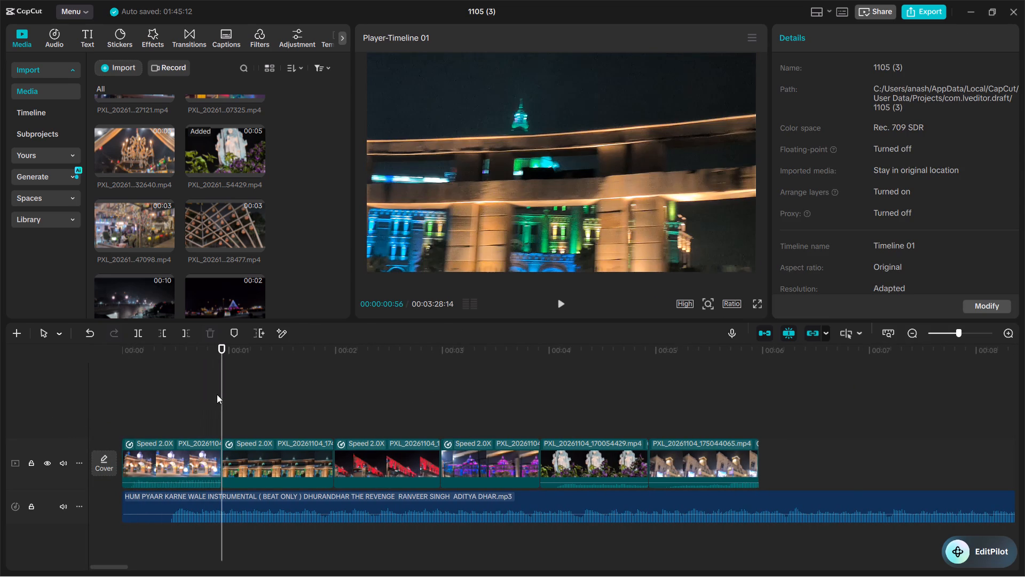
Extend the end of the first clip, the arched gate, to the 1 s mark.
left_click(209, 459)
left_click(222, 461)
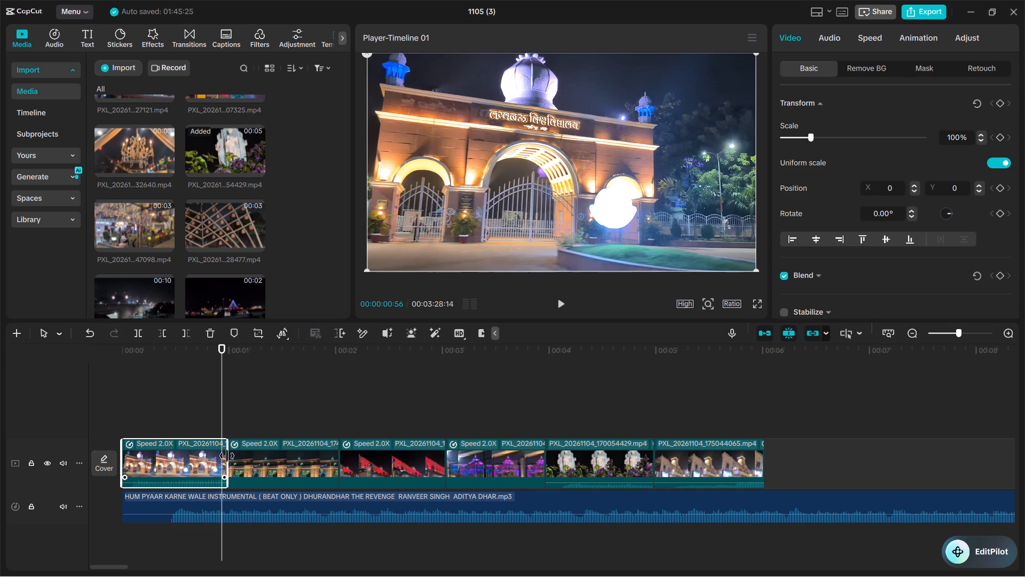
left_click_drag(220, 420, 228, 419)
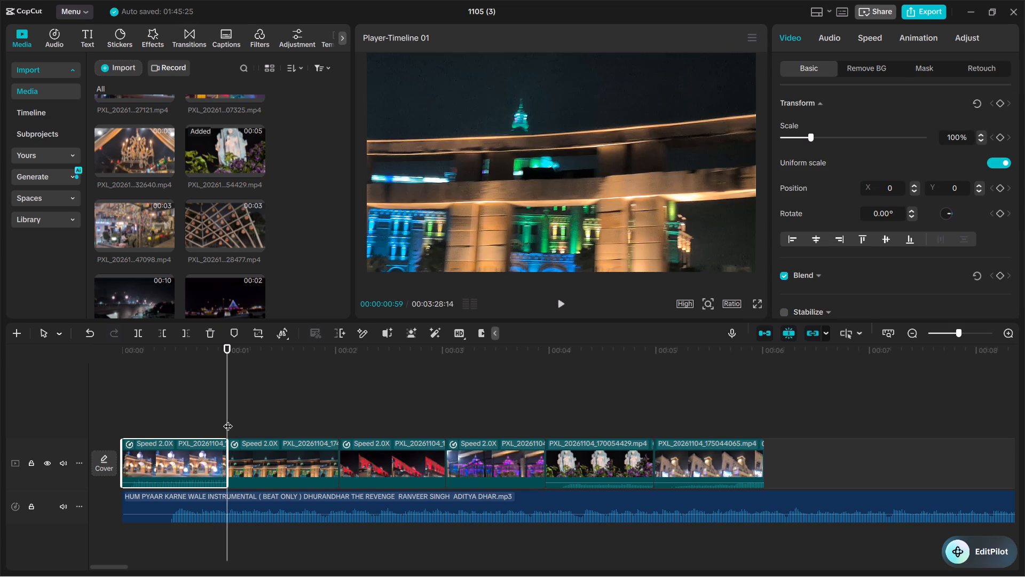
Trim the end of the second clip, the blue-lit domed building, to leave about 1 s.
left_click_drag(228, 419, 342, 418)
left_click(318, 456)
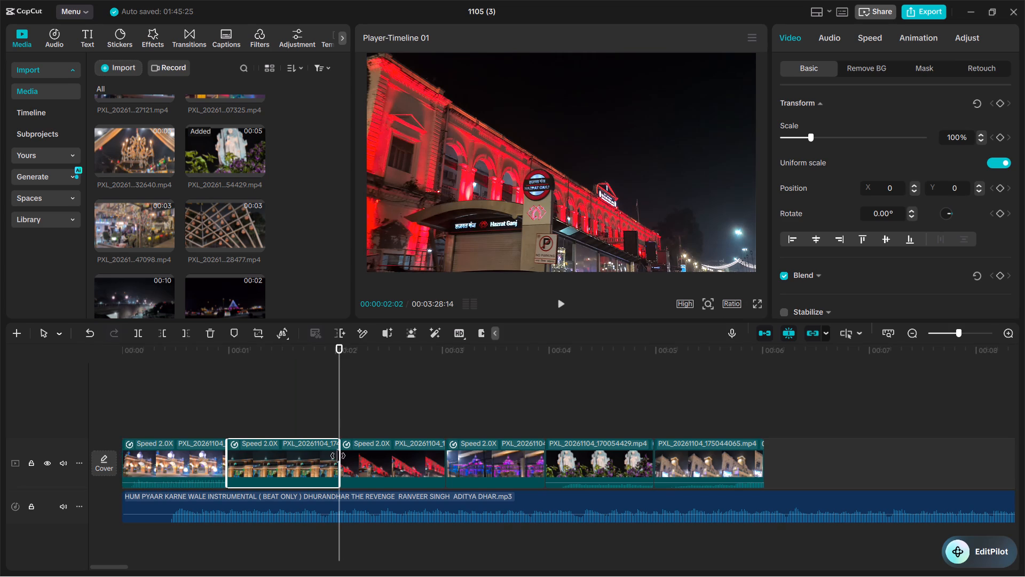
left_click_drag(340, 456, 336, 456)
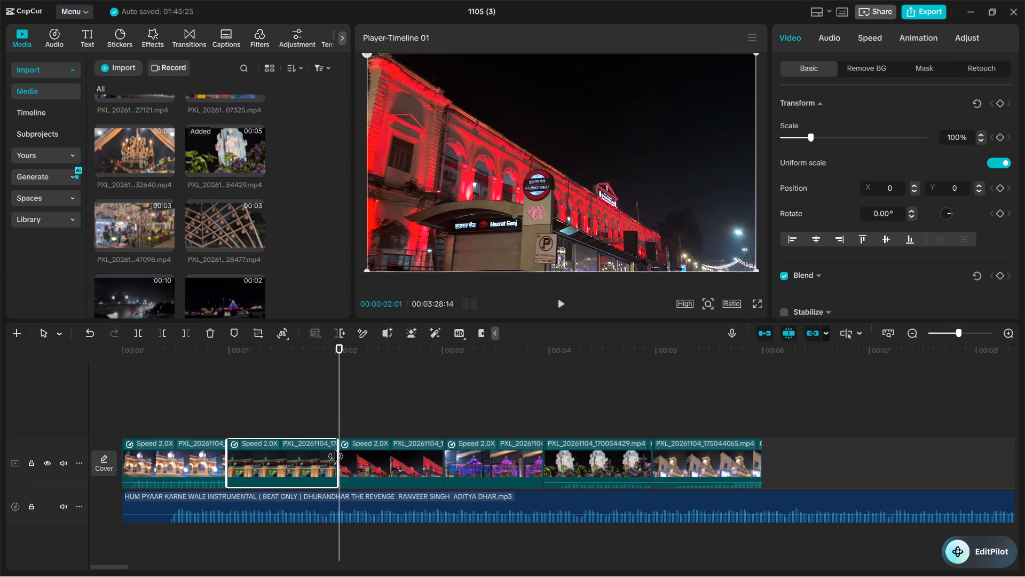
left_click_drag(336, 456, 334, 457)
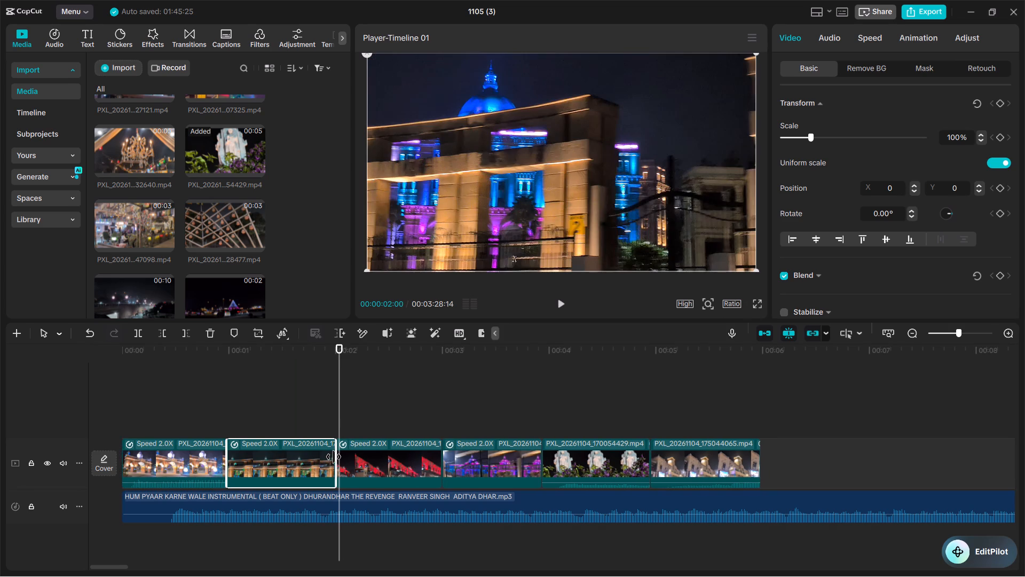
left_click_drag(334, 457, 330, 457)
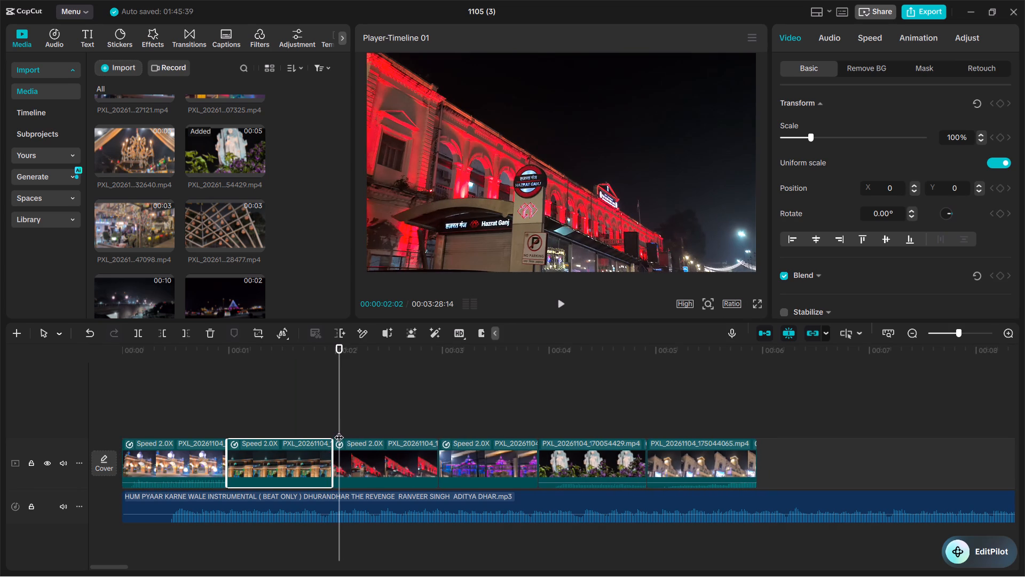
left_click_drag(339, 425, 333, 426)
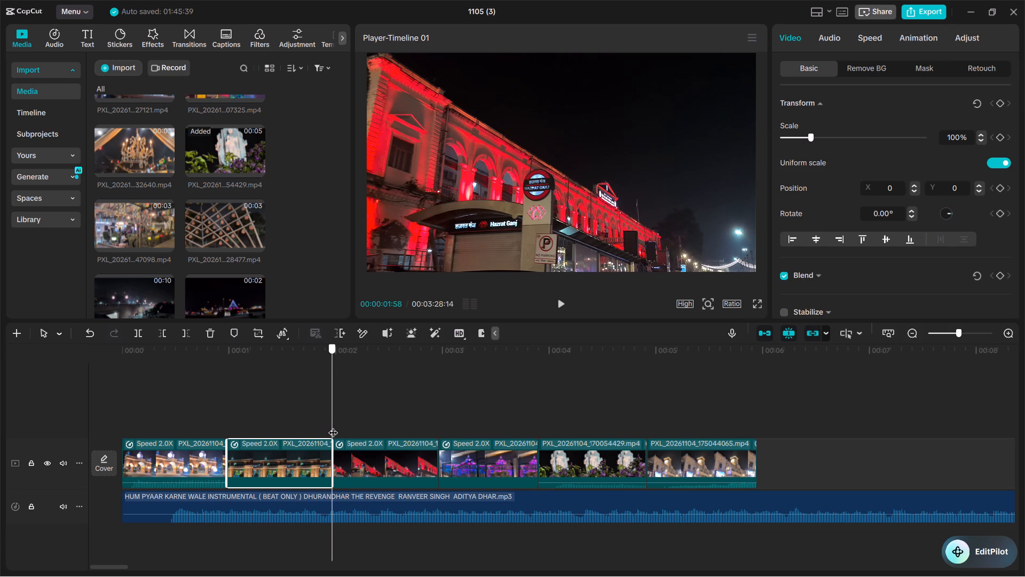
Extend the end of the fourth clip, the purple-lit domed building, to a length of about 1 s.
left_click_drag(333, 426, 438, 428)
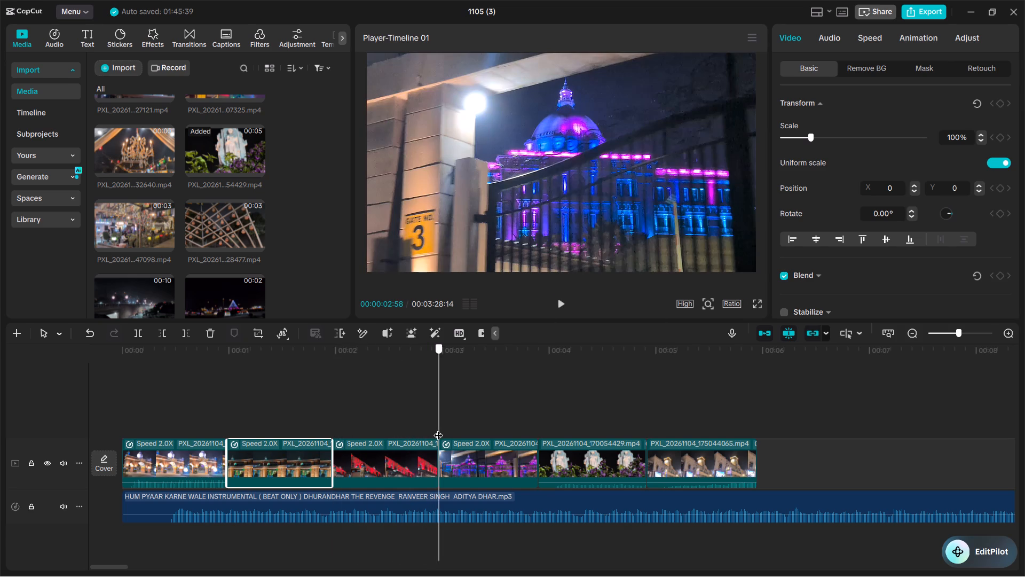
left_click_drag(438, 428, 532, 430)
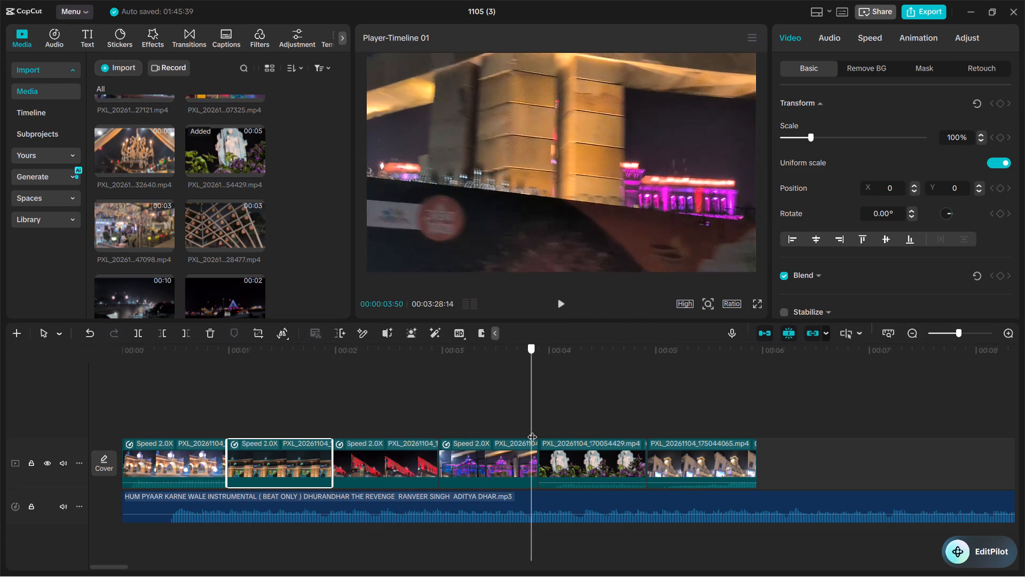
left_click_drag(532, 430, 537, 430)
left_click(512, 466)
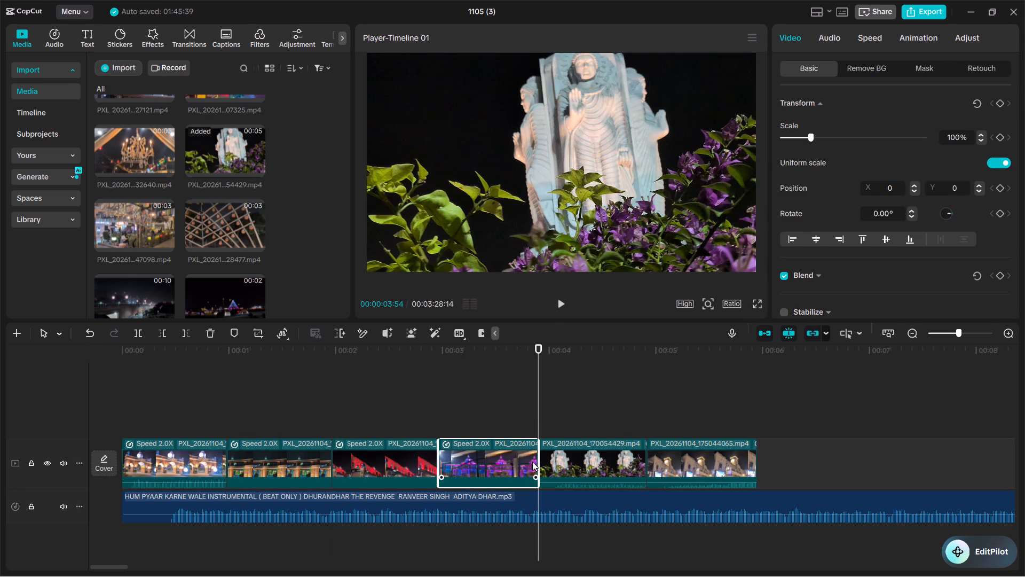
left_click_drag(537, 459, 542, 459)
Examine the join between the Buddha statue and clock-tower clips, and play the opening of the montage from the start.
left_click_drag(538, 426, 633, 421)
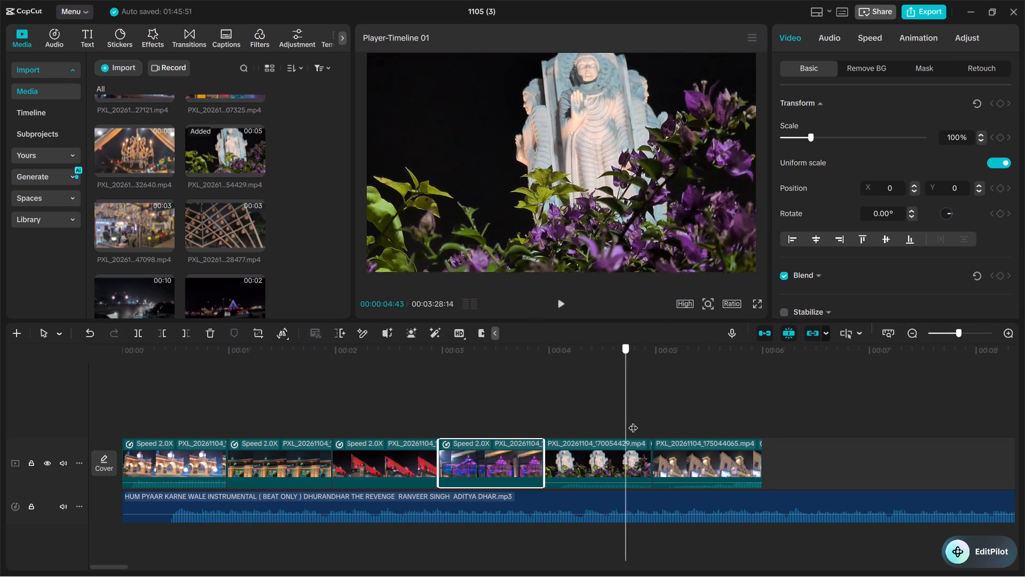
left_click_drag(633, 421, 667, 420)
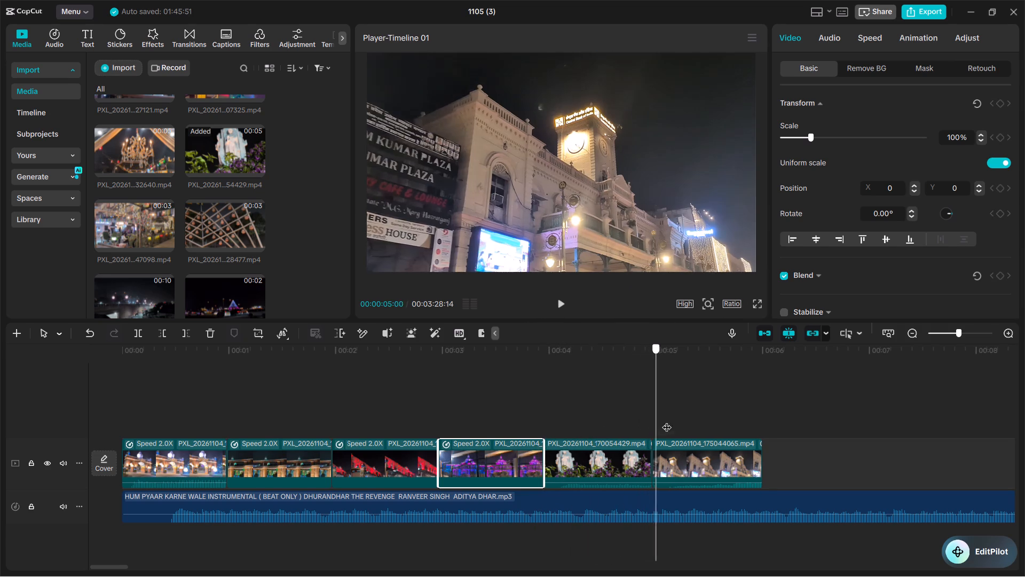
left_click_drag(667, 420, 172, 434)
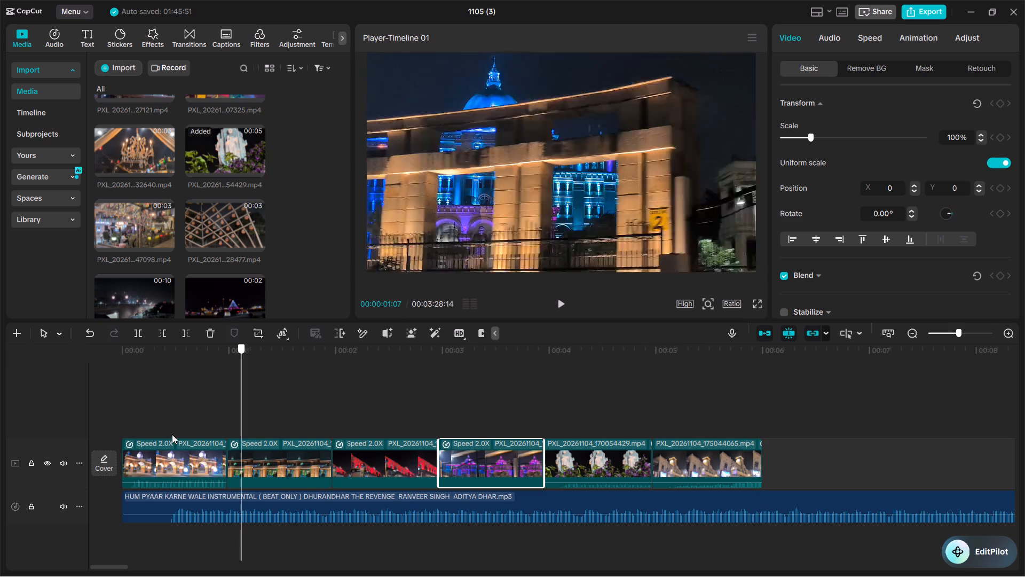
left_click_drag(172, 434, 67, 434)
left_click(892, 334)
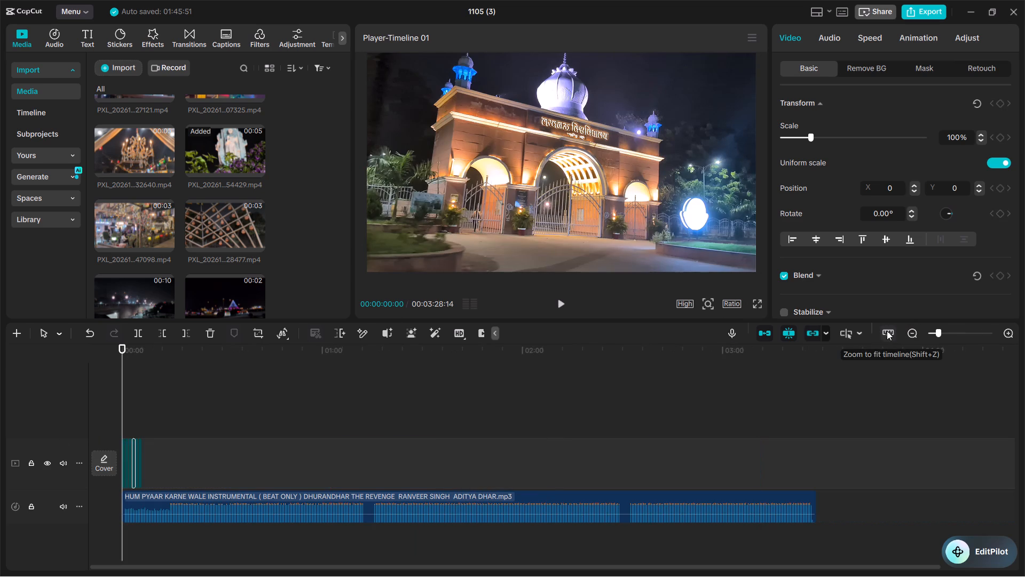
left_click(947, 333)
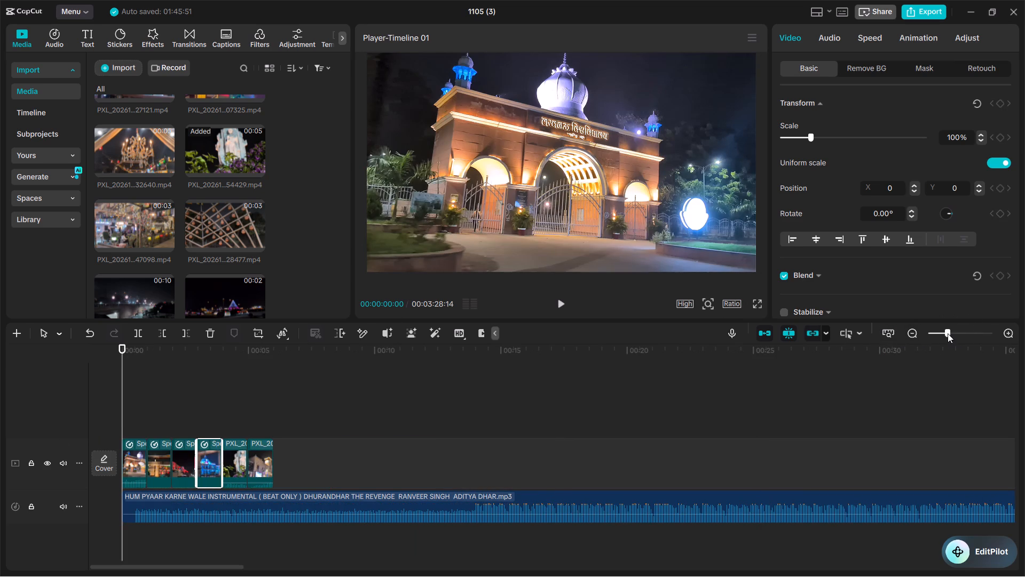
left_click(950, 330)
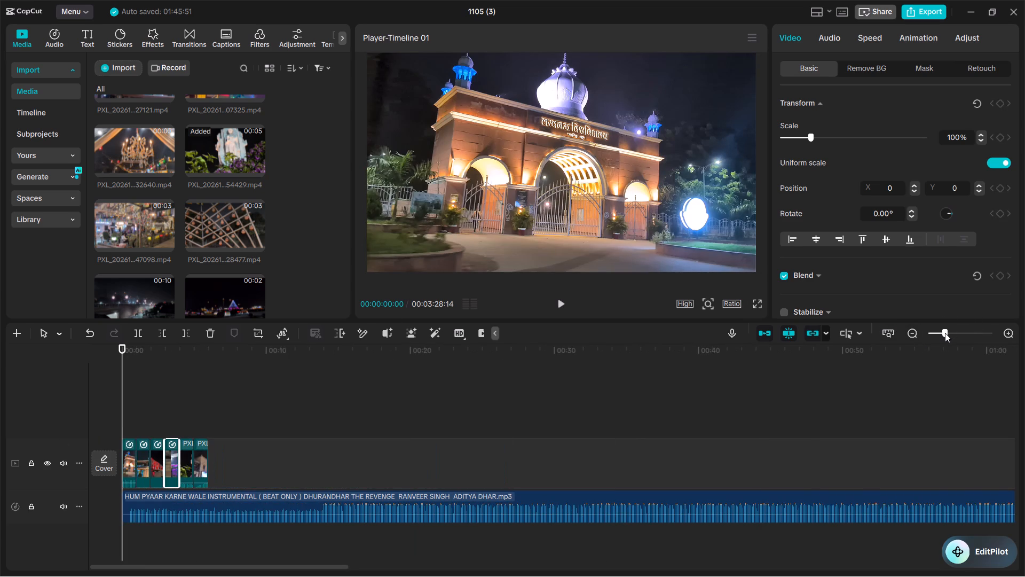
left_click(563, 301)
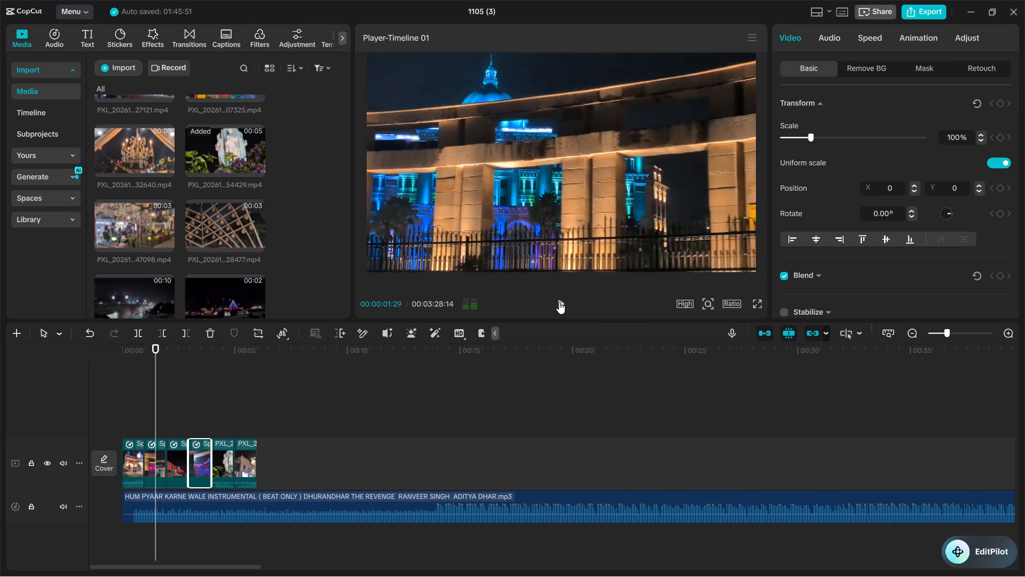
left_click(559, 302)
Mute all six video clips together by setting their volume to -∞ dB.
left_click_drag(282, 463, 131, 463)
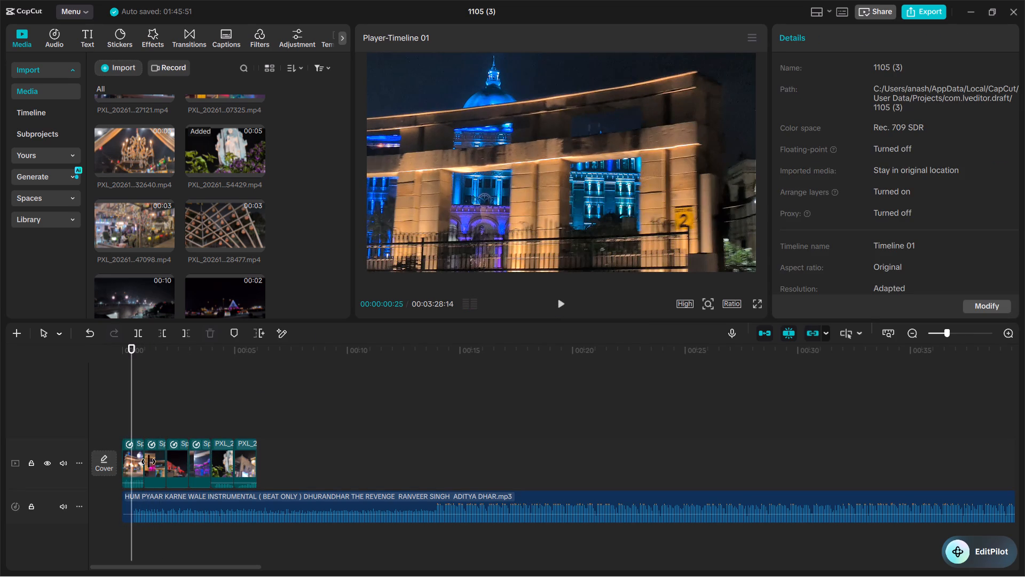
left_click_drag(274, 465, 130, 467)
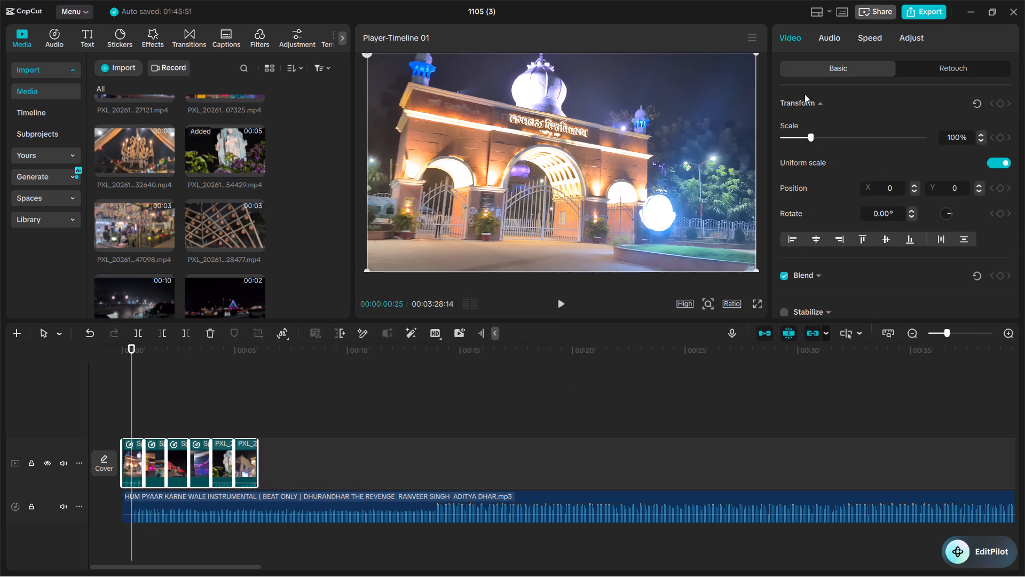
left_click(826, 35)
left_click_drag(847, 139, 651, 159)
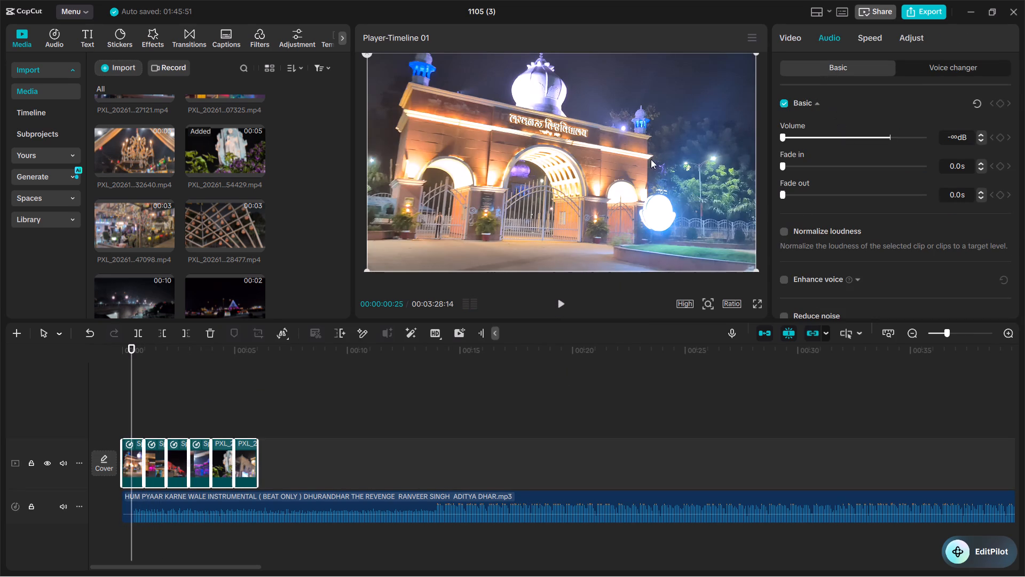
left_click_drag(651, 159, 643, 163)
Play the muted montage with the music from the start and past its last clip, and return to the beginning.
left_click(282, 409)
left_click_drag(281, 408, 0, 407)
left_click(562, 302)
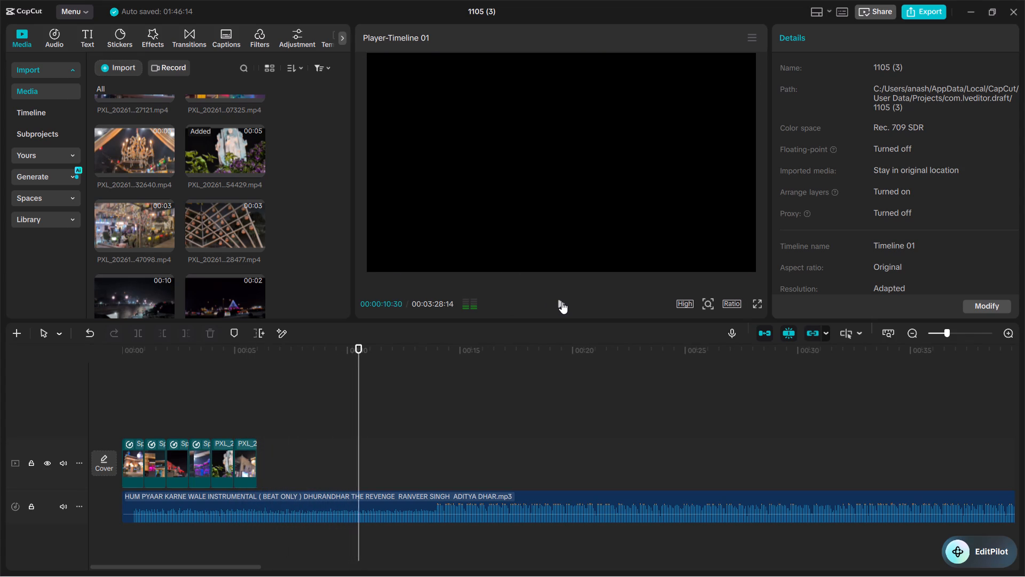
left_click(562, 302)
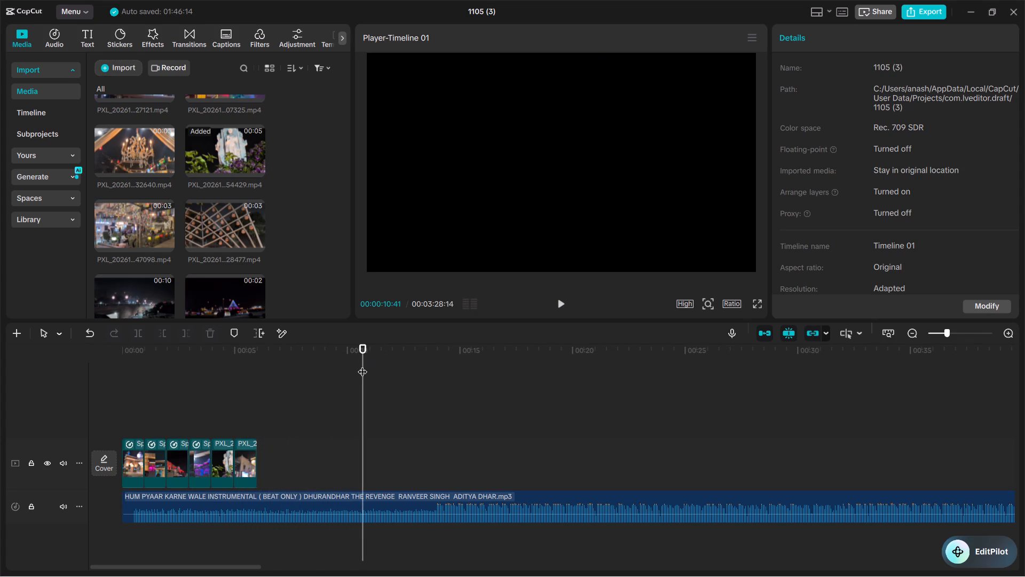
left_click_drag(366, 369, 65, 440)
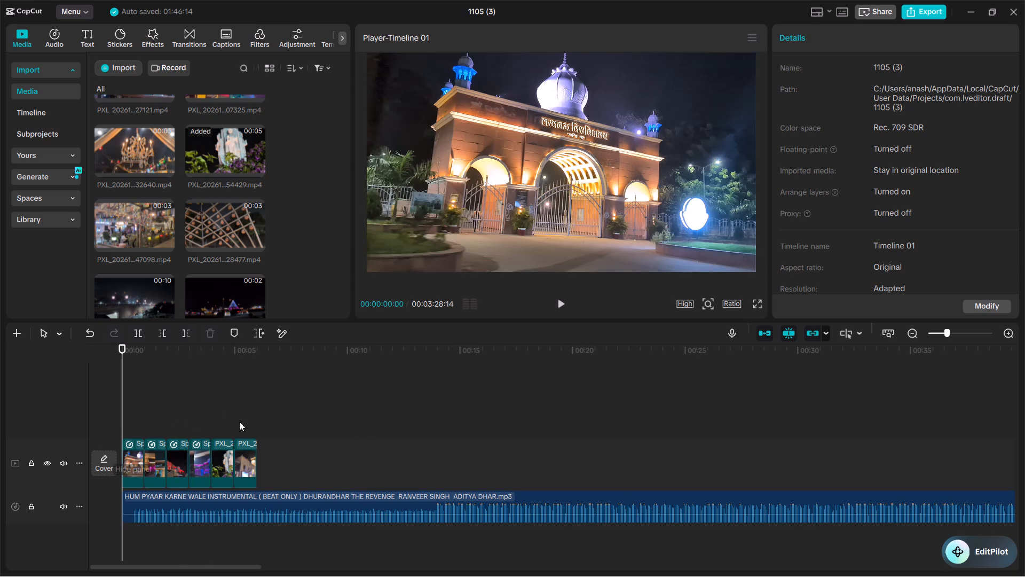
Extend the end of the first clip, the arched gate, to a length of about 1.8 s.
double_click(1008, 332)
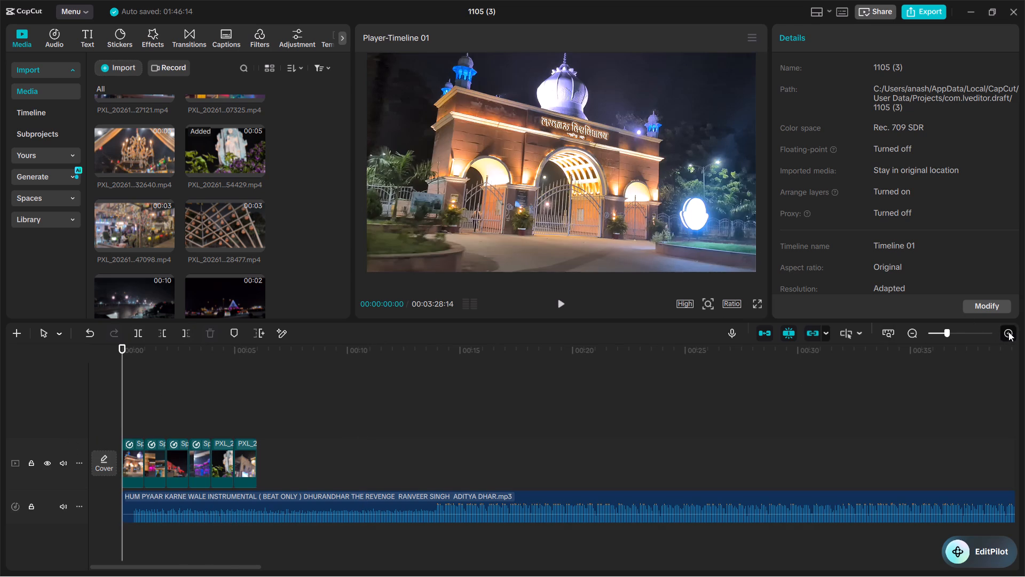
left_click(191, 459)
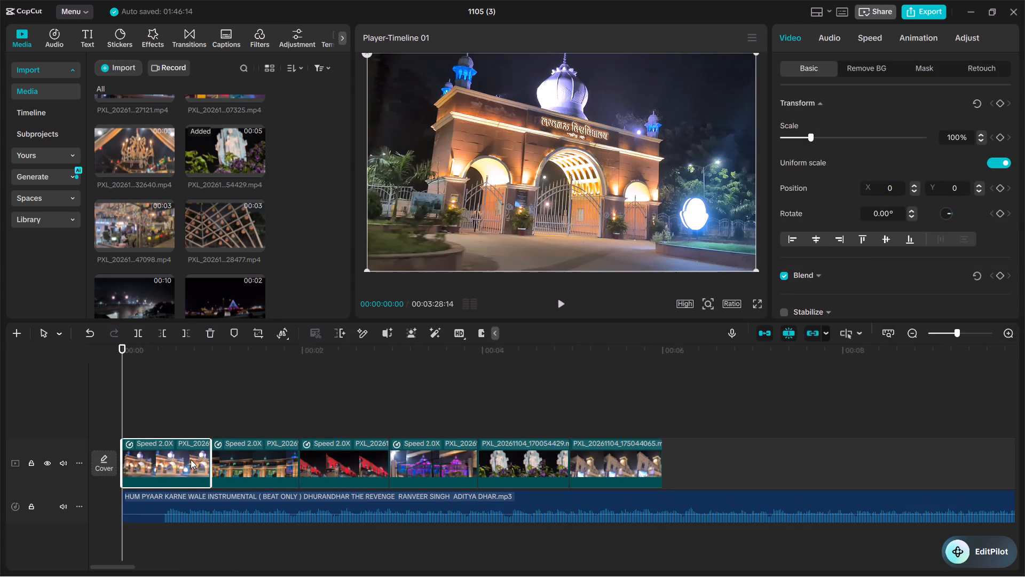
left_click_drag(209, 462, 220, 462)
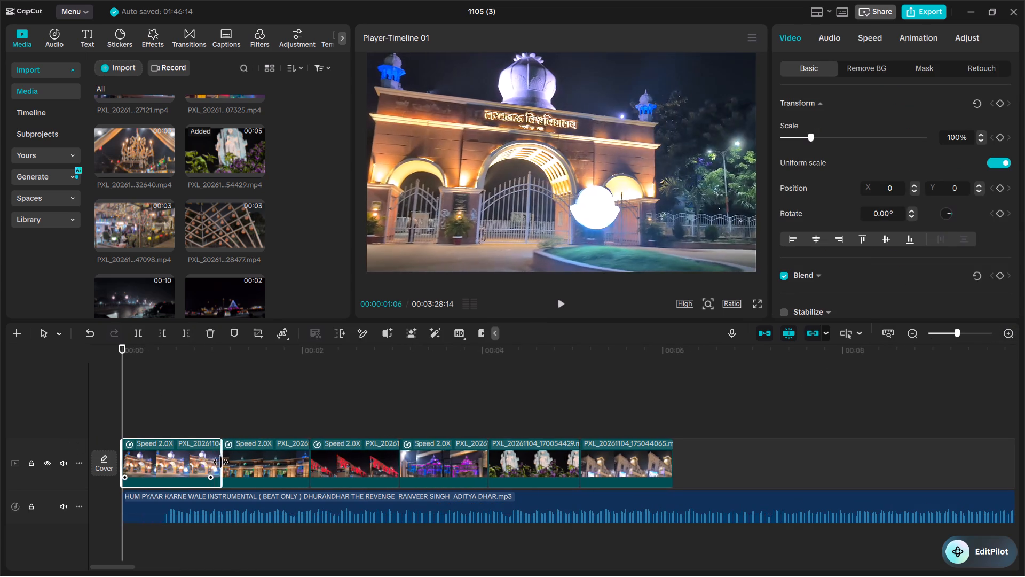
left_click_drag(220, 462, 258, 464)
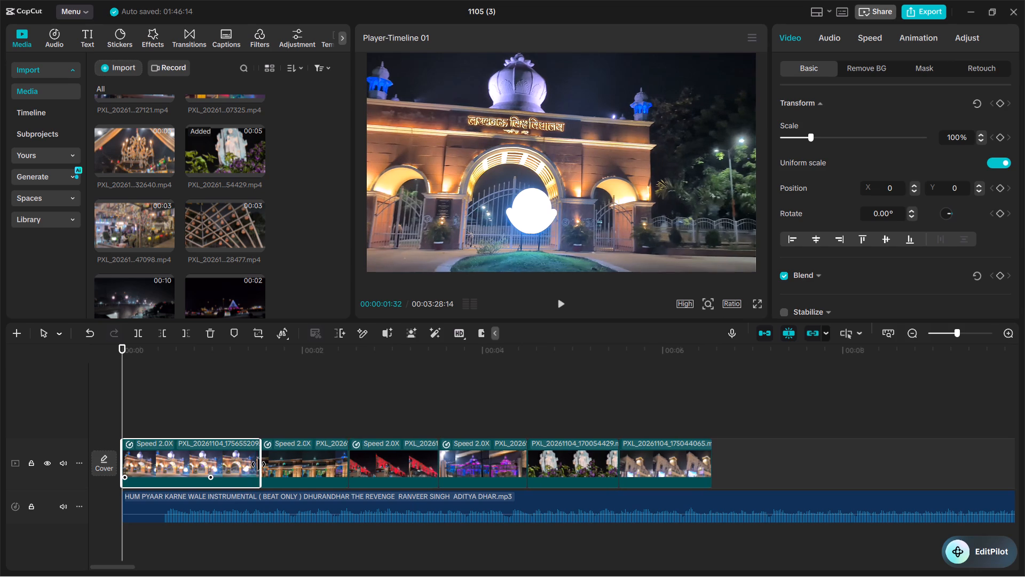
left_click_drag(258, 464, 286, 464)
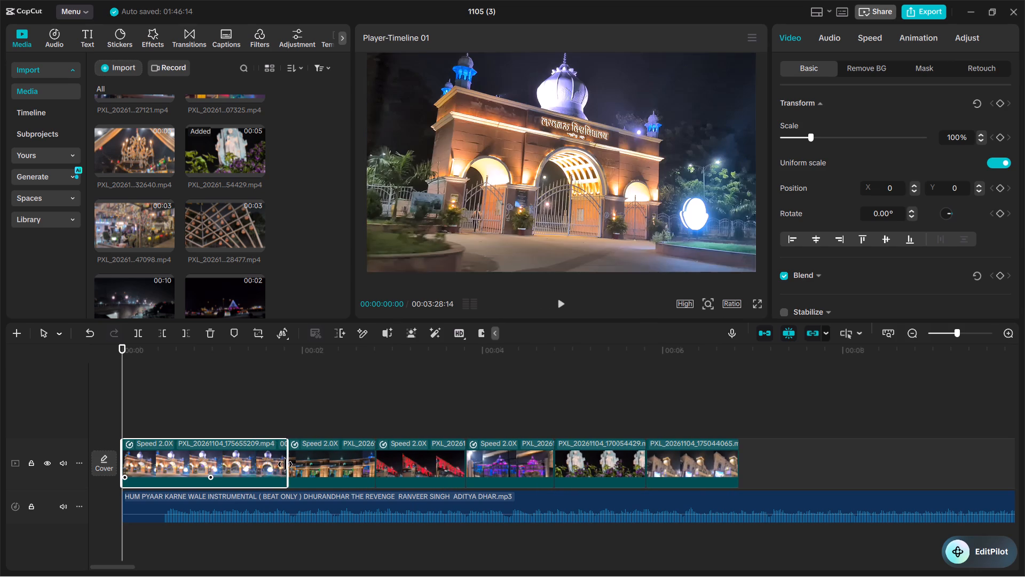
Lengthen the second clip, the blue-lit domed building, to about 1.1 s.
left_click(286, 416)
left_click_drag(286, 416, 342, 411)
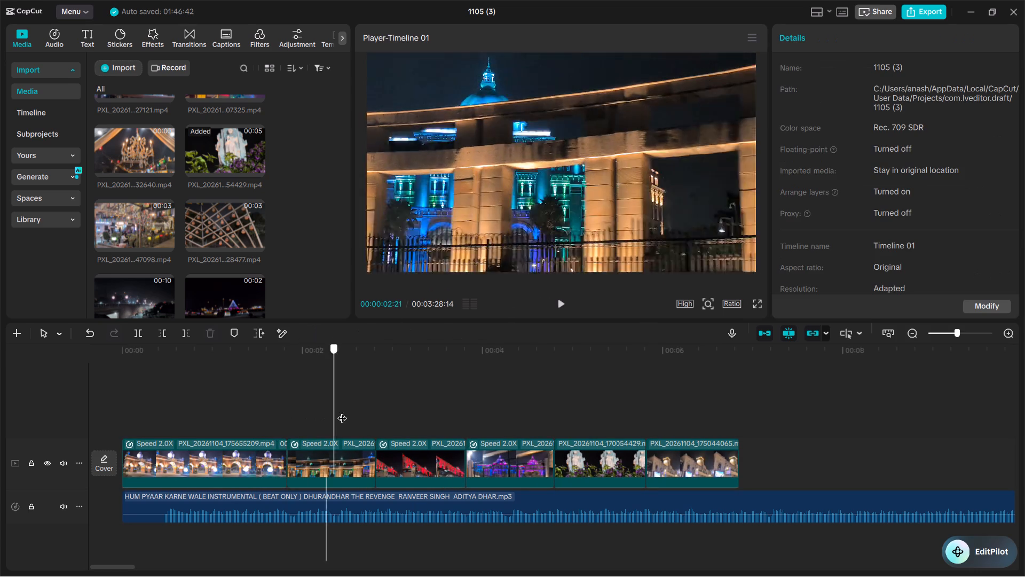
left_click_drag(342, 411, 356, 411)
left_click(374, 423)
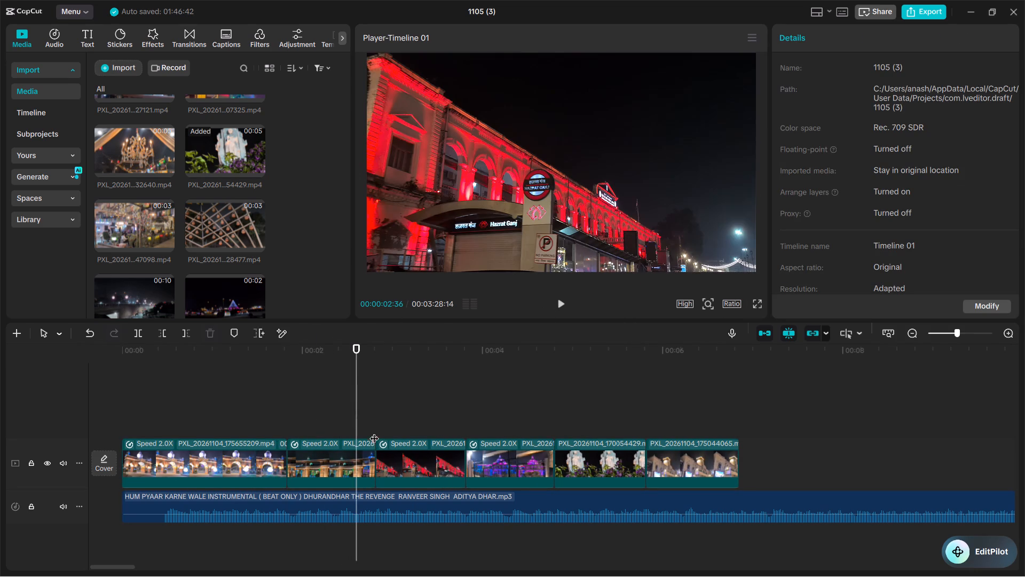
left_click(366, 460)
left_click_drag(375, 459, 384, 458)
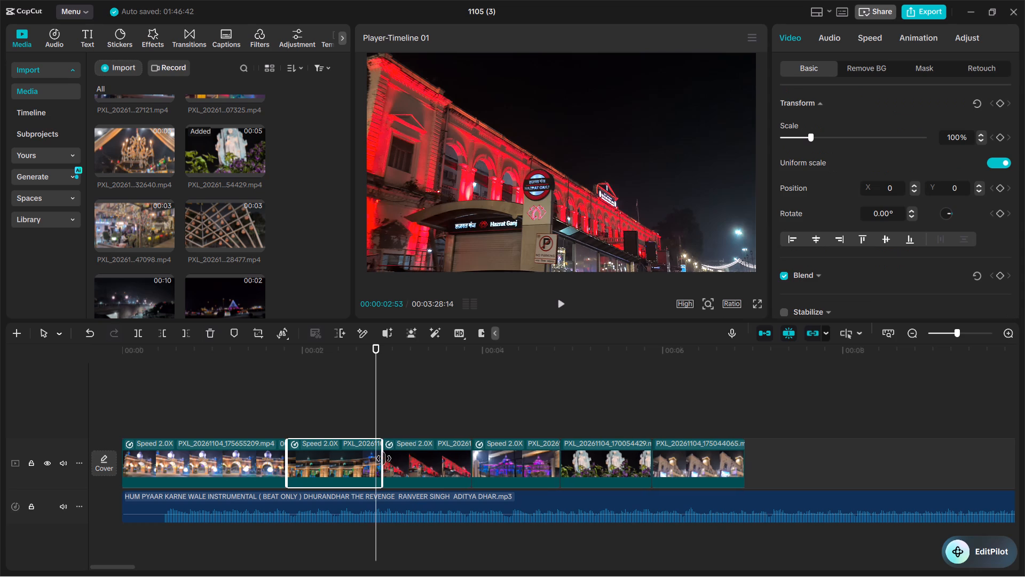
left_click_drag(384, 458, 398, 461)
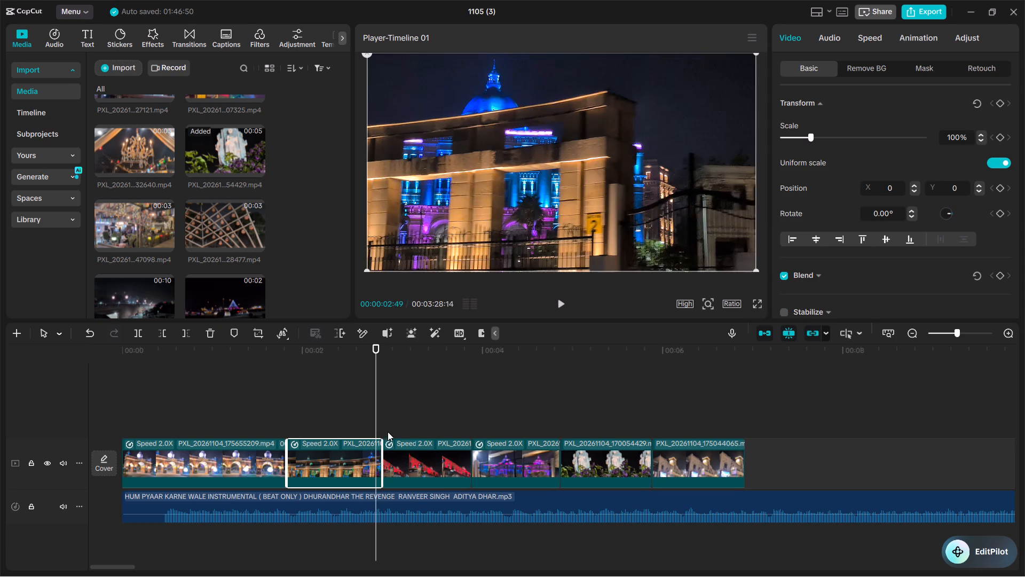
left_click_drag(374, 422, 376, 421)
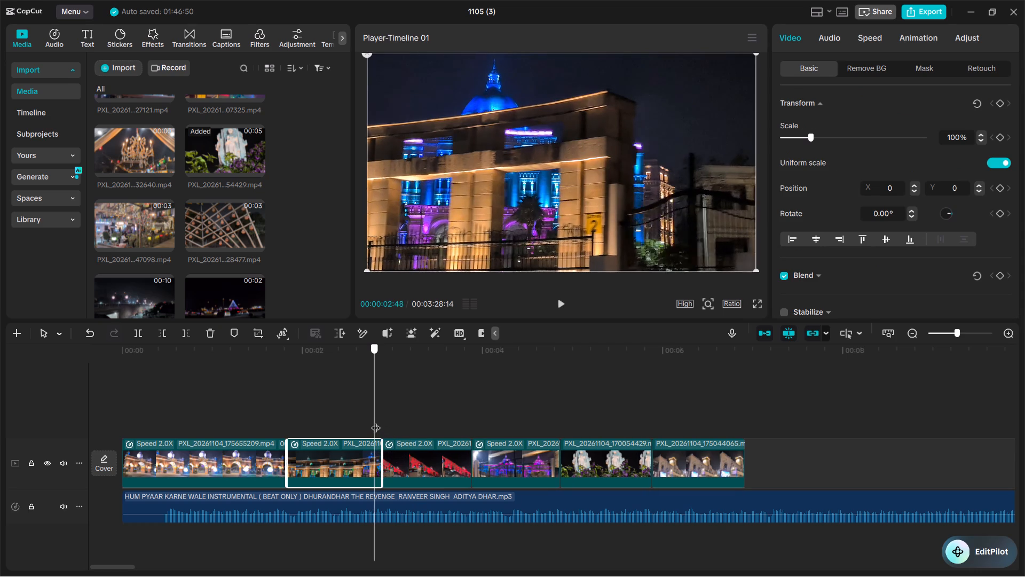
left_click_drag(376, 421, 380, 421)
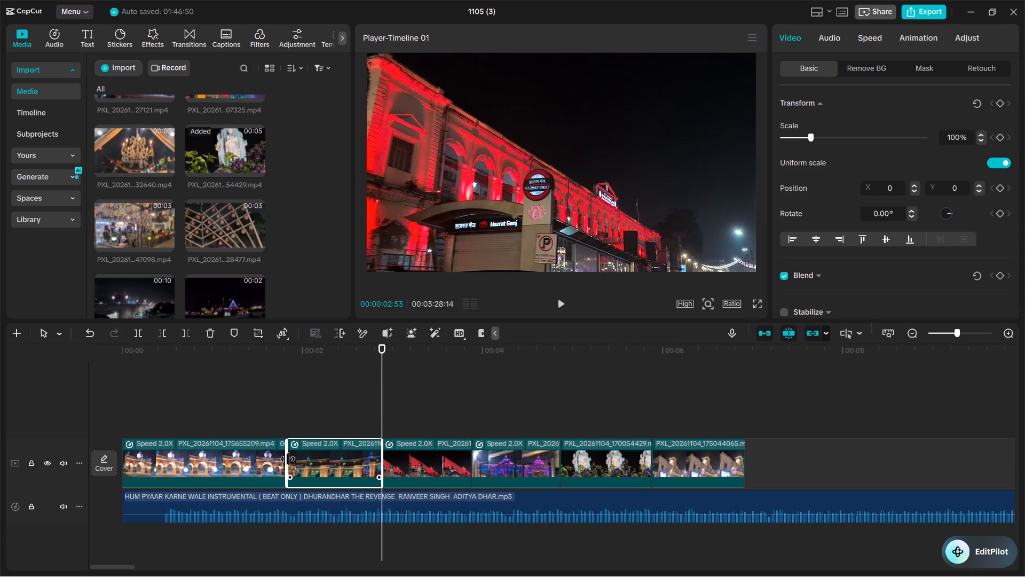
left_click(288, 459)
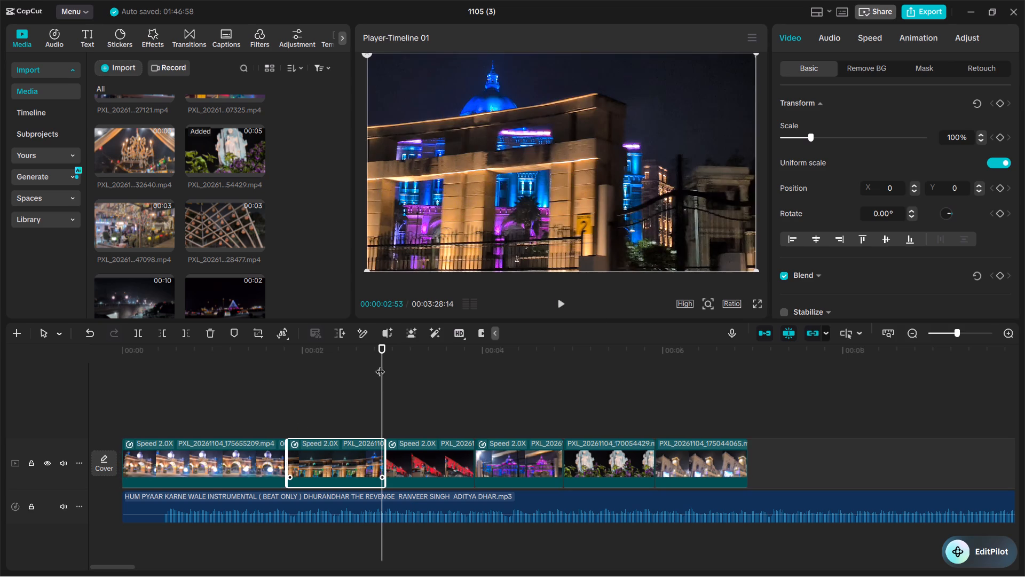
Shorten the first clip, the arched gate, from its end to a length of about 1.5 s.
left_click_drag(380, 365, 284, 416)
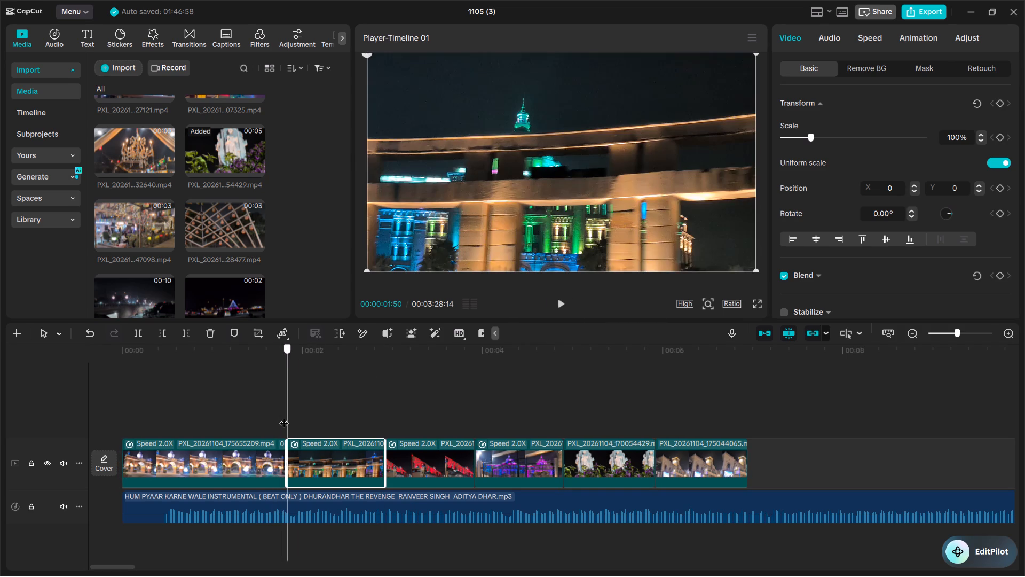
left_click_drag(284, 416, 384, 416)
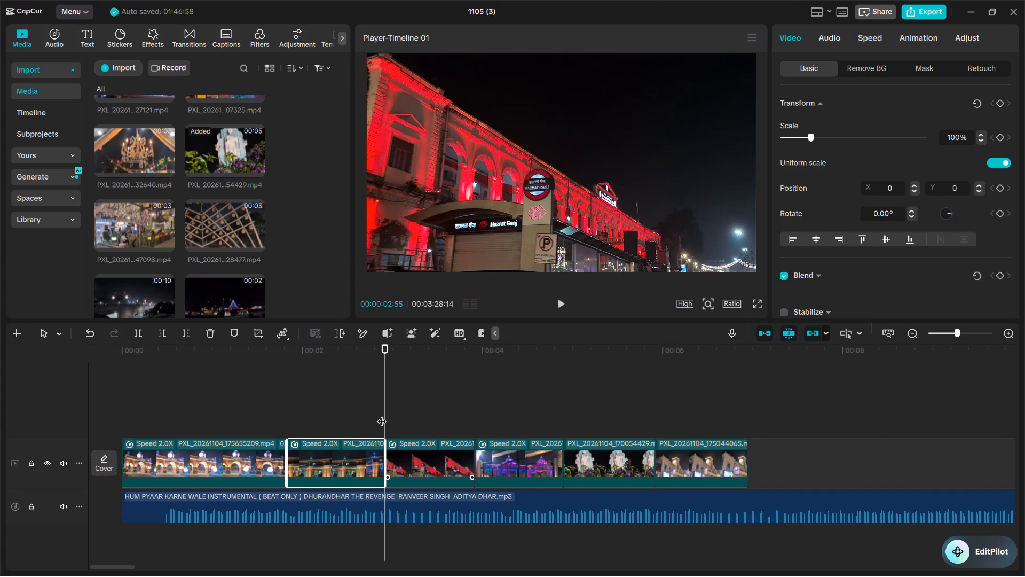
left_click_drag(384, 413, 471, 414)
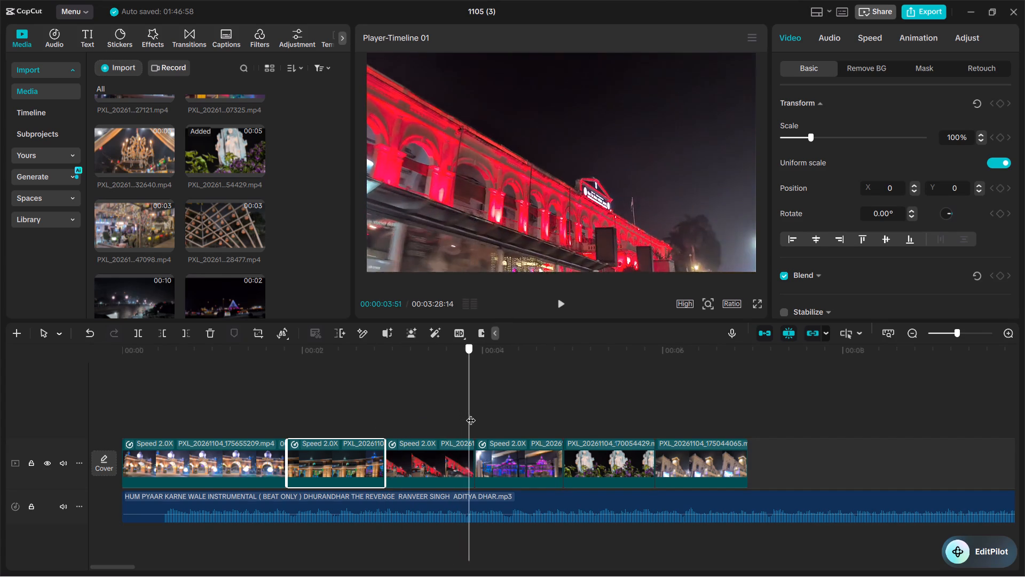
left_click_drag(471, 414, 474, 415)
left_click(459, 462)
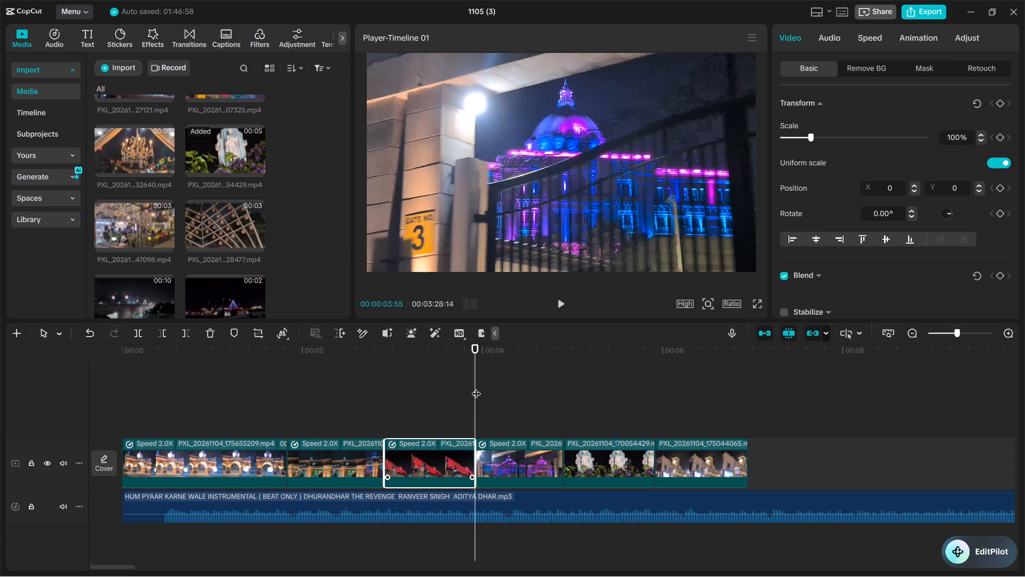
left_click(288, 433)
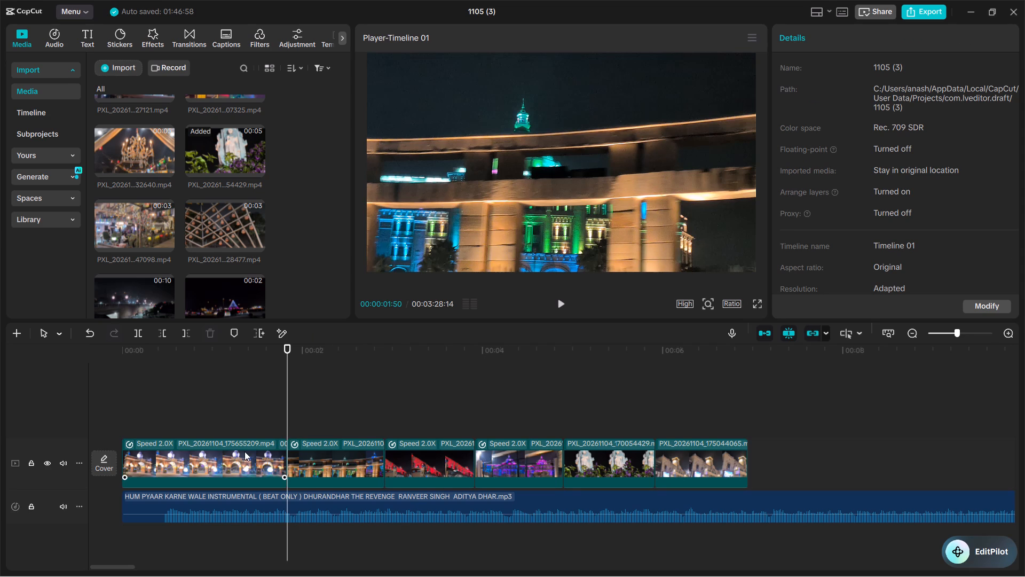
left_click(267, 456)
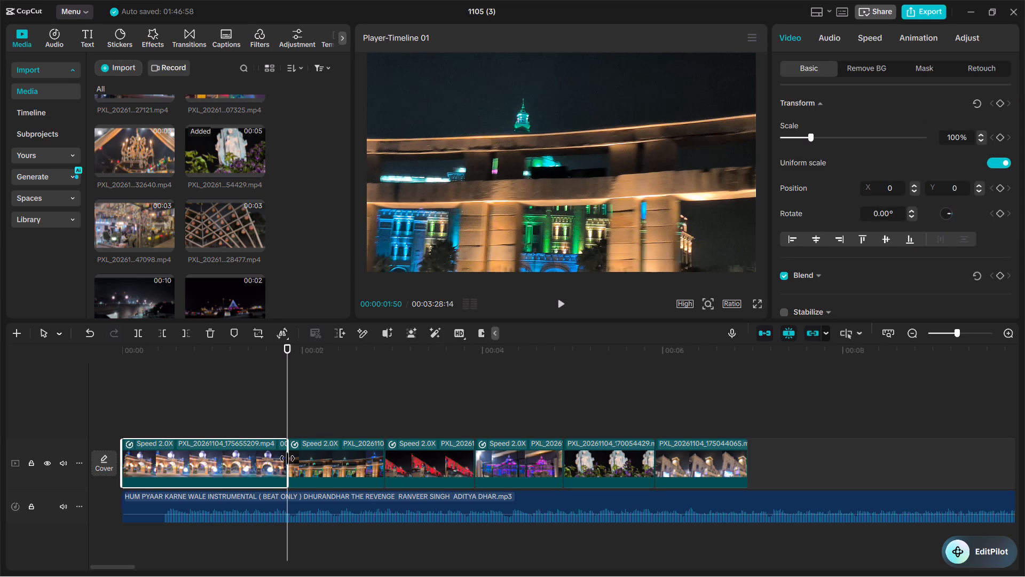
left_click_drag(287, 458, 249, 466)
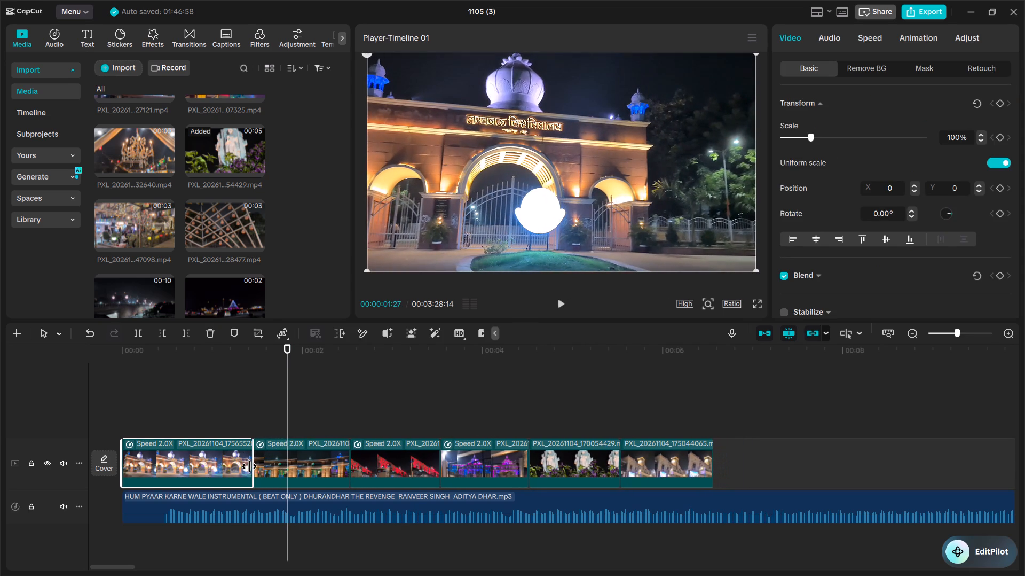
left_click_drag(249, 466, 254, 466)
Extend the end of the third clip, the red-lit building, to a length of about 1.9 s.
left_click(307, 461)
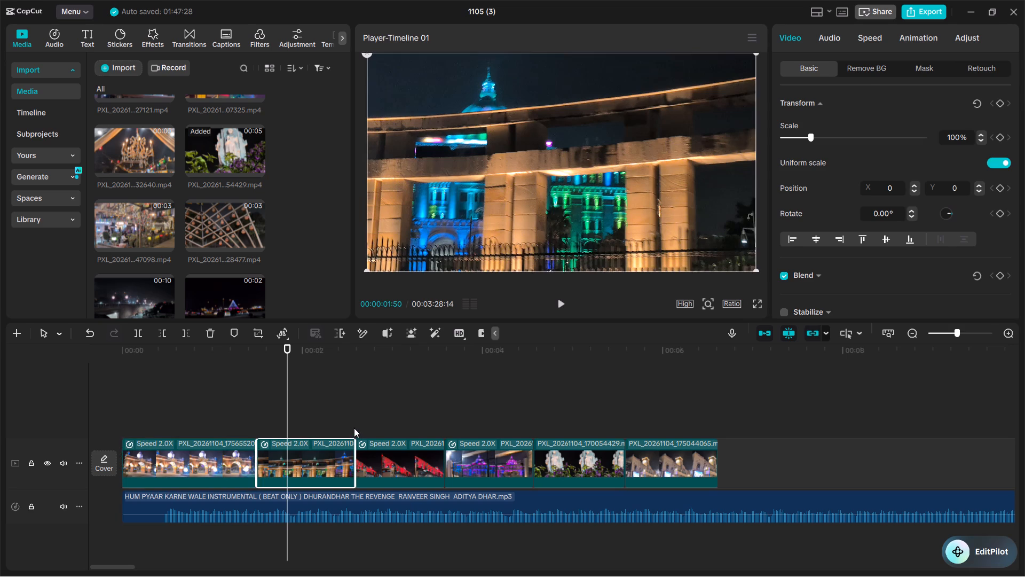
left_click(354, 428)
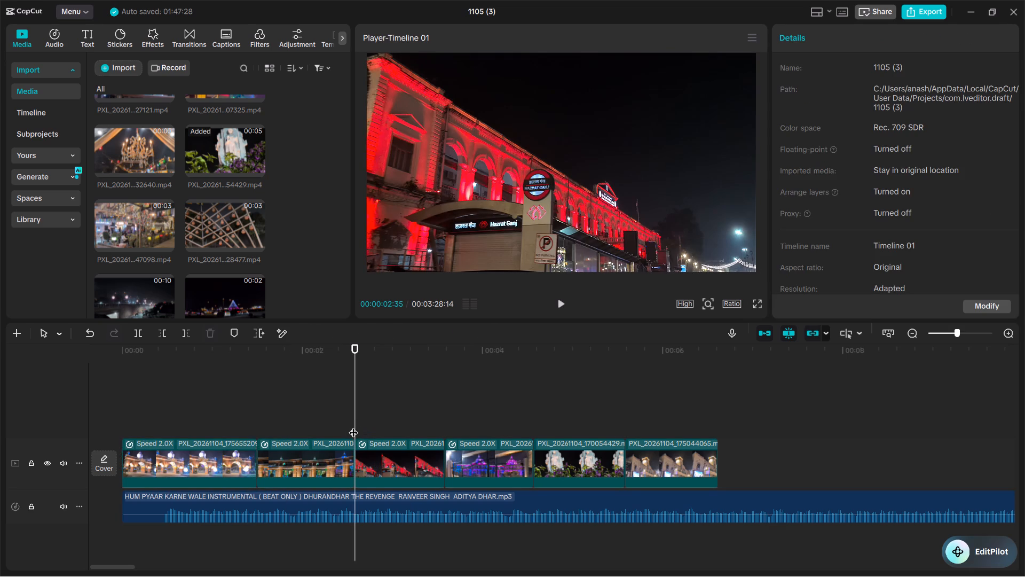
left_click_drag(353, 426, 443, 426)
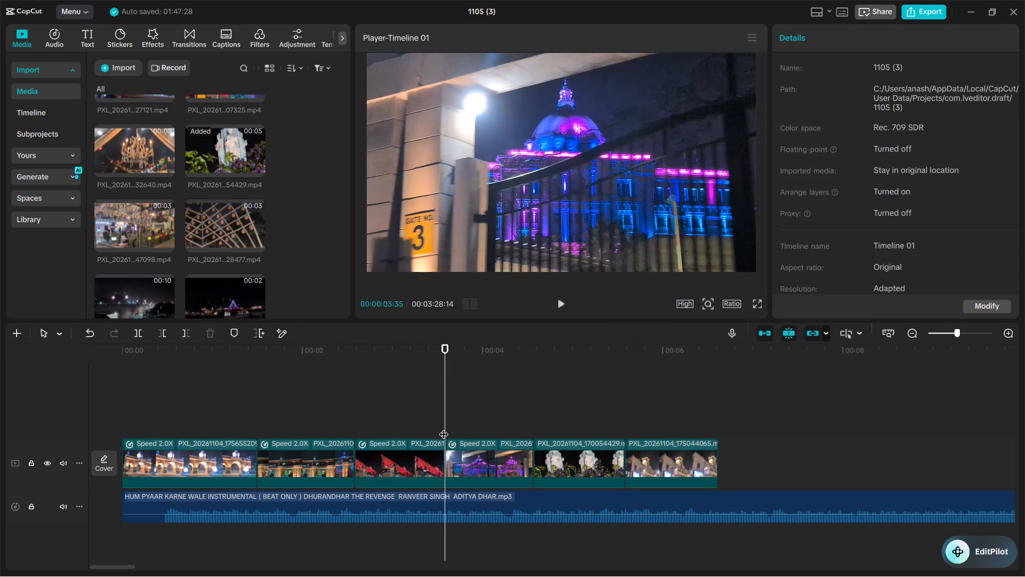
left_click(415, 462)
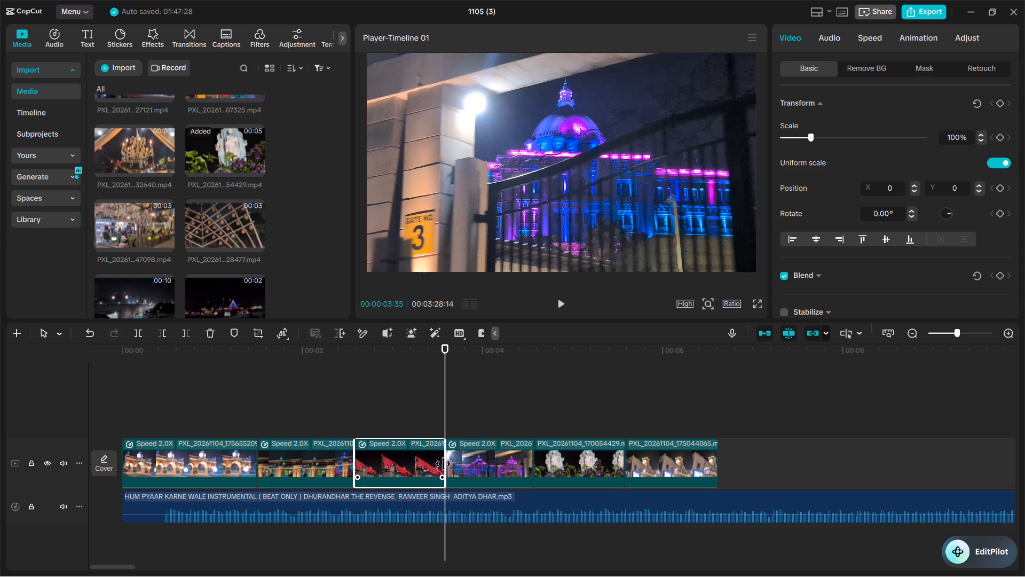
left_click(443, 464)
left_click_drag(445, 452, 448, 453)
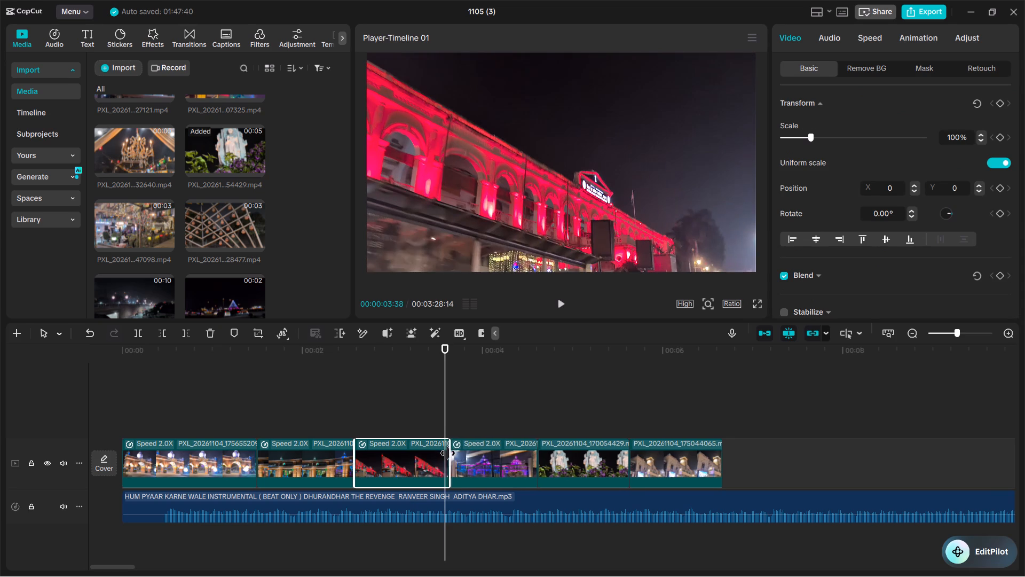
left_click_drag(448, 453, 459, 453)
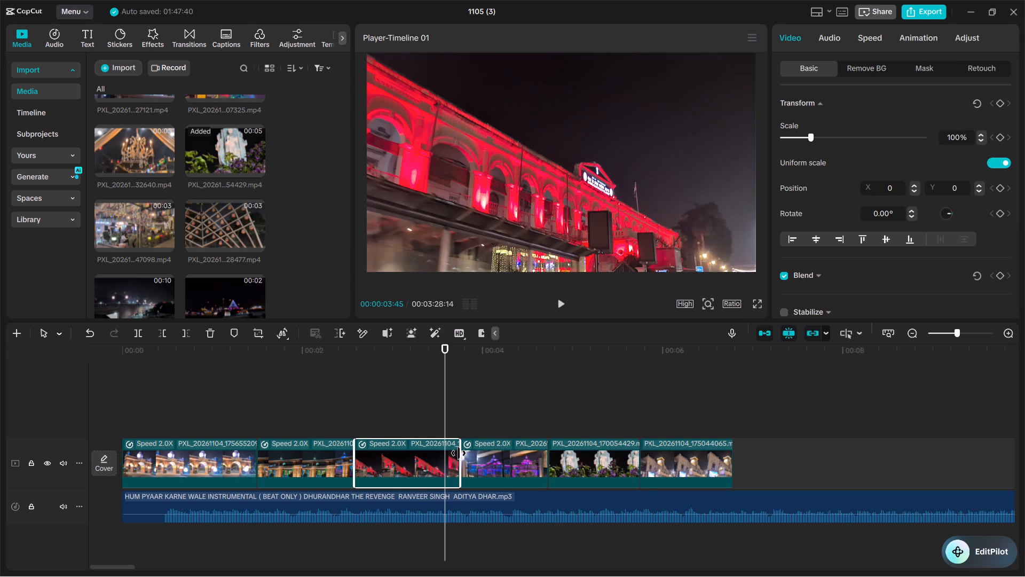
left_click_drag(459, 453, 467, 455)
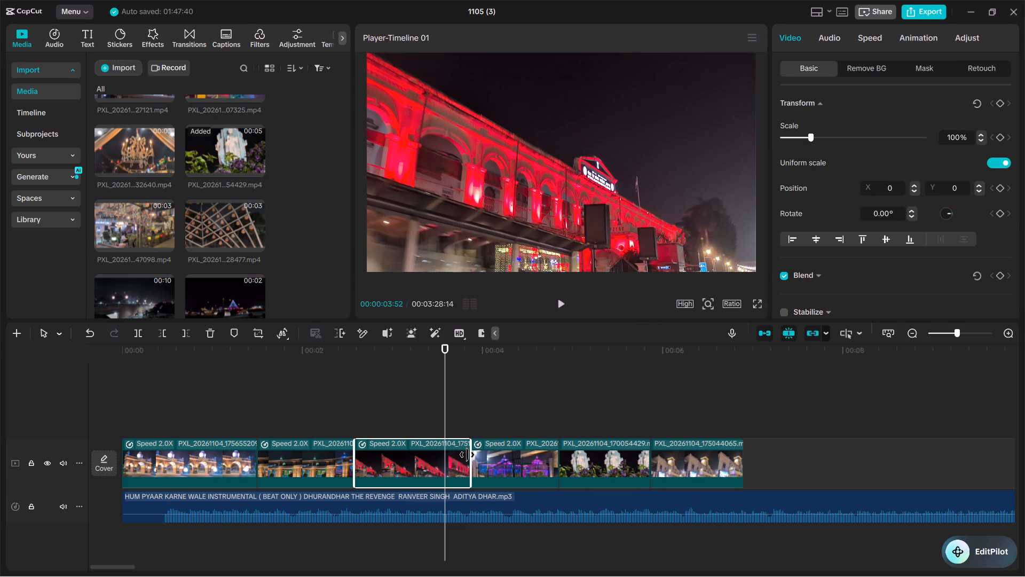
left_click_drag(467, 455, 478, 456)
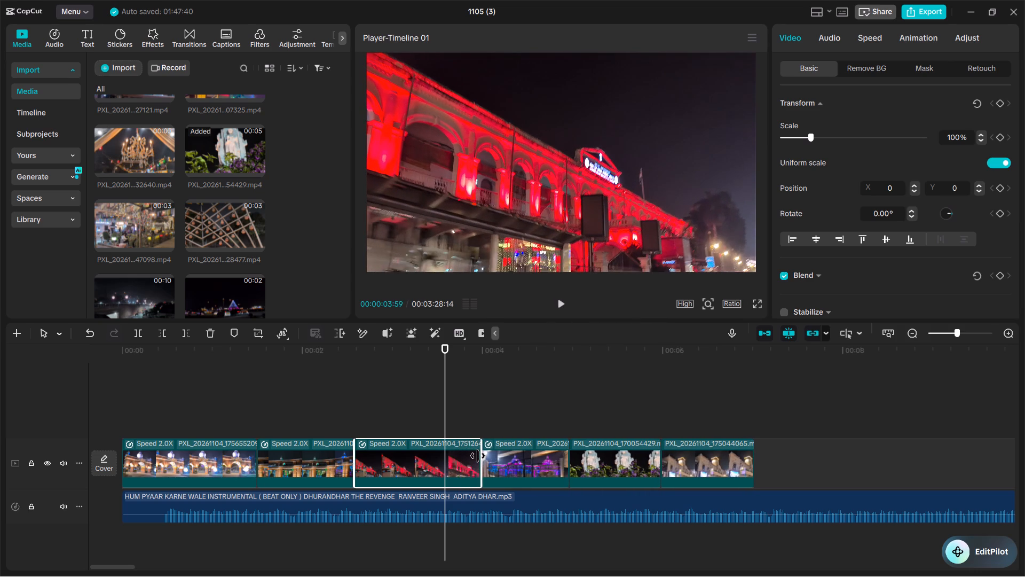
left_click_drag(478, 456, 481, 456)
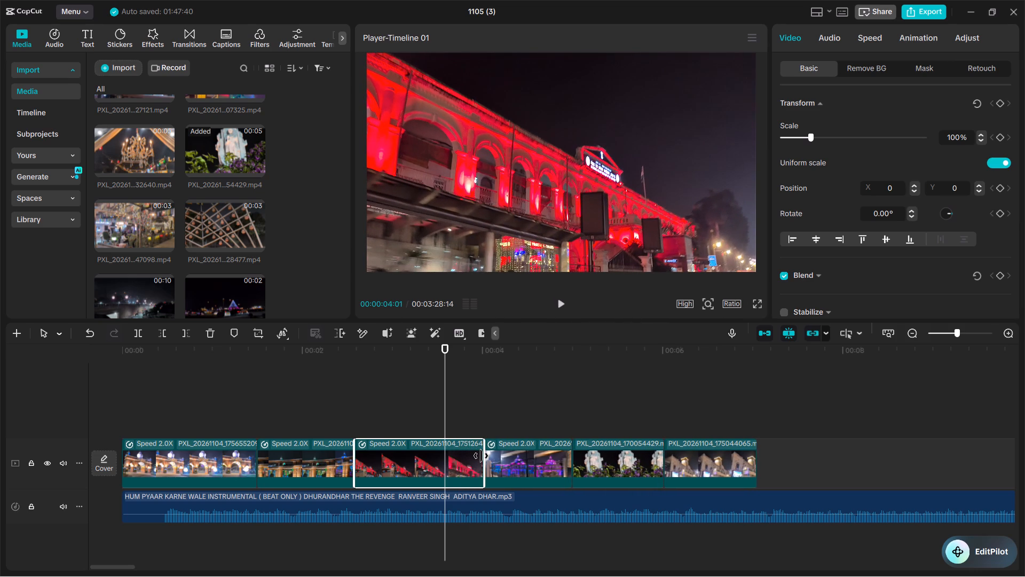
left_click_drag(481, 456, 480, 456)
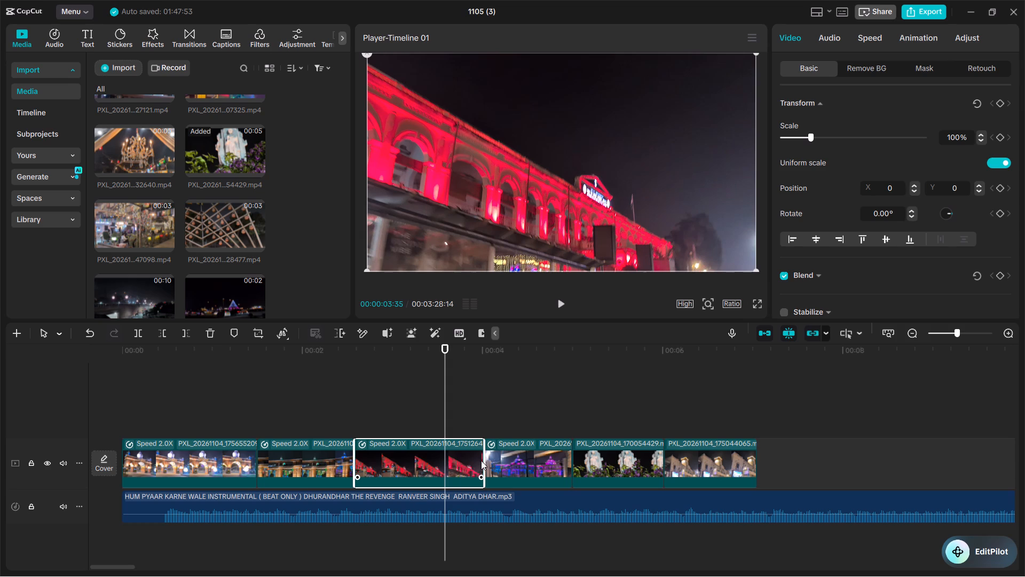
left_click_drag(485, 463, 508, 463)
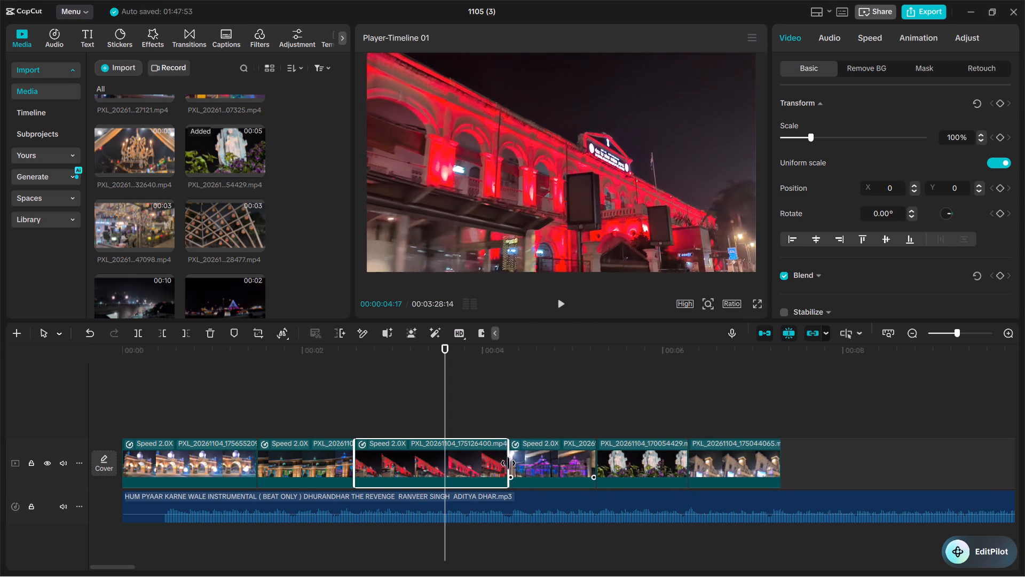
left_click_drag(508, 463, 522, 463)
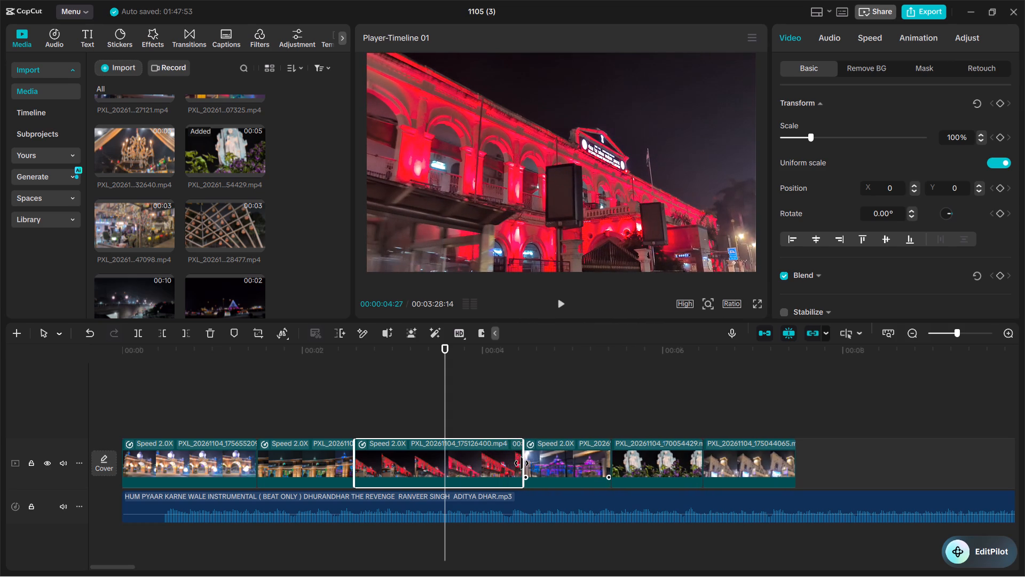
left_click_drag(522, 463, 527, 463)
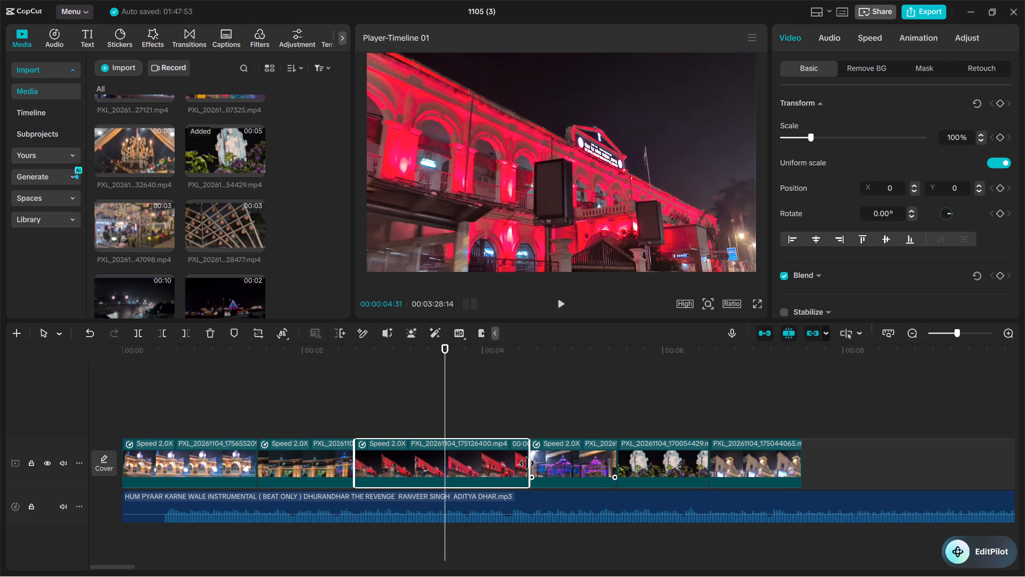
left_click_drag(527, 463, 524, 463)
Reorder the montage by moving the blue-lit domed building clip to directly after the red-lit building clip.
left_click(385, 401)
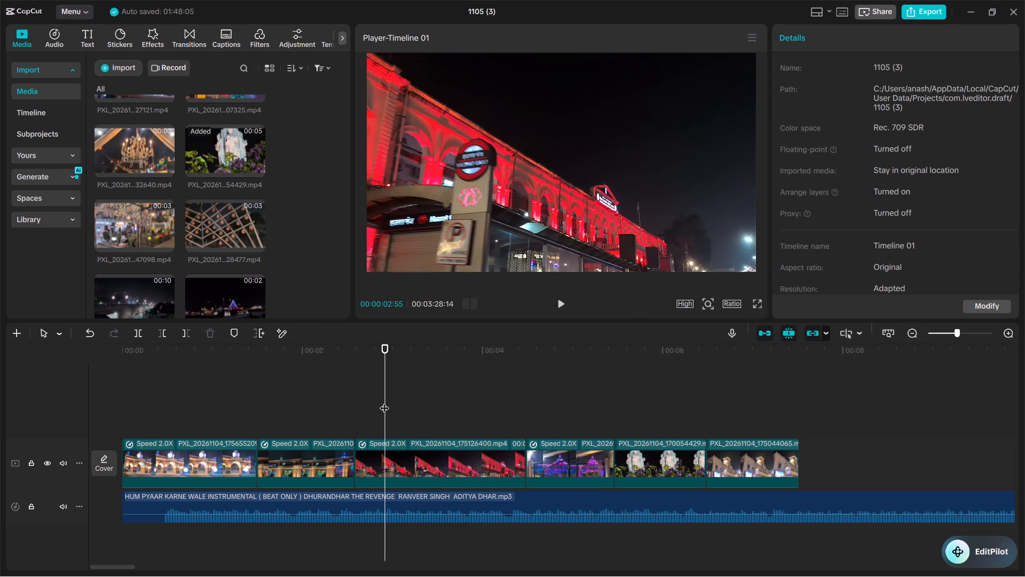
left_click(315, 458)
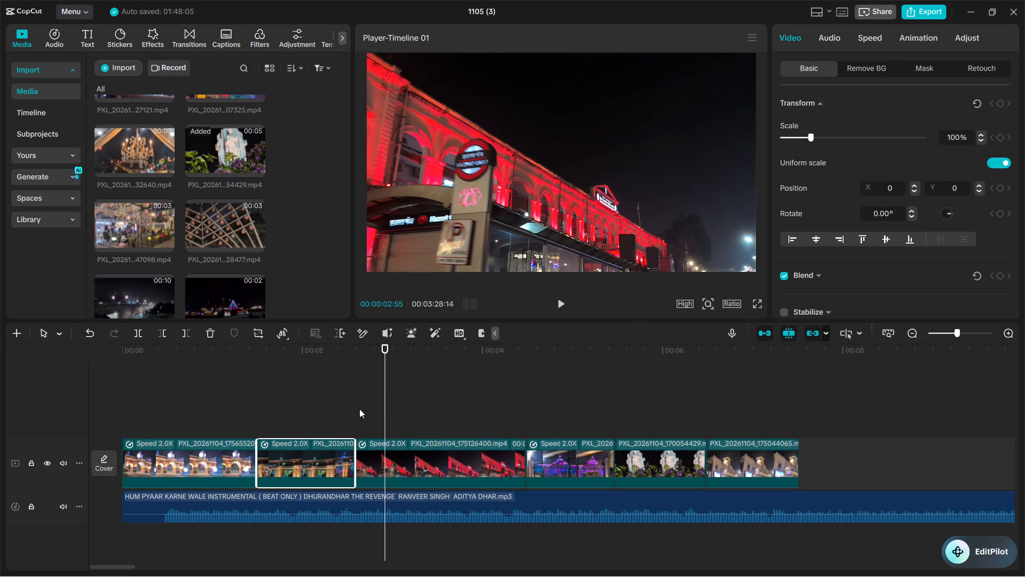
left_click_drag(387, 380, 258, 411)
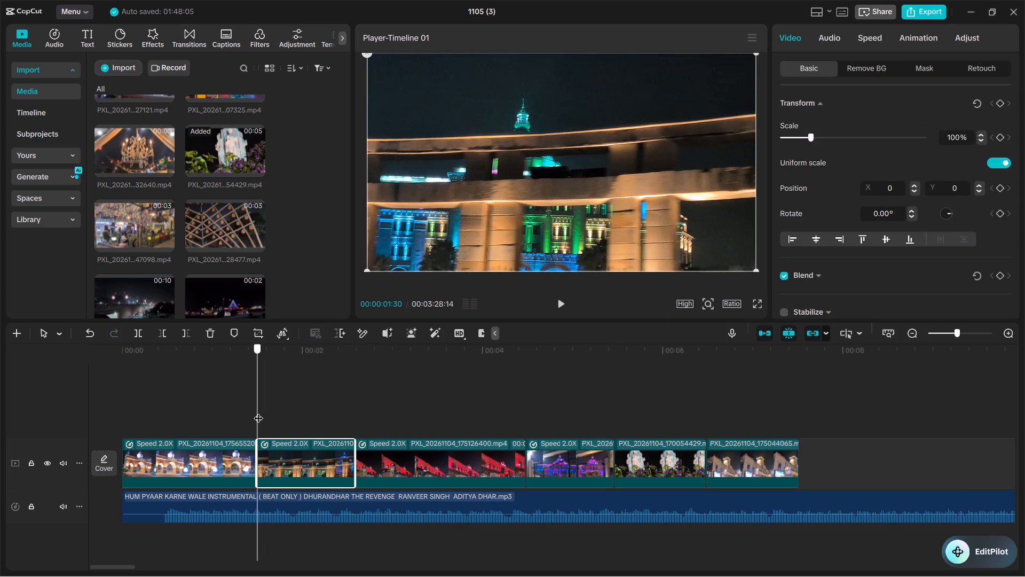
left_click_drag(258, 411, 259, 412)
left_click_drag(259, 412, 329, 410)
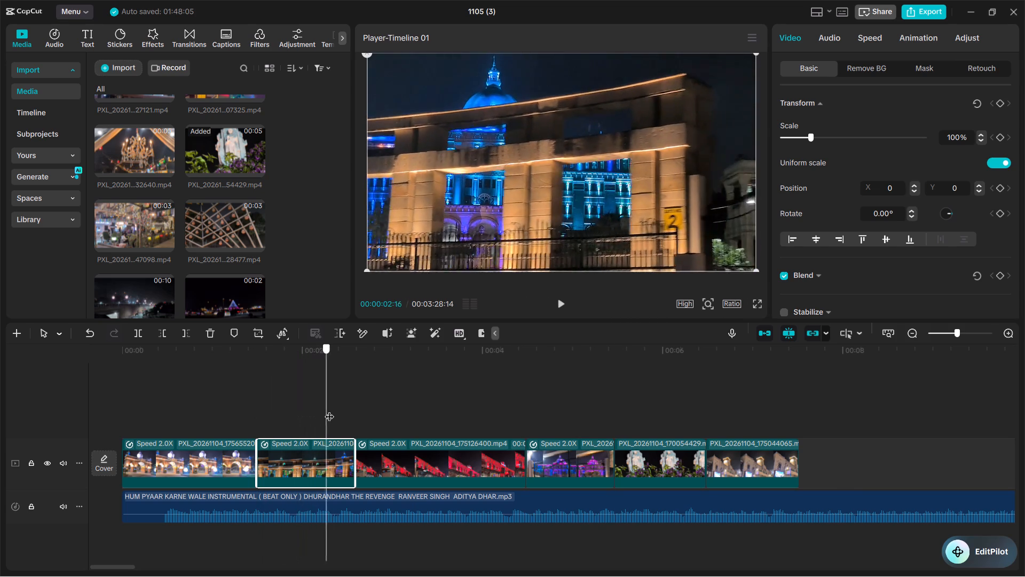
left_click_drag(329, 410, 353, 410)
left_click(352, 475)
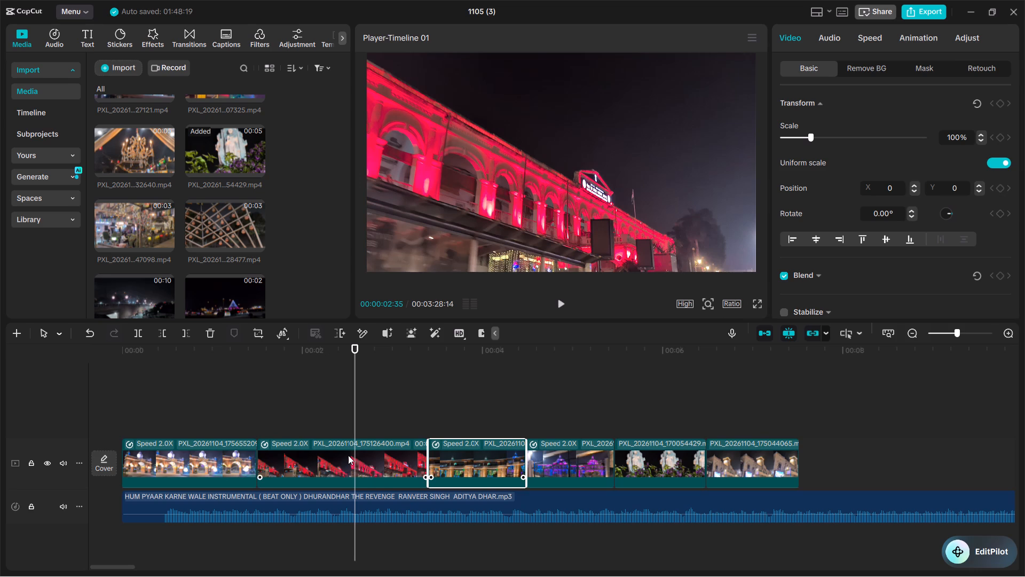
Trim the end of the red-lit building clip, second in the sequence, to a length of about 1.5 s.
left_click(343, 458)
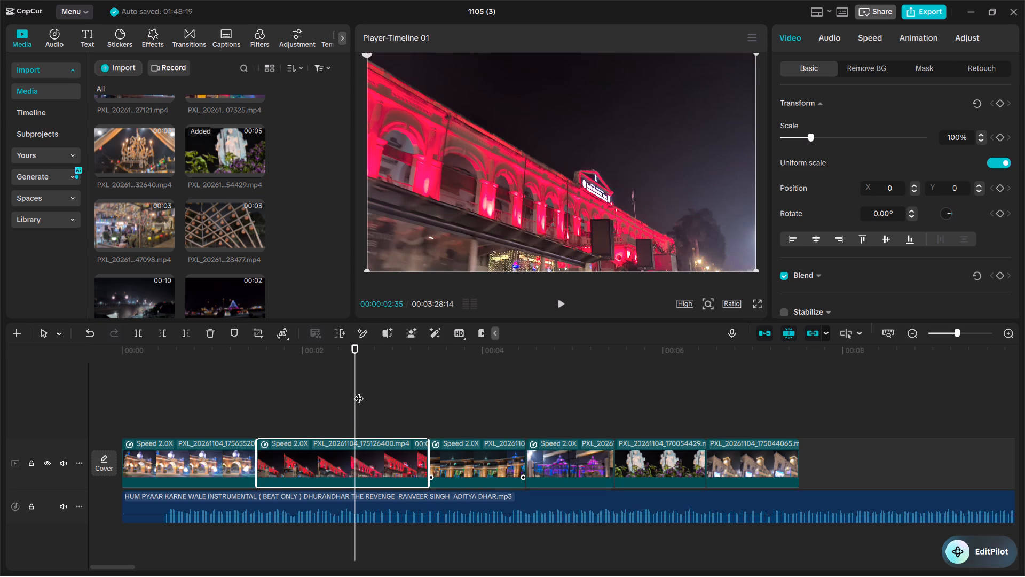
left_click_drag(354, 395, 427, 406)
left_click_drag(430, 459, 414, 465)
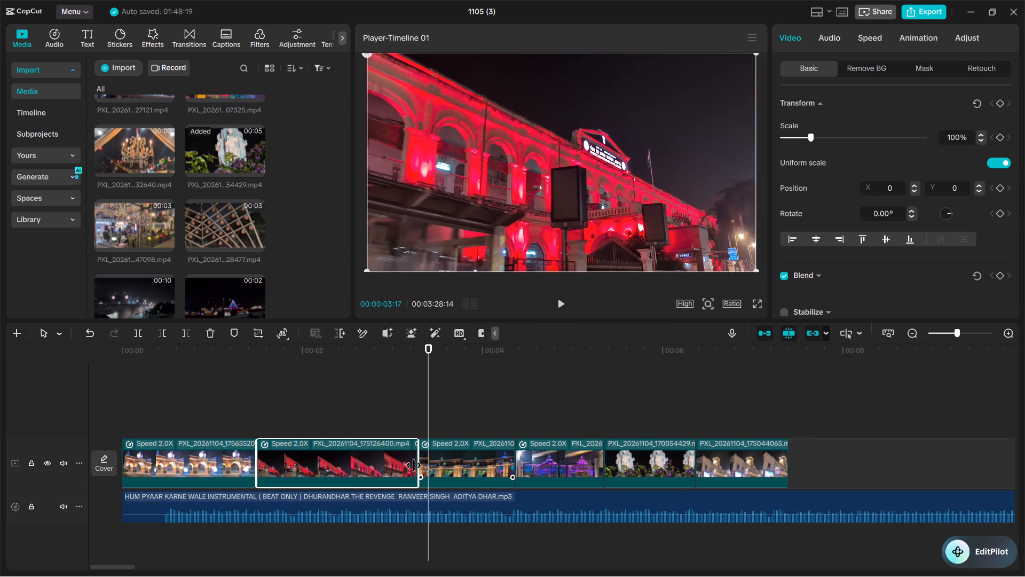
left_click_drag(414, 465, 390, 472)
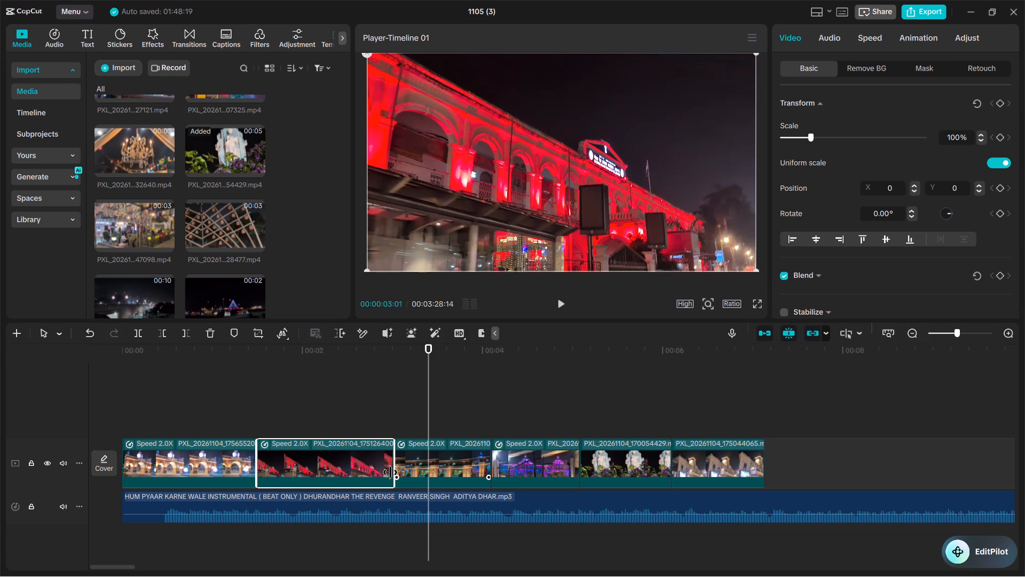
left_click_drag(390, 472, 390, 473)
Extend the start of the blue-lit domed building clip, third in the sequence, to a length of about 1.3 s.
left_click(403, 469)
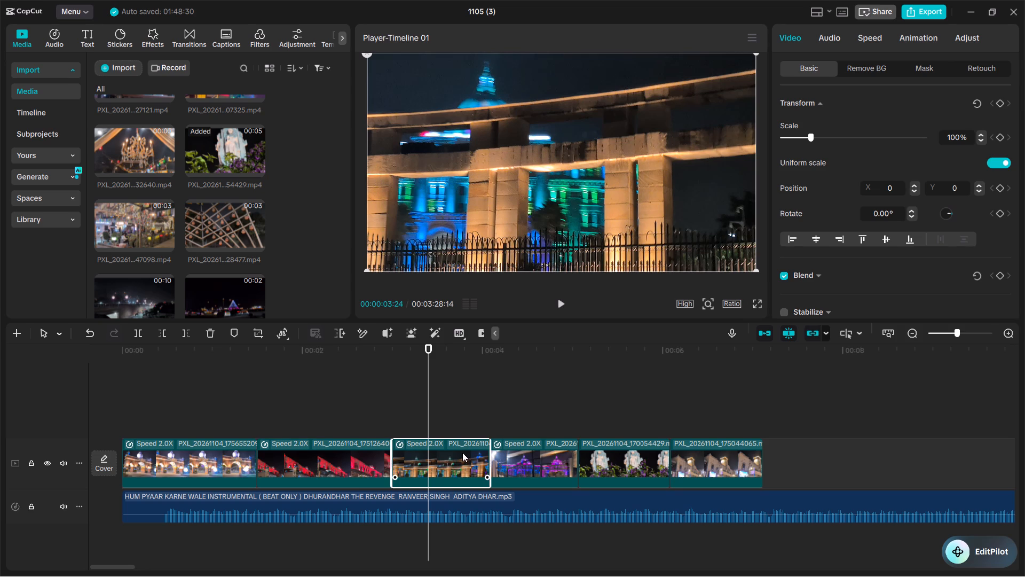
left_click_drag(488, 459, 496, 460)
left_click(490, 419)
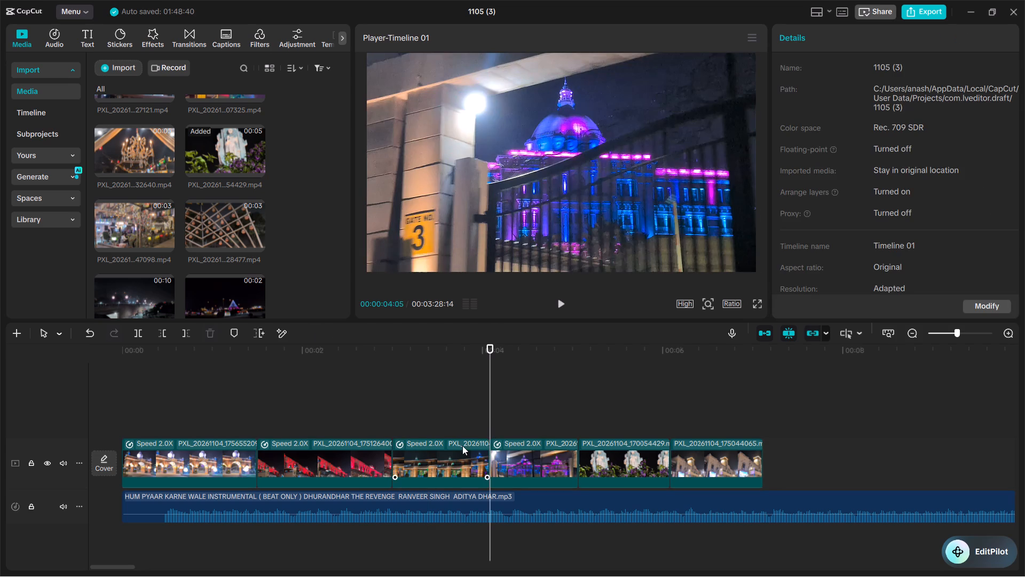
left_click(419, 458)
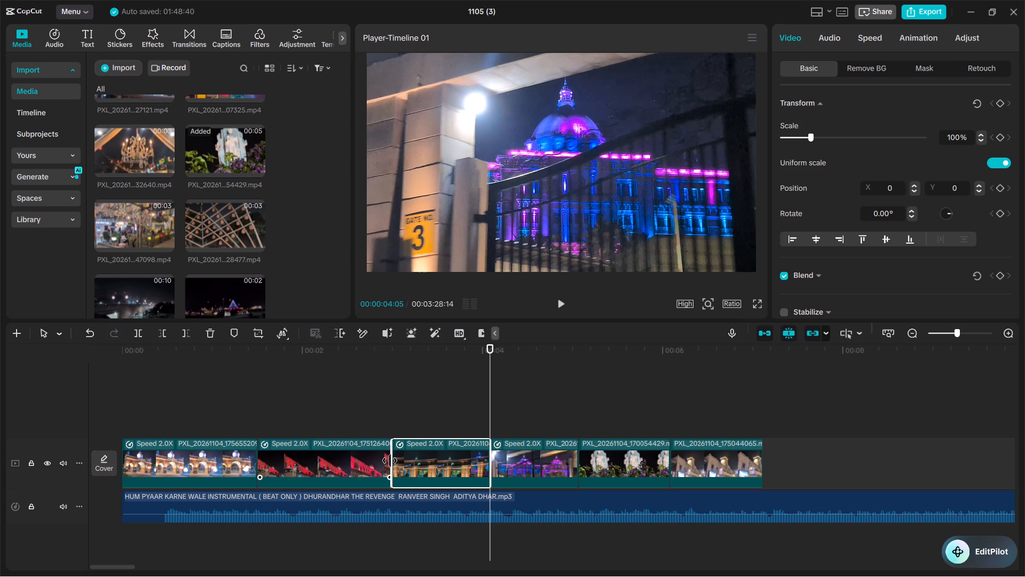
left_click_drag(390, 461, 376, 467)
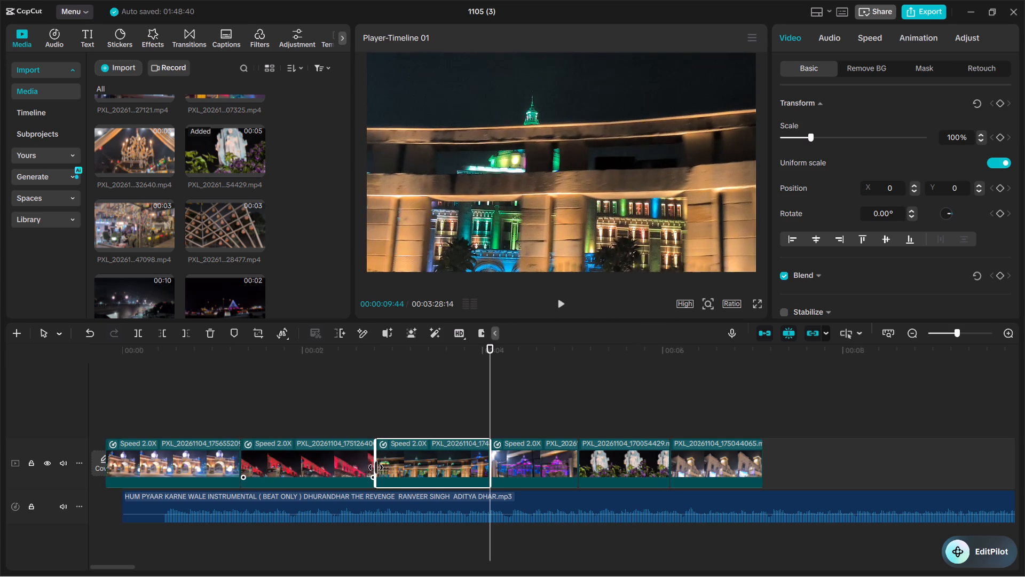
left_click_drag(376, 467, 374, 468)
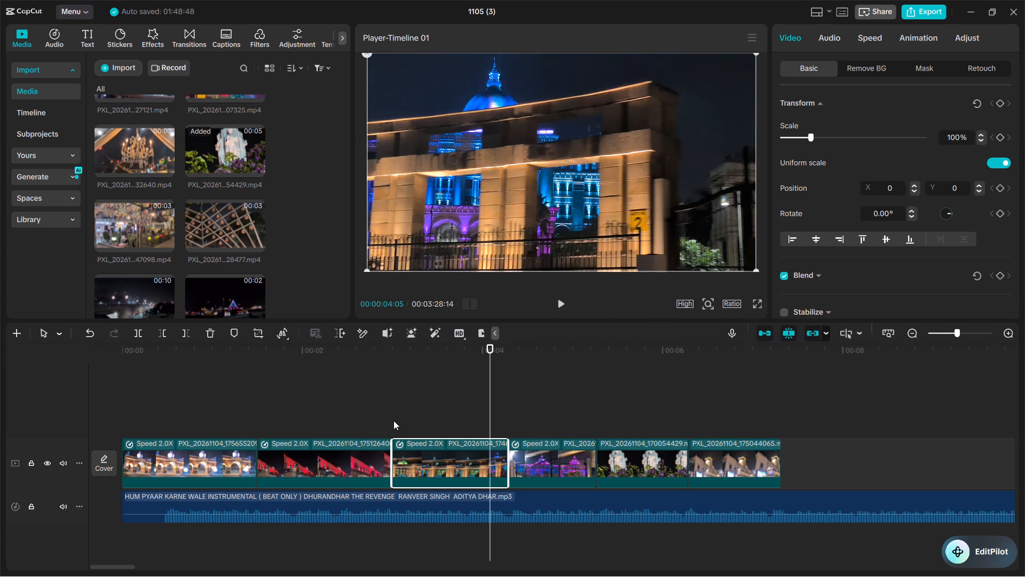
Extend the start of the blue-lit domed building clip, third in the sequence, to a length of about 1.5 s.
left_click(389, 418)
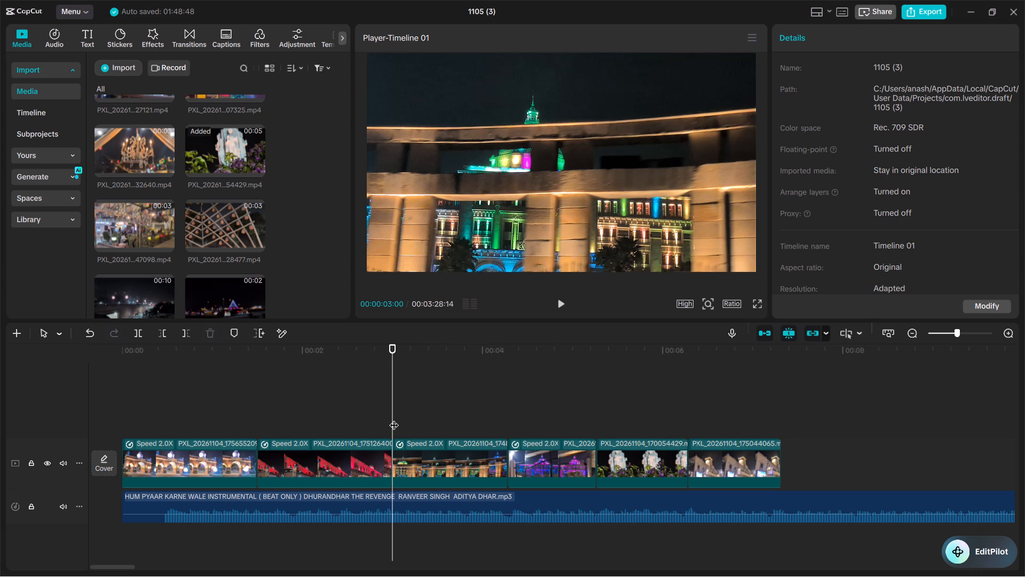
left_click_drag(394, 418, 261, 451)
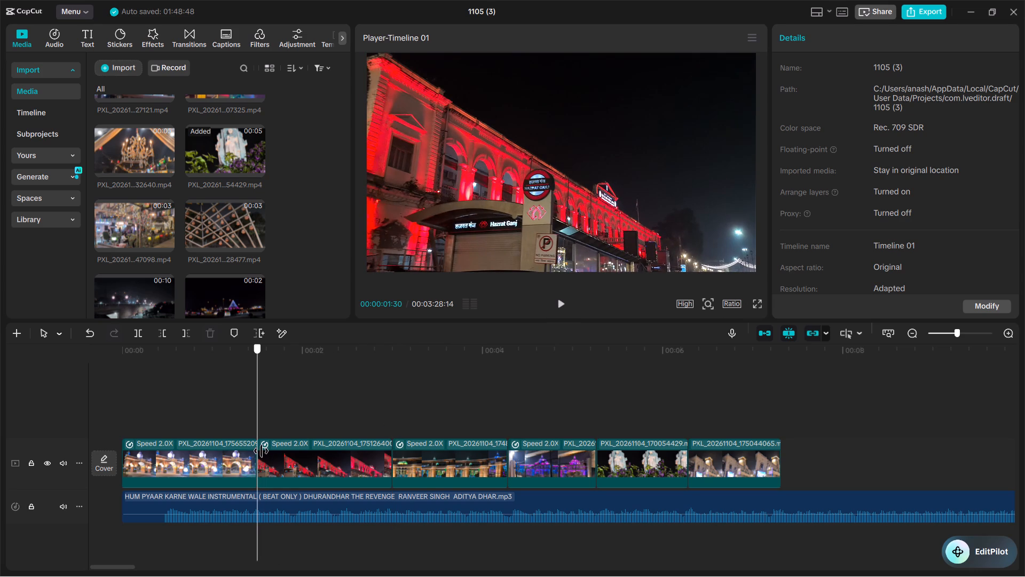
left_click_drag(261, 451, 395, 457)
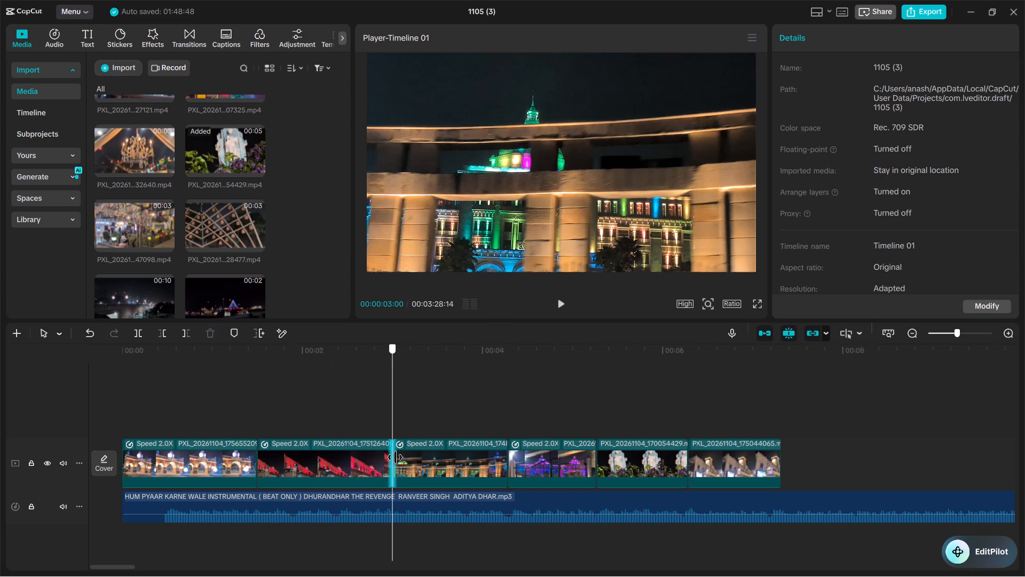
left_click_drag(395, 457, 513, 463)
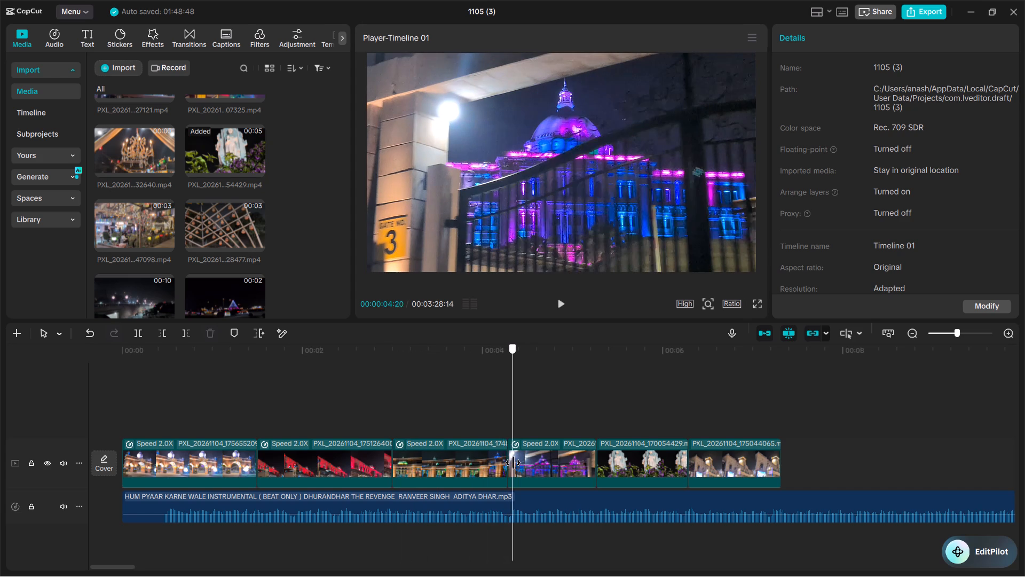
left_click_drag(513, 463, 511, 464)
left_click(452, 466)
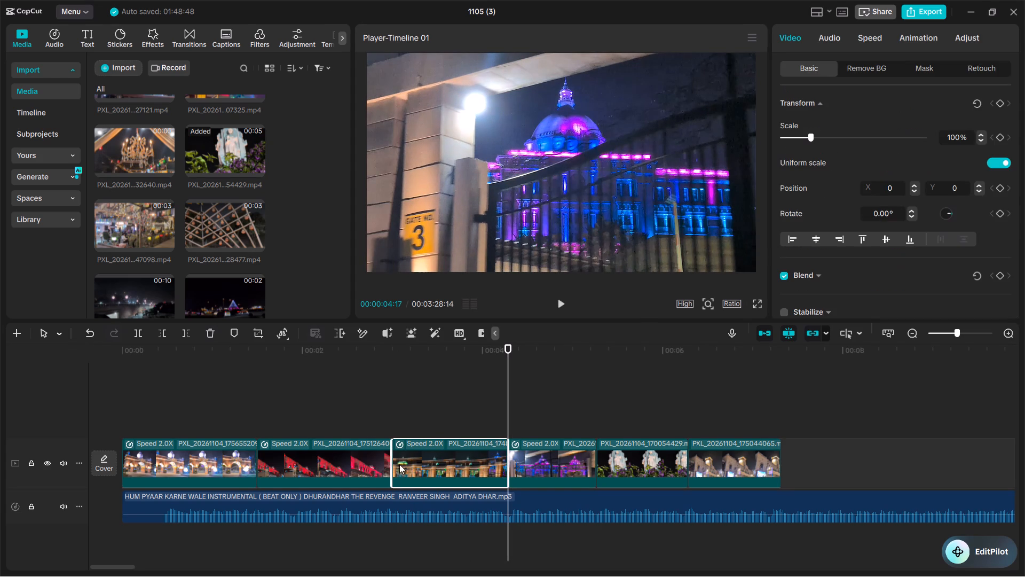
left_click_drag(391, 464, 382, 465)
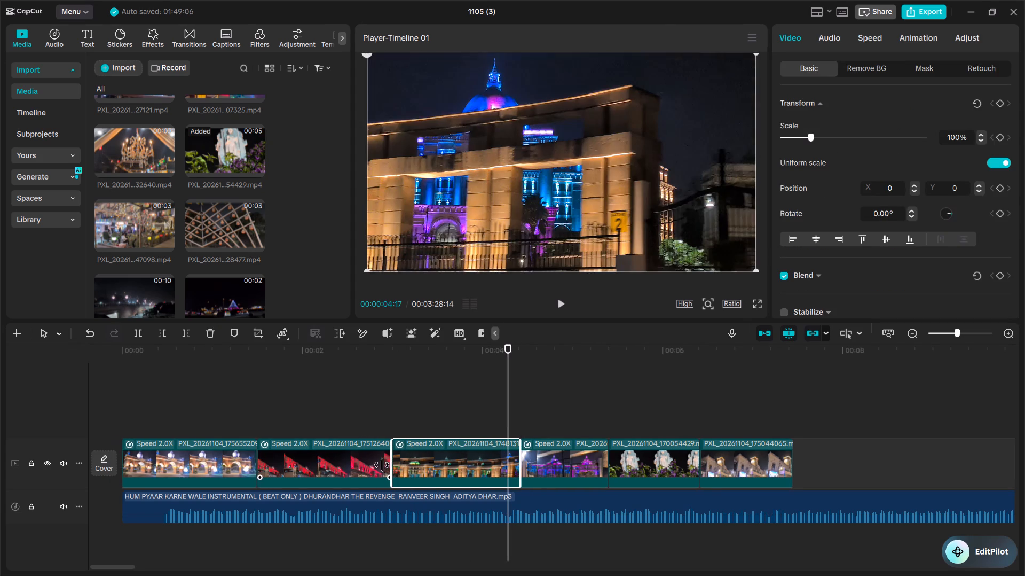
left_click_drag(507, 416, 519, 417)
left_click_drag(392, 461, 388, 462)
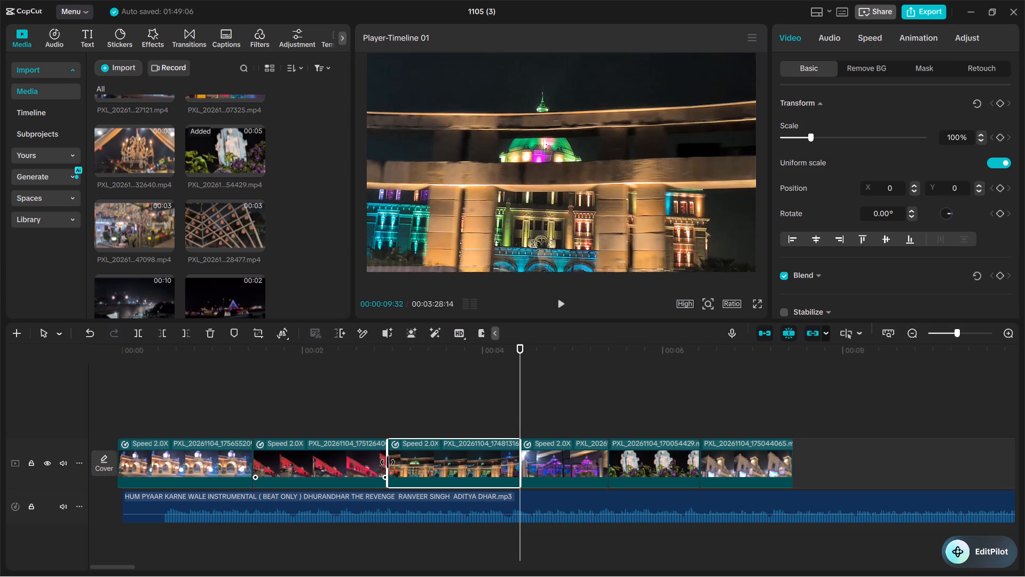
left_click_drag(388, 462, 387, 463)
left_click_drag(519, 411, 525, 410)
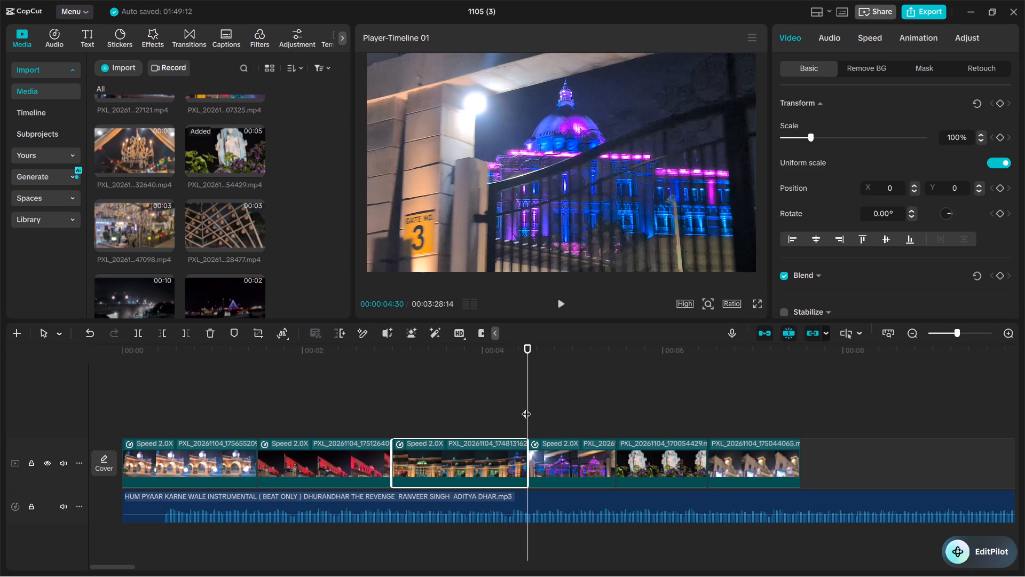
Extend the end of the purple-lit building clip, fourth in the sequence, to a length of about 1.5 s.
left_click_drag(527, 409, 612, 410)
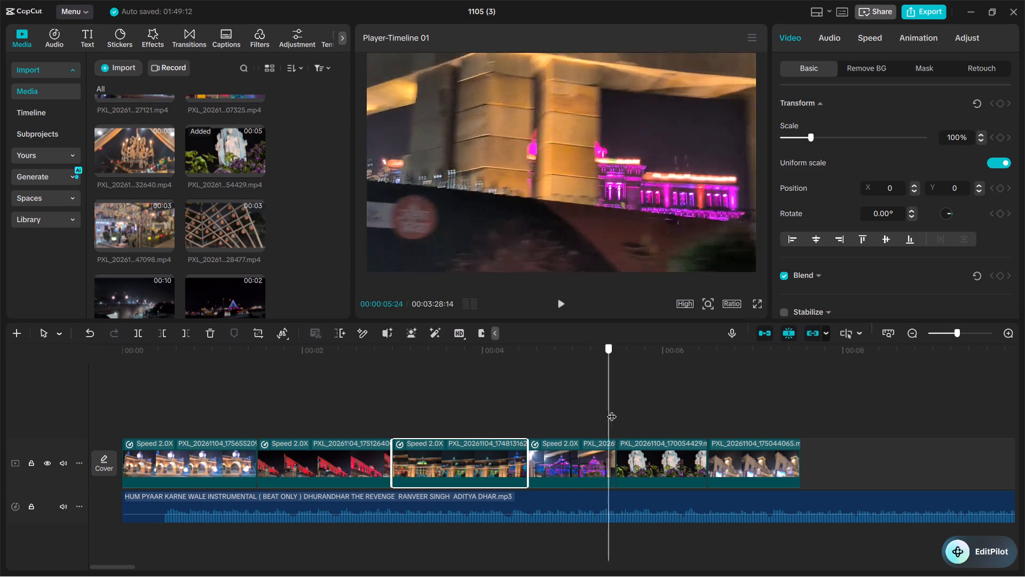
left_click_drag(612, 410, 614, 410)
left_click(592, 459)
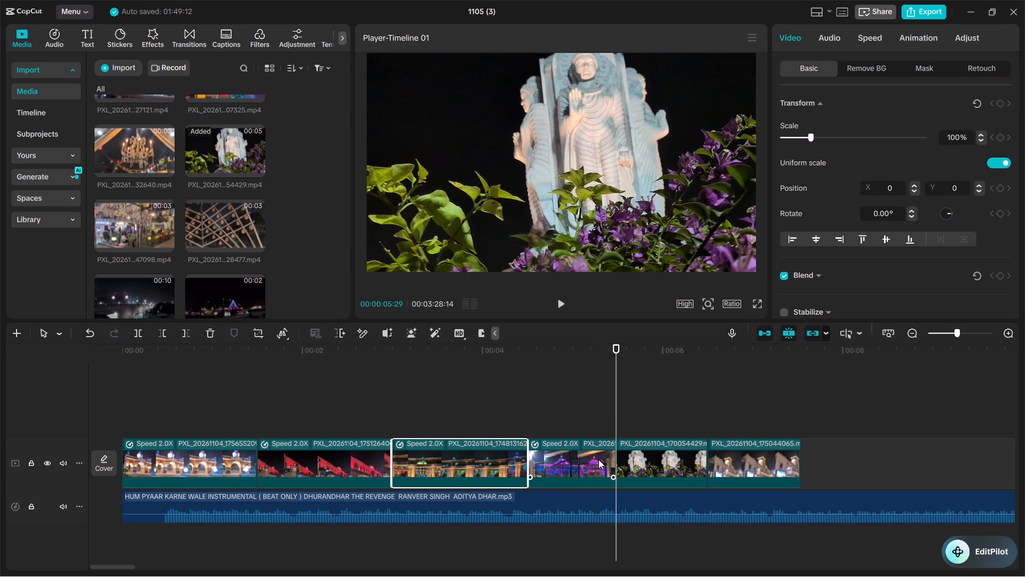
left_click_drag(614, 459, 643, 459)
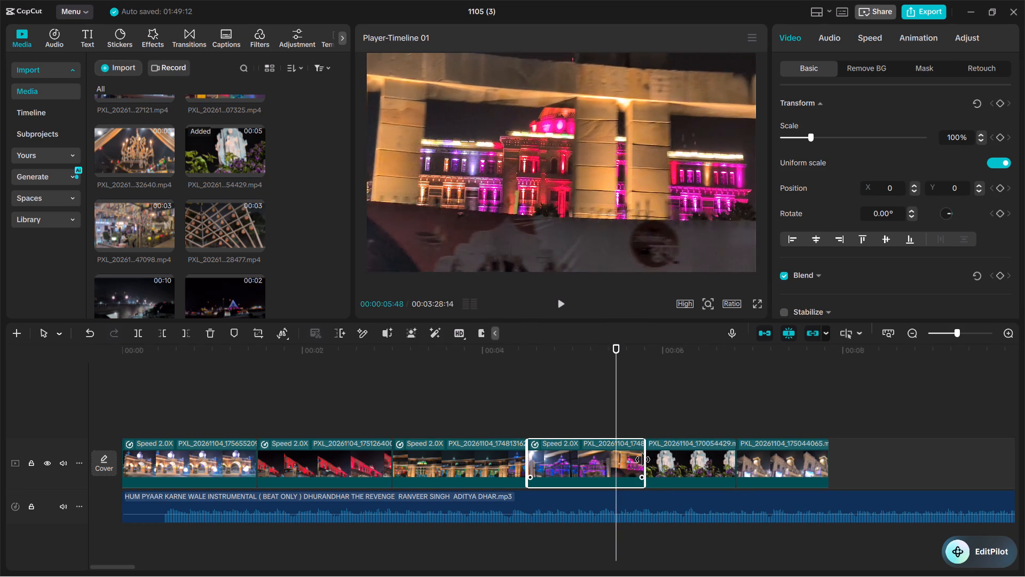
left_click_drag(643, 459, 648, 459)
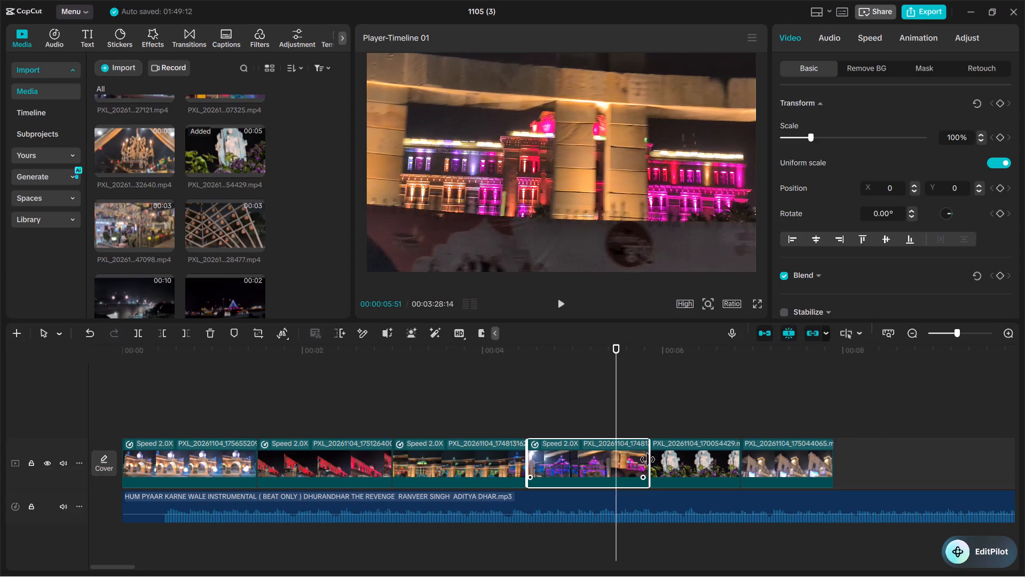
left_click_drag(648, 459, 660, 459)
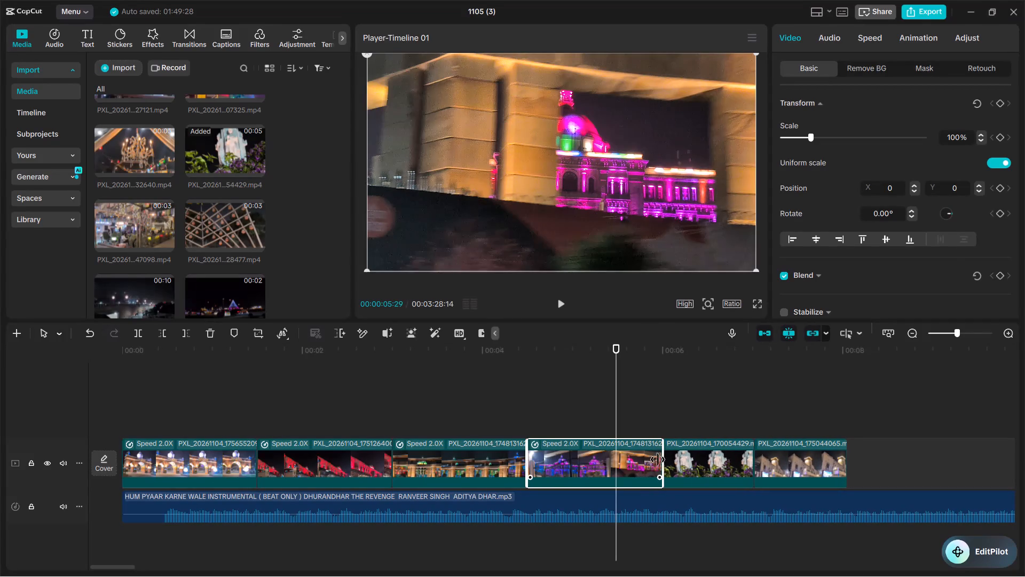
left_click(663, 424)
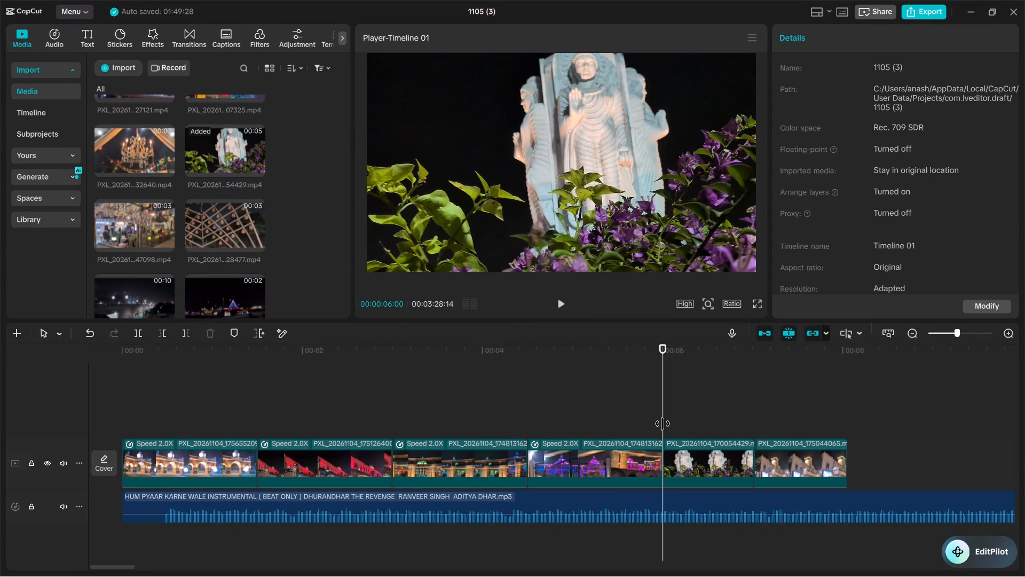
Extend the end of the white statue clip, fifth in the sequence, to a length of about 1.5 s.
left_click(712, 462)
left_click_drag(755, 458, 782, 458)
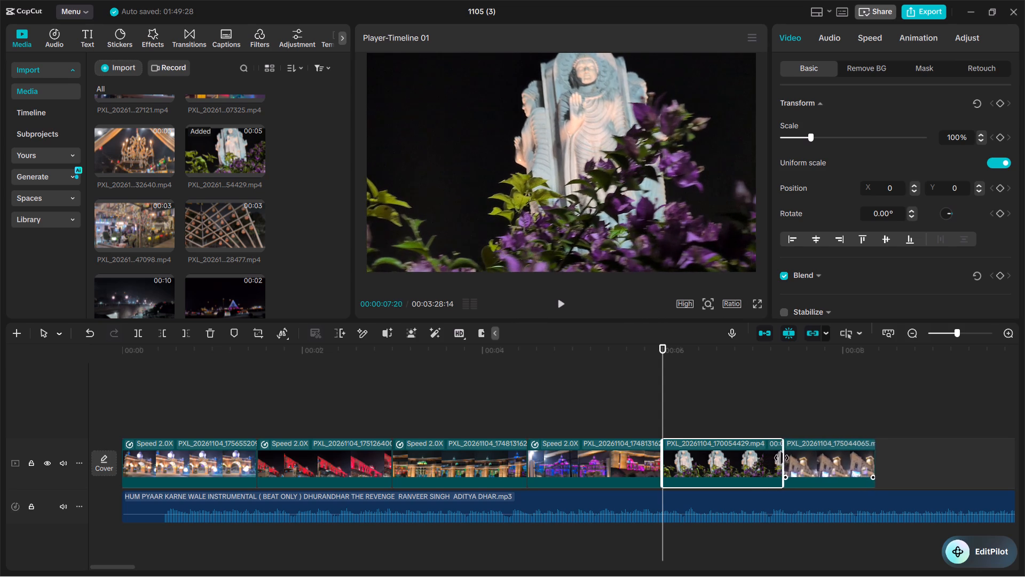
left_click_drag(782, 458, 797, 463)
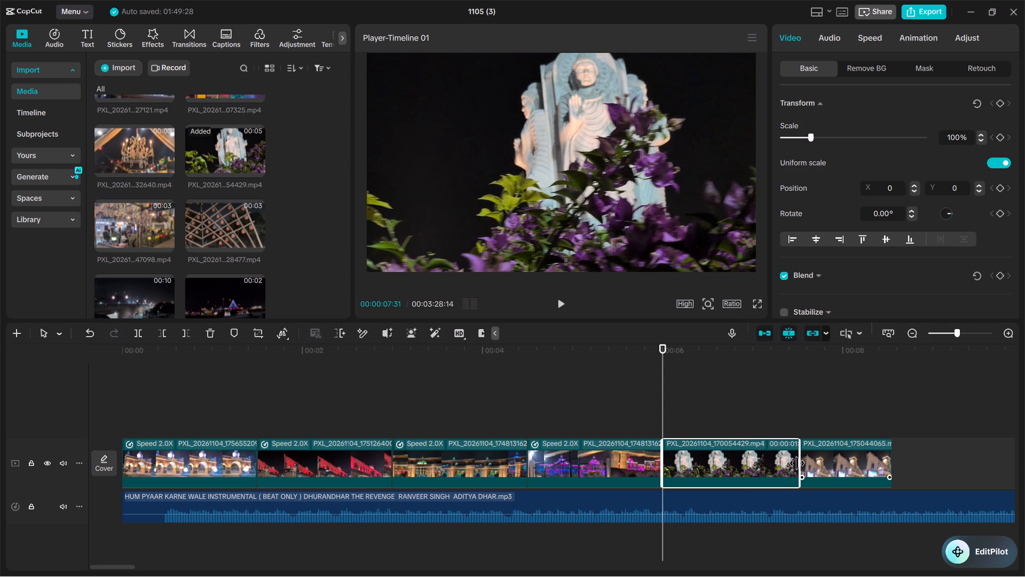
left_click_drag(797, 463, 797, 464)
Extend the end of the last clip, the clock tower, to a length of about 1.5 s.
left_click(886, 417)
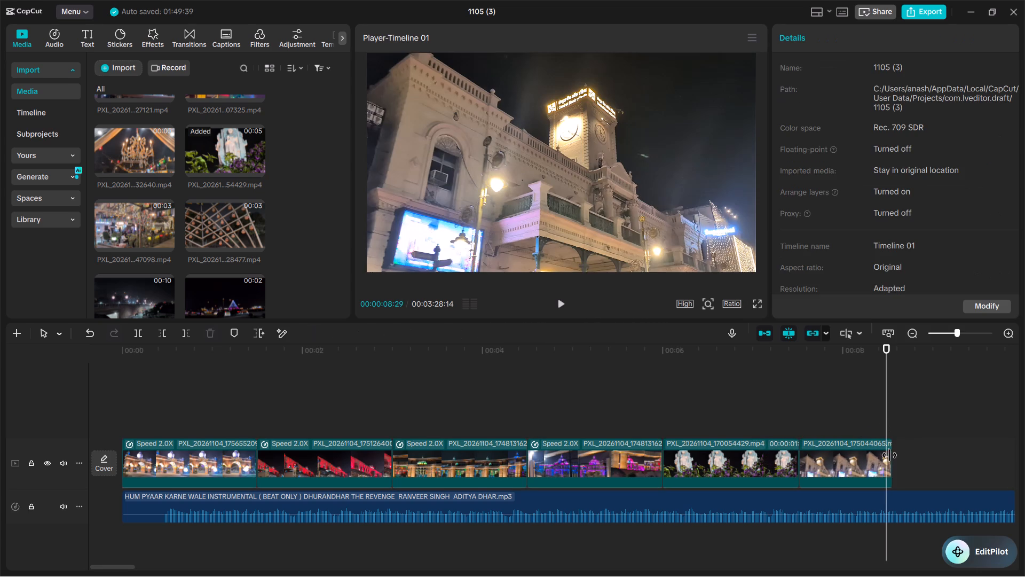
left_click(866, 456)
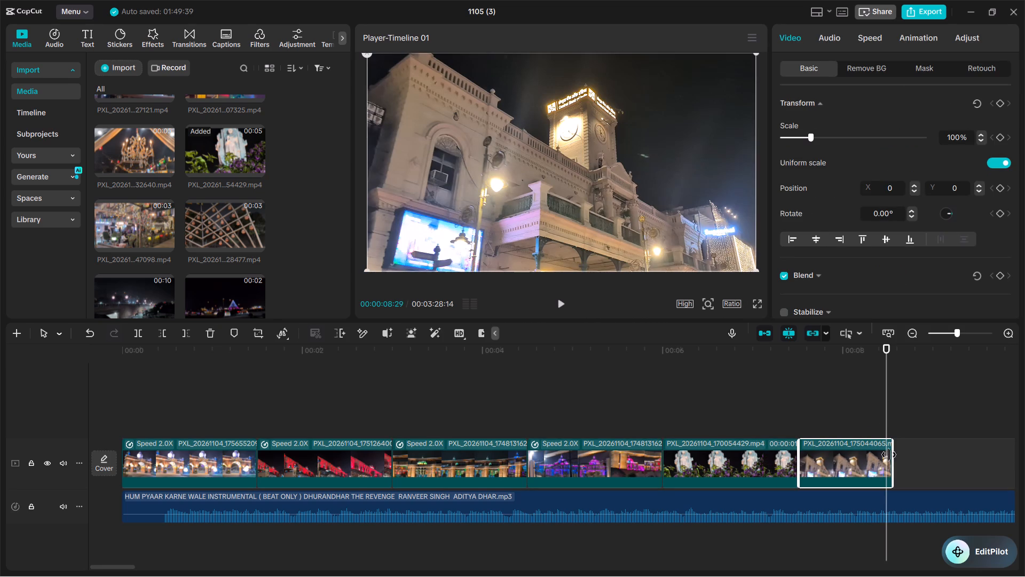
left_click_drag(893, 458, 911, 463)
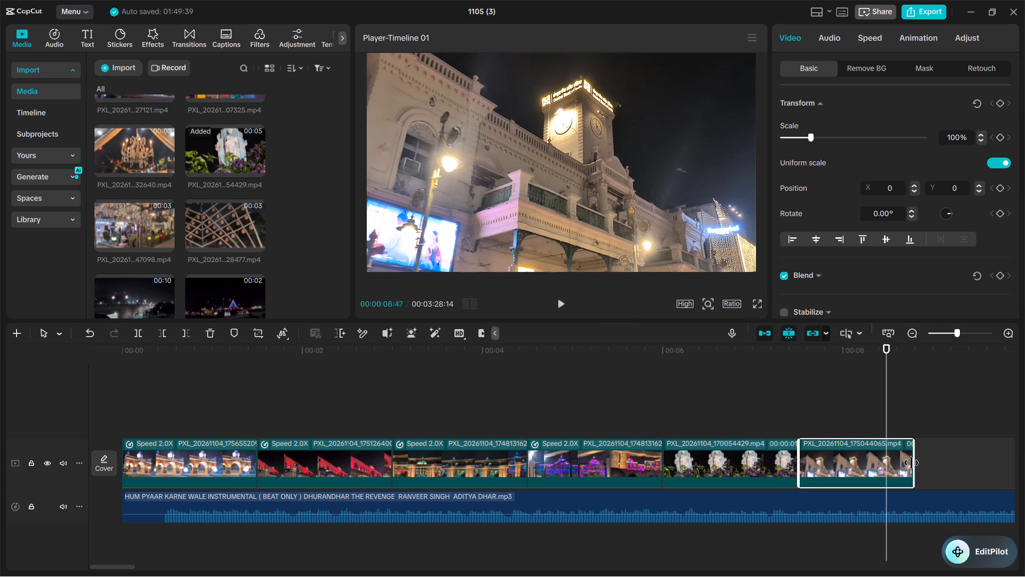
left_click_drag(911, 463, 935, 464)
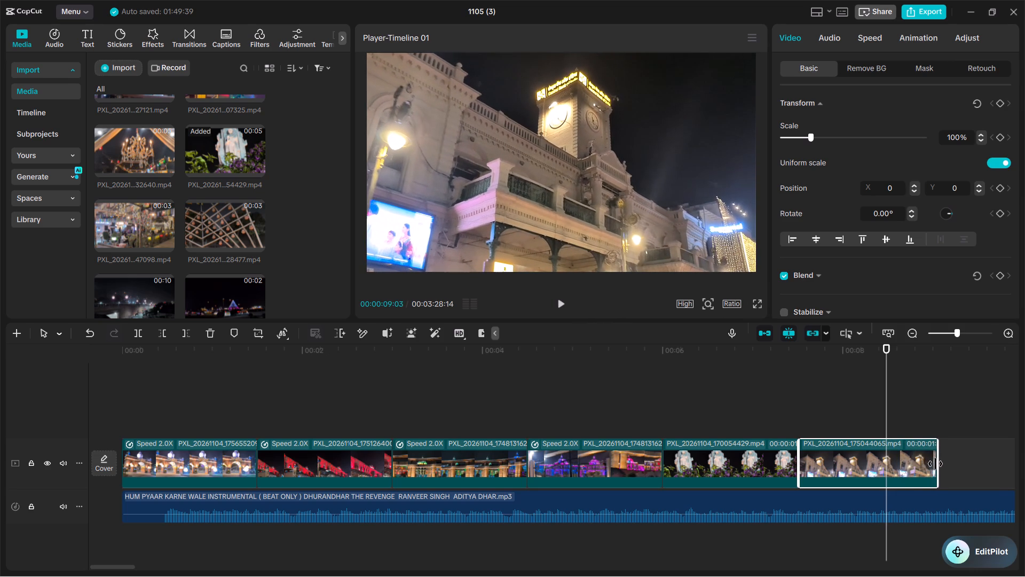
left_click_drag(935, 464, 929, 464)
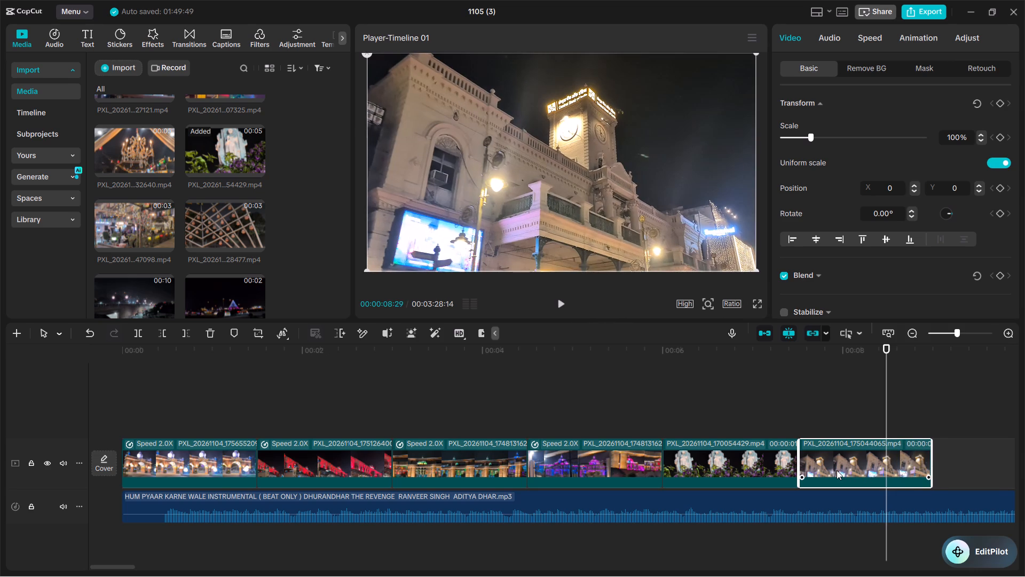
Extend the end of the clock tower clip to a duration of 4.6 s and set its speed to 2.00x.
left_click(837, 470)
left_click_drag(932, 456, 953, 477)
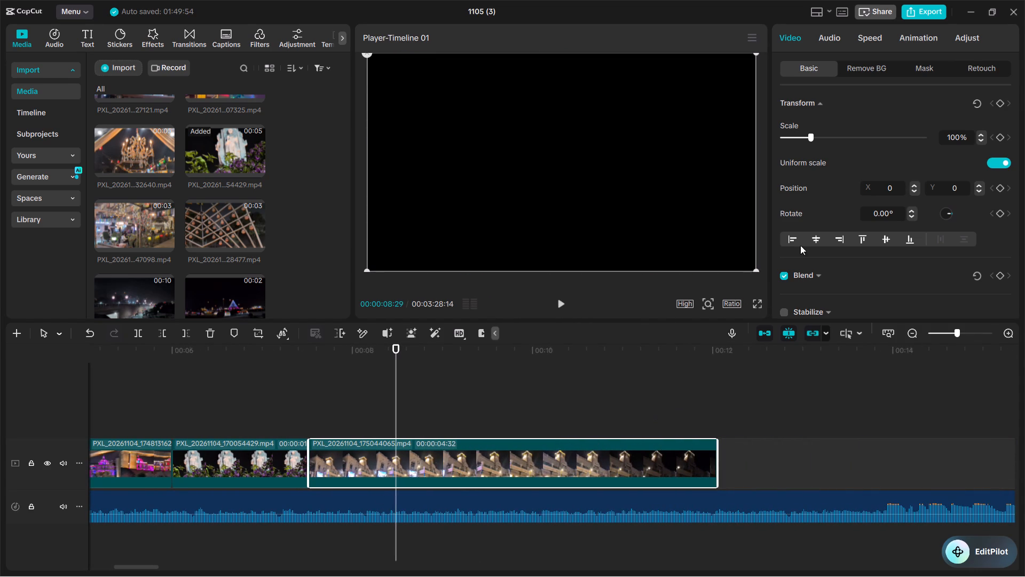
left_click(878, 36)
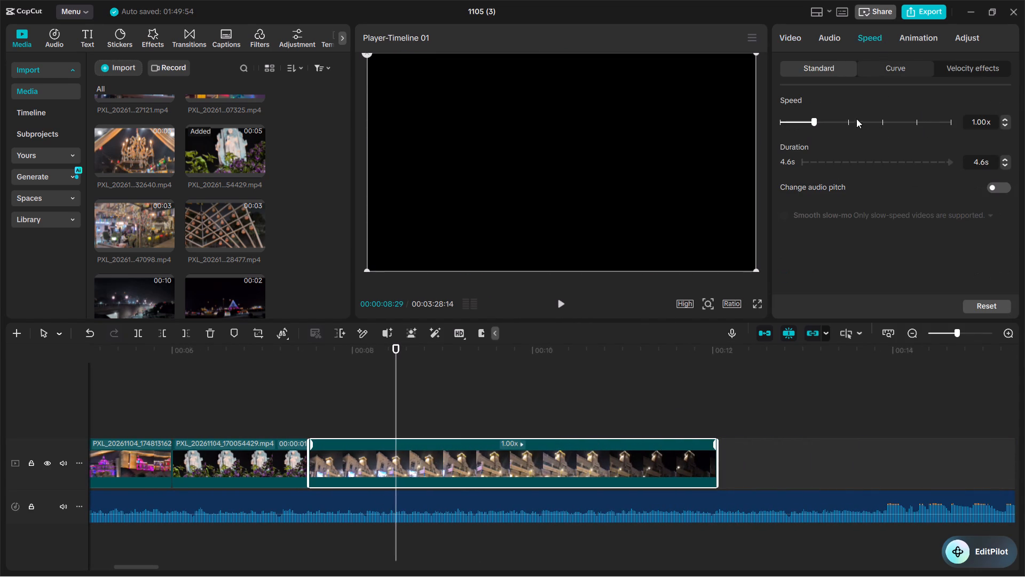
left_click(847, 122)
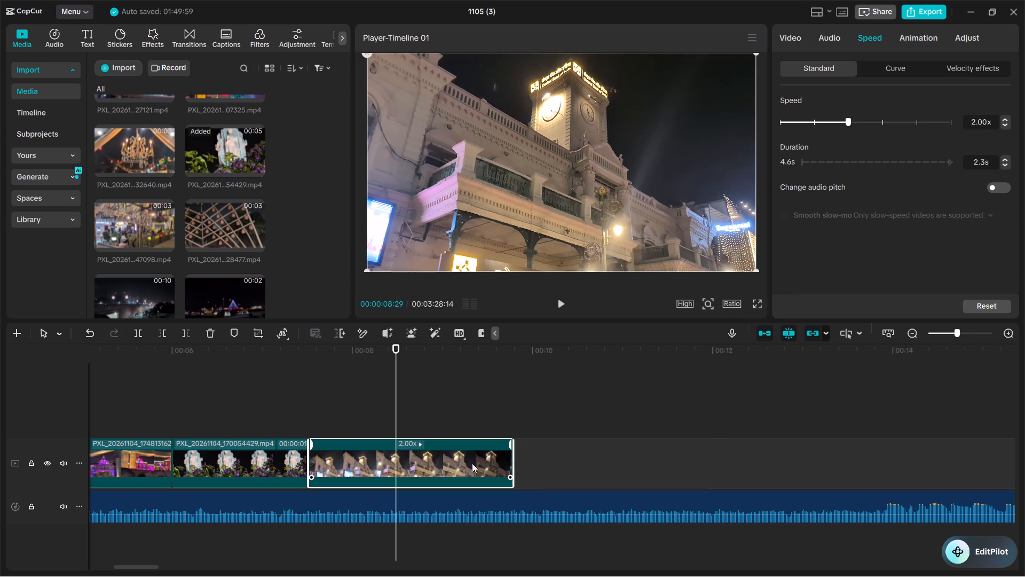
Trim the end of the clock tower clip to a length of about 2 s, removing the dark footage.
left_click_drag(511, 463, 502, 463)
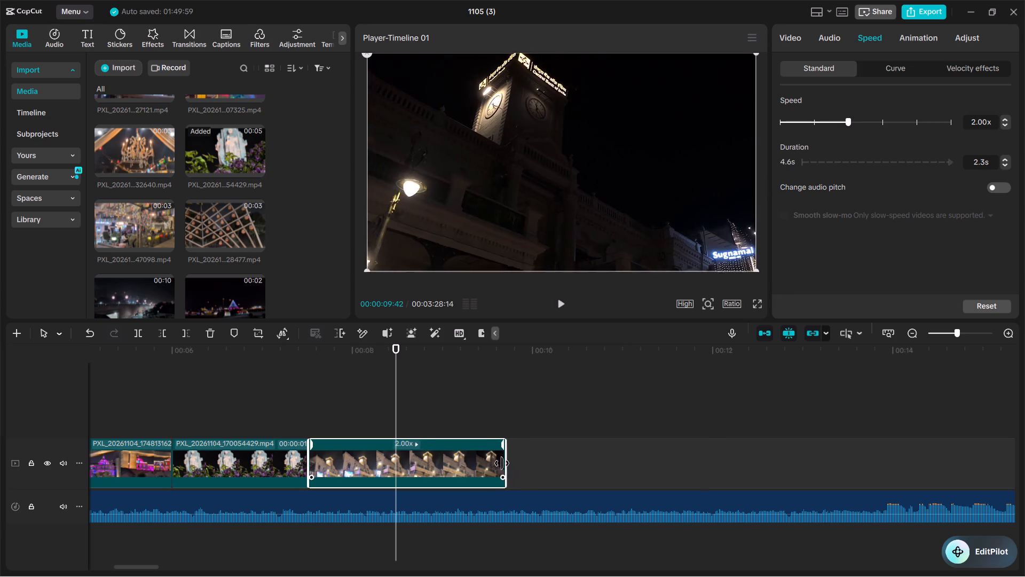
left_click_drag(502, 463, 489, 465)
Play the montage from the beginning through the clock tower clip to review the cuts against the music.
left_click(266, 456)
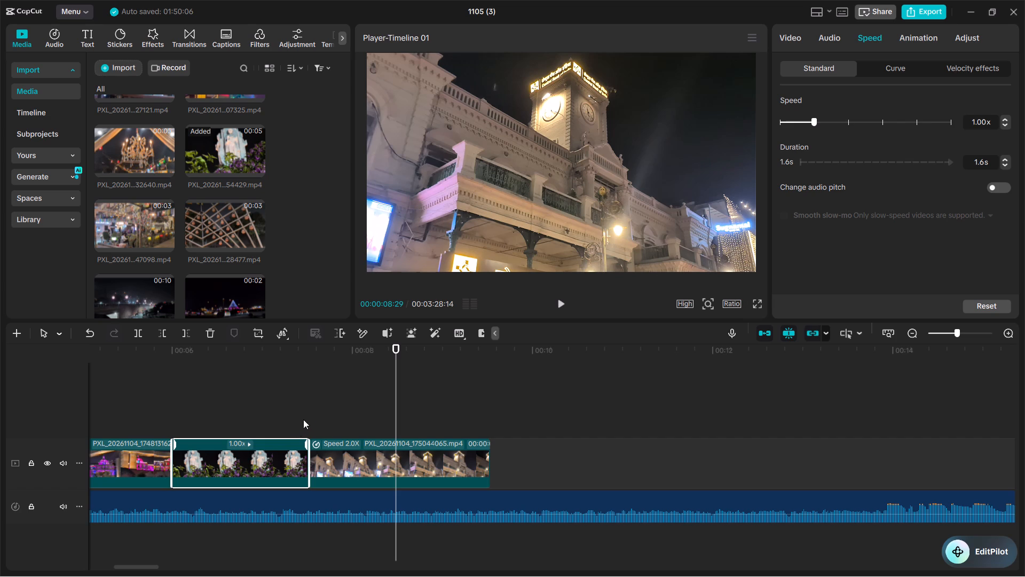
left_click(303, 418)
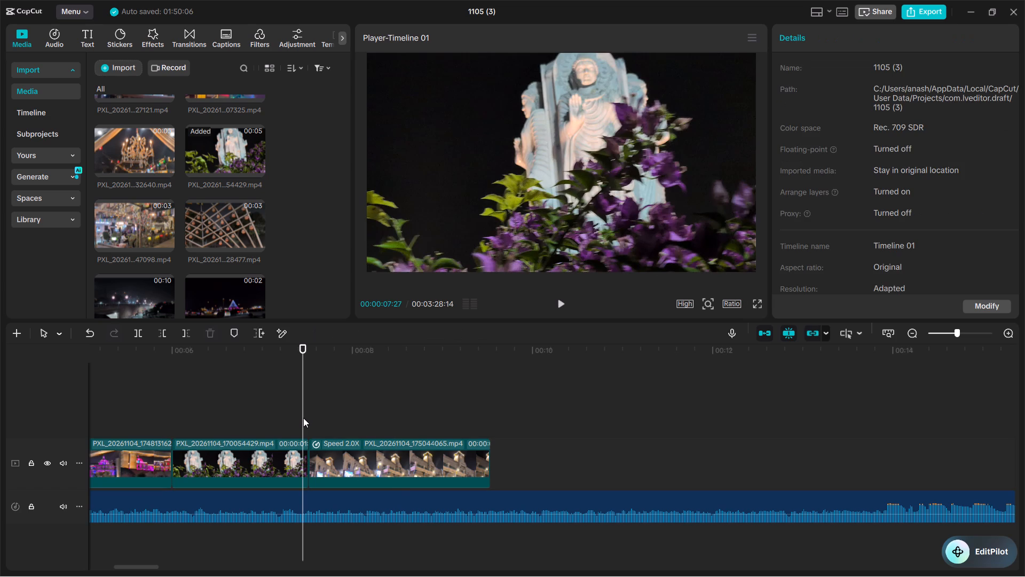
left_click_drag(303, 418, 44, 458)
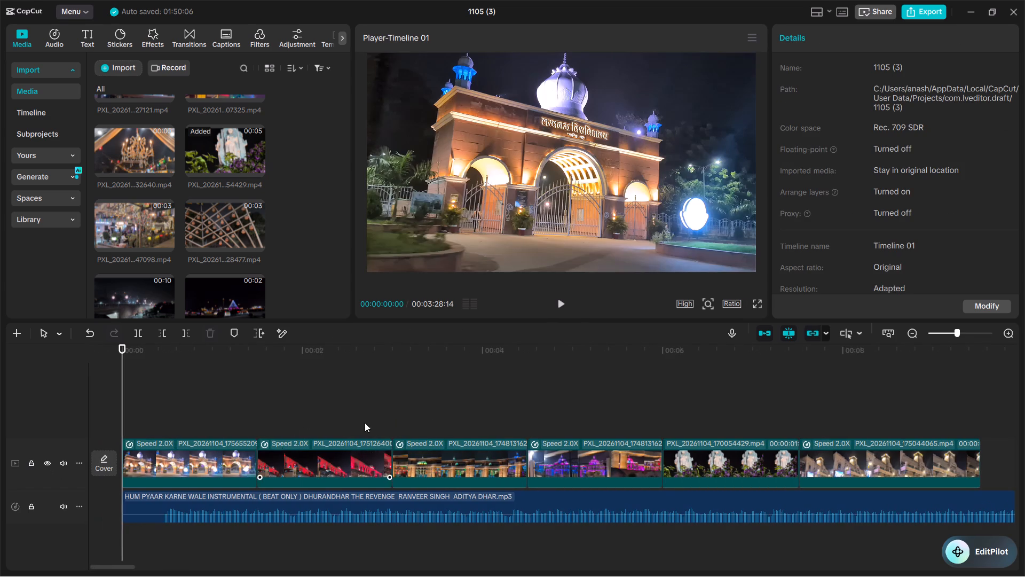
left_click(562, 302)
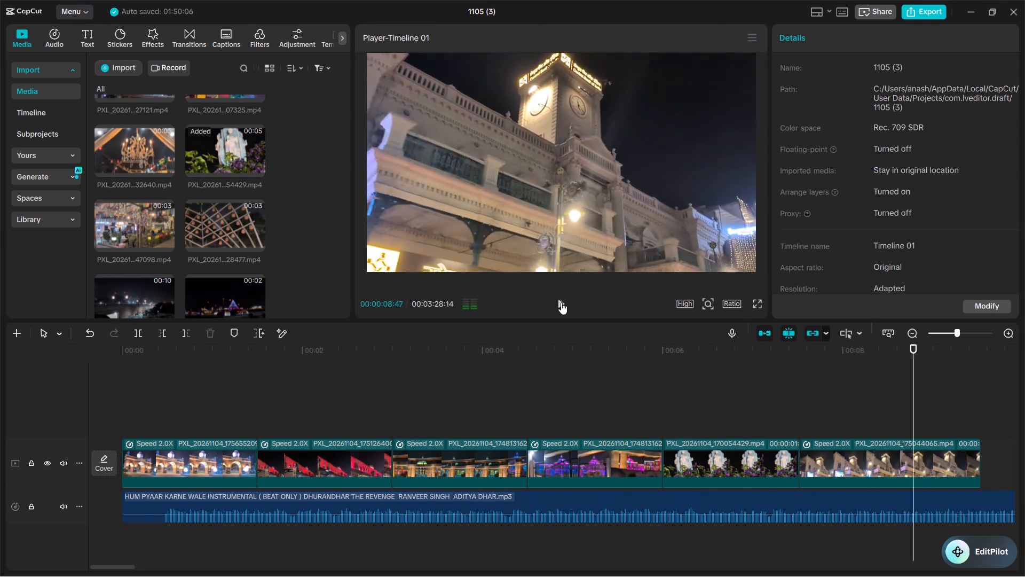
left_click(561, 302)
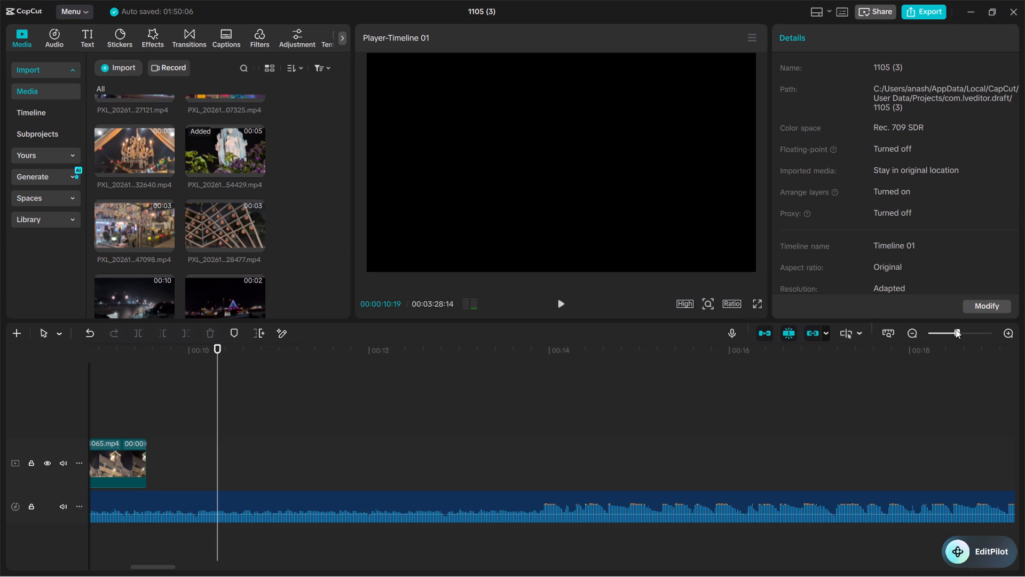
Move the third clip, the multicoloured building behind the stone fence, to the end of the montage after the clock tower clip.
triple_click(914, 337)
double_click(914, 337)
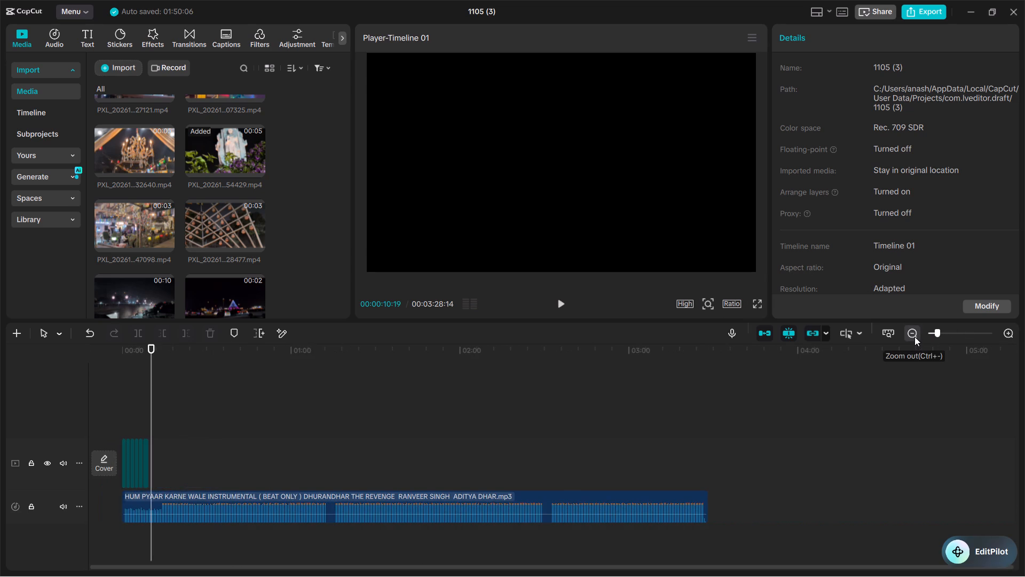
double_click(1002, 329)
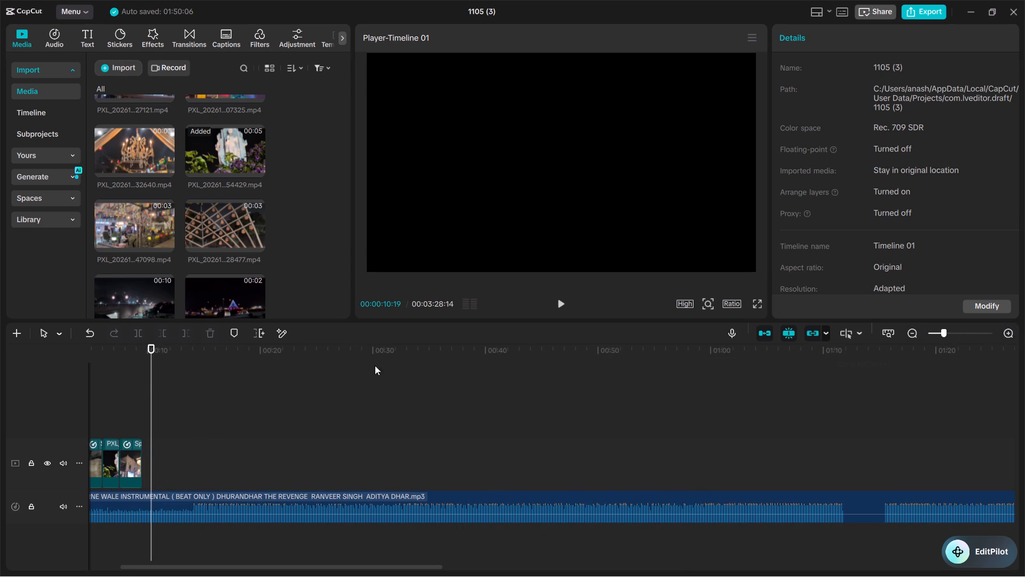
left_click_drag(153, 374, 34, 403)
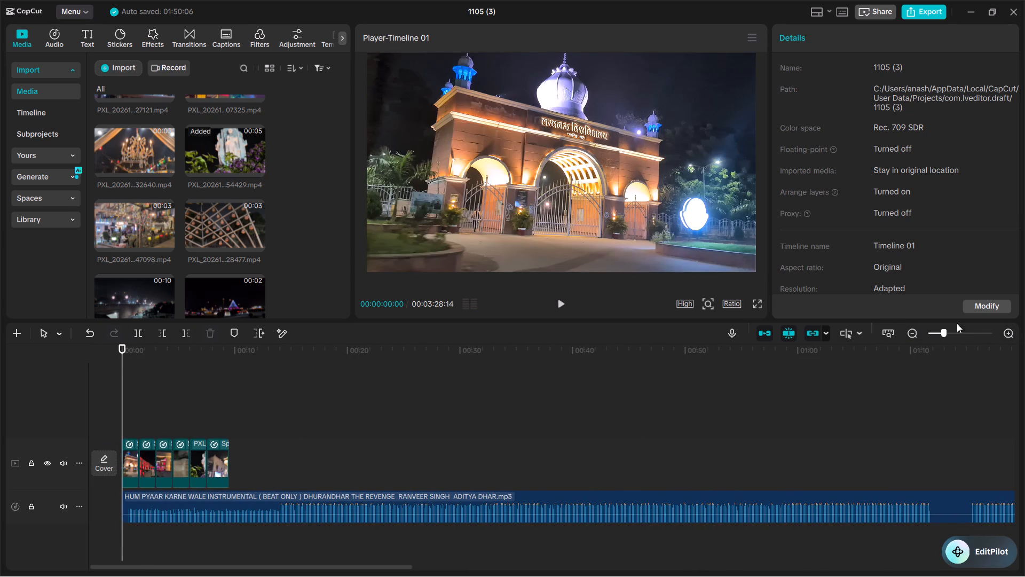
left_click(1011, 337)
left_click(1011, 334)
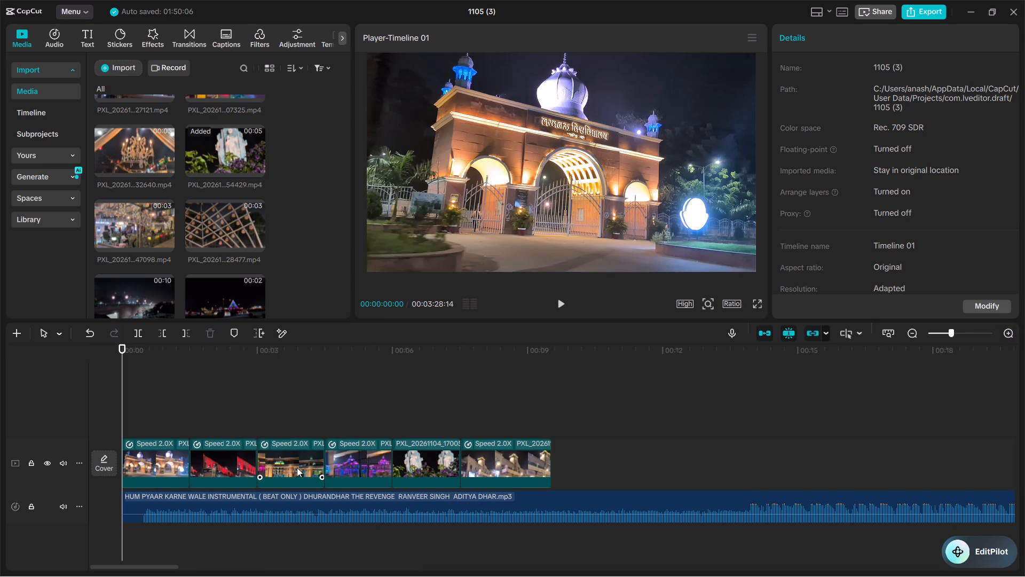
left_click_drag(290, 462, 506, 462)
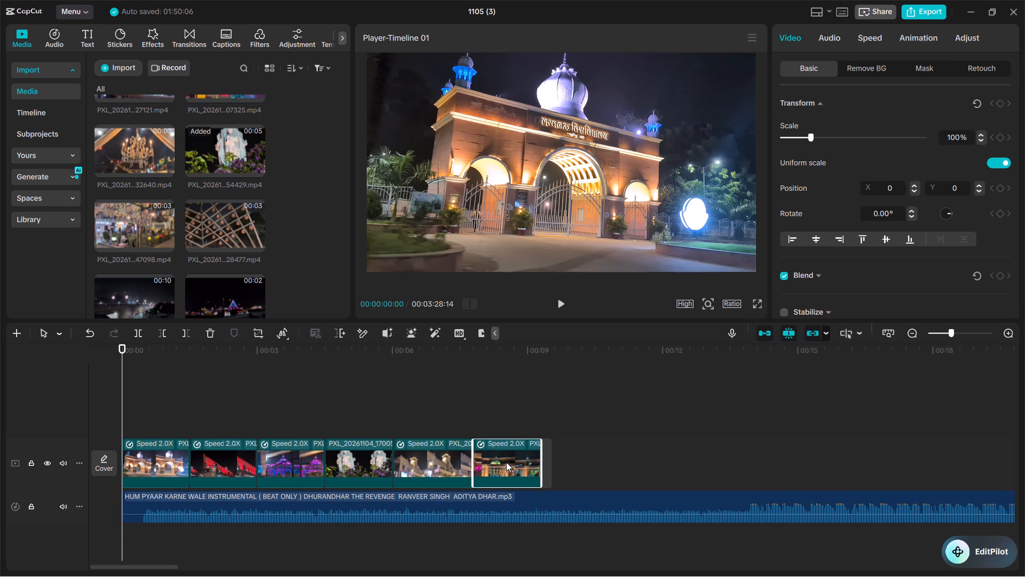
left_click_drag(506, 462, 517, 462)
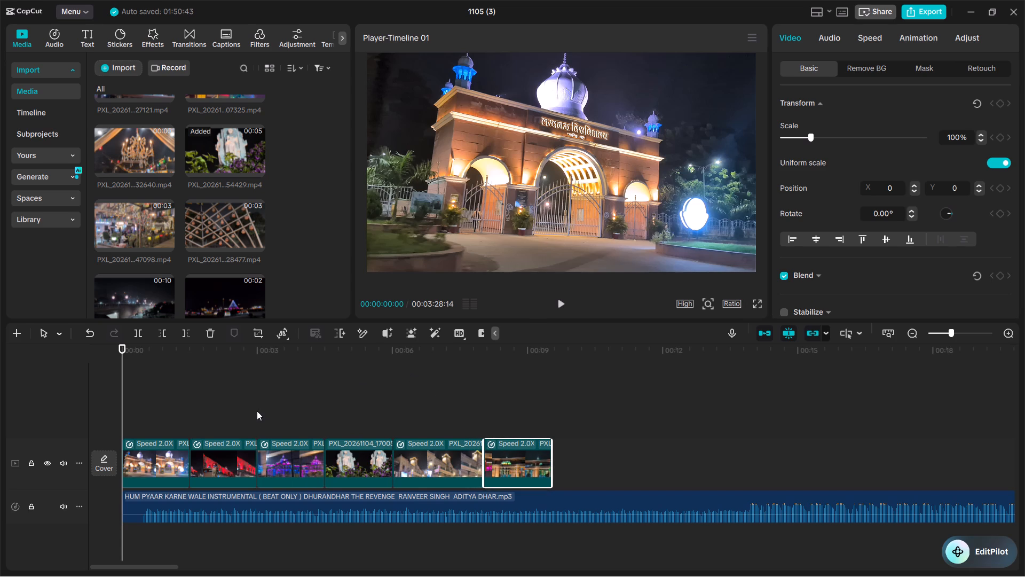
Extend the end of the white statue clip to a duration of 4.3 s and set its speed to 2.00x.
left_click(360, 466)
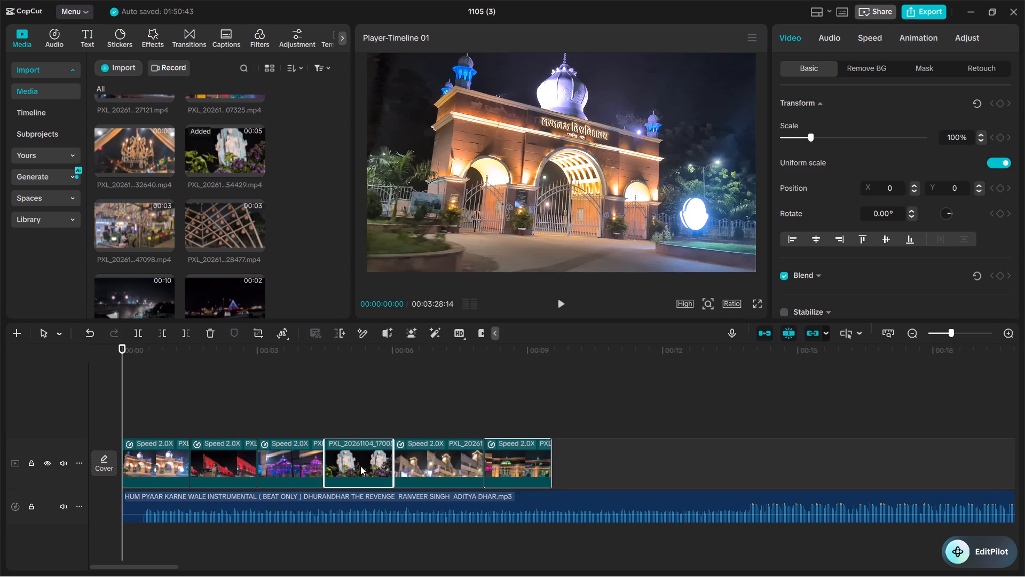
left_click_drag(392, 462, 463, 462)
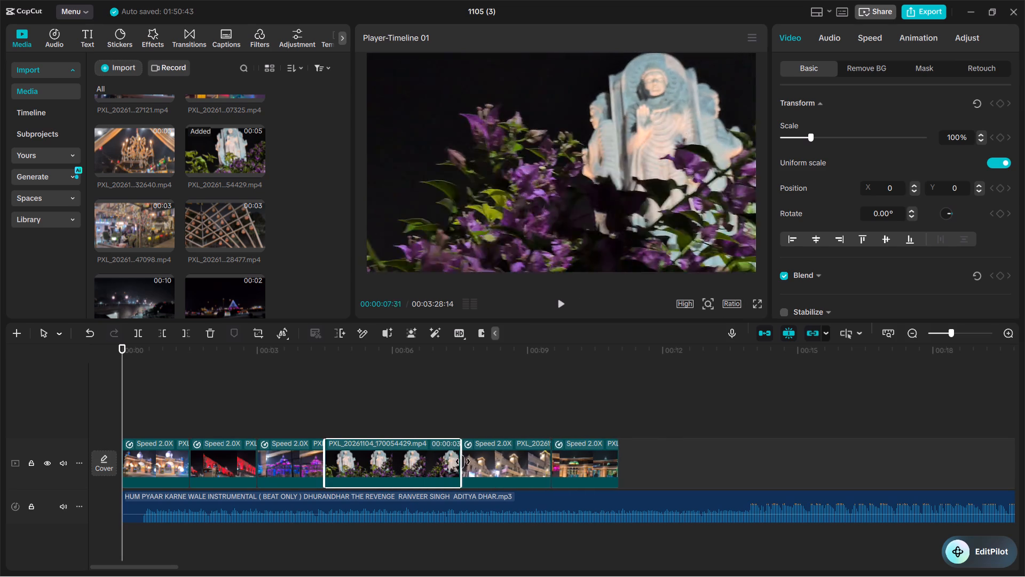
left_click_drag(463, 462, 531, 454)
left_click(417, 457)
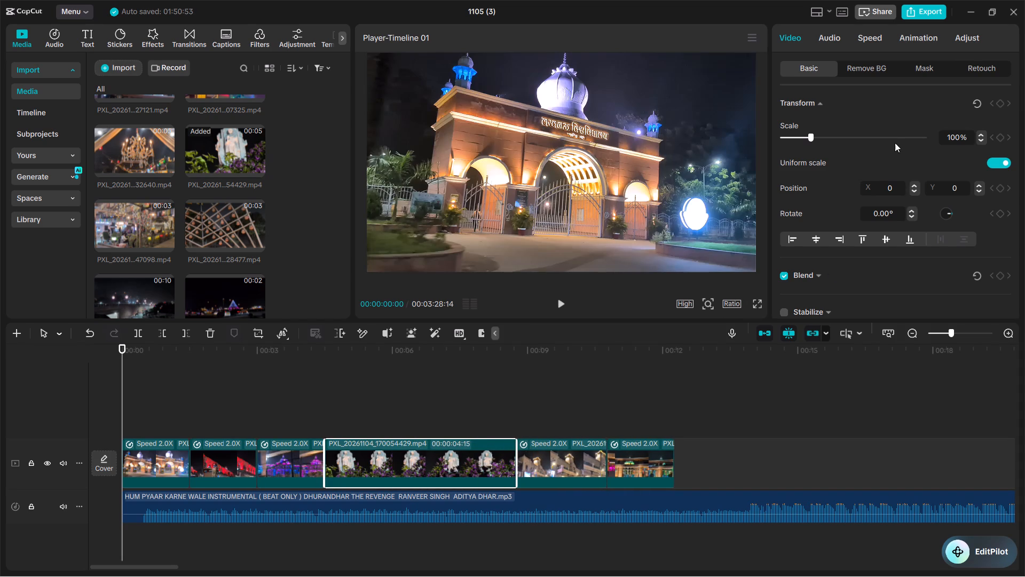
left_click(863, 34)
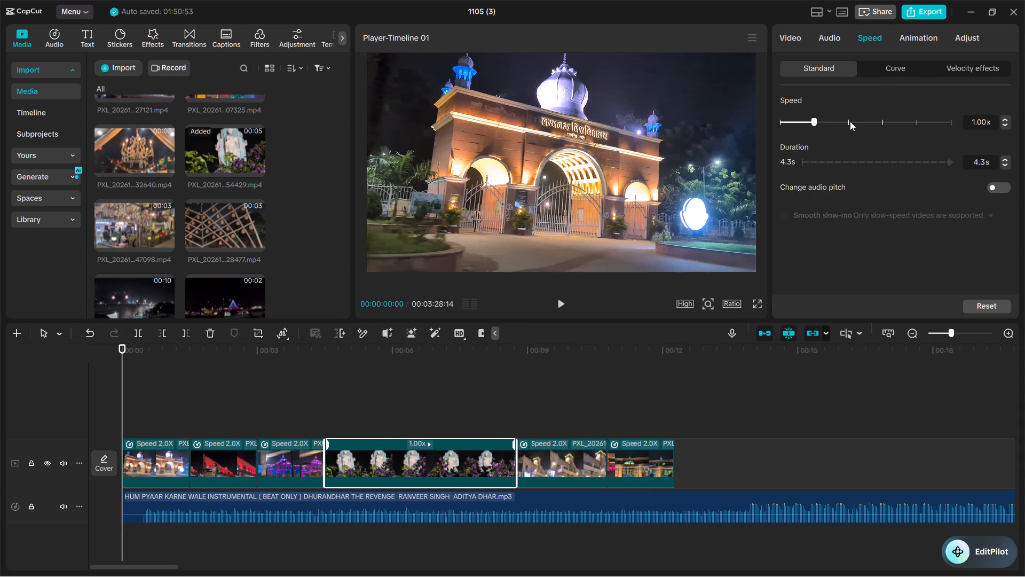
left_click(849, 121)
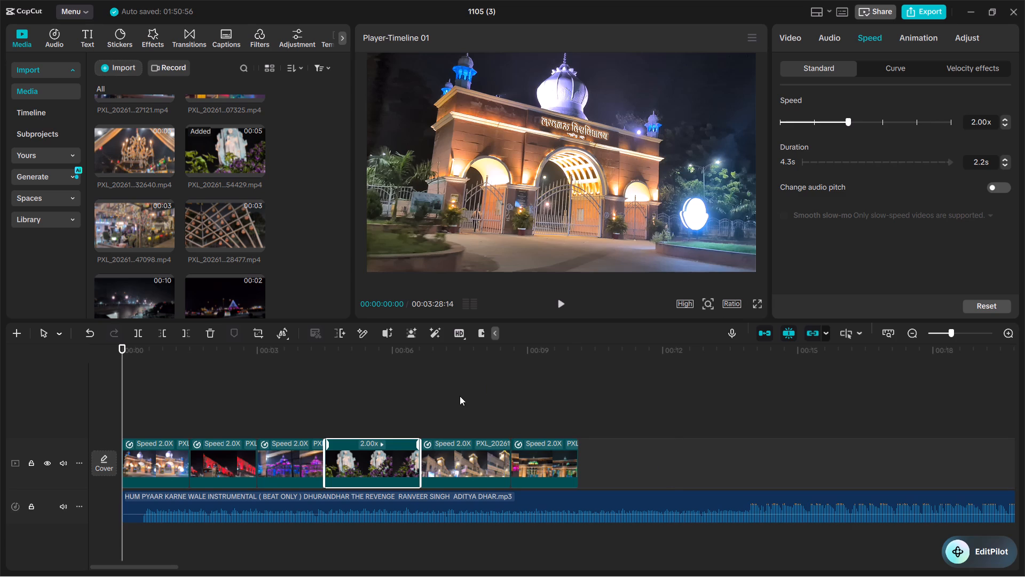
Trim the end of the white statue clip to about 1.5 s so that it ends at 00:00:06:00.
left_click(190, 409)
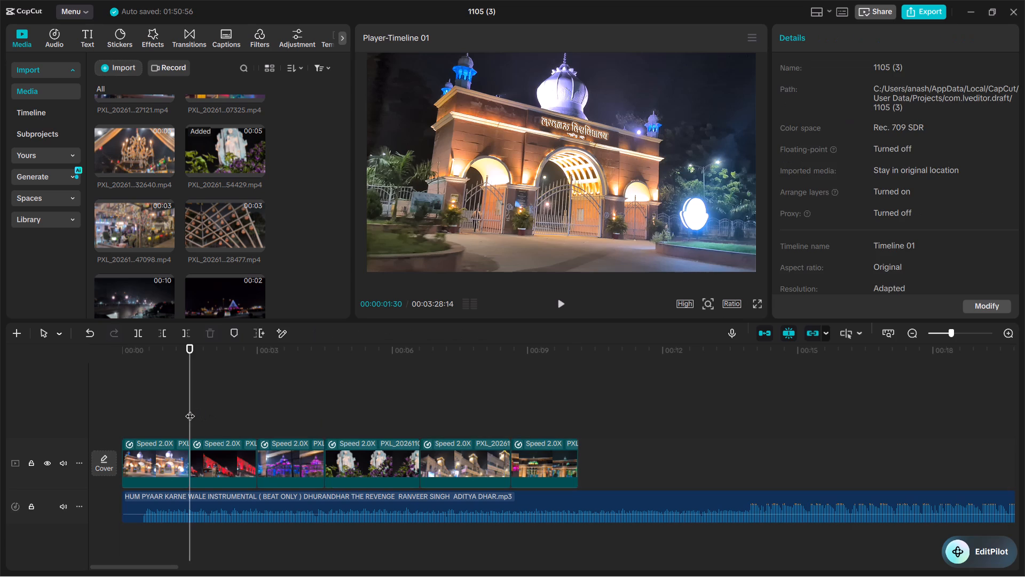
left_click_drag(190, 409, 257, 402)
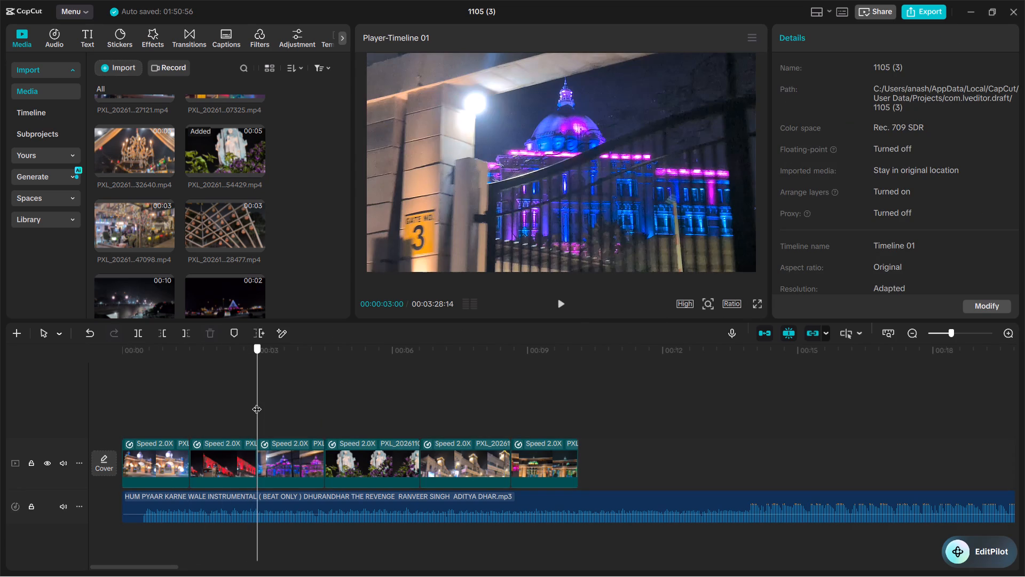
left_click_drag(257, 402, 397, 414)
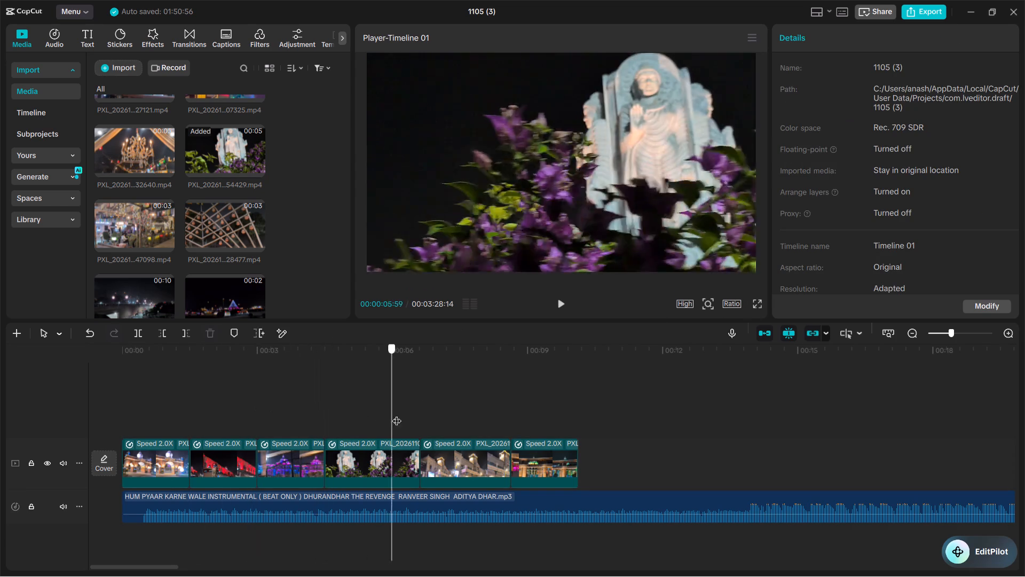
left_click_drag(397, 414, 424, 415)
left_click(404, 451)
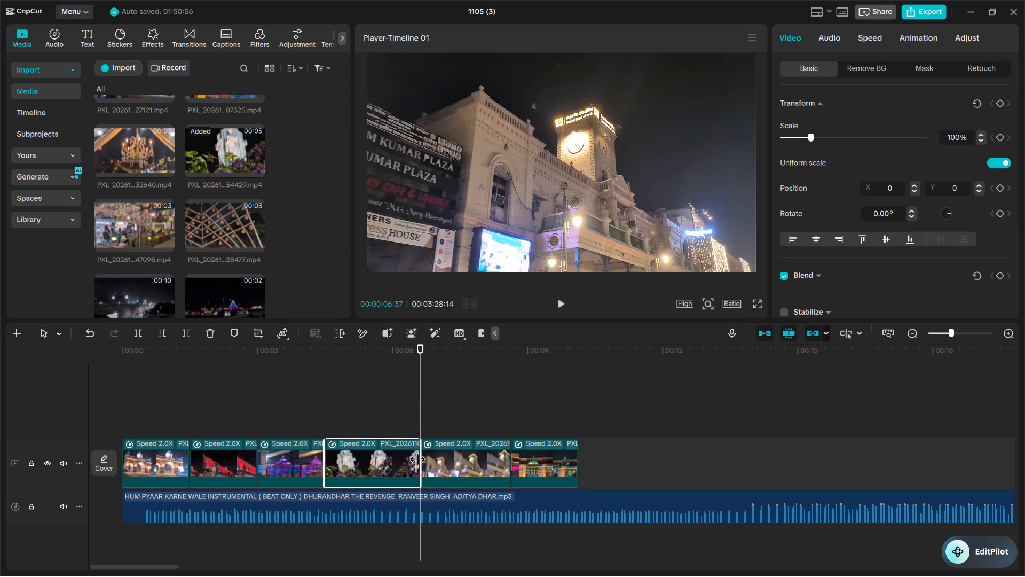
left_click_drag(421, 459, 396, 463)
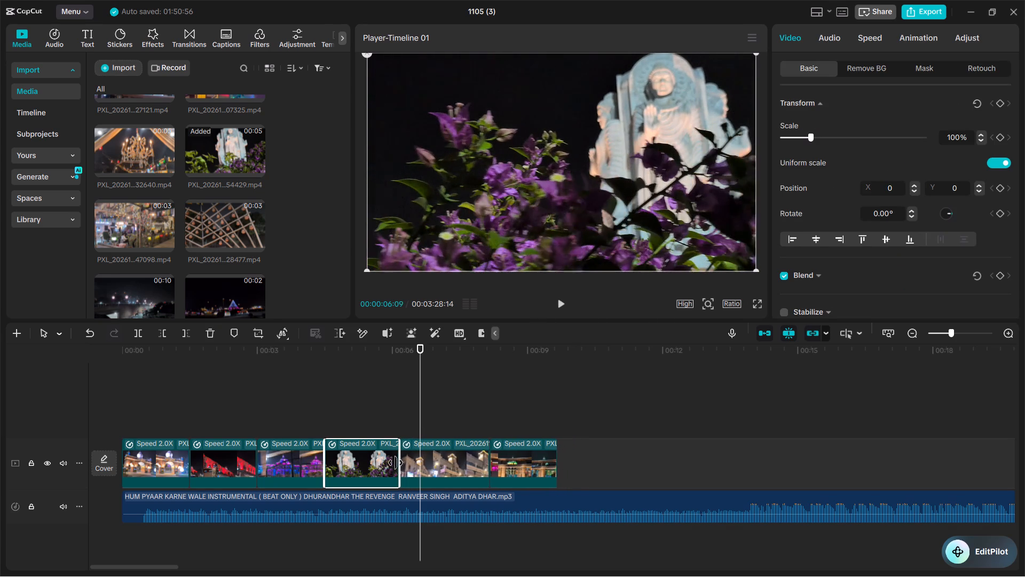
left_click_drag(396, 463, 390, 463)
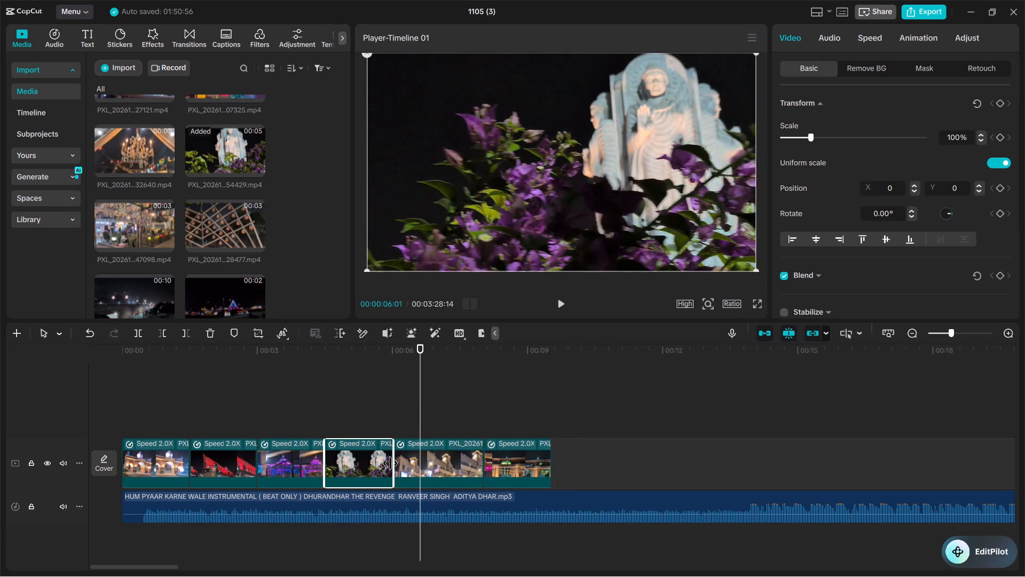
left_click_drag(390, 463, 390, 463)
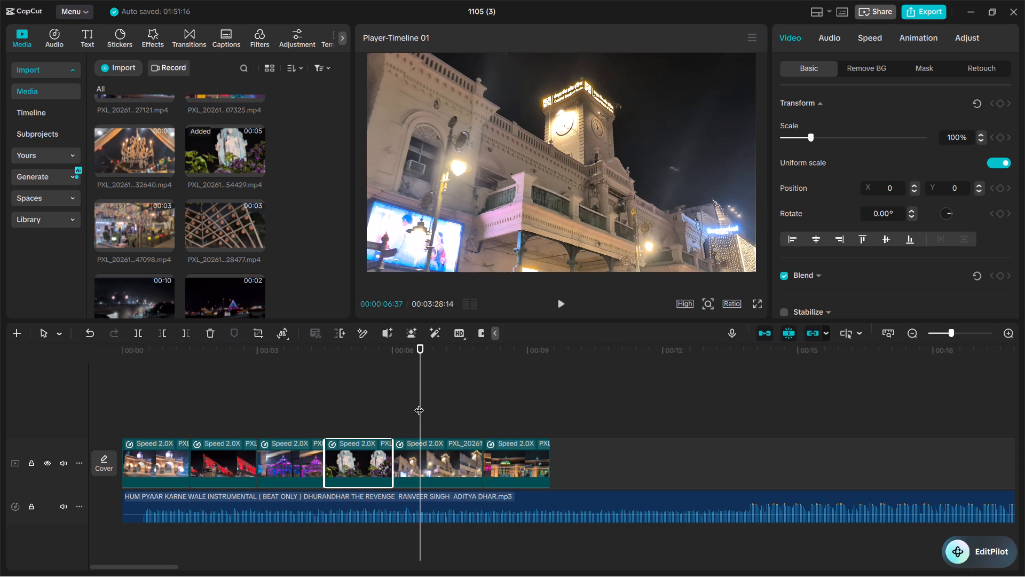
Trim the end of the clock tower clip to about 1.5 s so that it ends at 00:00:07:30.
left_click_drag(419, 403, 395, 411)
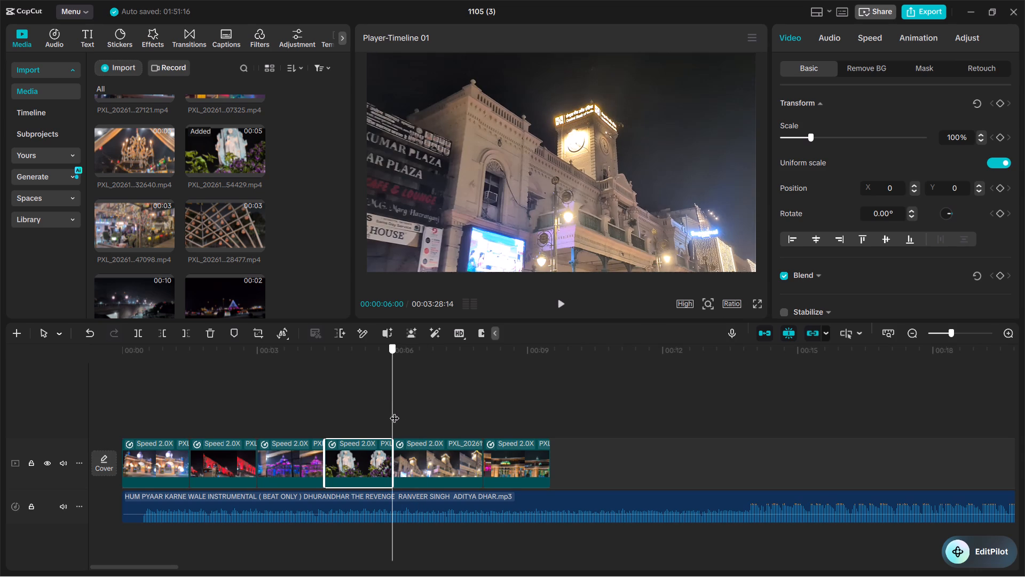
left_click_drag(395, 411, 460, 421)
left_click(429, 470)
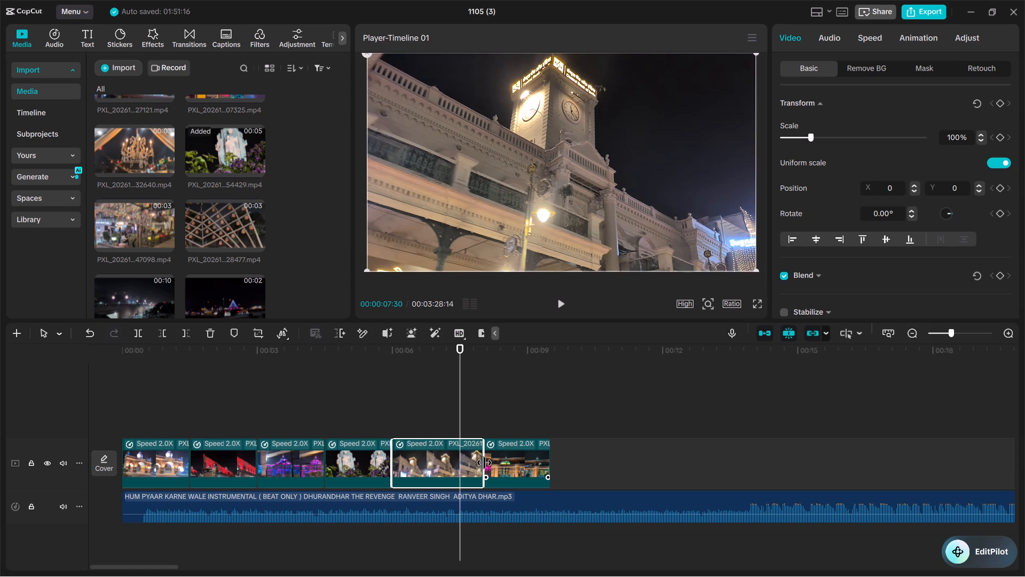
left_click_drag(484, 463, 450, 468)
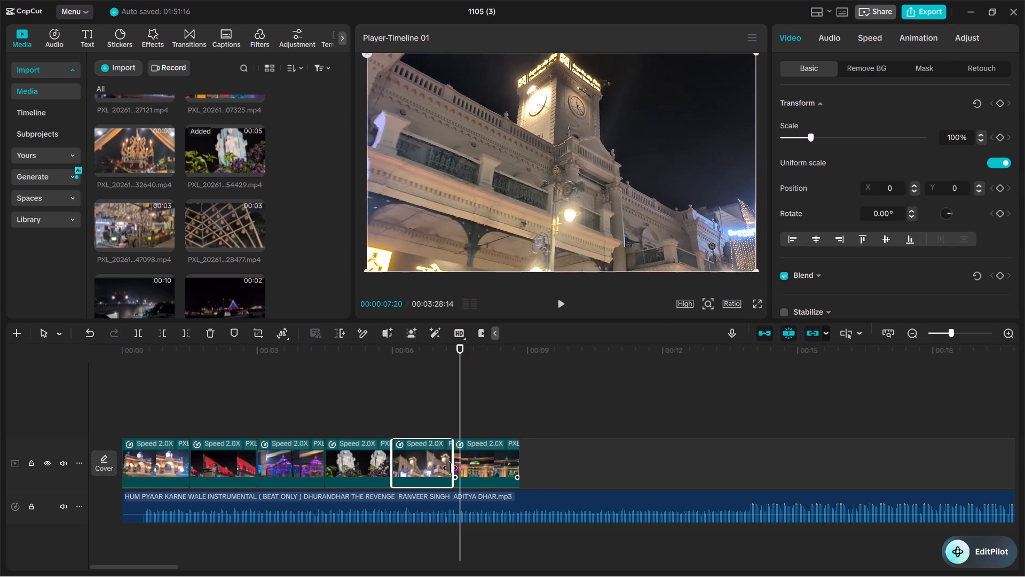
left_click_drag(450, 468, 455, 469)
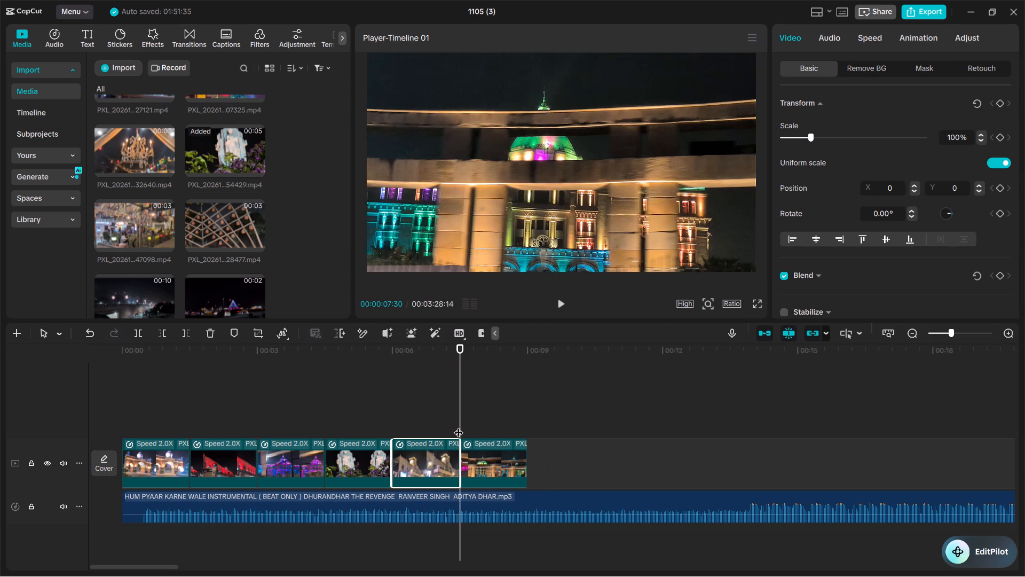
Play the reordered montage twice from the beginning to review the cuts against the music.
left_click_drag(459, 419, 524, 418)
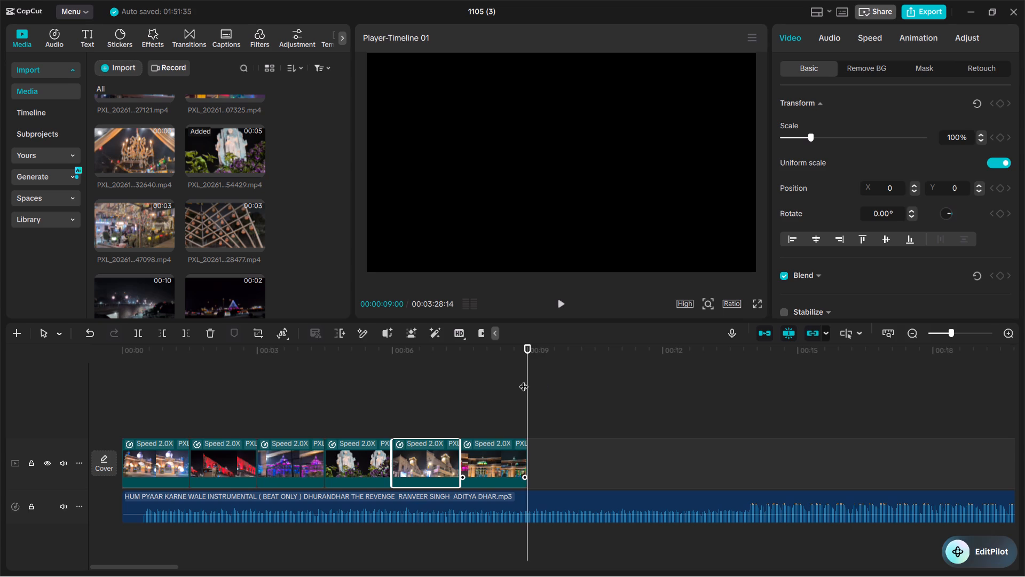
left_click_drag(526, 380, 47, 417)
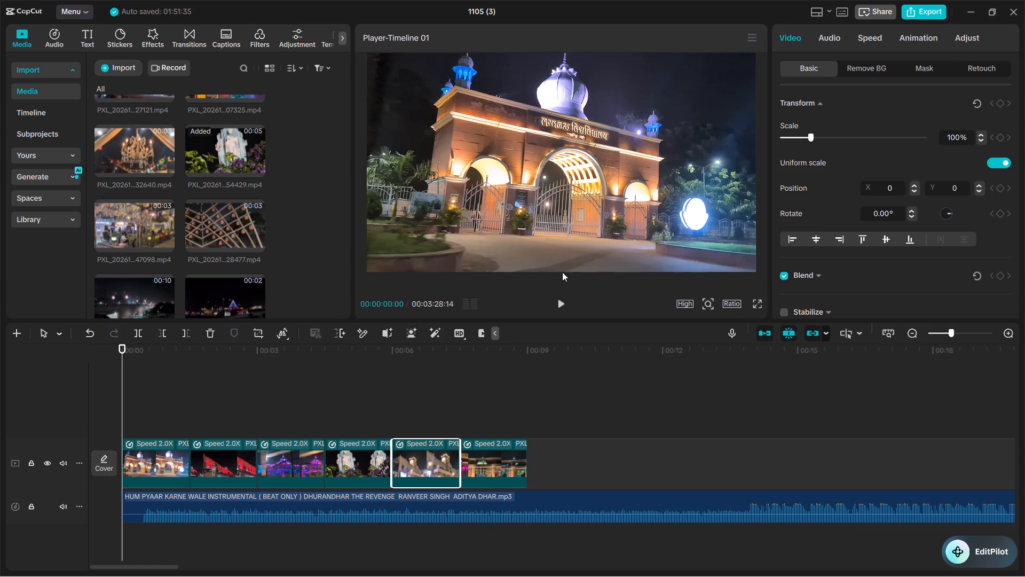
left_click(561, 304)
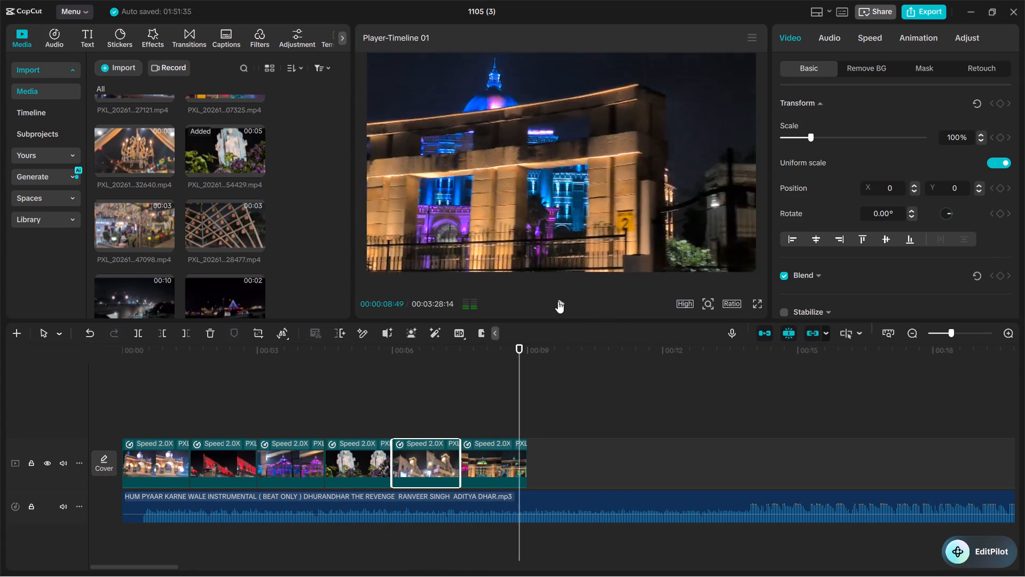
left_click(558, 301)
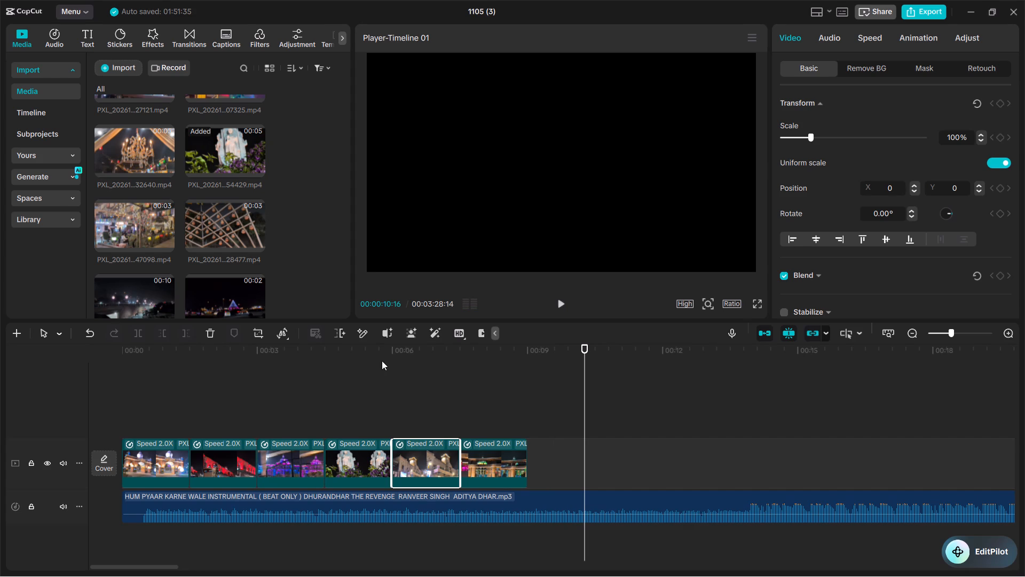
left_click(124, 410)
left_click_drag(124, 410, 73, 411)
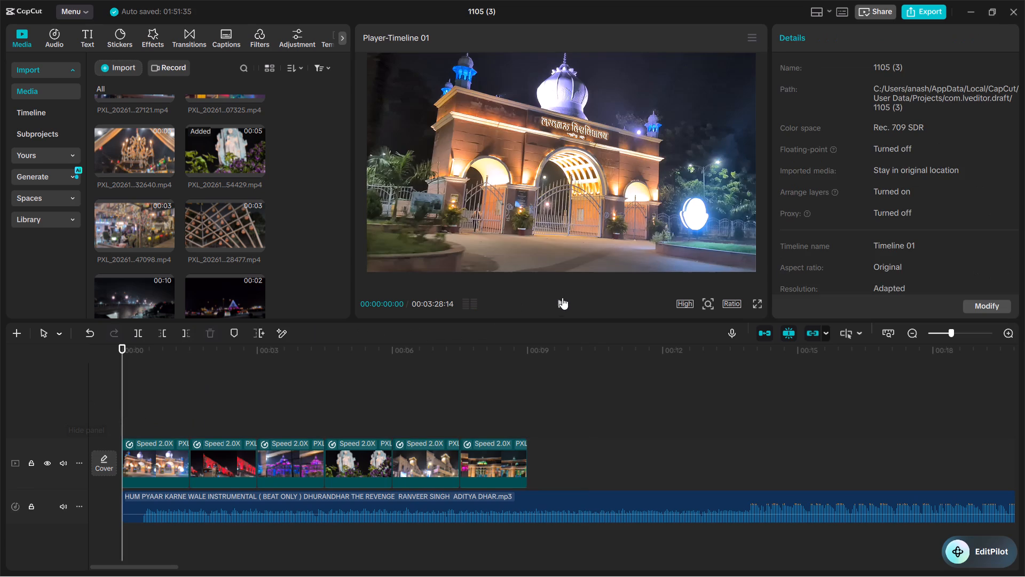
left_click(559, 301)
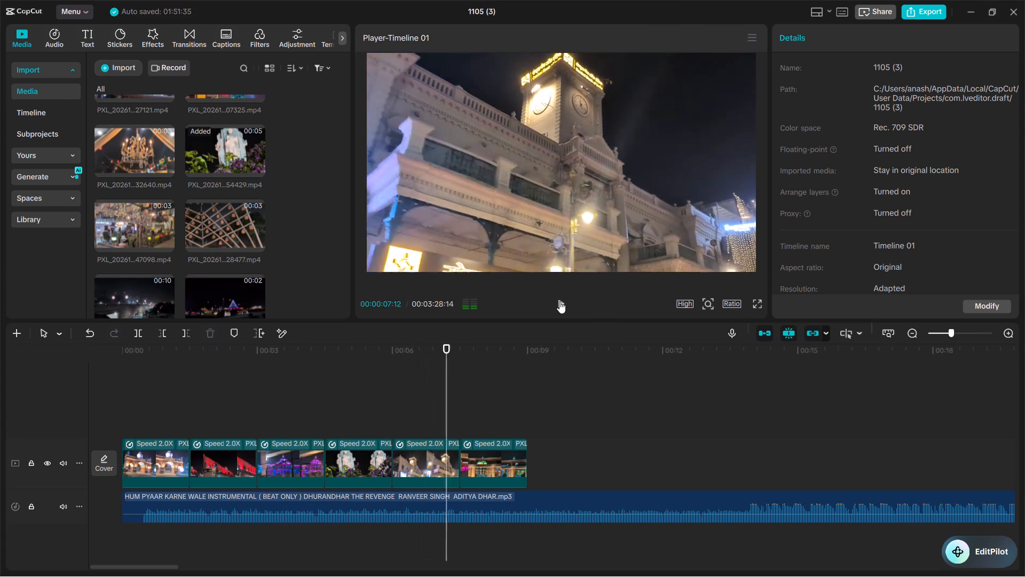
left_click(559, 301)
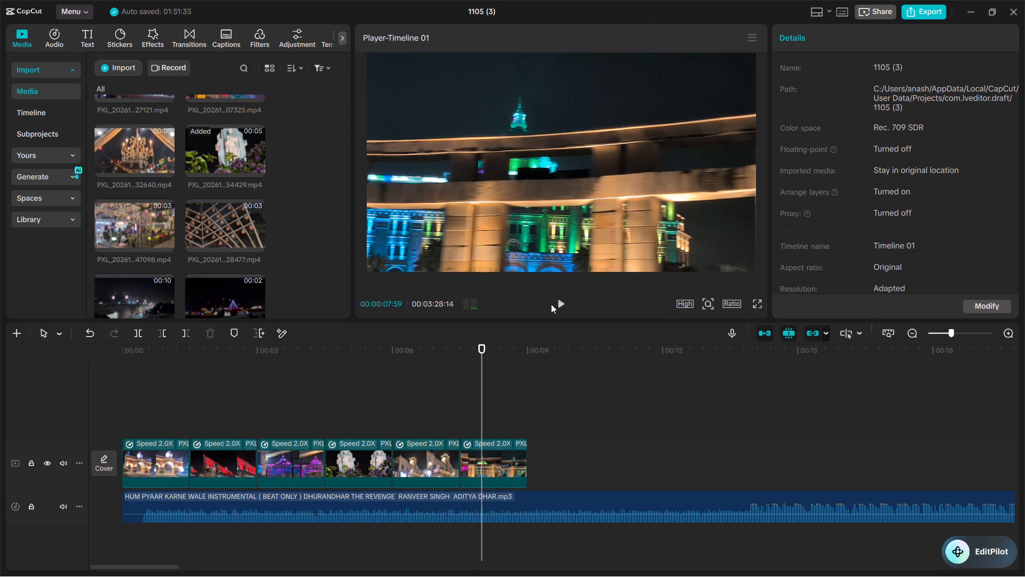
Extend the end of the first clip, the lit university gate, to its full length of about 2.7 s.
left_click_drag(484, 365, 107, 427)
left_click(155, 461)
left_click_drag(190, 461, 198, 461)
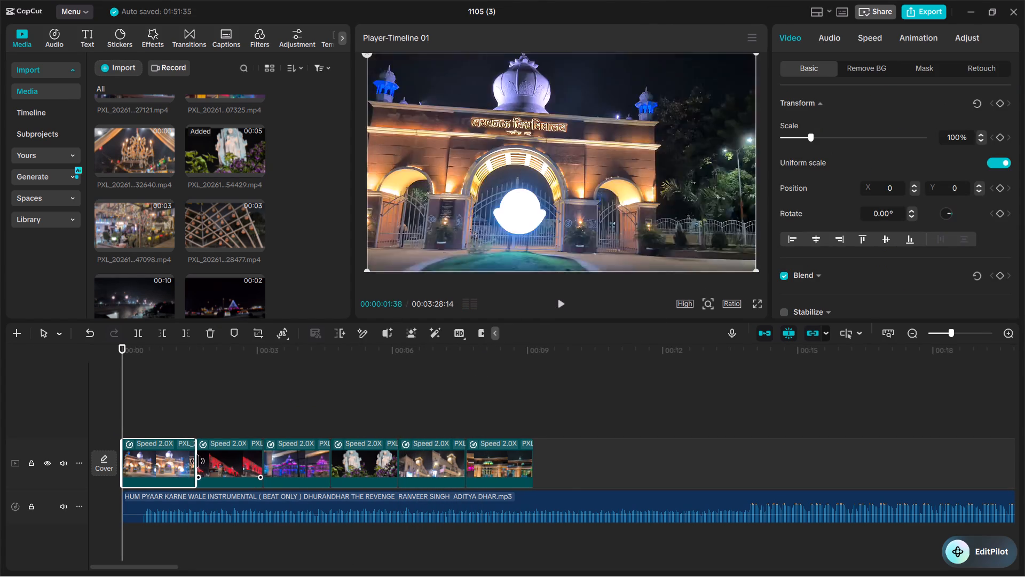
left_click_drag(198, 461, 322, 458)
left_click(195, 462)
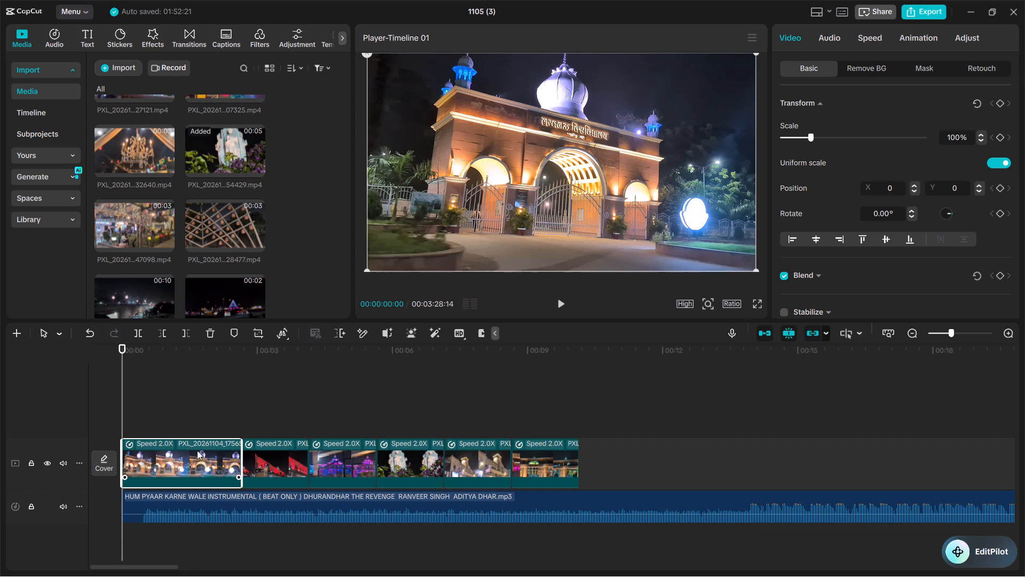
Speed up the first clip, the lit university gate, so that its duration is 1.7 s.
left_click(872, 36)
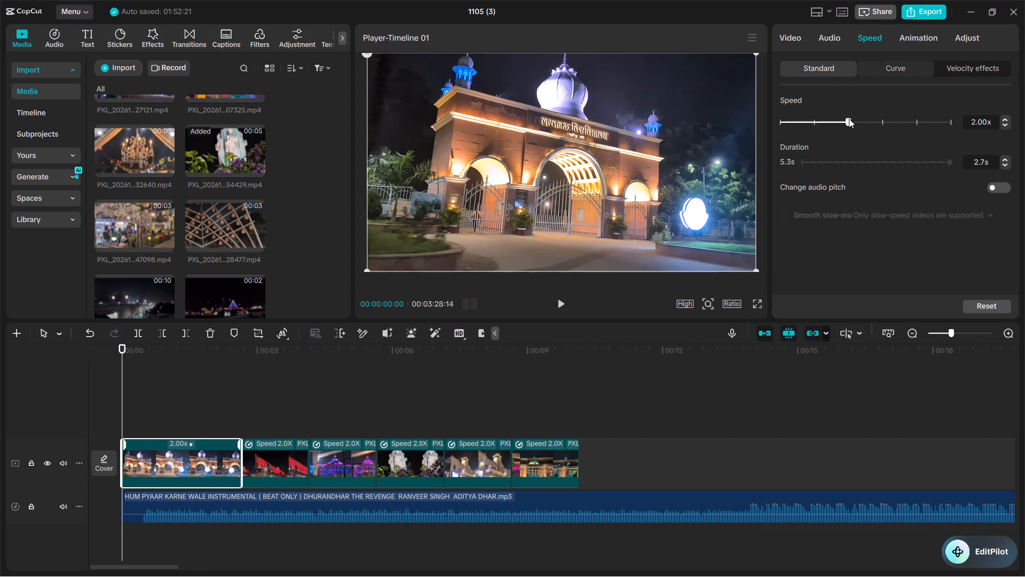
left_click_drag(849, 119, 860, 121)
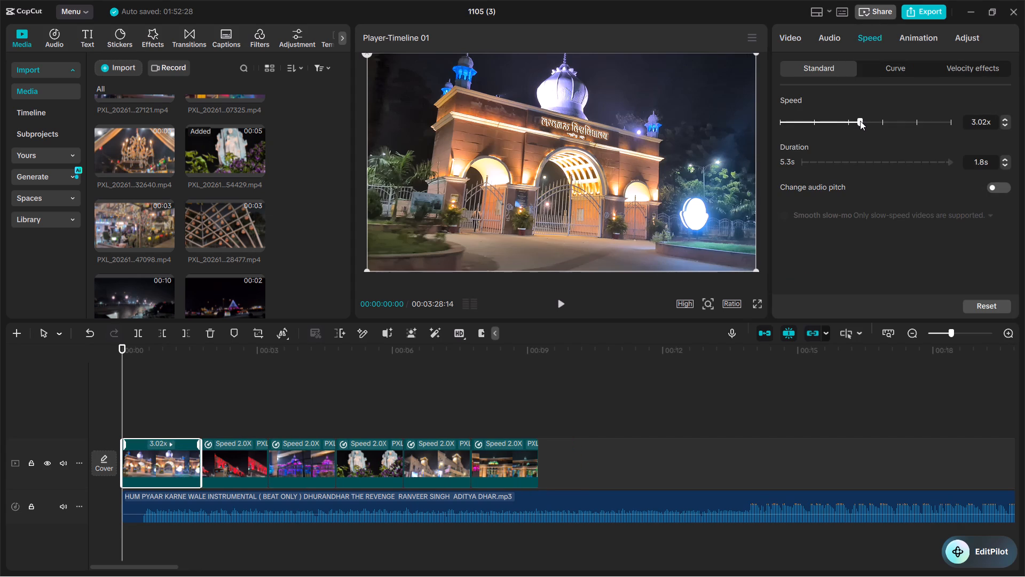
left_click(860, 121)
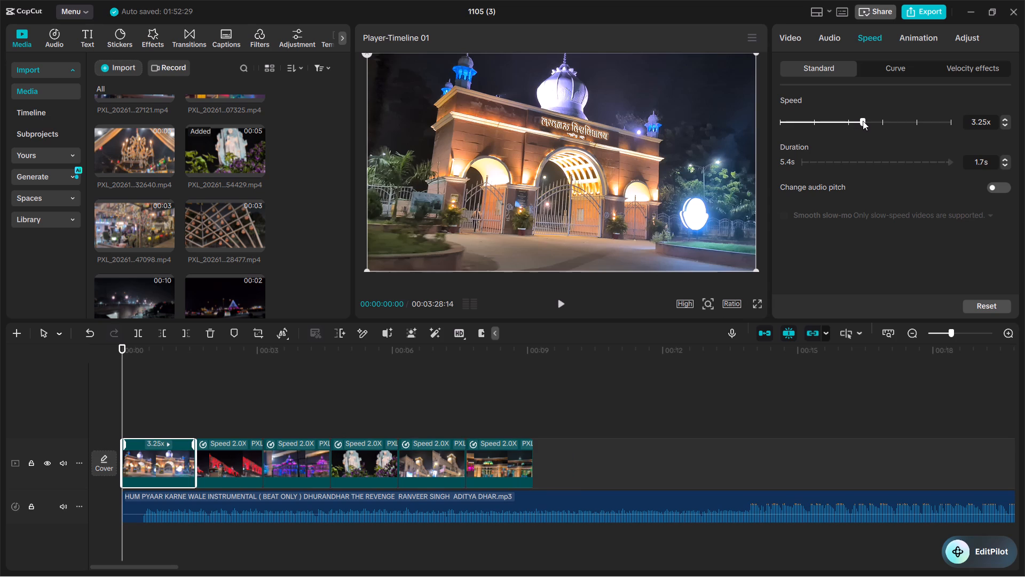
left_click(983, 163)
key("BackSpace")
key("7")
key("Return")
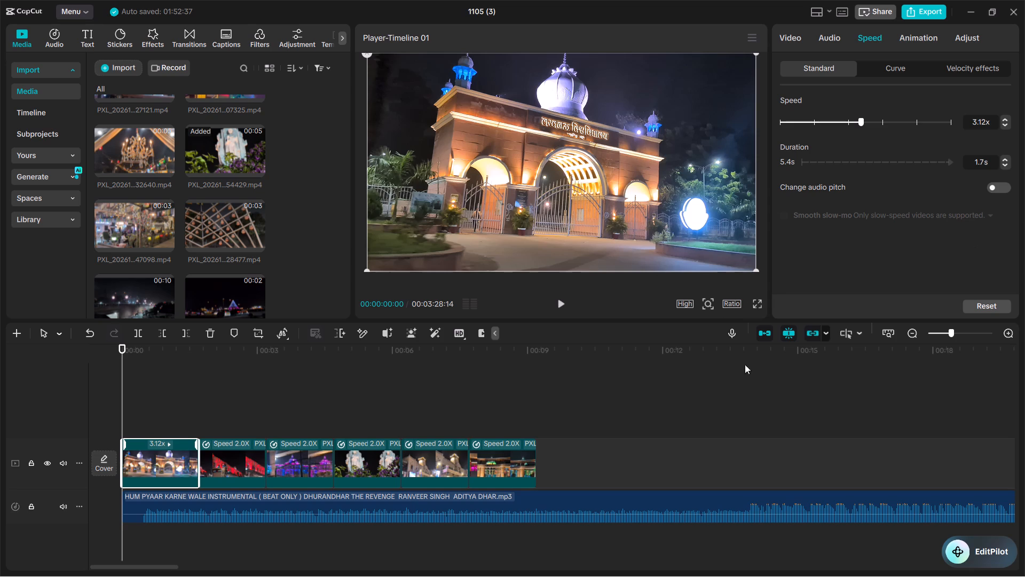
Extend the end of the second clip, the red-lit building, to its full length of about 3.0 s.
left_click(245, 465)
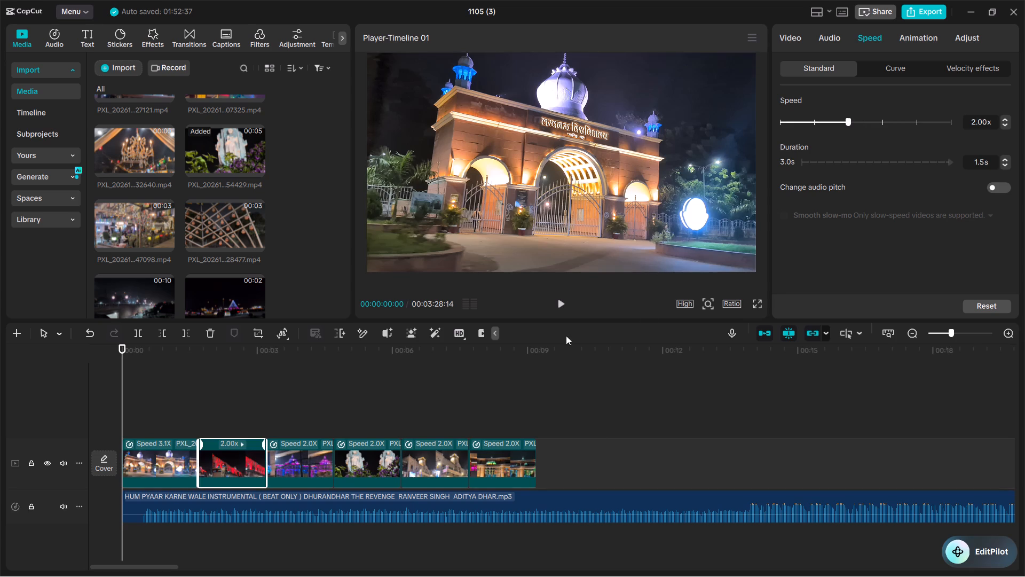
left_click(983, 163)
left_click_drag(266, 461, 453, 447)
Extend the end of the third clip, the purple-lit building, to its full length of about 3.8 s.
left_click(366, 457)
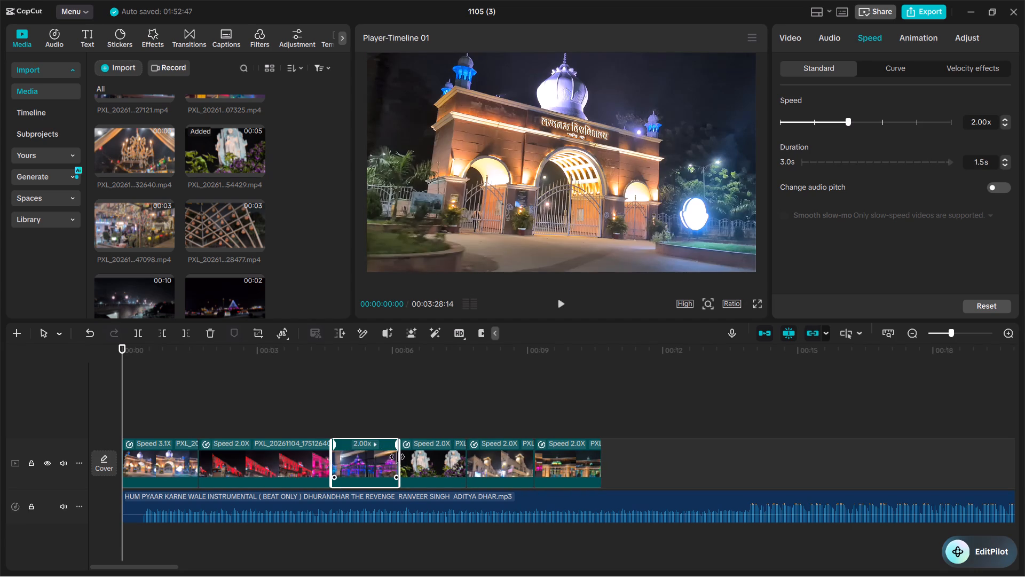
left_click_drag(397, 457, 454, 465)
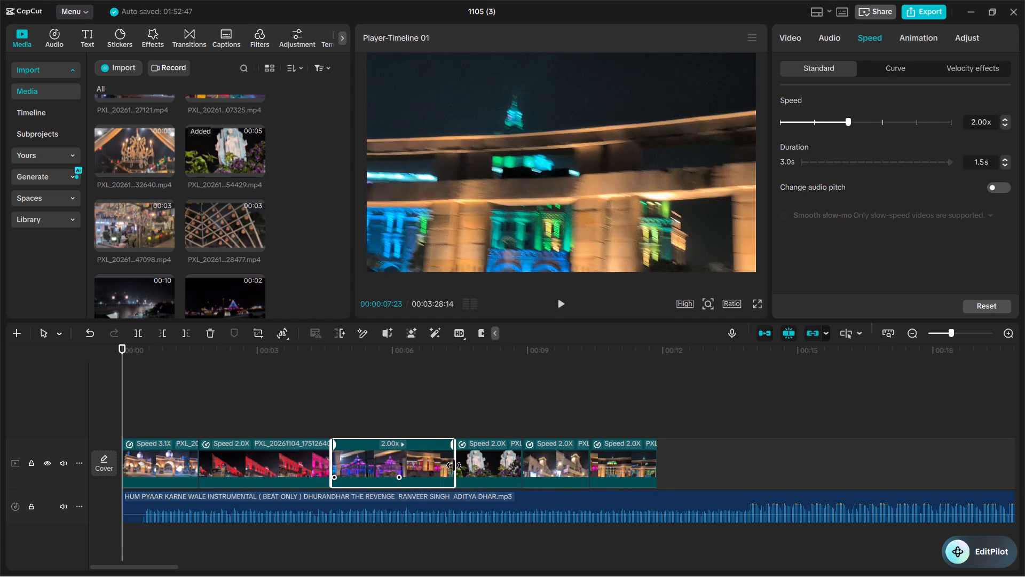
left_click_drag(454, 465, 539, 463)
Extend the end of the white statue clip to its full length of about 2.2 s.
left_click(538, 468)
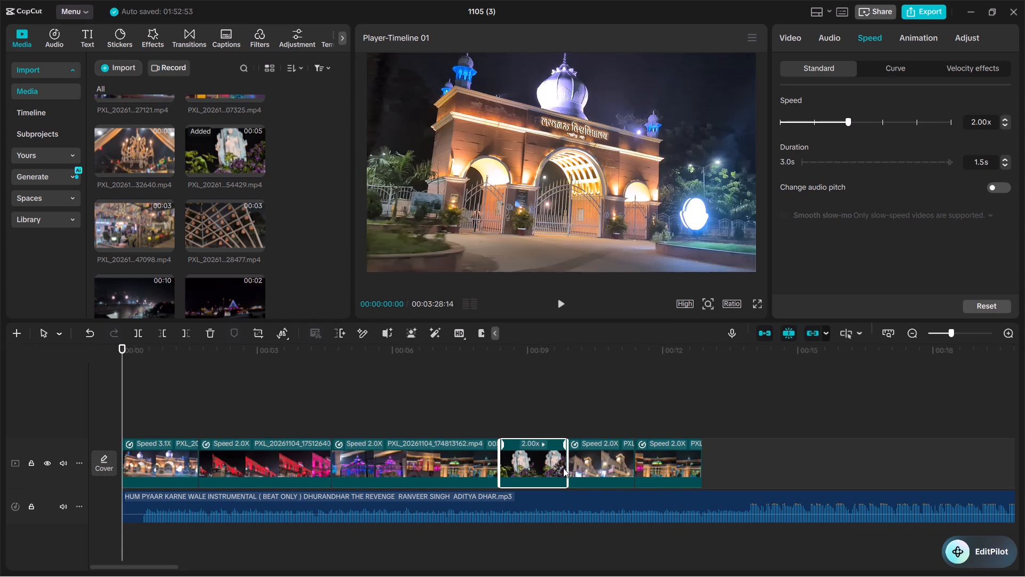
left_click_drag(568, 466, 746, 465)
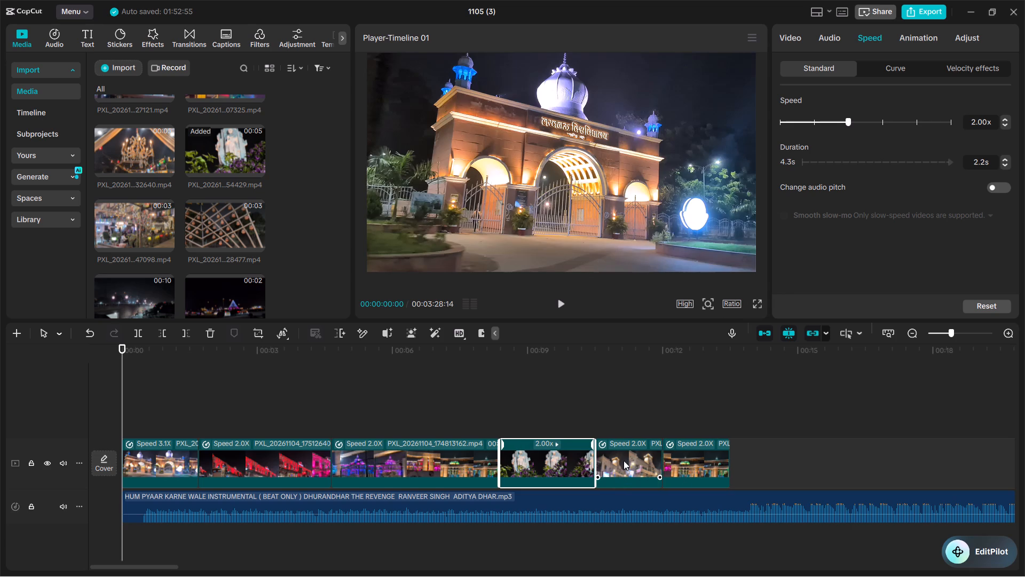
Delete the last clip of the montage, the lit building after the clock tower.
left_click(624, 461)
left_click(686, 462)
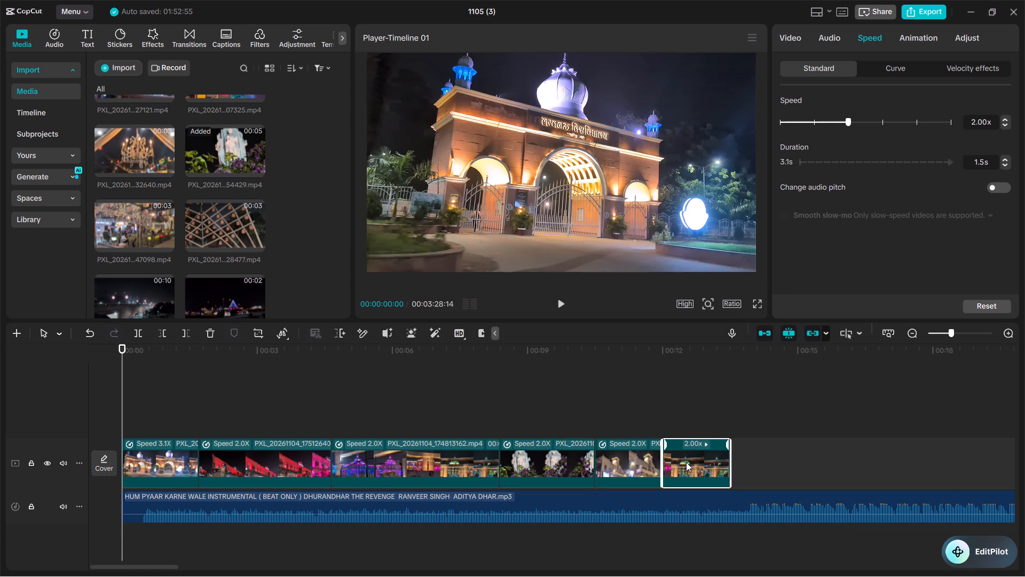
key("Delete")
Extend the end of the clock tower clip to its full length of about 2.3 s.
left_click(642, 465)
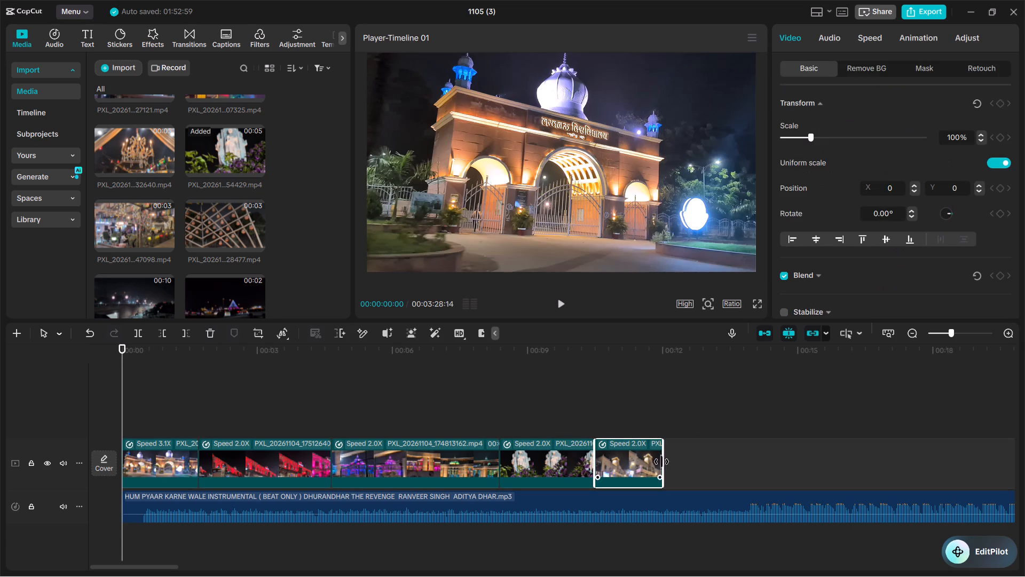
left_click_drag(663, 462, 876, 461)
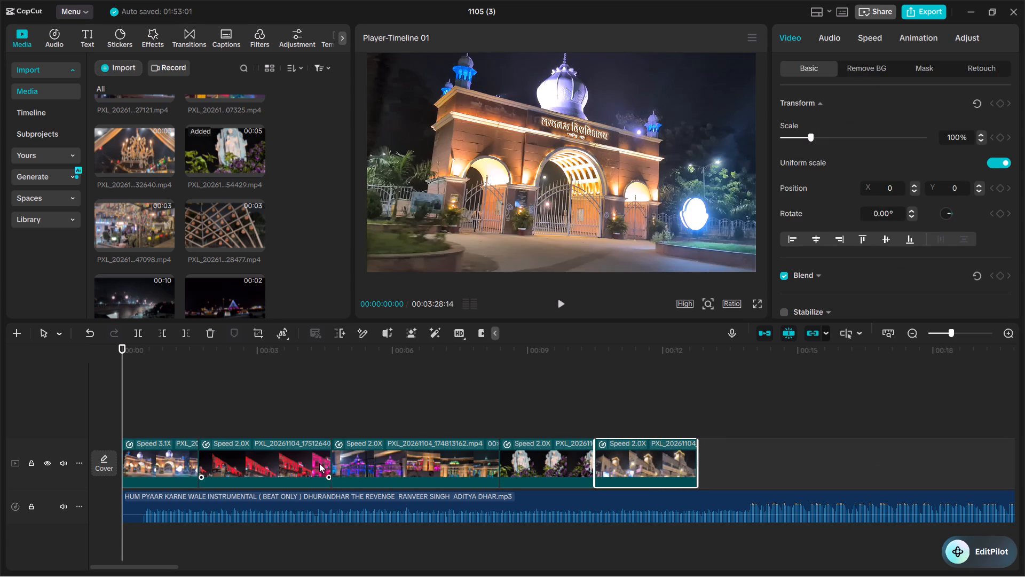
Set the duration of the second clip, the red-lit building, to 1.7 s by changing its speed.
left_click(318, 463)
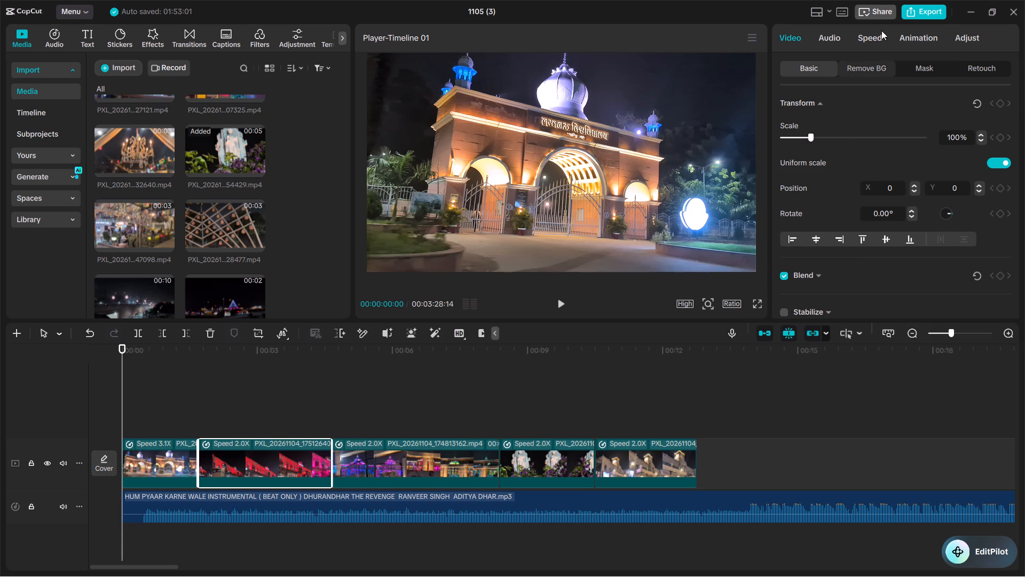
left_click(880, 35)
left_click(979, 164)
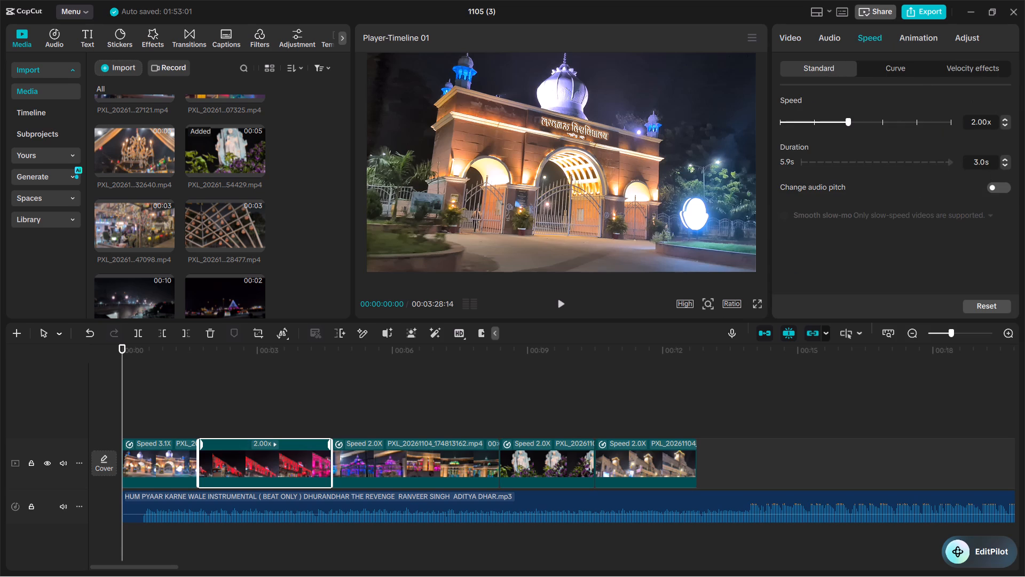
left_click(988, 164)
key("BackSpace")
key("BackSpace")
key("BackSpace")
type("1.7")
key("Return")
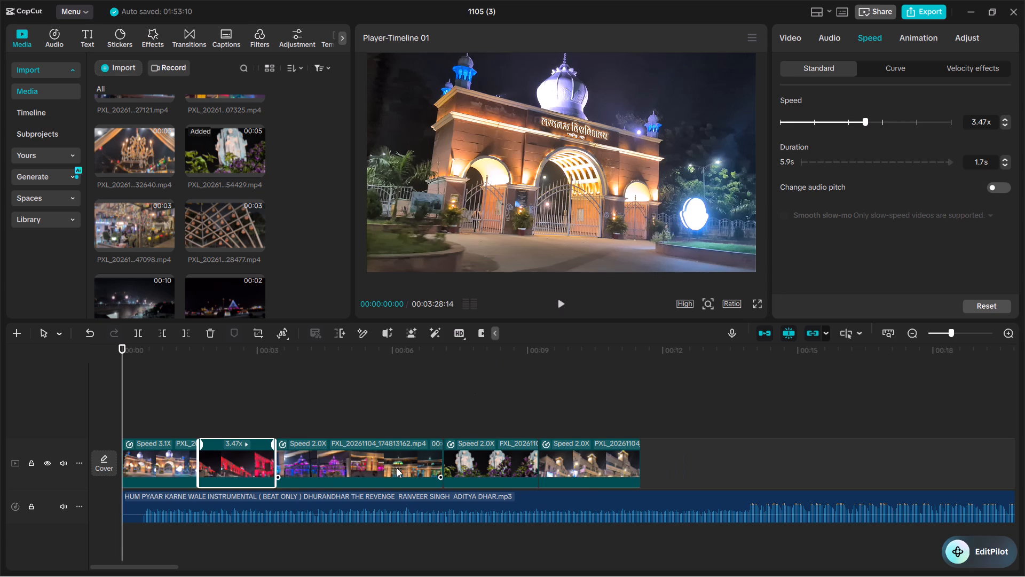
Set the duration of the third clip, the purple-lit building, to 1.7 s by changing its speed.
left_click(396, 469)
left_click(980, 160)
left_click(990, 161)
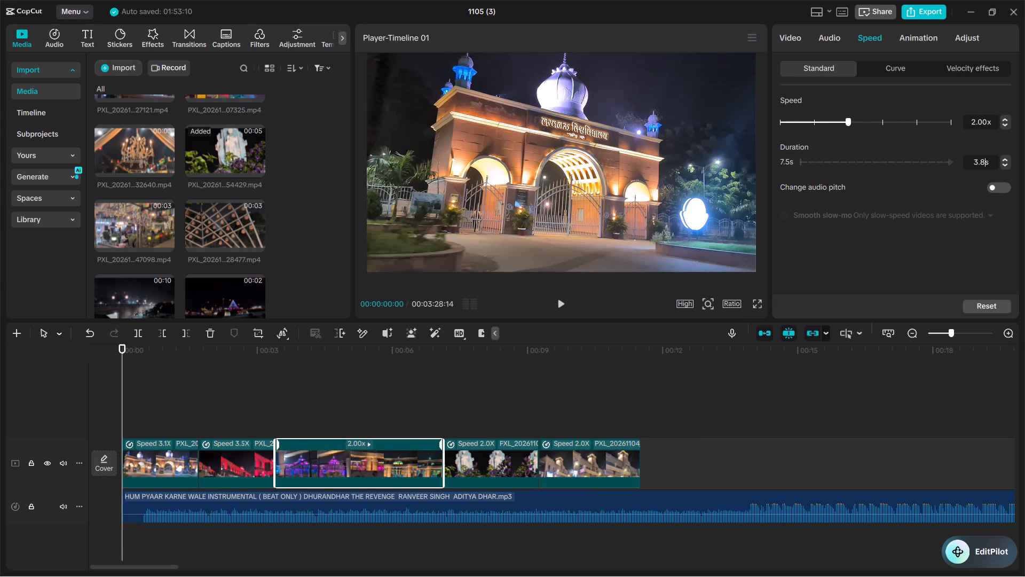
key("BackSpace")
key("BackSpace")
key("BackSpace")
key("BackSpace")
key("BackSpace")
type("1.7")
key("Return")
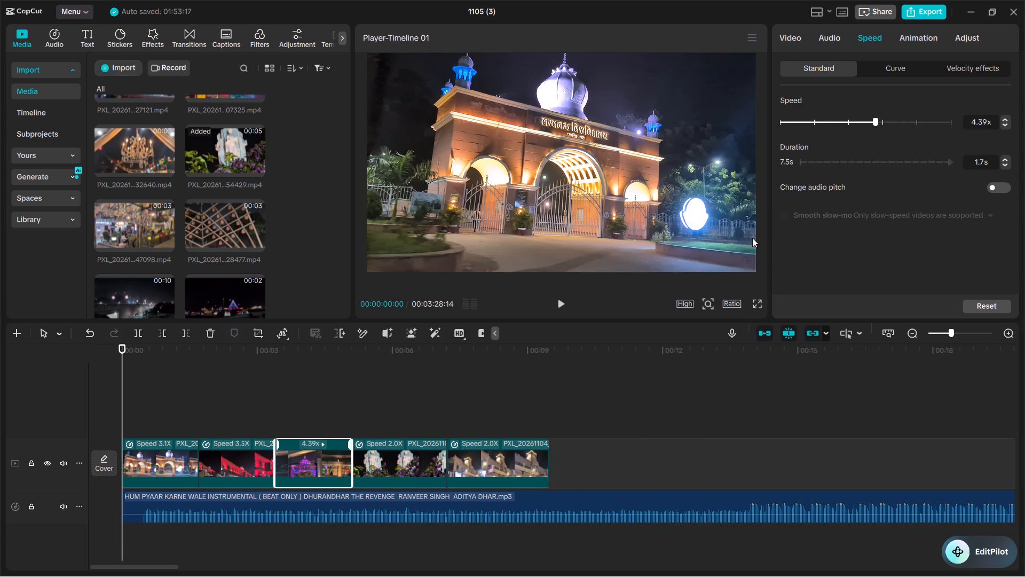
Set the duration of the white statue clip to 1.7 s by changing its speed.
left_click(418, 454)
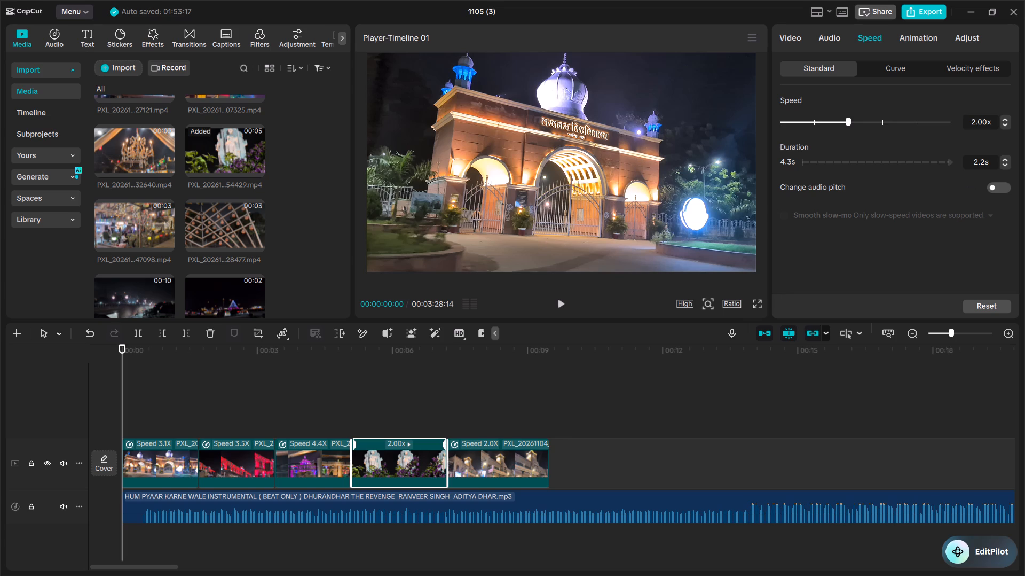
left_click(987, 157)
key("BackSpace")
key("BackSpace")
key("BackSpace")
key("BackSpace")
type("1.7")
key("Return")
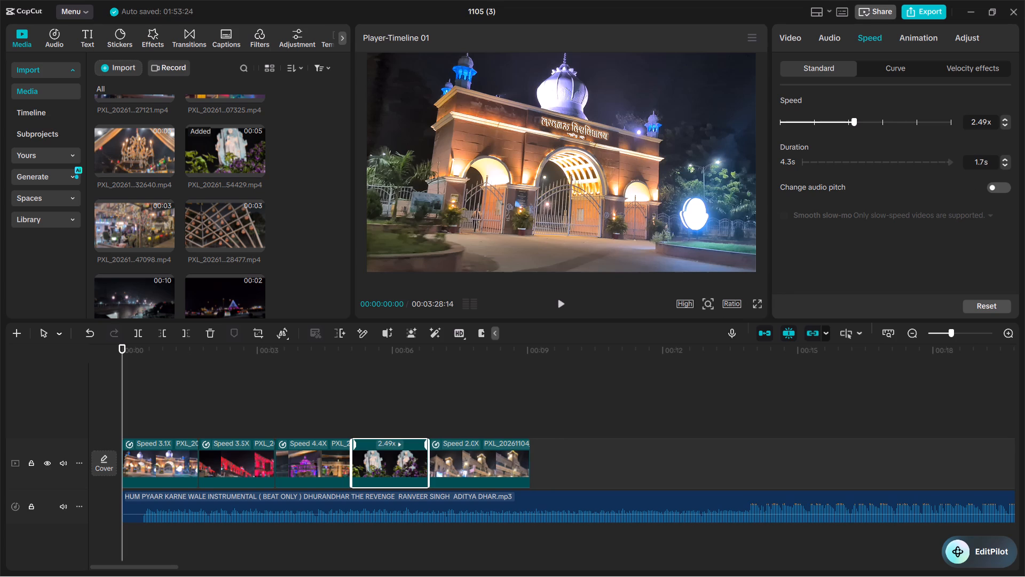
Set the duration of the last clip, the clock tower, to 1.7 s by changing its speed.
left_click(511, 466)
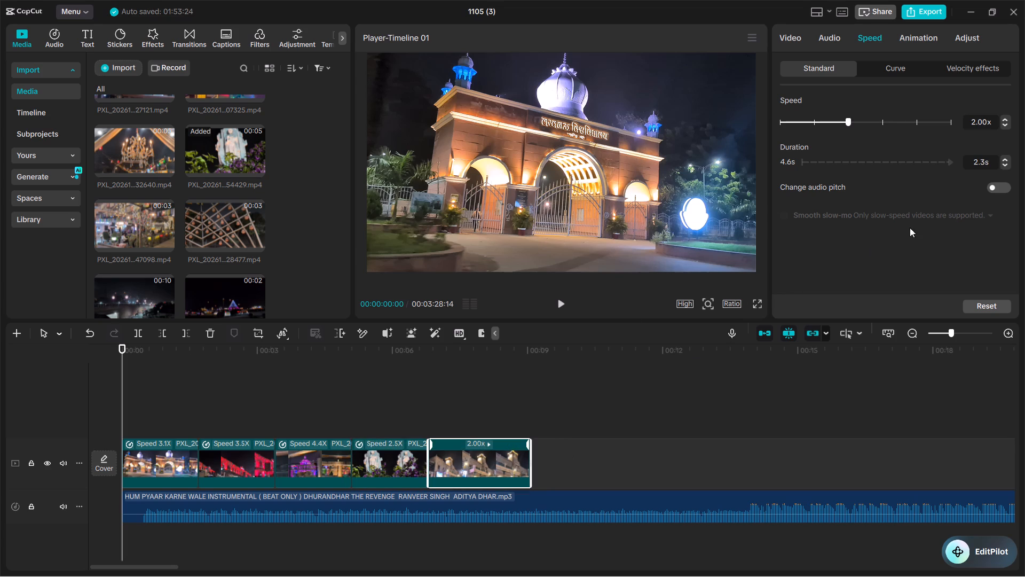
left_click(990, 160)
key("BackSpace")
key("BackSpace")
key("BackSpace")
key("BackSpace")
key("BackSpace")
key("BackSpace")
key("BackSpace")
key("BackSpace")
key("BackSpace")
type("1.7")
key("Return")
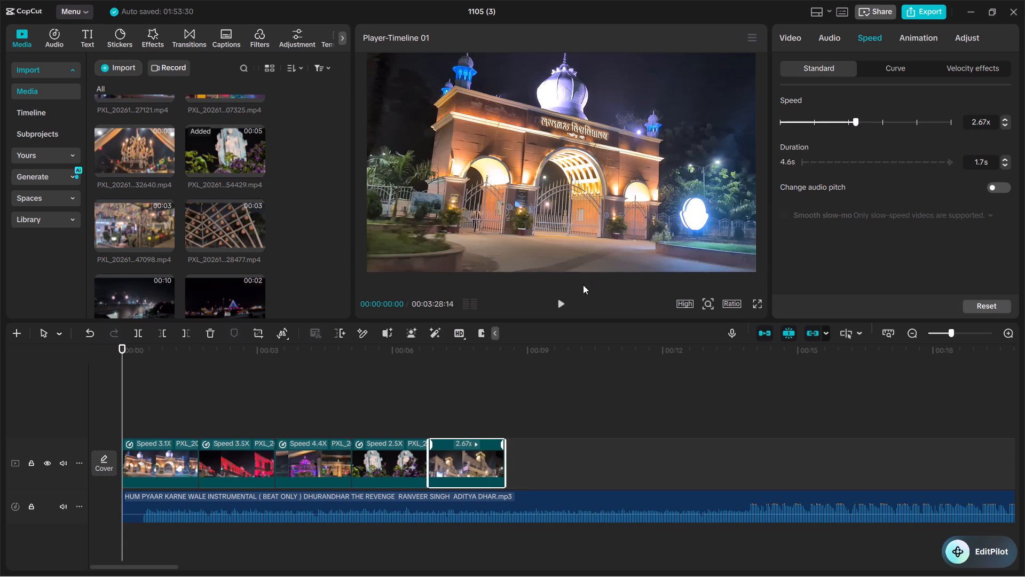
Play the retimed montage twice from the beginning to review the 1.7 s clips against the music, stopping at the clock tower clip.
left_click(558, 302)
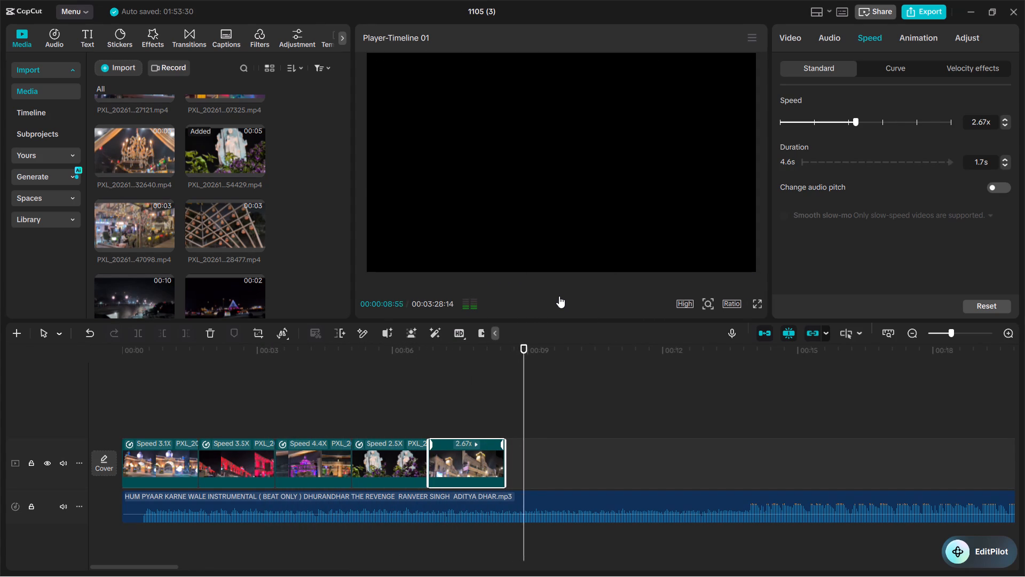
left_click(559, 296)
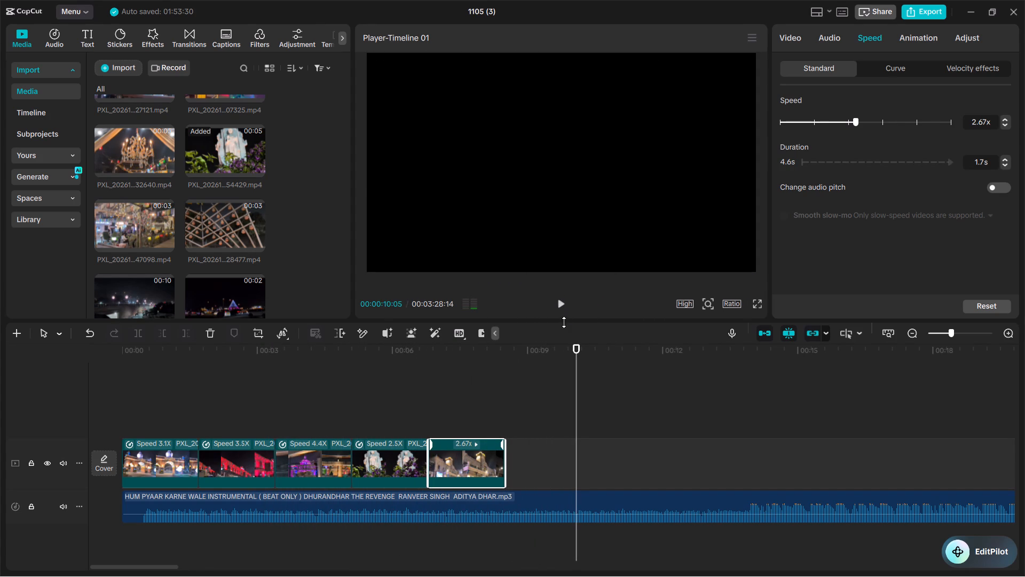
left_click_drag(578, 372, 3, 497)
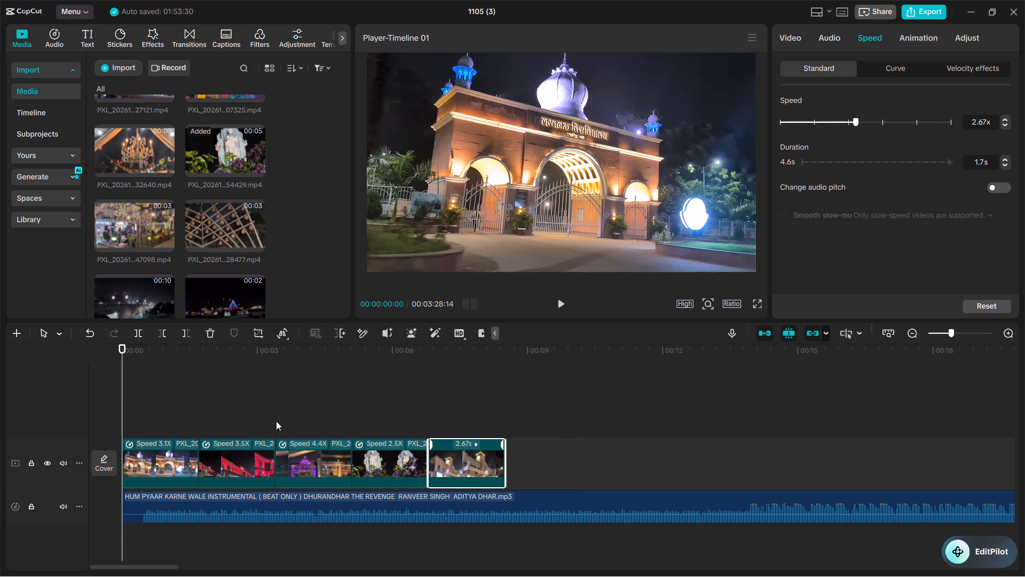
left_click(561, 302)
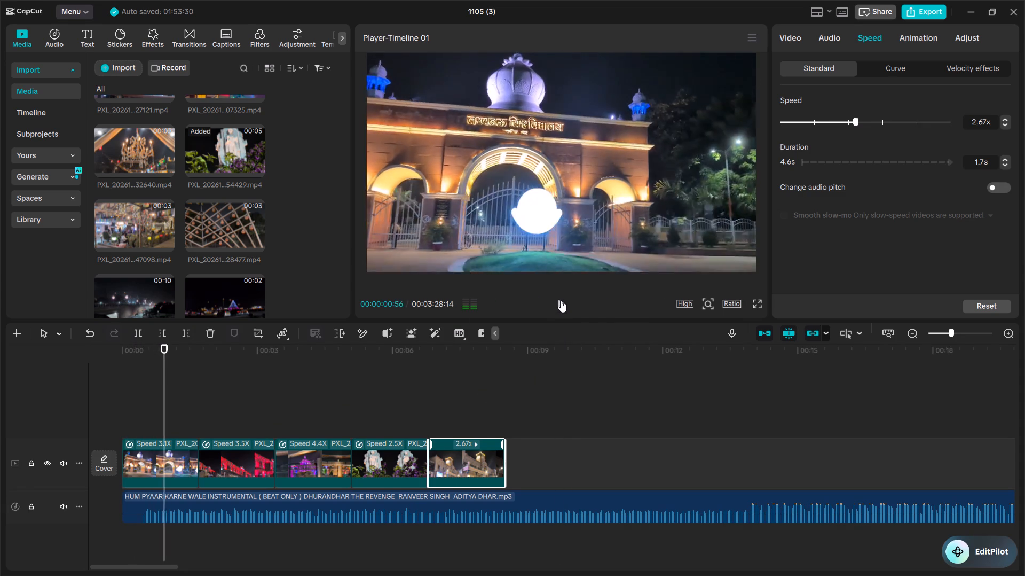
left_click(561, 300)
left_click(561, 300)
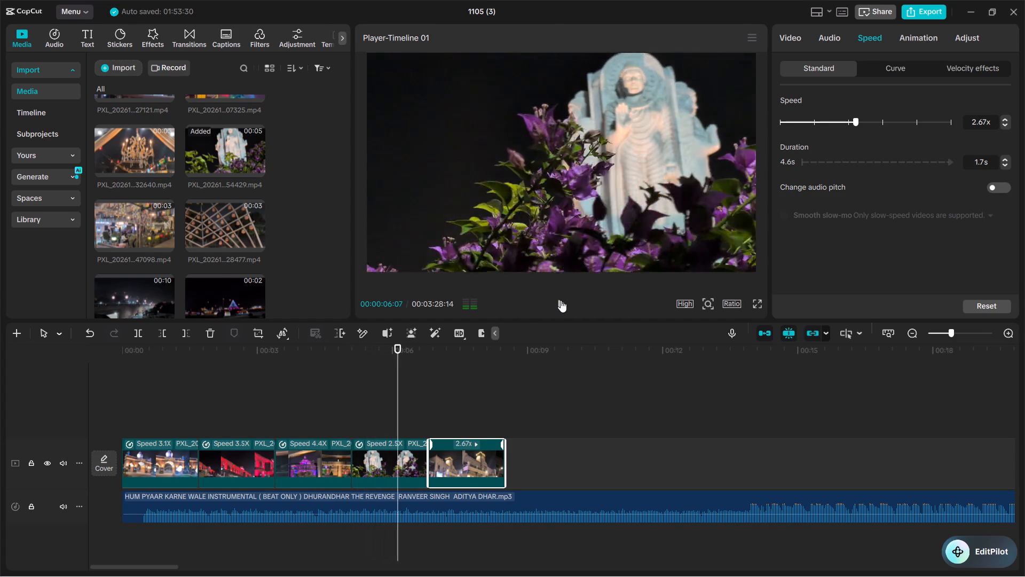
left_click(561, 300)
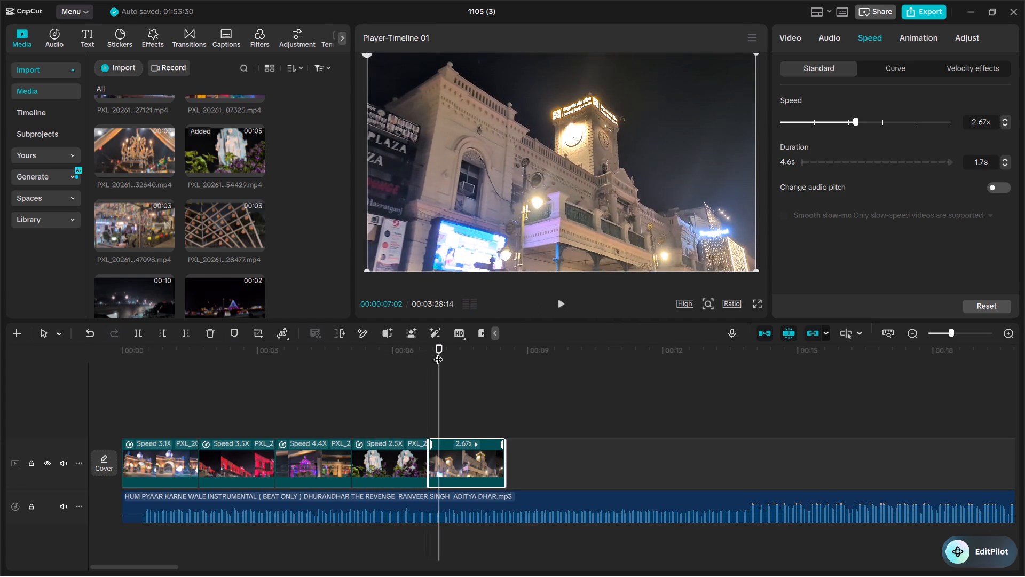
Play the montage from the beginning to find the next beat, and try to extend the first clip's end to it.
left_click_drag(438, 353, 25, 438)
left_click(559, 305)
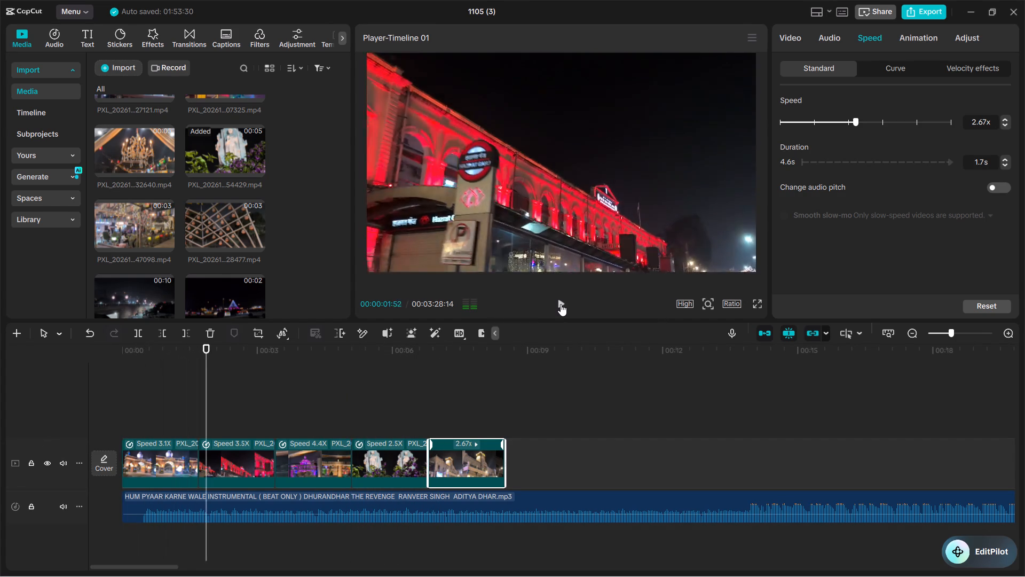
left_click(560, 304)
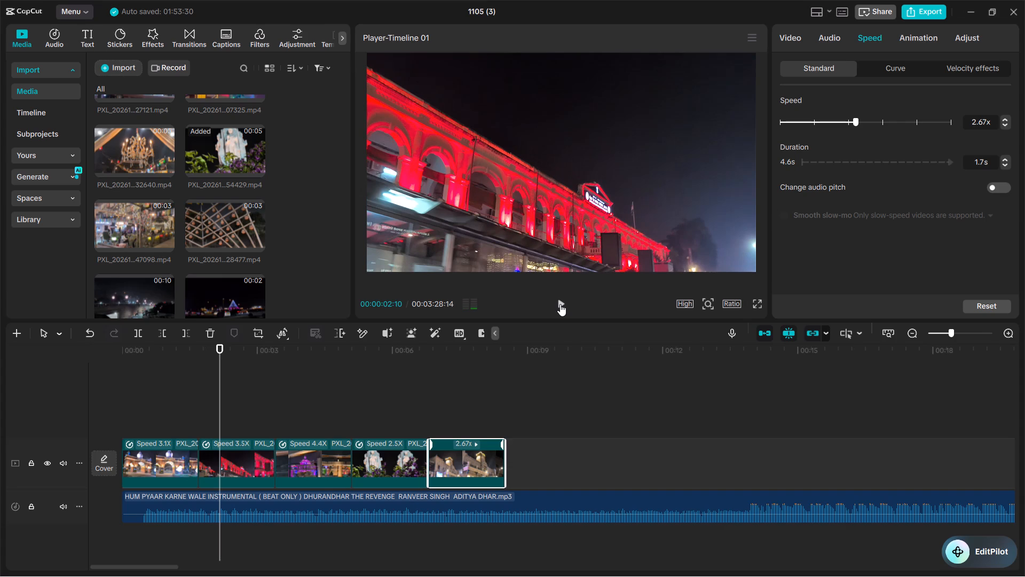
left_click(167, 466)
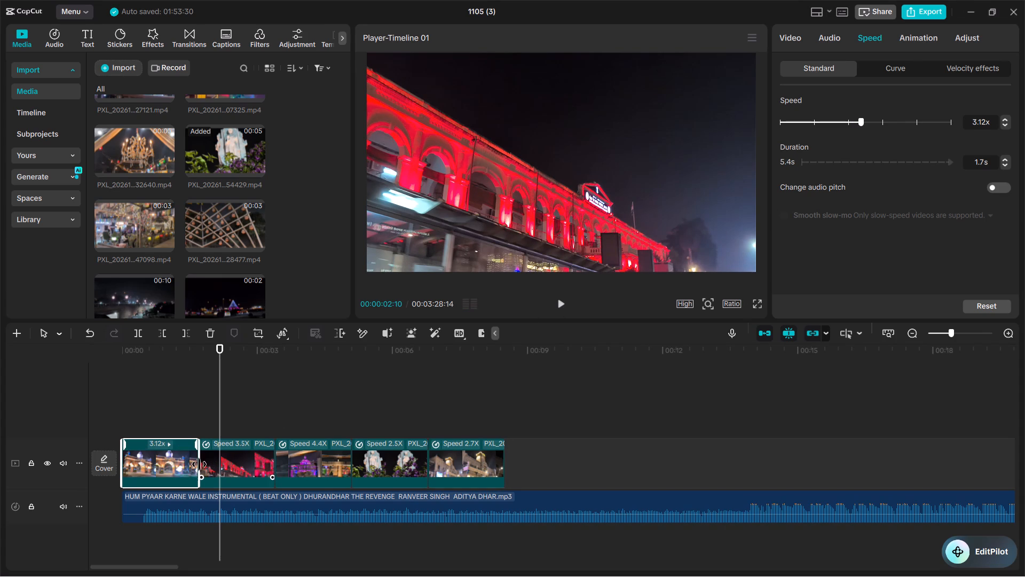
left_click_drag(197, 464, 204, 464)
Move the red-lit building clip between the white statue clip and the clock tower clip.
left_click_drag(241, 464, 376, 462)
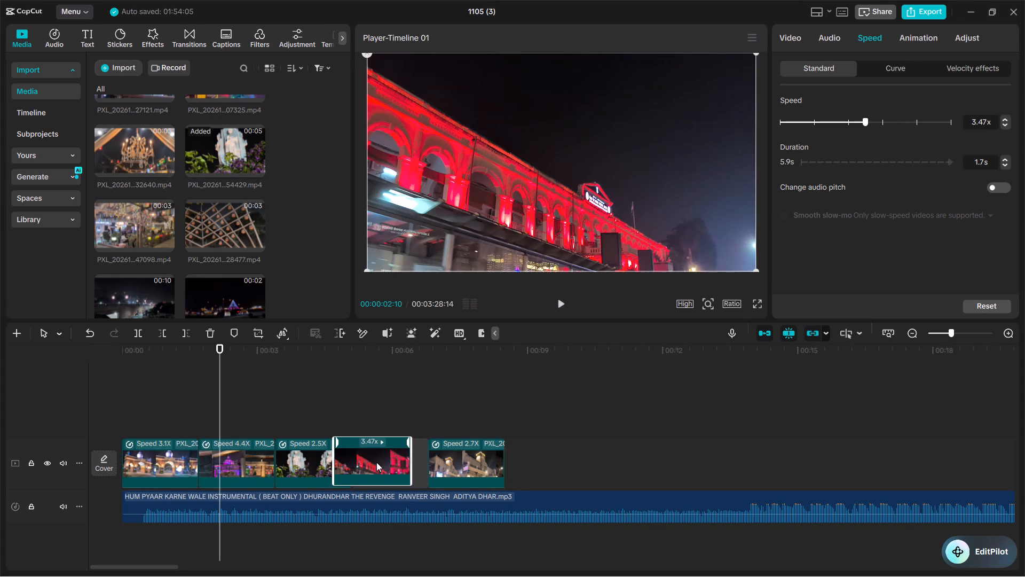
left_click_drag(376, 462, 385, 461)
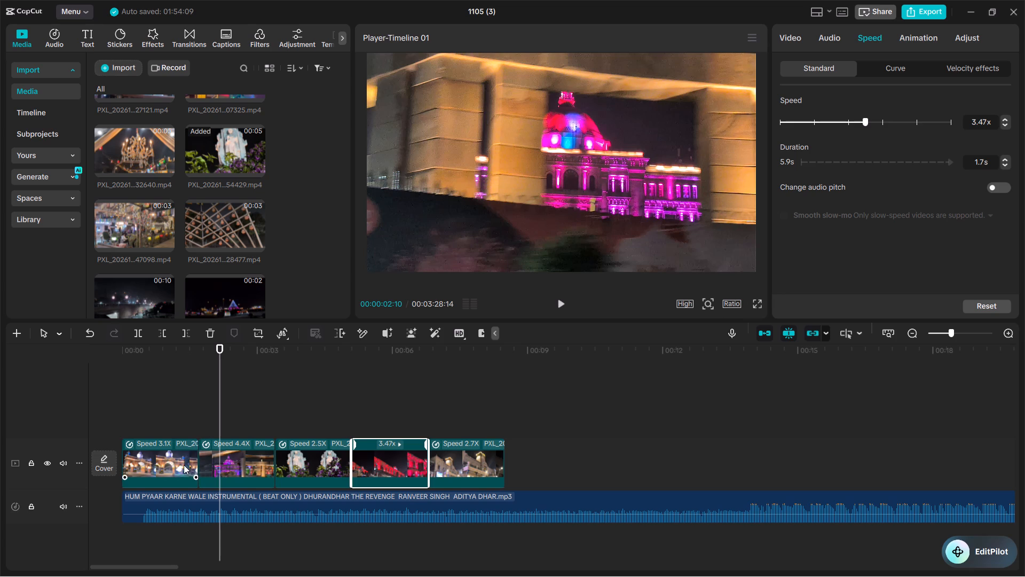
Slow the first clip, the illuminated gate, to 2.42x so it ends at the playhead and lasts 2.2 s.
left_click(184, 465)
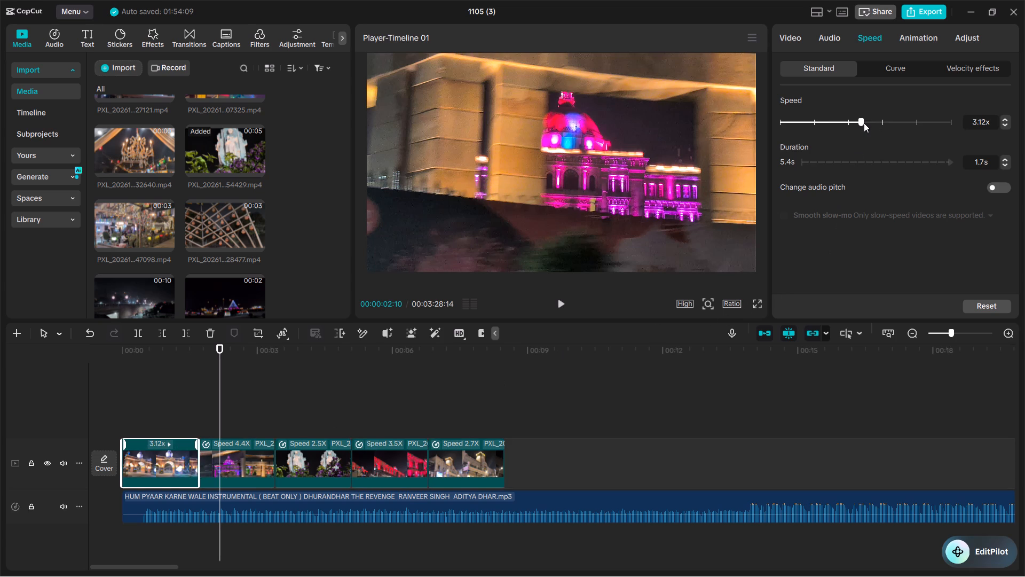
left_click(1004, 123)
triple_click(1004, 123)
triple_click(1004, 123)
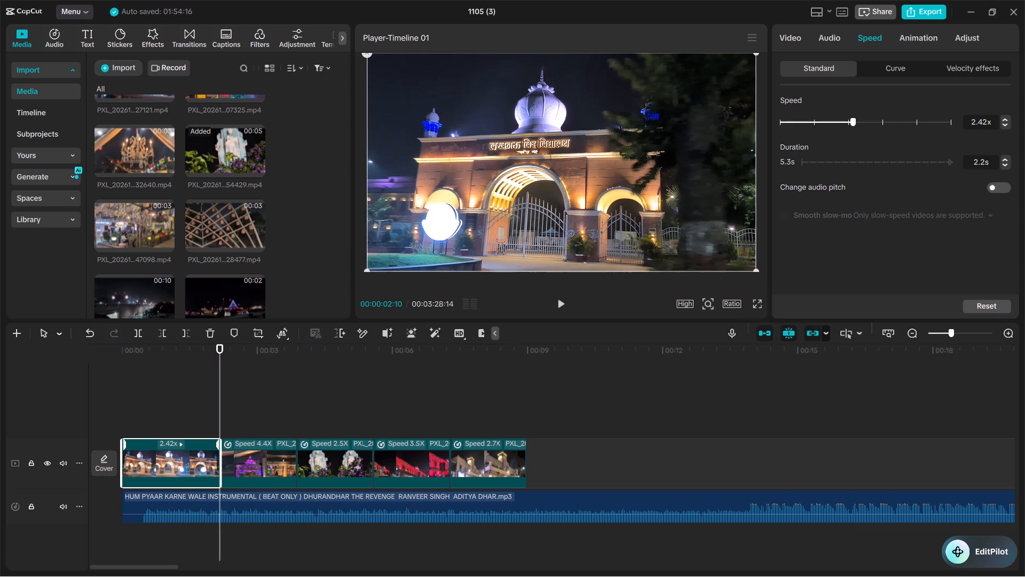
Play on to the next beat and slow the purple-lit building clip to 3.79x, lasting 2.0 s, so it ends there.
left_click(563, 302)
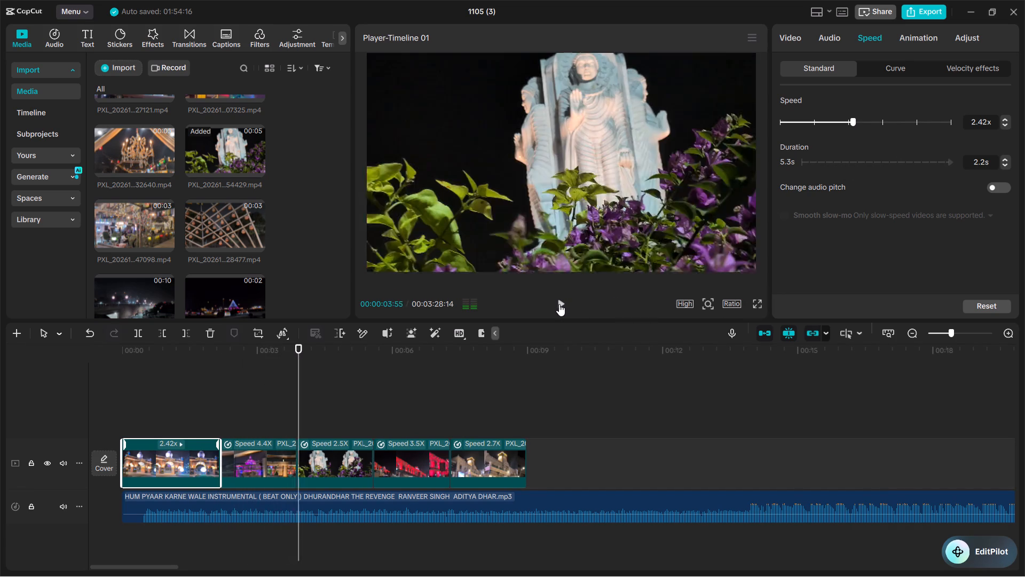
left_click(559, 304)
left_click(279, 462)
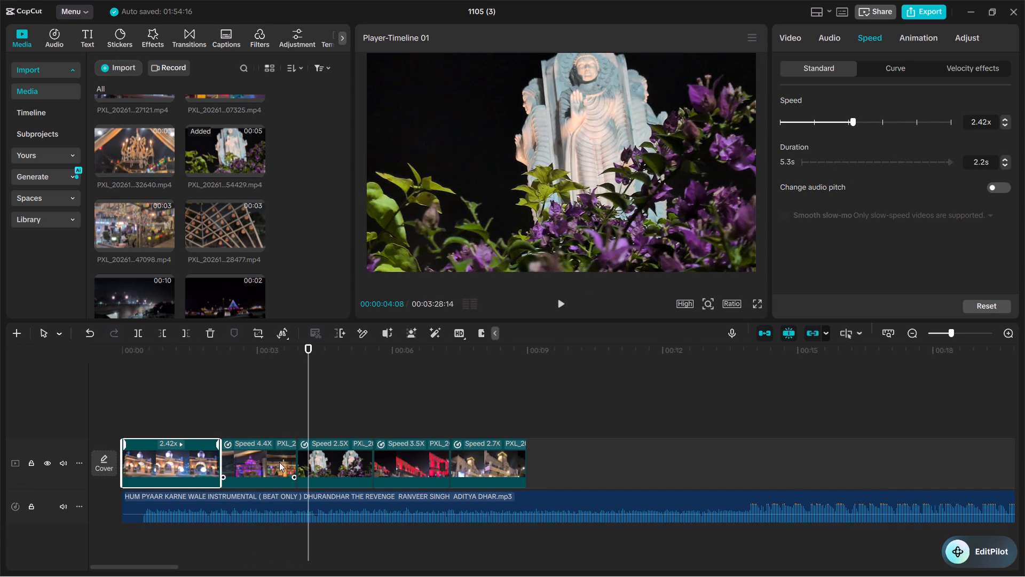
double_click(1005, 120)
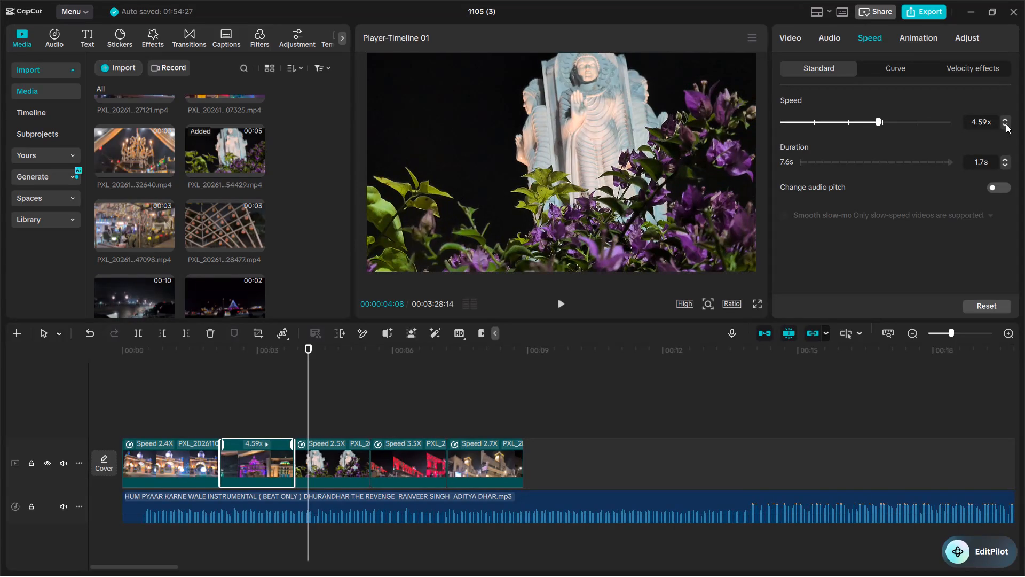
triple_click(1006, 124)
triple_click(1006, 124)
left_click(1006, 124)
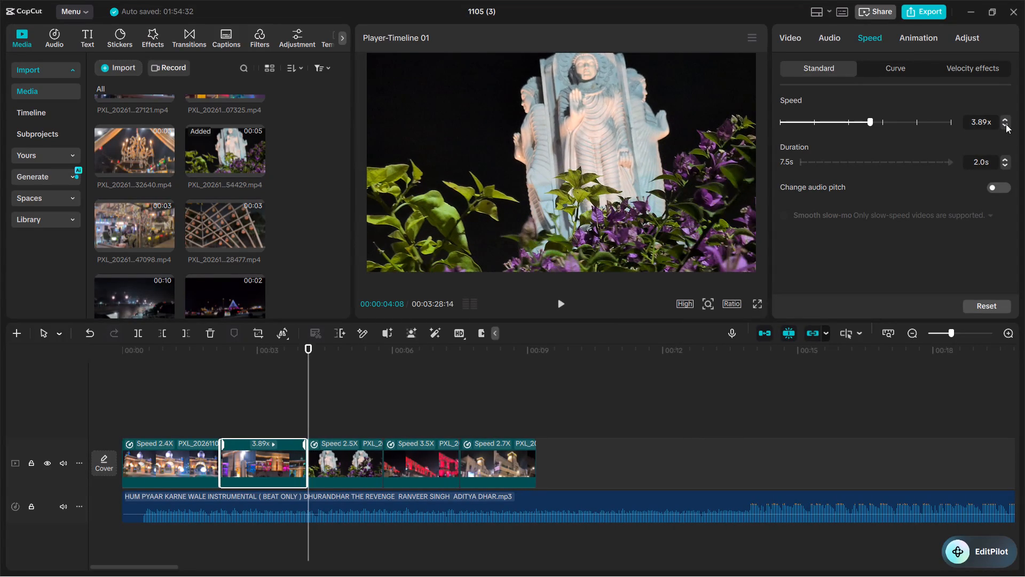
left_click(1006, 124)
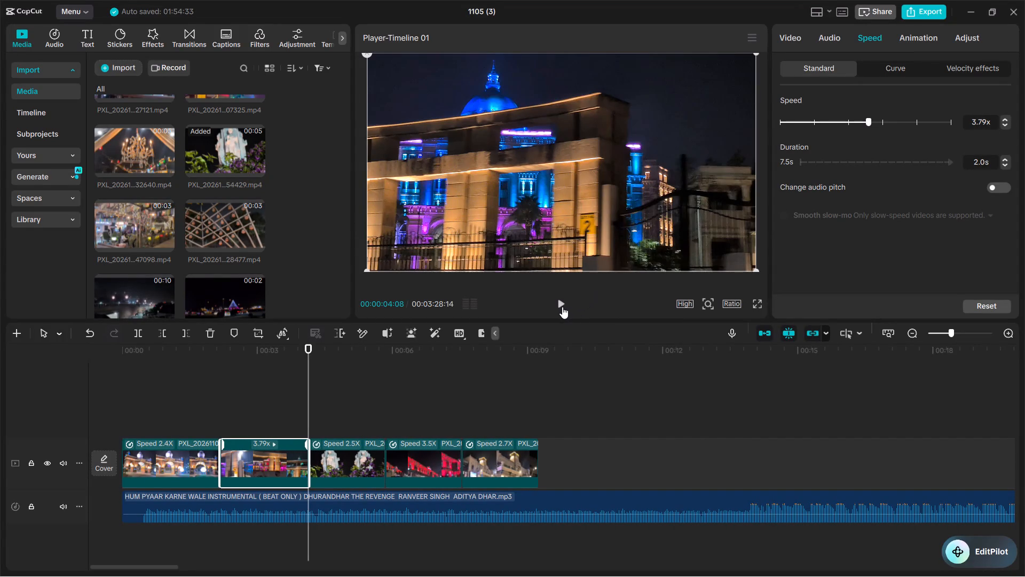
Find the following beat by playback and slow the white statue clip to 1.99x, lasting 2.2 s, so it ends there.
left_click(561, 305)
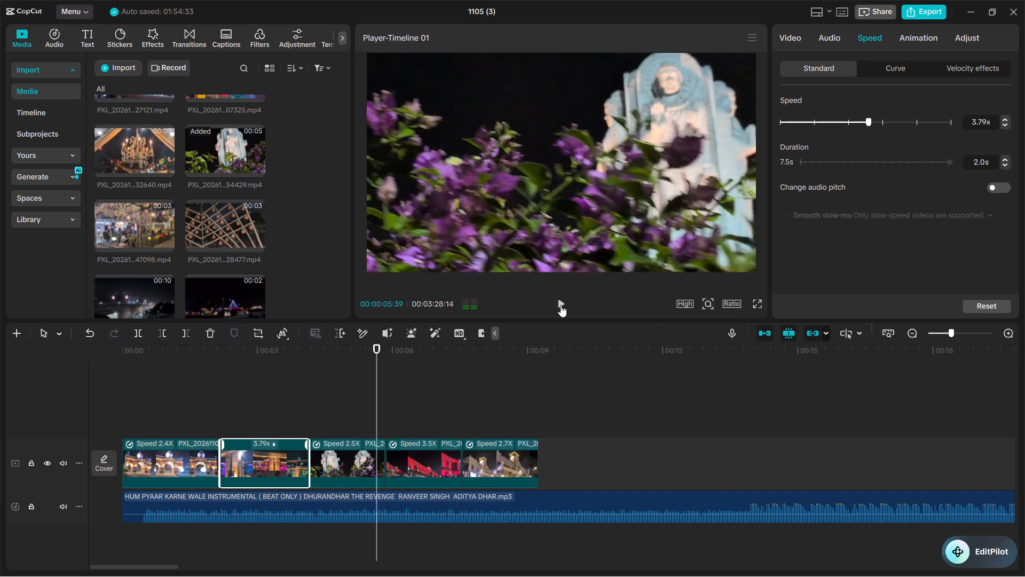
left_click(561, 305)
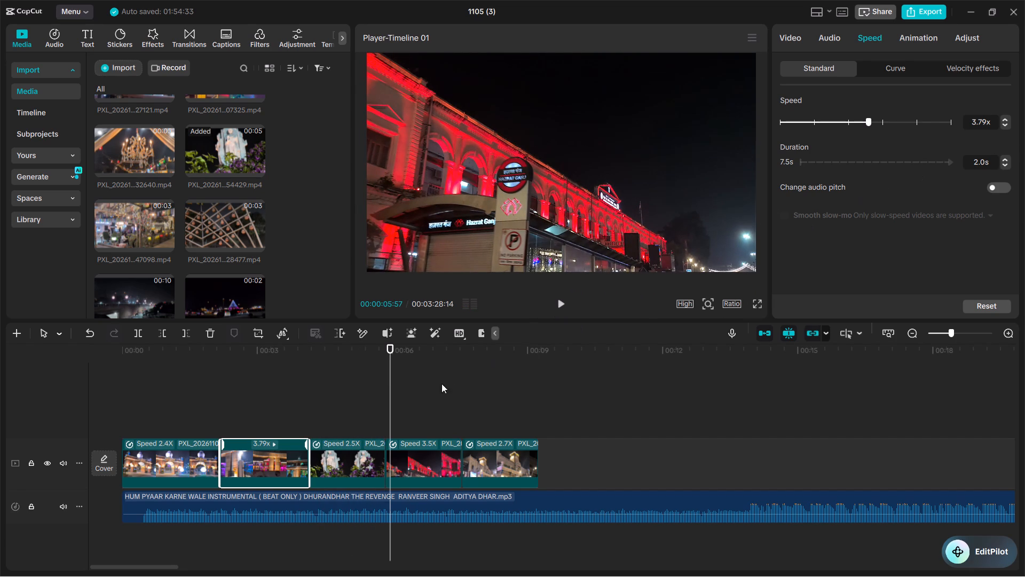
left_click(562, 305)
left_click(562, 303)
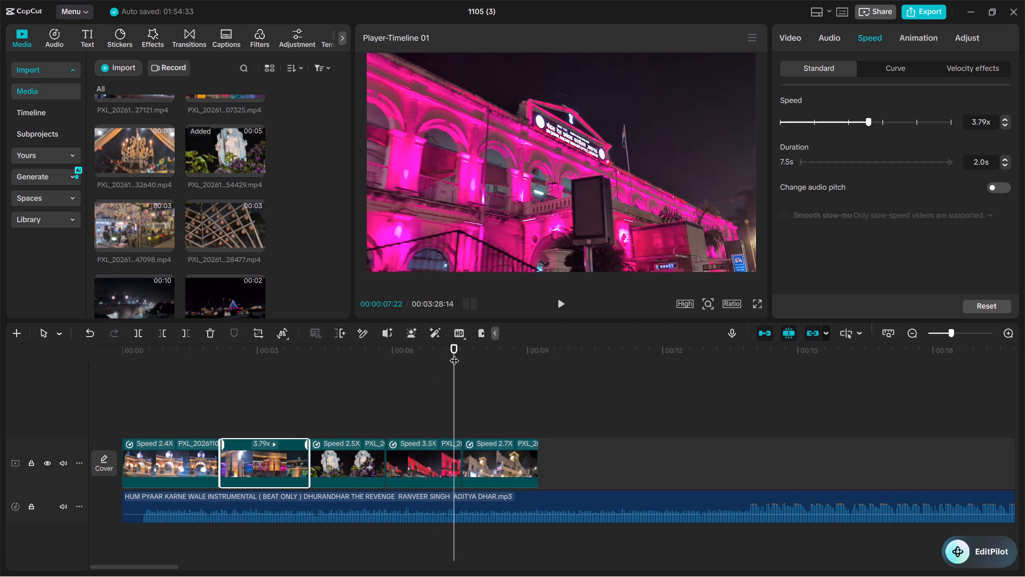
left_click_drag(455, 353, 312, 393)
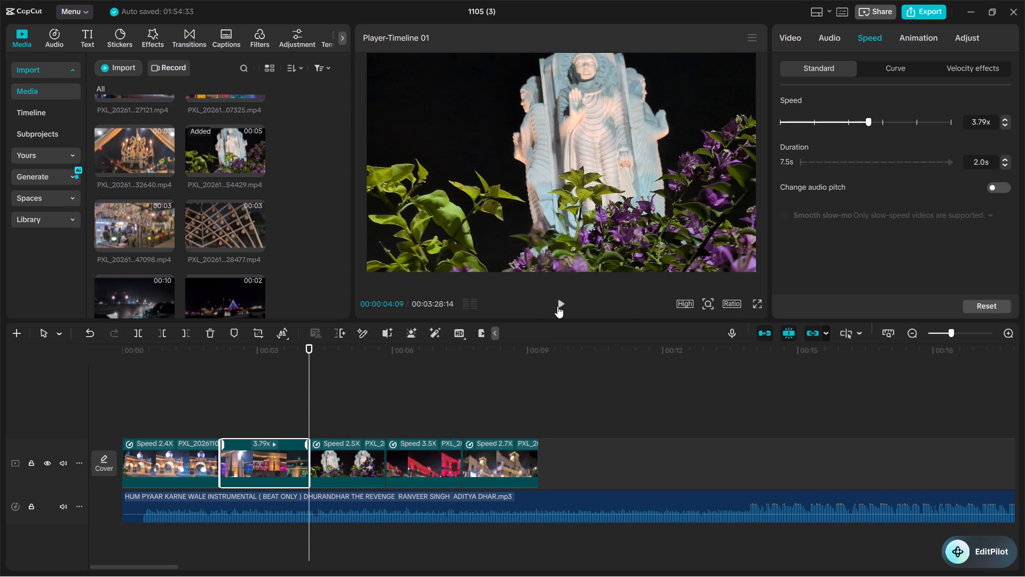
left_click(561, 305)
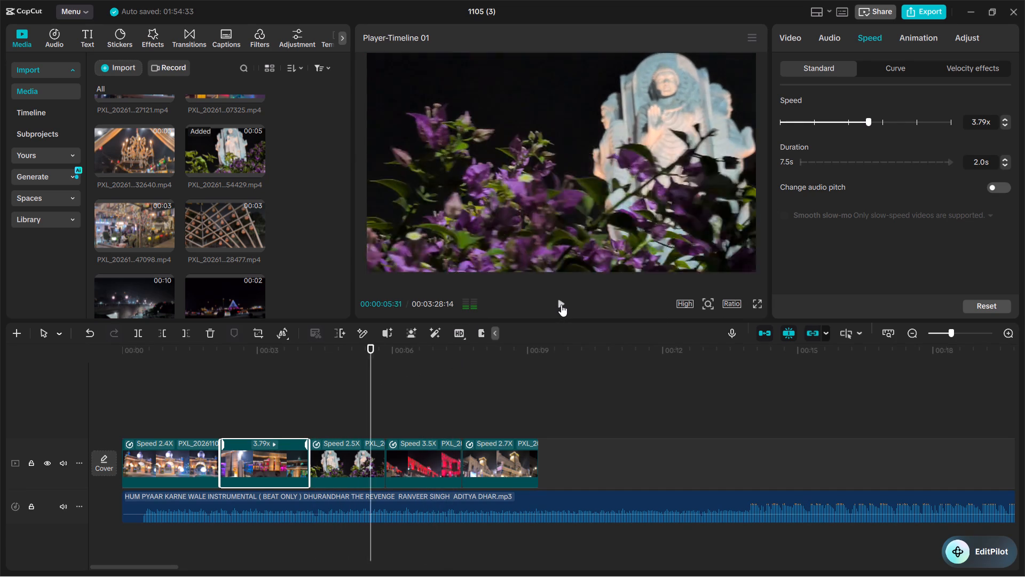
left_click(561, 305)
left_click(559, 303)
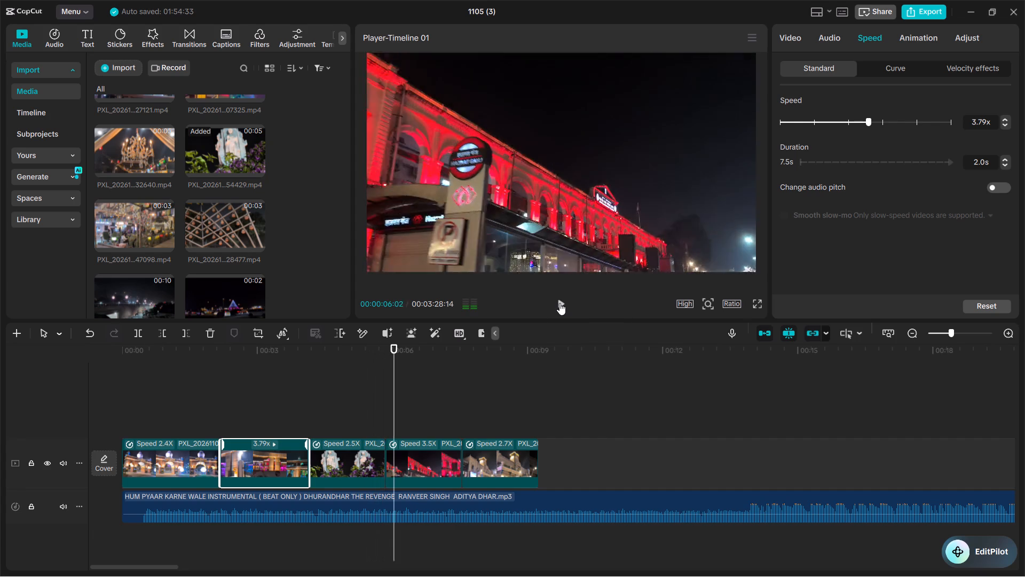
left_click(559, 303)
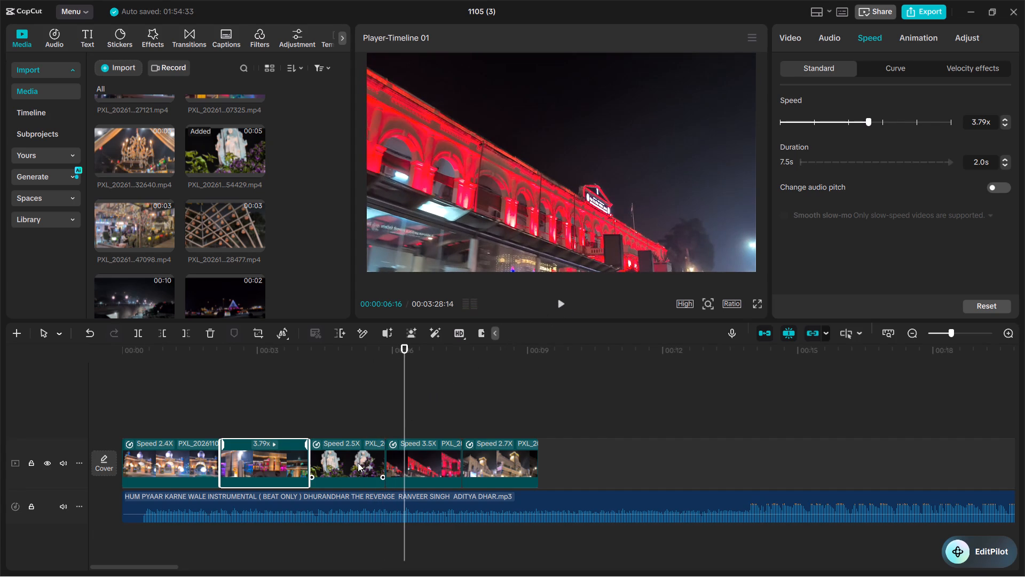
left_click(358, 463)
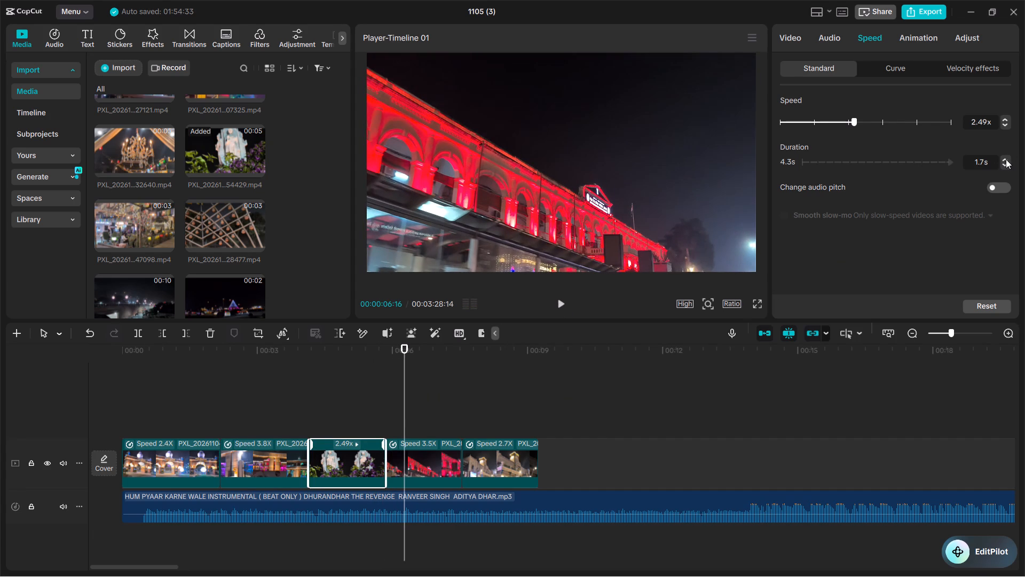
triple_click(1007, 125)
left_click(1007, 125)
left_click(1007, 125)
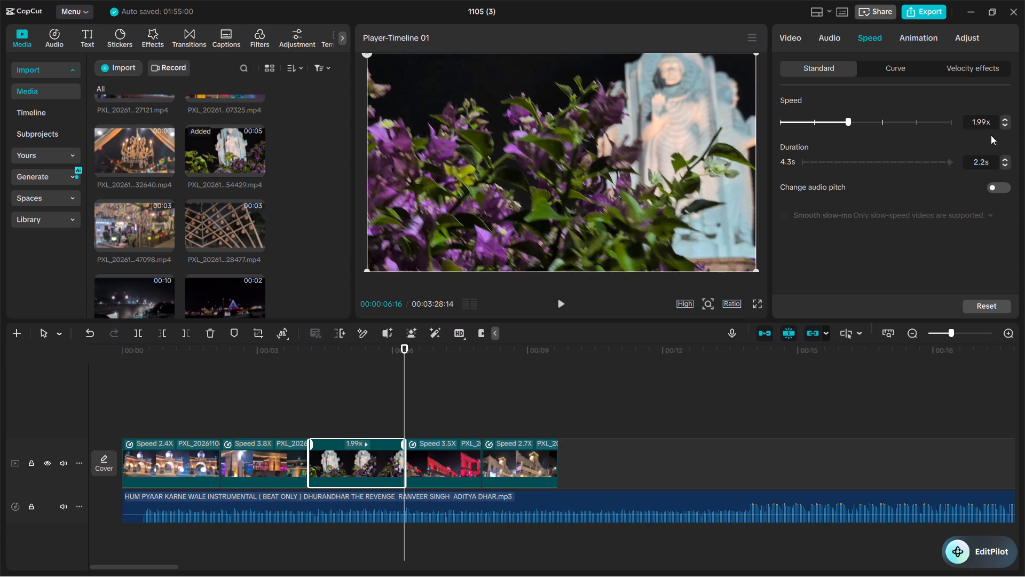
Replay the section around the cut from the red-lit building to the clock tower several times to check it against the beat.
left_click(564, 303)
left_click(564, 303)
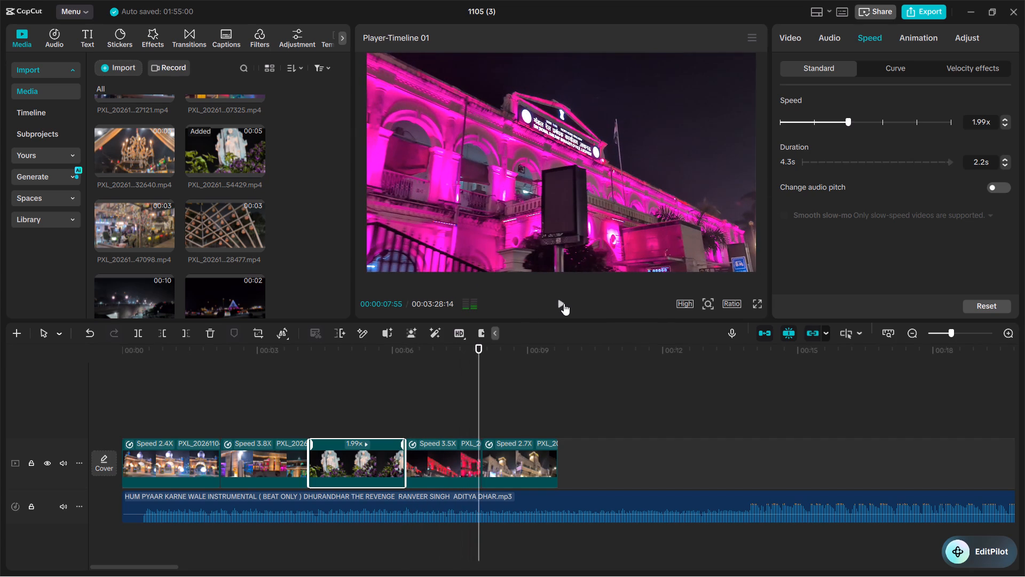
double_click(560, 303)
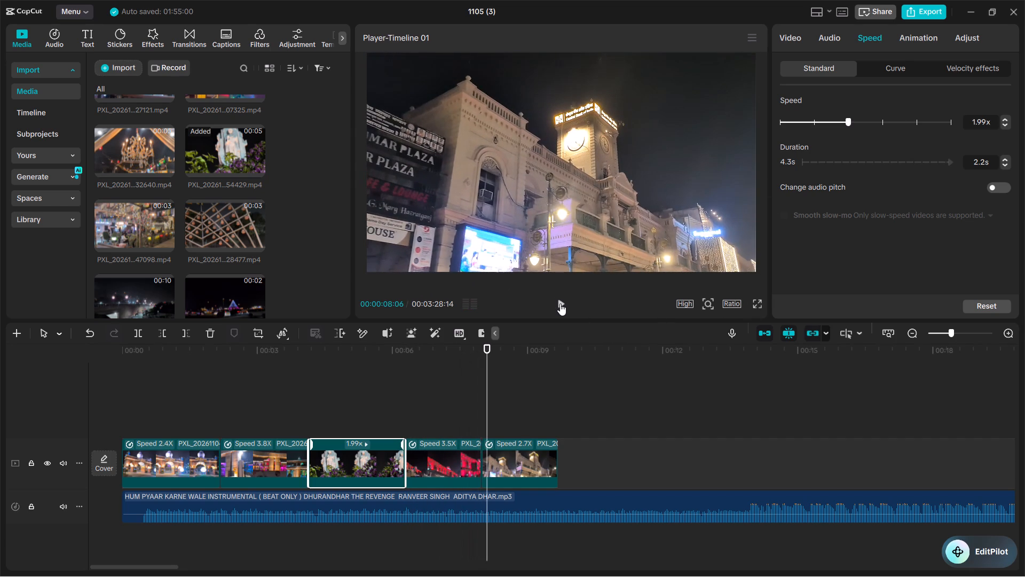
left_click(560, 303)
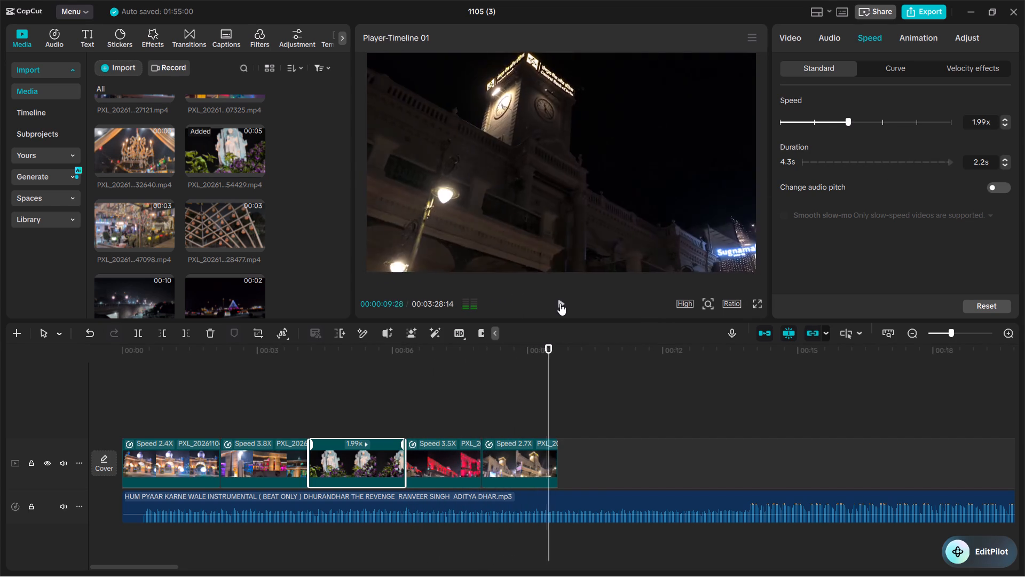
left_click(560, 303)
left_click(477, 386)
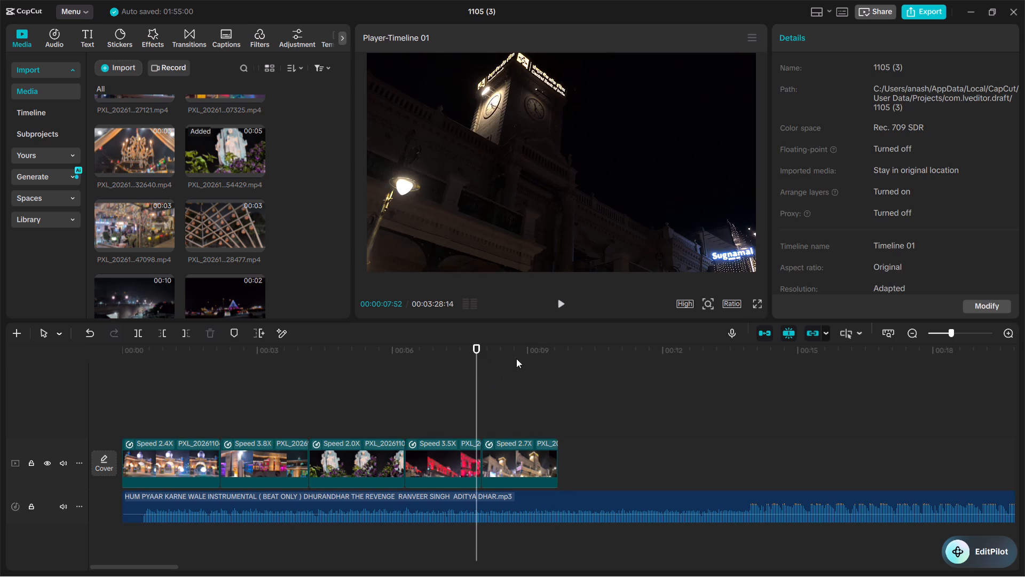
left_click(561, 303)
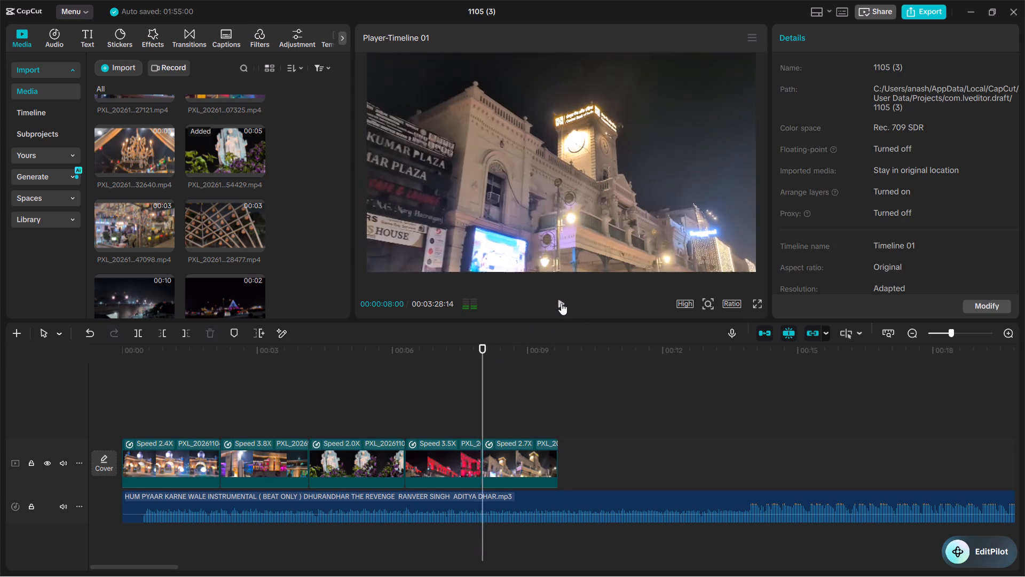
left_click(561, 303)
left_click_drag(498, 349, 462, 368)
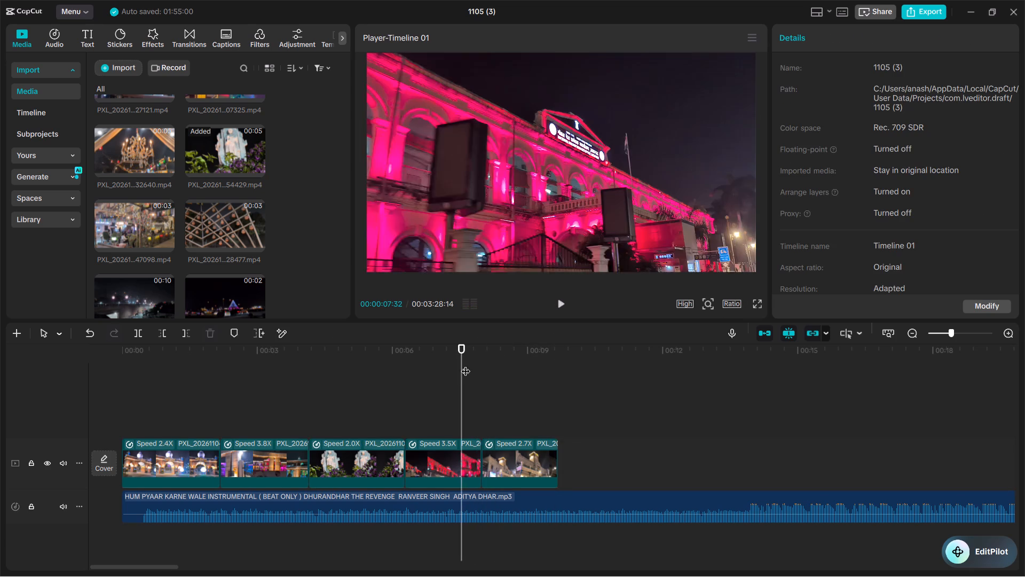
left_click(563, 302)
left_click(561, 303)
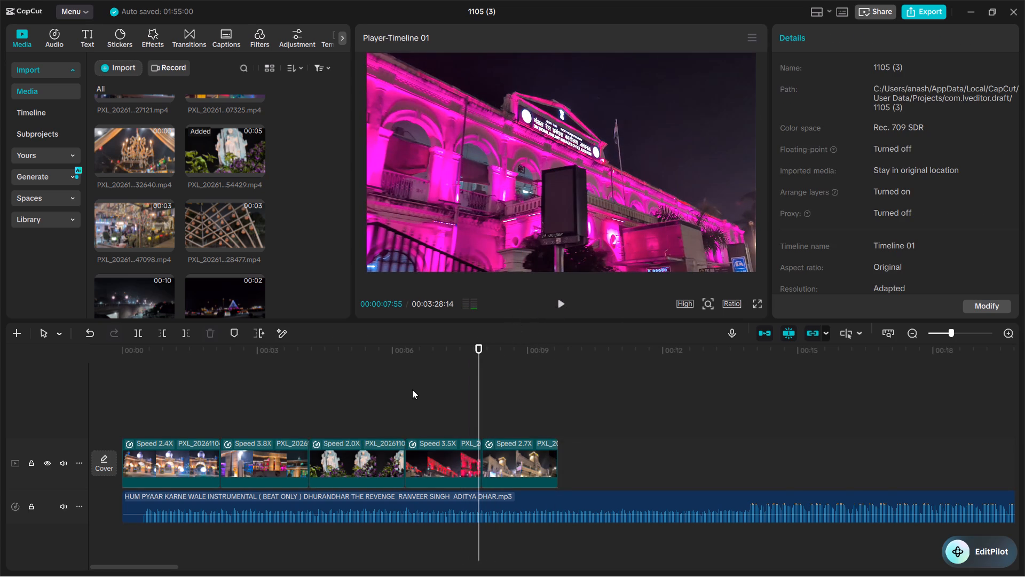
left_click(413, 388)
left_click(559, 303)
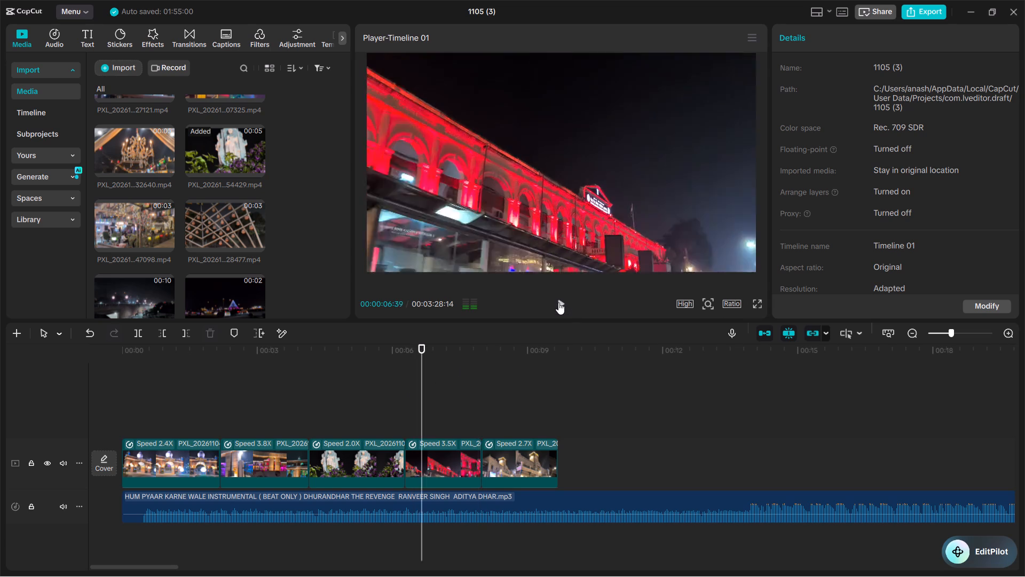
left_click(558, 302)
double_click(558, 302)
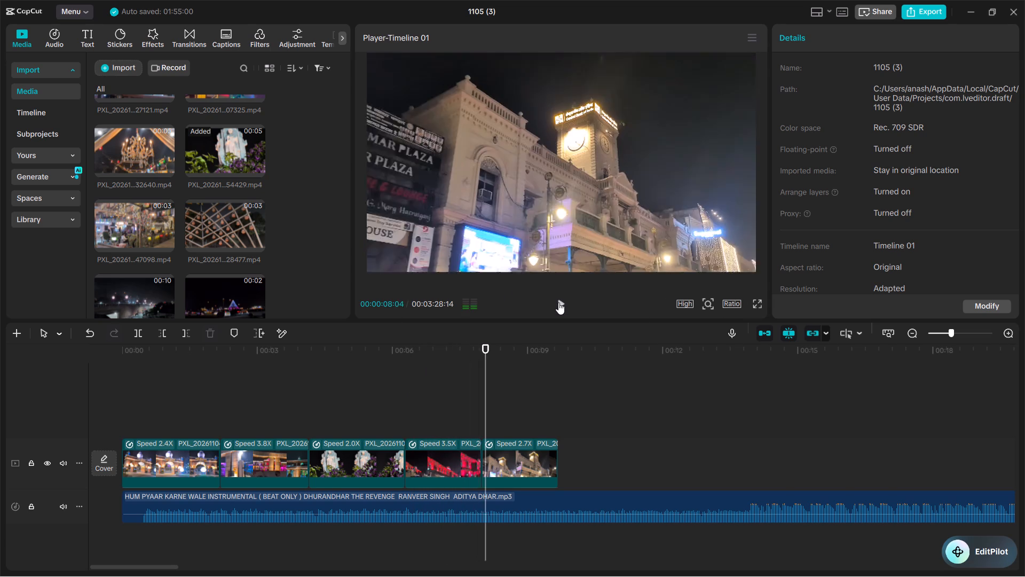
left_click_drag(491, 362, 483, 369)
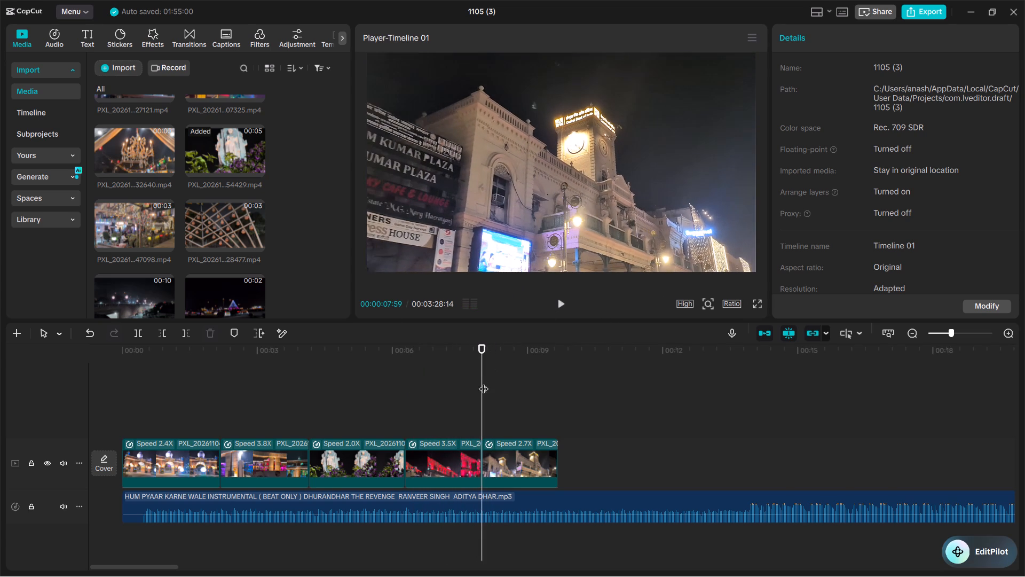
Play the whole montage from the beginning past its last clip to review the new timing against the music.
left_click_drag(483, 370, 183, 403)
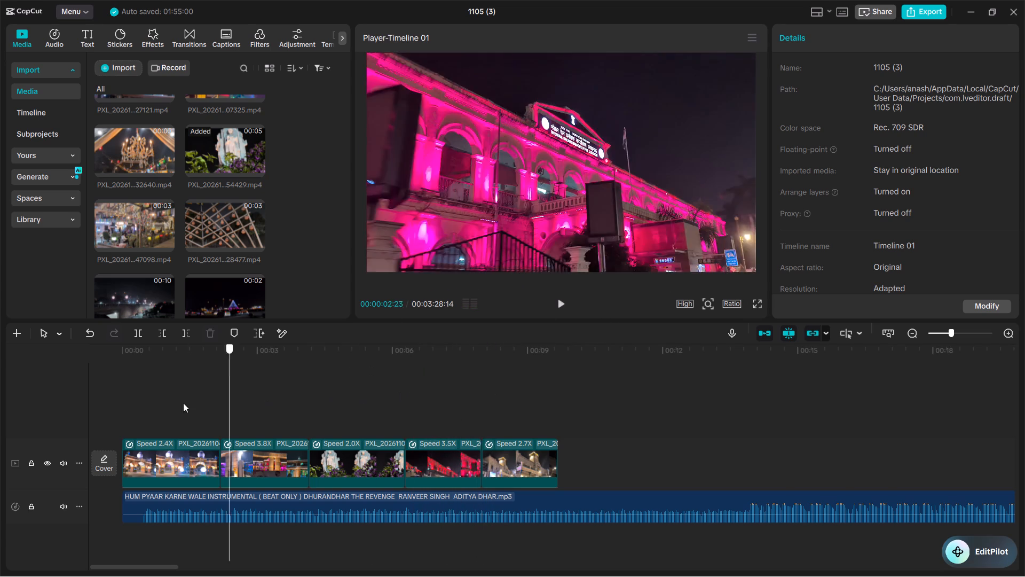
left_click_drag(183, 403, 0, 440)
left_click(561, 306)
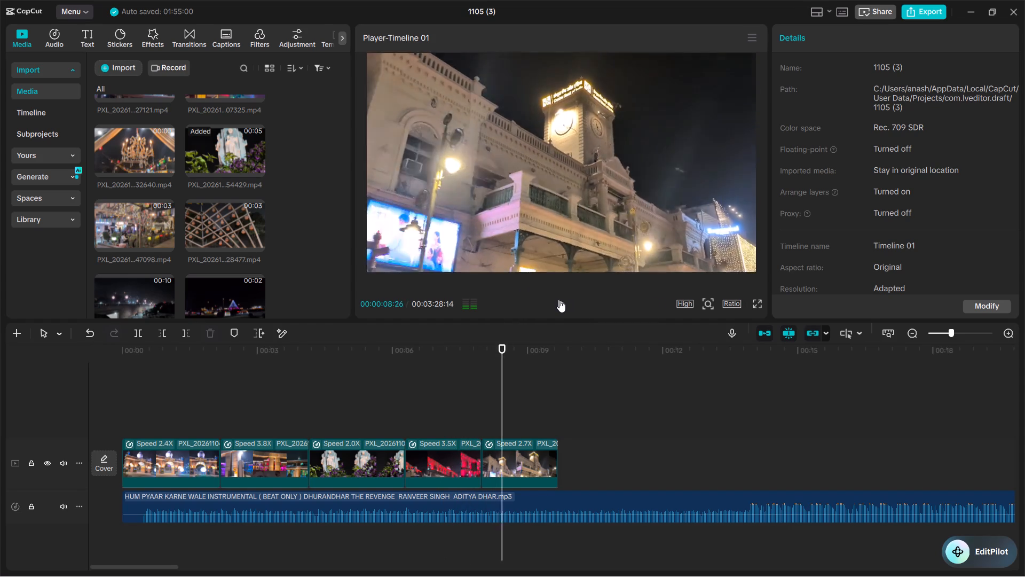
left_click(559, 300)
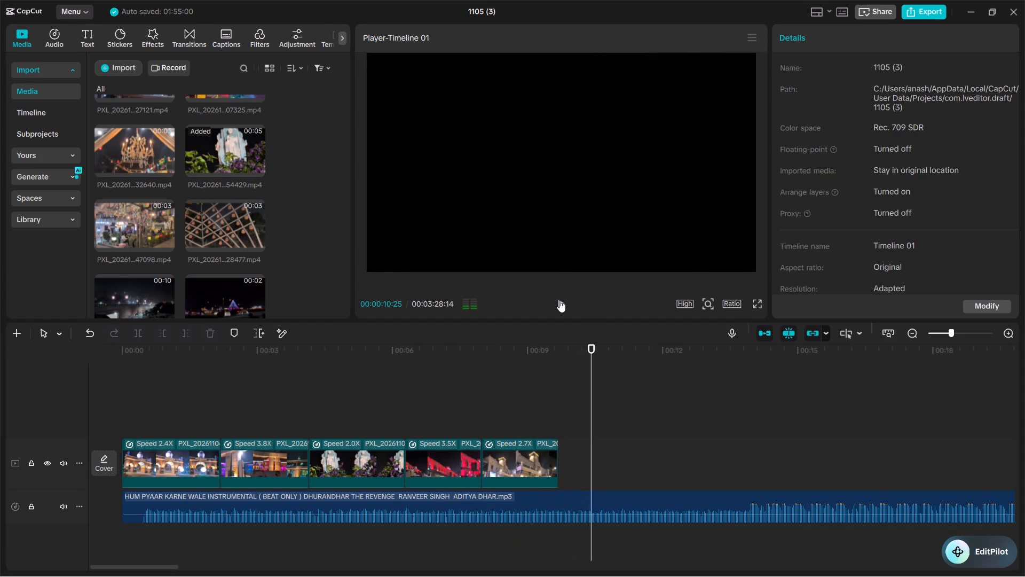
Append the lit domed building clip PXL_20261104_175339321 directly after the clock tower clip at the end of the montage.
left_click(559, 300)
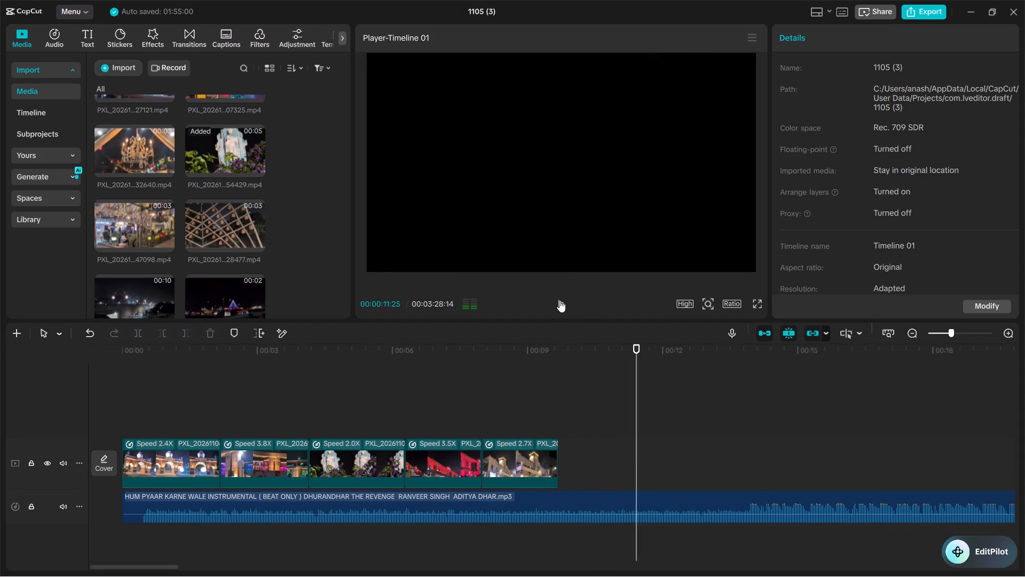
left_click(559, 300)
left_click(559, 300)
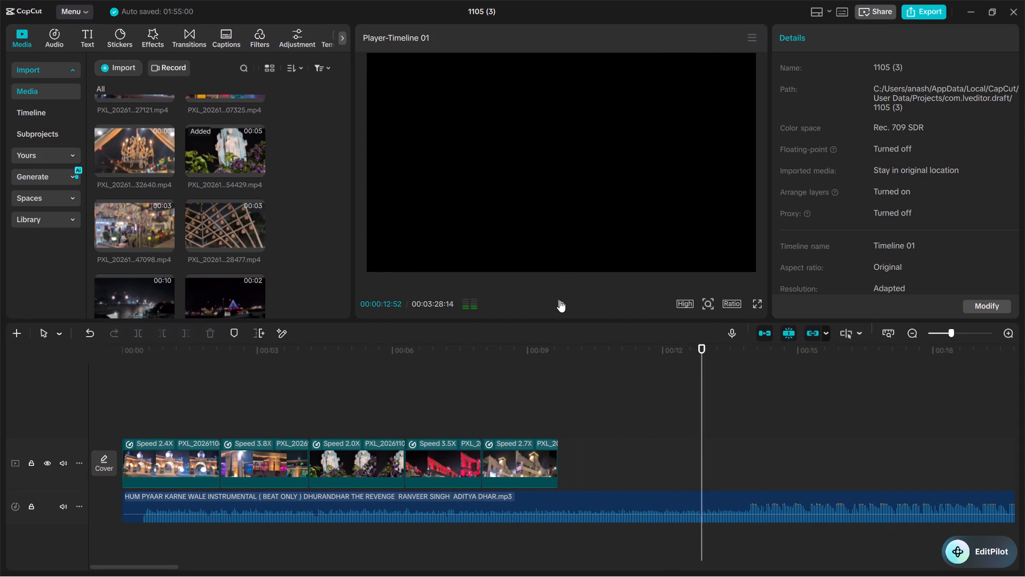
left_click(559, 300)
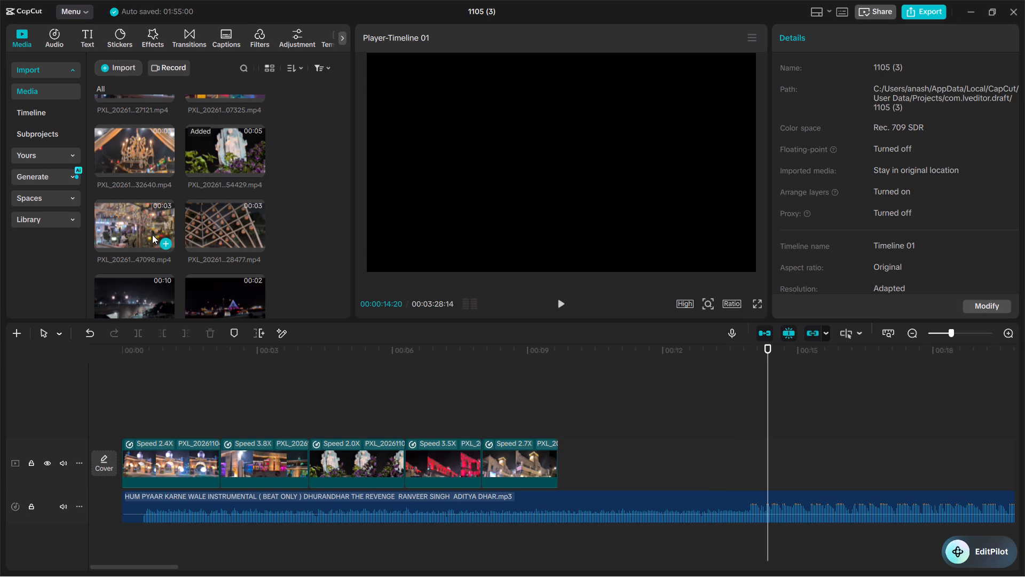
scroll(145, 218, "down", 2)
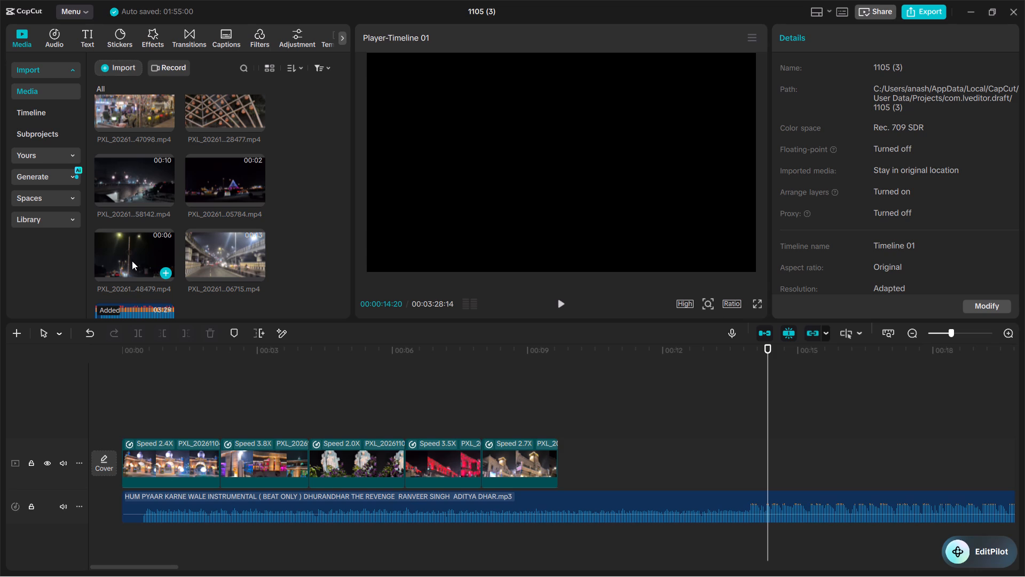
scroll(217, 252, "down", 1)
scroll(188, 229, "up", 3)
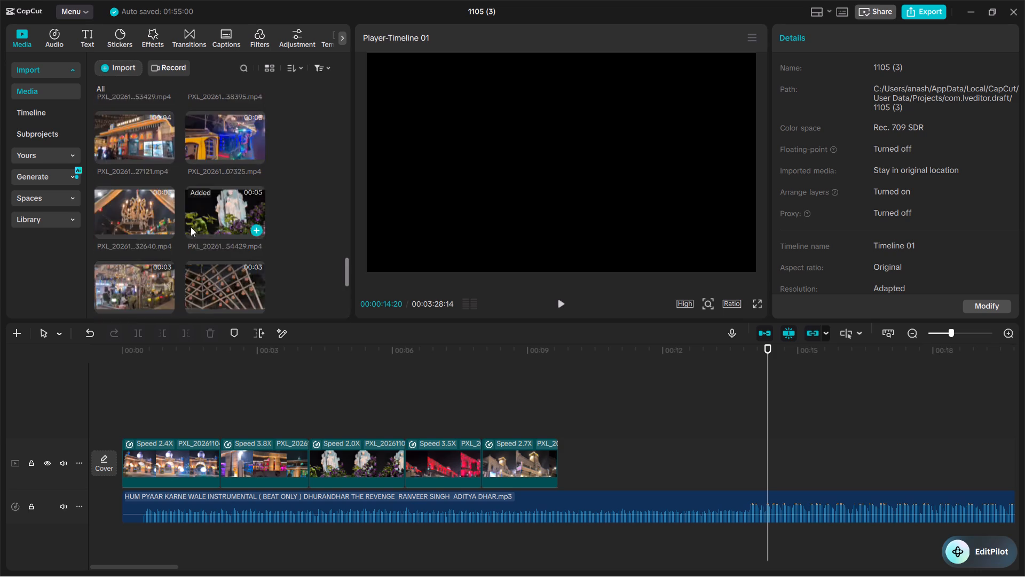
scroll(191, 227, "up", 20)
scroll(191, 227, "up", 7)
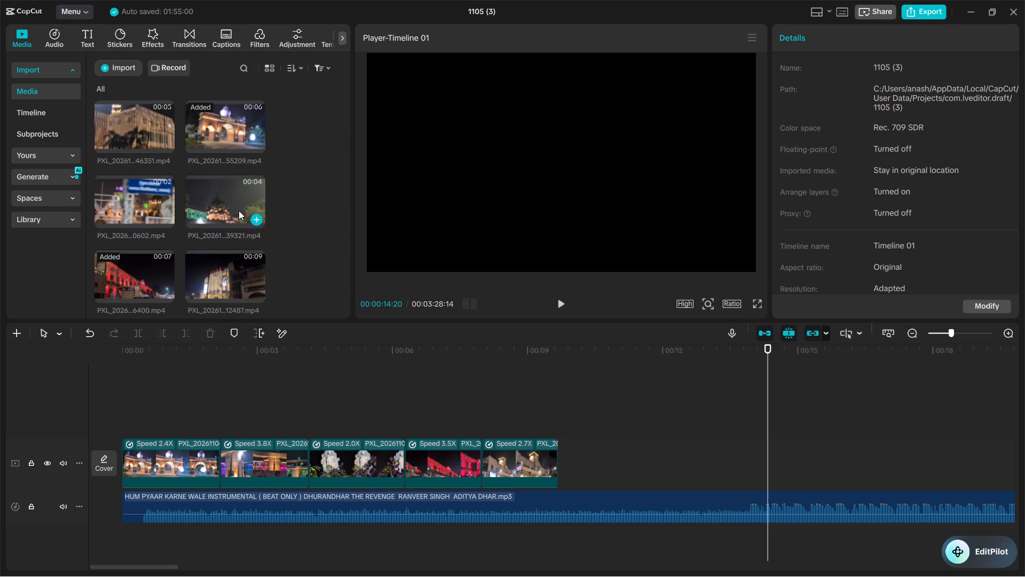
left_click_drag(230, 206, 559, 444)
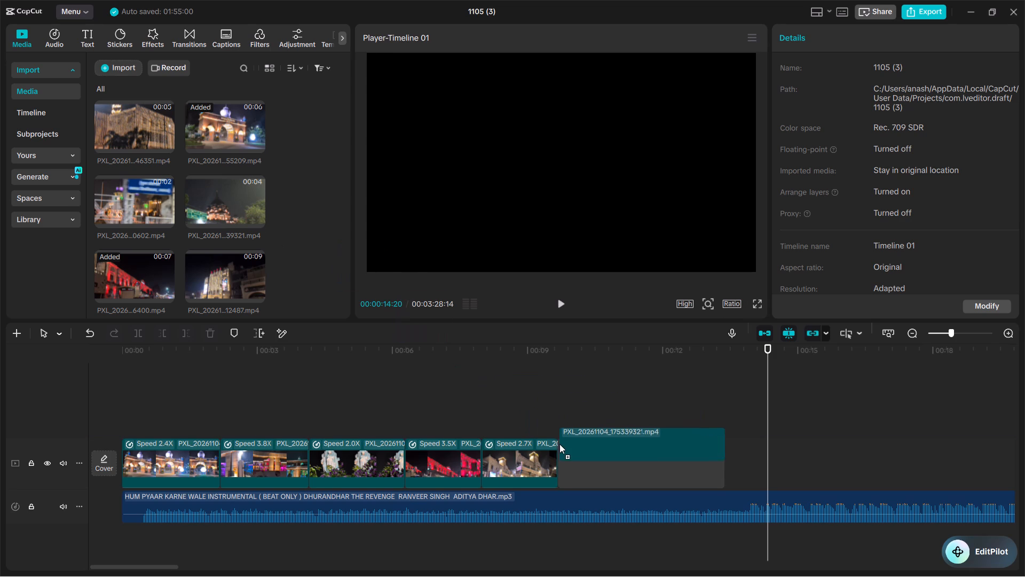
left_click_drag(559, 444, 562, 455)
left_click(555, 429)
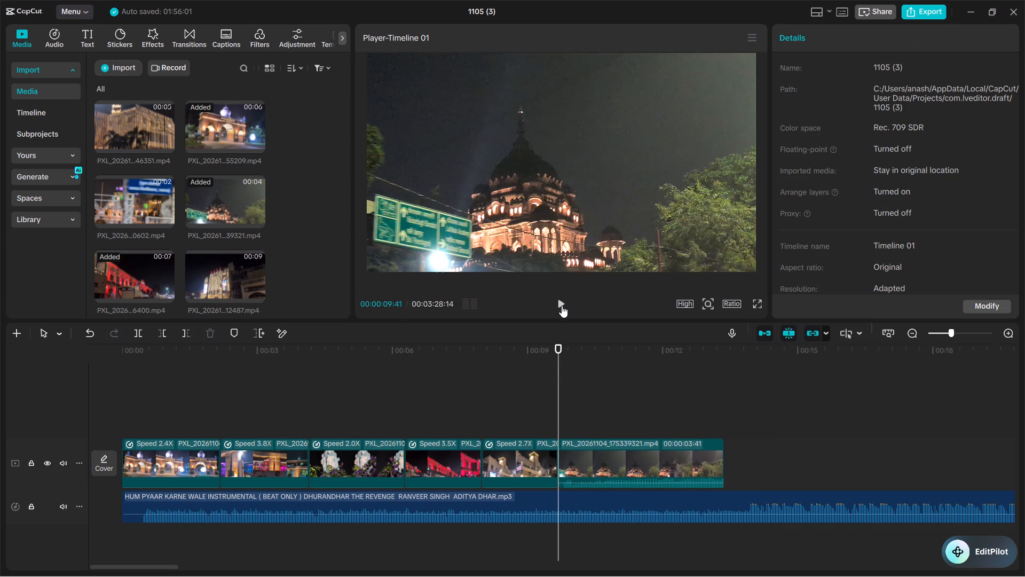
Play the domed building clip against the music and trim its end so it lasts about 2.4 s.
left_click(562, 297)
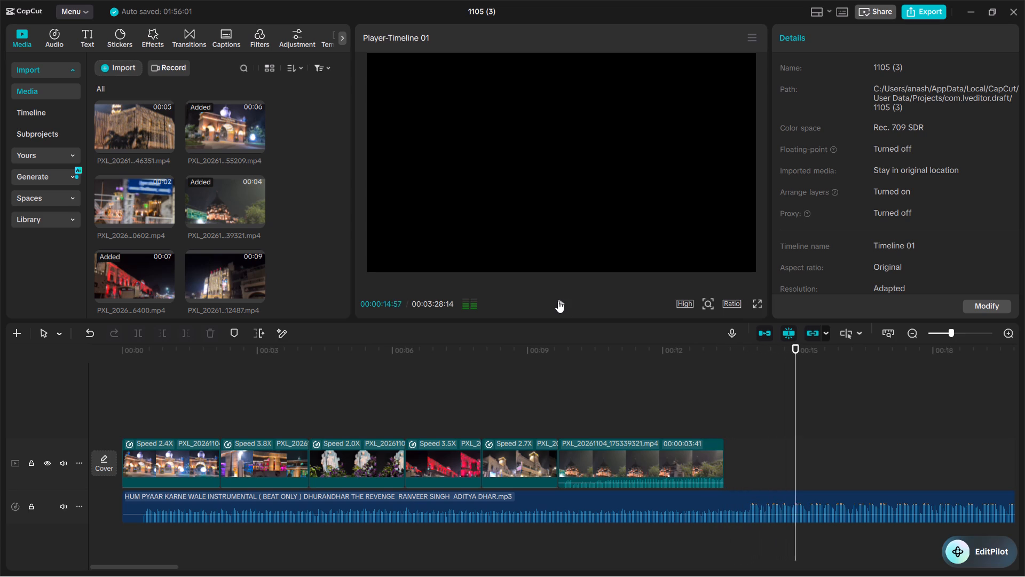
left_click(558, 301)
left_click(606, 458)
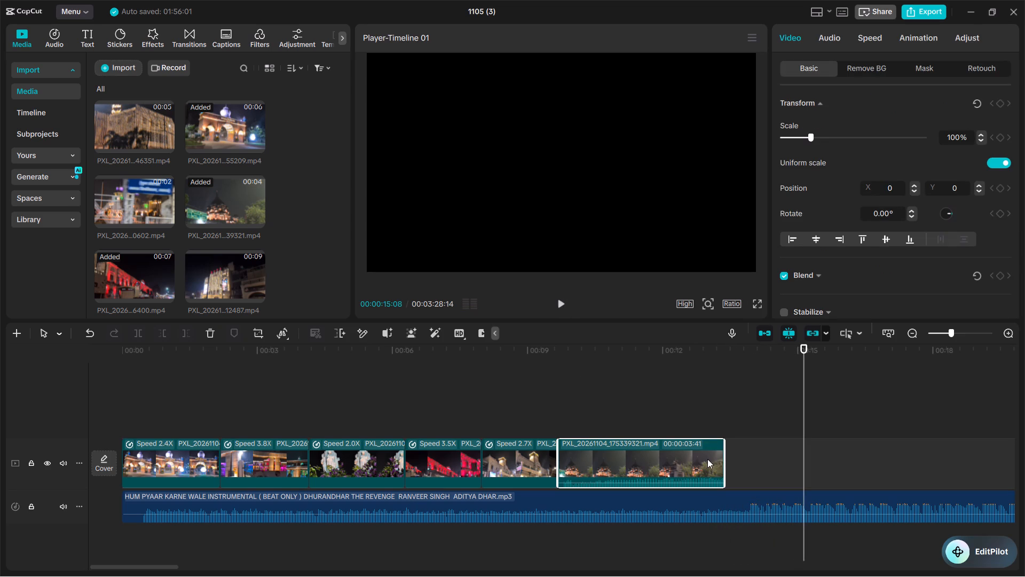
left_click_drag(724, 463, 625, 470)
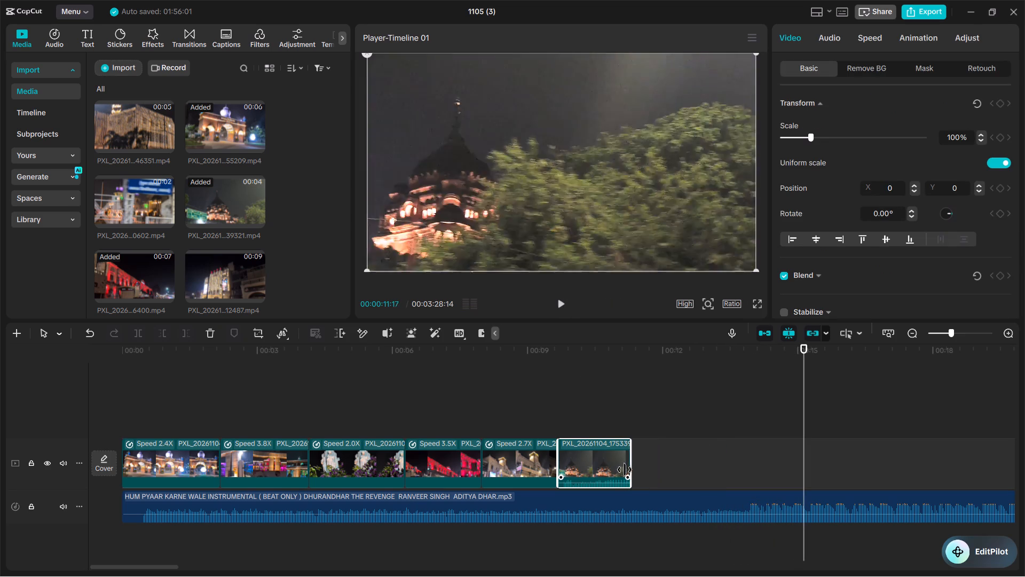
left_click_drag(625, 470, 654, 474)
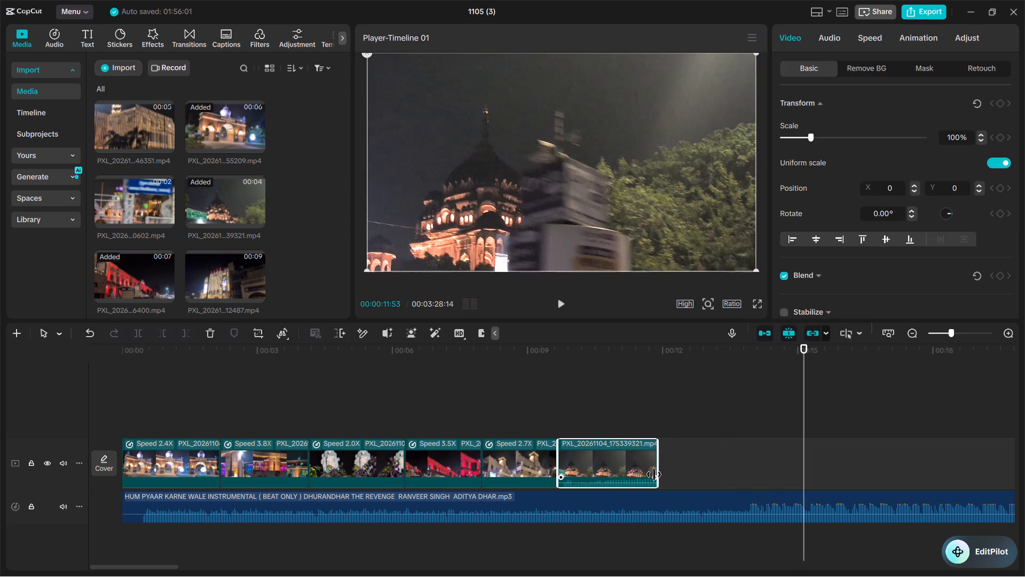
left_click_drag(654, 474, 663, 478)
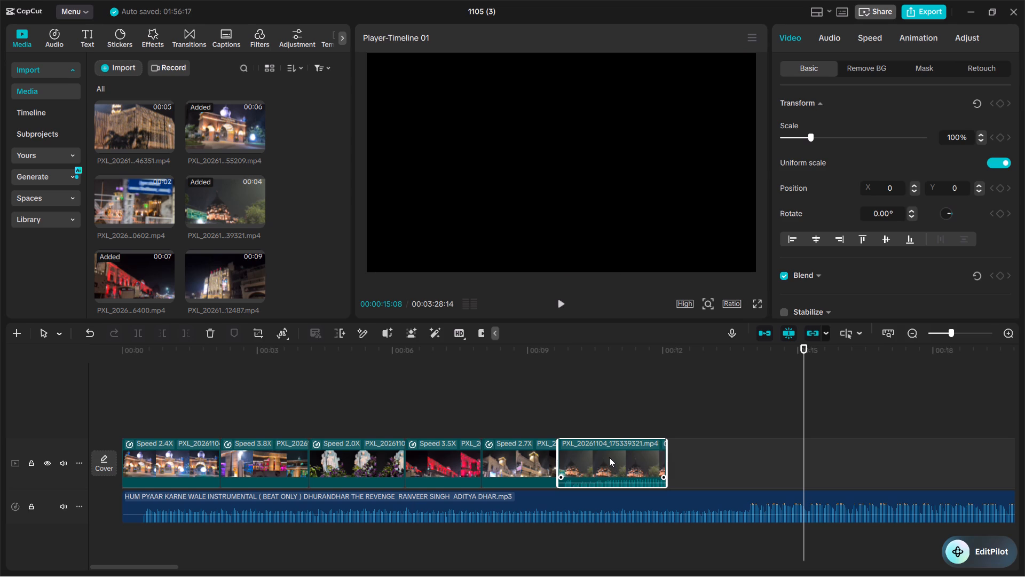
Speed up the domed building clip to 2.00x, lasting 1.2 s.
left_click(609, 457)
left_click(868, 38)
left_click(849, 120)
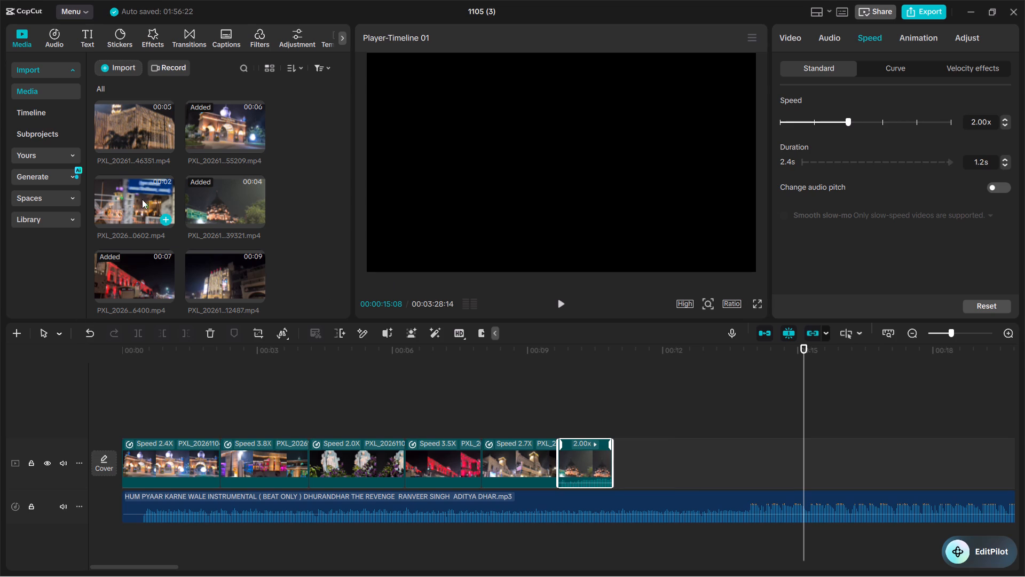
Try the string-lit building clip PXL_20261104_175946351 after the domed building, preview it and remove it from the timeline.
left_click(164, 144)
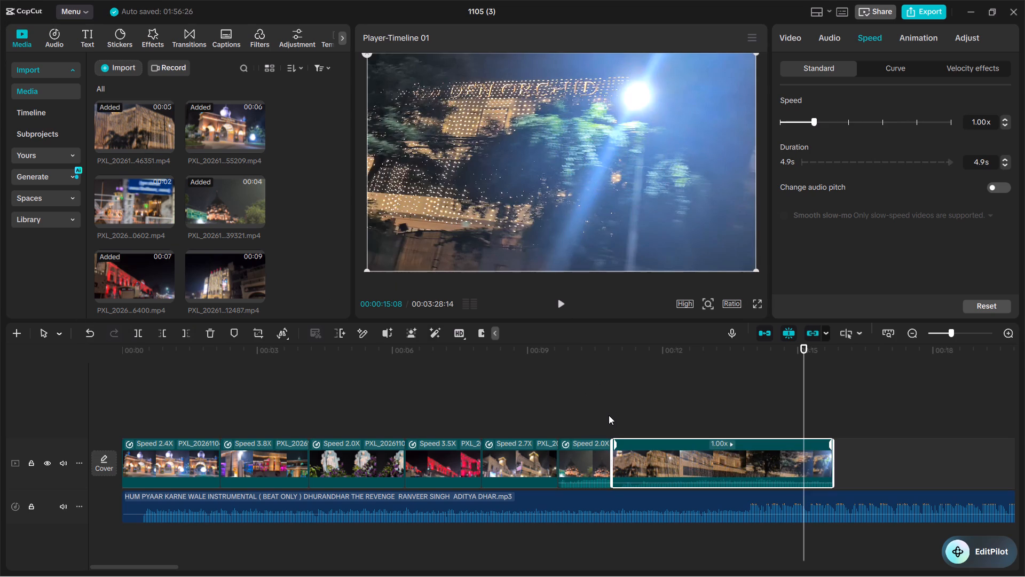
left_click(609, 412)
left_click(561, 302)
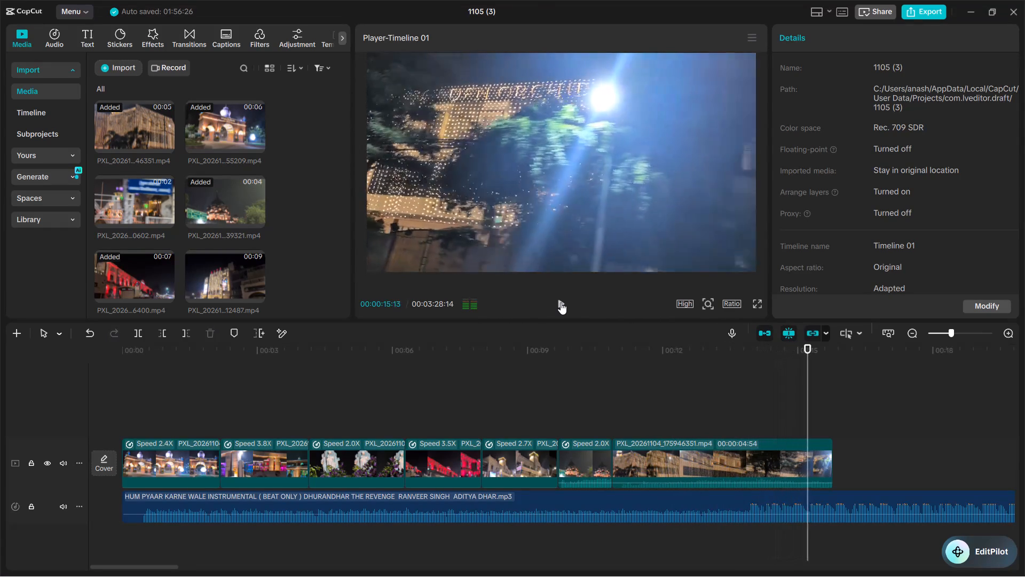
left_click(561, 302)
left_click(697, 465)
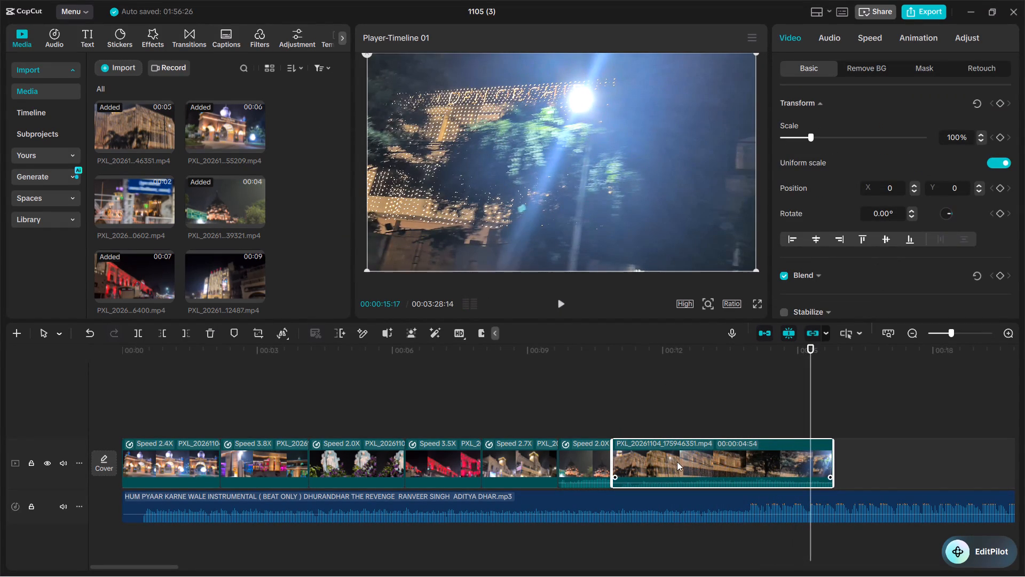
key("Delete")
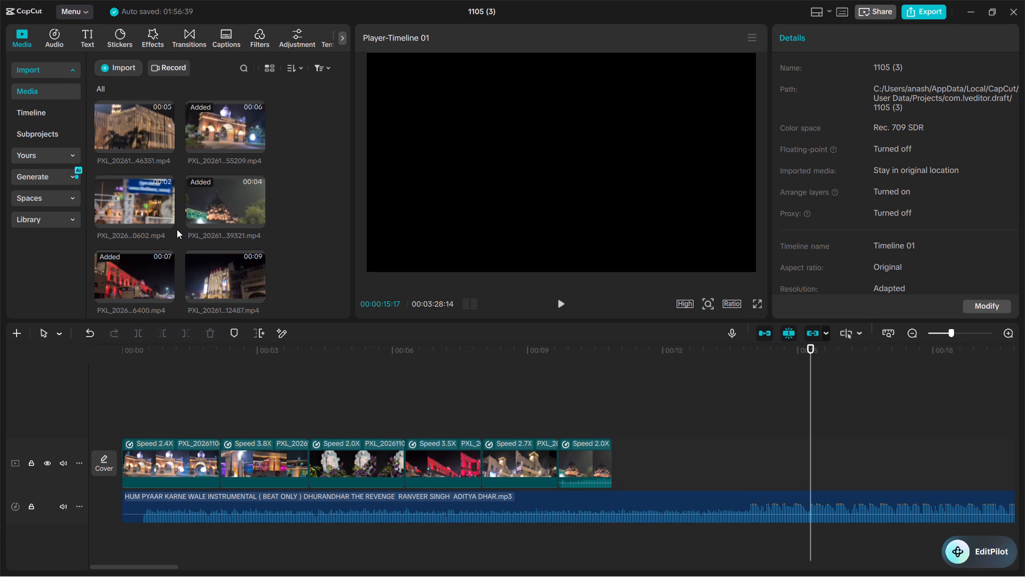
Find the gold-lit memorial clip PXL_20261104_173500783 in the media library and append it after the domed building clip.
scroll(177, 229, "down", 3)
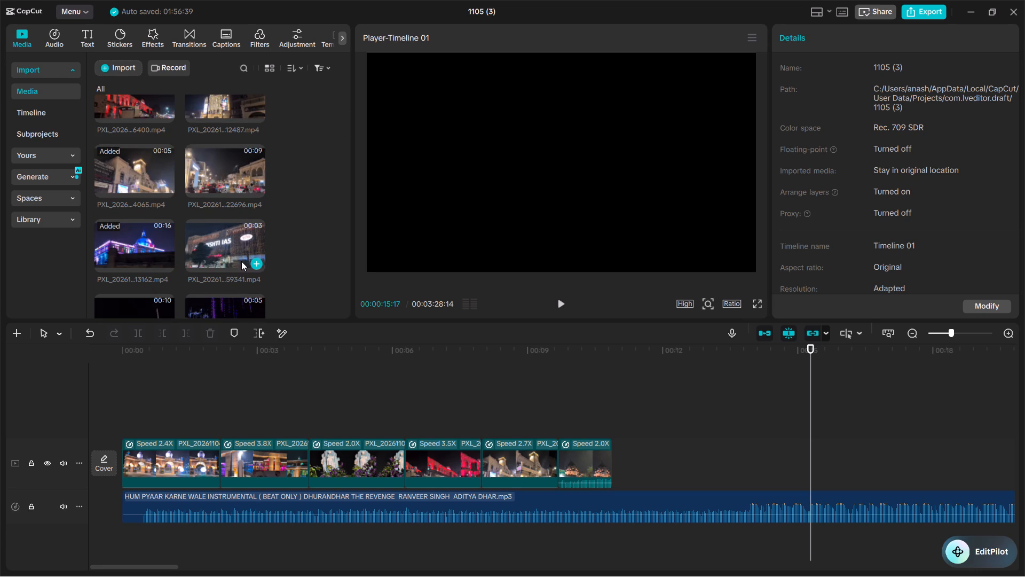
scroll(216, 256, "down", 3)
scroll(156, 247, "down", 5)
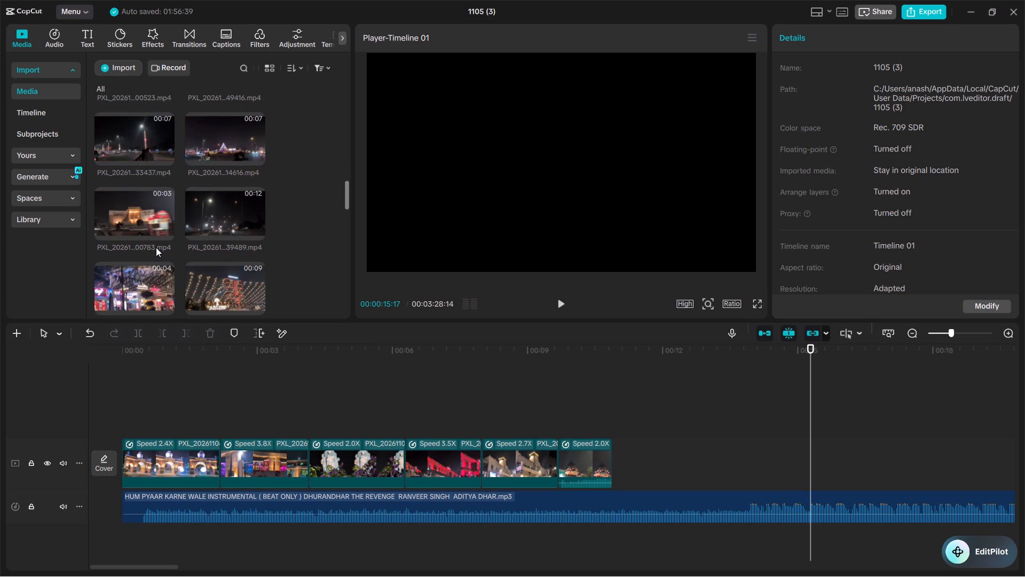
scroll(140, 230, "down", 1)
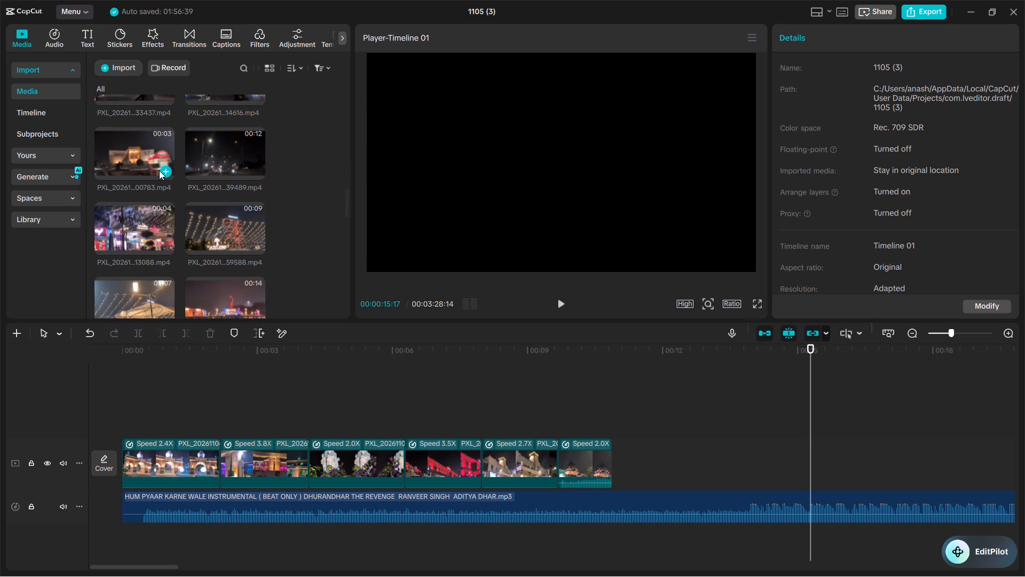
left_click(160, 171)
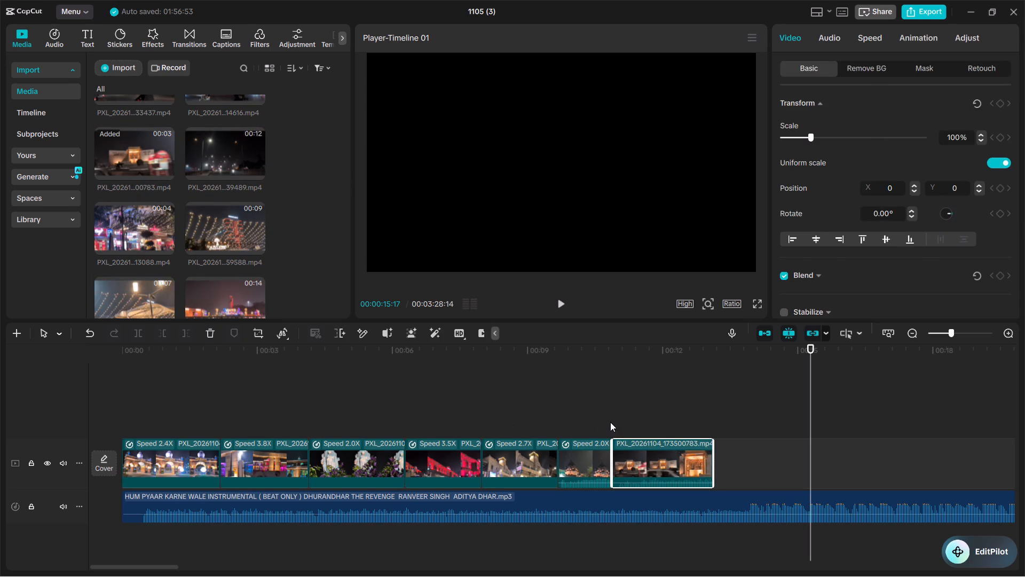
Preview the memorial clip, select all seven video clips in the montage and lower their volume to -∞ dB.
left_click(610, 422)
left_click(558, 300)
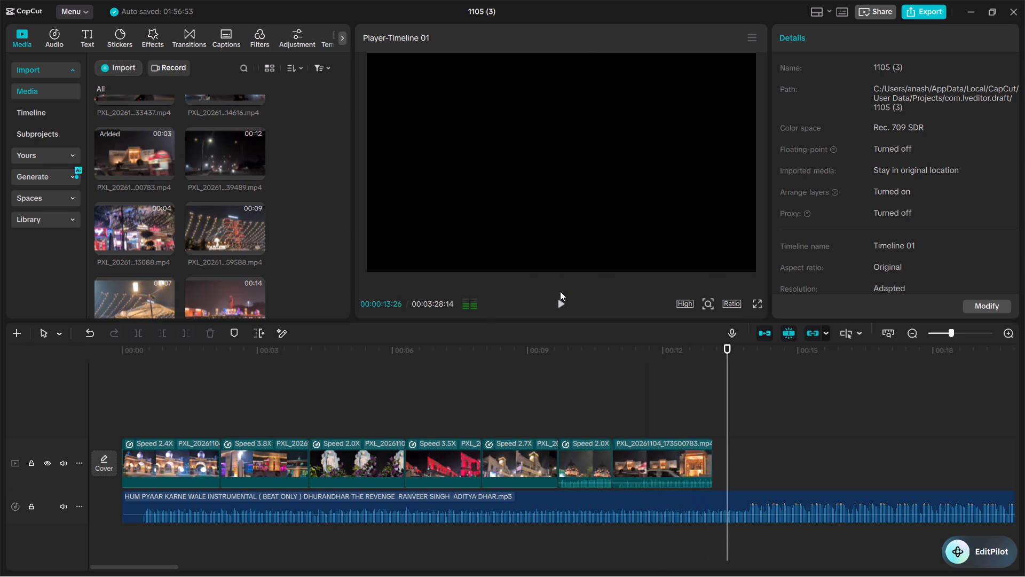
left_click(561, 305)
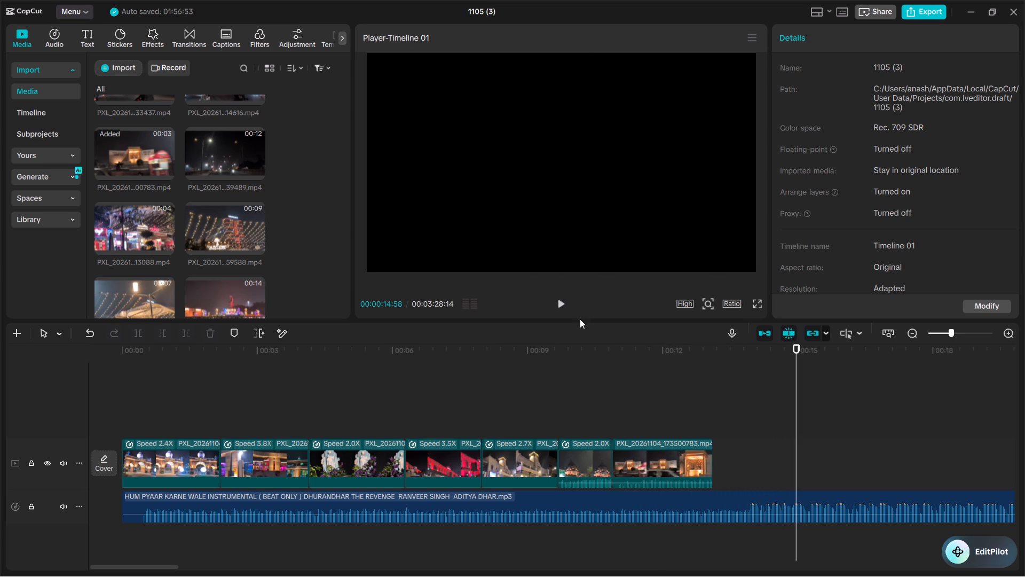
left_click_drag(748, 464, 277, 473)
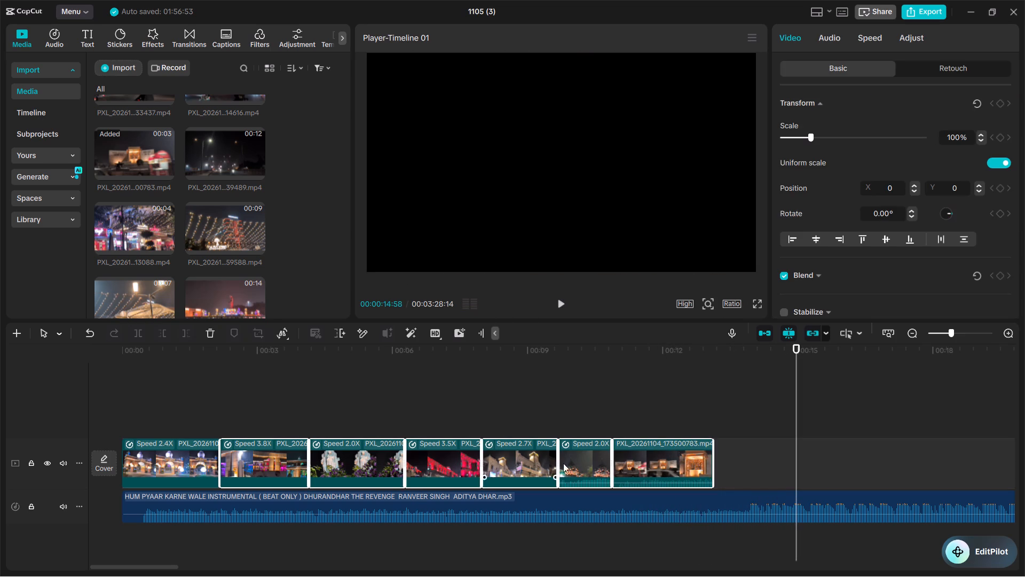
left_click(721, 458)
left_click_drag(734, 458, 141, 463)
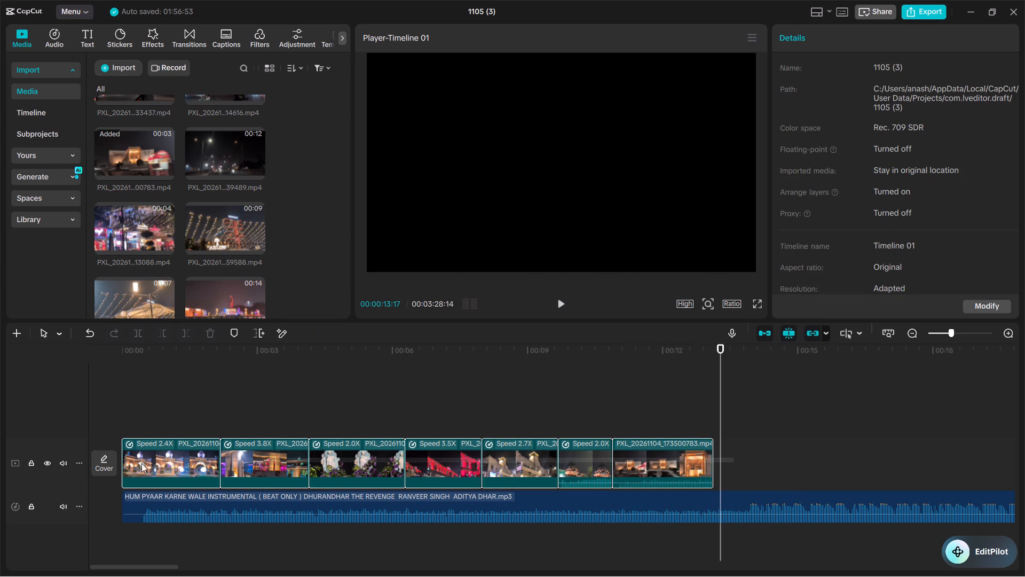
left_click_drag(141, 463, 127, 465)
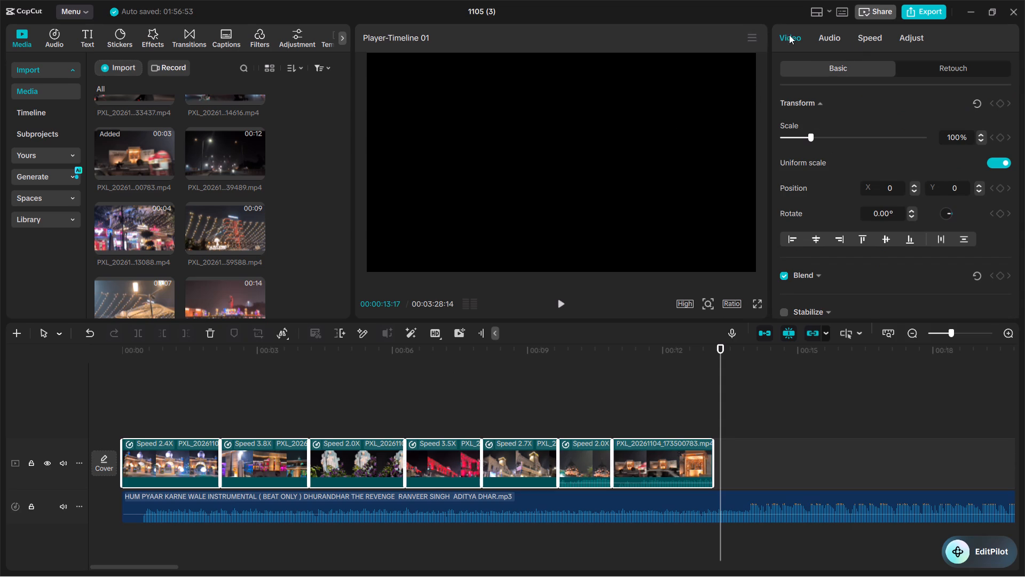
left_click(834, 36)
left_click_drag(850, 137, 665, 163)
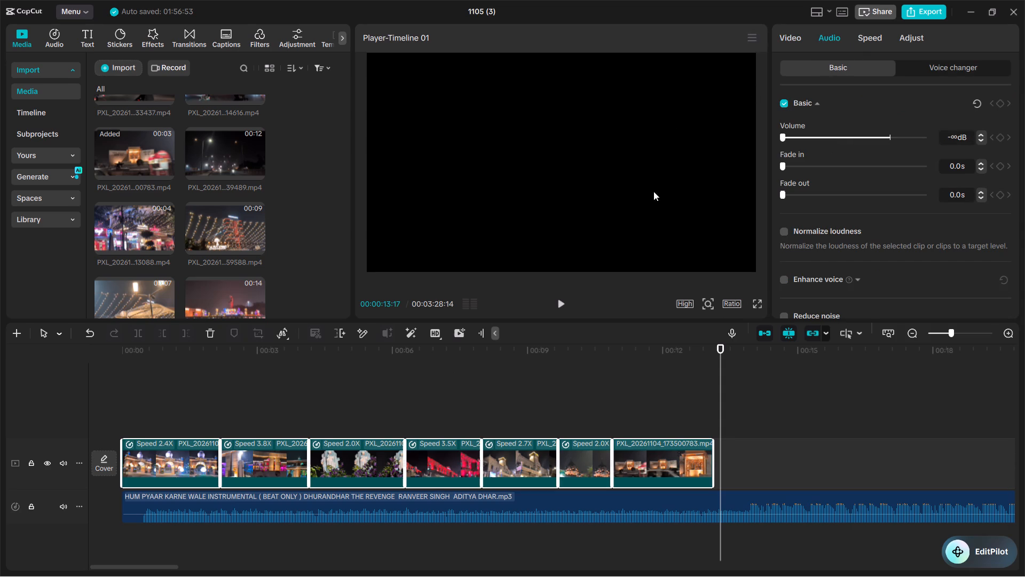
Play from the start of the memorial clip to the music's change at 00:00:13:57 and examine the waveform there up close.
left_click(614, 396)
left_click(560, 302)
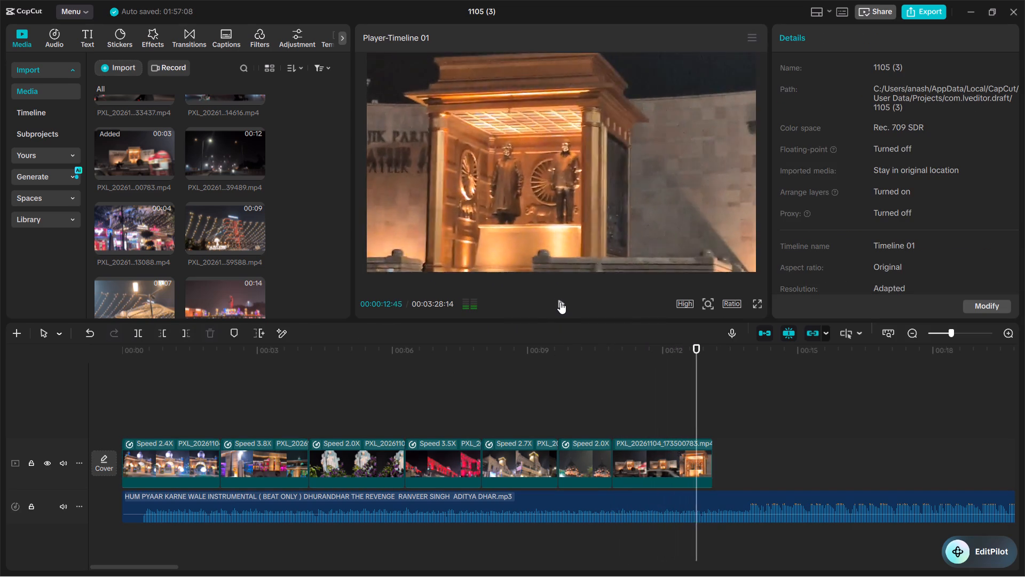
left_click(560, 302)
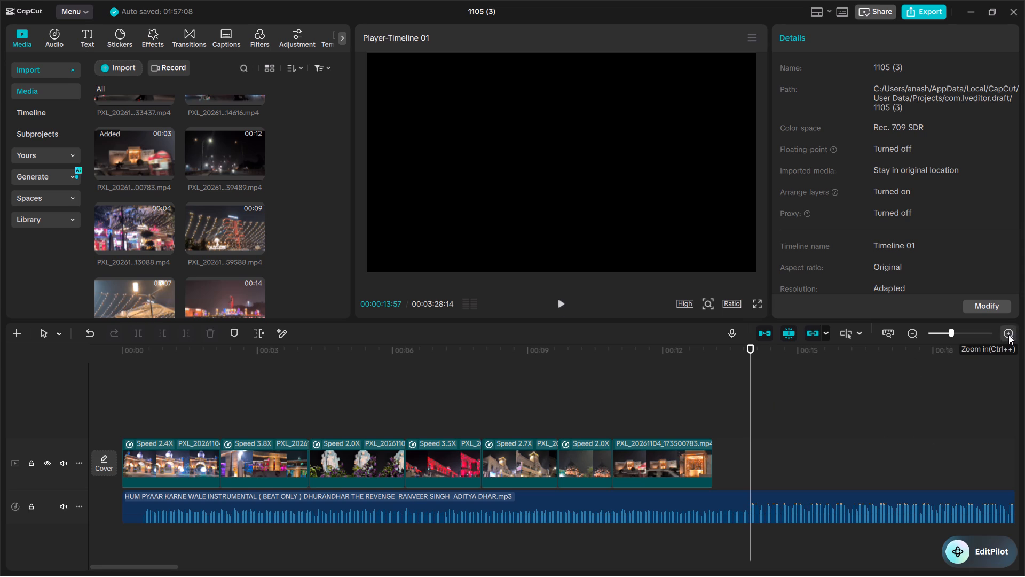
double_click(909, 337)
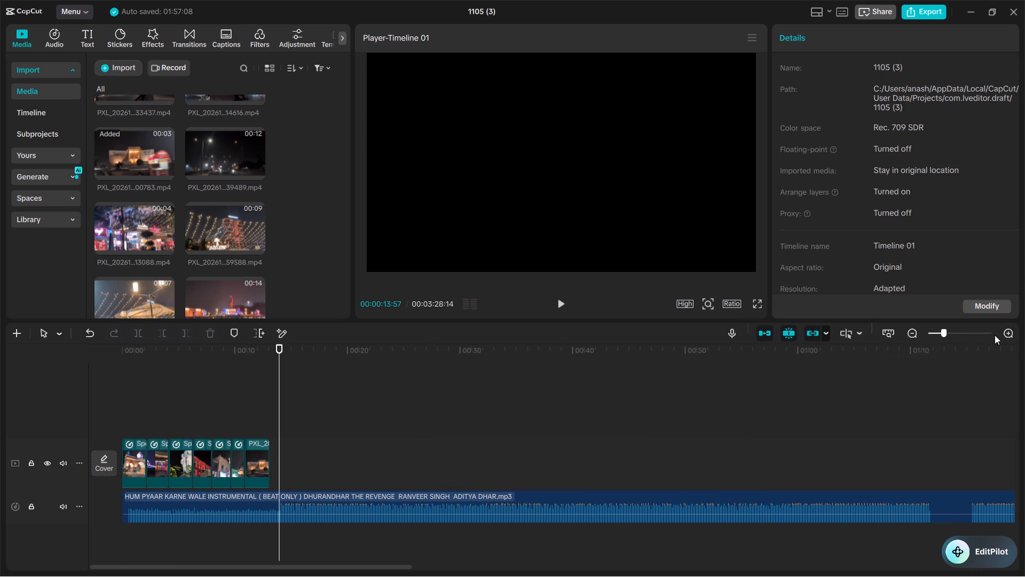
left_click(1006, 331)
double_click(1007, 331)
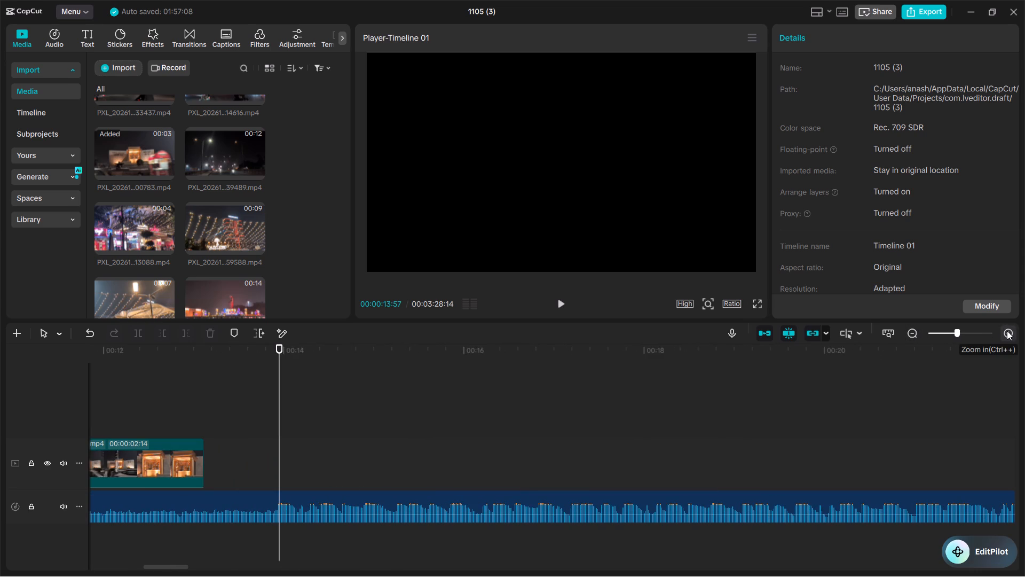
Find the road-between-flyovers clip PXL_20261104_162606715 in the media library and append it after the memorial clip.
scroll(180, 224, "up", 2)
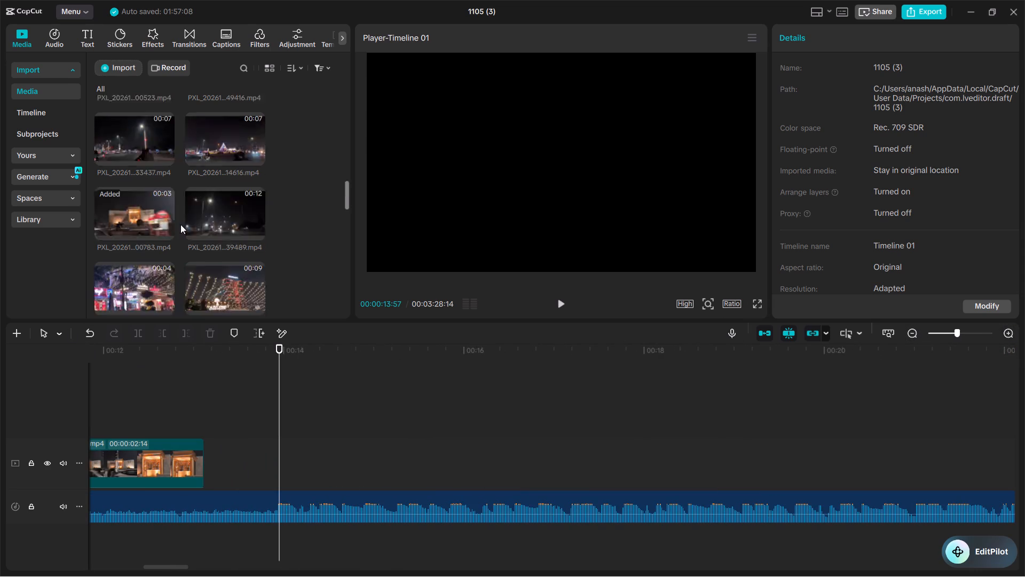
scroll(180, 224, "up", 19)
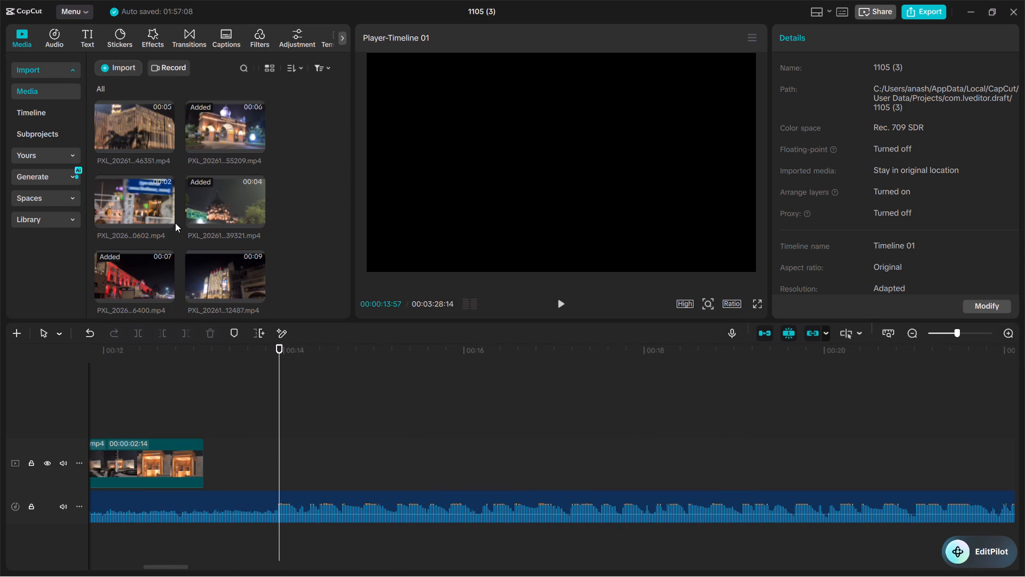
scroll(172, 232, "down", 10)
scroll(189, 211, "up", 2)
scroll(190, 210, "down", 14)
scroll(198, 191, "down", 9)
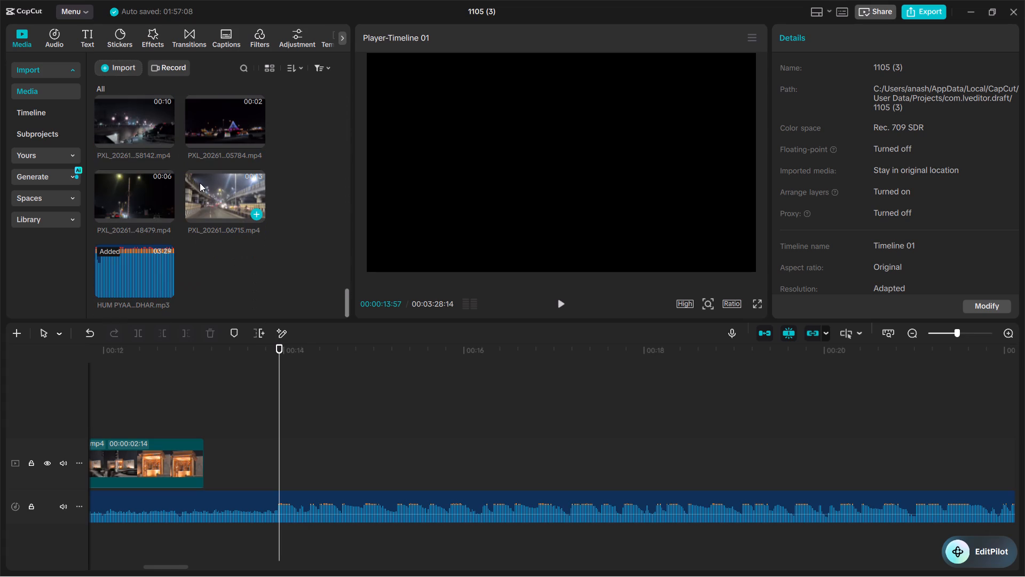
scroll(200, 183, "down", 1)
scroll(200, 192, "up", 2)
scroll(201, 187, "down", 3)
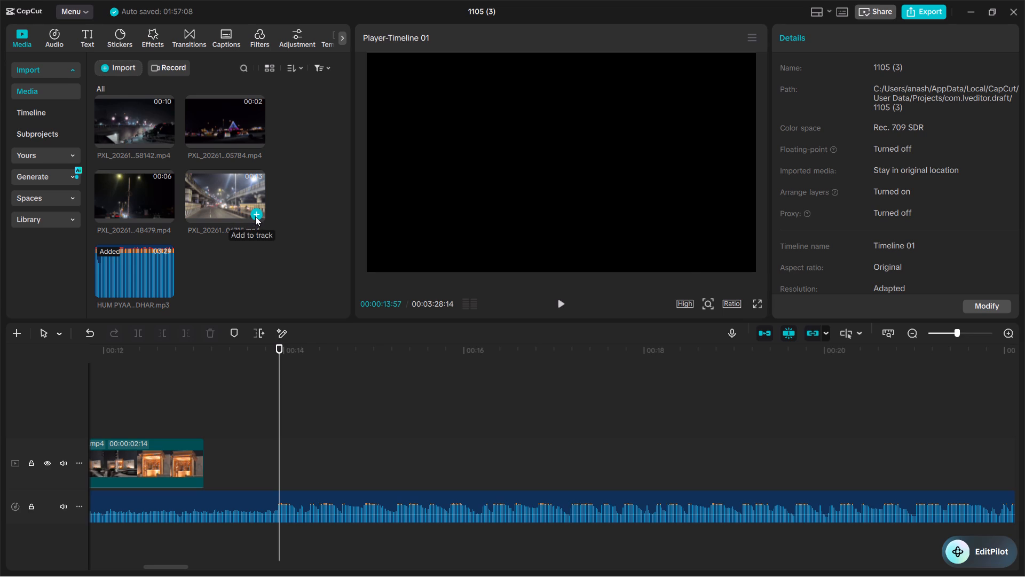
left_click(255, 216)
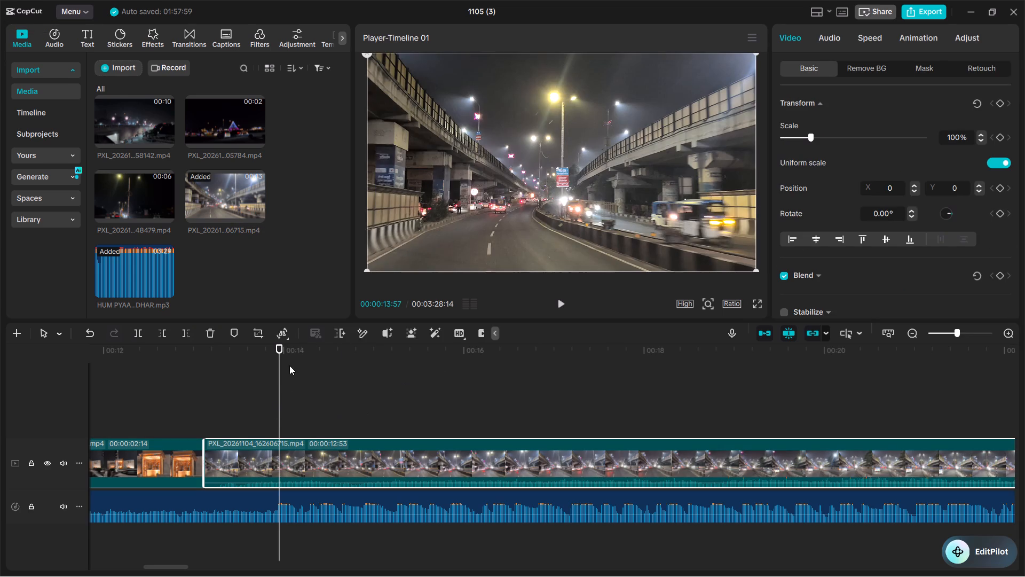
Turn off the main track magnet and move the flyover road clip to start at the music's change at 00:00:13:57.
left_click(766, 333)
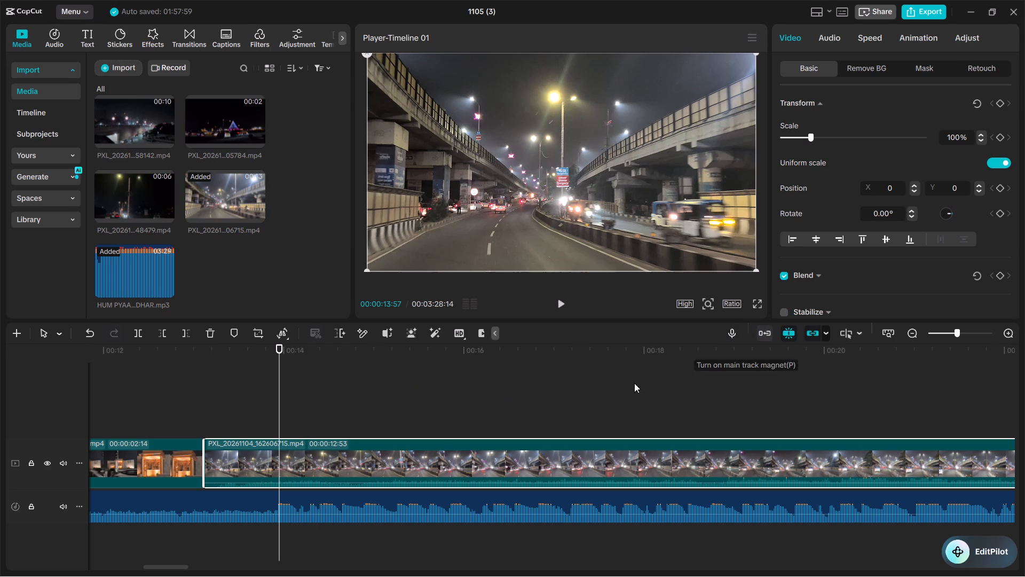
left_click_drag(376, 463, 449, 466)
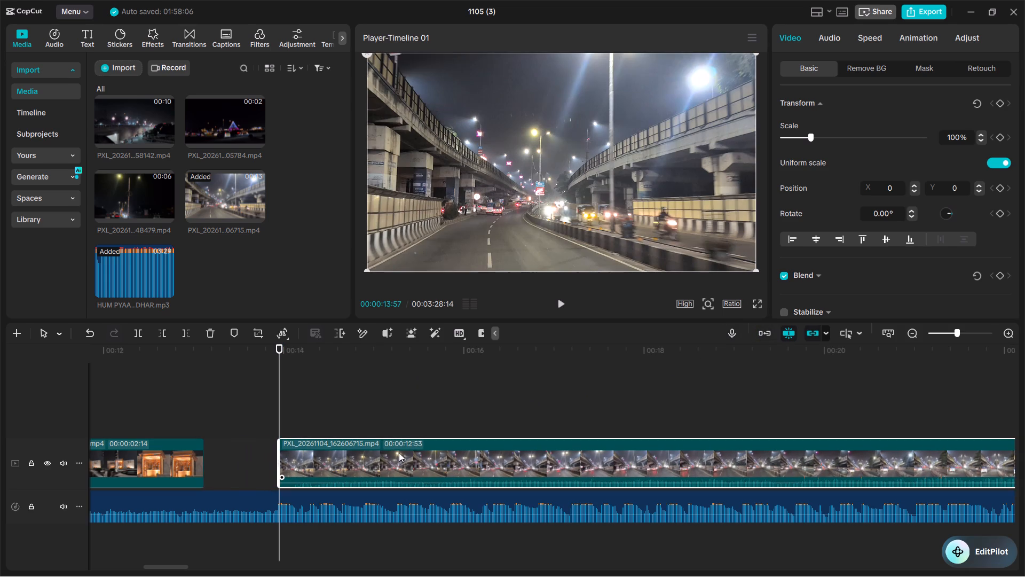
Preview the flyover road clip and trim away everything in it before 00:00:18:28.
left_click(561, 304)
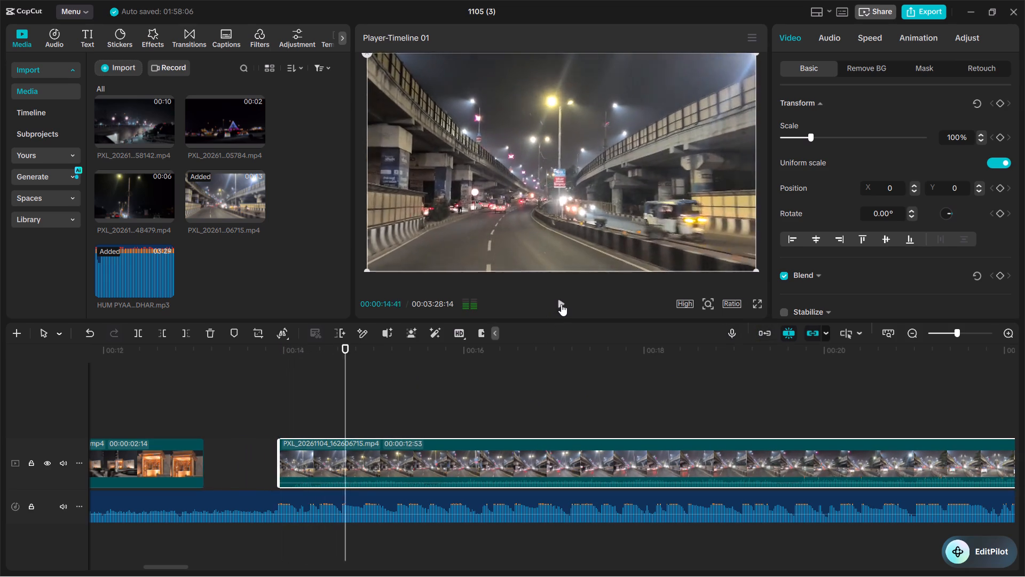
double_click(561, 304)
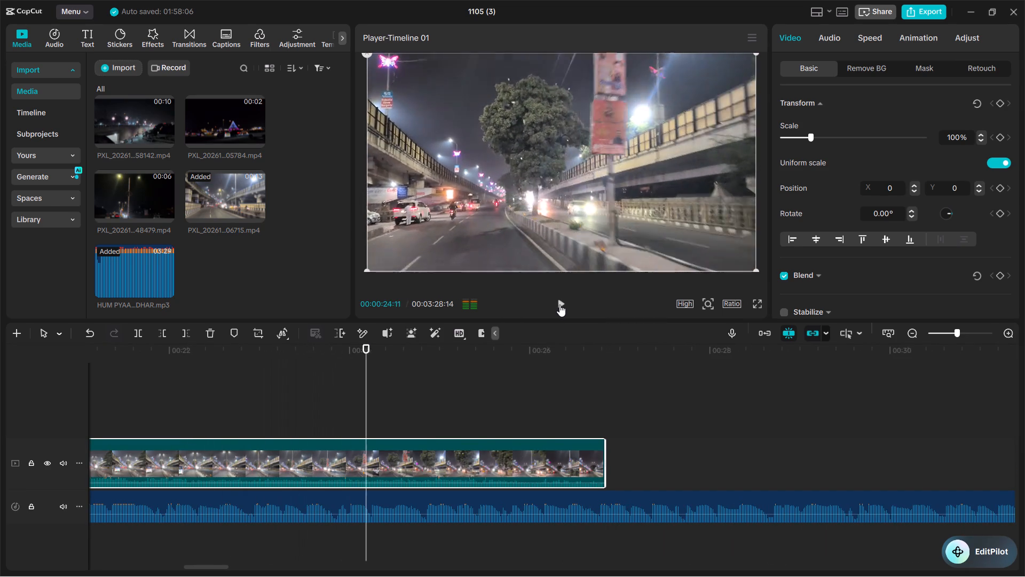
left_click(559, 305)
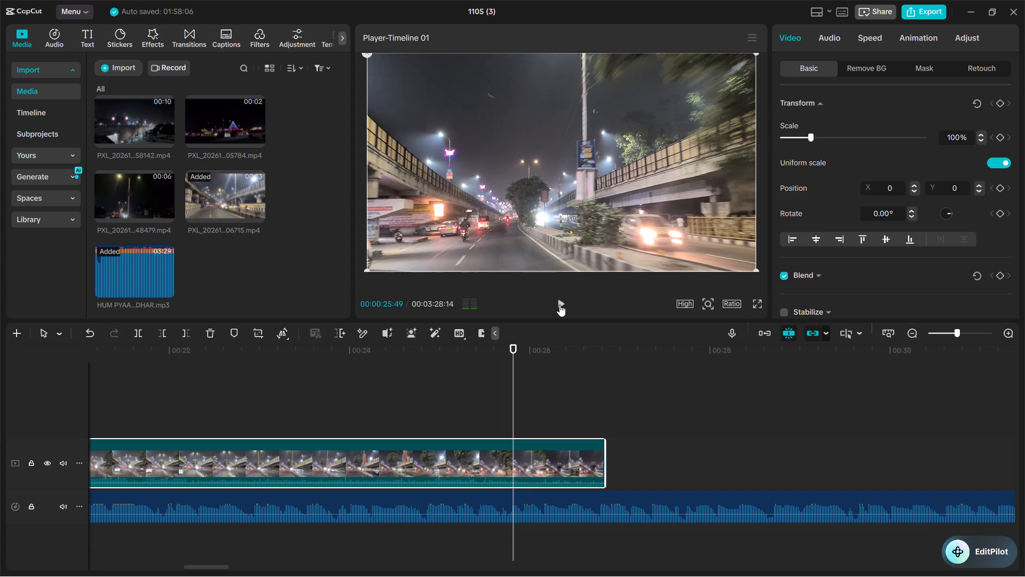
left_click_drag(514, 362, 352, 388)
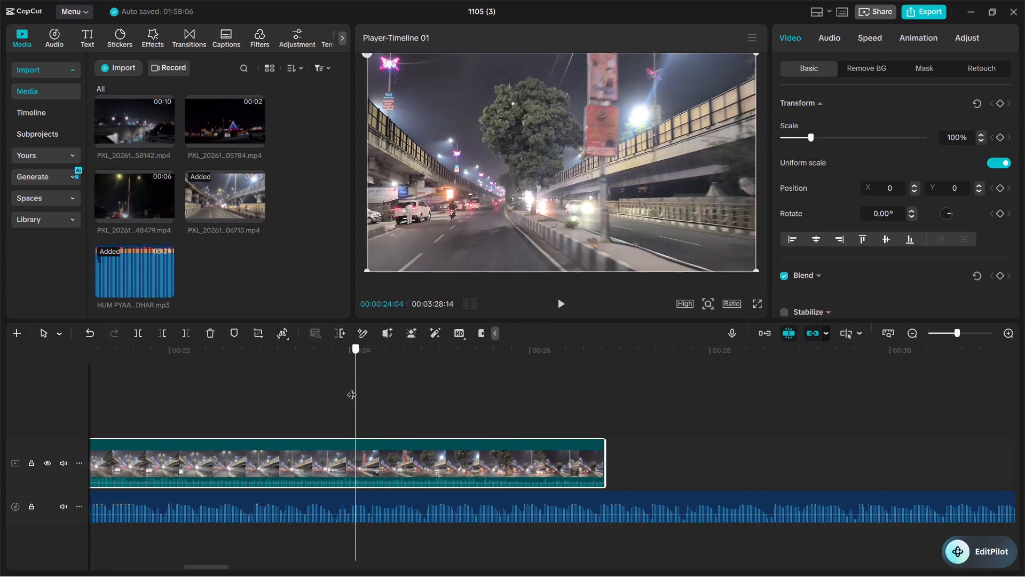
left_click_drag(352, 388, 265, 395)
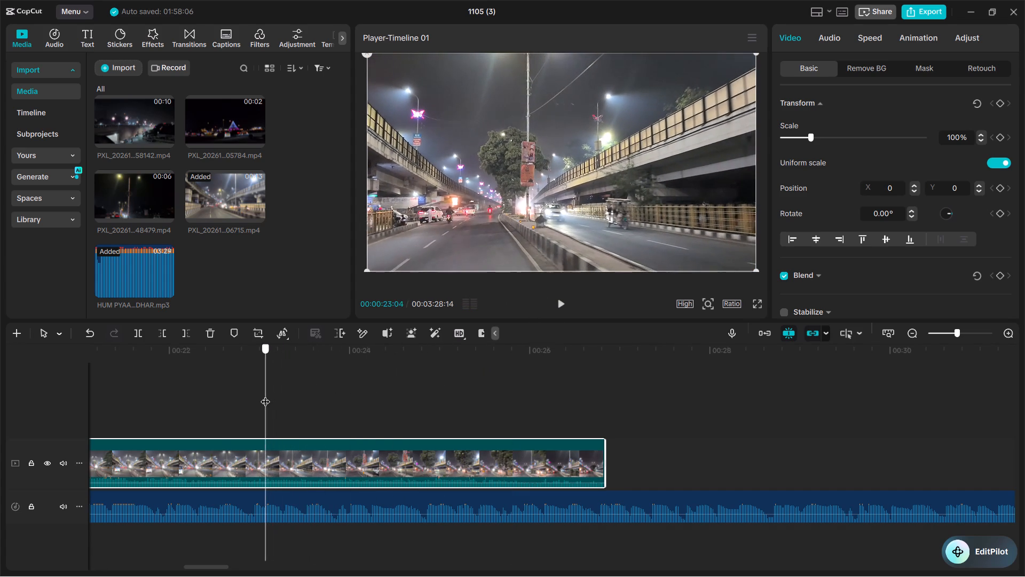
left_click_drag(265, 395, 141, 396)
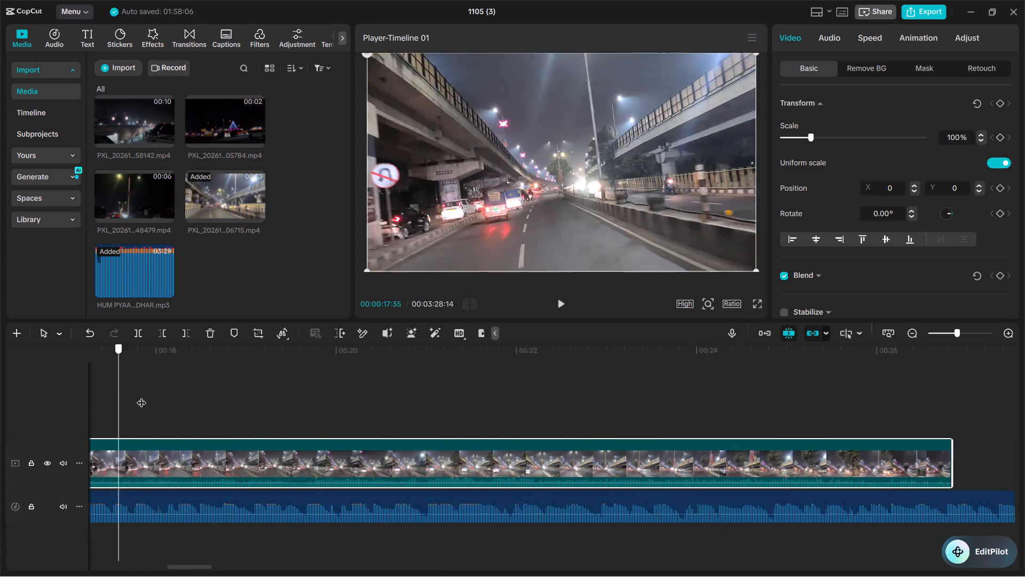
left_click_drag(141, 396, 225, 396)
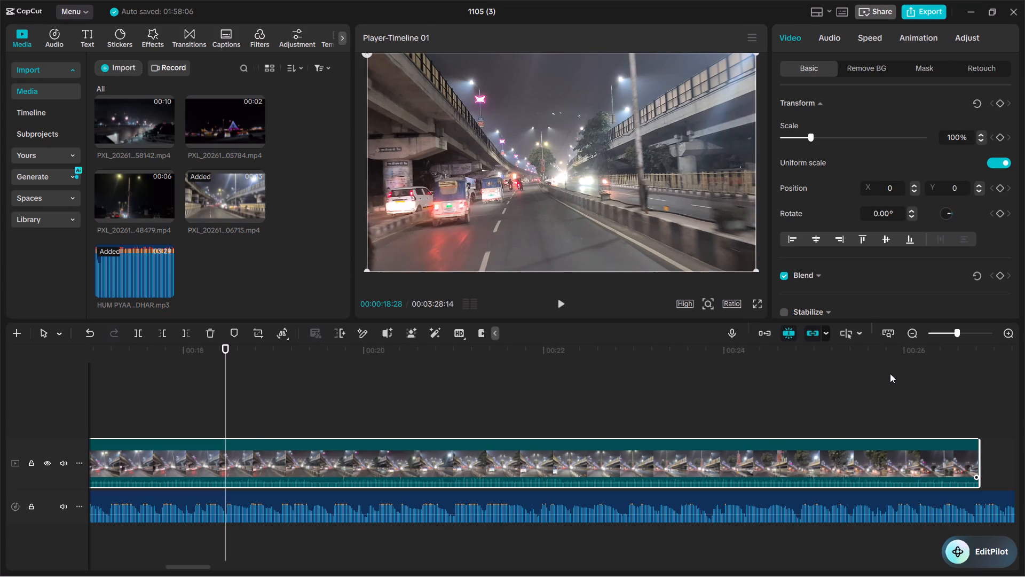
left_click(907, 334)
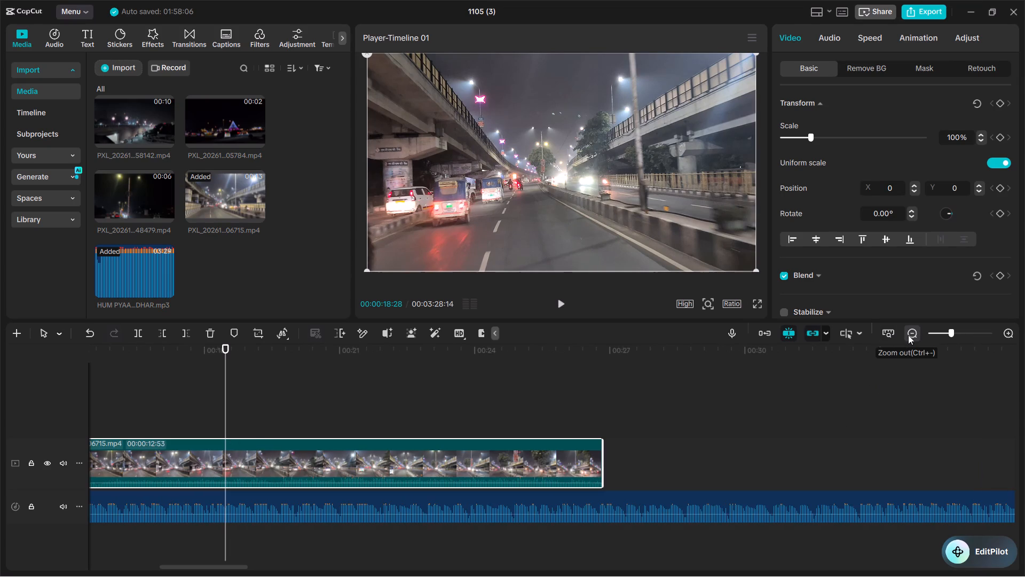
left_click(908, 337)
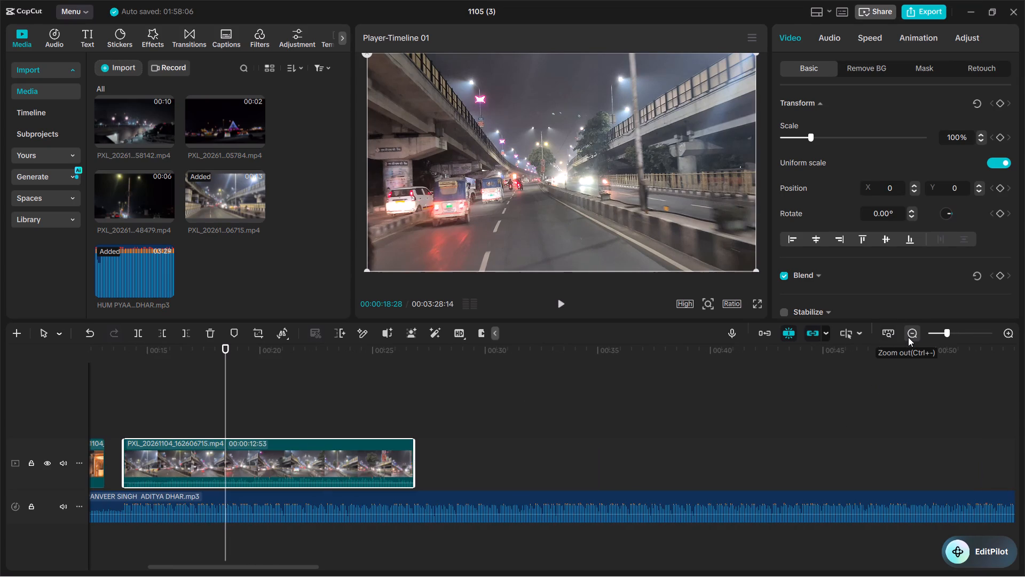
left_click(166, 336)
left_click(274, 463)
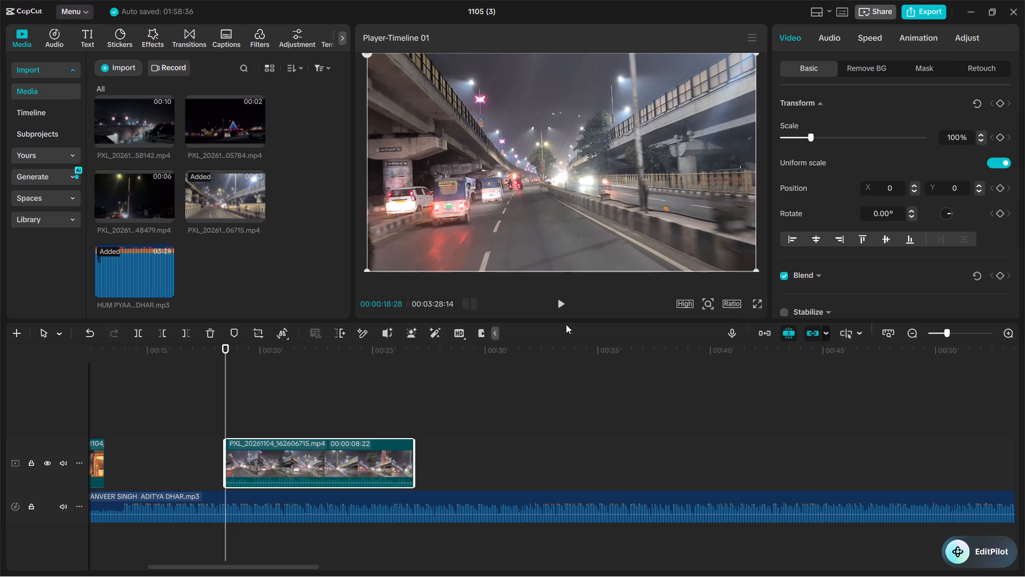
Set the trimmed flyover road clip's speed to 5.00x.
left_click(827, 40)
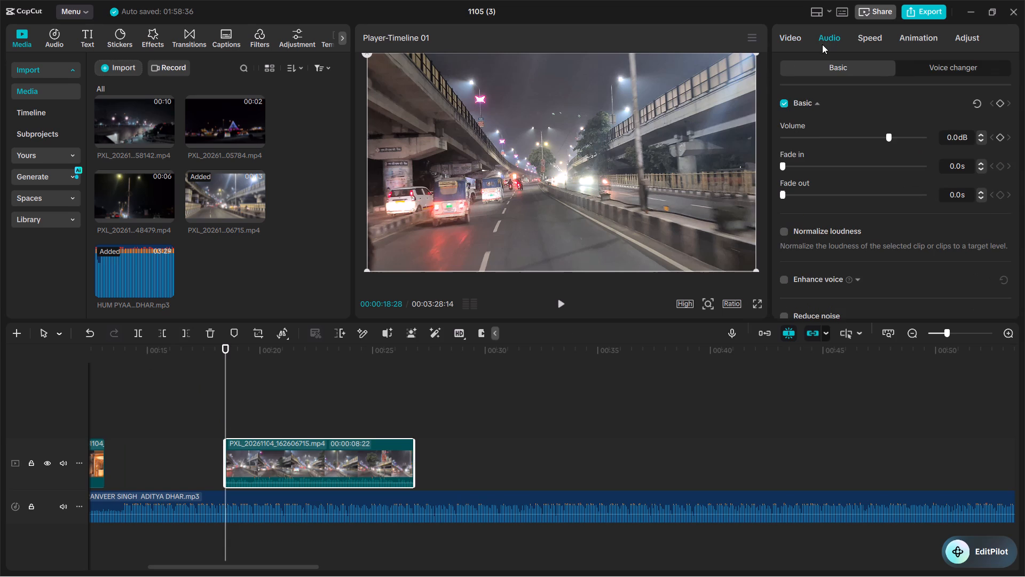
left_click(866, 36)
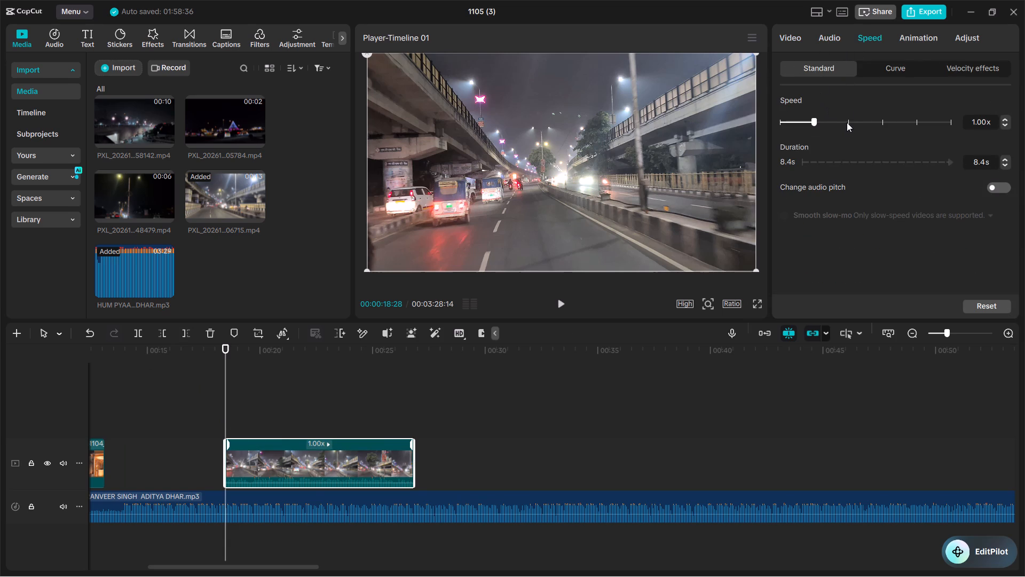
left_click(848, 120)
left_click(869, 120)
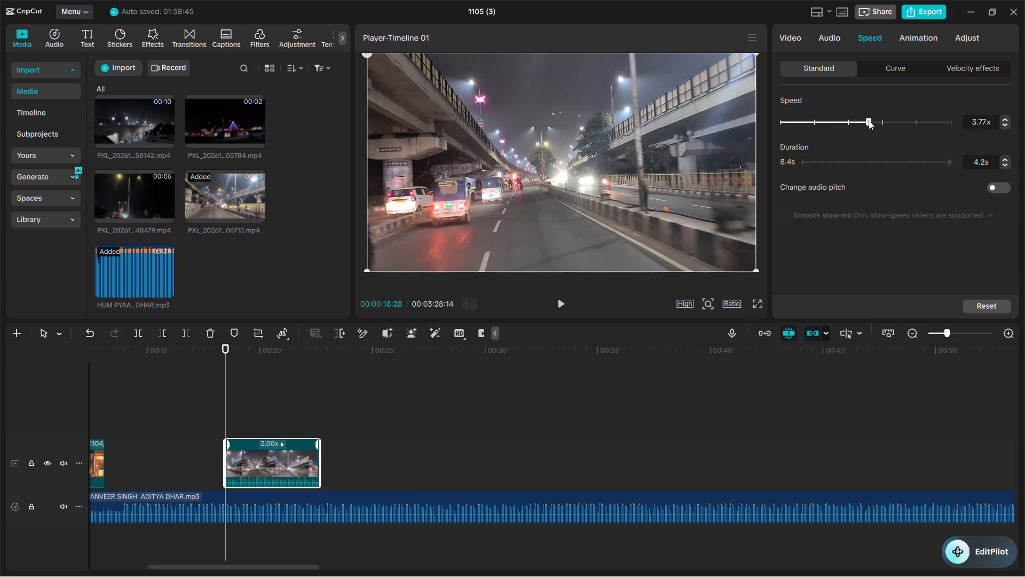
left_click(881, 121)
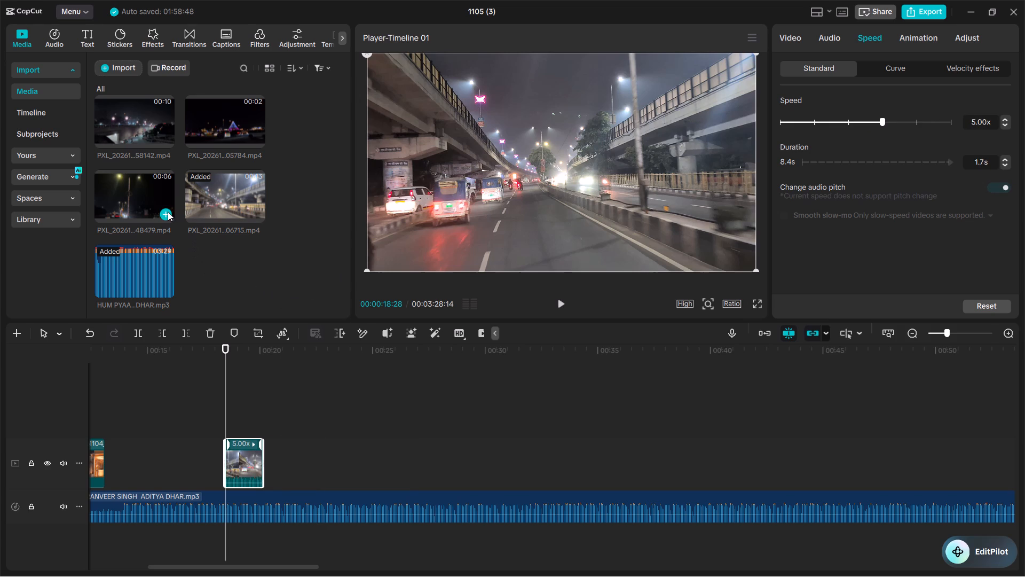
Add the dark street clip with the light-wrapped pole (name ending 48479) directly after the flyover road clip on the main track.
left_click(168, 212)
left_click_drag(274, 427, 326, 476)
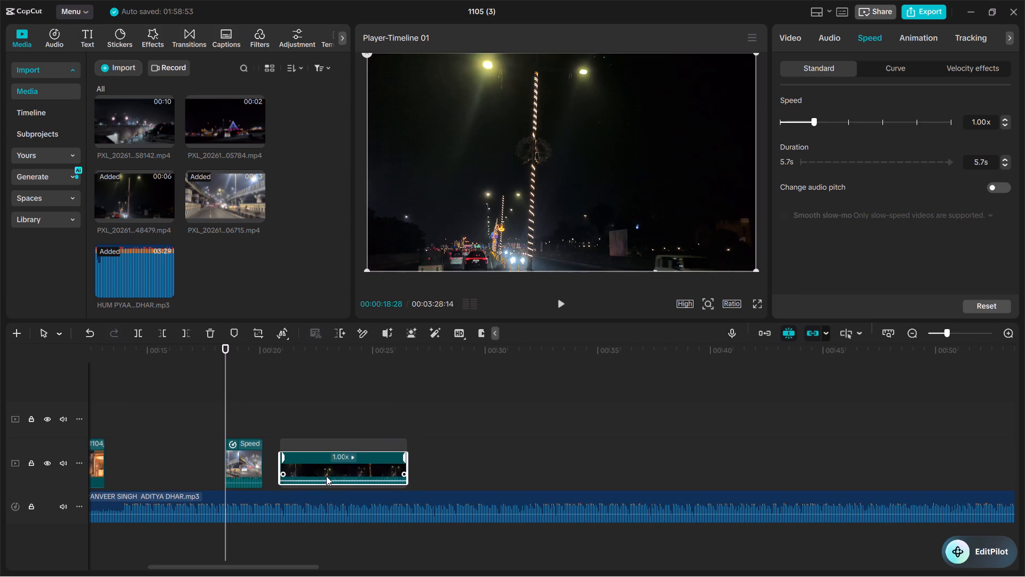
left_click_drag(326, 476, 314, 474)
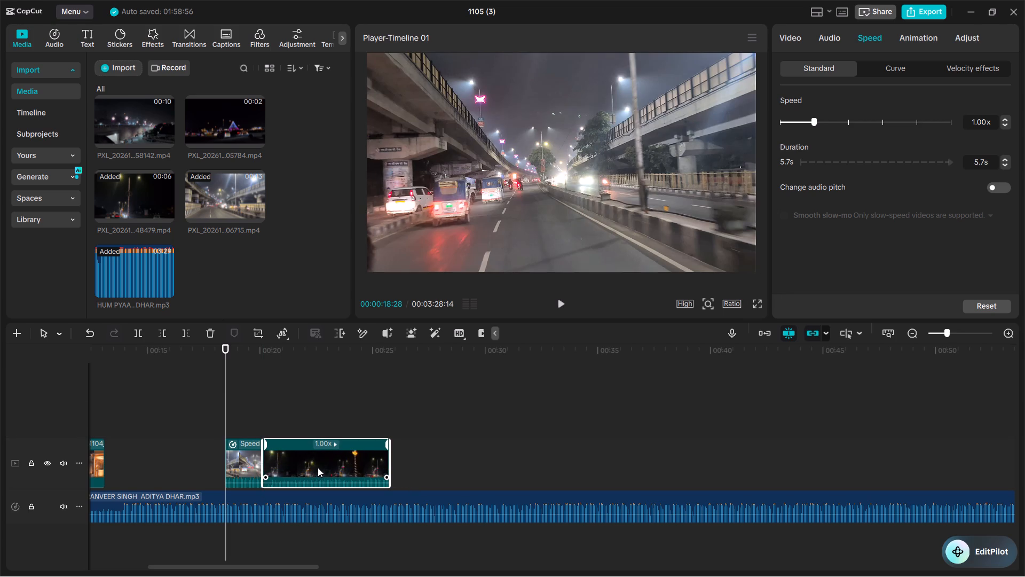
Set the light-wrapped pole clip's speed to 3.40x, for a duration of 1.7 s.
left_click(318, 467)
left_click(850, 123)
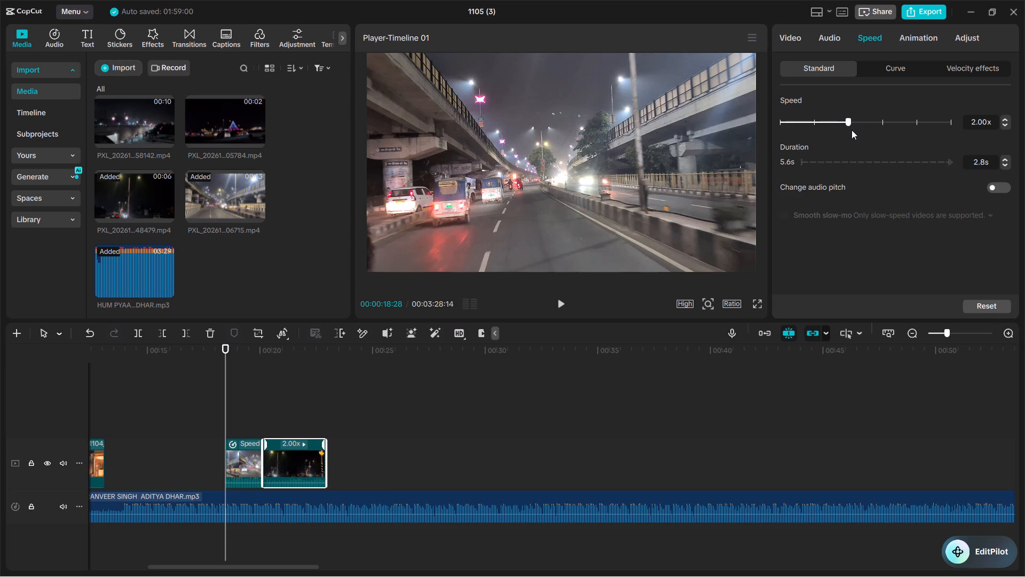
triple_click(1004, 116)
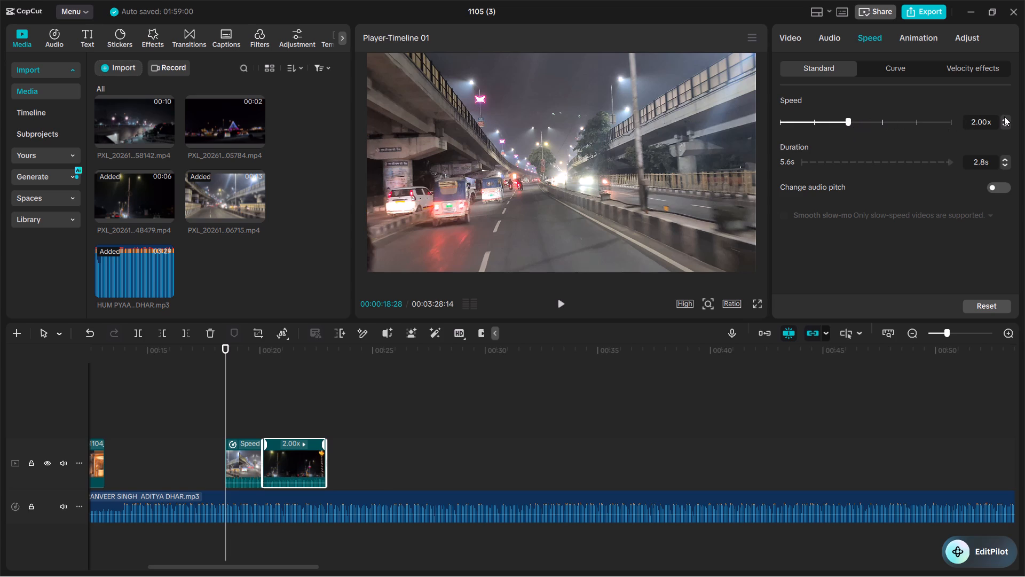
triple_click(1004, 118)
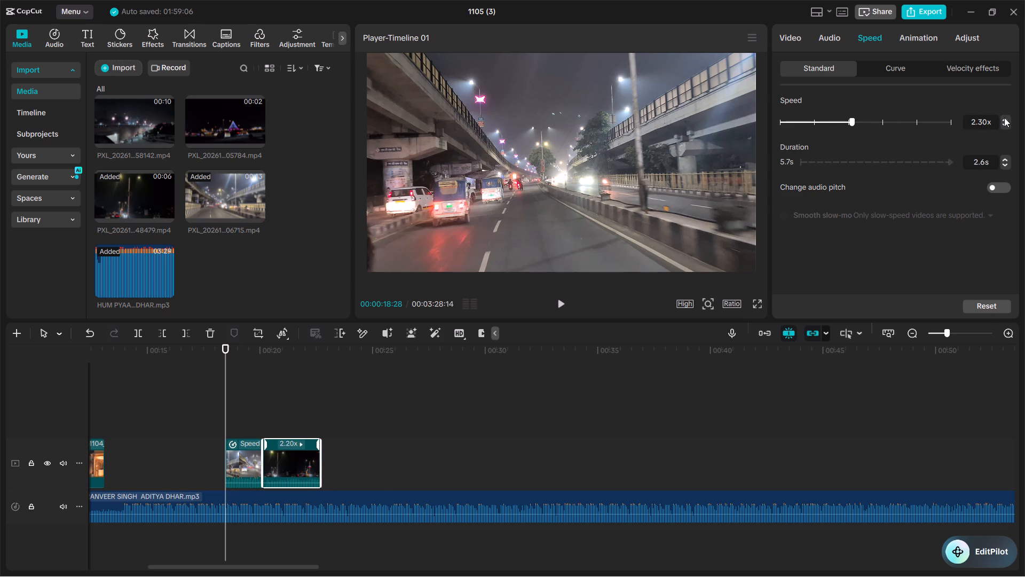
triple_click(1004, 118)
left_click(1004, 118)
triple_click(1004, 118)
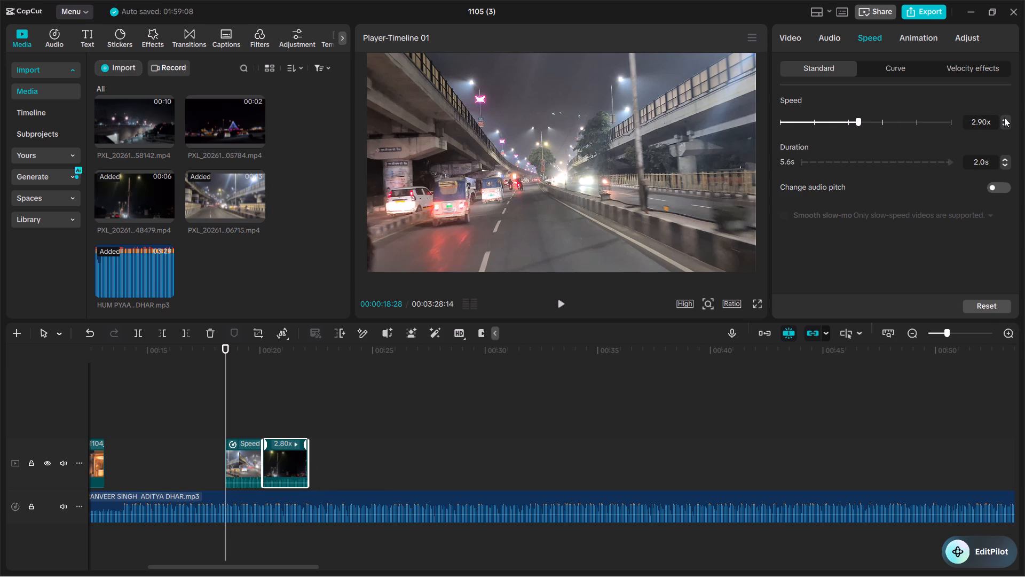
triple_click(1004, 118)
left_click(1004, 118)
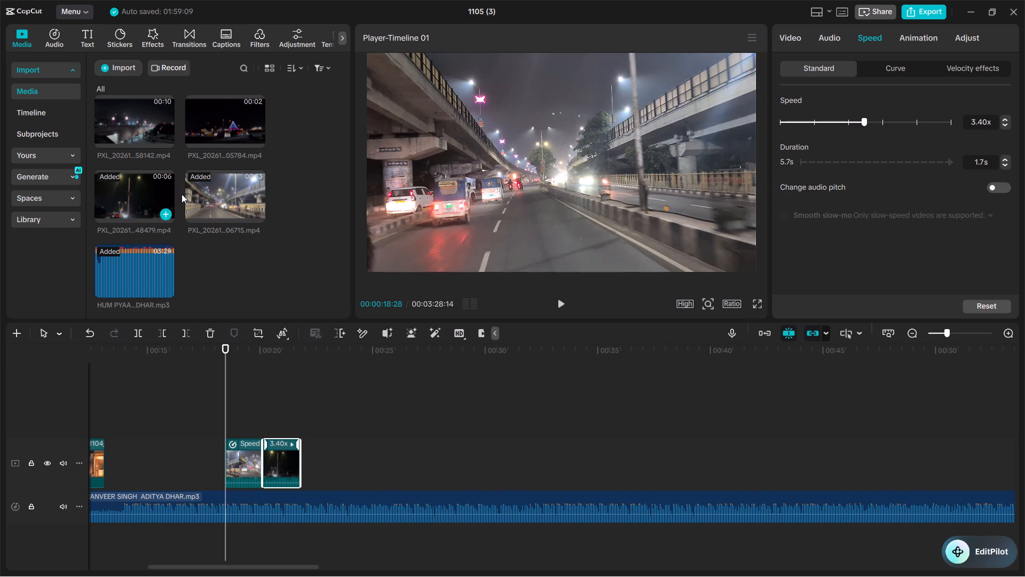
Add the lit cone clip with the cars (name ending 05784) directly after the light-wrapped pole clip on the main track.
left_click(255, 140)
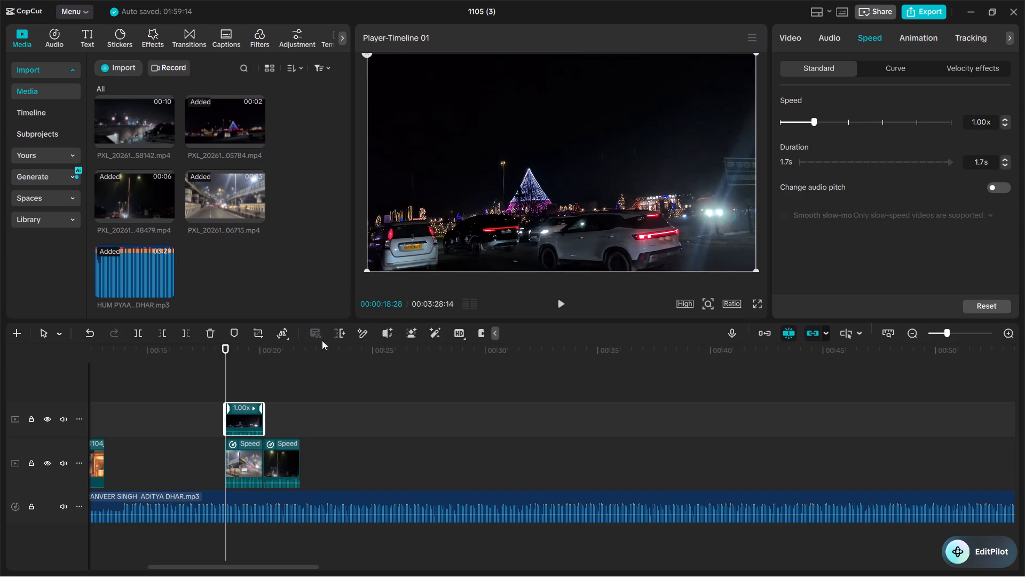
left_click_drag(247, 418, 324, 461)
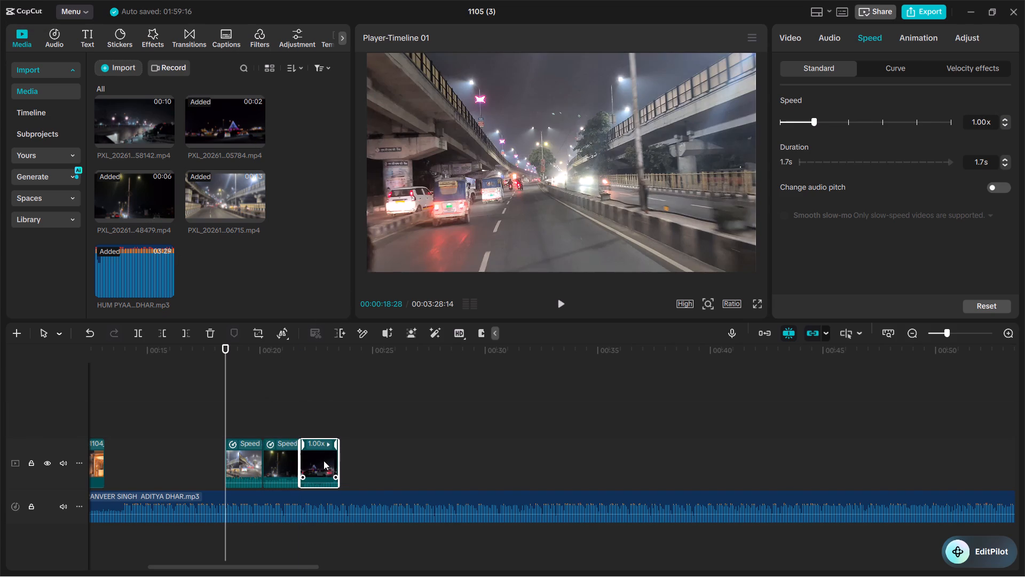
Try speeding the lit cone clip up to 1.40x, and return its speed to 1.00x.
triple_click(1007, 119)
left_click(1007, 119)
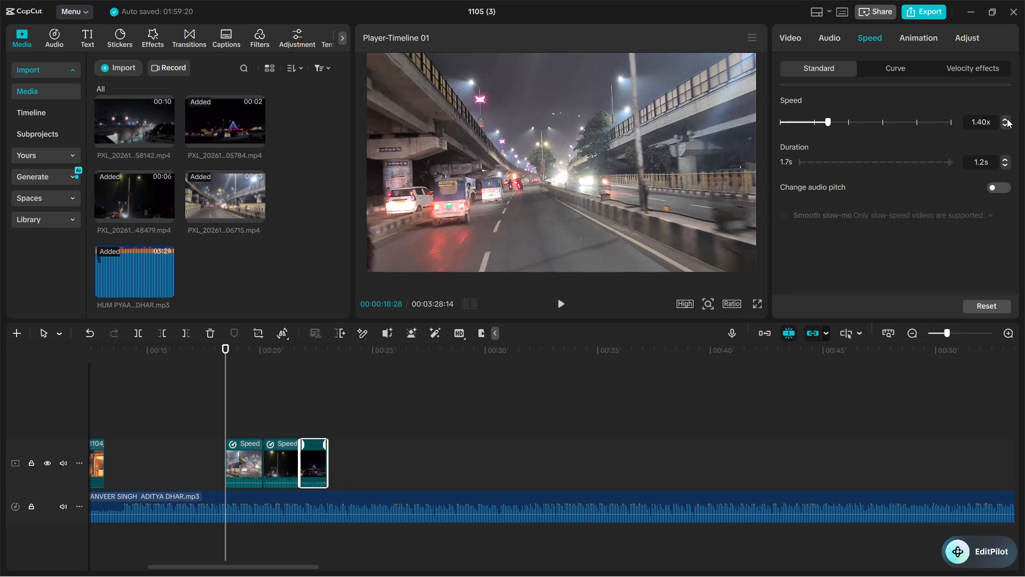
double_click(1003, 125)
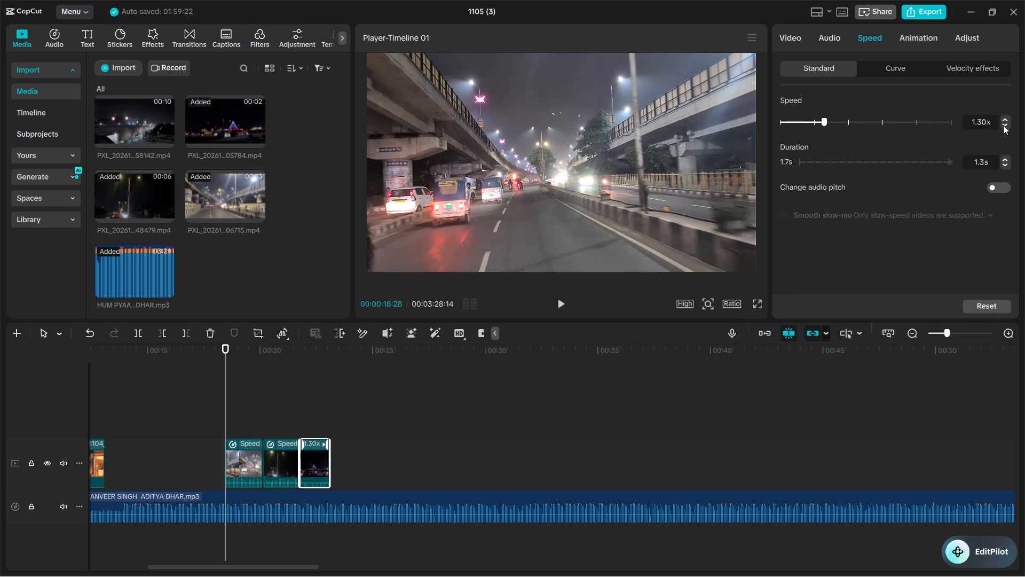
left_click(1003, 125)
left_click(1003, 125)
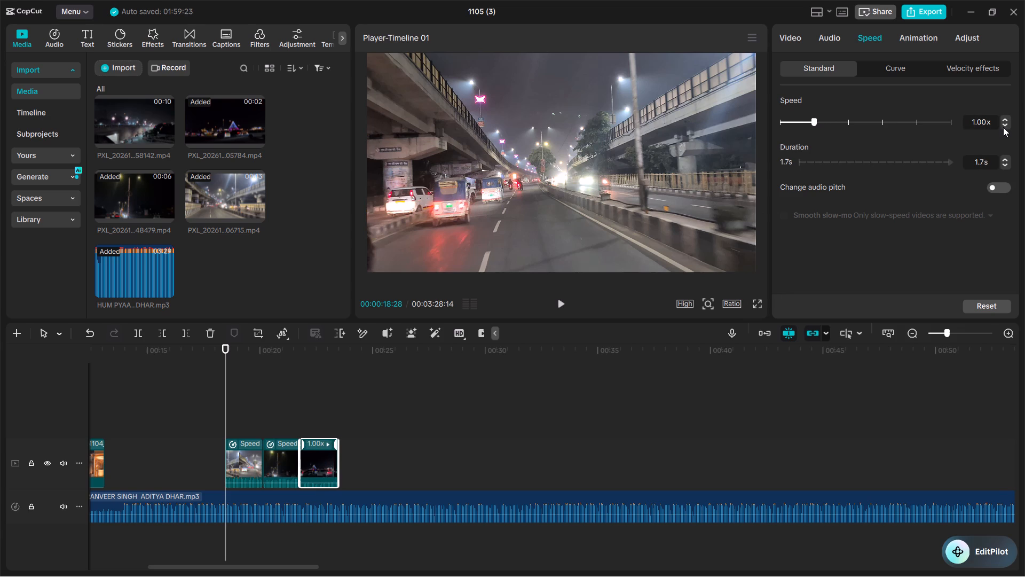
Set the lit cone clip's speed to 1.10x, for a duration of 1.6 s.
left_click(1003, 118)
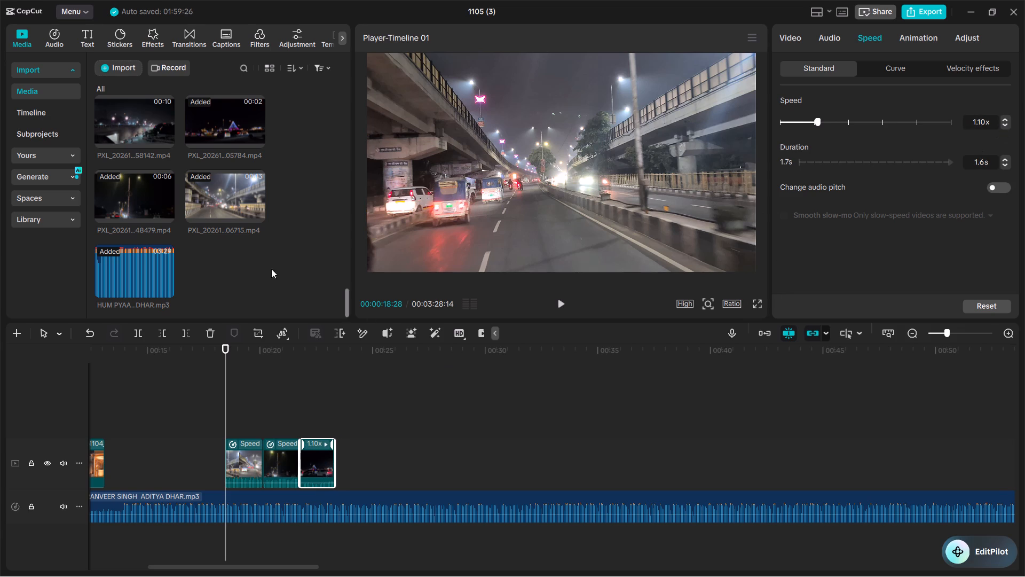
Add the bamboo lattice clip with hanging pots (name ending 28477) and park it on the main track at about 00:33.
scroll(185, 168, "up", 2)
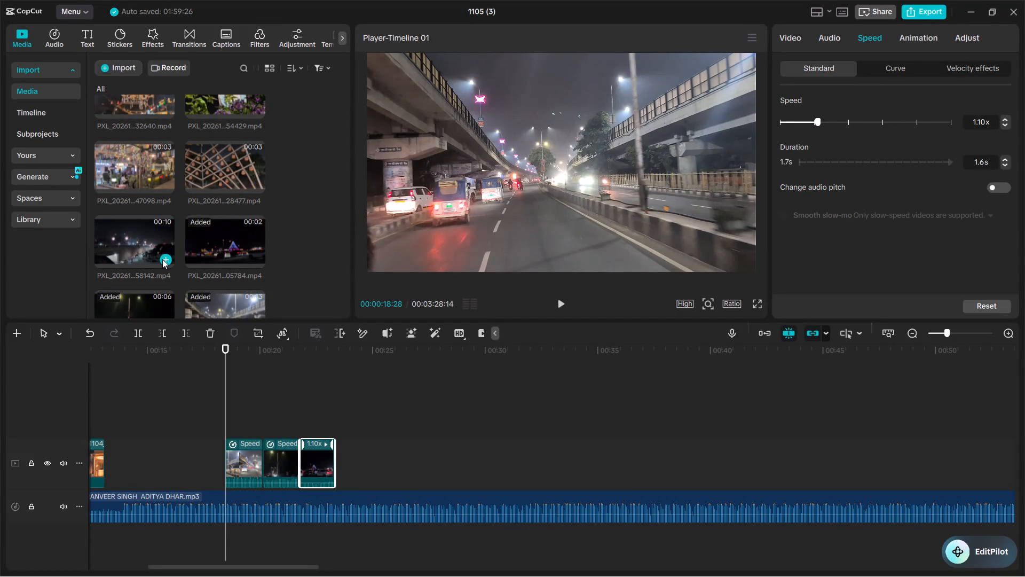
left_click(254, 184)
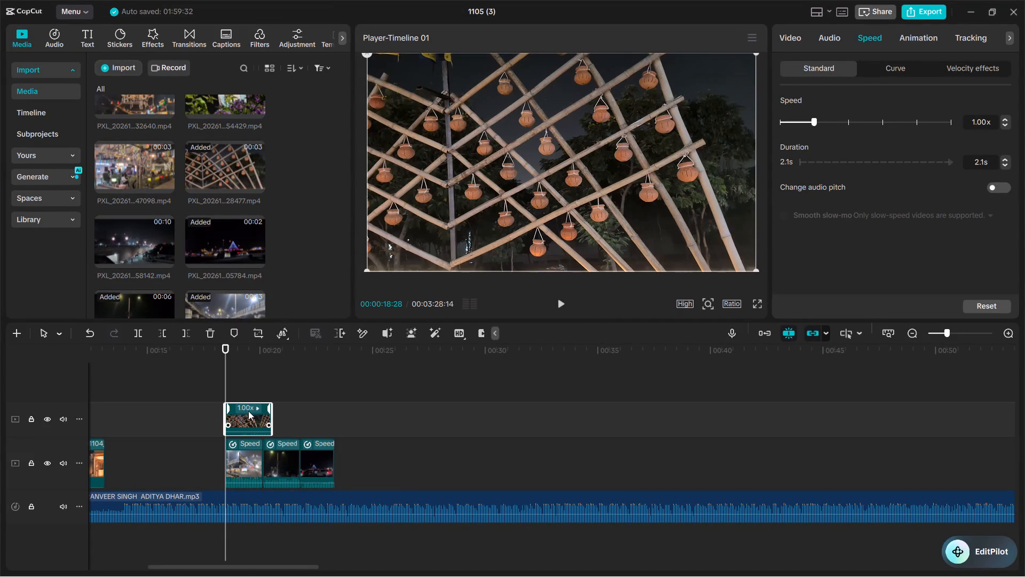
left_click_drag(249, 420, 362, 468)
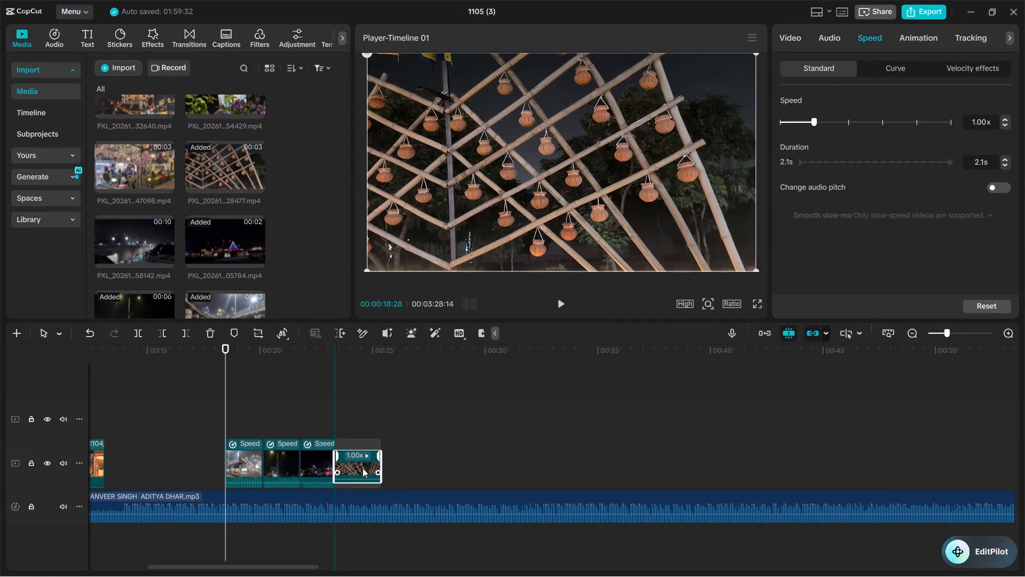
left_click_drag(362, 468, 578, 457)
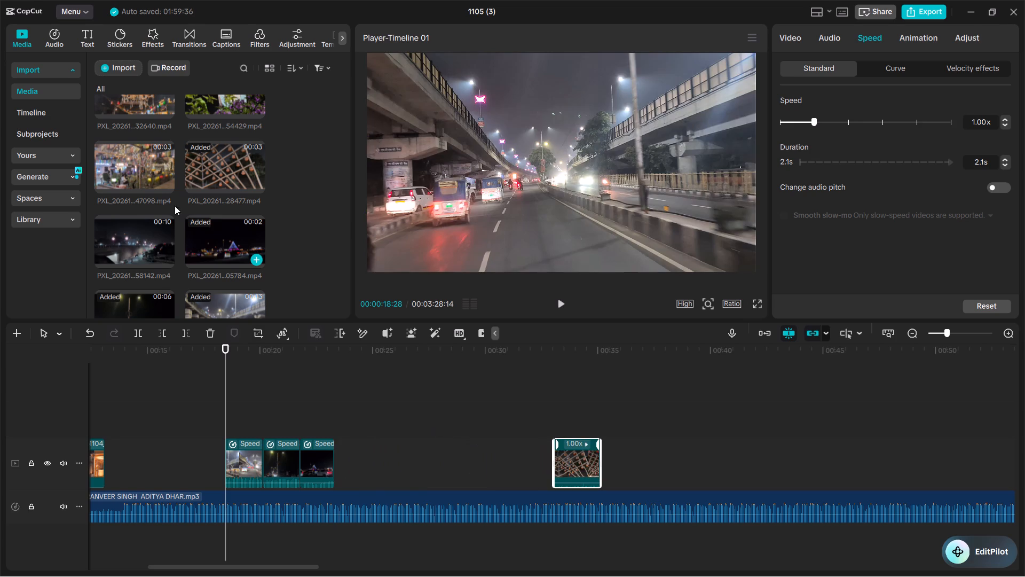
Add the outdoor café clip with string lights (name ending 47098) directly after the lit cone clip on the main track.
left_click(163, 187)
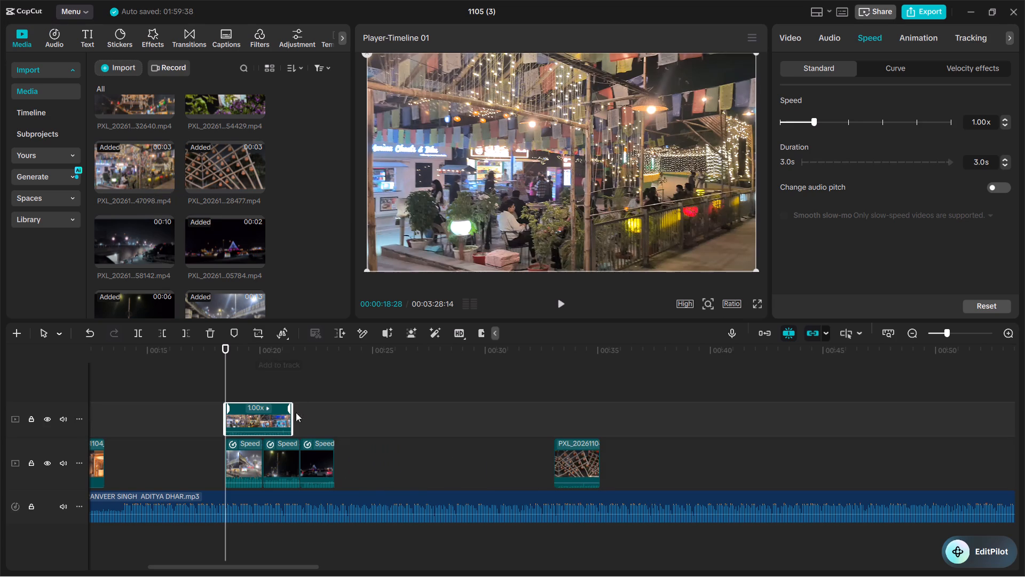
left_click_drag(263, 410, 383, 460)
left_click_drag(255, 423, 336, 447)
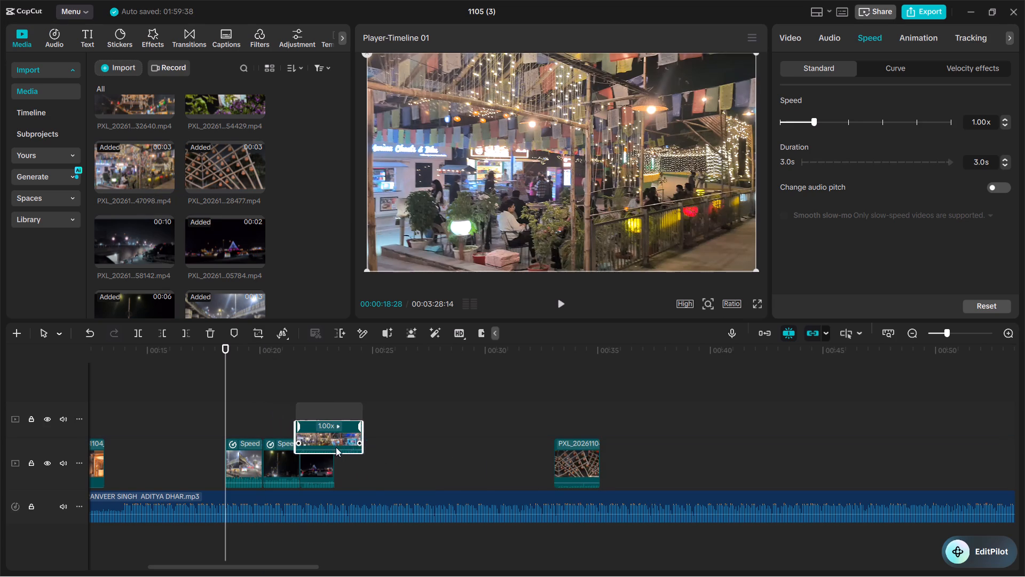
left_click_drag(336, 447, 365, 475)
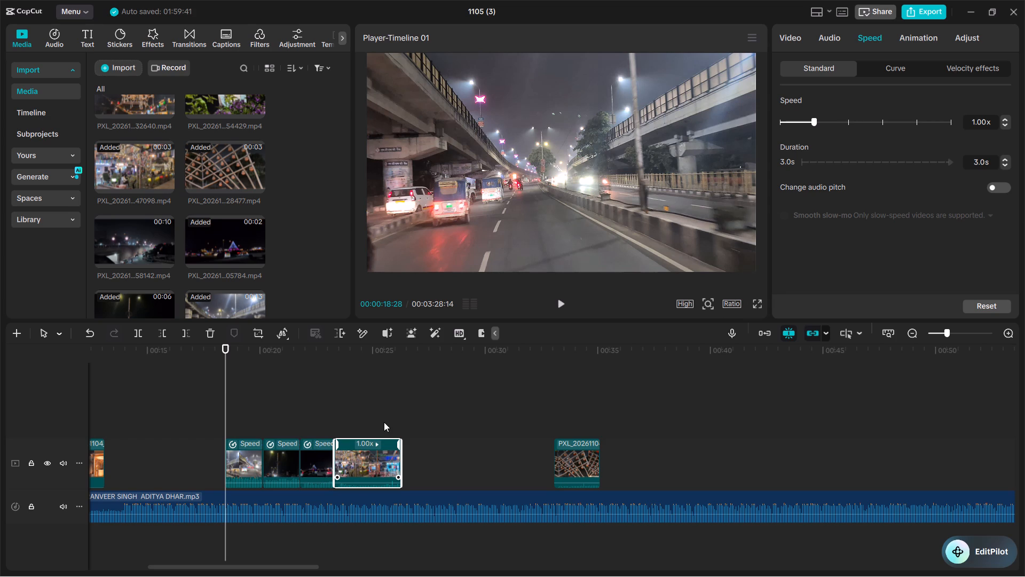
Set the outdoor café clip's speed to 2.70x, for a duration of 1.1 s.
triple_click(1004, 118)
triple_click(1004, 118)
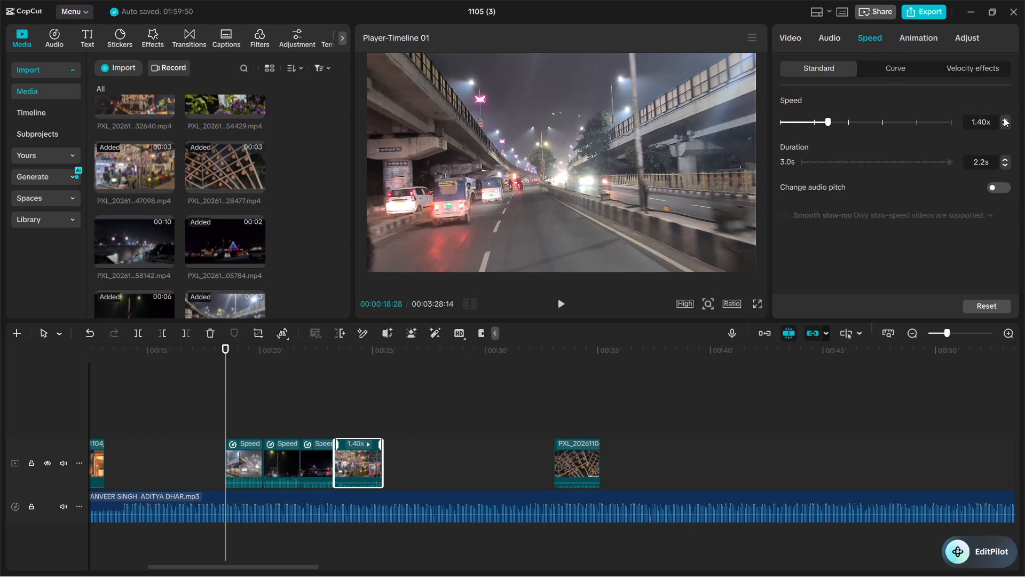
left_click(1004, 119)
left_click(1004, 118)
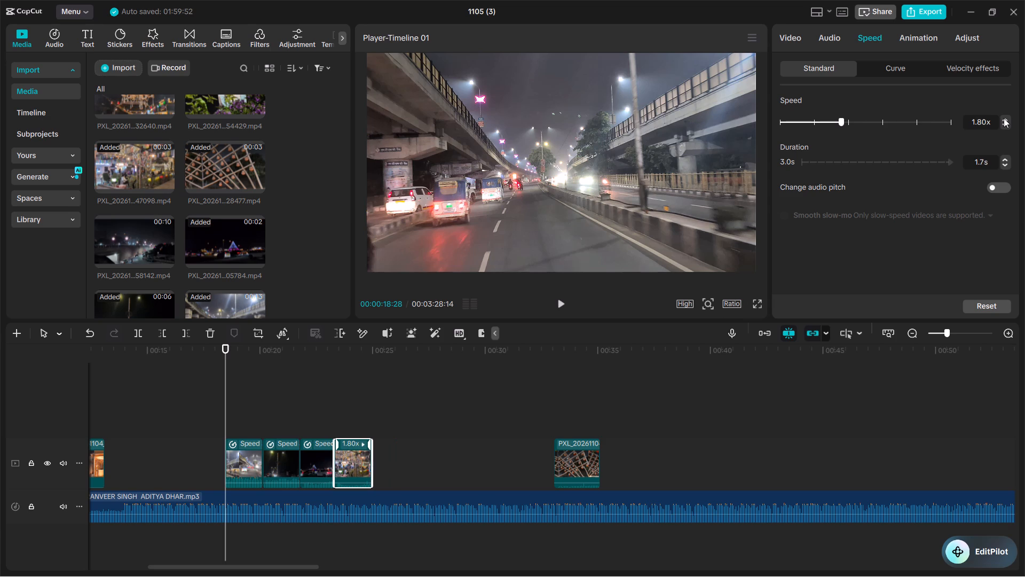
triple_click(1007, 118)
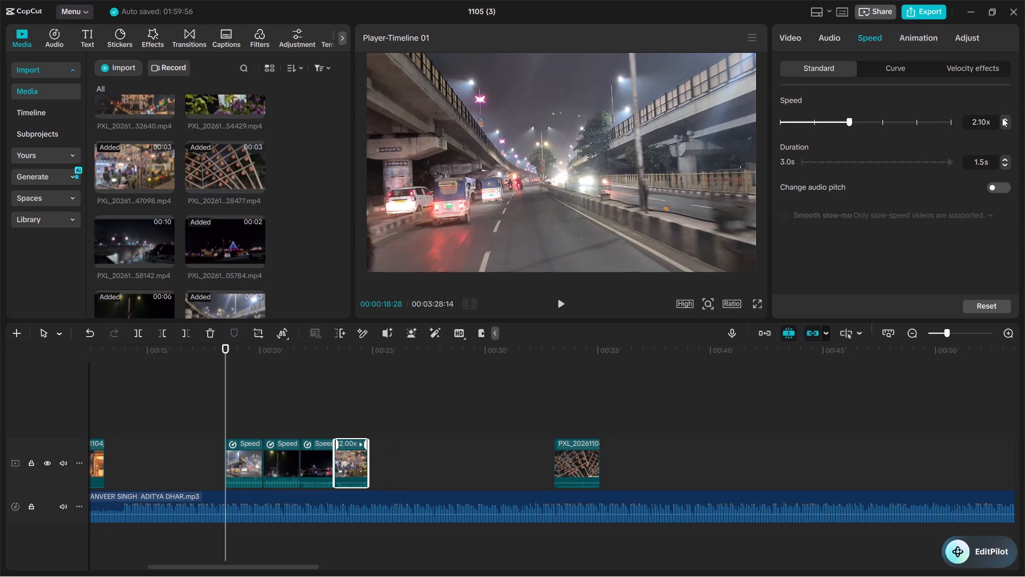
triple_click(1007, 118)
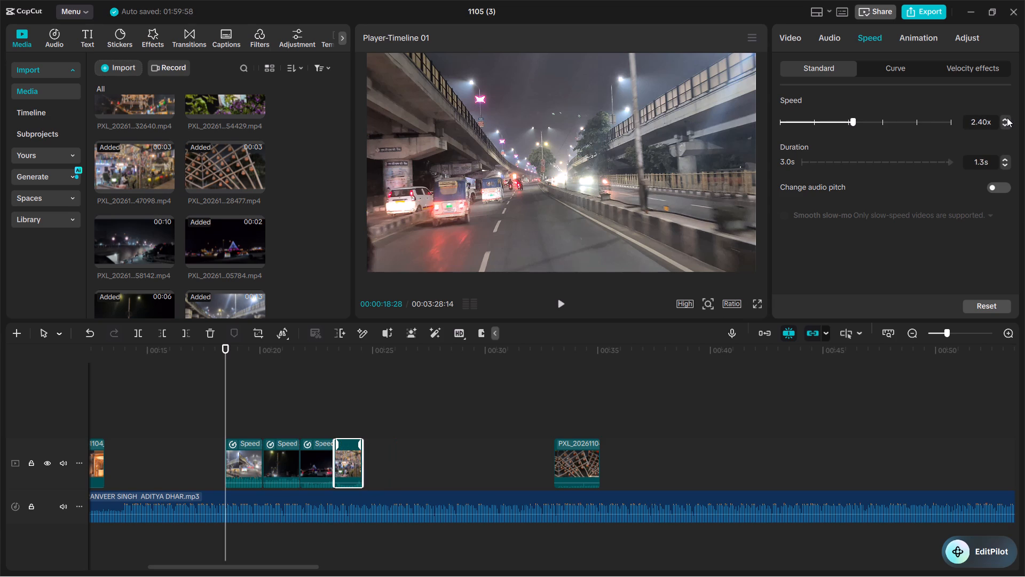
double_click(1007, 118)
left_click(1006, 118)
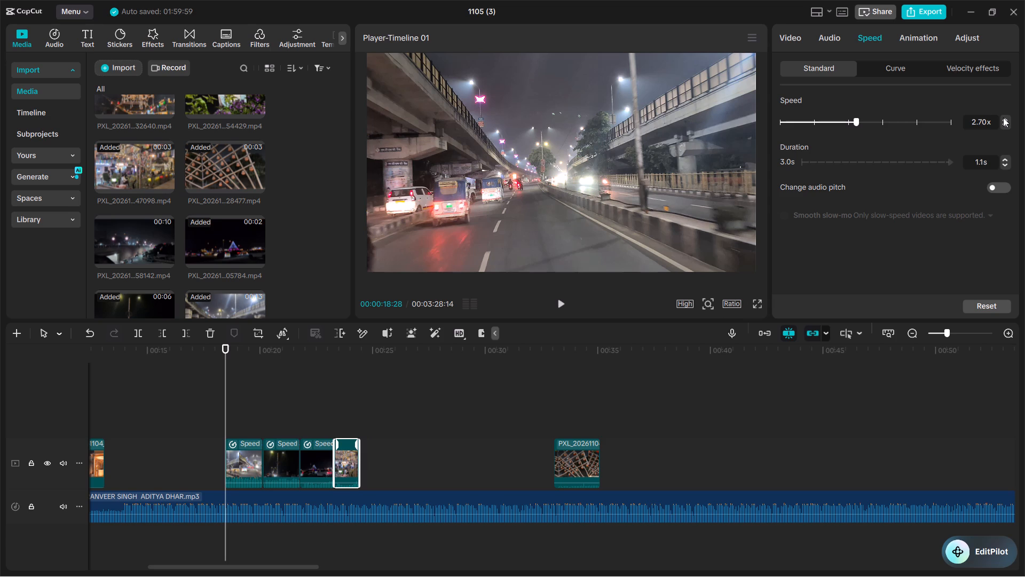
Shorten the flyover road clip's duration to 1.1 s, at a speed of 7.81x.
left_click(247, 465)
triple_click(1005, 158)
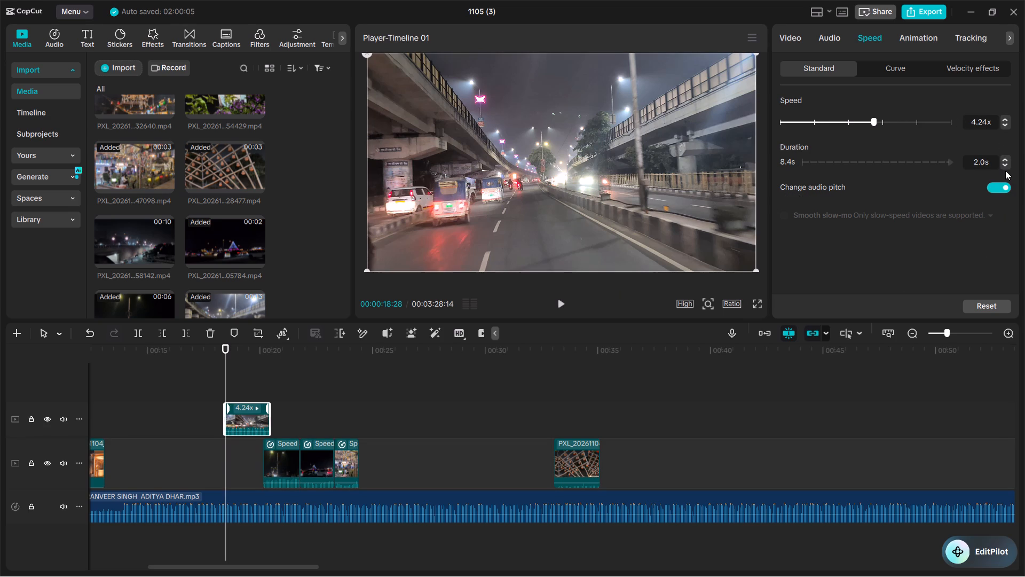
triple_click(1005, 165)
triple_click(1005, 165)
double_click(1005, 165)
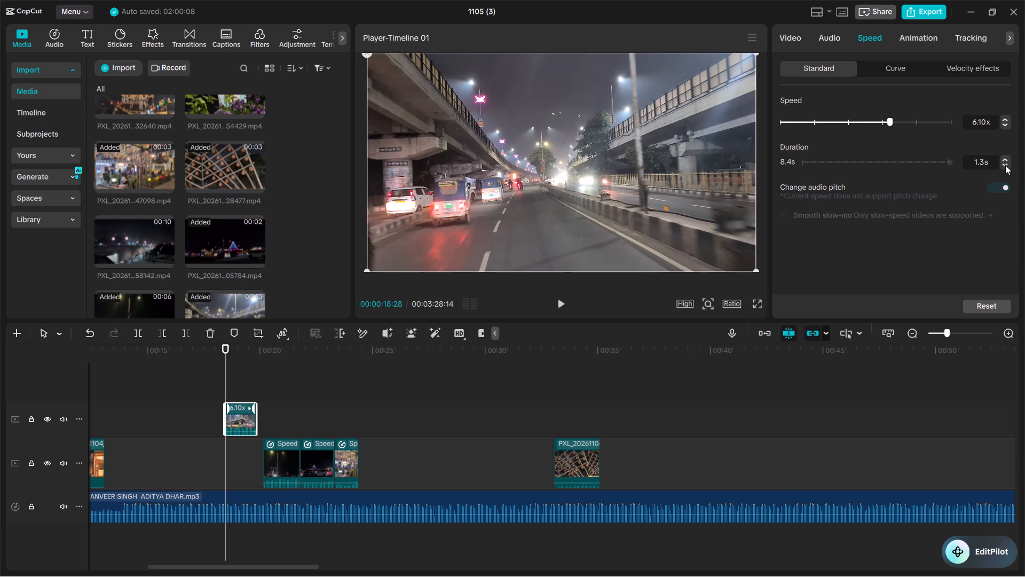
left_click(1005, 165)
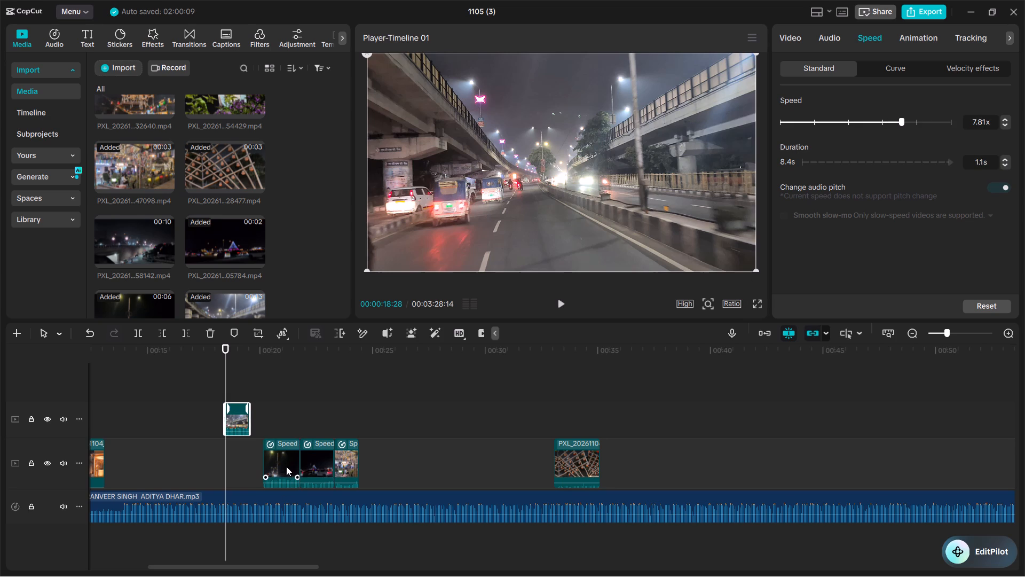
Move the flyover road clip back onto the main track, just ahead of the light-wrapped pole clip.
left_click_drag(235, 423, 243, 470)
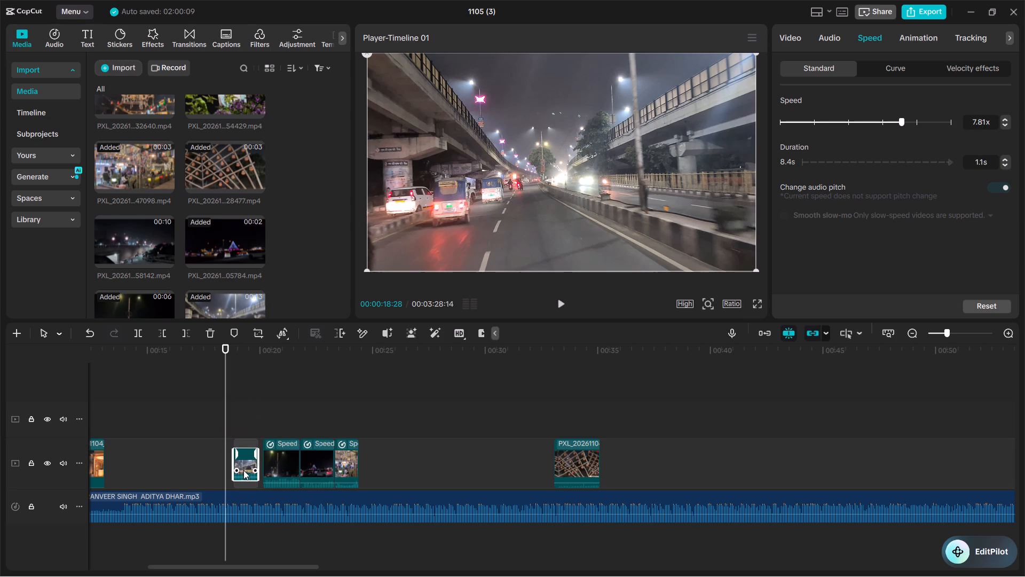
left_click_drag(243, 470, 213, 480)
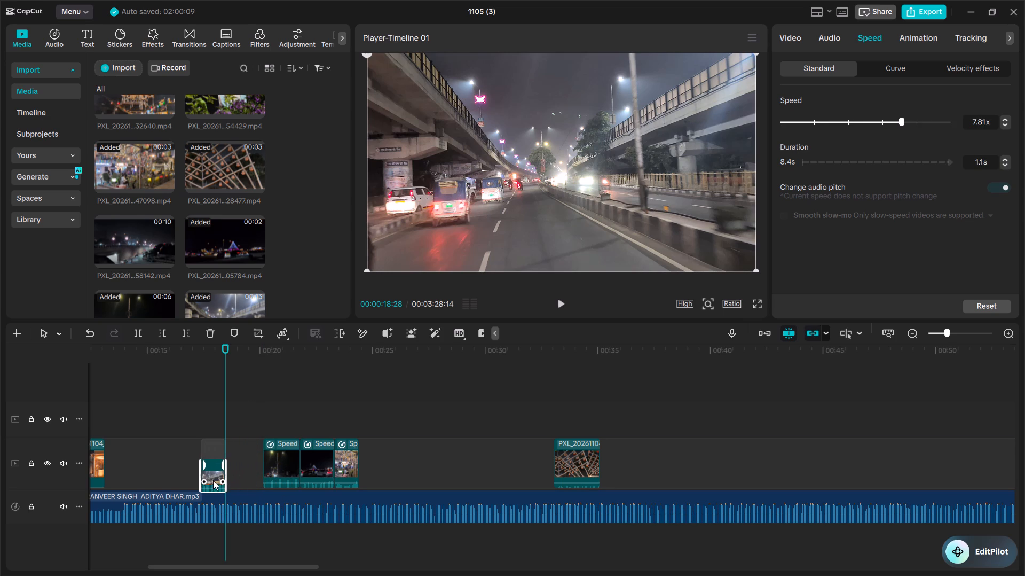
left_click_drag(213, 480, 242, 473)
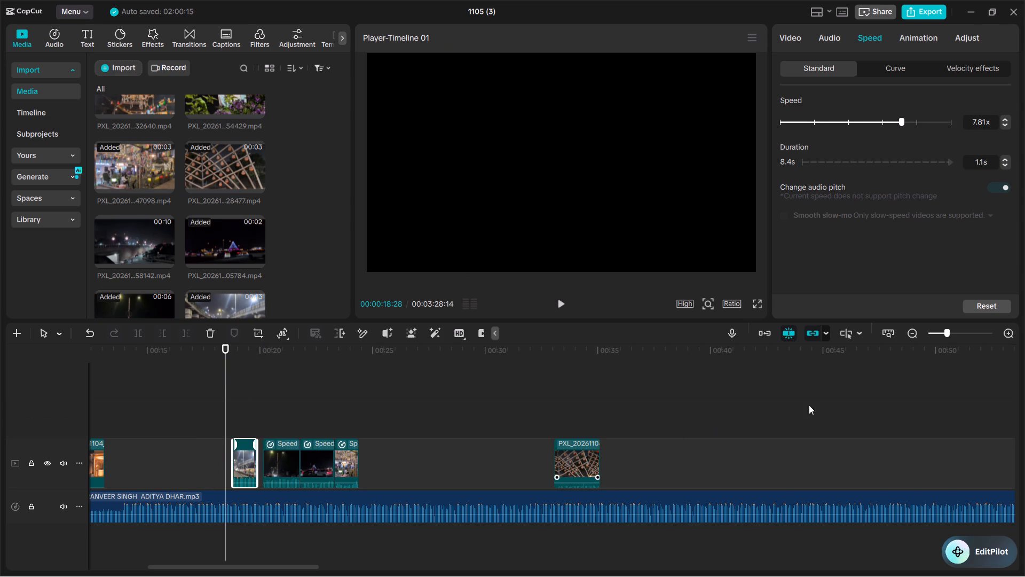
Play the montage across the statue clip, stop at 00:00:14:23, and move the flyover road clip to start there.
left_click(945, 333)
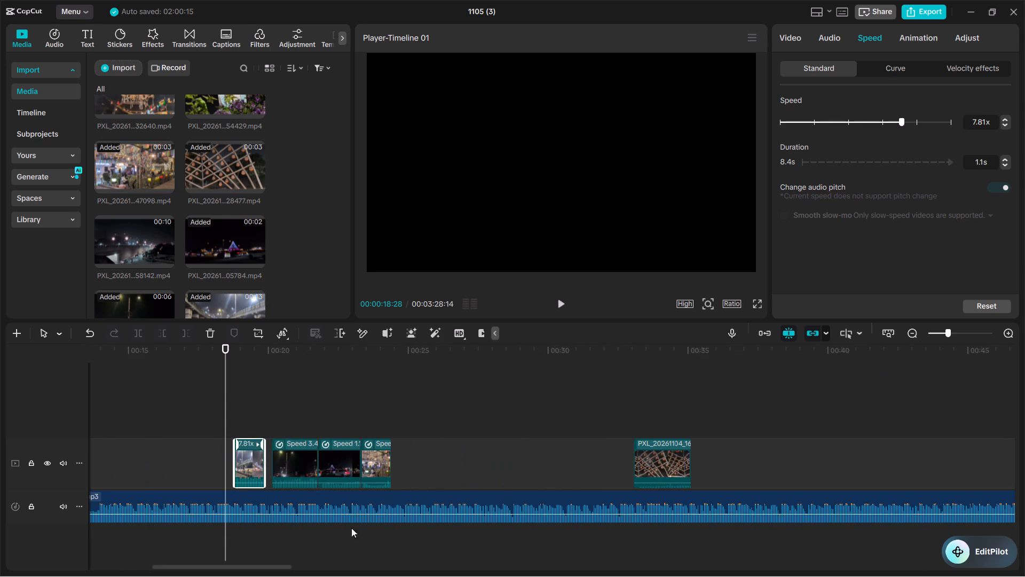
left_click_drag(286, 565, 248, 567)
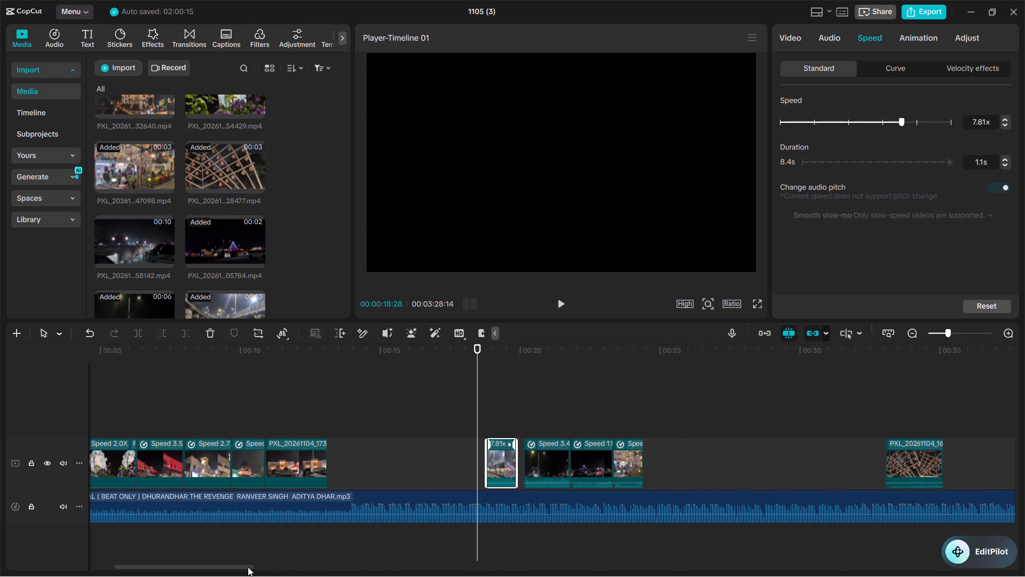
left_click_drag(248, 567, 250, 566)
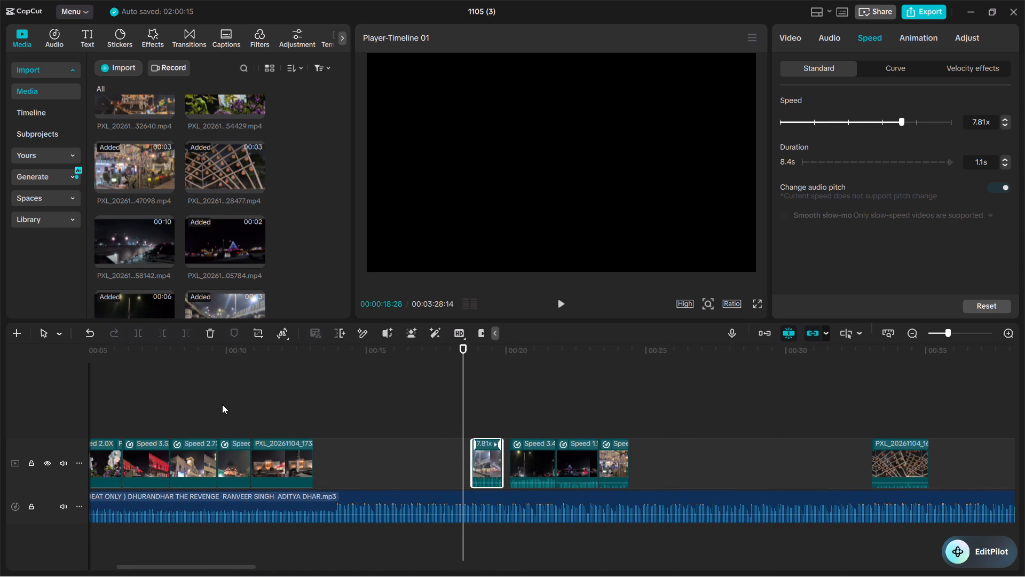
left_click(222, 404)
left_click(559, 303)
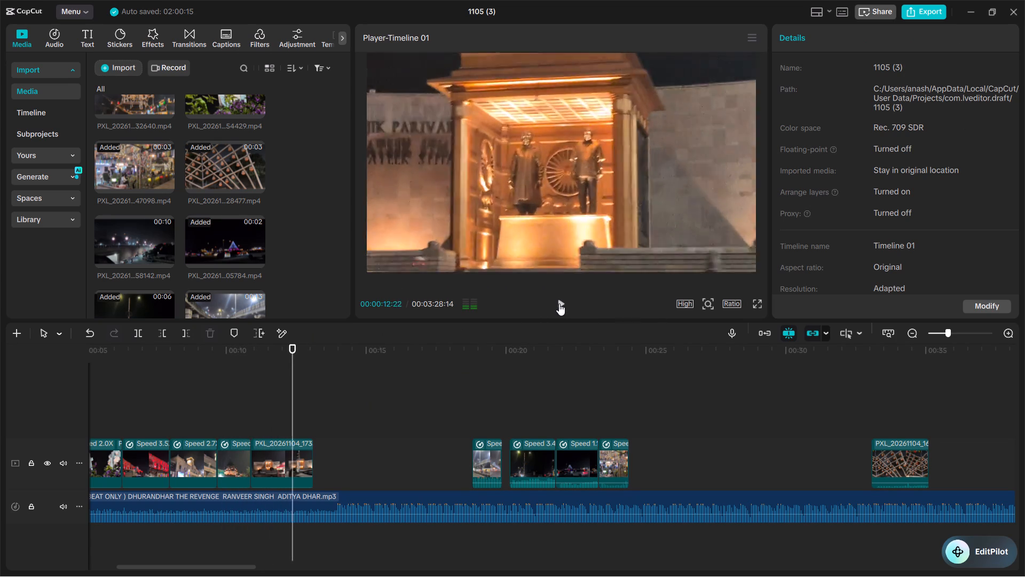
left_click(559, 303)
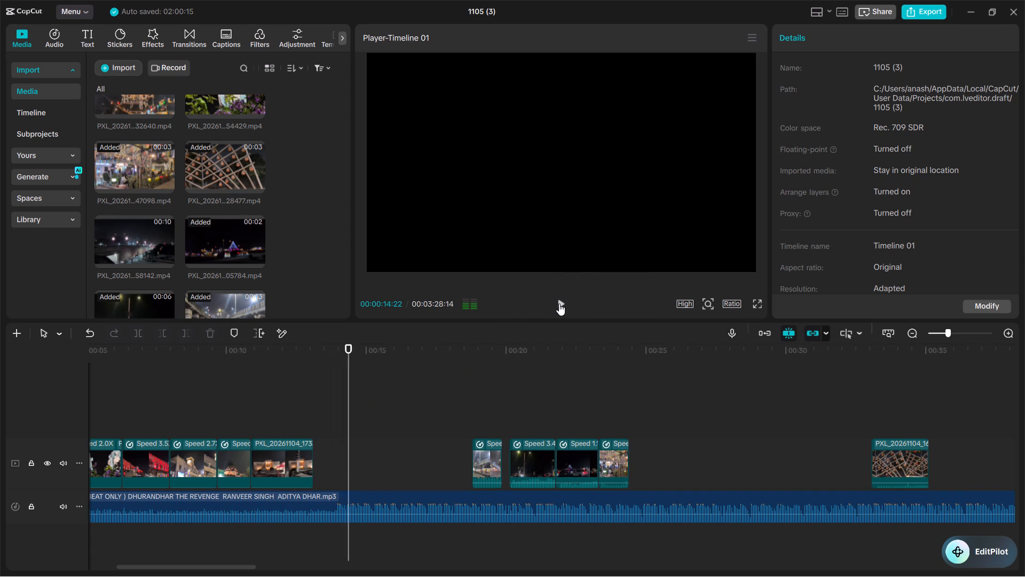
left_click_drag(485, 466, 434, 466)
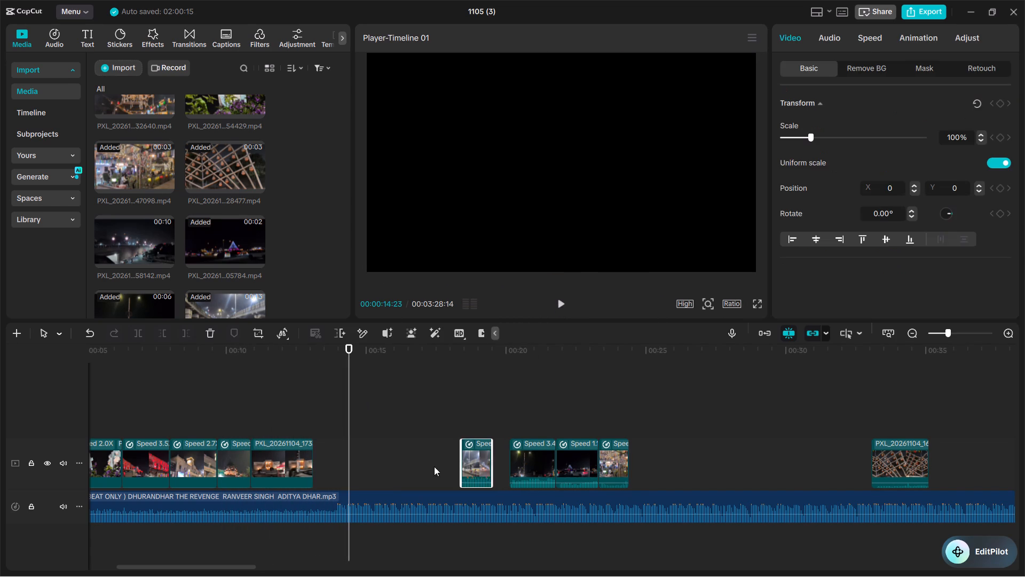
left_click_drag(434, 466, 361, 471)
Move the light-wrapped pole, lit cone and outdoor café clips back-to-back directly after the flyover road clip.
left_click_drag(530, 462, 502, 464)
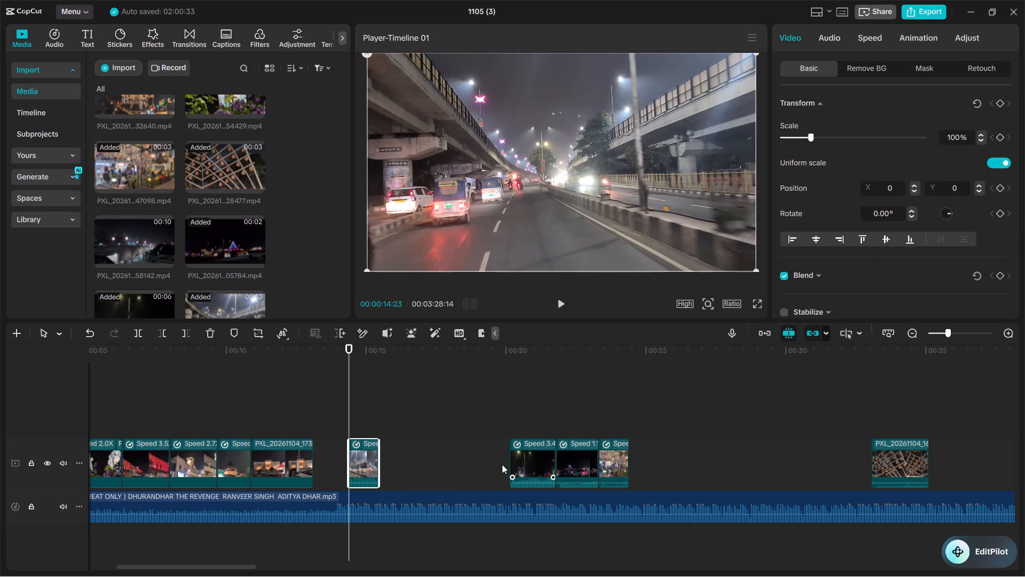
left_click_drag(502, 464, 400, 461)
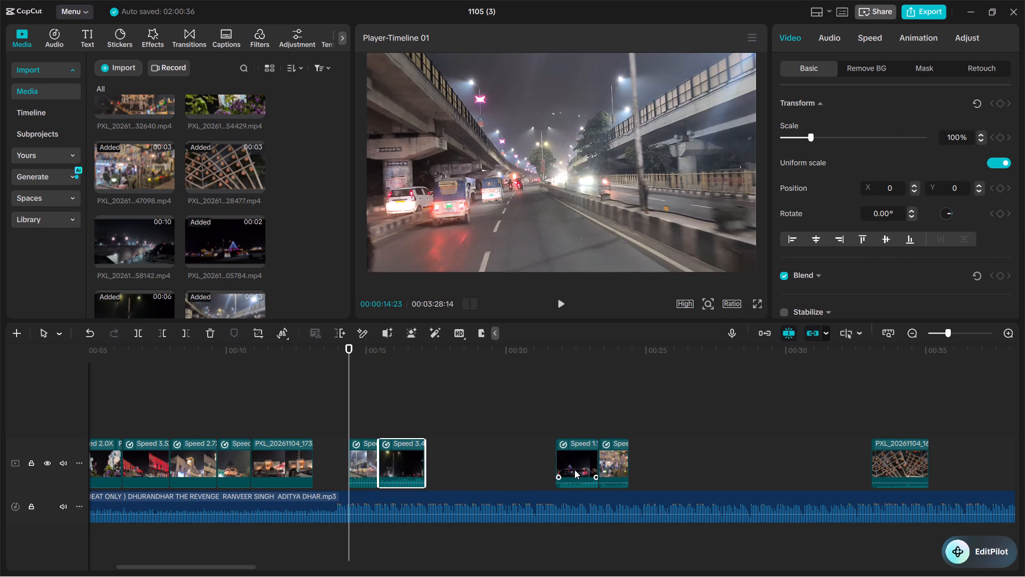
left_click_drag(574, 470, 447, 474)
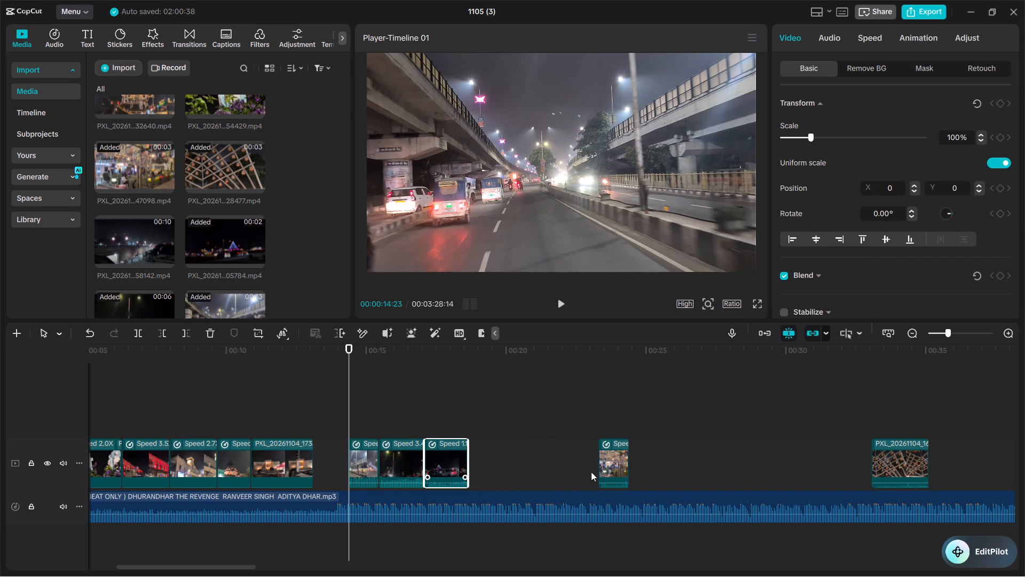
left_click_drag(610, 466, 482, 470)
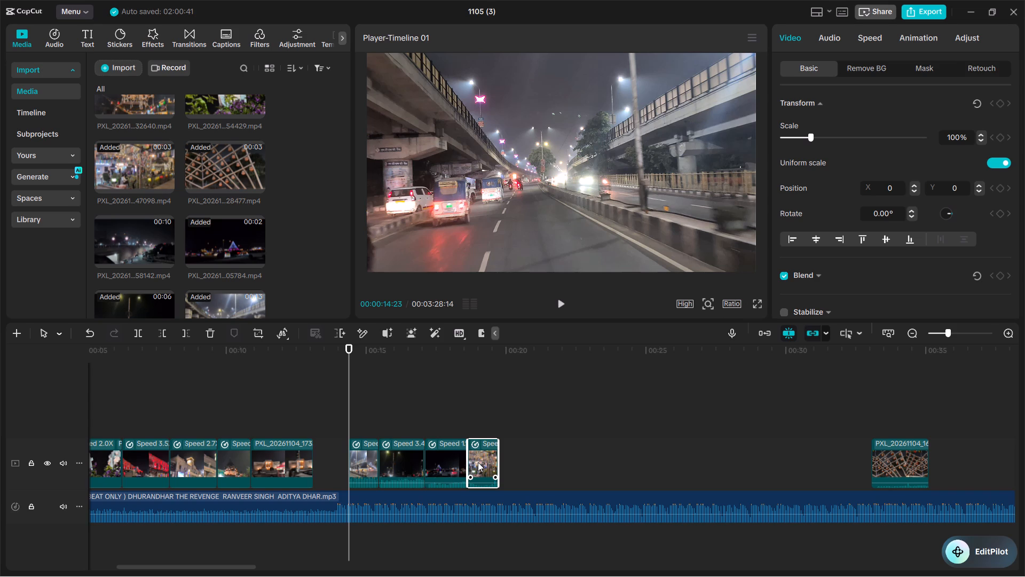
Shorten the light-wrapped pole clip's duration to 1.1 s, at a speed of 5.34x.
left_click(393, 466)
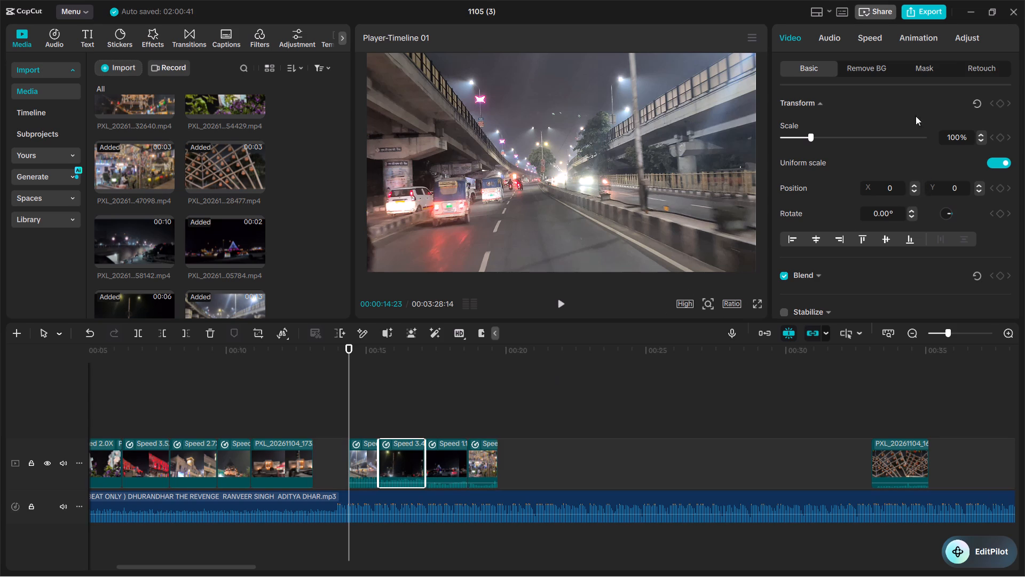
left_click(867, 37)
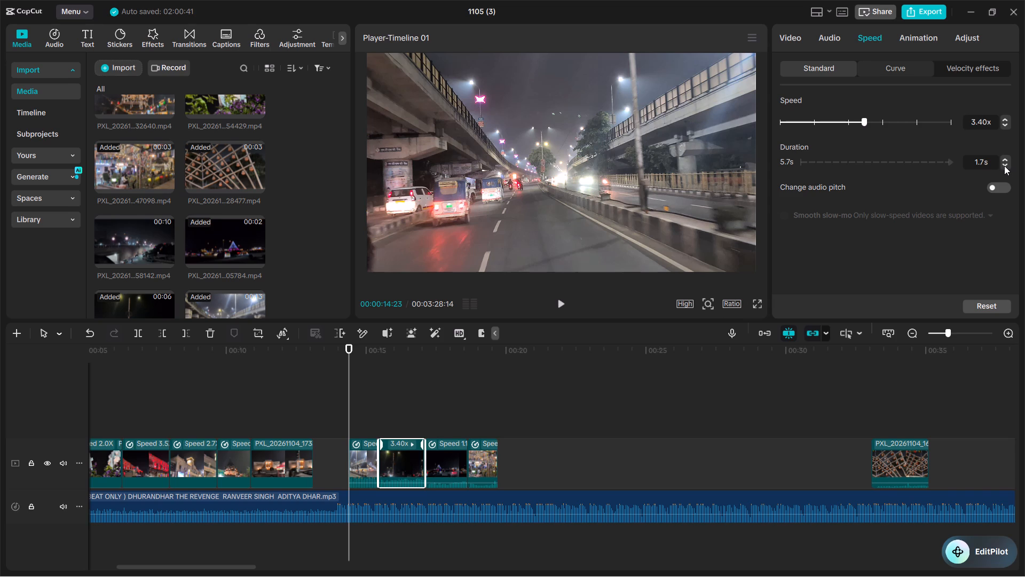
triple_click(1004, 166)
triple_click(1004, 166)
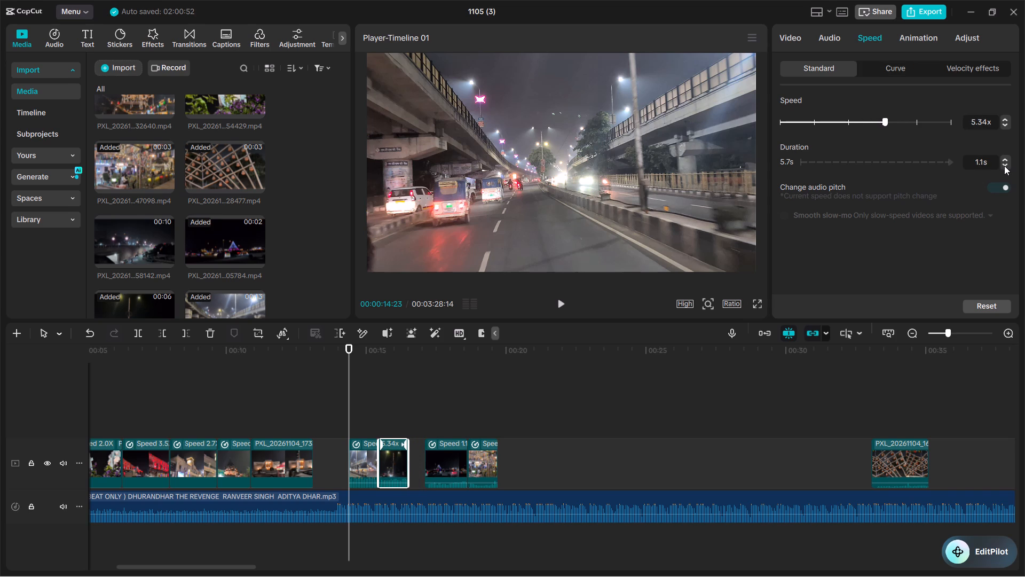
Shorten the lit cone clip's duration to 1.1 s, at a speed of 1.63x.
left_click(437, 463)
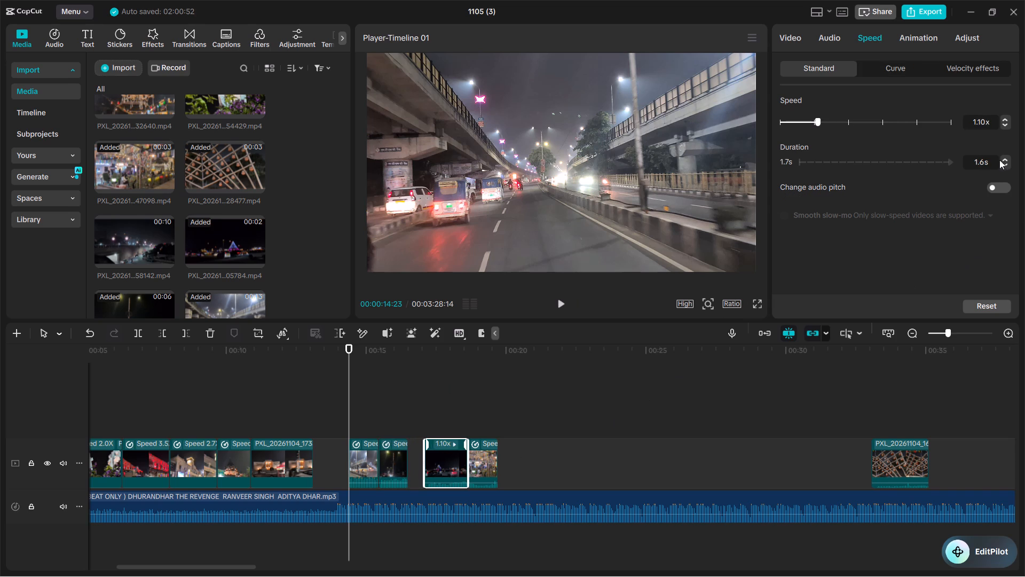
triple_click(1003, 165)
double_click(1003, 165)
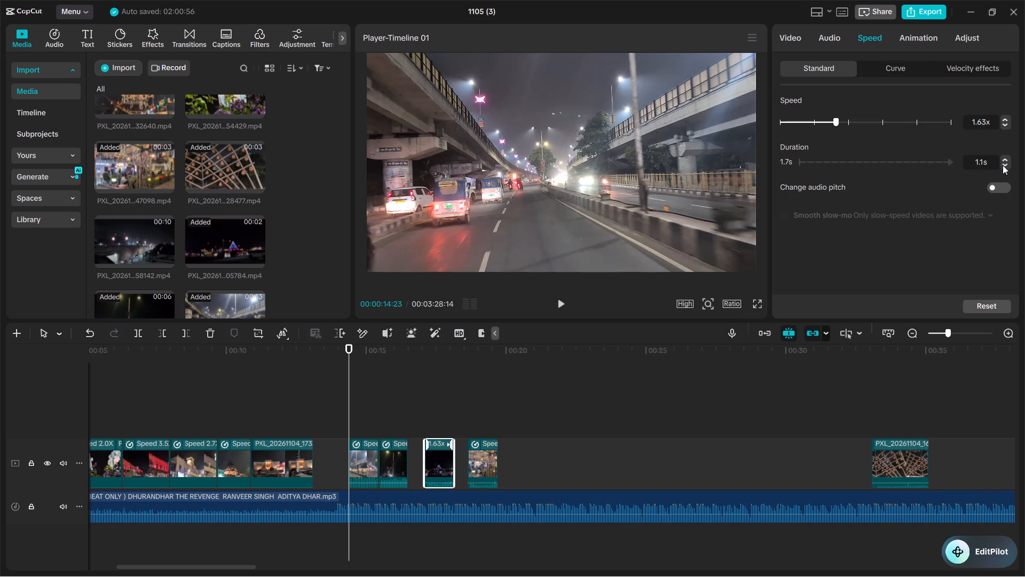
Turn on the main track magnet to close the gaps between all the clips.
left_click(771, 332)
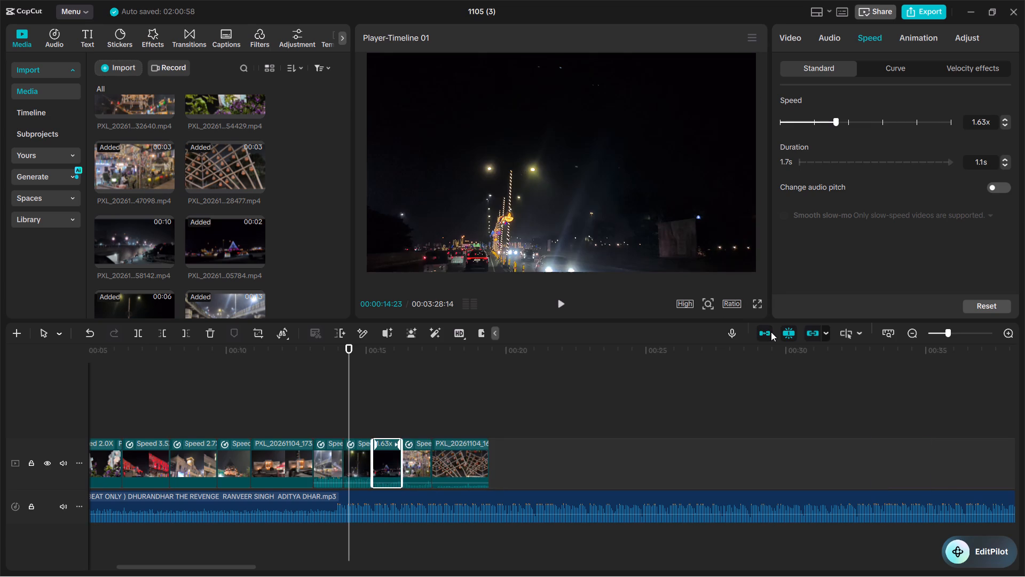
Shorten the duration of the bamboo lattice clip with hanging pots to about 1.1 s by speeding it up.
left_click(422, 466)
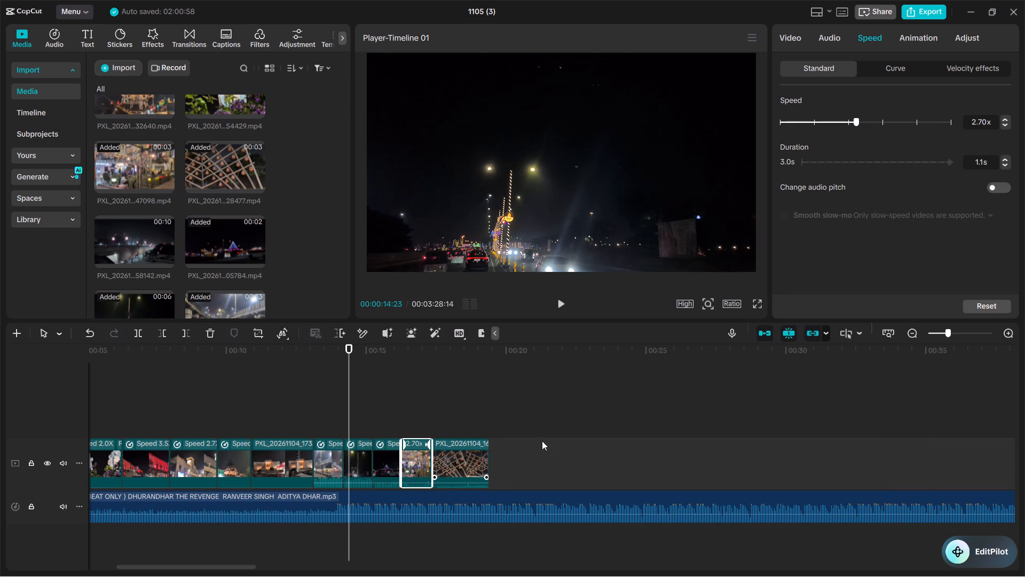
left_click(454, 464)
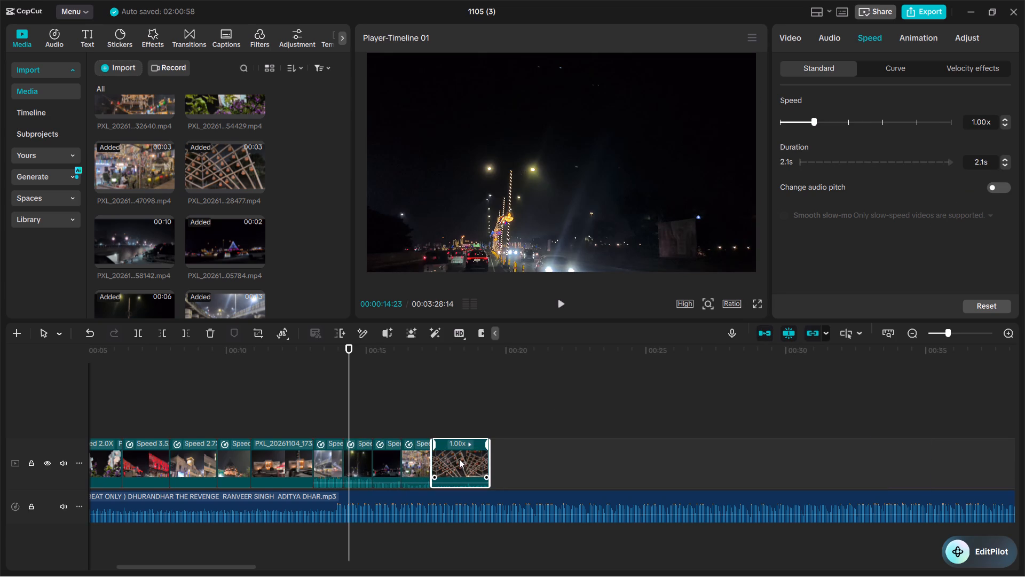
double_click(1005, 162)
triple_click(1005, 166)
double_click(1006, 166)
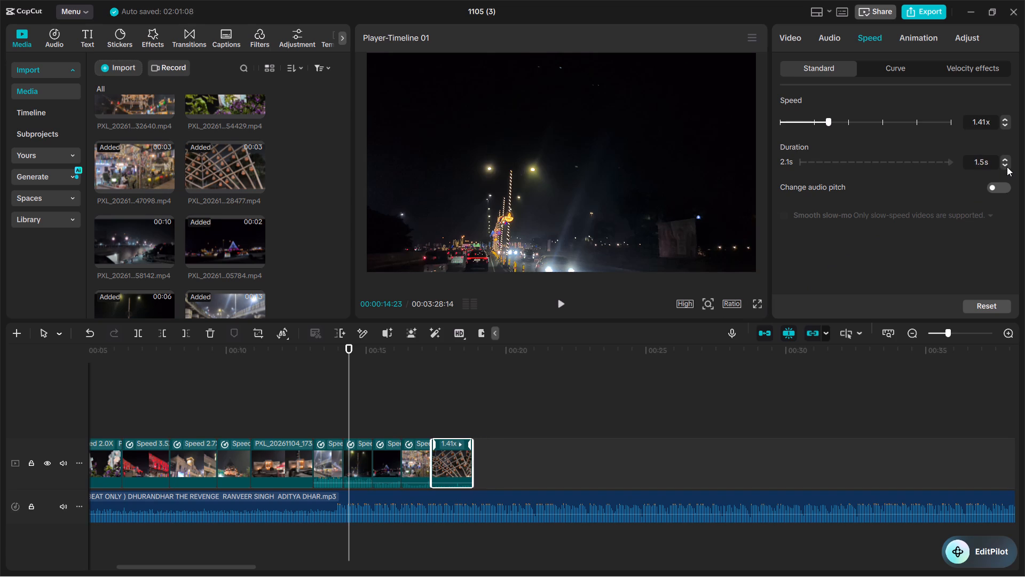
double_click(1004, 163)
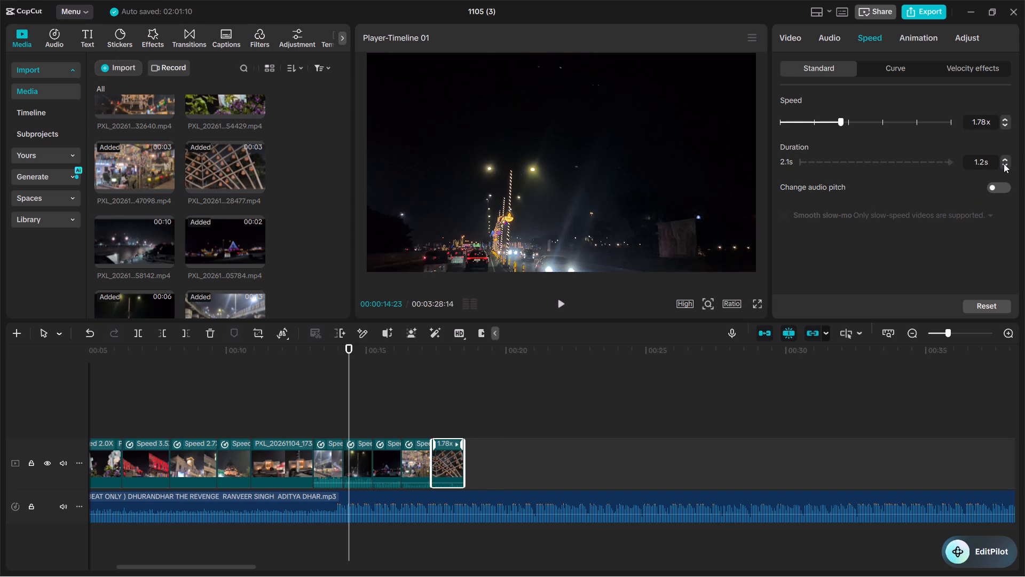
left_click(1004, 163)
Play back the montage from 00:00:12:33 and replay the short sped-up clips to check their cuts against the beat.
left_click(297, 411)
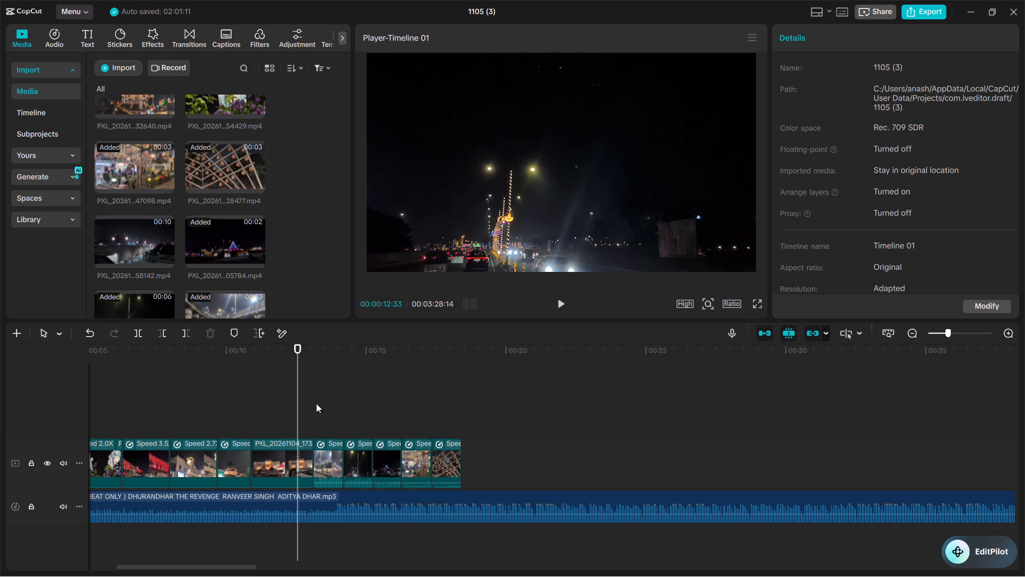
left_click(557, 303)
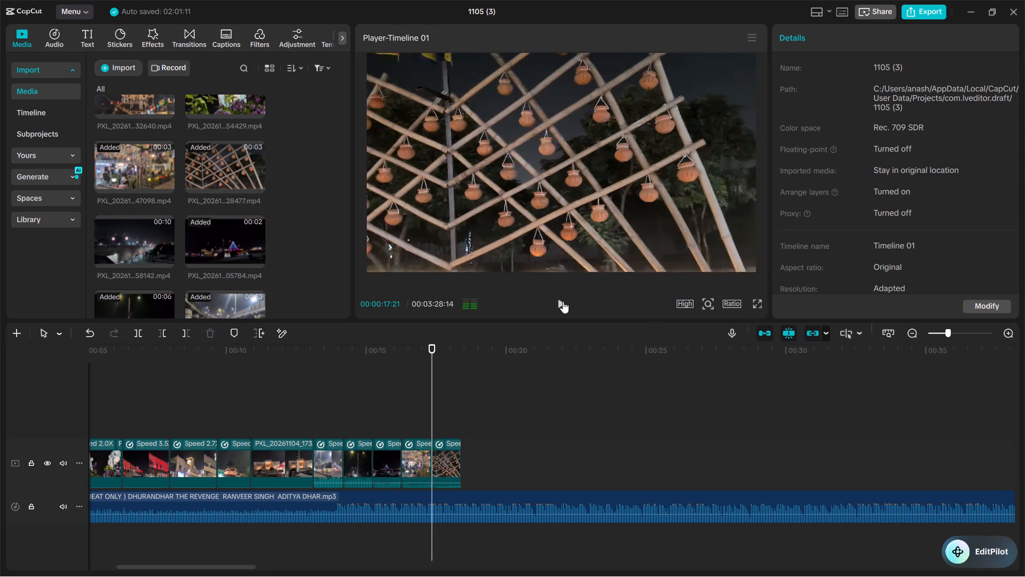
left_click(563, 301)
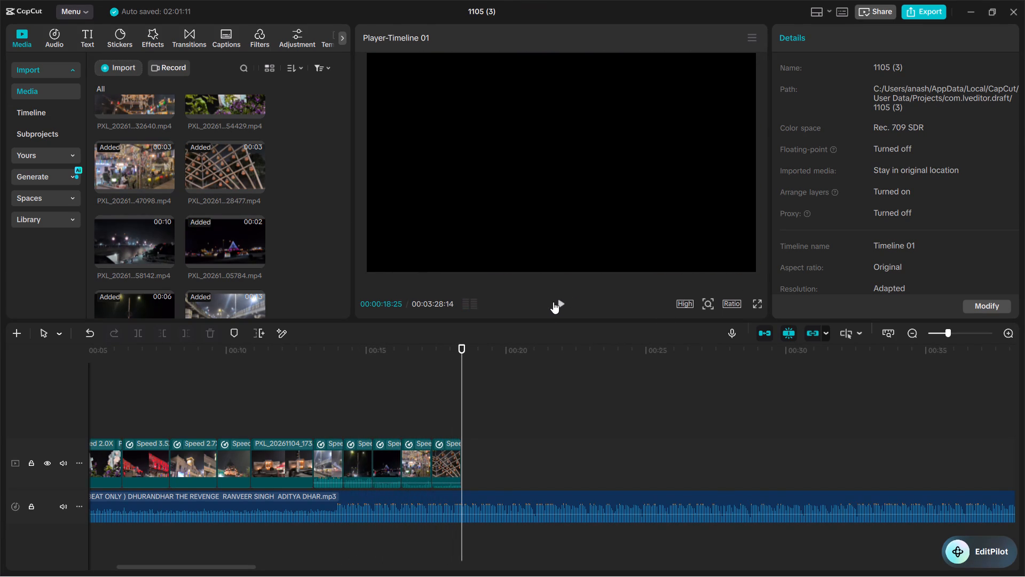
left_click(379, 406)
left_click(558, 304)
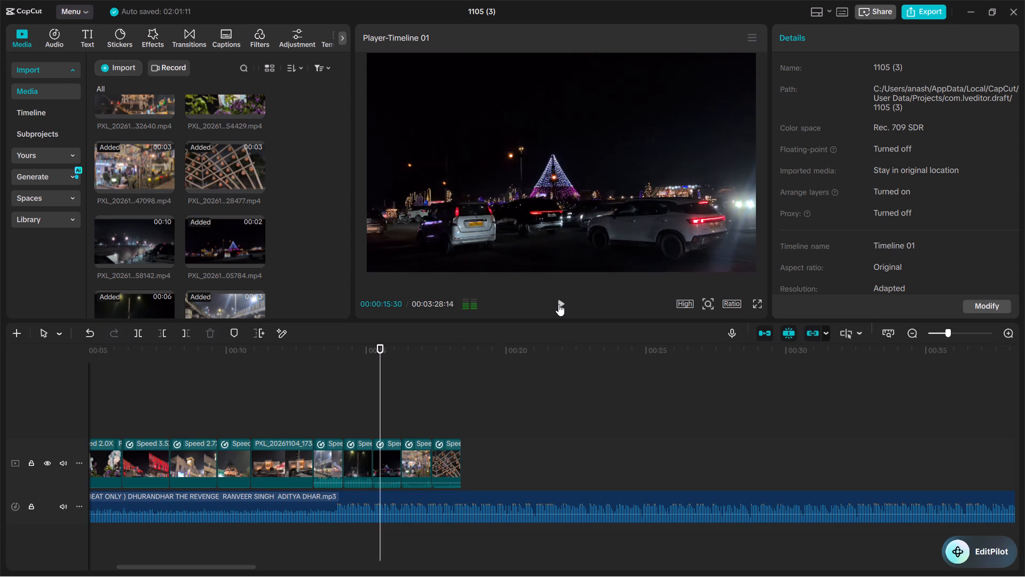
left_click(561, 303)
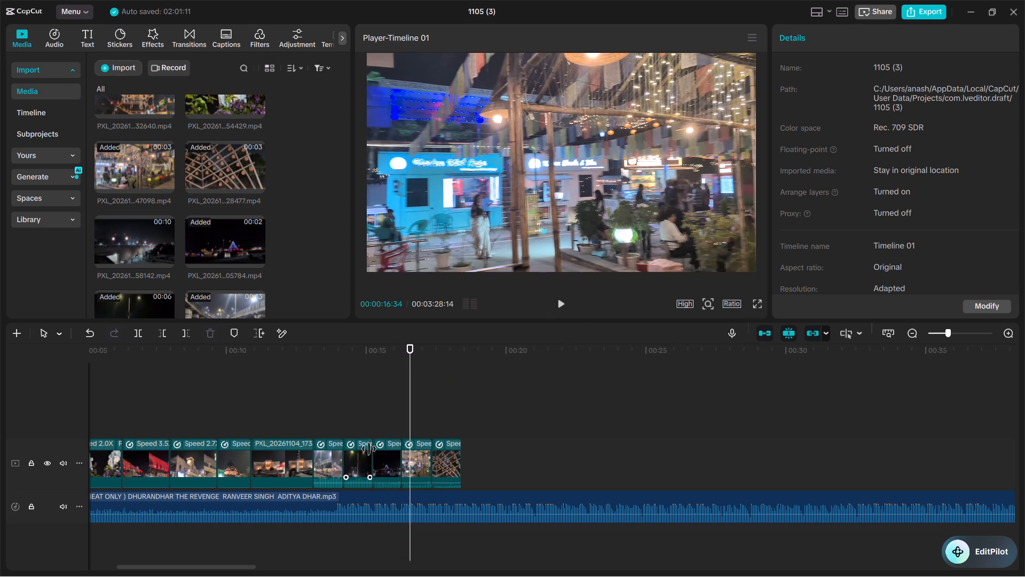
left_click(385, 454)
left_click(367, 424)
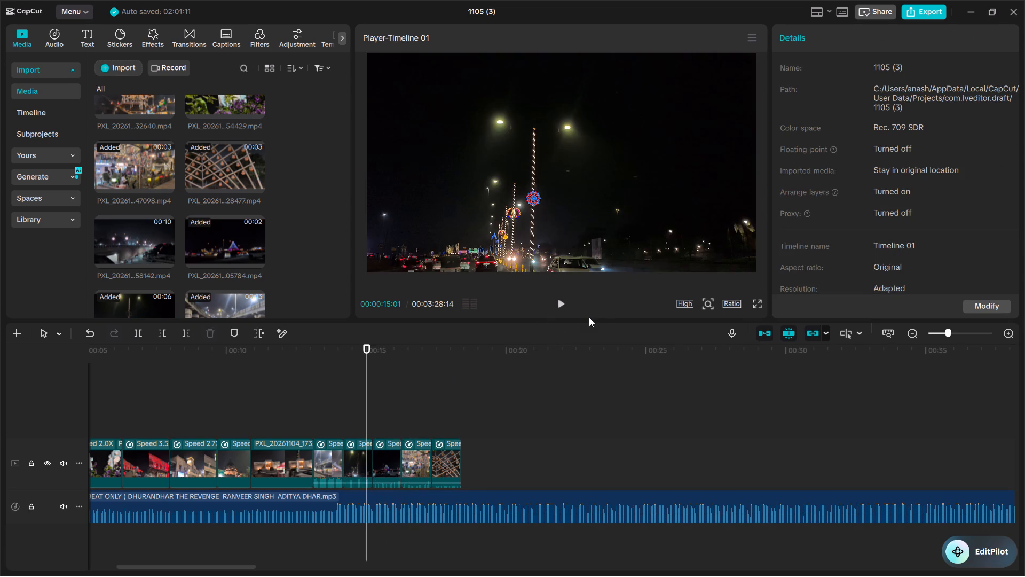
left_click(559, 302)
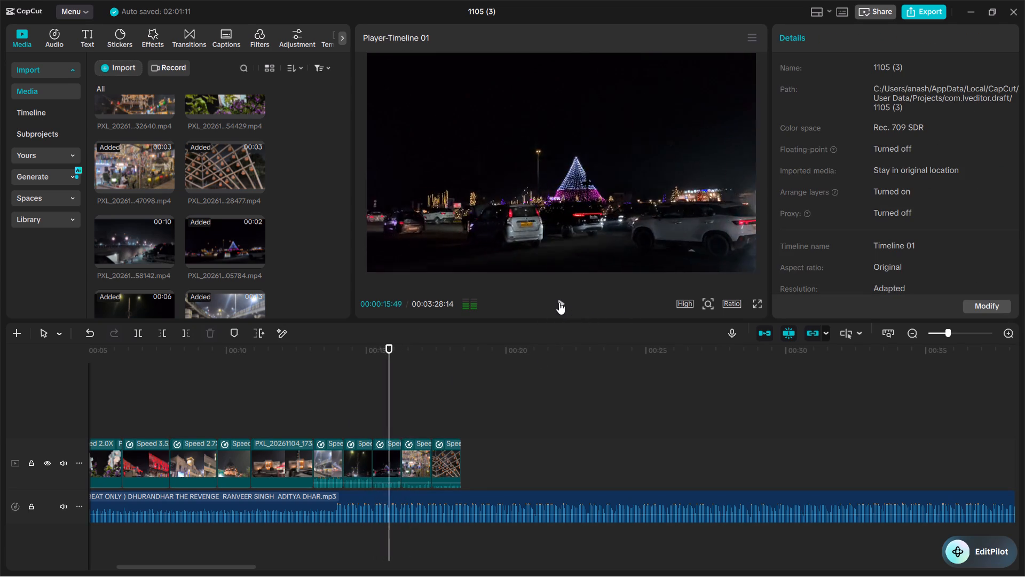
left_click(559, 302)
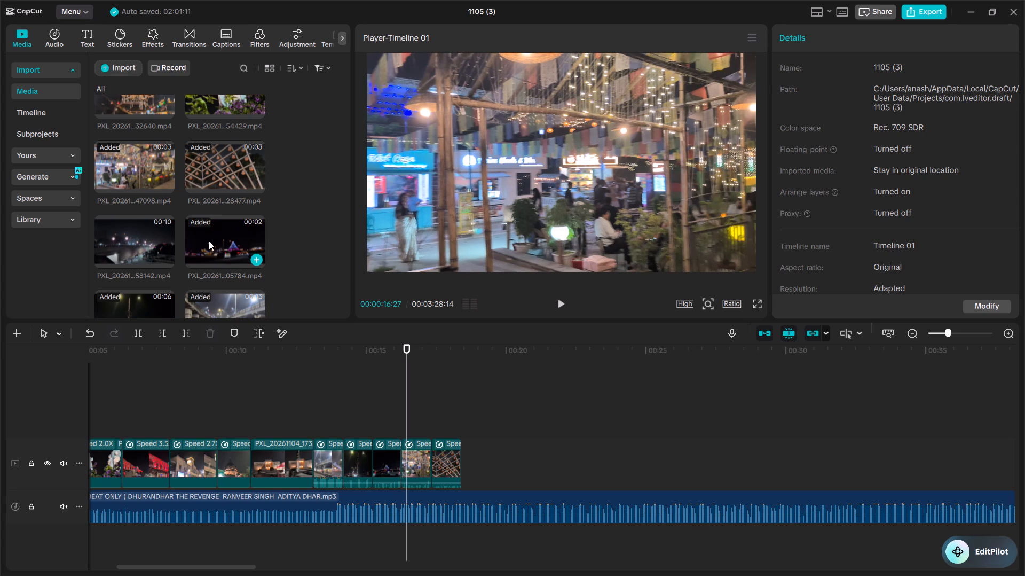
Place the playhead at 00:00:18:37 and insert the white statue, chandelier, yellow toy train and Jalori Gate clips after the bamboo lattice clip.
scroll(215, 234, "up", 2)
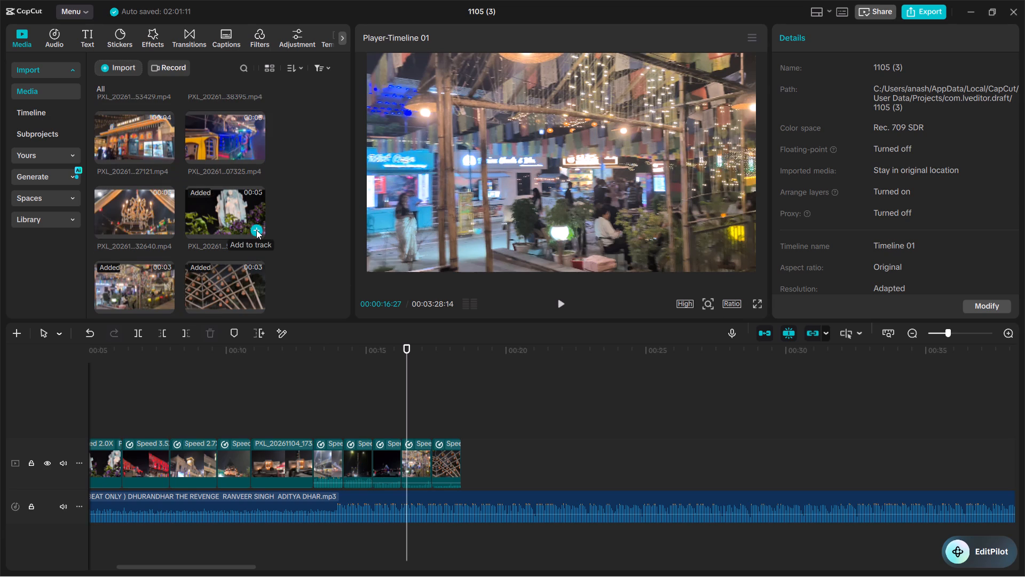
left_click(467, 387)
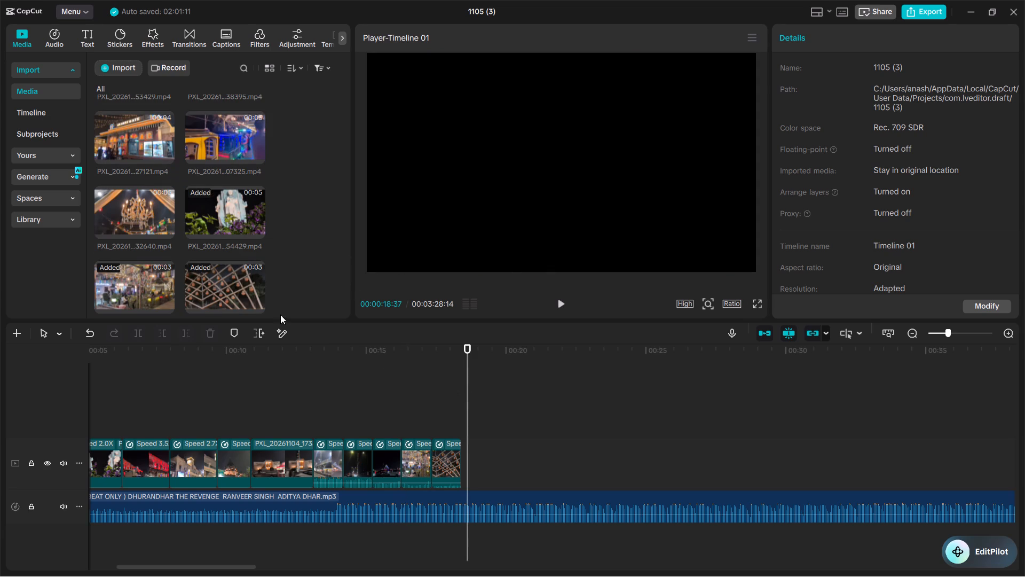
left_click(255, 229)
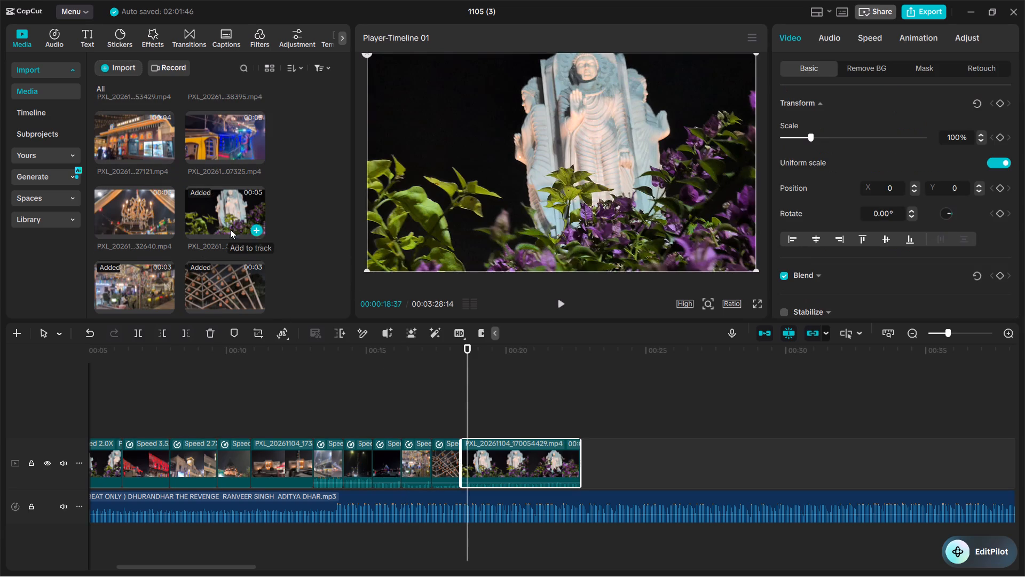
left_click(164, 229)
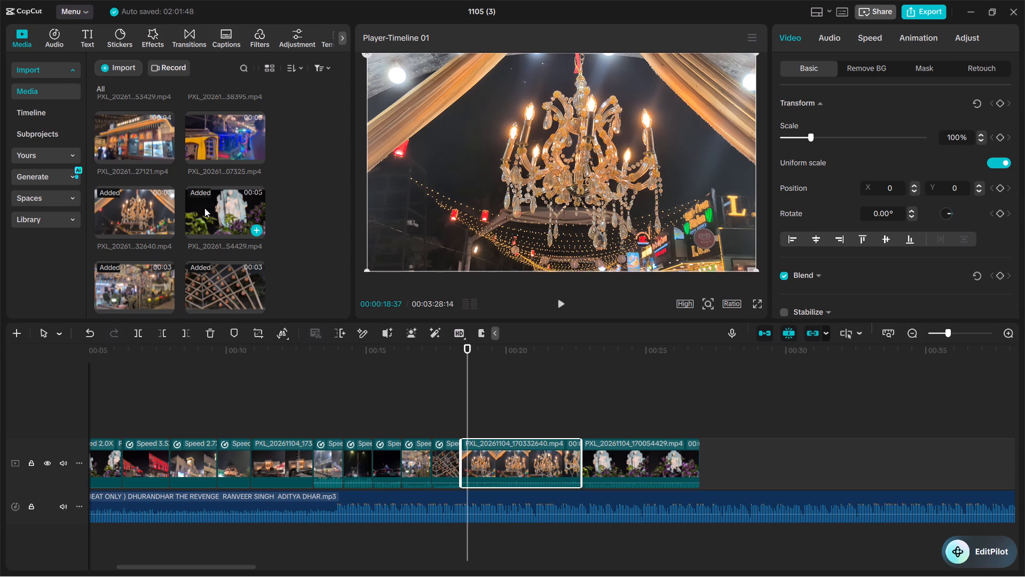
left_click(254, 155)
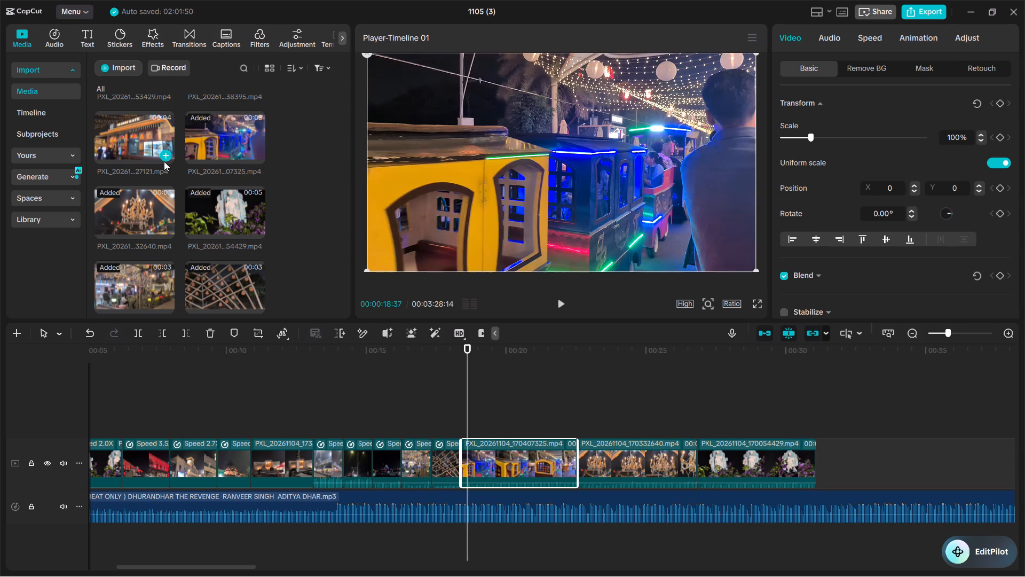
left_click(163, 155)
Insert the white-lit storefront, striped-awning food stall, badge and keychain stall, and momos kiosk clips at the playhead, each ahead of the previous one.
scroll(201, 189, "up", 2)
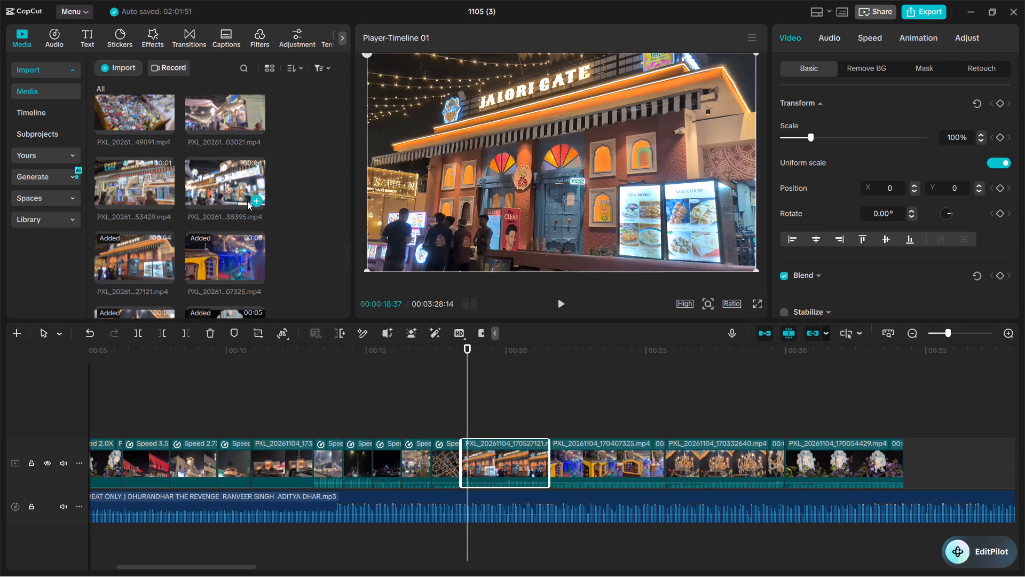
left_click(254, 200)
left_click(165, 200)
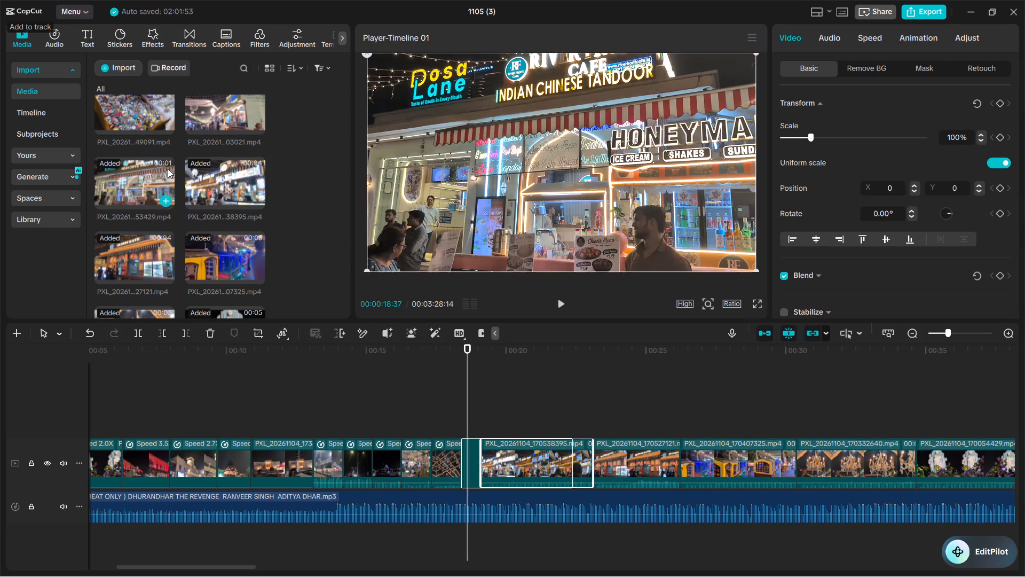
left_click(164, 126)
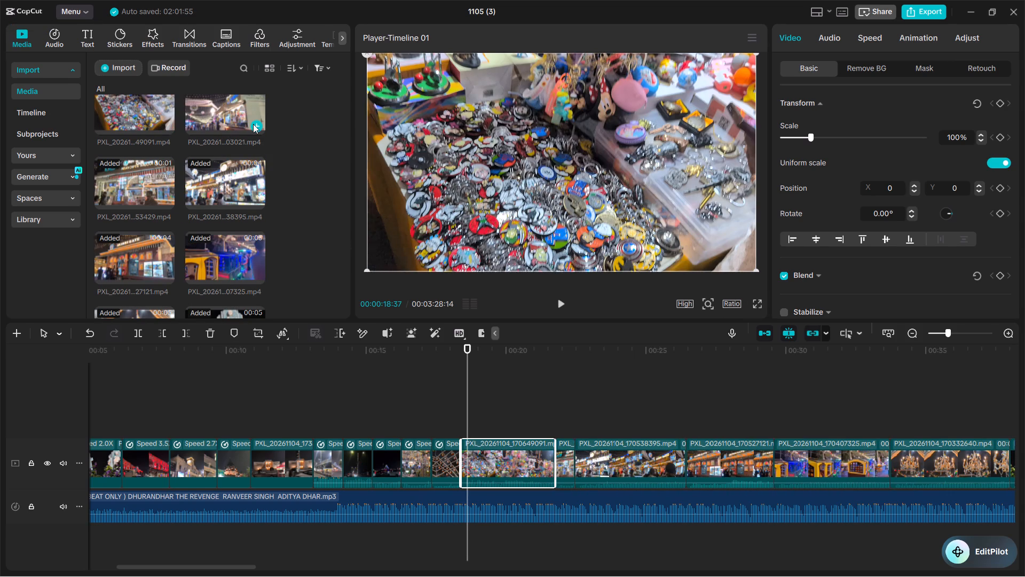
left_click(253, 124)
Insert the red-signed restaurant, blue and pink toy train, garlanded roof and tall lit poles clips at the playhead.
scroll(210, 181, "up", 3)
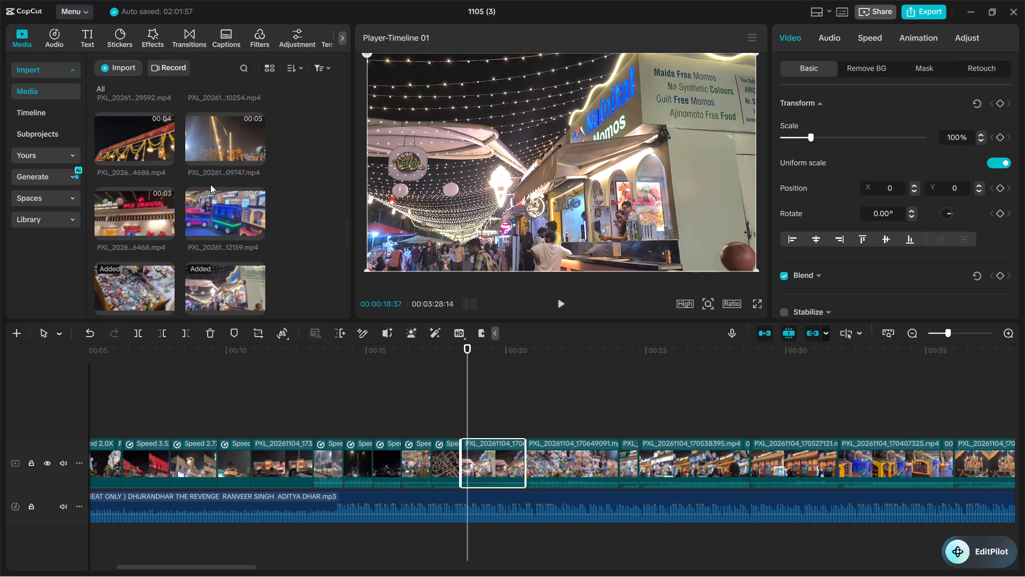
scroll(210, 184, "down", 2)
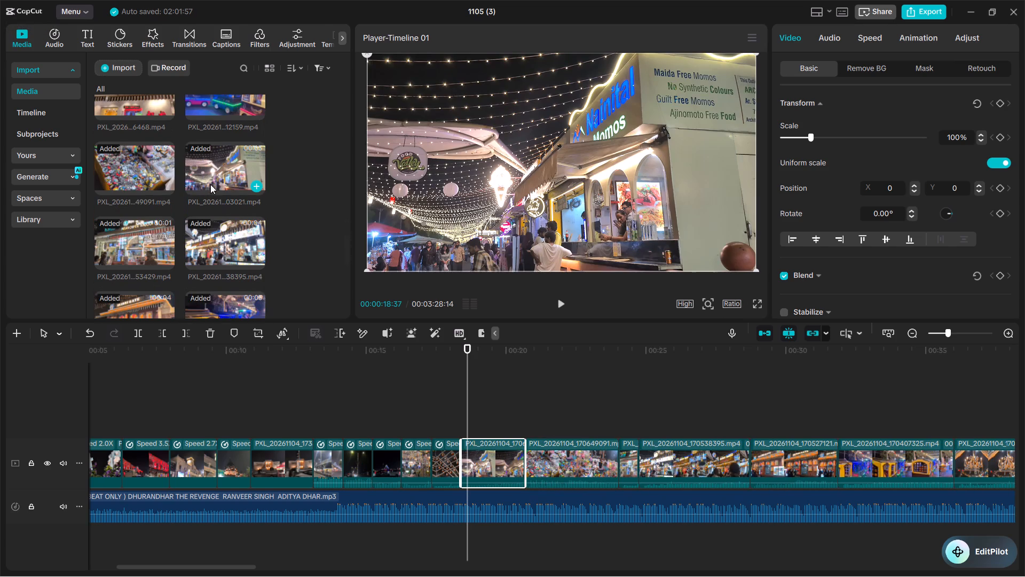
scroll(188, 189, "up", 2)
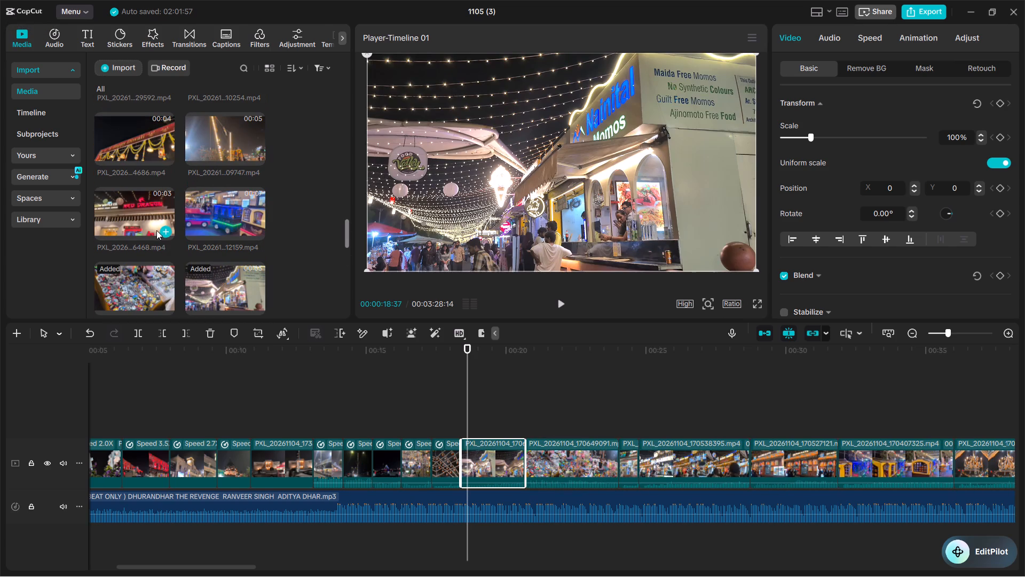
left_click(168, 232)
left_click(257, 230)
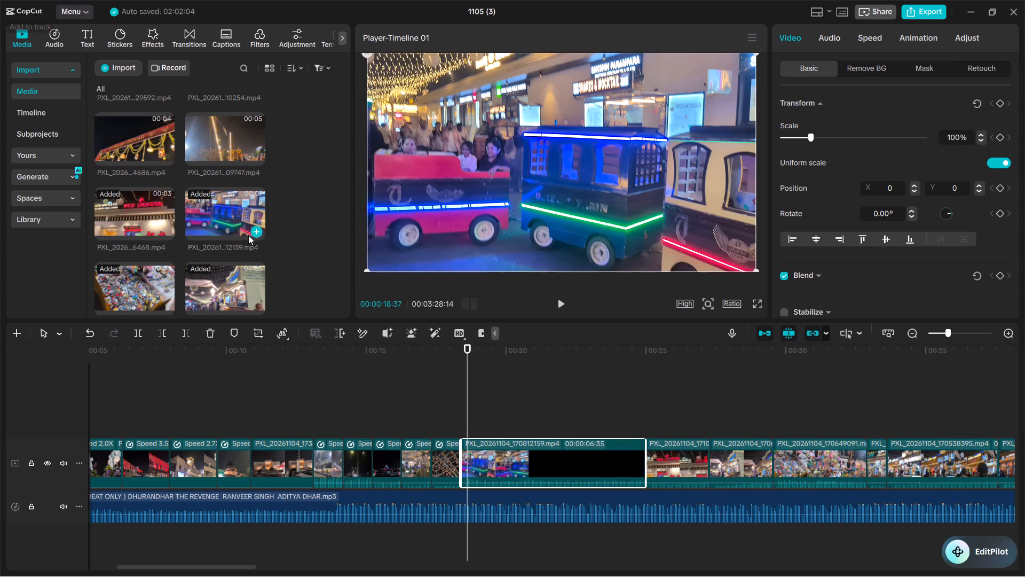
scroll(243, 236, "up", 2)
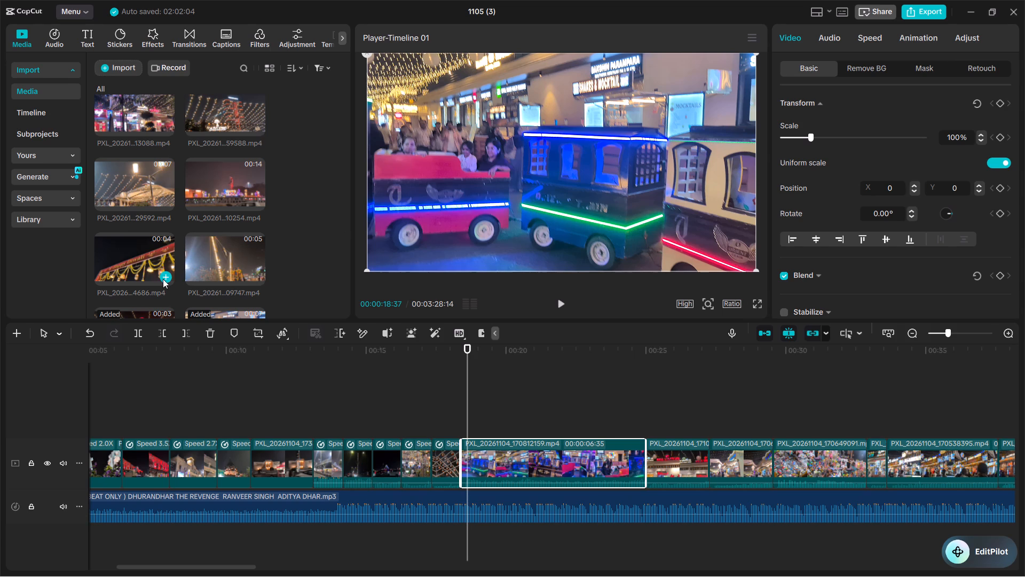
left_click(161, 279)
left_click(256, 275)
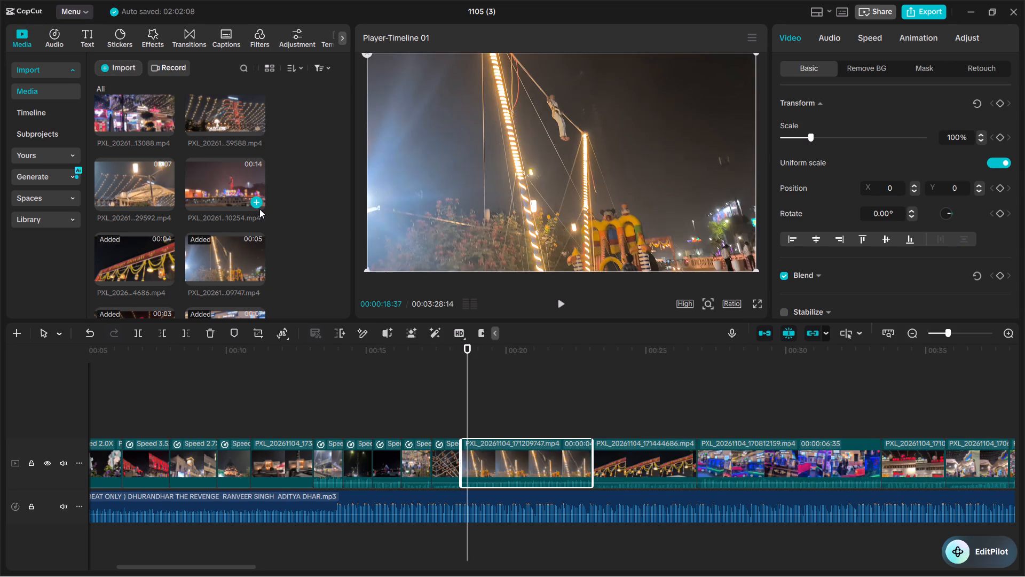
Insert the red-lit statue, canopy, Yellow Waffle street and The Fry Street clips at the playhead, each ahead of the previous one.
left_click(257, 204)
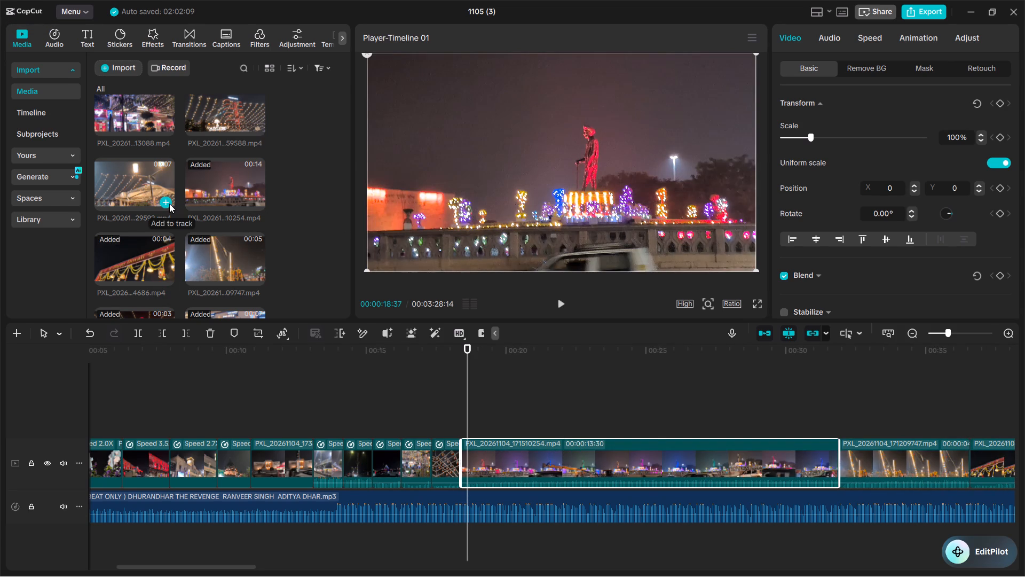
left_click(169, 204)
left_click(164, 127)
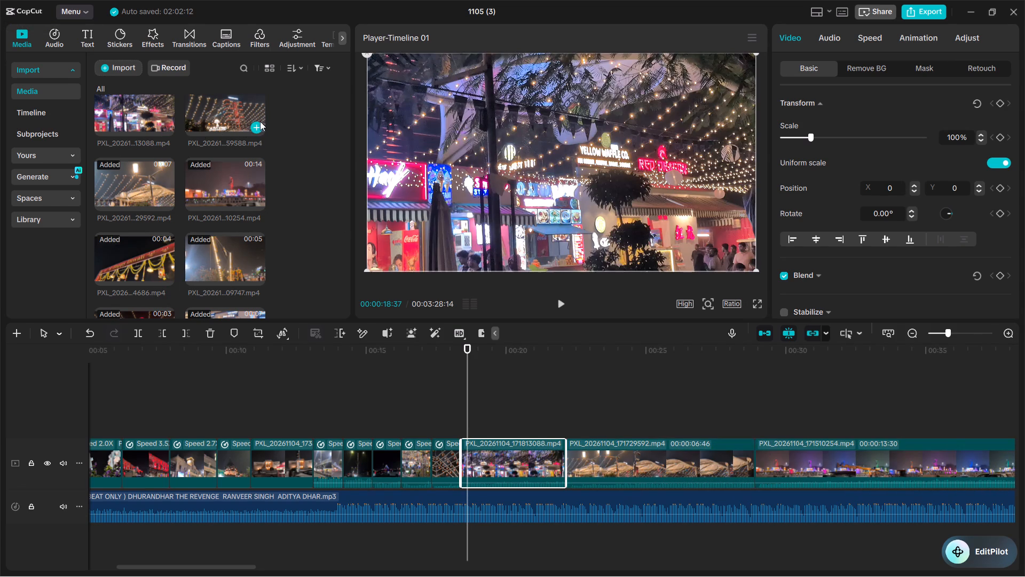
left_click(254, 125)
Insert the lamp-lit bridge road and lit monument clips, plus the night-road clips ending 33437, 14616 and 49416, at the playhead.
scroll(222, 174, "up", 2)
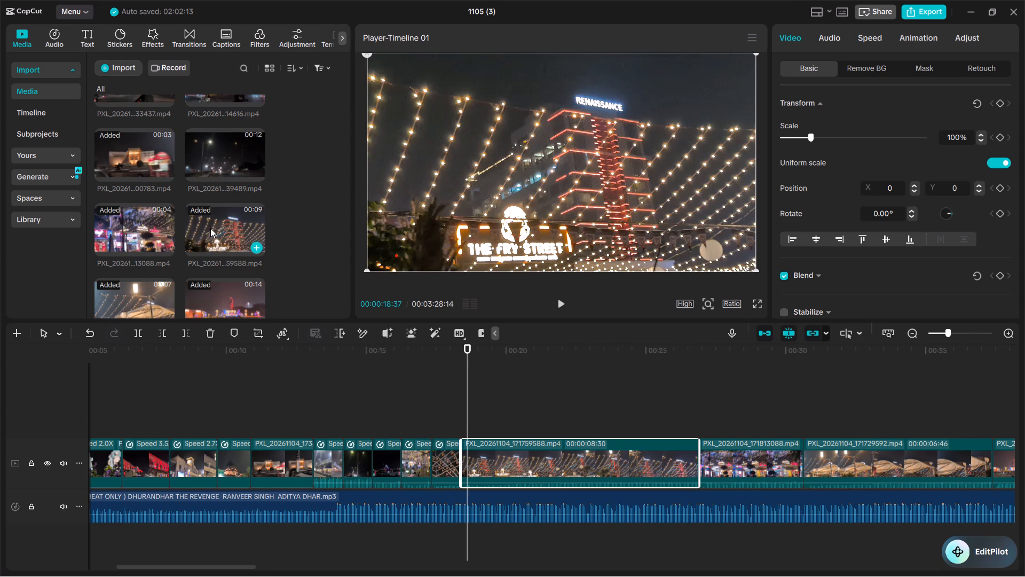
left_click(256, 170)
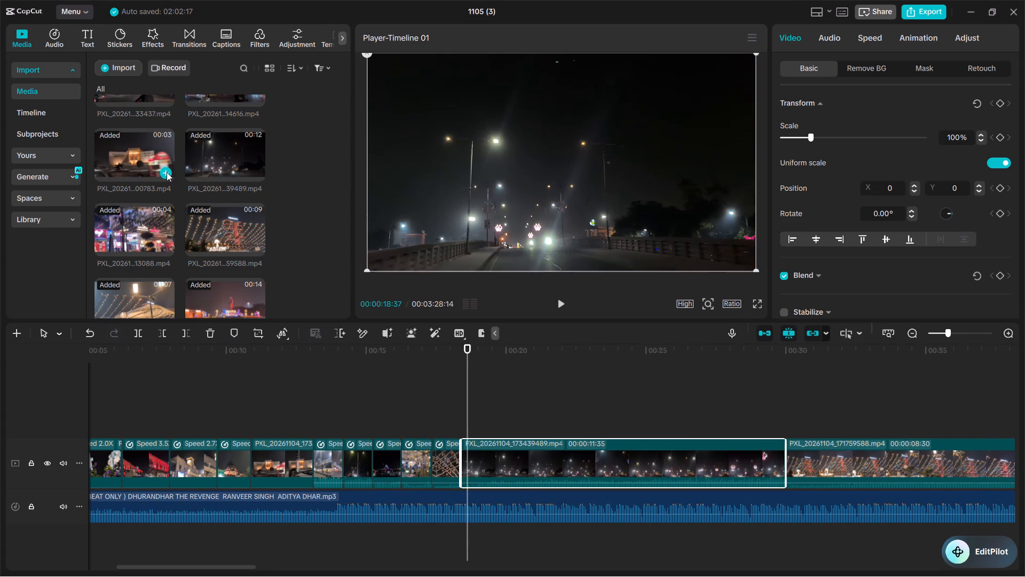
left_click(166, 172)
scroll(199, 166, "up", 3)
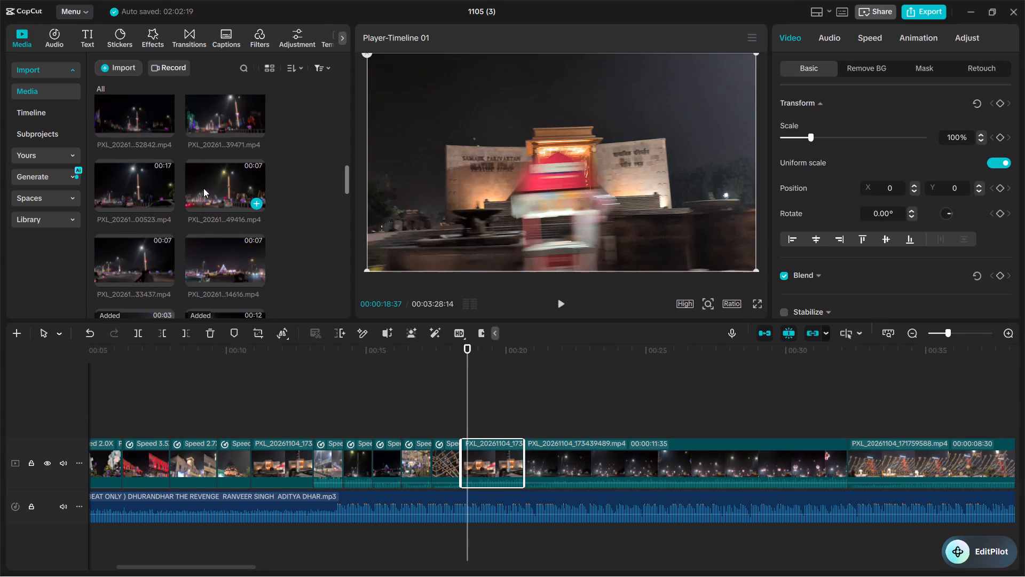
scroll(204, 190, "down", 1)
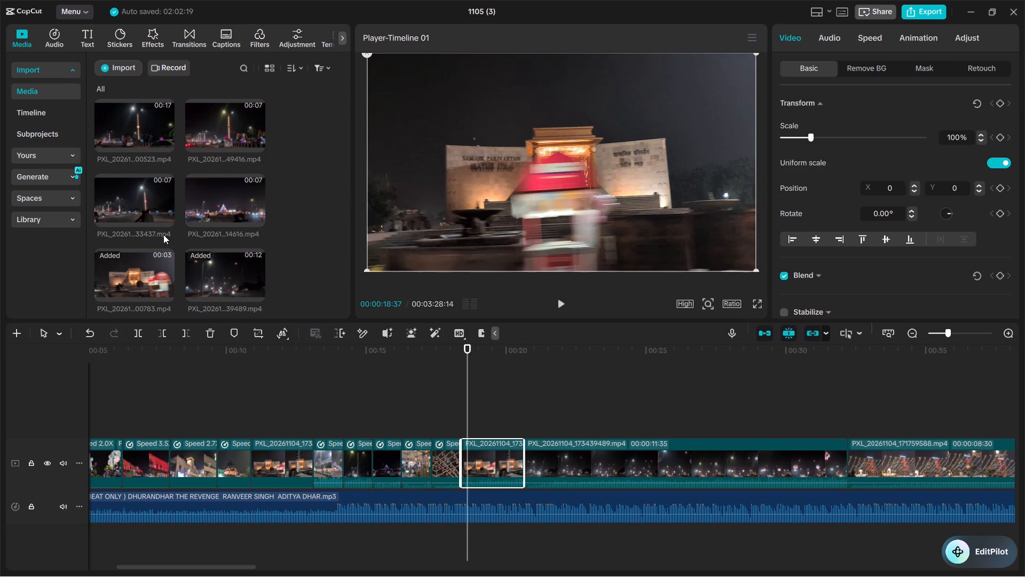
left_click(167, 221)
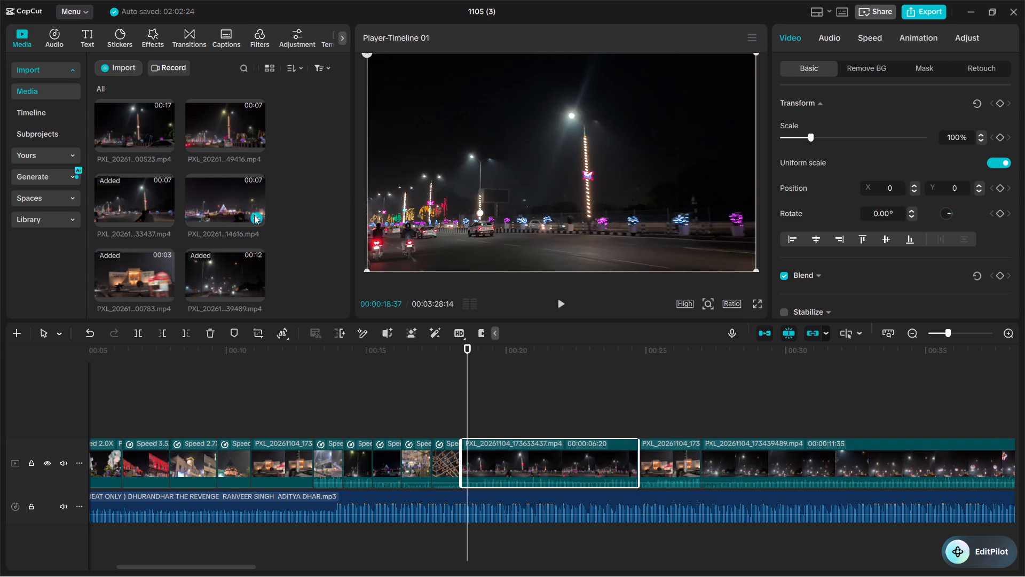
left_click(255, 215)
left_click(254, 145)
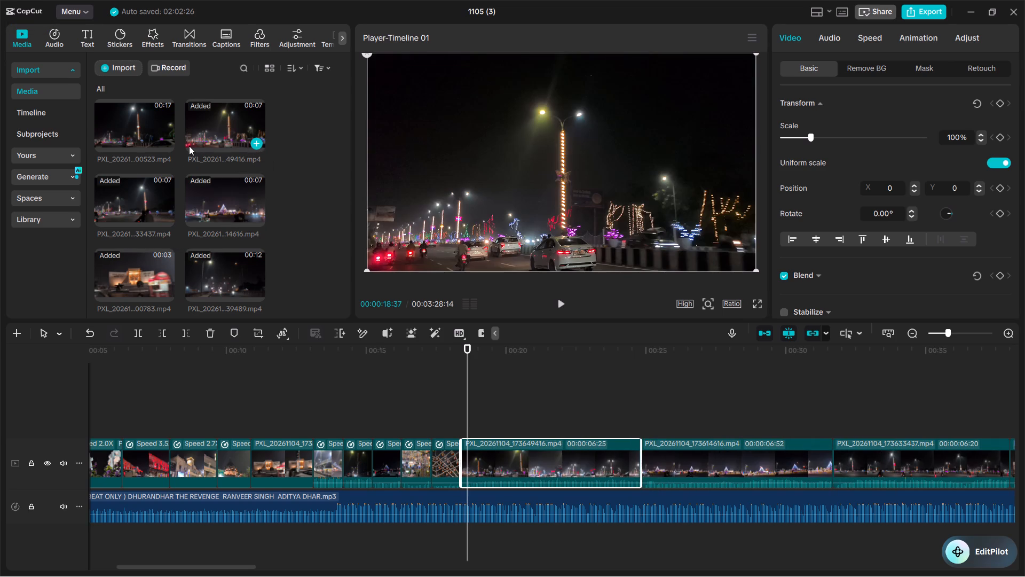
Insert the night-road clips ending 00523, 52842, 39471 and 19895, plus the string-lit canopy clip ending 16779, at the playhead.
left_click(164, 145)
scroll(216, 201, "up", 2)
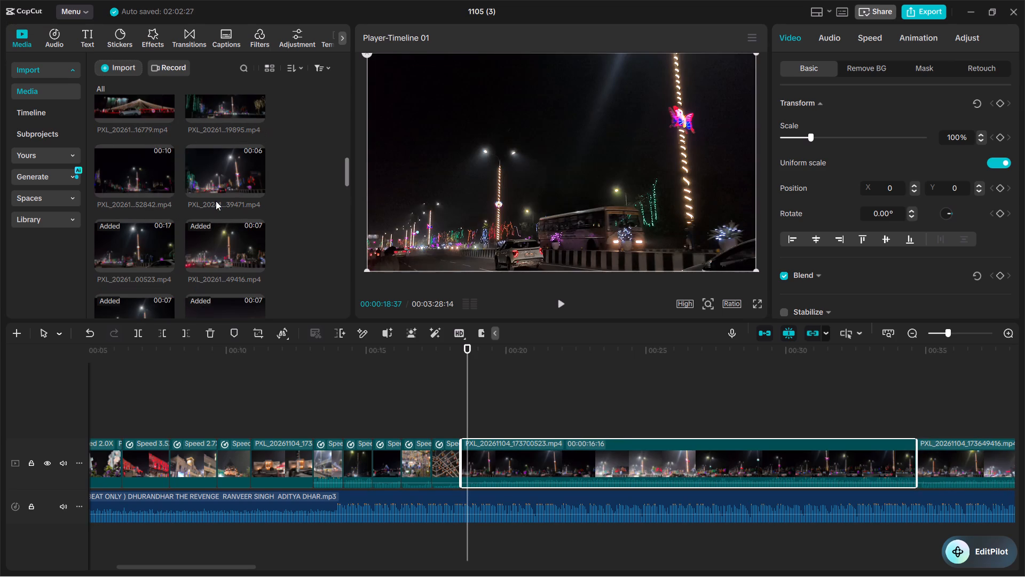
scroll(207, 213, "up", 1)
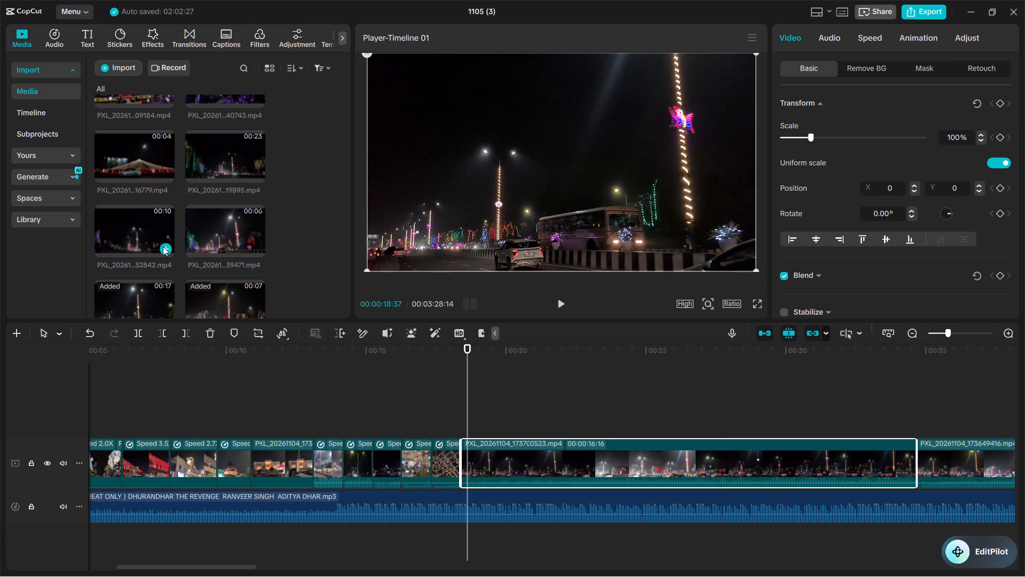
left_click(163, 246)
left_click(255, 248)
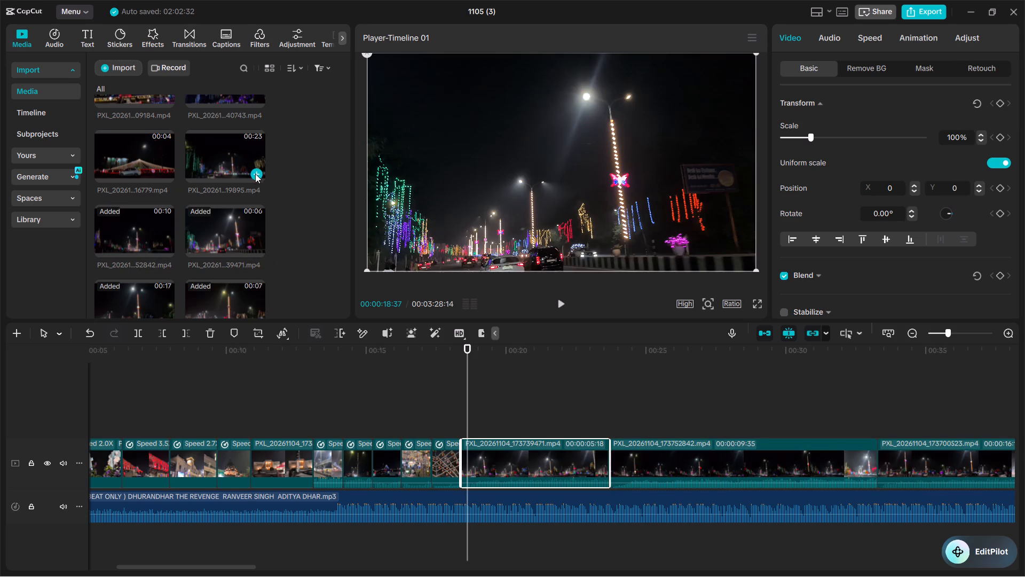
left_click(255, 174)
left_click(167, 175)
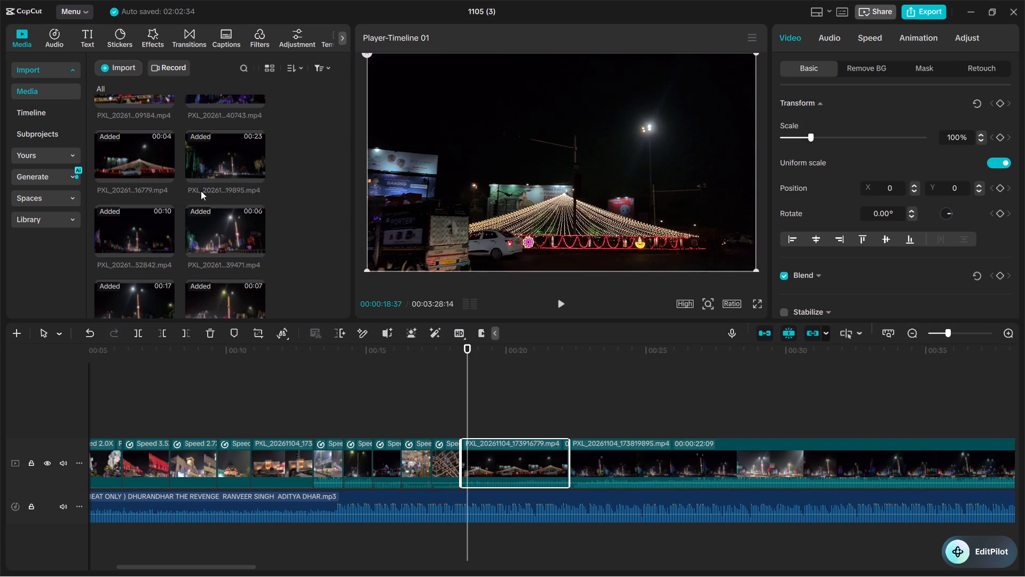
Insert the DRISHTI IAS building, busy traffic street and lit clock tower clips at the playhead, each ahead of the previous one.
scroll(201, 191, "up", 2)
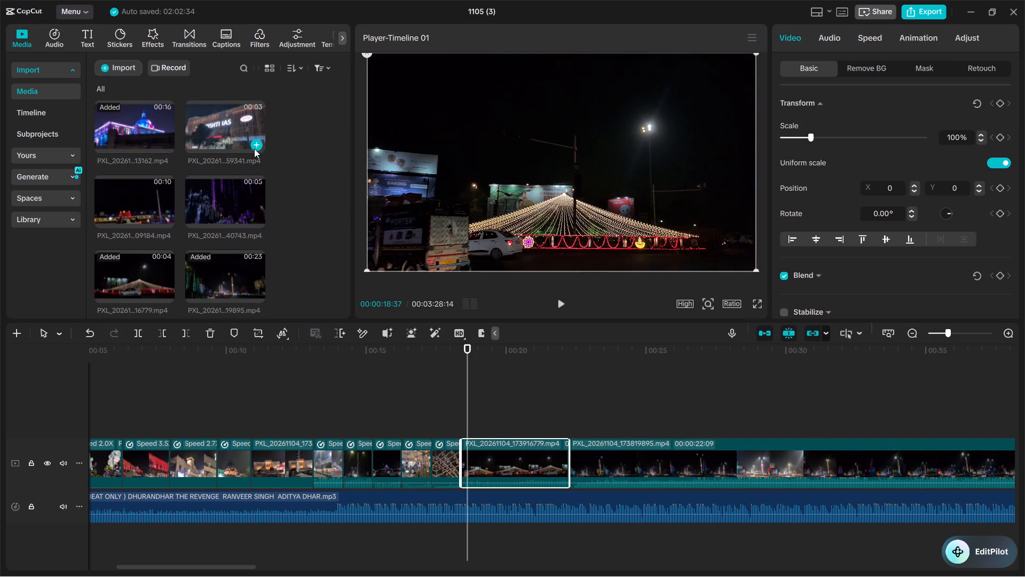
left_click(254, 149)
scroll(219, 190, "up", 2)
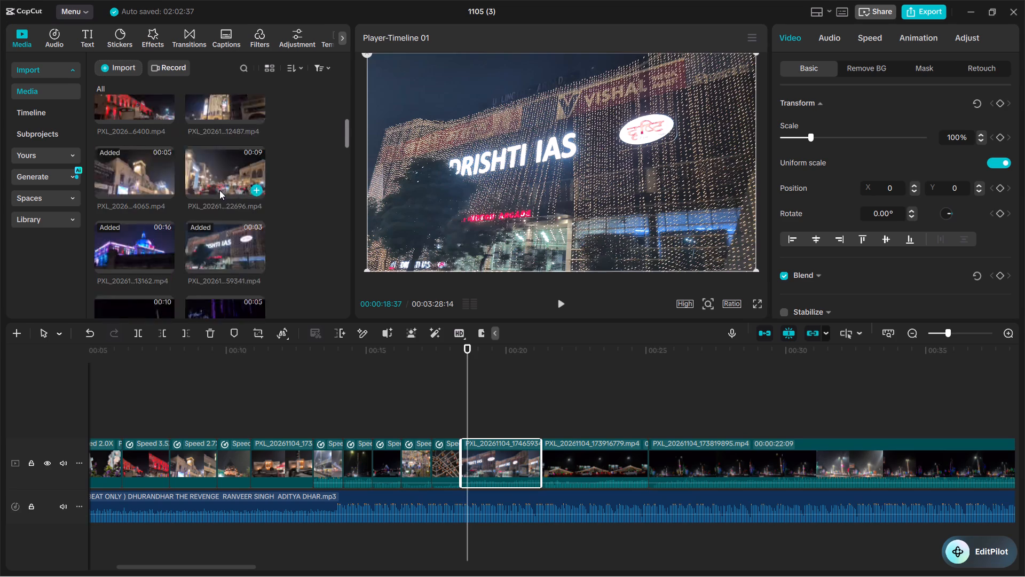
scroll(219, 190, "up", 1)
scroll(220, 222, "down", 2)
scroll(182, 222, "up", 1)
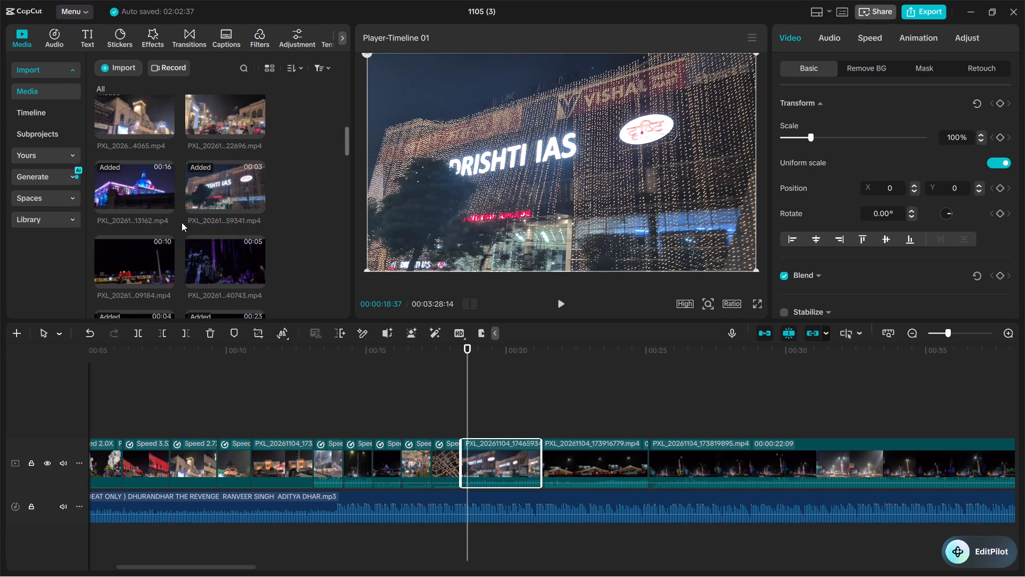
left_click(256, 190)
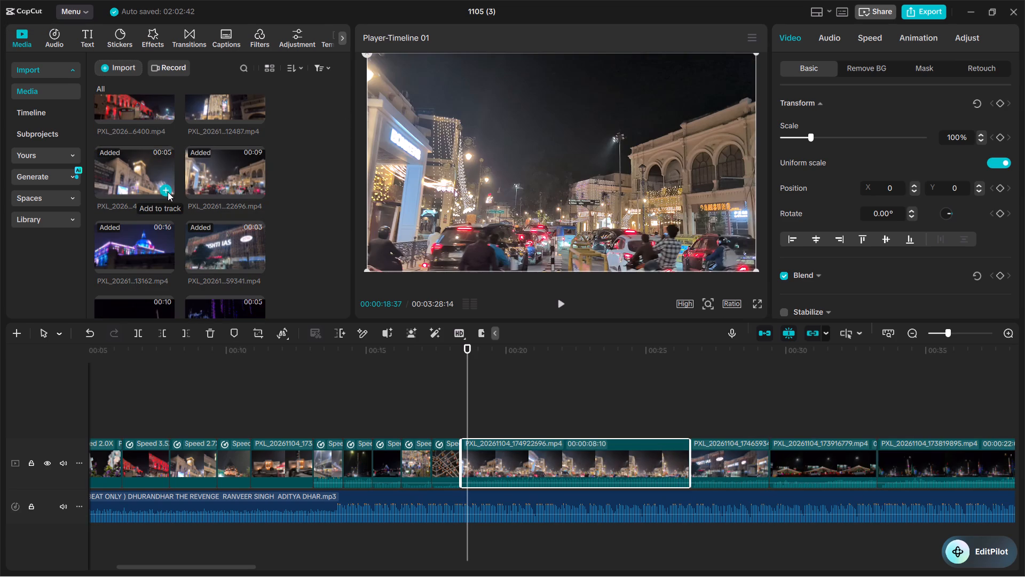
left_click(165, 192)
Insert the PVR building clip ending 12487 and the light-draped palm-front building clip ending 46351 at the playhead.
scroll(186, 198, "up", 2)
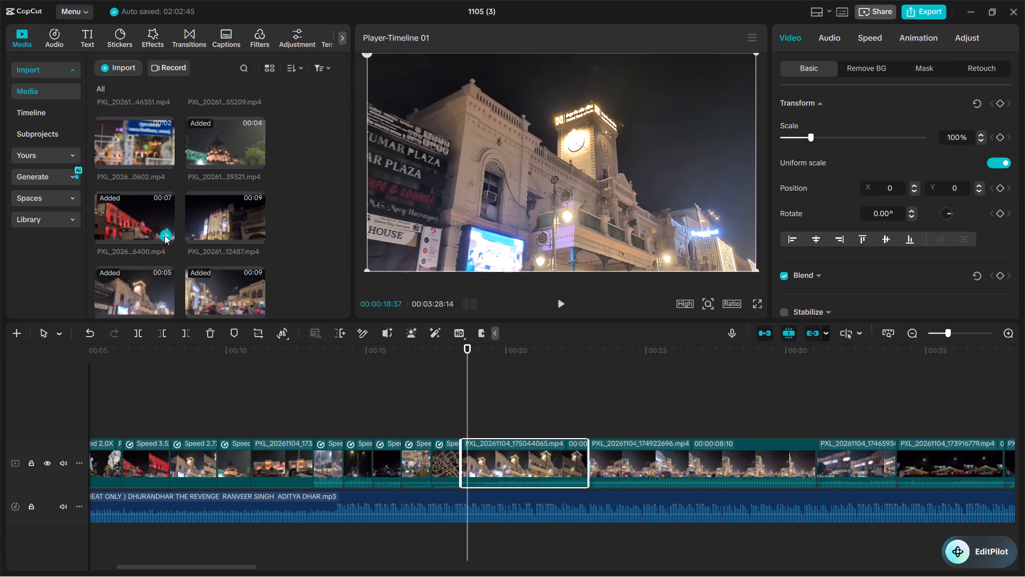
left_click(256, 237)
scroll(226, 216, "up", 1)
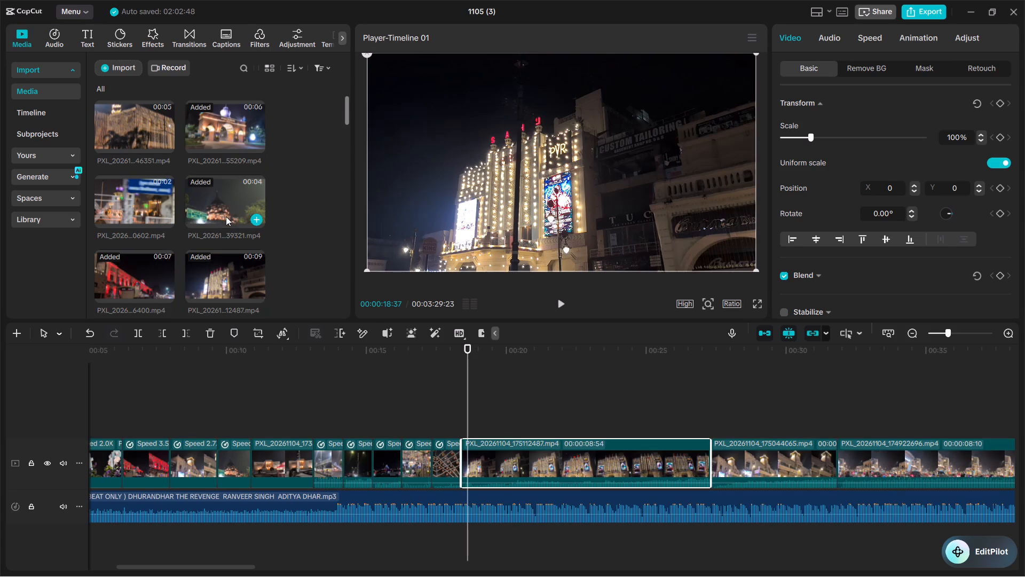
scroll(193, 228, "up", 3)
left_click(165, 145)
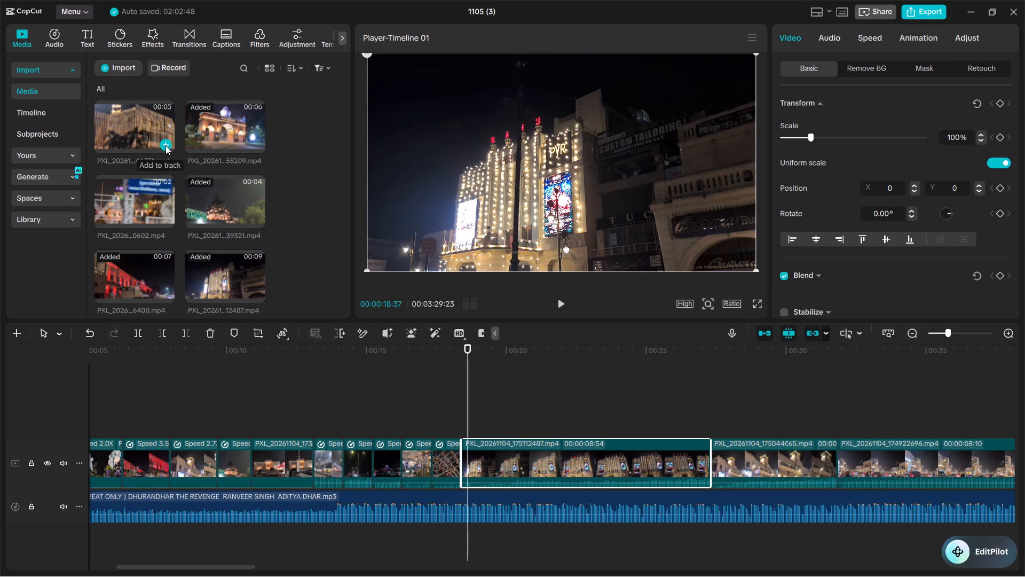
Play the newly inserted clips against the music from 00:00:18:24 to about the one-minute mark.
left_click(401, 379)
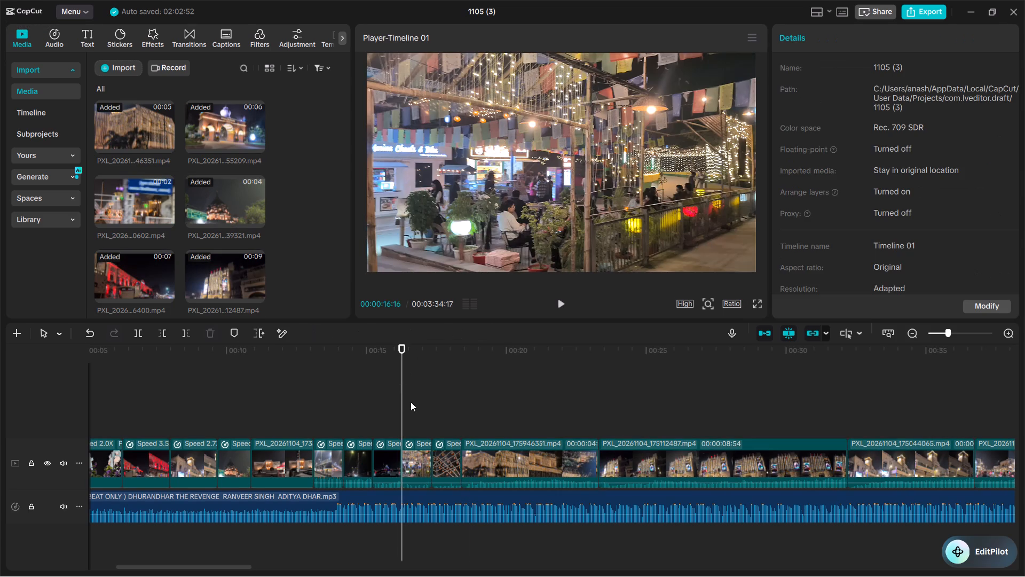
left_click(486, 473)
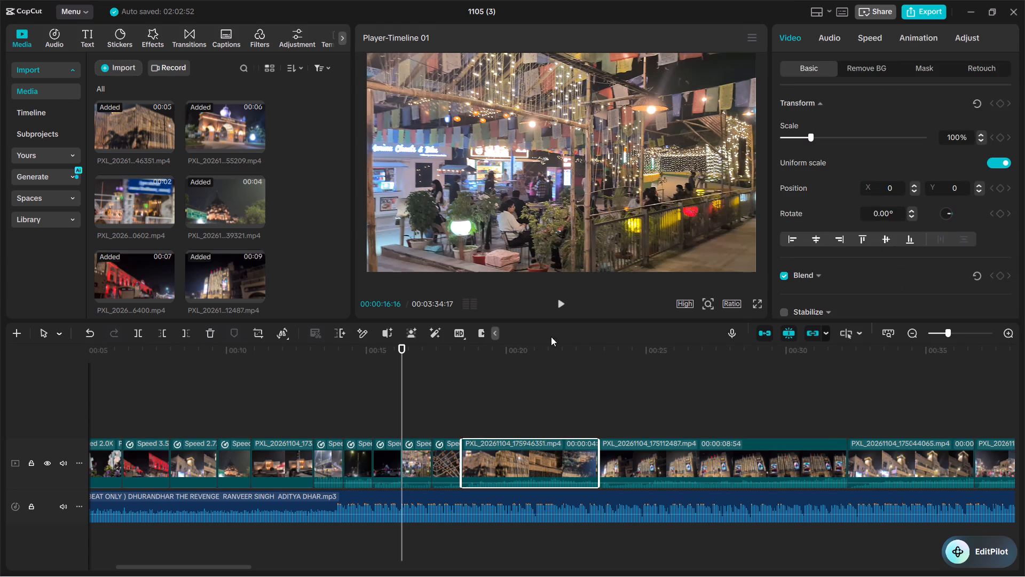
left_click(460, 393)
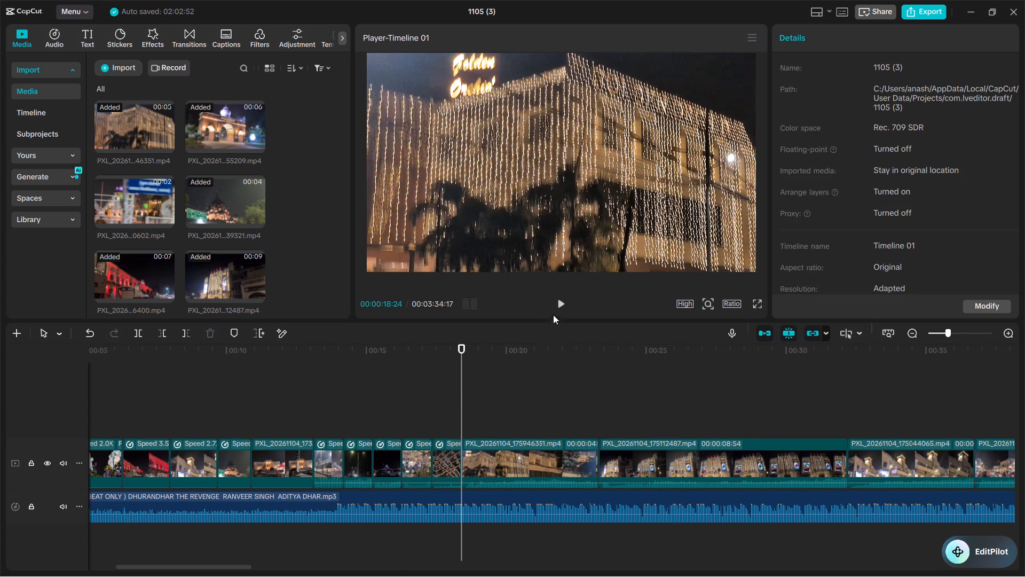
left_click(558, 304)
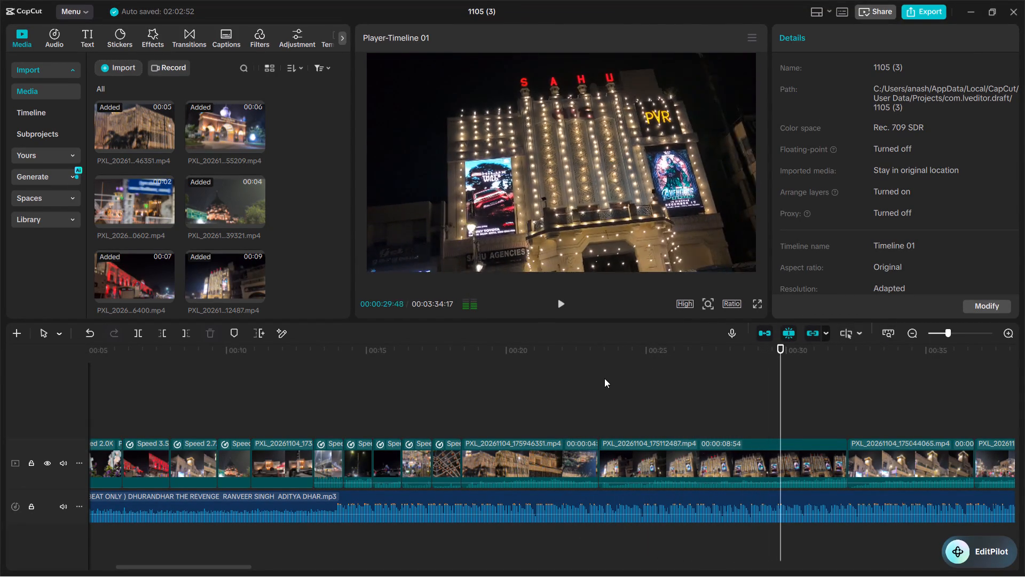
left_click(909, 332)
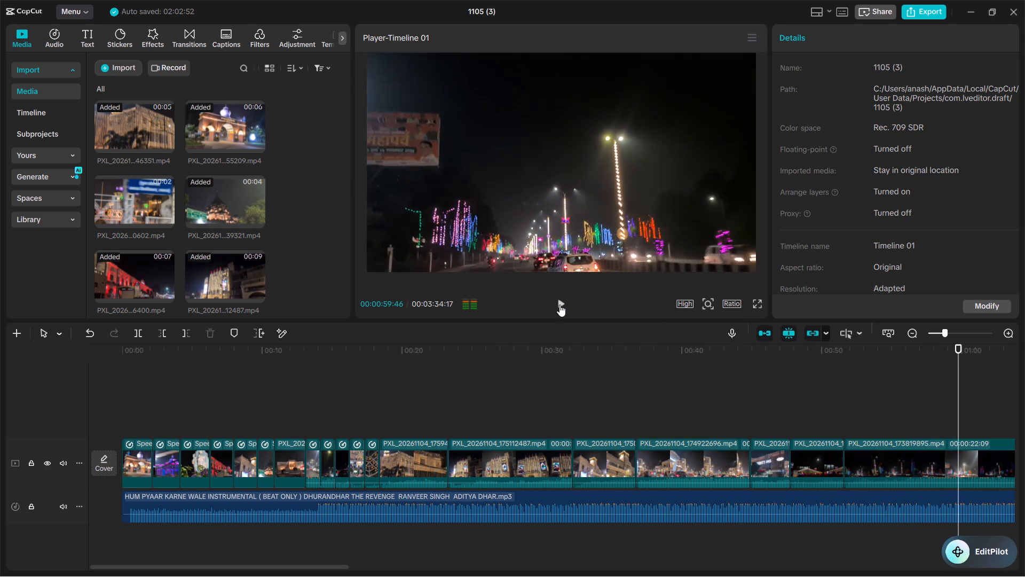
left_click(559, 303)
Cut the section from 00:00:56:15 to 00:01:00:29 out of the night-road clip 173819895.
left_click(914, 397)
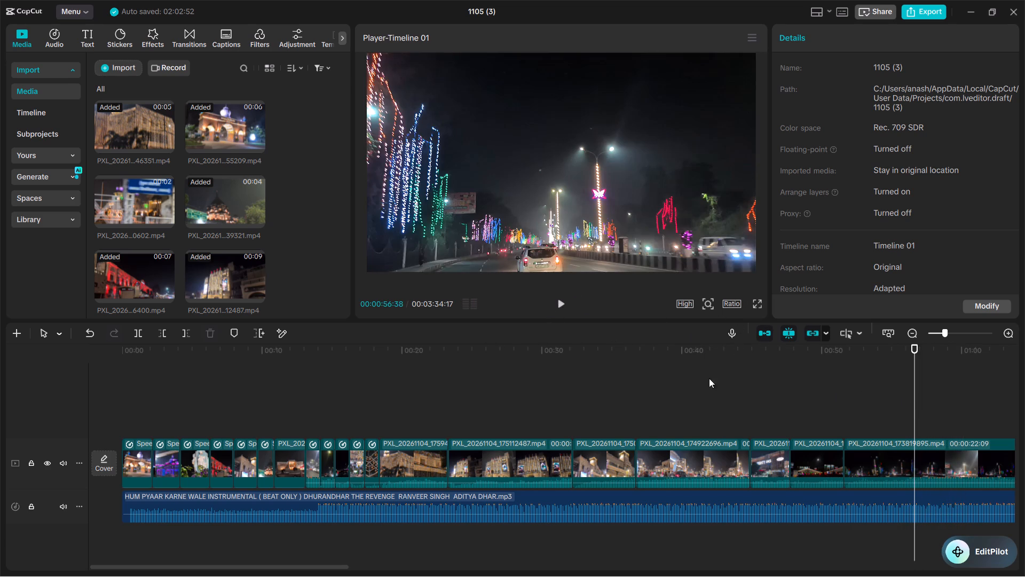
left_click_drag(916, 387, 841, 408)
left_click(560, 301)
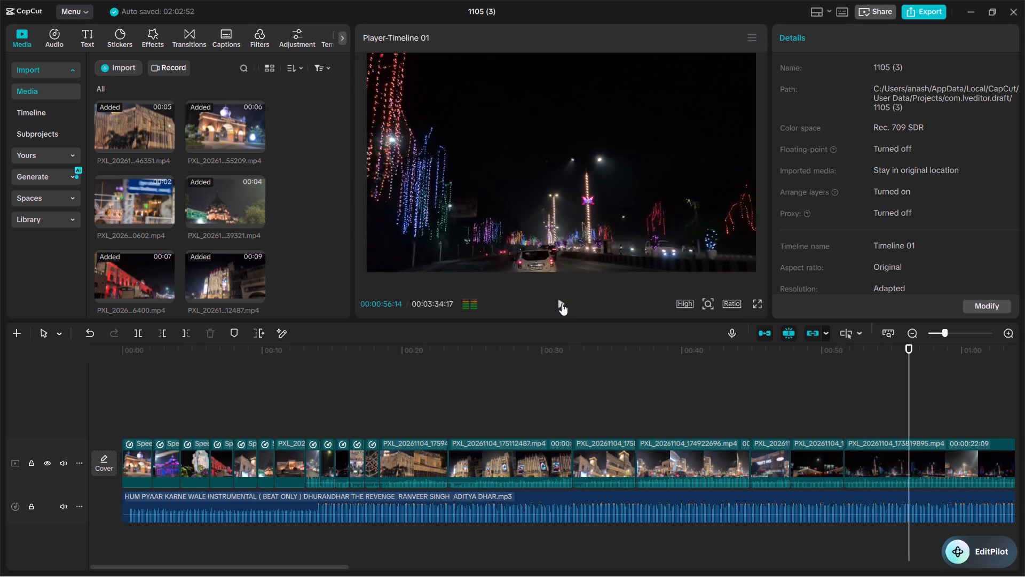
left_click(562, 303)
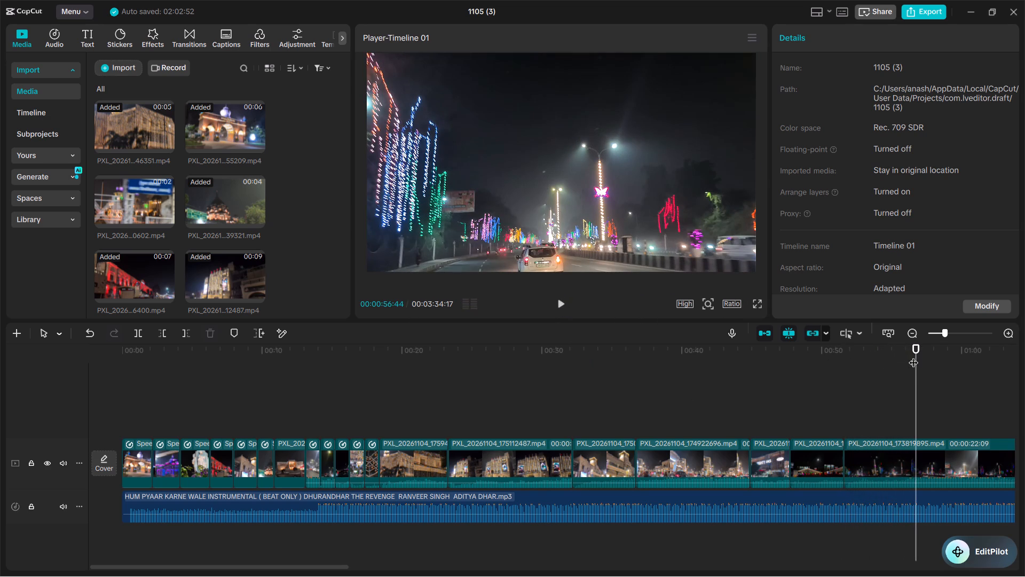
left_click_drag(917, 358, 909, 360)
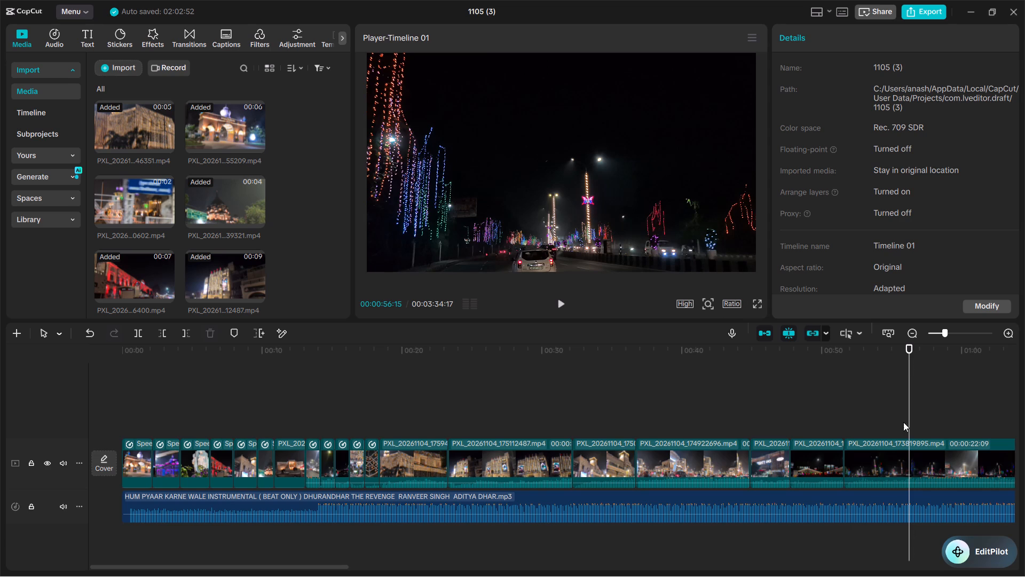
left_click(144, 332)
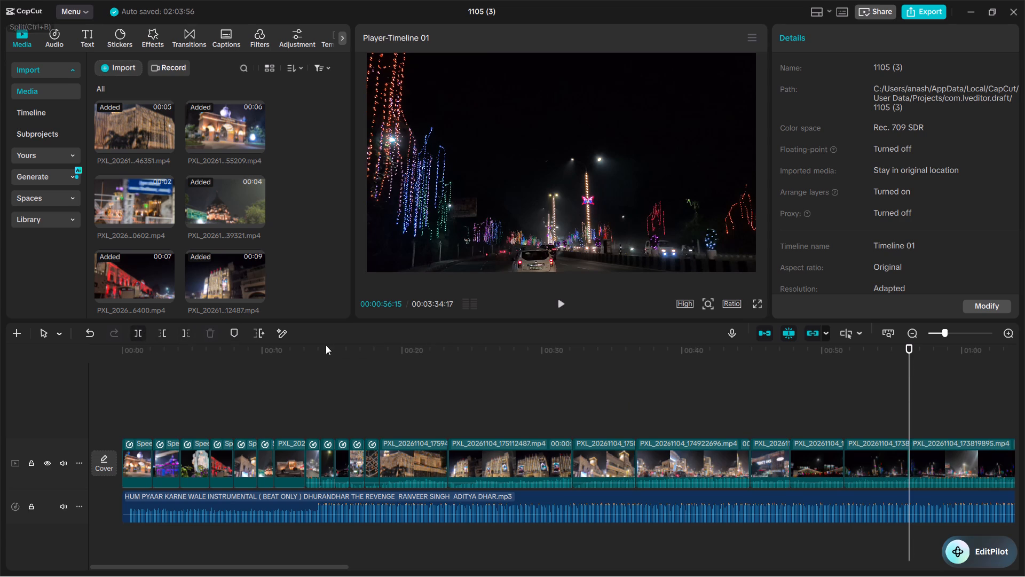
left_click(562, 305)
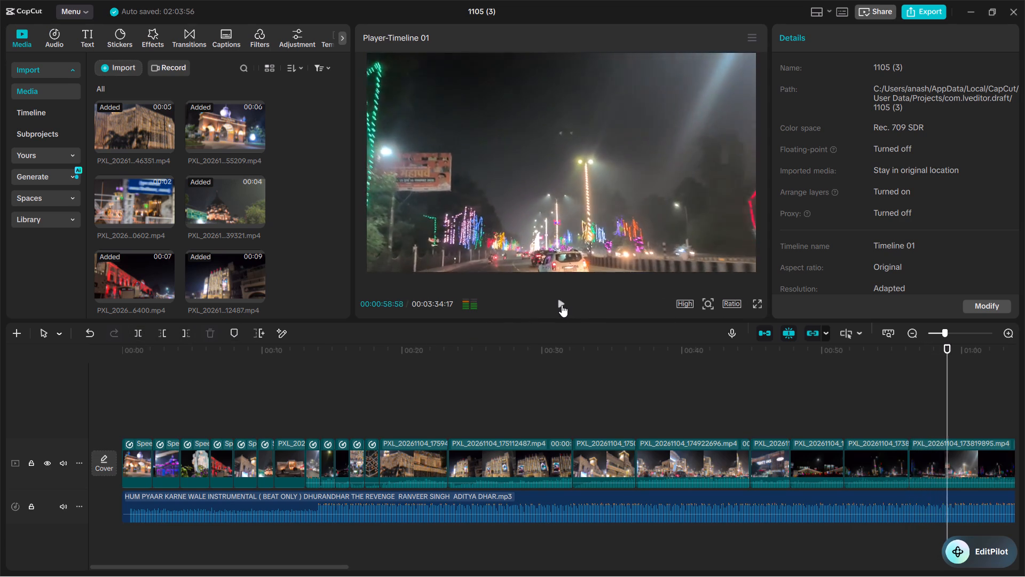
left_click(563, 299)
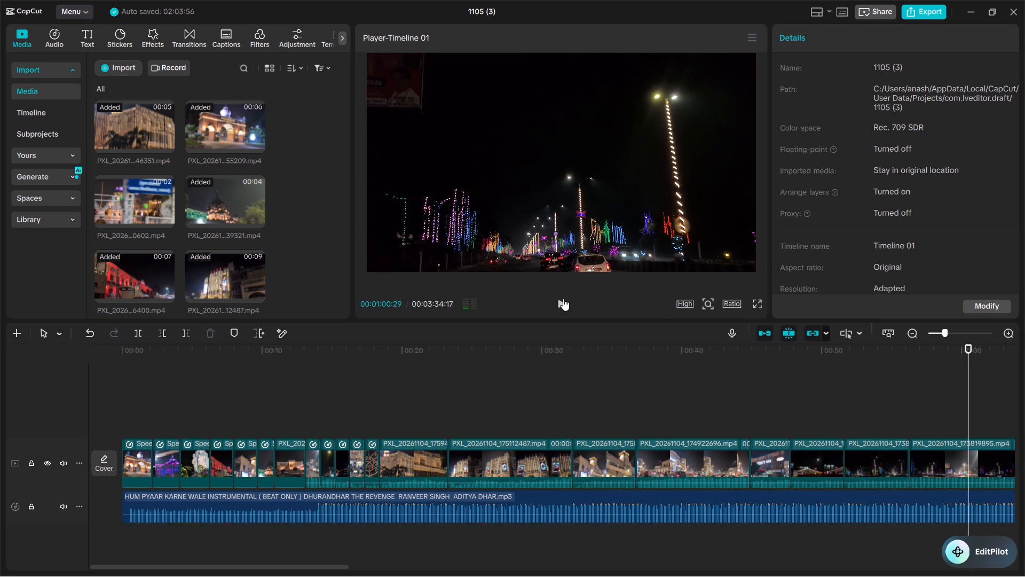
left_click(162, 333)
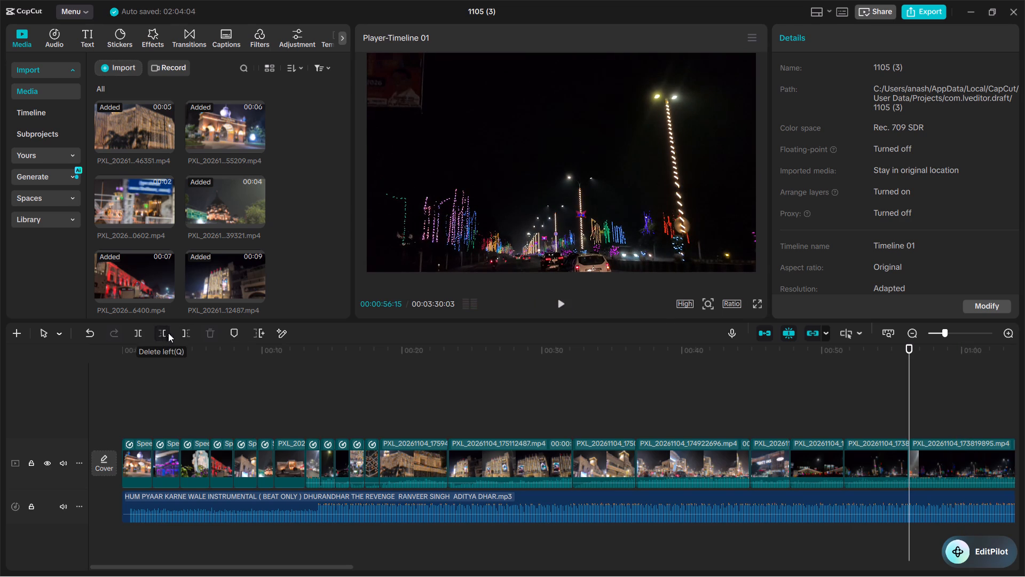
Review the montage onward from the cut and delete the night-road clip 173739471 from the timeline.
left_click(559, 304)
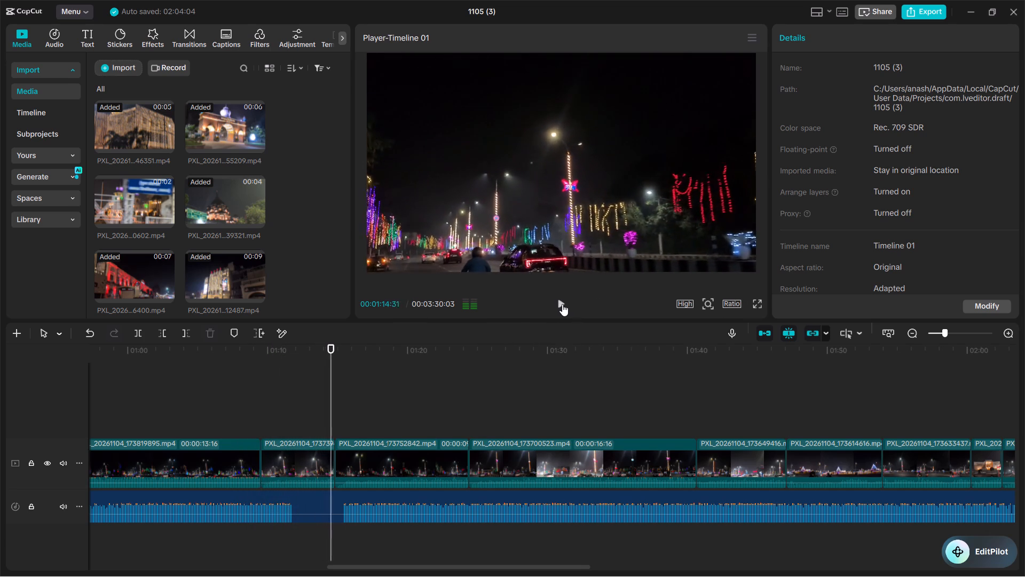
left_click(565, 303)
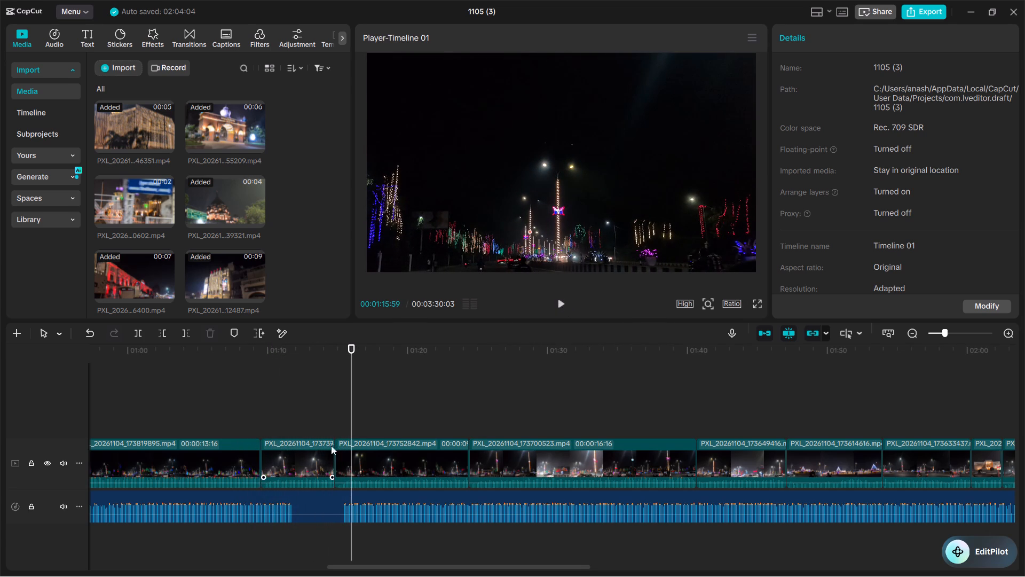
left_click(307, 468)
key("Delete")
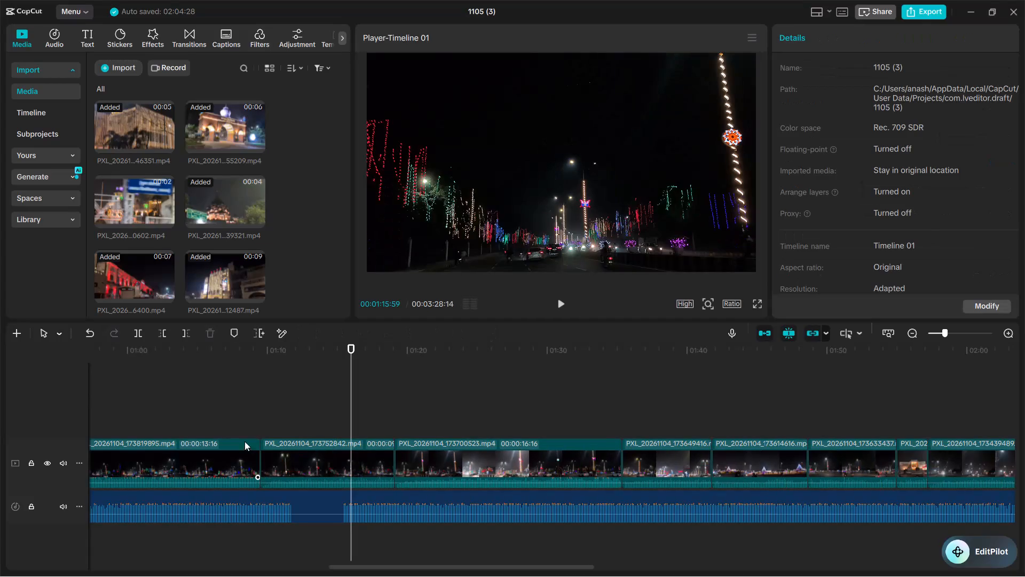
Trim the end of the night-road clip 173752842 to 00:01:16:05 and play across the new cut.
left_click(263, 422)
left_click(562, 303)
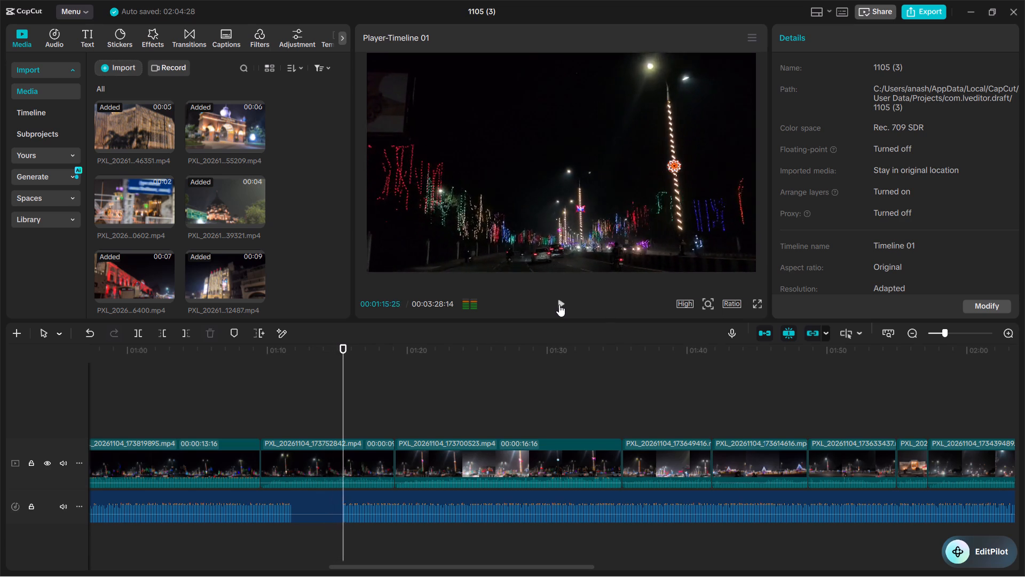
left_click(559, 305)
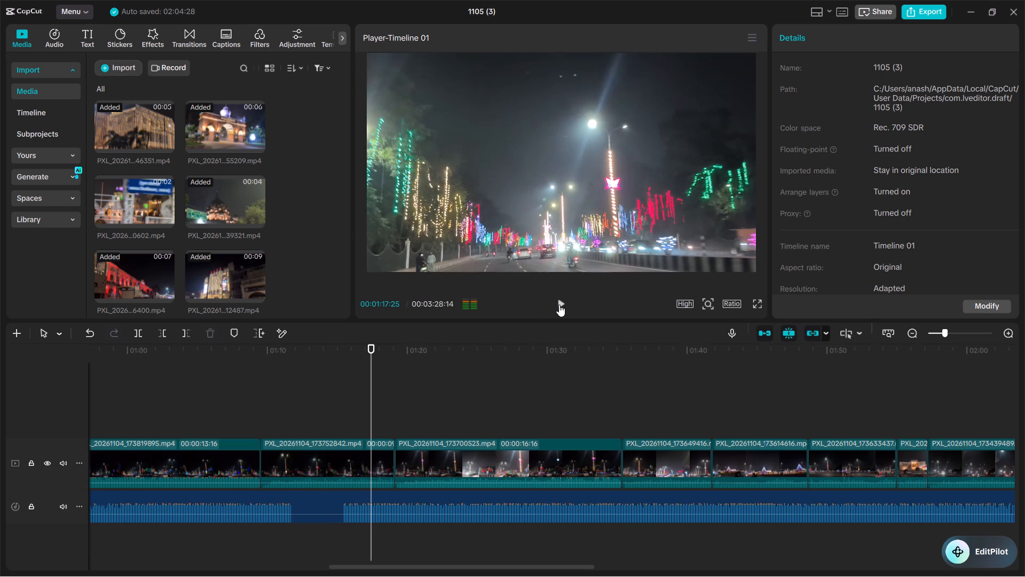
left_click(561, 305)
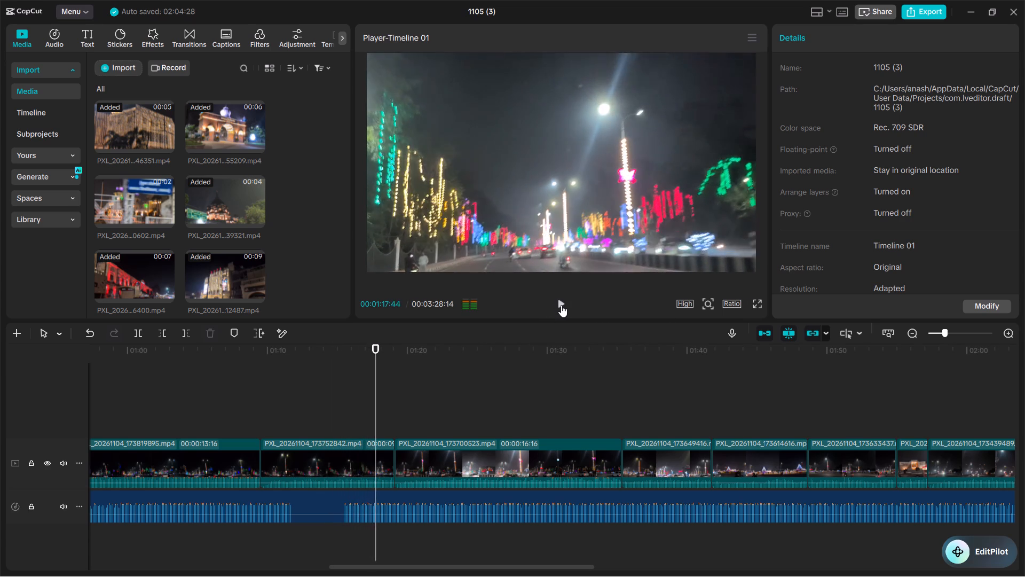
left_click(561, 305)
left_click_drag(379, 377, 352, 391)
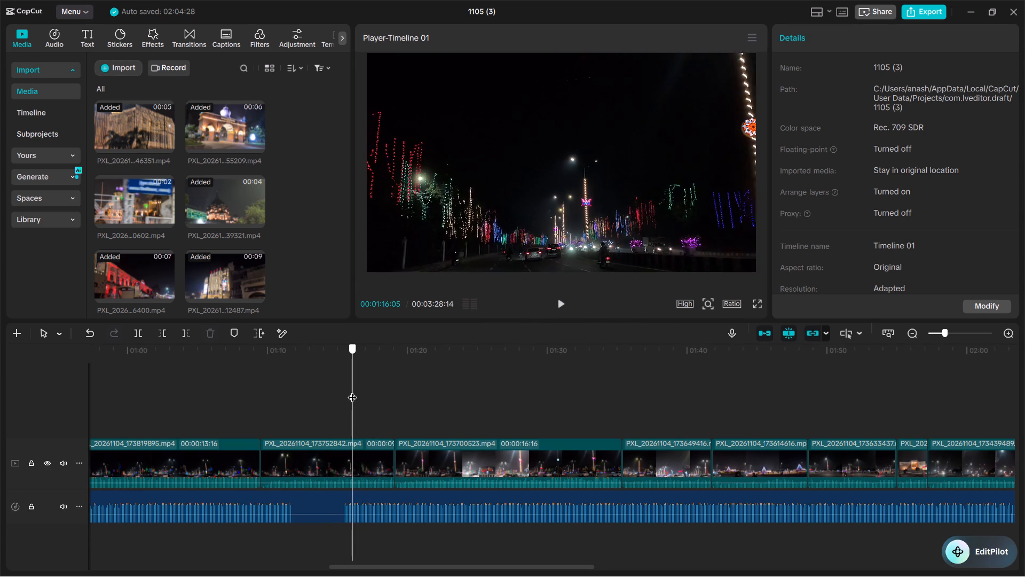
left_click_drag(352, 391, 352, 391)
left_click(321, 453)
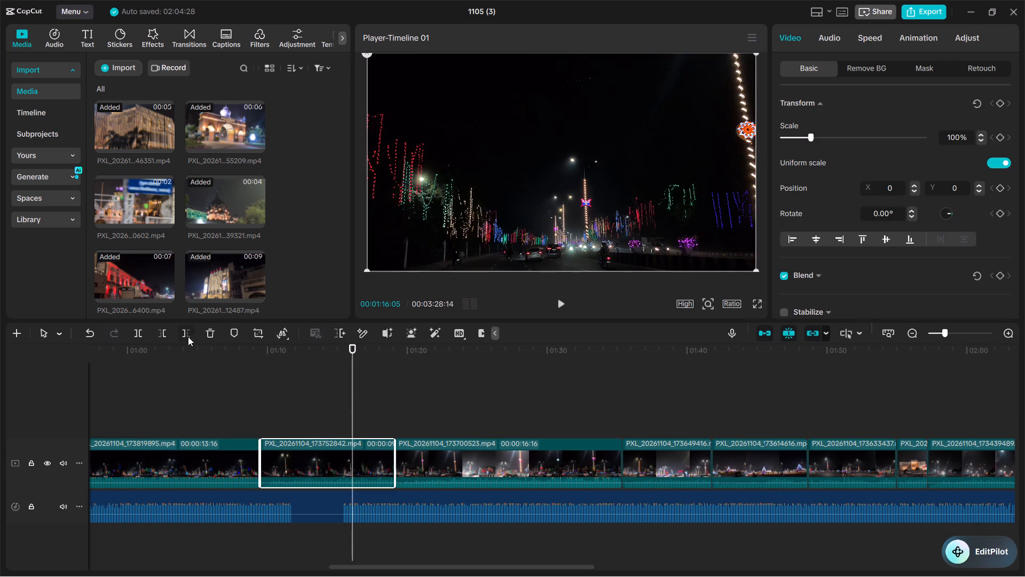
left_click(188, 336)
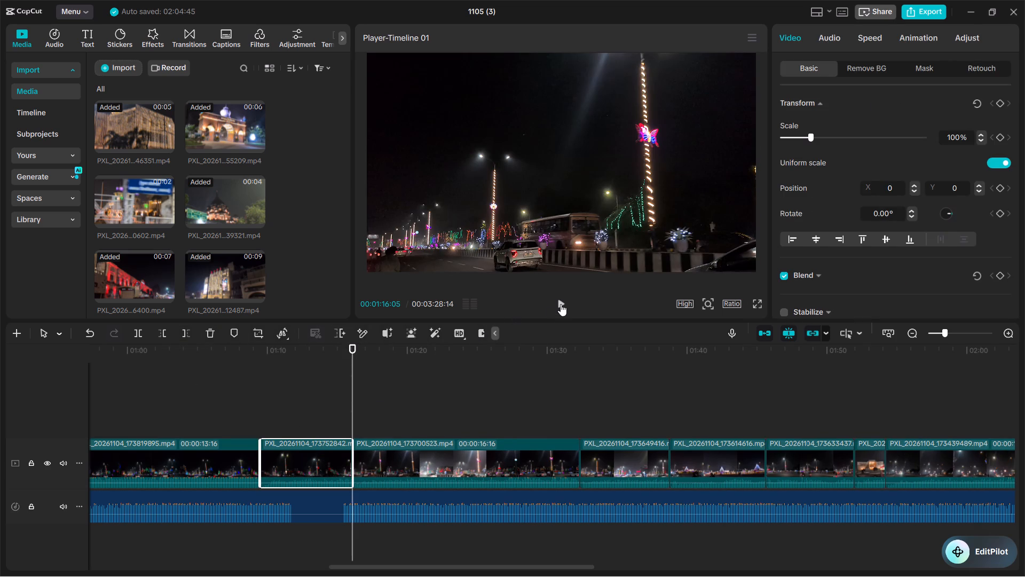
key("space")
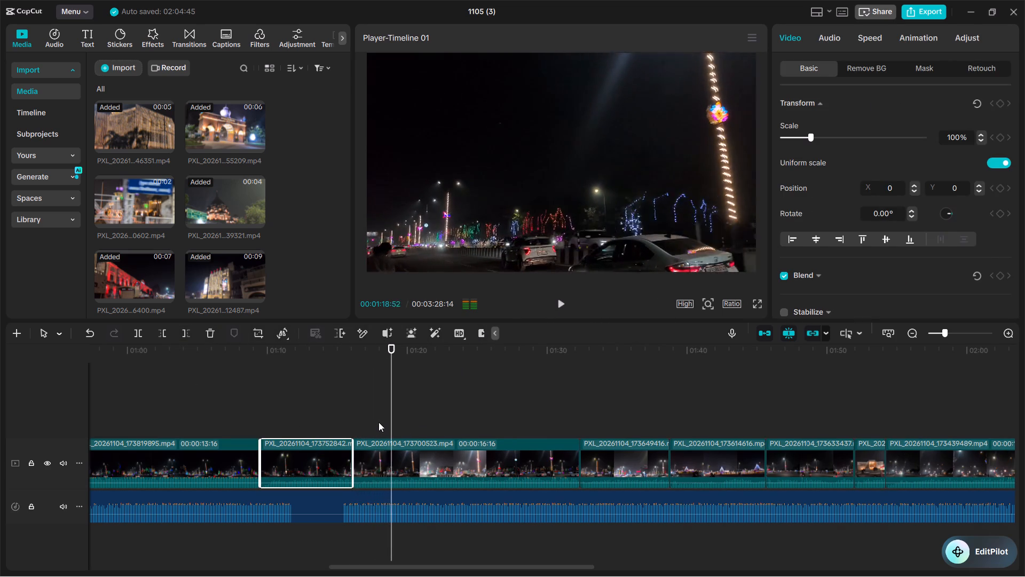
Cut the section from 00:01:19:17 to 00:01:29:00 out of the night-road clip 173700523.
key("space")
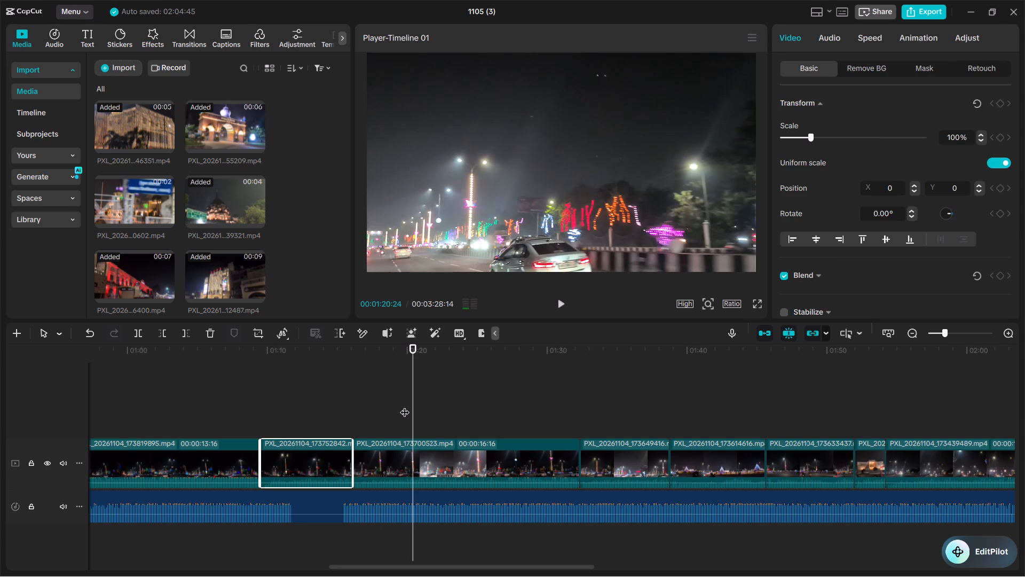
left_click(405, 406)
left_click_drag(405, 406, 397, 406)
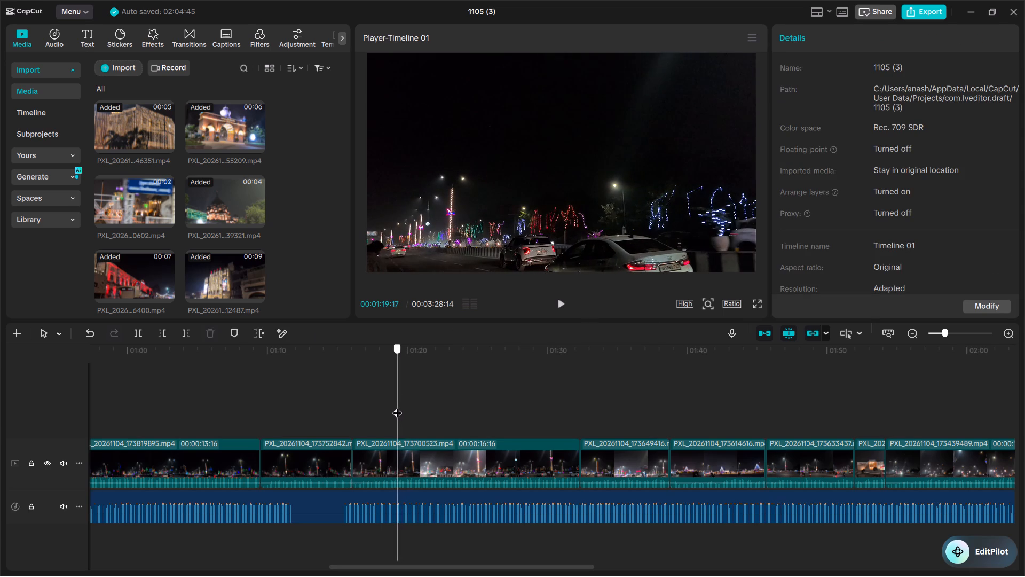
left_click(134, 333)
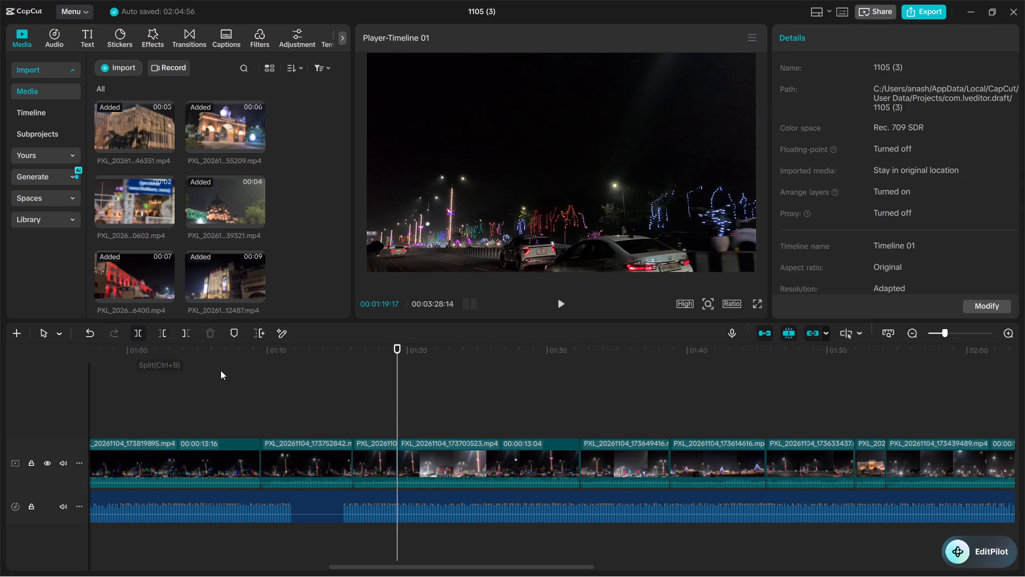
key("space")
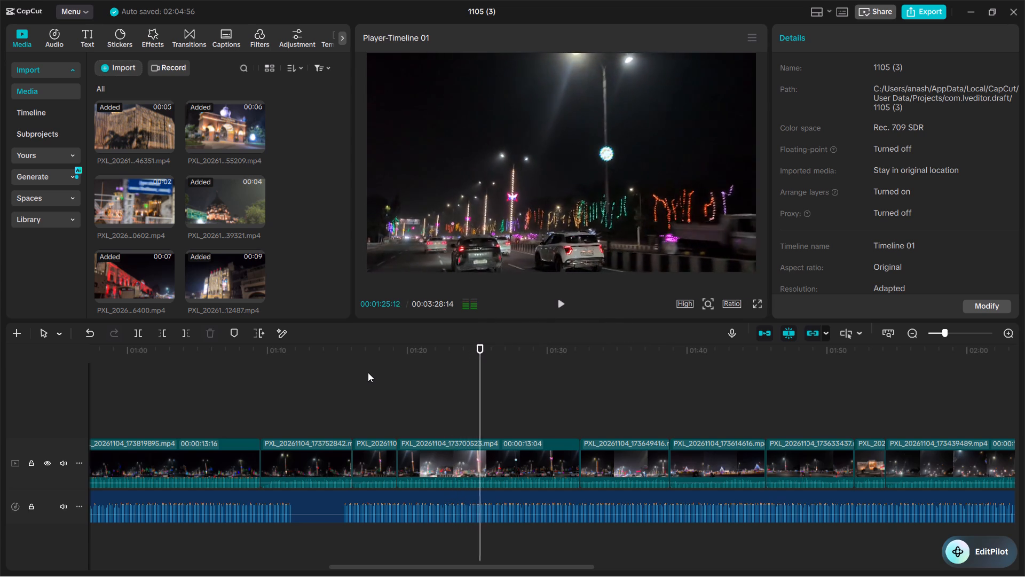
key("space")
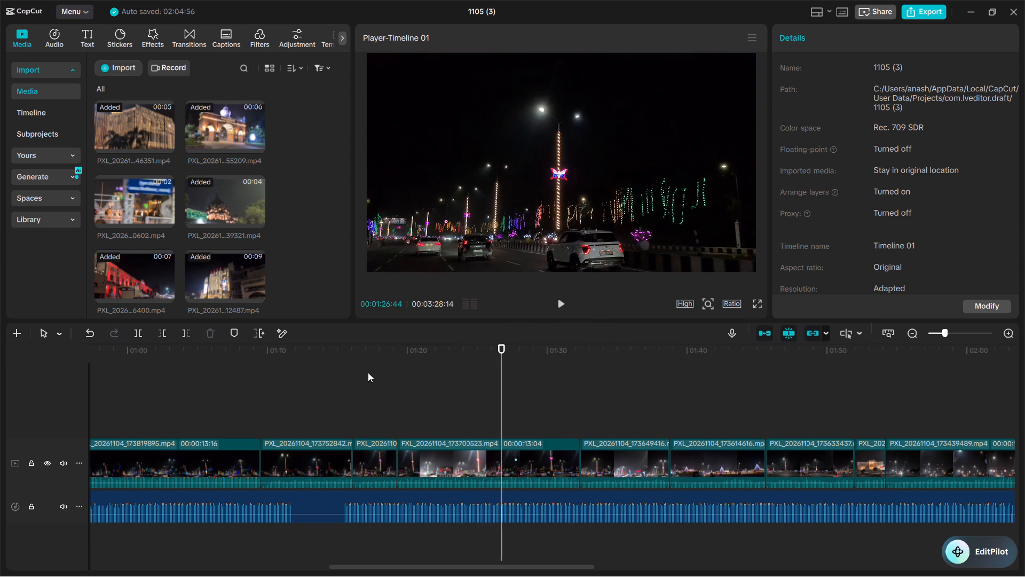
key("space")
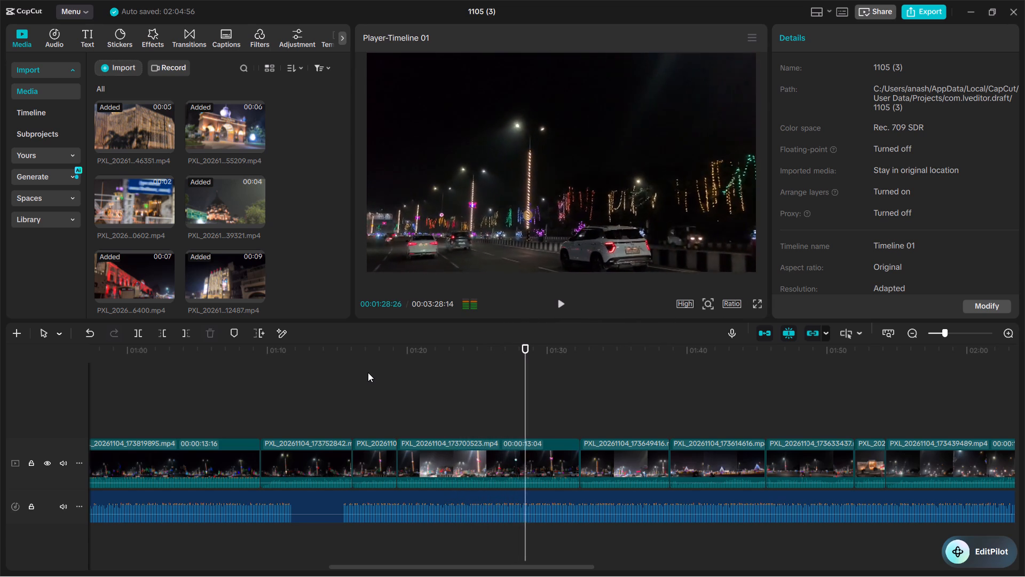
key("space")
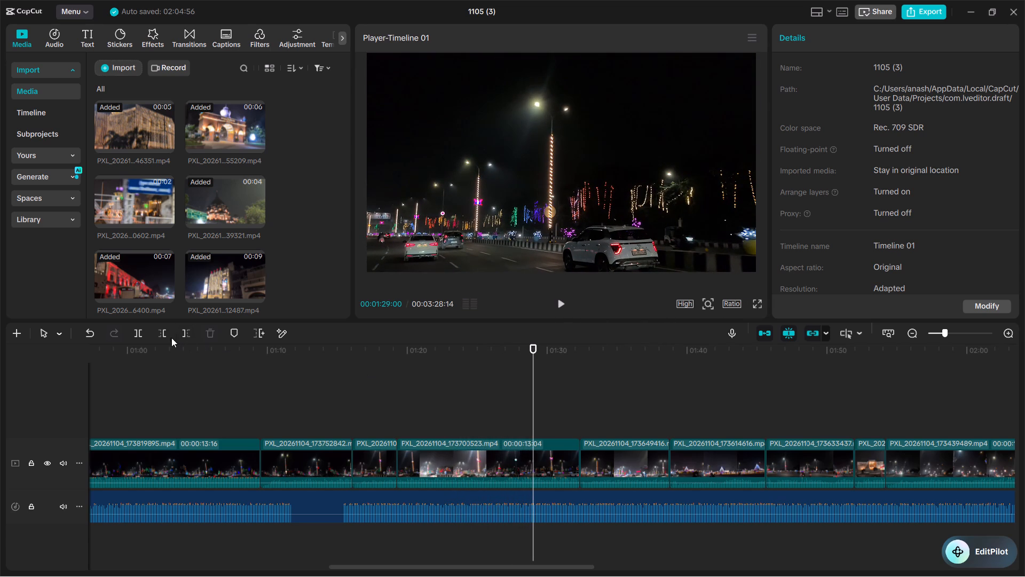
left_click(165, 336)
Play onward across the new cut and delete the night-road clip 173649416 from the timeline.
key("space")
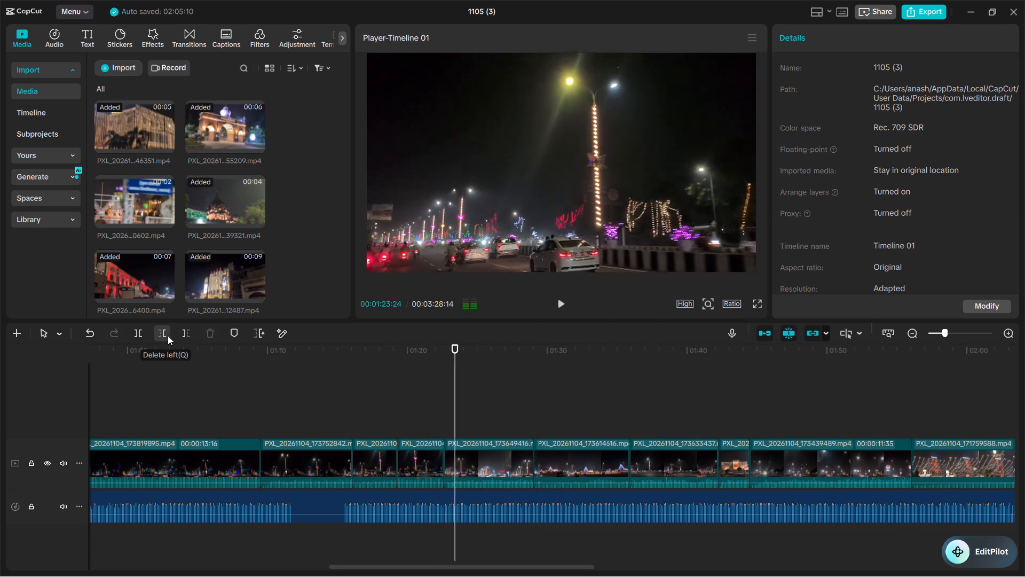
key("space")
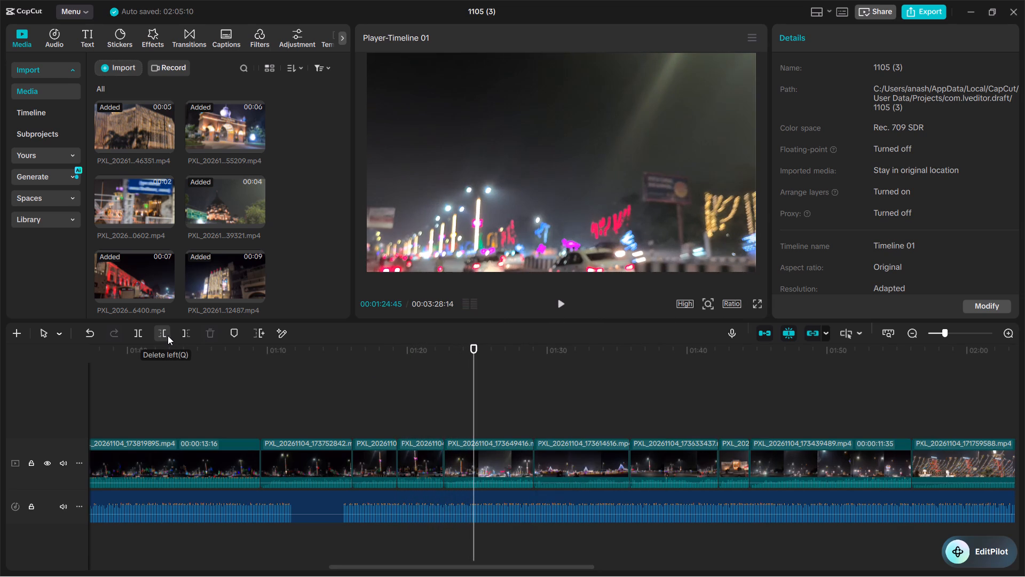
key("space")
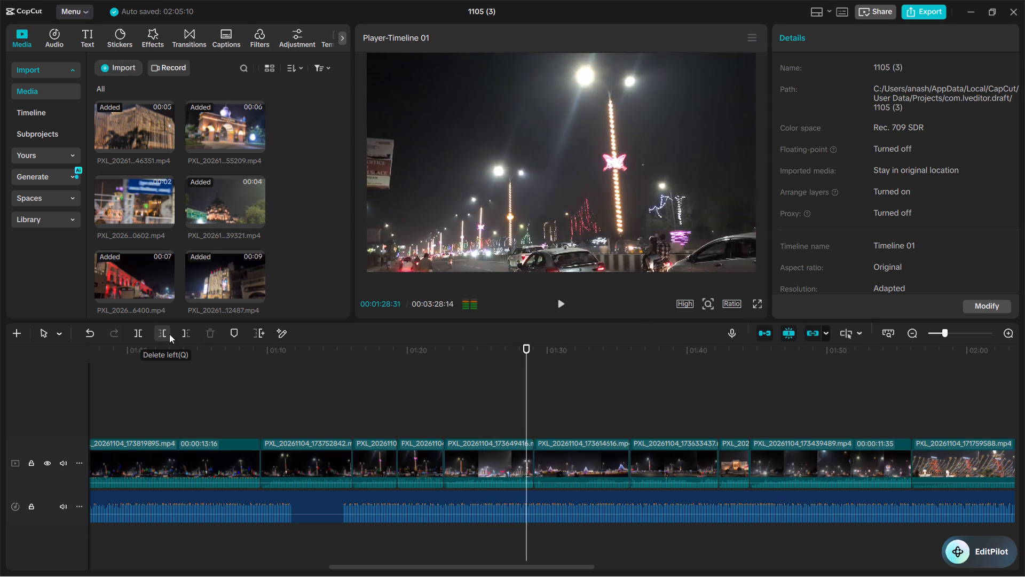
key("space")
left_click(474, 462)
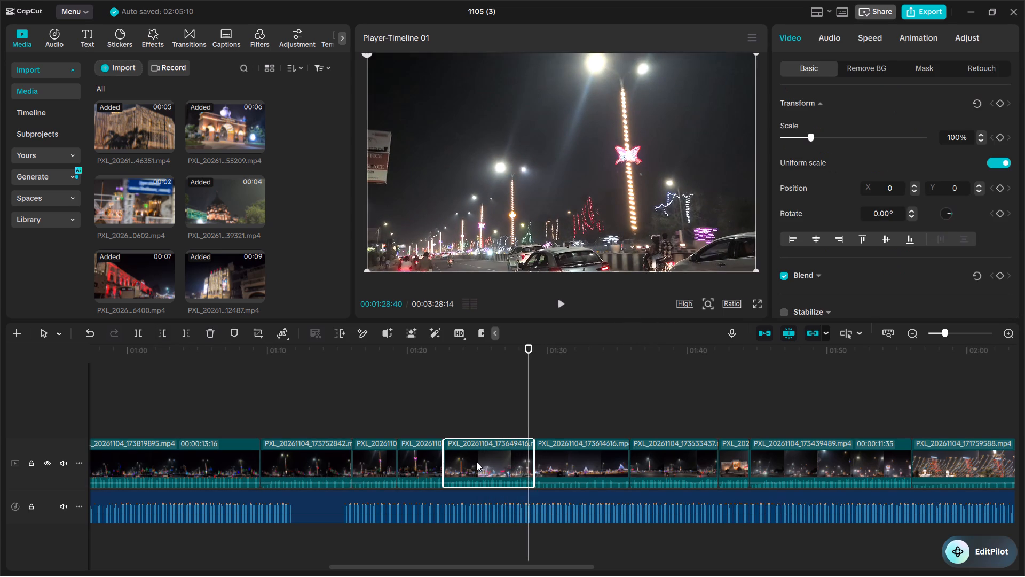
key("Delete")
Review the following clips against the music and delete the short illuminated statue memorial clip just before clip 173439489.
double_click(432, 414)
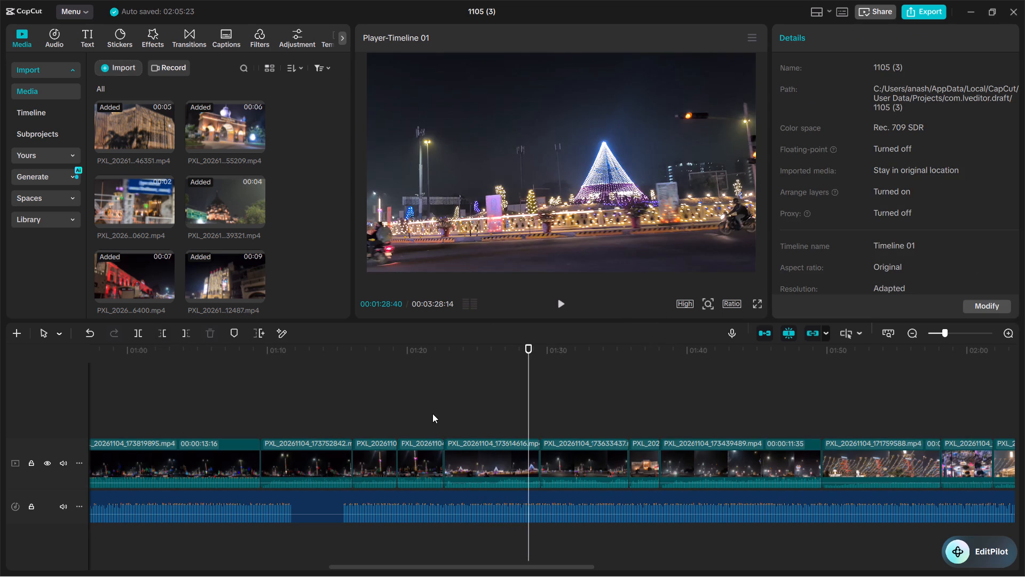
key("space")
key("space")
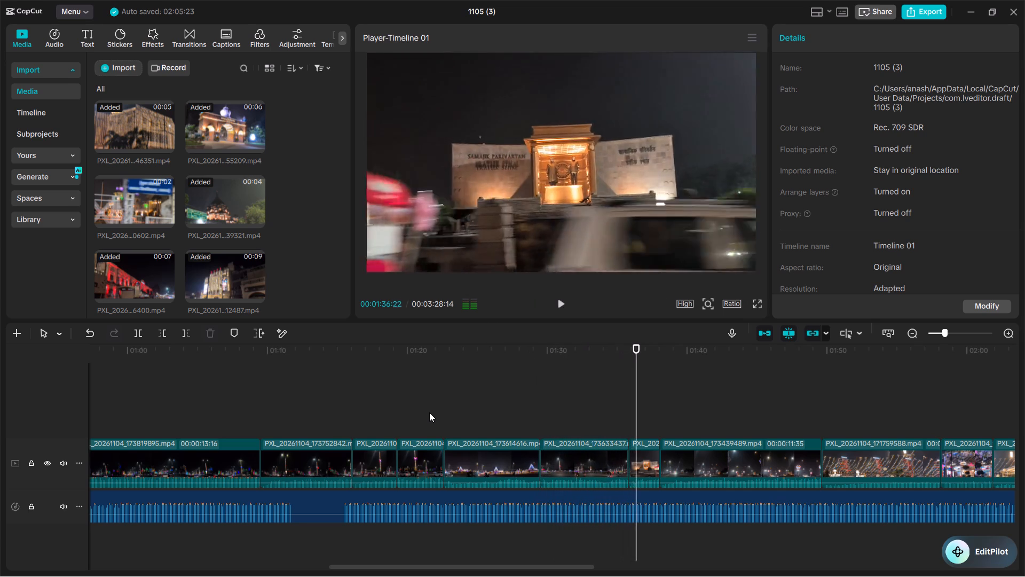
key("space")
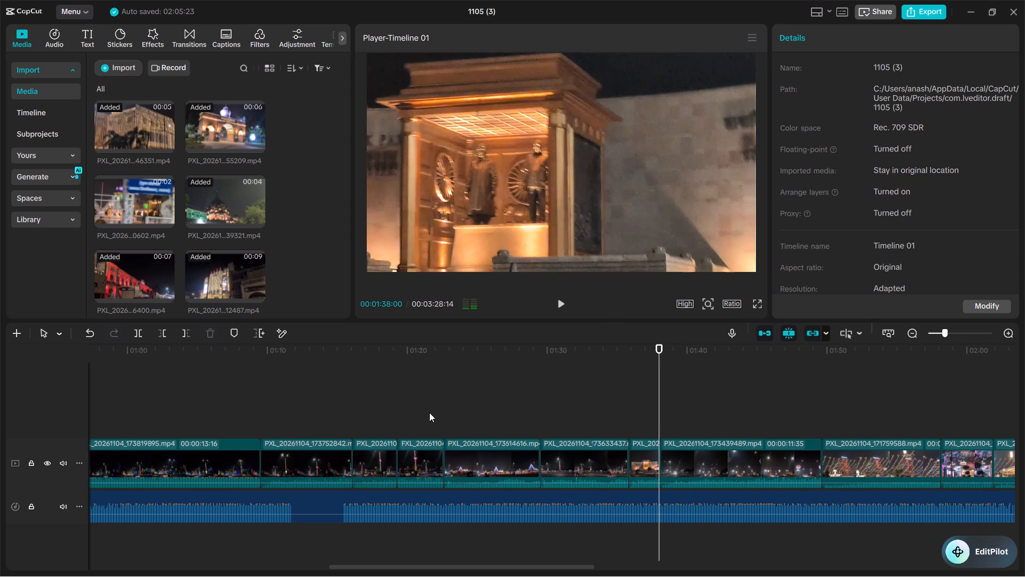
left_click(642, 462)
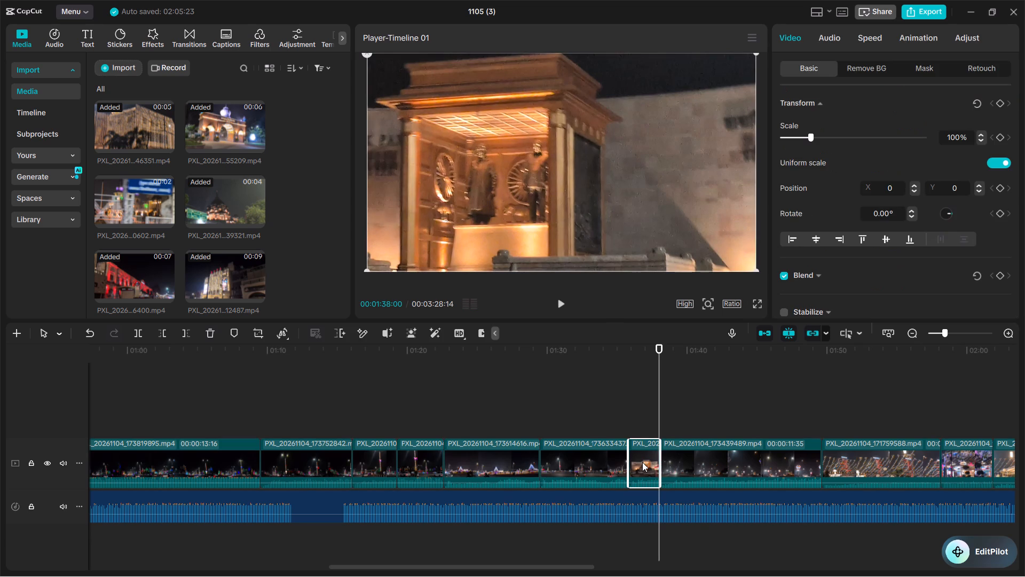
key("Delete")
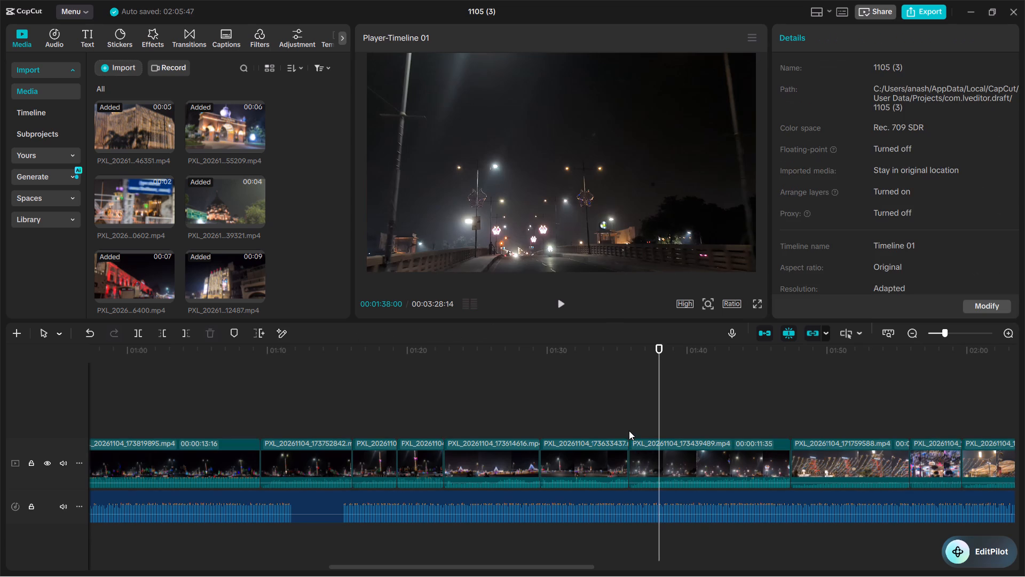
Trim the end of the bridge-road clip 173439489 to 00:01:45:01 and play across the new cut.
left_click(627, 426)
key("space")
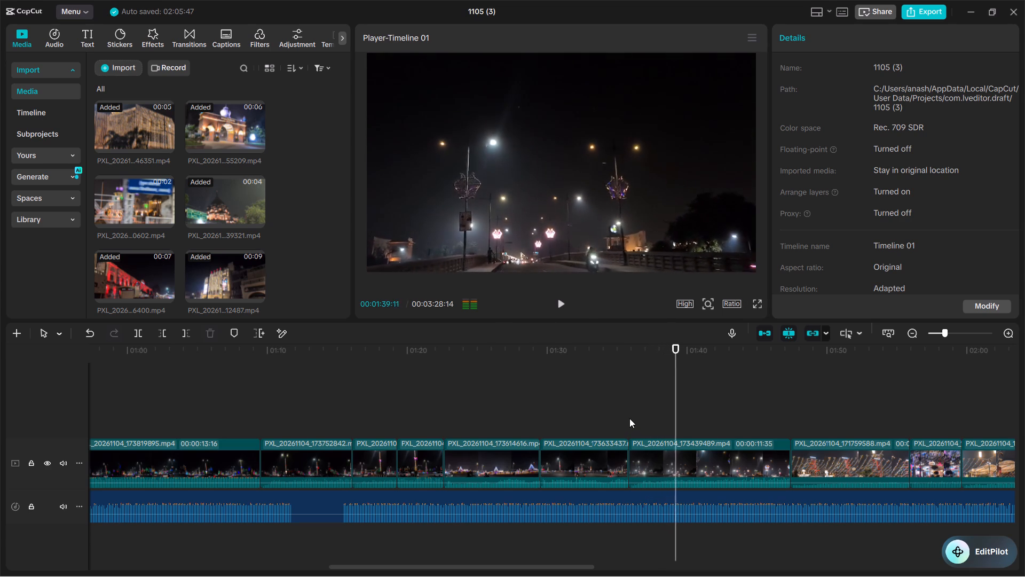
left_click(905, 337)
left_click(906, 337)
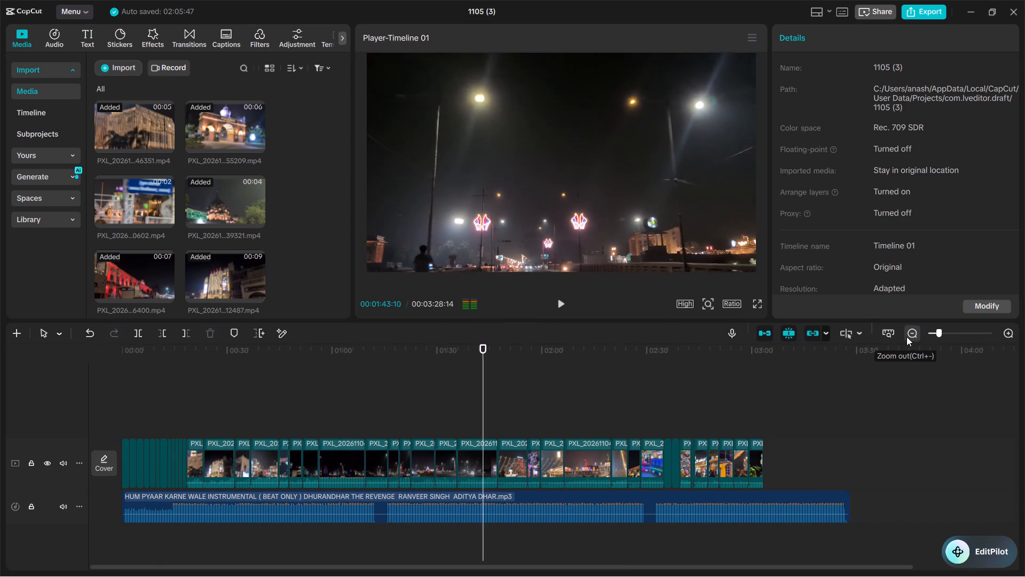
left_click(1010, 334)
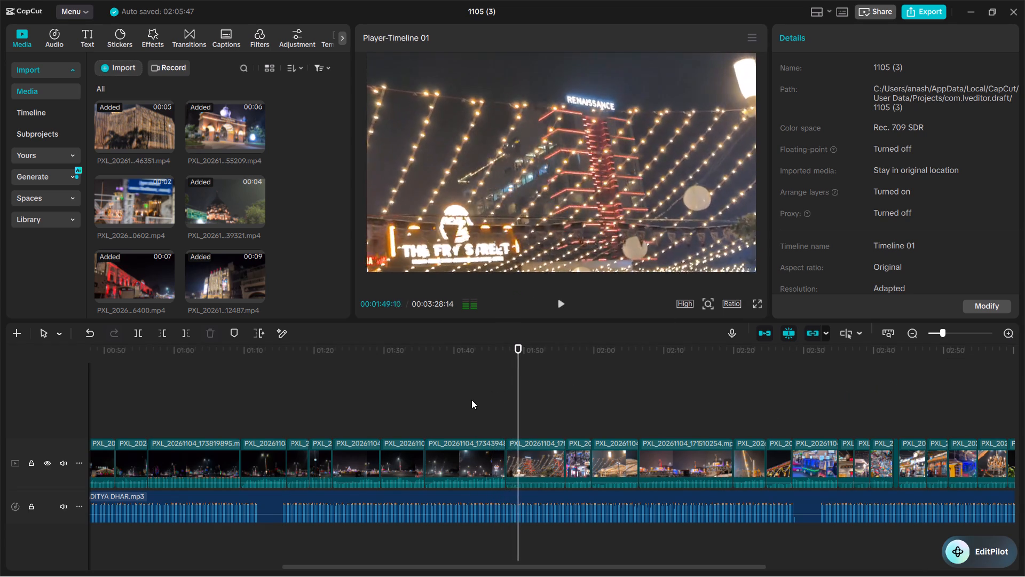
left_click(471, 400)
key("space")
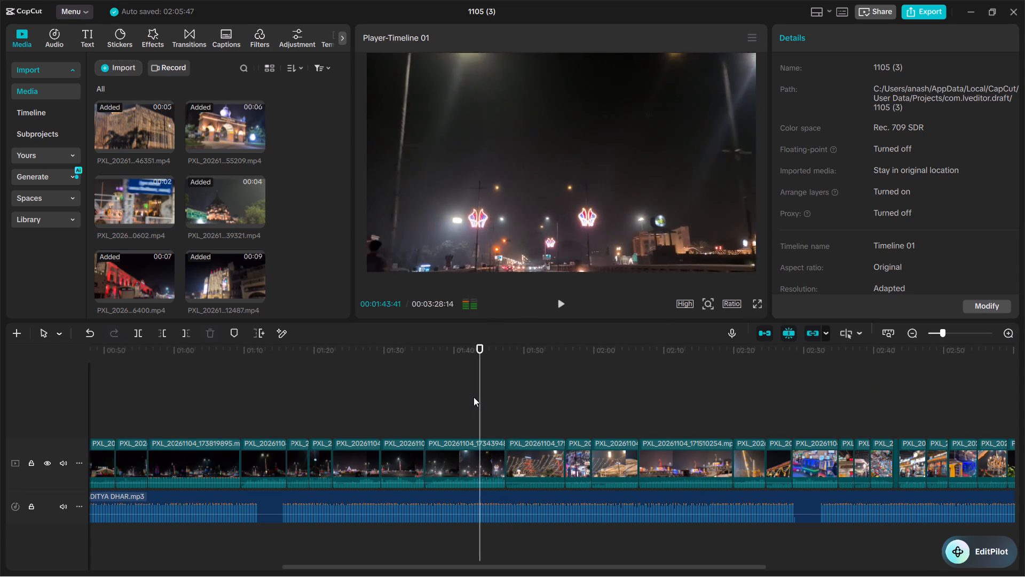
key("space")
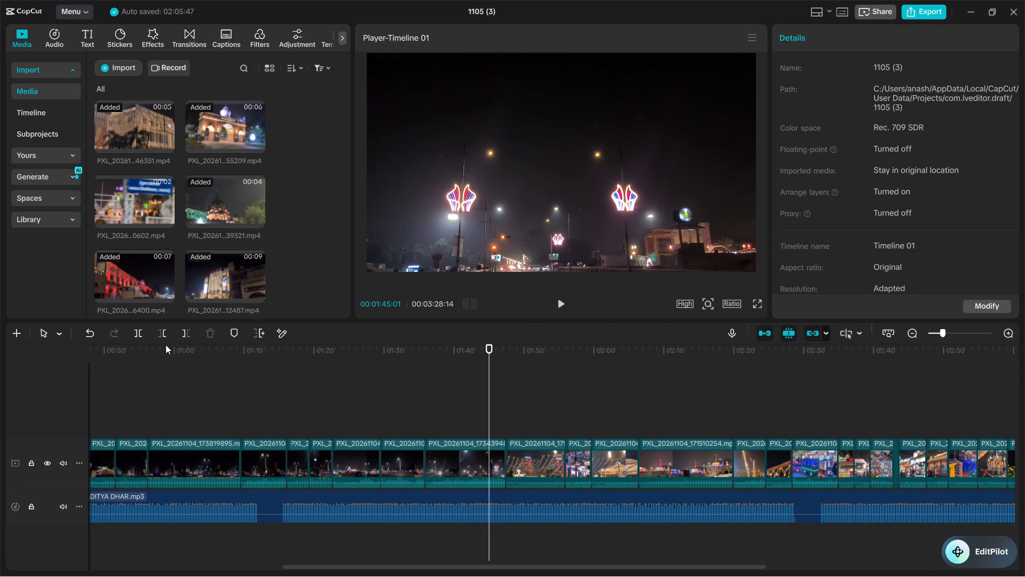
left_click(179, 335)
key("space")
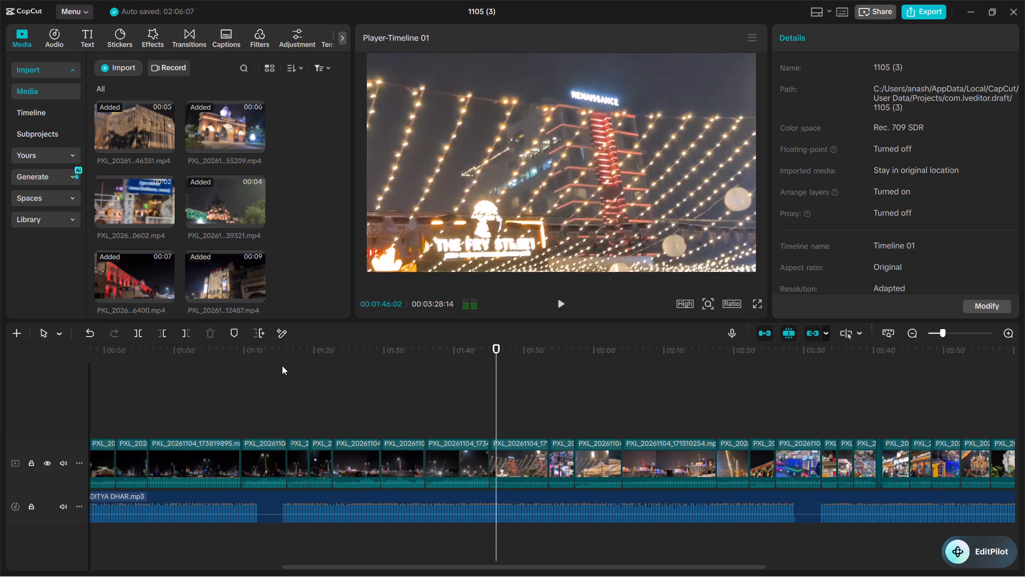
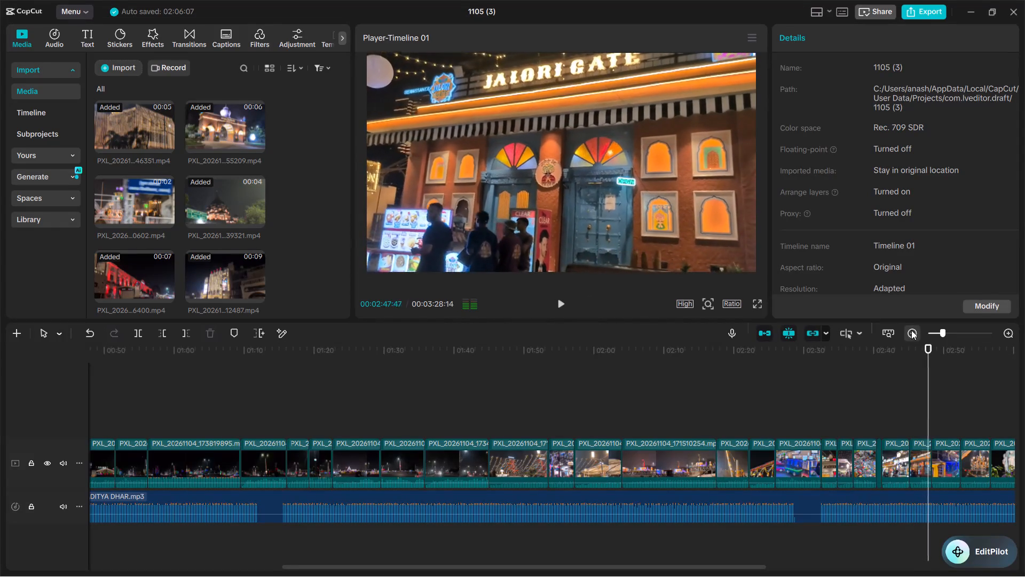
Play the statue clip at the montage's end, and replay the opening to about 00:00:21 to check the cuts against the music.
left_click(911, 330)
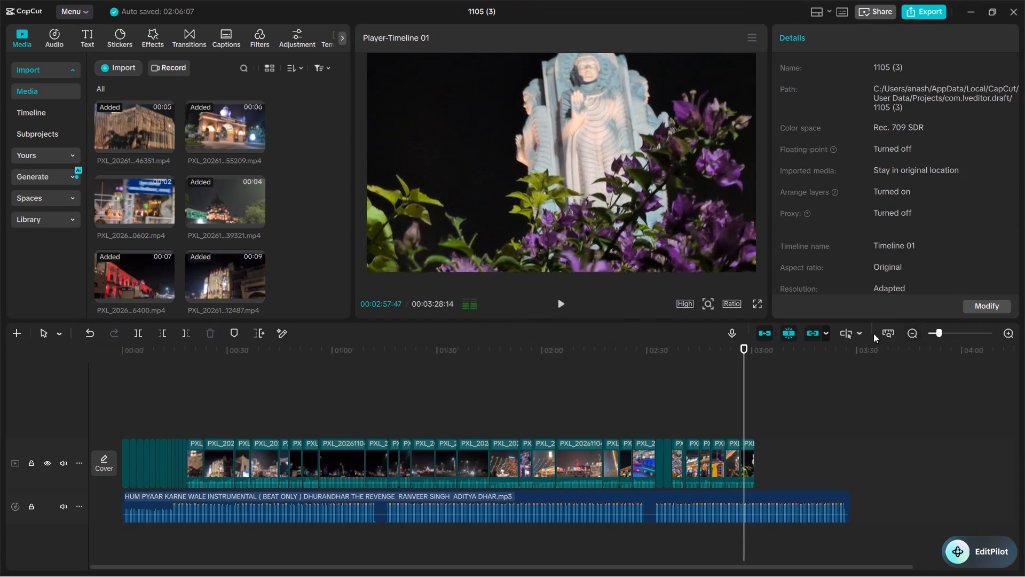
left_click(557, 300)
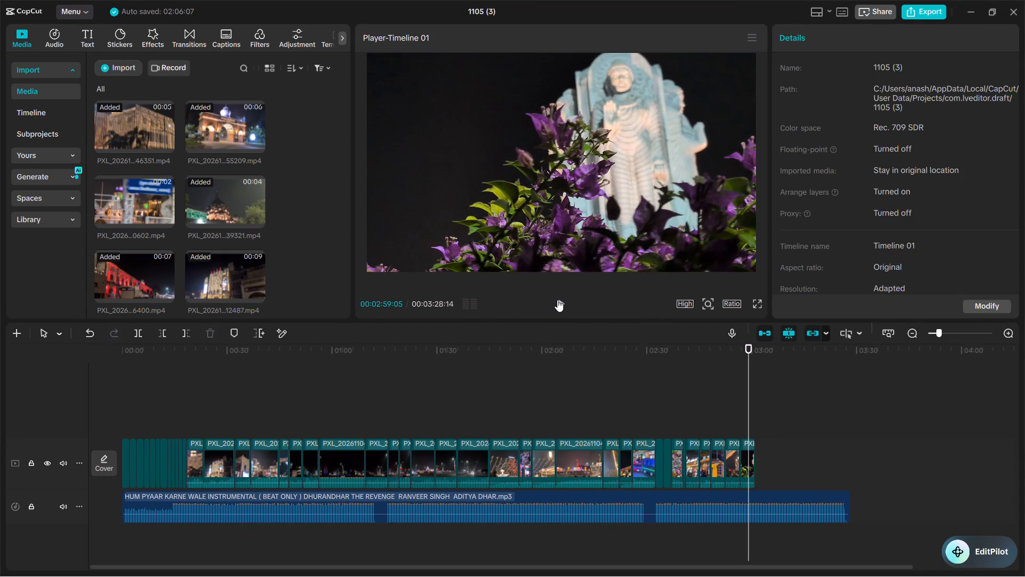
left_click(746, 460)
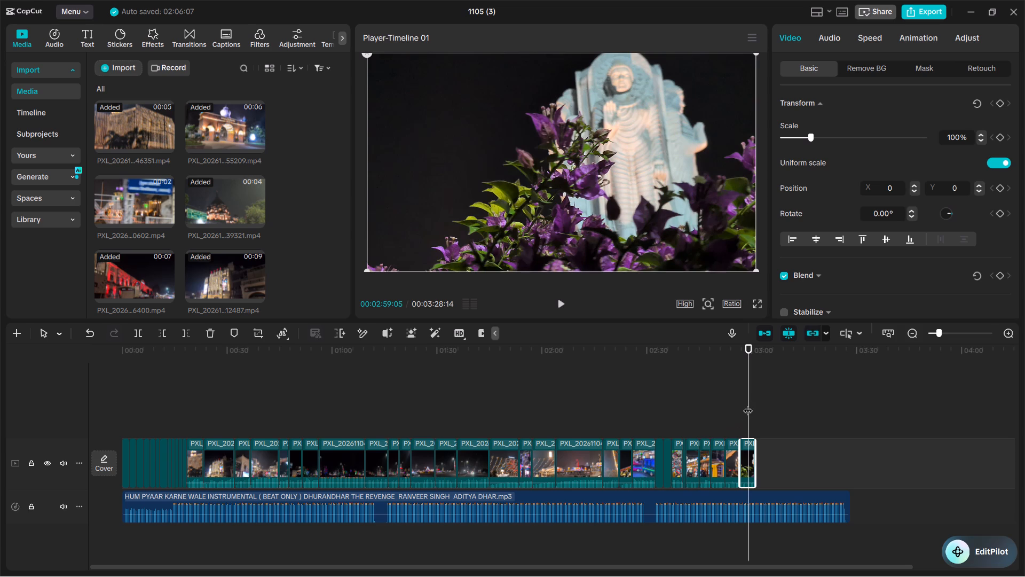
left_click_drag(748, 404, 1, 409)
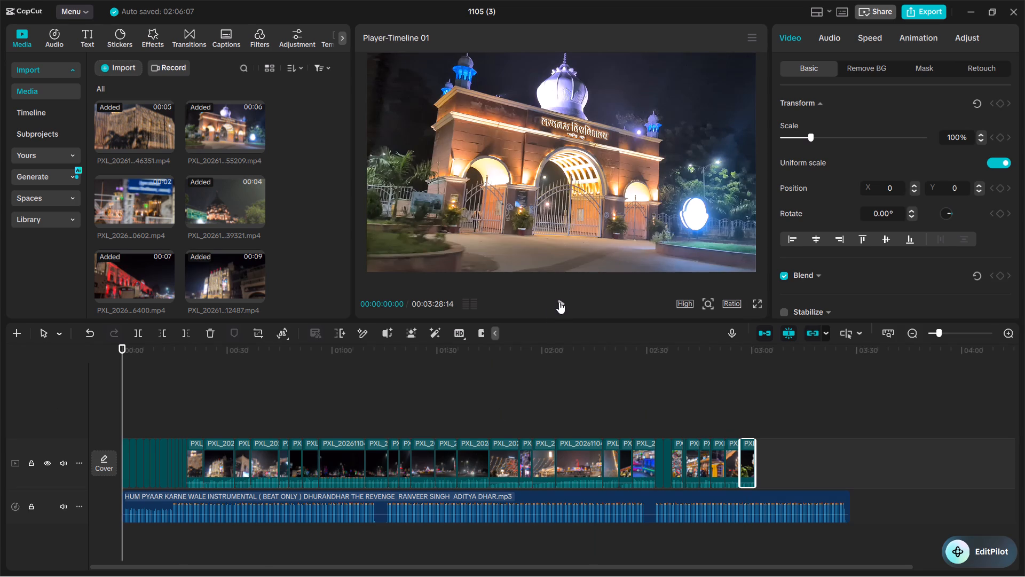
left_click(559, 301)
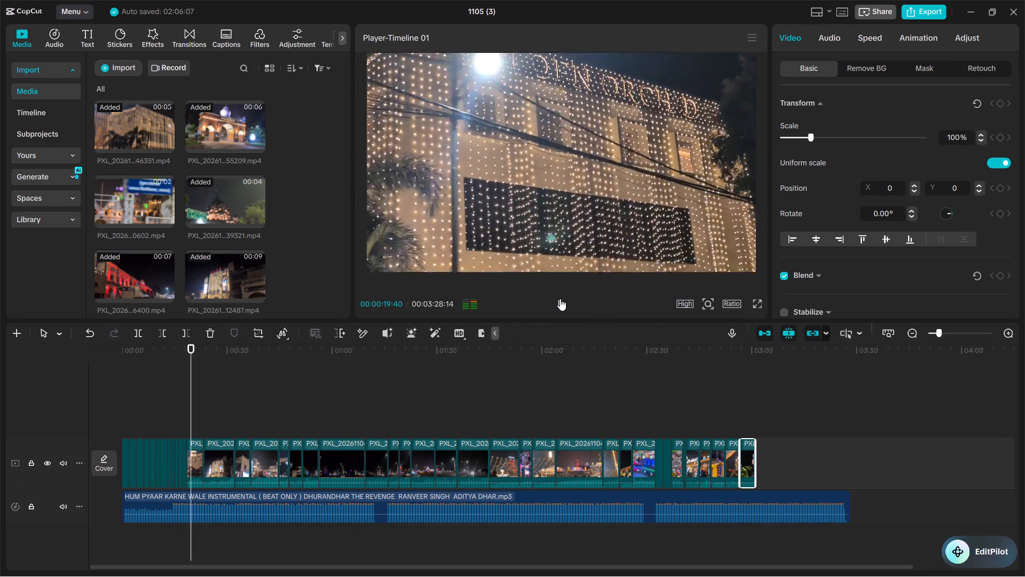
left_click(560, 299)
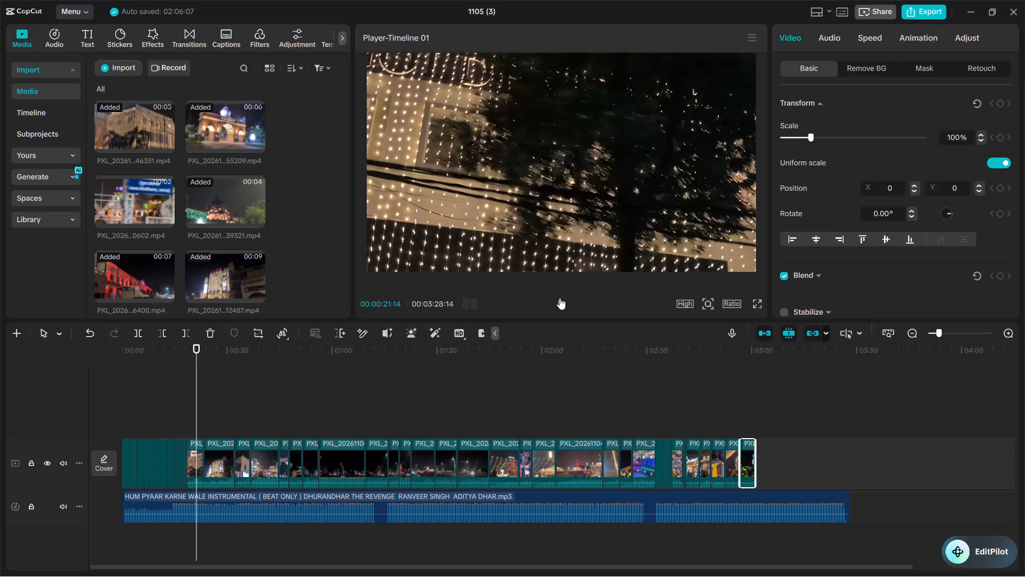
Speed up the short clip starting at about 00:00:13 so its duration is 0.8 s.
triple_click(1006, 335)
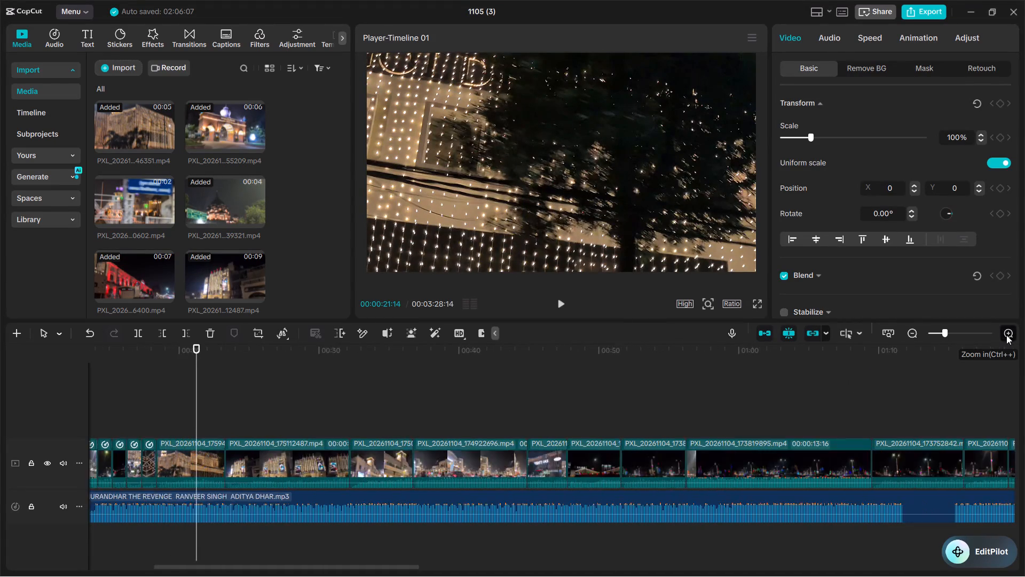
left_click(1006, 334)
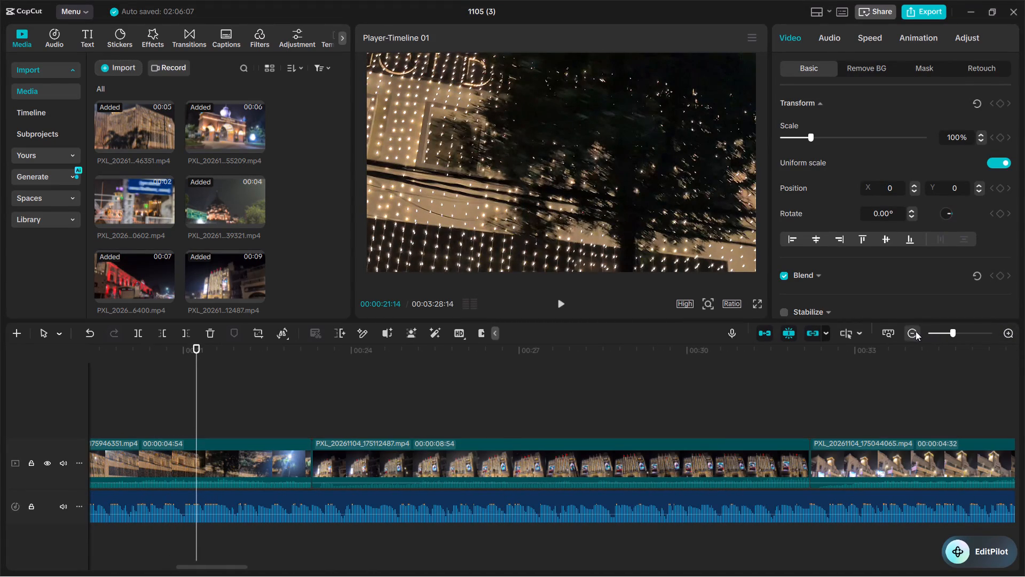
double_click(914, 331)
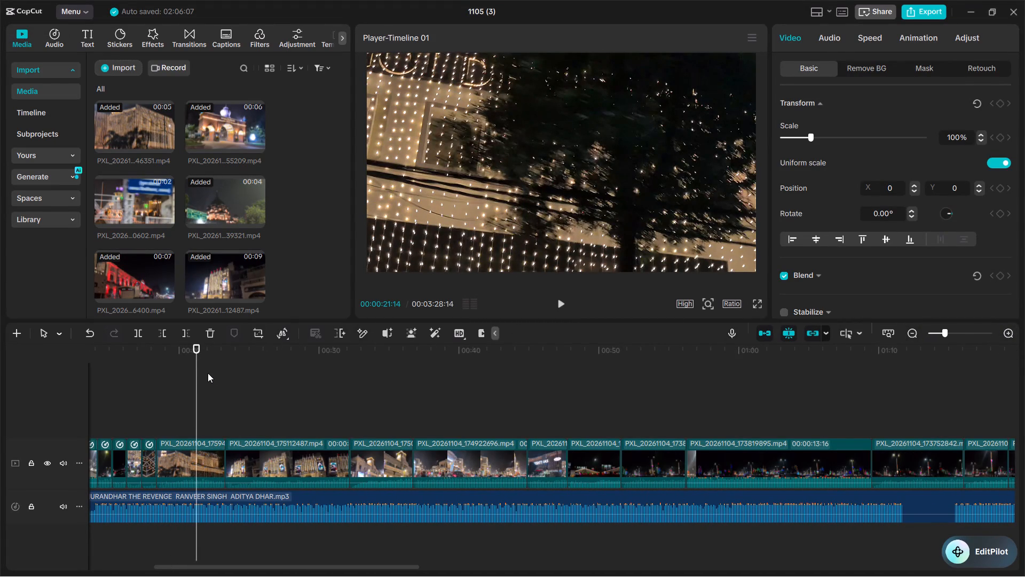
left_click_drag(198, 373, 62, 393)
left_click(313, 468)
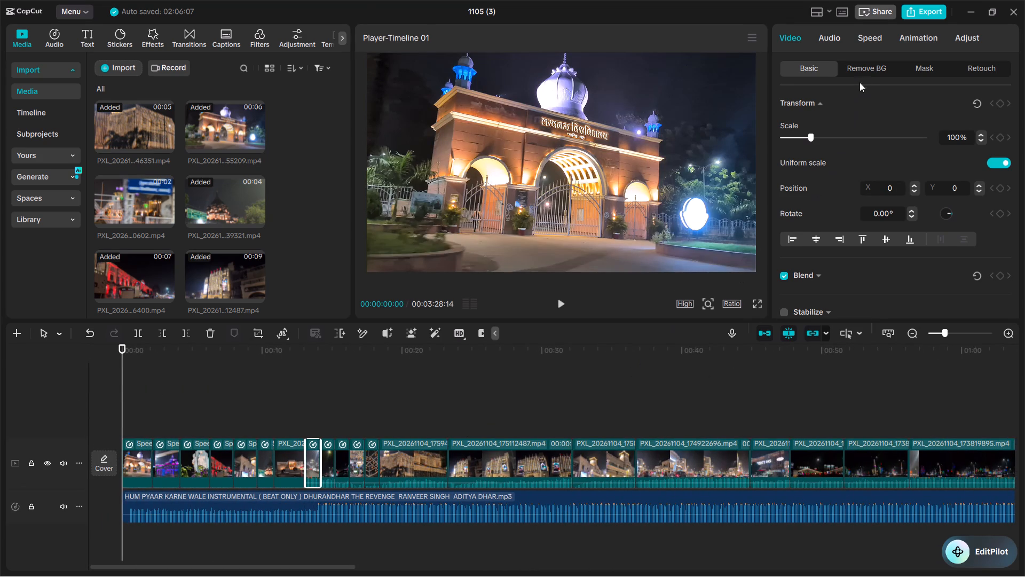
left_click(874, 39)
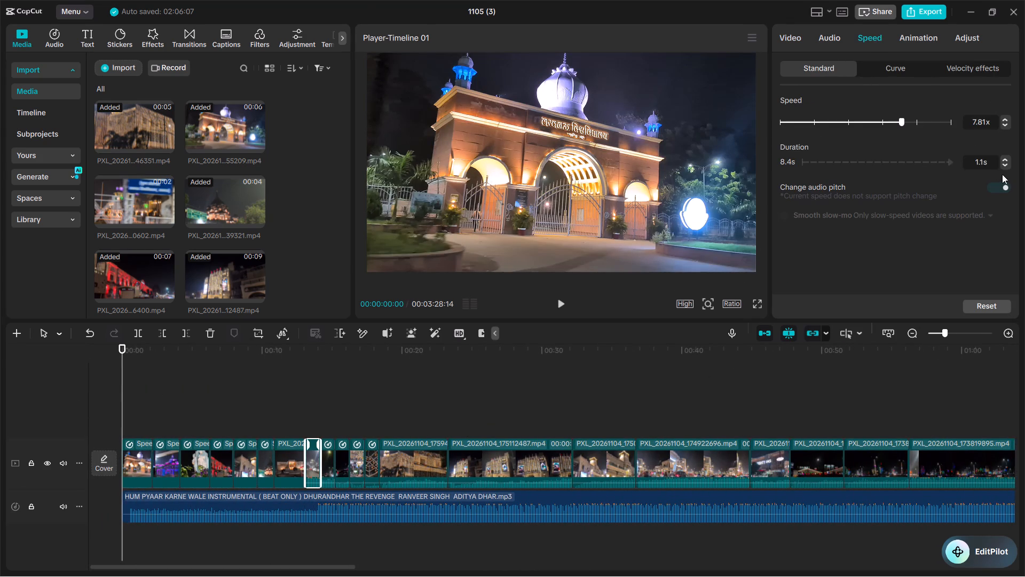
double_click(1004, 165)
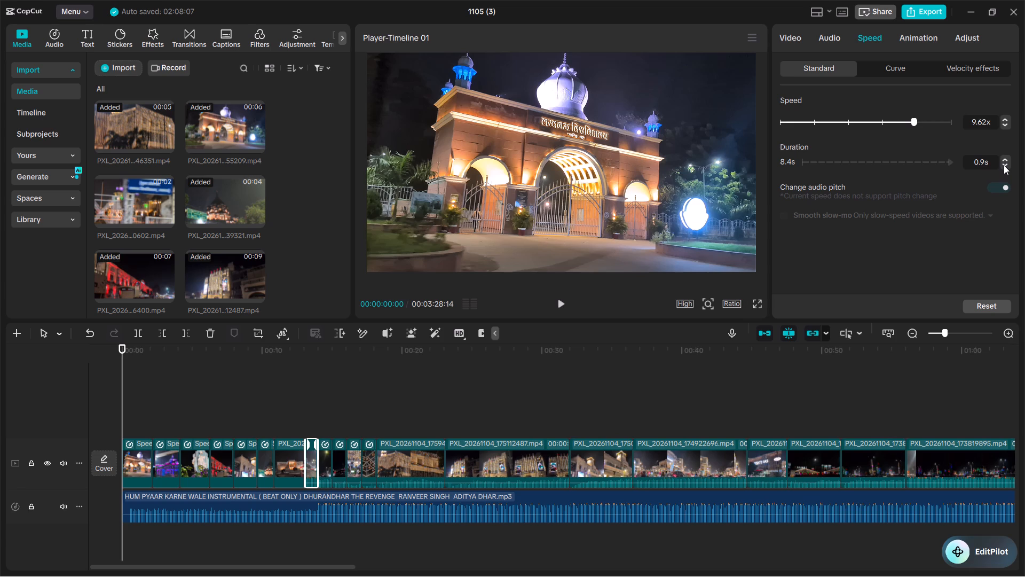
left_click(1004, 165)
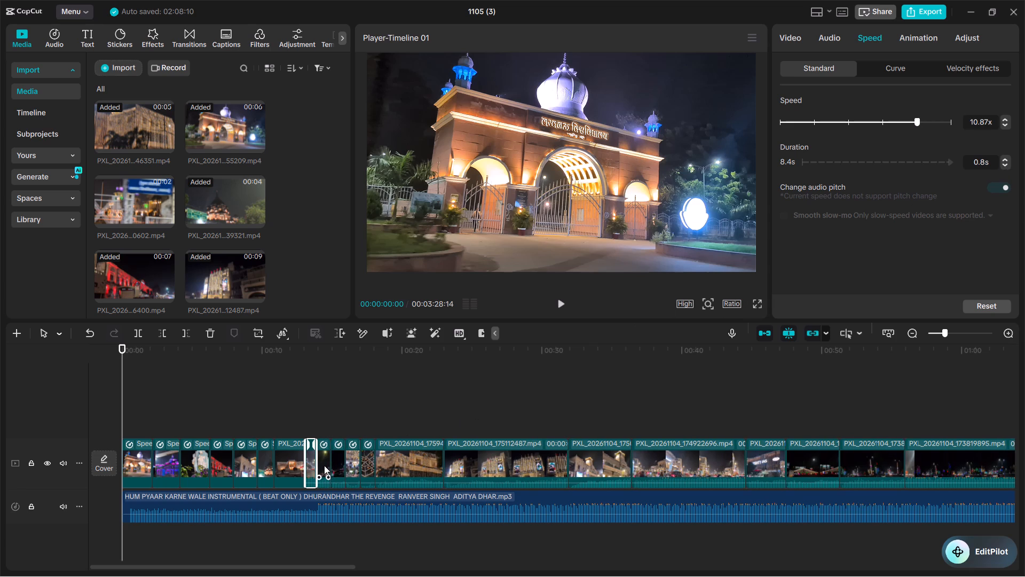
Shorten each of the next four sped-up clips to a duration of 0.8 s through their speed settings.
left_click(324, 465)
double_click(1005, 166)
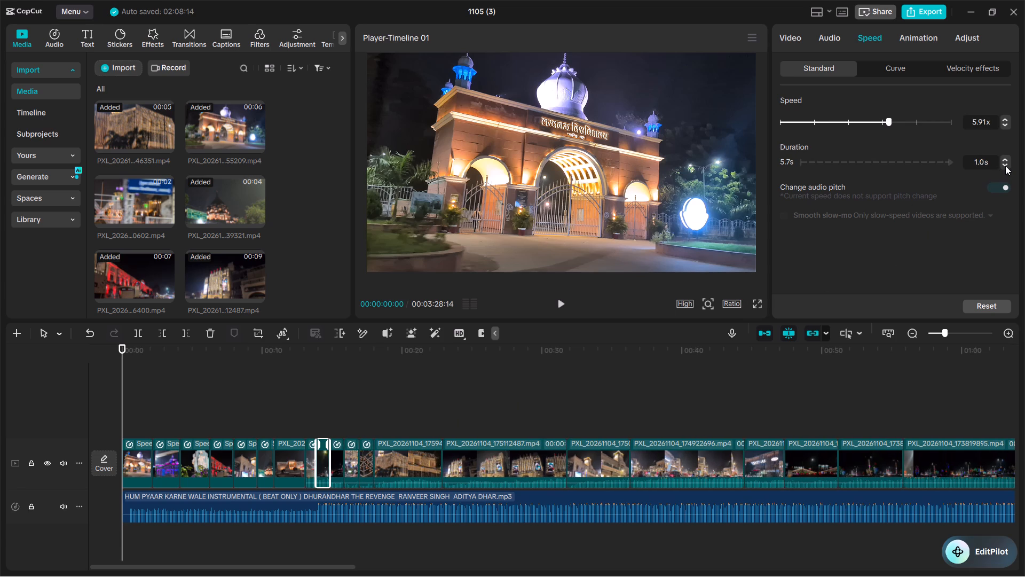
left_click(1005, 166)
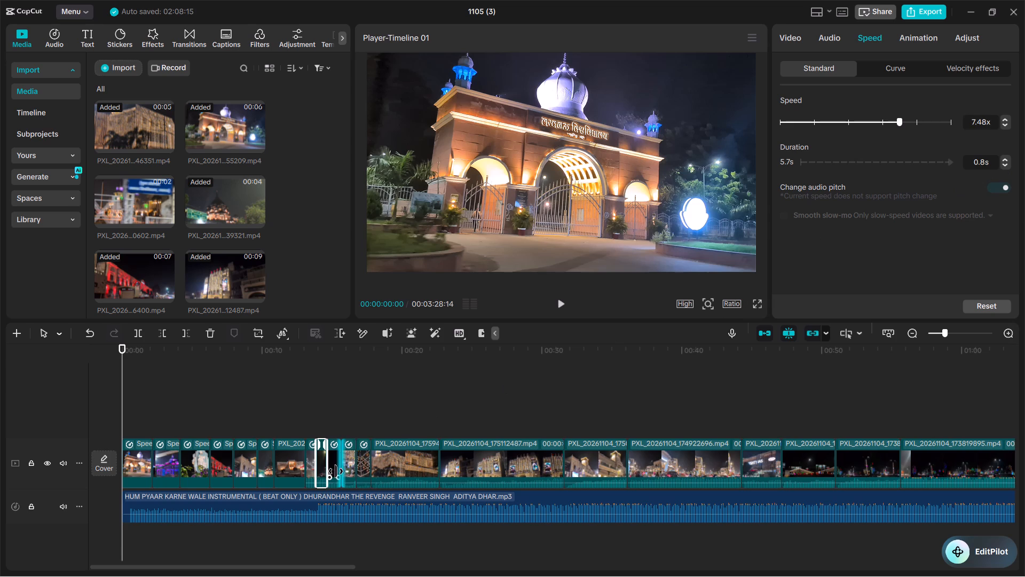
left_click(336, 471)
double_click(1004, 167)
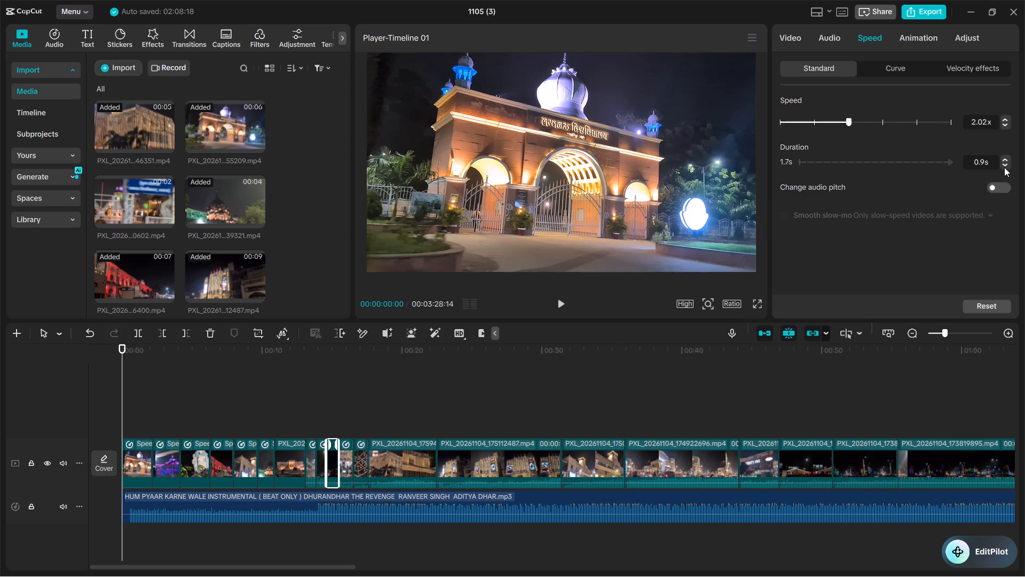
left_click(1004, 167)
left_click(343, 466)
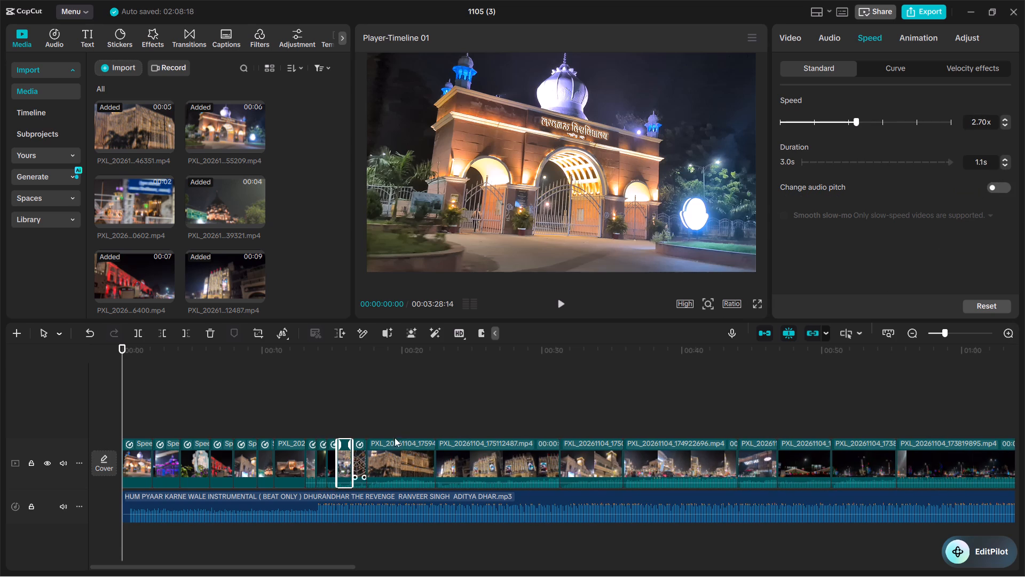
double_click(1008, 165)
left_click(1008, 165)
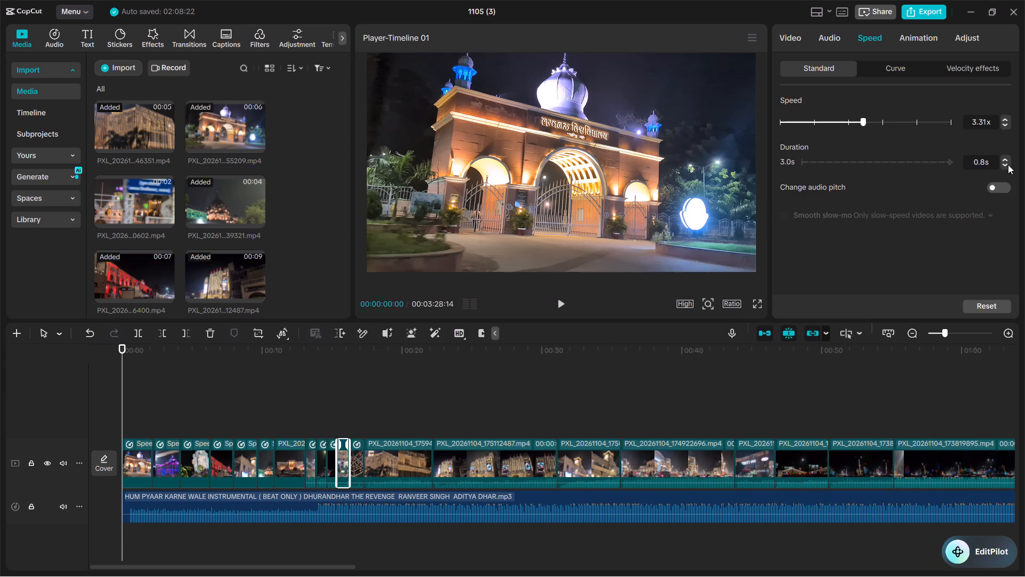
left_click(356, 461)
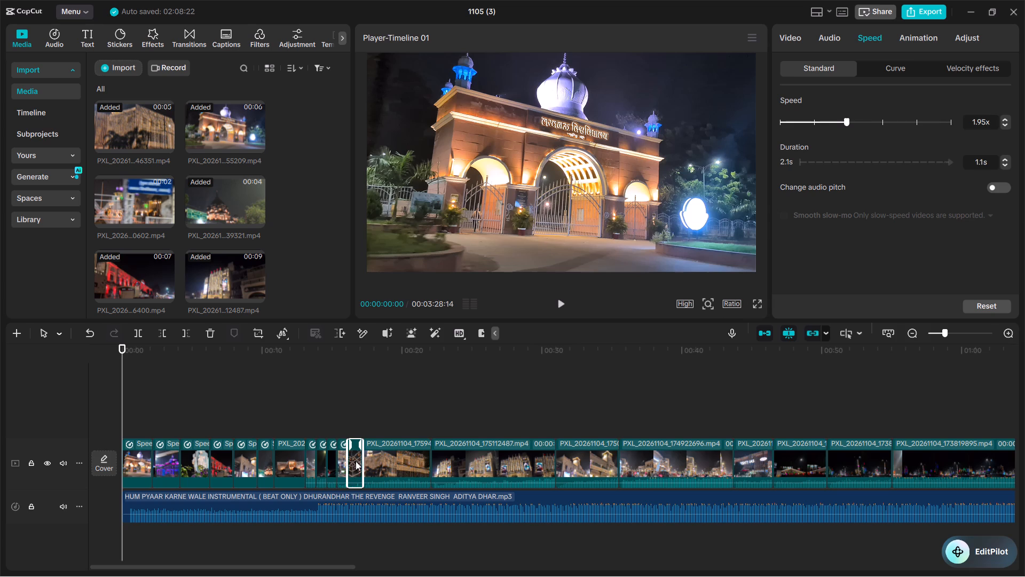
double_click(1003, 165)
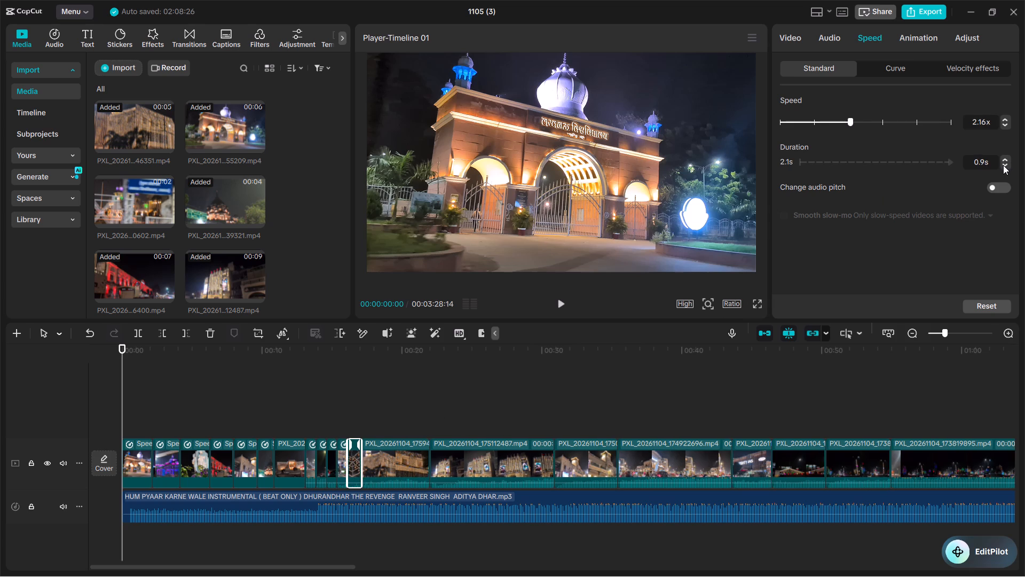
left_click(1003, 165)
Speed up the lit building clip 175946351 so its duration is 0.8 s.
left_click(383, 458)
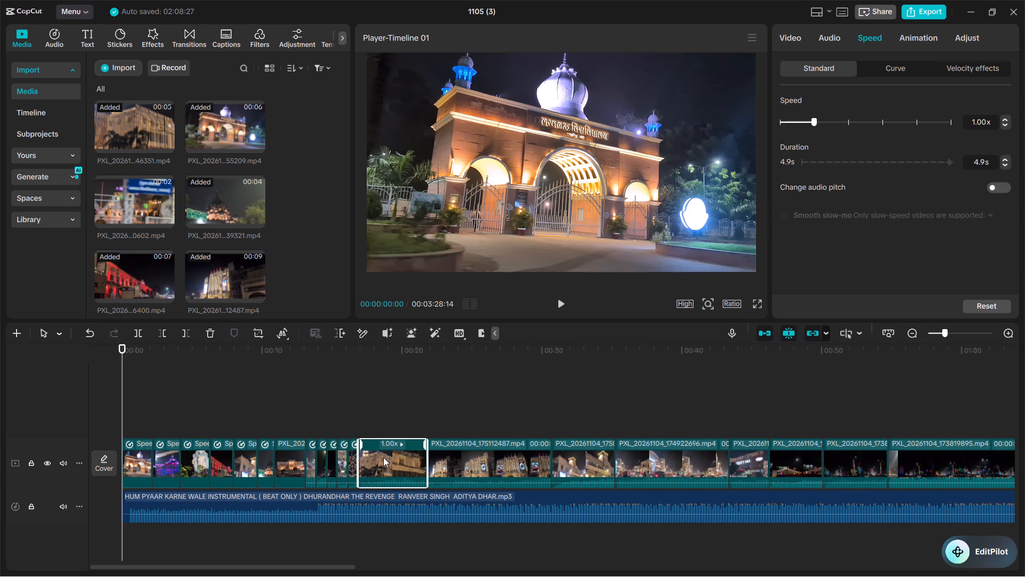
triple_click(1005, 166)
triple_click(1005, 166)
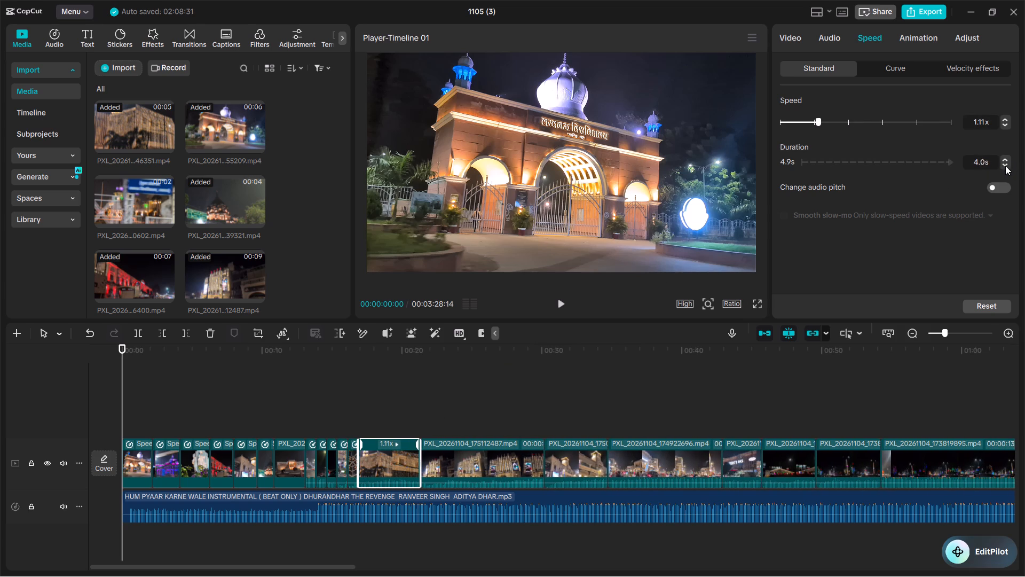
triple_click(1005, 166)
left_click(1005, 166)
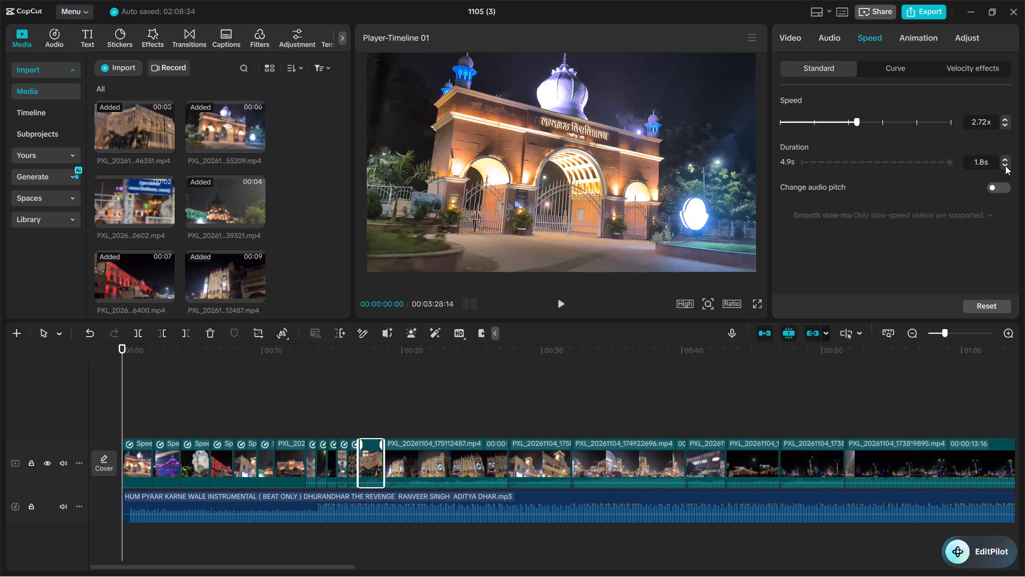
left_click(1005, 166)
triple_click(1005, 166)
triple_click(1005, 166)
triple_click(1005, 166)
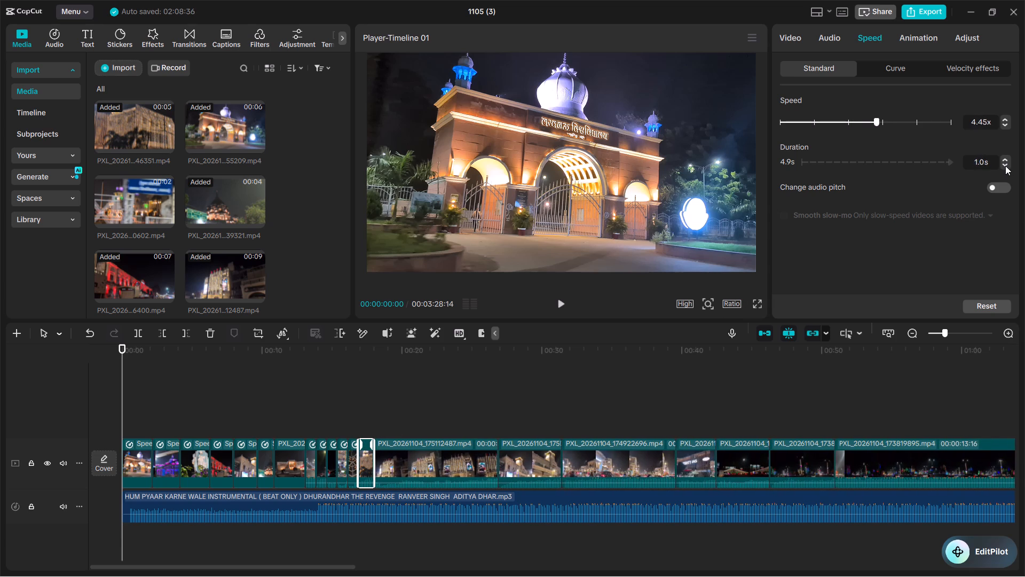
left_click(1005, 166)
left_click(1004, 158)
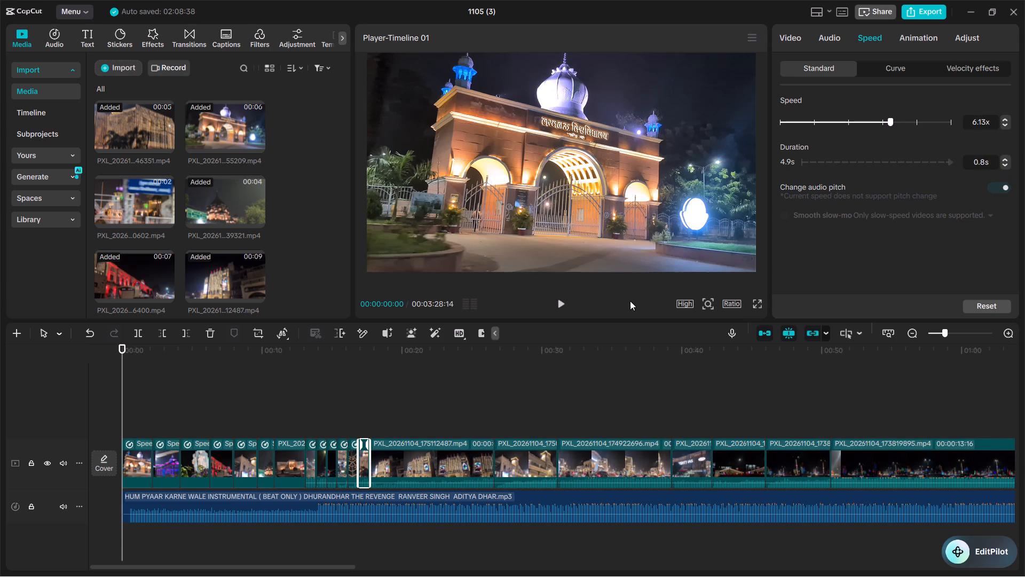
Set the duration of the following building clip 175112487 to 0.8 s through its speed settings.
left_click(417, 459)
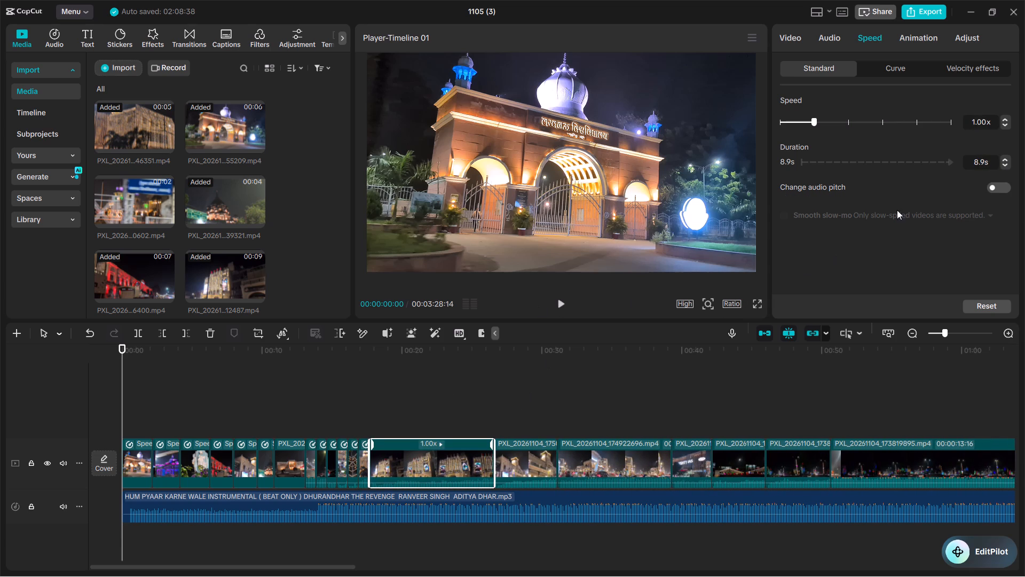
left_click(980, 158)
left_click(984, 162)
key("BackSpace")
key("BackSpace")
key("BackSpace")
type("0.8")
key("Return")
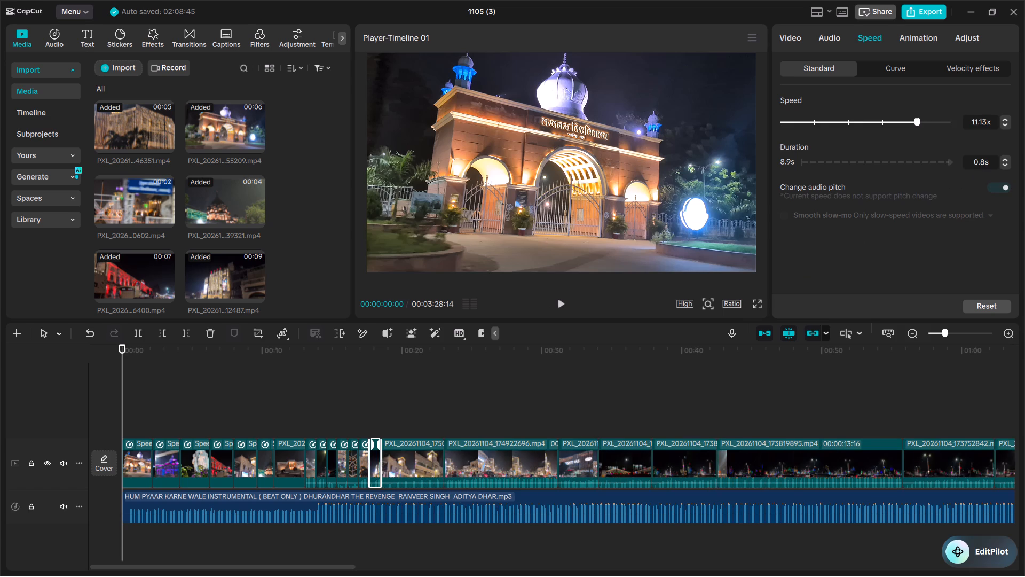
Set the duration of the next clip, 175044065, to 0.8 s through its speed settings.
left_click(417, 466)
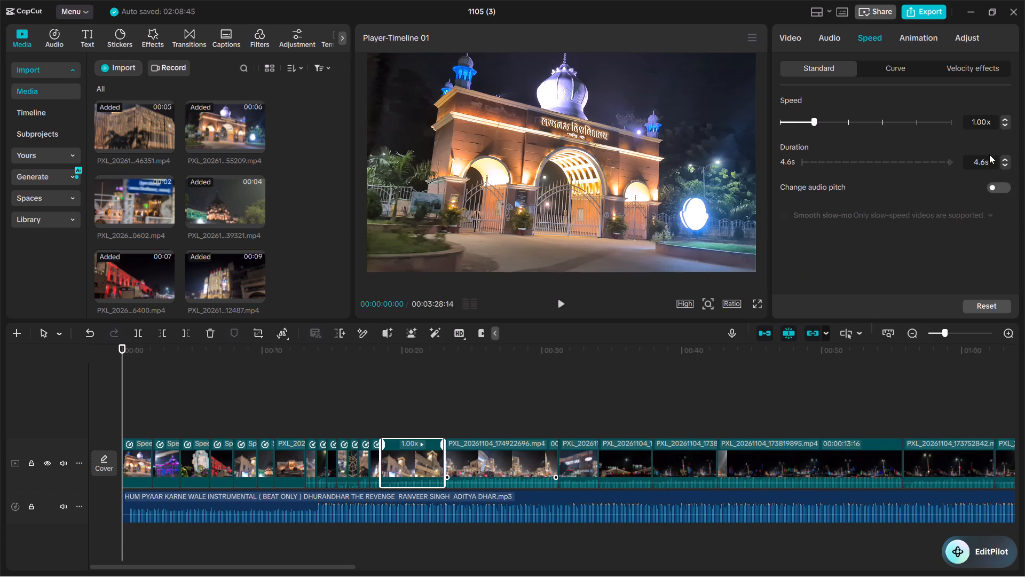
left_click(989, 162)
type("0.8")
key("BackSpace")
key("BackSpace")
key("BackSpace")
key("BackSpace")
key("BackSpace")
key("BackSpace")
key("BackSpace")
key("BackSpace")
key("BackSpace")
key("BackSpace")
type("0.8")
key("Return")
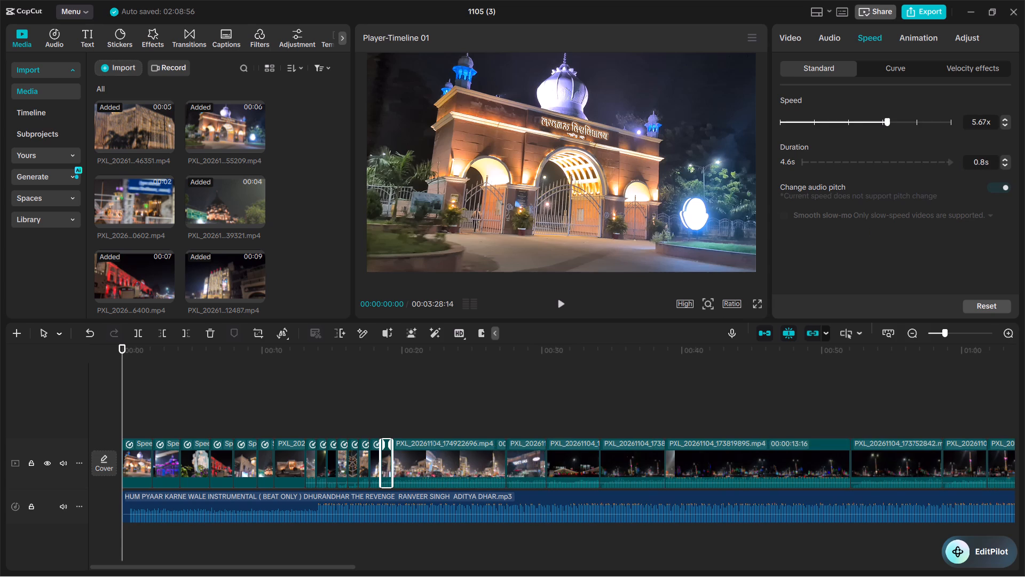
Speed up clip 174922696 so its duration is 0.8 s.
left_click(460, 454)
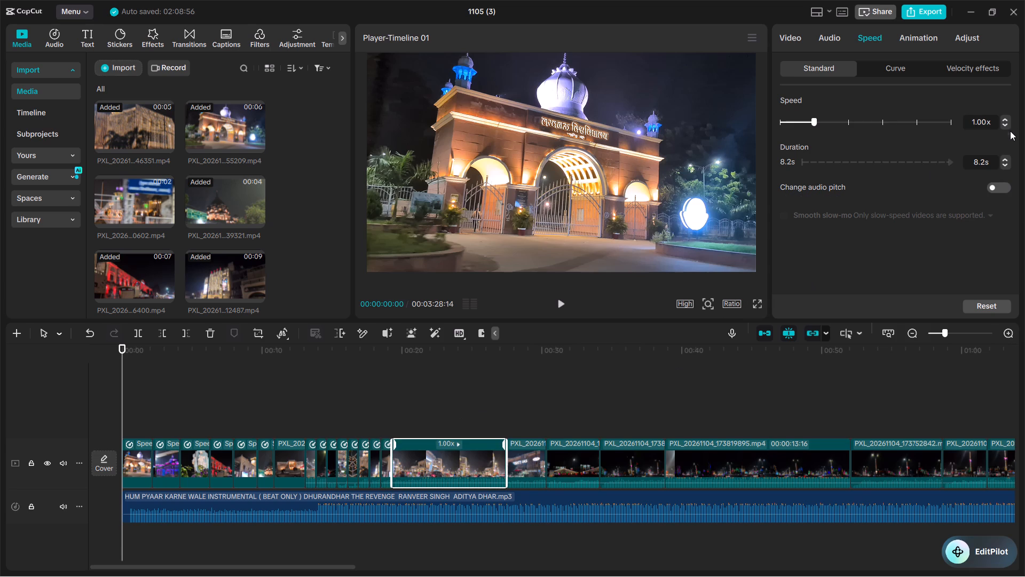
left_click(991, 167)
key("Delete")
key("BackSpace")
key("BackSpace")
key("BackSpace")
key("BackSpace")
key("BackSpace")
key("BackSpace")
key("BackSpace")
key("BackSpace")
key("BackSpace")
type("0.8")
key("Return")
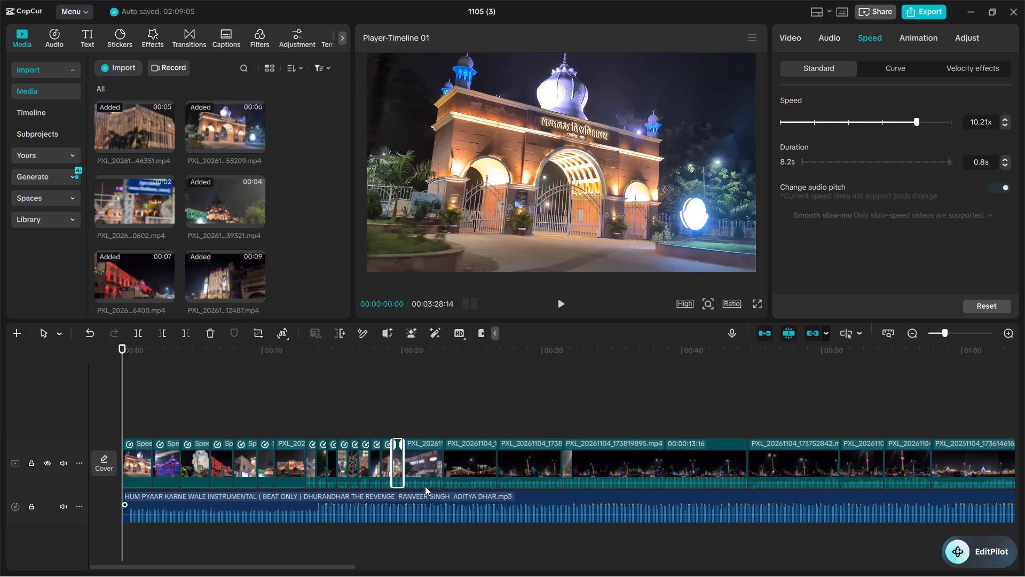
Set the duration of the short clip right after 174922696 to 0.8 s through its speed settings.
left_click(430, 458)
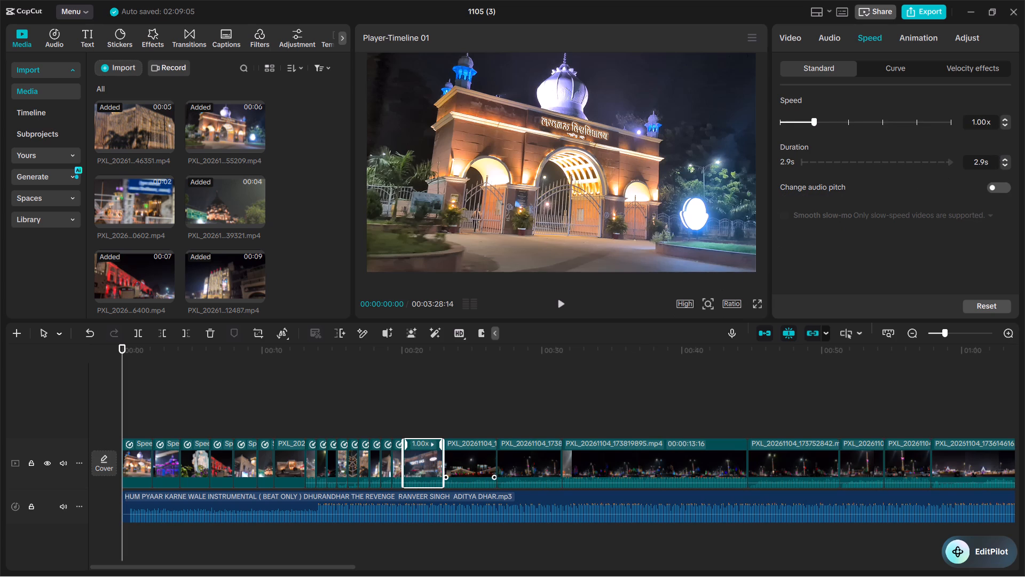
left_click(992, 157)
key("BackSpace")
key("BackSpace")
key("BackSpace")
key("BackSpace")
key("BackSpace")
key("BackSpace")
key("BackSpace")
key("BackSpace")
key("BackSpace")
type("0.8")
key("Return")
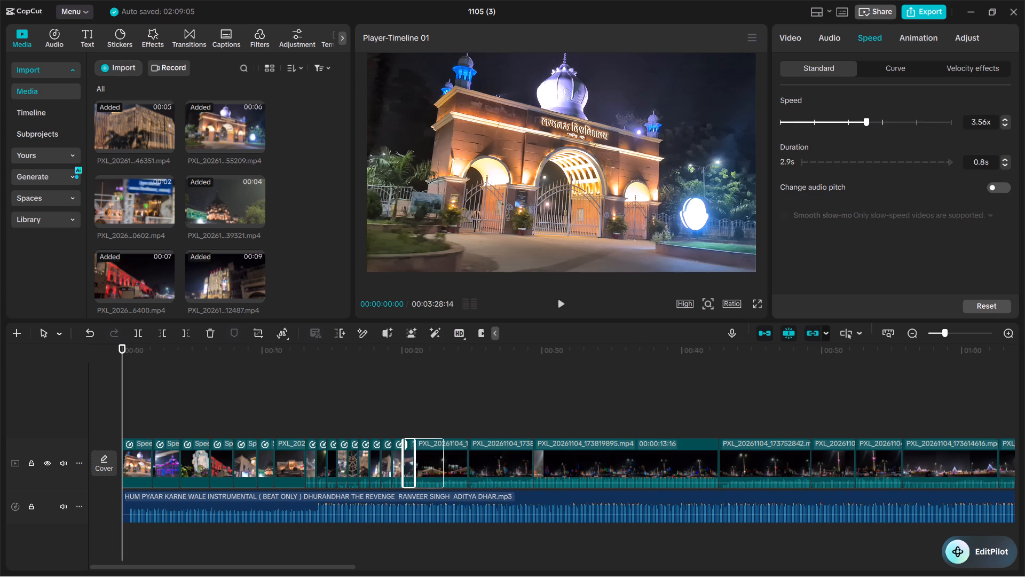
Speed up the next clip, the first dark night-street one, to a duration of 0.8 s.
left_click(441, 459)
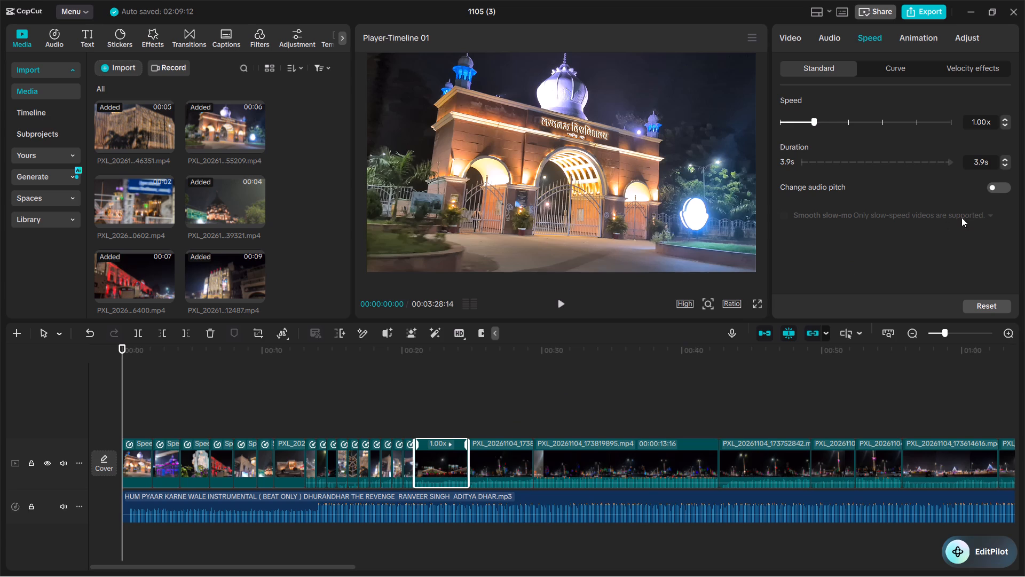
left_click(991, 161)
key("BackSpace")
key("BackSpace")
key("BackSpace")
type("0.8")
key("Return")
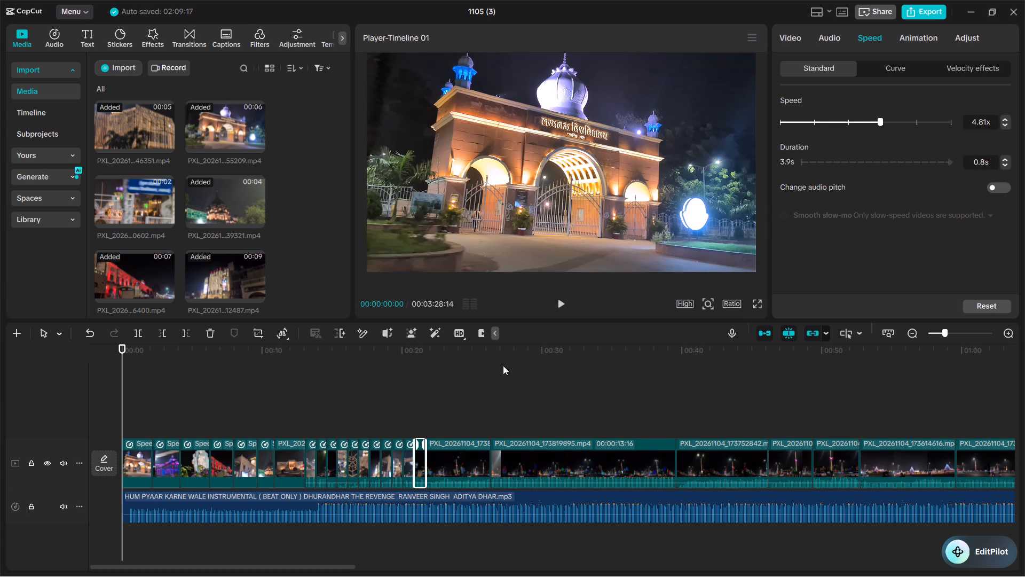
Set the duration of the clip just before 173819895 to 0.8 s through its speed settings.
left_click(463, 463)
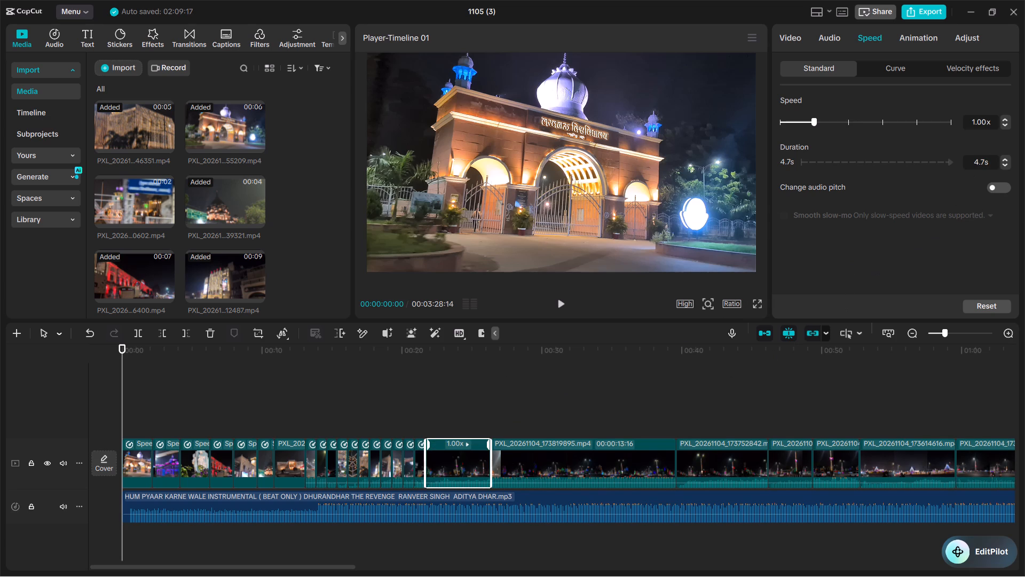
left_click(992, 161)
key("BackSpace")
key("BackSpace")
key("BackSpace")
type("0.8")
key("Return")
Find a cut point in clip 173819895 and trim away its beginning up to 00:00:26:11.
left_click(593, 454)
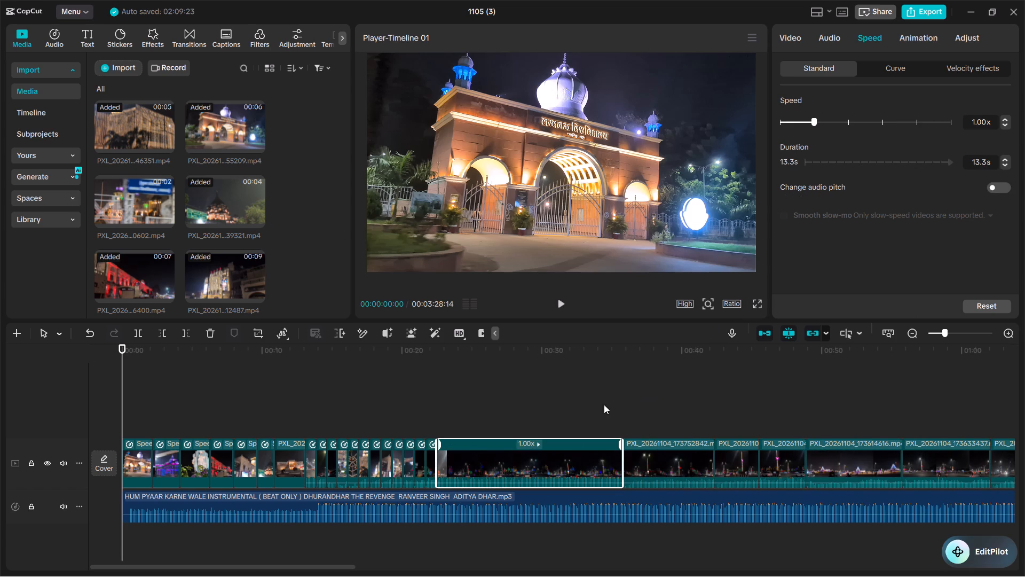
left_click(989, 161)
left_click(518, 415)
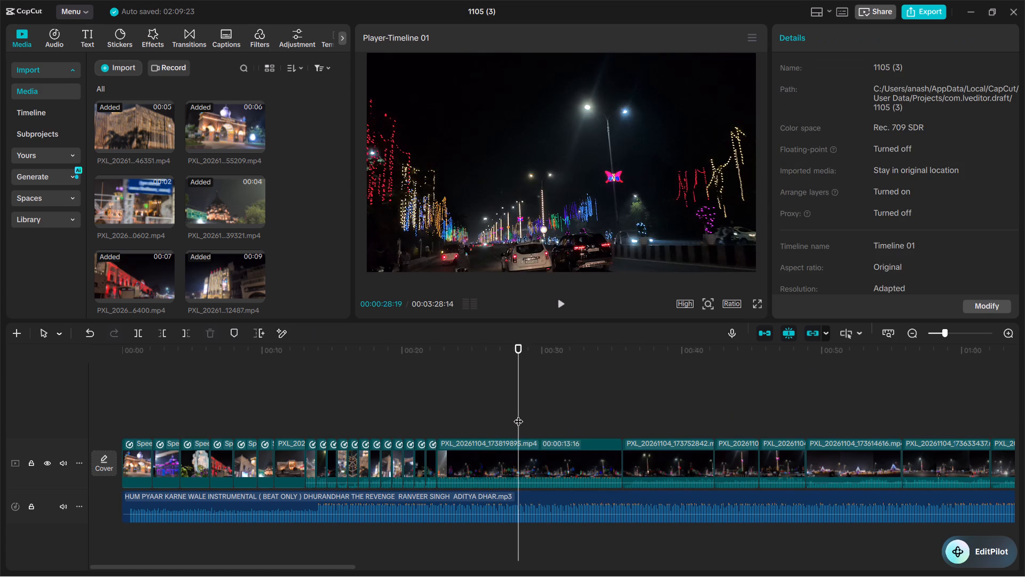
left_click_drag(518, 415, 441, 439)
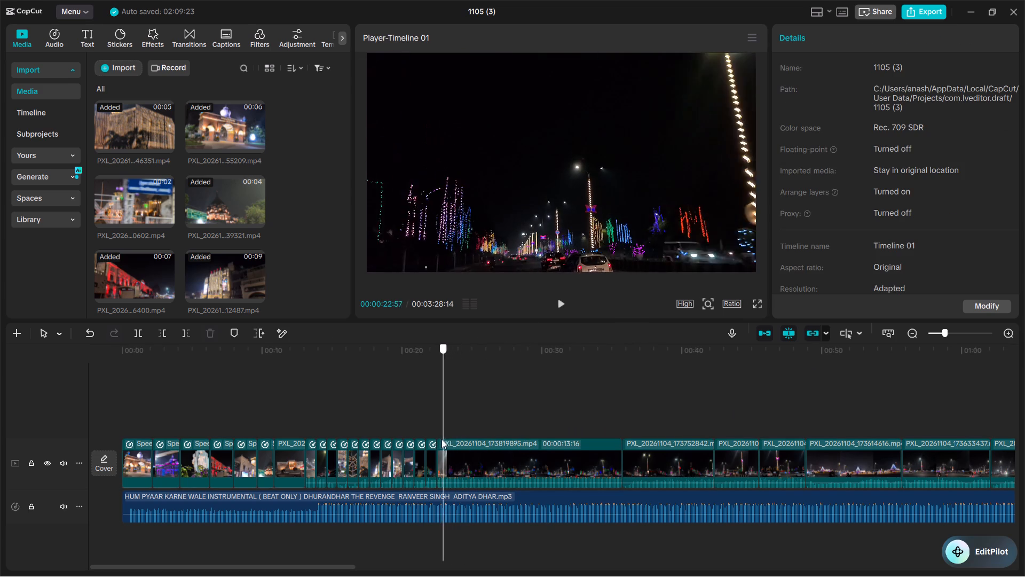
left_click_drag(441, 439, 526, 443)
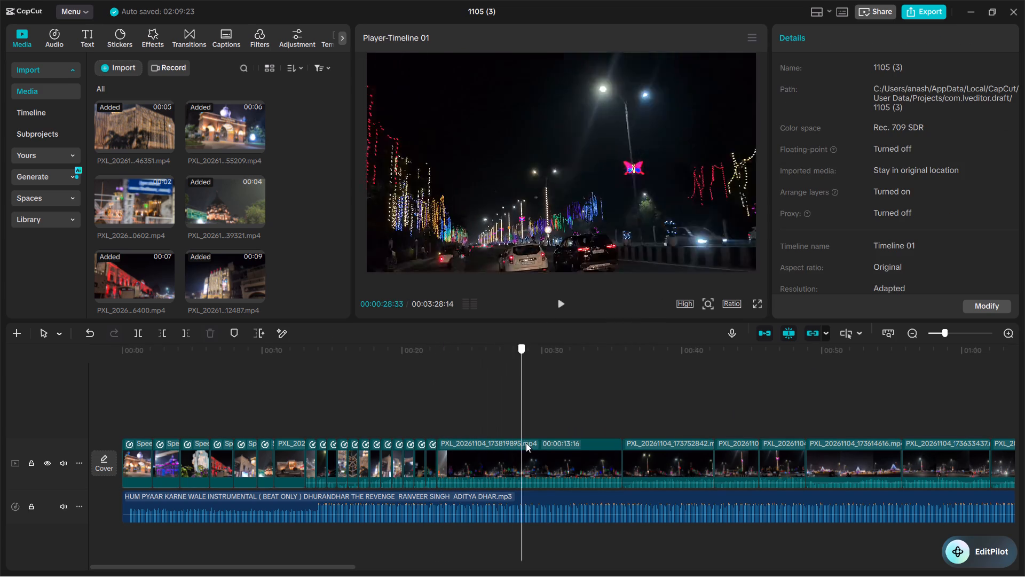
left_click_drag(526, 443, 619, 447)
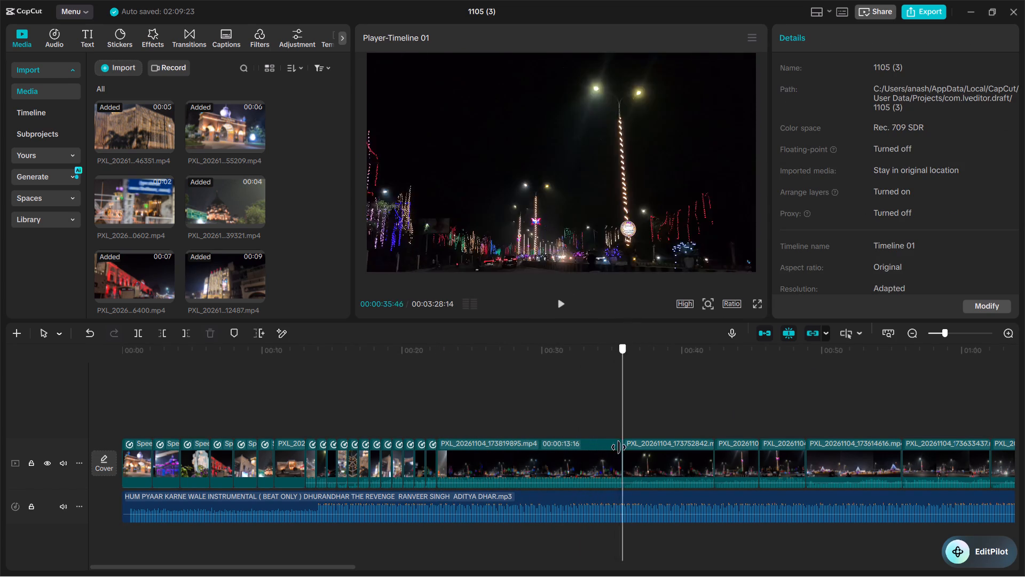
left_click_drag(619, 447, 461, 462)
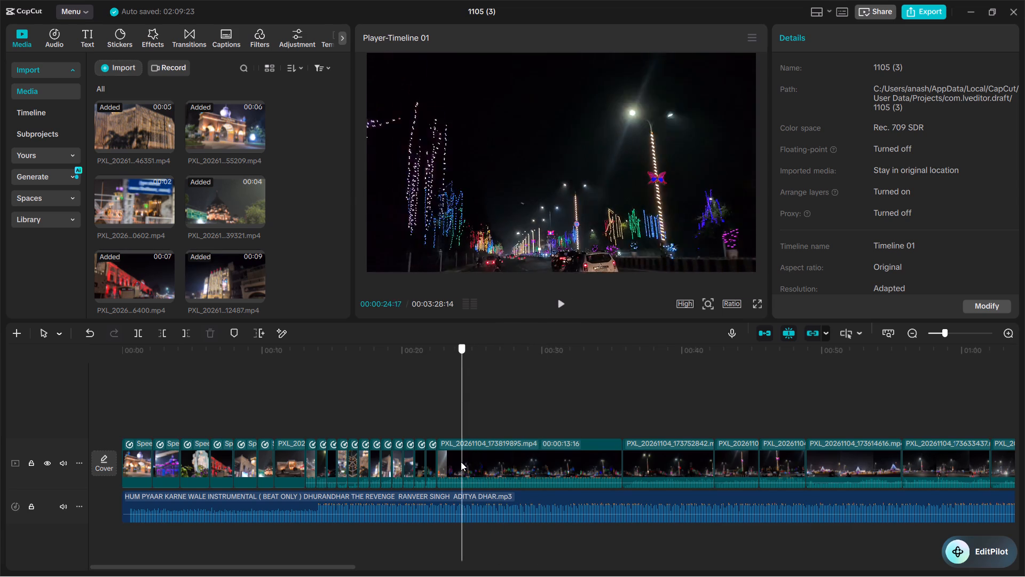
left_click_drag(461, 462, 502, 464)
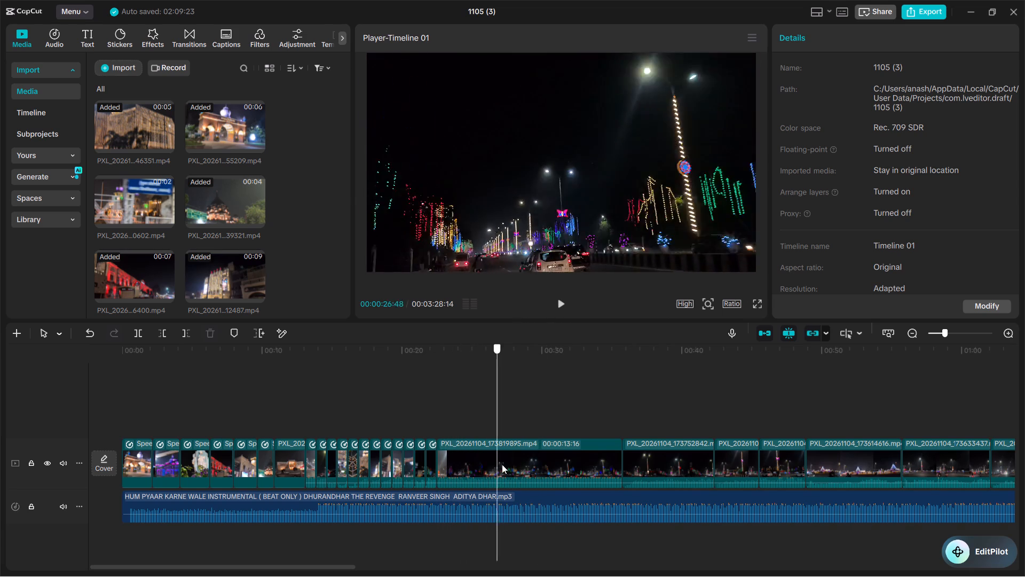
left_click_drag(502, 464, 488, 472)
left_click(464, 470)
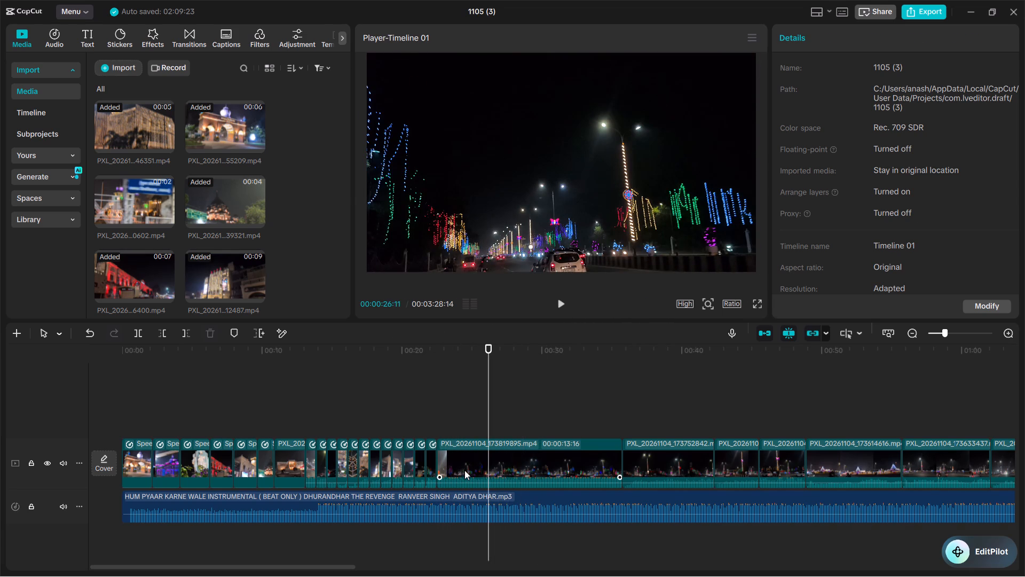
left_click(162, 337)
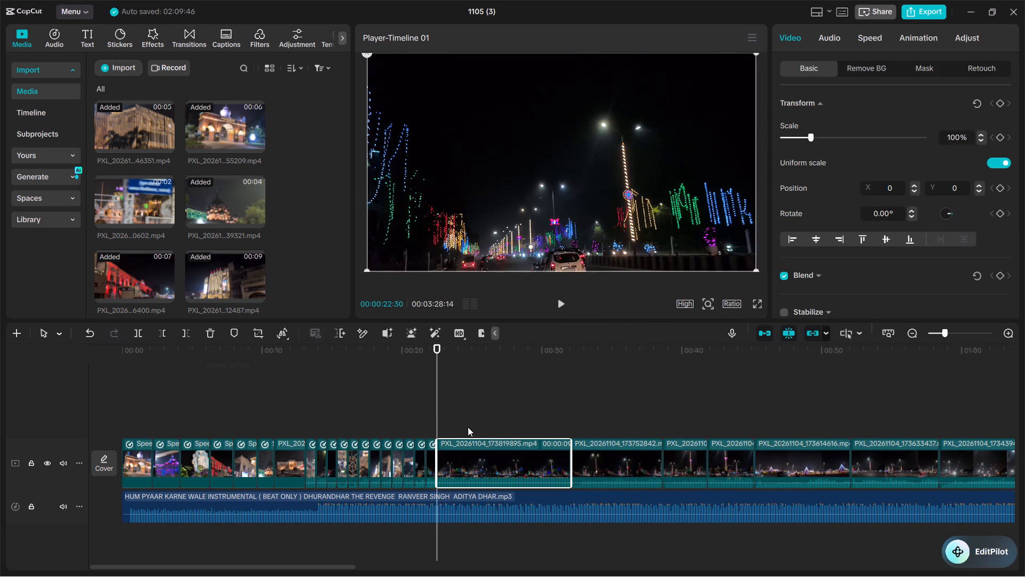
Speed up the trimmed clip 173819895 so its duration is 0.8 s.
left_click(866, 40)
left_click(976, 163)
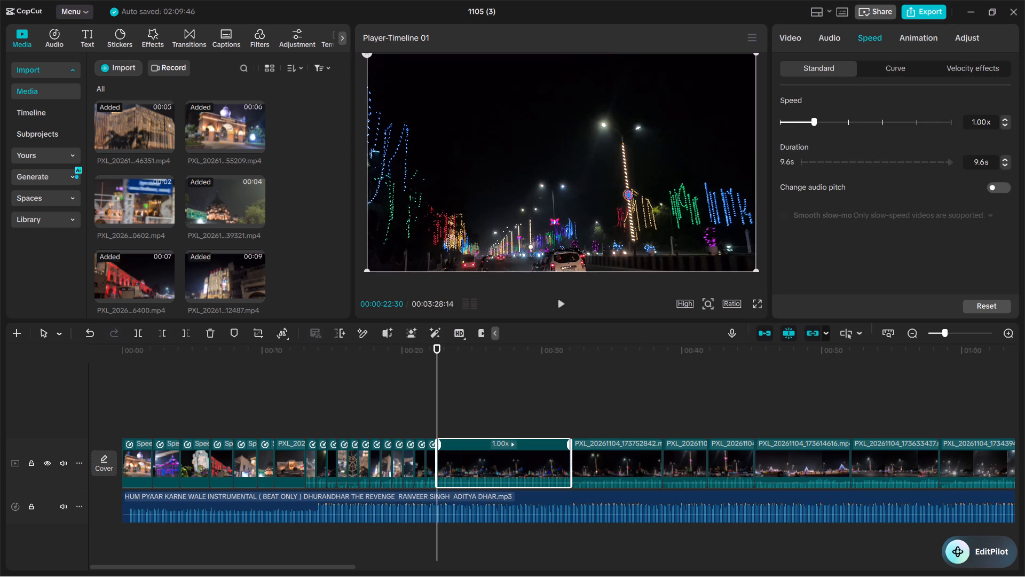
left_click(990, 165)
key("BackSpace")
key("BackSpace")
key("BackSpace")
type("0.8")
key("Return")
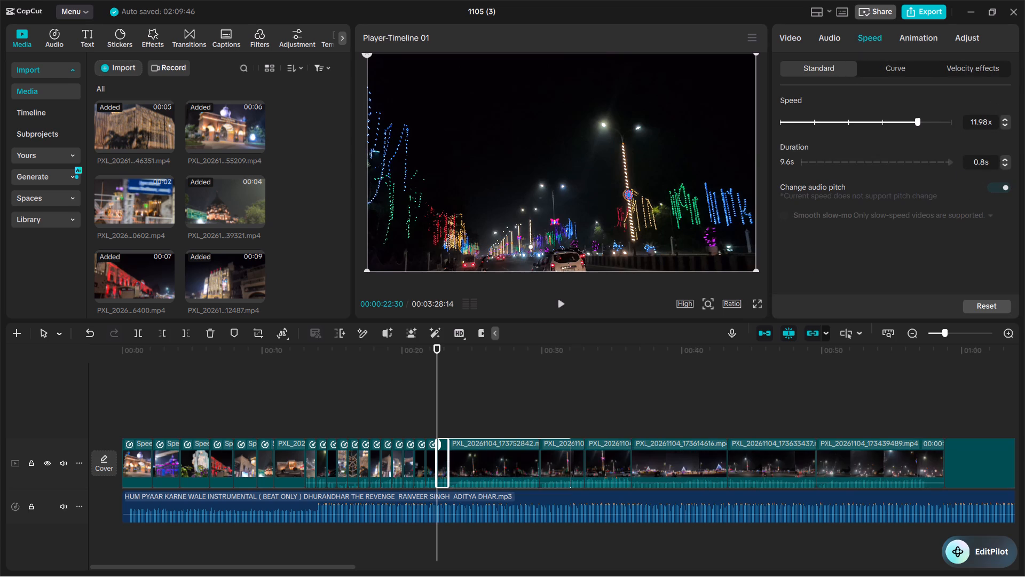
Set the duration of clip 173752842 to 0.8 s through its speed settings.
left_click(491, 469)
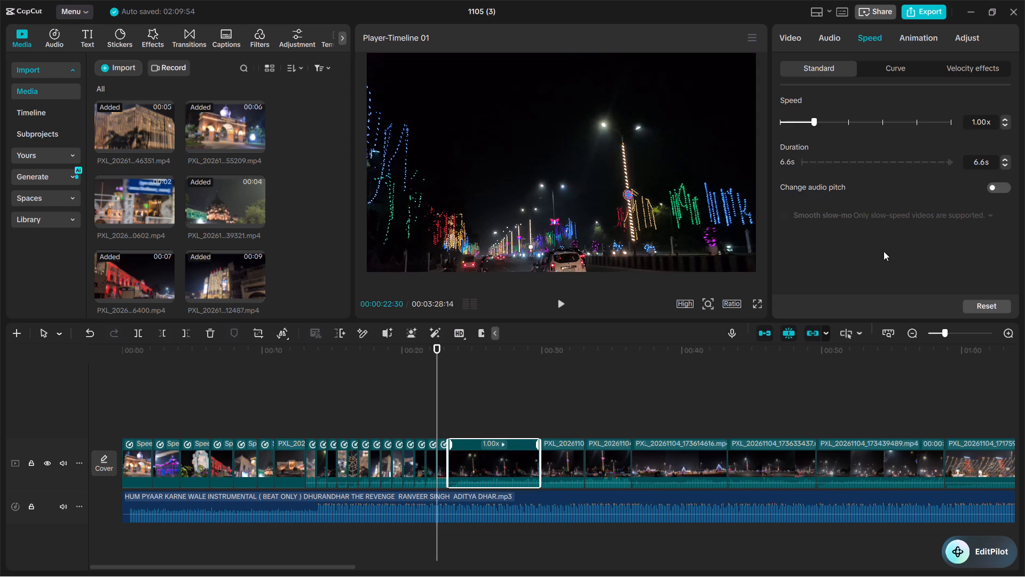
left_click(986, 155)
key("BackSpace")
key("BackSpace")
key("BackSpace")
type("0.8")
key("Return")
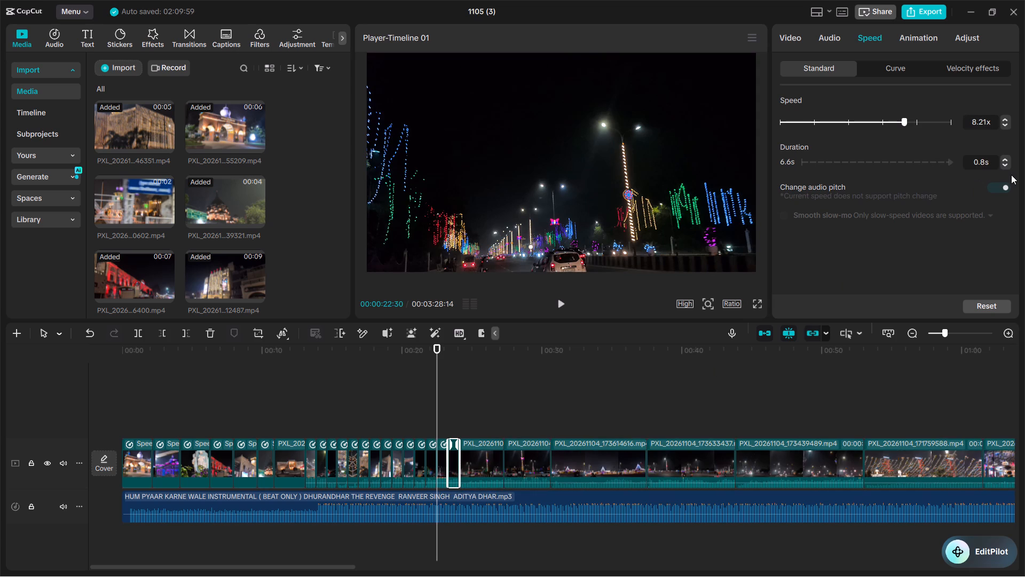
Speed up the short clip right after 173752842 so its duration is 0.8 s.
left_click(487, 467)
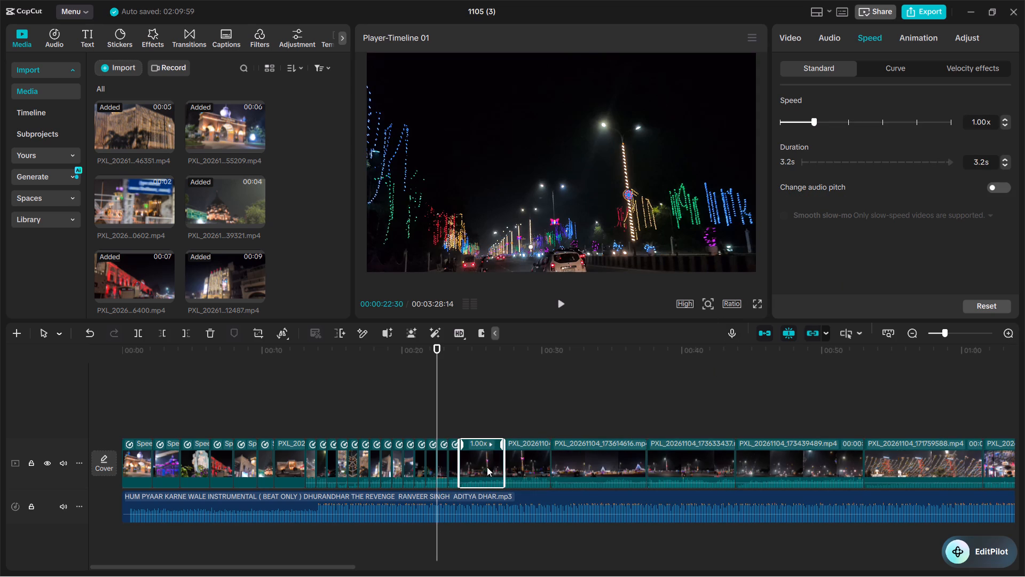
left_click(986, 161)
key("BackSpace")
key("BackSpace")
key("BackSpace")
type("0.8")
key("Return")
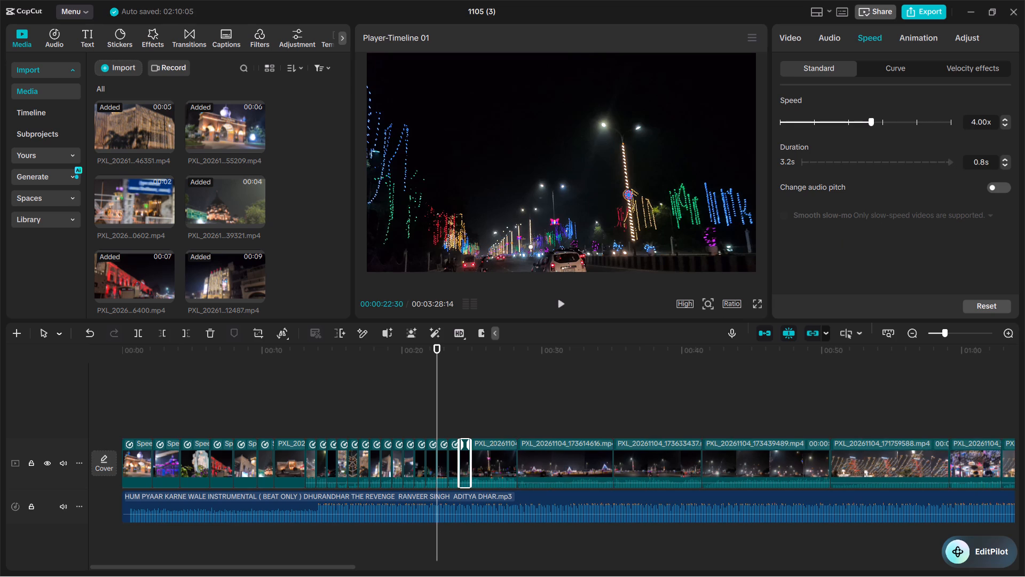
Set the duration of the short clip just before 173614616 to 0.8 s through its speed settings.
left_click(502, 458)
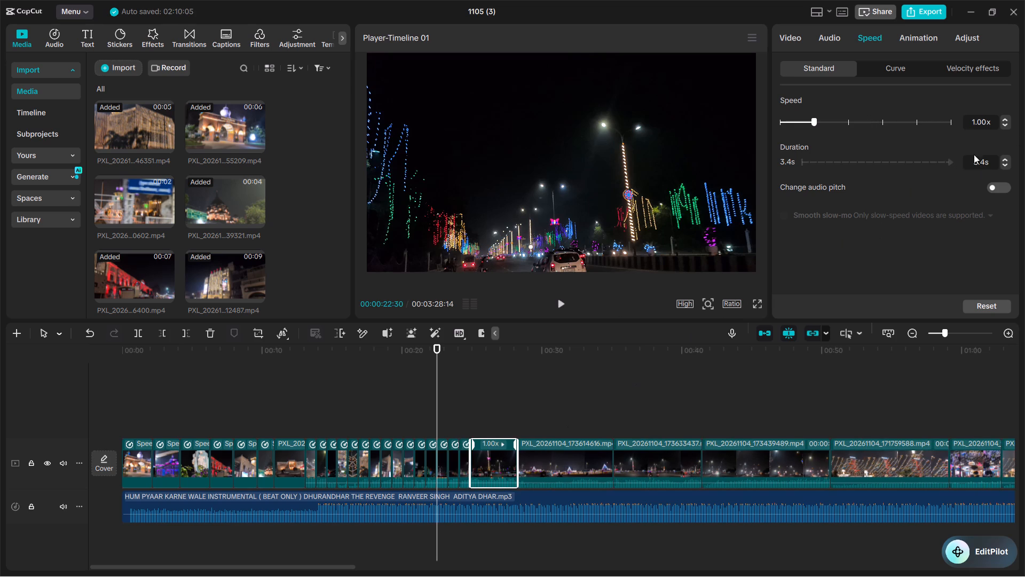
left_click(986, 162)
key("BackSpace")
key("BackSpace")
key("BackSpace")
type("0.8")
key("Return")
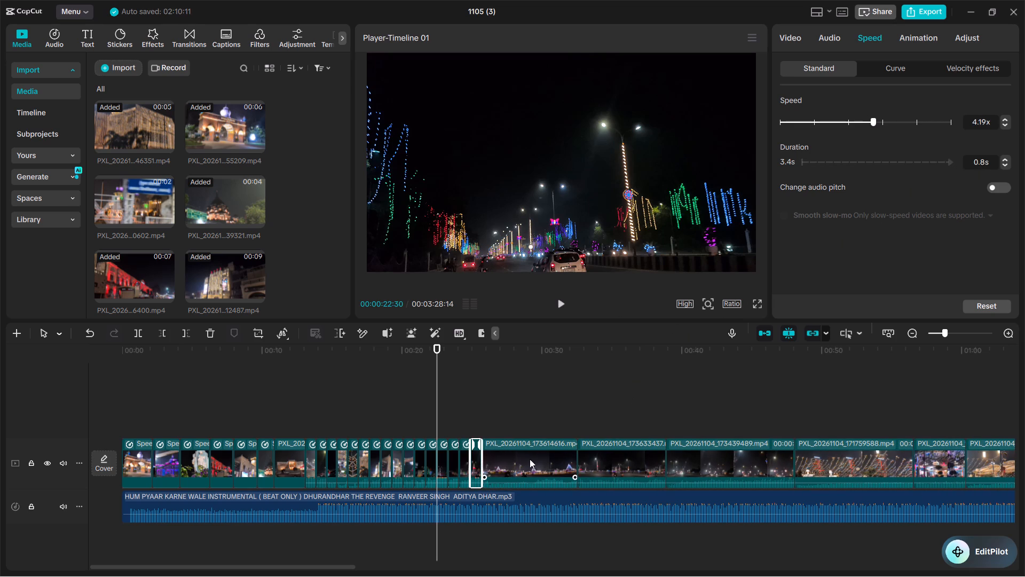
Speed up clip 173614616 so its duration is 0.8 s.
left_click(524, 465)
left_click(987, 163)
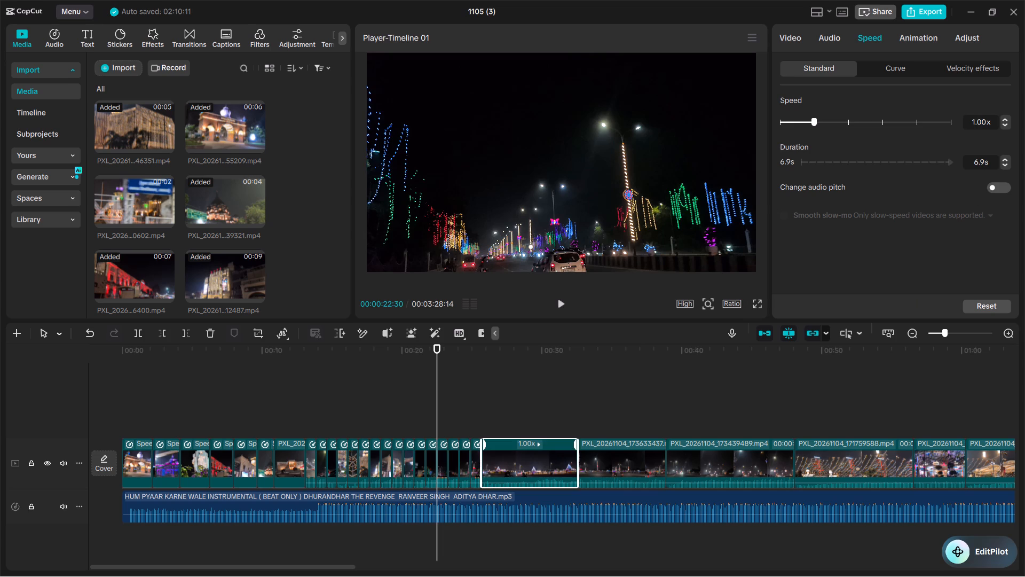
key("BackSpace")
key("BackSpace")
key("BackSpace")
type("0.8")
key("Return")
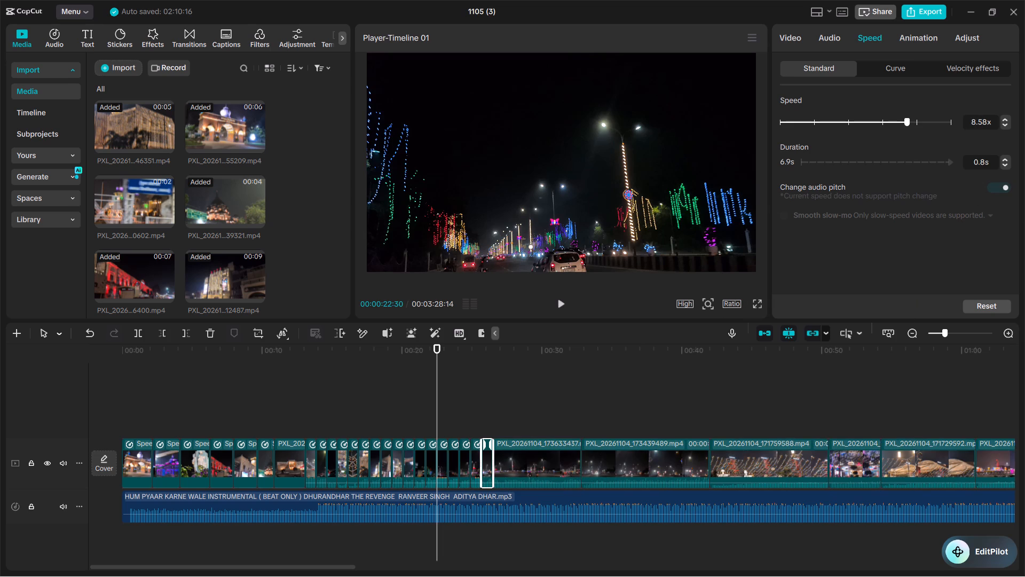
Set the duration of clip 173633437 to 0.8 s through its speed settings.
left_click(553, 456)
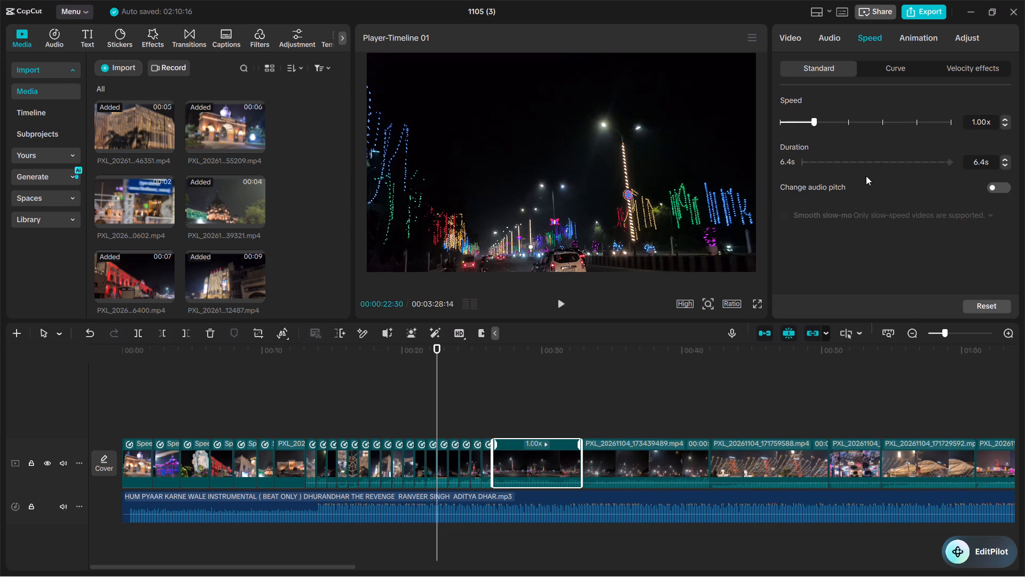
left_click(984, 162)
key("BackSpace")
key("BackSpace")
key("BackSpace")
type("0.8")
key("Return")
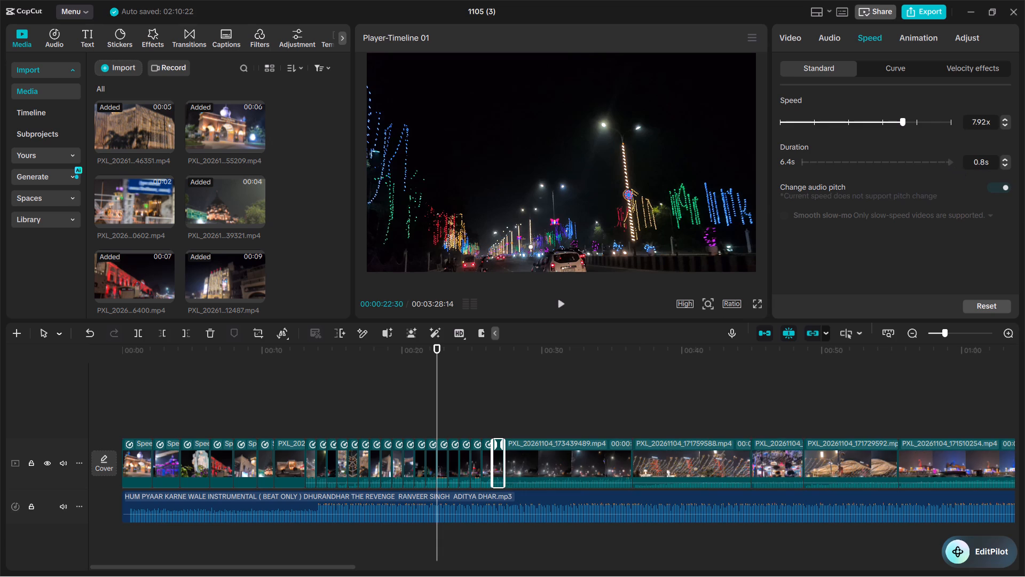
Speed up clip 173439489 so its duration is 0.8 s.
left_click(598, 455)
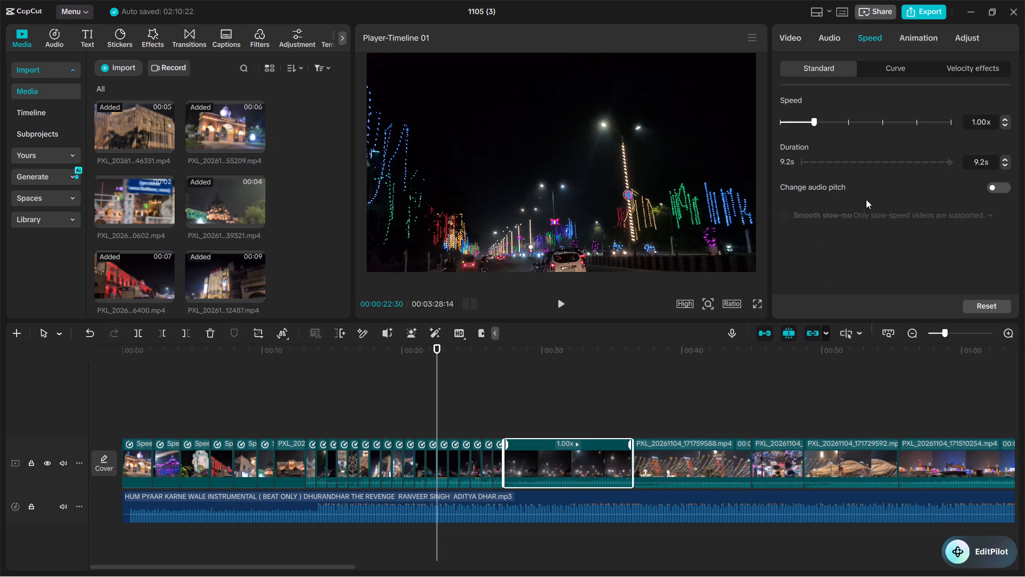
left_click(984, 160)
key("BackSpace")
key("BackSpace")
key("BackSpace")
type("0.8")
key("Return")
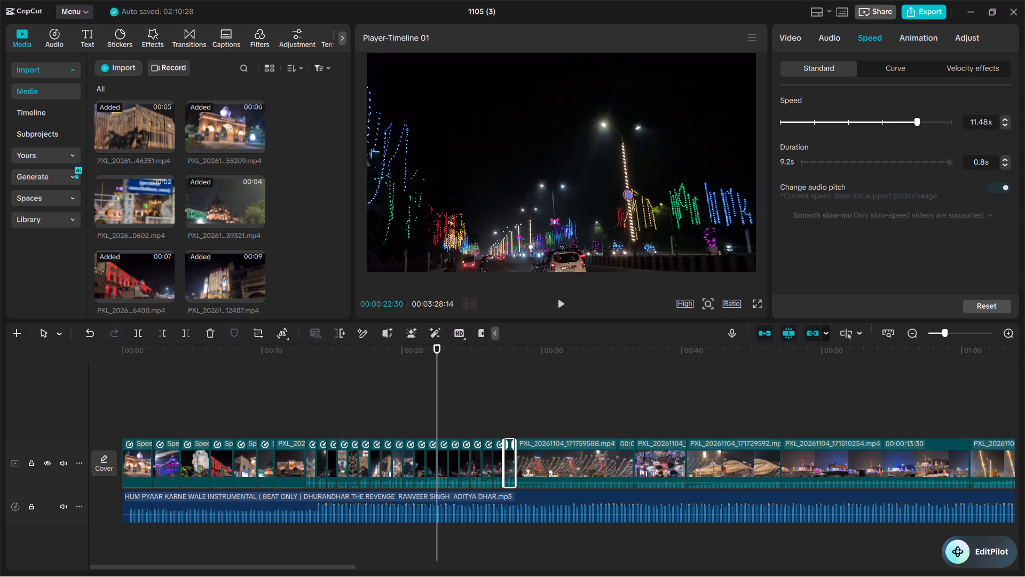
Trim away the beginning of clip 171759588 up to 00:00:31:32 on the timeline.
left_click(565, 462)
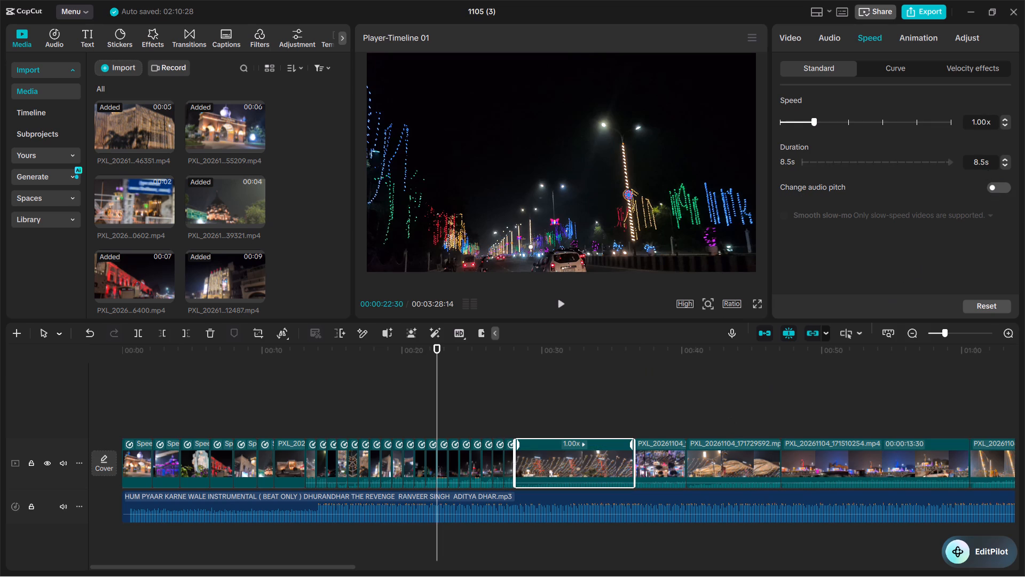
left_click(579, 411)
left_click(592, 412)
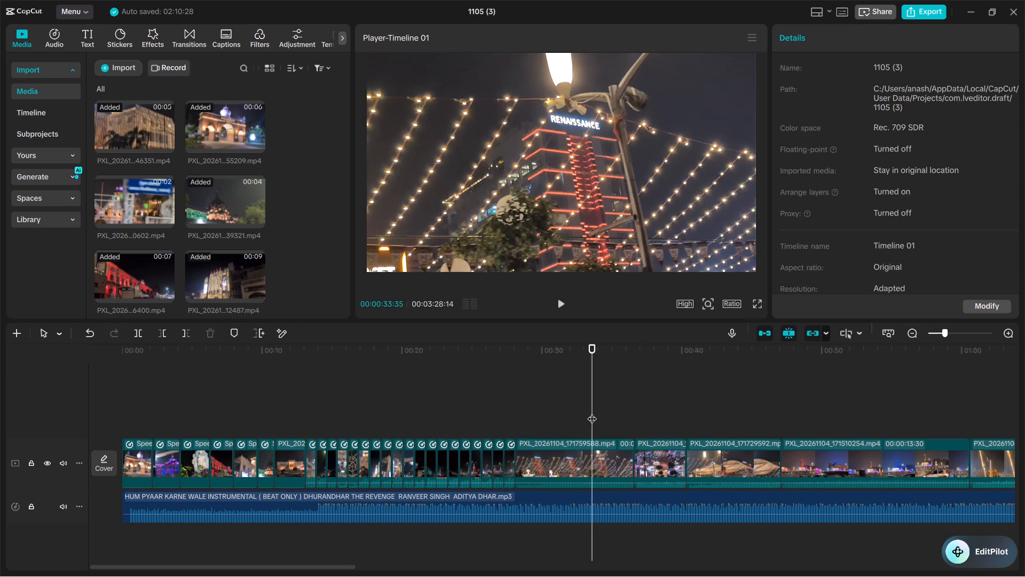
left_click(582, 467)
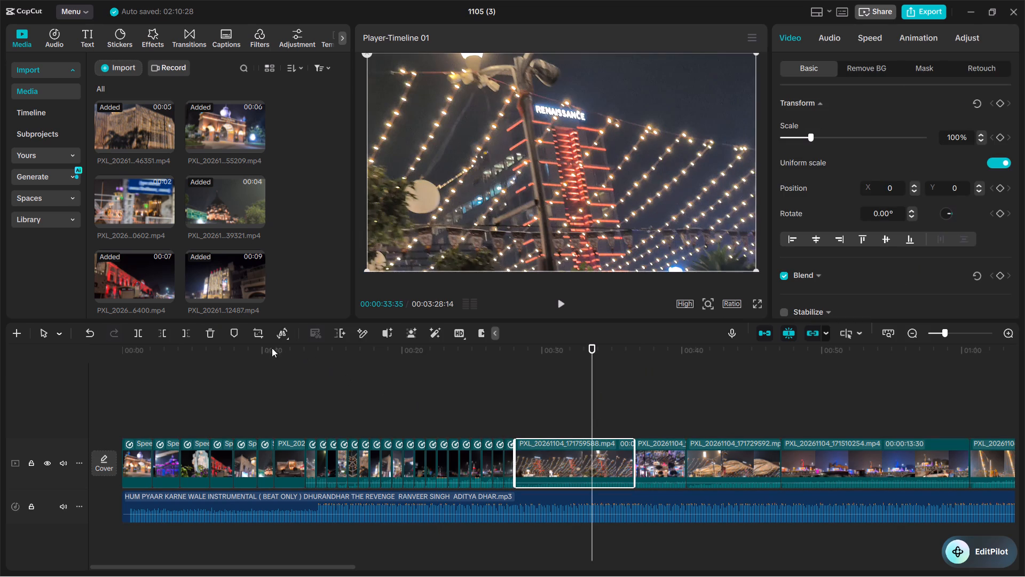
left_click(563, 412)
left_click(568, 471)
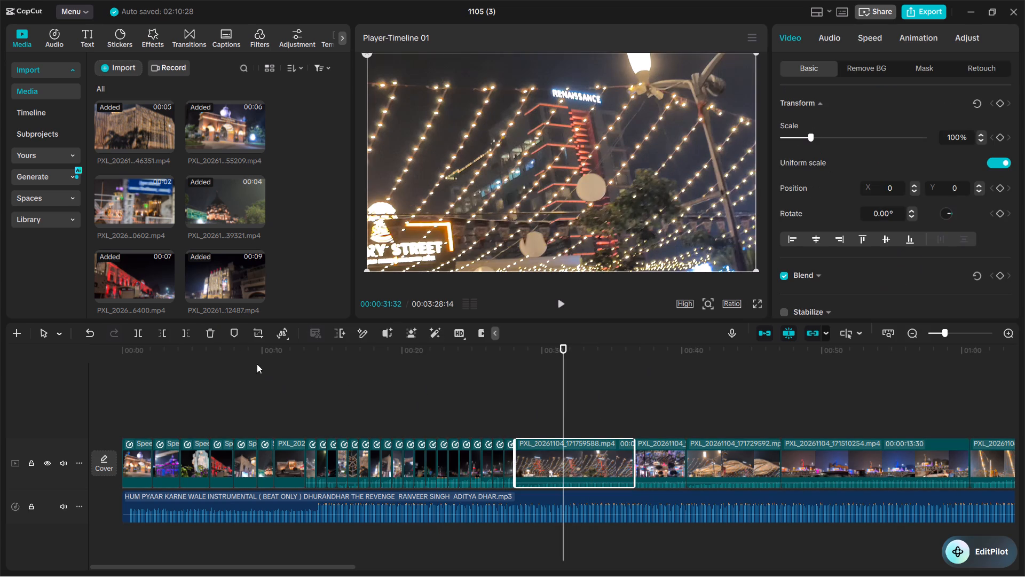
left_click(167, 335)
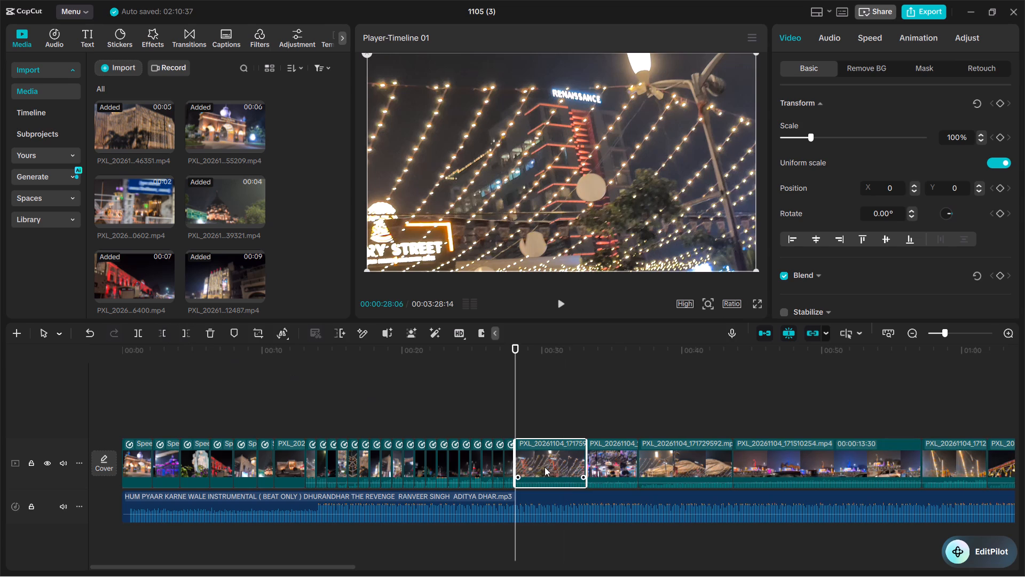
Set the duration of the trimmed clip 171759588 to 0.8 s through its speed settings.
left_click(545, 467)
left_click(861, 38)
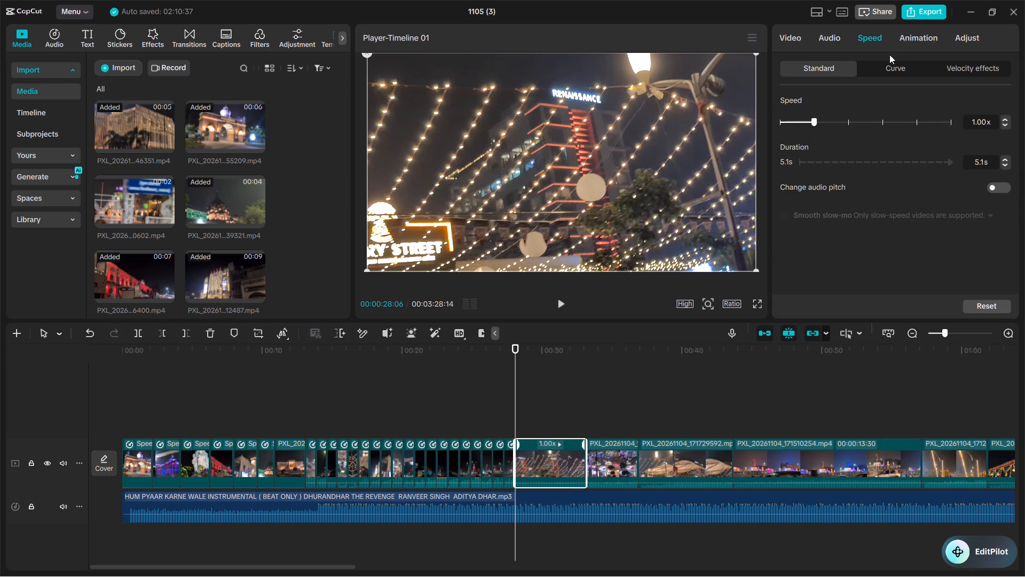
left_click(984, 161)
key("BackSpace")
key("BackSpace")
key("BackSpace")
type("0.8")
key("Return")
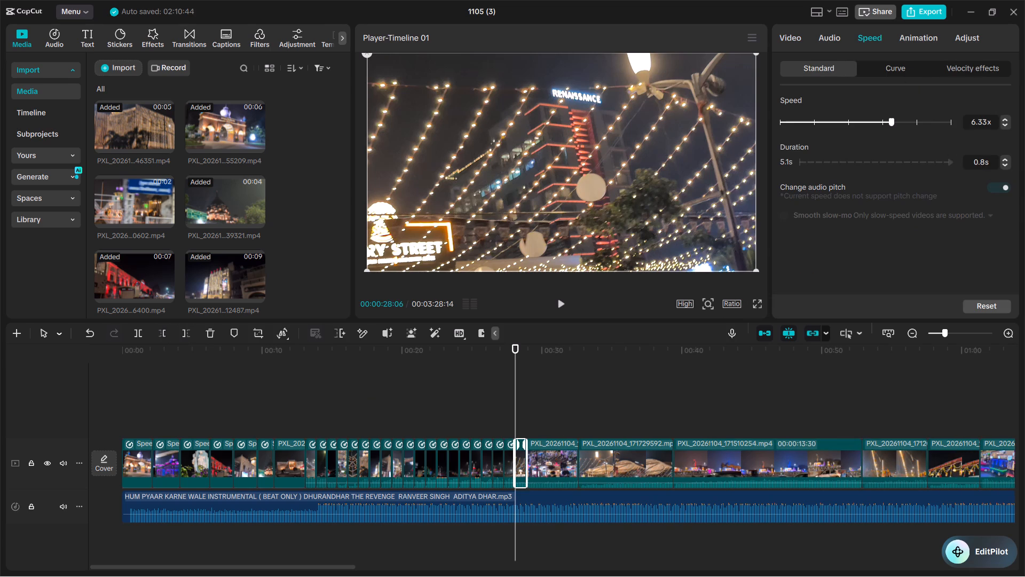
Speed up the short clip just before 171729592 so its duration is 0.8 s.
left_click(559, 452)
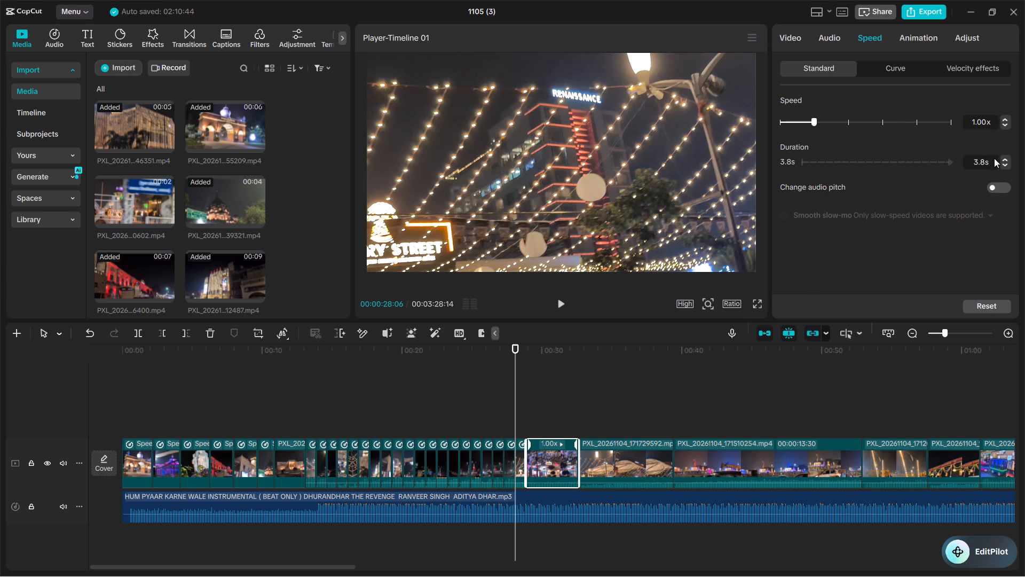
left_click(993, 159)
left_click(990, 161)
key("BackSpace")
key("BackSpace")
key("BackSpace")
type("0.8")
key("Return")
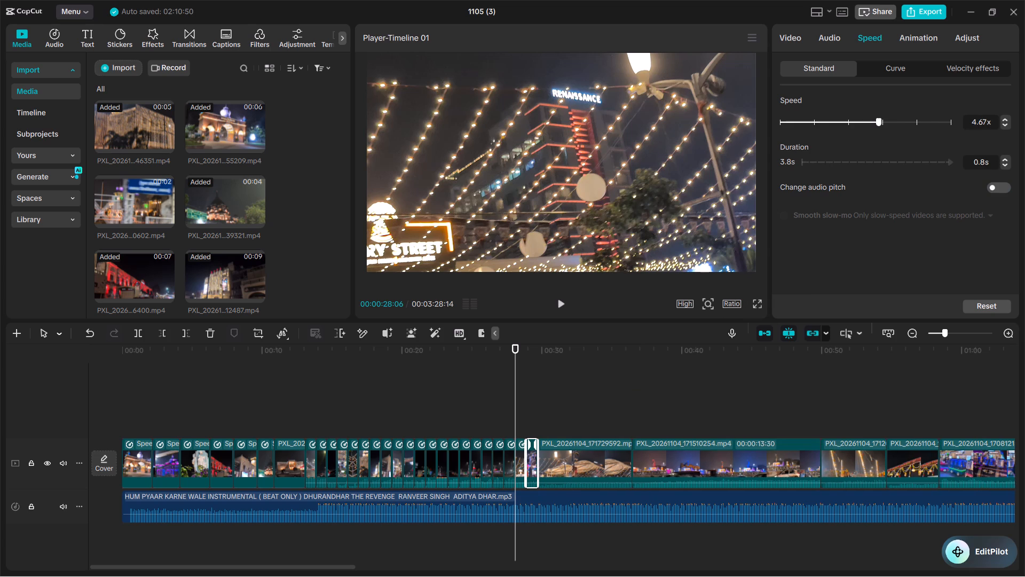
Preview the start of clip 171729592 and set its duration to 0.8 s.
left_click(586, 462)
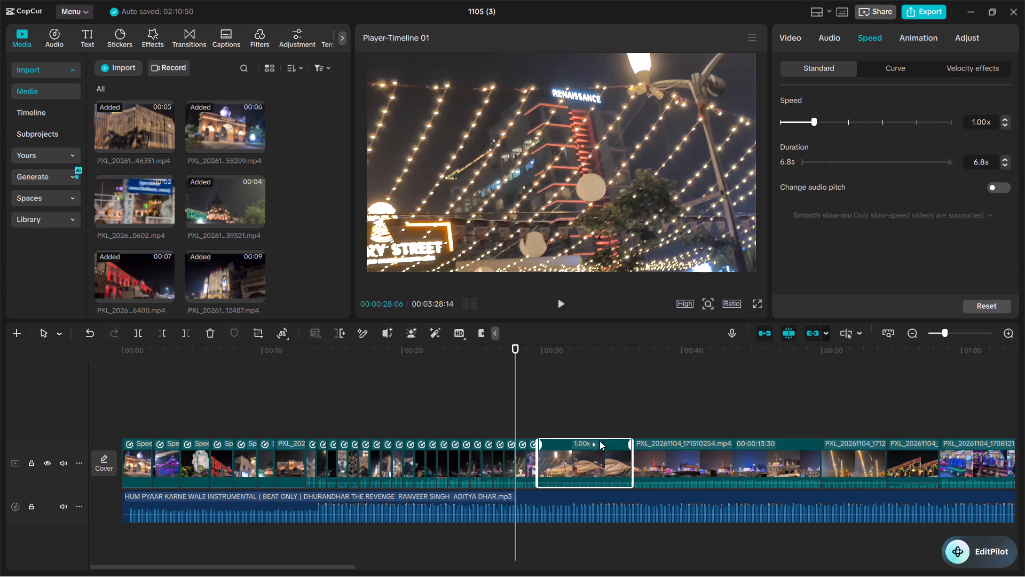
left_click(561, 299)
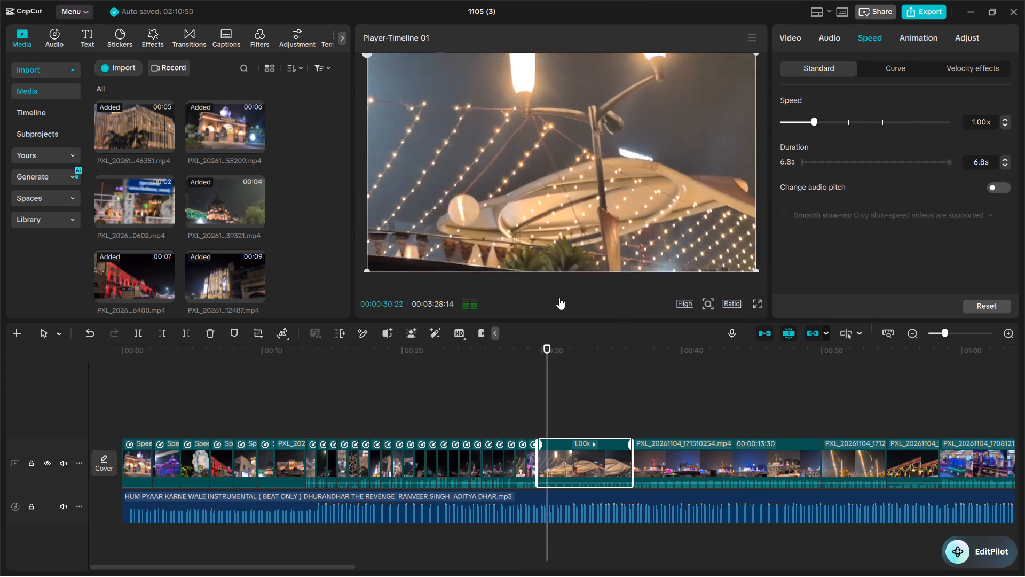
left_click(559, 298)
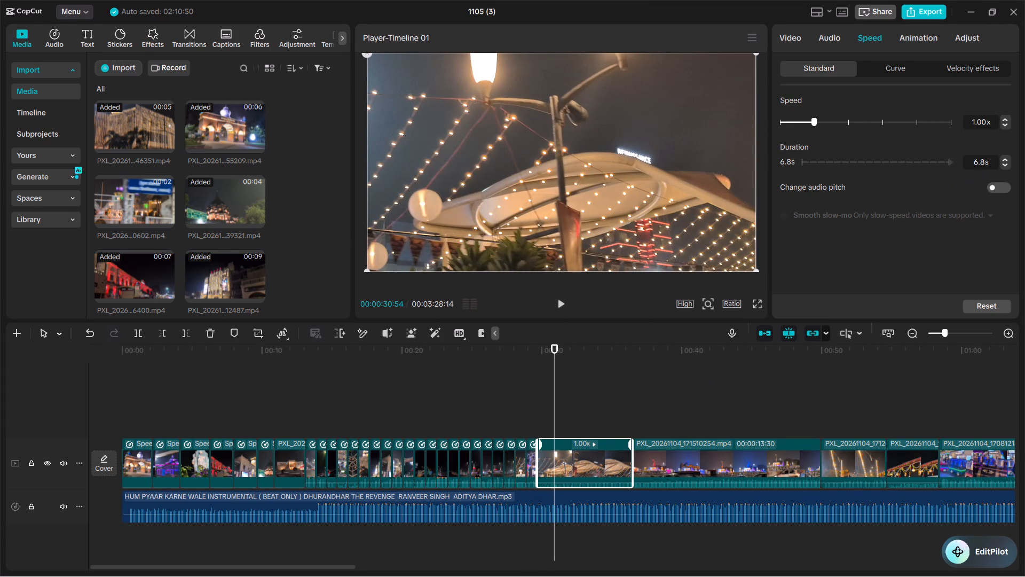
left_click(983, 162)
key("BackSpace")
key("BackSpace")
key("BackSpace")
type("0.8")
key("Return")
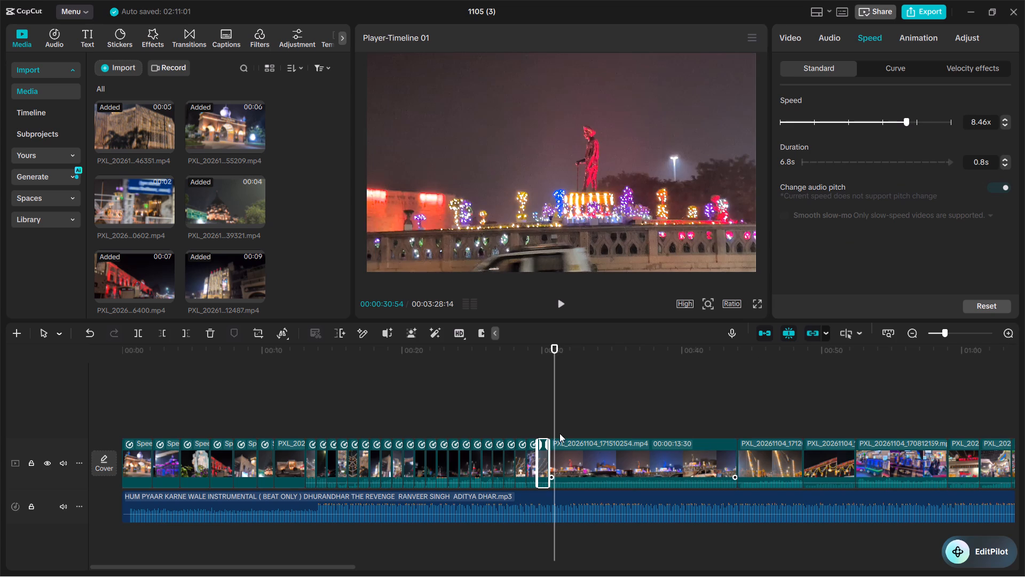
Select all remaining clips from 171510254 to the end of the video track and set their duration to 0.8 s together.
left_click_drag(546, 420, 974, 473)
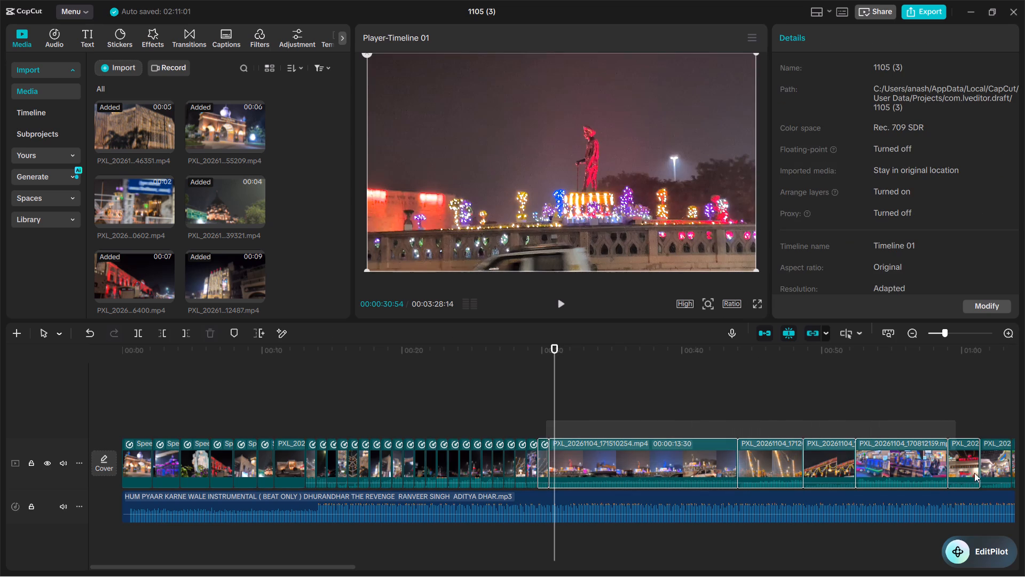
left_click_drag(974, 473, 808, 484)
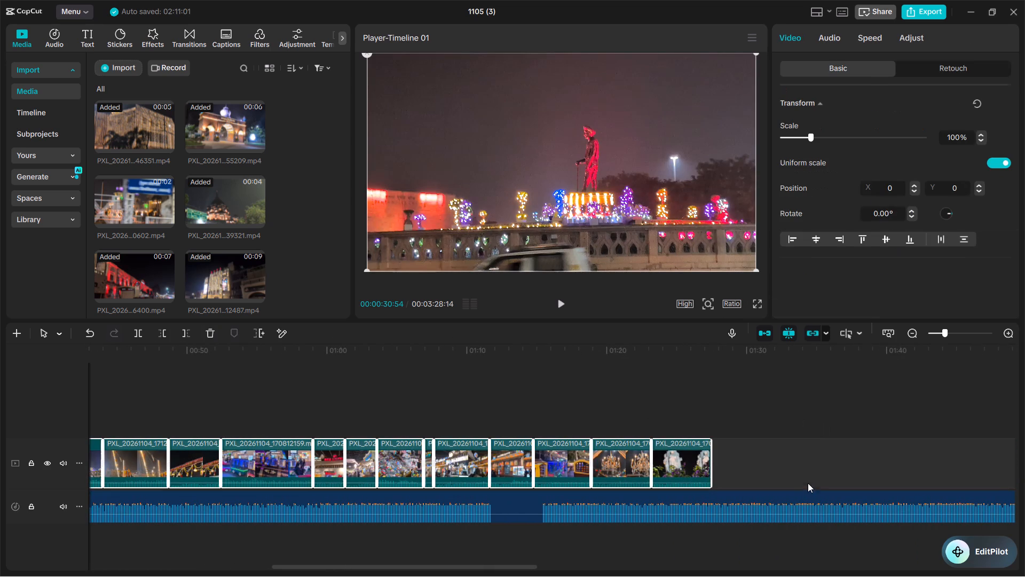
left_click(871, 38)
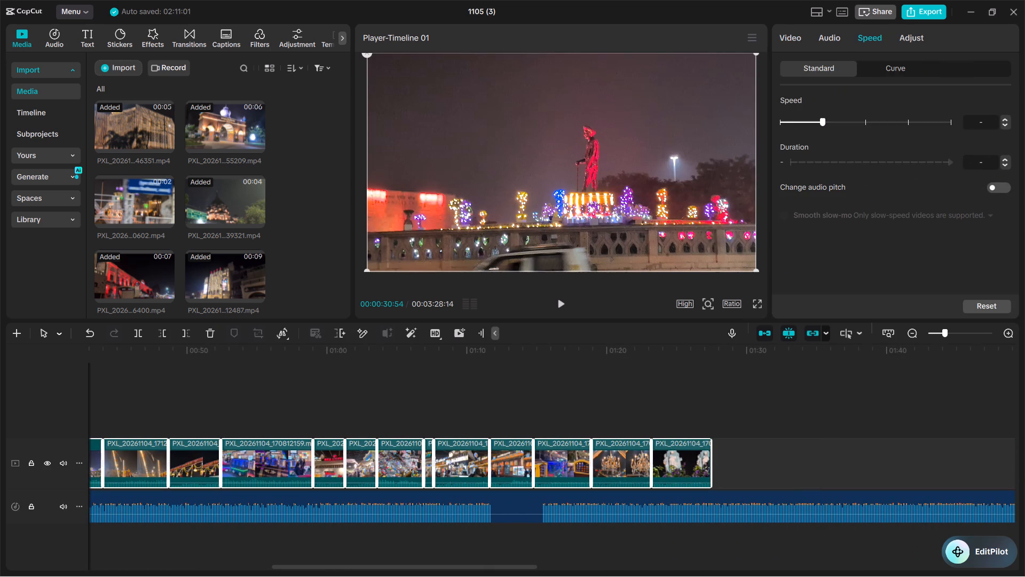
left_click(977, 162)
type("0.8")
key("Return")
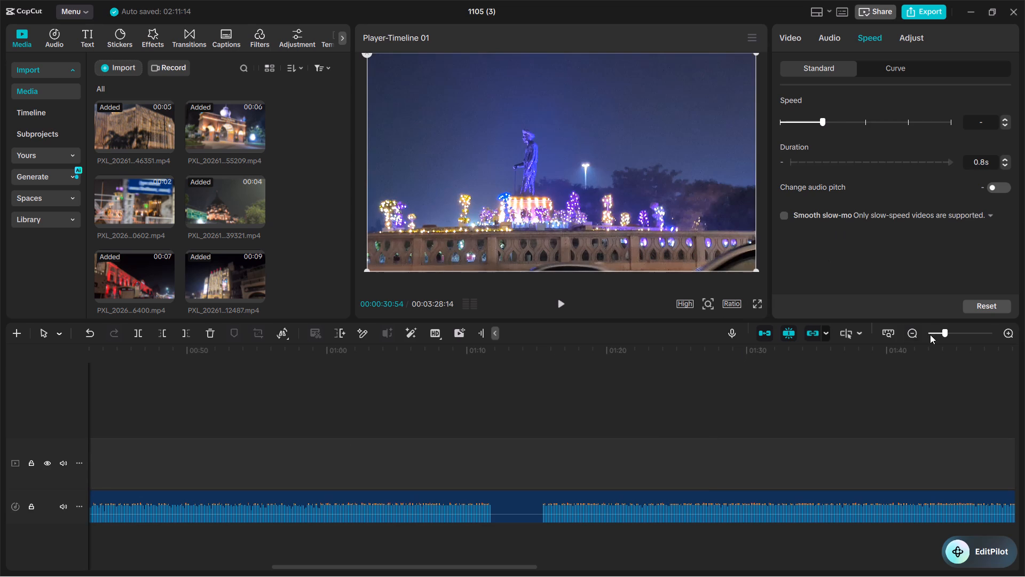
Play back the newly sped-up end section of the montage from 00:00:30:54 to check its pacing.
left_click(914, 336)
double_click(914, 336)
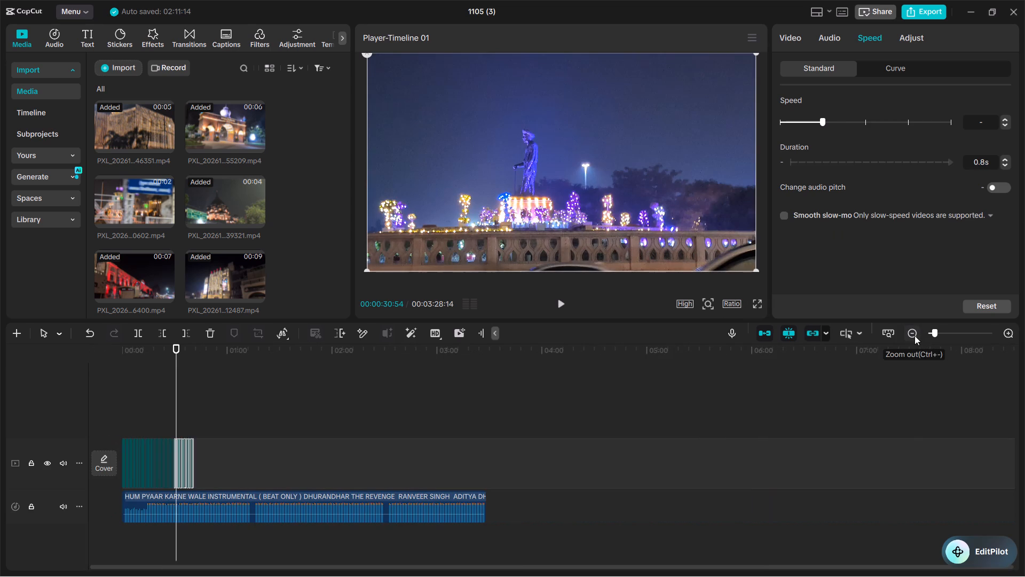
left_click(561, 300)
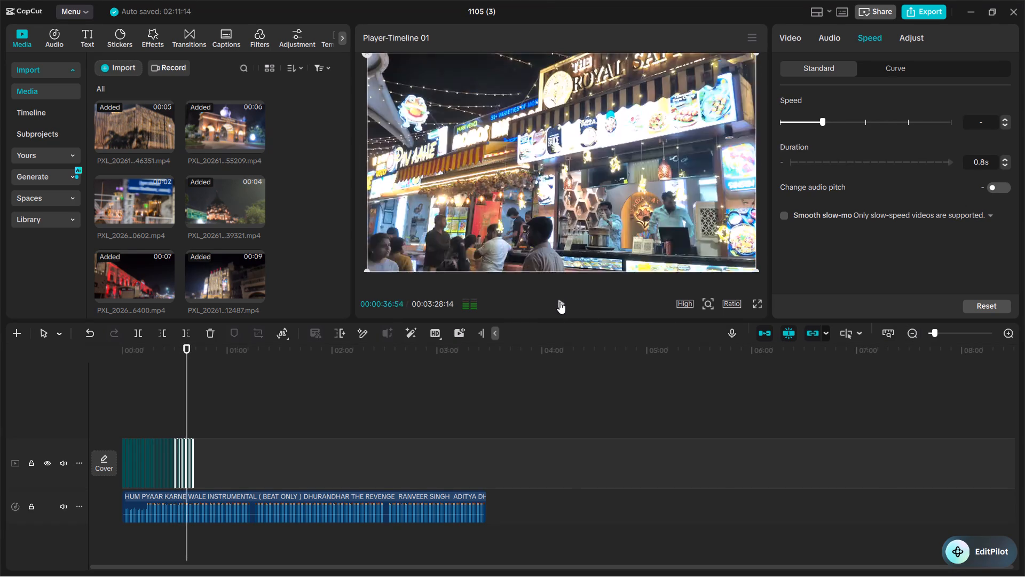
left_click(559, 302)
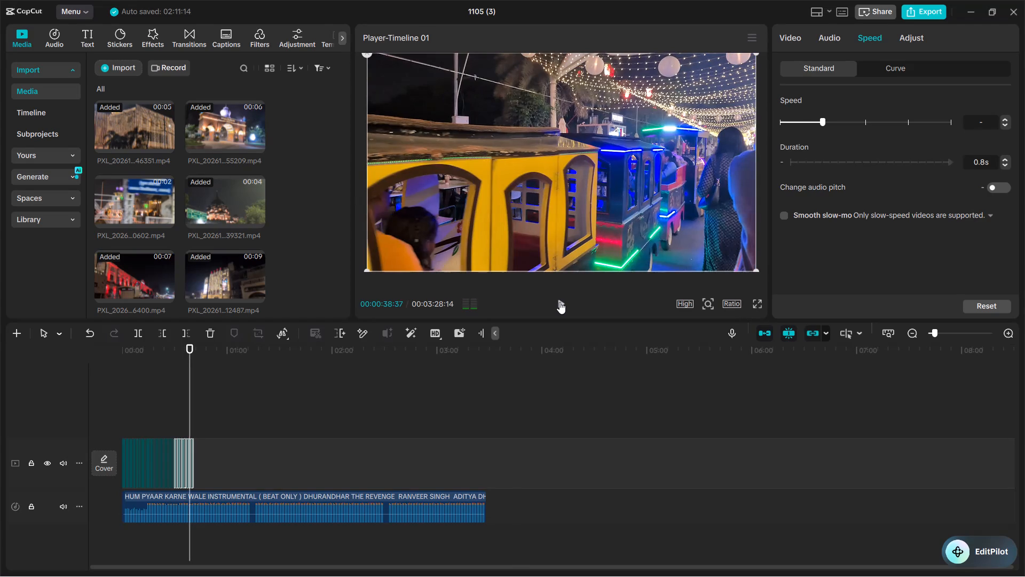
Return the playhead to the start, select every clip on the video track and lower their audio volume to about -51.6 dB.
left_click(694, 388)
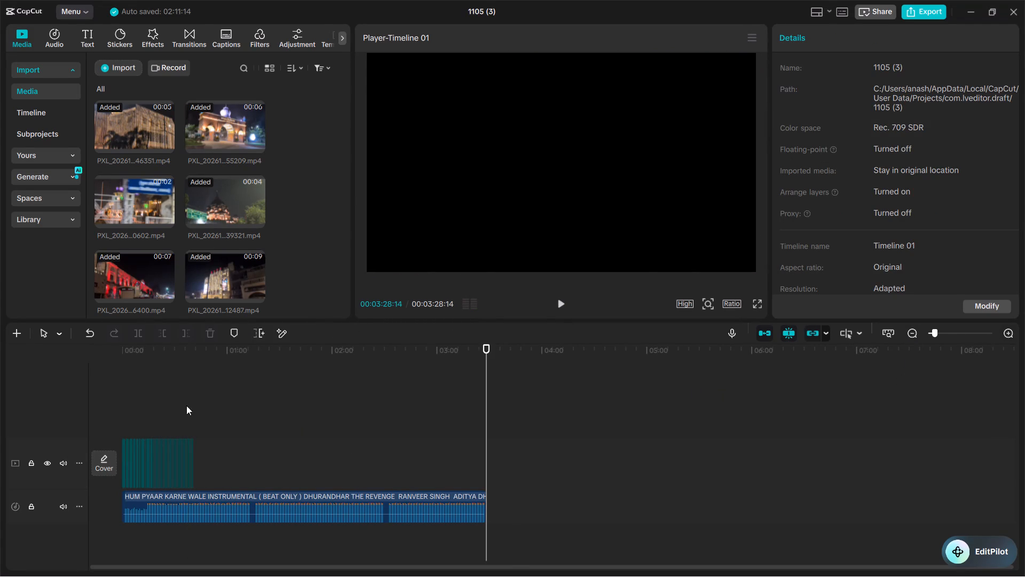
left_click(168, 395)
double_click(1005, 336)
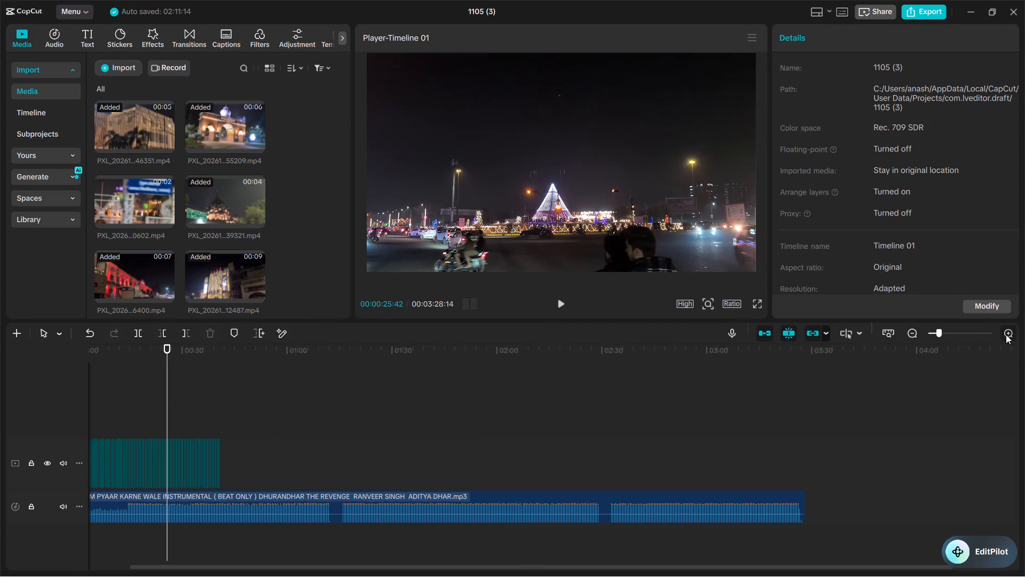
left_click(1006, 334)
left_click_drag(441, 564, 275, 563)
left_click(209, 401)
left_click_drag(209, 401, 159, 423)
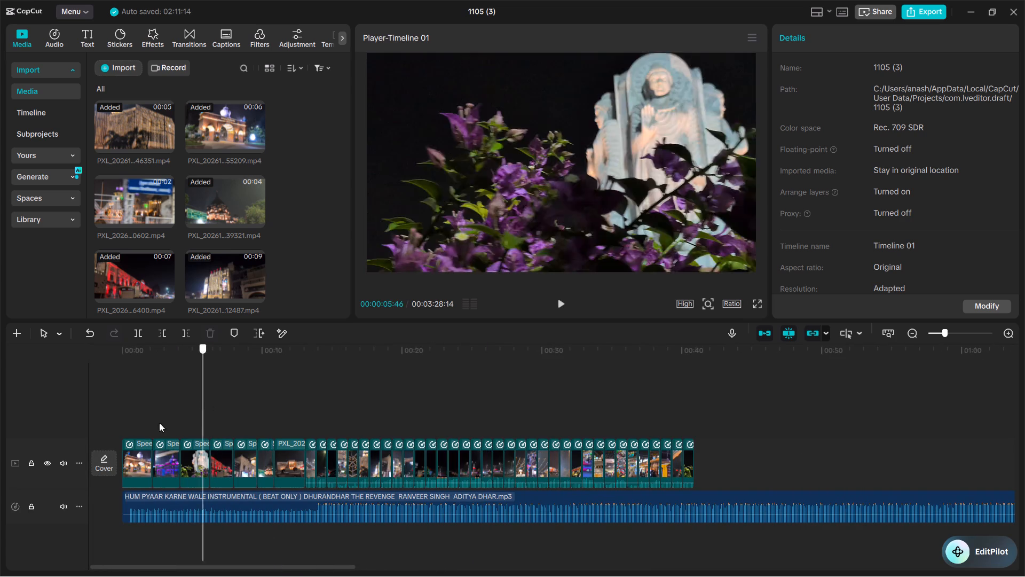
left_click_drag(159, 423, 93, 439)
left_click_drag(711, 461, 298, 466)
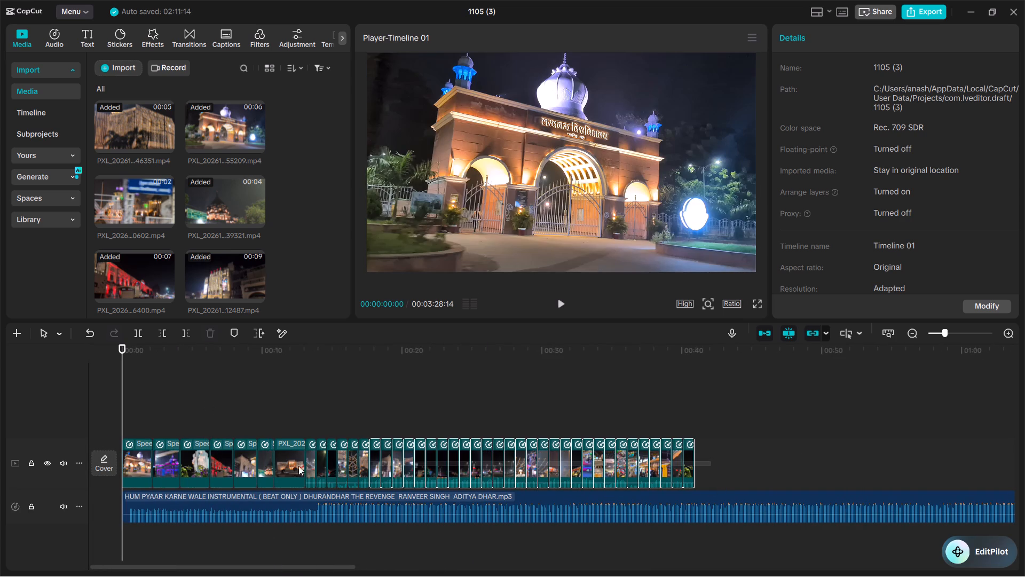
left_click_drag(298, 466, 131, 466)
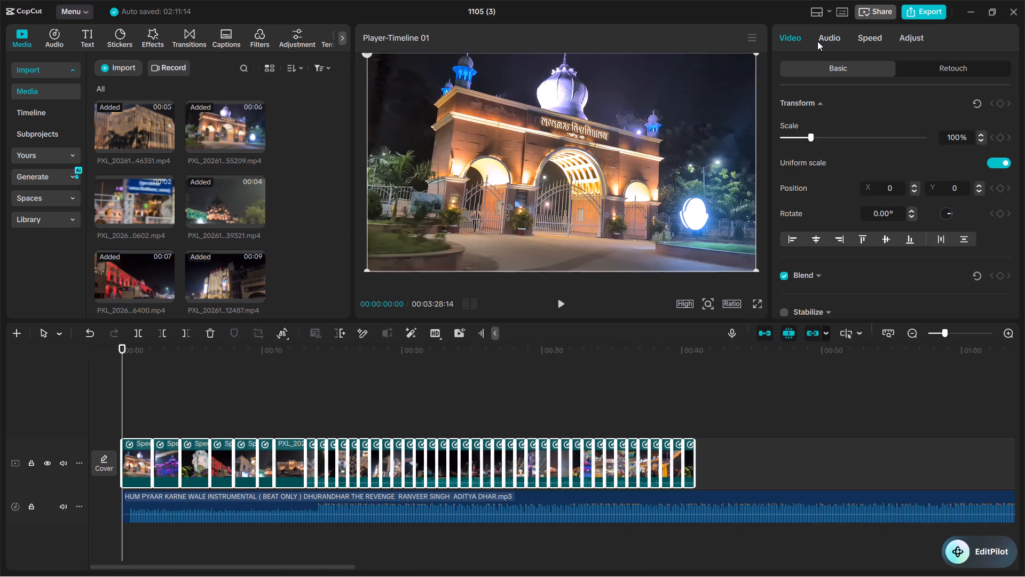
left_click(823, 36)
left_click_drag(860, 135, 756, 147)
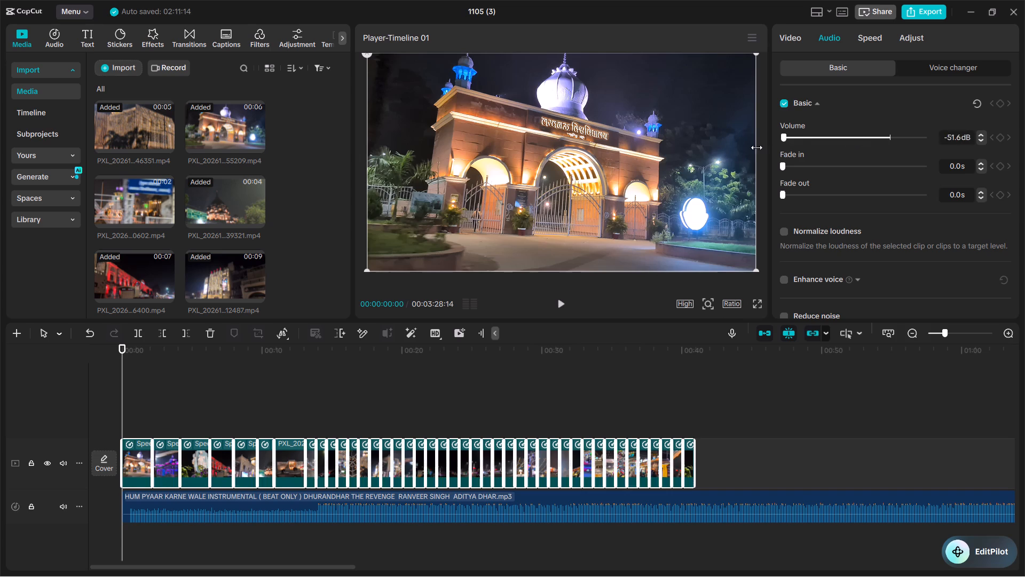
Clear the clip selection and turn off the main track magnet.
left_click_drag(756, 147, 707, 175)
left_click(660, 400)
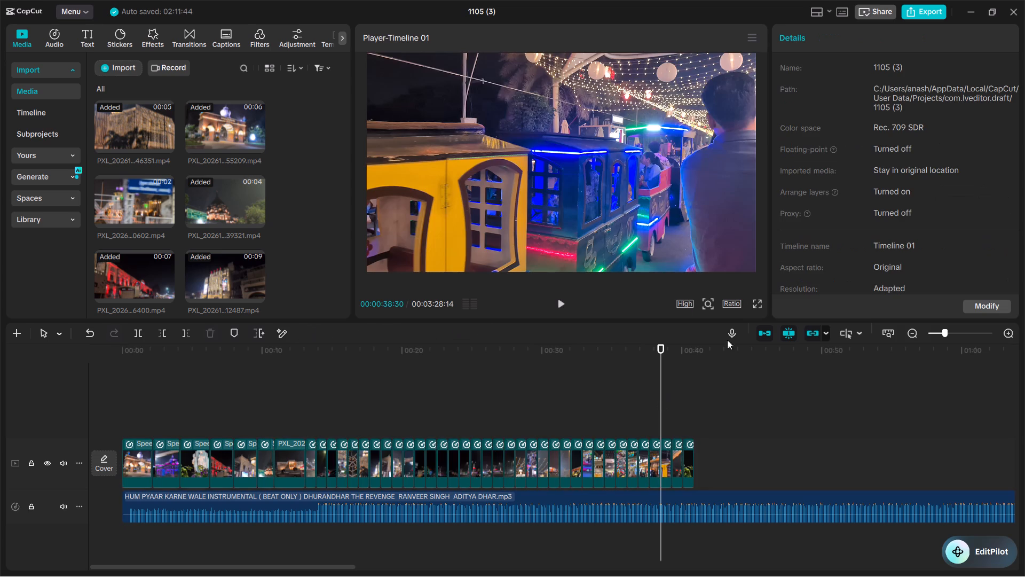
left_click(761, 333)
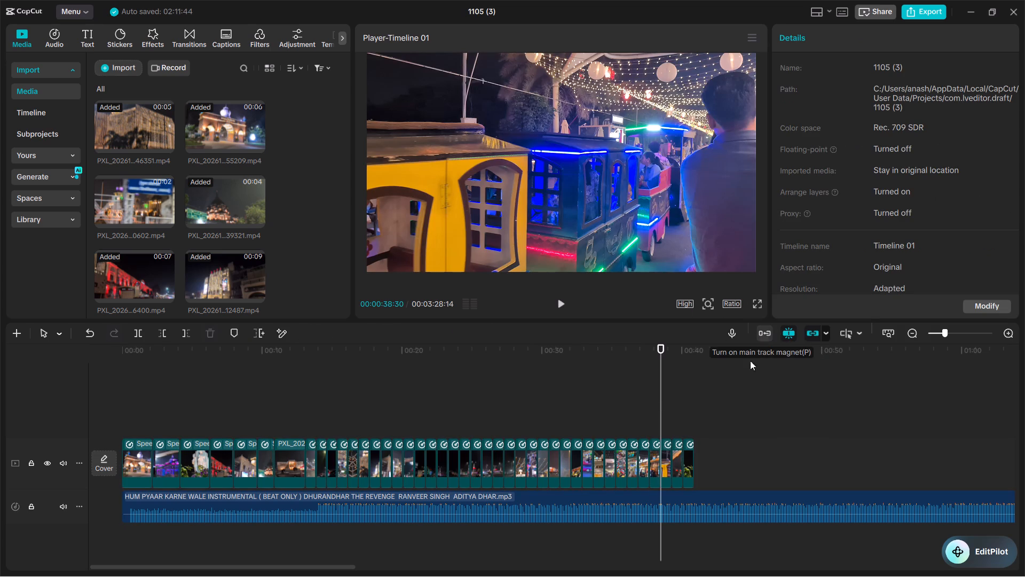
Play the montage from 00:00:03:33 and stop at 00:00:14:12 to check where the cuts fall against the music's beat.
left_click_drag(663, 418, 280, 456)
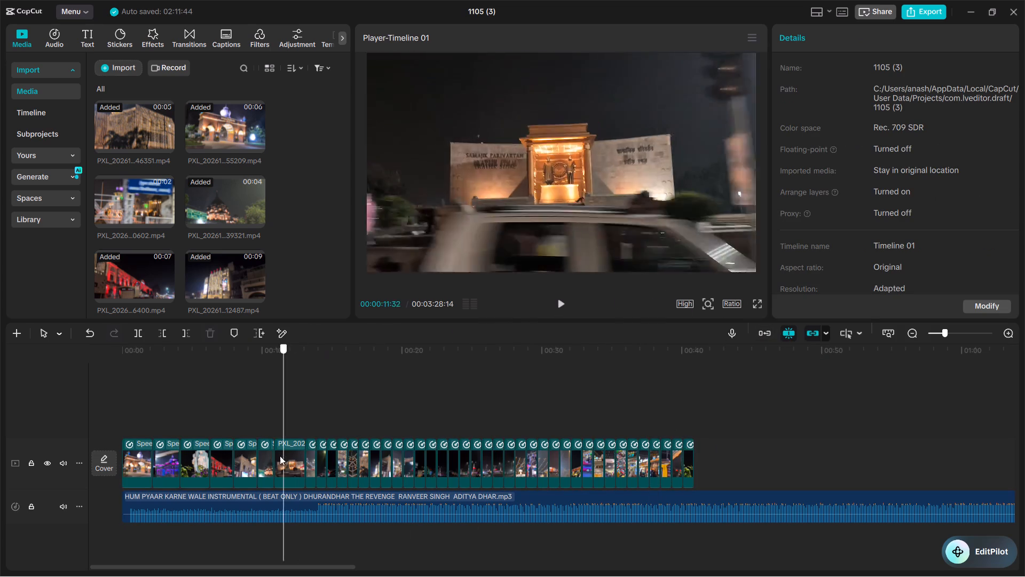
left_click_drag(280, 456, 172, 458)
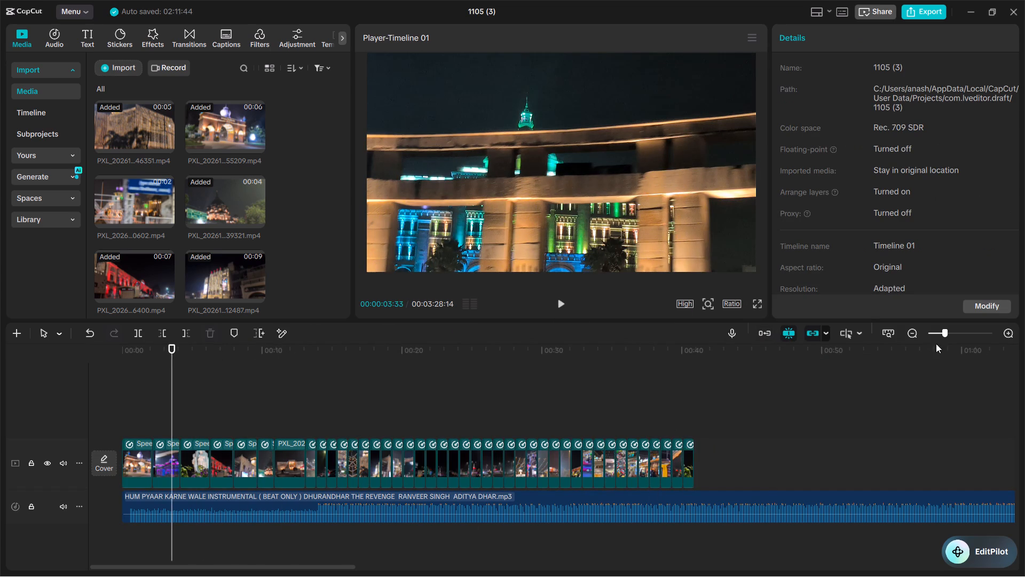
left_click(1006, 334)
left_click(1006, 334)
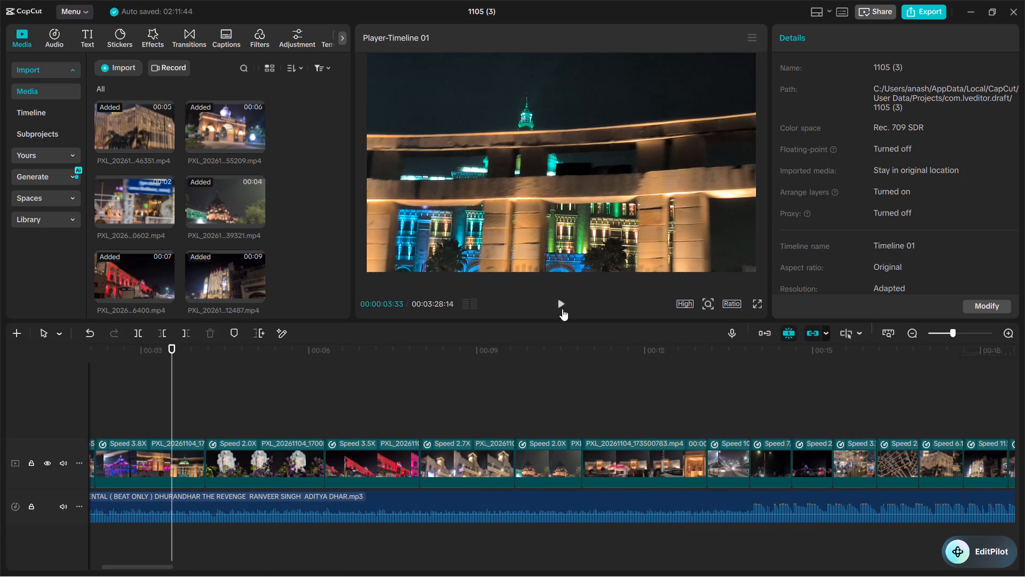
left_click(561, 305)
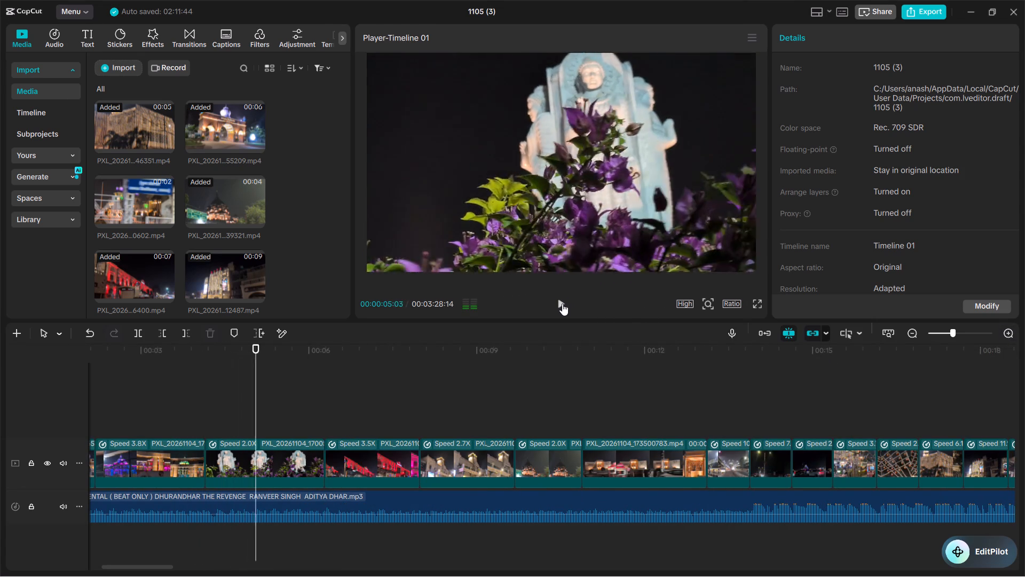
left_click(911, 336)
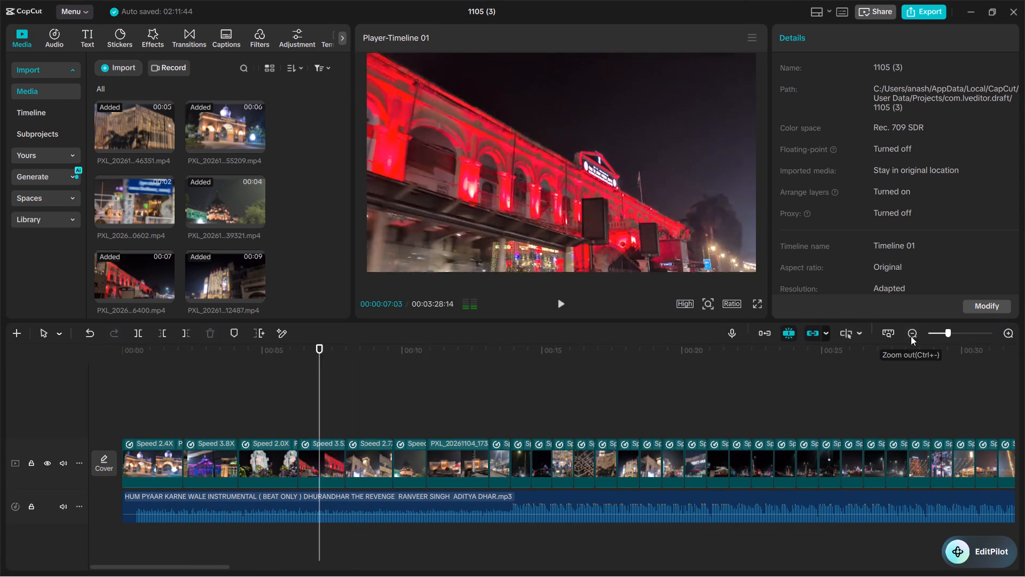
left_click(911, 336)
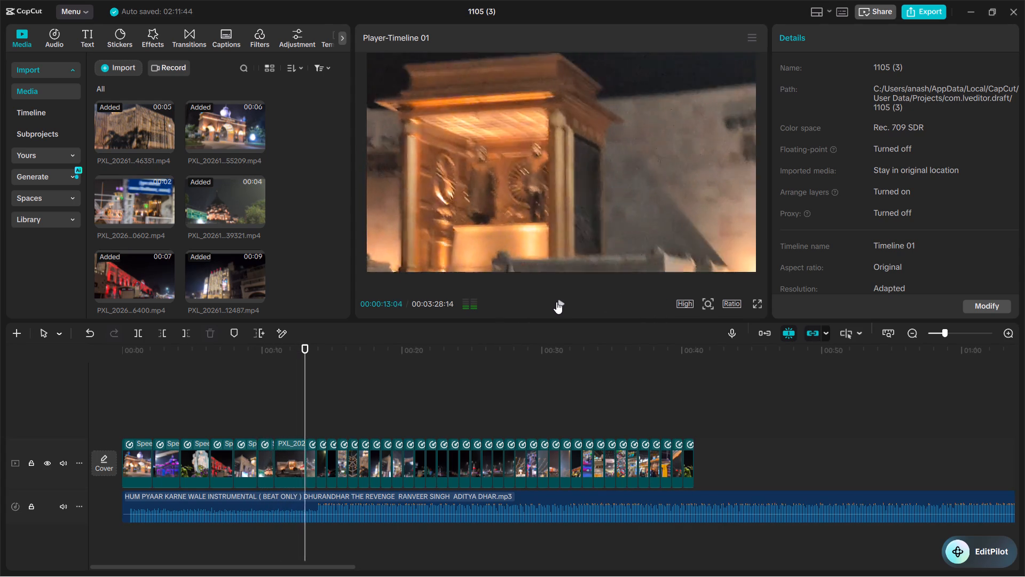
left_click(556, 302)
left_click(556, 302)
left_click(556, 301)
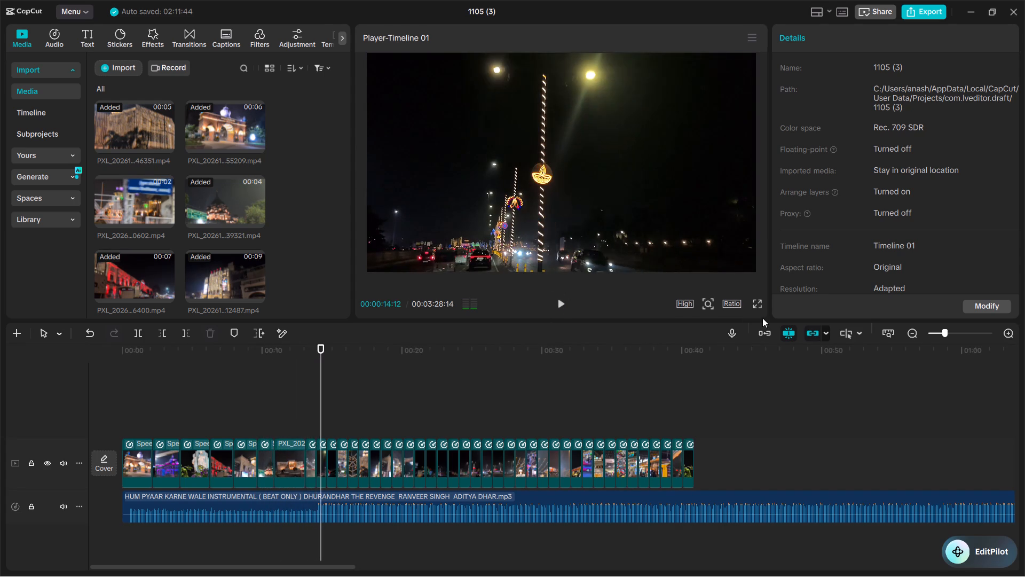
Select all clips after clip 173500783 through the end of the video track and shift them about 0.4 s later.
double_click(1006, 330)
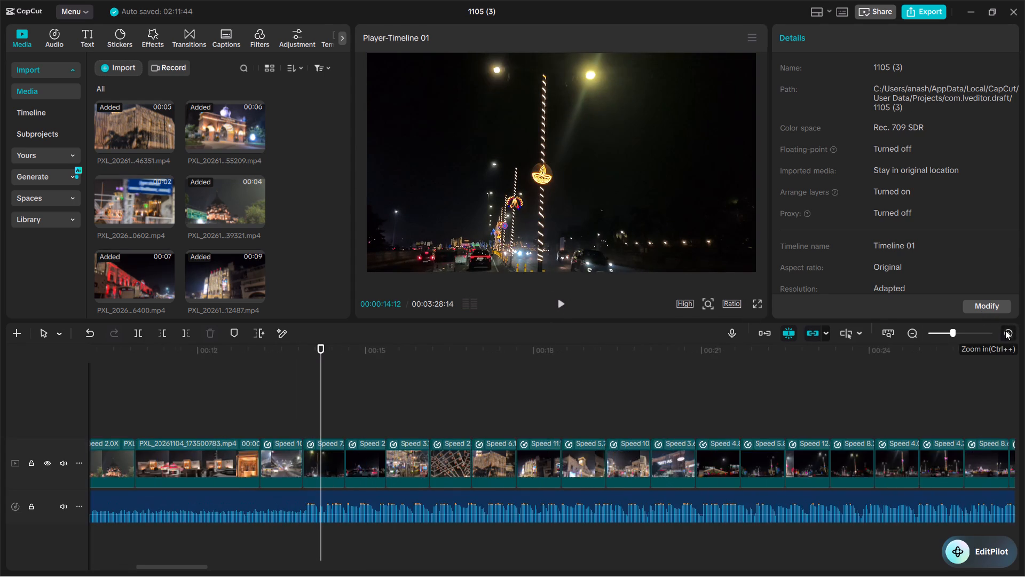
left_click(1004, 330)
left_click(338, 470)
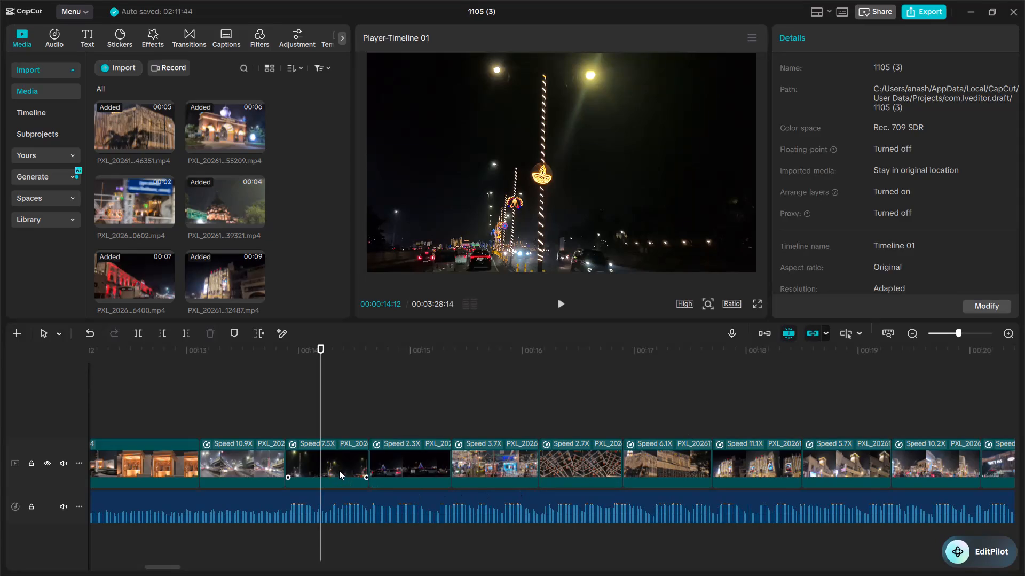
left_click(218, 461)
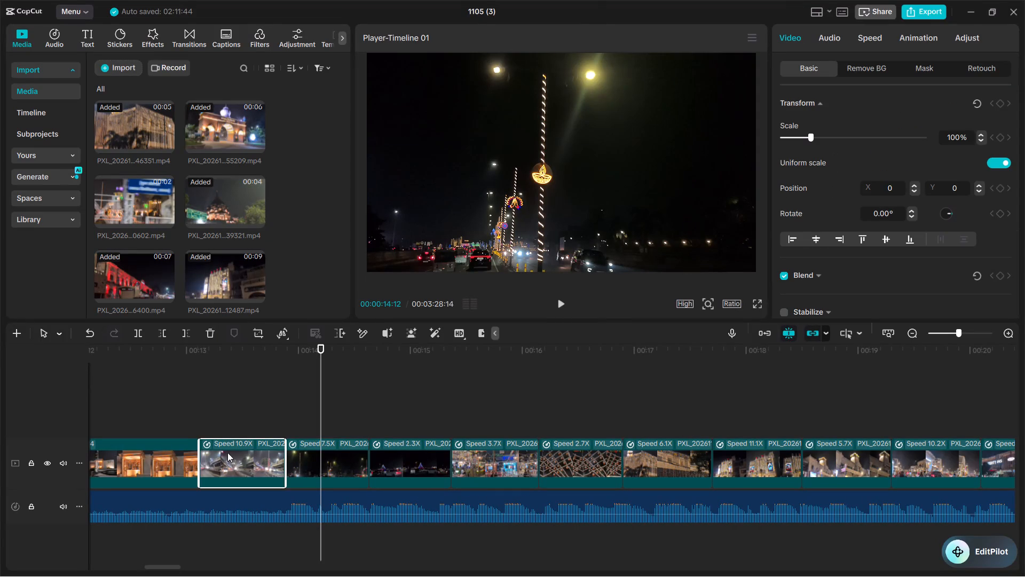
left_click_drag(203, 426, 635, 452)
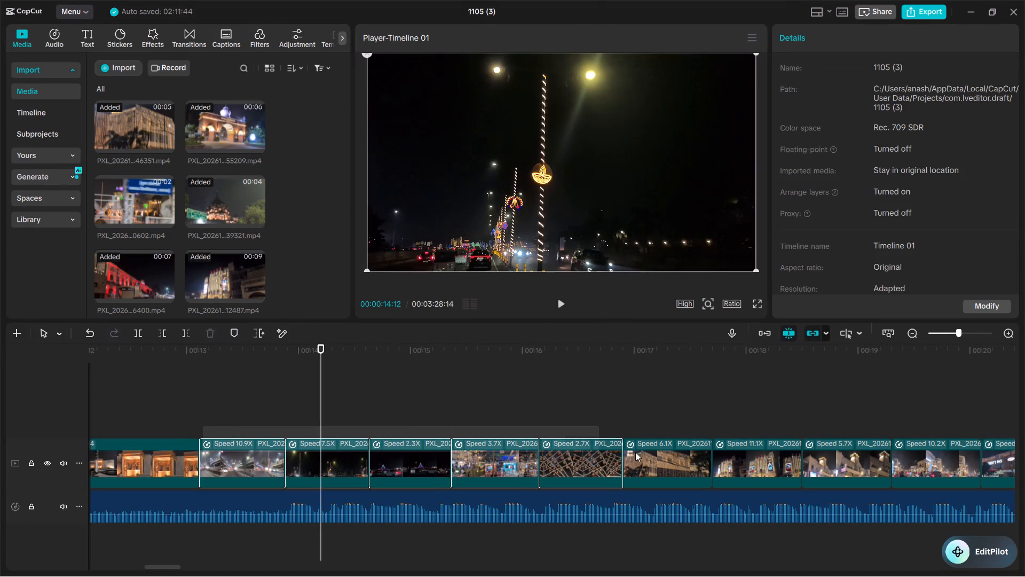
left_click_drag(635, 452, 1001, 469)
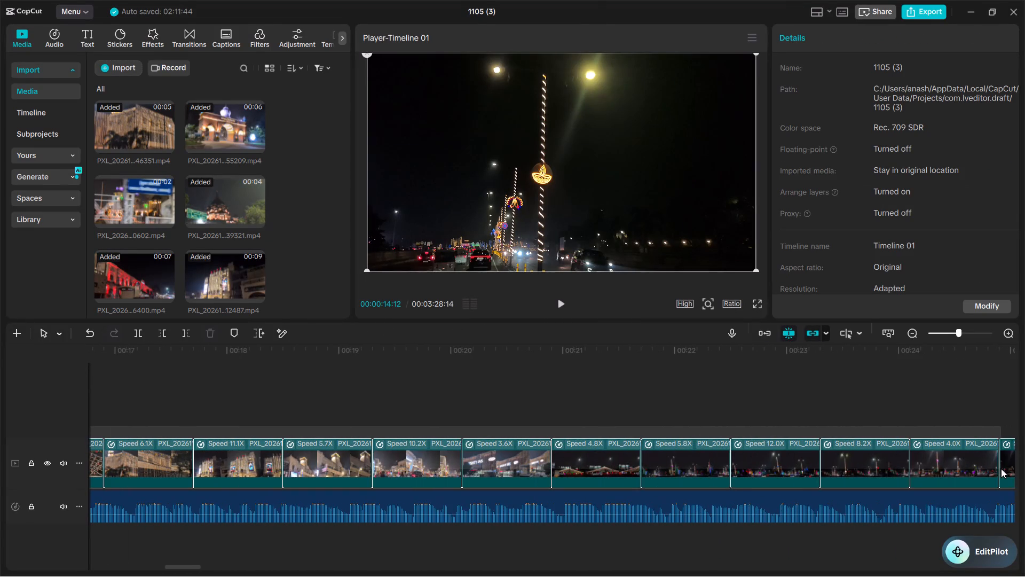
left_click_drag(1001, 469, 1005, 473)
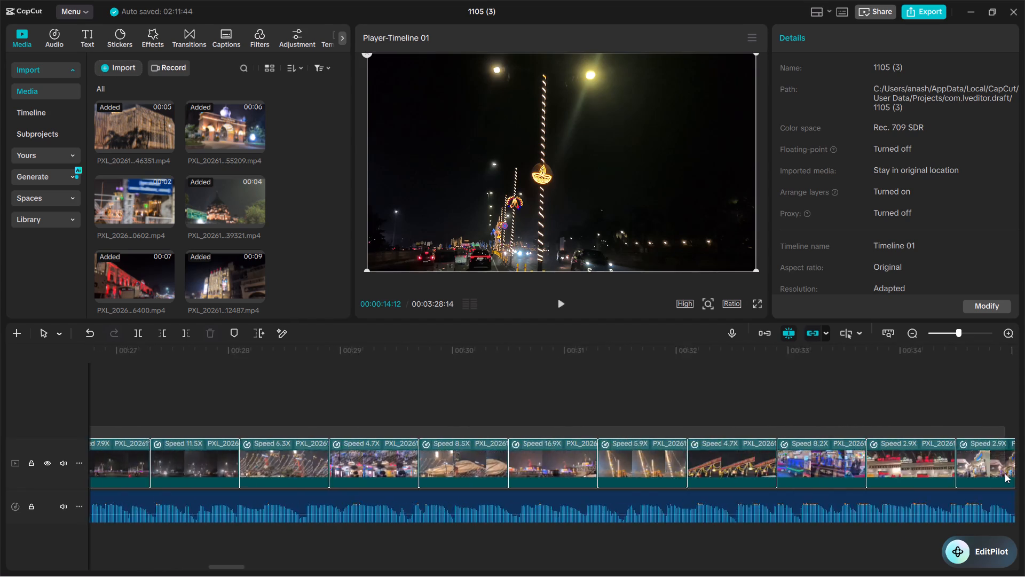
left_click_drag(1005, 473, 675, 483)
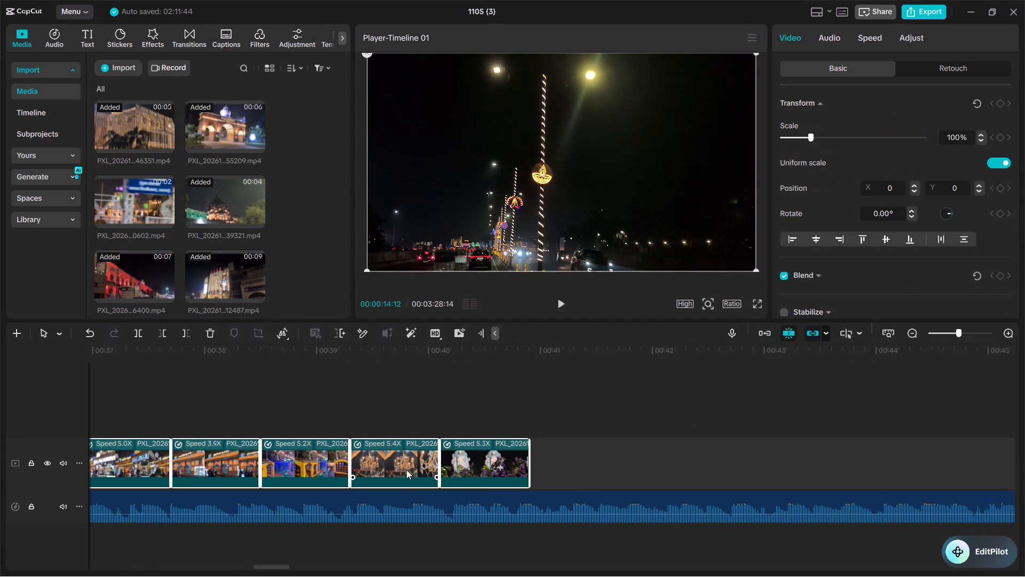
left_click_drag(406, 470, 450, 469)
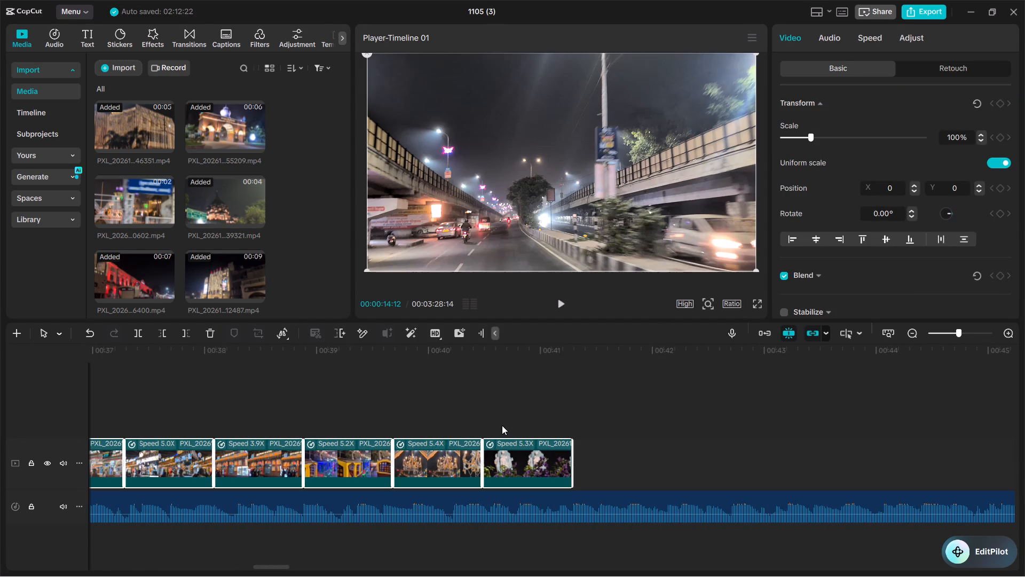
Shift the selected clips about 0.2 s later again, leaving a gap of about 0.6 s after clip 173500783.
left_click_drag(285, 567, 148, 571)
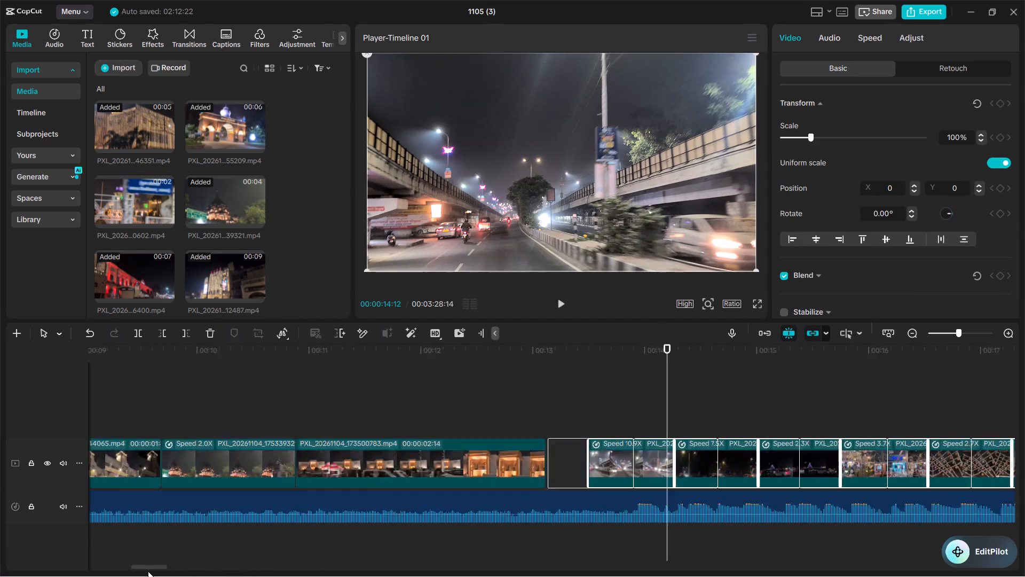
left_click_drag(148, 571, 262, 569)
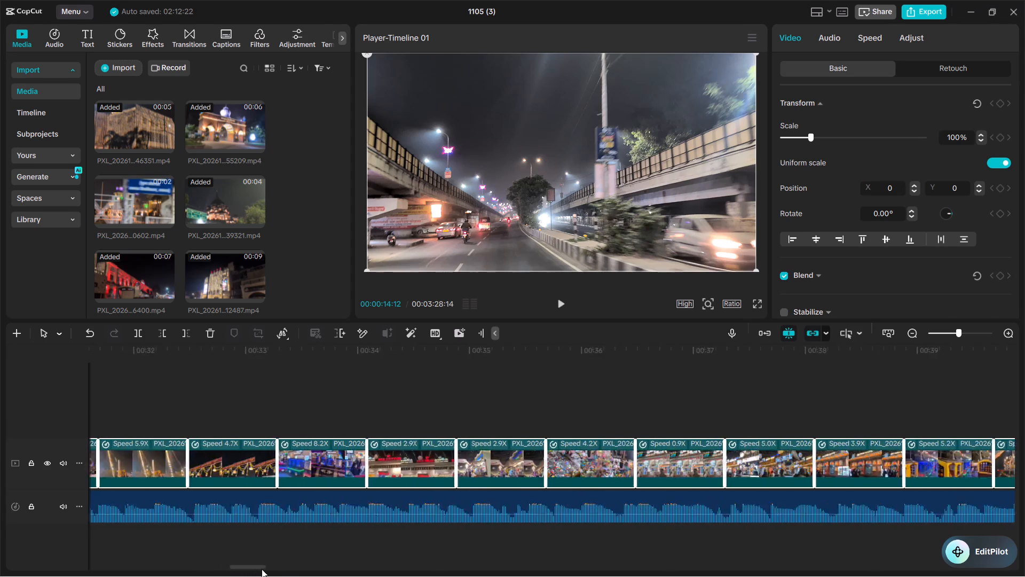
left_click_drag(262, 569, 450, 554)
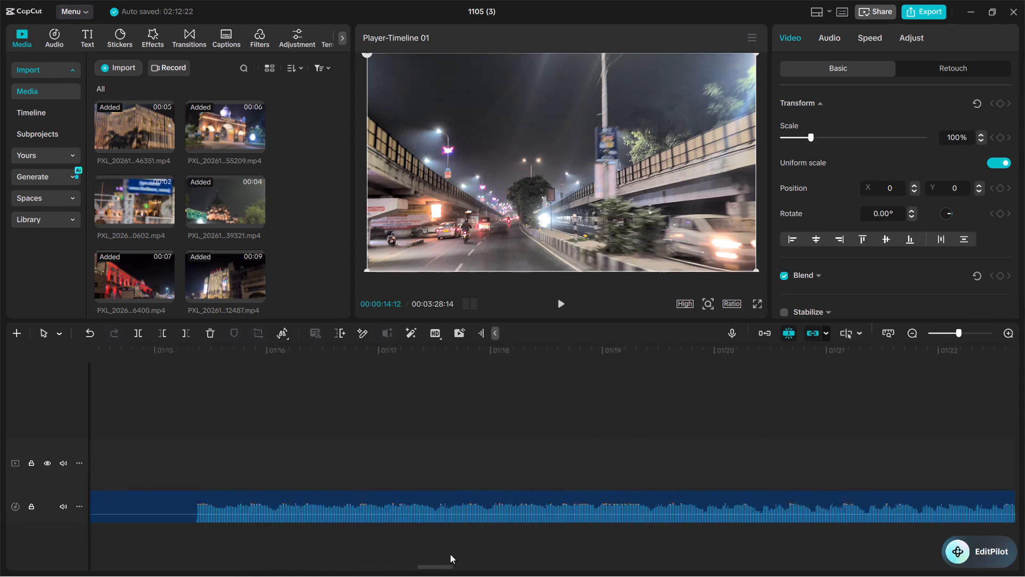
left_click_drag(450, 554, 107, 557)
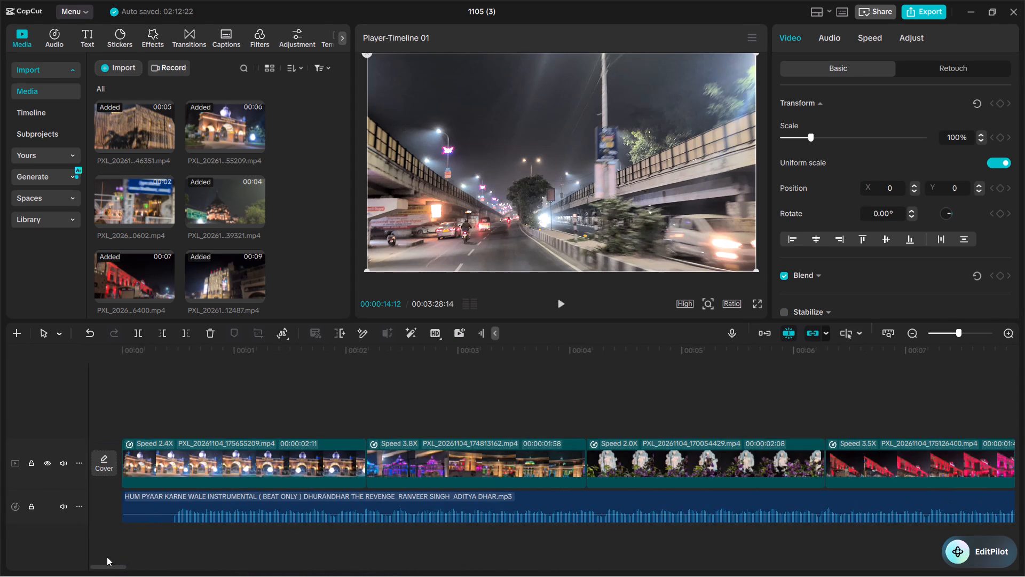
left_click_drag(107, 557, 167, 557)
left_click_drag(491, 467, 507, 470)
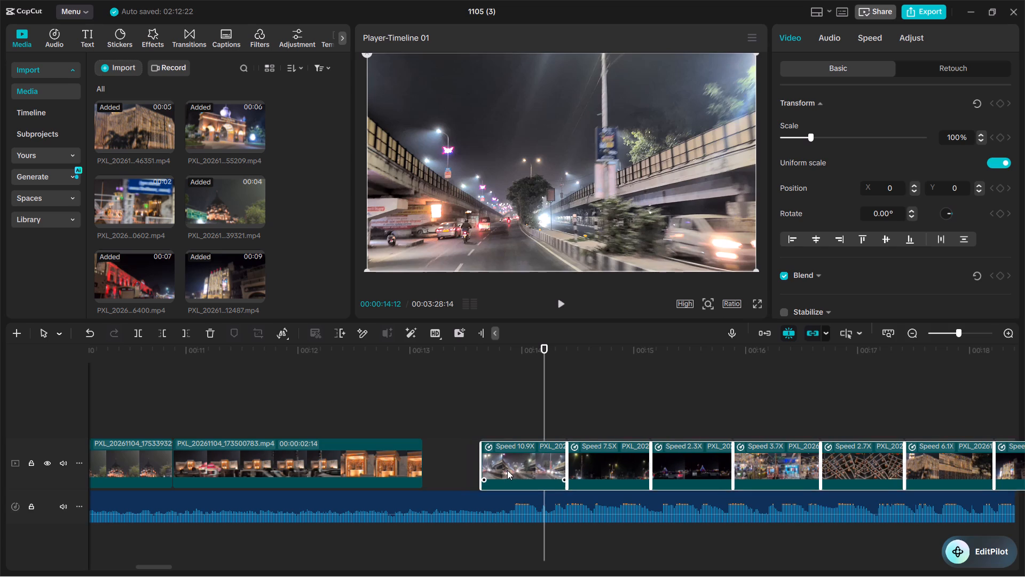
left_click_drag(507, 470, 510, 470)
left_click(507, 413)
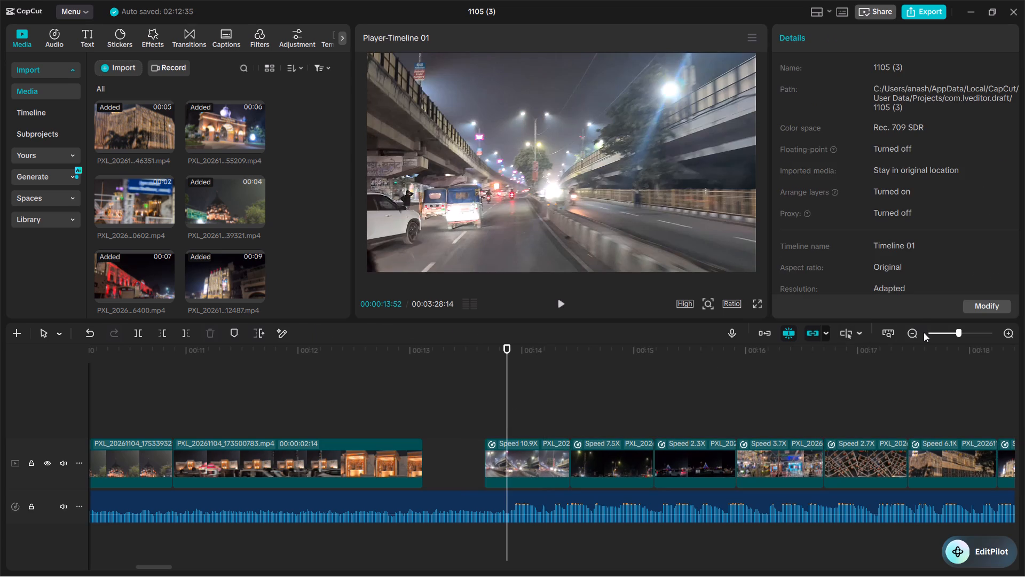
Play the montage from the start to 00:00:34:25 to check the shifted cuts against the beat.
double_click(915, 335)
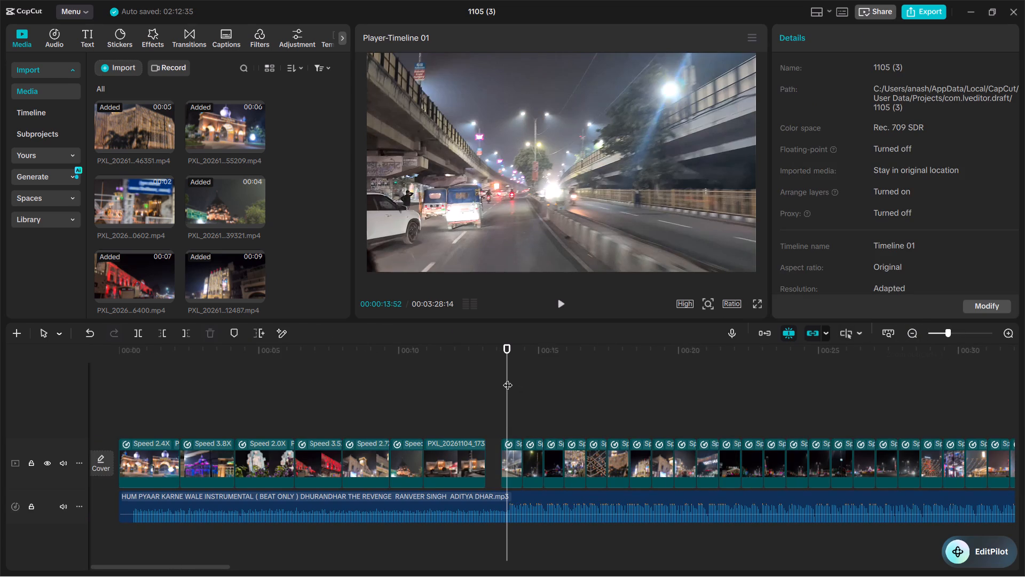
left_click_drag(507, 378, 35, 457)
left_click(562, 303)
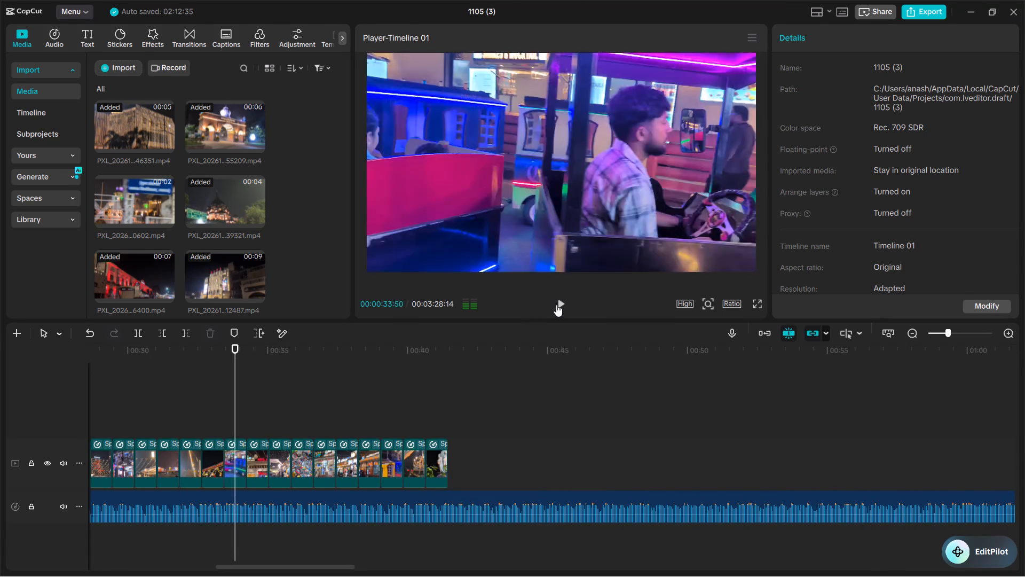
left_click(562, 303)
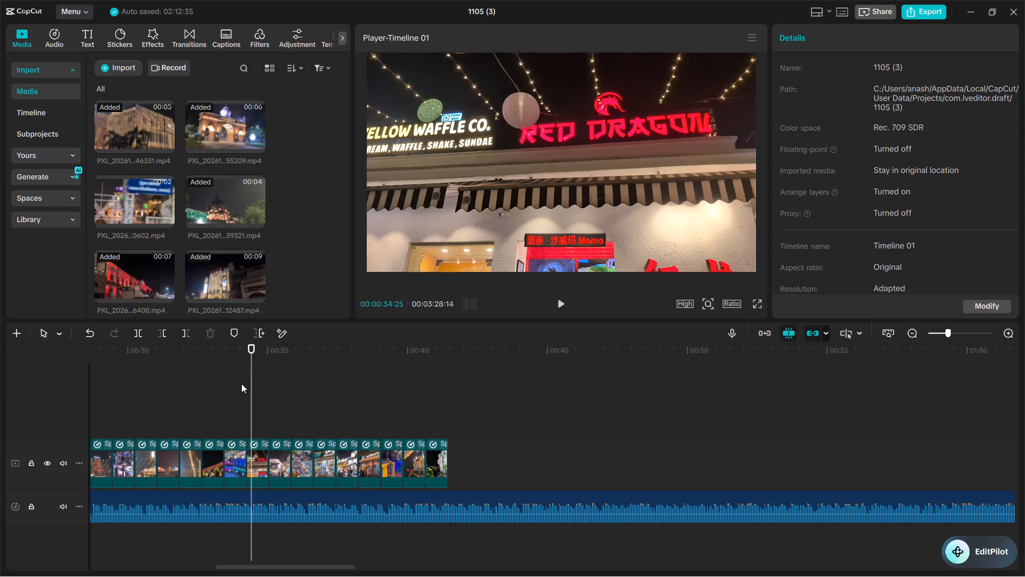
Return the playhead to the start and set the first clip after the gap to 1.00x speed.
left_click_drag(251, 384, 0, 433)
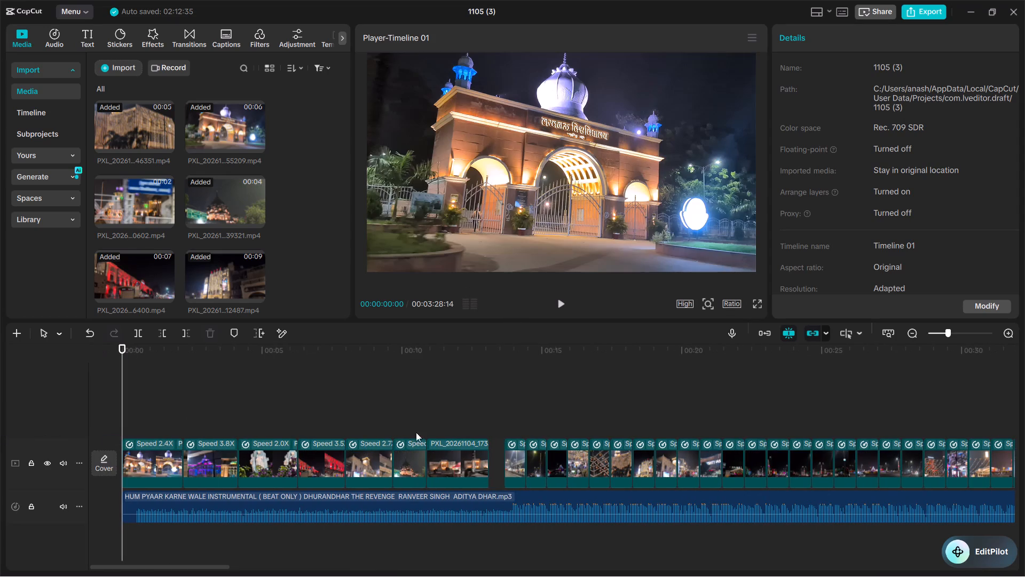
left_click(513, 467)
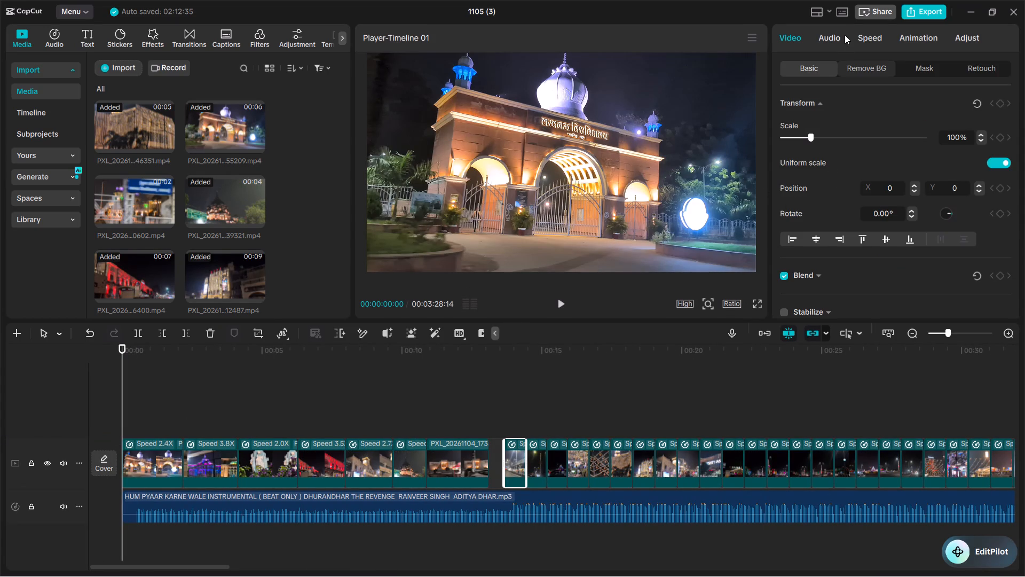
left_click(867, 32)
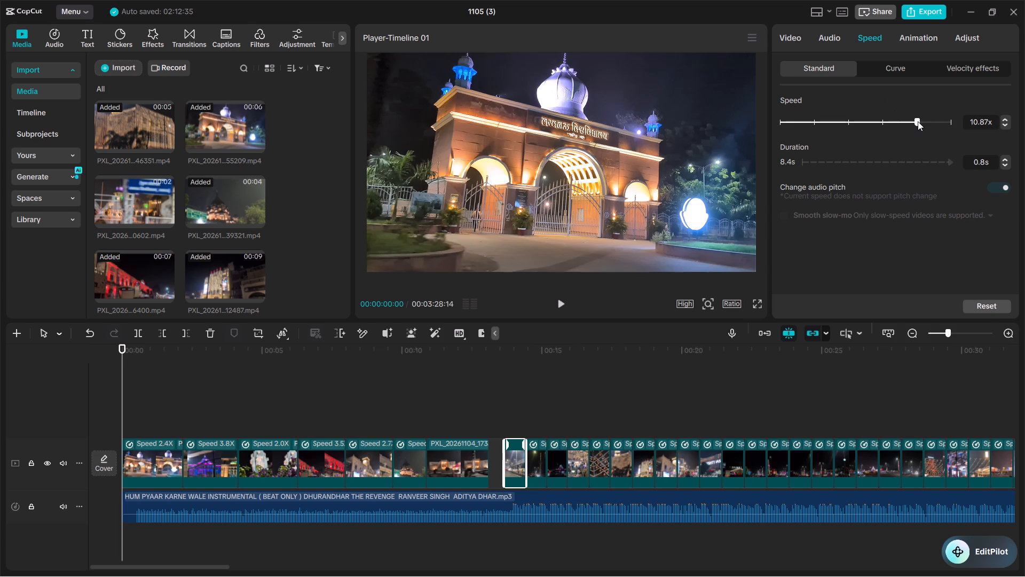
left_click_drag(916, 121, 822, 131)
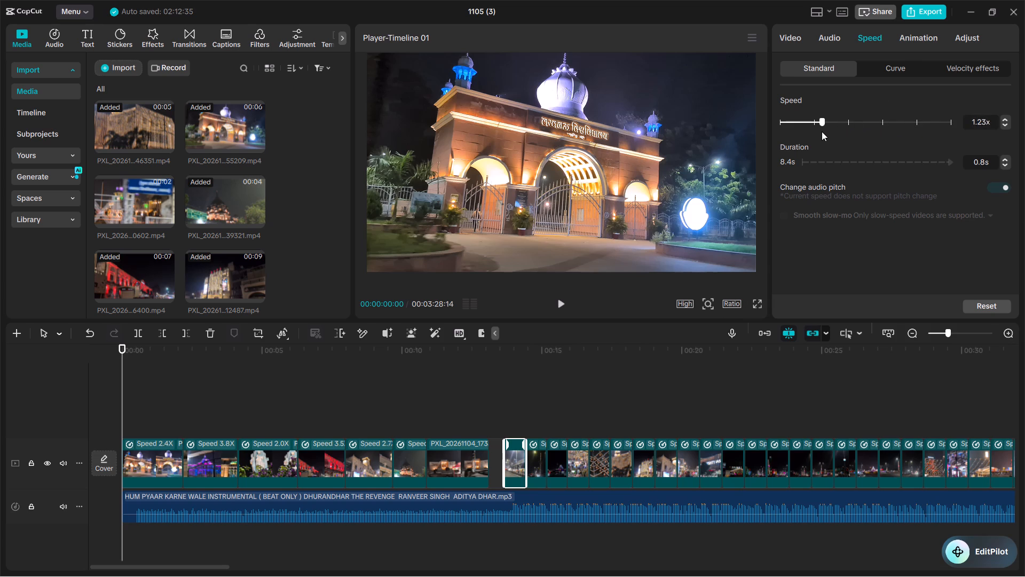
left_click_drag(822, 131, 817, 134)
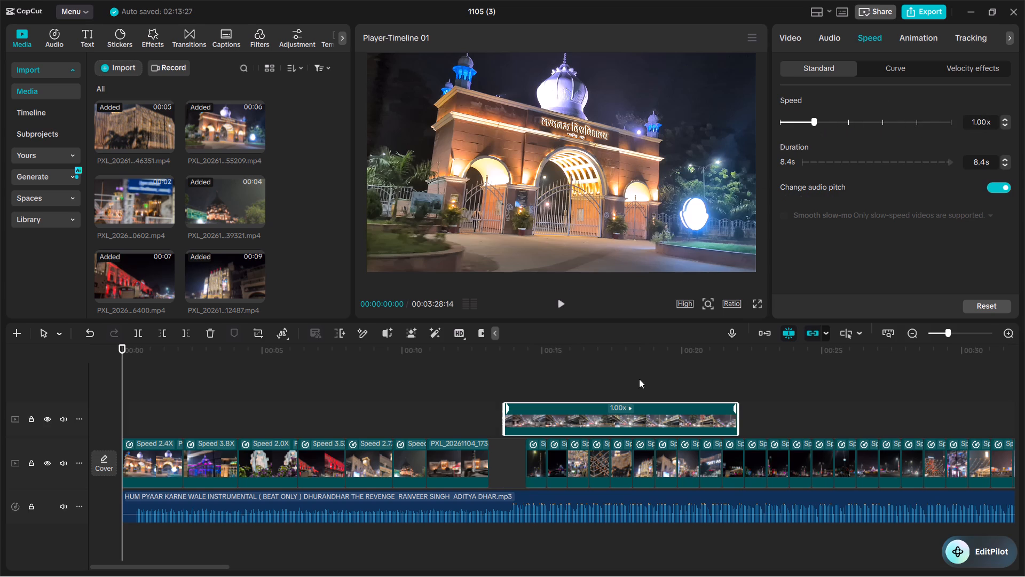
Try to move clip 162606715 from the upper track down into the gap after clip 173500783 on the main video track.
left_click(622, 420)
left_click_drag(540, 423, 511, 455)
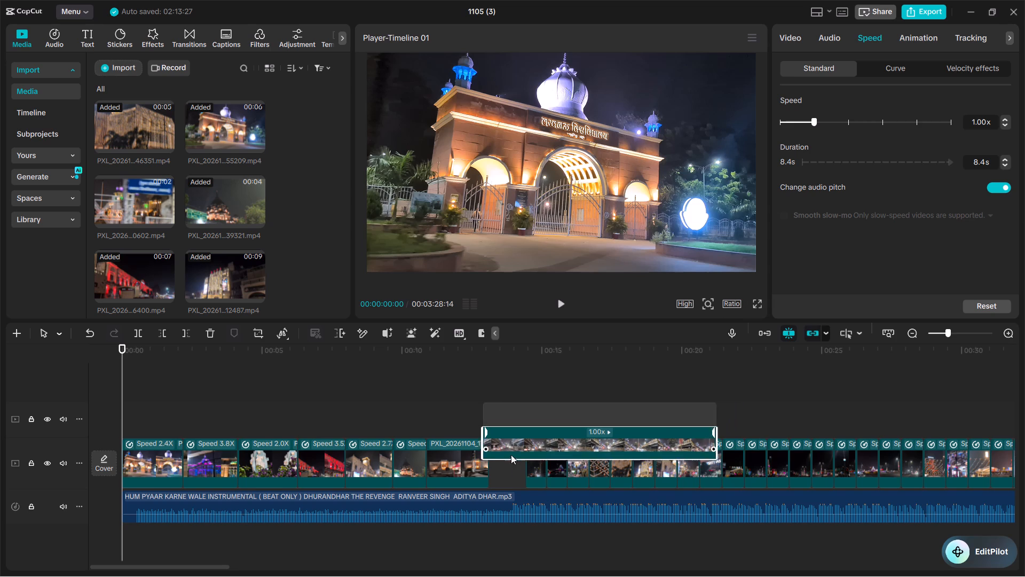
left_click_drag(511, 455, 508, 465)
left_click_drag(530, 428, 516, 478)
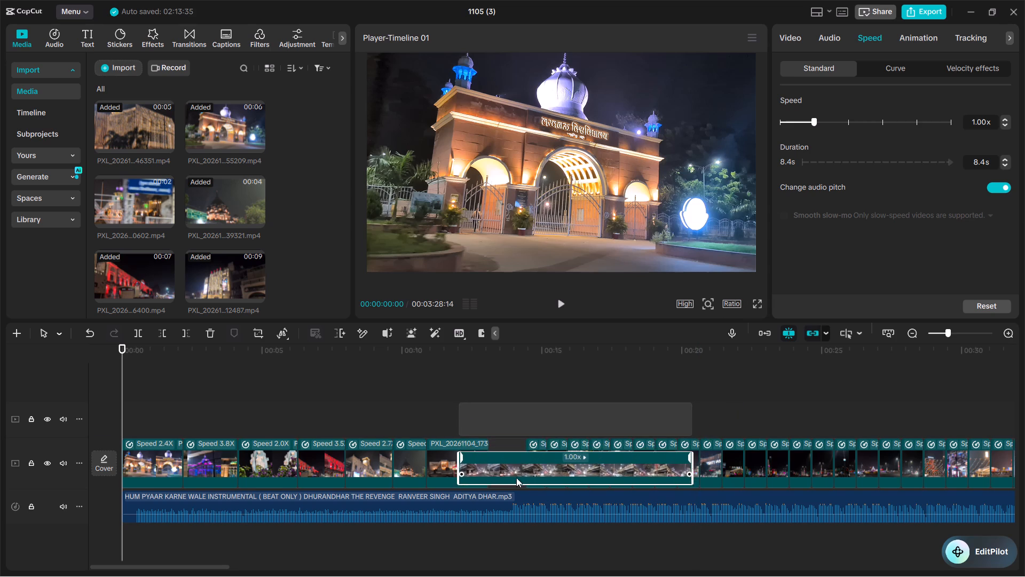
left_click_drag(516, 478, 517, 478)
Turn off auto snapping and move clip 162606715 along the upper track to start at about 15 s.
left_click(790, 336)
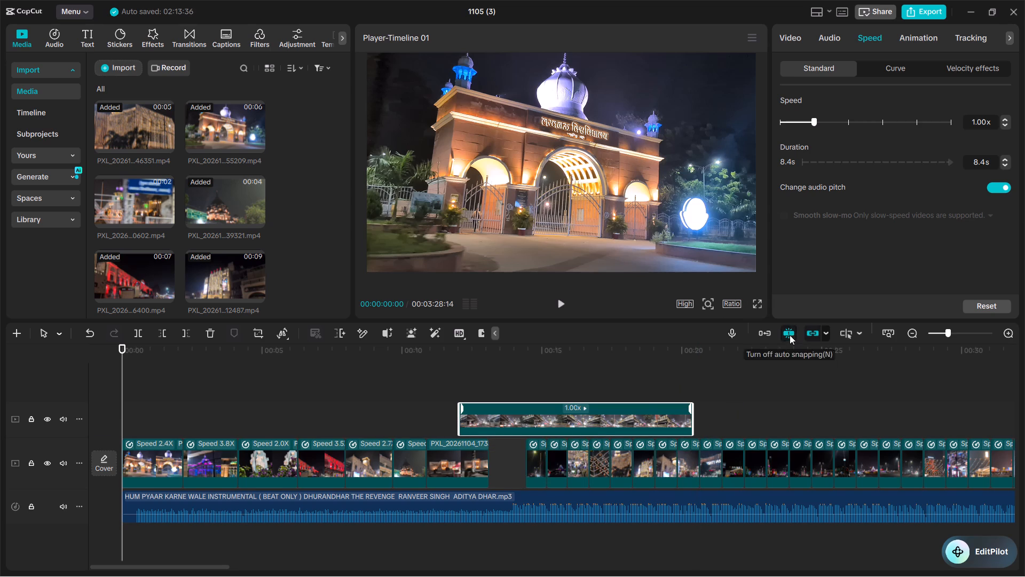
left_click(811, 337)
left_click(811, 337)
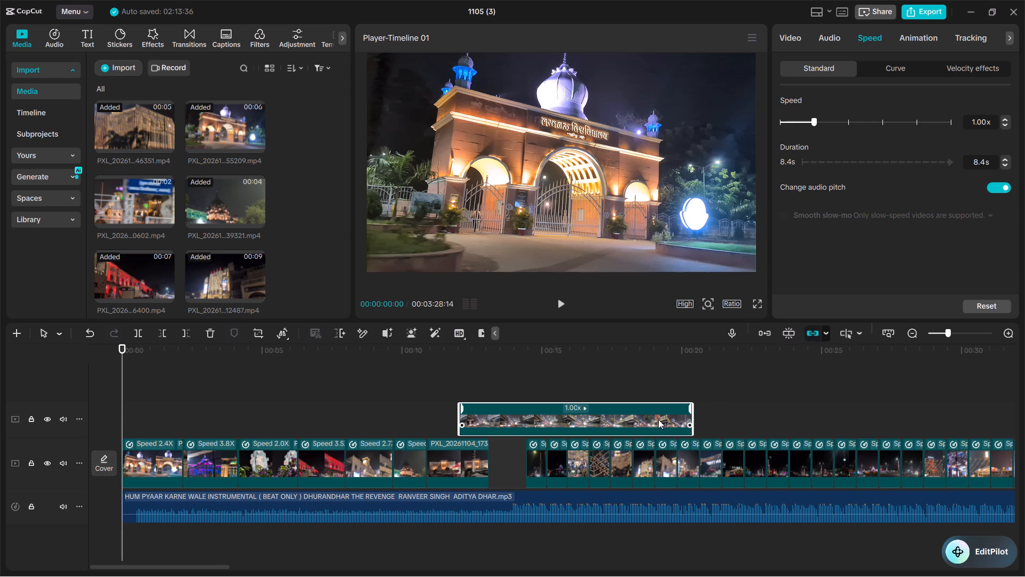
left_click_drag(656, 418, 746, 415)
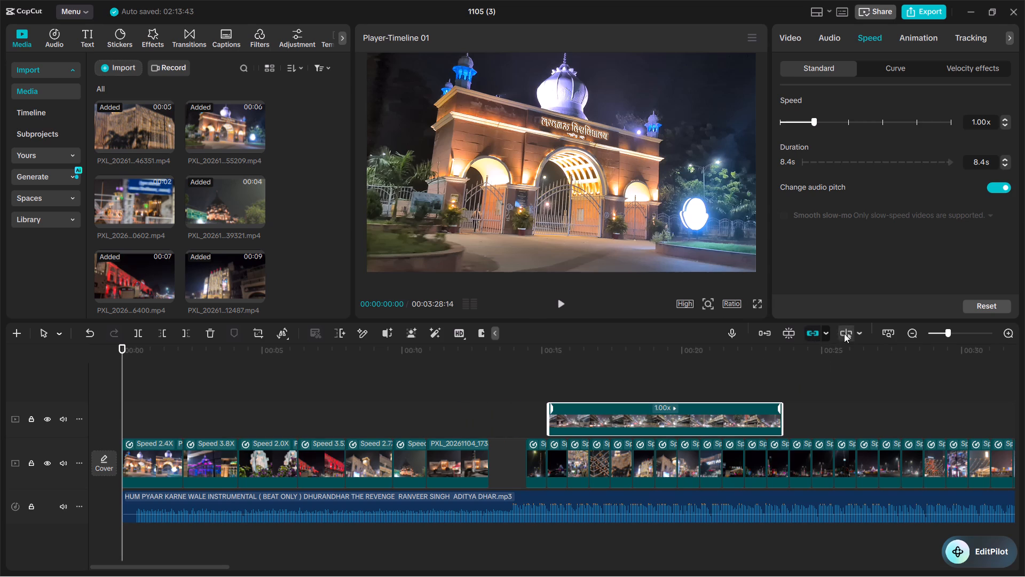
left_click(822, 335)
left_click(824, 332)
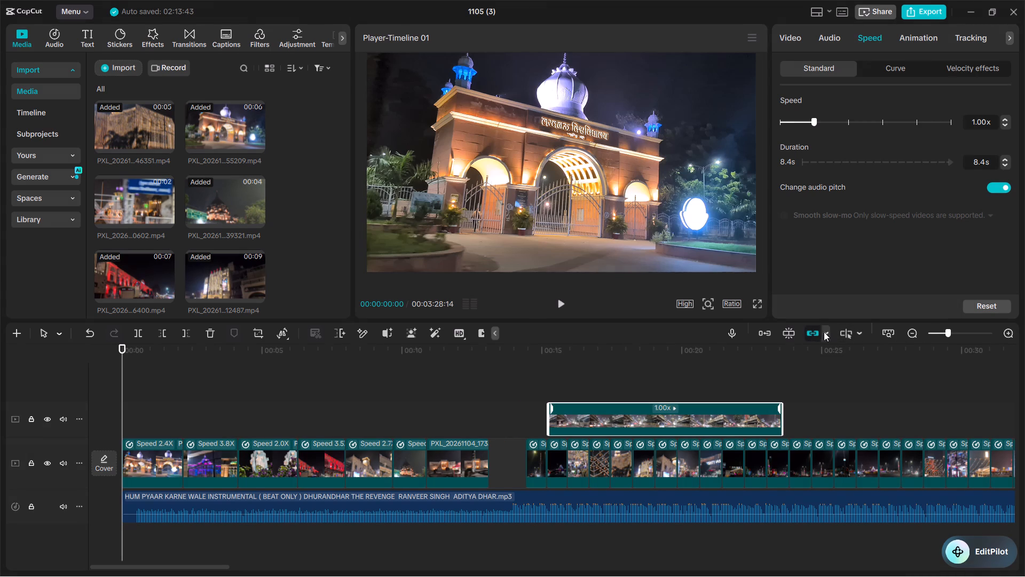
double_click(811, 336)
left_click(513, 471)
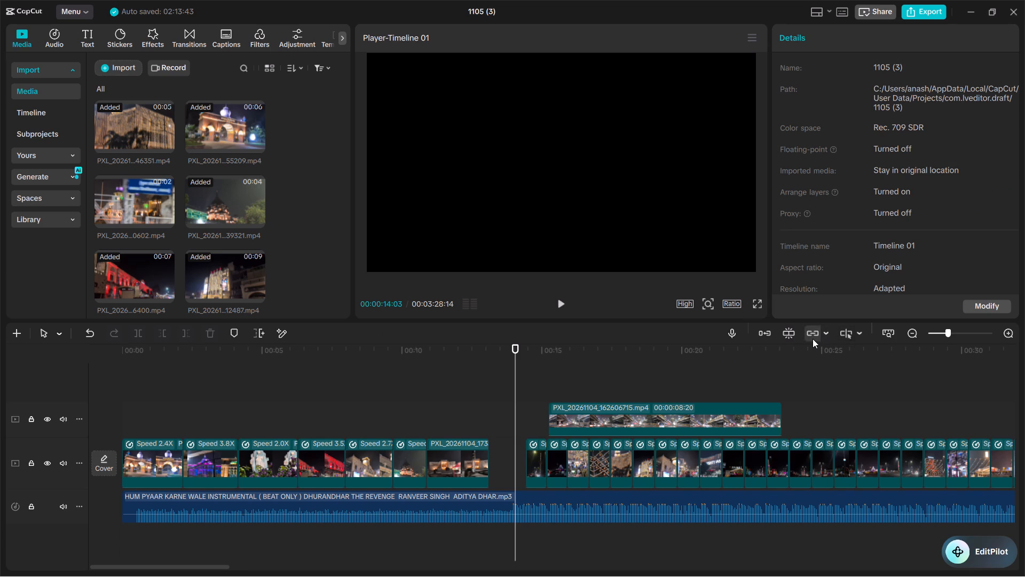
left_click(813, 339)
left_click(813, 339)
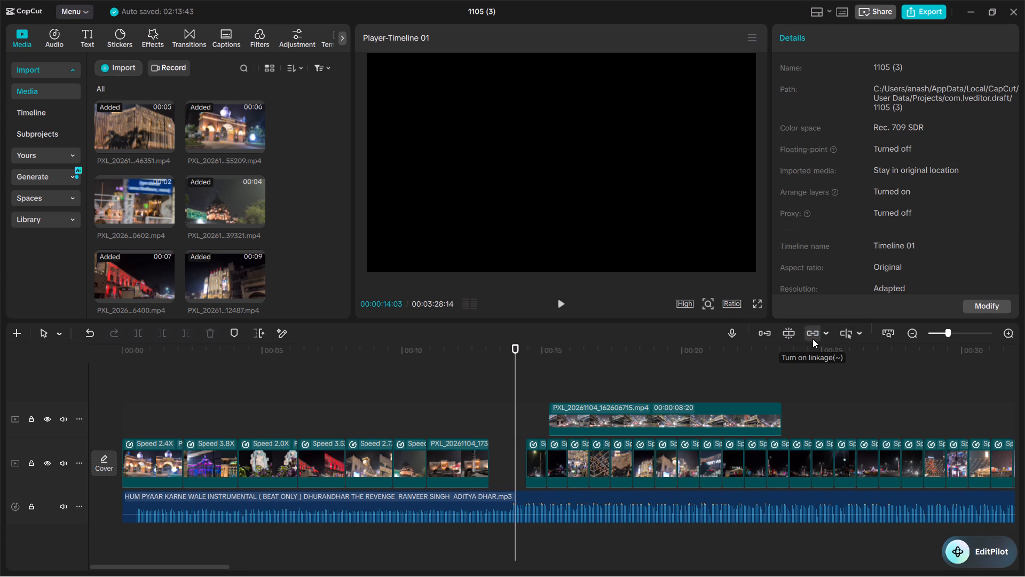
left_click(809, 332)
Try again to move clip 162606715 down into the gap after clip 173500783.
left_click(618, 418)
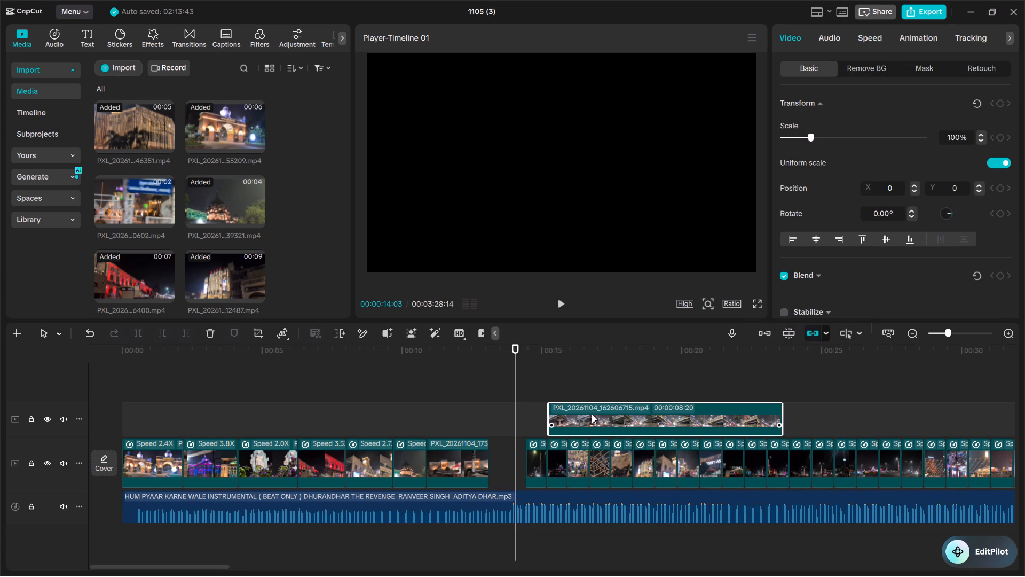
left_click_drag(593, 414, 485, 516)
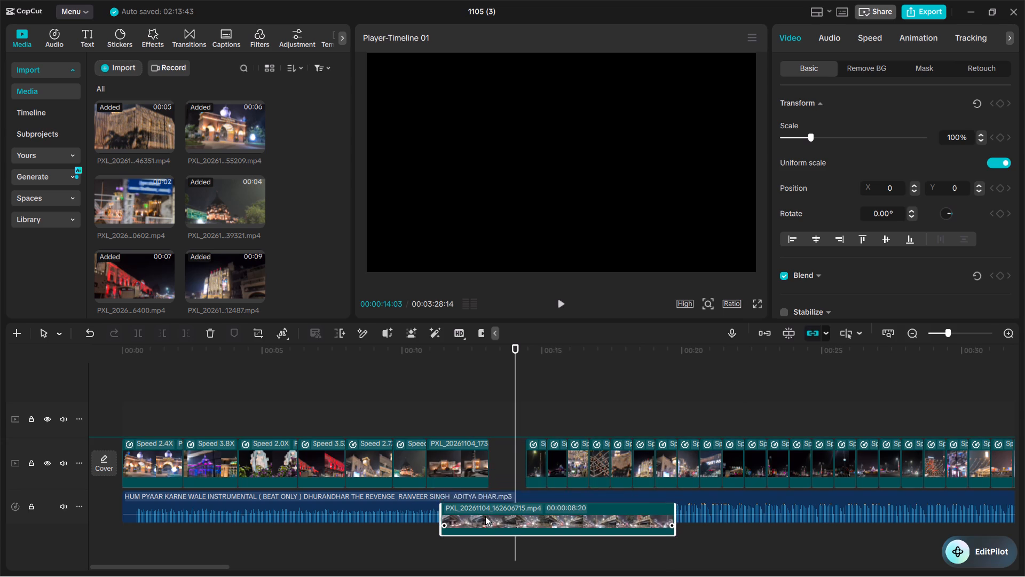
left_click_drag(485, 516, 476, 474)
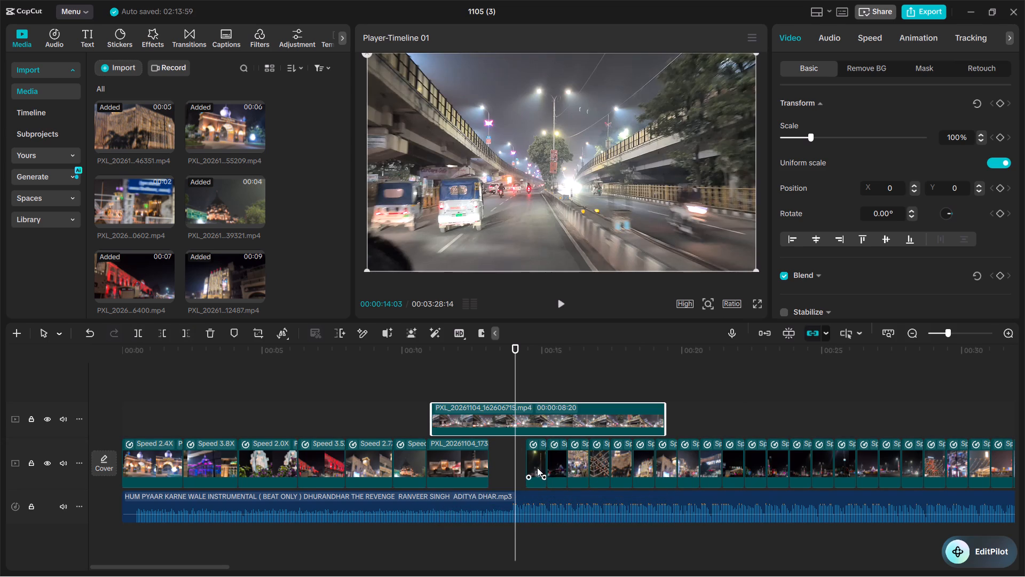
Reposition the first clip after the gap on the main video track to start at about 14.2 s, leaving about 0.2 s before the following clip.
left_click(531, 463)
left_click_drag(534, 462, 562, 464)
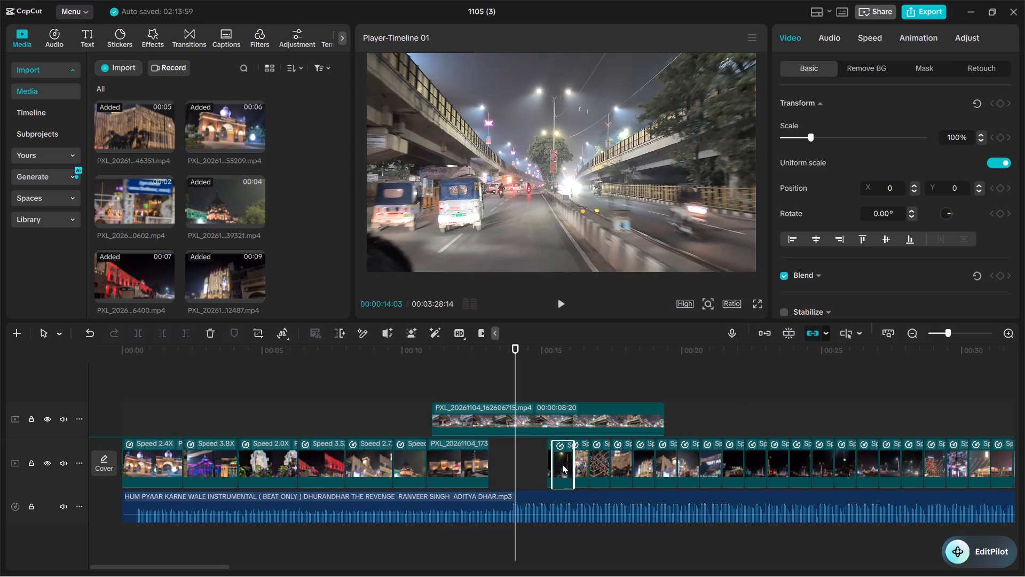
left_click_drag(562, 464, 561, 463)
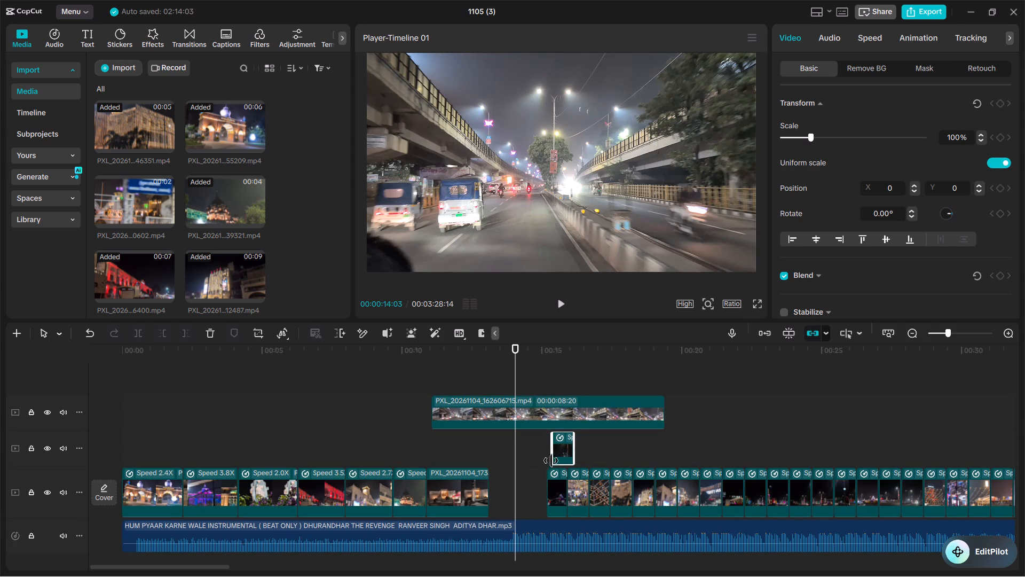
left_click_drag(562, 452, 516, 504)
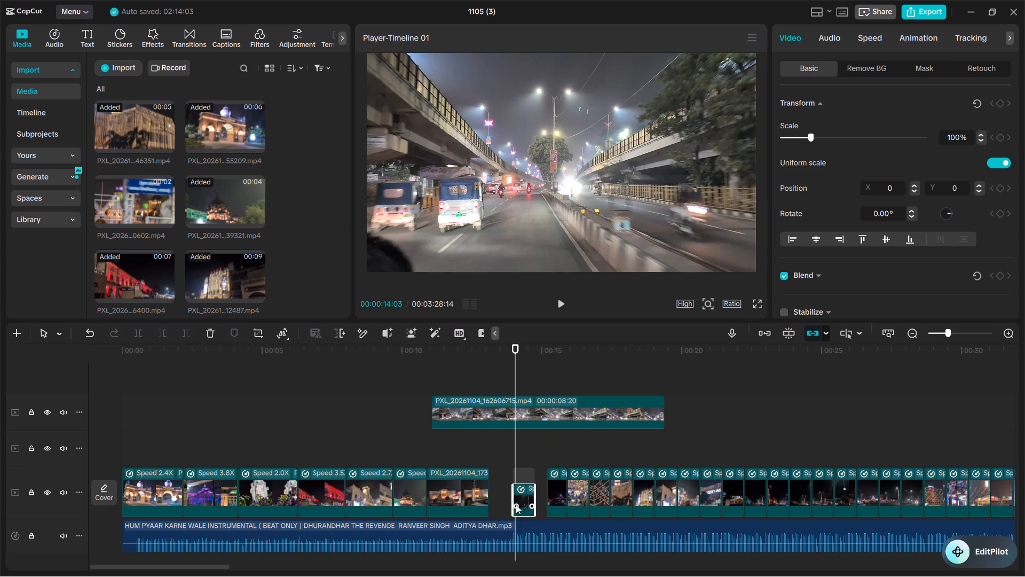
left_click_drag(516, 504, 530, 498)
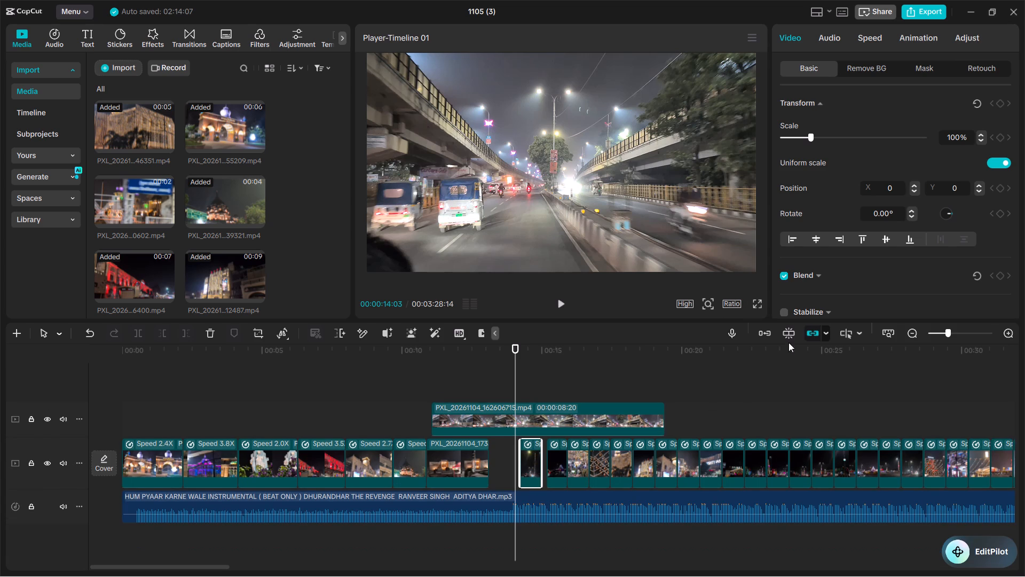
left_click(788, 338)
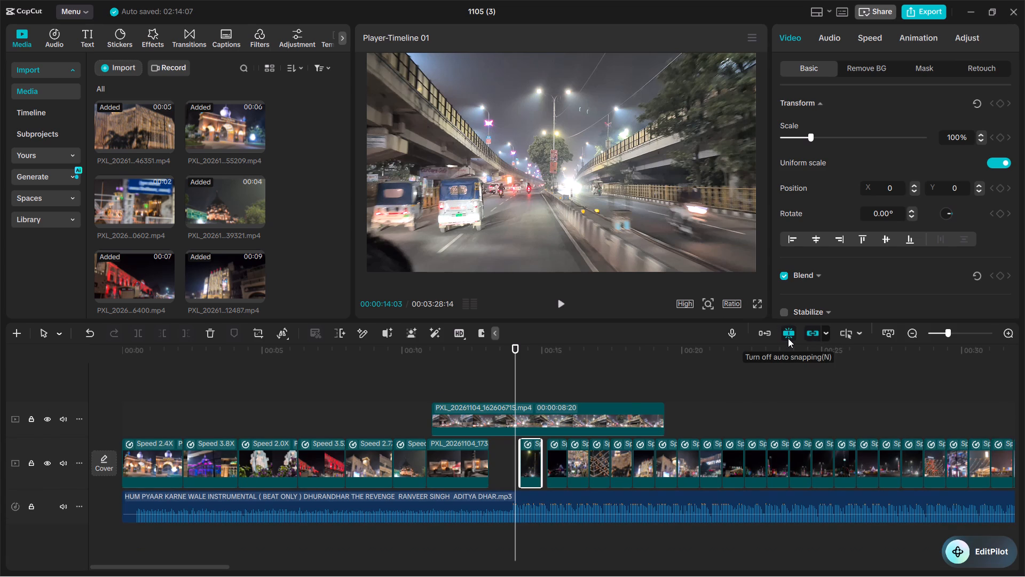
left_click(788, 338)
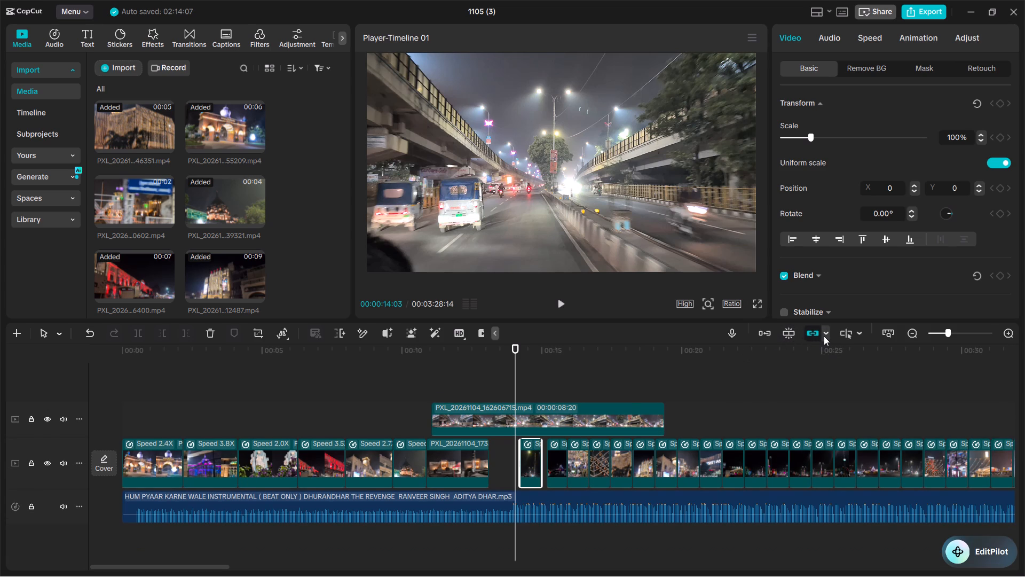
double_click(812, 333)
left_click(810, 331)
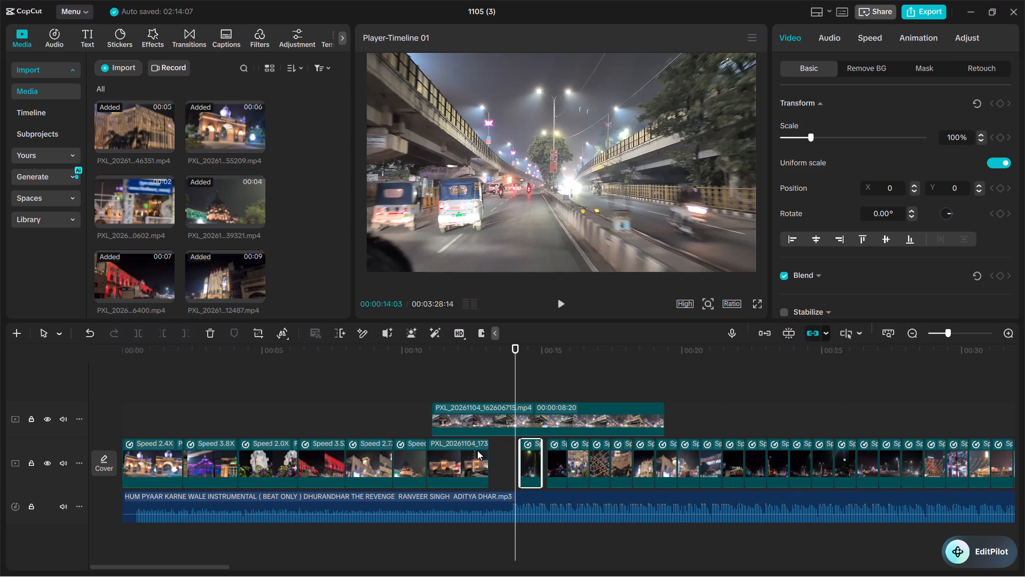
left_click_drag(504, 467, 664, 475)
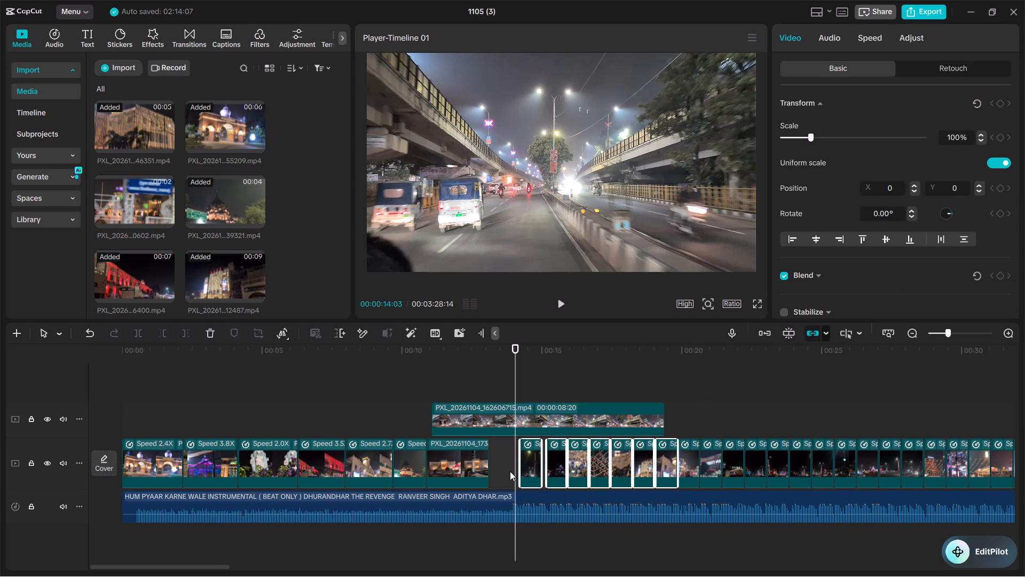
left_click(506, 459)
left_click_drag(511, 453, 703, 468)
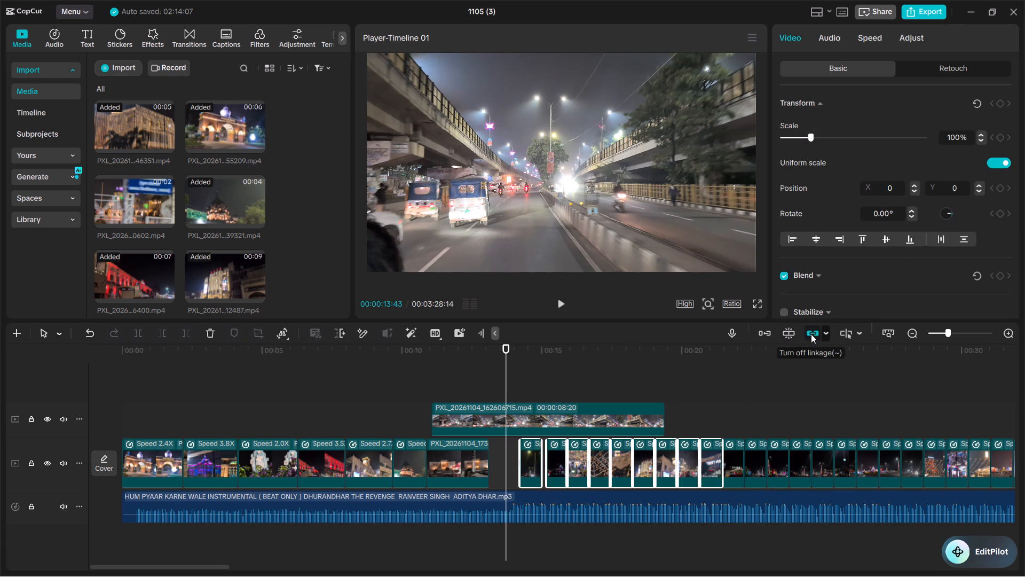
Turn off linkage on the timeline and deselect the clips.
double_click(811, 334)
left_click(779, 371)
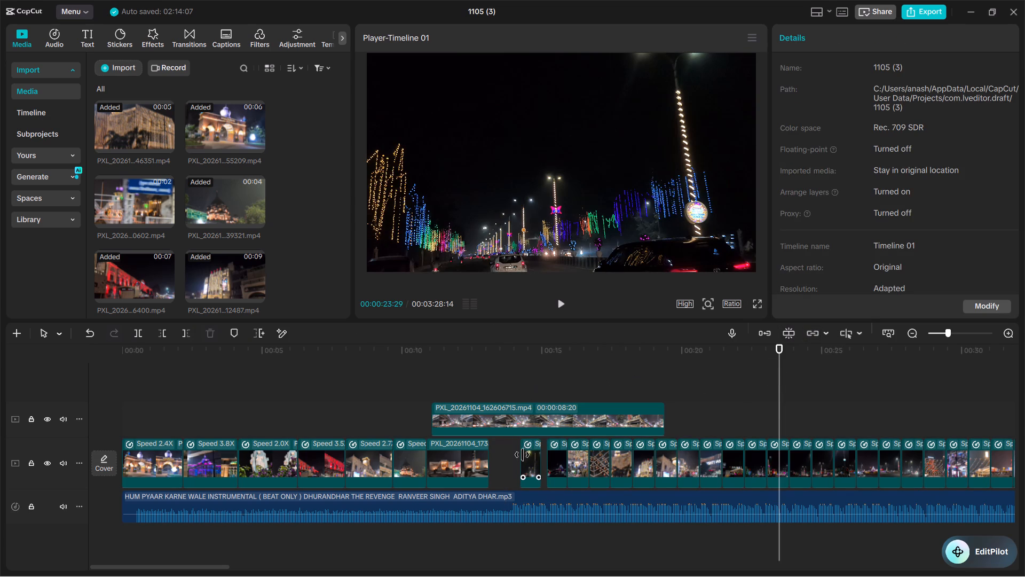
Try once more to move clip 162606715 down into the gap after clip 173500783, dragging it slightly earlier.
left_click(532, 424)
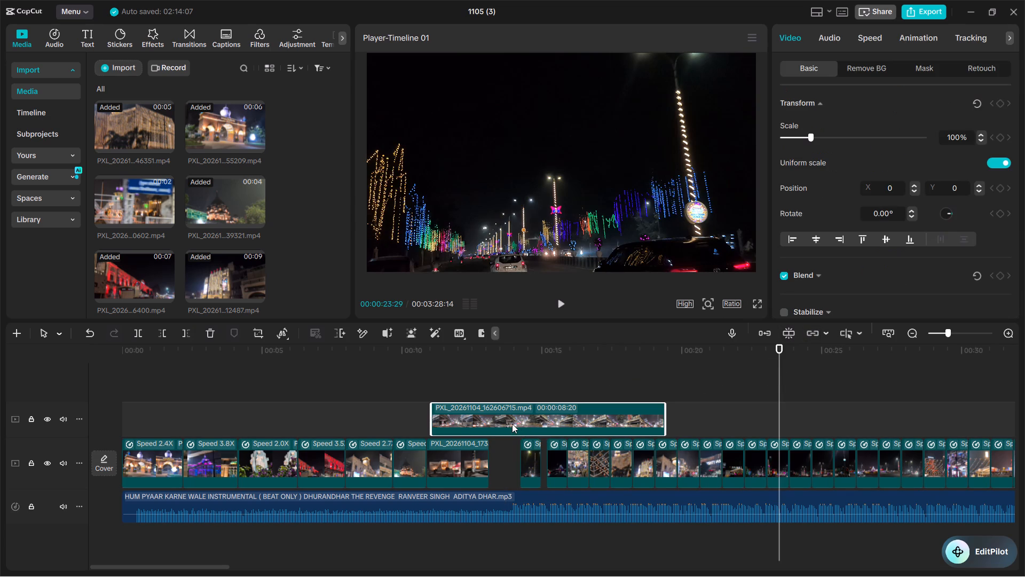
left_click_drag(512, 424, 499, 554)
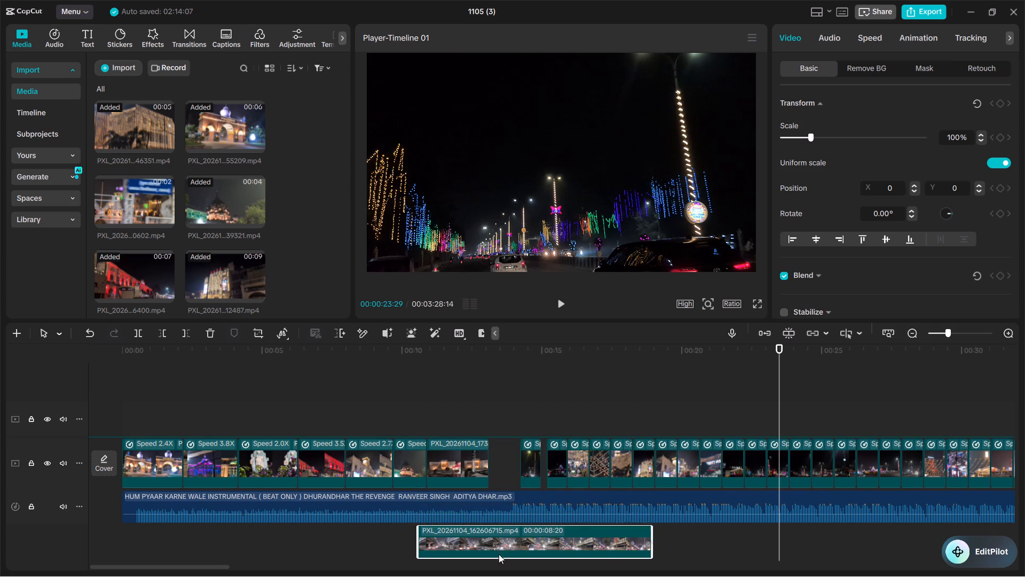
left_click_drag(499, 554, 496, 499)
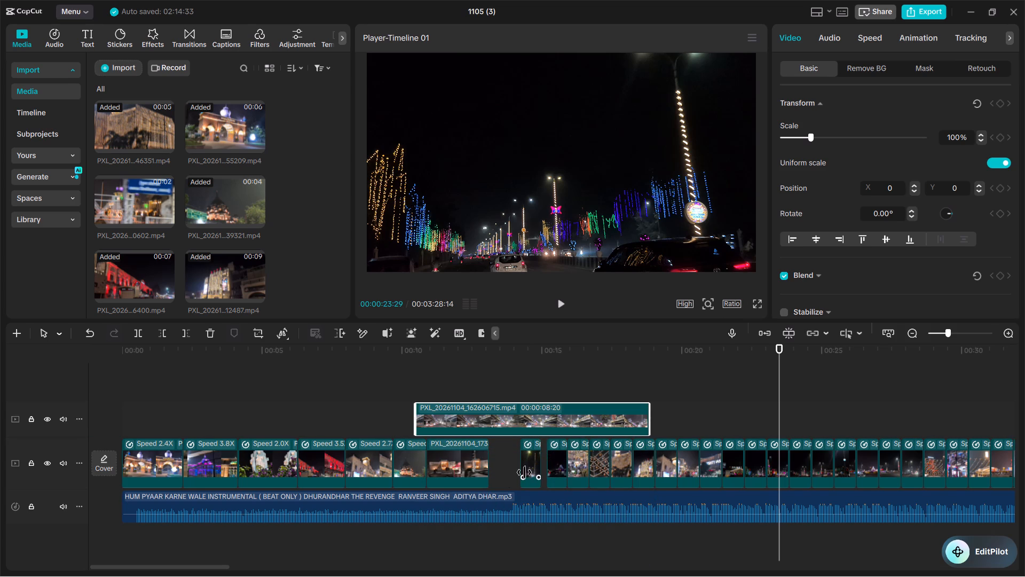
Select the main-track clips from the gap to about 28 s and move them about 2.8 s later onto a separate track above.
left_click_drag(510, 461, 731, 463)
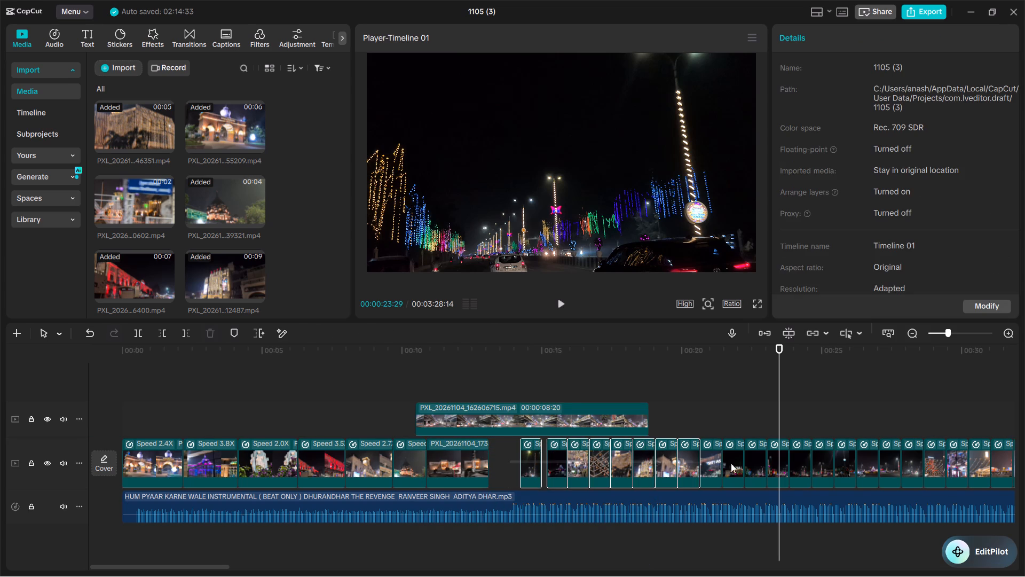
left_click_drag(731, 463, 889, 463)
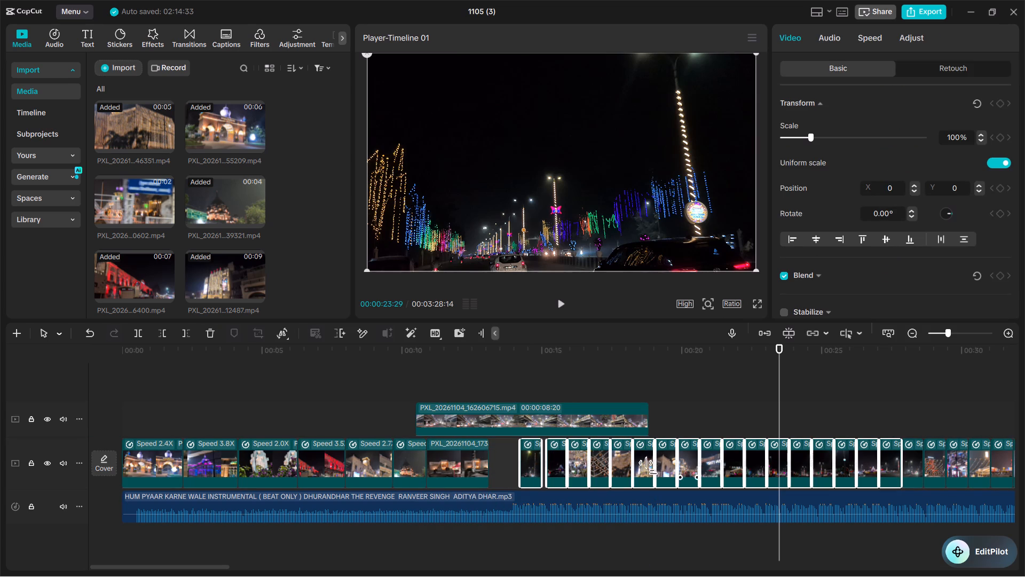
left_click_drag(535, 471, 613, 470)
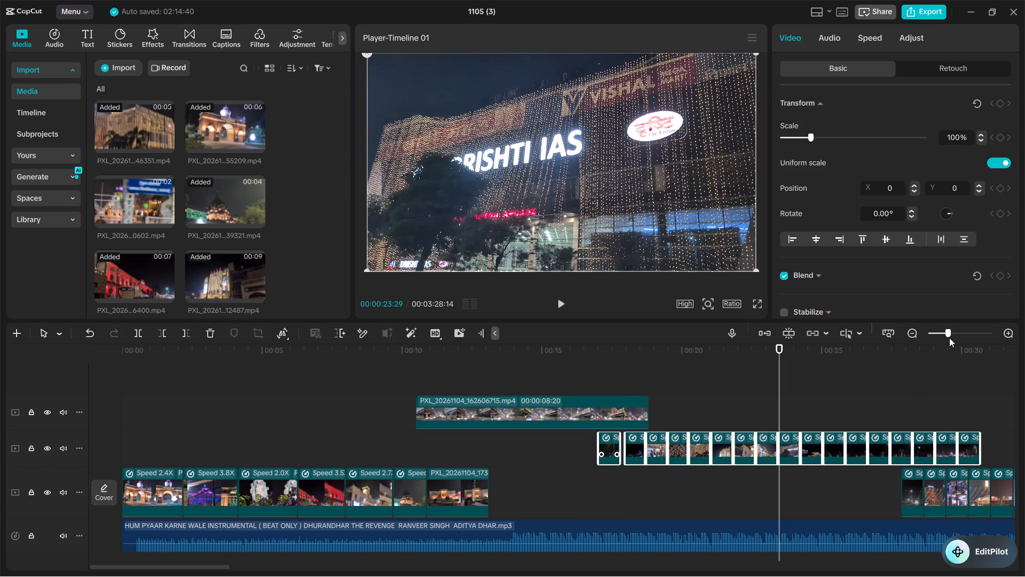
Select all main-track clips from about 28 s onward and move them about 4.4 s later, starting at about 32 s.
left_click(913, 333)
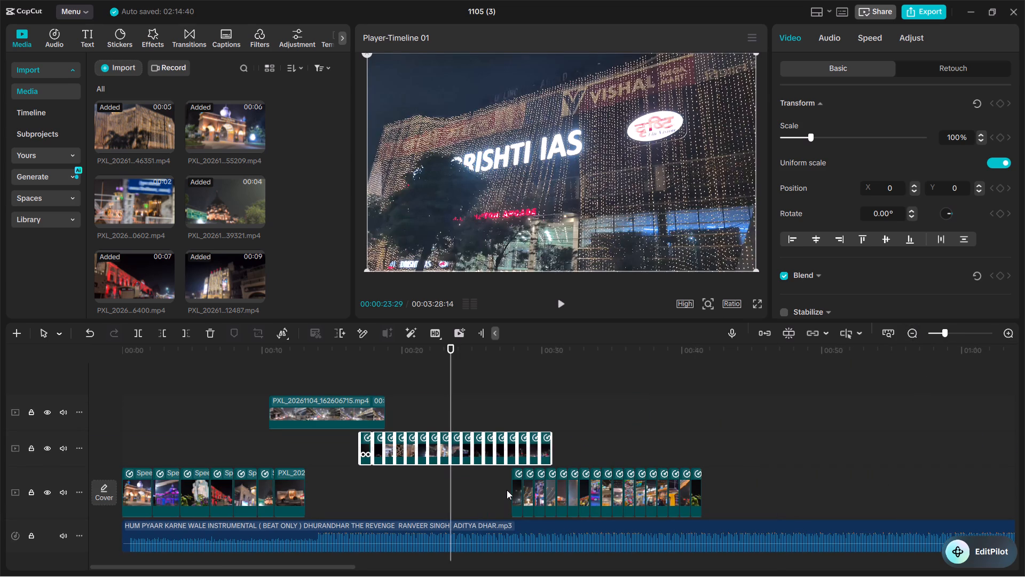
left_click_drag(502, 493, 713, 493)
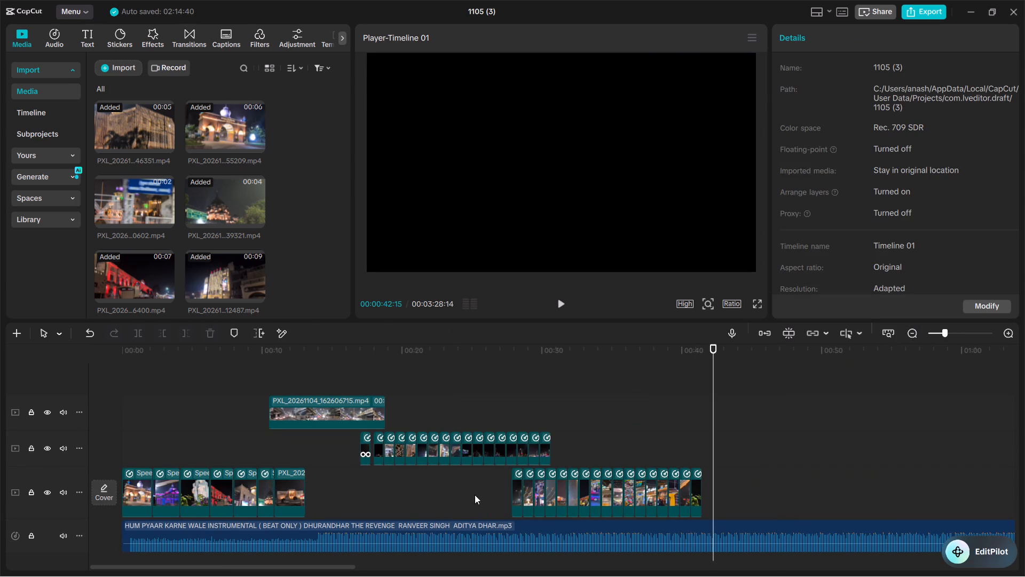
left_click_drag(476, 495, 635, 495)
left_click_drag(502, 496, 537, 496)
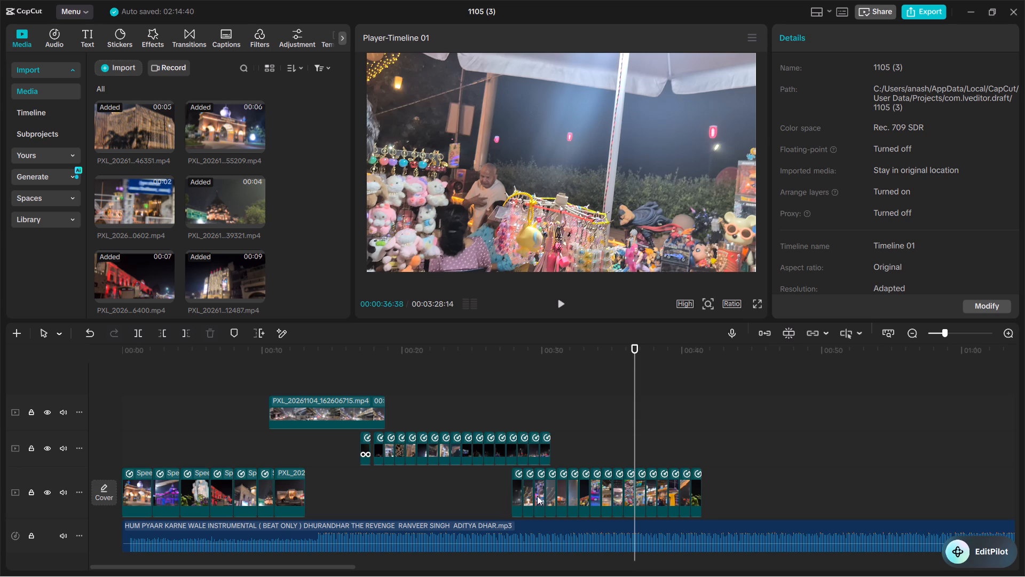
left_click_drag(537, 496, 709, 496)
left_click(727, 489)
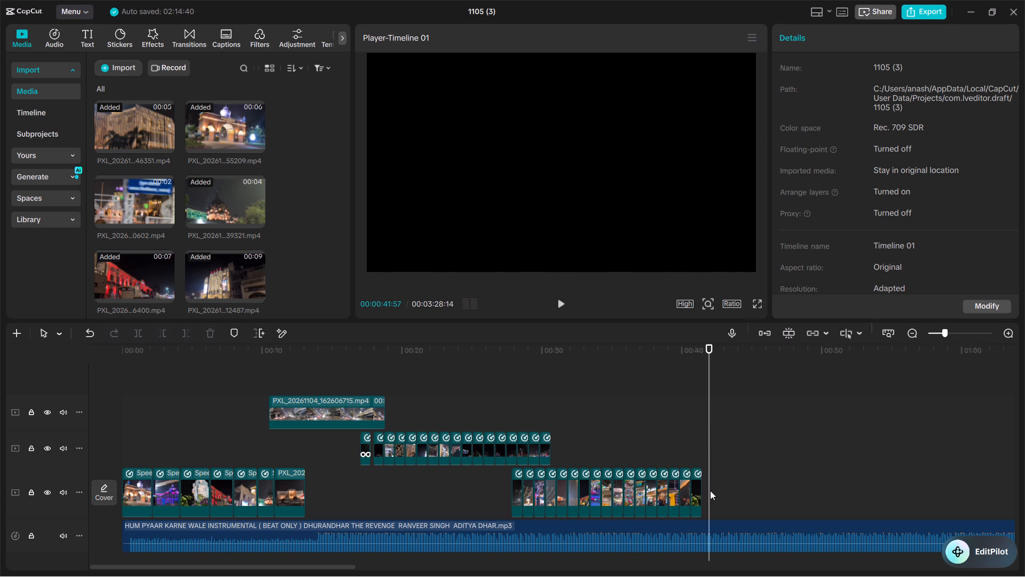
left_click_drag(710, 490, 506, 495)
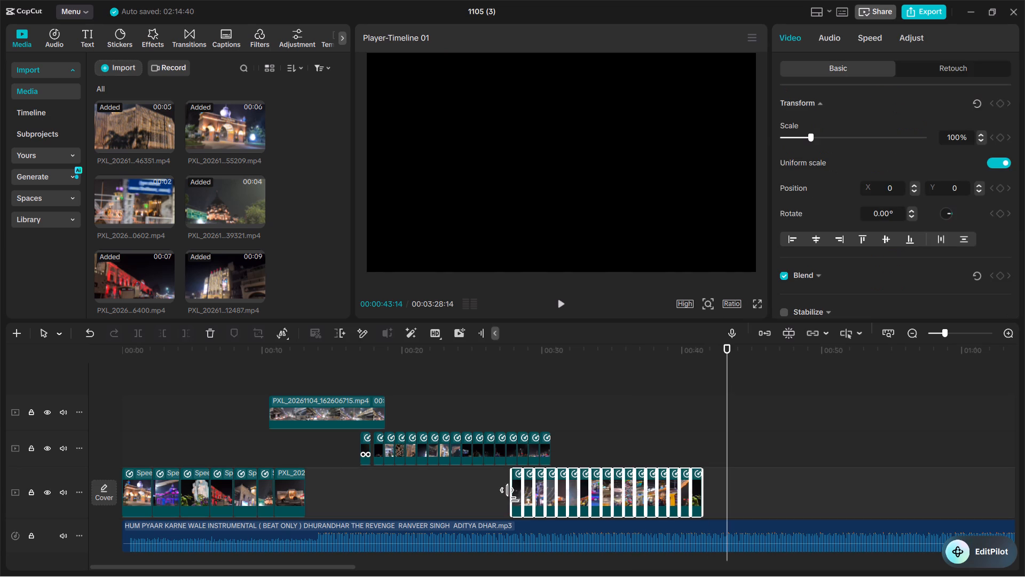
left_click_drag(517, 498, 579, 500)
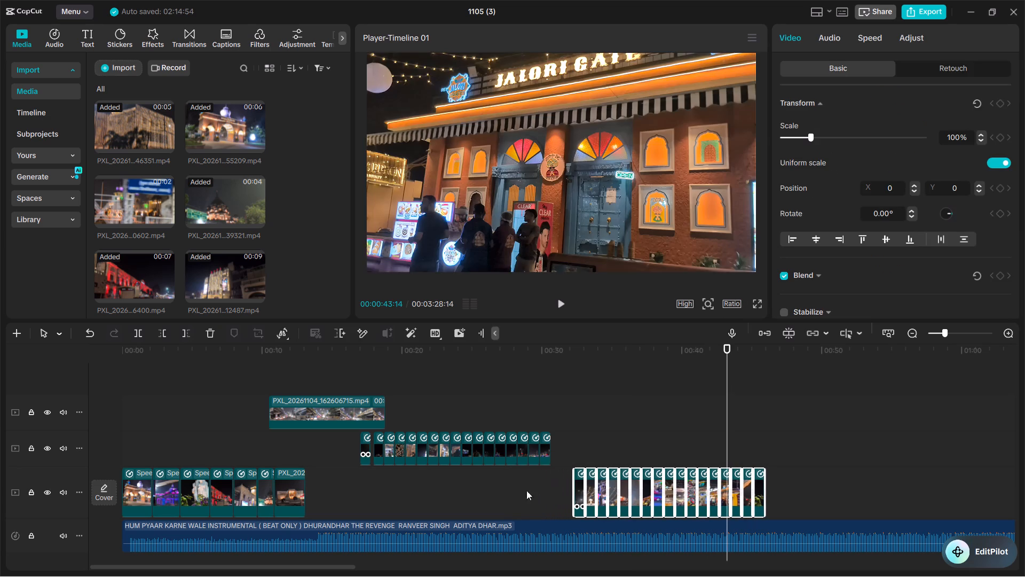
Select all the clips on the middle video track and move them down onto the main track, ending against the clips at about 32 s.
left_click(562, 453)
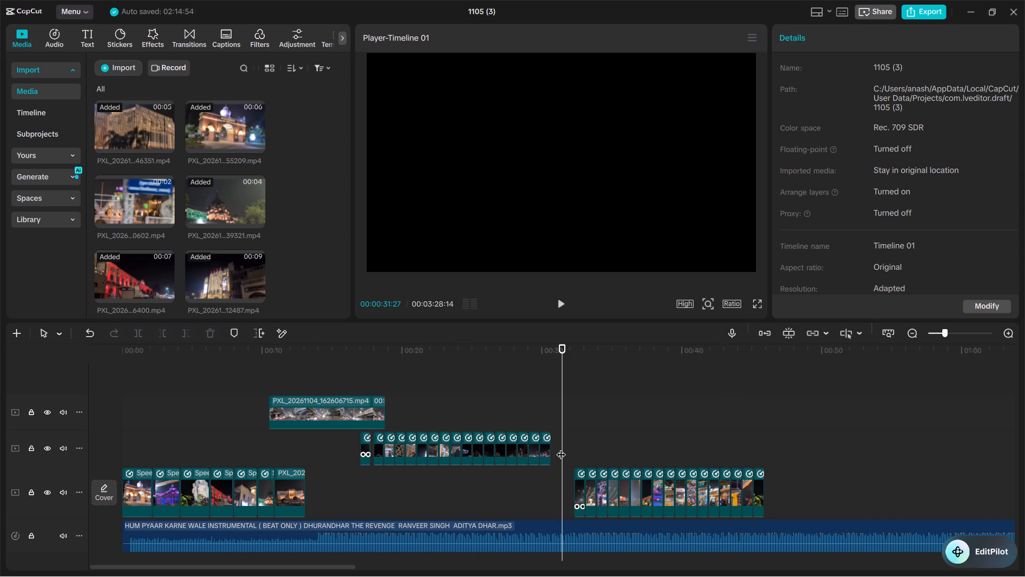
left_click_drag(558, 446, 606, 450)
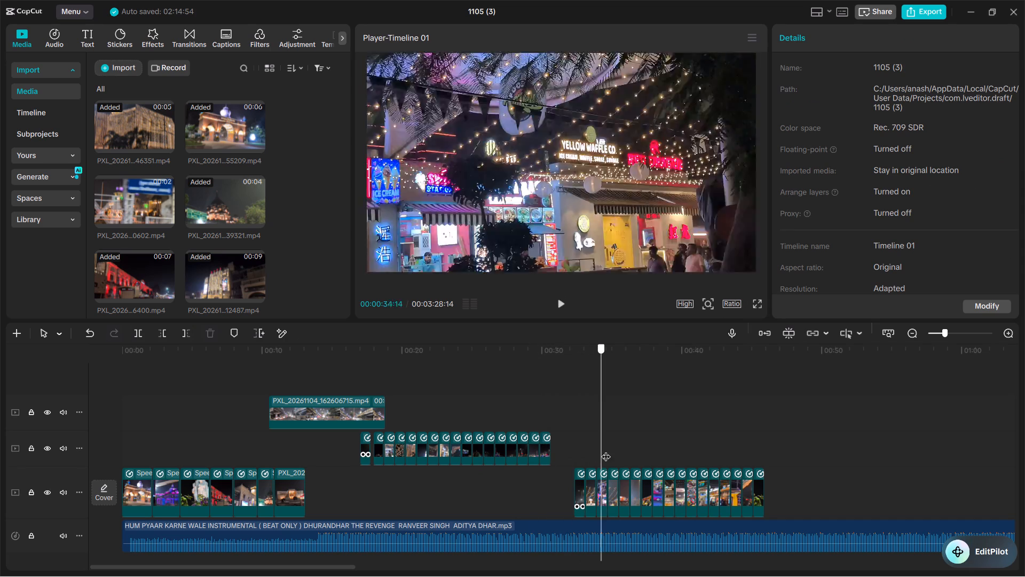
left_click_drag(606, 450, 617, 450)
left_click_drag(555, 445, 405, 452)
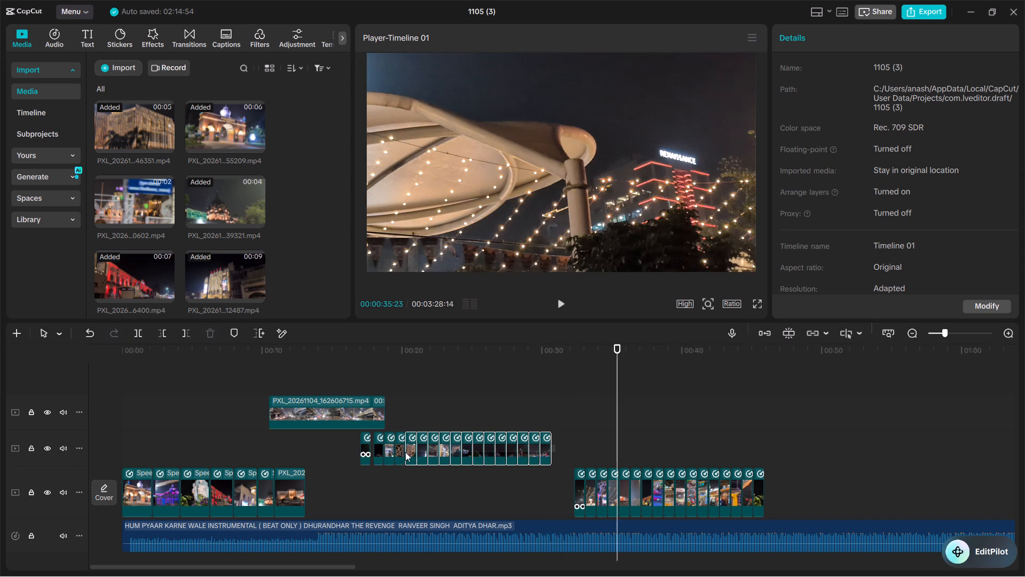
left_click_drag(405, 452, 360, 452)
left_click_drag(395, 450, 408, 481)
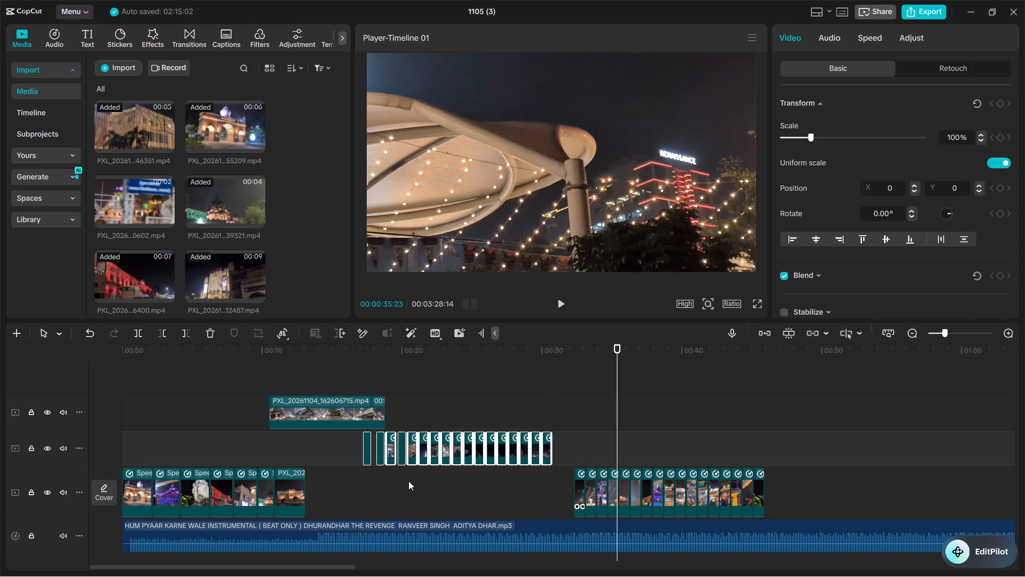
left_click_drag(408, 481, 376, 465)
left_click_drag(423, 455, 490, 457)
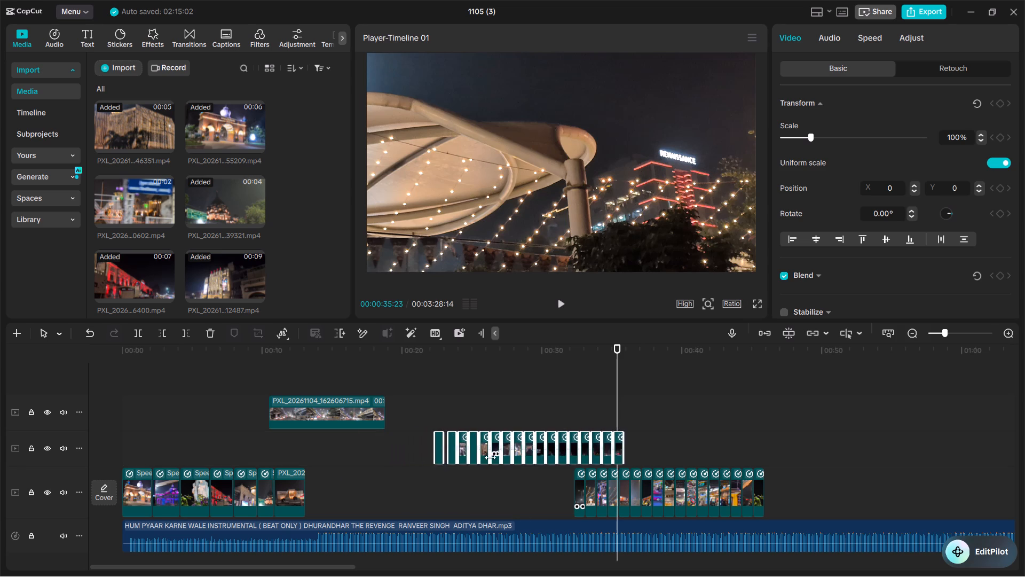
left_click_drag(490, 457, 443, 505)
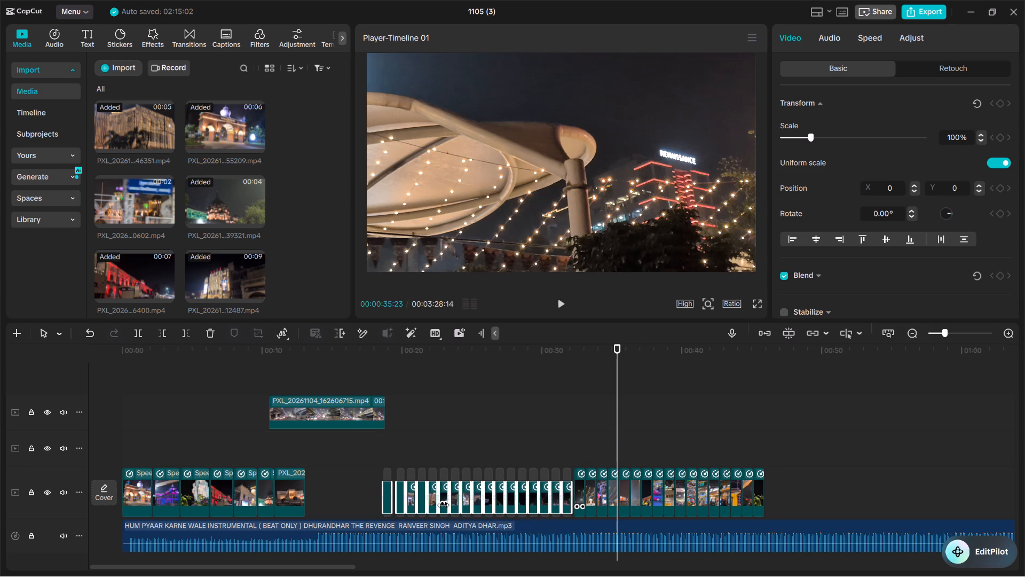
left_click_drag(443, 505, 444, 505)
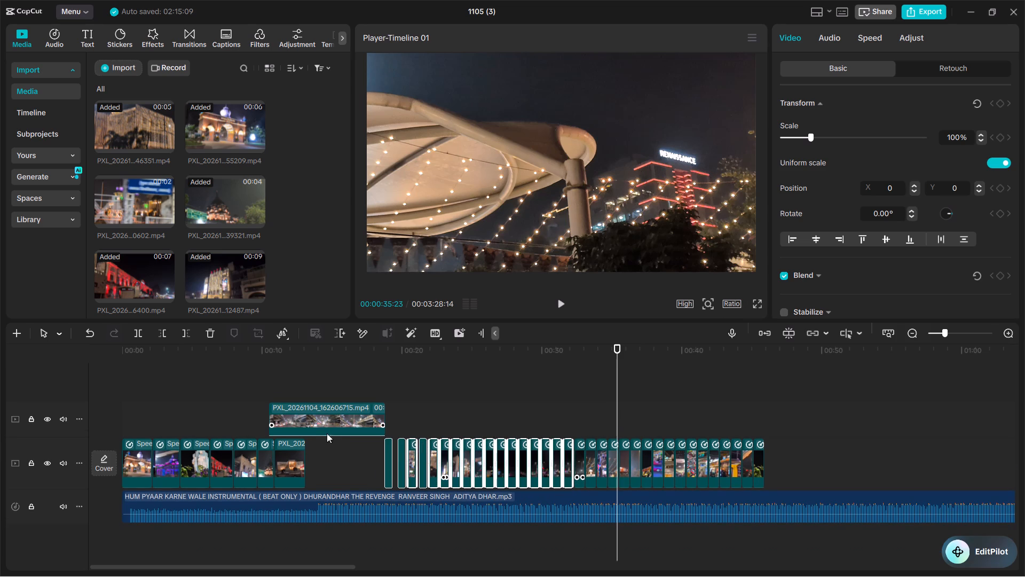
Deselect the moved clips and turn linkage back on for the timeline.
left_click(335, 427)
left_click(389, 465)
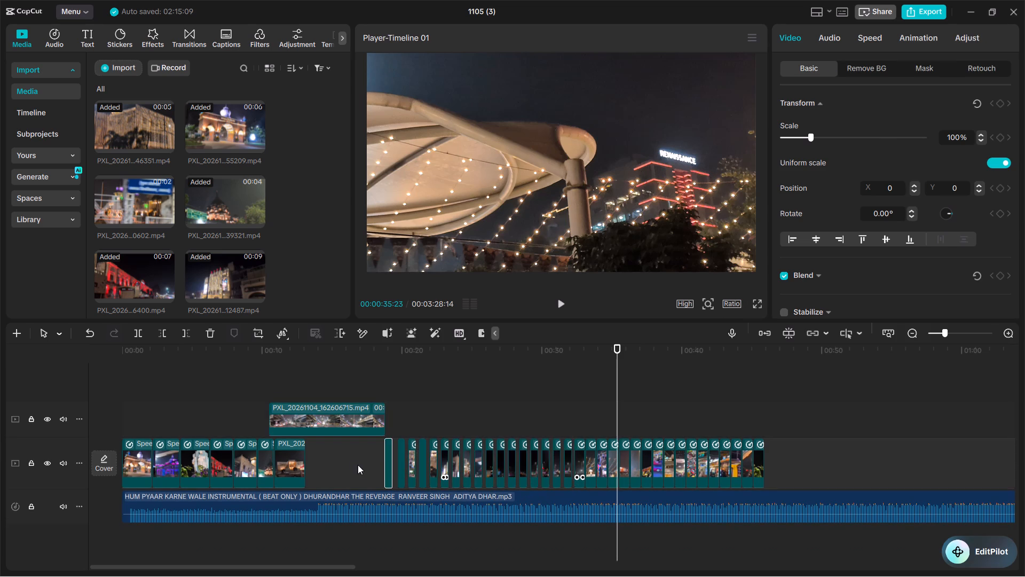
left_click(354, 462)
left_click(808, 335)
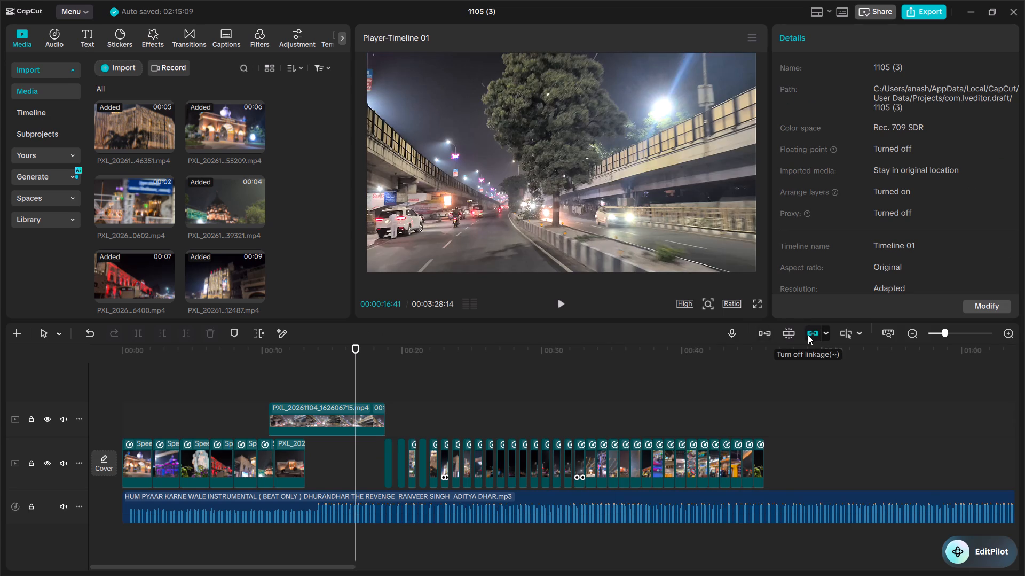
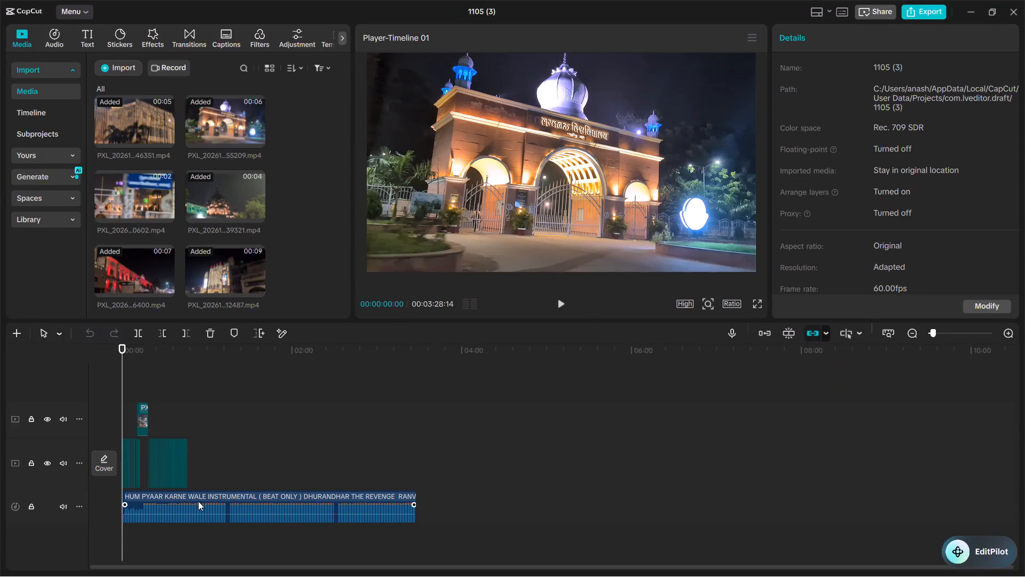
Trim the instrumental audio to end at 00:01:03:06, removing everything after that point.
left_click(211, 473)
left_click(235, 503)
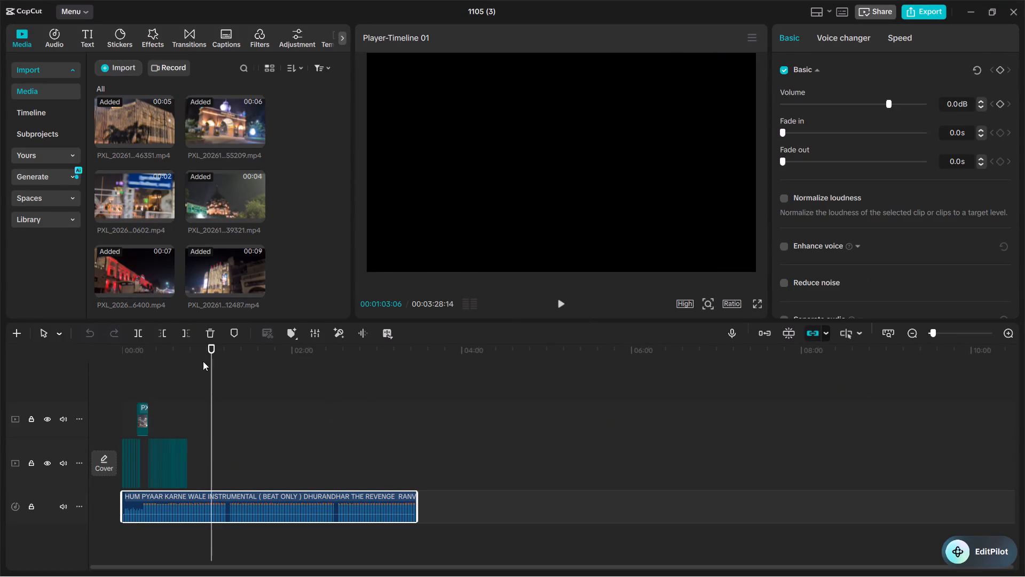
left_click(190, 337)
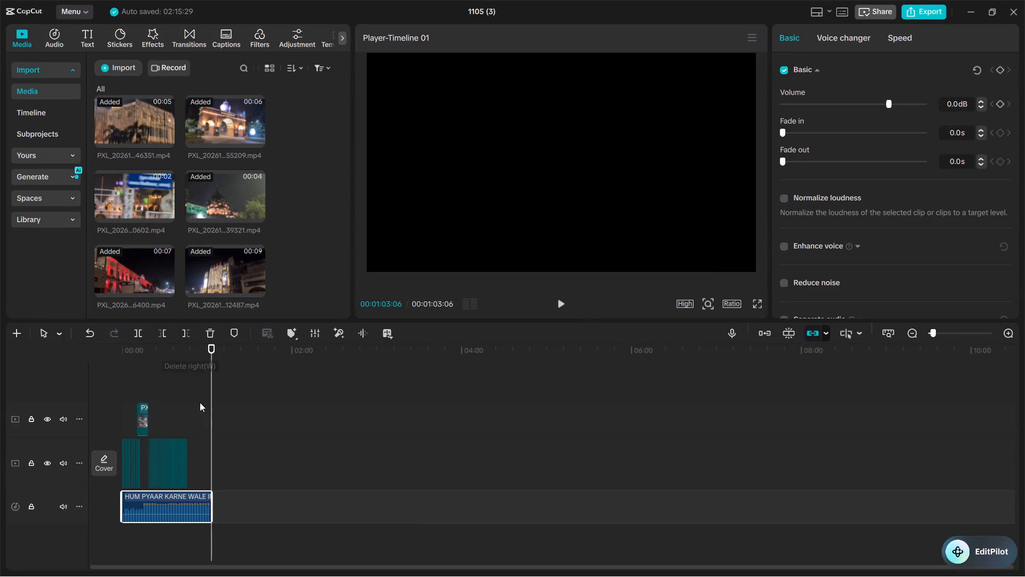
Include all item types in the linkage settings, adding Overlay and Audio to the selected ones.
left_click(885, 330)
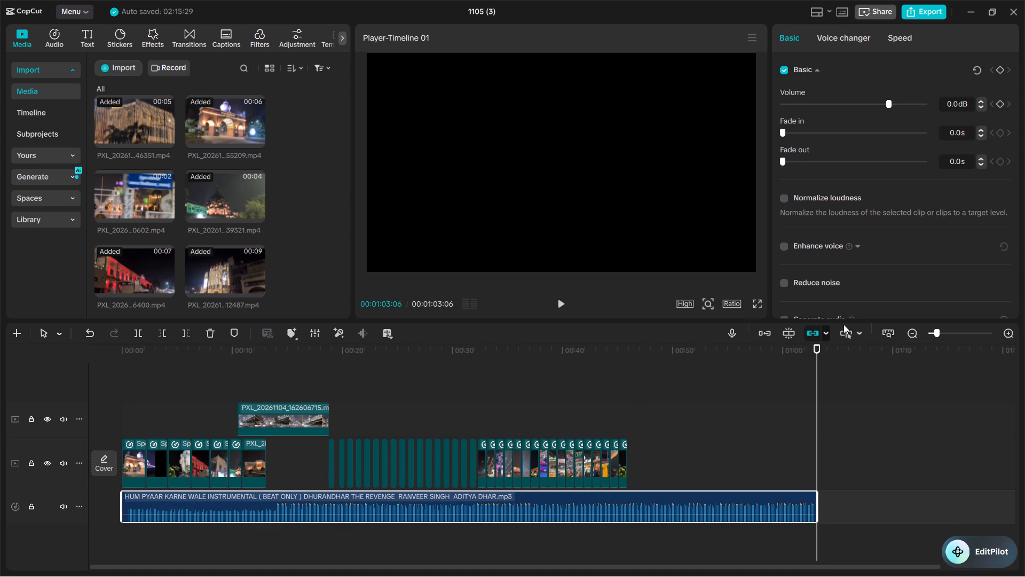
double_click(814, 334)
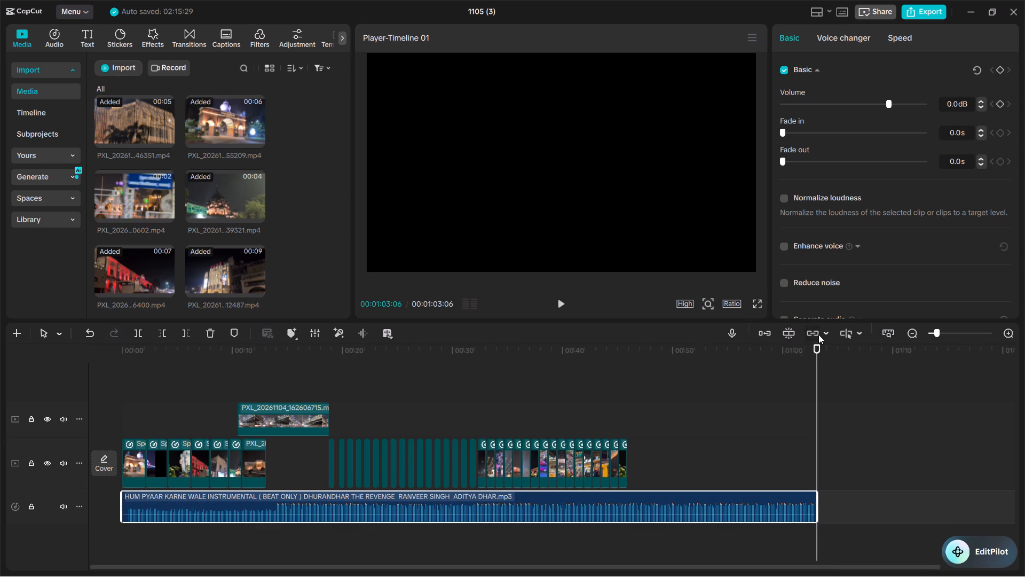
left_click(815, 331)
left_click(823, 330)
left_click(823, 352)
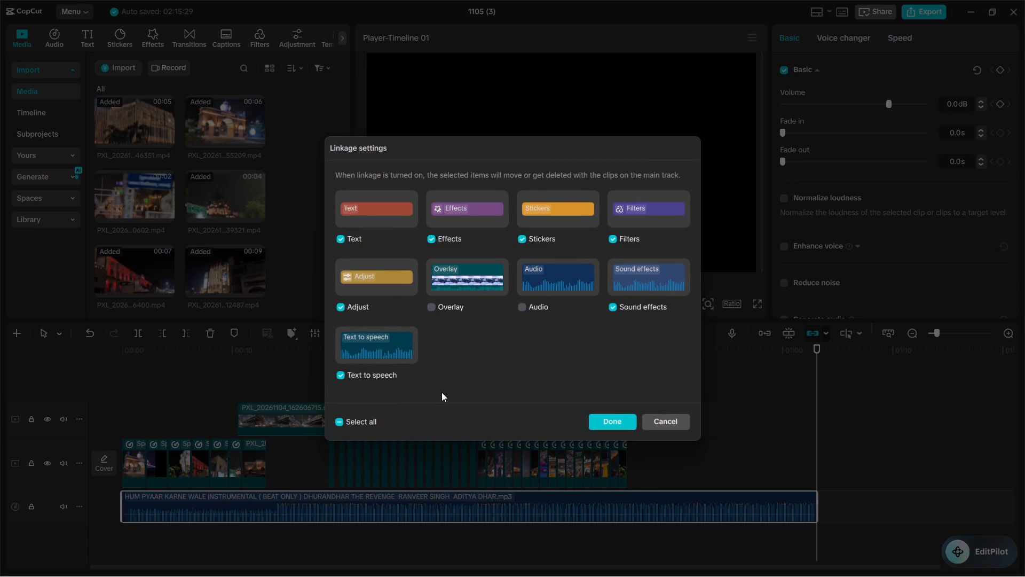
left_click(357, 424)
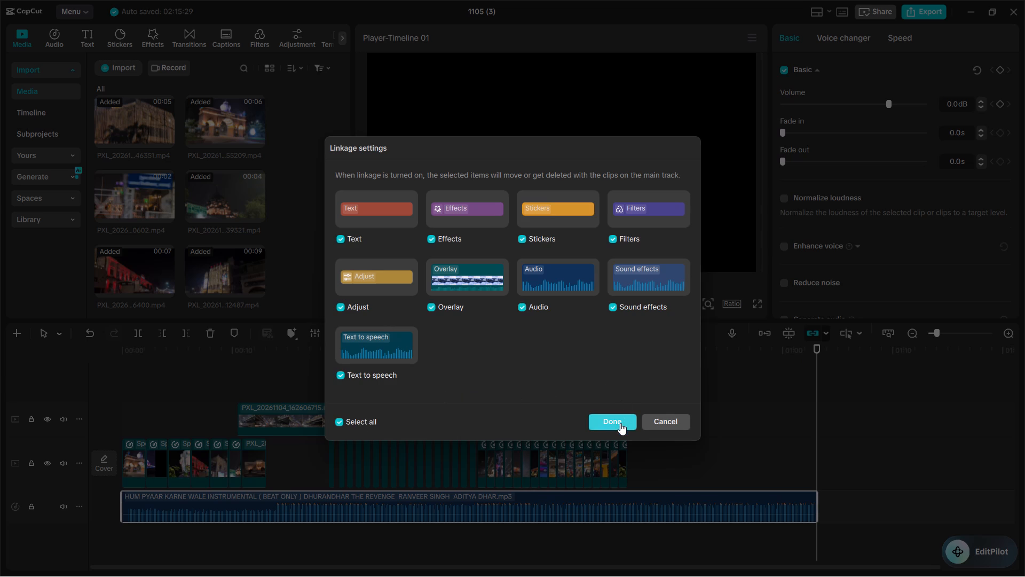
left_click(620, 423)
Turn linkage off for the timeline and recheck that every item type is selected in its settings.
double_click(814, 337)
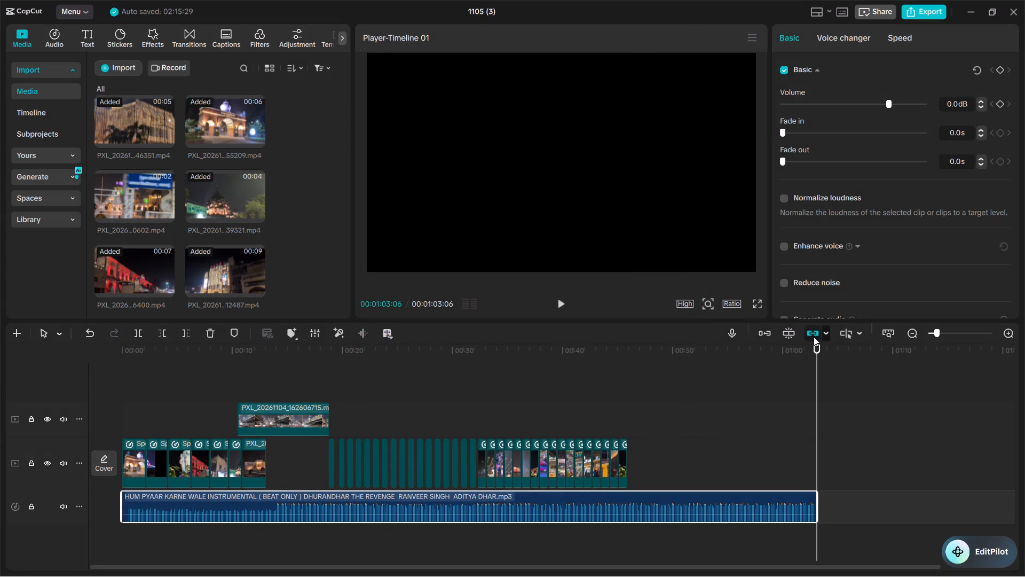
left_click(830, 333)
left_click(820, 353)
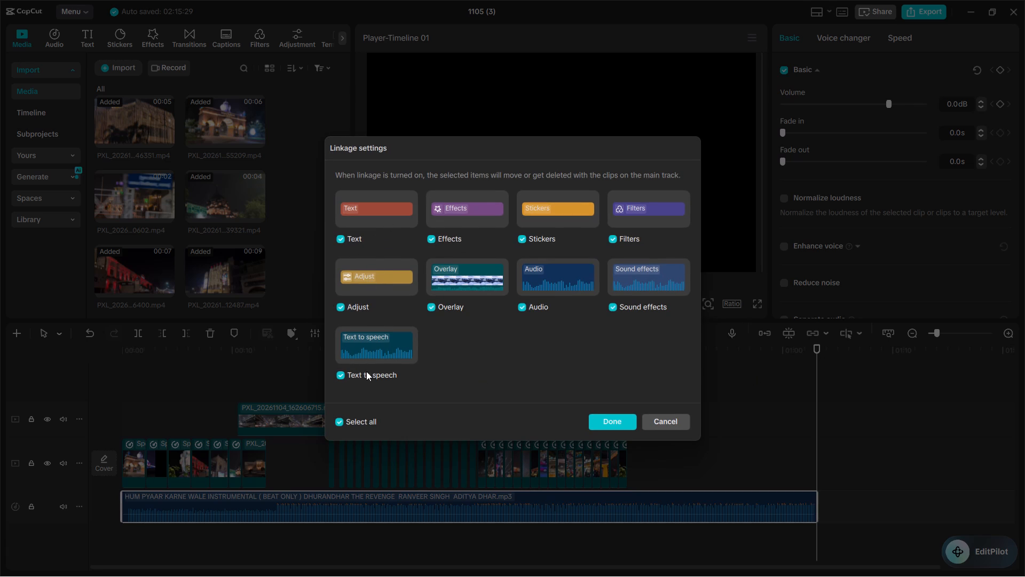
left_click(614, 421)
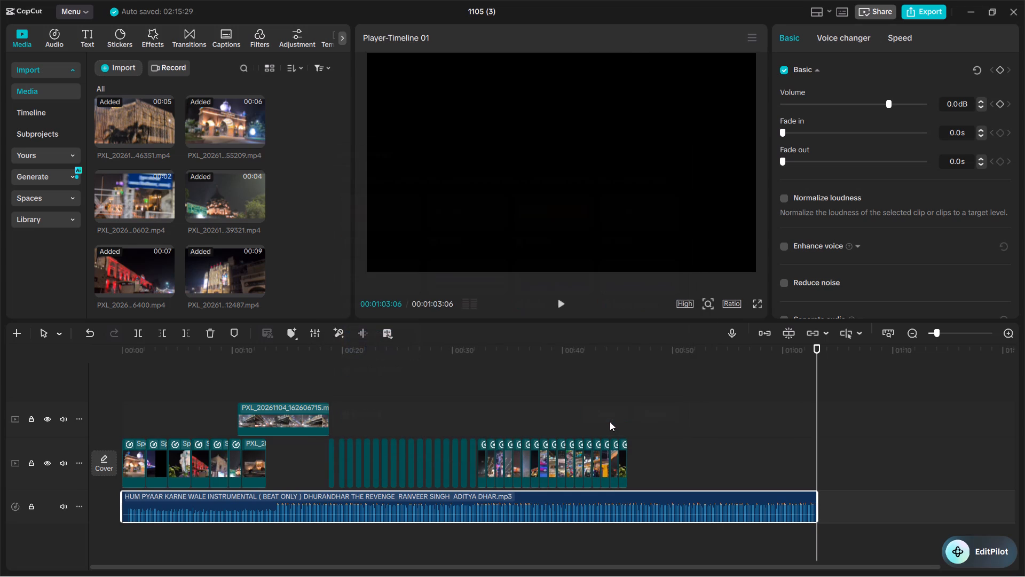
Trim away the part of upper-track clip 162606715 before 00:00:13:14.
left_click(288, 422)
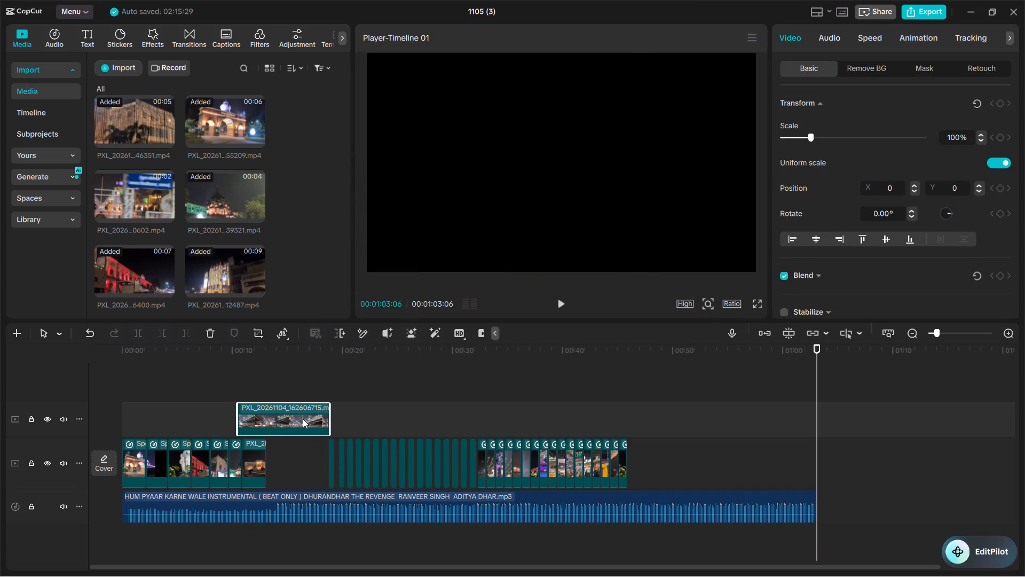
left_click(1006, 333)
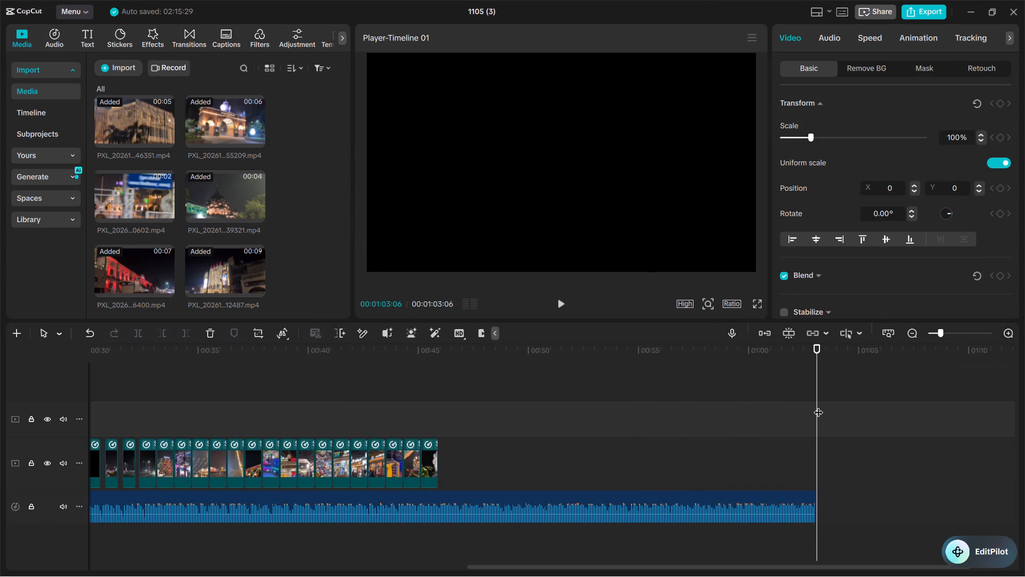
left_click_drag(818, 406, 192, 441)
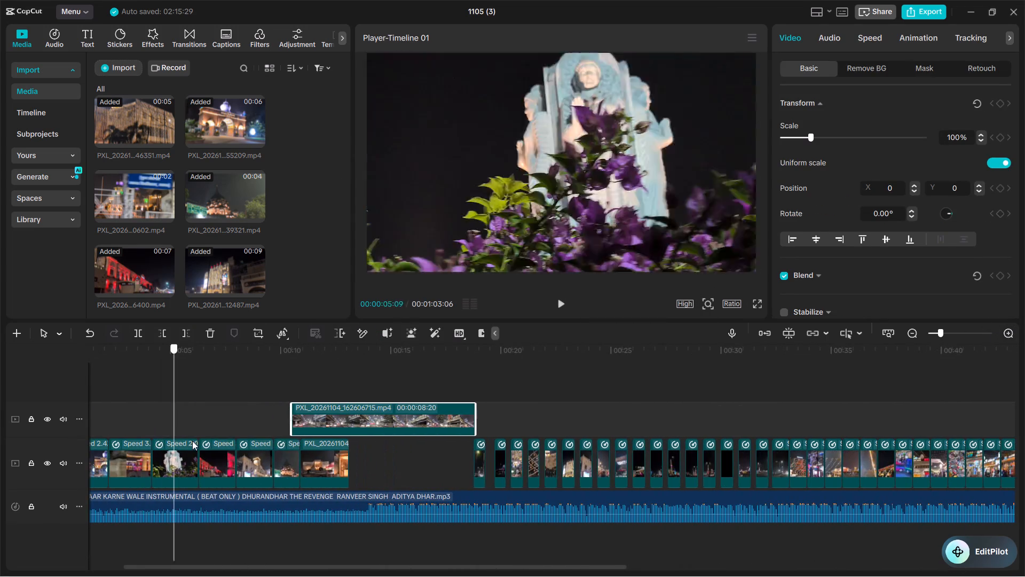
left_click_drag(192, 441, 302, 426)
left_click(367, 418)
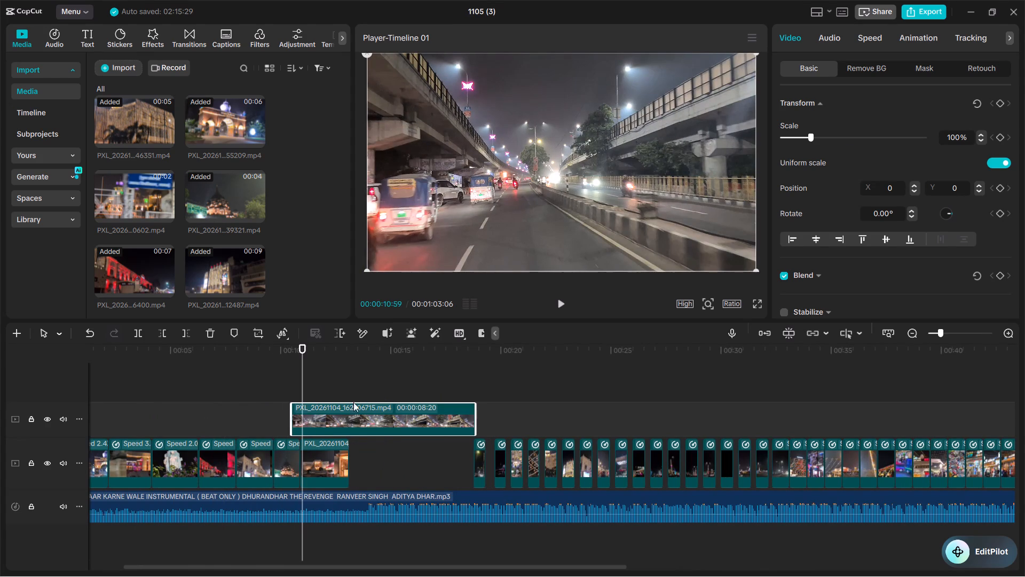
left_click_drag(302, 391, 381, 394)
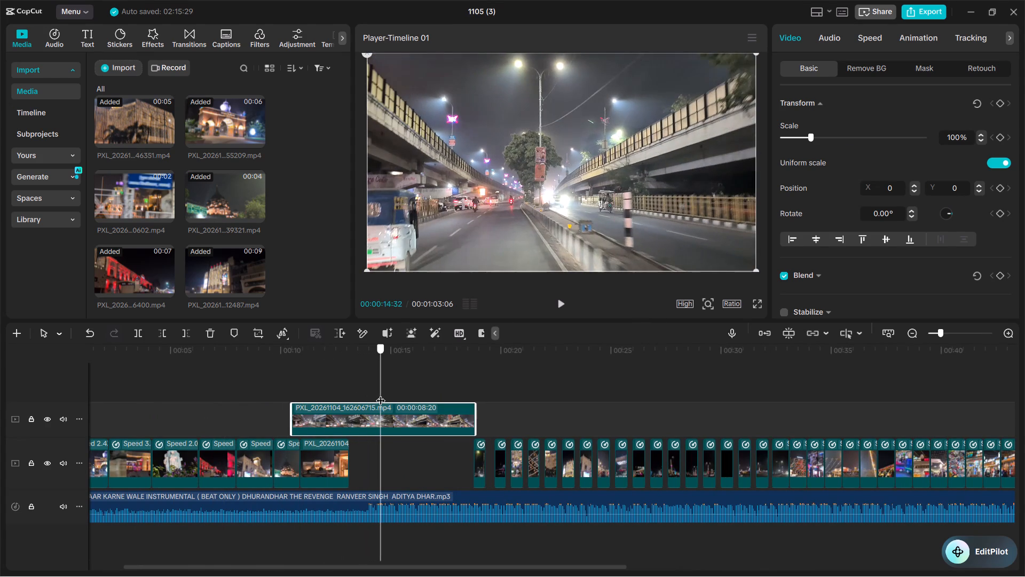
left_click_drag(381, 394, 342, 407)
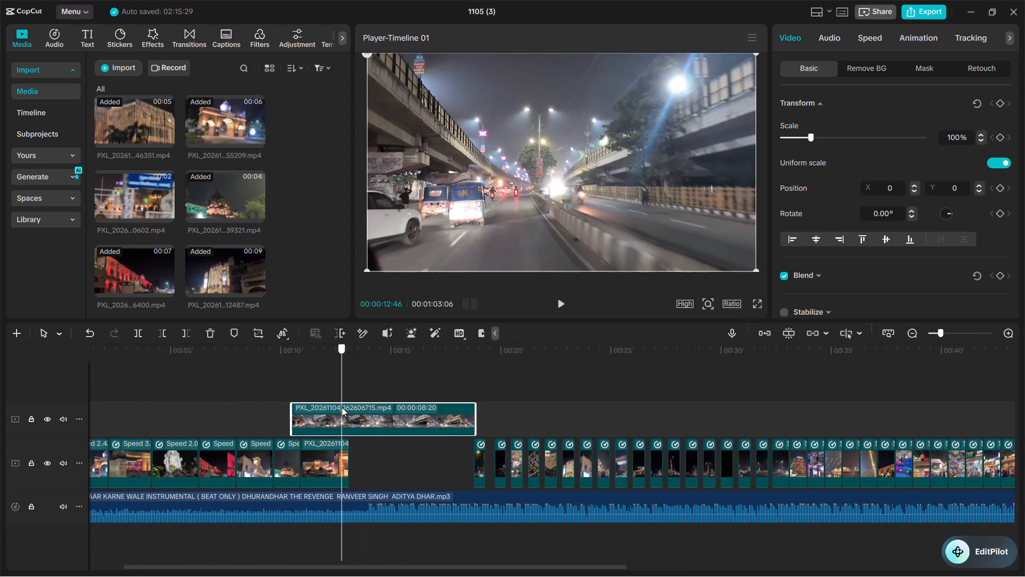
left_click_drag(342, 407, 352, 409)
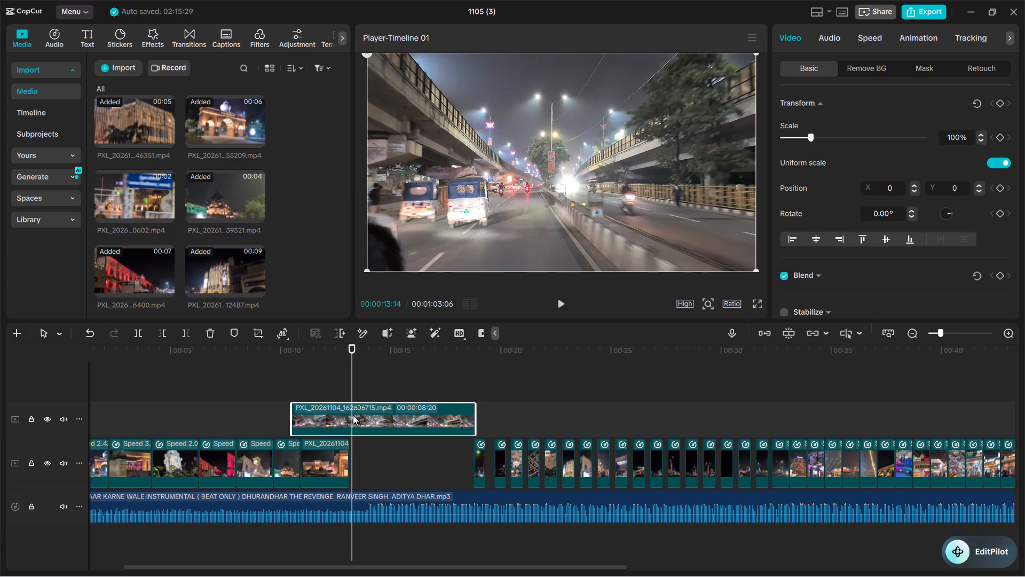
left_click(391, 420)
left_click(166, 334)
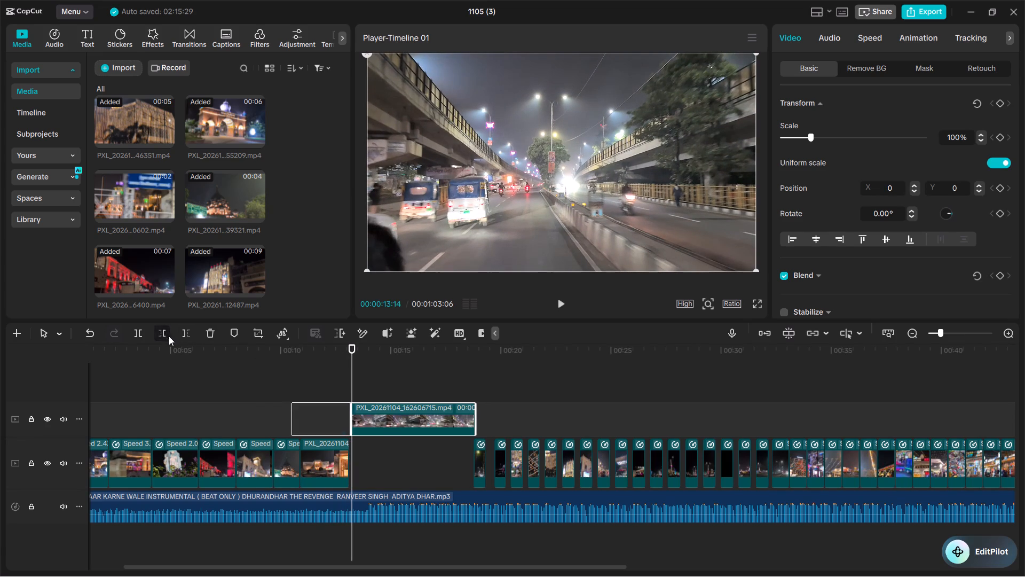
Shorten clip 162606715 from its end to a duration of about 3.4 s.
left_click(391, 418)
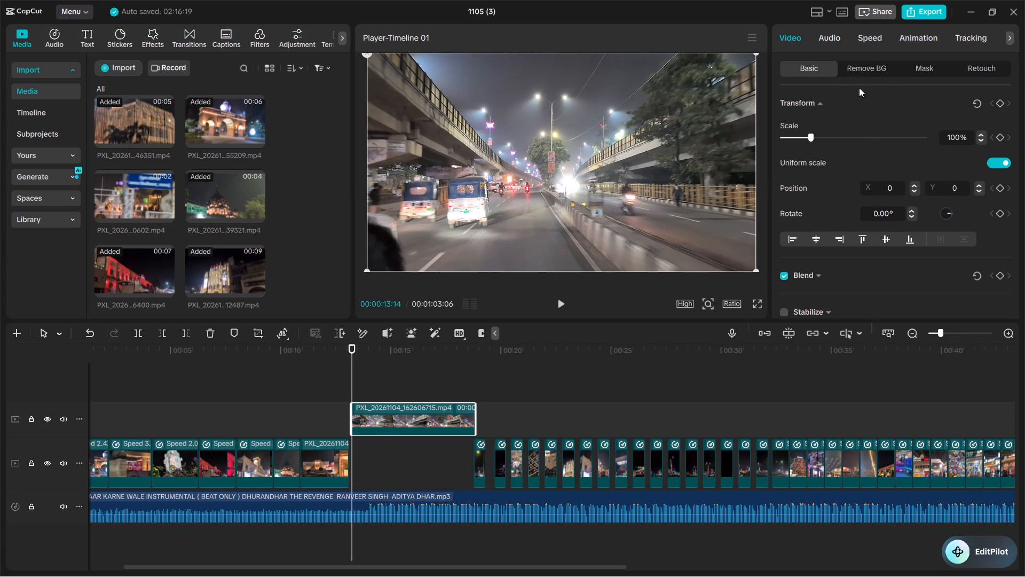
left_click(865, 38)
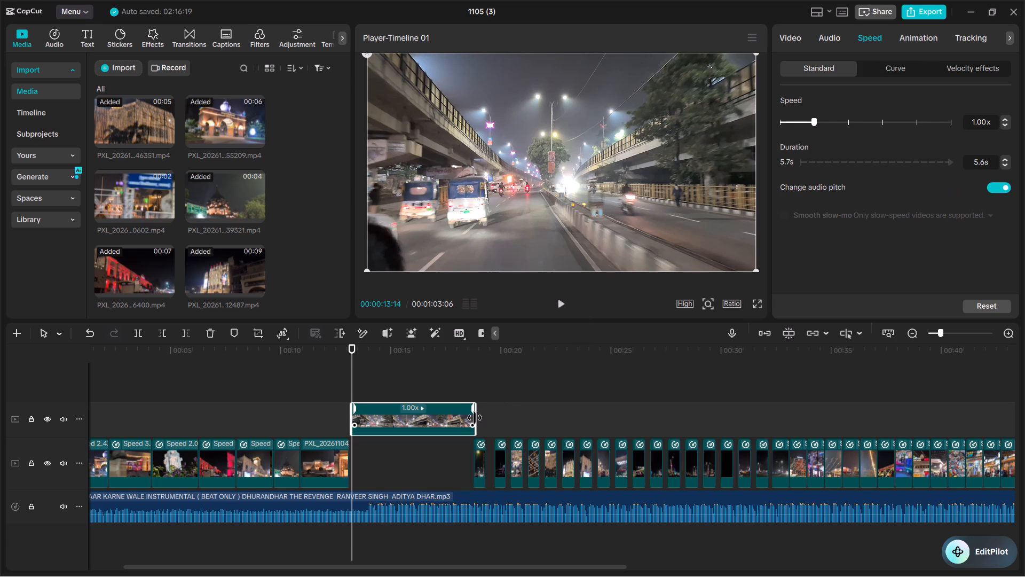
left_click_drag(475, 418, 423, 425)
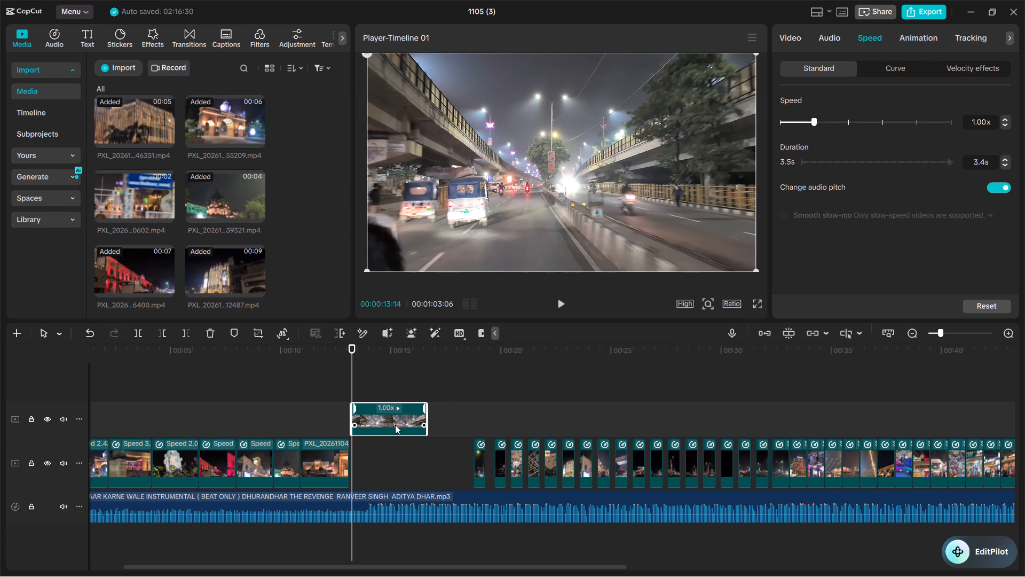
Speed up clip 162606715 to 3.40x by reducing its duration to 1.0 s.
left_click(395, 425)
triple_click(1007, 166)
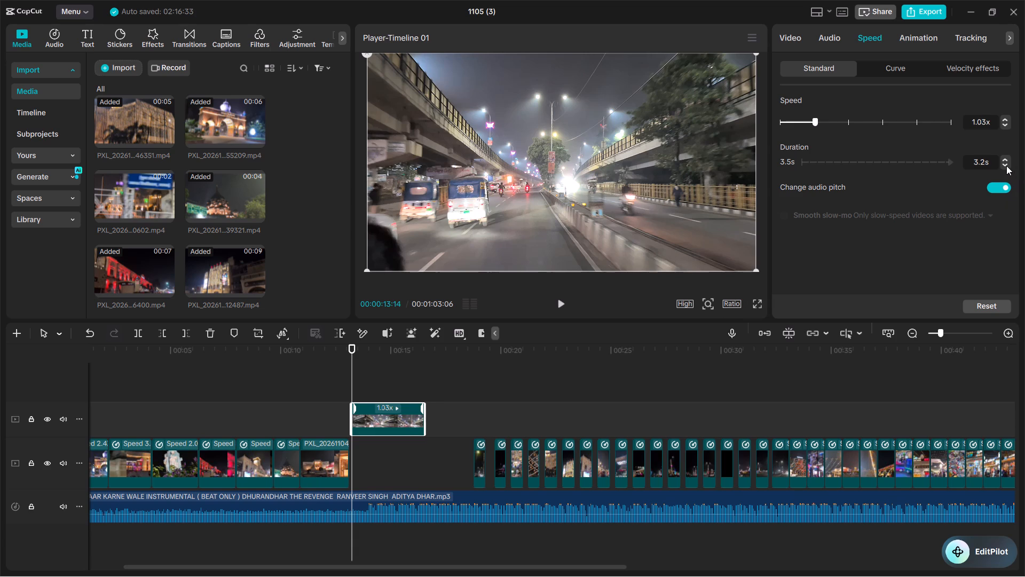
triple_click(1006, 166)
triple_click(1006, 166)
triple_click(1006, 166)
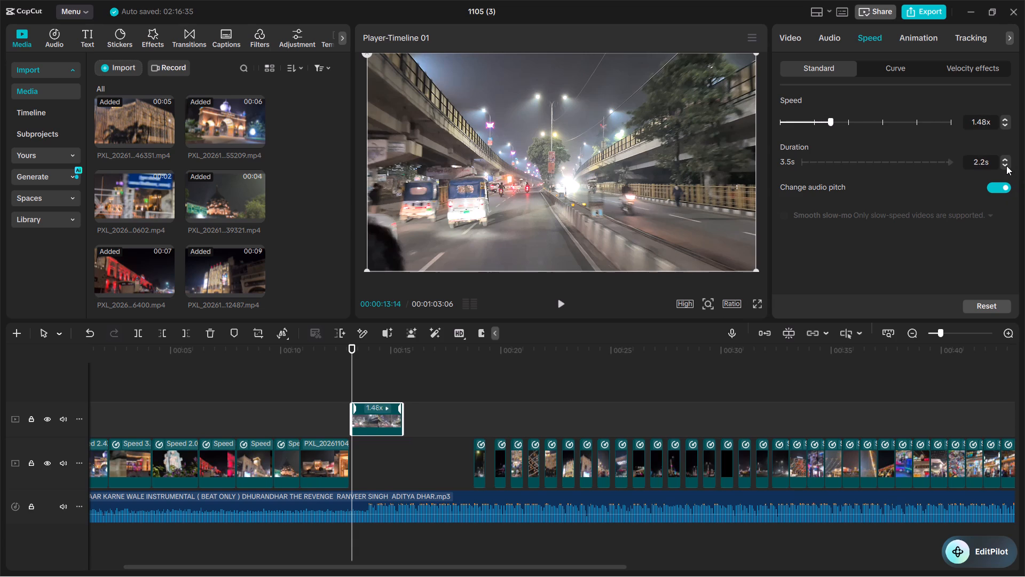
triple_click(1006, 166)
triple_click(1006, 166)
triple_click(1006, 166)
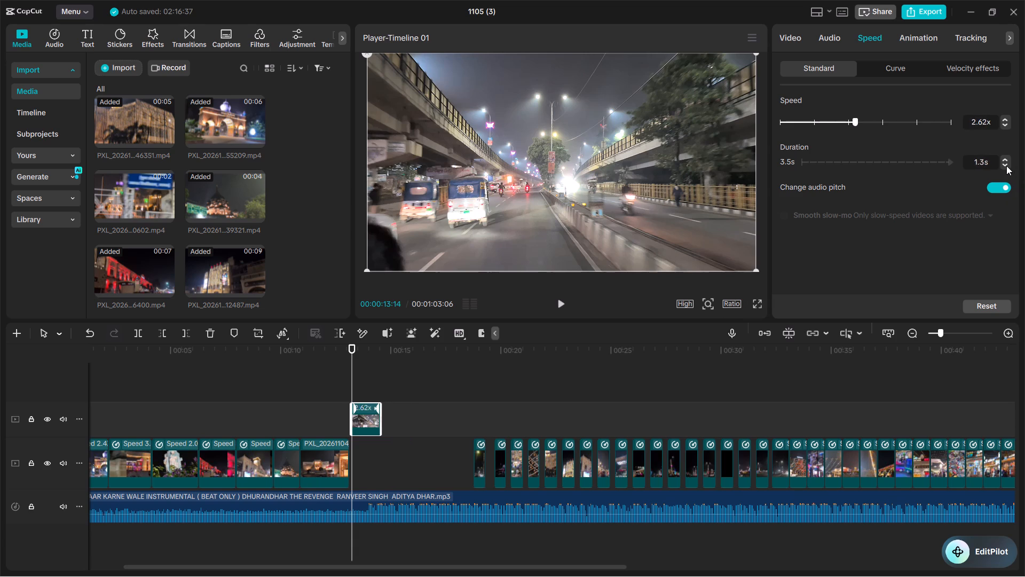
triple_click(1006, 166)
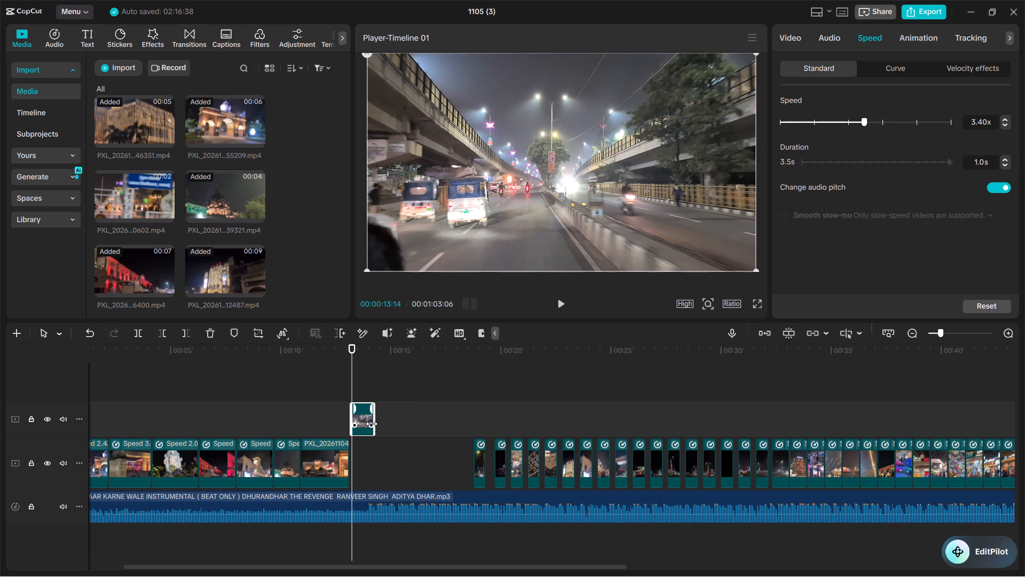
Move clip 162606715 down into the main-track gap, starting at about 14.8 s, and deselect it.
left_click_drag(362, 423, 389, 473)
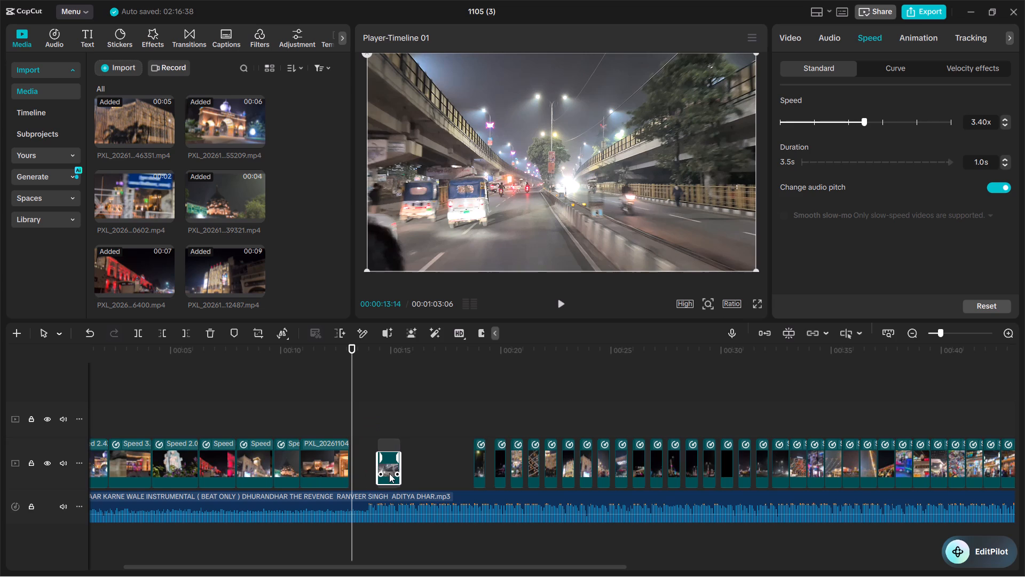
left_click_drag(389, 473, 395, 481)
left_click_drag(396, 472, 397, 476)
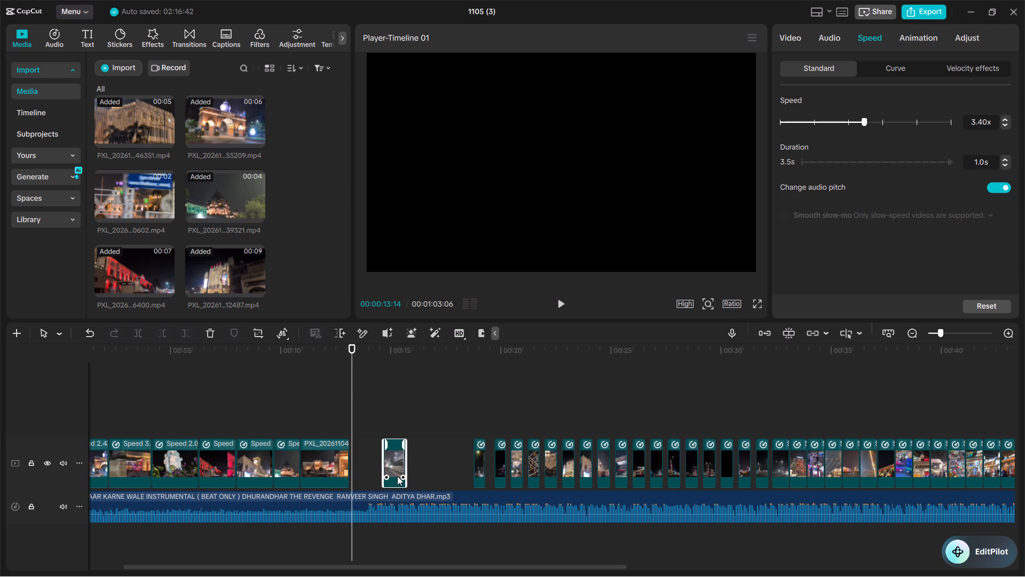
left_click_drag(397, 476, 398, 480)
left_click(454, 472)
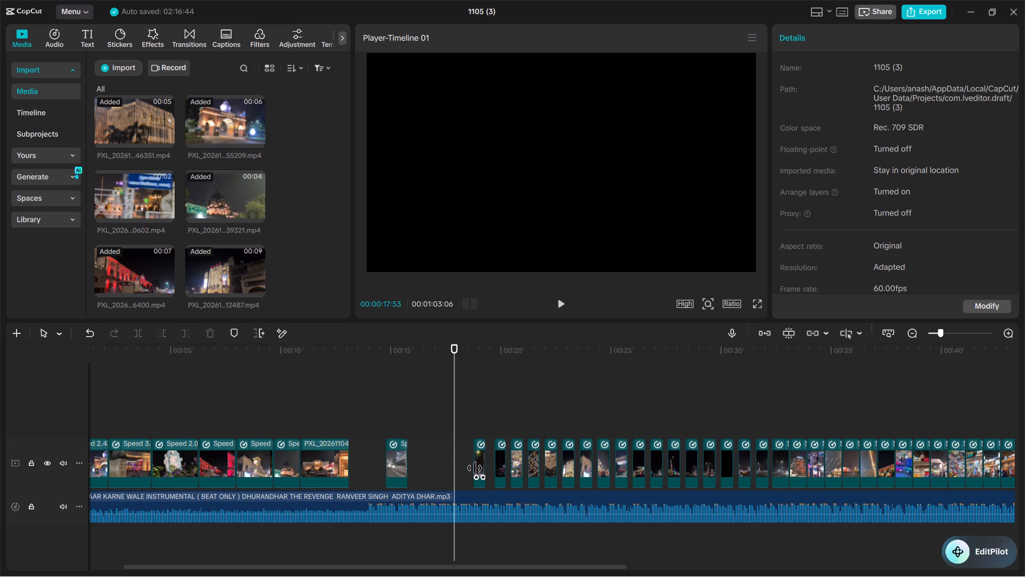
Reset the speed of the first main-track clip after the gap, at about 19 s, to 1.00x.
left_click(478, 466)
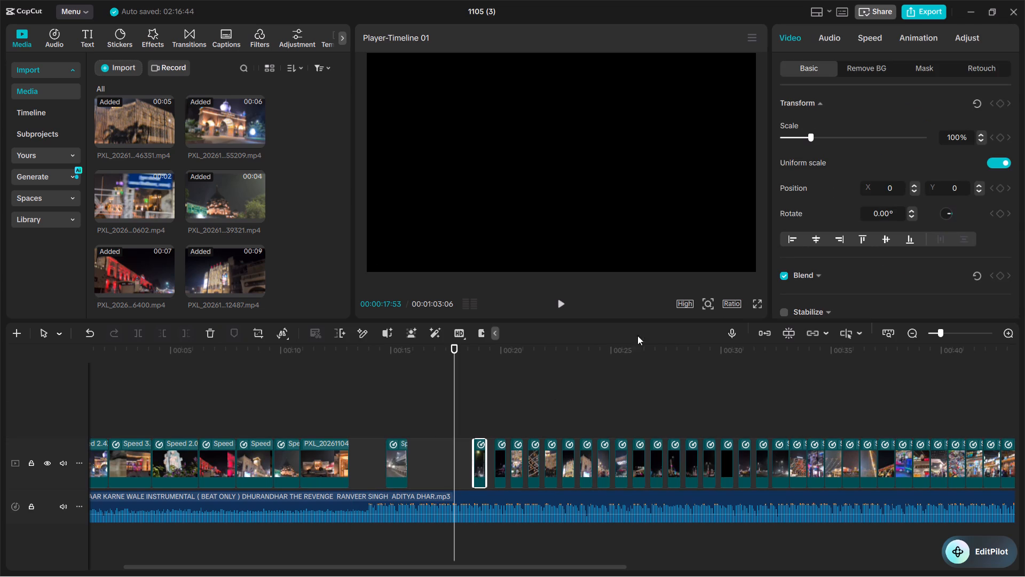
left_click(866, 40)
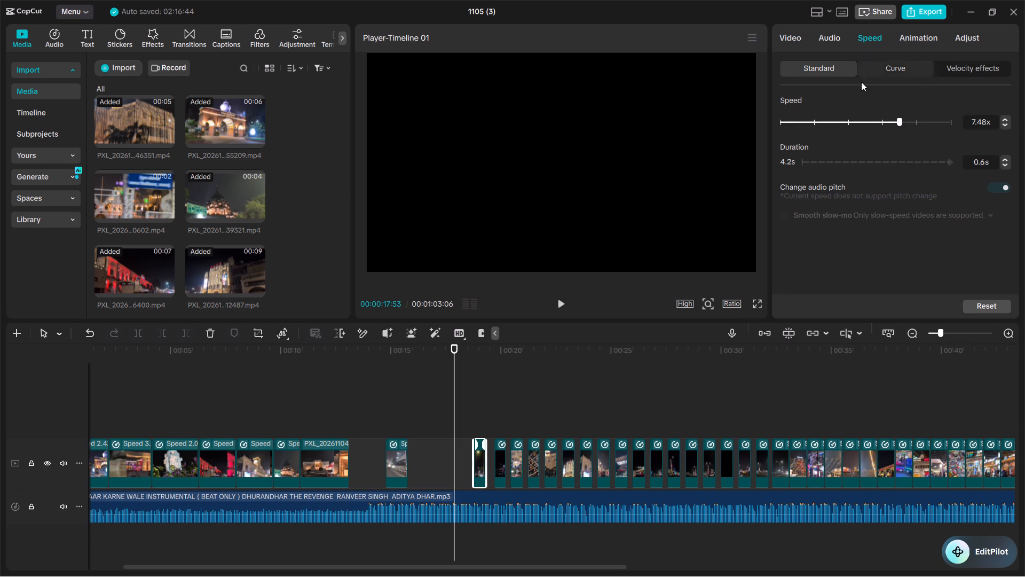
left_click_drag(900, 120, 830, 135)
left_click_drag(830, 135, 815, 139)
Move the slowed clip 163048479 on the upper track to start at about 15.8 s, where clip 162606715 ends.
left_click_drag(524, 420, 495, 432)
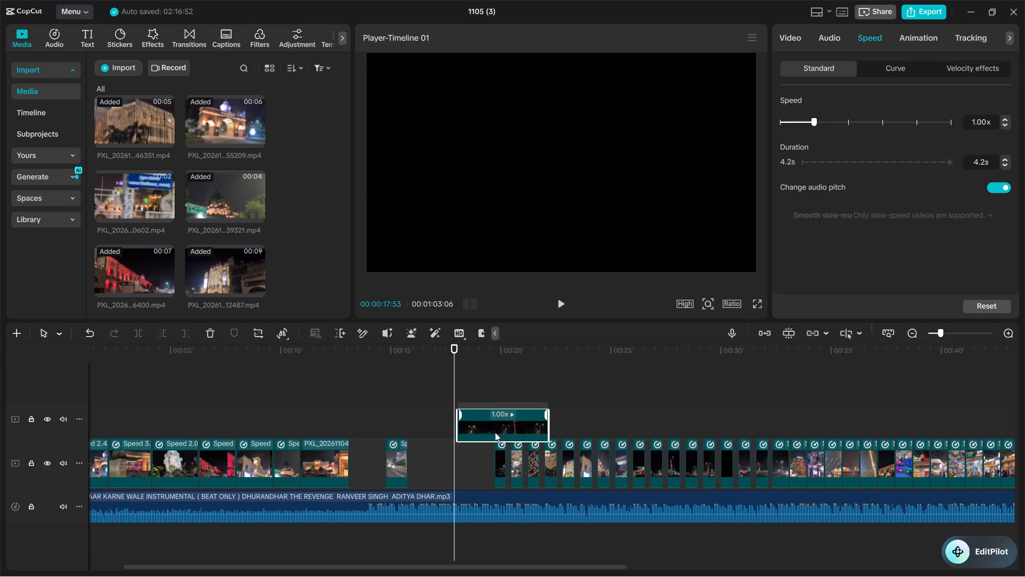
left_click_drag(495, 432, 459, 471)
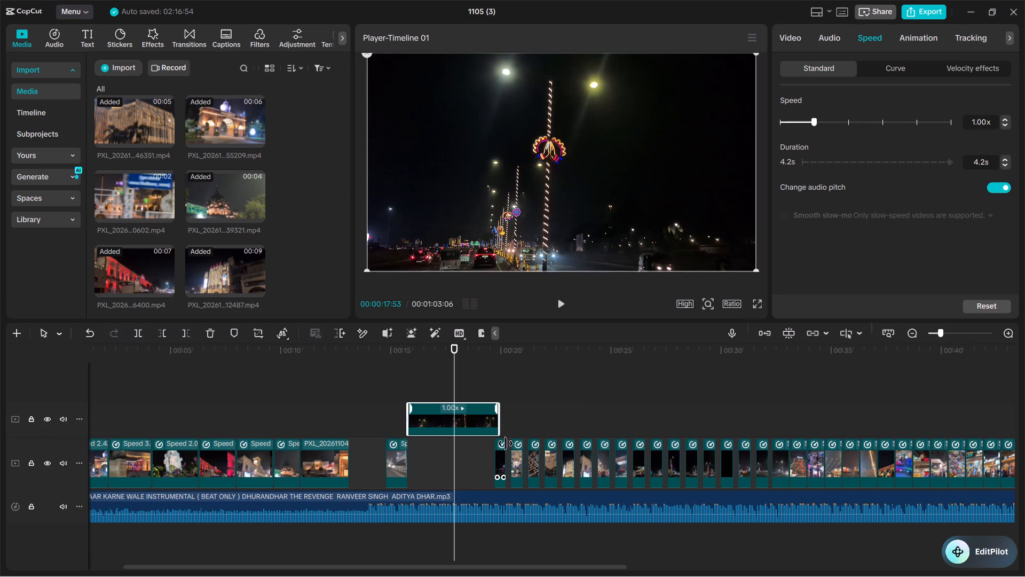
Turn on linkage for the timeline, with the first clips after the main-track gap selected, and clear the selection.
left_click_drag(483, 461, 534, 460)
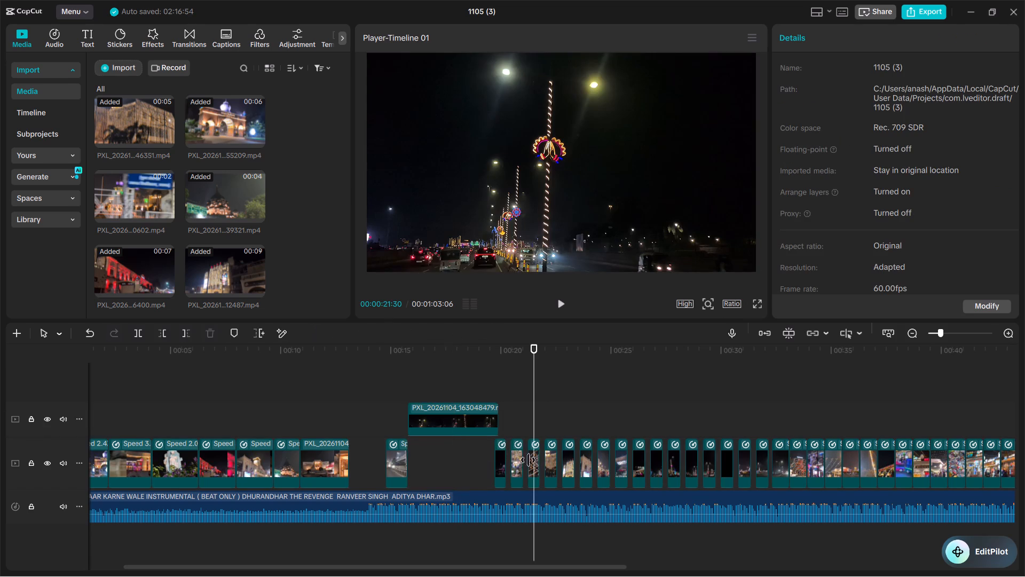
left_click(480, 458)
left_click_drag(479, 458, 466, 467)
left_click_drag(476, 458, 571, 462)
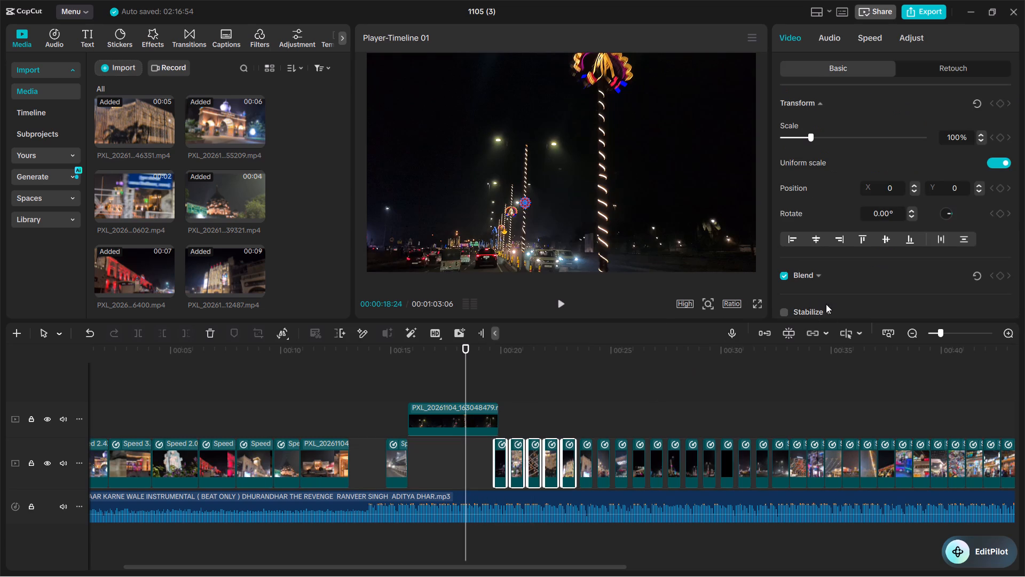
left_click(810, 331)
left_click(659, 393)
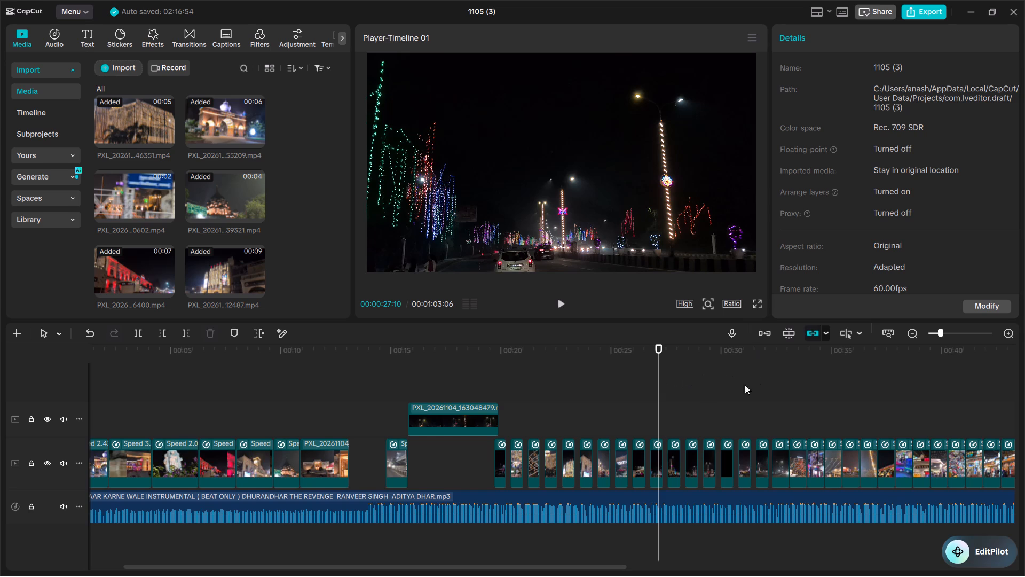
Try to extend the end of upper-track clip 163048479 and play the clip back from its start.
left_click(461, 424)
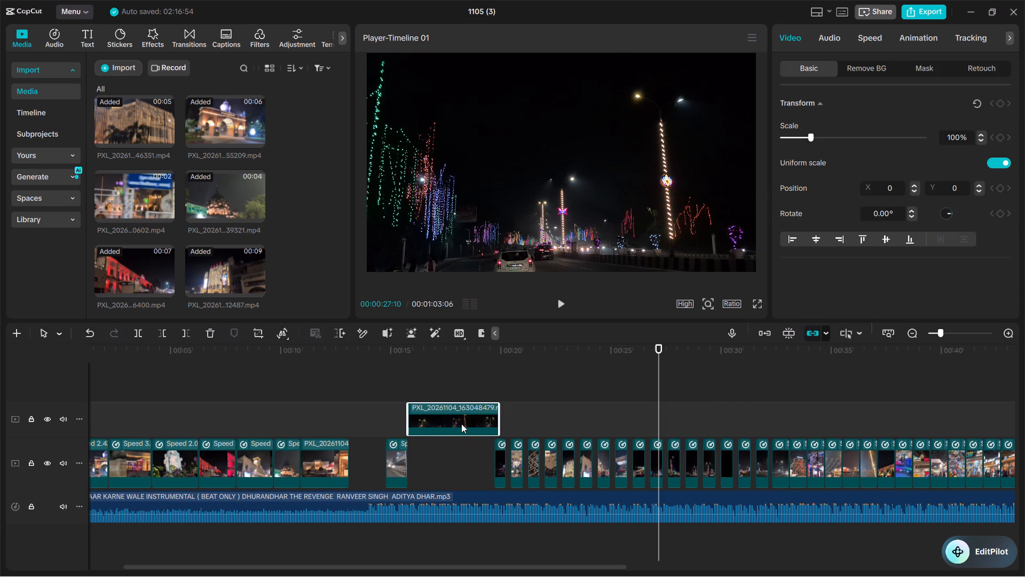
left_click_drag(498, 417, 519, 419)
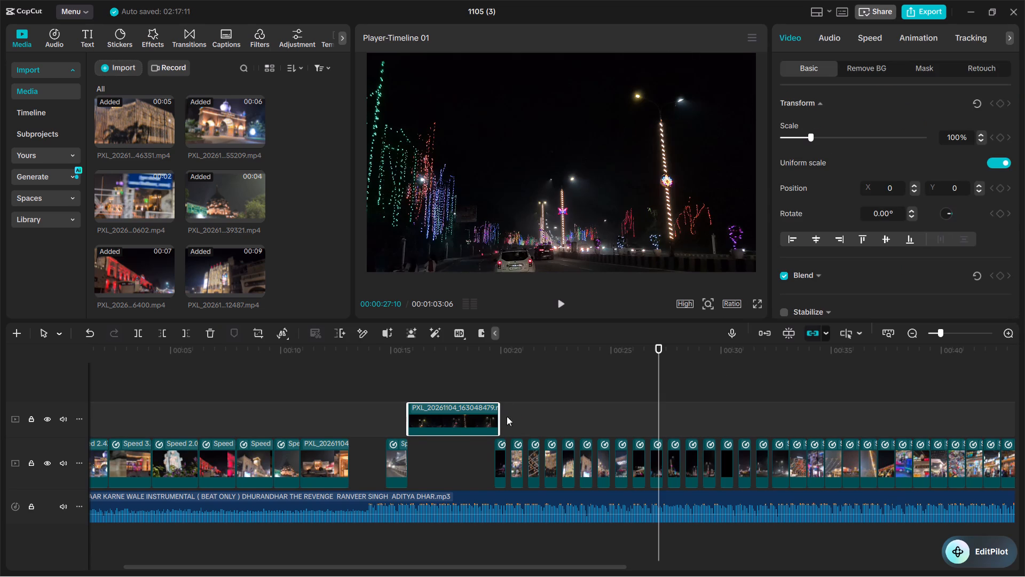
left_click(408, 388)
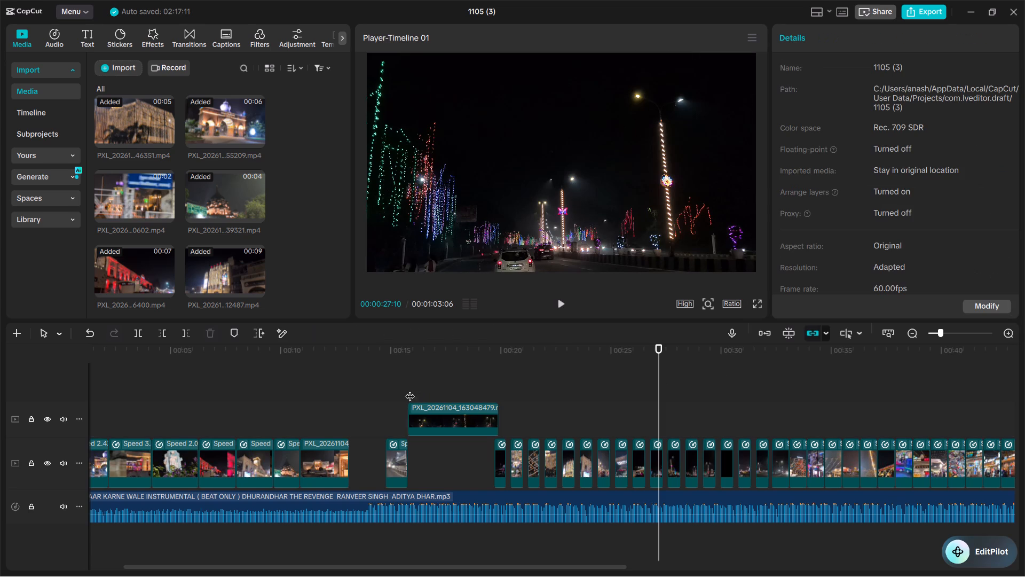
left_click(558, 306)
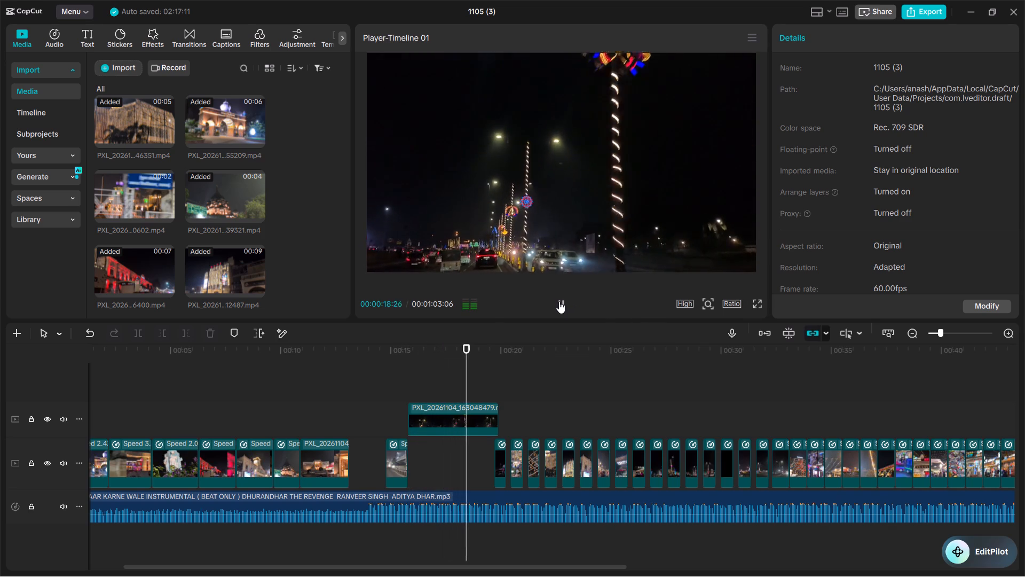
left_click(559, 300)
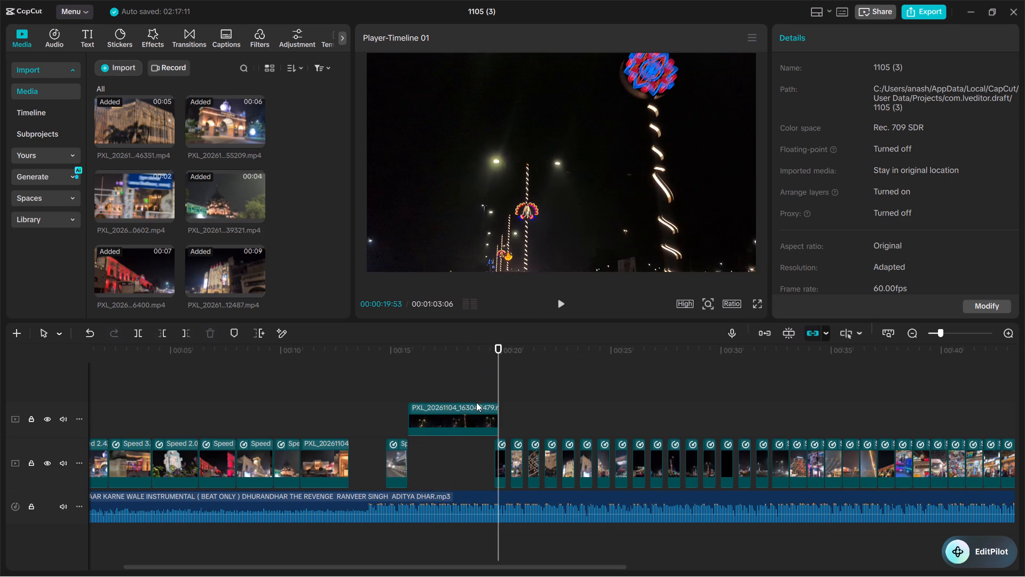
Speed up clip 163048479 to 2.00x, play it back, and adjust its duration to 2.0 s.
left_click(474, 416)
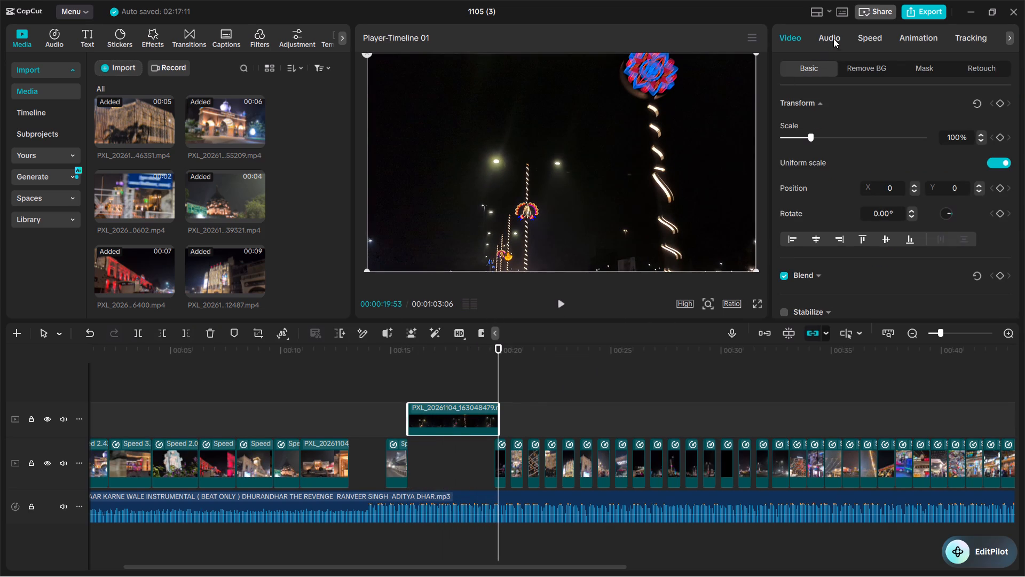
left_click(860, 38)
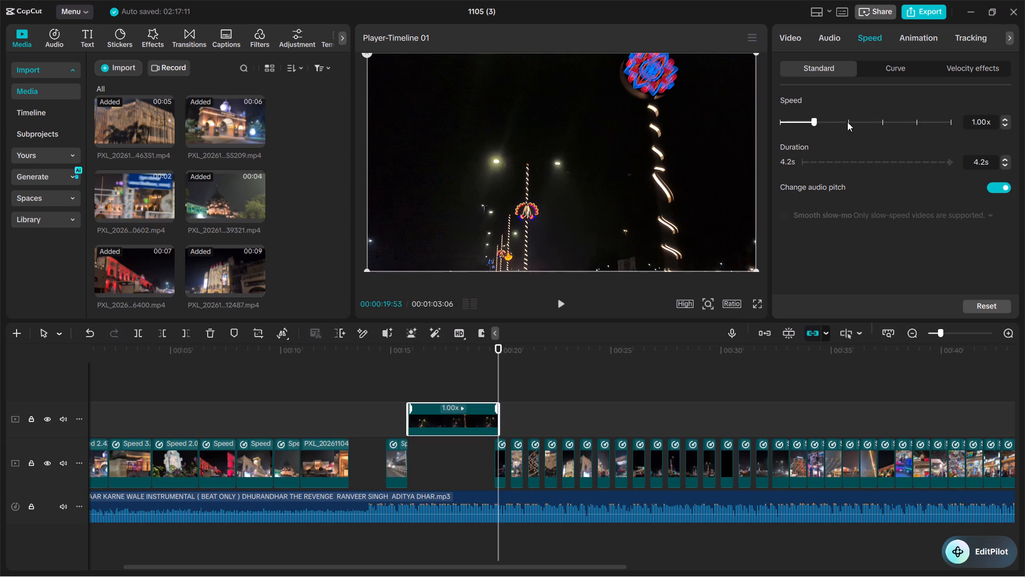
left_click(847, 122)
left_click_drag(500, 372, 414, 384)
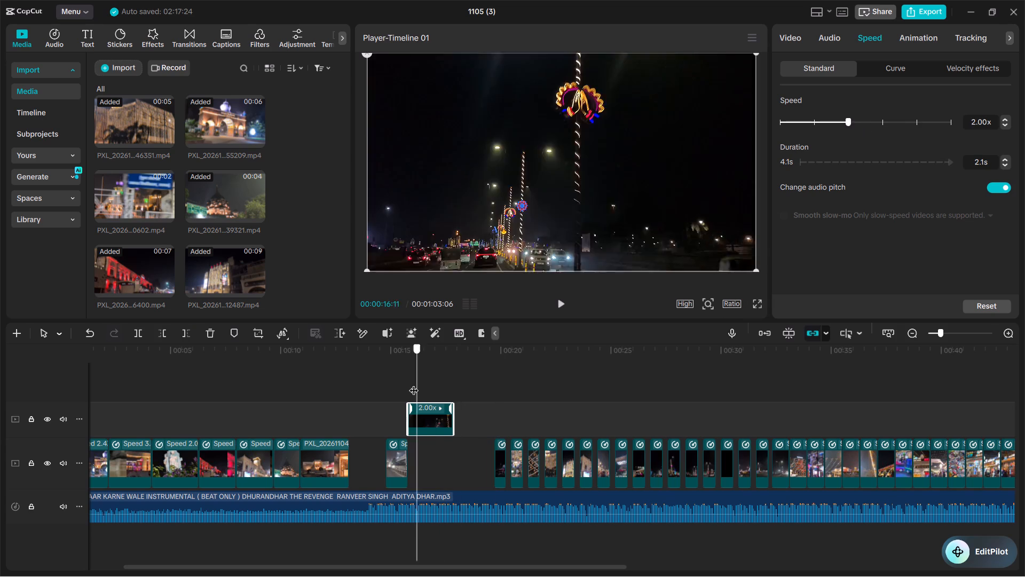
left_click_drag(414, 384, 406, 385)
left_click(560, 300)
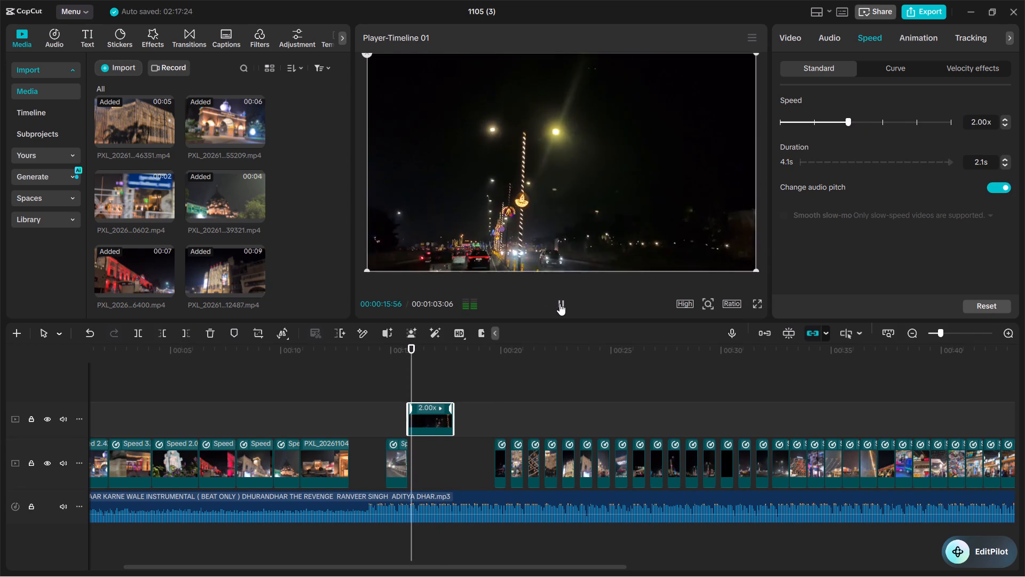
left_click(559, 303)
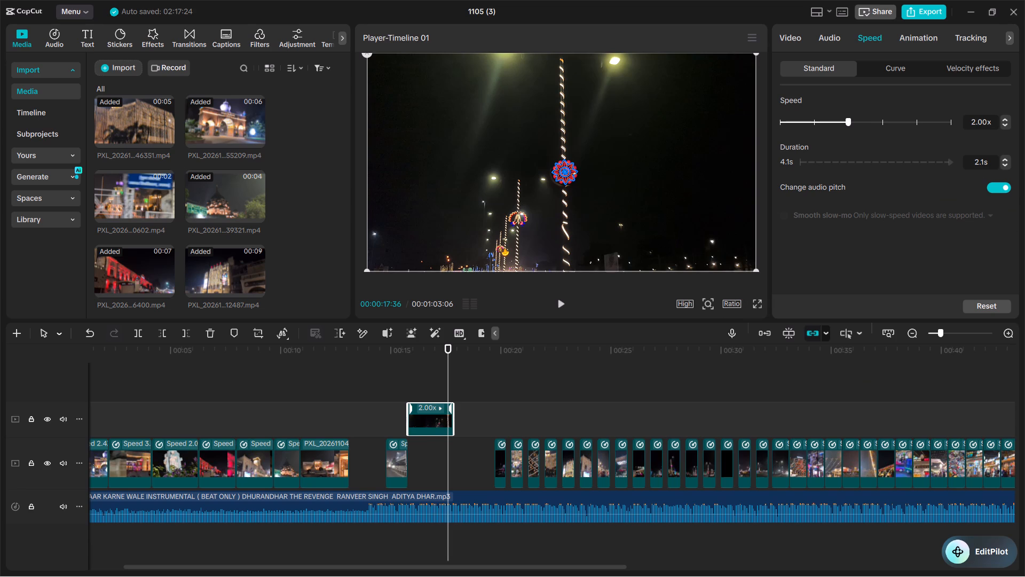
triple_click(1005, 165)
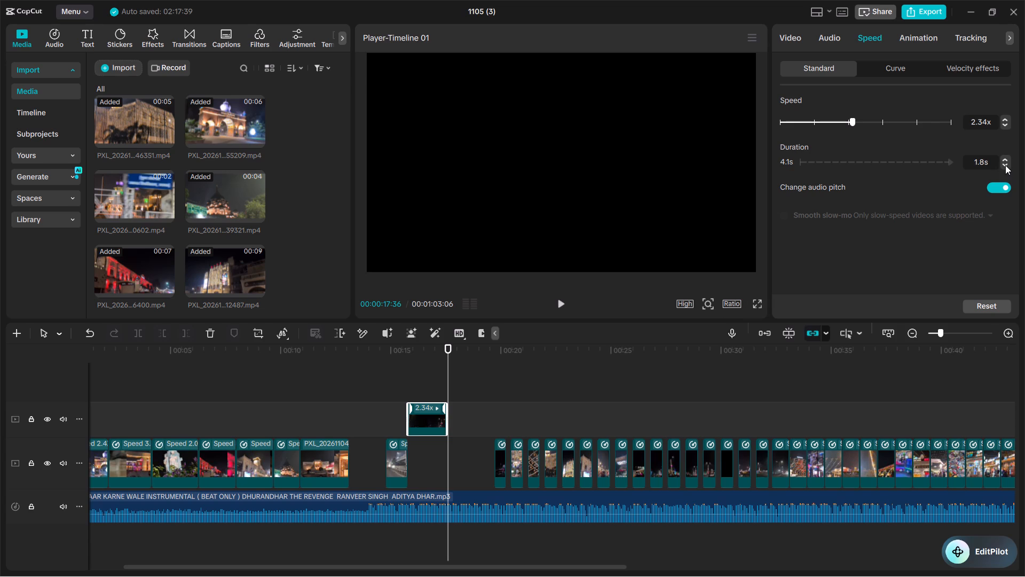
double_click(1005, 157)
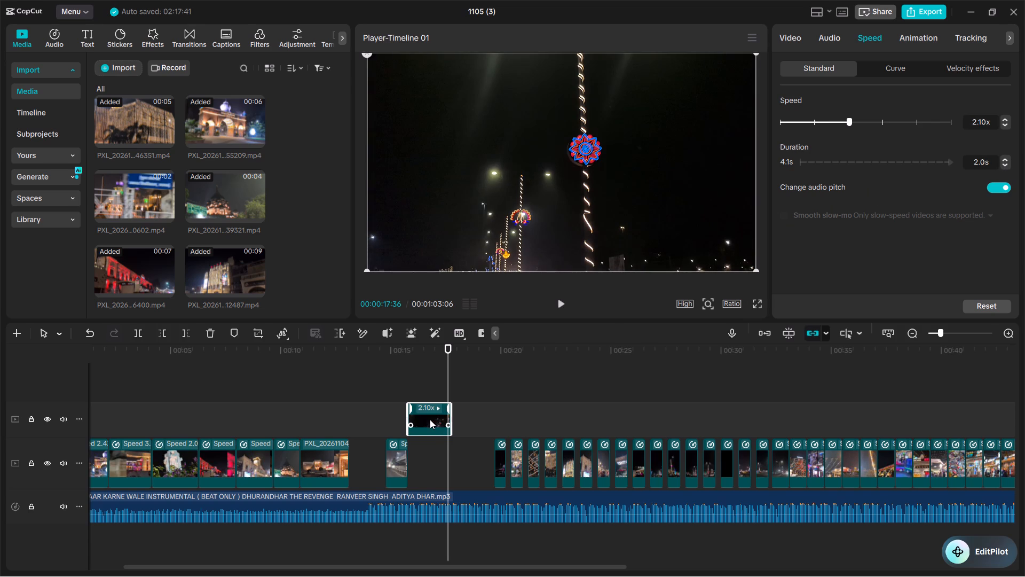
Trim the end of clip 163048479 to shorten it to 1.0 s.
left_click_drag(450, 415, 447, 417)
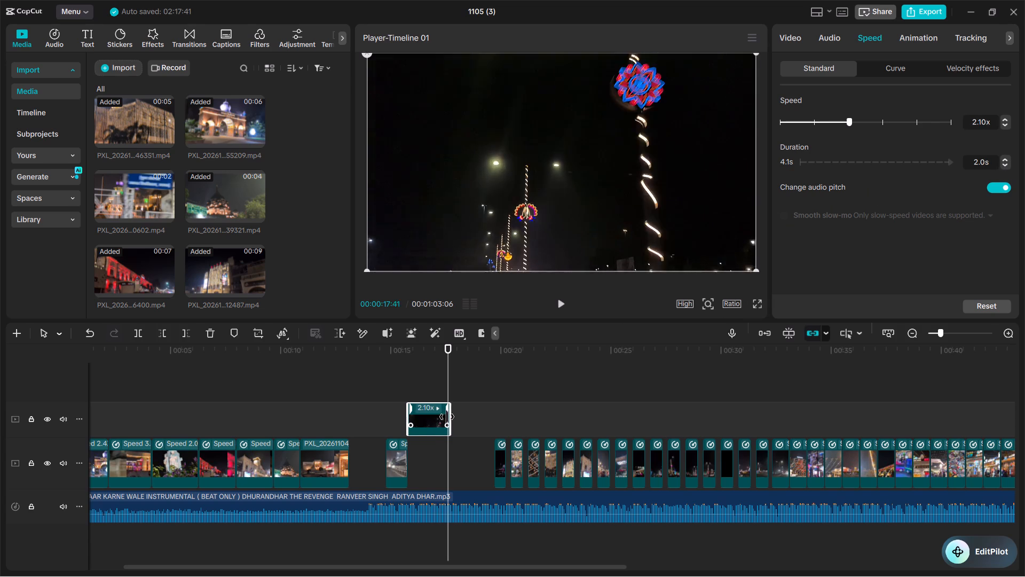
left_click_drag(447, 417, 432, 420)
left_click_drag(432, 420, 430, 423)
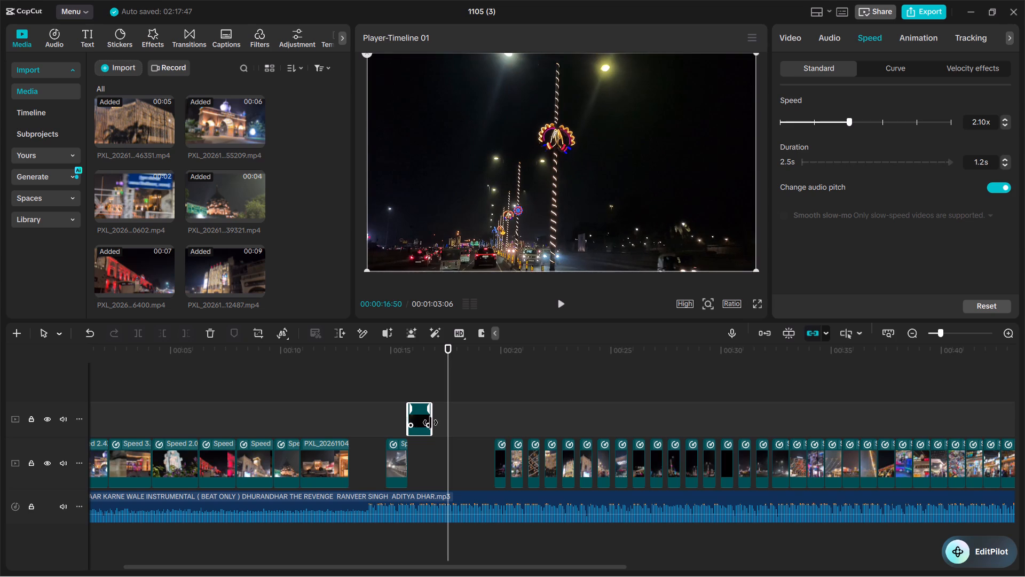
left_click_drag(430, 423, 428, 423)
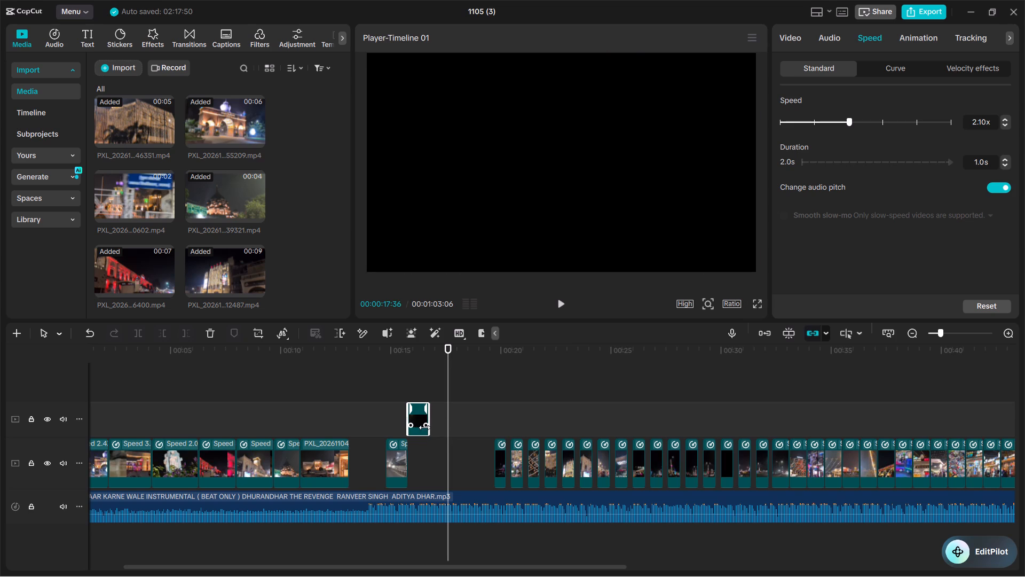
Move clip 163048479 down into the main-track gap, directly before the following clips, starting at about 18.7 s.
left_click_drag(419, 425, 420, 481)
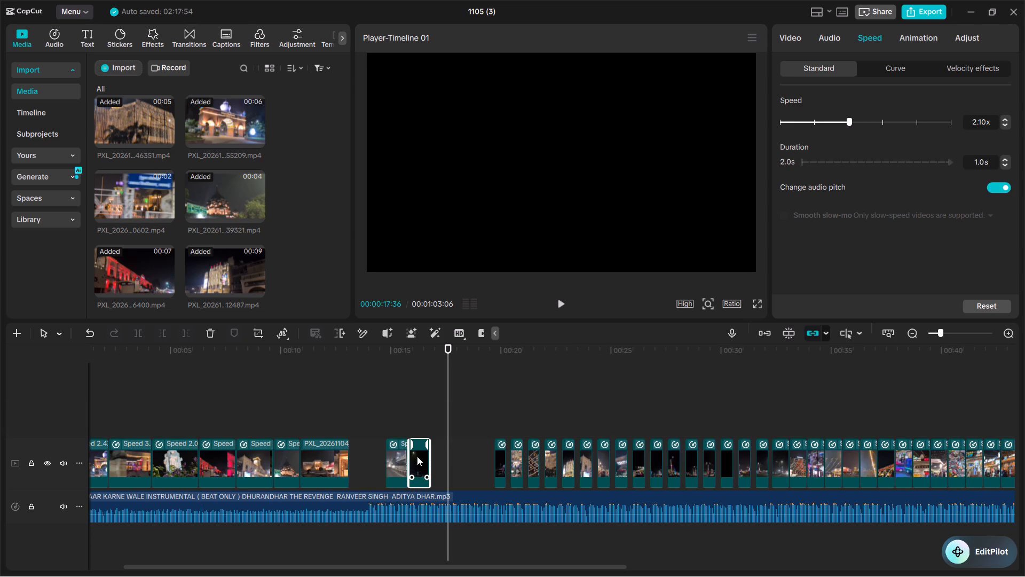
left_click(390, 464)
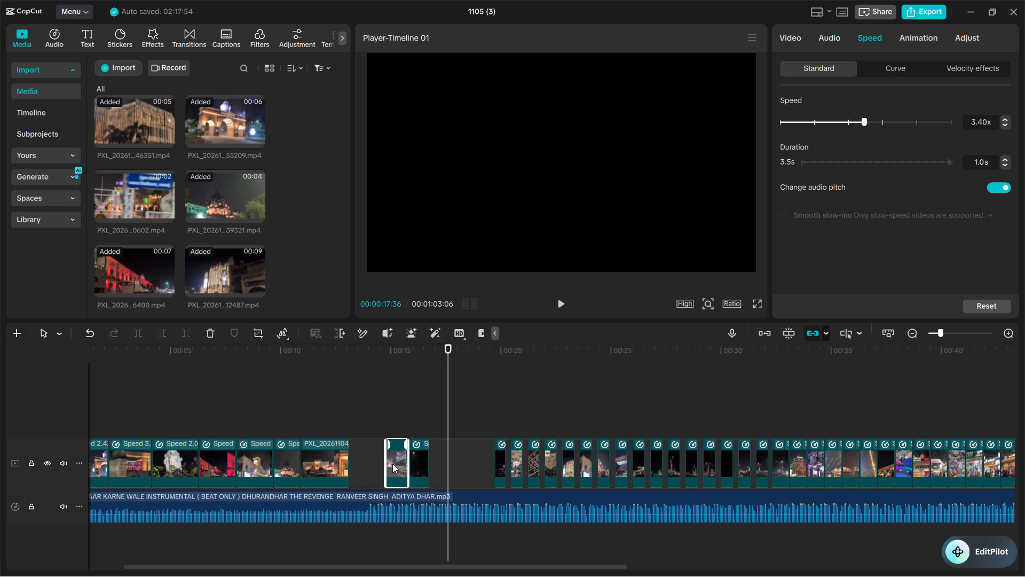
left_click(419, 466)
left_click_drag(419, 466, 461, 467)
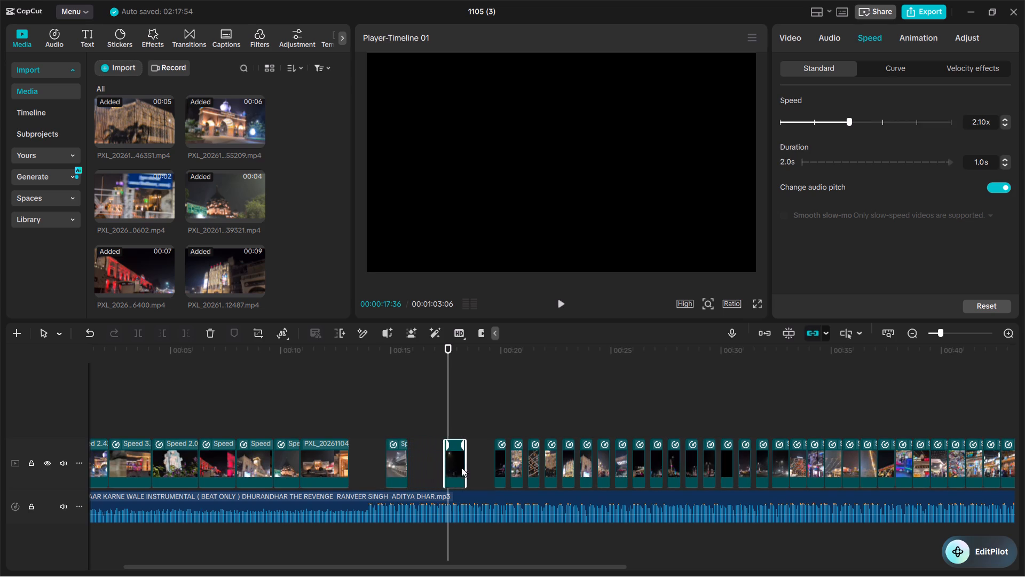
left_click_drag(461, 467, 485, 467)
left_click_drag(487, 424, 485, 469)
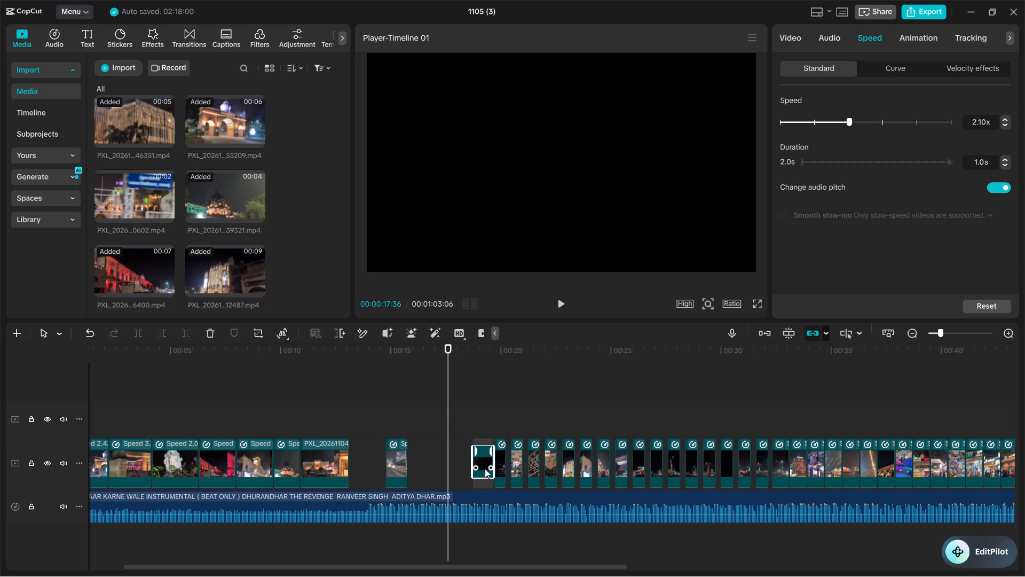
left_click_drag(485, 469, 484, 471)
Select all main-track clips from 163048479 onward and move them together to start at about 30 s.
left_click_drag(453, 467, 652, 469)
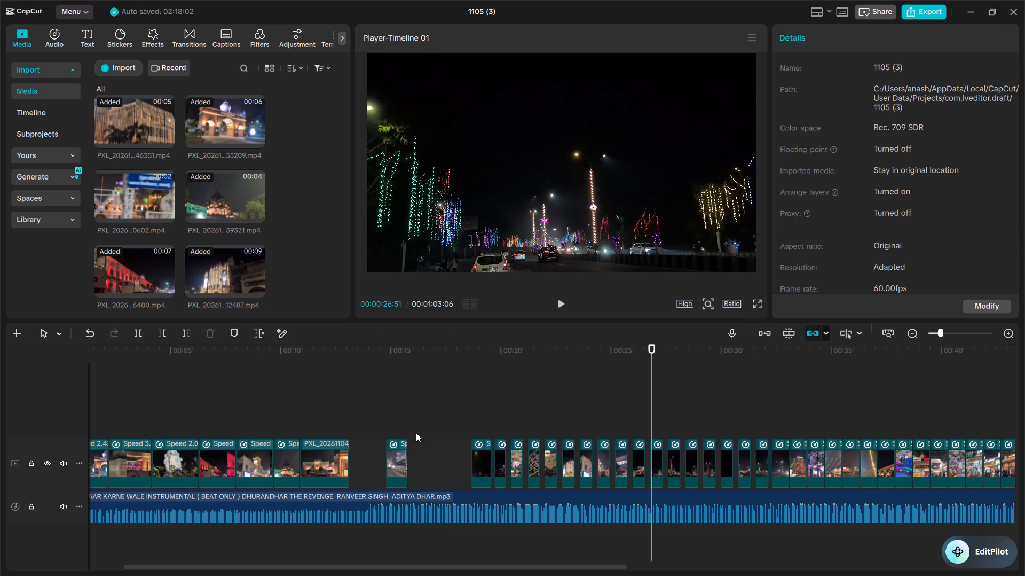
left_click(356, 394)
left_click(454, 457)
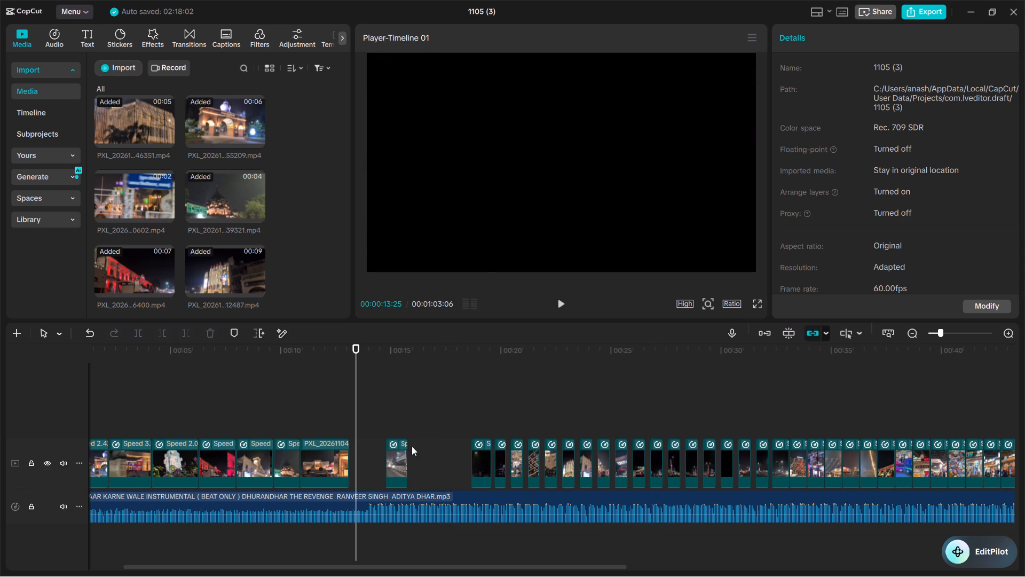
left_click(334, 415)
left_click_drag(445, 458, 920, 469)
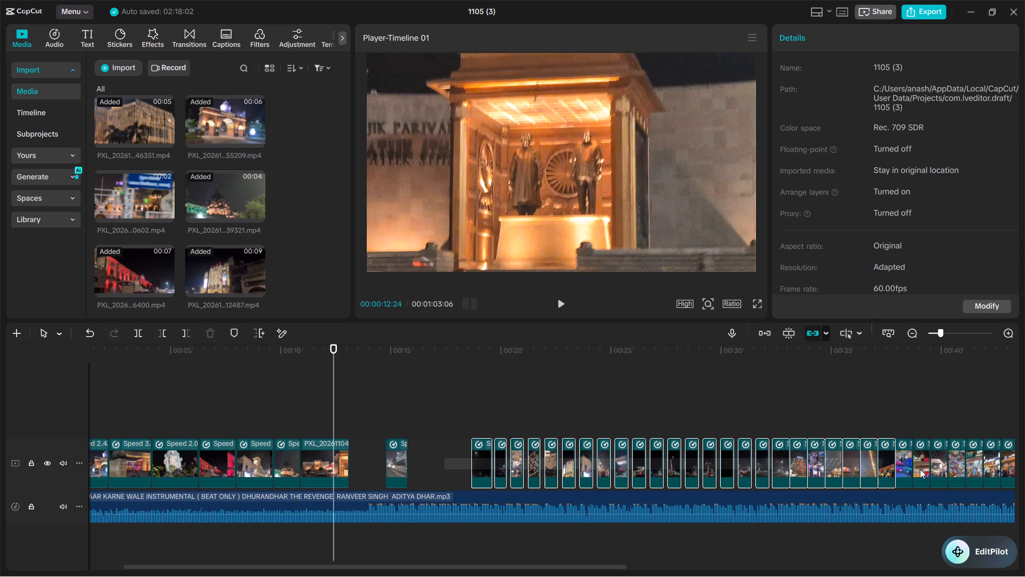
left_click_drag(920, 469, 821, 473)
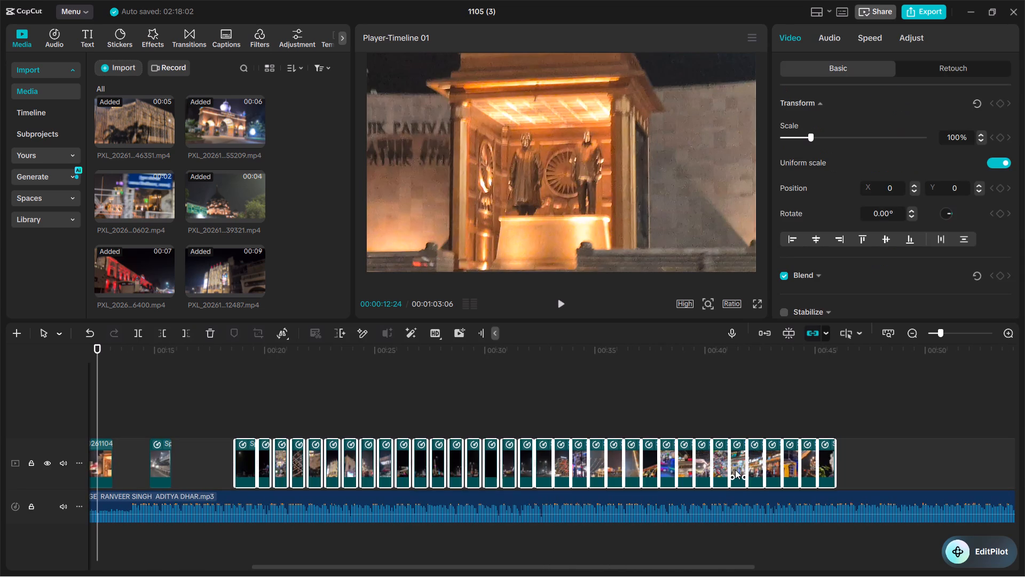
left_click_drag(736, 467, 987, 466)
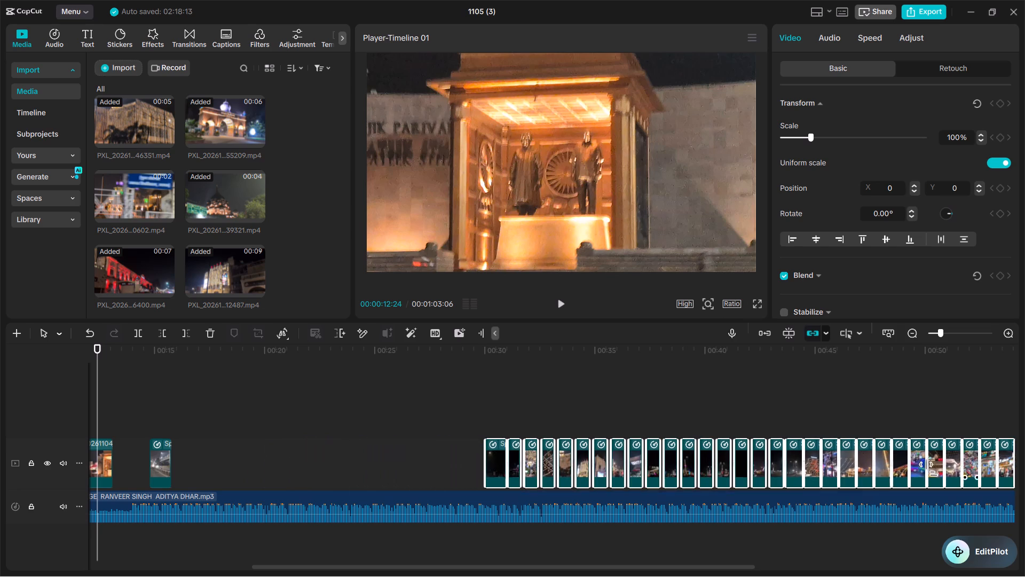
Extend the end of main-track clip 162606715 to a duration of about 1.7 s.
left_click_drag(496, 565, 450, 565)
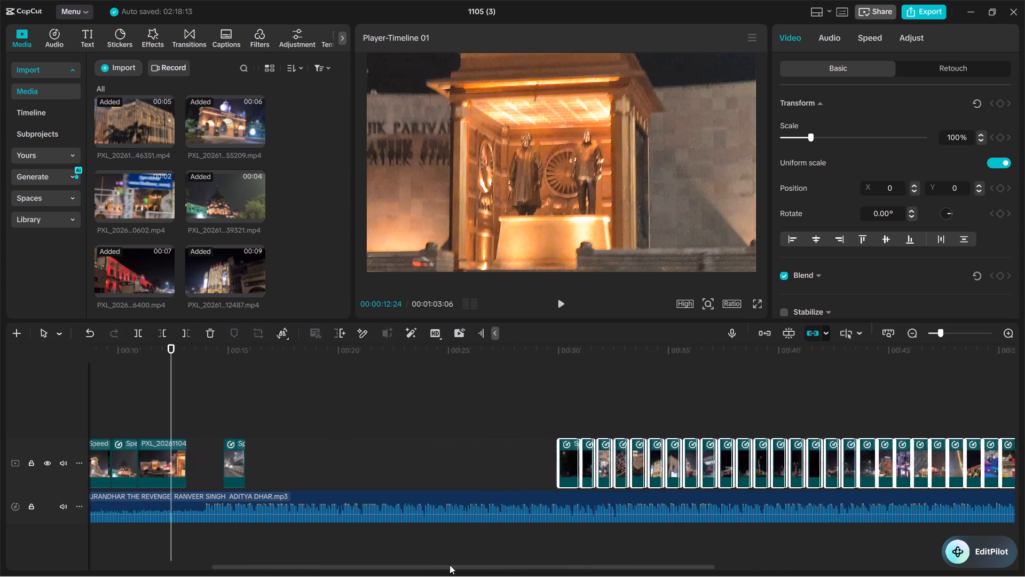
left_click_drag(450, 565, 346, 565)
left_click(432, 465)
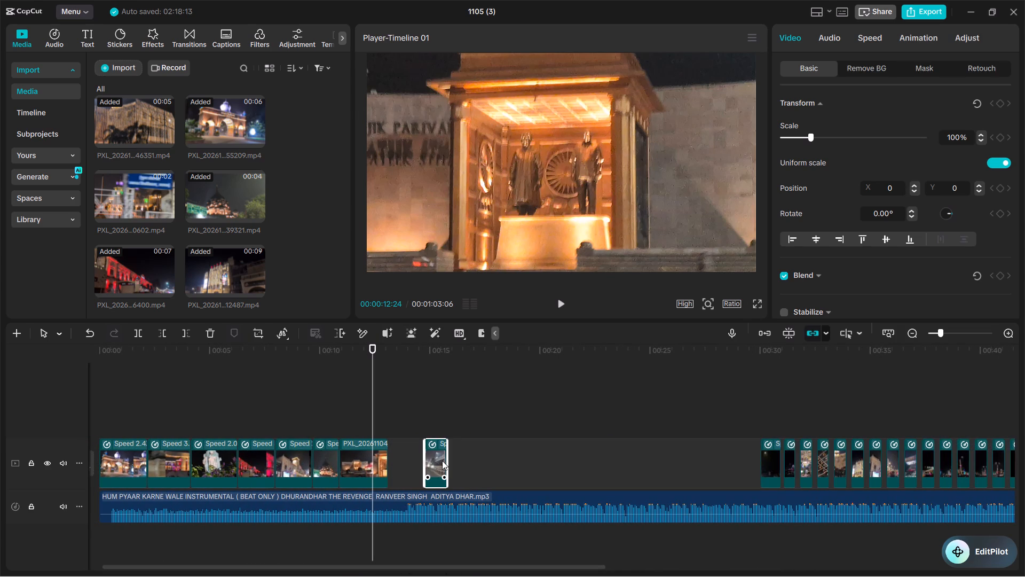
left_click_drag(447, 460, 581, 451)
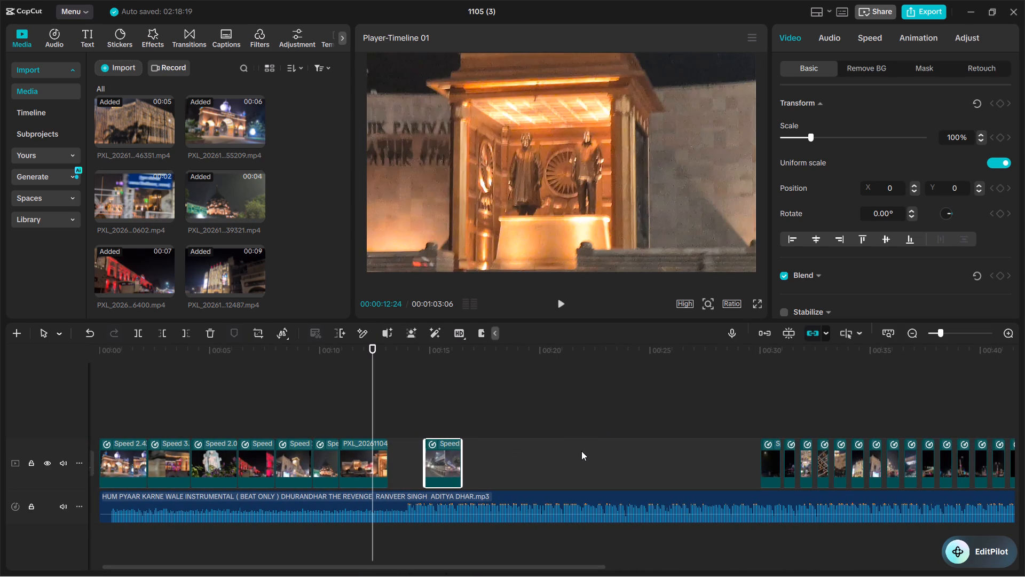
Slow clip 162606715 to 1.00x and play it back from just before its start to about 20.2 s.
left_click(867, 36)
left_click_drag(862, 120, 818, 131)
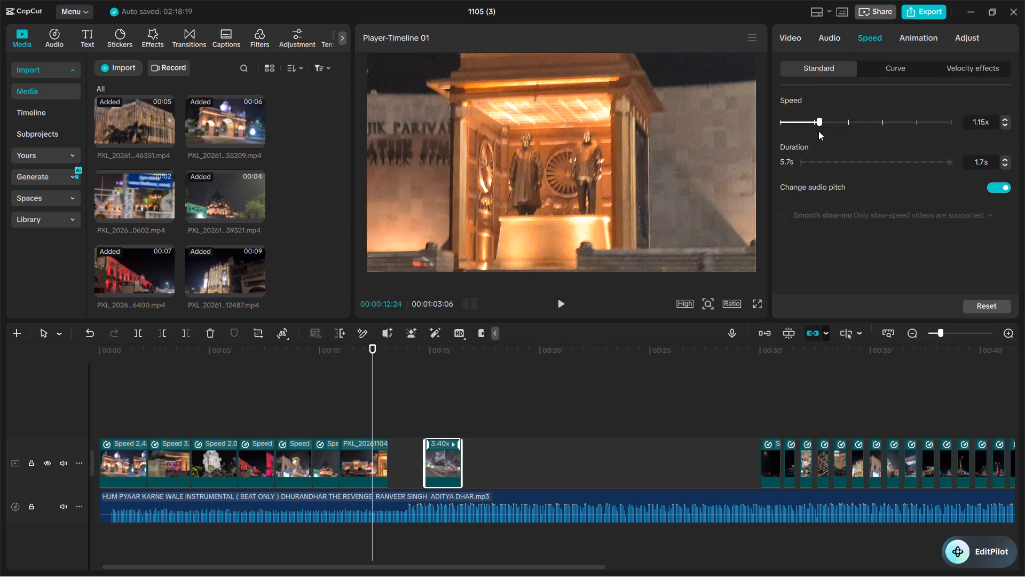
left_click_drag(818, 131, 817, 131)
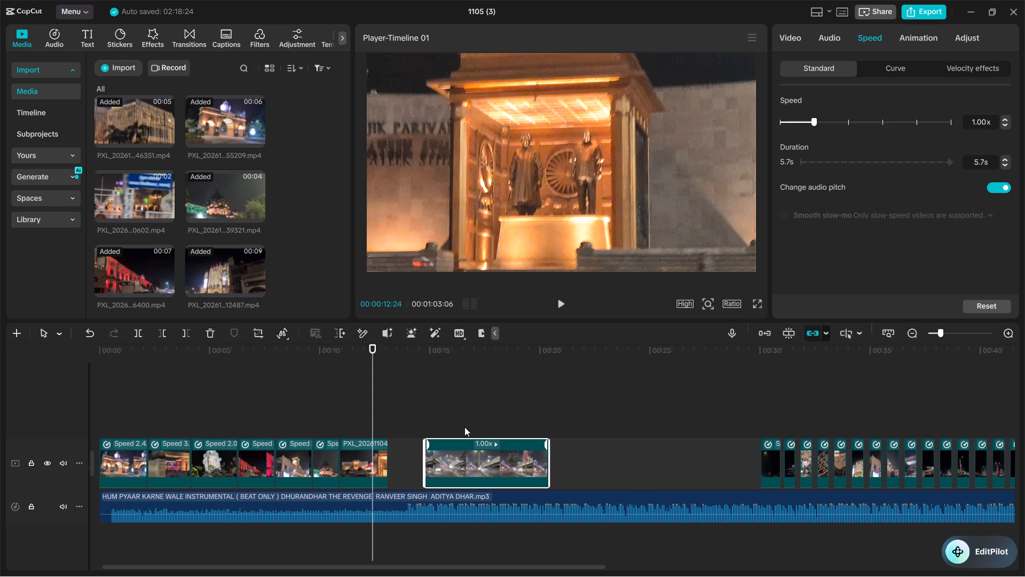
left_click(422, 422)
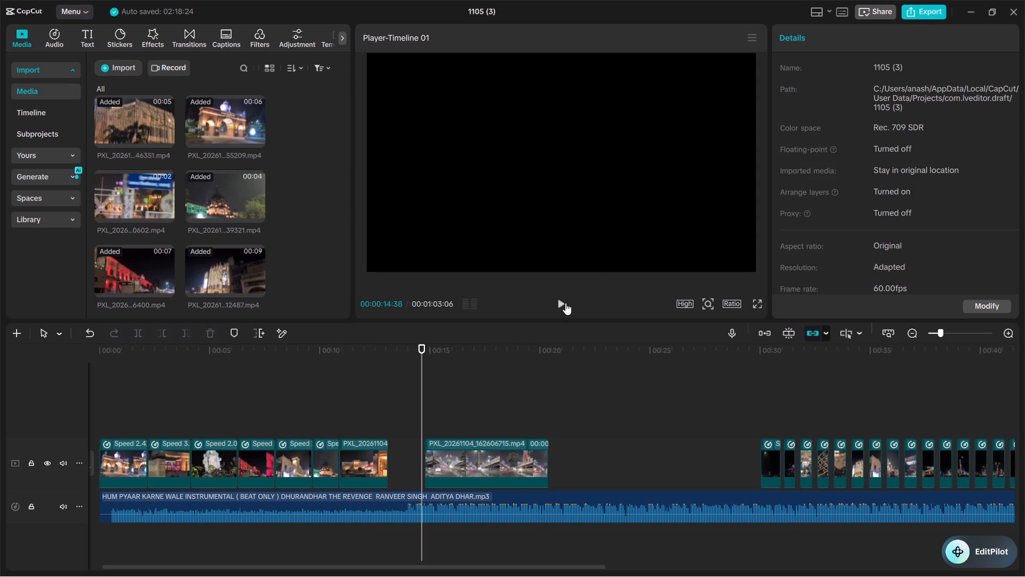
left_click(562, 304)
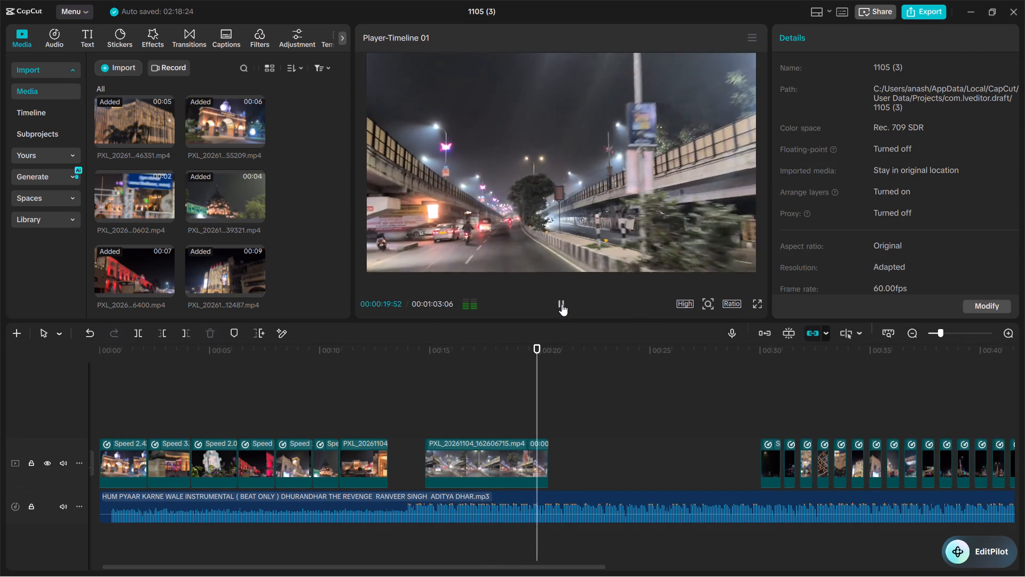
left_click(562, 304)
Delete main-track clip 162606715.
left_click(491, 457)
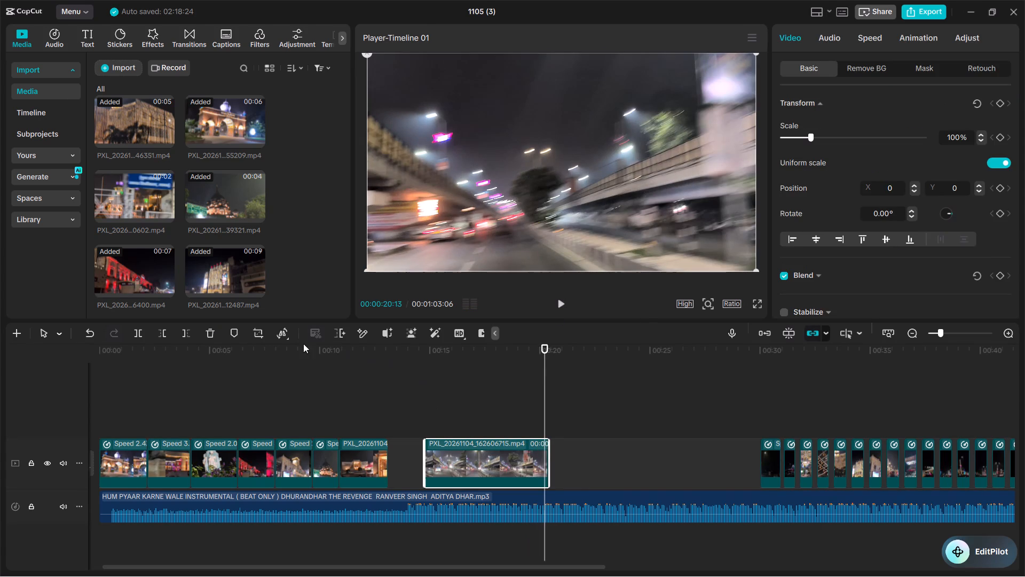
left_click(211, 337)
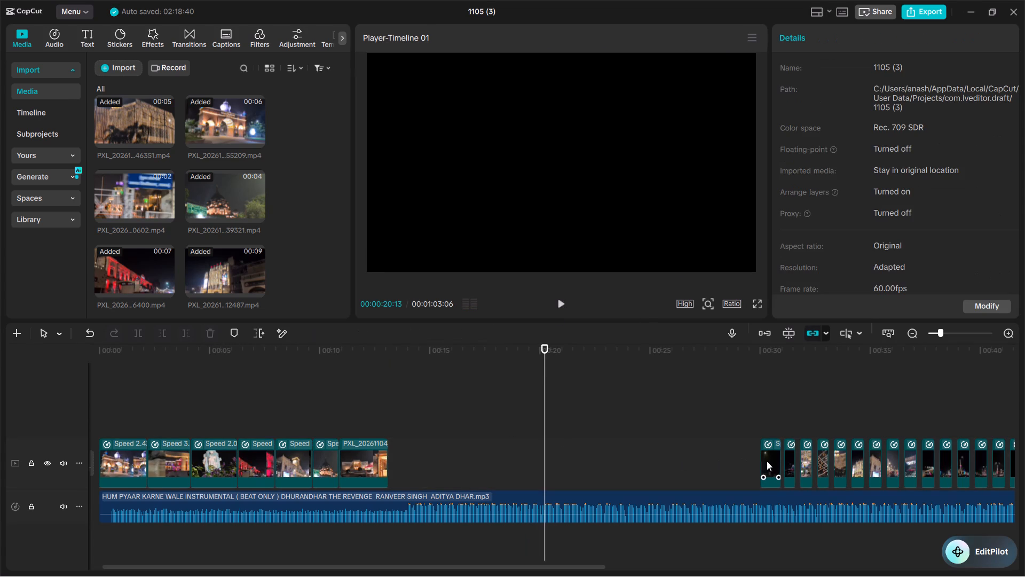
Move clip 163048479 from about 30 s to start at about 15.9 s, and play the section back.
left_click(769, 462)
left_click_drag(769, 462, 458, 467)
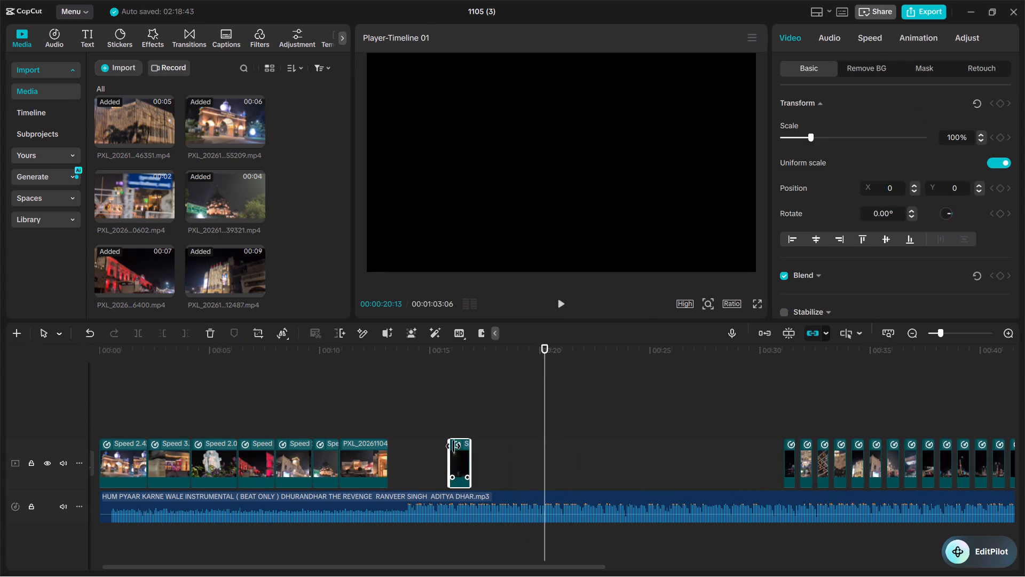
left_click(445, 428)
left_click(564, 301)
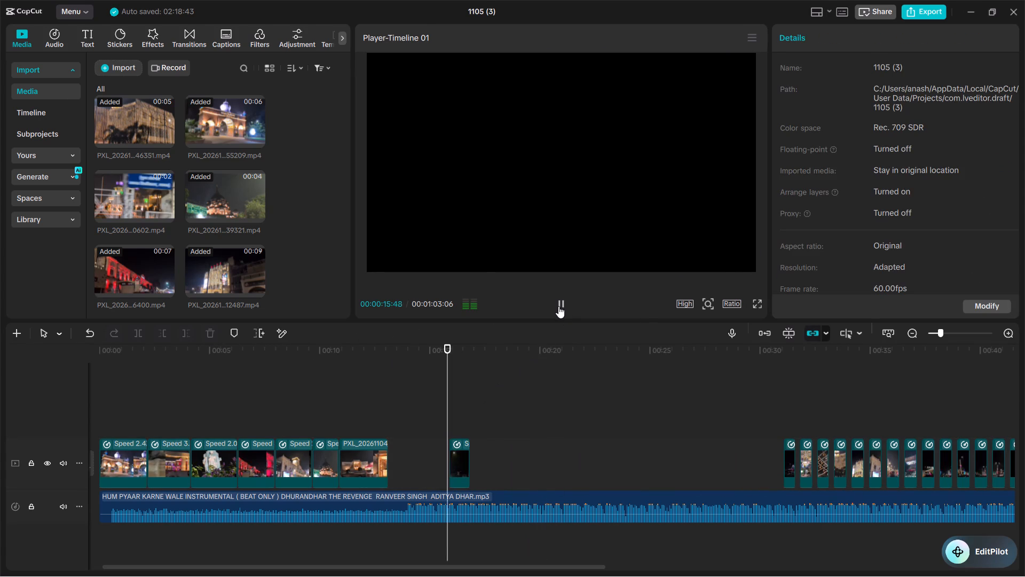
left_click(557, 307)
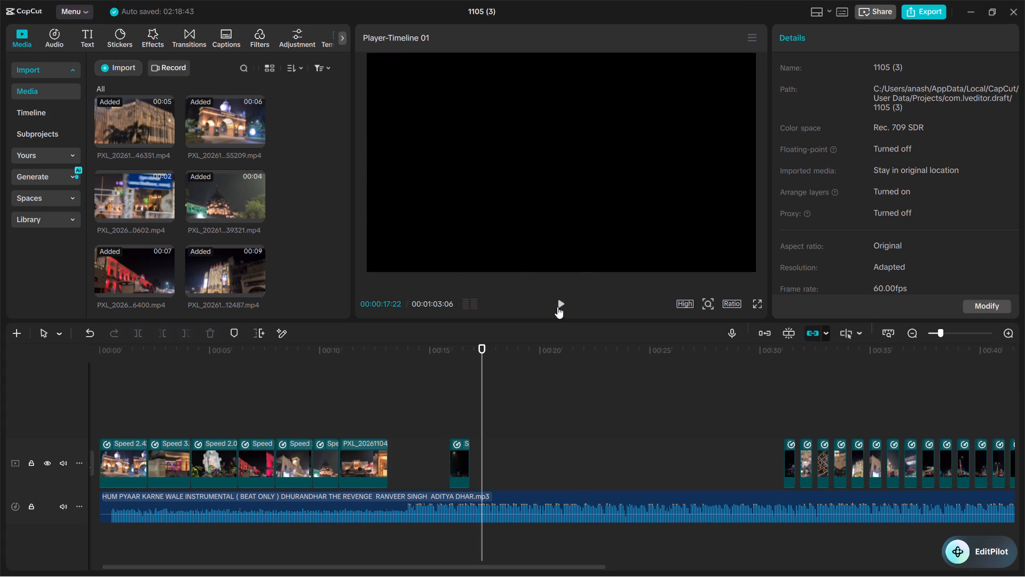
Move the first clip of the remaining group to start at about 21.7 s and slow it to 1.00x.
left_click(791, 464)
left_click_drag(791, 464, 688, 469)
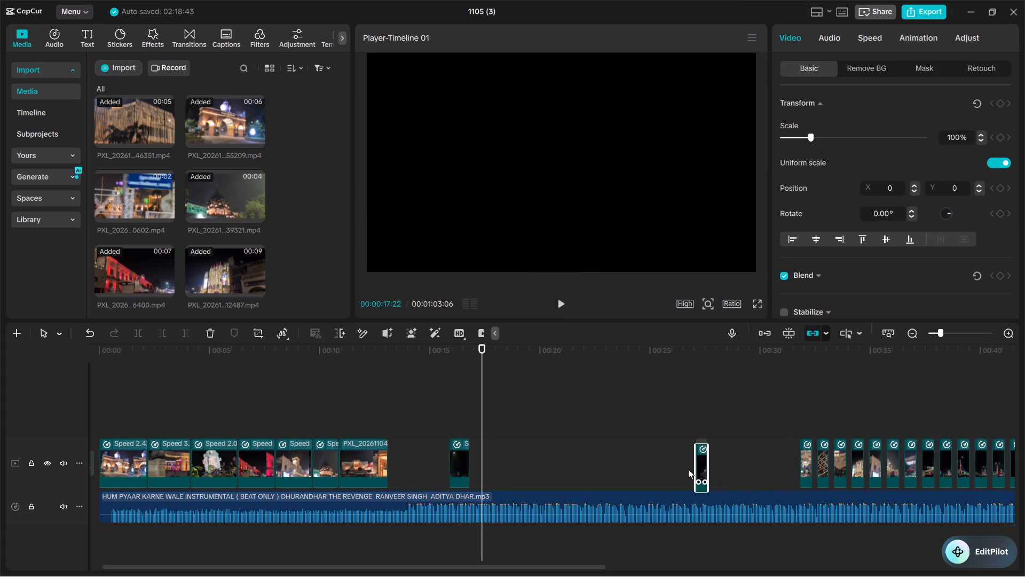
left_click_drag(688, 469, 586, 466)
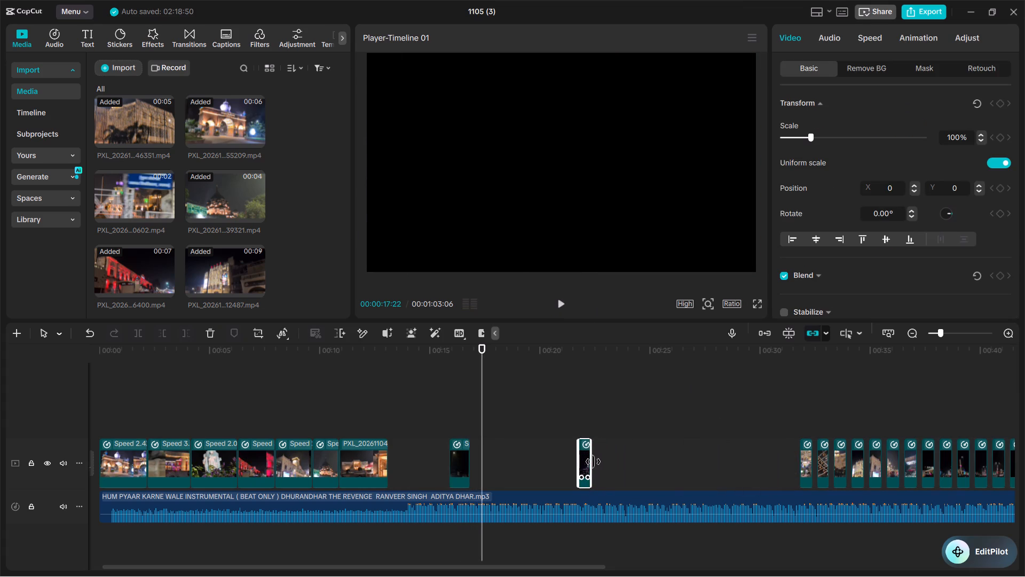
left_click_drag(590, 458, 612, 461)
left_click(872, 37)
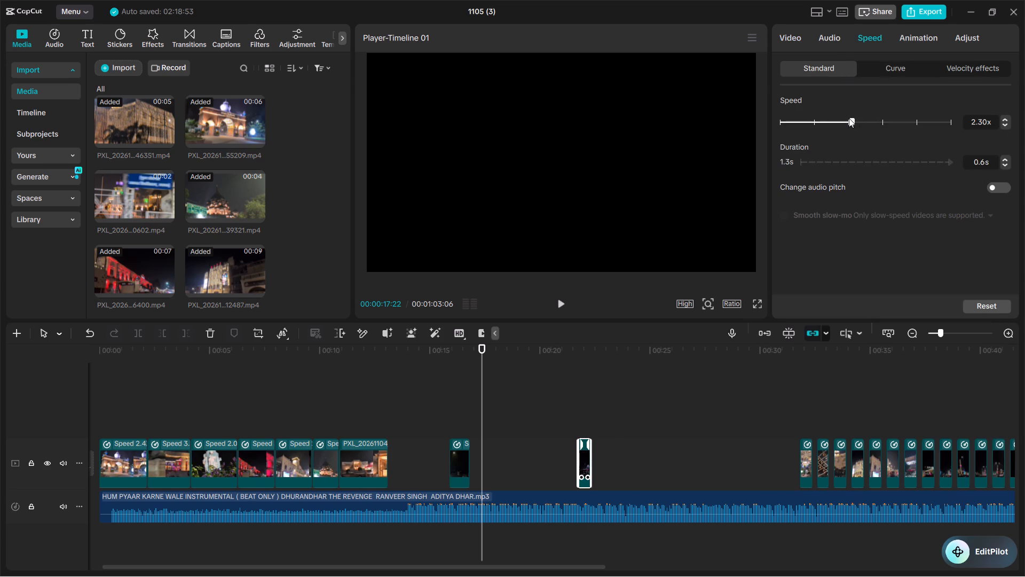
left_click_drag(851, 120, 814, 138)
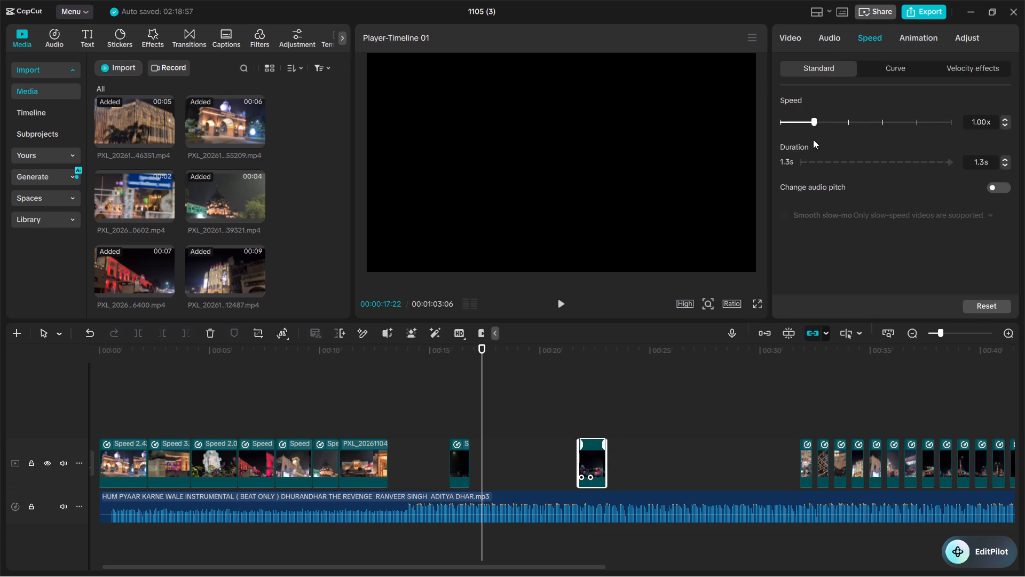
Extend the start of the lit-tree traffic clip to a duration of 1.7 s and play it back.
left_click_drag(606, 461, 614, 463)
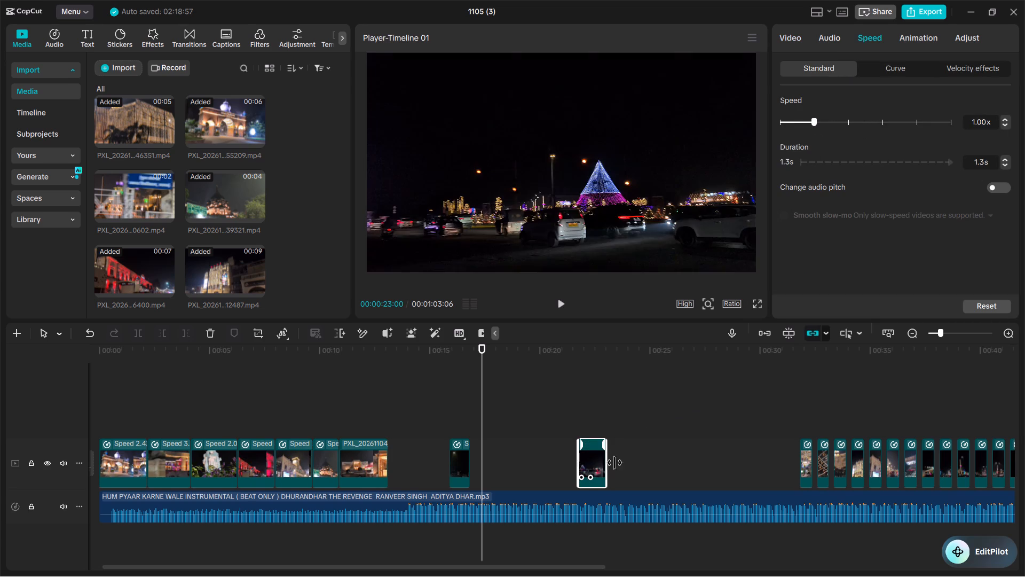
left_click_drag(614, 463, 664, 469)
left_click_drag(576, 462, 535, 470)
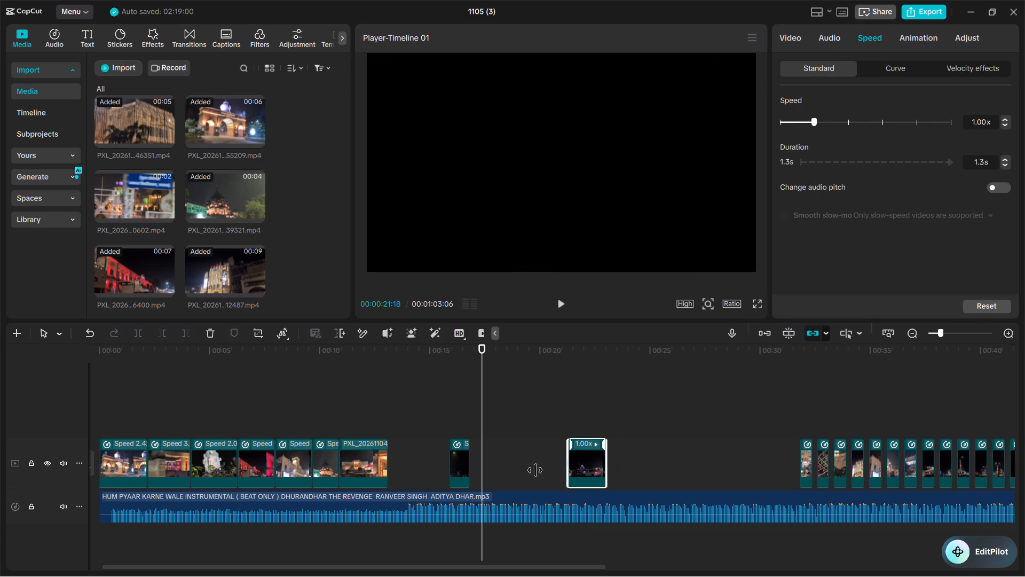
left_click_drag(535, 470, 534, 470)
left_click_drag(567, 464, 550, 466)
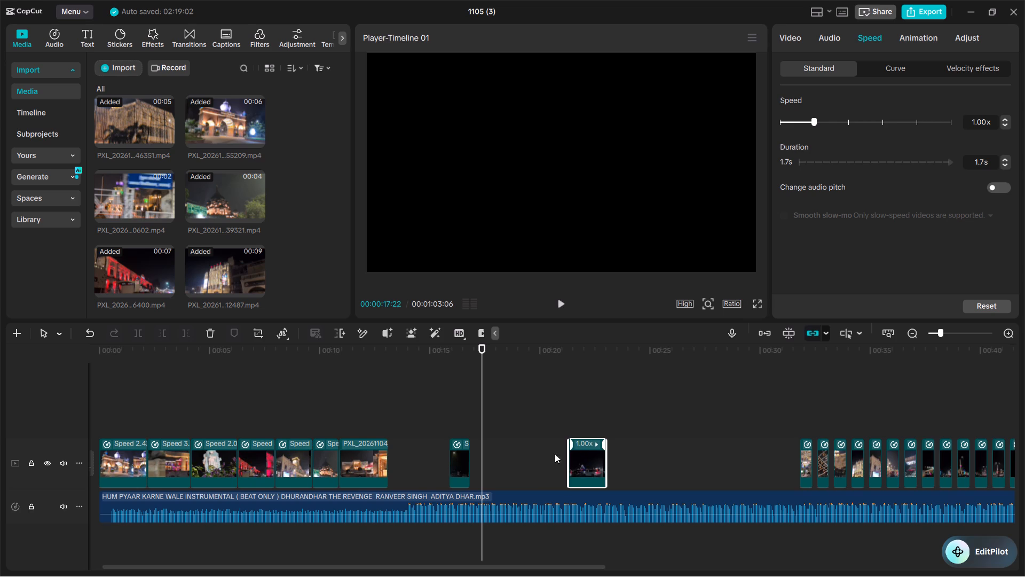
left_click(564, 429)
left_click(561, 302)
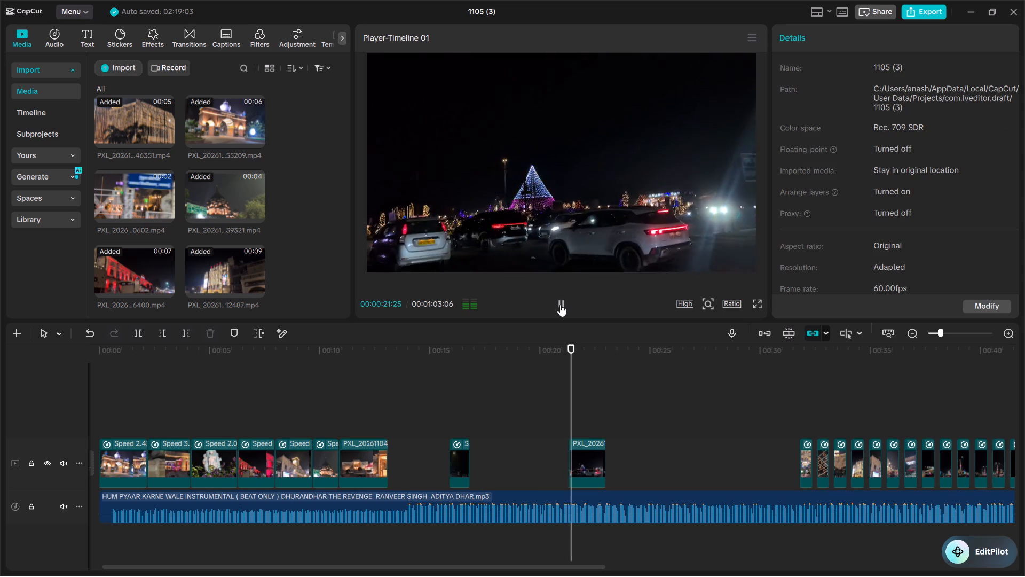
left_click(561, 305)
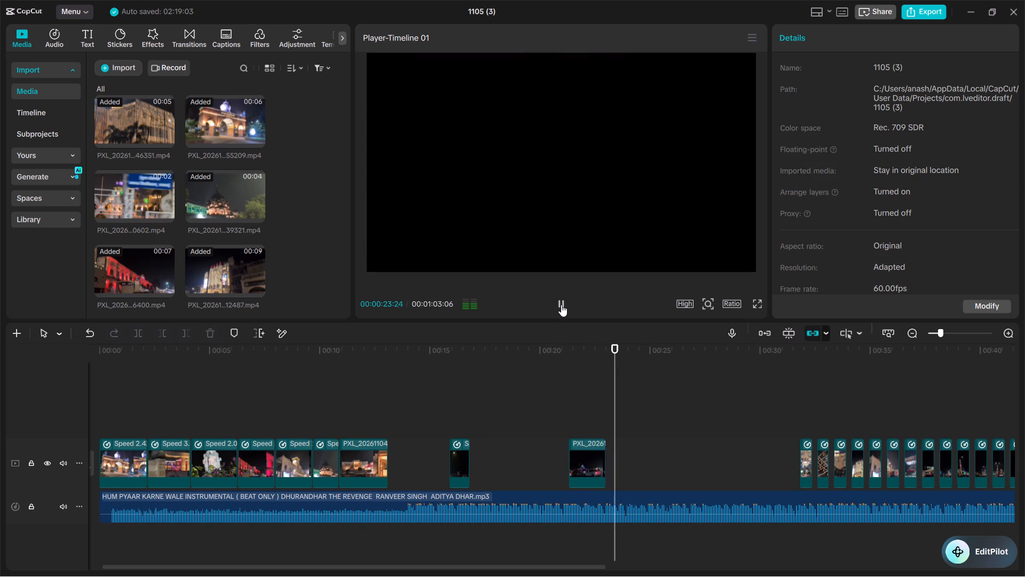
Delete the lit-tree traffic clip from the main track.
left_click(592, 458)
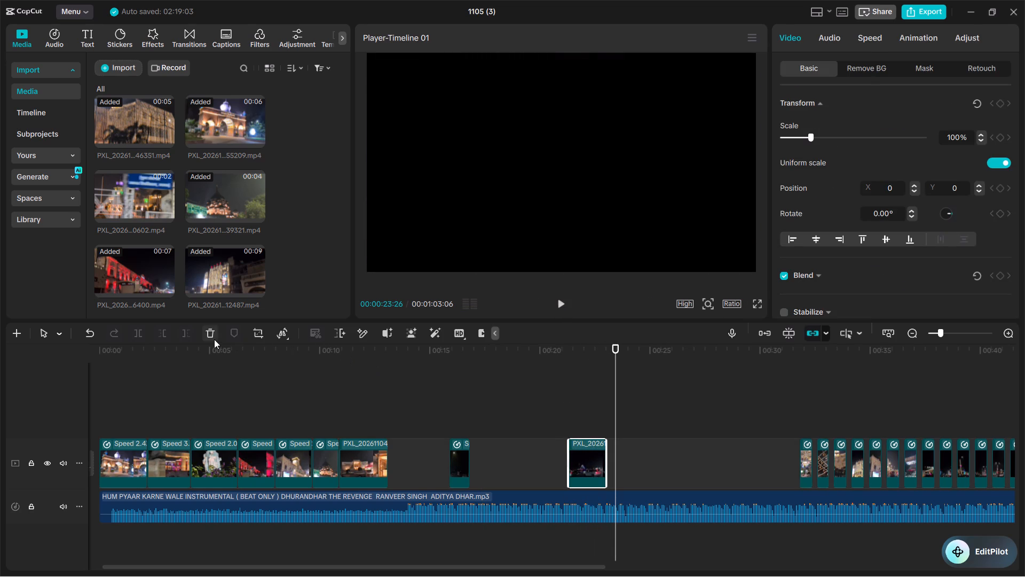
left_click(214, 339)
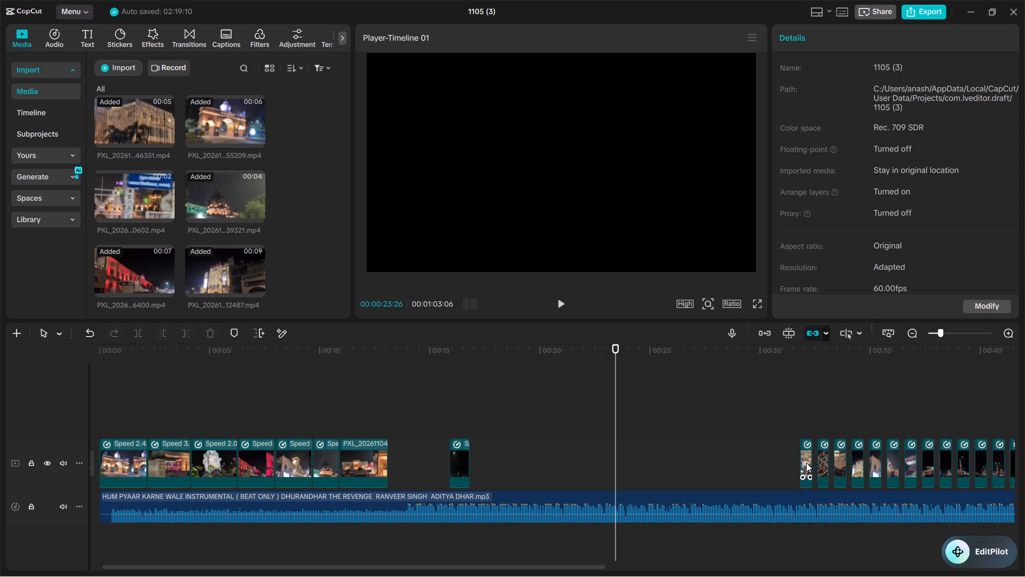
Move the first clip of the remaining group to about 22.5 s and extend its start to a duration of 0.8 s.
left_click(807, 464)
left_click_drag(806, 464, 602, 467)
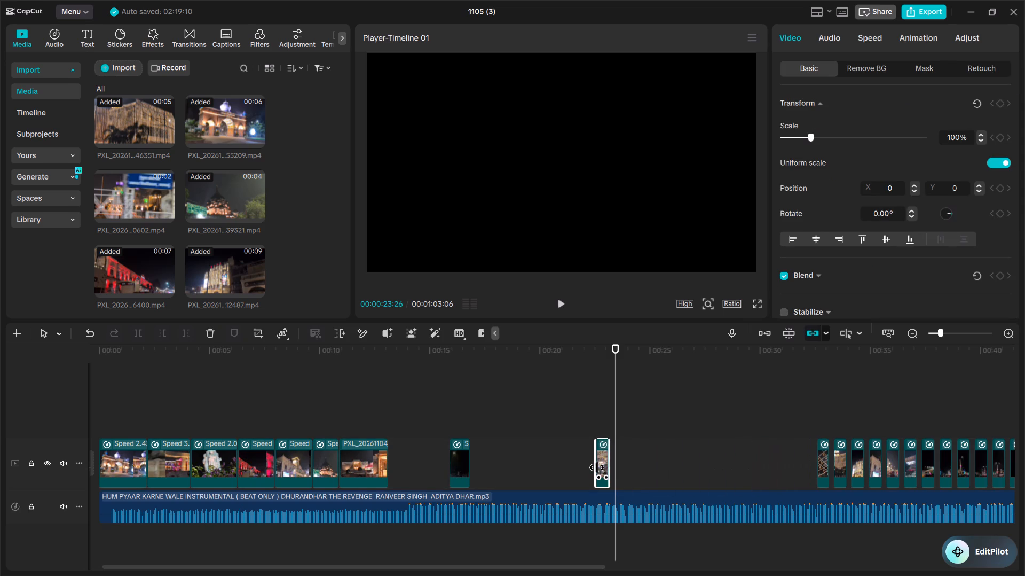
left_click_drag(597, 467, 526, 473)
left_click_drag(609, 462, 621, 461)
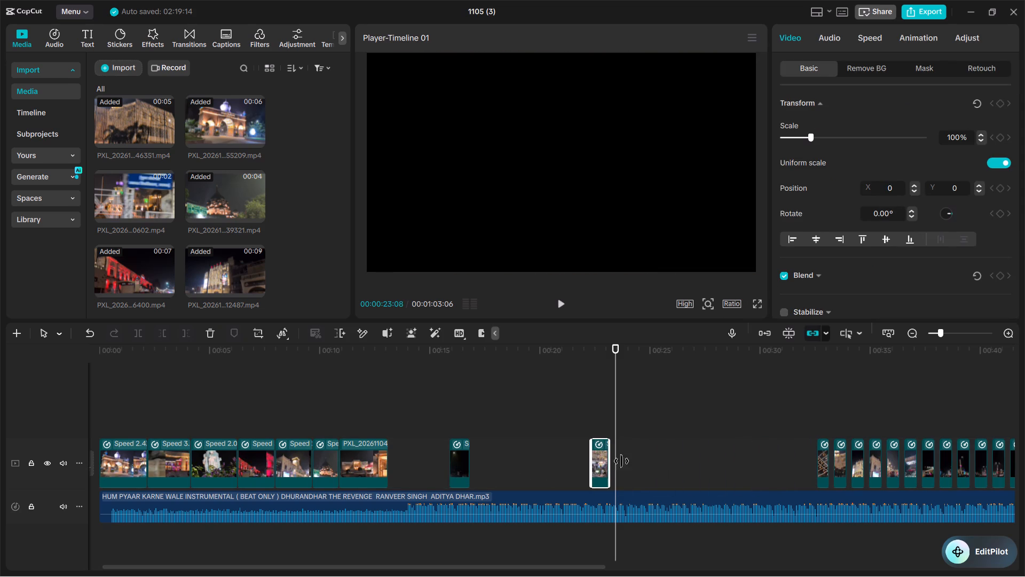
left_click_drag(621, 461, 666, 461)
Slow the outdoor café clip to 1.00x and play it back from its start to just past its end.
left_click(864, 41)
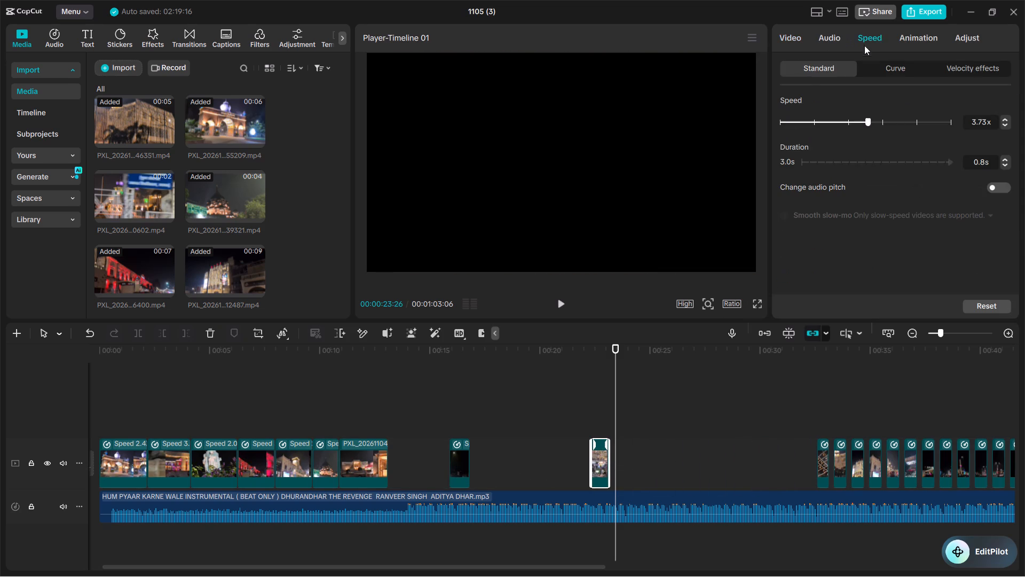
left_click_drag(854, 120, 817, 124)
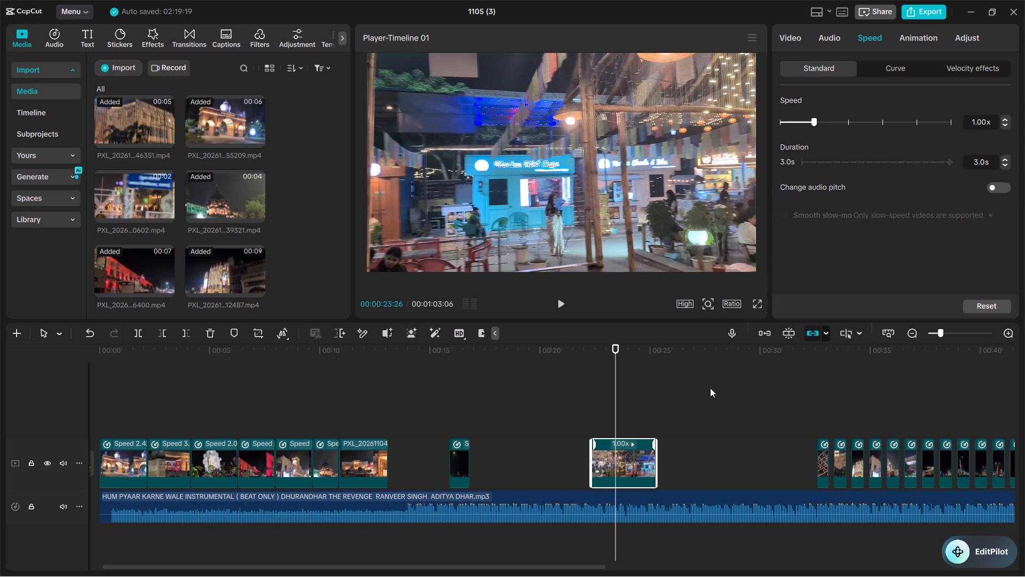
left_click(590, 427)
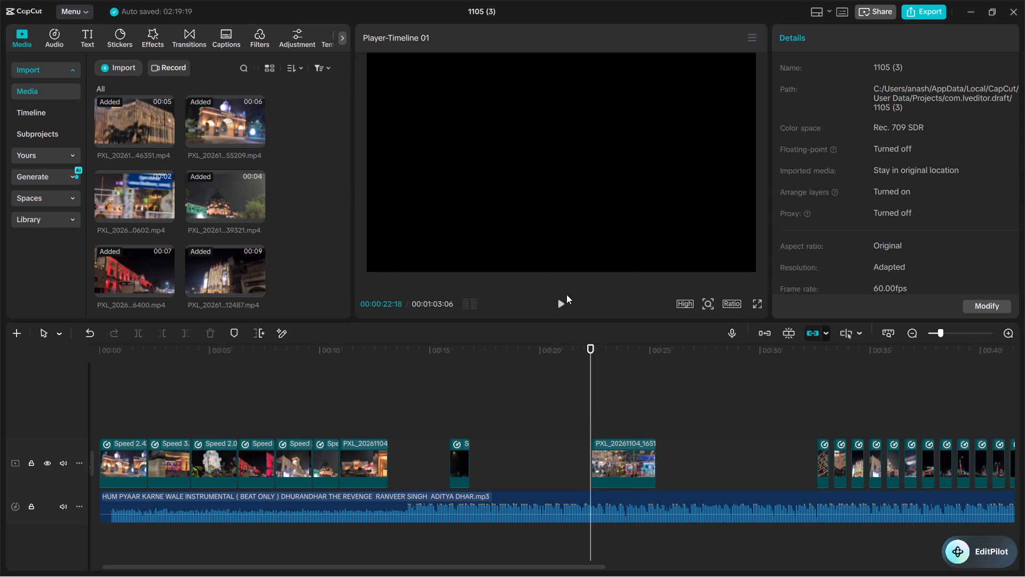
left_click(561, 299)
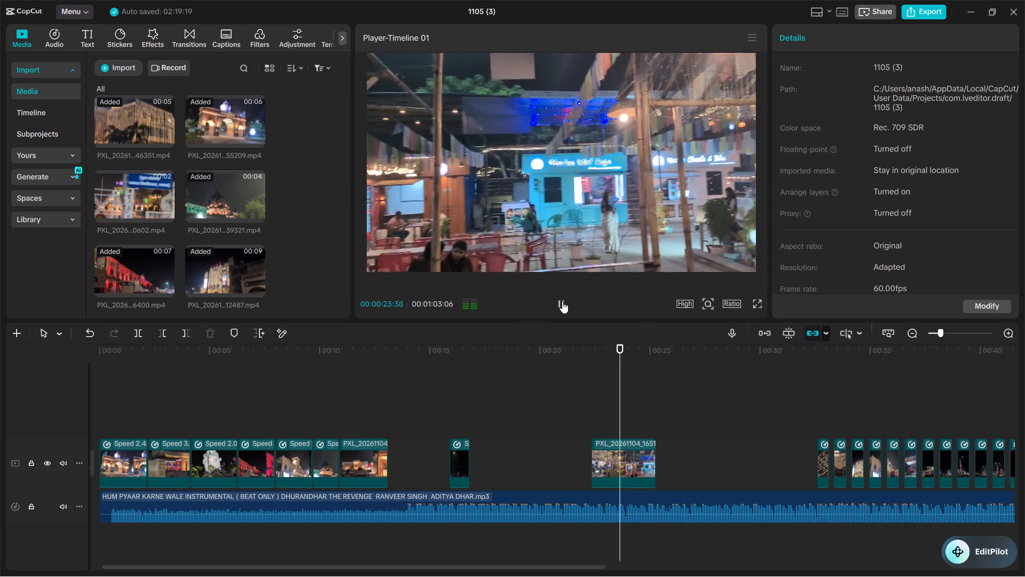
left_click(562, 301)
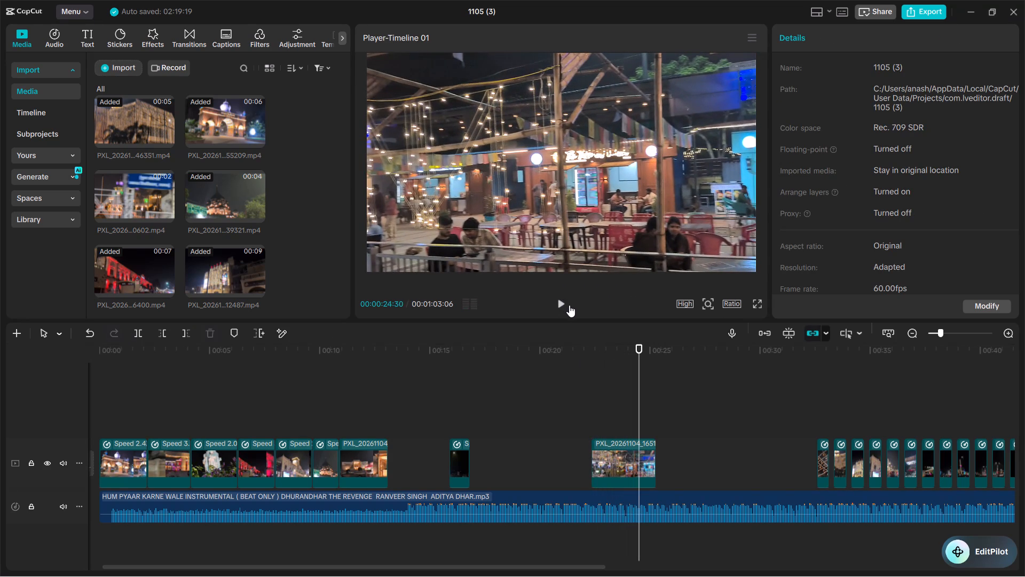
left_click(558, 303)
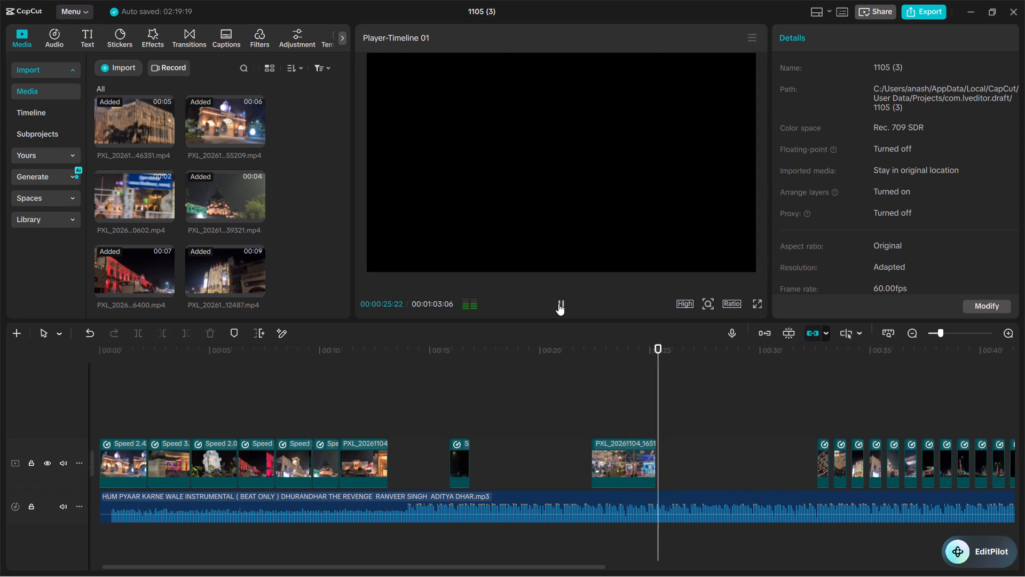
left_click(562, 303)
Trim the end of café clip PXL_20261104_1651… to a duration of about 2.5 s.
left_click(606, 449)
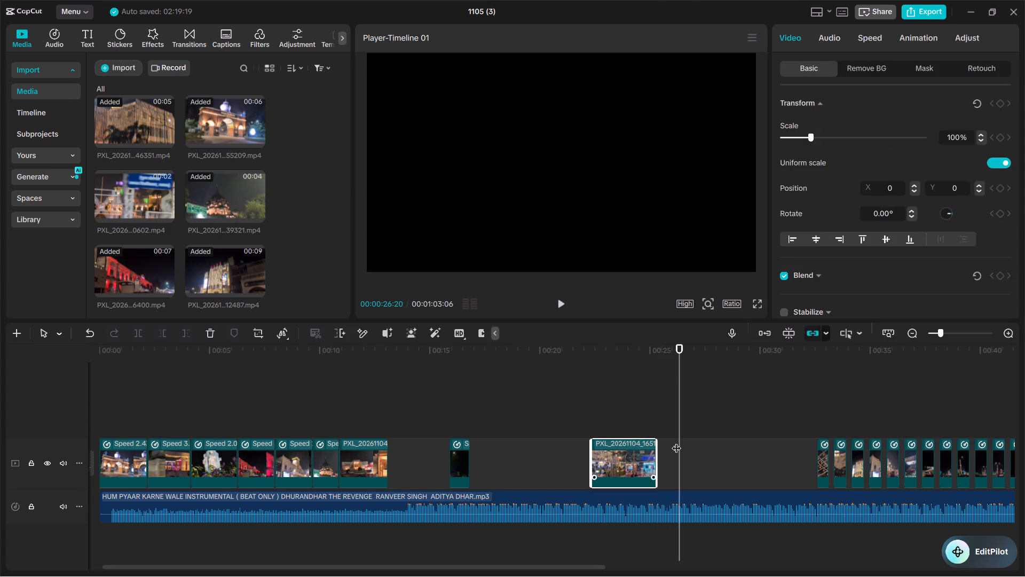
left_click(863, 35)
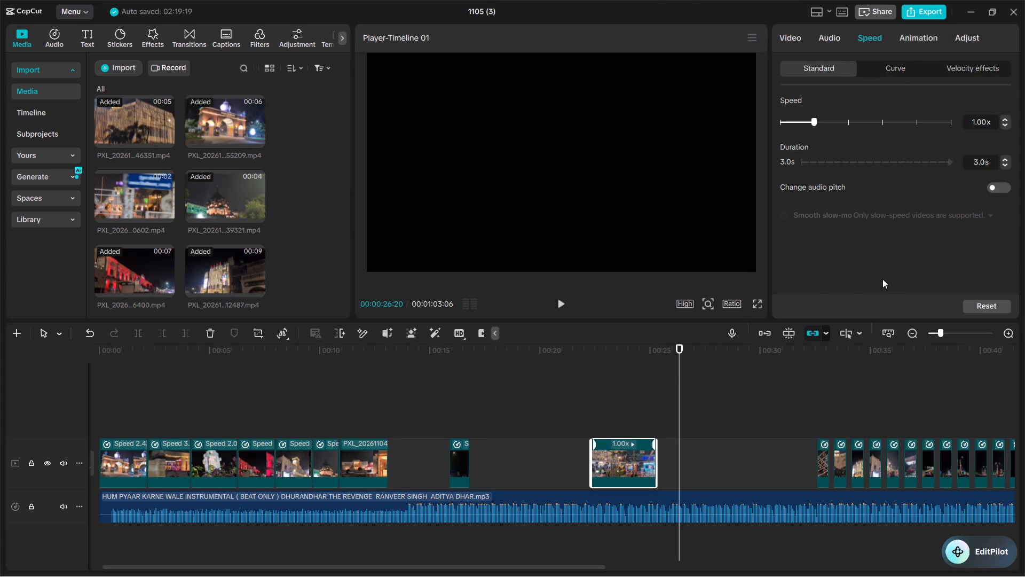
left_click_drag(680, 388, 637, 397)
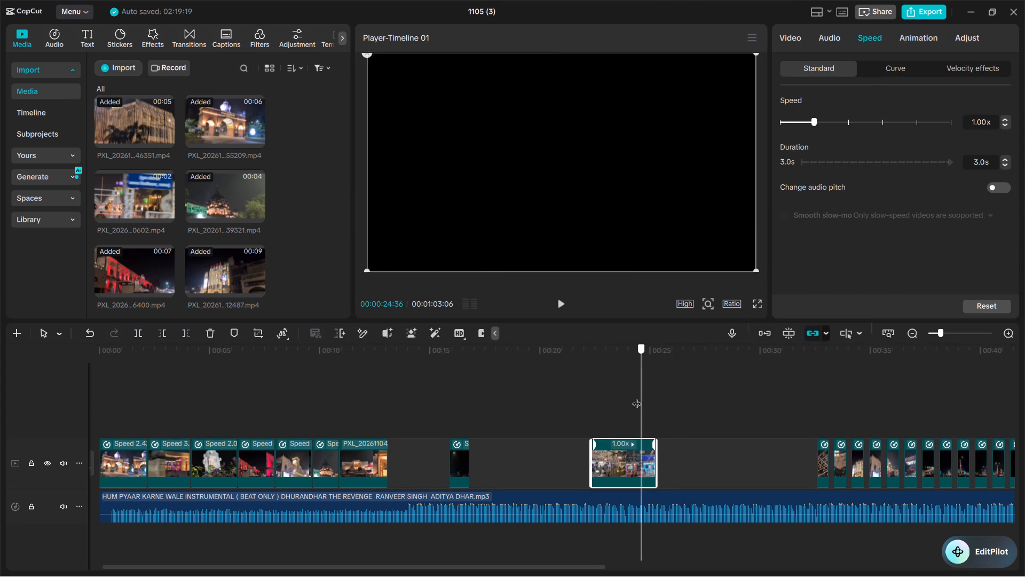
left_click_drag(637, 397, 628, 400)
left_click_drag(655, 462, 655, 462)
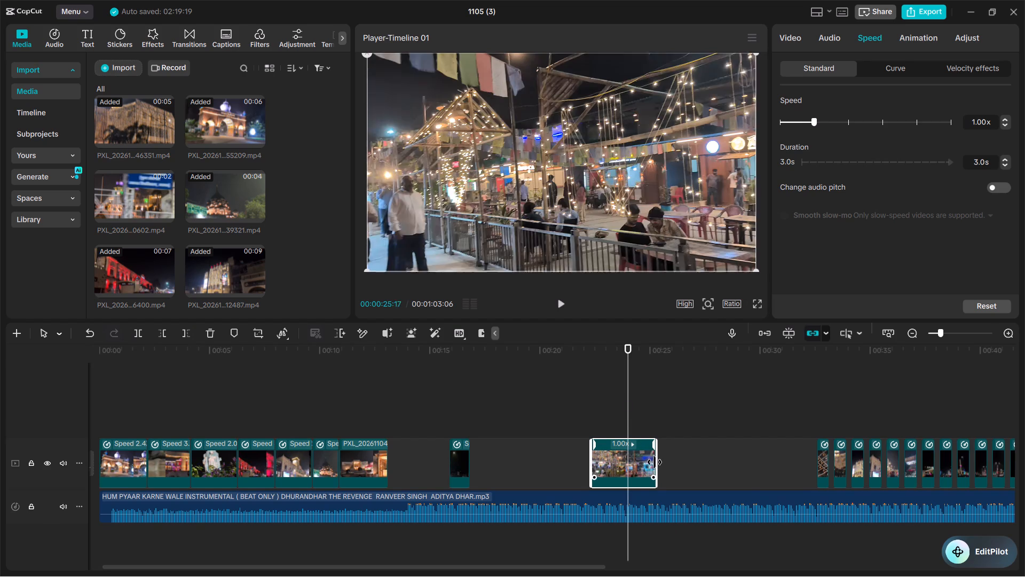
left_click_drag(655, 462, 646, 463)
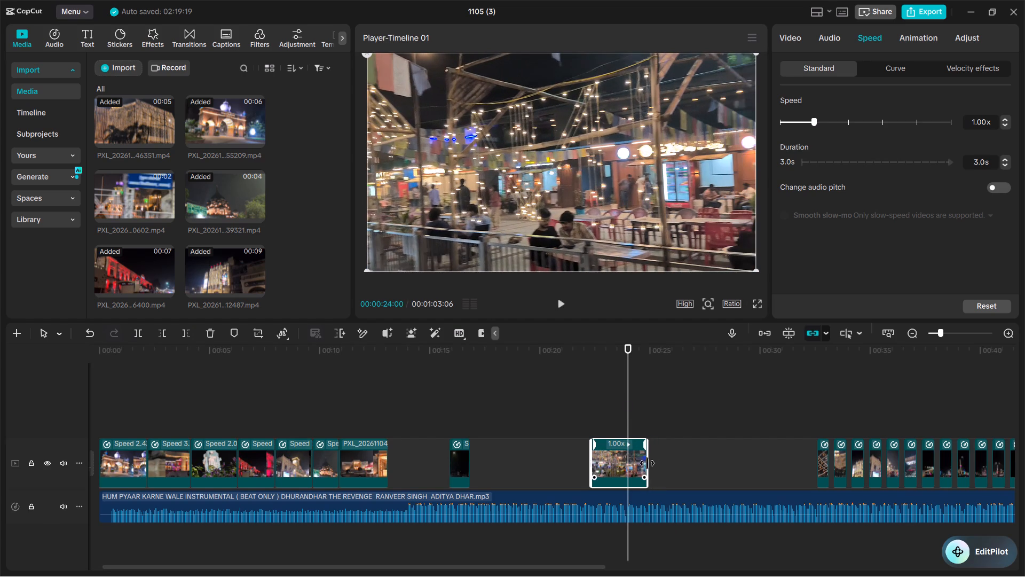
Set the café clip's speed to 2.00x and trim its end to a duration of 1.0 s.
left_click(849, 120)
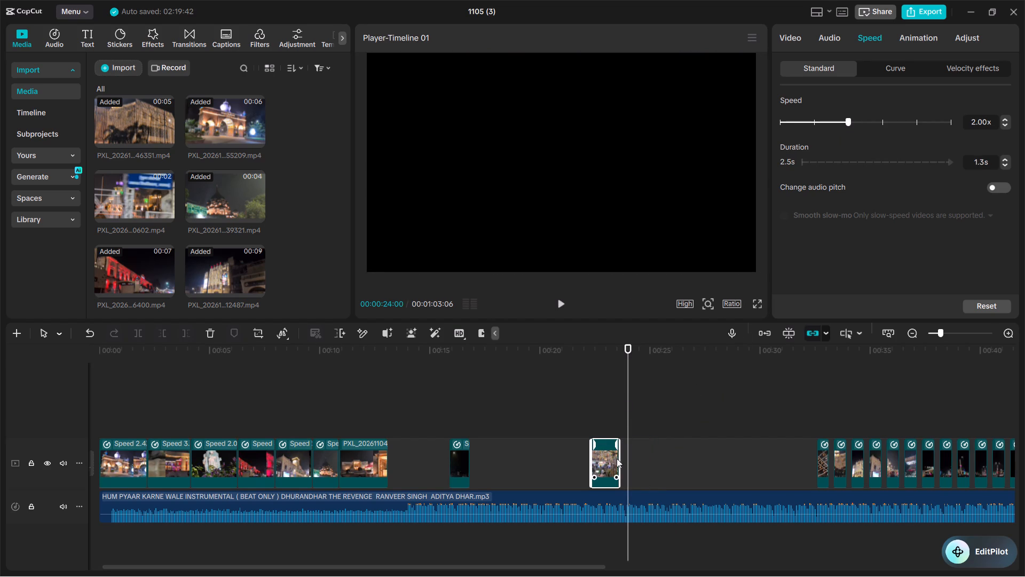
left_click_drag(617, 458, 614, 460)
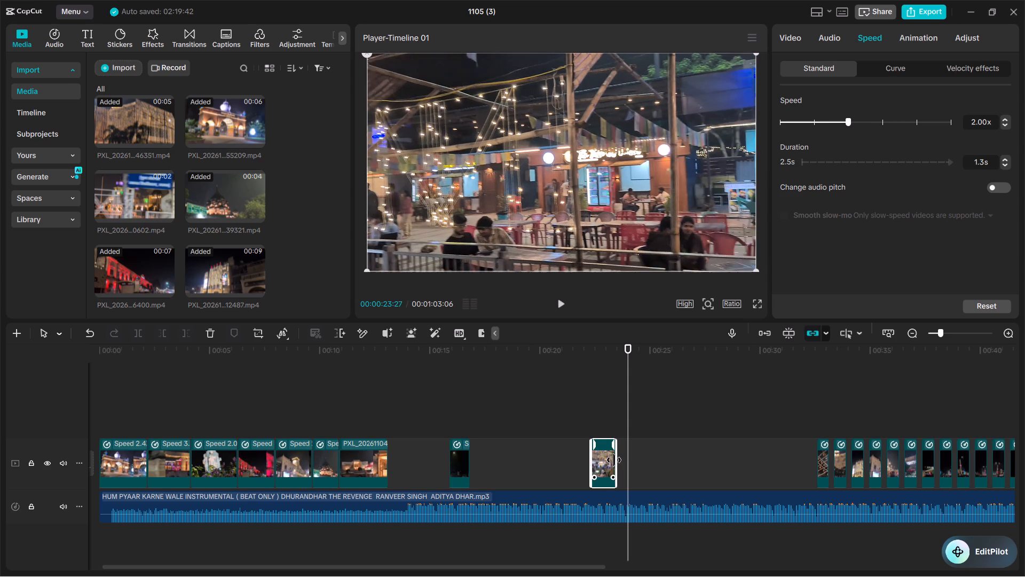
left_click_drag(614, 460, 610, 462)
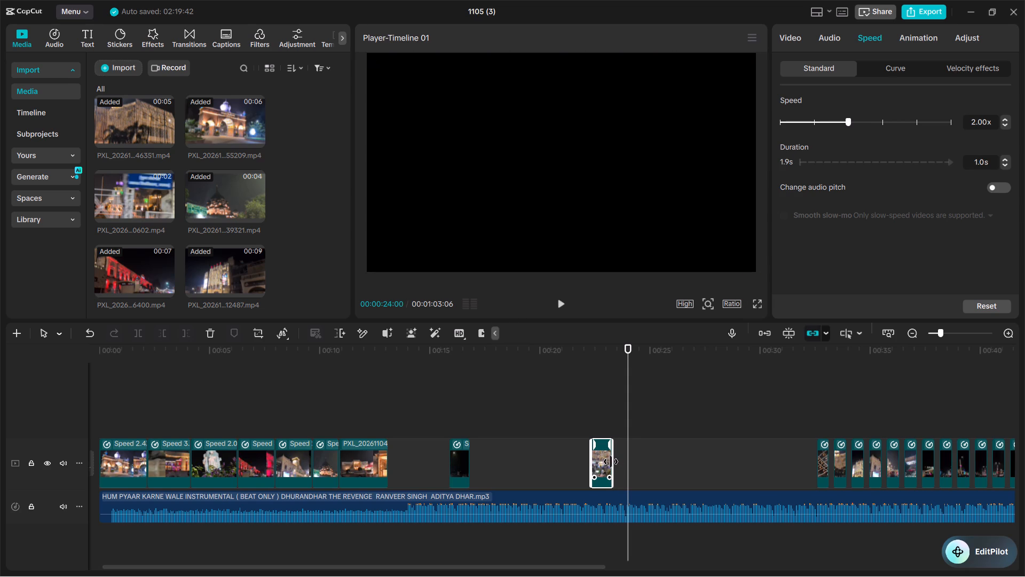
Move the café clip directly after clip 163048479, starting at about 16.8 s.
left_click_drag(602, 465, 486, 468)
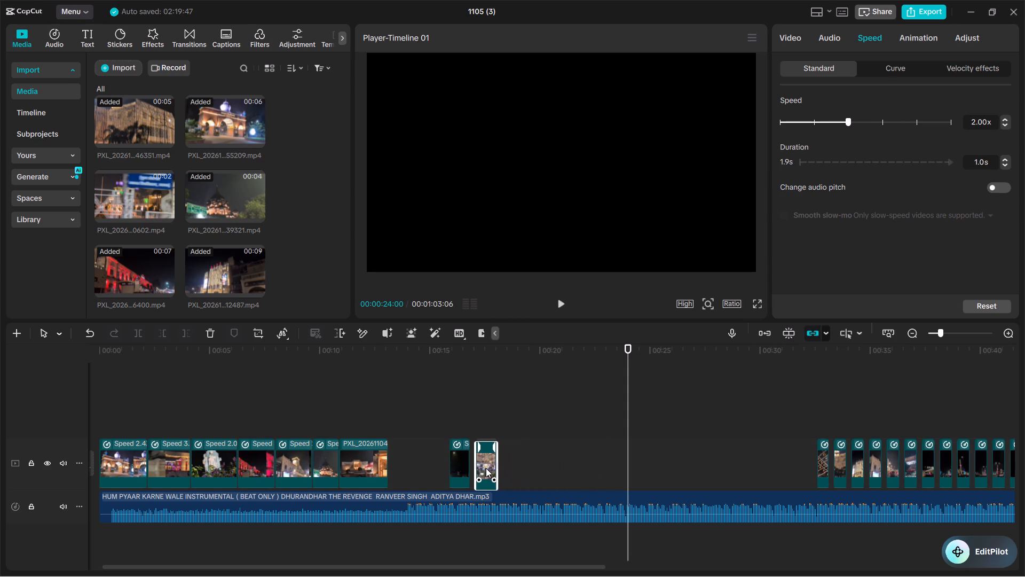
left_click_drag(486, 468, 480, 466)
left_click_drag(476, 427, 477, 472)
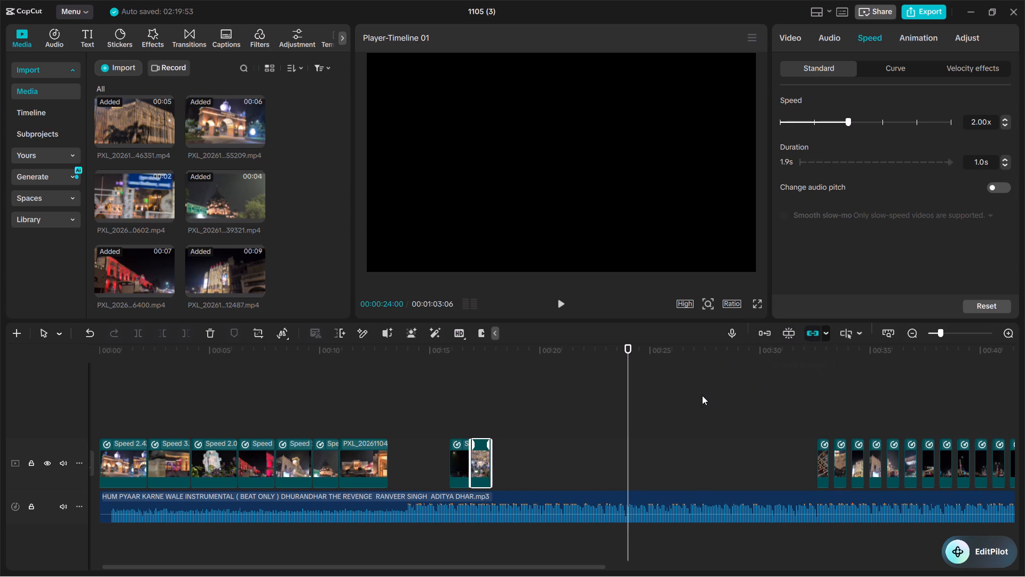
Pull the clay-pot lattice clip out of the following clip block, set its speed to 2.00x and trim it to a duration of 0.9 s.
left_click(819, 461)
left_click_drag(823, 465, 688, 472)
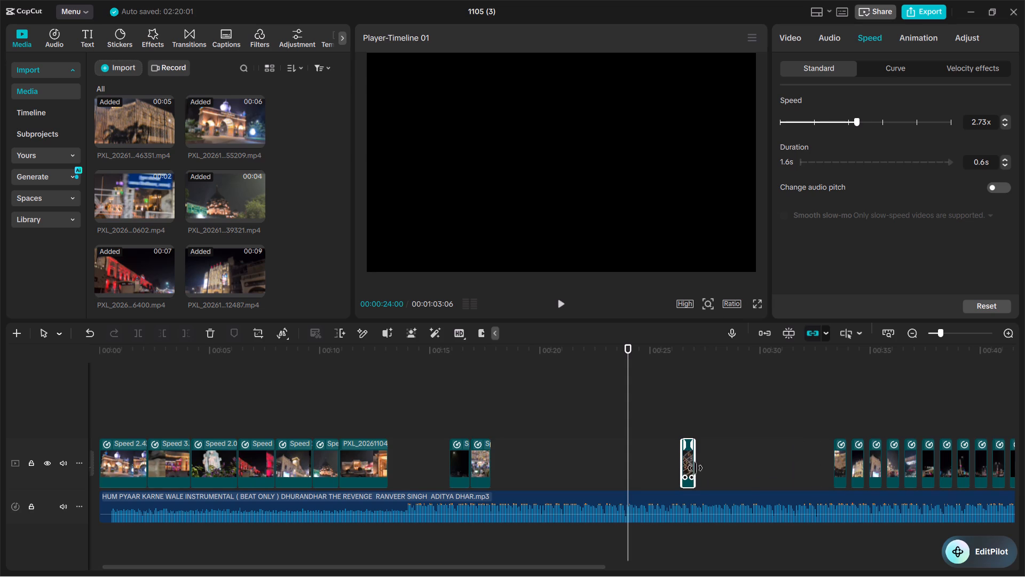
left_click_drag(695, 468, 739, 460)
left_click_drag(680, 464, 614, 471)
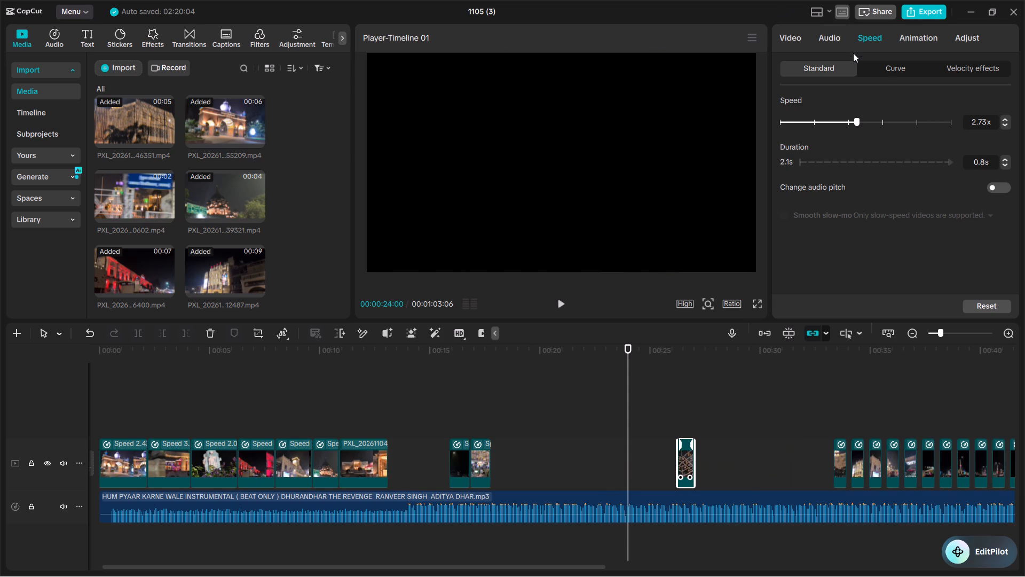
left_click_drag(856, 122, 850, 126)
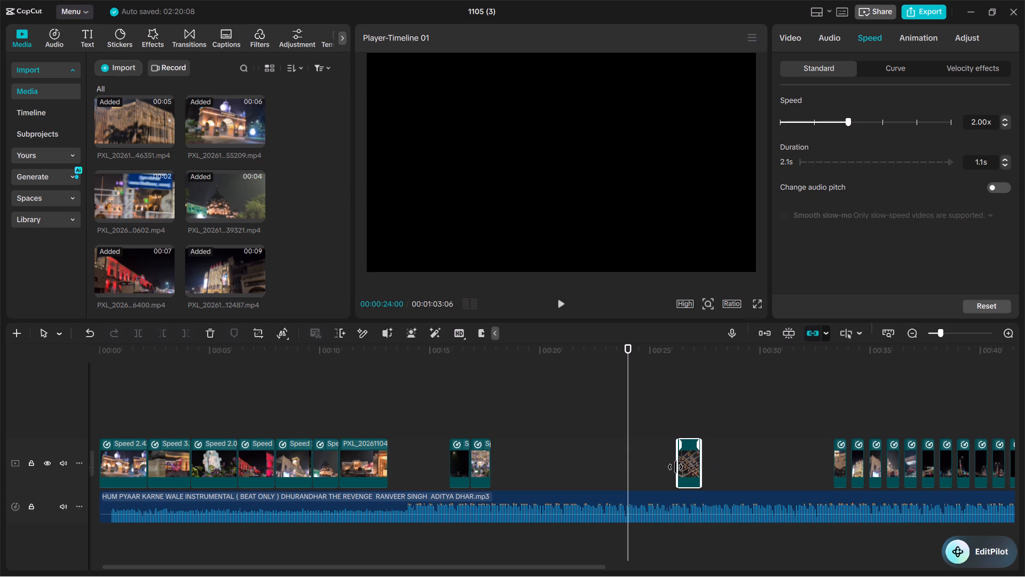
left_click_drag(675, 467, 682, 467)
Move the clay-pot lattice clip on the main track directly after the café clip, starting at about 17.8 s.
left_click_drag(691, 464, 523, 465)
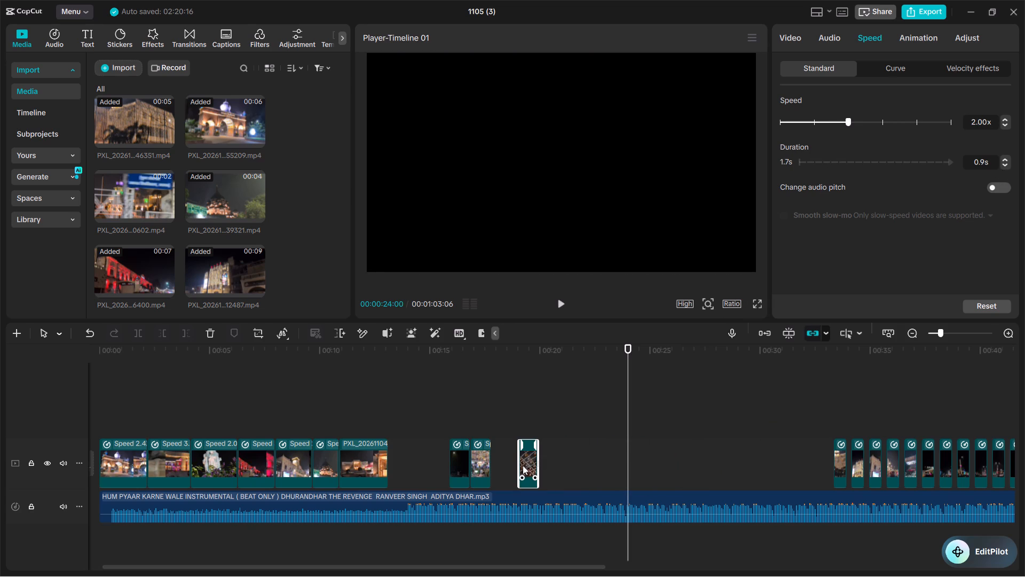
left_click_drag(523, 465, 502, 466)
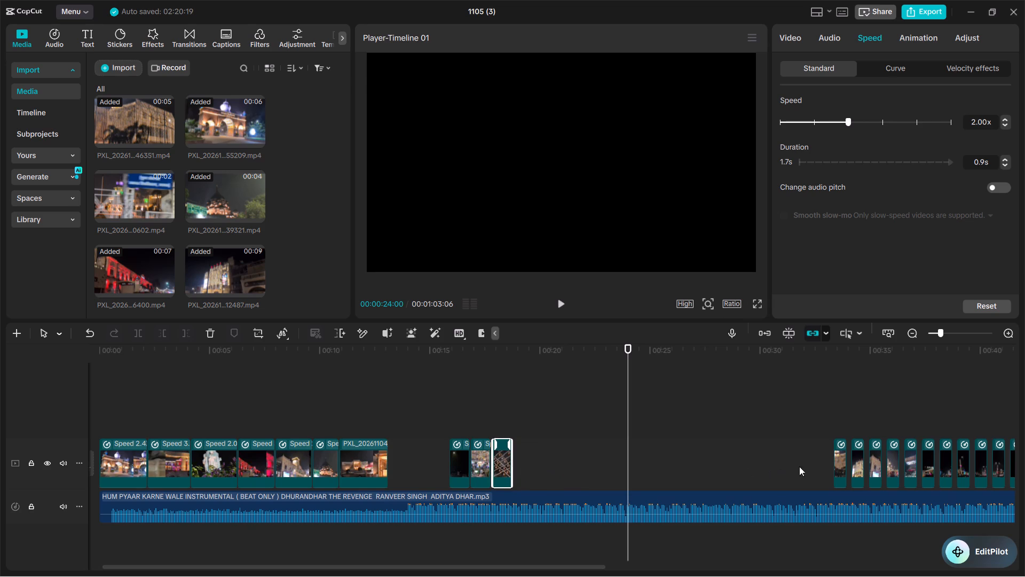
left_click(541, 470)
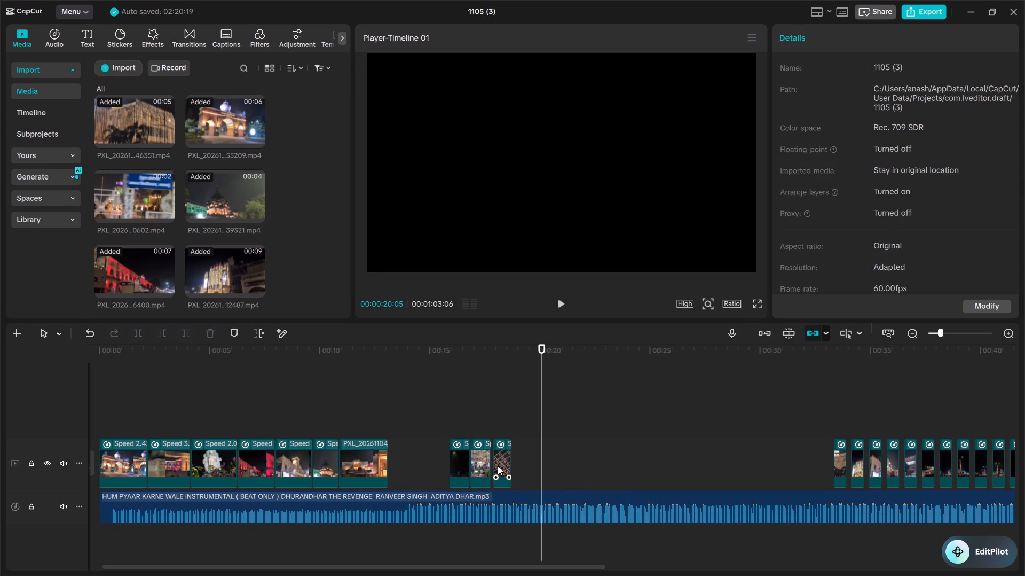
left_click(498, 466)
left_click_drag(498, 466, 489, 466)
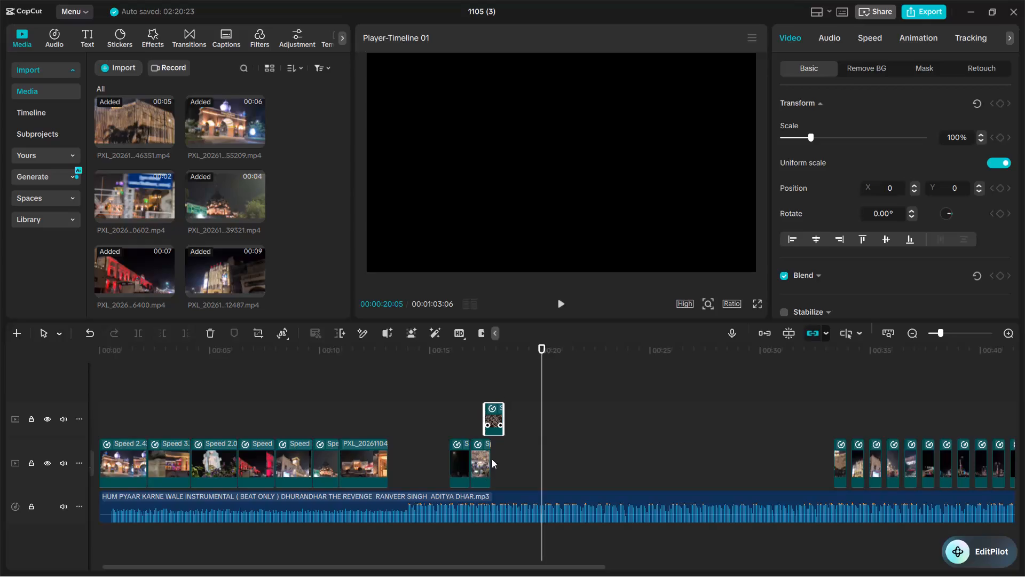
left_click_drag(492, 419, 499, 473)
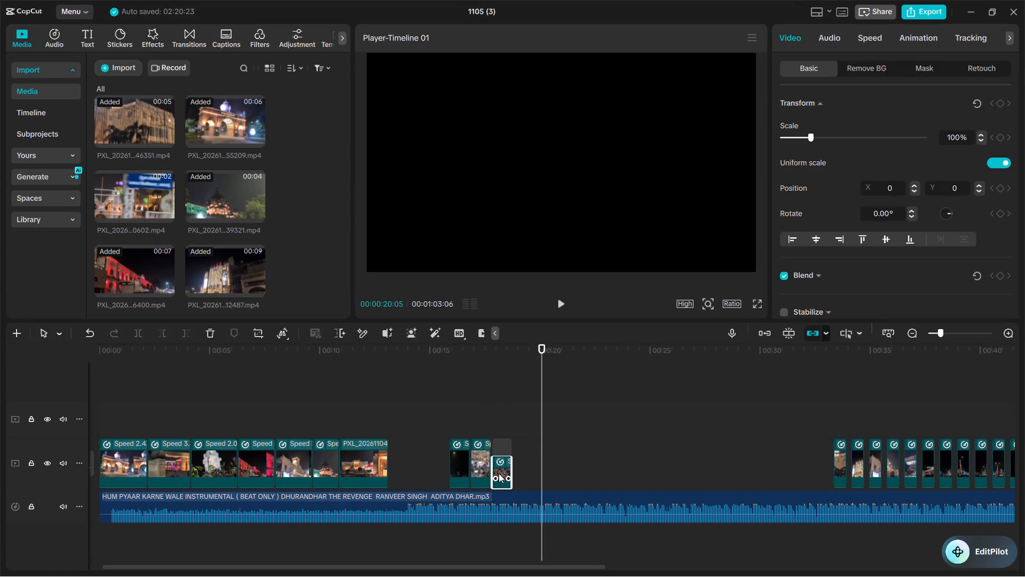
left_click_drag(499, 473, 500, 474)
left_click(500, 474)
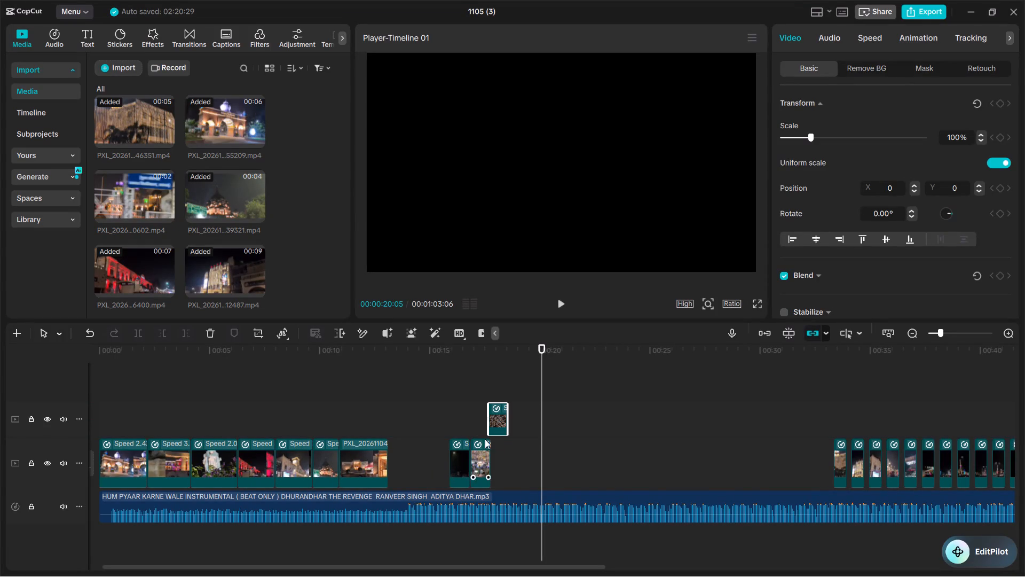
left_click_drag(498, 424, 501, 473)
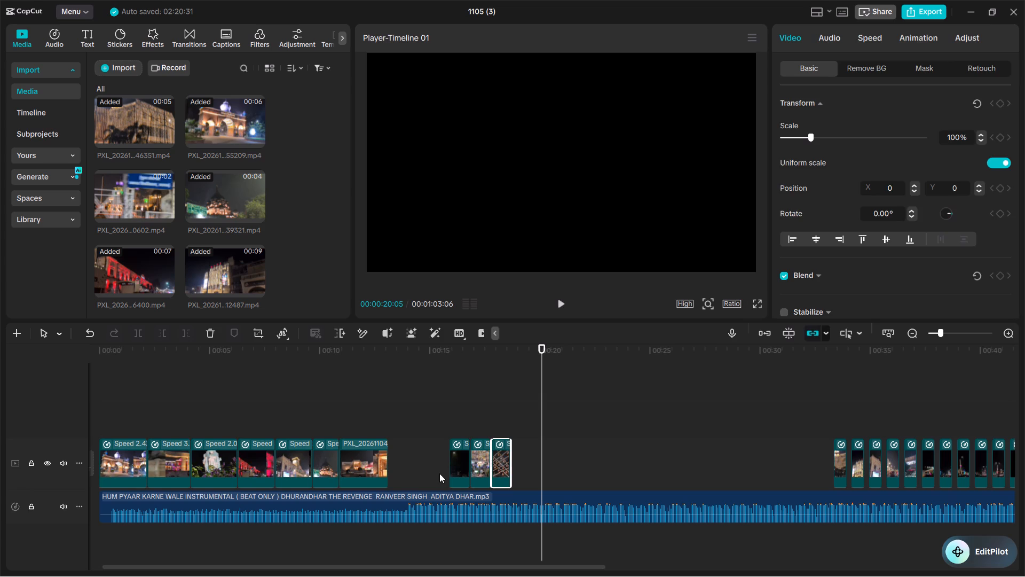
Turn off timeline linkage and shift the clay-pot lattice clip to start at about 18.3 s.
left_click_drag(437, 467, 518, 474)
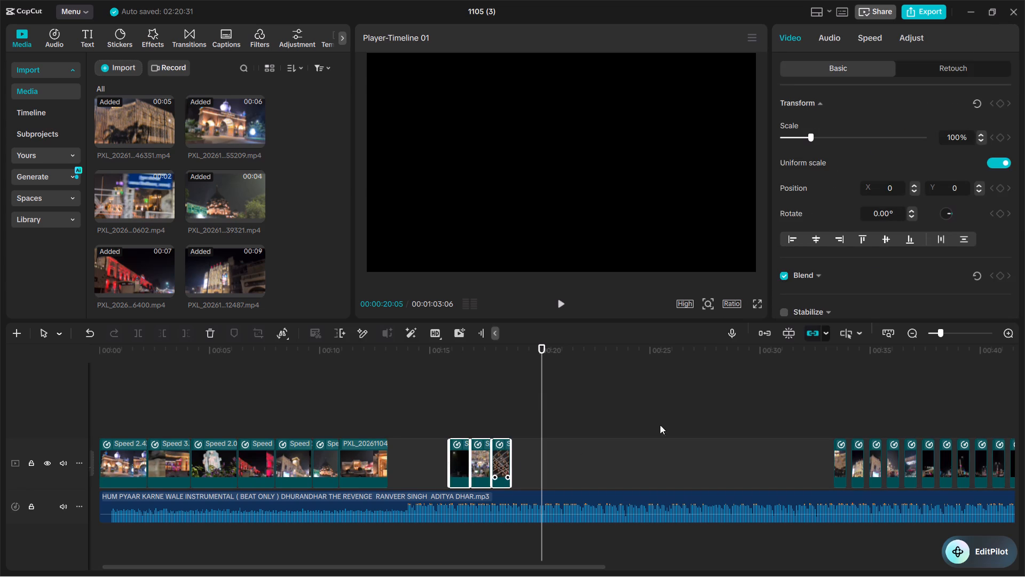
left_click(807, 332)
left_click(808, 333)
left_click(727, 389)
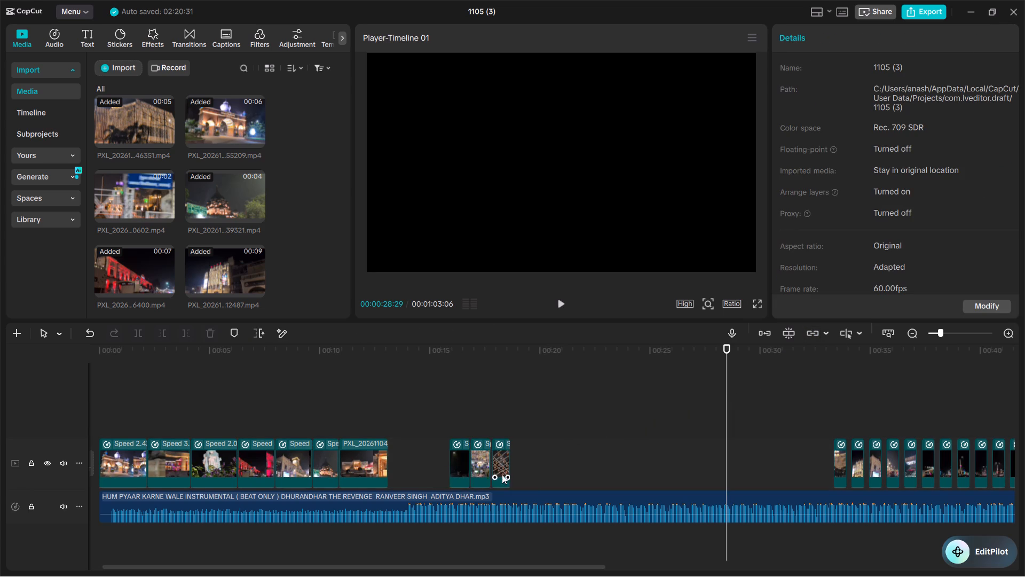
left_click_drag(502, 465, 512, 462)
left_click_drag(535, 464, 441, 468)
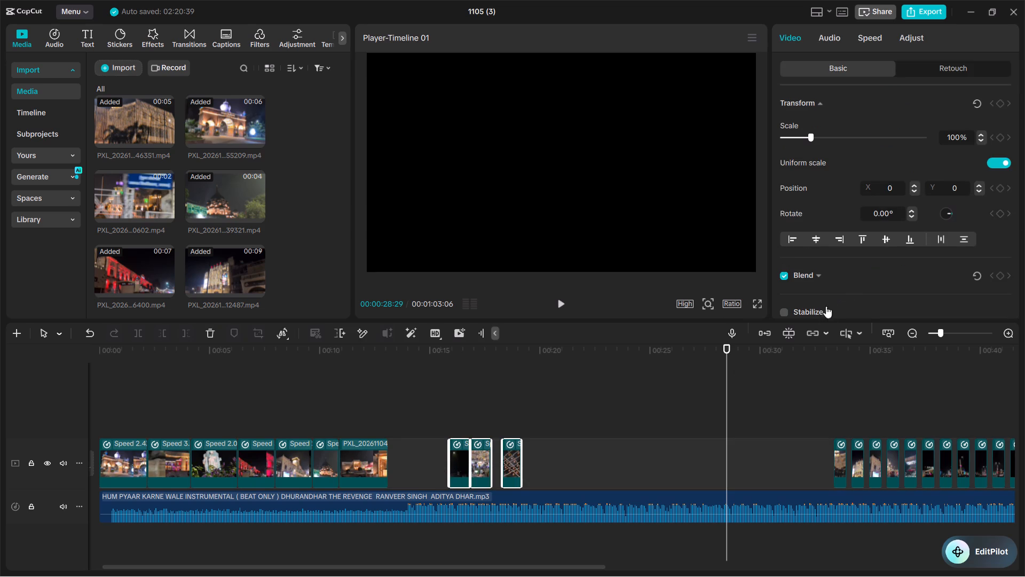
left_click(810, 333)
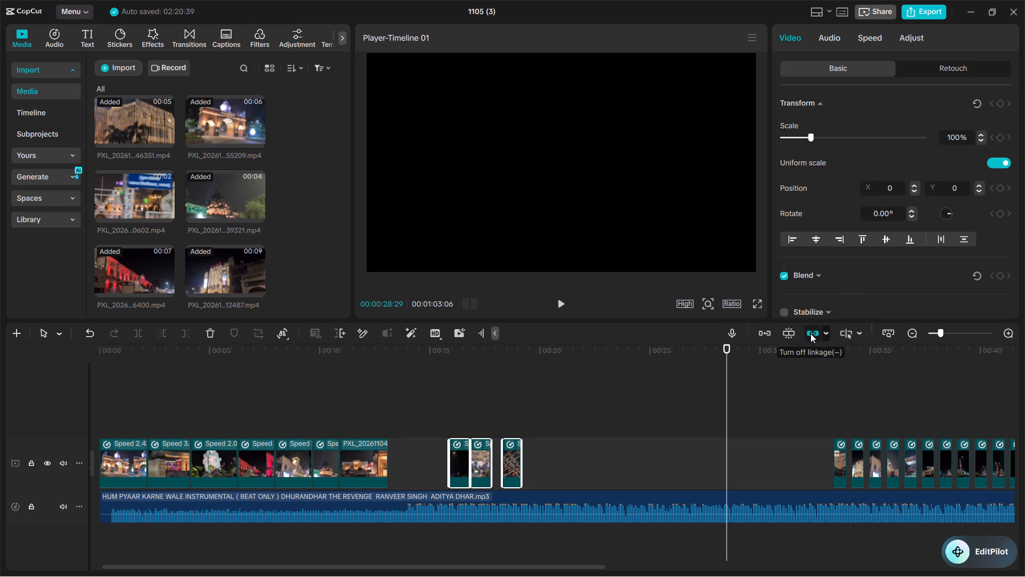
left_click(810, 333)
left_click(810, 333)
left_click(810, 333)
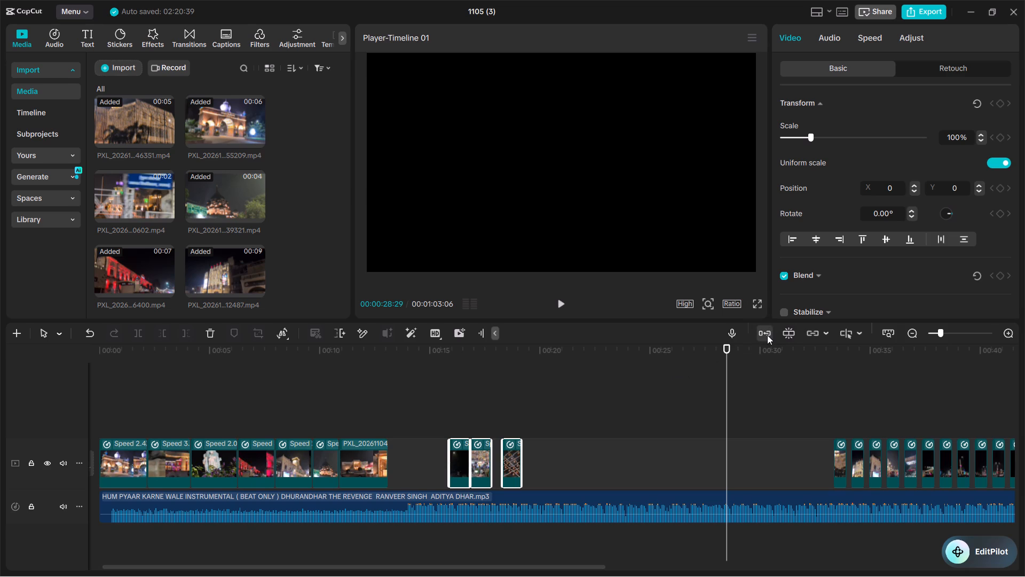
Turn on the main track magnet to close all gaps between the clips, and leave it switched off again.
left_click(767, 335)
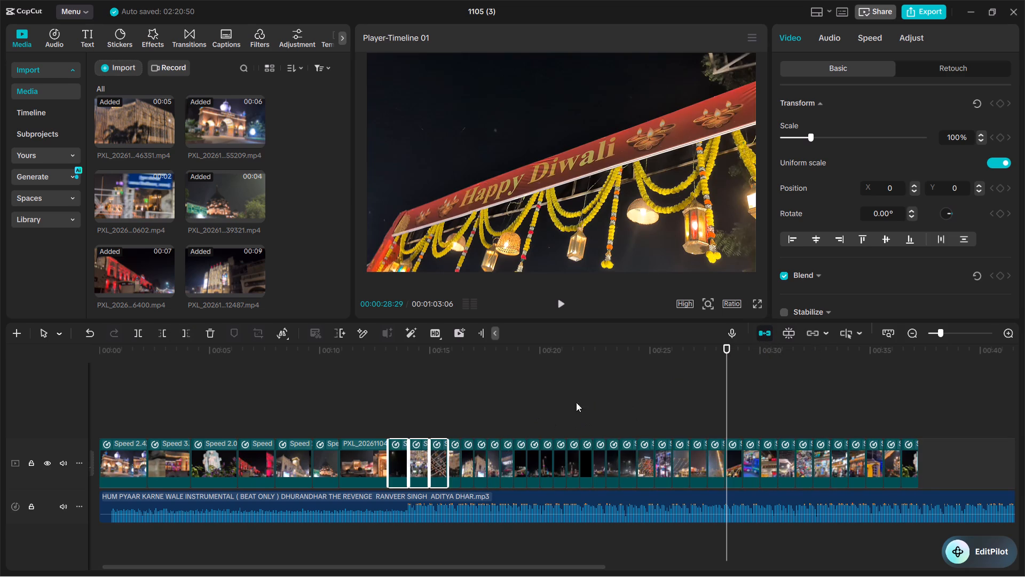
left_click(765, 333)
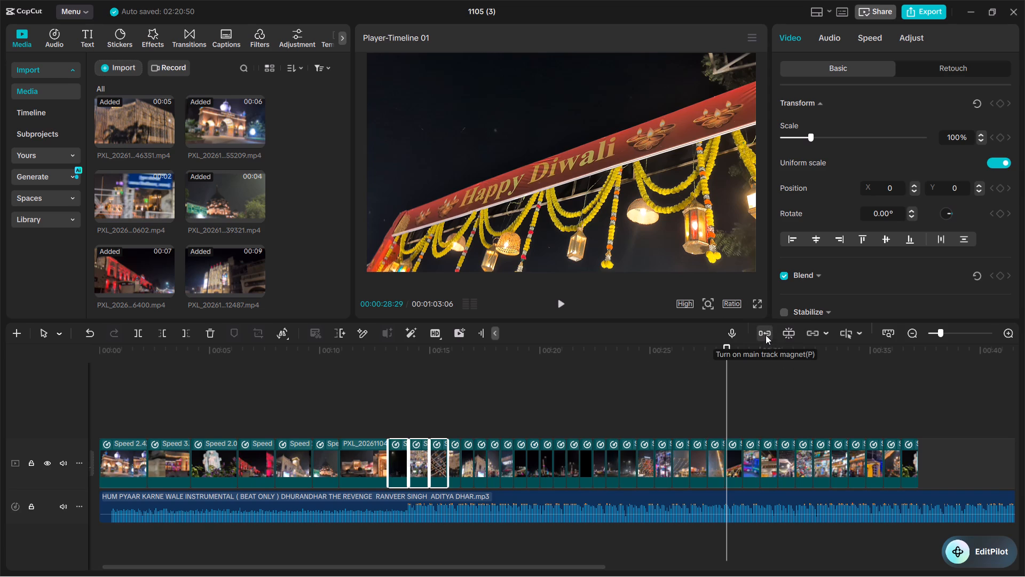
left_click(766, 335)
left_click(766, 335)
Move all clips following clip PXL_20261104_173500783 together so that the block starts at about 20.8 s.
left_click(495, 412)
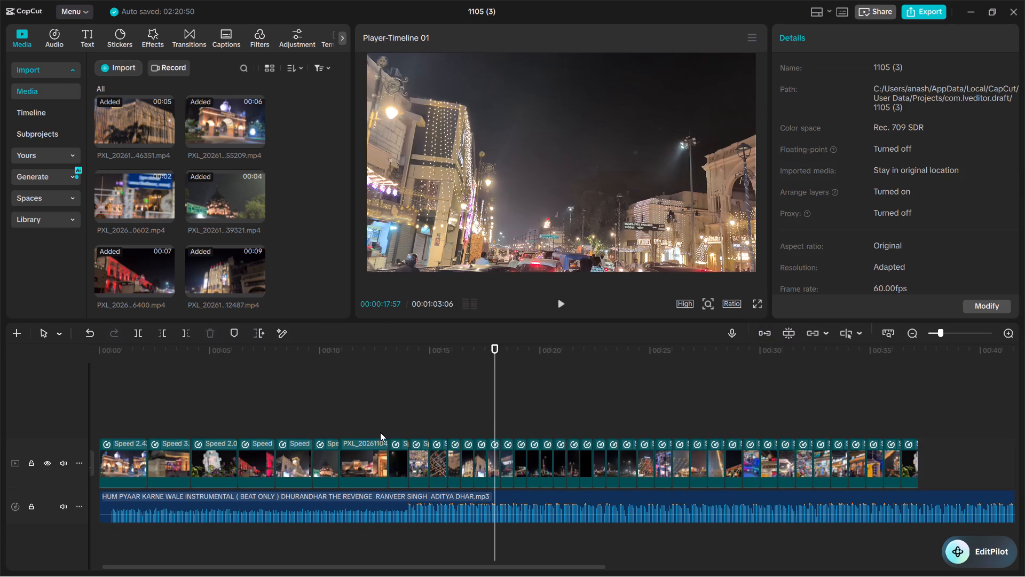
left_click_drag(393, 428, 393, 427)
left_click_drag(393, 427, 919, 461)
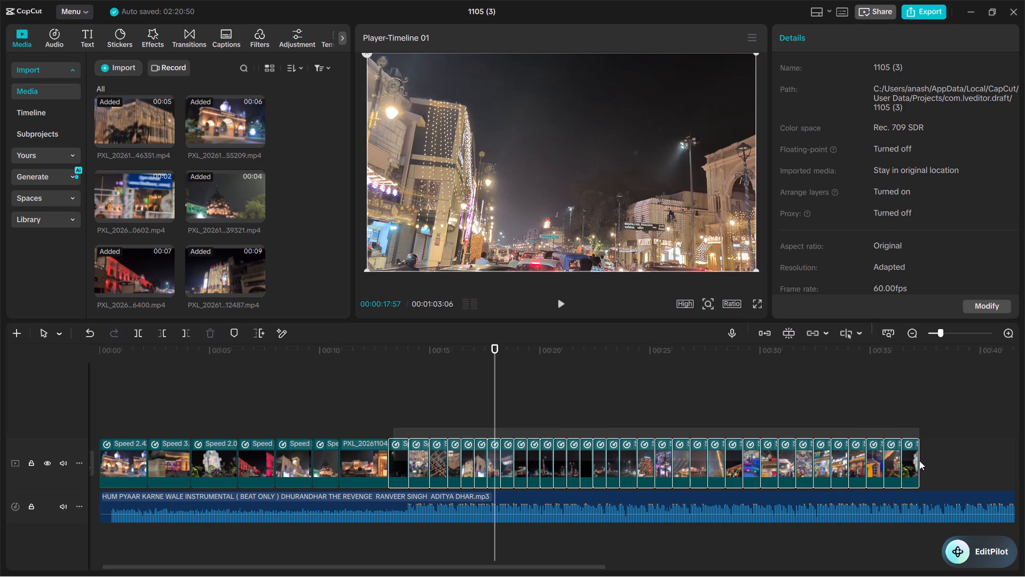
left_click_drag(396, 467, 565, 471)
left_click(608, 391)
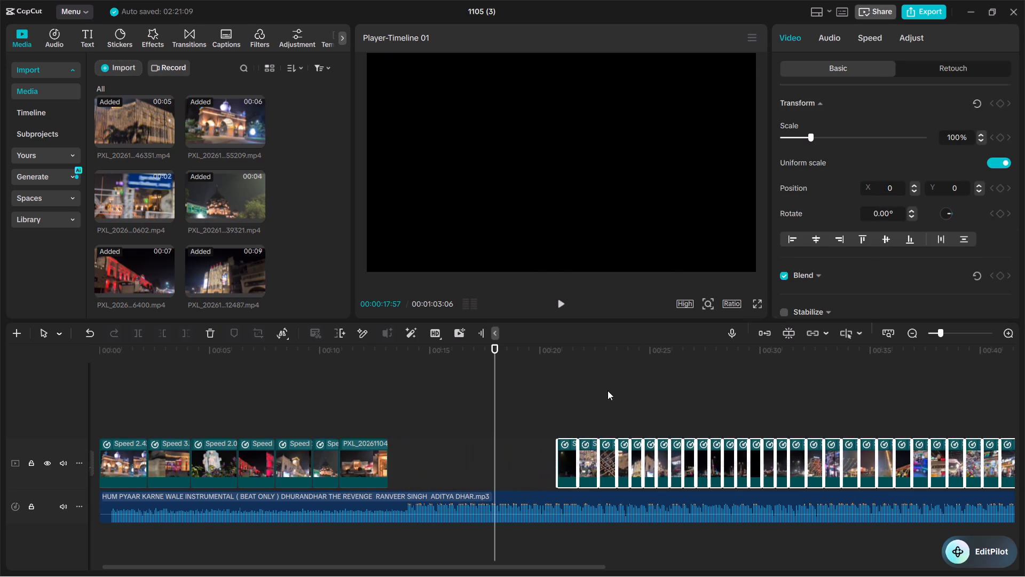
Move the dark clip, café clip and clay-pot lattice clip individually to start at about 14.9 s, 15.9 s and 17.4 s.
left_click_drag(566, 461, 547, 464)
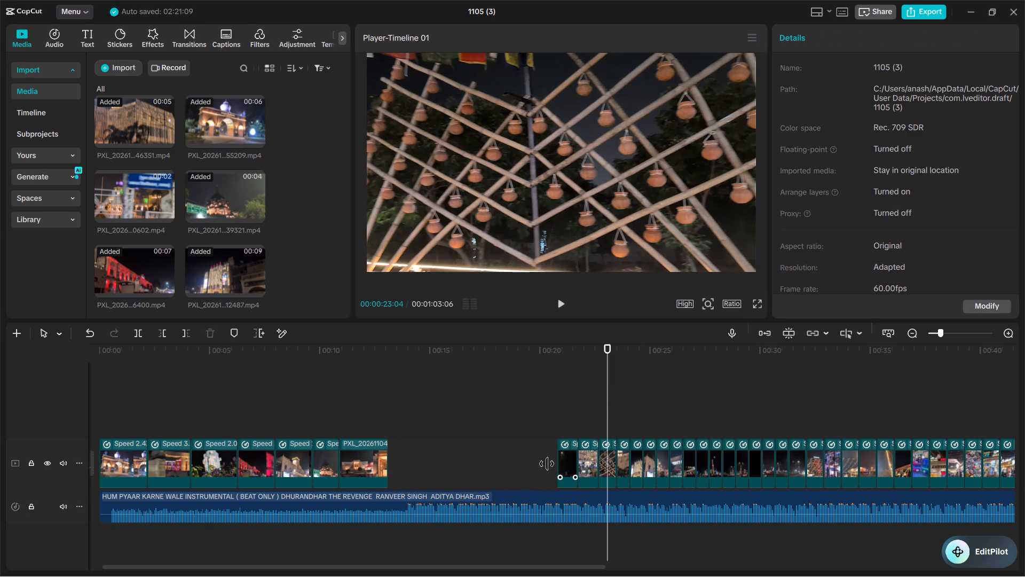
left_click_drag(547, 464, 436, 464)
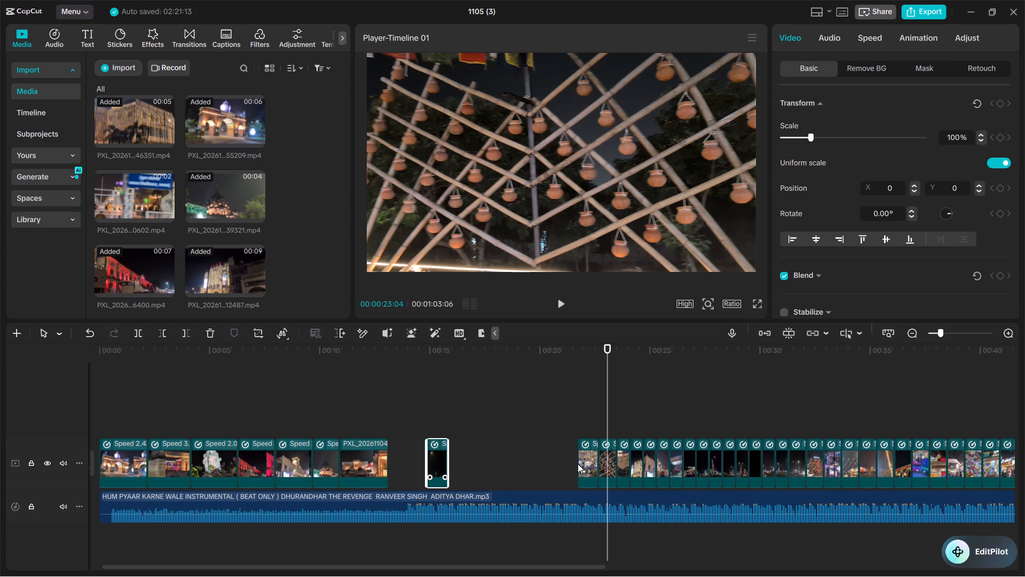
left_click_drag(586, 465, 459, 467)
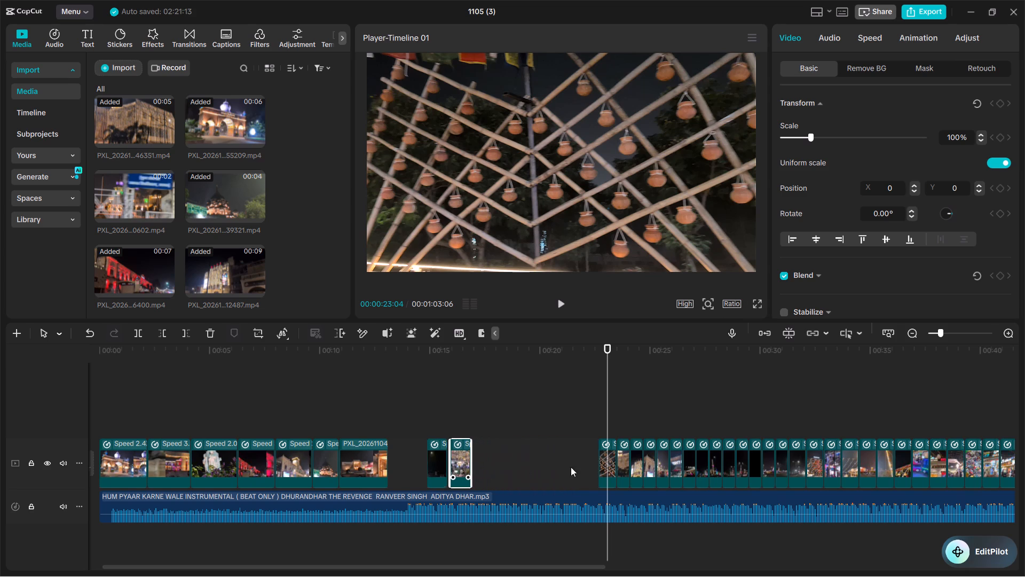
left_click_drag(606, 467, 492, 468)
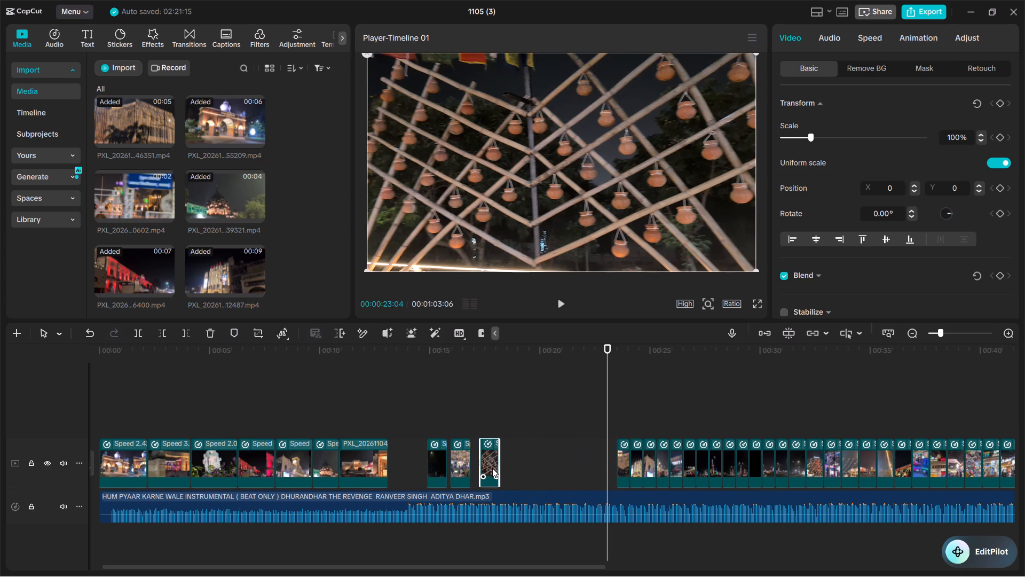
left_click_drag(492, 468, 491, 468)
Move the illuminated building clip, first in the remaining block, to start at about 21.0 s.
left_click(1010, 335)
left_click(1010, 335)
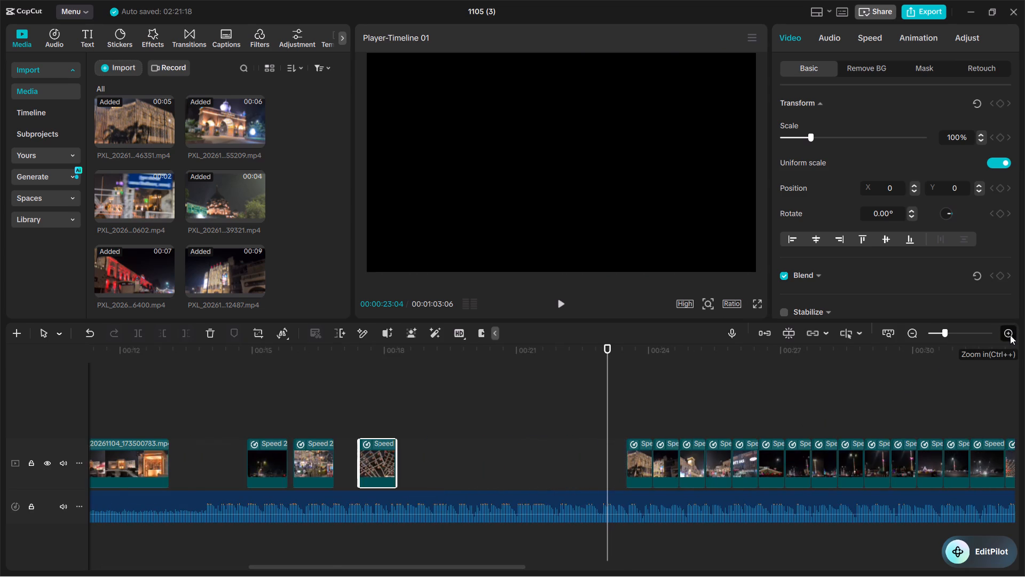
left_click(907, 333)
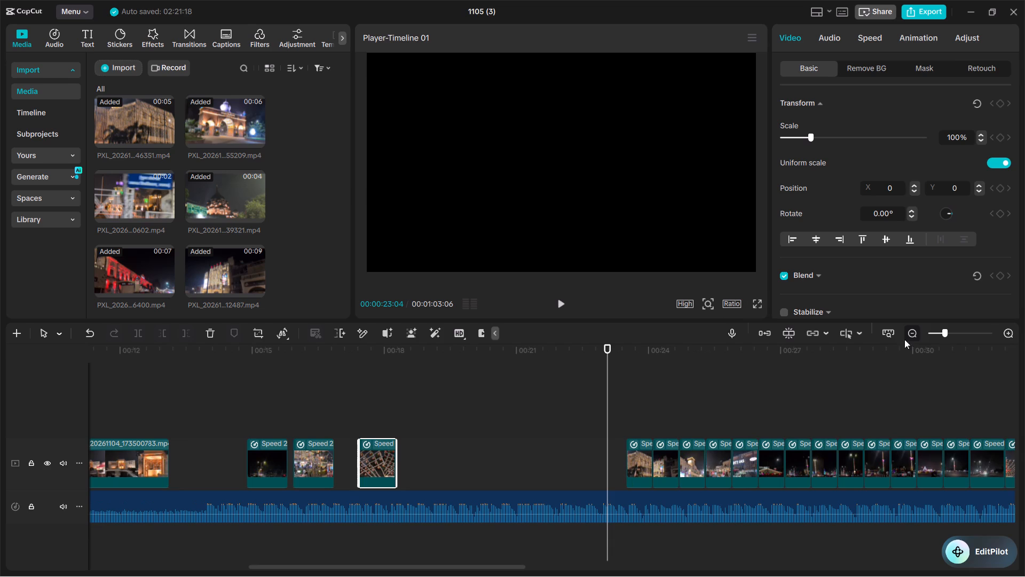
left_click(636, 464)
left_click_drag(637, 464, 526, 467)
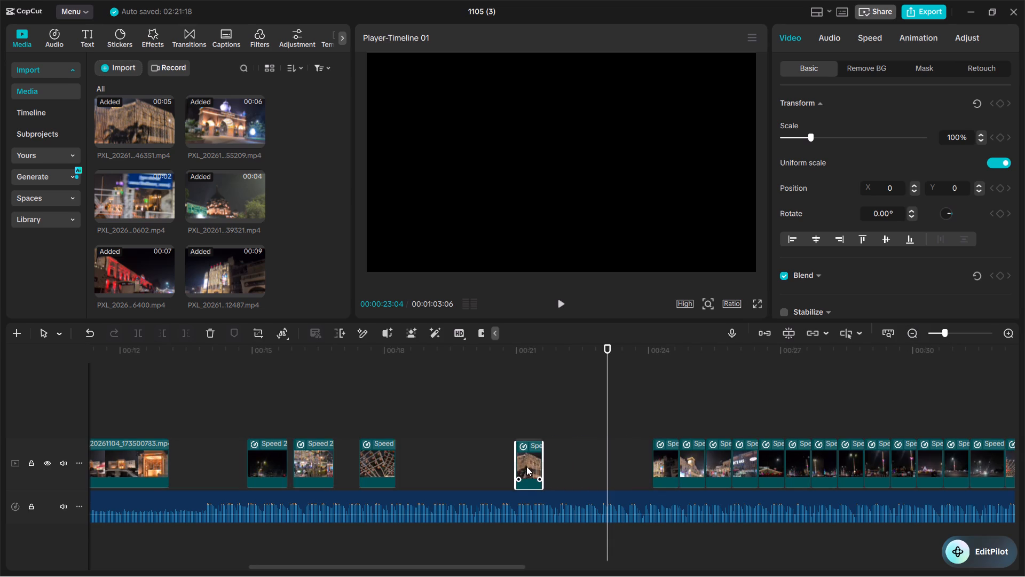
Set the illuminated building clip's speed to 2.00x and trim its end to a duration of about 1.5 s.
left_click(829, 39)
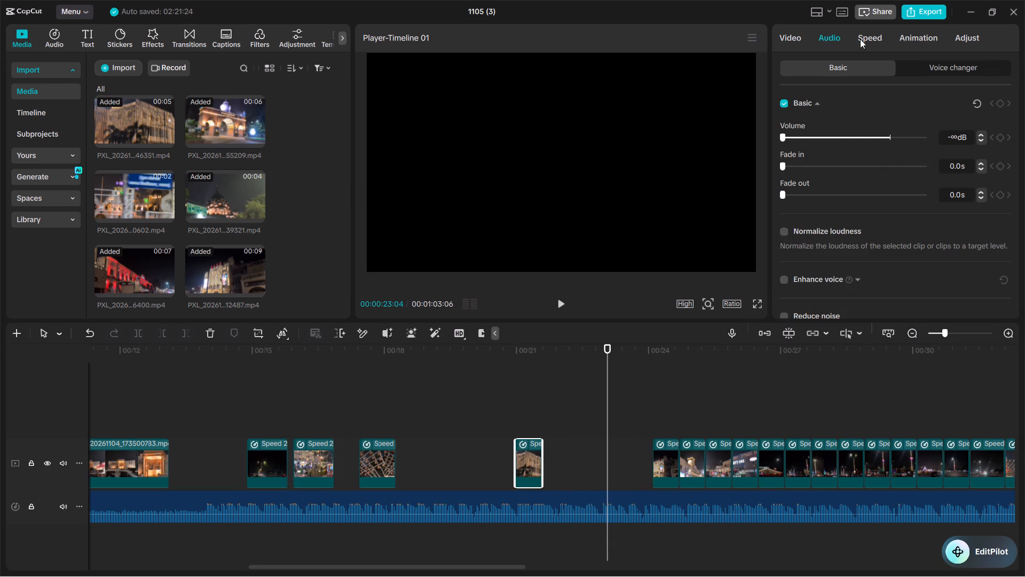
left_click(860, 39)
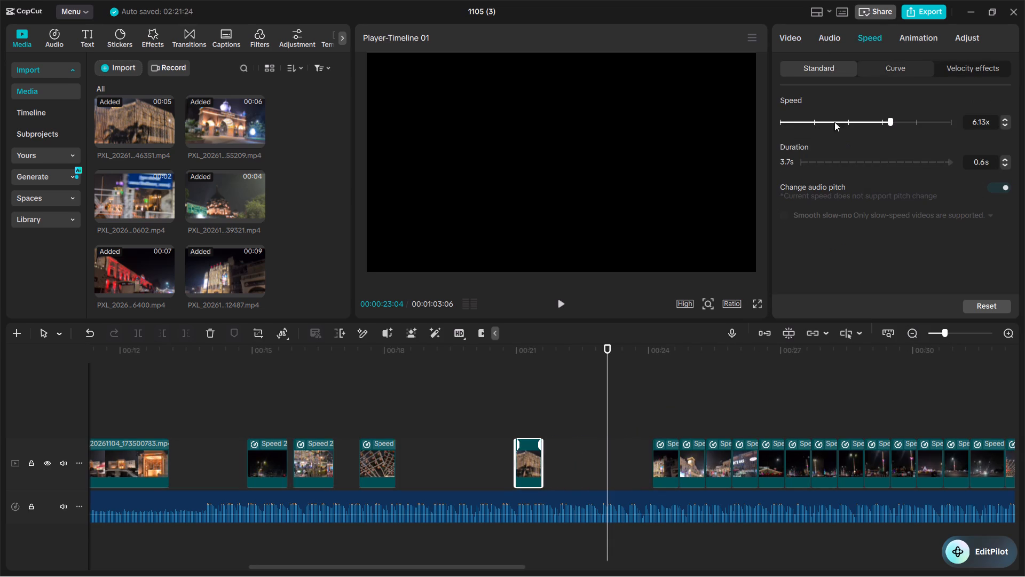
left_click(849, 122)
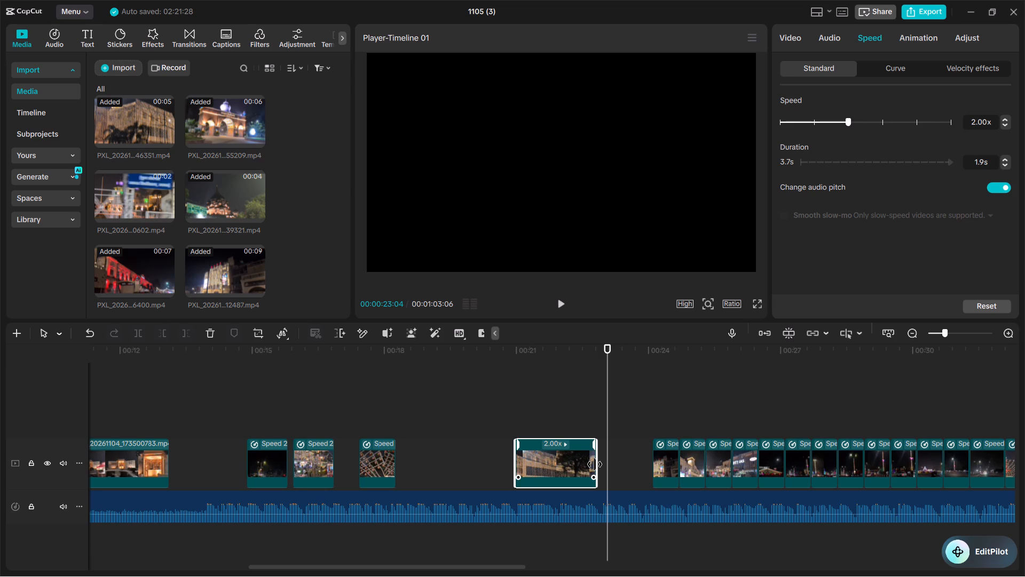
left_click_drag(595, 464, 578, 464)
left_click_drag(578, 464, 573, 464)
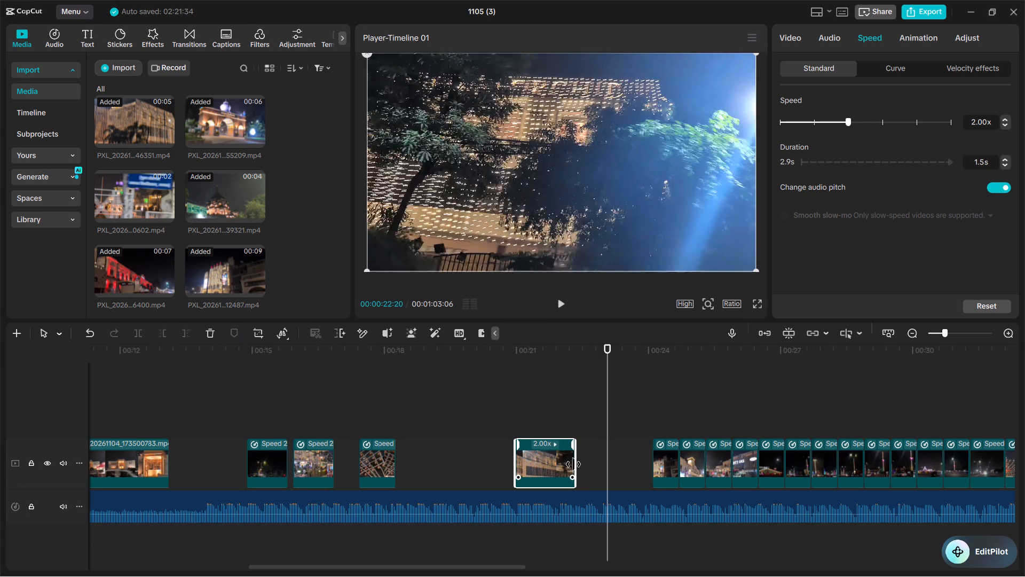
Trim the end of the illuminated building clip to a duration of about 1.0 s.
left_click_drag(573, 464, 571, 465)
left_click_drag(574, 465, 563, 467)
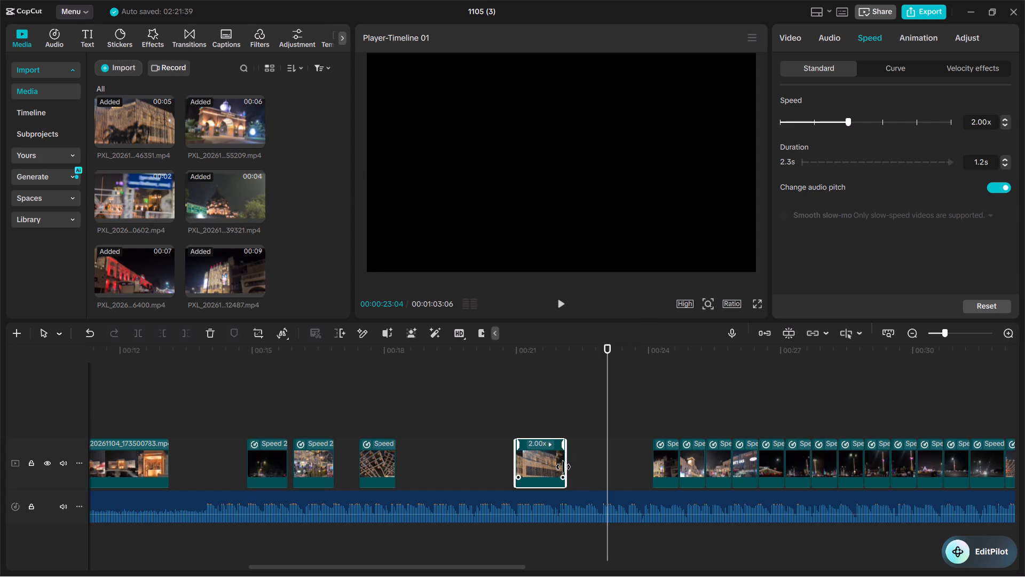
left_click(567, 467)
left_click_drag(563, 470, 557, 471)
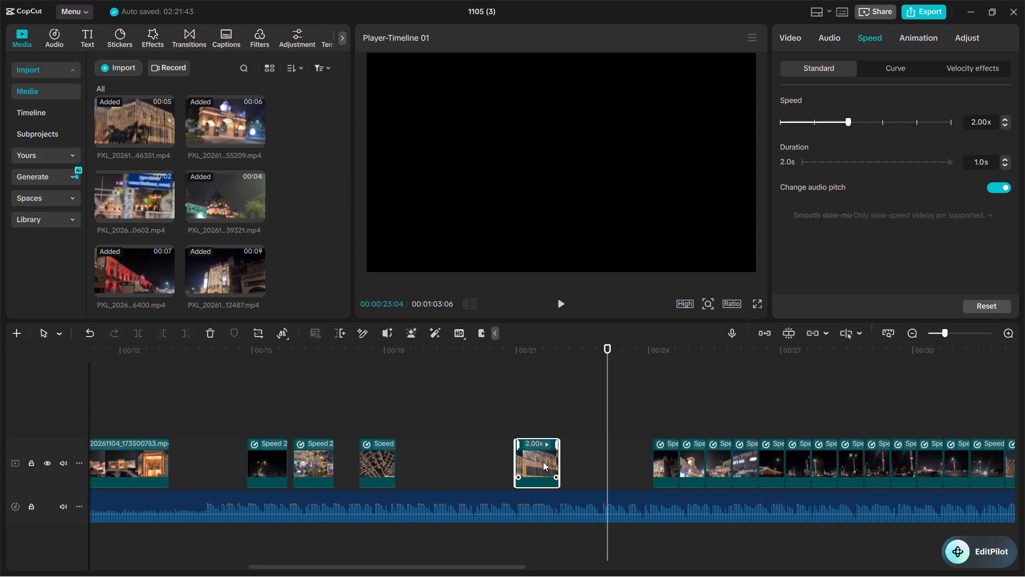
Move the clay-pot lattice clip to start at about 17.0 s and the illuminated building clip behind it at about 18.0 s.
left_click_drag(541, 466, 425, 468)
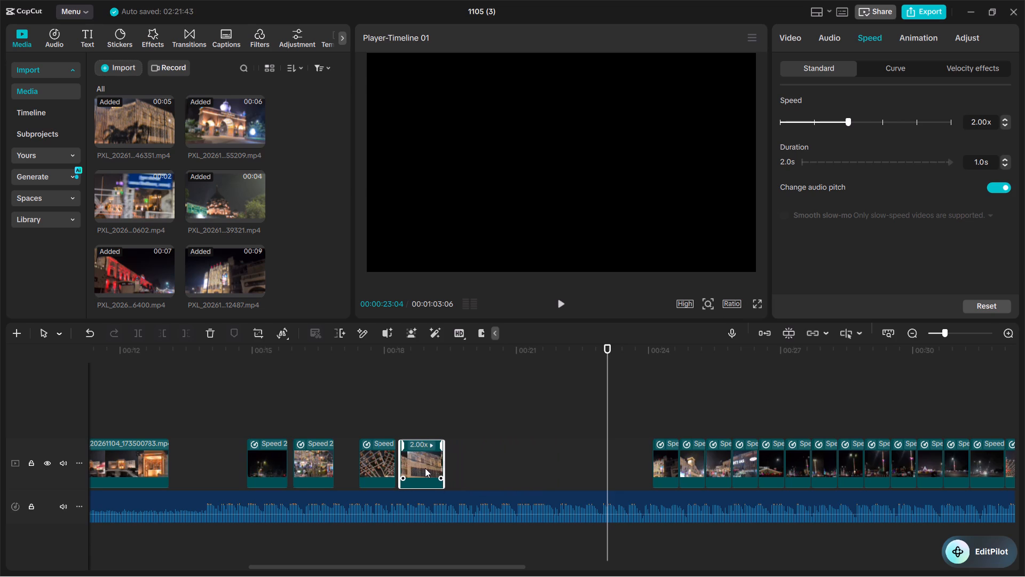
left_click_drag(425, 468, 422, 468)
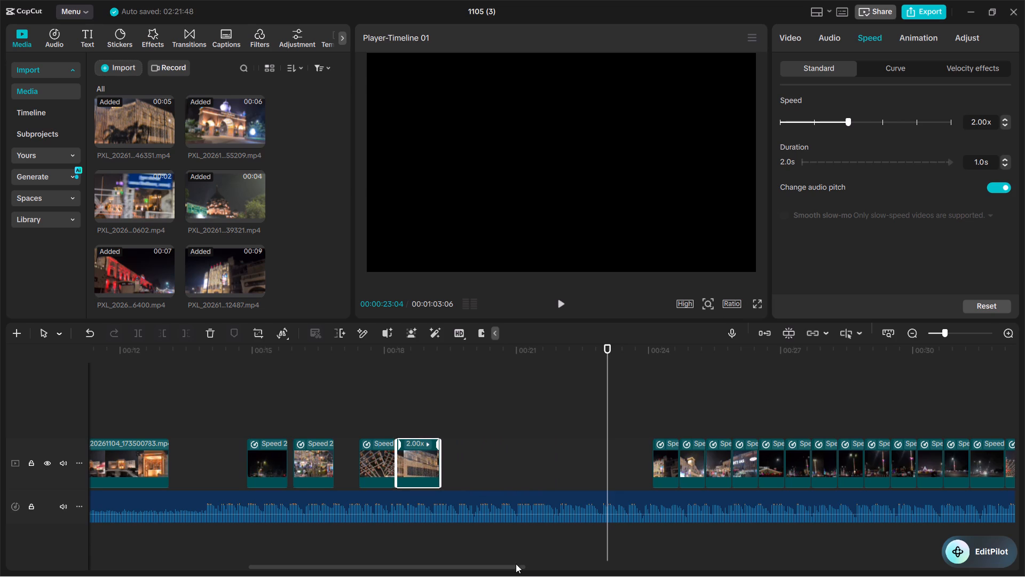
left_click_drag(515, 567, 554, 560)
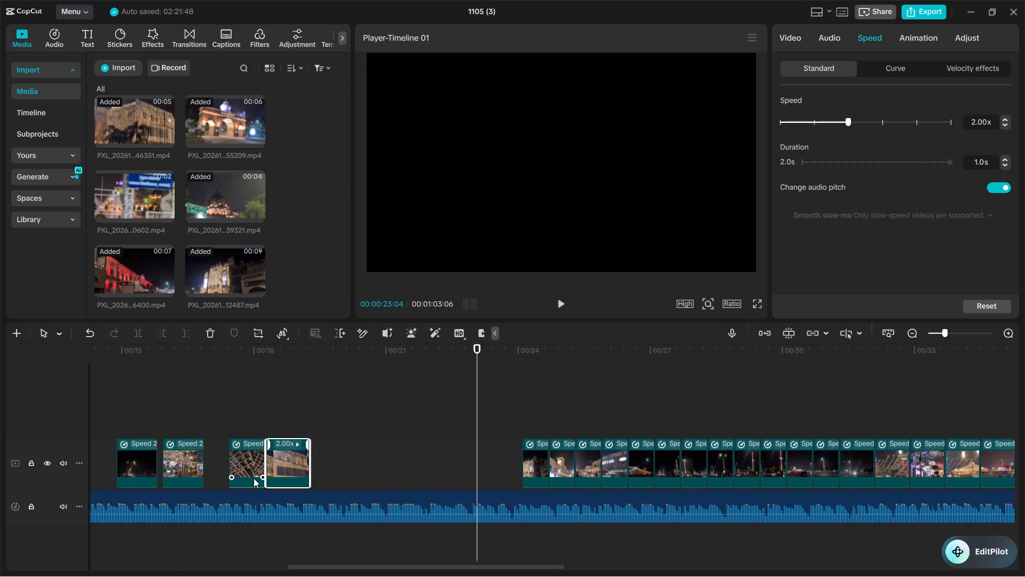
left_click_drag(253, 475, 234, 476)
left_click_drag(293, 475, 278, 477)
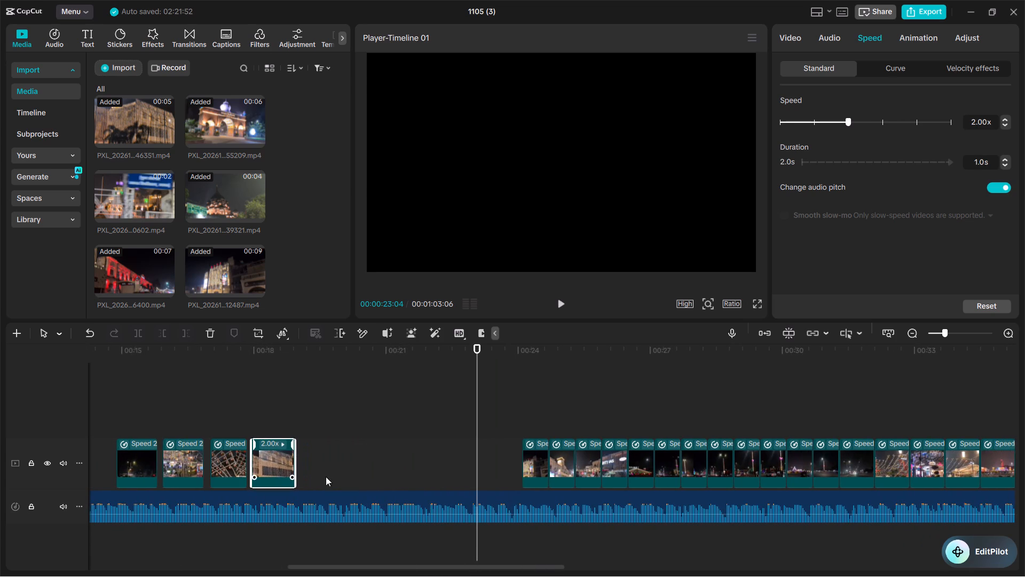
Separate the SAHU PVR cinema clip from the remaining block, set its speed to 2.00x, and place it on the main track at about 20.6 s.
left_click(538, 467)
left_click_drag(537, 466, 433, 469)
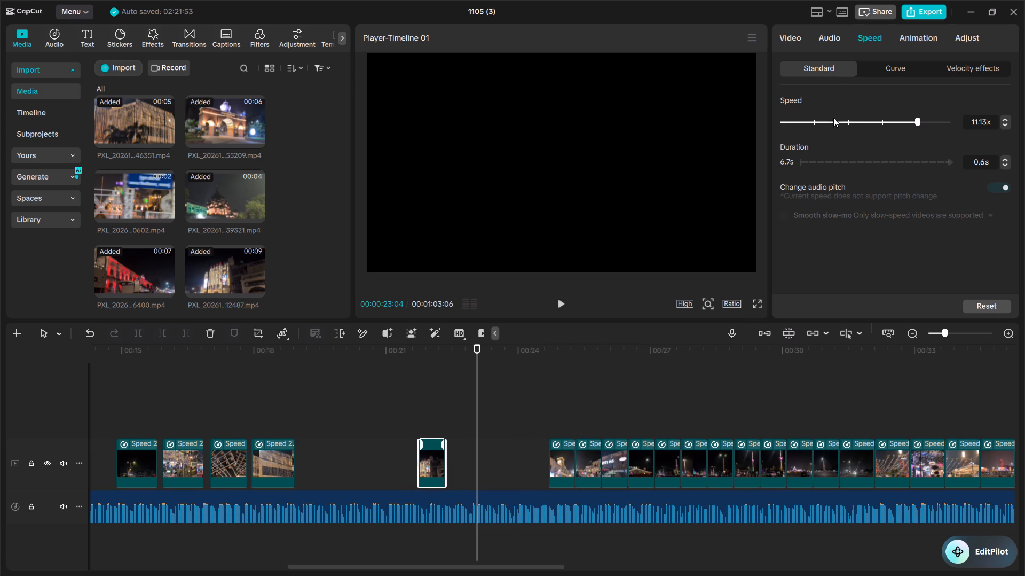
left_click(848, 124)
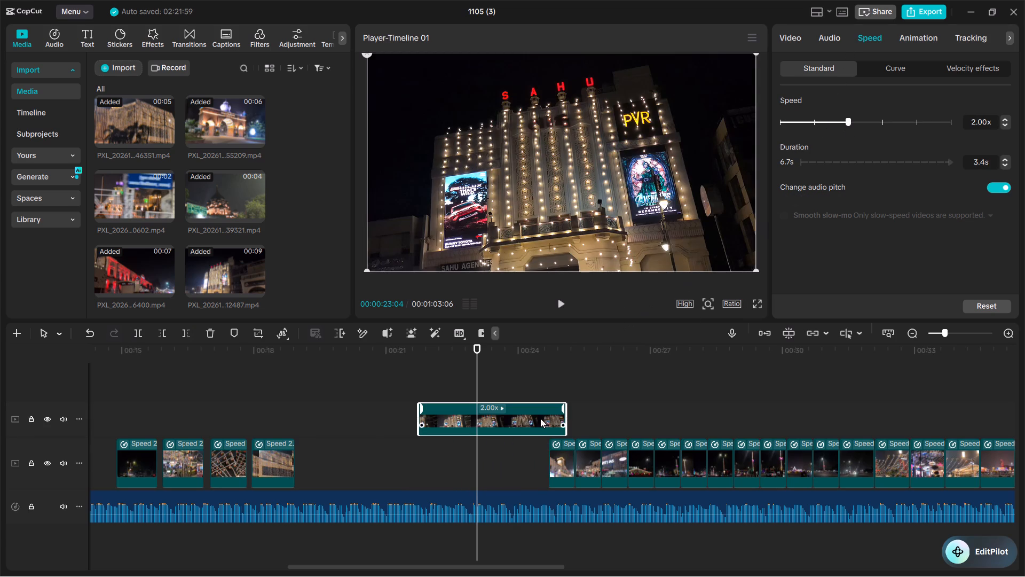
left_click_drag(534, 426, 485, 469)
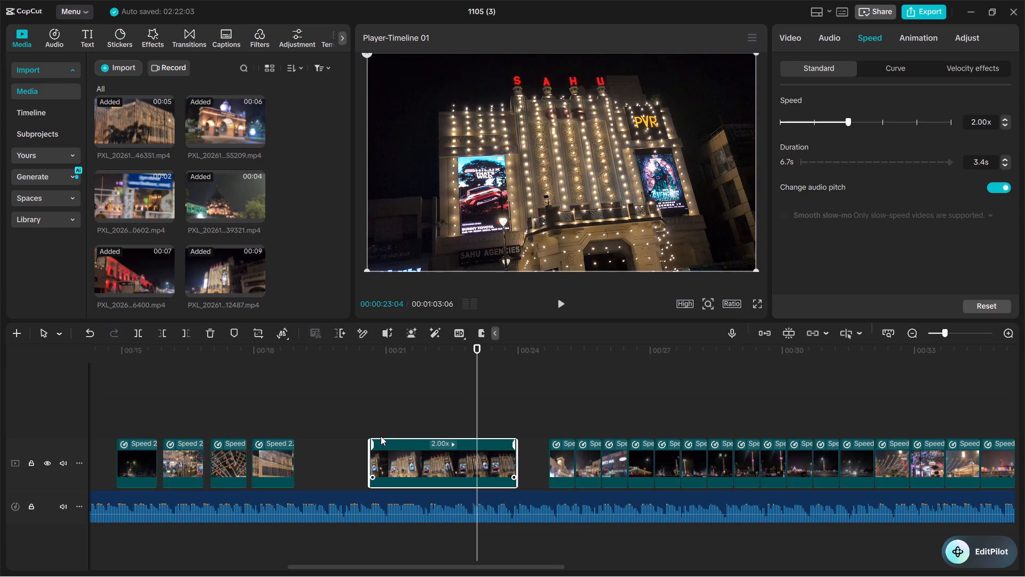
Preview the SAHU PVR cinema clip and trim both its ends to a duration of about 1.0 s.
left_click(362, 423)
left_click(559, 305)
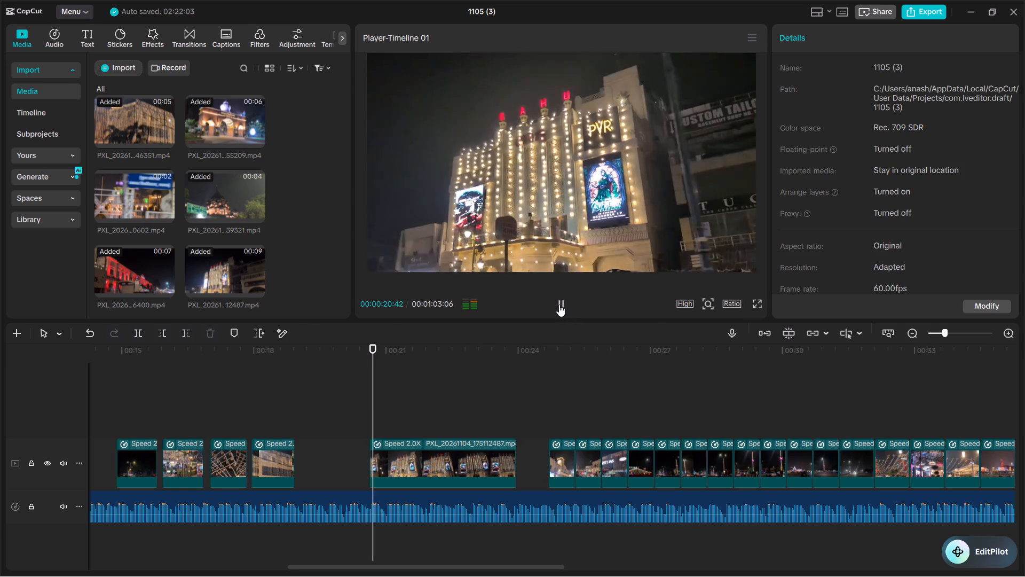
left_click(561, 303)
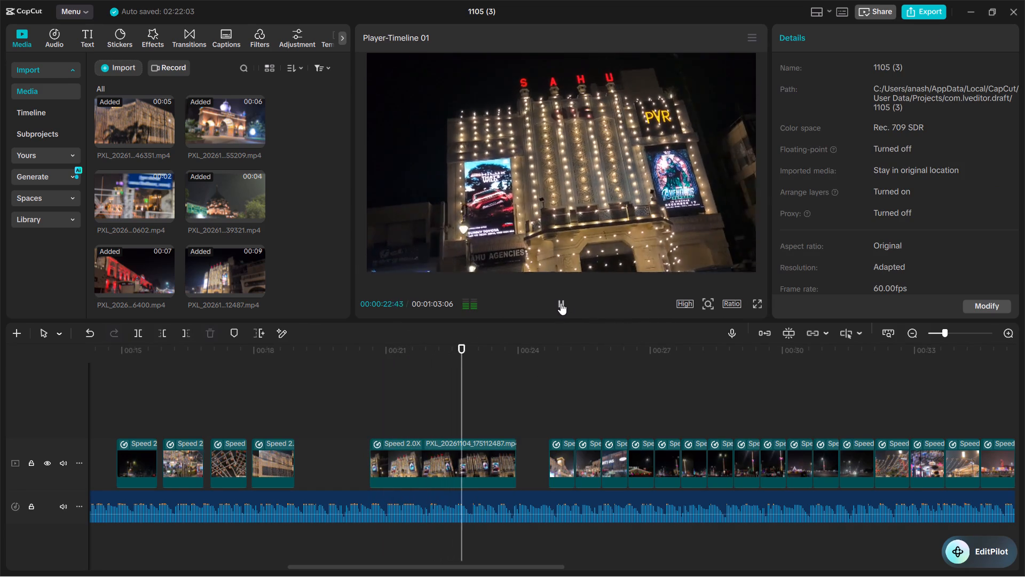
left_click(561, 303)
left_click(561, 303)
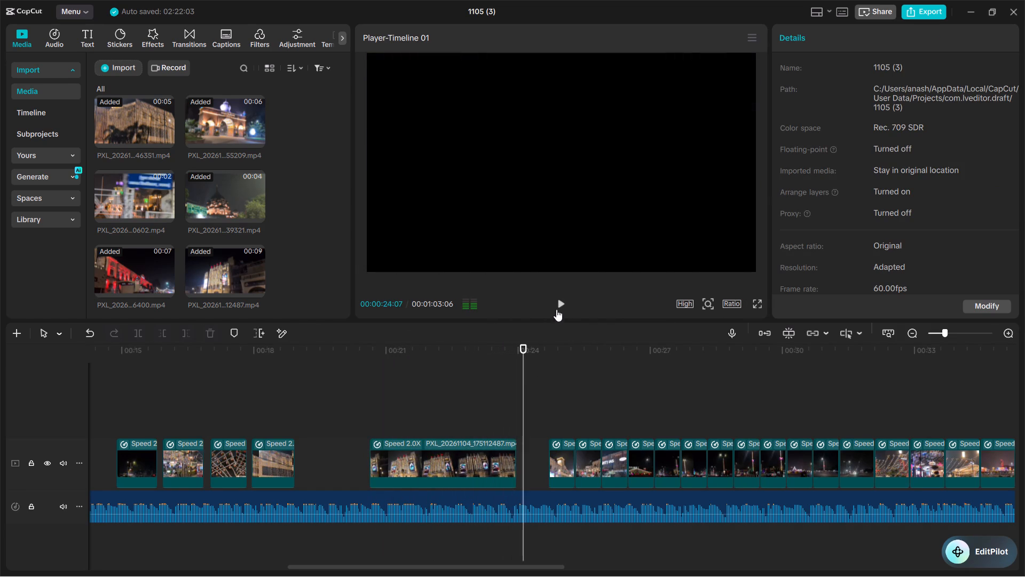
left_click(494, 471)
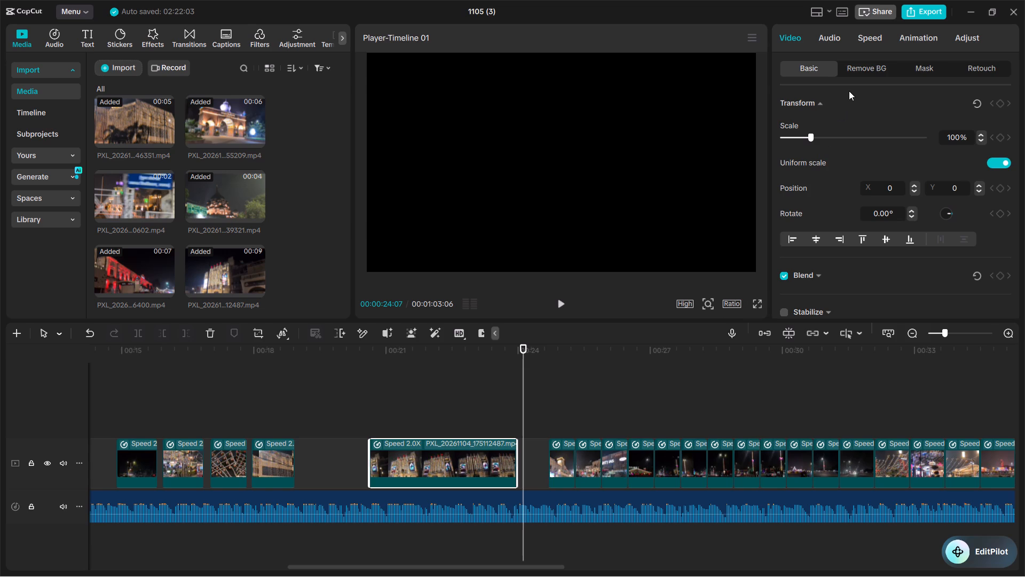
left_click(863, 30)
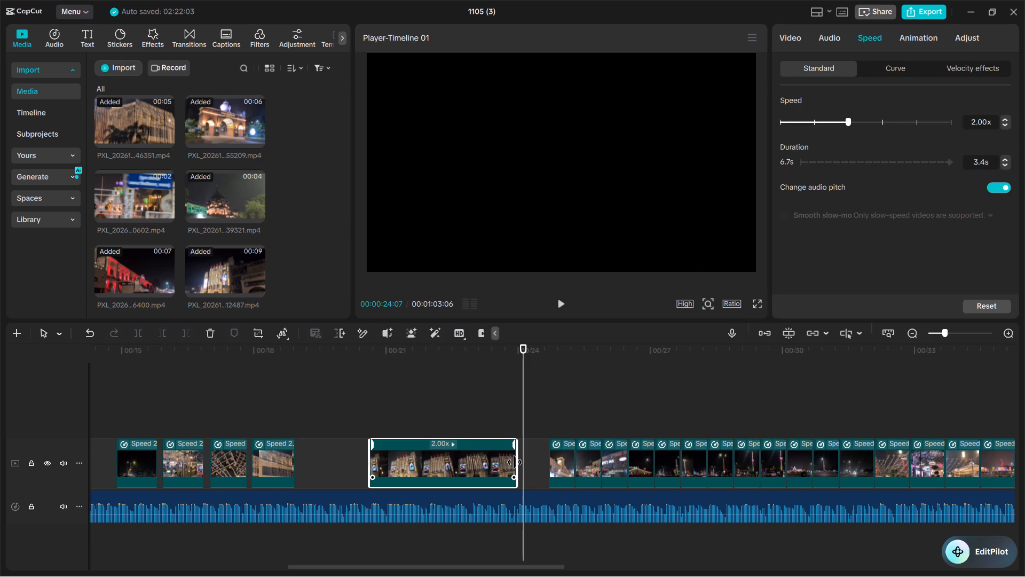
left_click_drag(516, 462, 459, 473)
left_click_drag(367, 464, 376, 465)
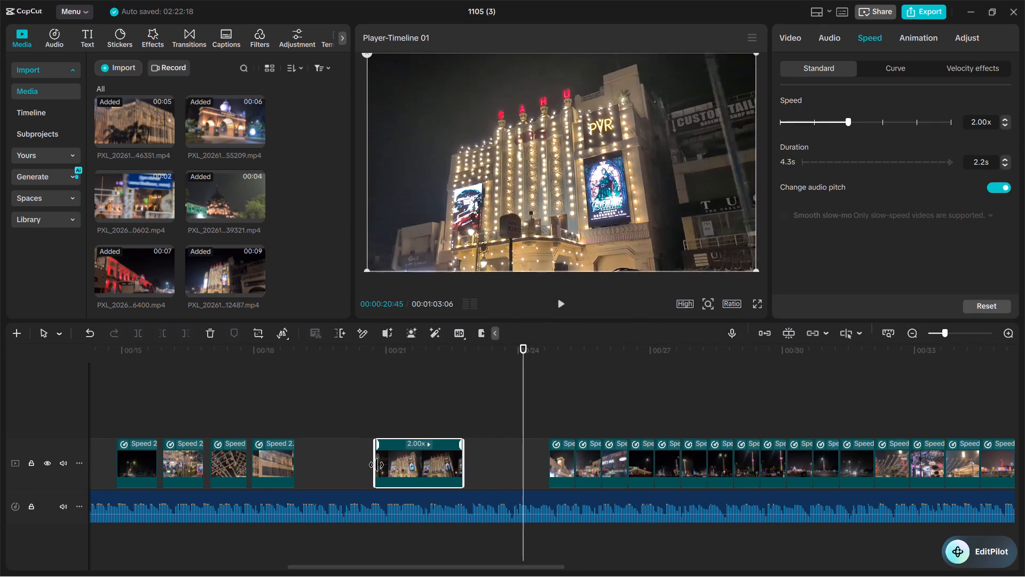
left_click_drag(376, 465, 399, 467)
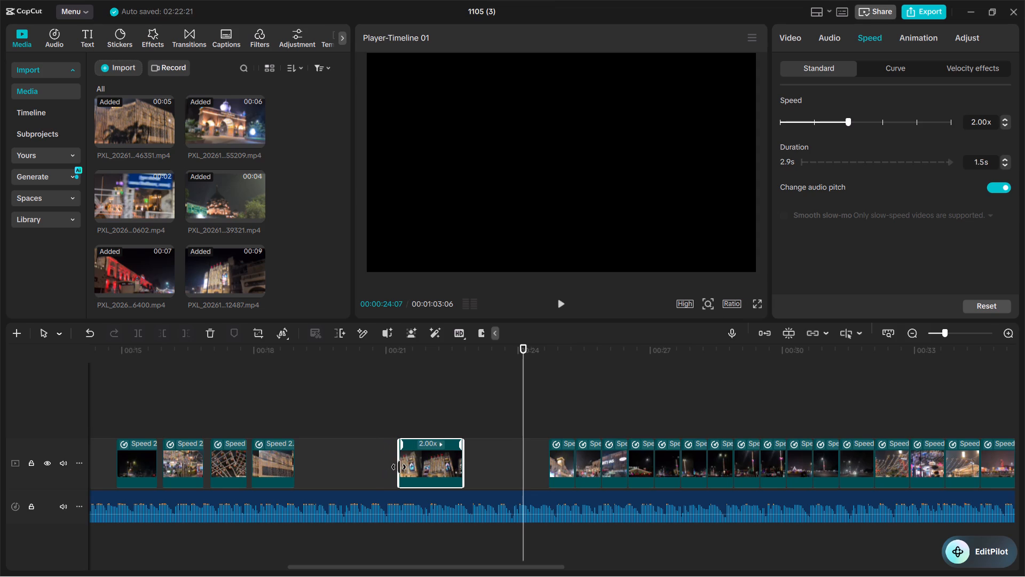
left_click_drag(399, 467, 418, 467)
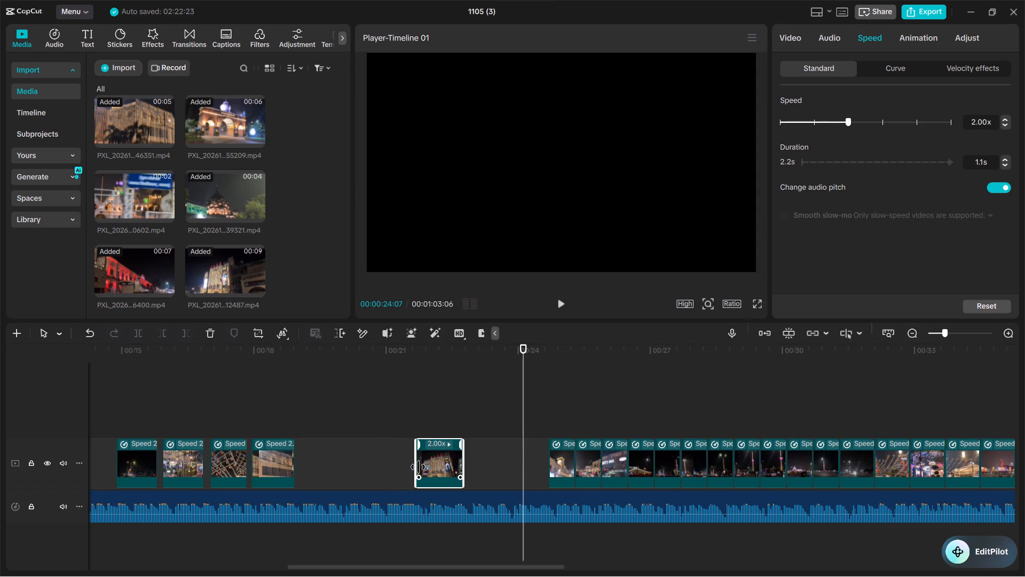
left_click(418, 467)
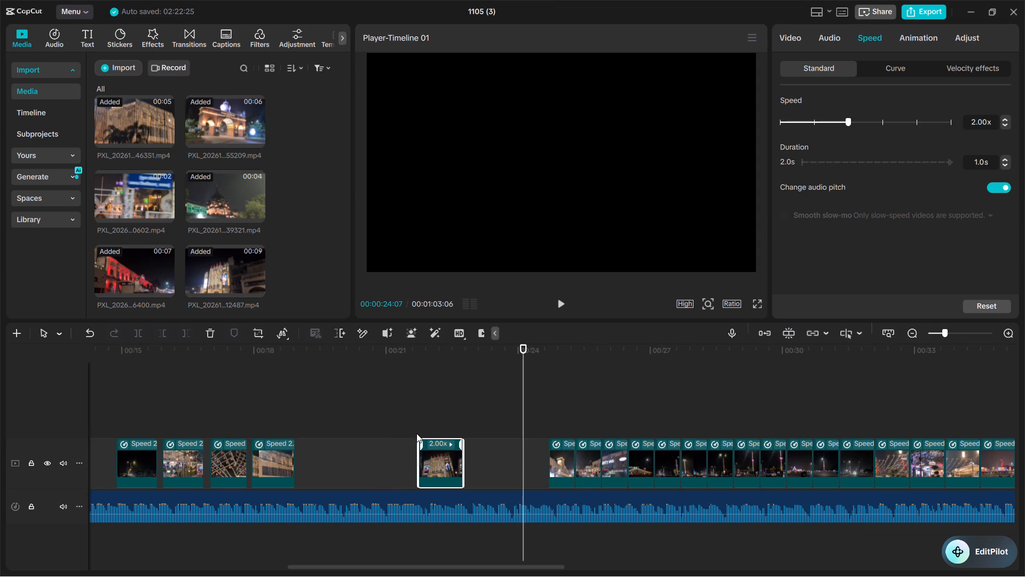
Play back the trimmed SAHU PVR cinema clip and move it directly behind the illuminated building clip, at about 19.0 s.
left_click(414, 426)
left_click(557, 302)
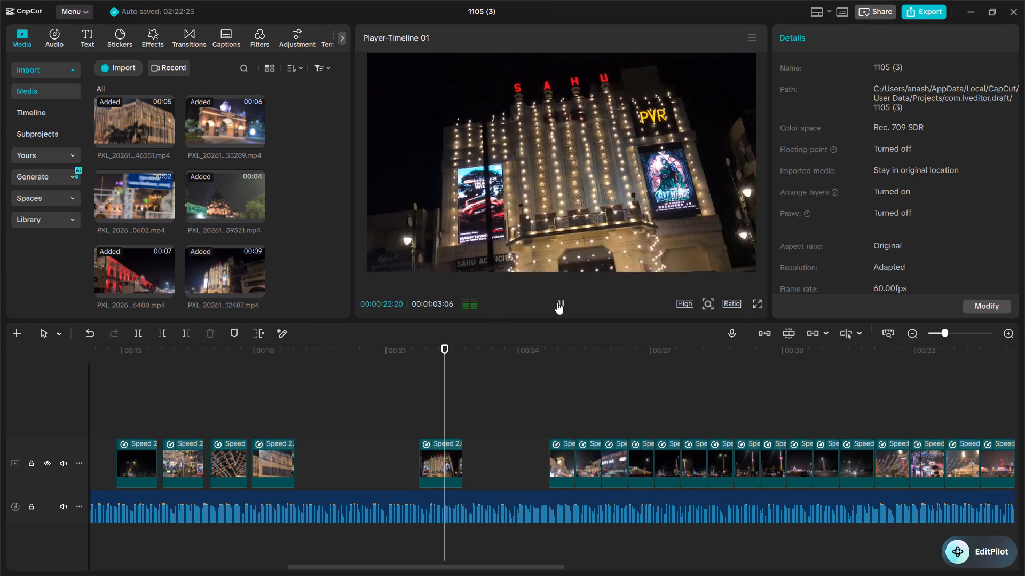
left_click(557, 302)
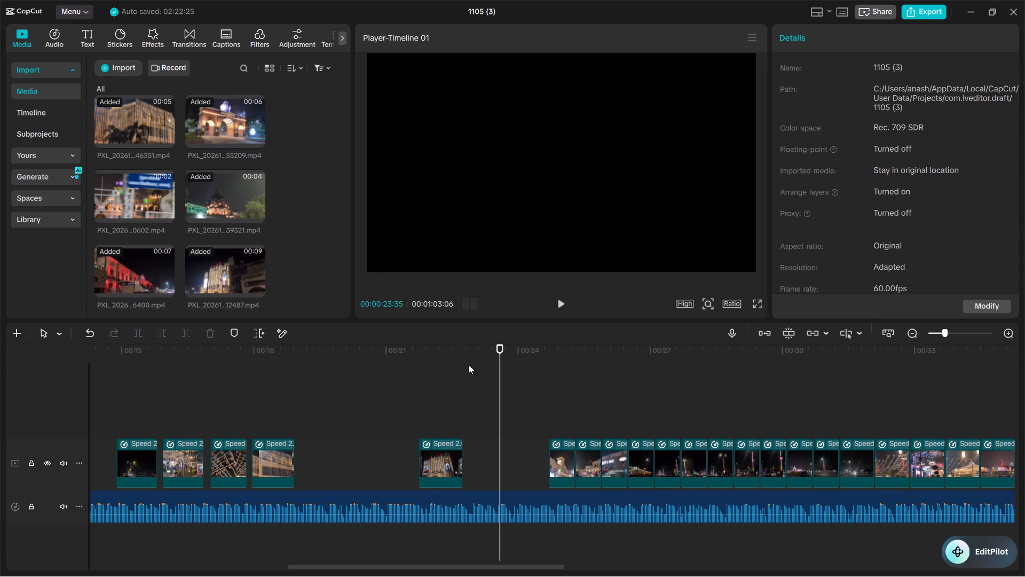
left_click(399, 407)
left_click(560, 301)
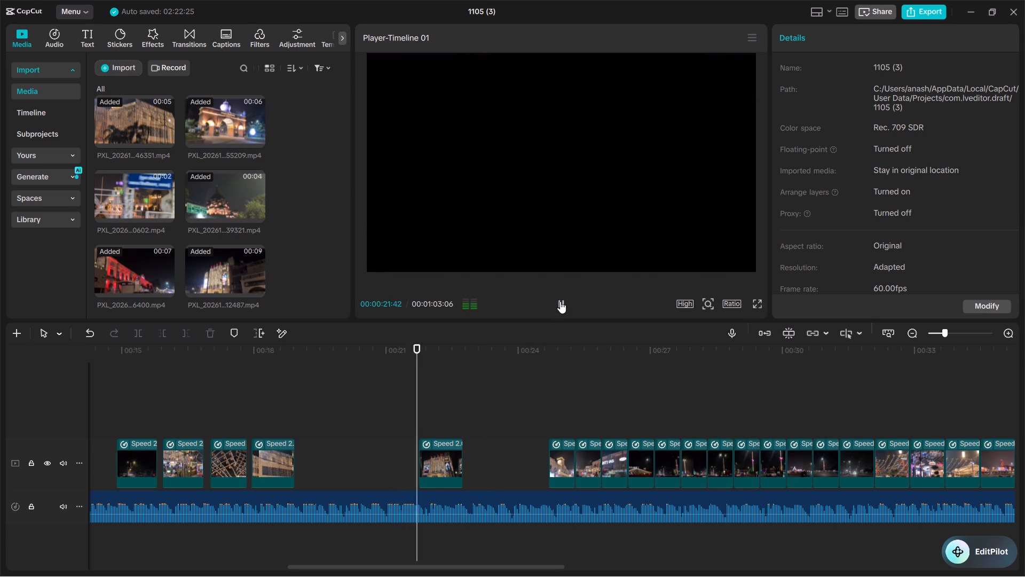
left_click(560, 302)
double_click(560, 302)
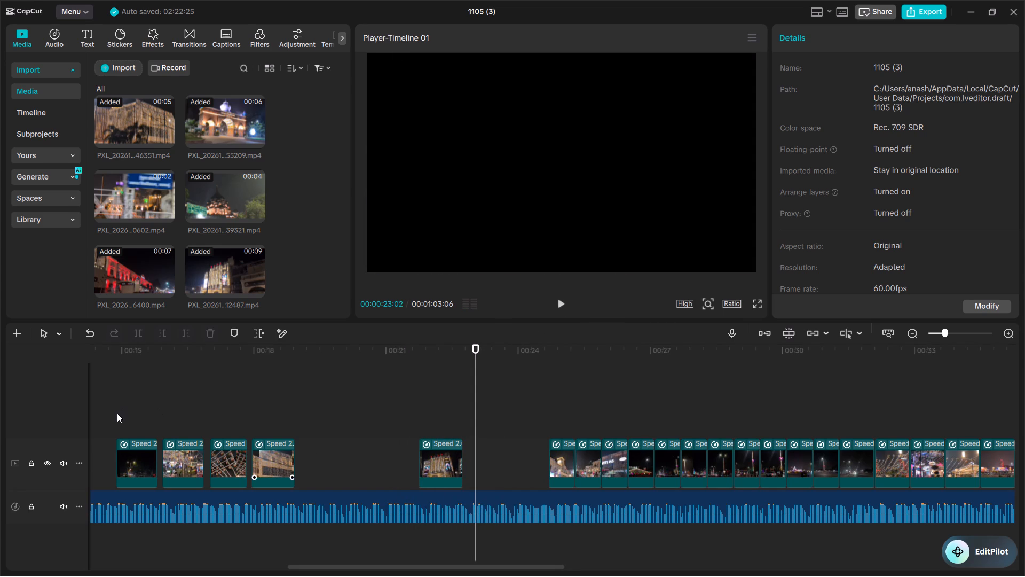
left_click_drag(434, 471, 370, 475)
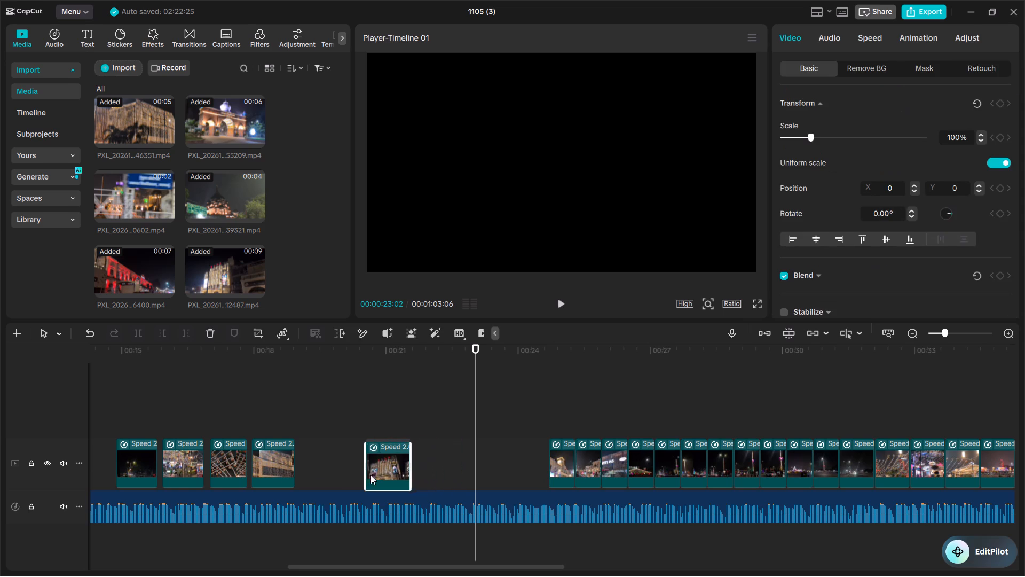
left_click_drag(370, 475, 312, 475)
Tighten the café, lattice, illuminated building and cinema clips on the main track to start at about 15.9, 16.9, 17.7 and 18.7 s.
left_click_drag(263, 469, 262, 467)
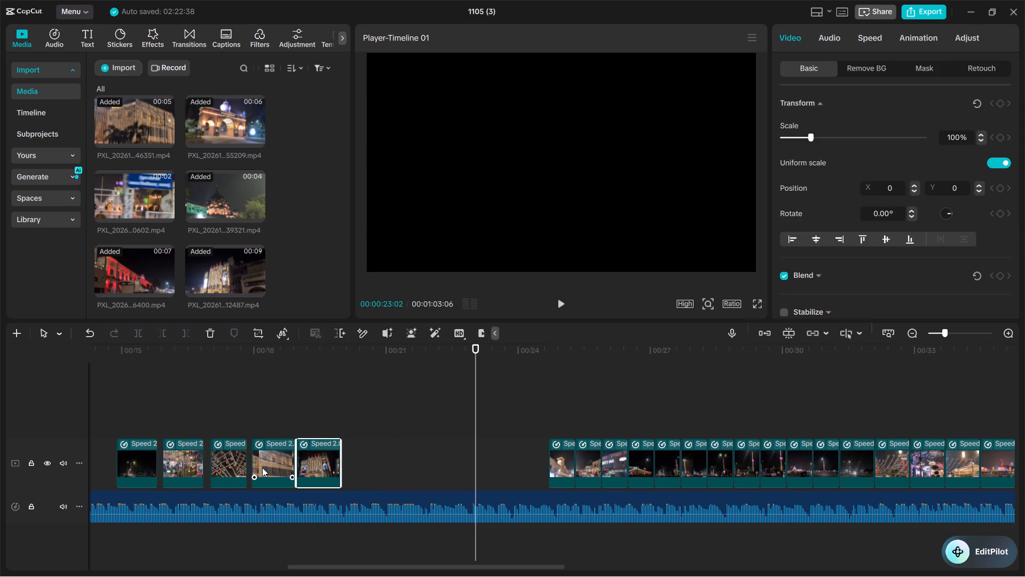
left_click_drag(262, 467, 257, 467)
left_click_drag(236, 468, 227, 470)
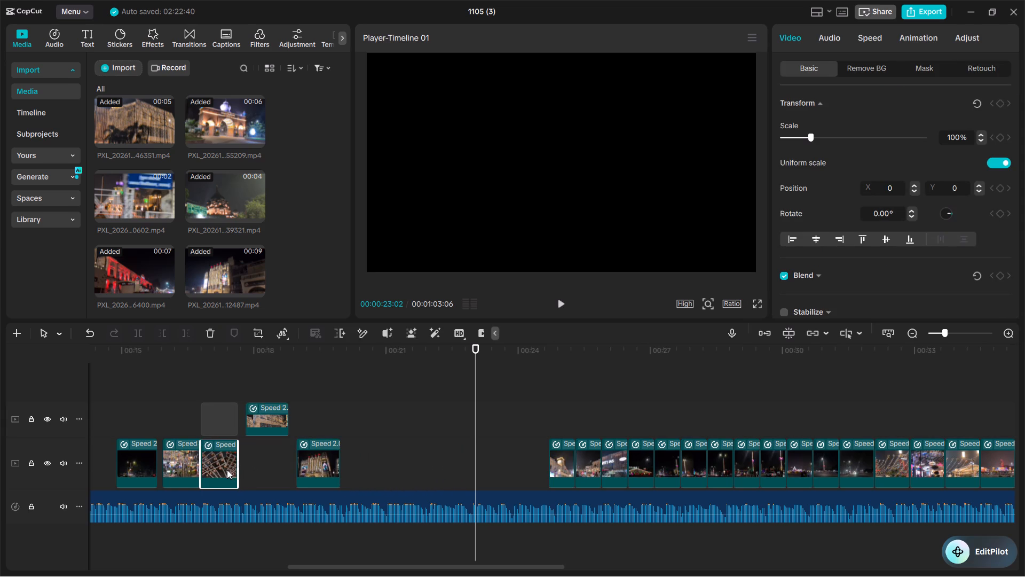
left_click_drag(227, 470, 231, 470)
left_click(191, 472)
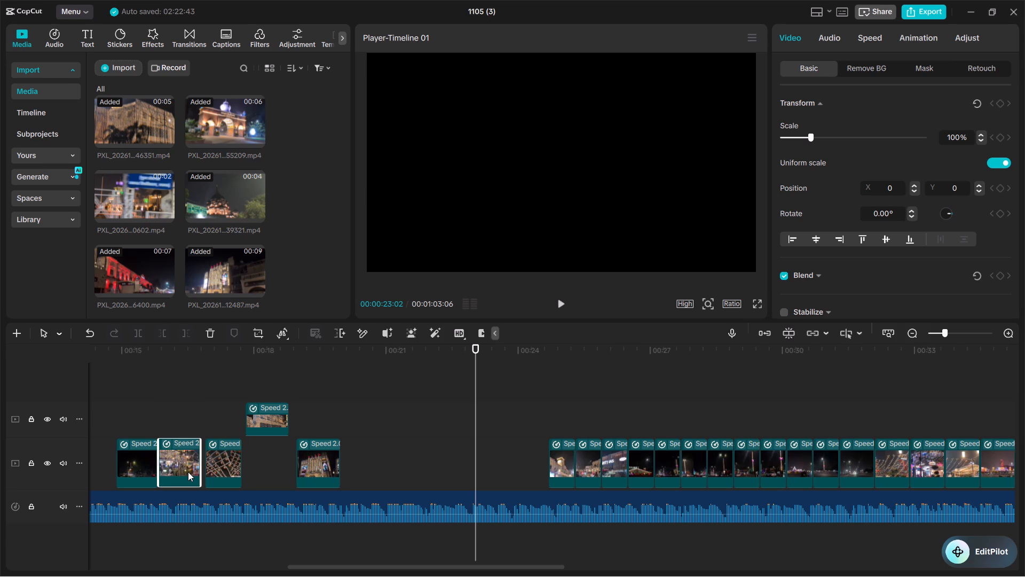
left_click(222, 469)
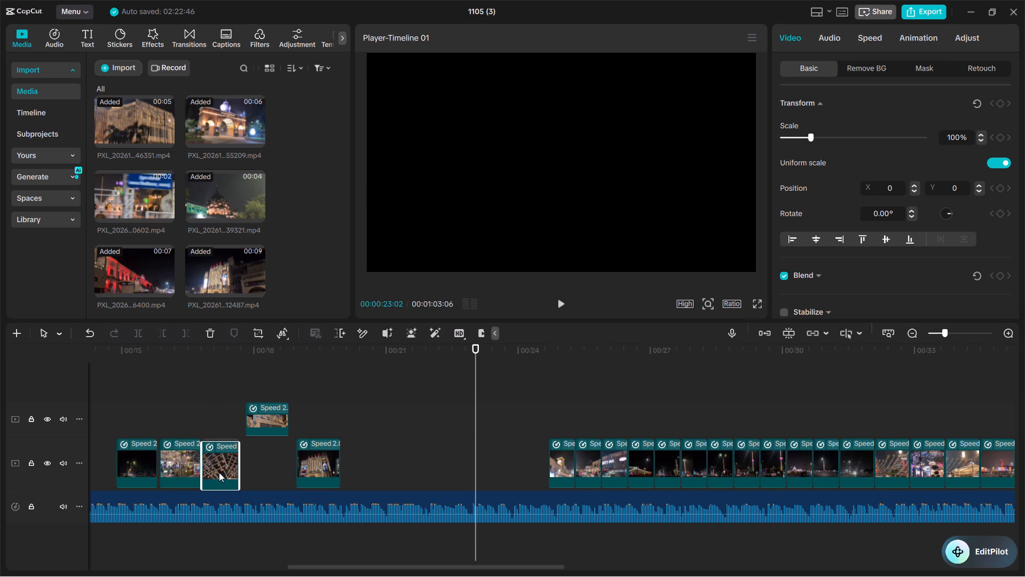
left_click_drag(256, 425, 251, 471)
left_click_drag(311, 469, 302, 470)
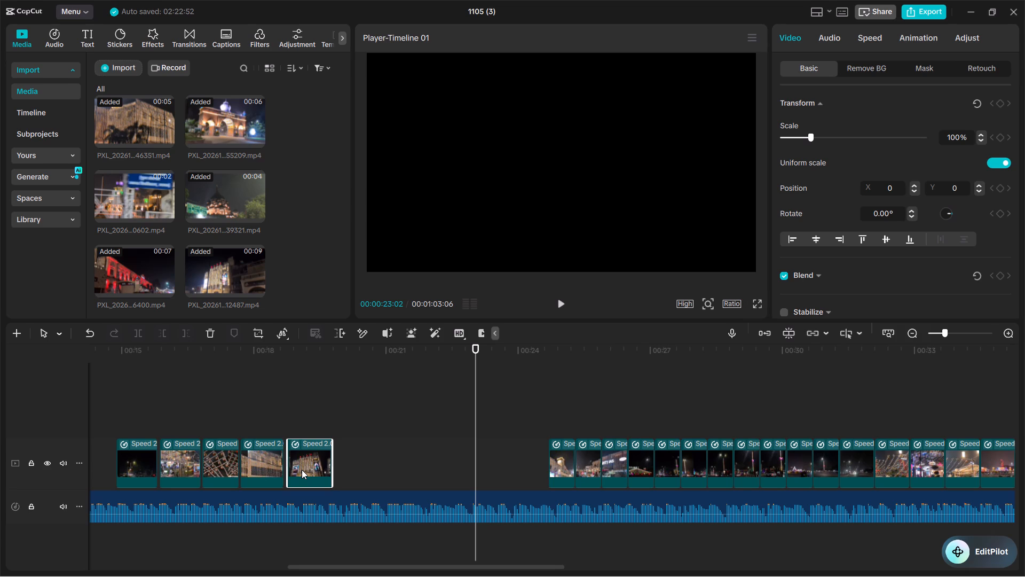
left_click_drag(302, 470, 299, 471)
Play back the assembled clips from about 14.9 s through the end of the SAHU PVR cinema clip.
left_click(116, 425)
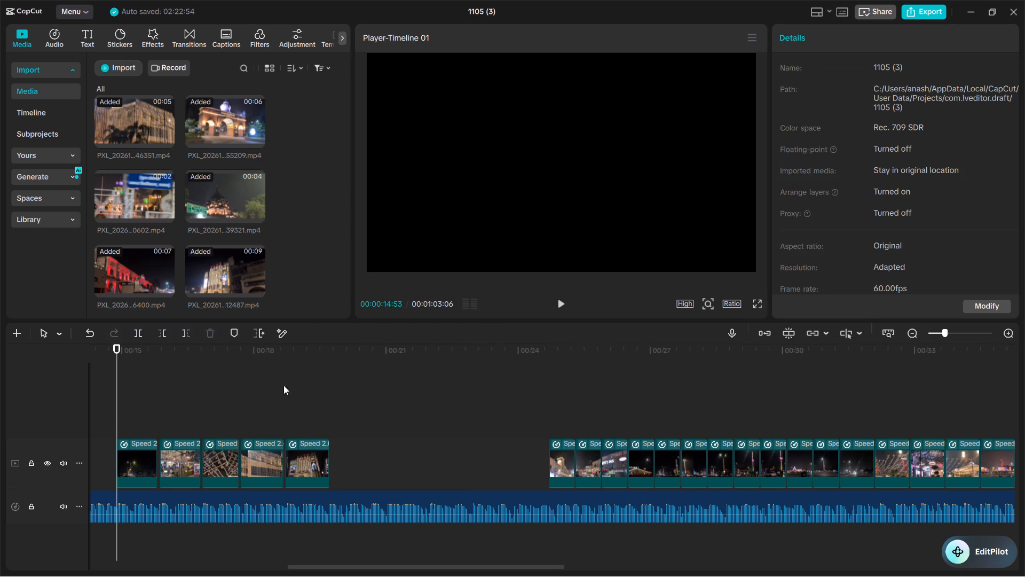
left_click(561, 301)
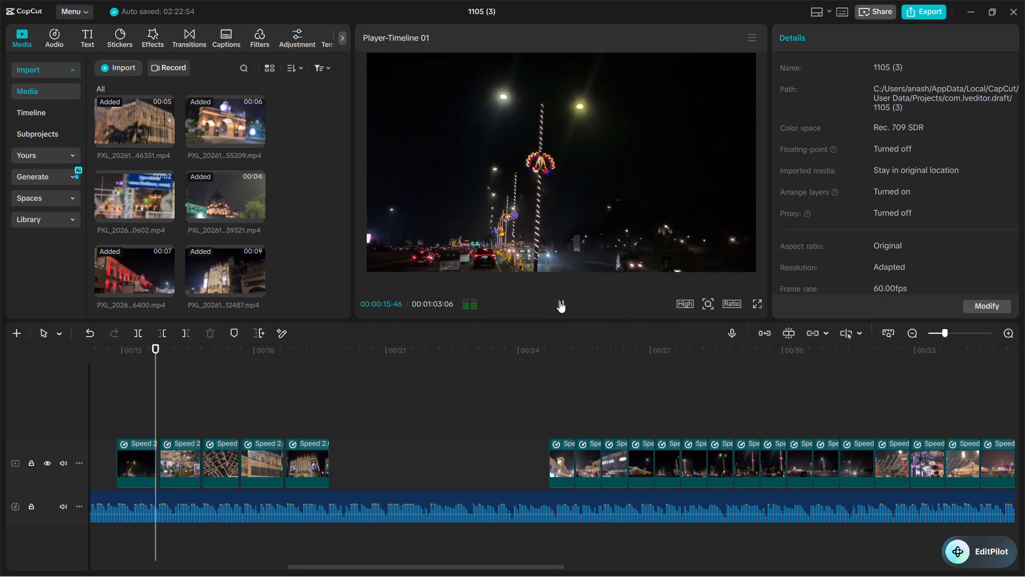
left_click(559, 301)
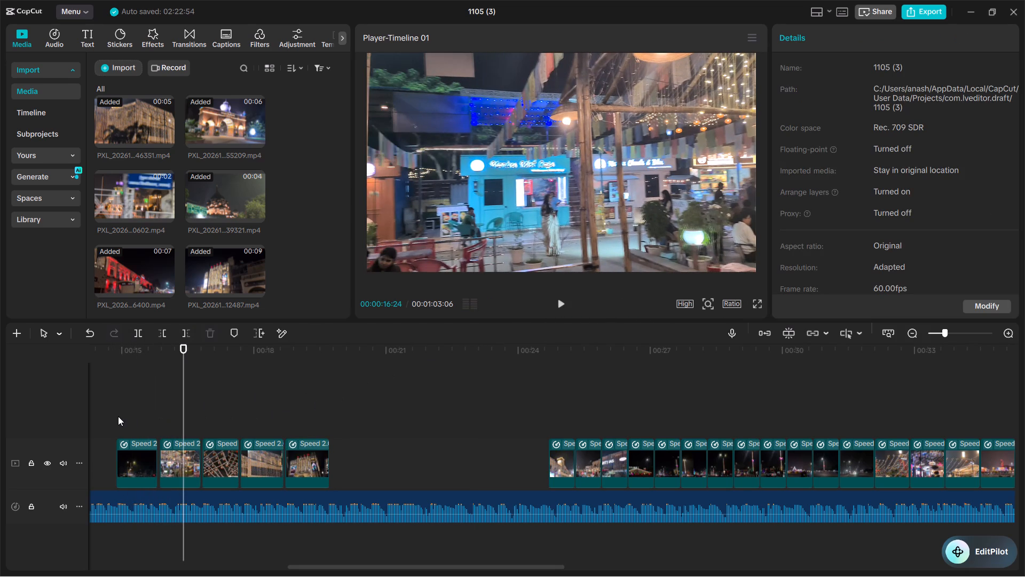
left_click(111, 417)
left_click(561, 305)
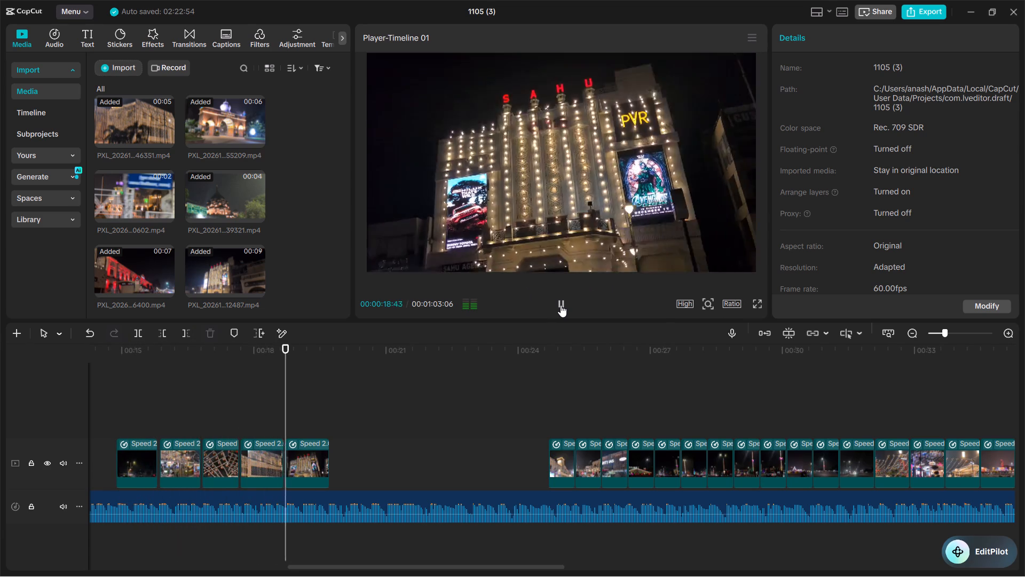
left_click(561, 305)
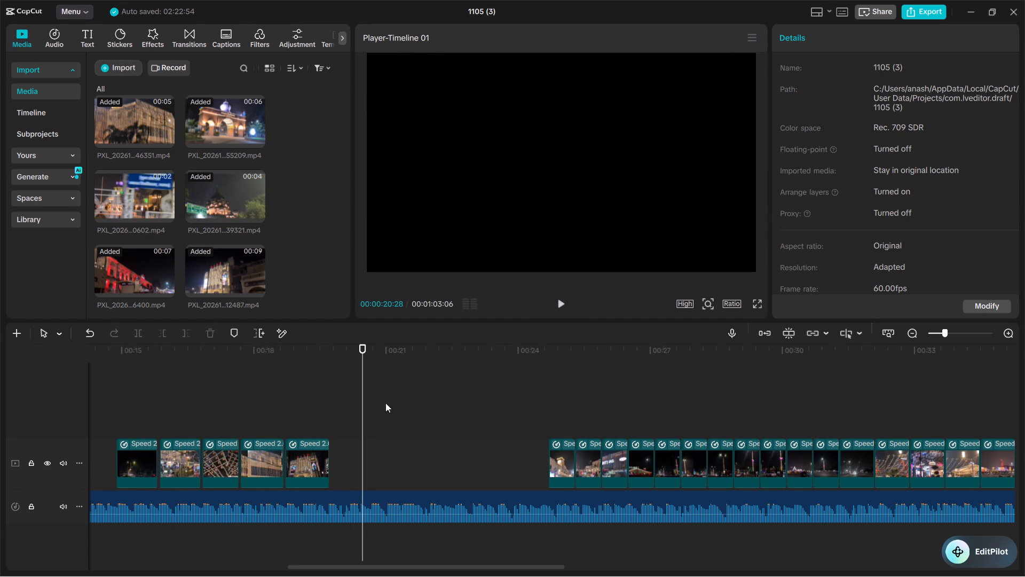
Extend the end of the SAHU PVR cinema clip, retime it to 4.36x with a 1.1 s duration, and play it back.
left_click(312, 473)
left_click_drag(330, 463, 330, 463)
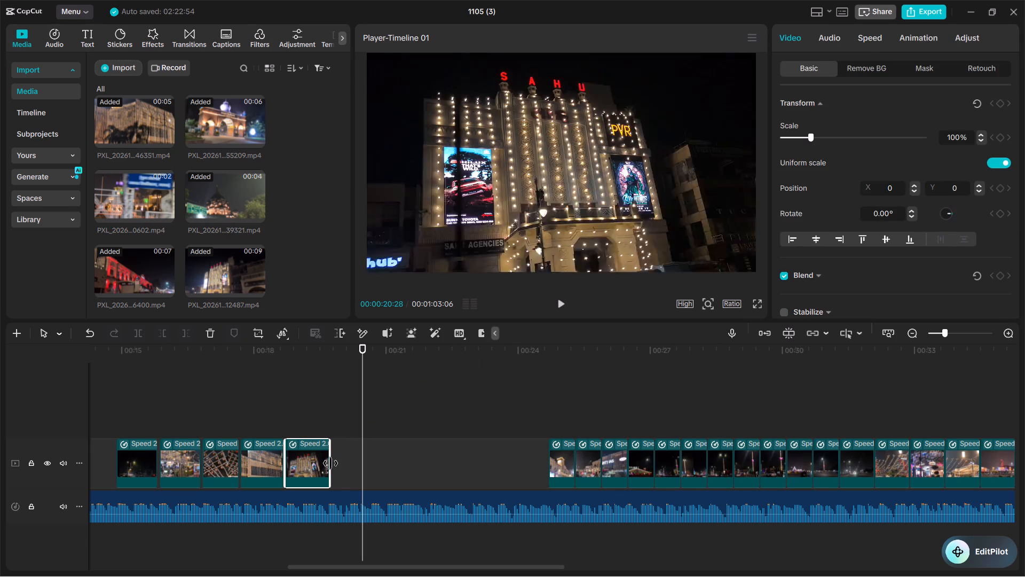
left_click_drag(330, 463, 398, 467)
left_click(871, 37)
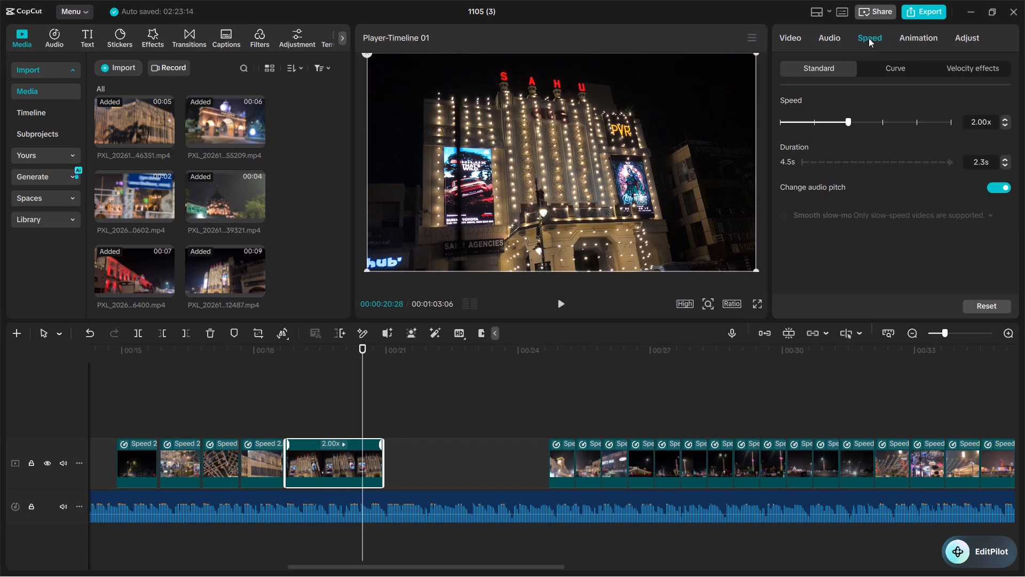
left_click(849, 123)
triple_click(1005, 164)
triple_click(1005, 164)
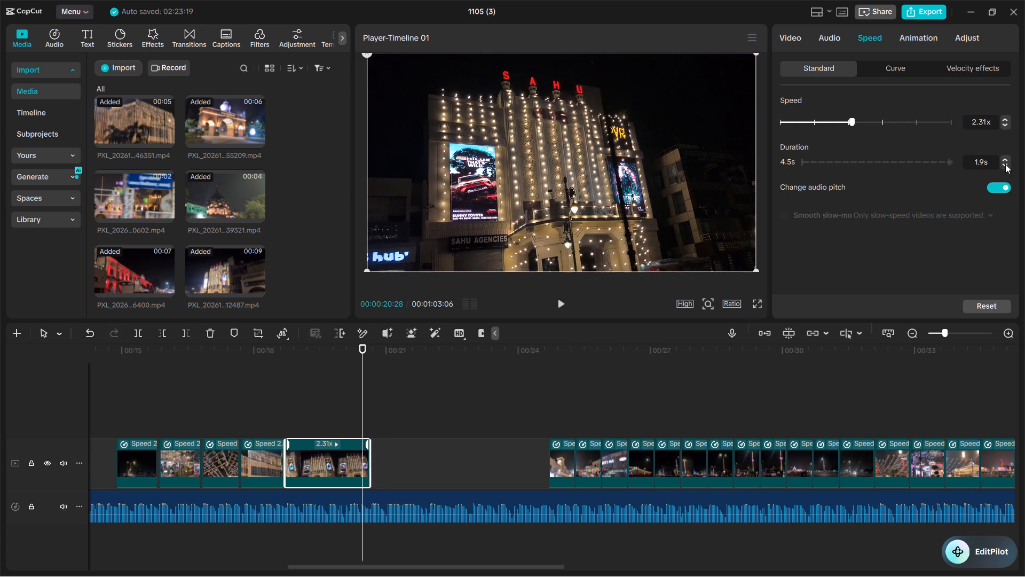
left_click(1005, 164)
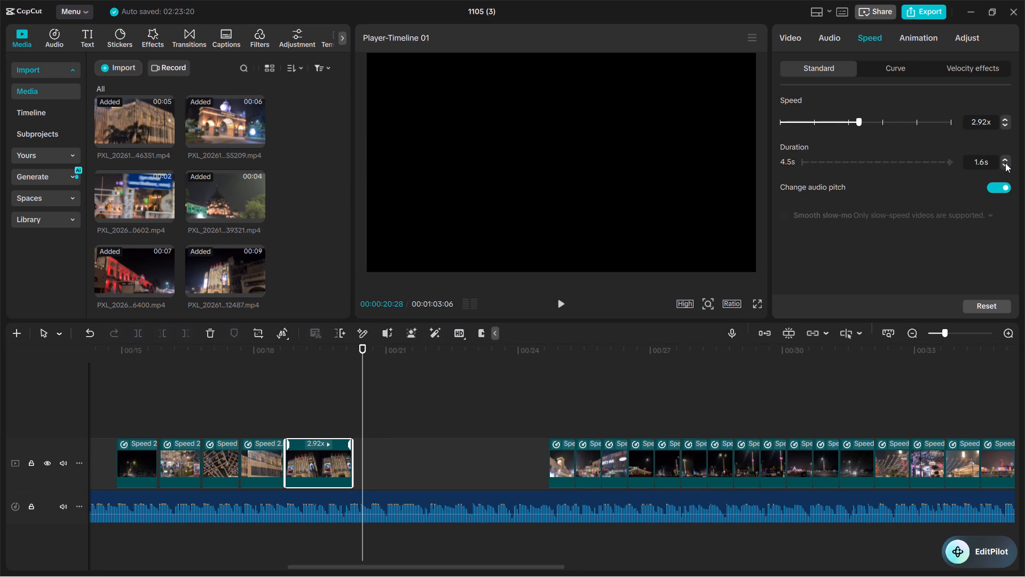
triple_click(1005, 163)
left_click(1005, 163)
left_click(1005, 163)
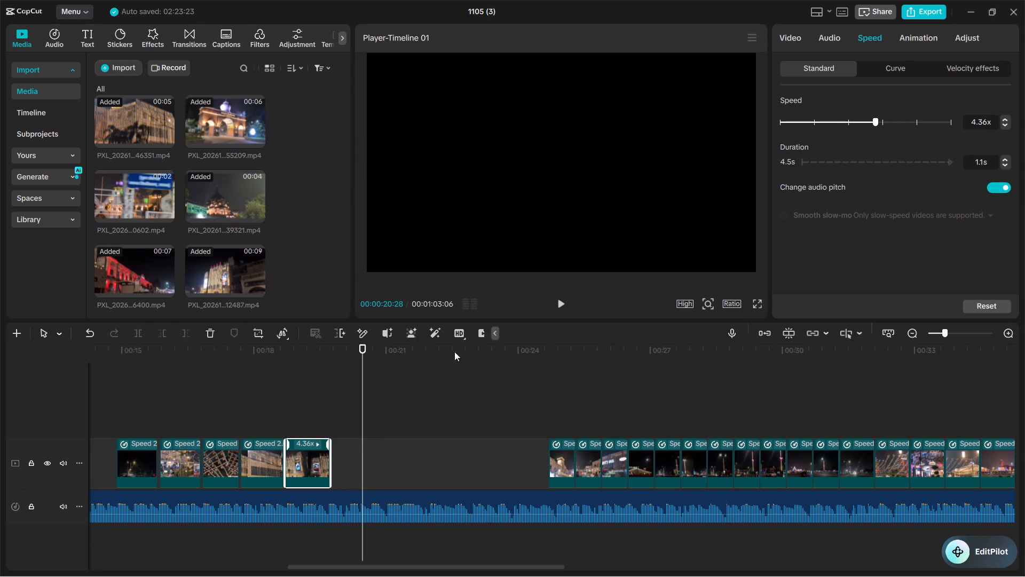
left_click(279, 415)
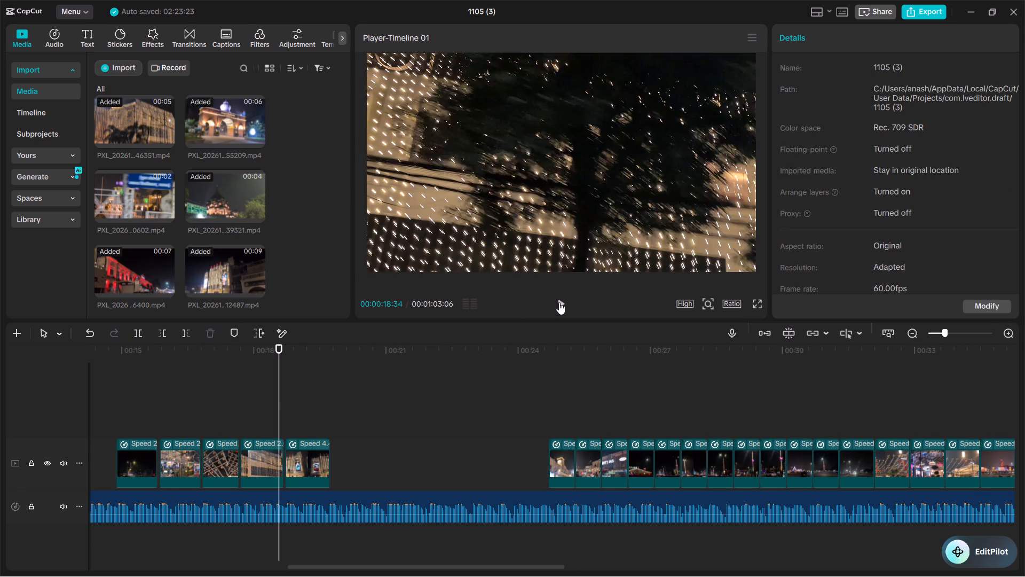
left_click(559, 302)
left_click(561, 304)
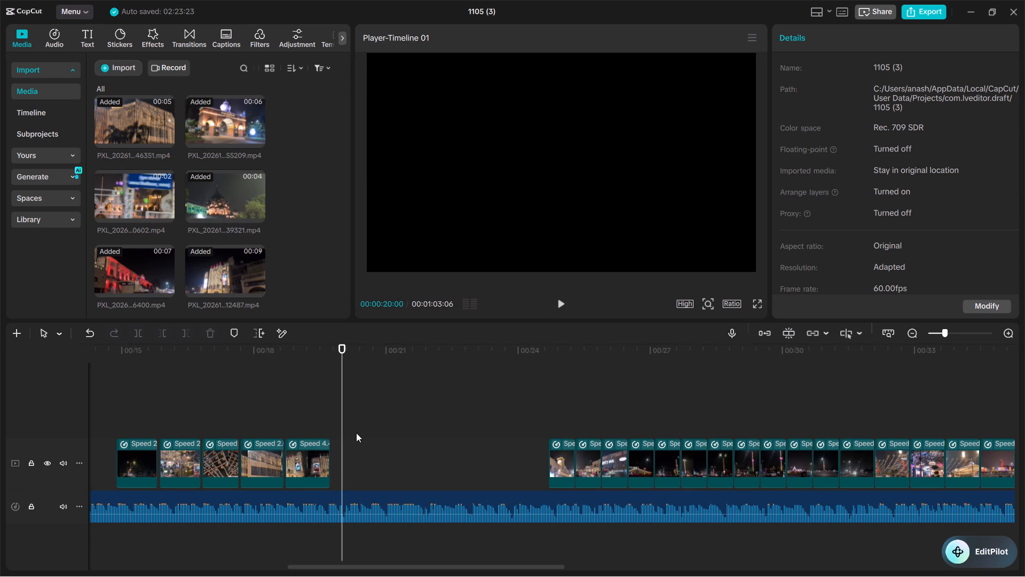
Separate the clock tower clip from the remaining block, place it at about 21.4 s, and set its speed to 3.30x.
left_click(561, 473)
left_click_drag(563, 467, 415, 474)
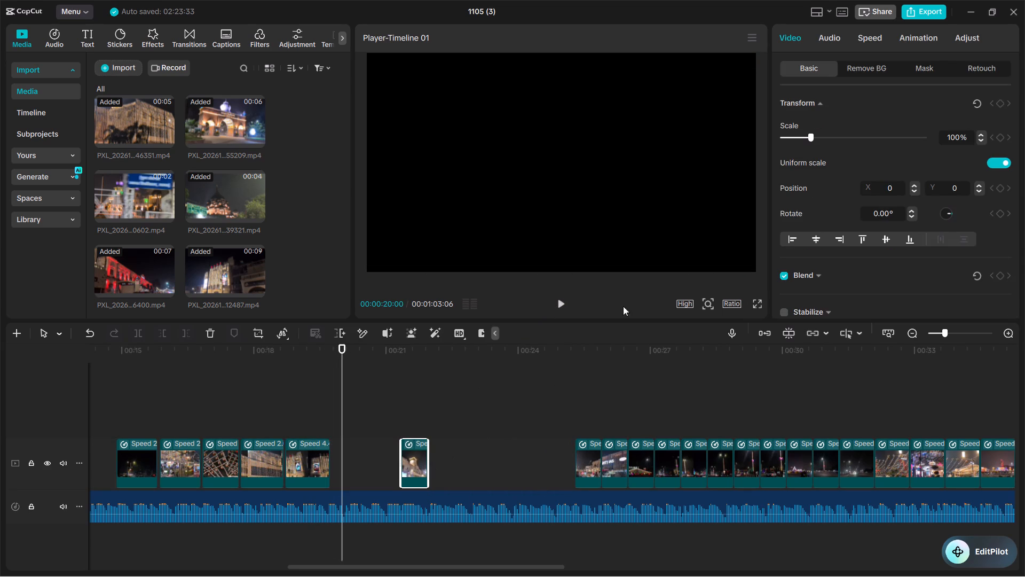
left_click(416, 403)
left_click(416, 469)
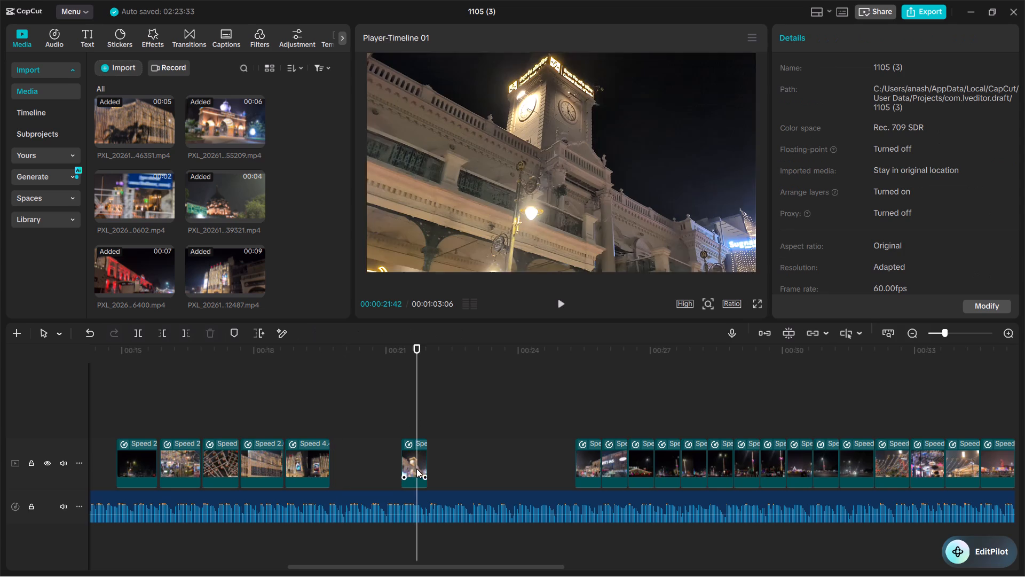
left_click(860, 38)
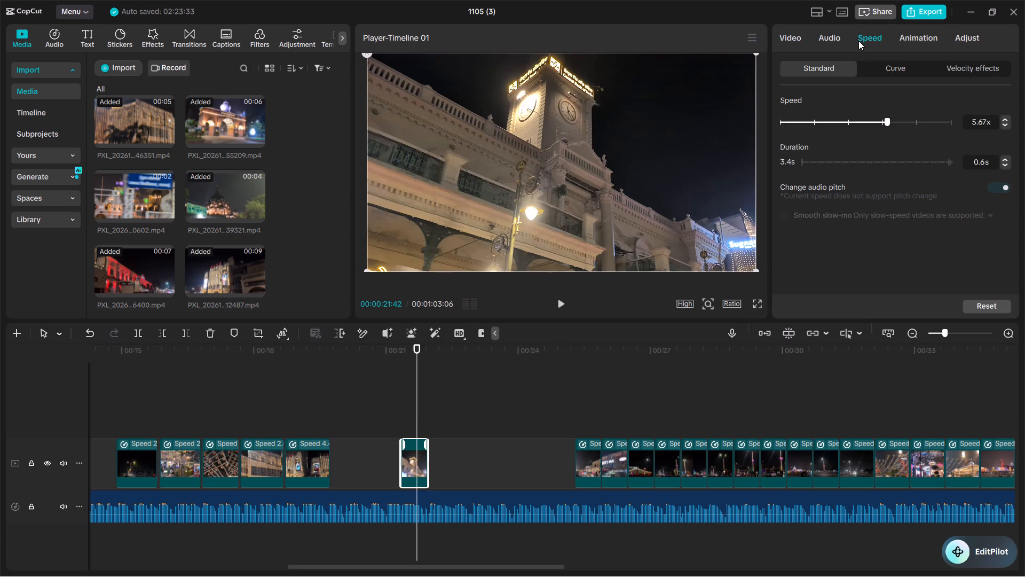
left_click(848, 121)
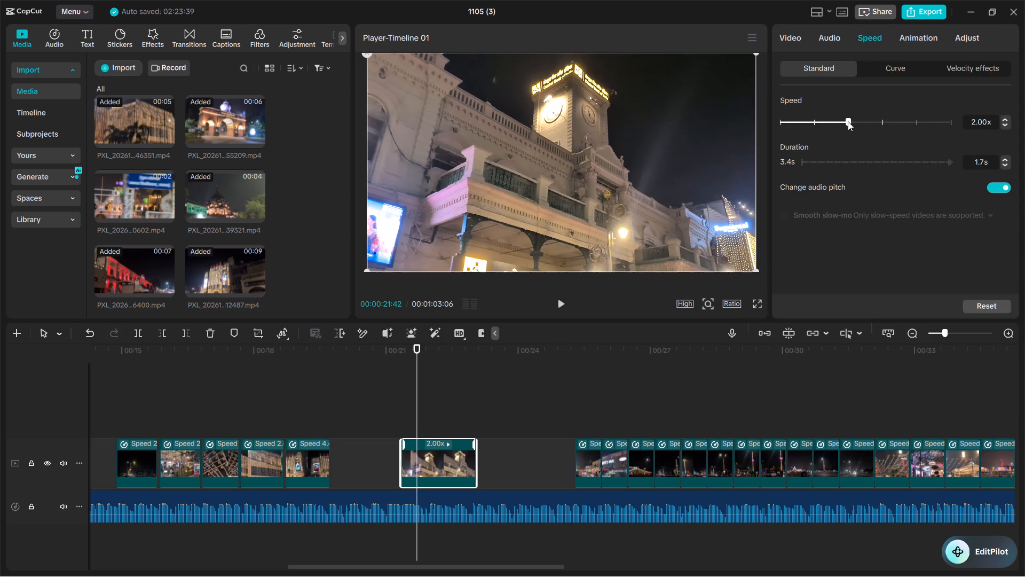
left_click(860, 122)
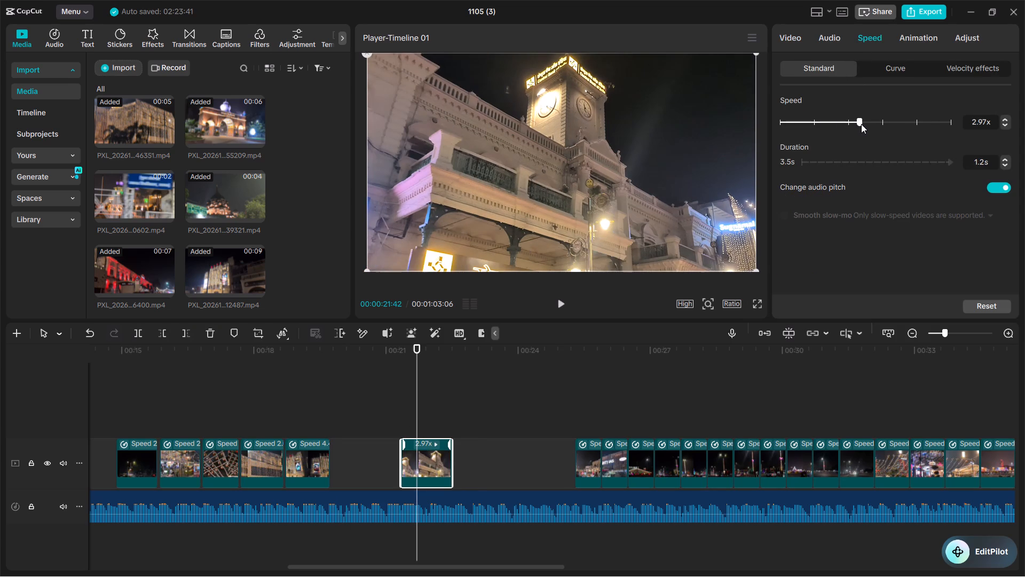
left_click(863, 119)
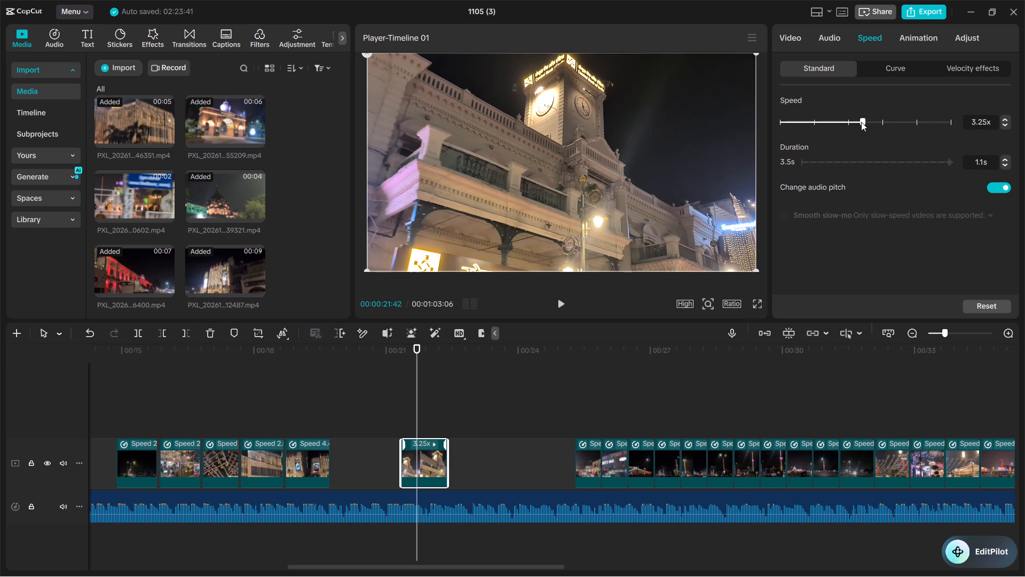
left_click(861, 122)
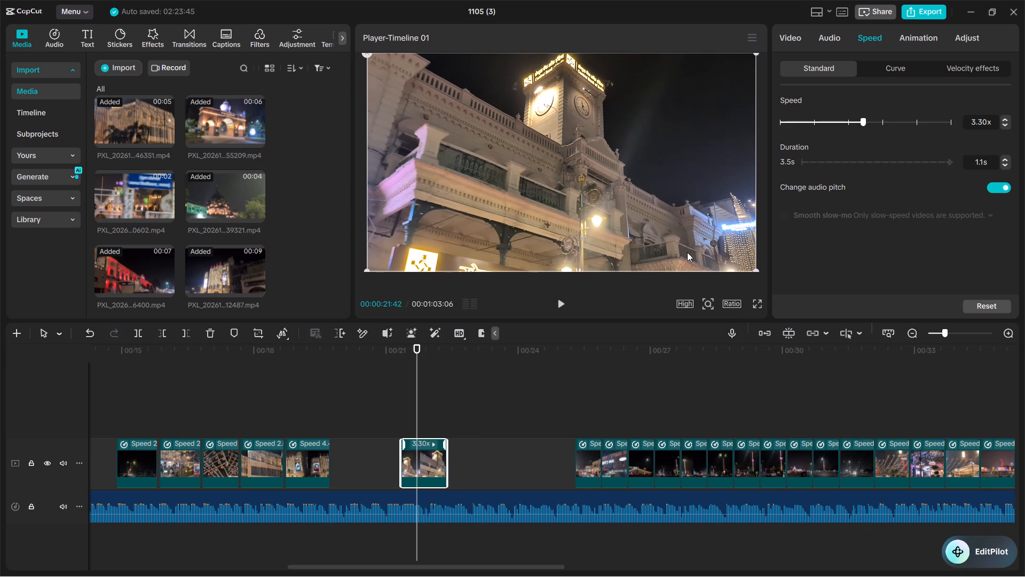
Preview the clock tower clip, extend its start to about 21.0 s, and trim its end to about 22.0 s.
left_click(399, 418)
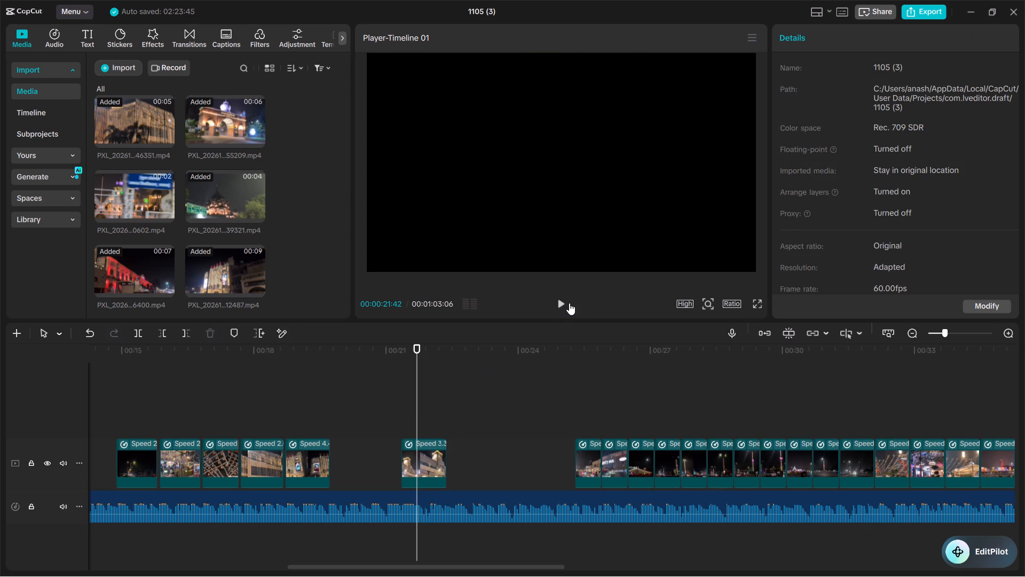
left_click(561, 304)
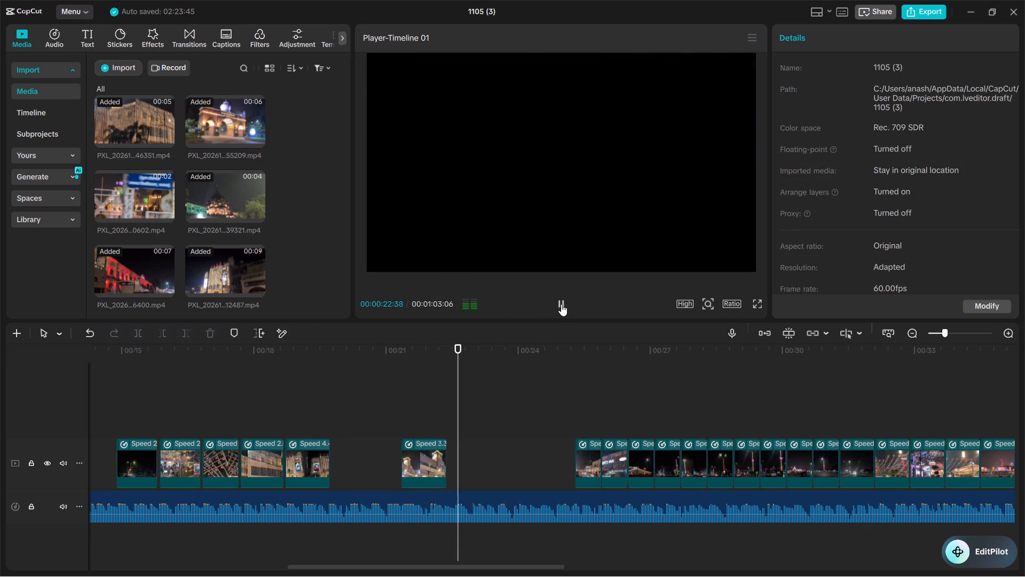
left_click(561, 304)
left_click(428, 465)
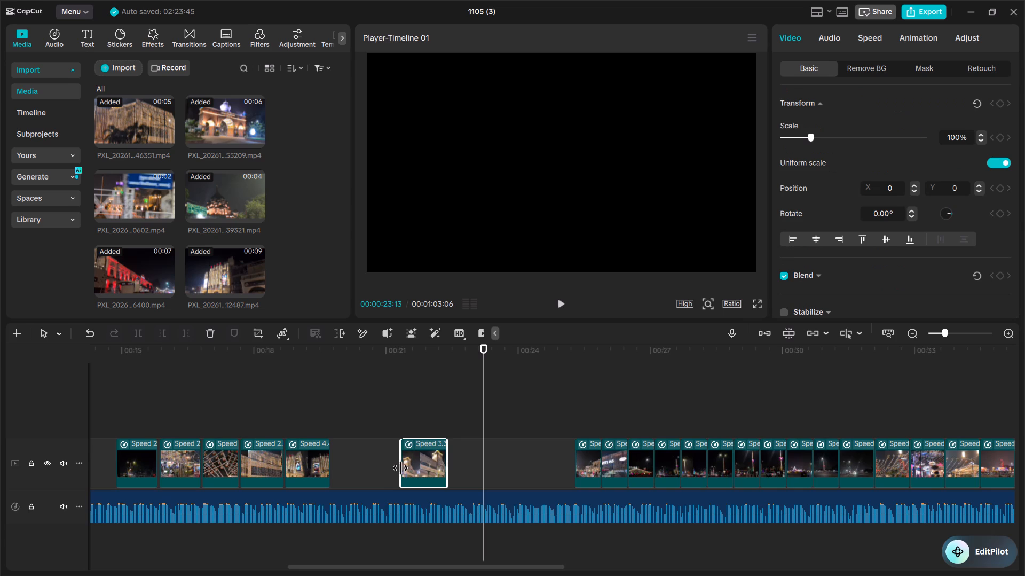
left_click_drag(400, 468, 369, 470)
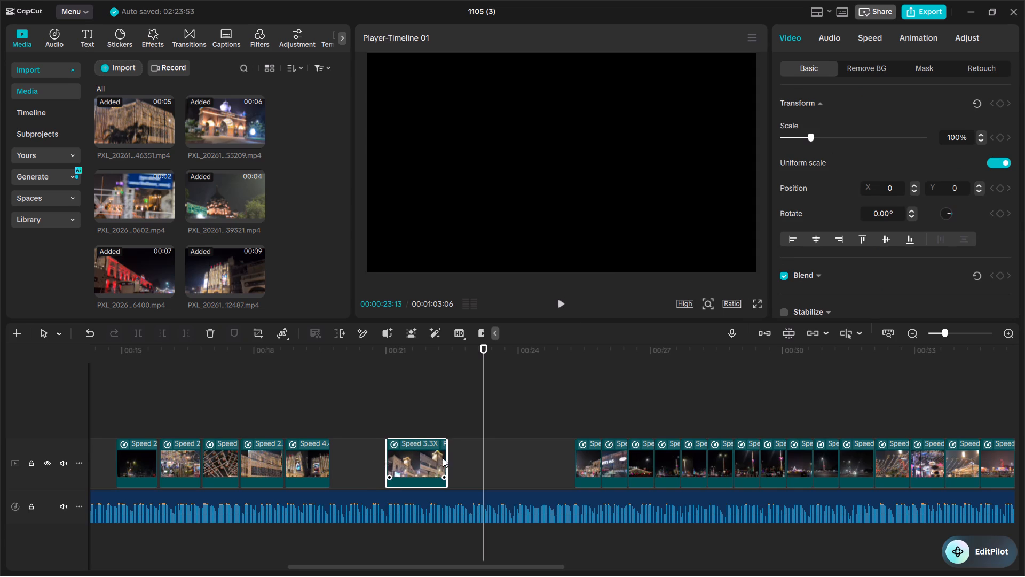
left_click_drag(447, 456, 442, 457)
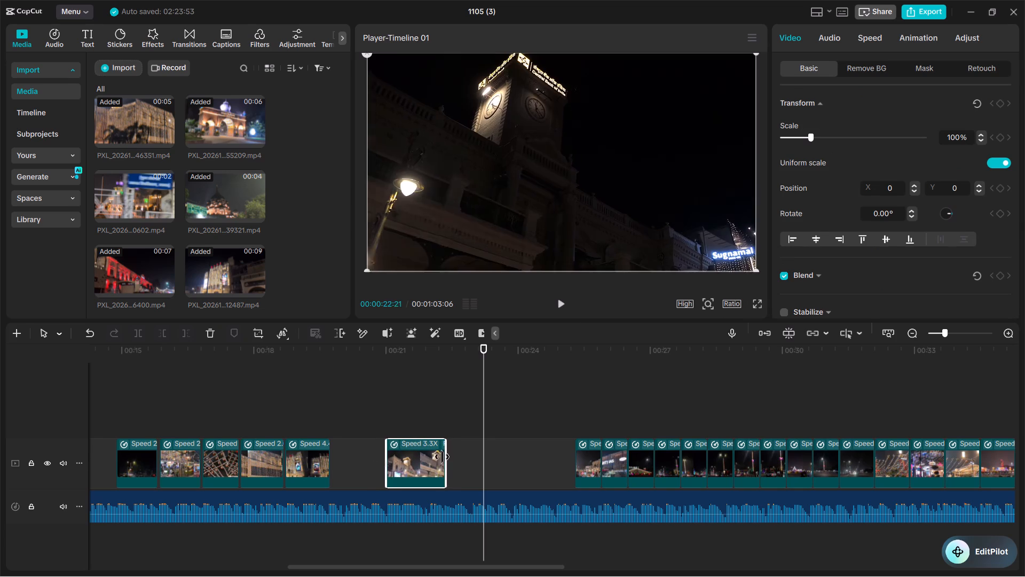
left_click_drag(442, 457, 464, 457)
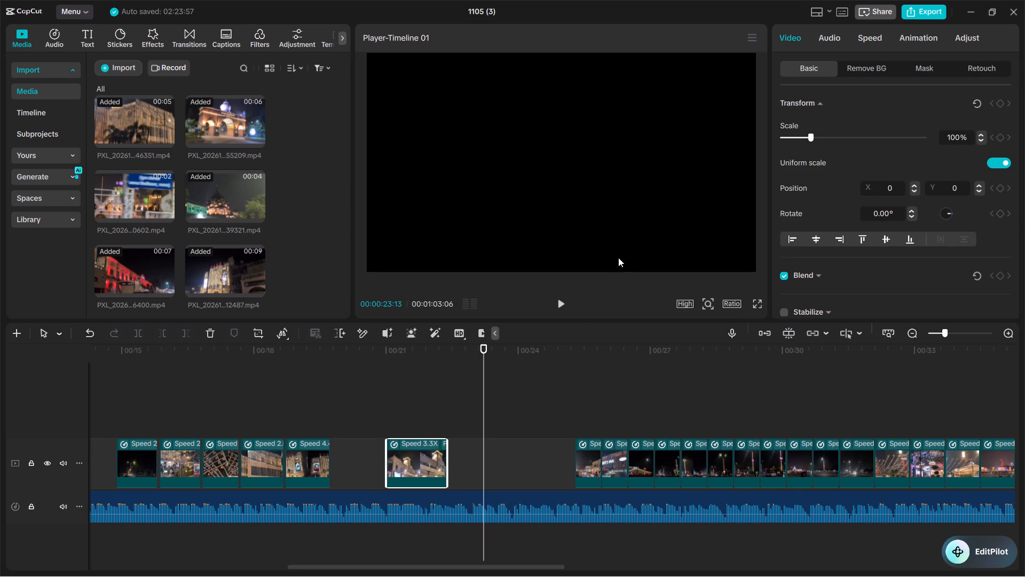
left_click(871, 38)
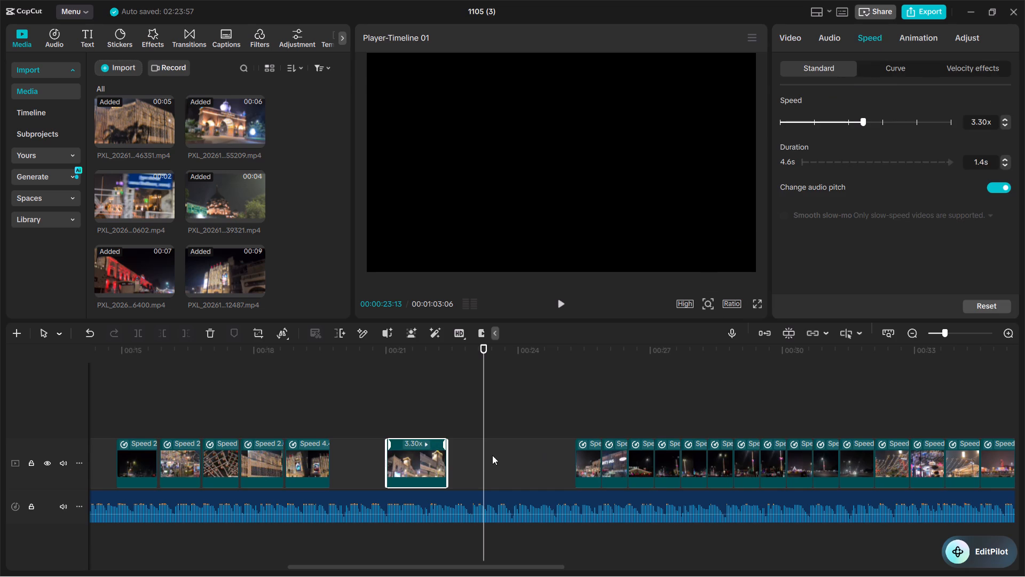
left_click_drag(447, 461, 439, 463)
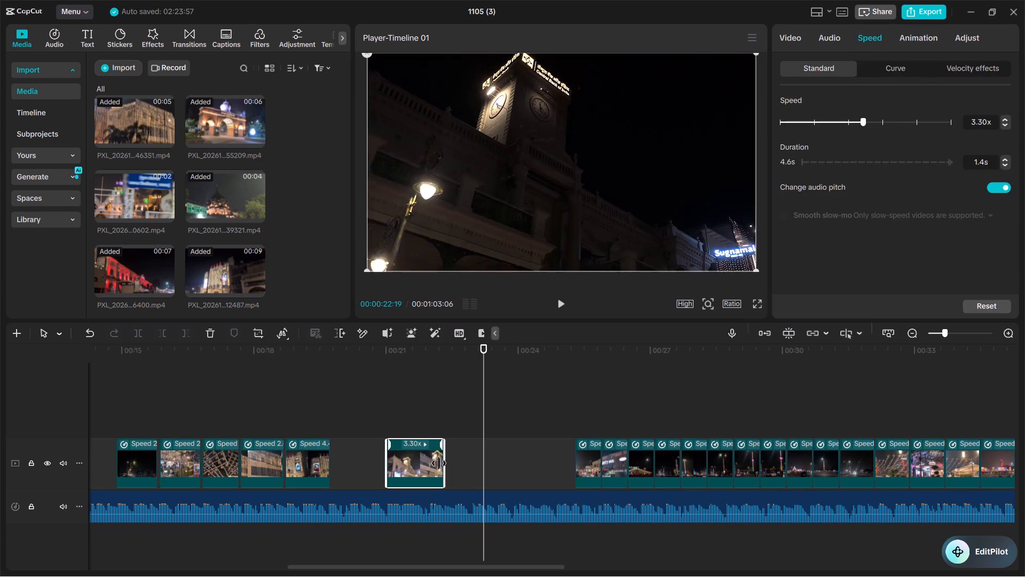
left_click_drag(439, 463, 430, 465)
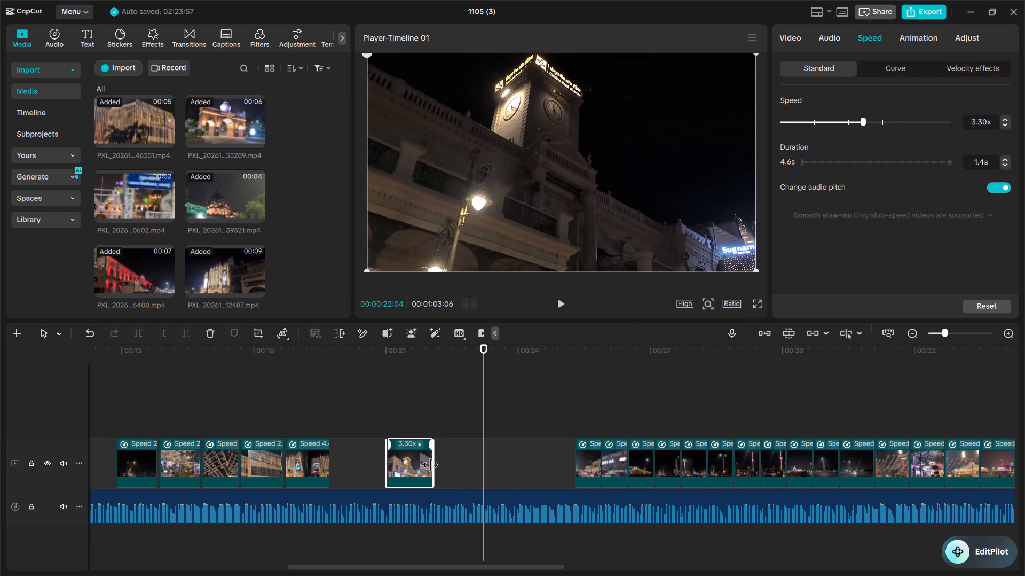
left_click_drag(430, 465, 429, 465)
left_click(429, 465)
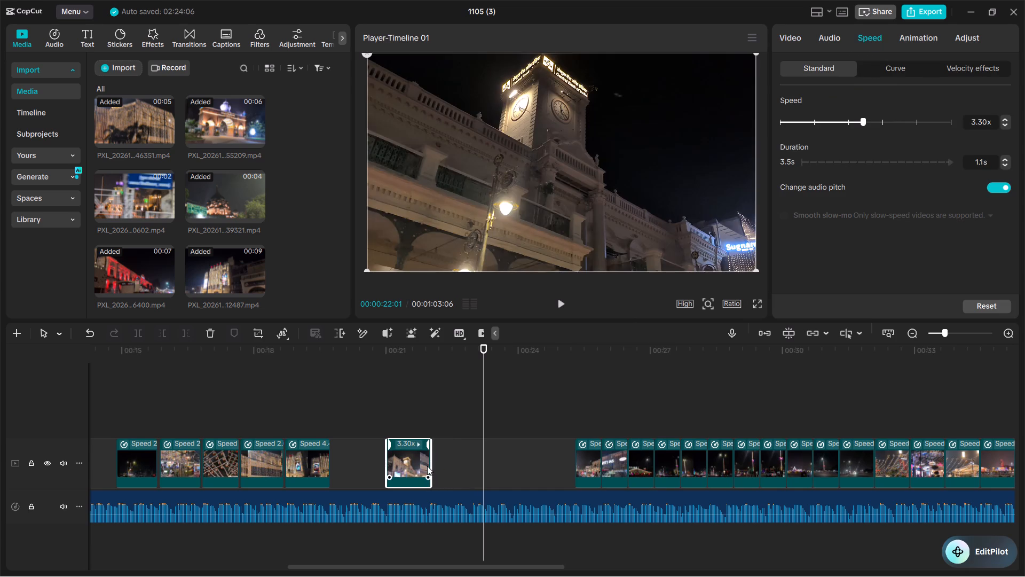
Play back the trimmed clock tower clip and move it directly behind the SAHU PVR cinema clip, at about 19.7 s.
left_click(378, 421)
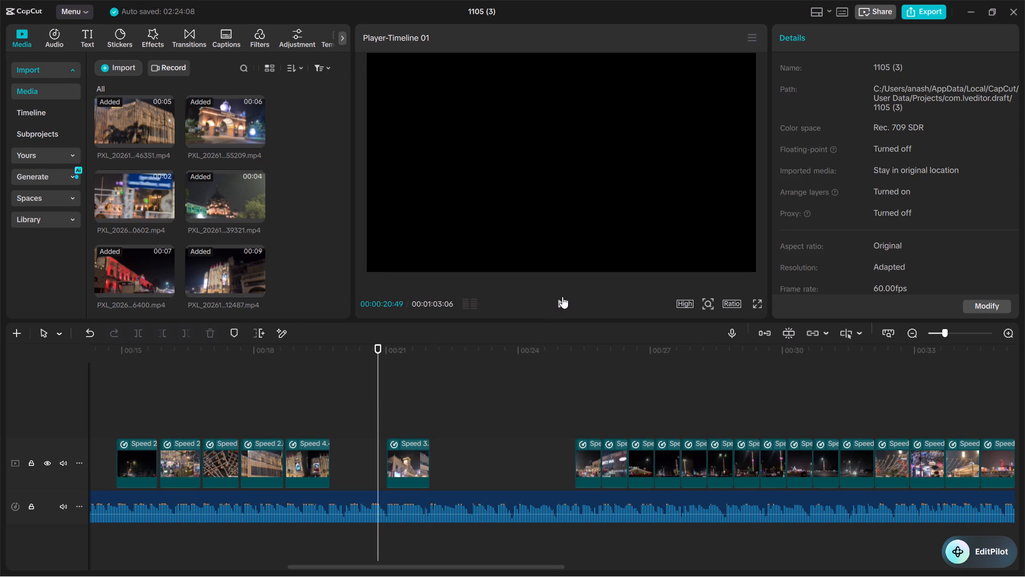
left_click(559, 306)
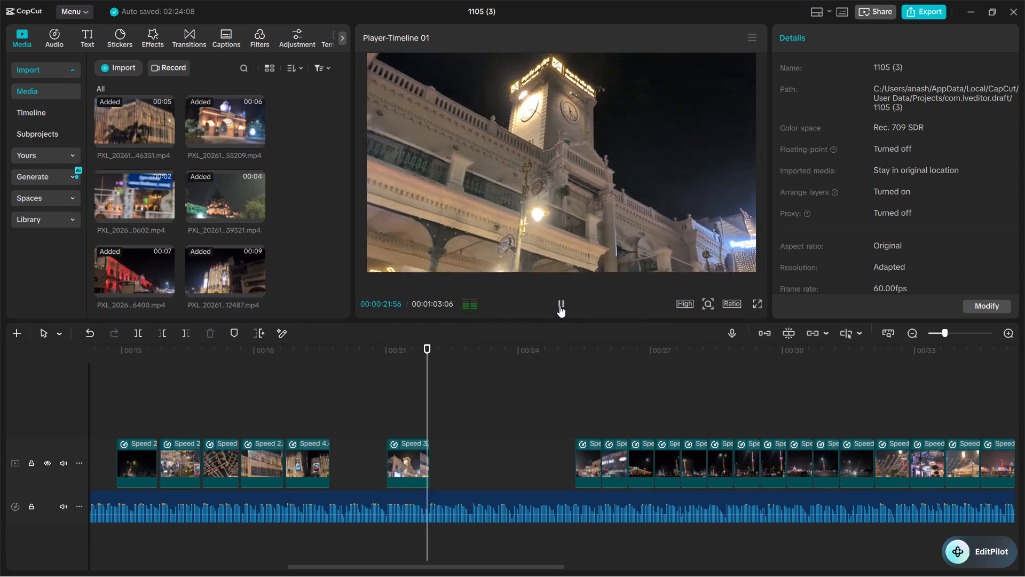
left_click(559, 306)
left_click(399, 460)
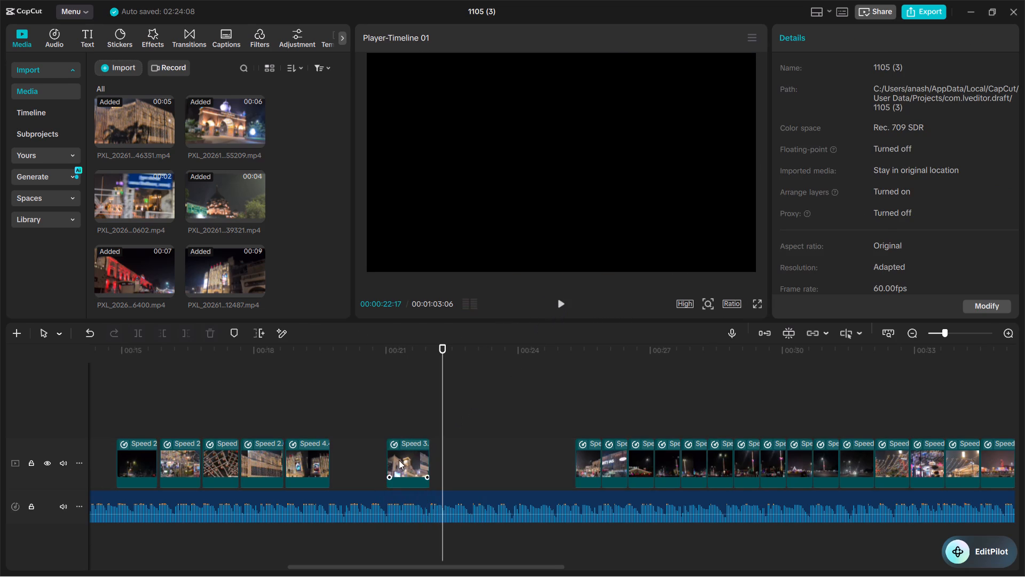
left_click_drag(401, 470, 345, 472)
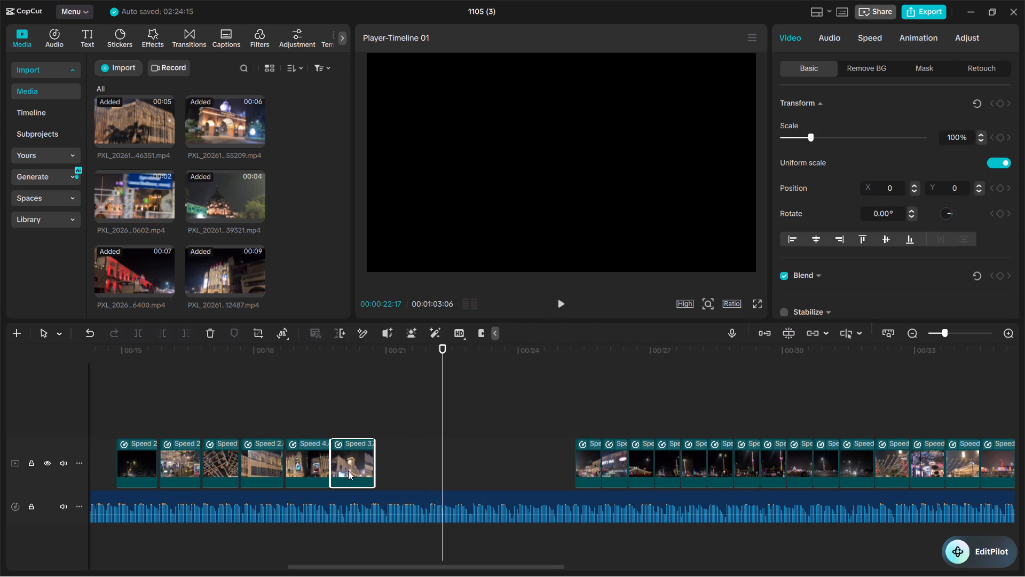
Separate the illuminated traffic street clip from the remaining block, set its speed to 2.00x, place it at about 21.7 s, and preview it.
left_click(587, 465)
left_click_drag(587, 464, 480, 471)
left_click(867, 38)
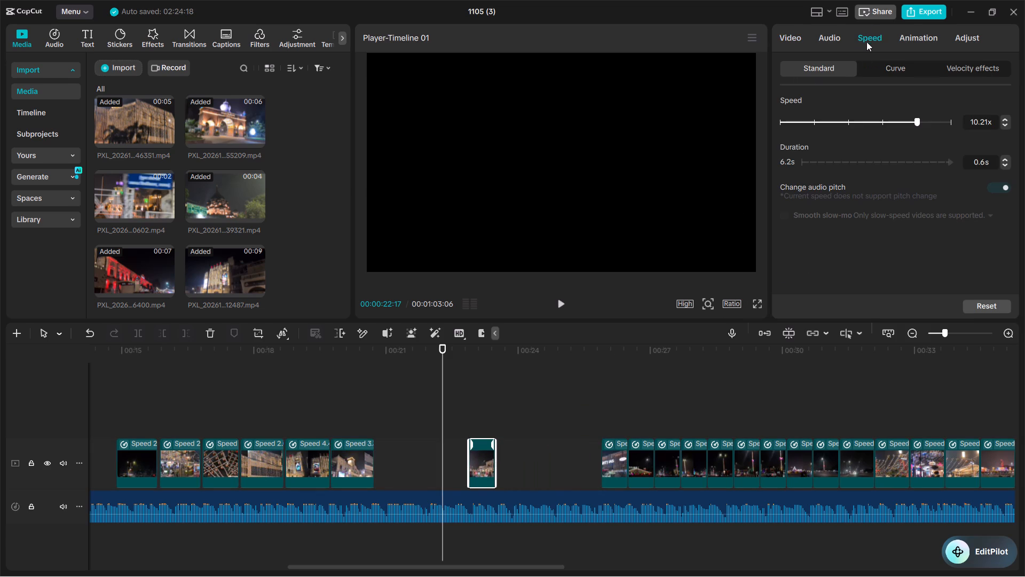
left_click(848, 120)
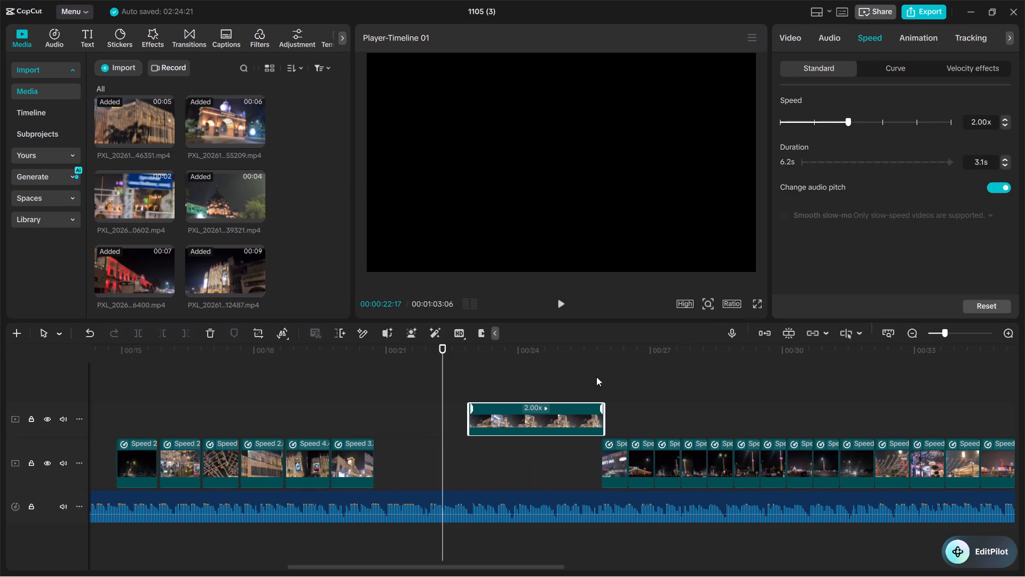
left_click_drag(510, 421, 459, 472)
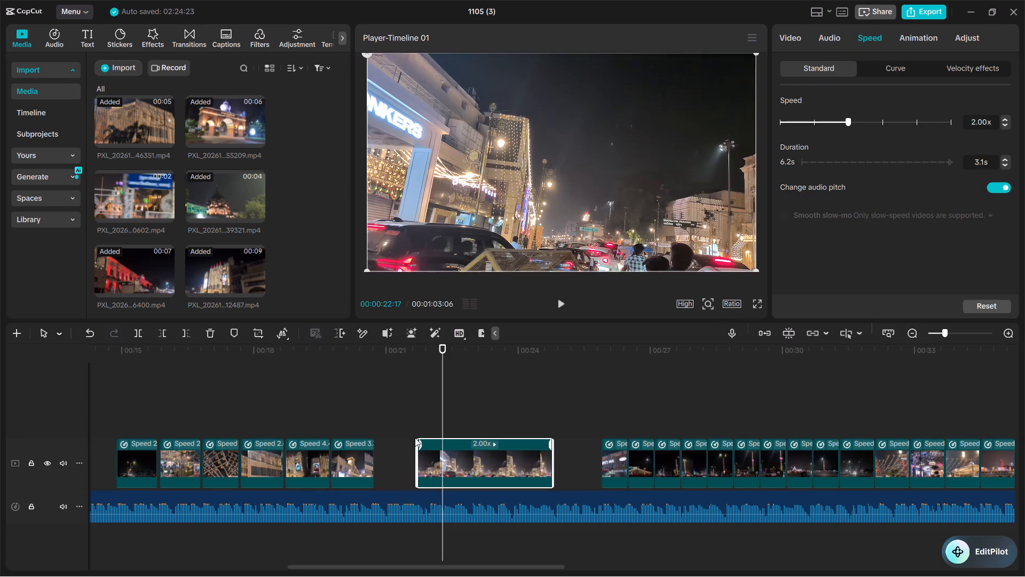
left_click(413, 424)
left_click(561, 302)
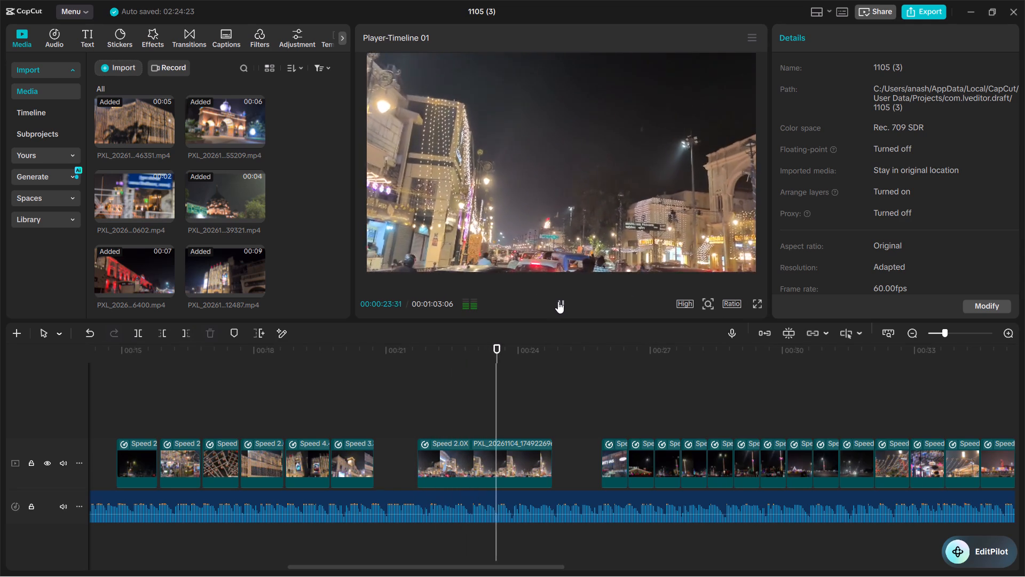
left_click(558, 301)
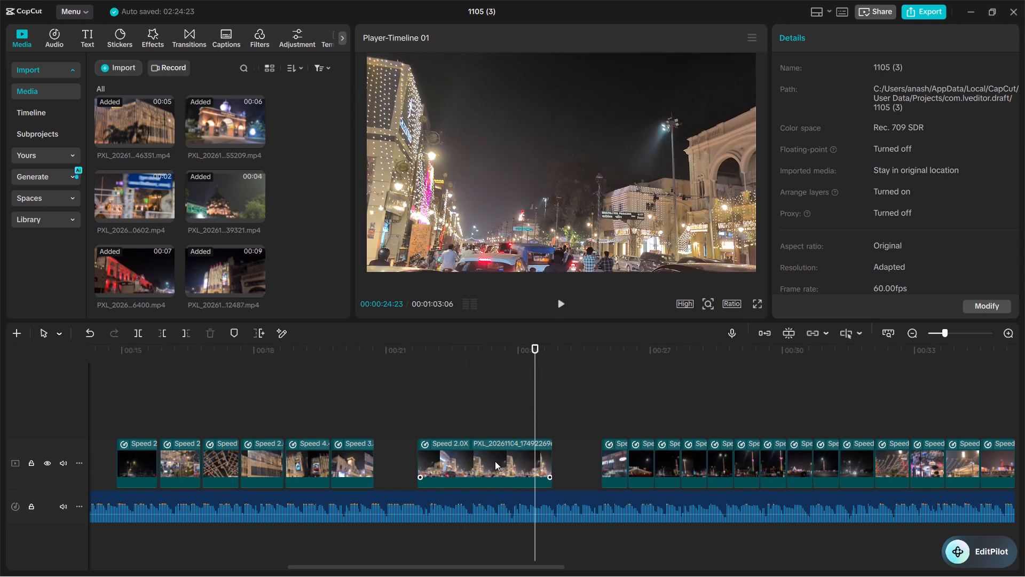
Trim the start of the traffic street clip to about 23.8 s, leaving a 1.0 s duration.
left_click(514, 468)
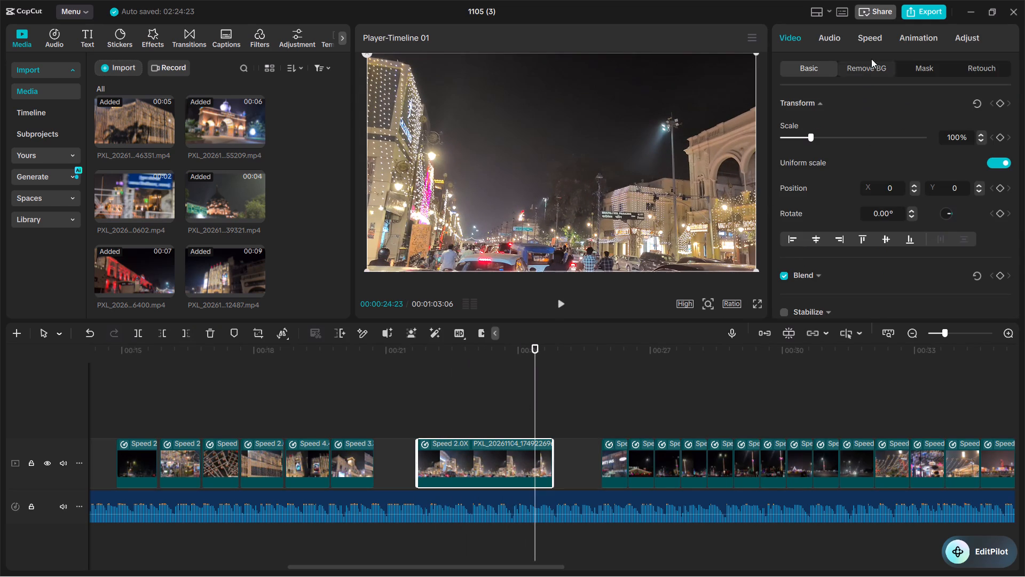
left_click(874, 35)
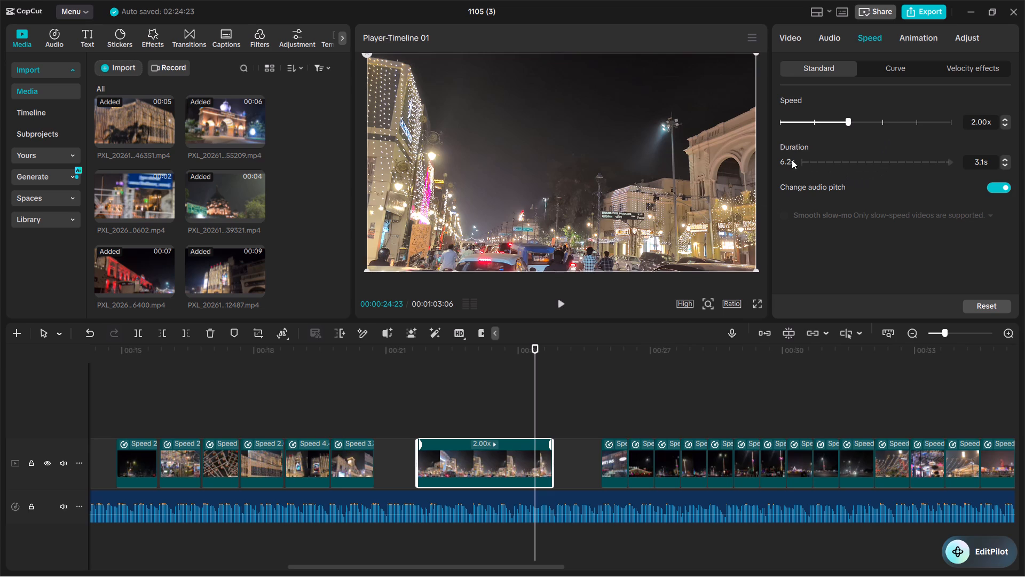
left_click_drag(416, 465, 453, 465)
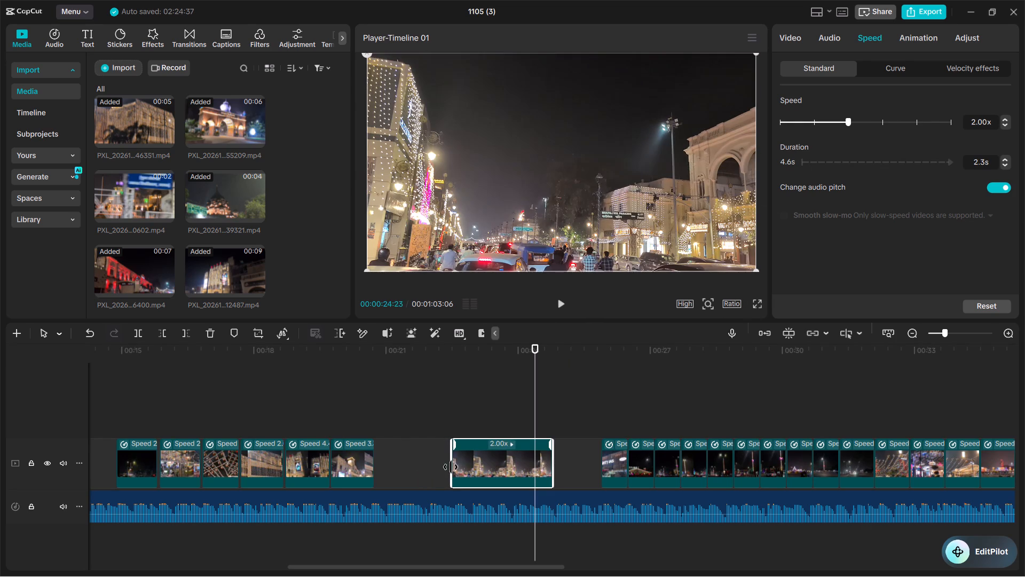
left_click_drag(450, 467, 478, 471)
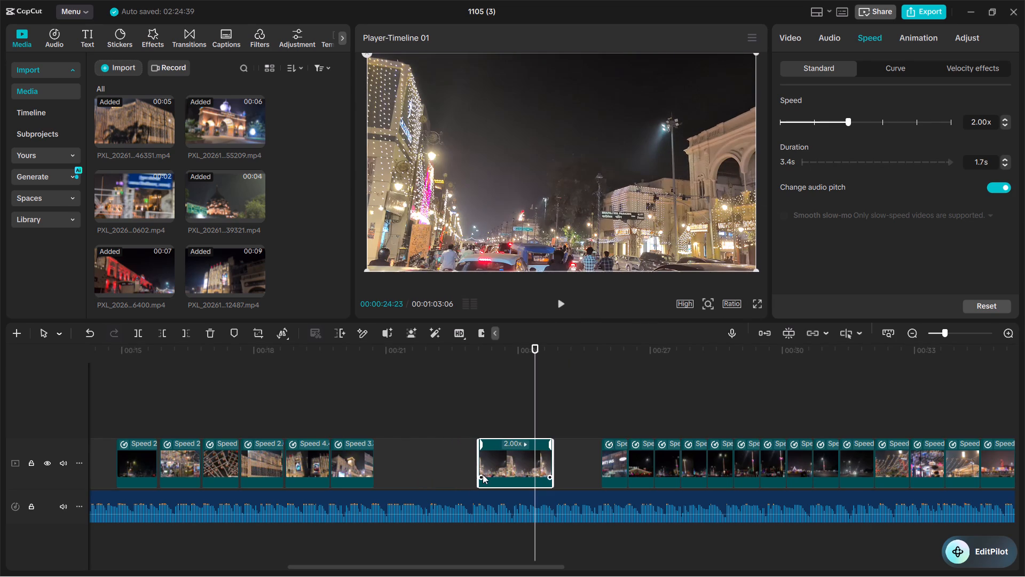
left_click_drag(478, 466, 496, 466)
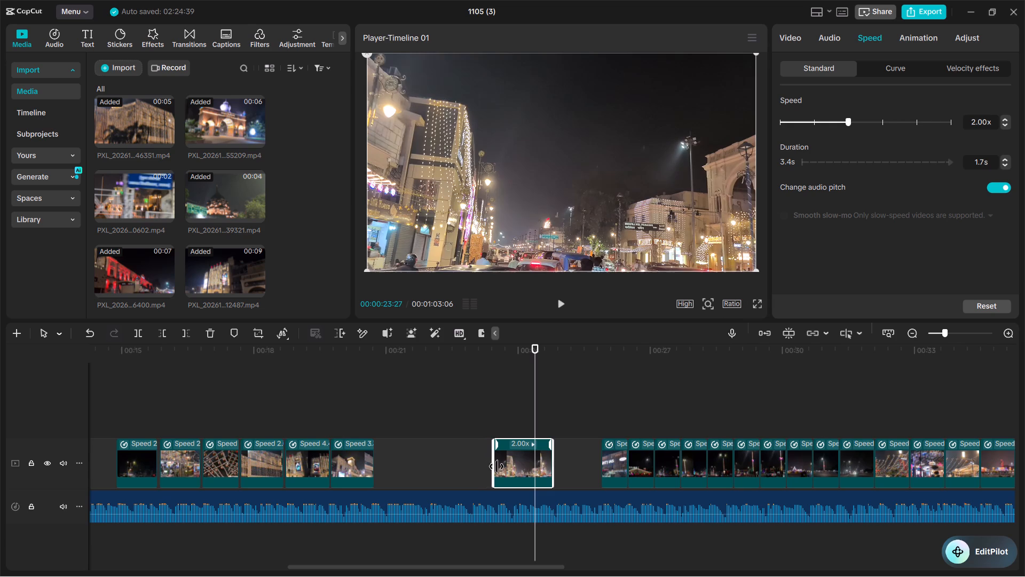
left_click_drag(496, 466, 497, 467)
left_click(497, 471)
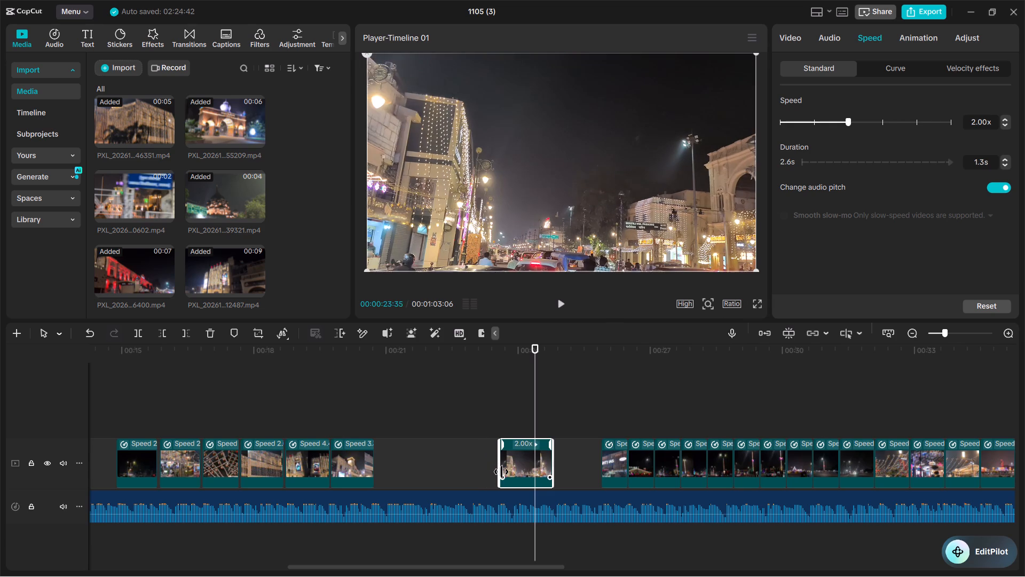
left_click_drag(497, 473, 502, 473)
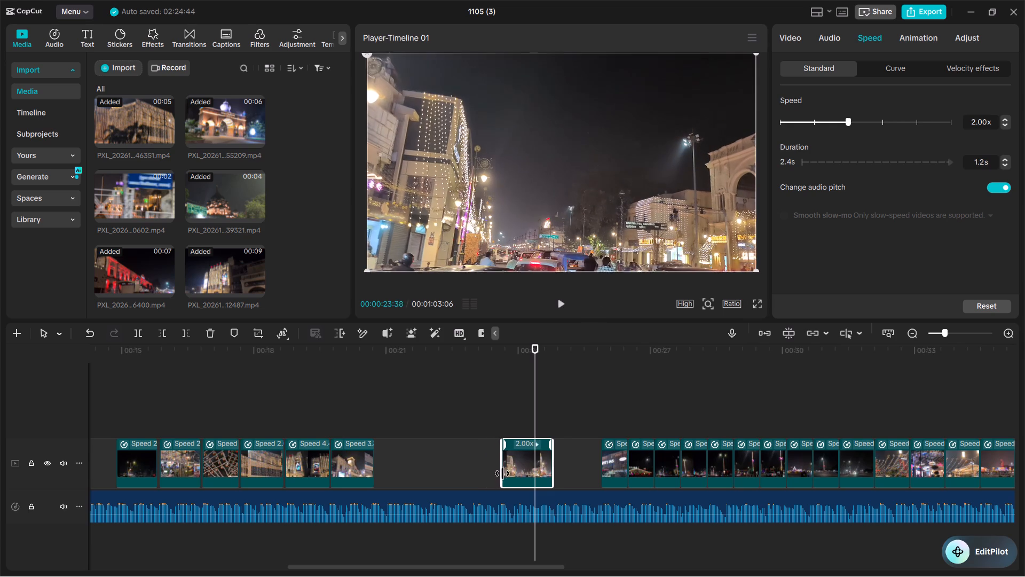
left_click_drag(502, 473, 506, 473)
left_click(506, 473)
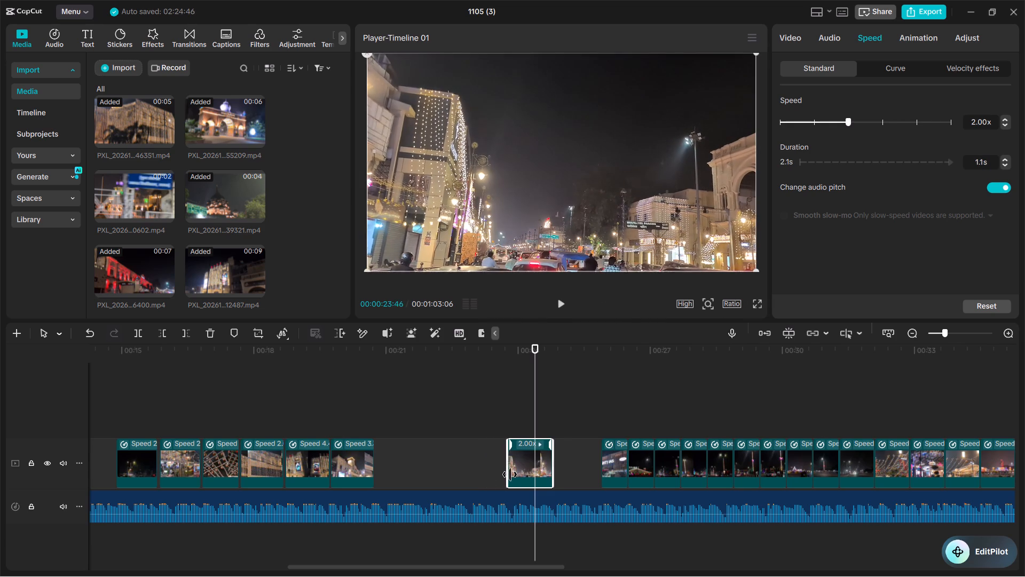
Move the trimmed traffic street clip directly behind the clock tower clip, at about 20.7 s.
left_click_drag(522, 463, 476, 468)
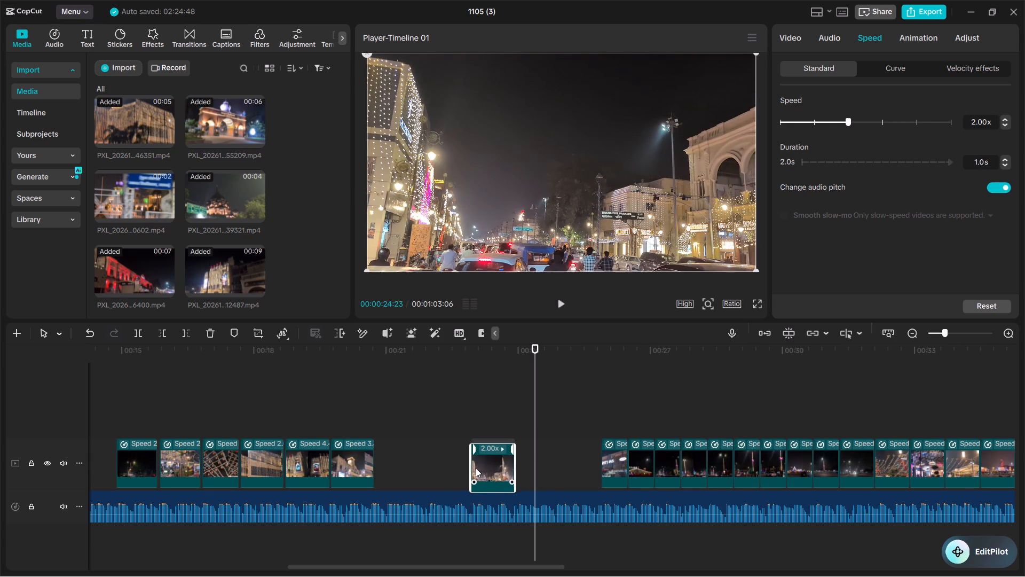
left_click_drag(476, 468, 387, 466)
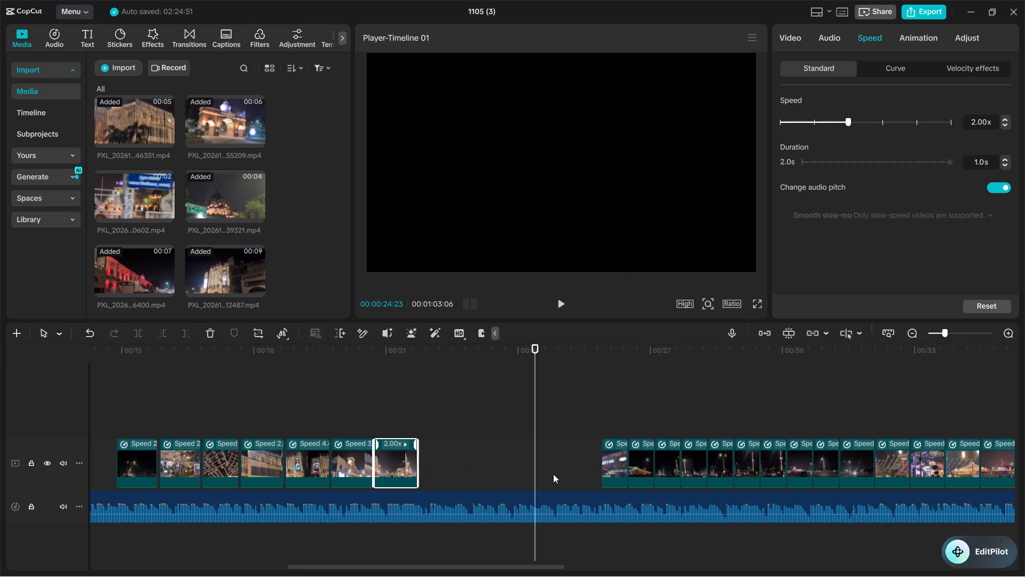
Select the whole block of remaining clips and move it further along the timeline to start at about 38.9 s.
left_click_drag(553, 565, 587, 564)
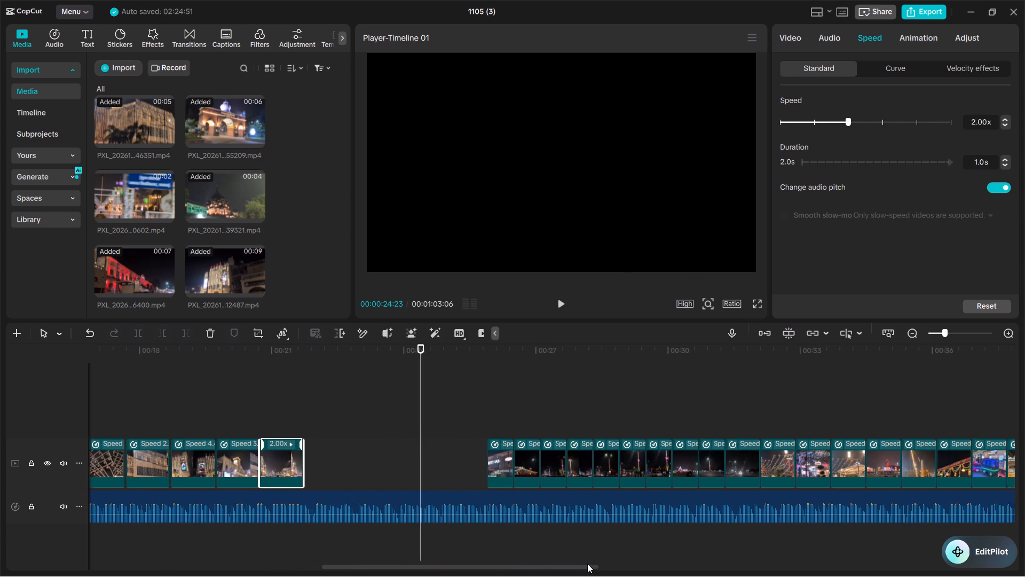
left_click_drag(587, 564, 607, 564)
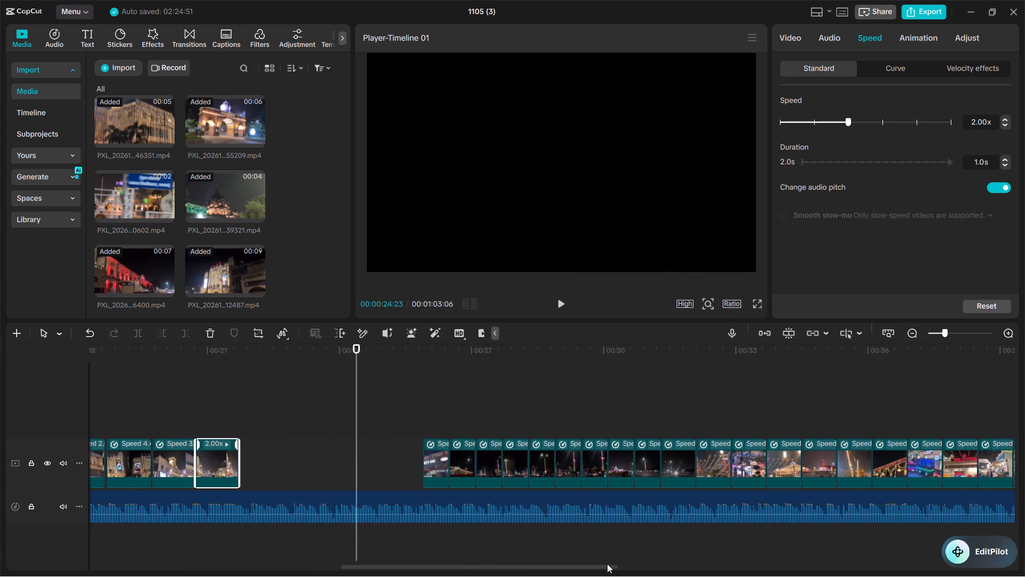
left_click_drag(607, 564, 649, 562)
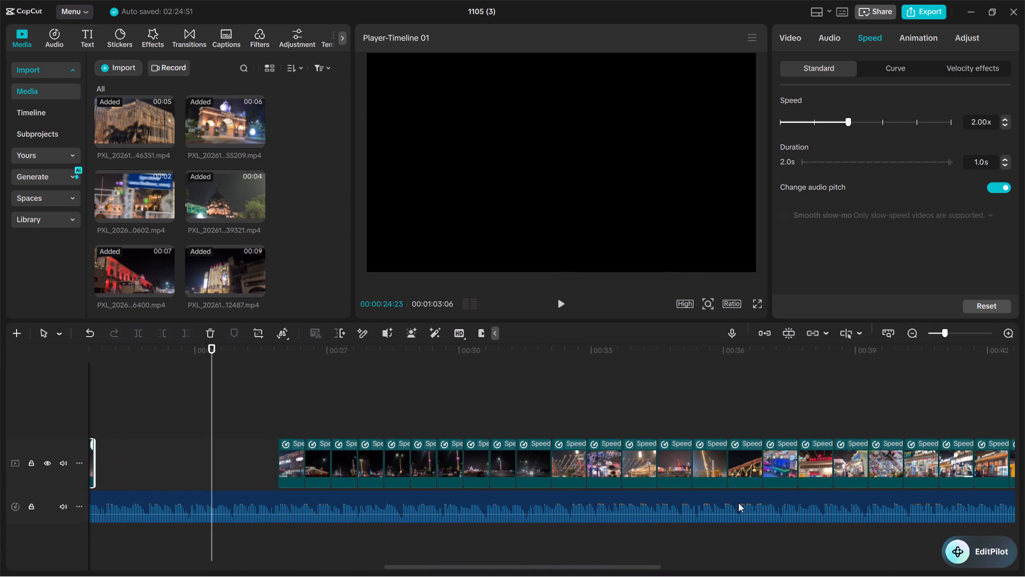
left_click(912, 331)
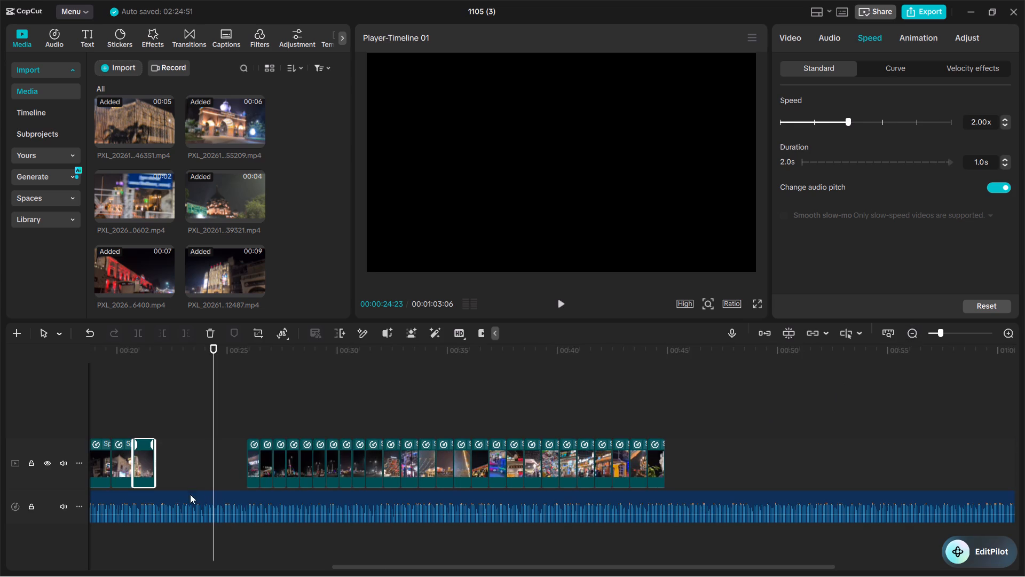
left_click_drag(235, 468, 663, 458)
left_click_drag(657, 465, 943, 467)
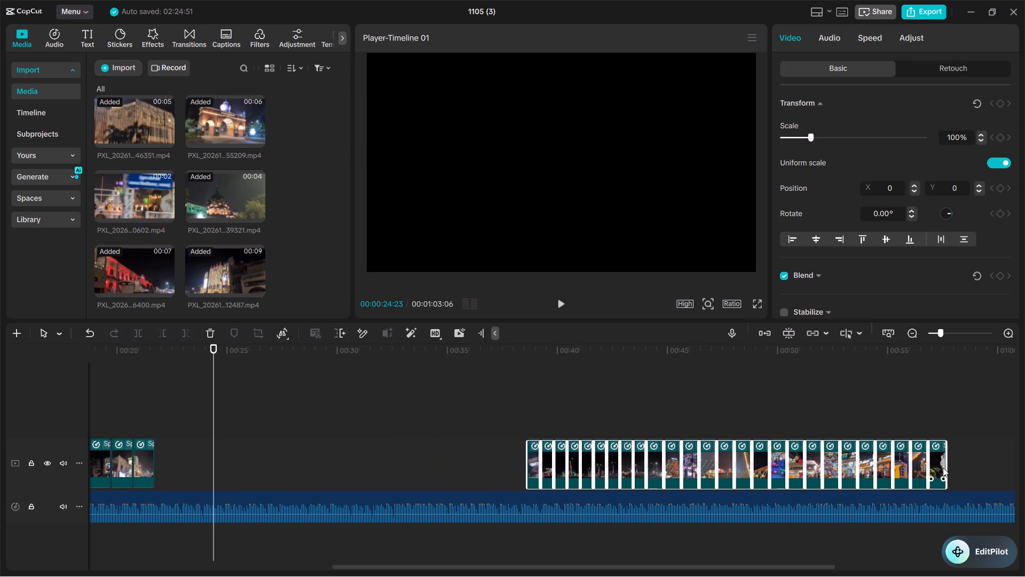
left_click_drag(943, 467, 943, 467)
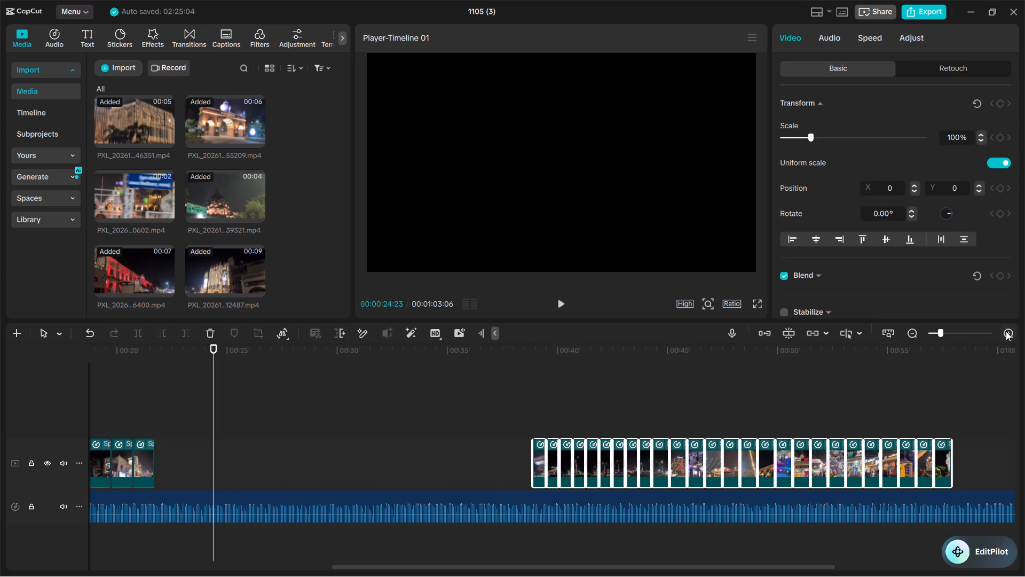
Separate the DRISHTI IAS building clip from the remaining block, place it at about 30.8 s, set its speed to 2.00x, and preview it.
left_click(1006, 331)
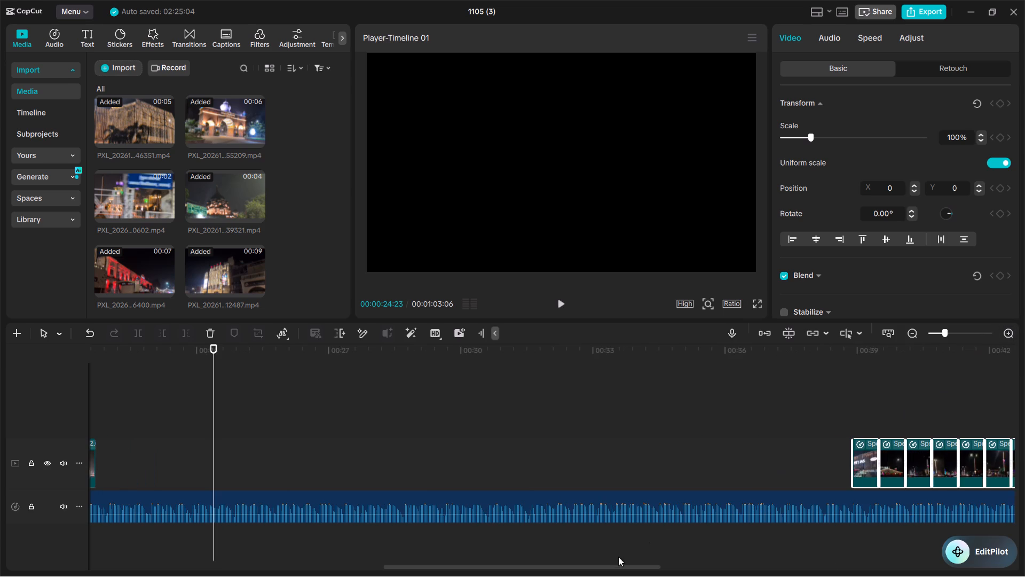
left_click(592, 400)
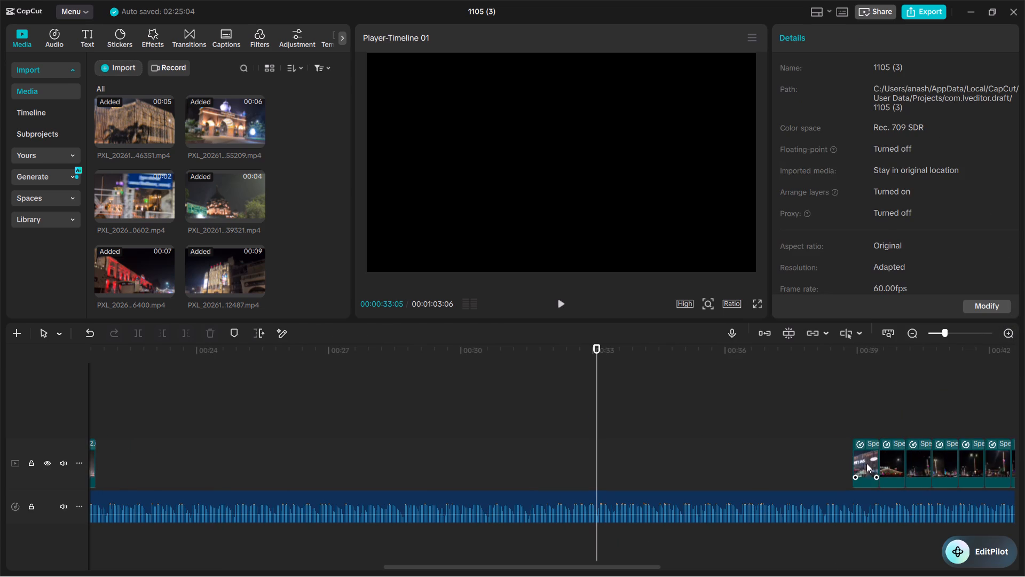
left_click(865, 459)
left_click_drag(864, 462, 507, 476)
left_click(506, 474)
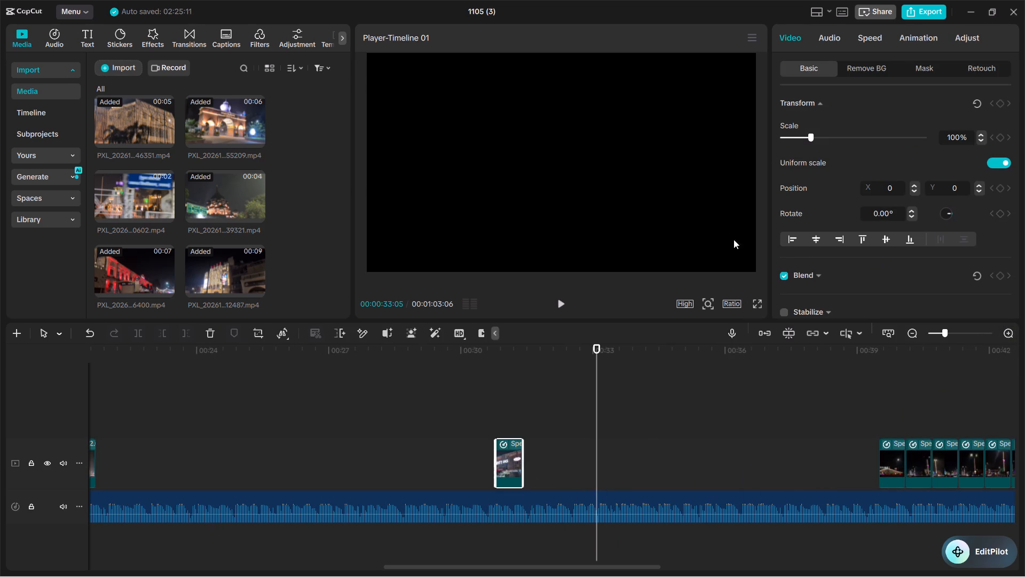
left_click(858, 37)
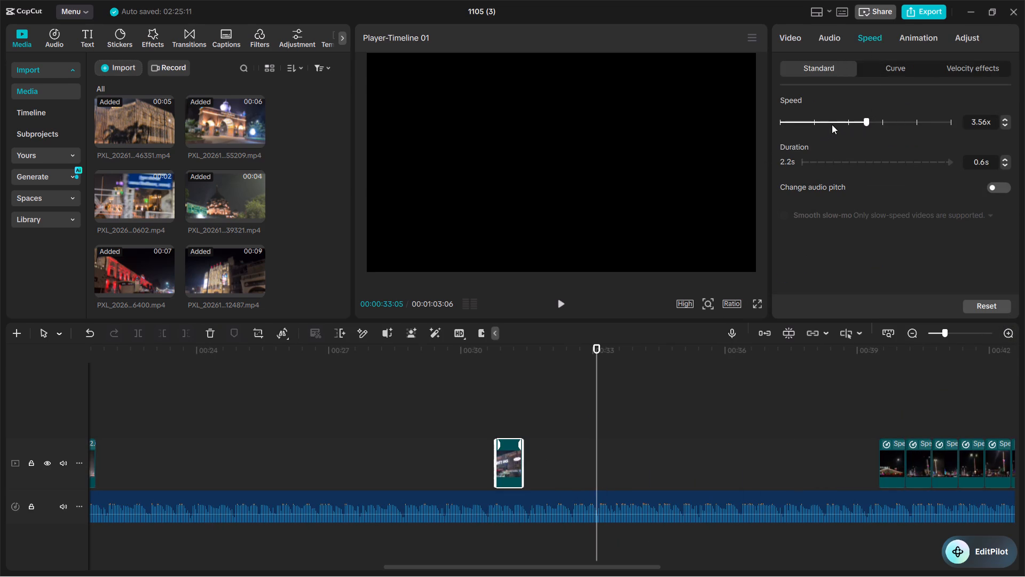
left_click(848, 122)
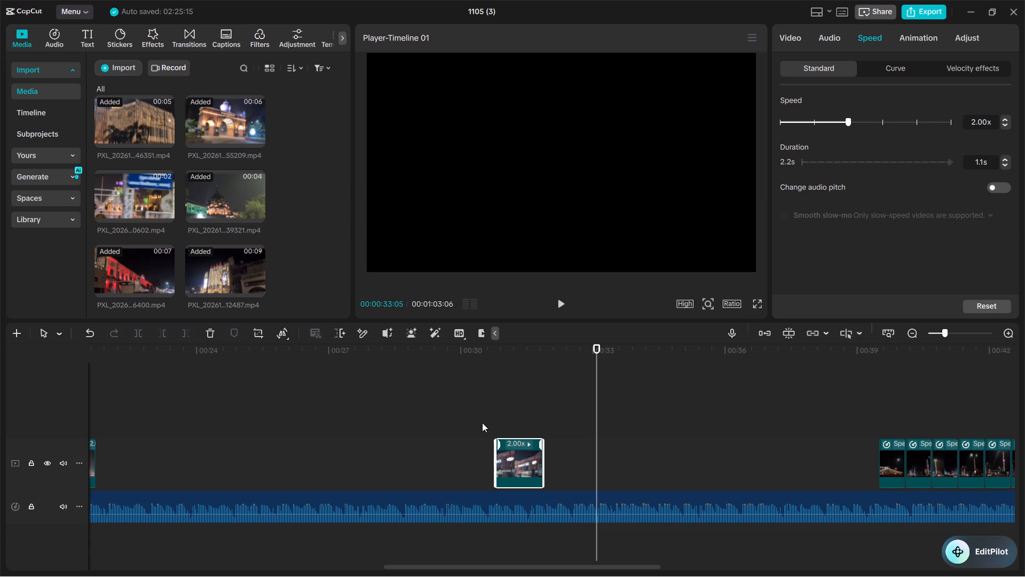
left_click(482, 423)
left_click(561, 302)
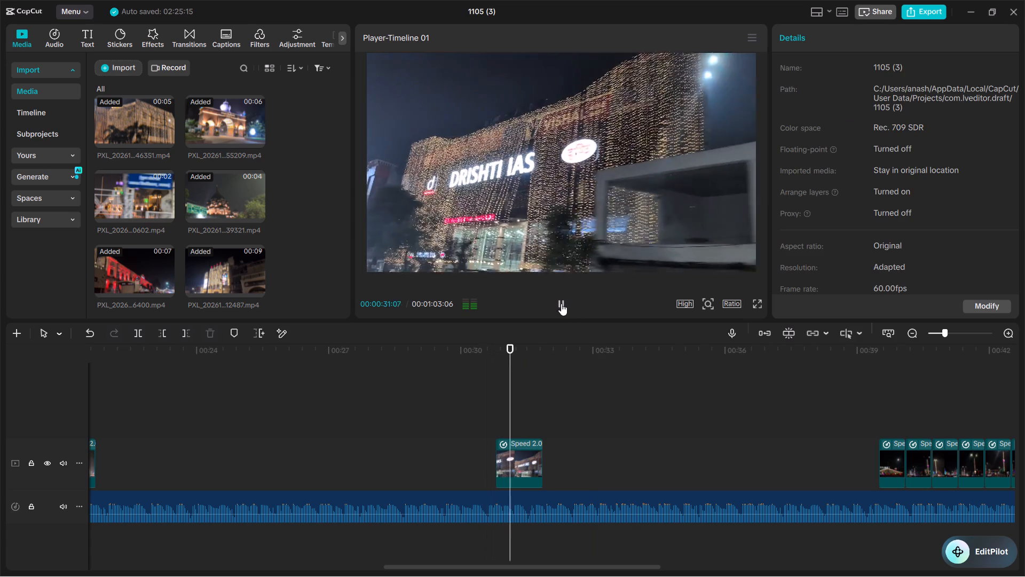
left_click(561, 303)
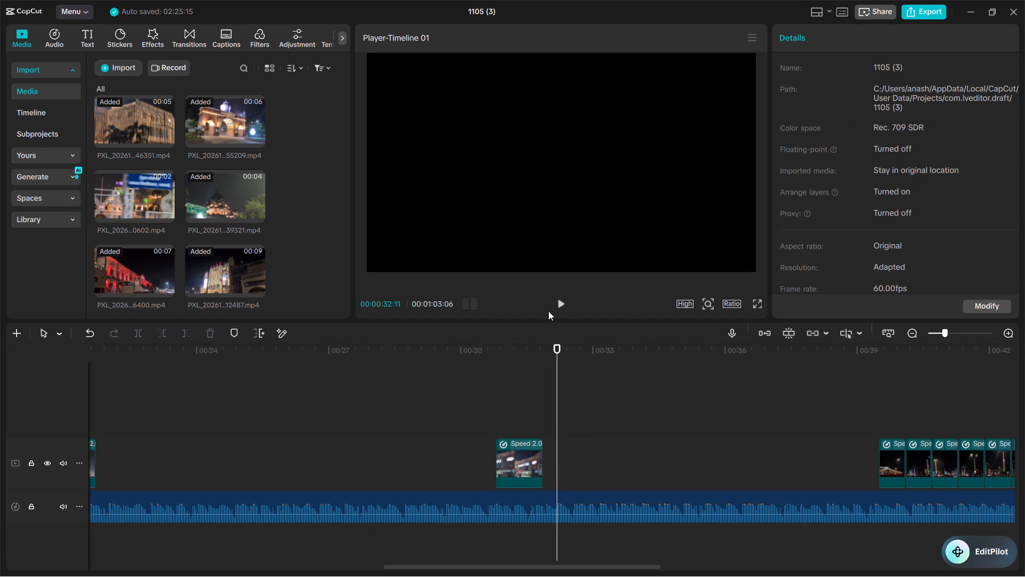
Move the DRISHTI IAS clip close behind the traffic street clip, at about 21.8 s.
left_click_drag(519, 469, 269, 469)
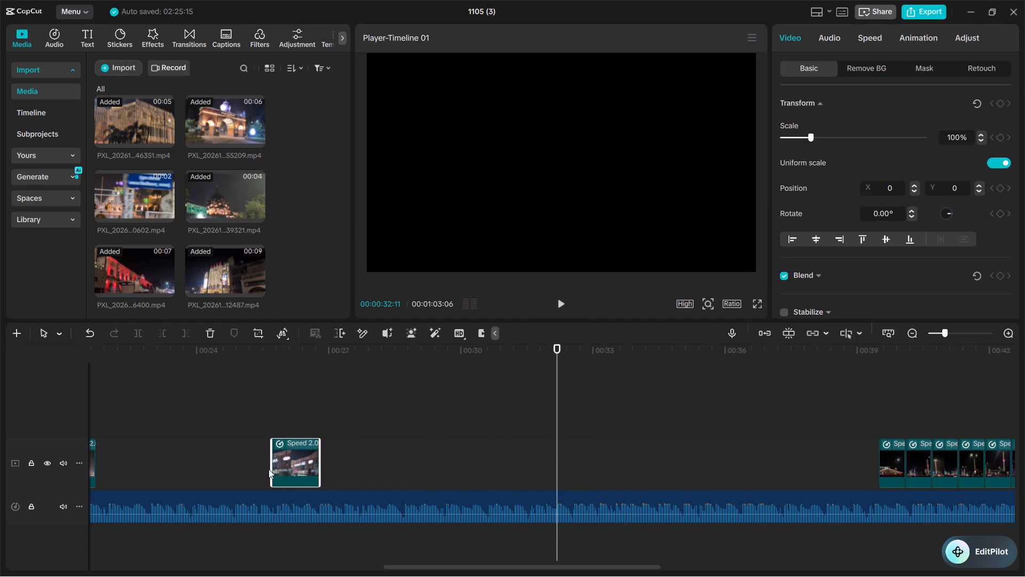
left_click_drag(269, 469, 122, 469)
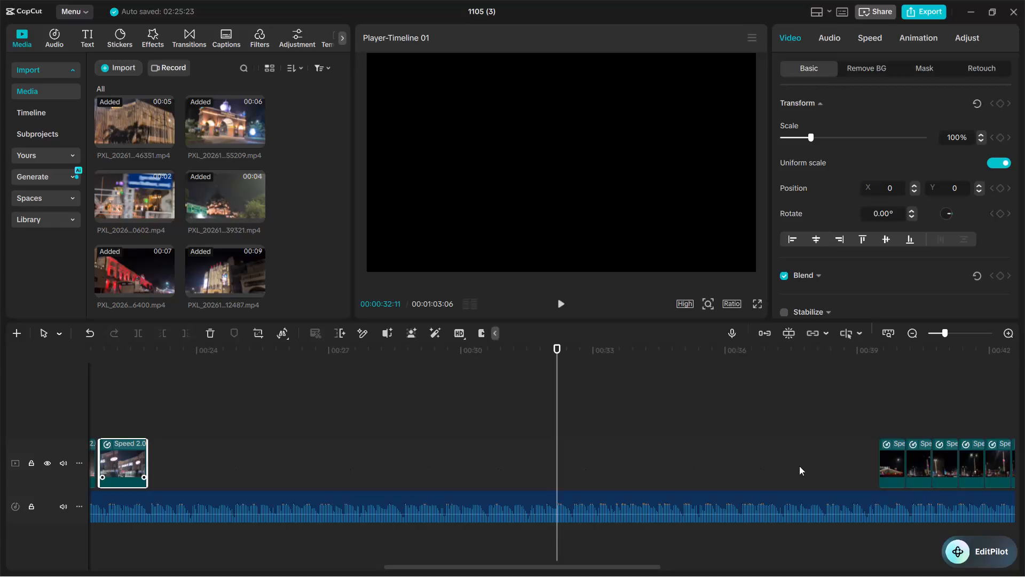
Separate the string-lit tent clip from the remaining block, place it at about 32.2 s, set its speed to 2.00x, and preview it.
left_click(889, 465)
left_click_drag(890, 465, 568, 475)
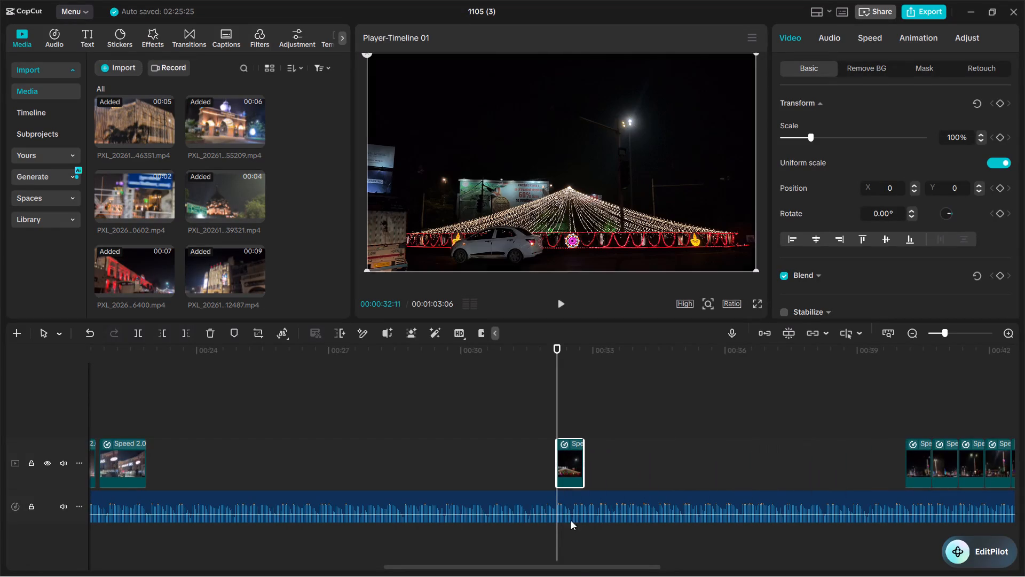
left_click_drag(575, 566, 600, 566)
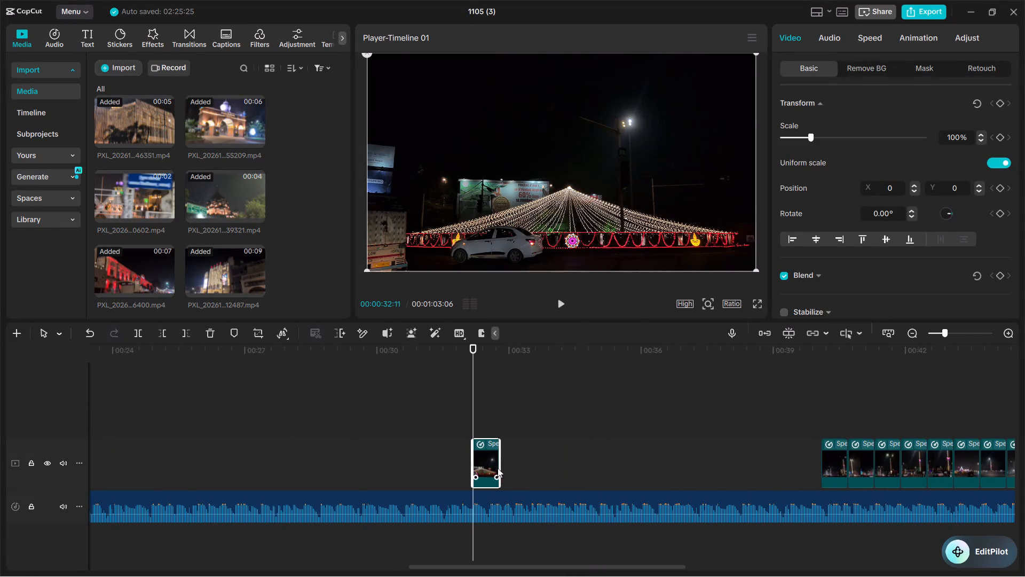
left_click(868, 38)
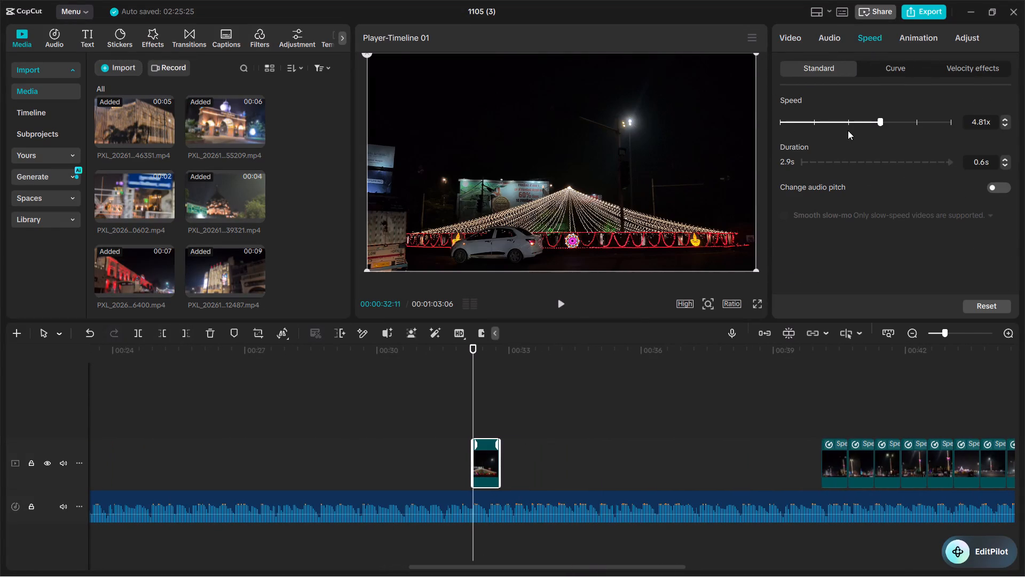
left_click(847, 121)
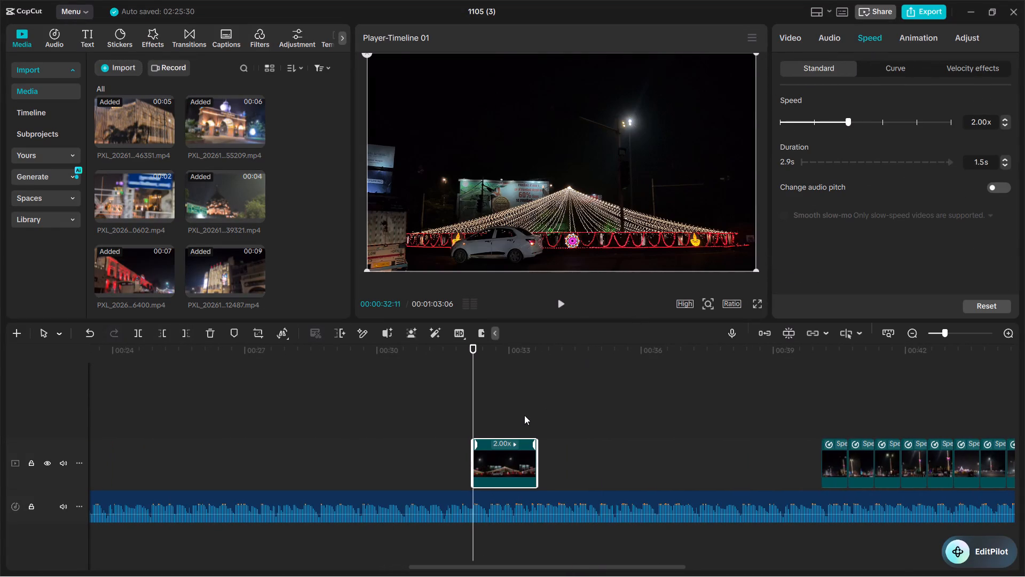
left_click(561, 304)
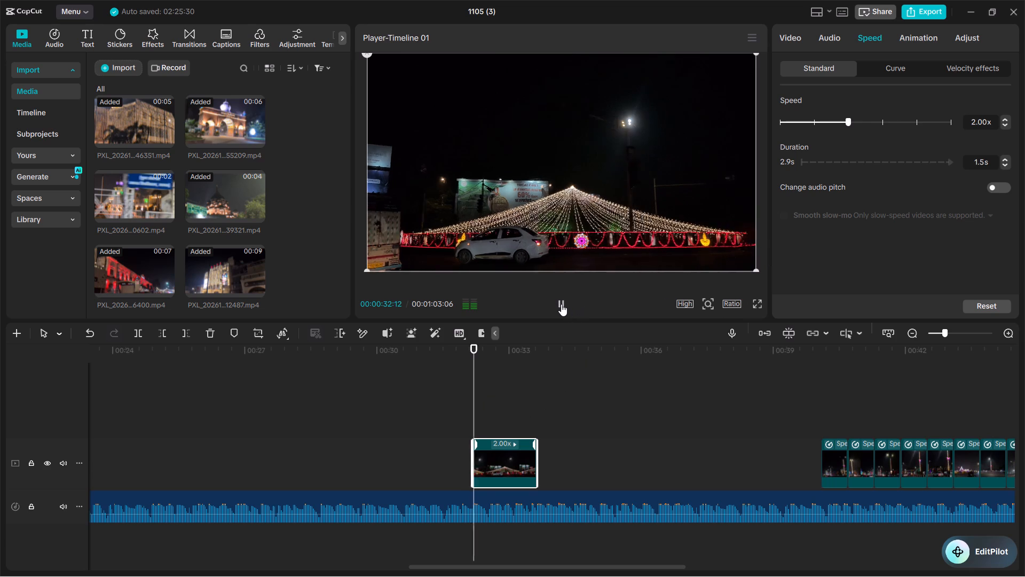
left_click(561, 304)
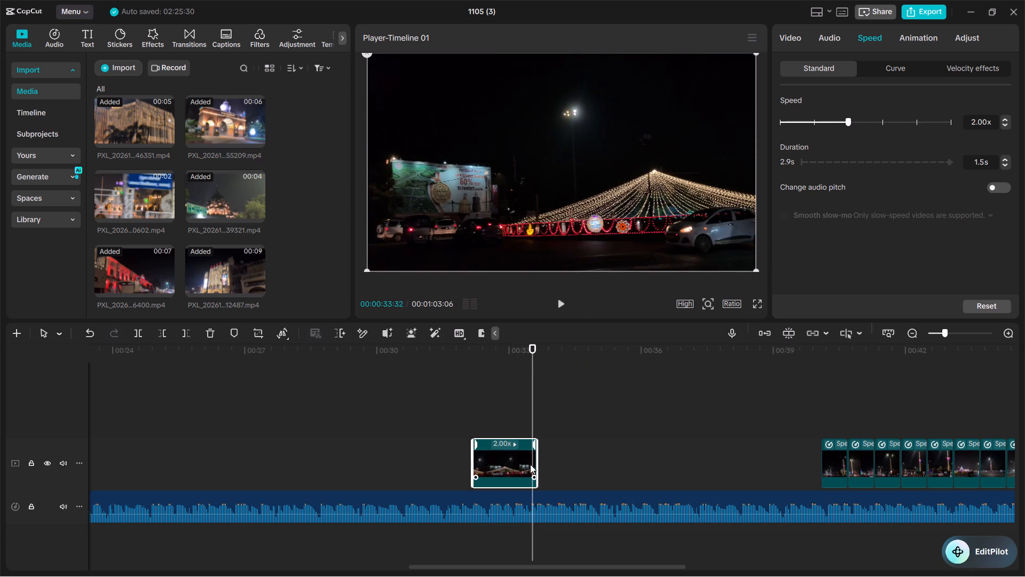
Replay the string-lit tent clip against the music and trim its end to a duration of about 1.2 s.
left_click(537, 463)
left_click(466, 424)
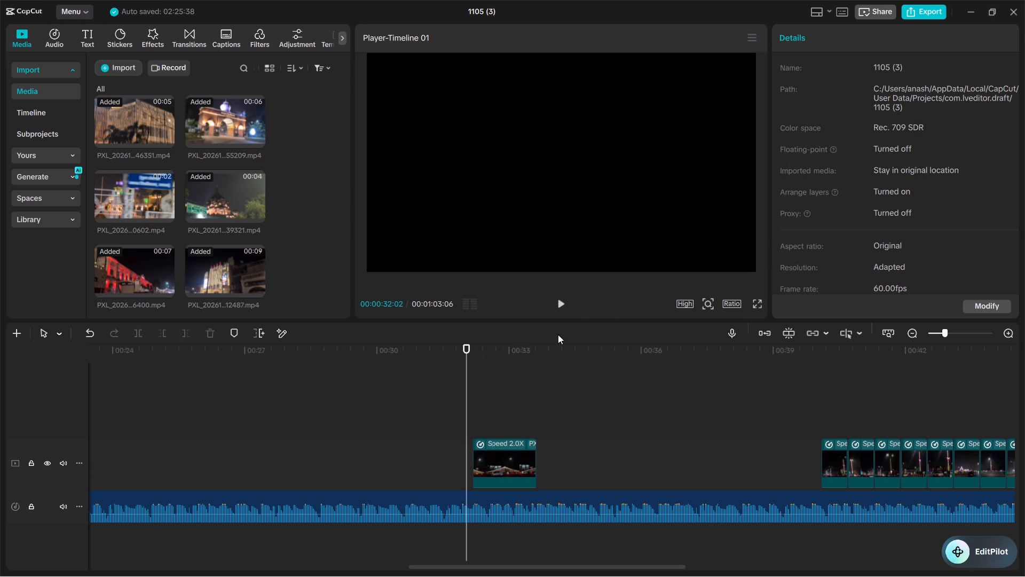
left_click(559, 299)
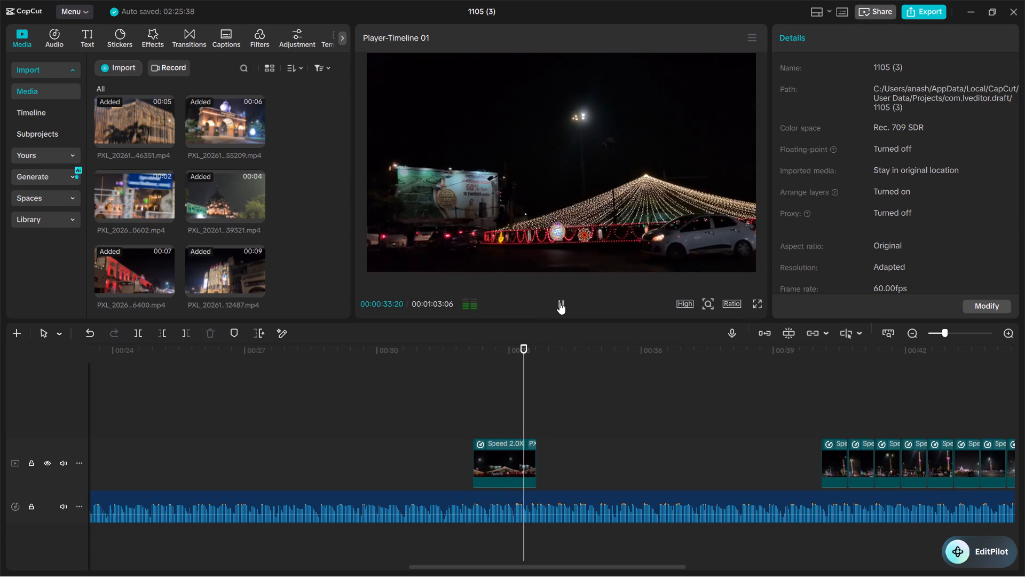
left_click(559, 302)
left_click(525, 457)
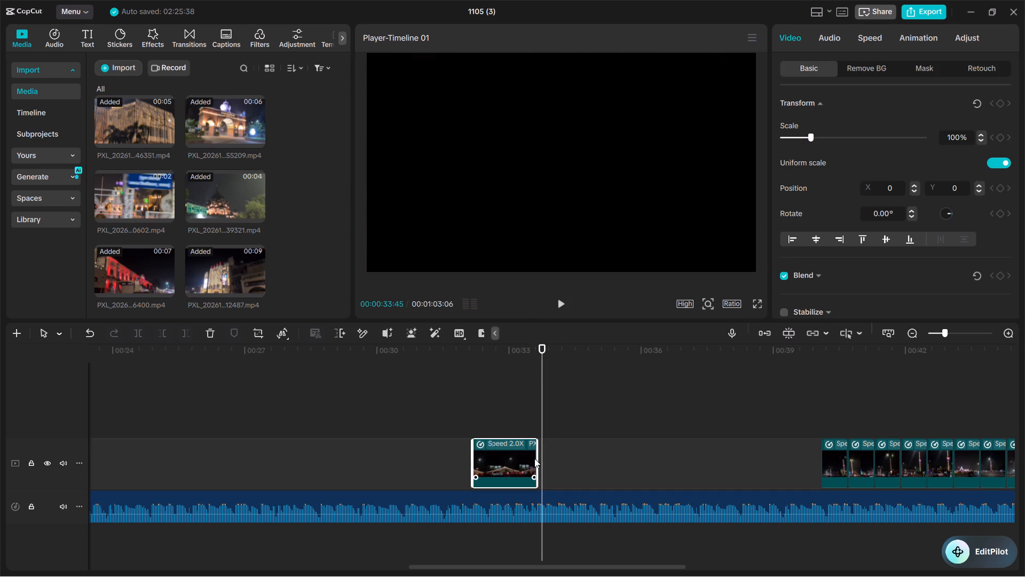
left_click_drag(538, 460, 526, 463)
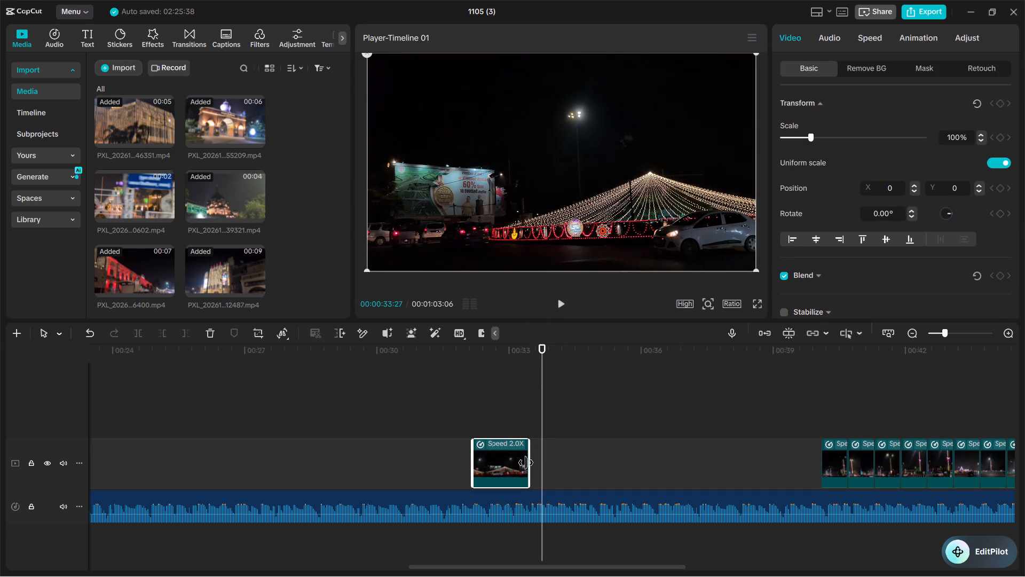
left_click_drag(526, 463, 523, 463)
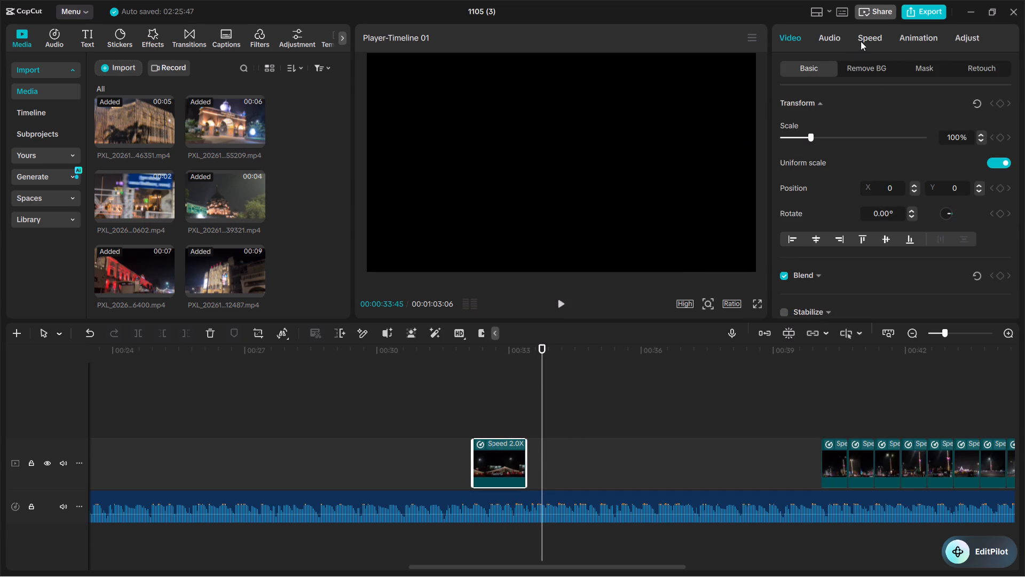
left_click(861, 41)
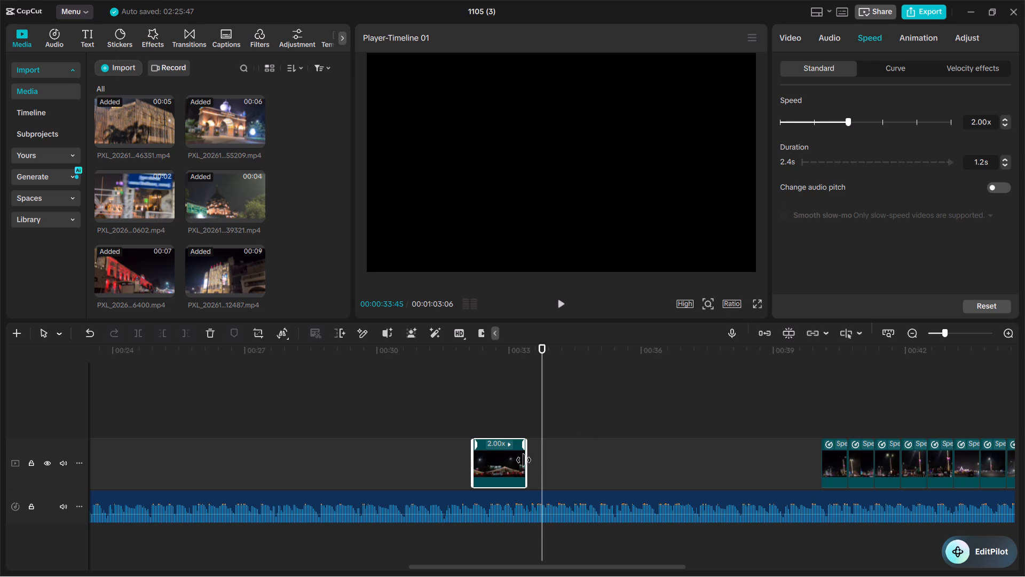
left_click_drag(527, 462, 523, 465)
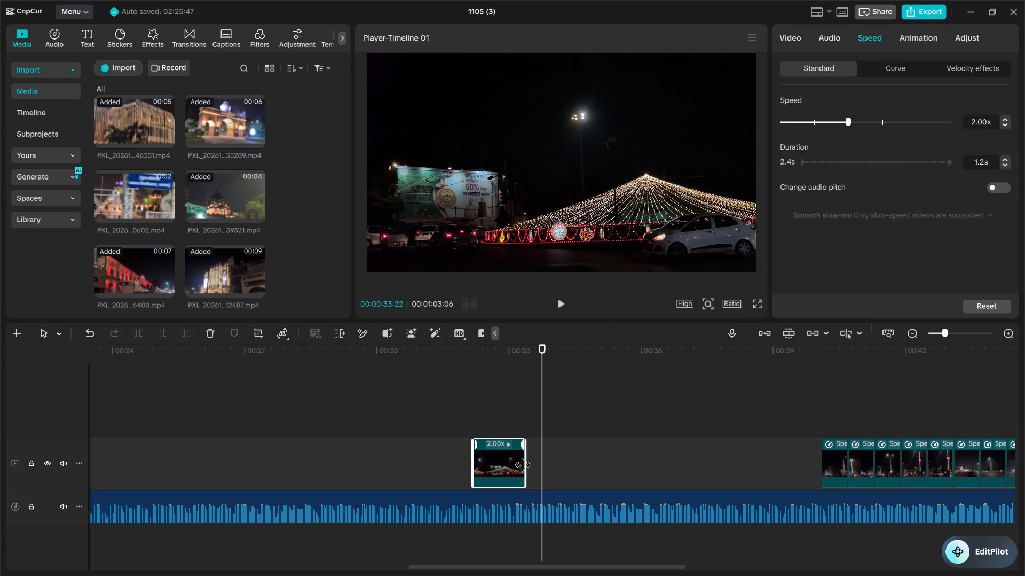
left_click_drag(523, 465, 520, 466)
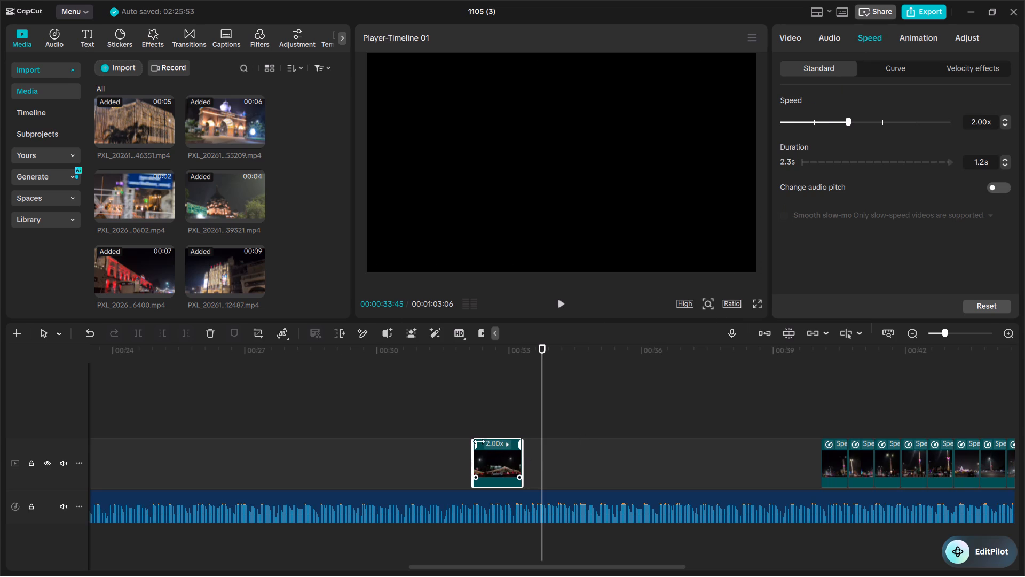
Preview the tent clip again, set its speed to 1.71x, and trim its end to about 1.0 s.
left_click(465, 424)
left_click(562, 302)
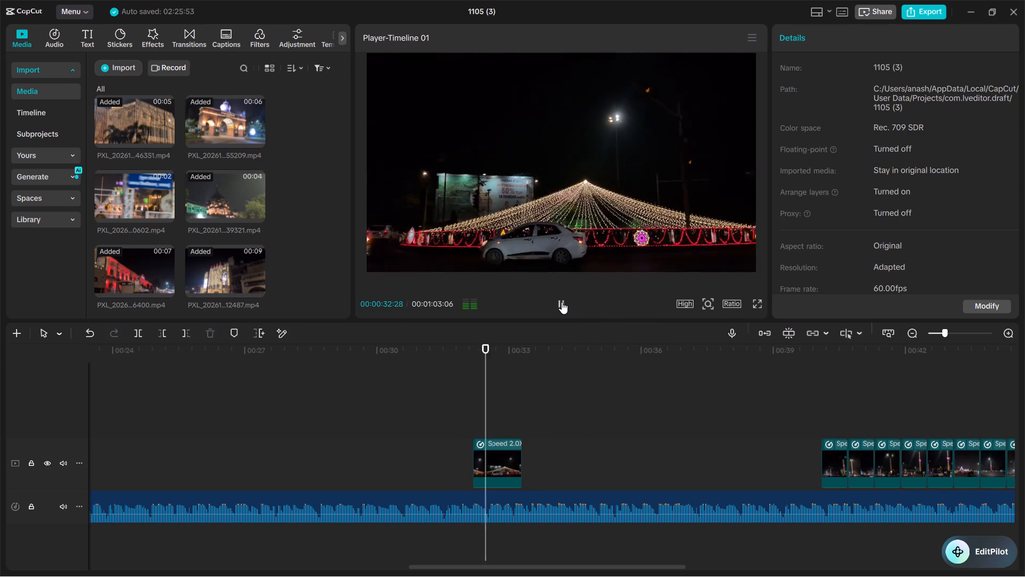
left_click(562, 302)
left_click(506, 458)
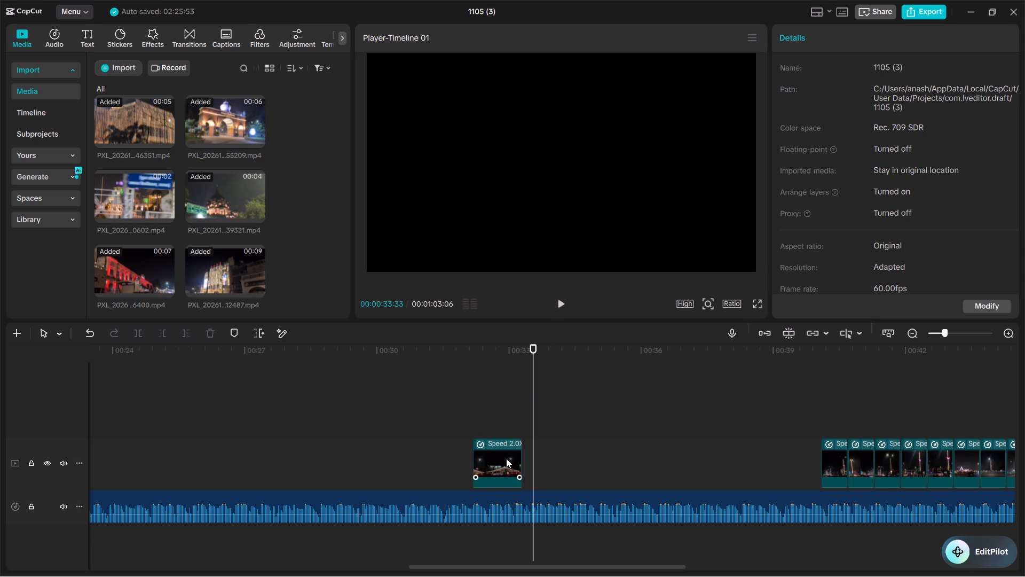
left_click(868, 37)
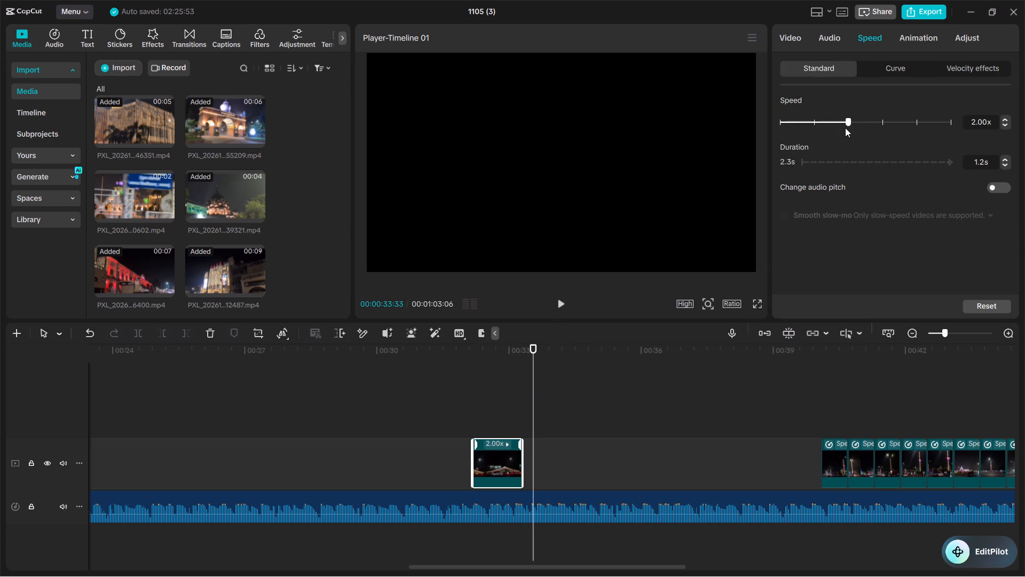
left_click_drag(847, 119, 839, 125)
left_click_drag(839, 125, 839, 127)
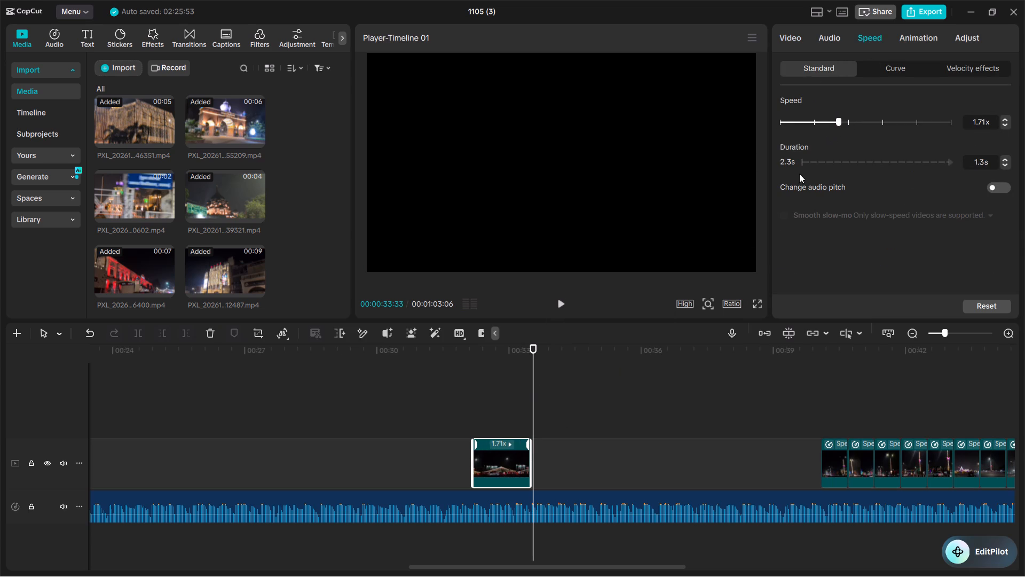
left_click_drag(532, 458, 526, 461)
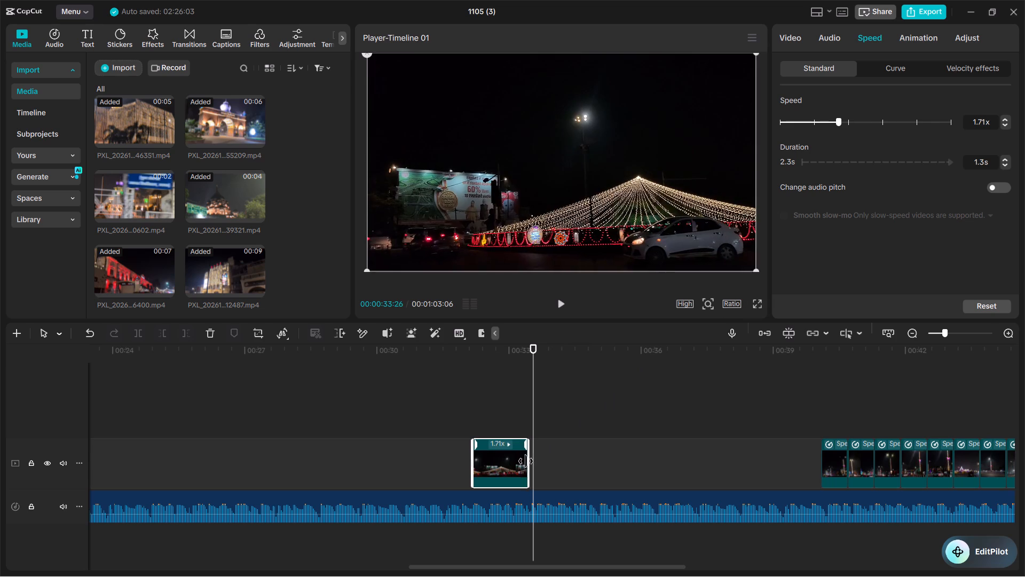
left_click_drag(526, 461, 522, 463)
left_click_drag(522, 463, 514, 466)
Preview the tent clip, slow it to 1.46x, and fine-tune its end against the beat to just under 1 s.
left_click(468, 429)
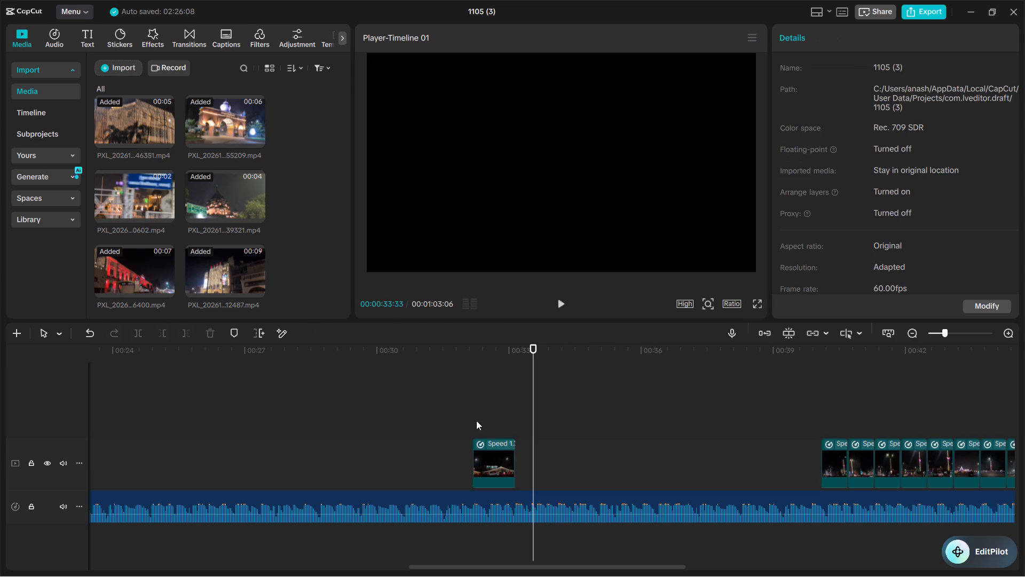
left_click(559, 301)
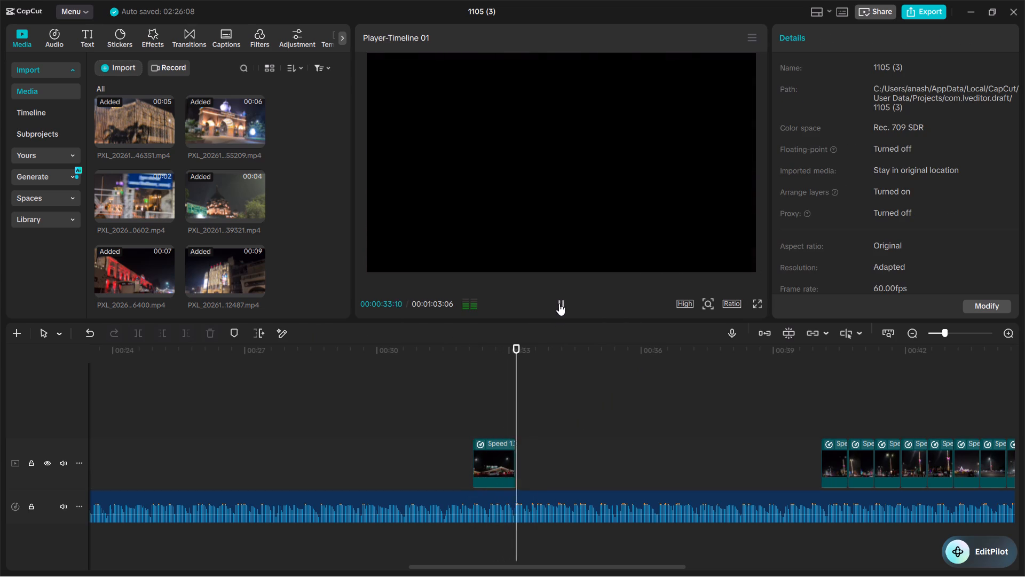
left_click(559, 303)
left_click(501, 464)
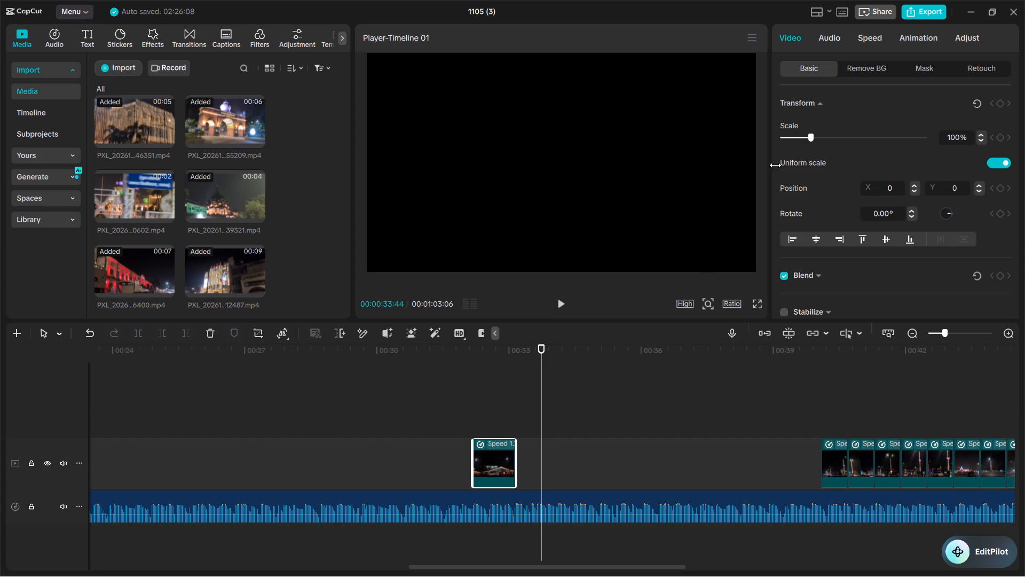
left_click(864, 39)
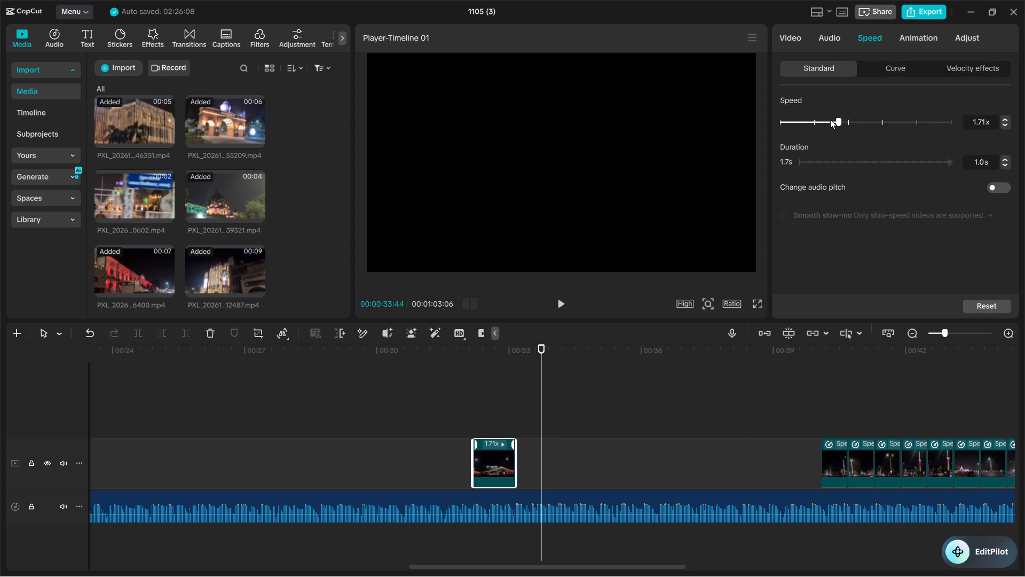
left_click(830, 119)
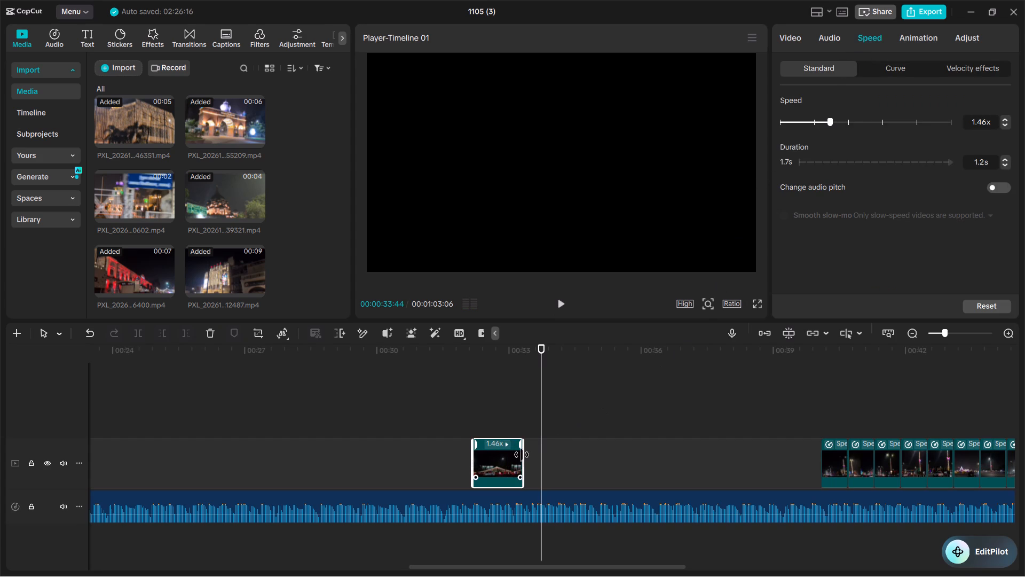
left_click_drag(522, 455, 511, 457)
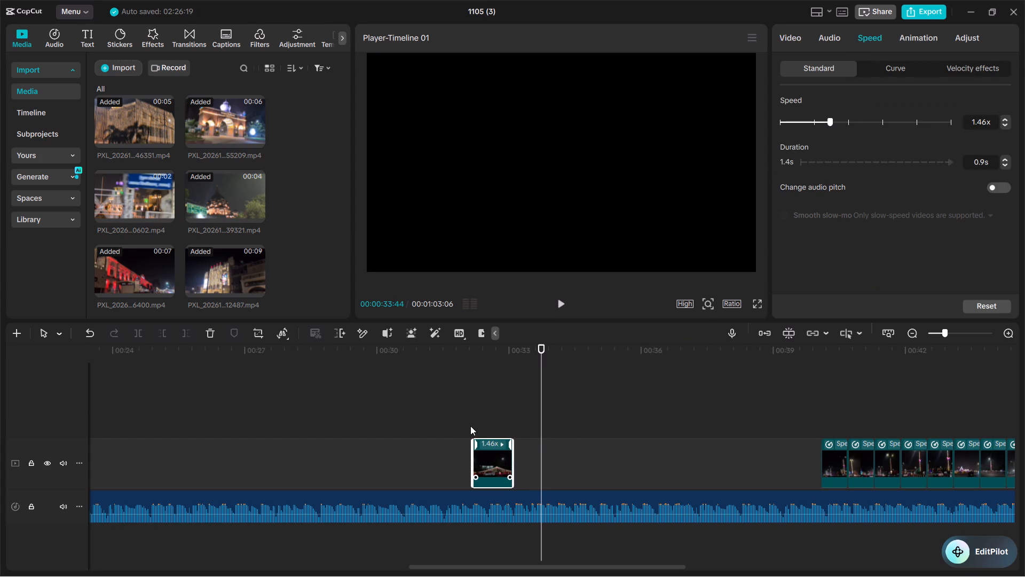
left_click(467, 423)
left_click(559, 302)
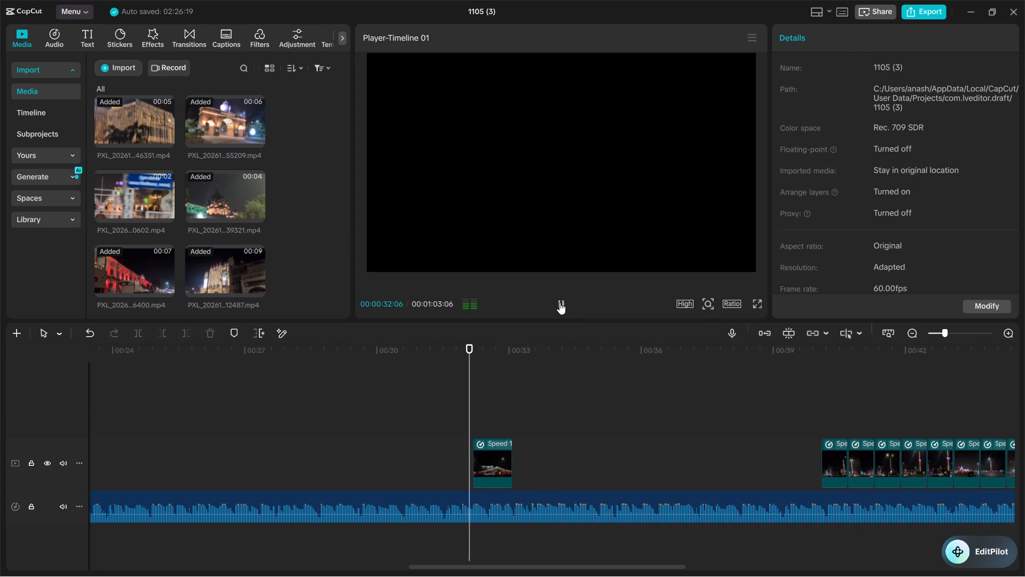
left_click(555, 305)
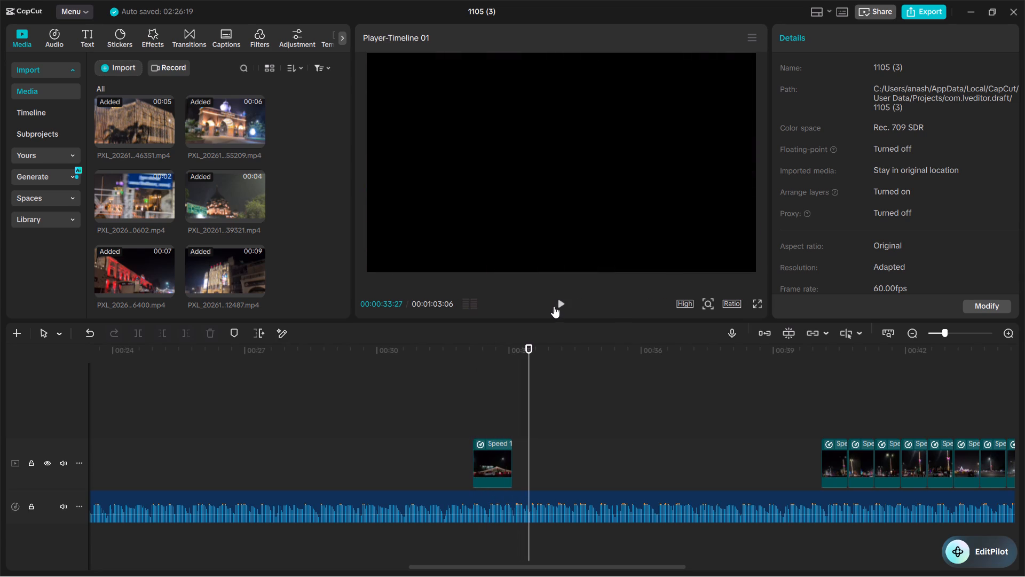
left_click(495, 468)
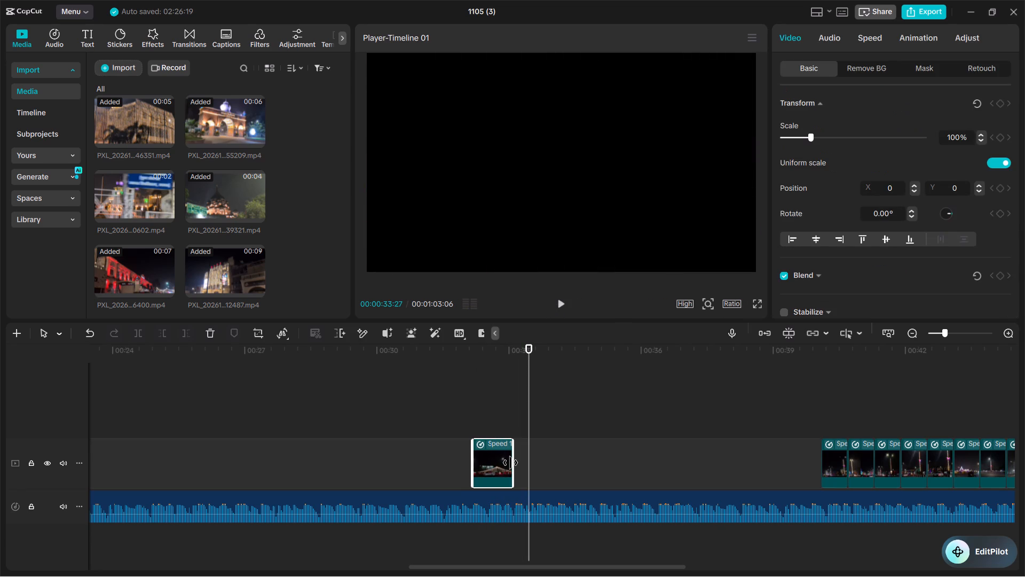
left_click(511, 462)
Move the trimmed tent clip back along the timeline behind the DRISHTI IAS clip, at about 23.3 s.
left_click_drag(501, 462, 114, 469)
Separate the street clip with colourful light strings from the remaining block, place it at about 32.8 s, and set its speed to 2.00x.
left_click(834, 461)
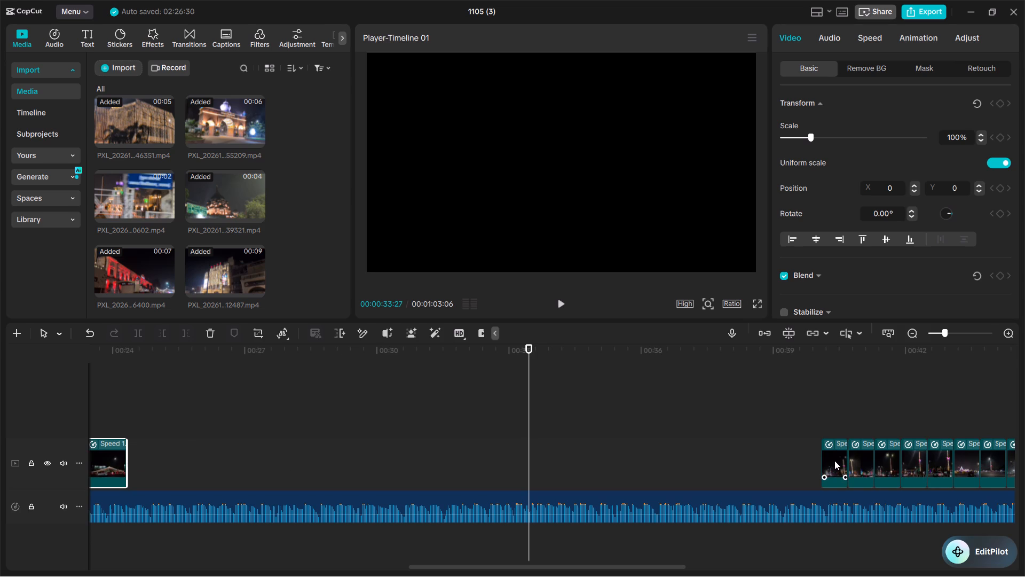
left_click_drag(833, 461, 512, 464)
left_click(518, 457)
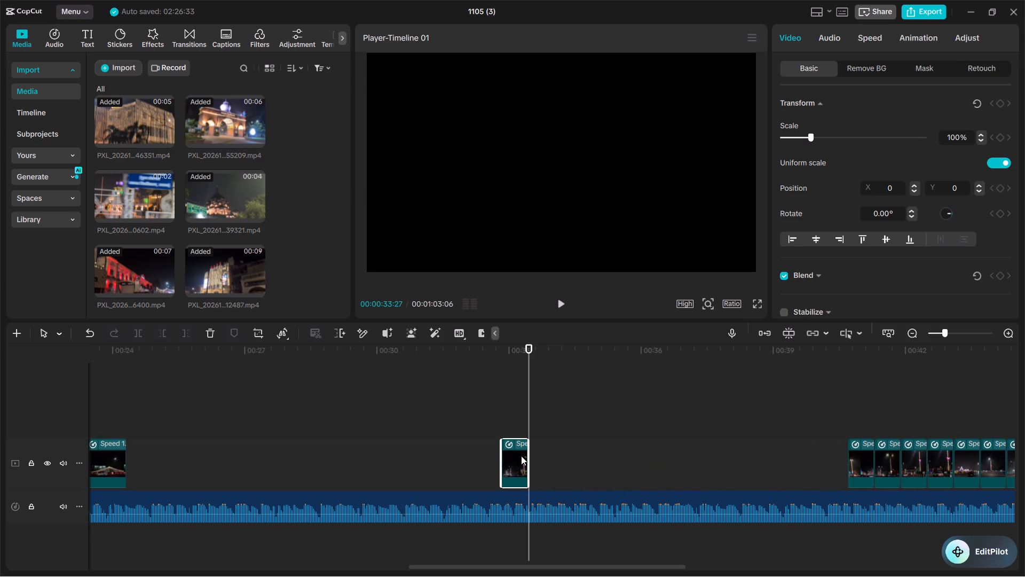
left_click(869, 35)
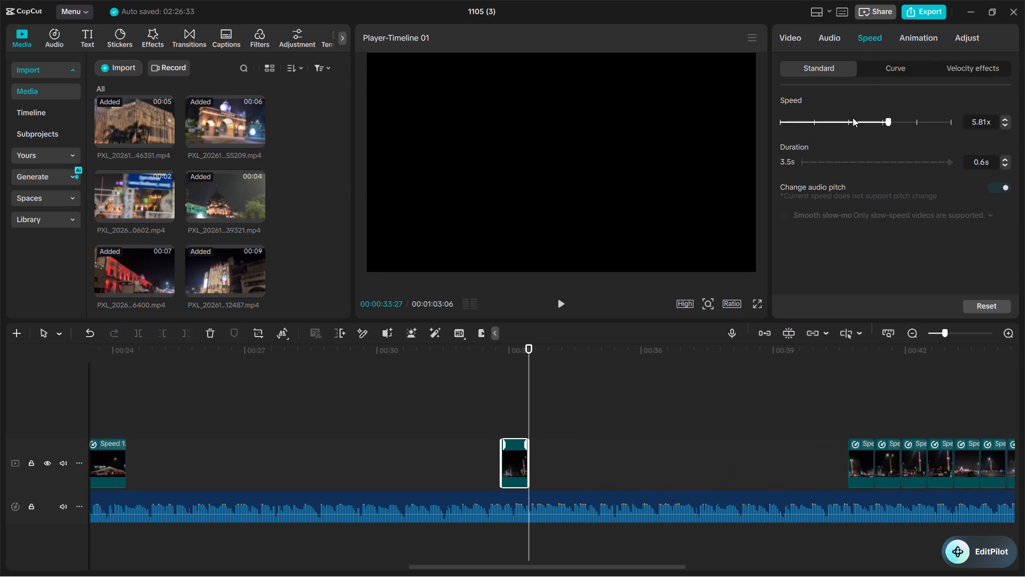
left_click(850, 123)
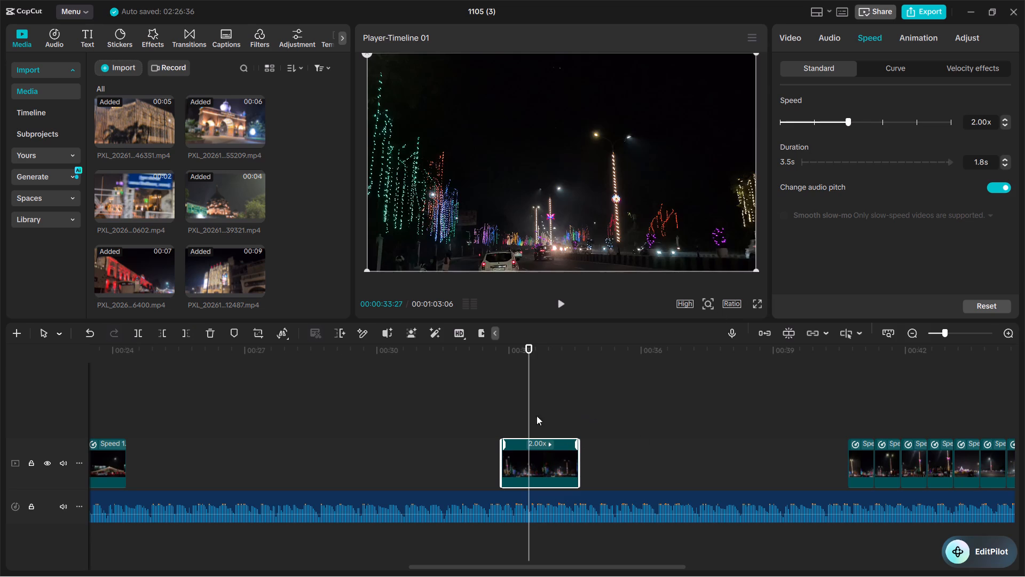
Preview the clip with colourful light strings, trim its start to a 1.0 s duration, and move it back to about 24.6 s.
left_click(506, 421)
left_click(563, 299)
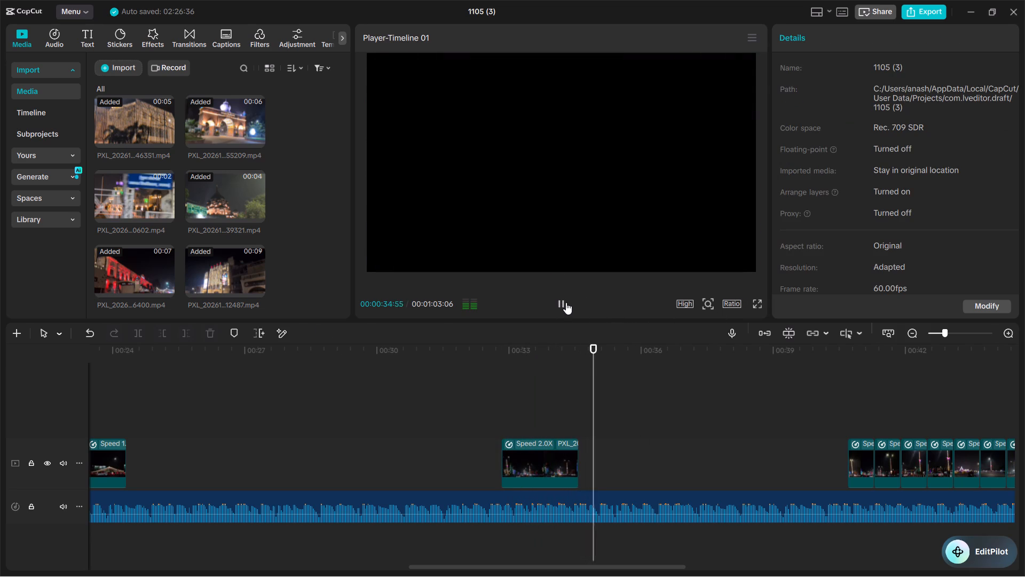
left_click(563, 301)
left_click(496, 399)
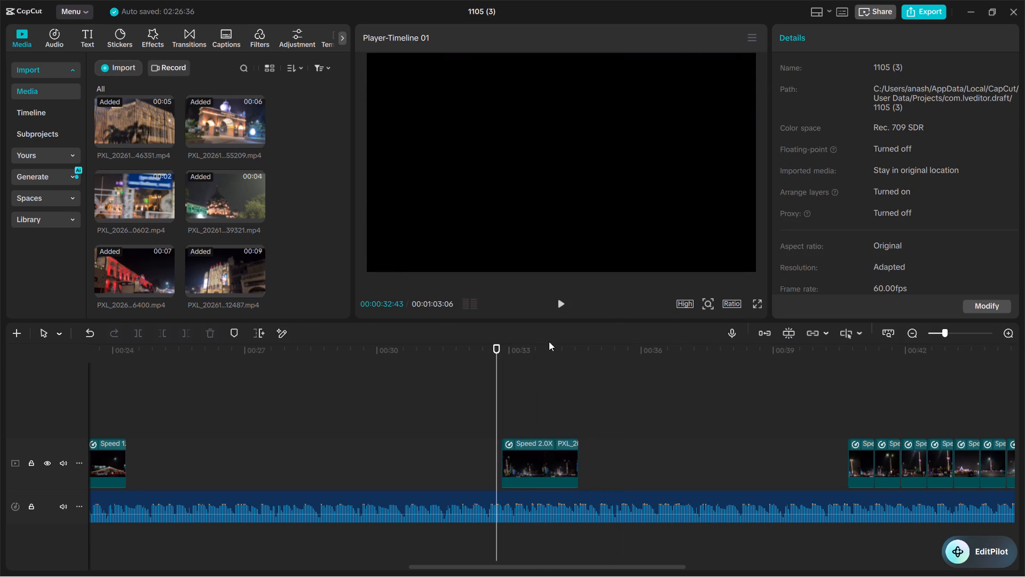
left_click(561, 303)
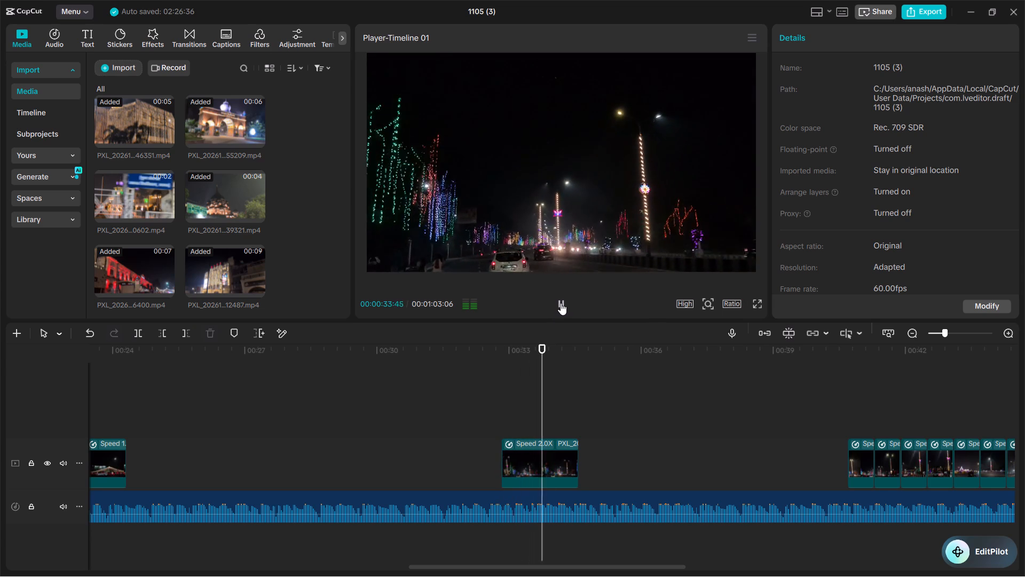
left_click(561, 303)
double_click(561, 303)
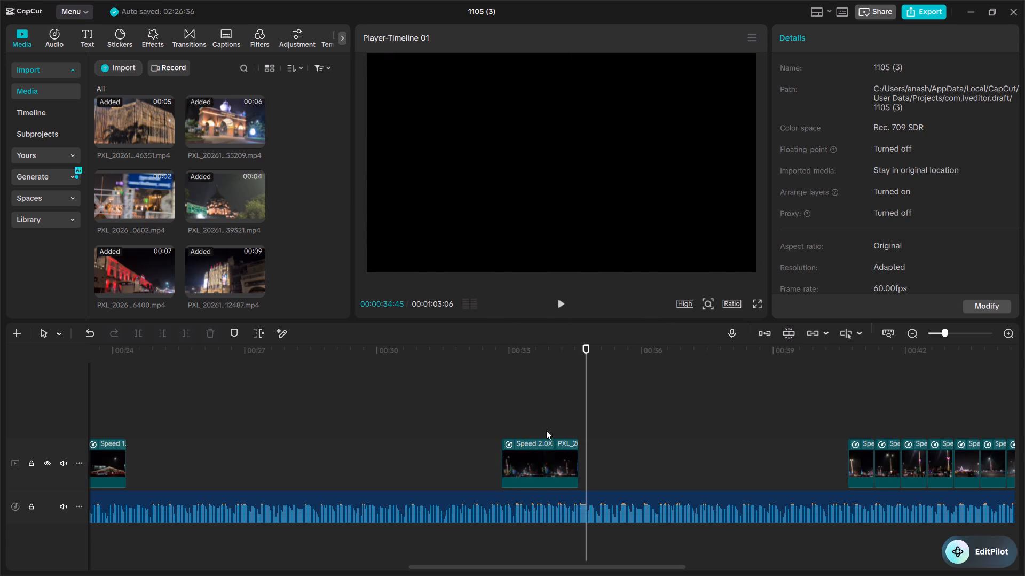
left_click(539, 462)
left_click_drag(499, 464, 513, 464)
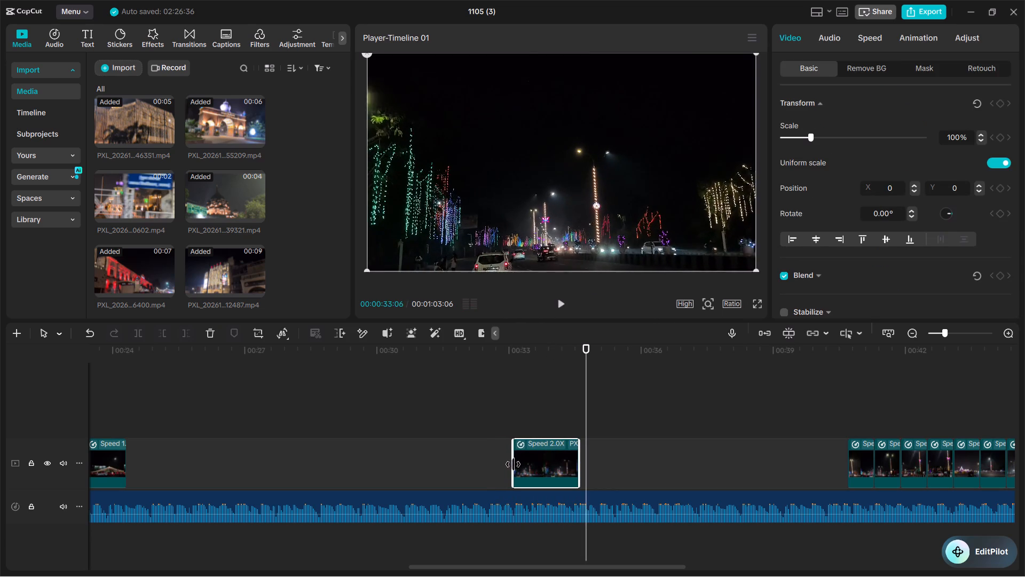
left_click_drag(513, 464, 517, 465)
left_click(869, 32)
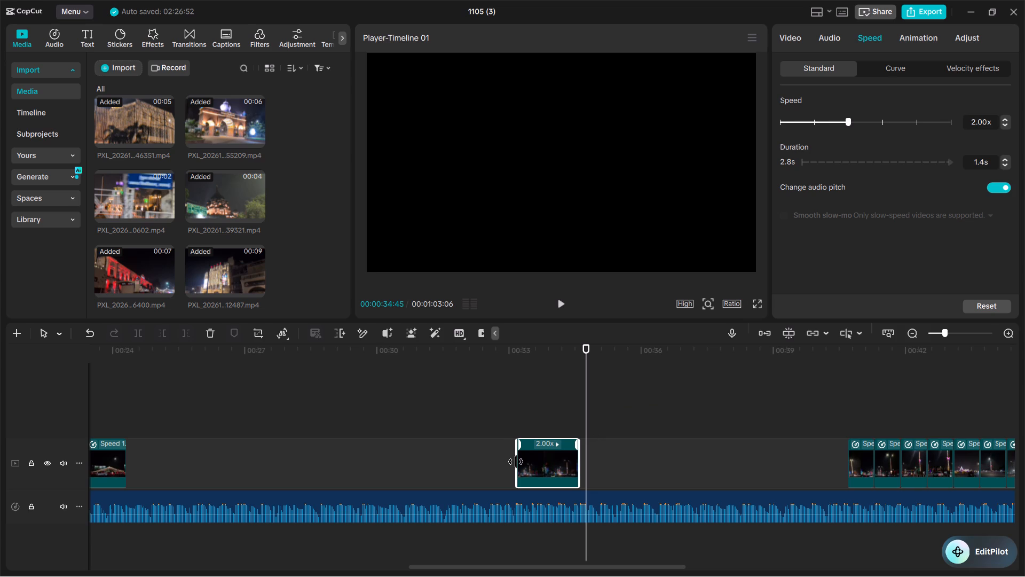
left_click_drag(516, 462, 532, 466)
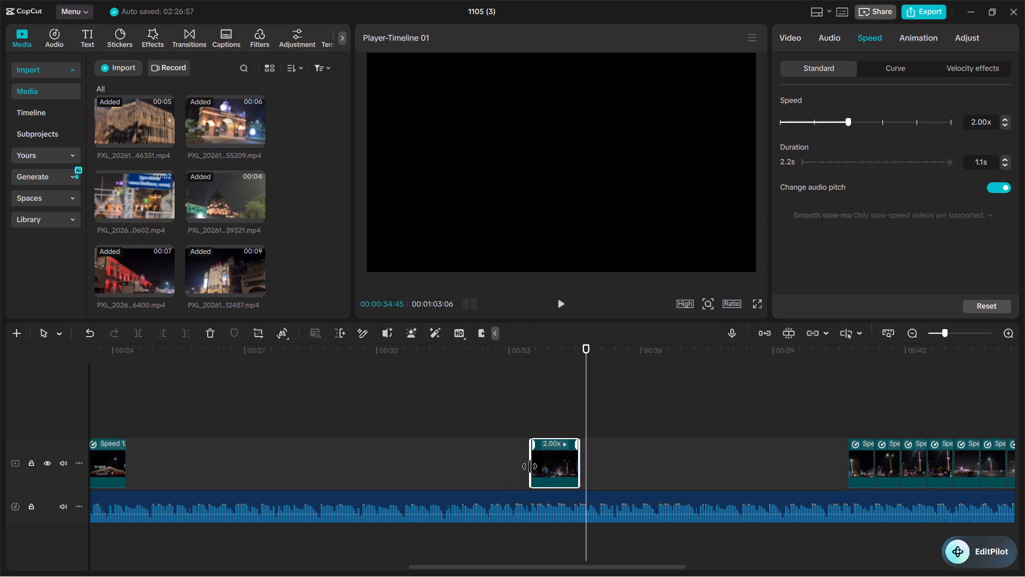
left_click_drag(530, 466, 536, 468)
left_click_drag(549, 466, 152, 470)
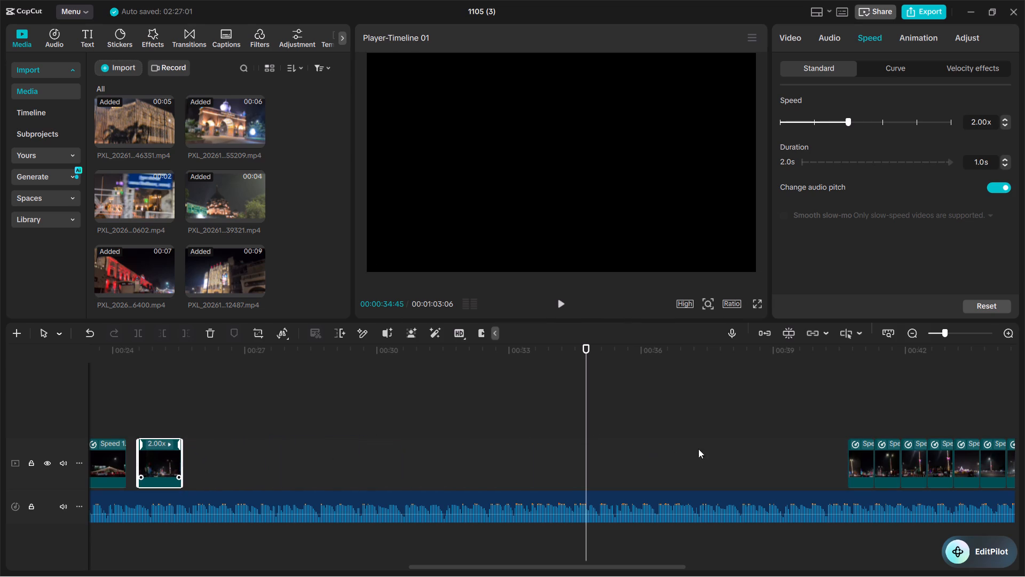
Separate the first clip of the remaining block, place it at about 32.0 s, and set its speed to 2.00x.
left_click(860, 464)
left_click_drag(861, 465, 478, 473)
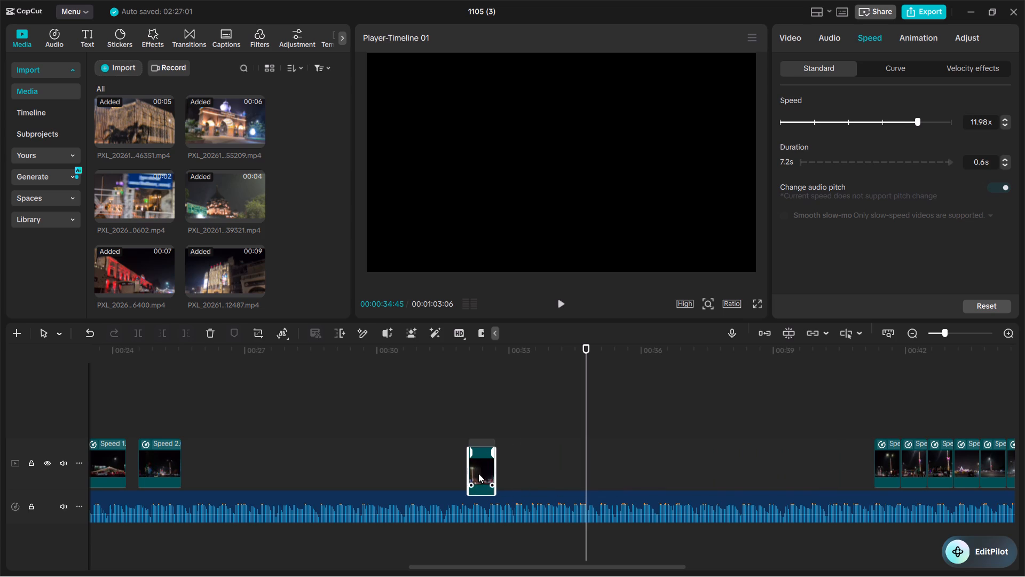
left_click_drag(478, 473, 478, 473)
left_click(847, 125)
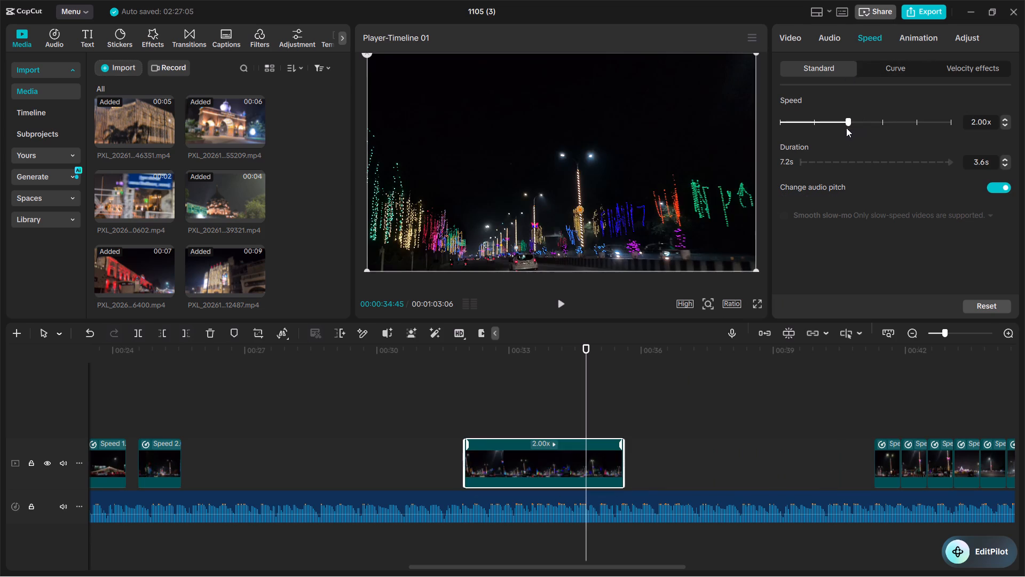
Preview the separated street clip, trim its start to a 1.0 s duration, and place it behind the previous clip at about 25.6 s.
left_click(468, 422)
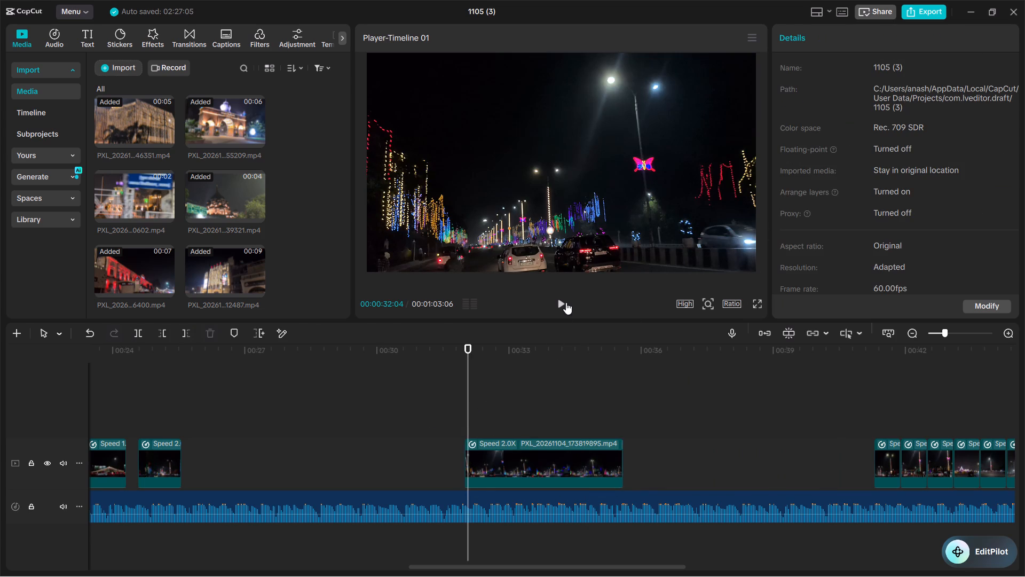
left_click(563, 303)
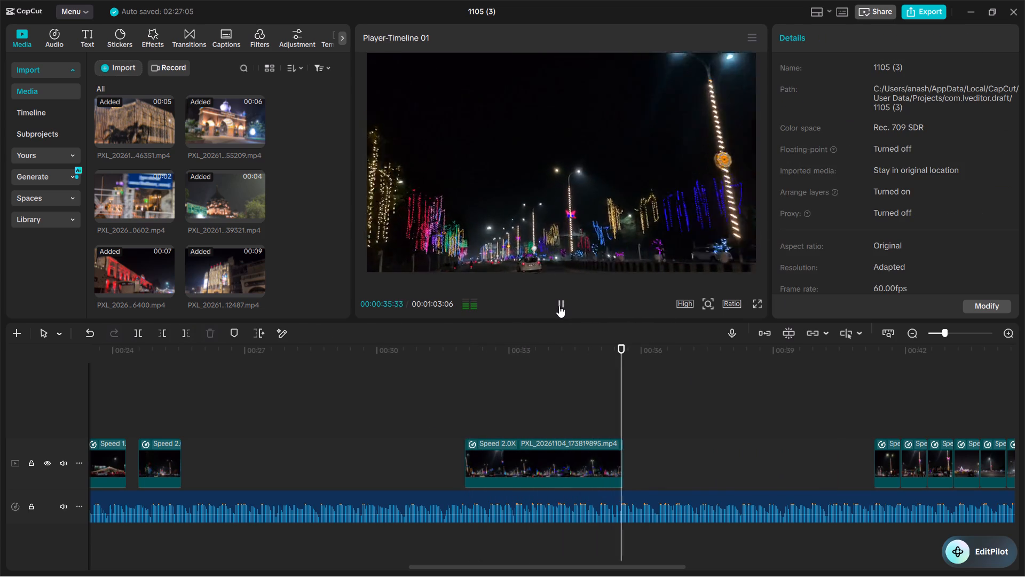
left_click(559, 306)
left_click(513, 457)
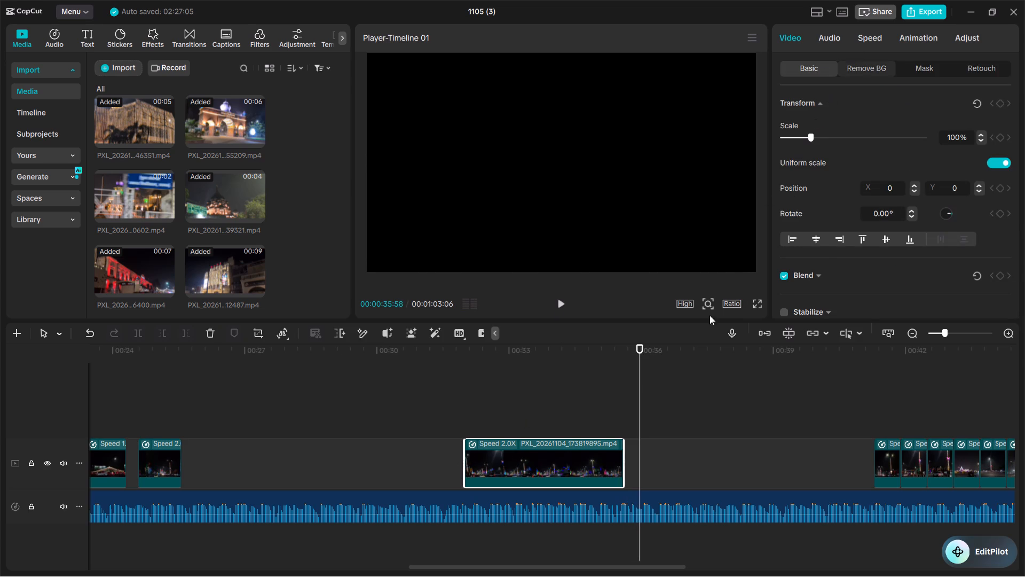
left_click(870, 27)
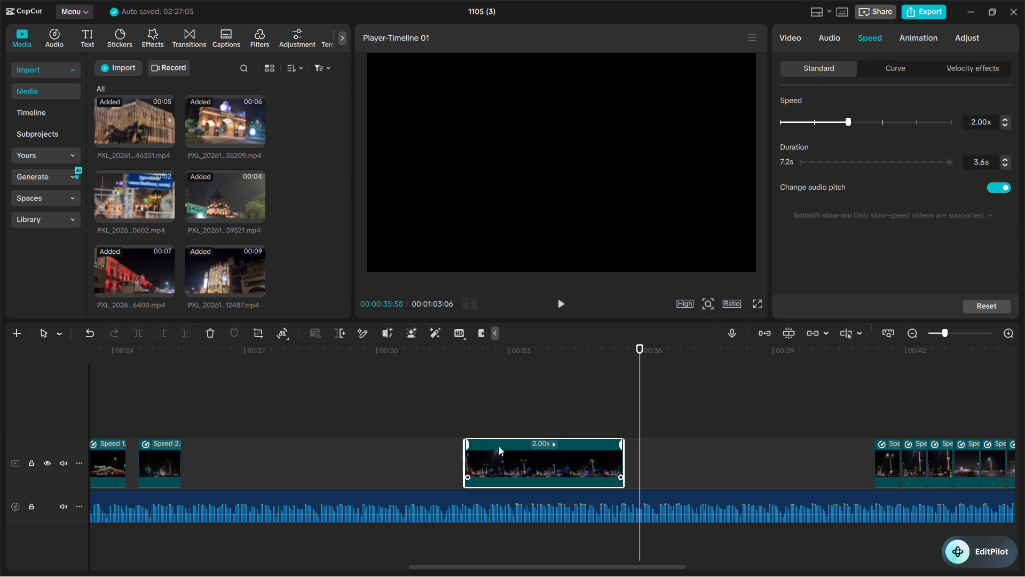
left_click_drag(462, 464, 534, 463)
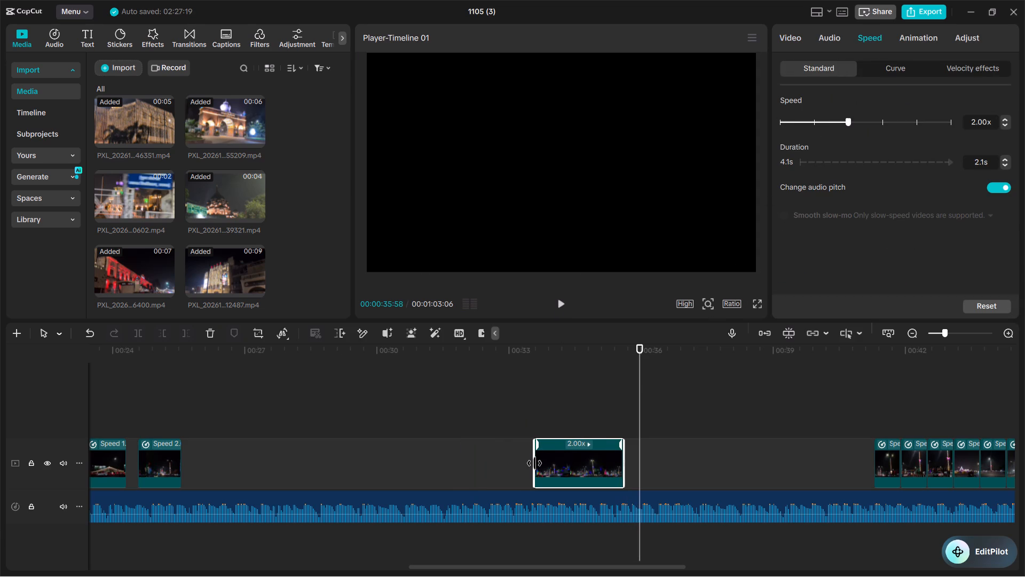
left_click_drag(534, 463, 589, 463)
left_click_drag(589, 463, 587, 466)
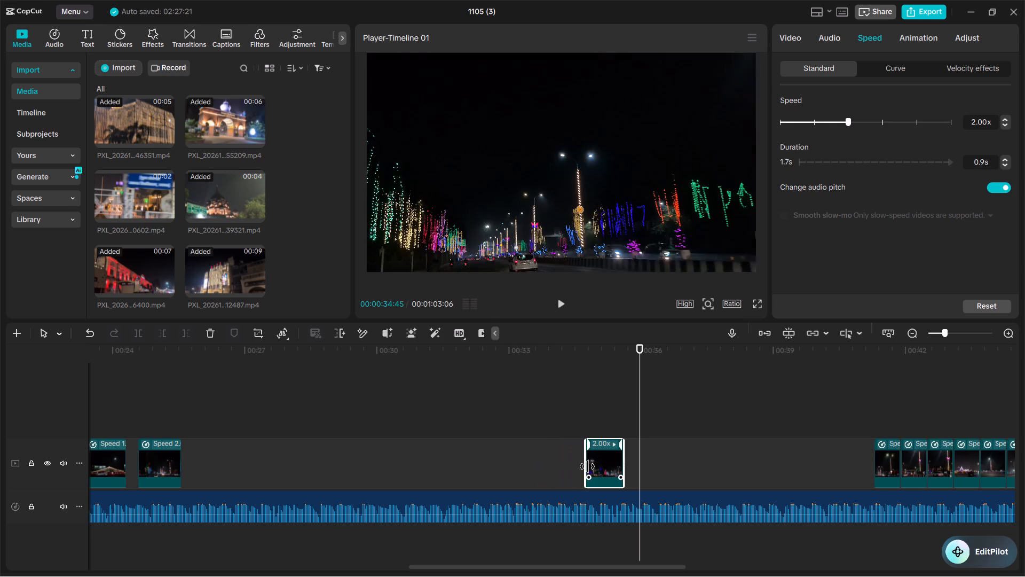
left_click_drag(587, 466, 586, 468)
left_click(586, 468)
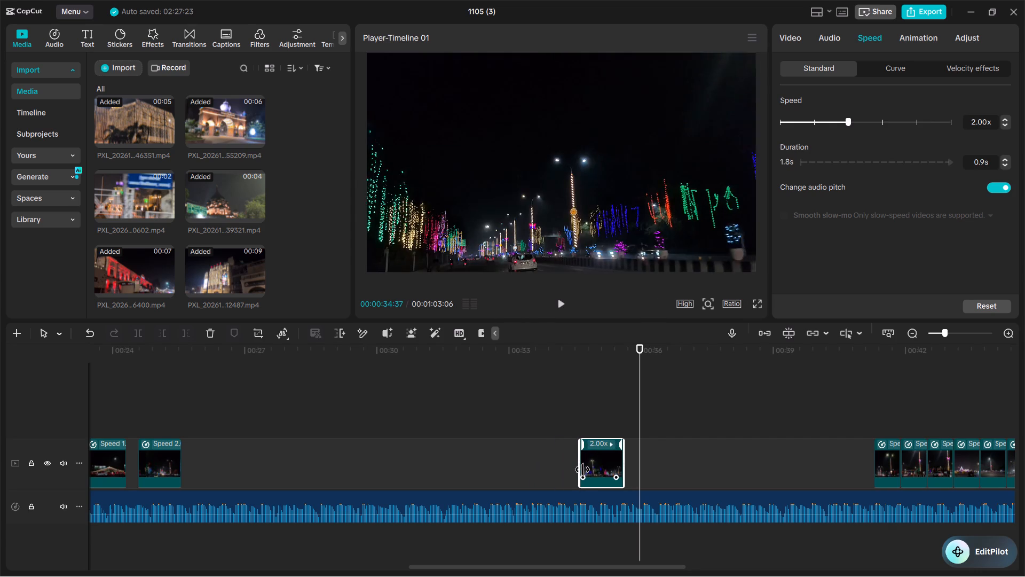
left_click_drag(602, 470, 601, 469)
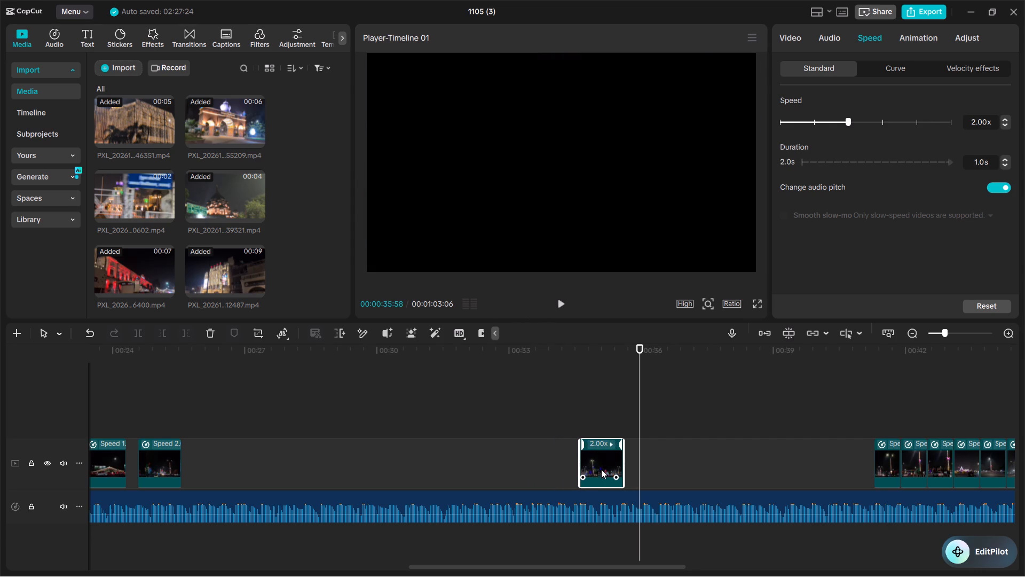
left_click_drag(601, 469, 207, 478)
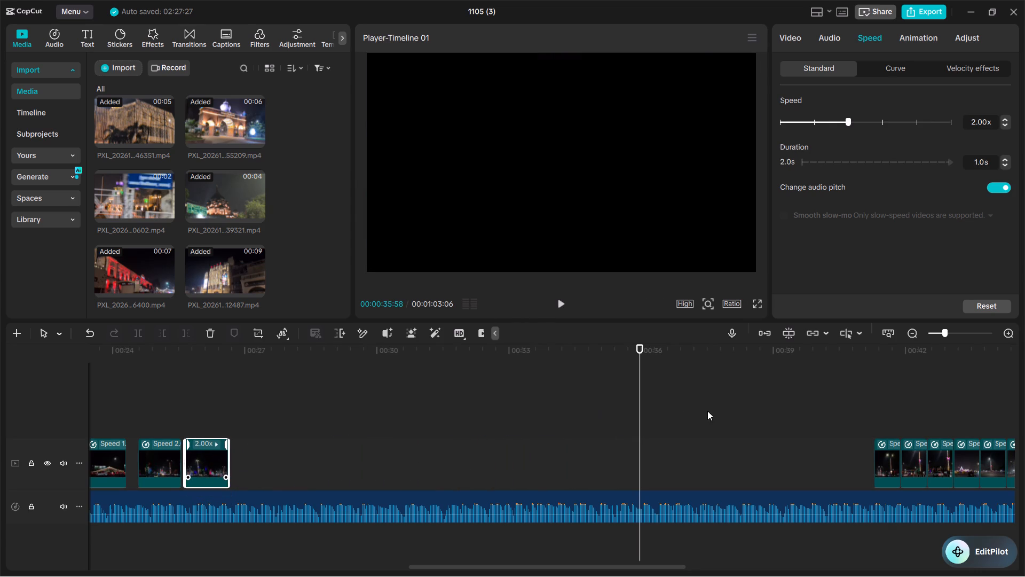
Separate the next street clip from the remaining block, place it at about 32.6 s, and set its speed to 2.00x.
left_click(890, 463)
left_click_drag(889, 463, 605, 471)
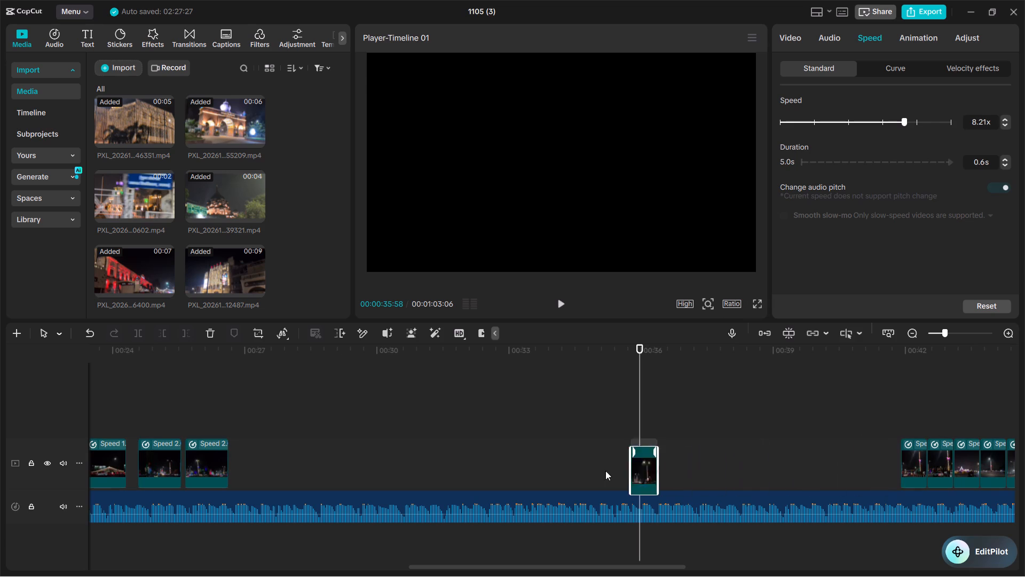
left_click_drag(605, 471, 508, 471)
left_click(848, 120)
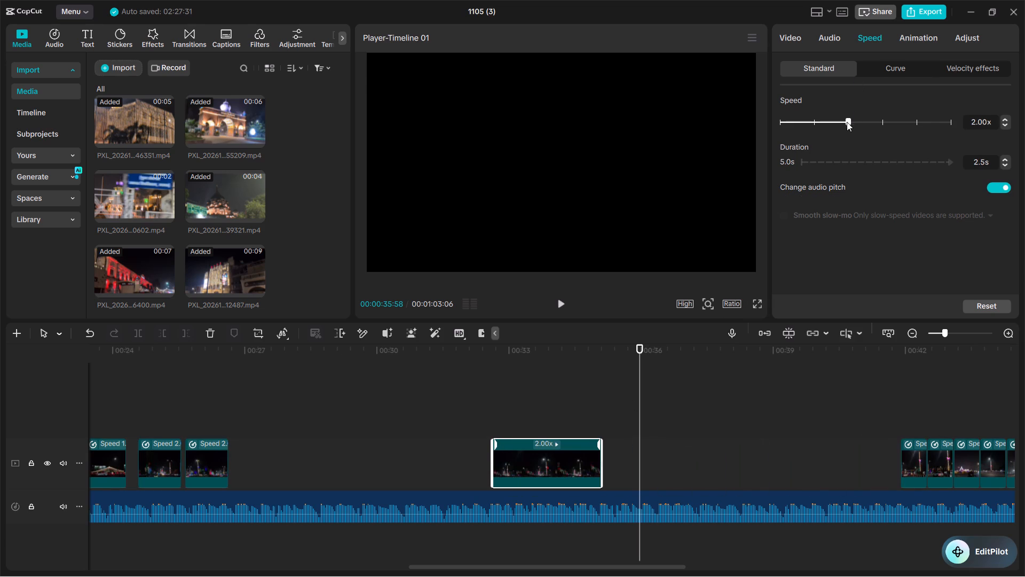
Preview this street clip, trim its start to a 1.0 s duration, and move it behind the previous clip at about 26.8 s.
left_click(490, 423)
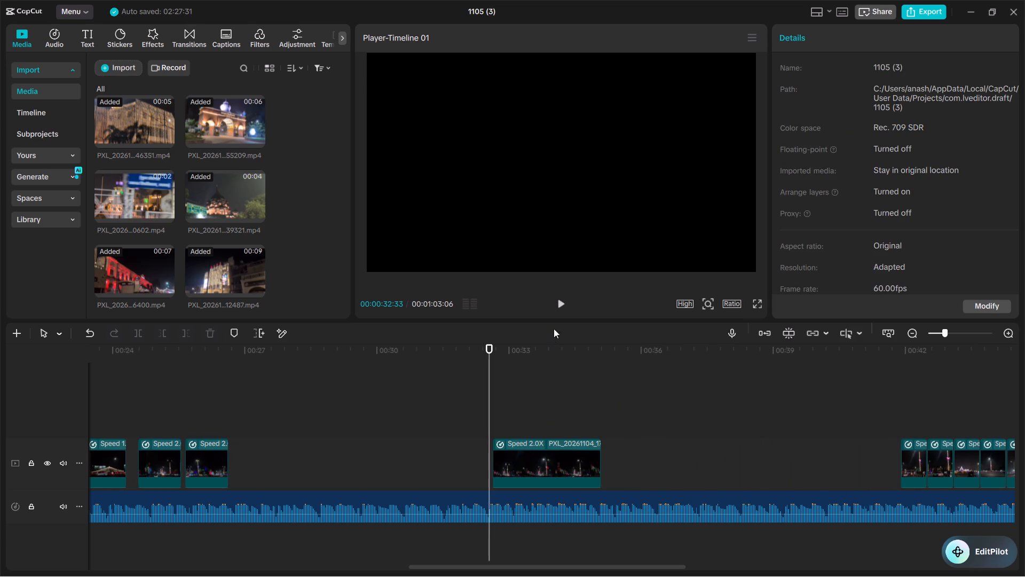
left_click(561, 305)
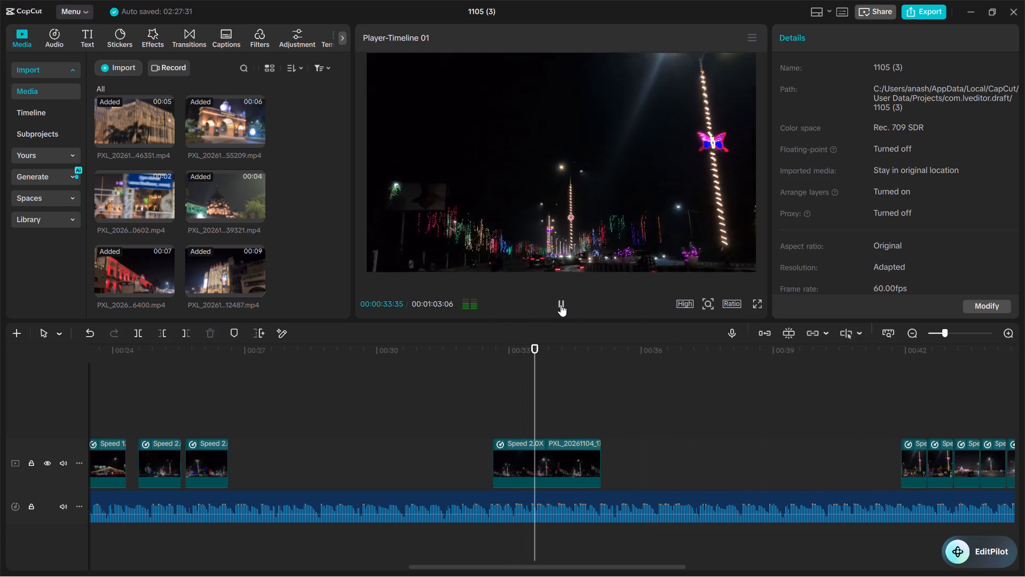
left_click(561, 305)
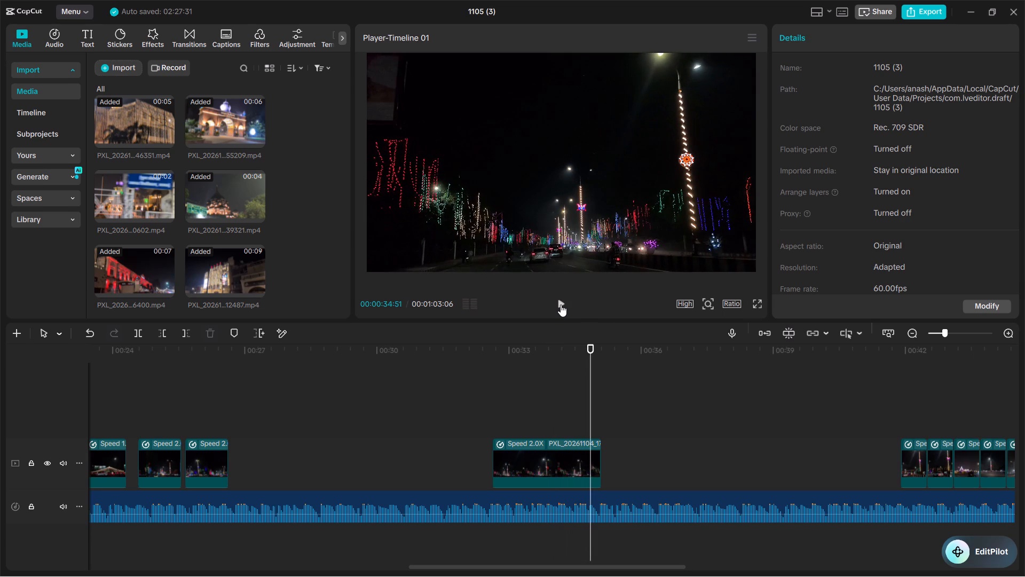
double_click(561, 305)
left_click(556, 459)
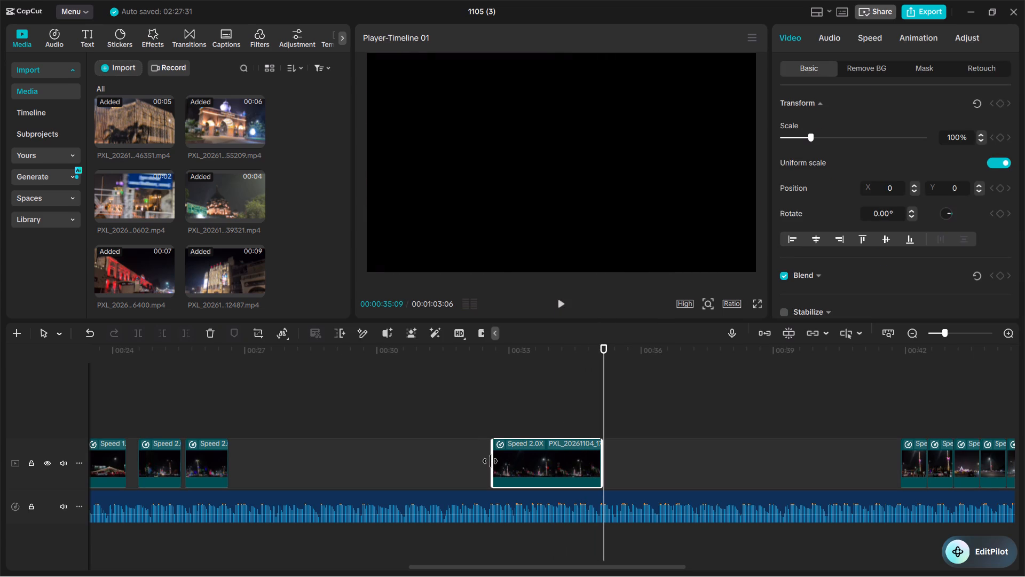
left_click_drag(490, 461, 523, 464)
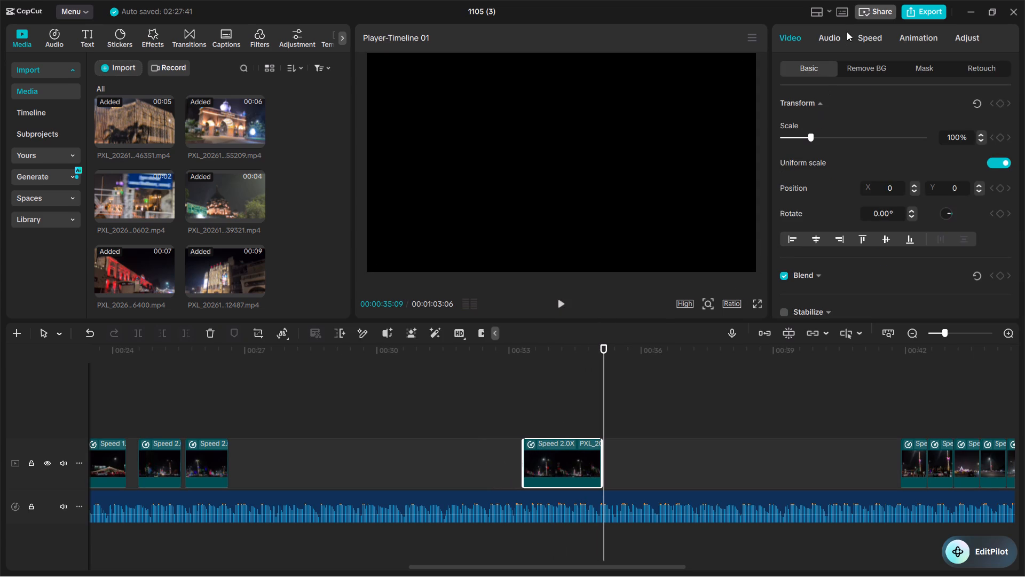
left_click(862, 36)
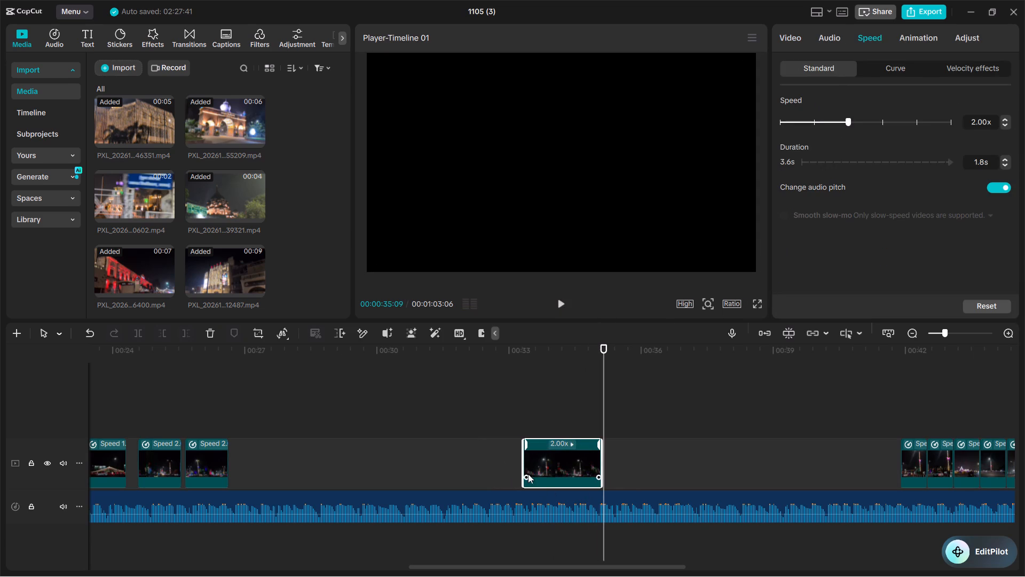
left_click_drag(522, 467, 553, 462)
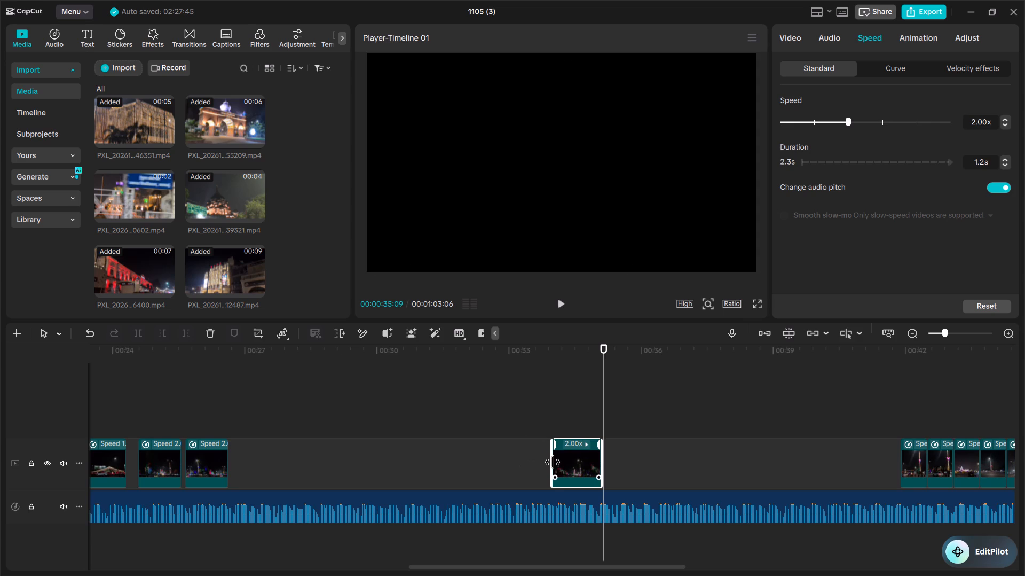
left_click_drag(553, 462, 561, 462)
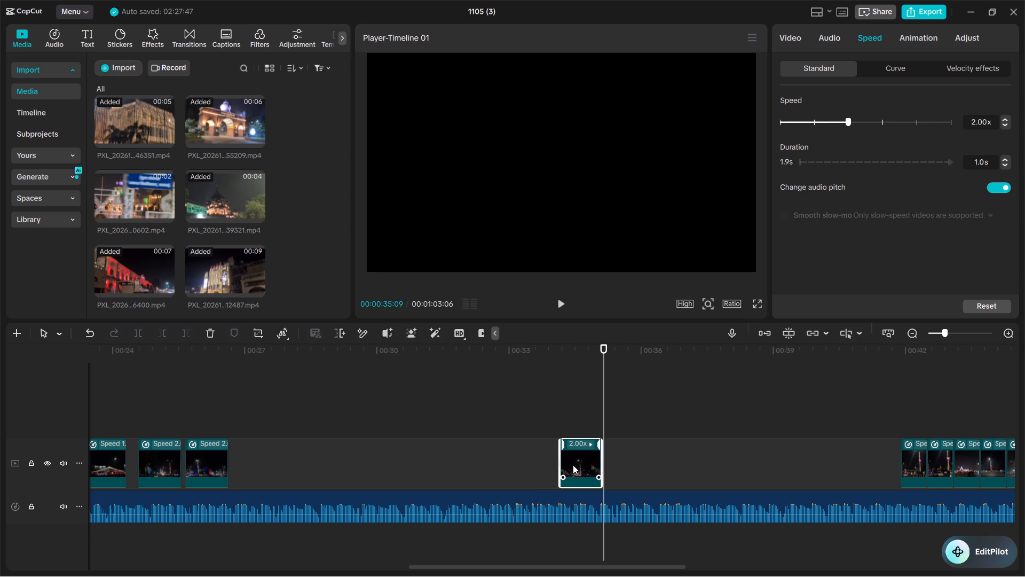
left_click_drag(582, 465, 257, 469)
Separate the next clip from the remaining block, place it at about 34.5 s, and set its speed to 2.00x.
left_click_drag(667, 567, 704, 566)
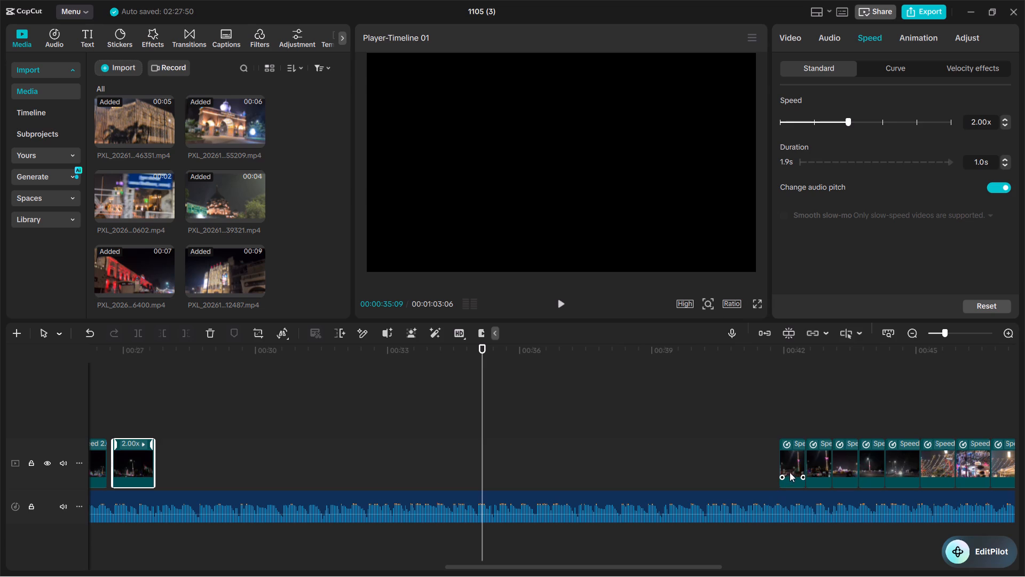
left_click(791, 464)
left_click_drag(791, 464, 464, 469)
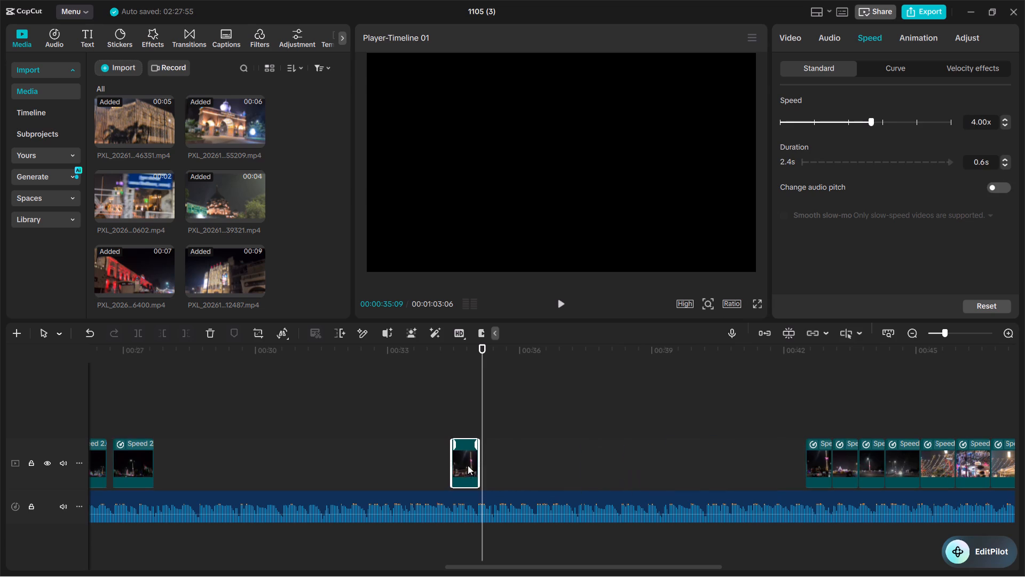
left_click(850, 122)
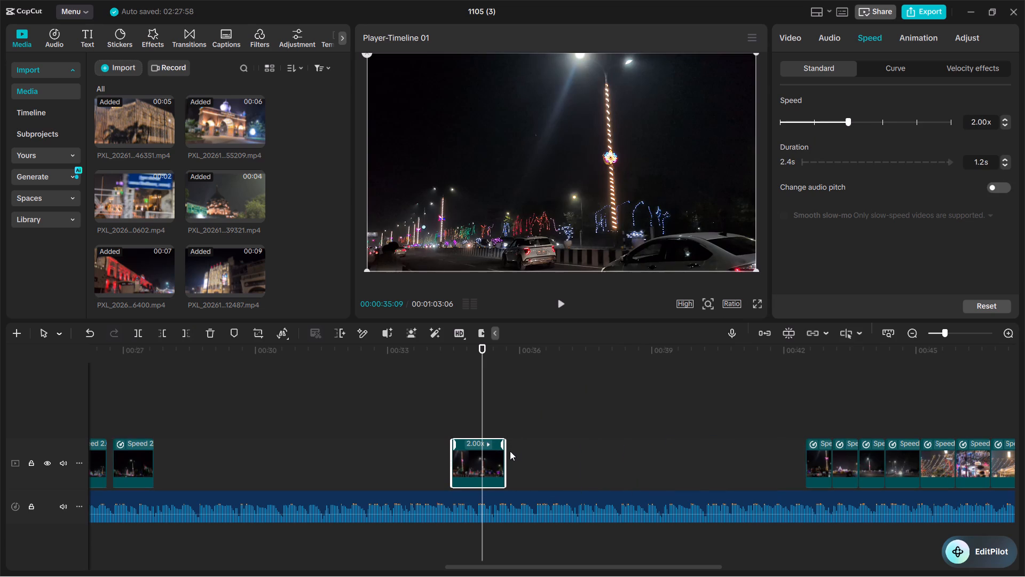
Preview the 2.00x street clip, trim its end to a 1.0 s duration, and place it behind the previous clip at about 27.8 s.
left_click(451, 426)
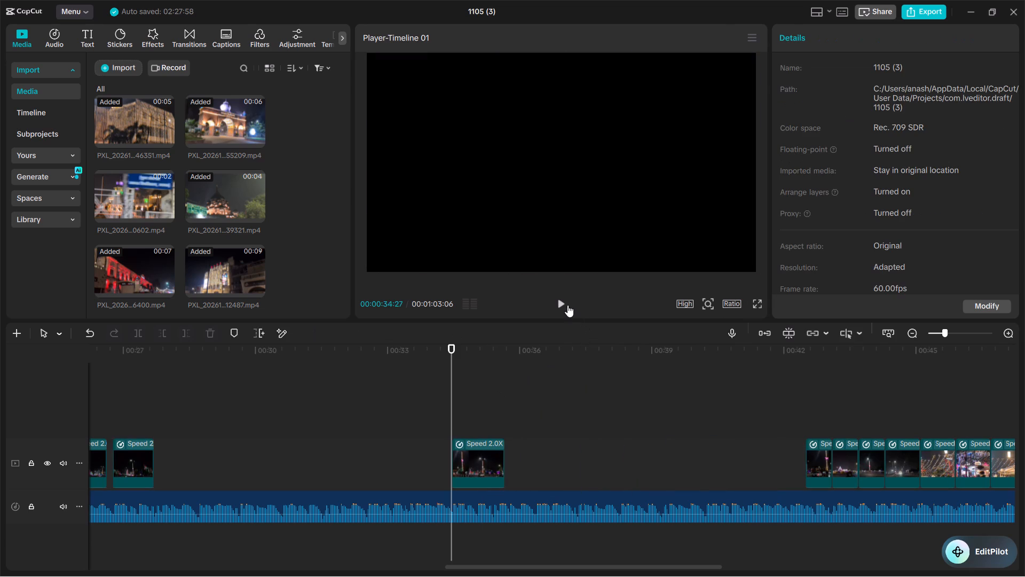
left_click(563, 303)
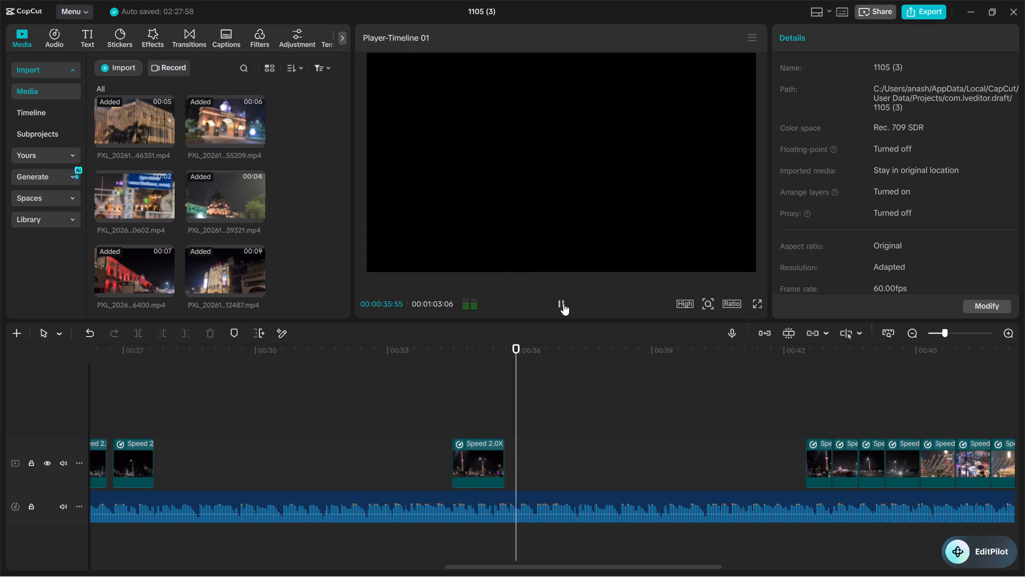
left_click(563, 303)
left_click(501, 463)
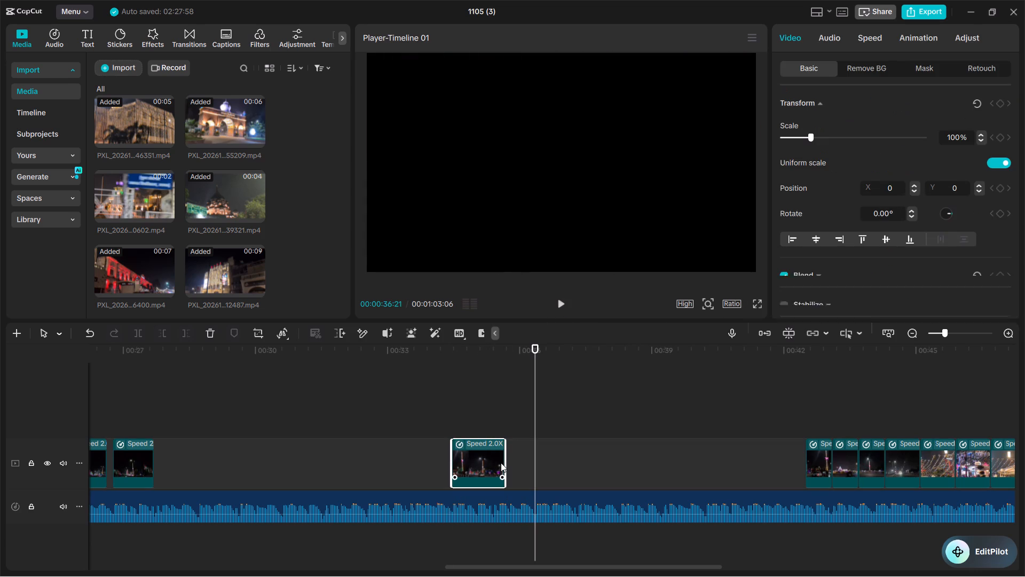
left_click(504, 462)
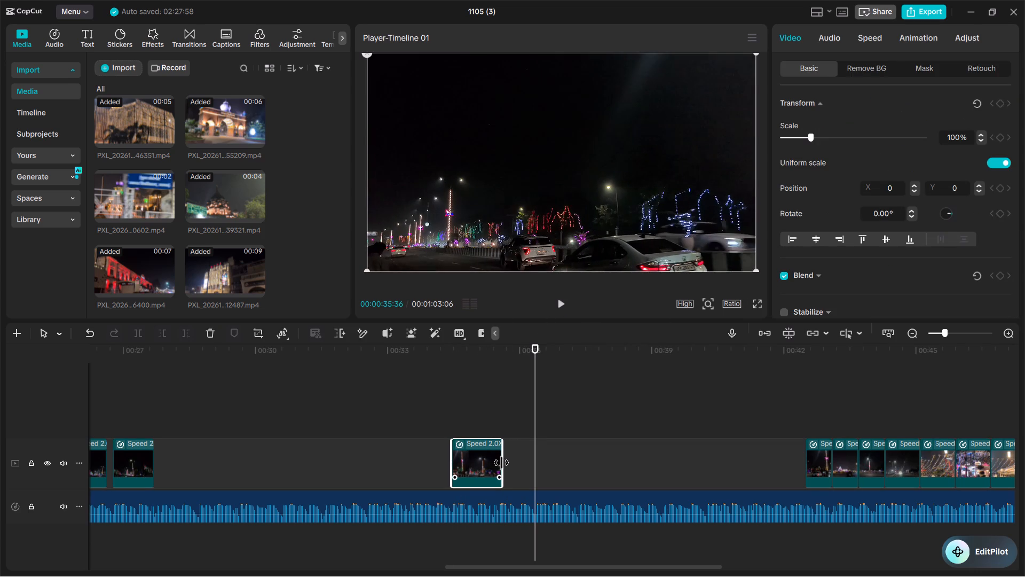
left_click(864, 34)
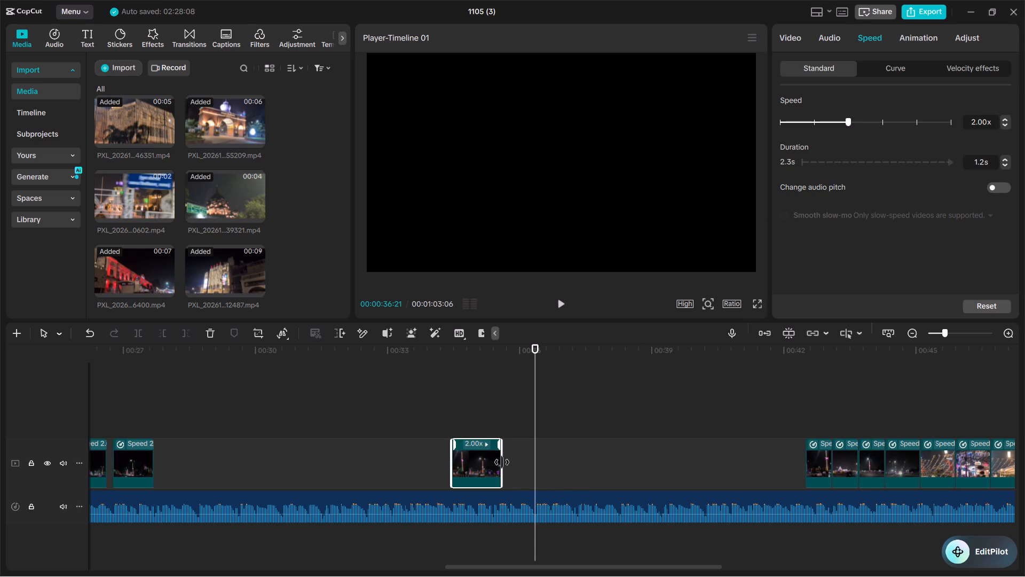
left_click_drag(502, 462, 492, 464)
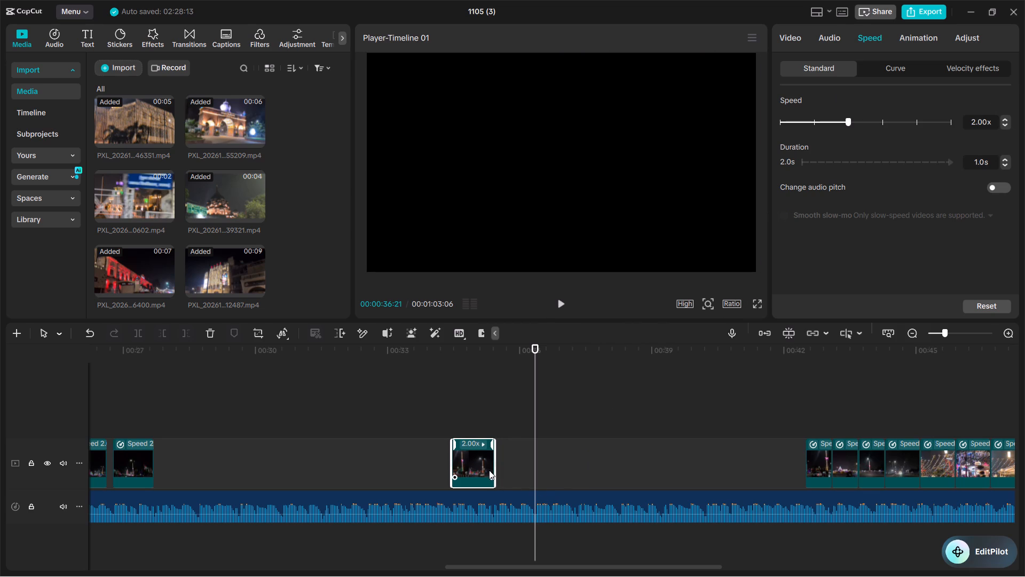
left_click_drag(472, 467, 179, 472)
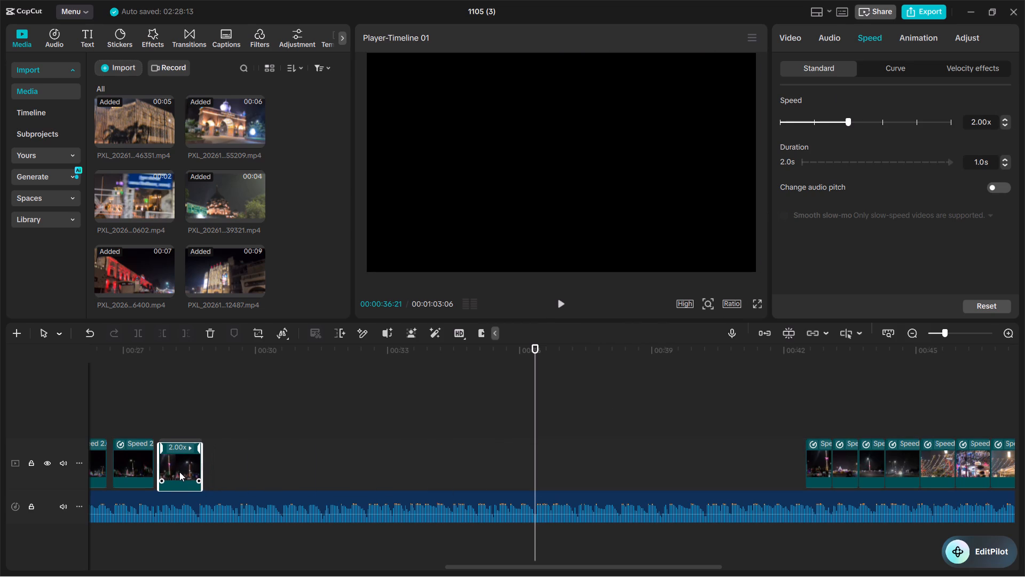
left_click_drag(179, 472, 177, 472)
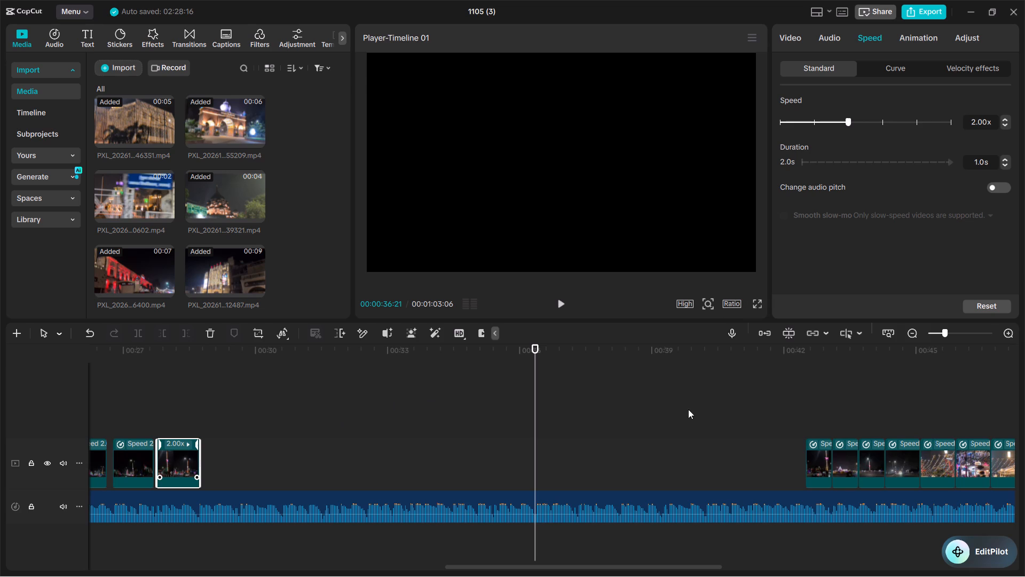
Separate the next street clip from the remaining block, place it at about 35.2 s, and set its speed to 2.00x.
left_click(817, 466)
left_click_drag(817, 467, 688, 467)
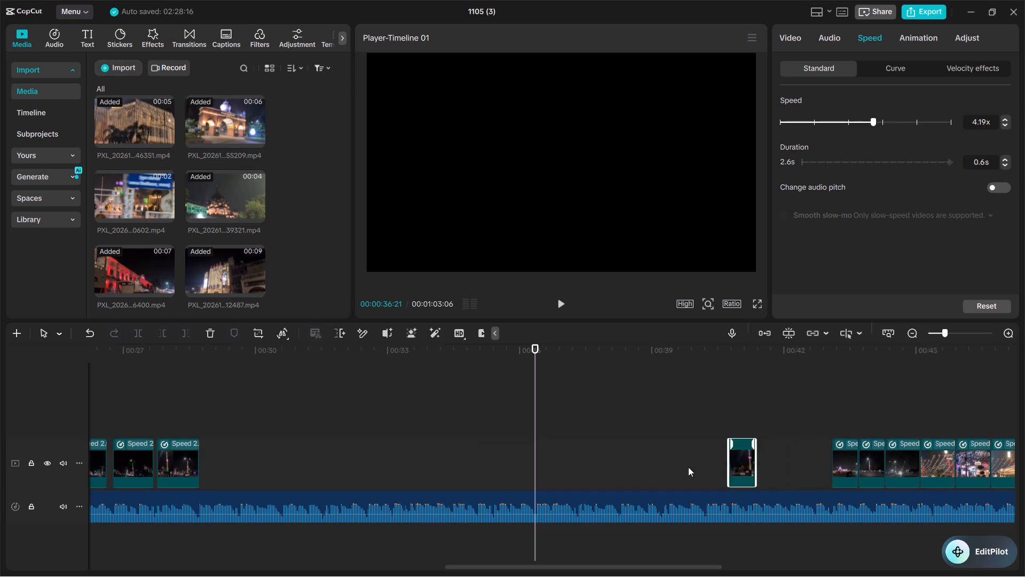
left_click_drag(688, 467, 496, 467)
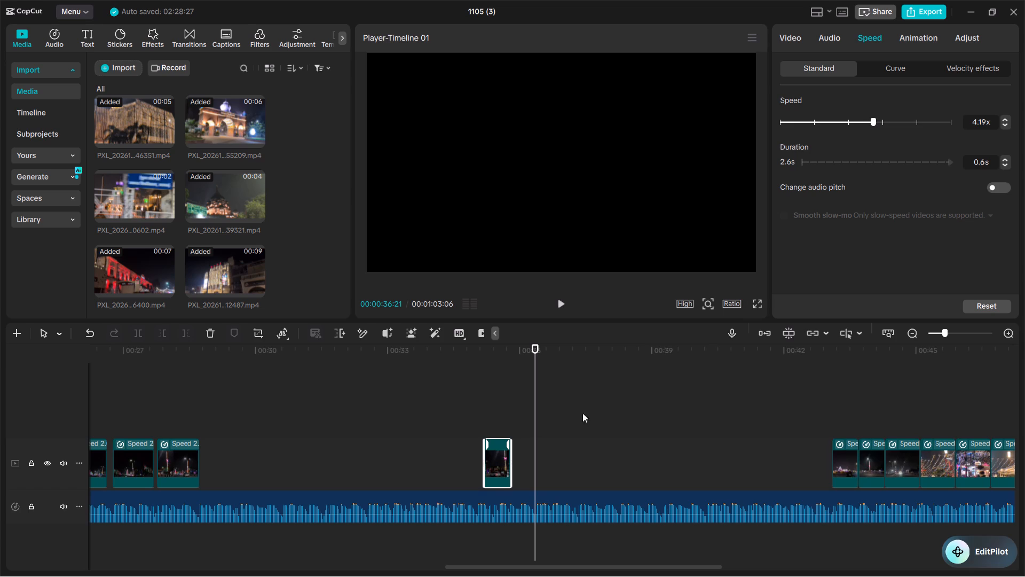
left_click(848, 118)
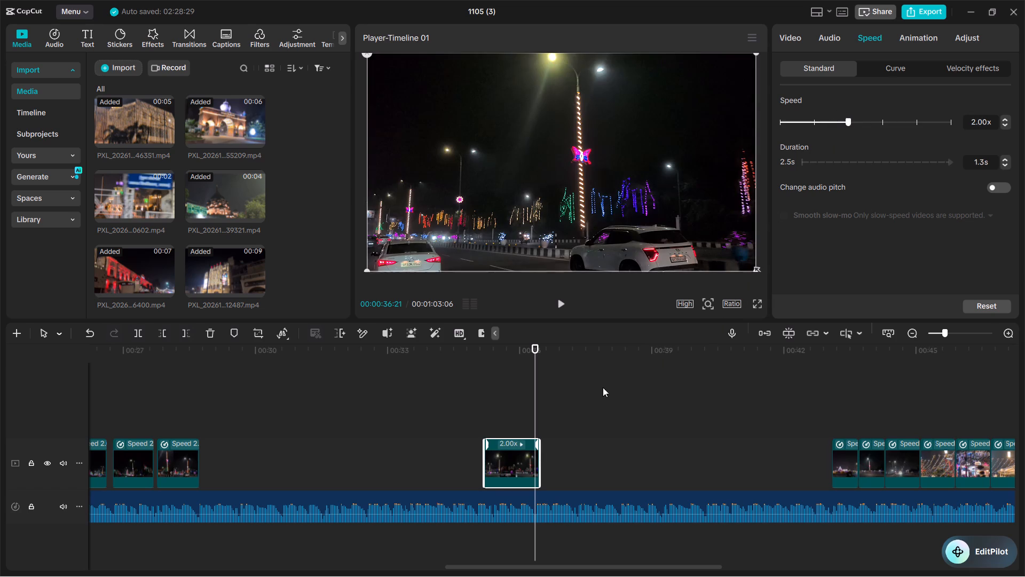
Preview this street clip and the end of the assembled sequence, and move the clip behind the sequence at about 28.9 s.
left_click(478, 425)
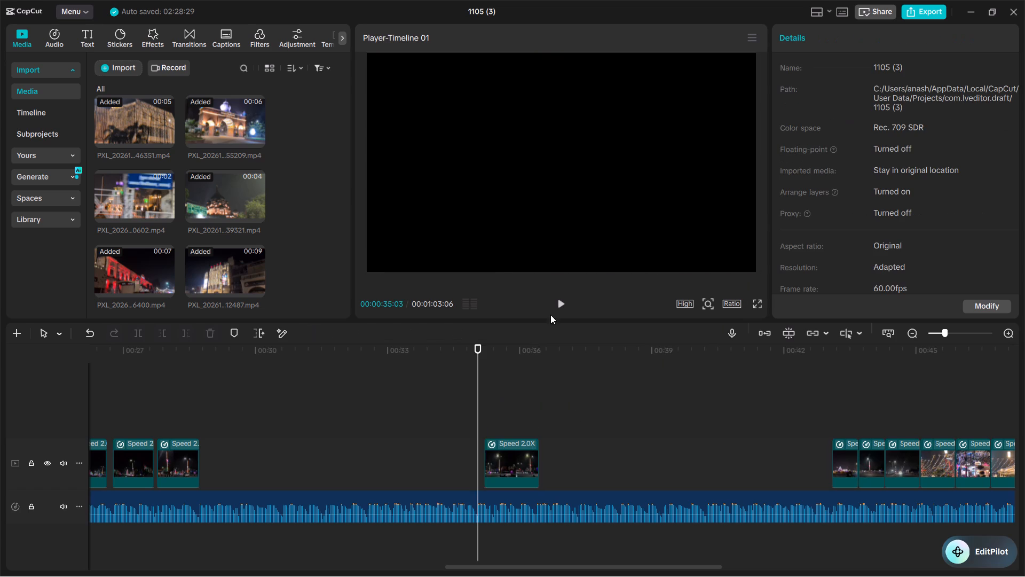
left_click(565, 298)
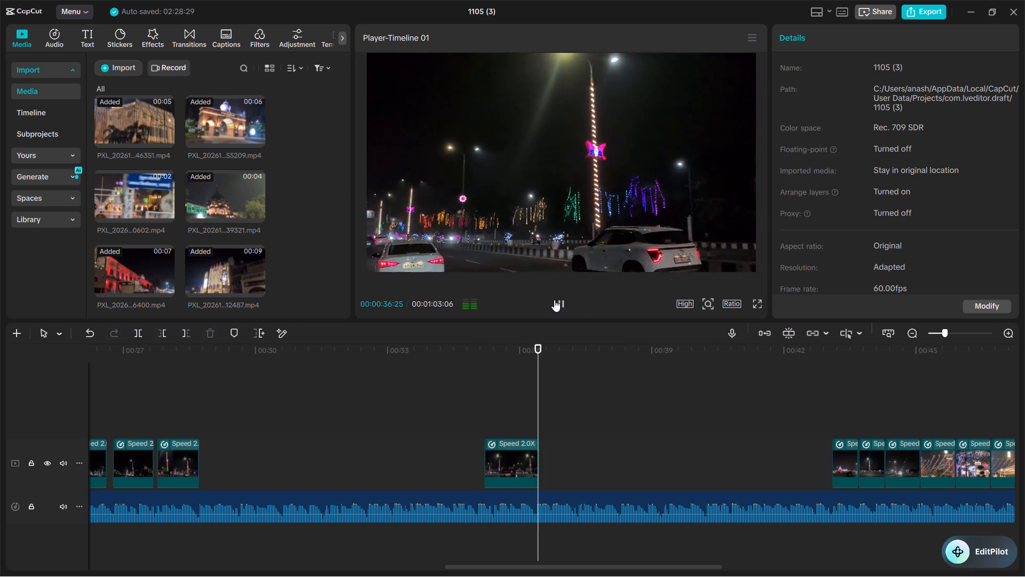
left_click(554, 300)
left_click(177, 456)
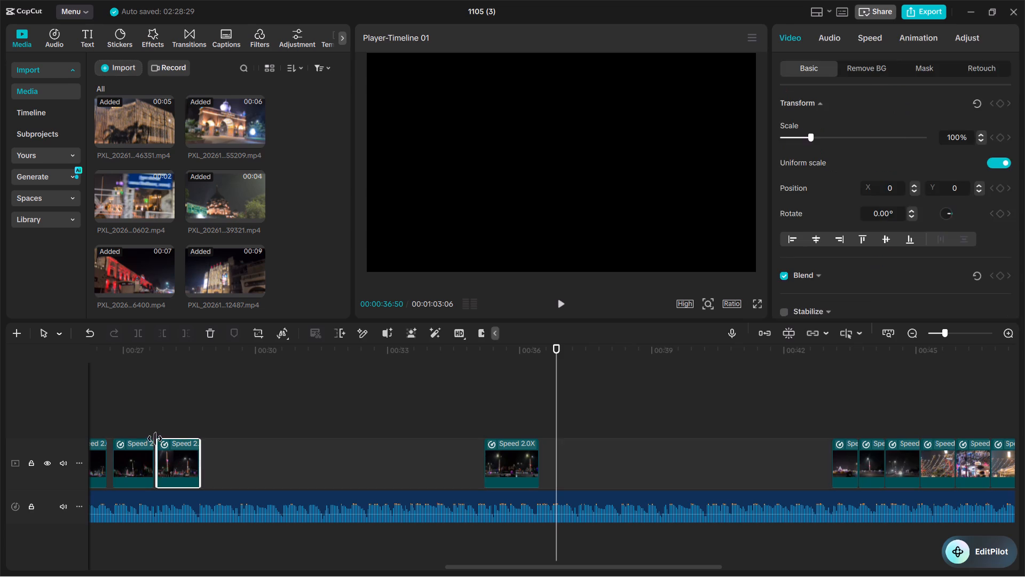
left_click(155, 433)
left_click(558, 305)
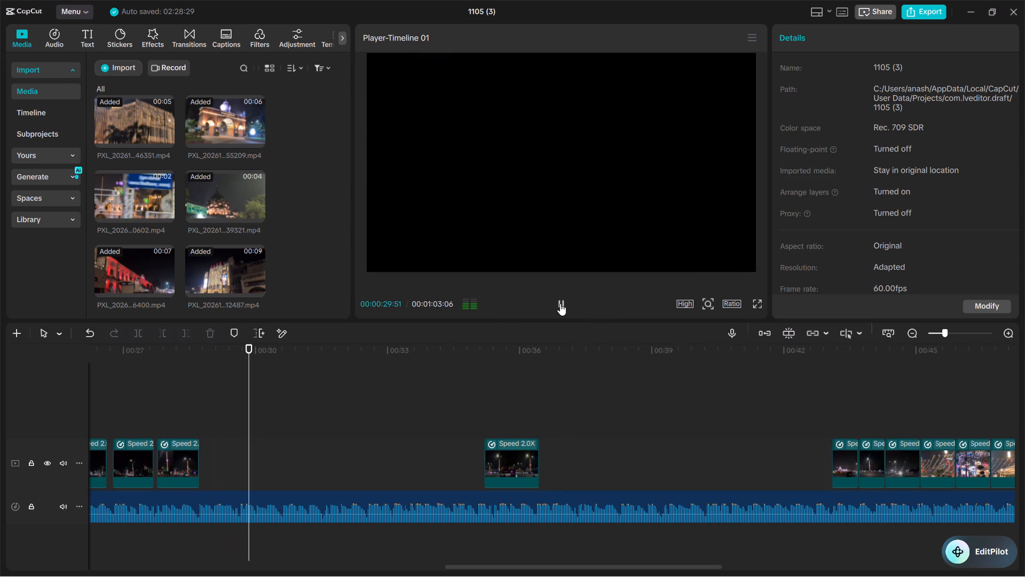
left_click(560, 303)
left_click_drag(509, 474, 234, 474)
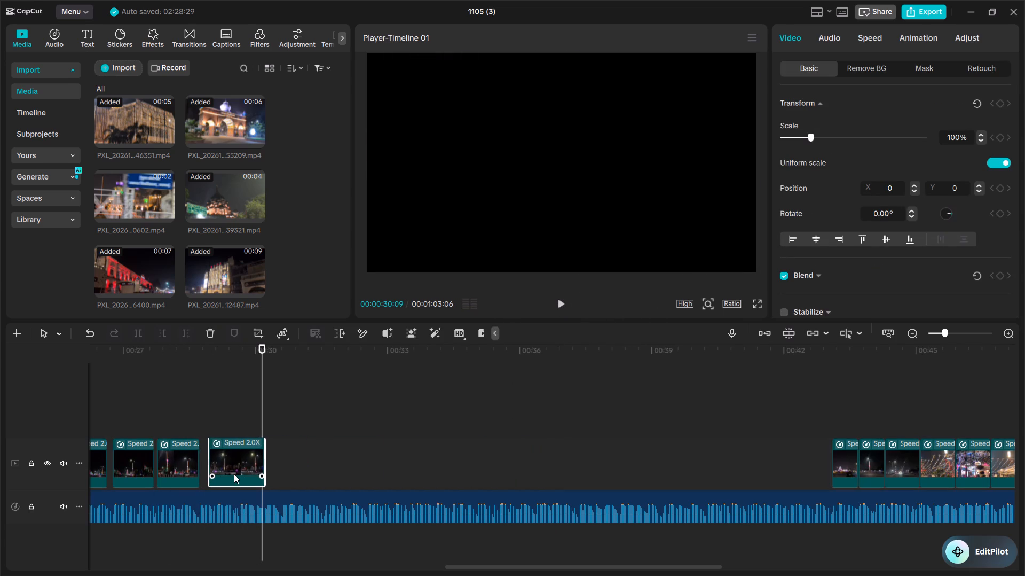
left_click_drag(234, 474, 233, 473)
Play the sequence twice from about 27.7 s and delete the newly placed street clip with the butterfly-decorated pole.
left_click(154, 432)
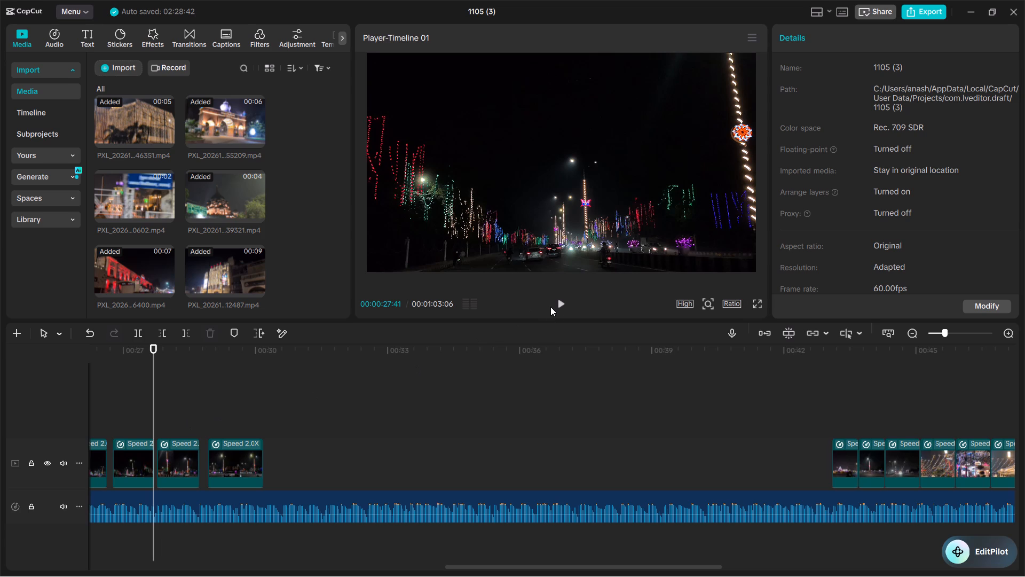
left_click(557, 302)
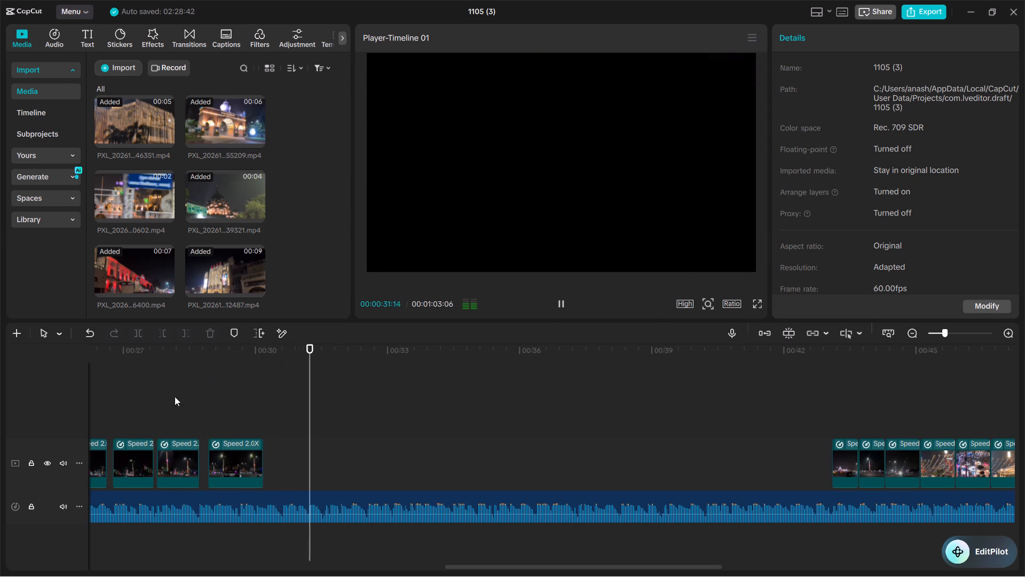
left_click(147, 415)
left_click(558, 299)
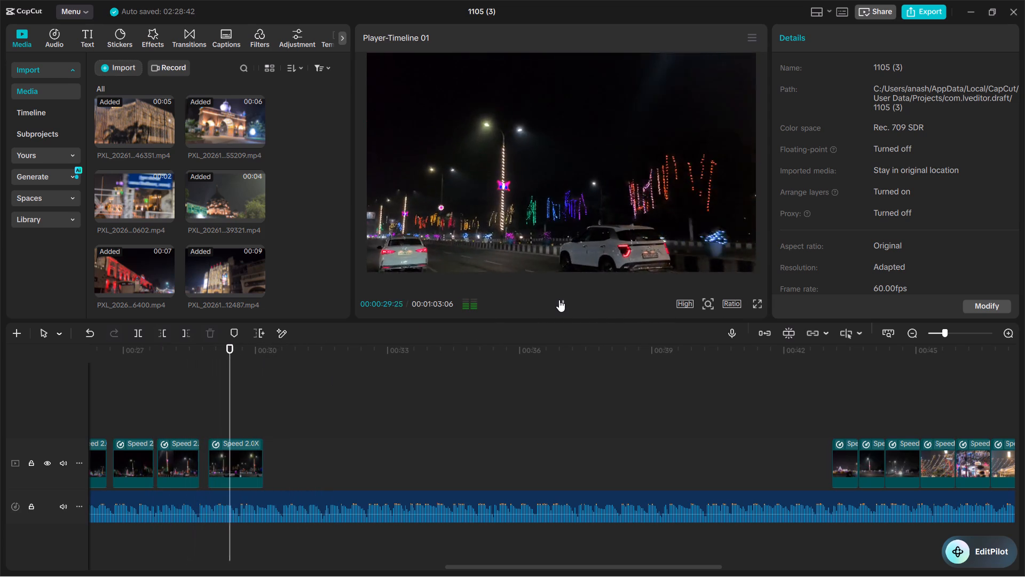
left_click(559, 300)
left_click(245, 462)
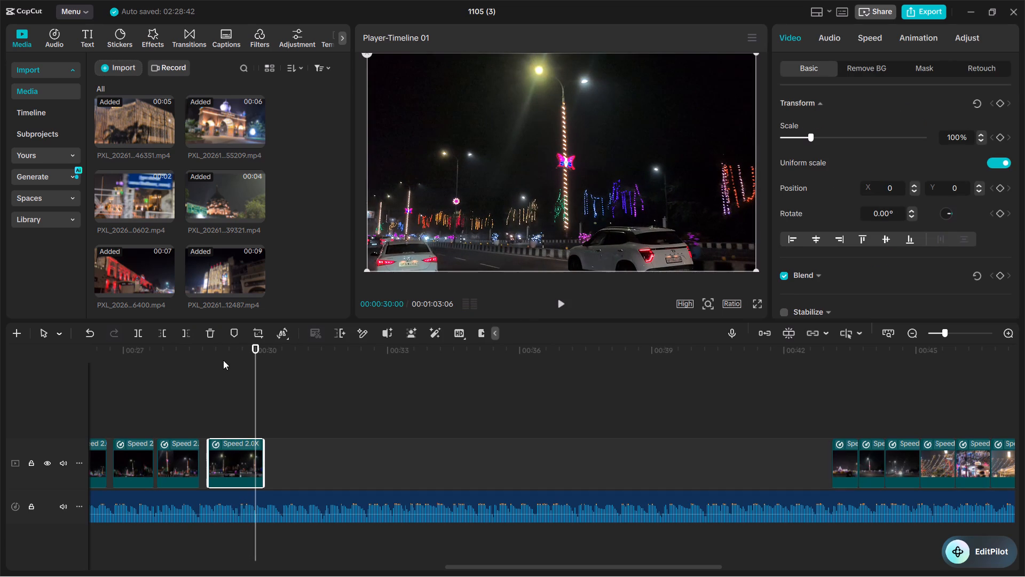
left_click(213, 335)
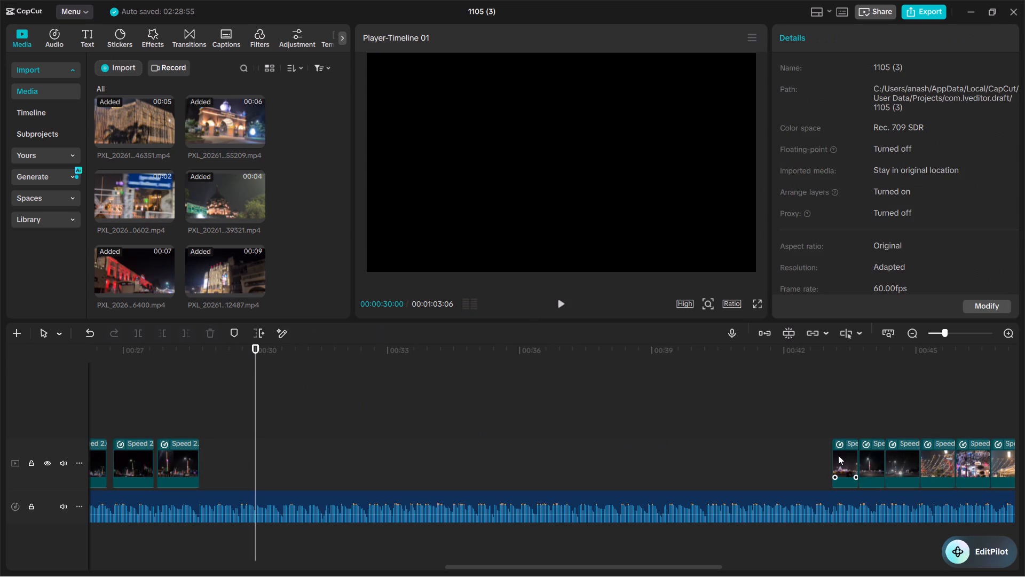
Separate the next clip from the remaining block, place it at about 33.3 s, and set its speed to 2.00x.
left_click(838, 455)
left_click_drag(845, 466, 414, 465)
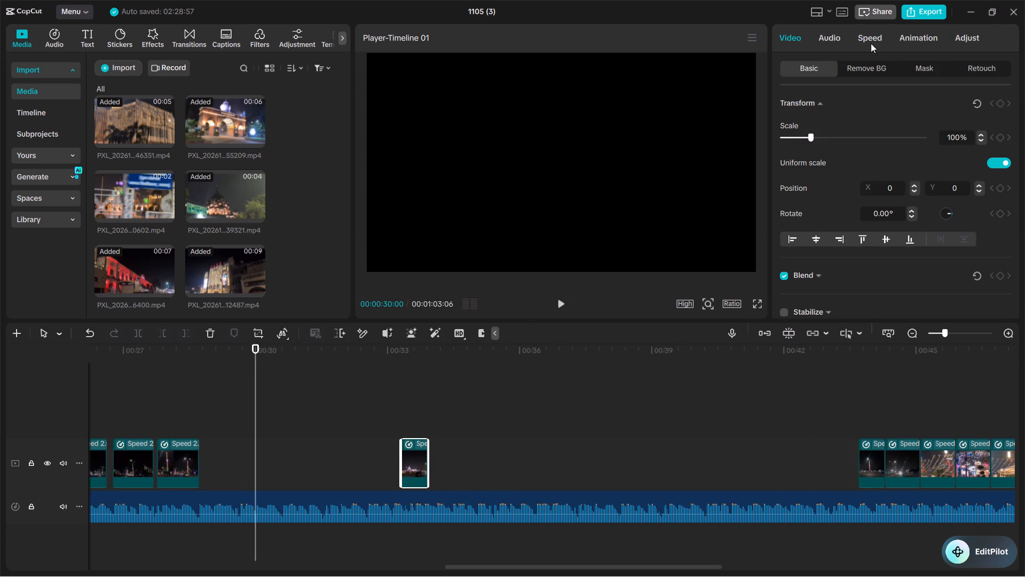
left_click(865, 37)
left_click(848, 123)
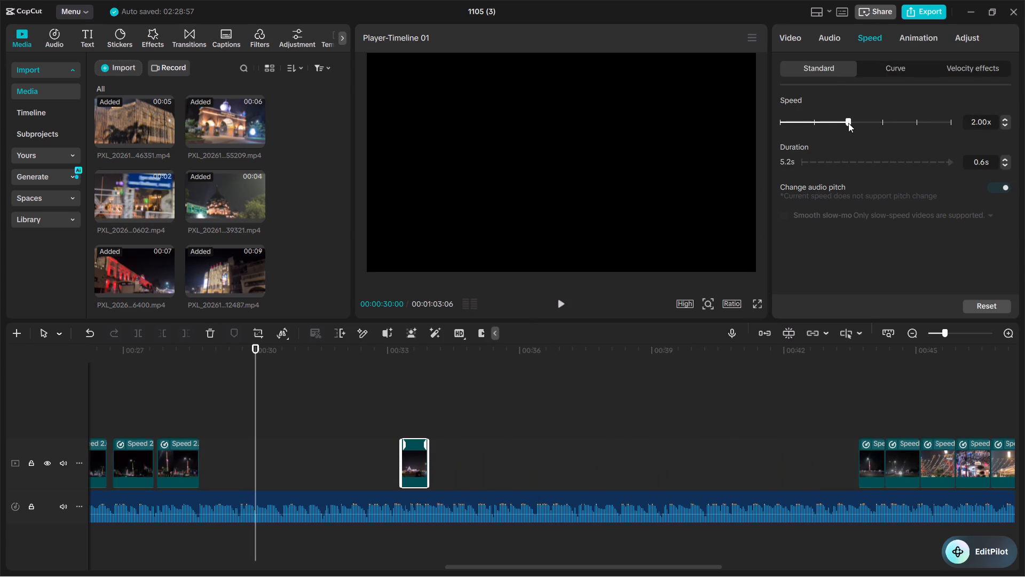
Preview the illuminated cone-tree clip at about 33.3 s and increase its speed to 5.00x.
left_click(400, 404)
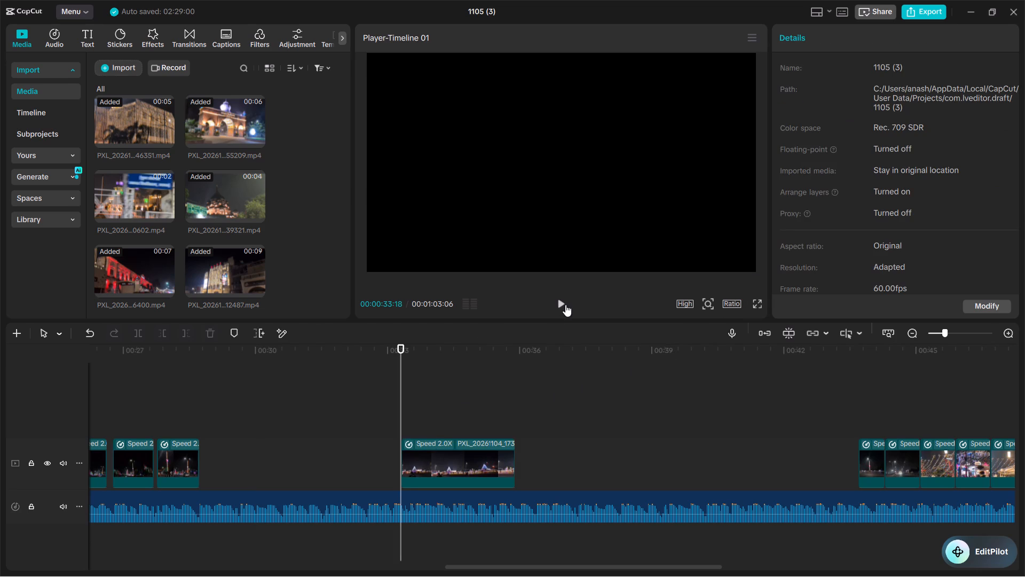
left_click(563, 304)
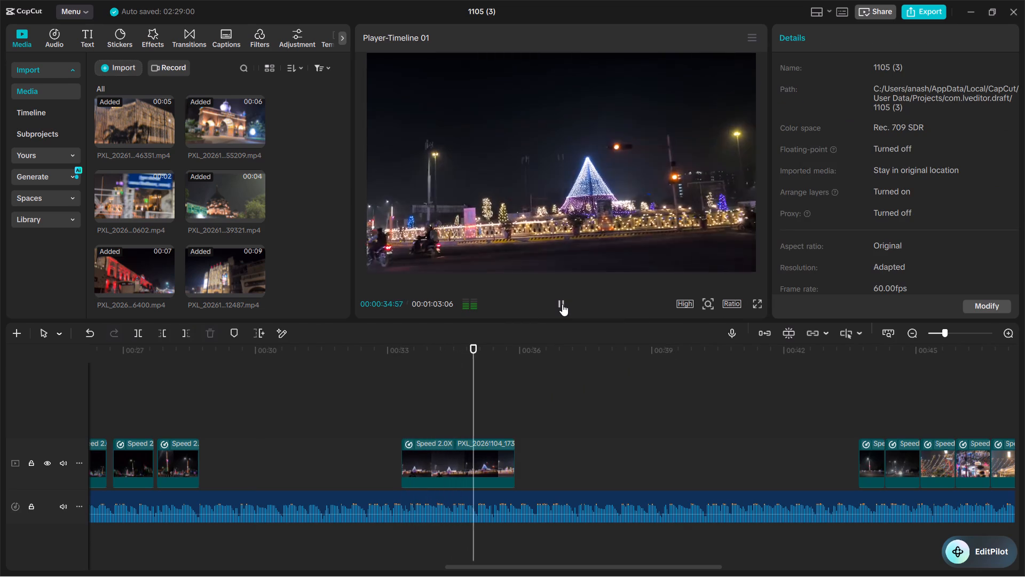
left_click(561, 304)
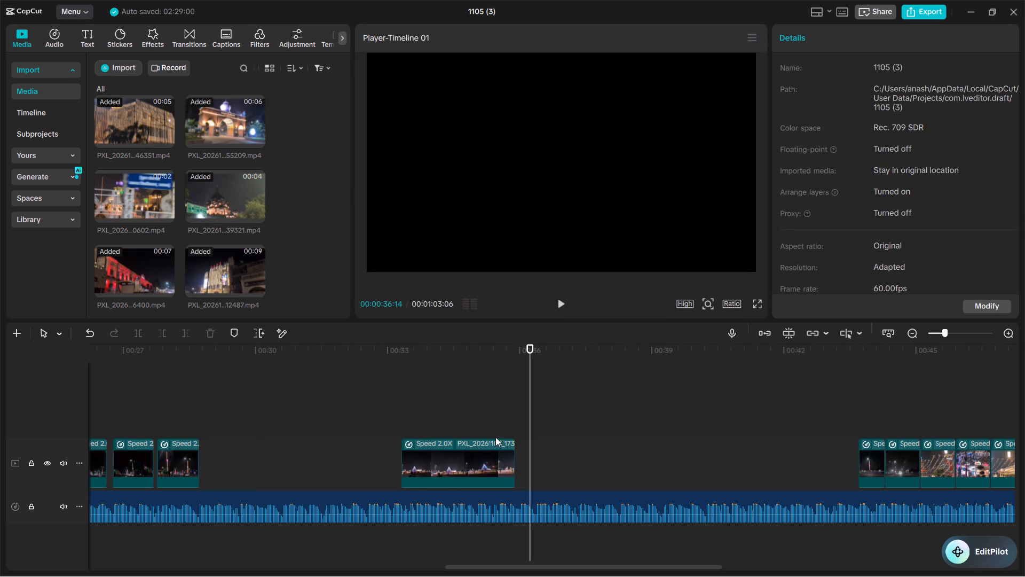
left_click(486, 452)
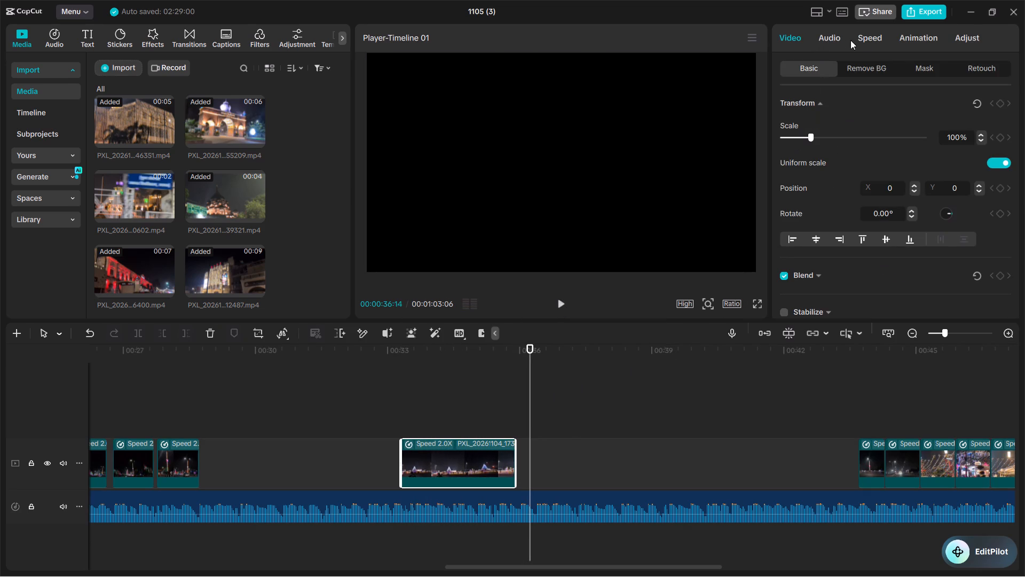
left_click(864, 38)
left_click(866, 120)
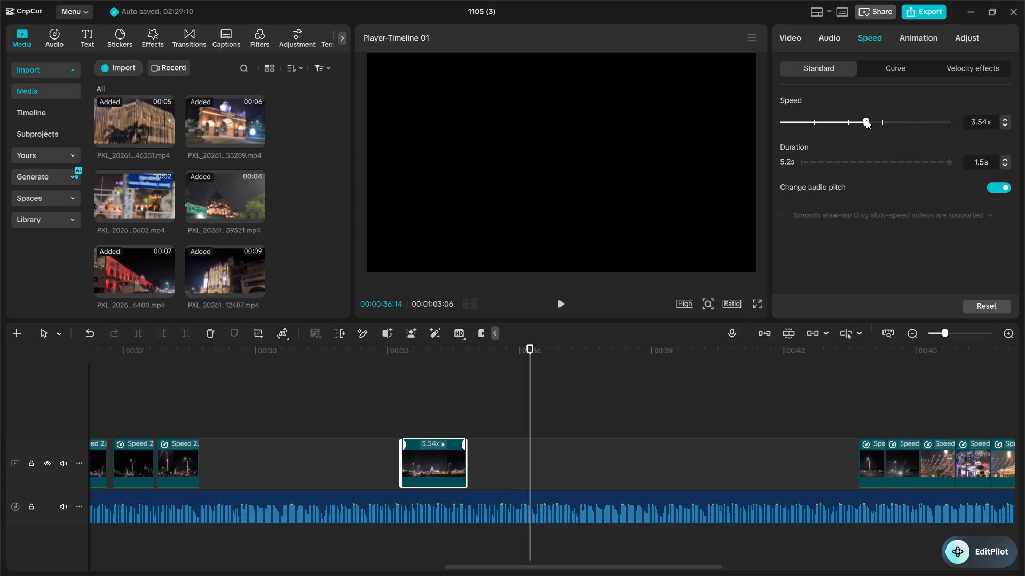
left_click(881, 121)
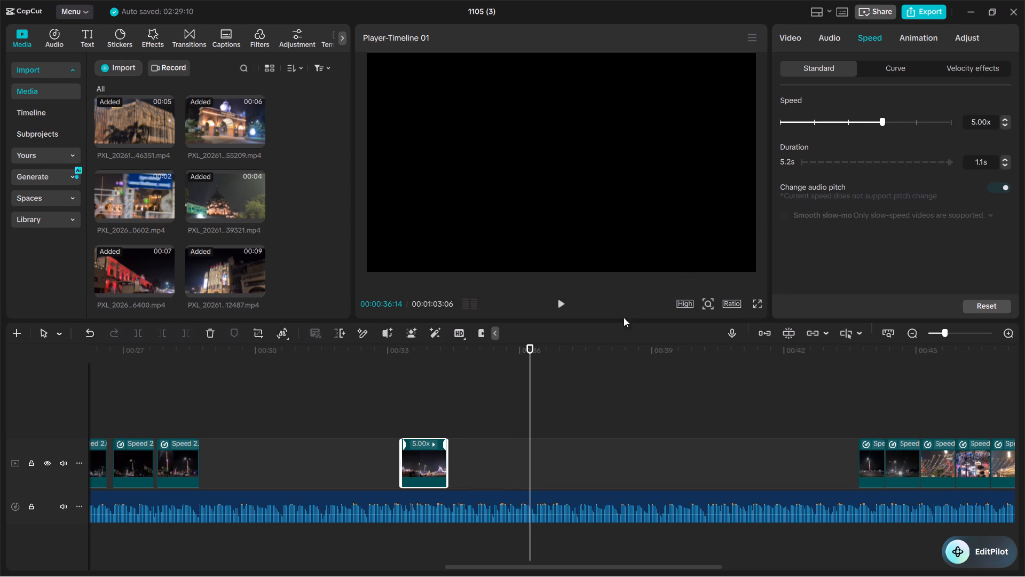
Preview the cone-tree clip again and set its speed to 3.35x.
left_click(400, 422)
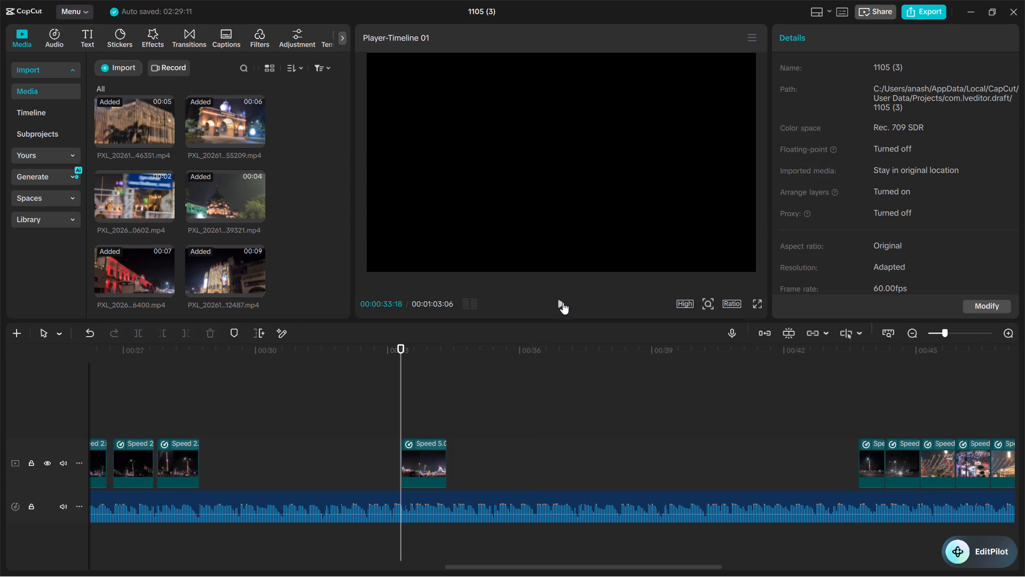
left_click(563, 302)
left_click(562, 302)
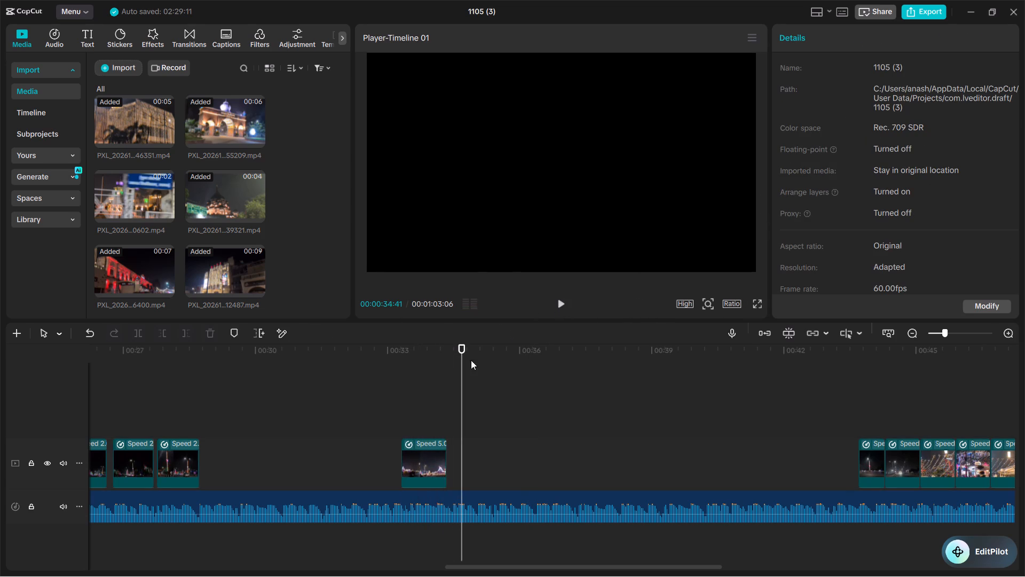
left_click(424, 458)
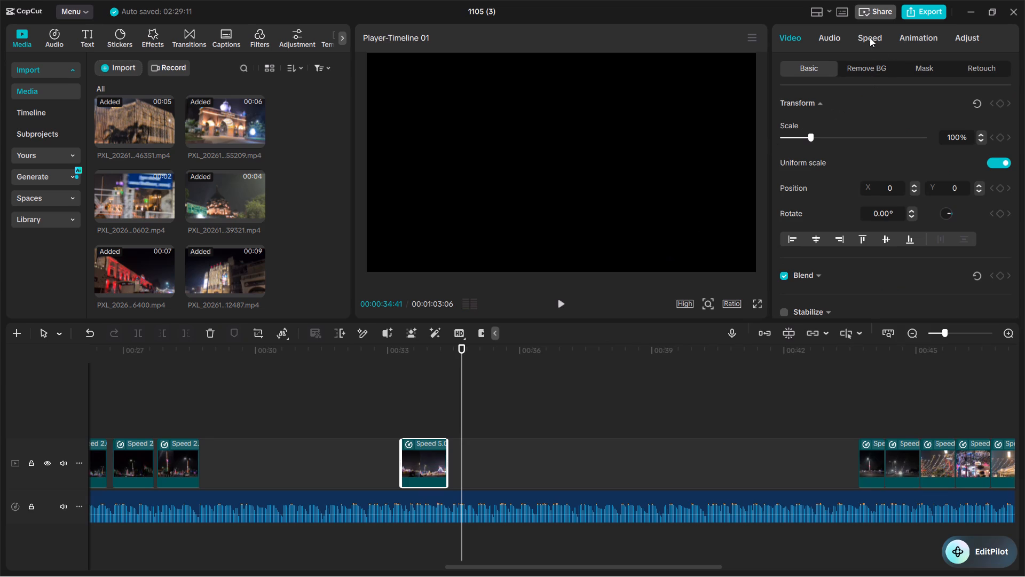
left_click(870, 36)
left_click(866, 121)
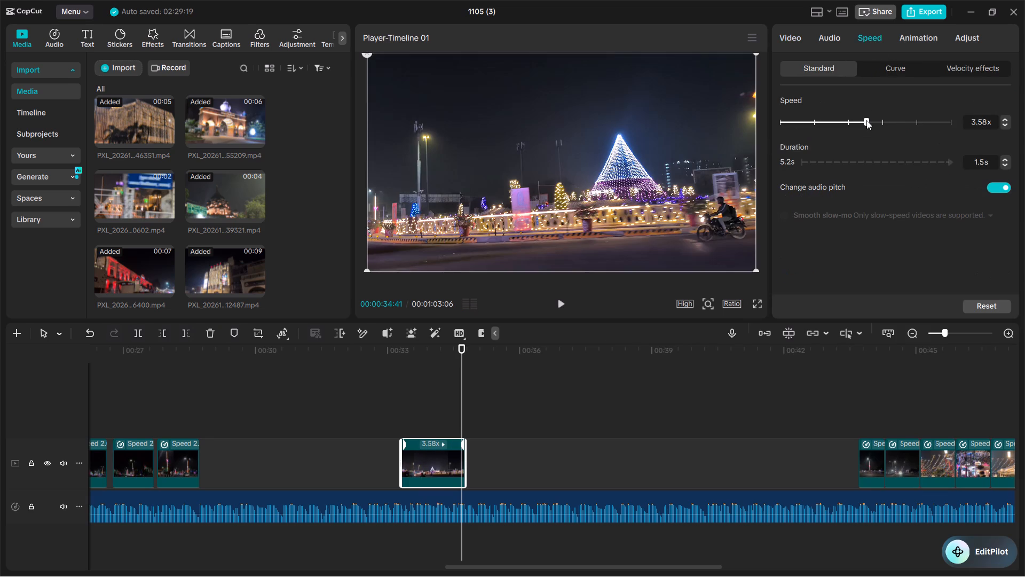
left_click(864, 120)
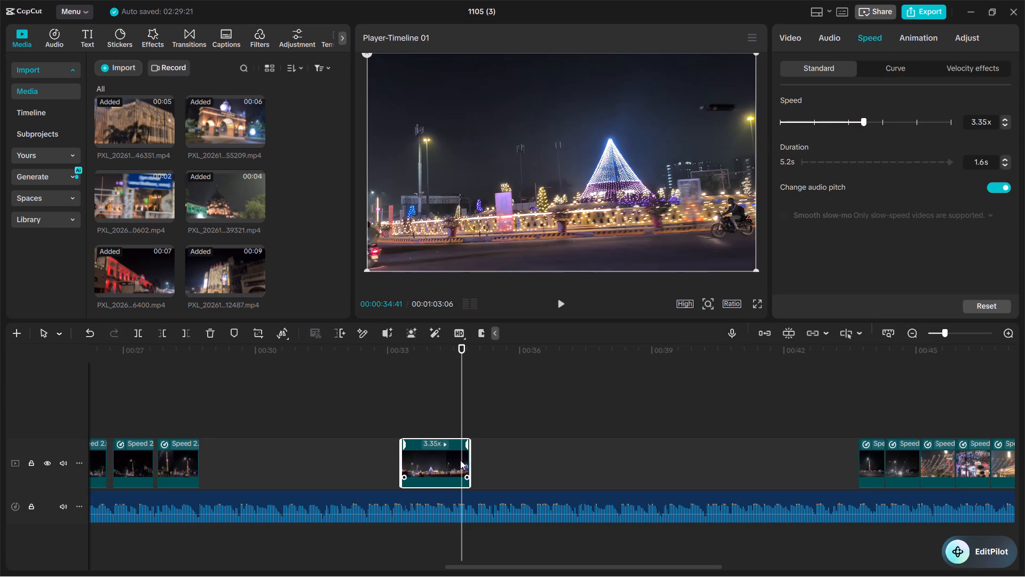
Trim the end of the illuminated cone-tree clip to 1.0 s and place it after the preceding clip at about 28.8 s.
left_click_drag(468, 456, 455, 459)
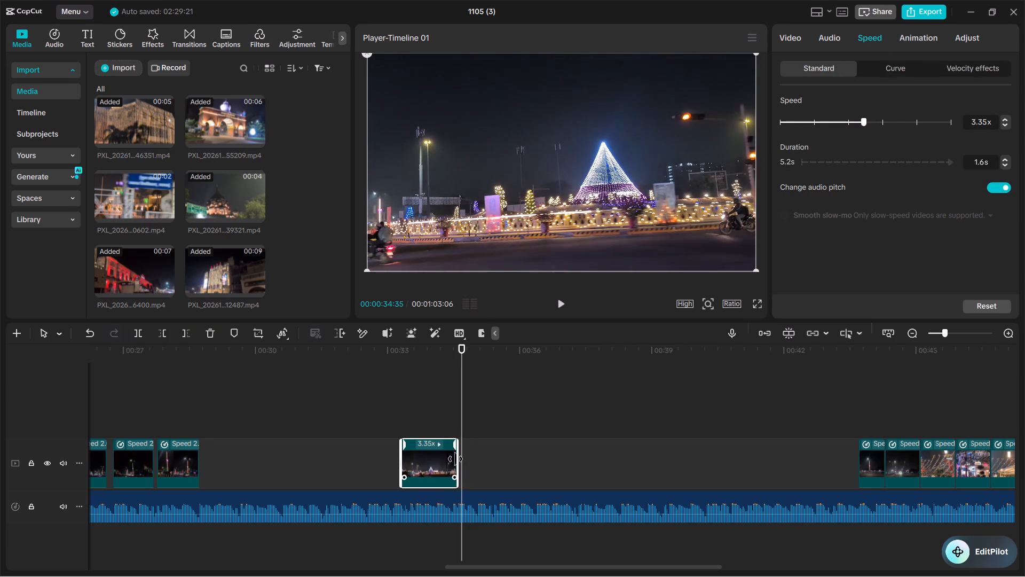
left_click_drag(455, 459, 451, 460)
left_click_drag(451, 460, 444, 465)
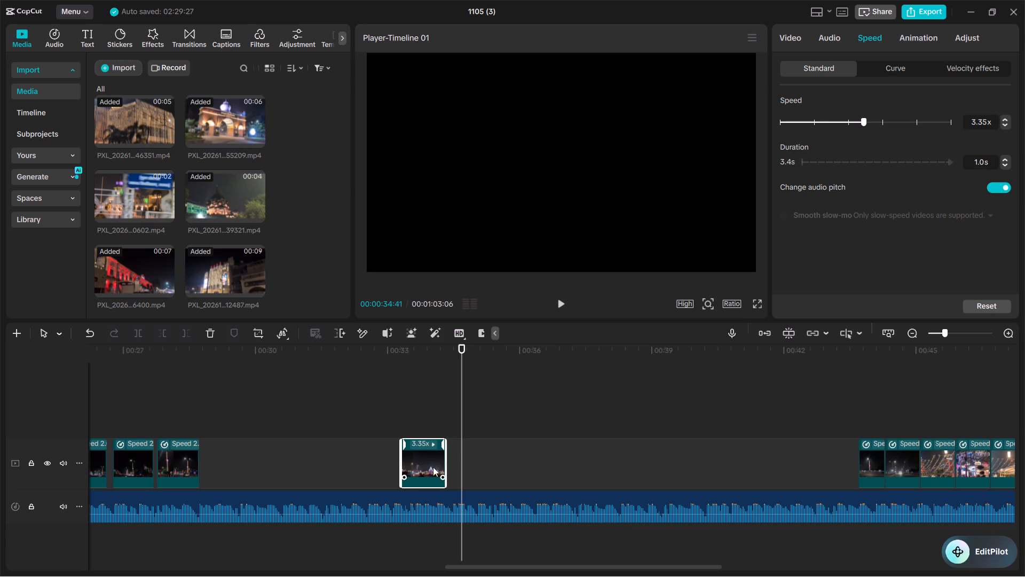
left_click_drag(422, 469, 223, 470)
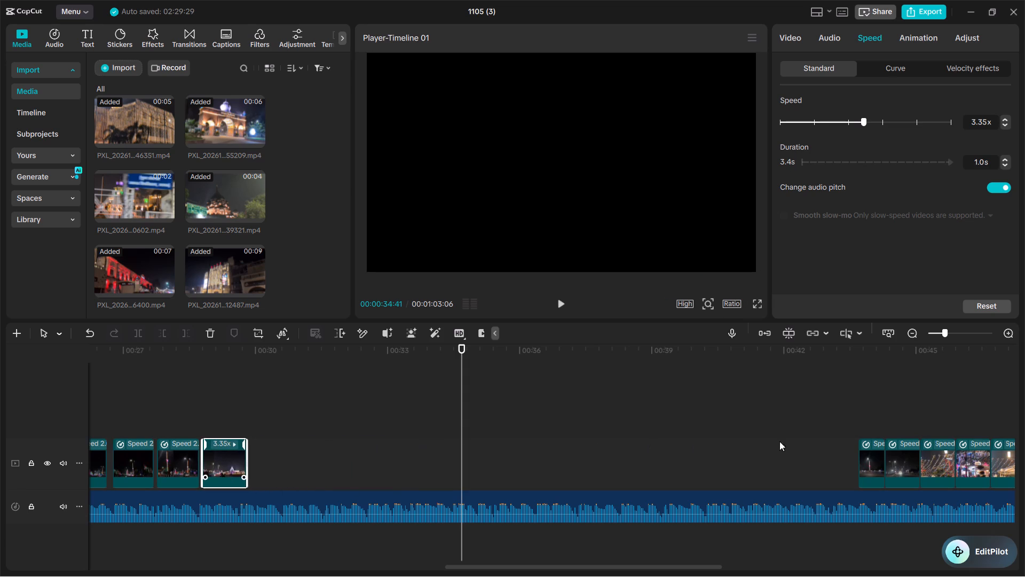
Separate the next street clip from the remaining block, place it at about 34.3 s, set its speed to 2.00x, and preview it.
left_click(873, 465)
left_click_drag(873, 465, 460, 466)
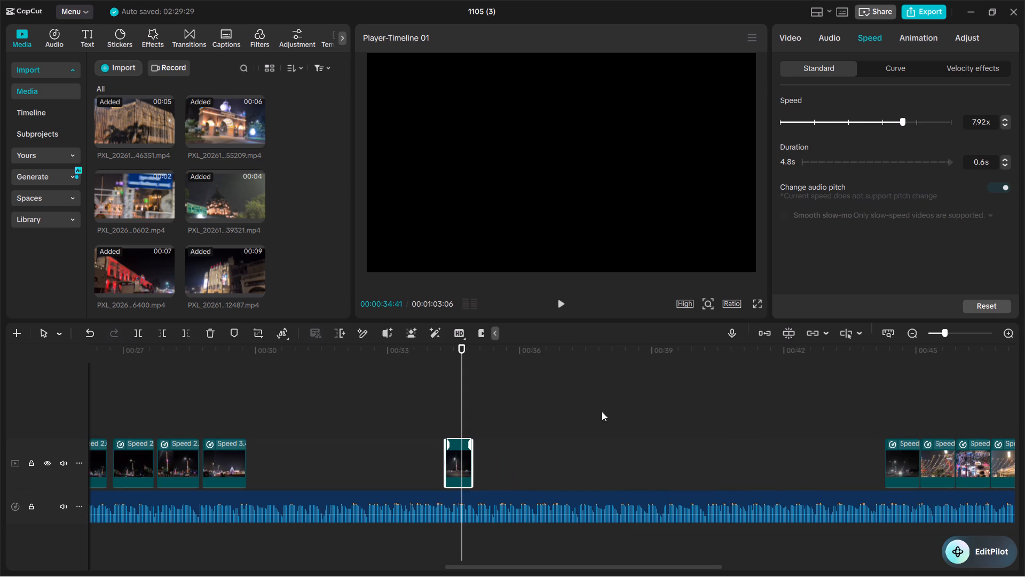
left_click(847, 121)
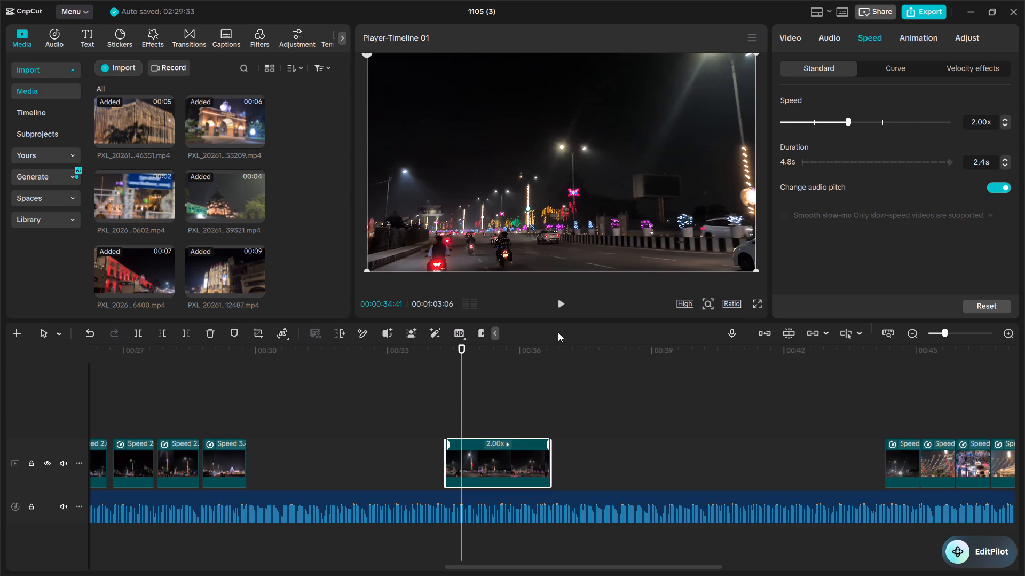
left_click(440, 402)
left_click(565, 302)
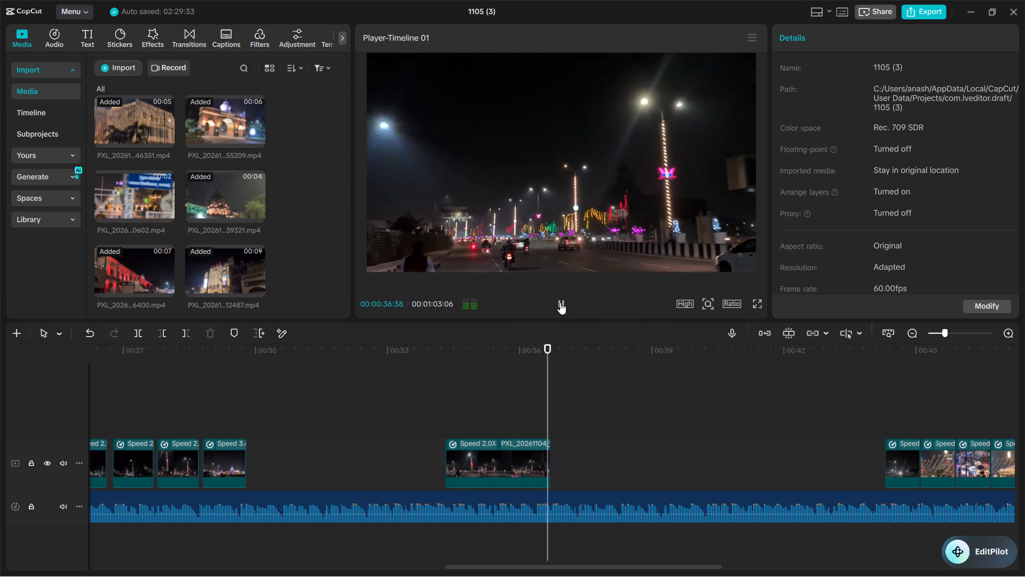
left_click(560, 302)
Trim the beginning of the motorcycle street clip to 1.1 s and place it after the cone-tree clip at about 29.8 s.
left_click(504, 476)
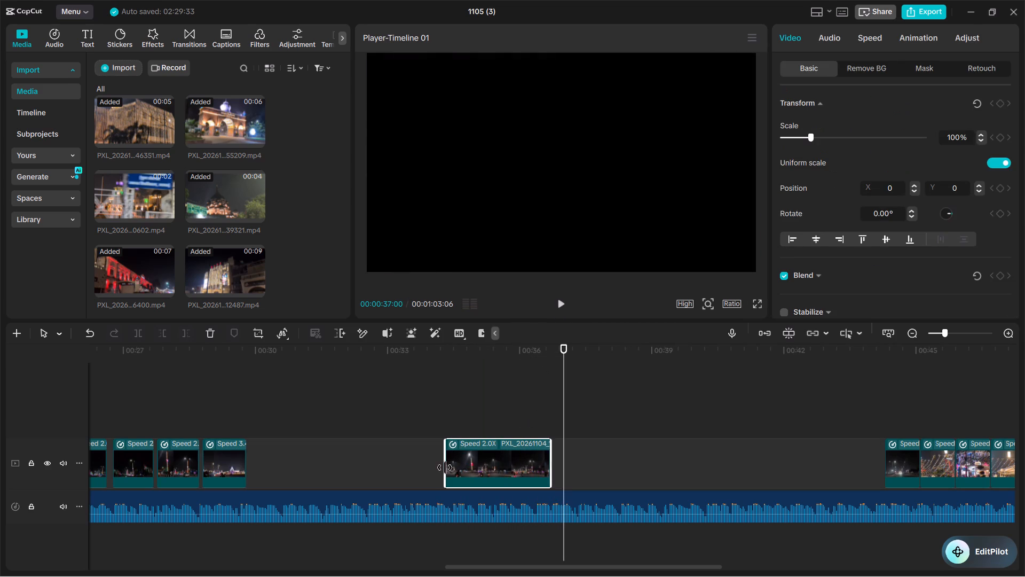
left_click_drag(441, 467, 458, 469)
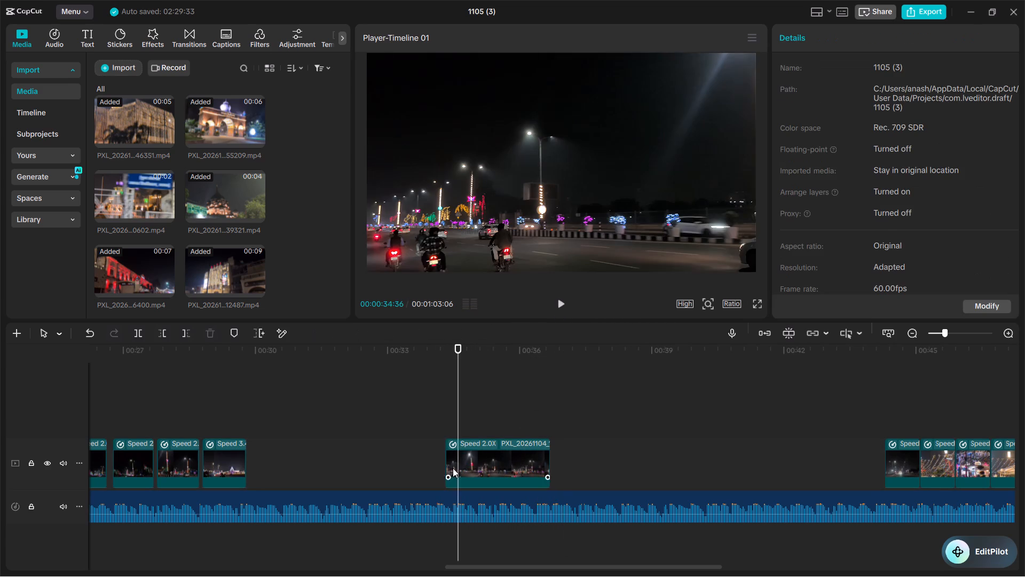
left_click(452, 466)
left_click_drag(443, 467, 448, 467)
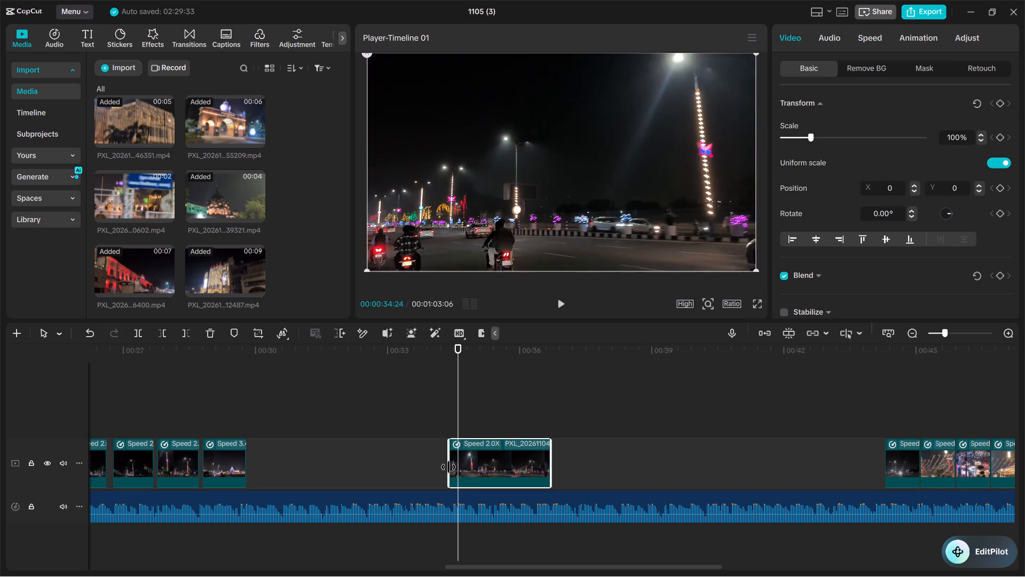
left_click_drag(448, 467, 467, 471)
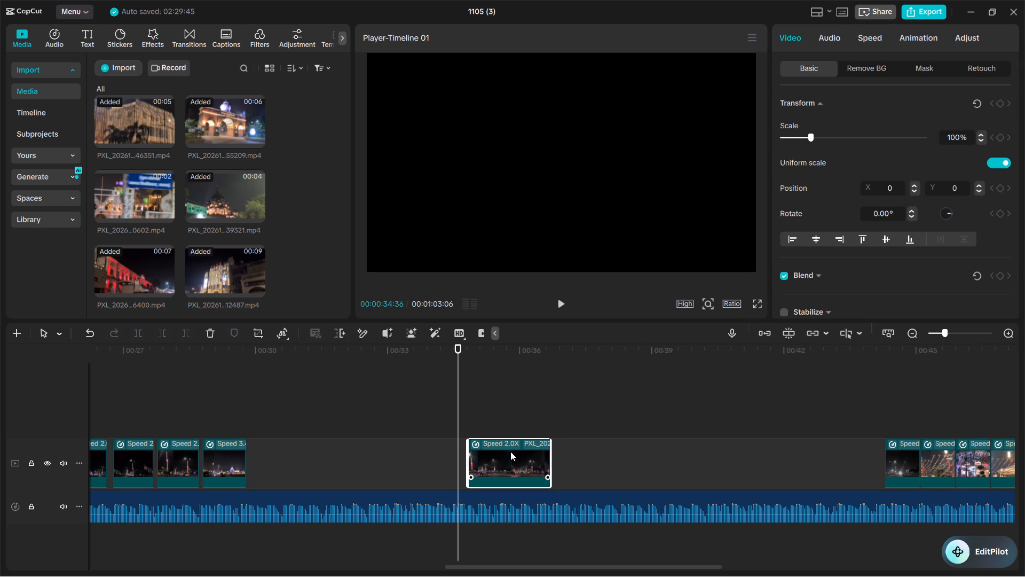
left_click(474, 306)
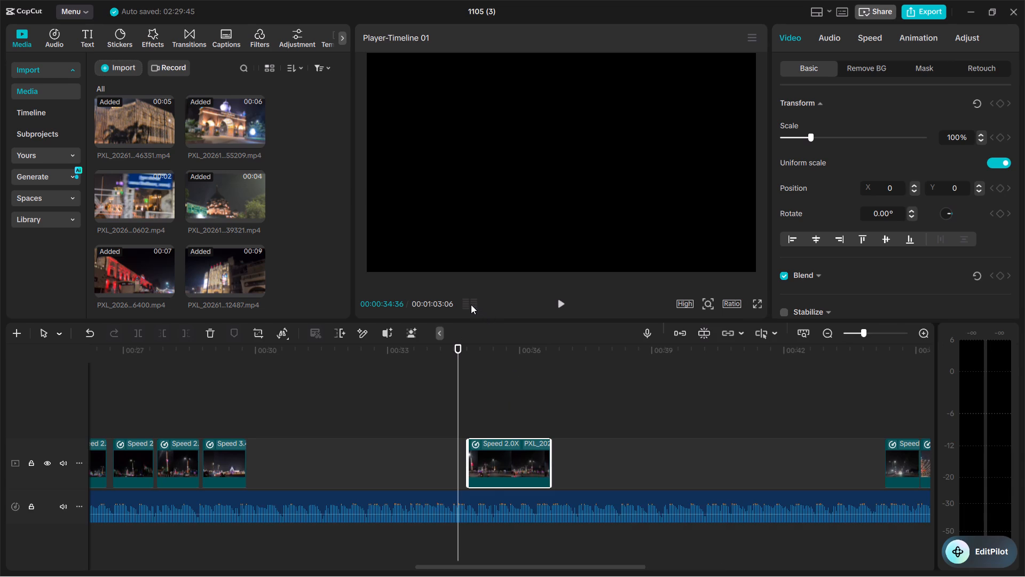
left_click(471, 305)
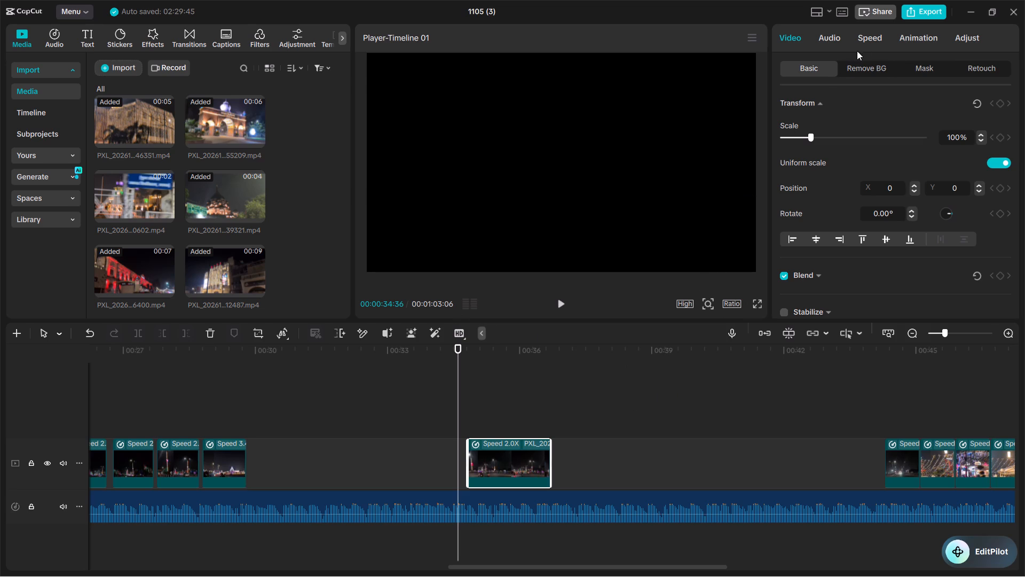
left_click(865, 35)
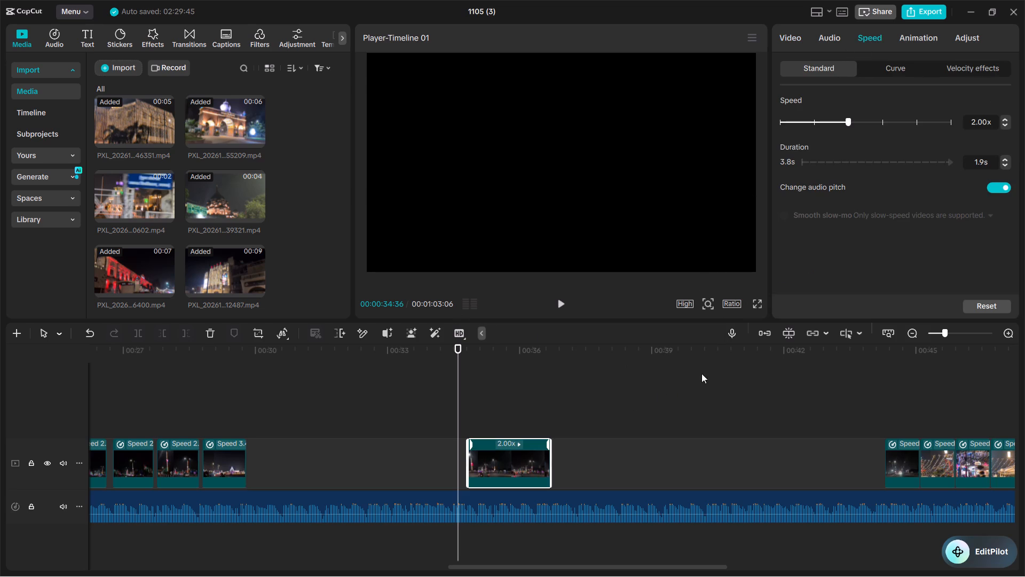
left_click_drag(465, 462, 476, 462)
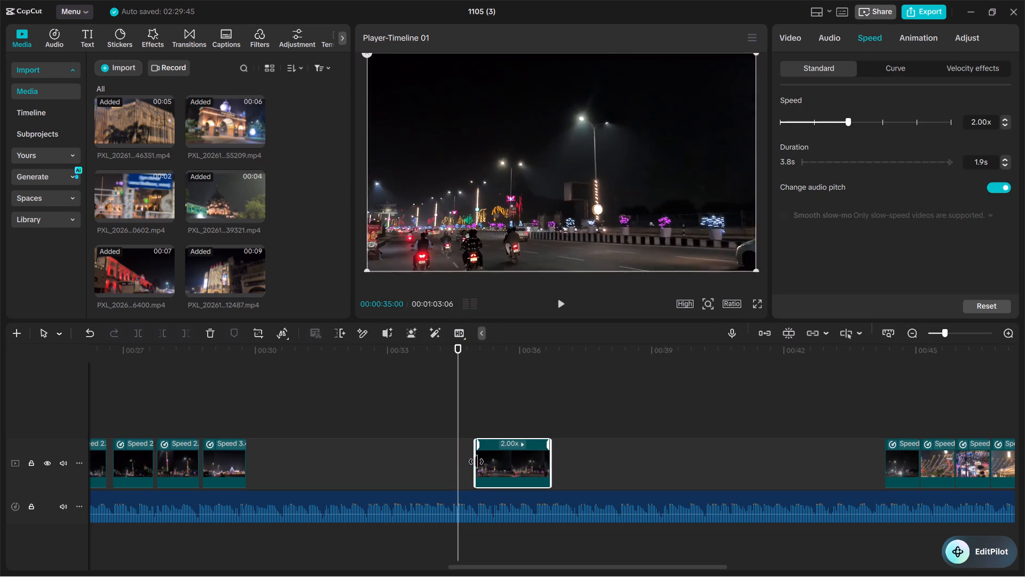
left_click_drag(476, 462, 495, 466)
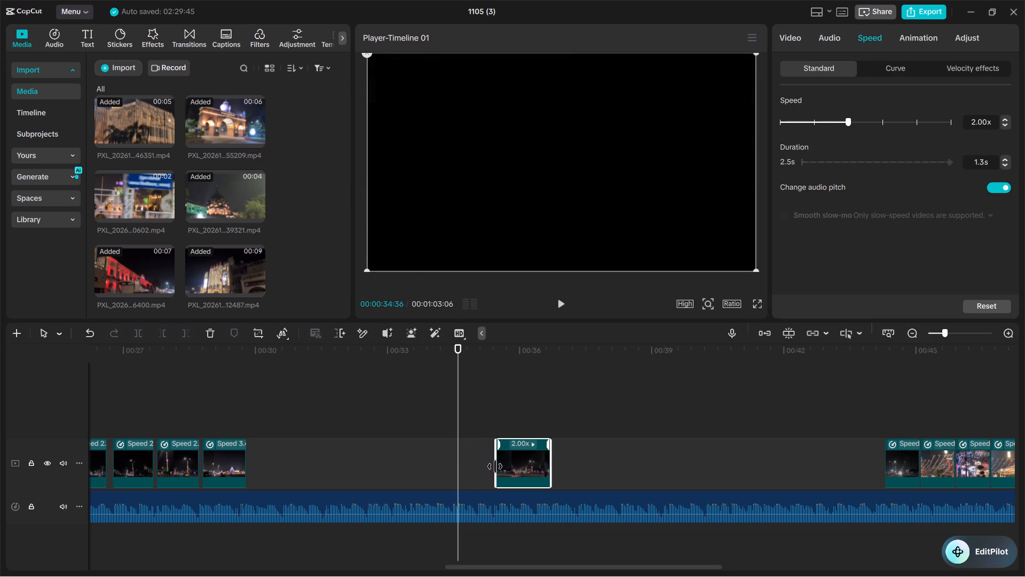
left_click_drag(494, 468, 500, 469)
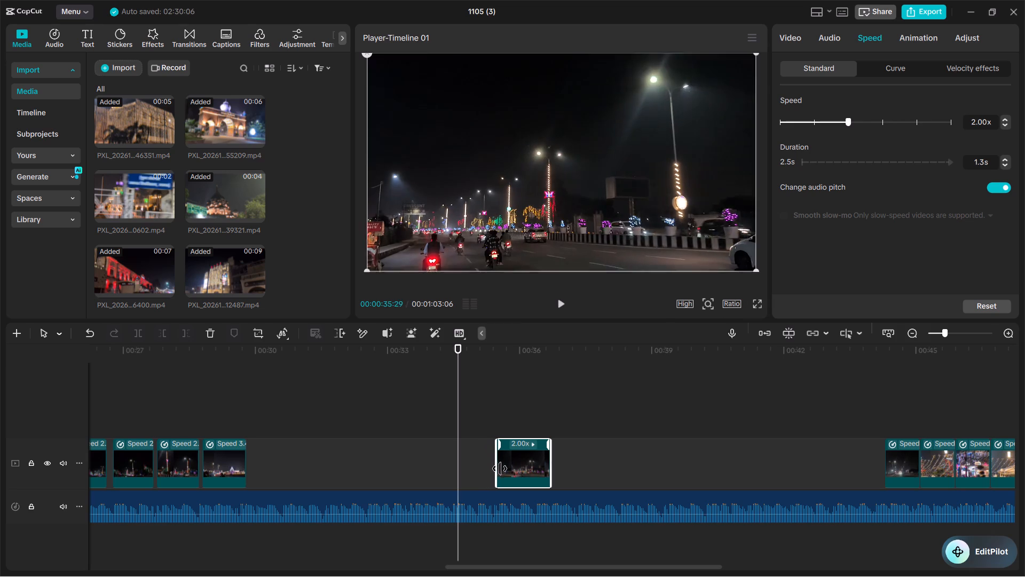
left_click_drag(500, 469, 503, 469)
left_click_drag(524, 470, 279, 472)
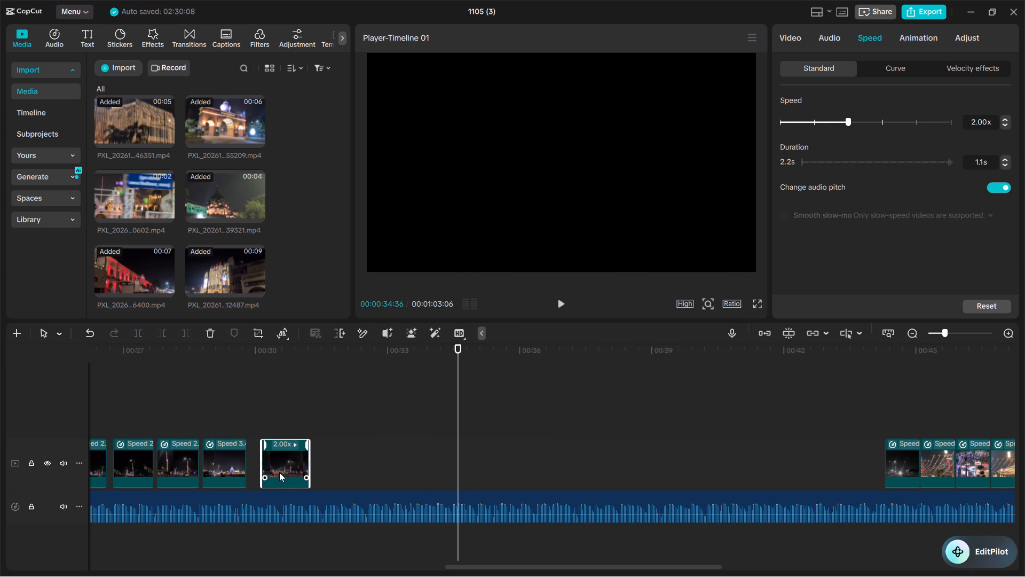
left_click_drag(279, 472, 270, 474)
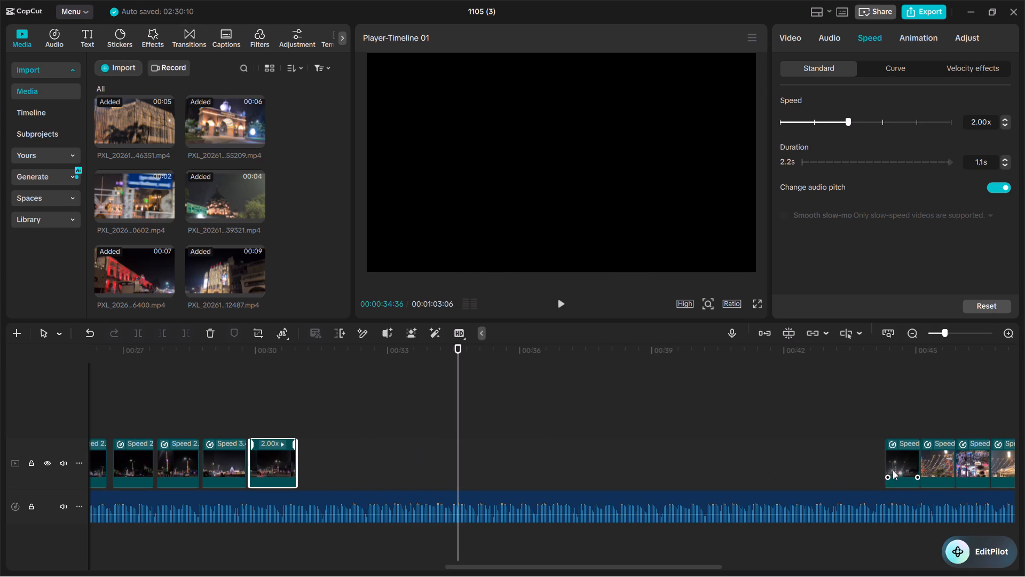
Separate the next clip from the remaining block, set its speed to 2.00x, and place it at about 34.6 s.
left_click(895, 464)
left_click_drag(897, 464, 509, 468)
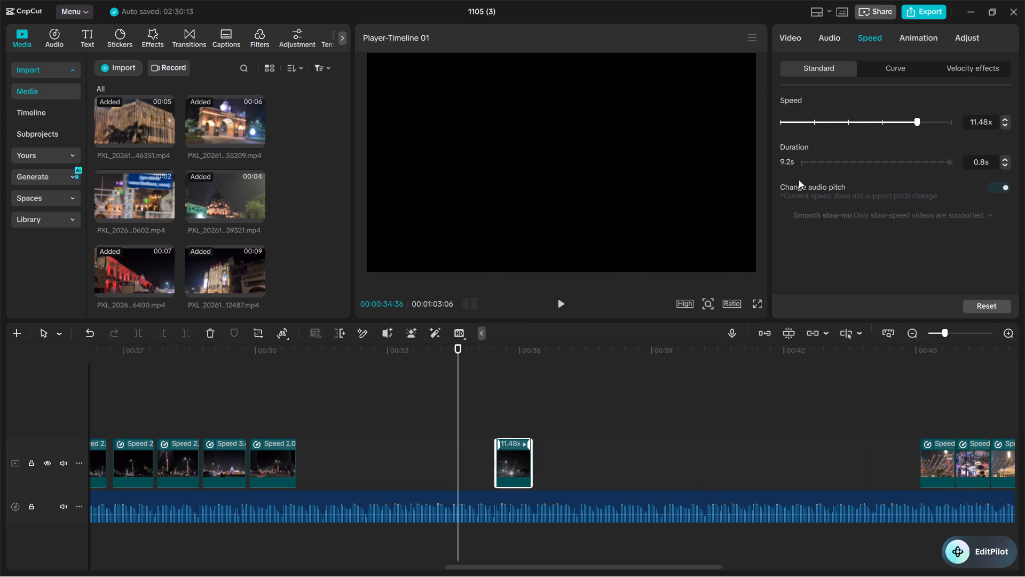
left_click(848, 121)
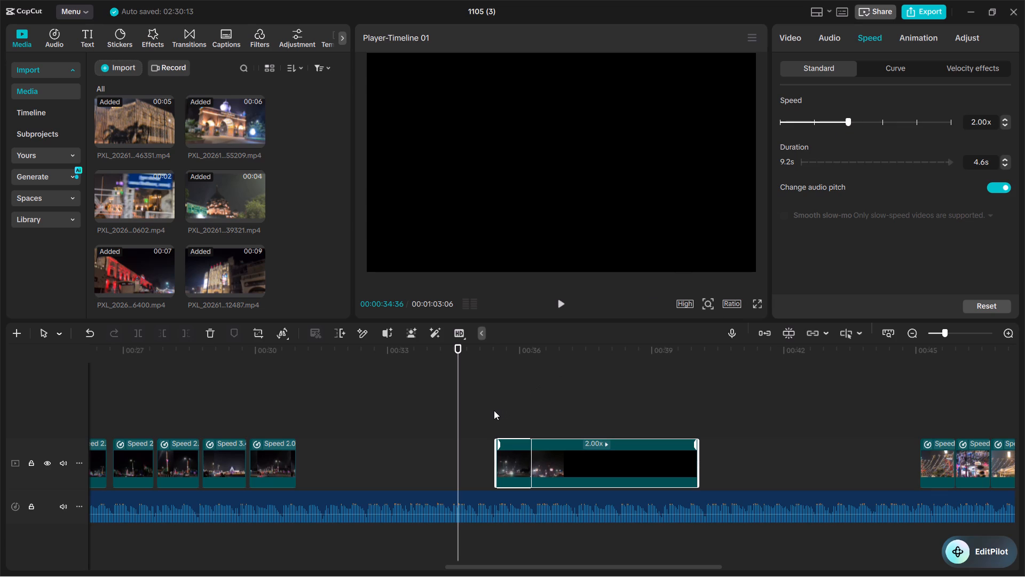
left_click_drag(567, 458, 531, 464)
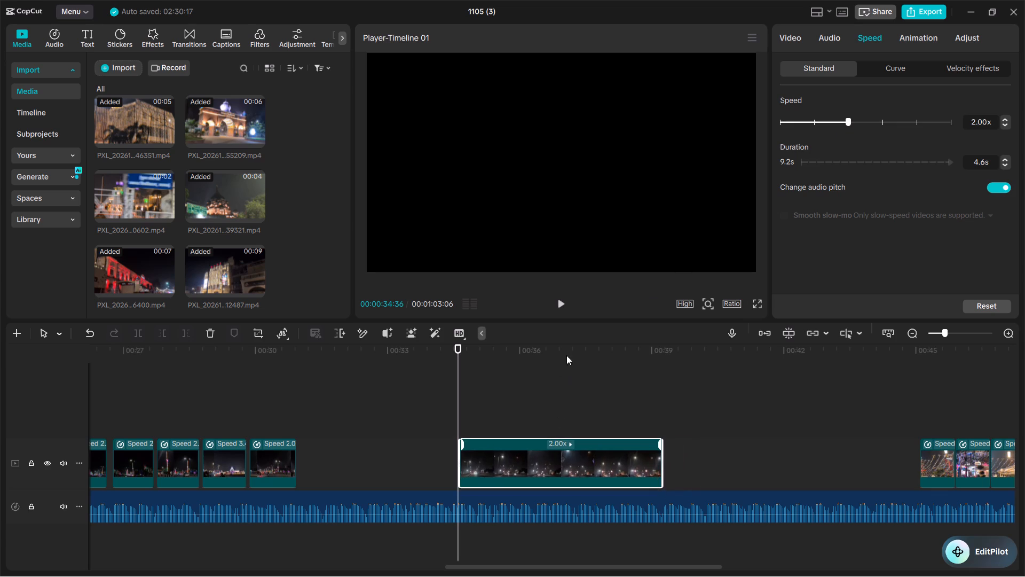
Preview the street clip with the red lotus-shaped lights and increase its speed to 3.16x.
left_click(561, 302)
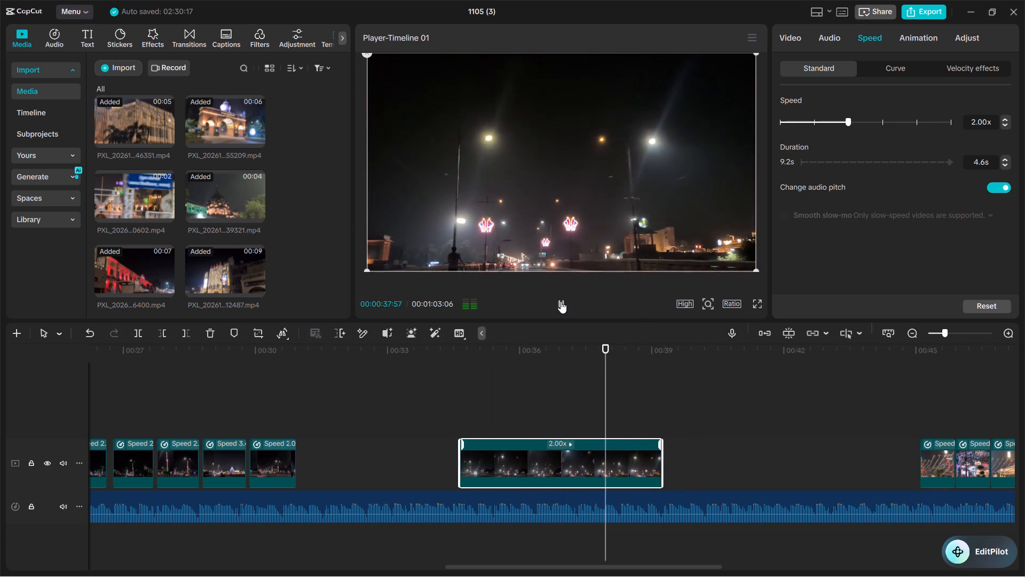
left_click(561, 301)
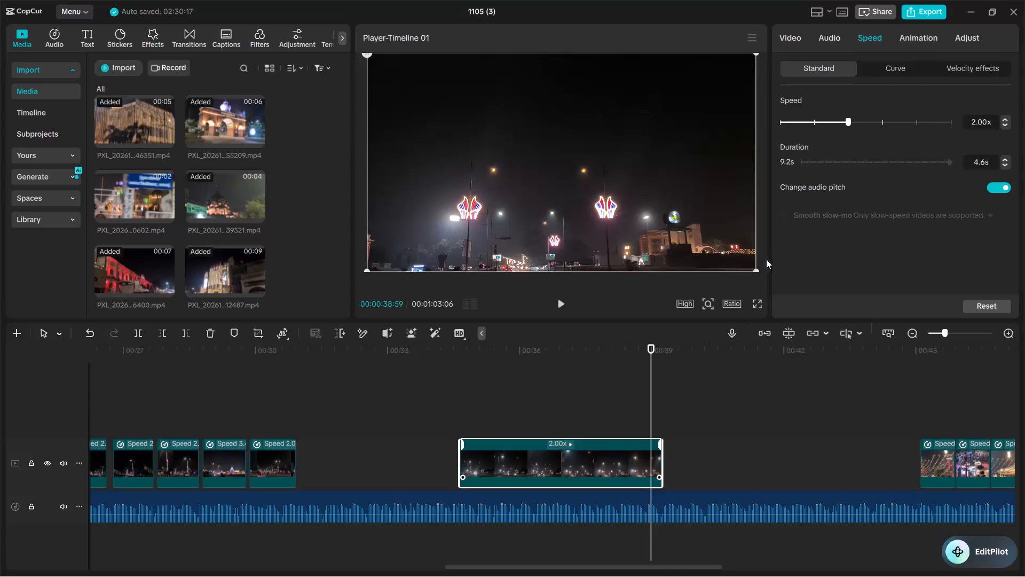
left_click(862, 120)
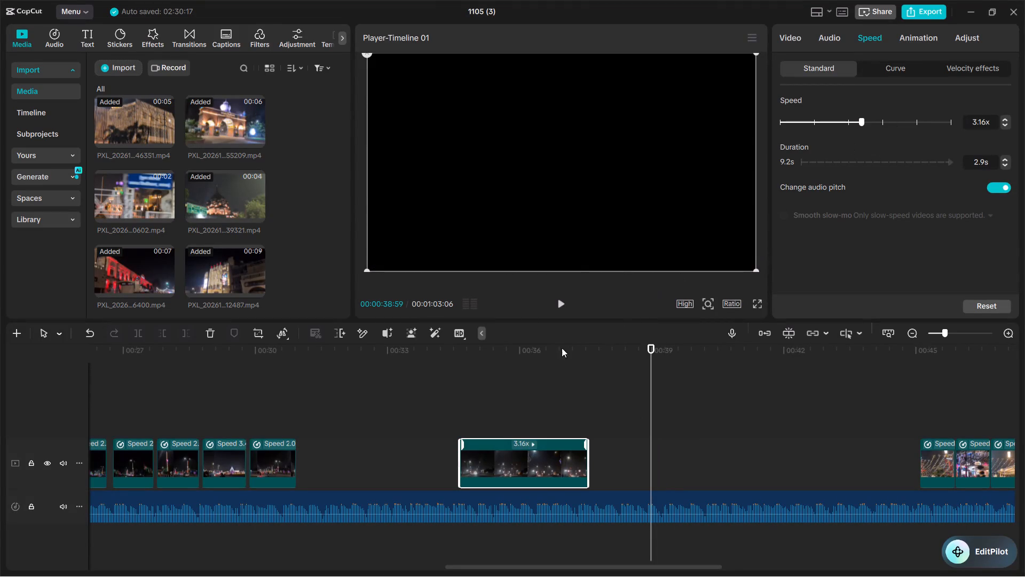
Trim the beginning of the lotus-light clip to about 1.2 s, preview it, and place it after the preceding clip at about 31 s.
left_click(495, 461)
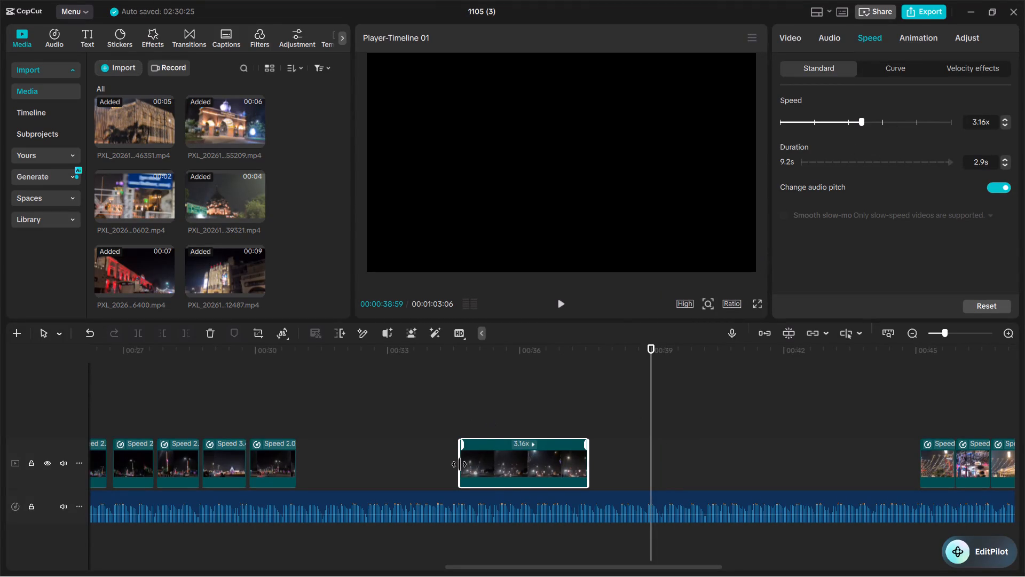
left_click_drag(460, 465, 526, 462)
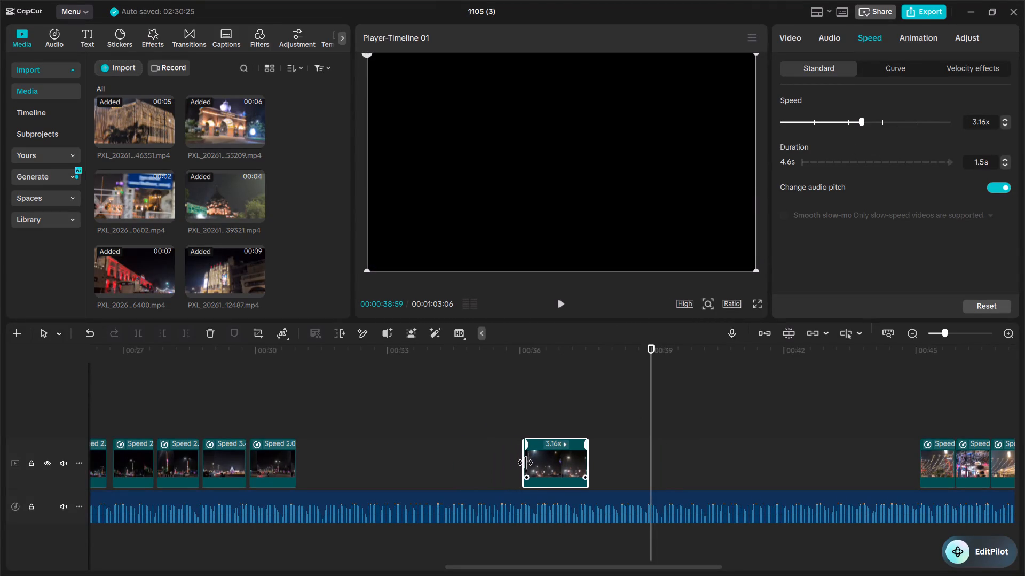
left_click_drag(525, 463, 539, 463)
left_click(539, 463)
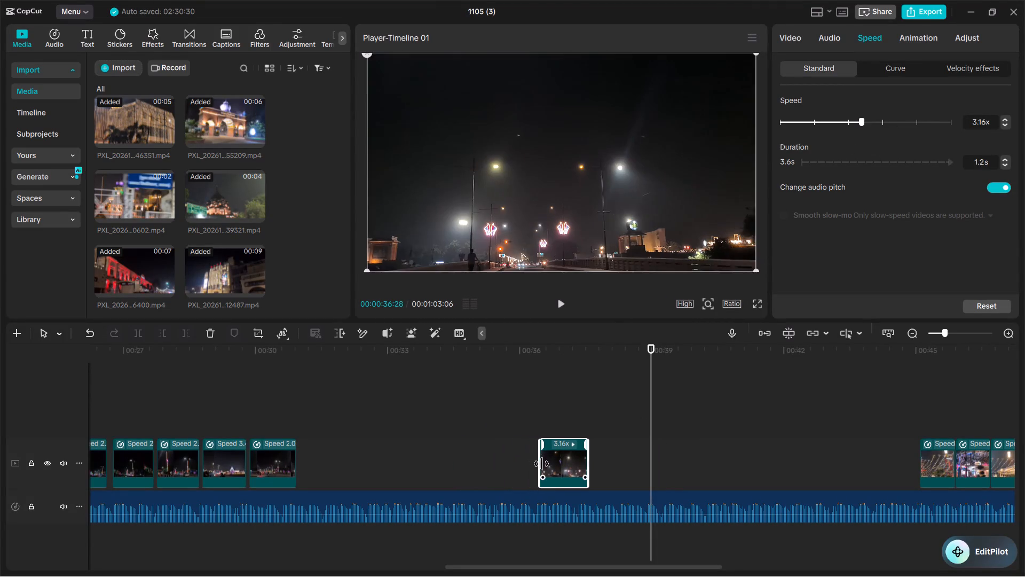
left_click(538, 439)
left_click(559, 299)
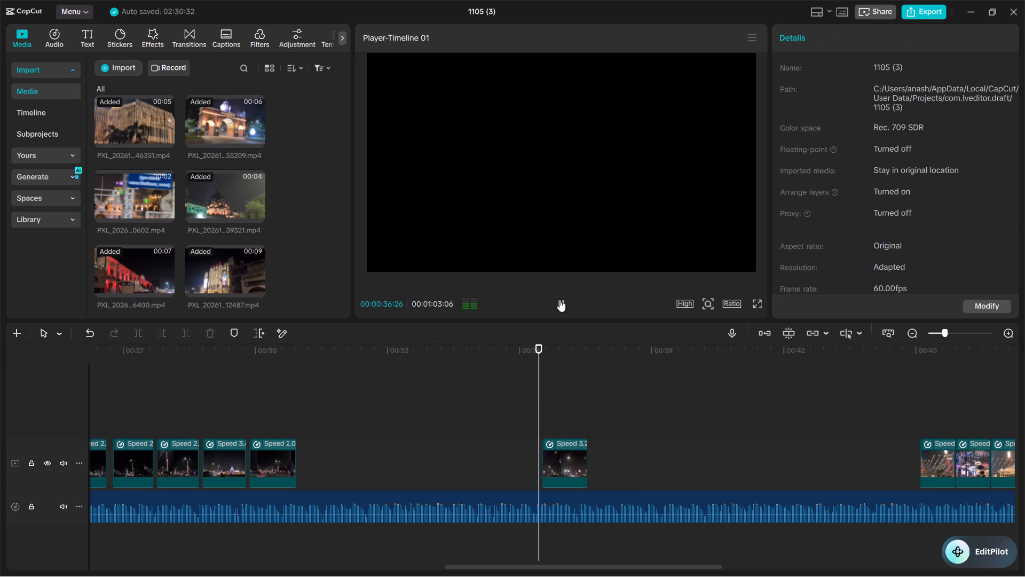
left_click(559, 300)
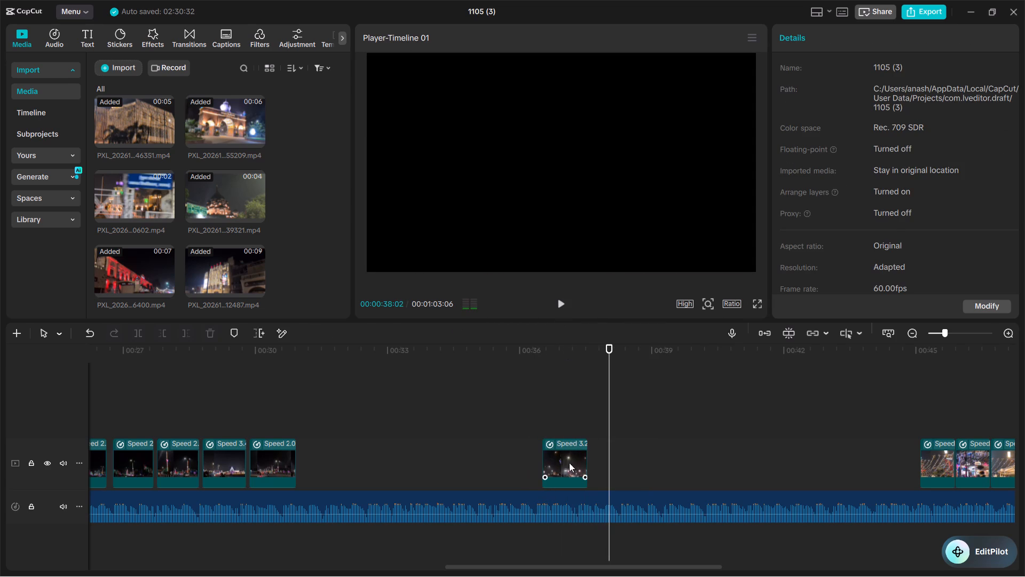
left_click(567, 471)
left_click_drag(567, 471, 325, 473)
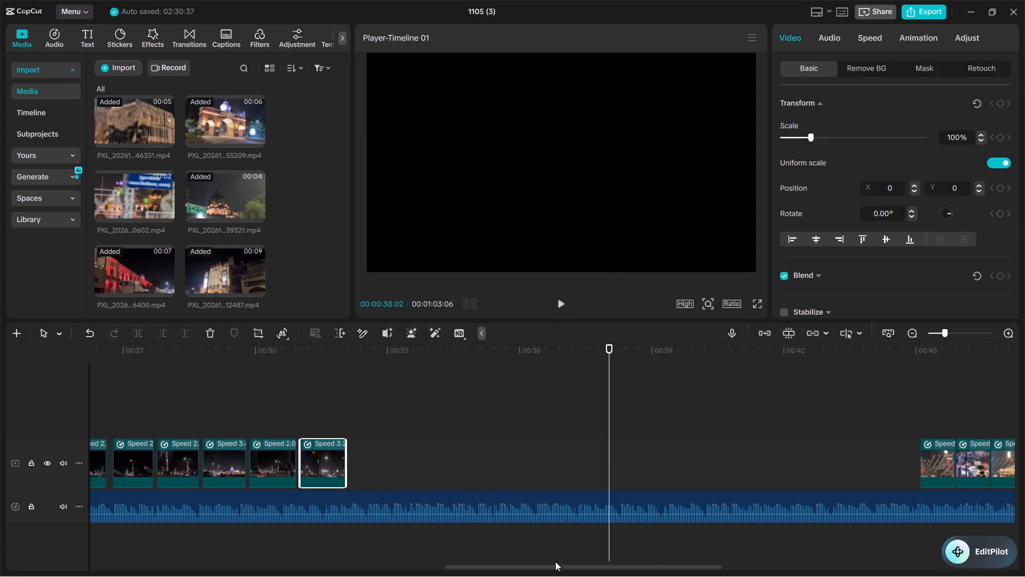
Separate the next clip from the remaining block, set its speed to 2.00x, and place it at about 38.1 s.
left_click_drag(557, 566, 616, 566)
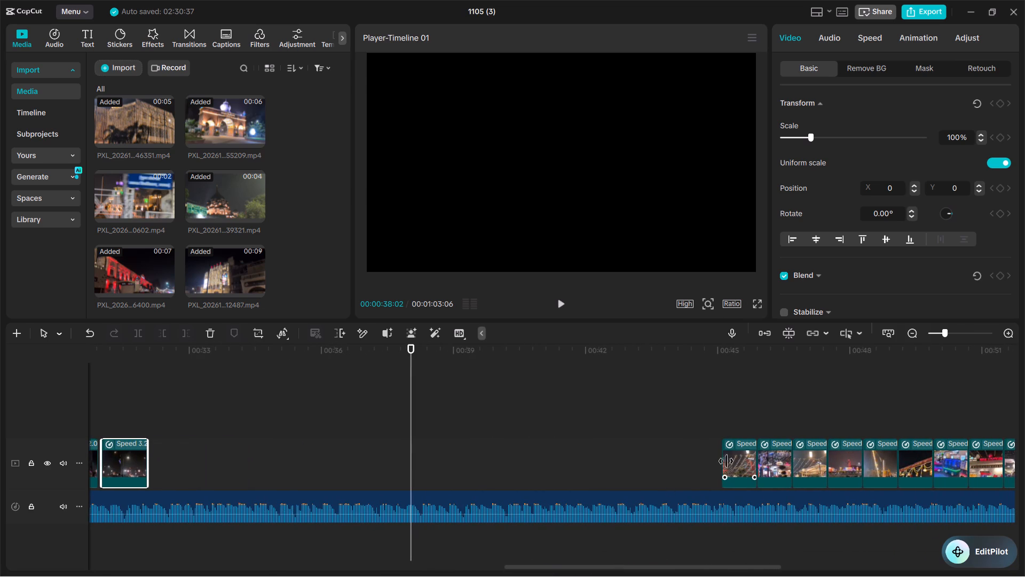
left_click(733, 464)
left_click_drag(737, 467, 476, 472)
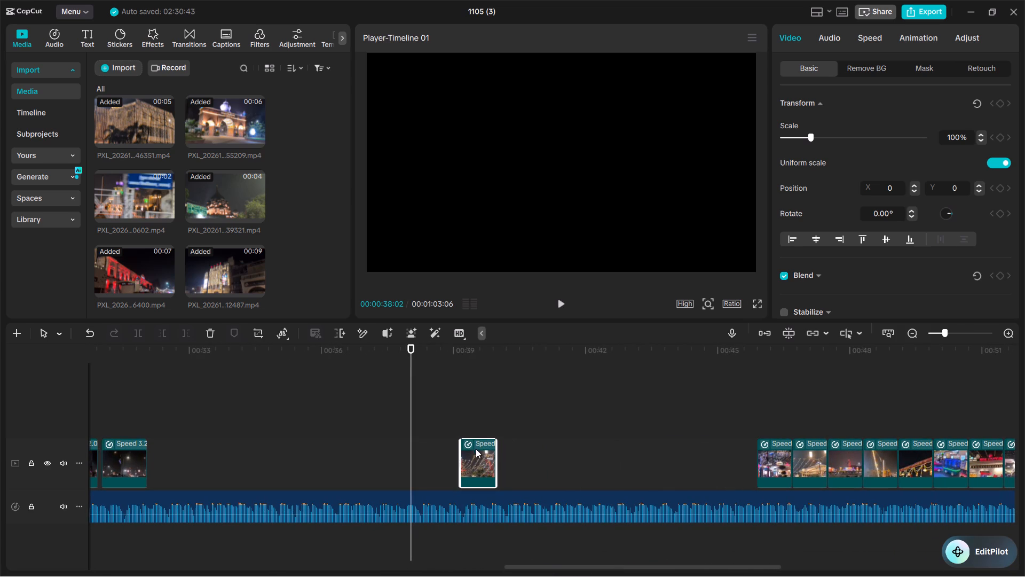
left_click(866, 37)
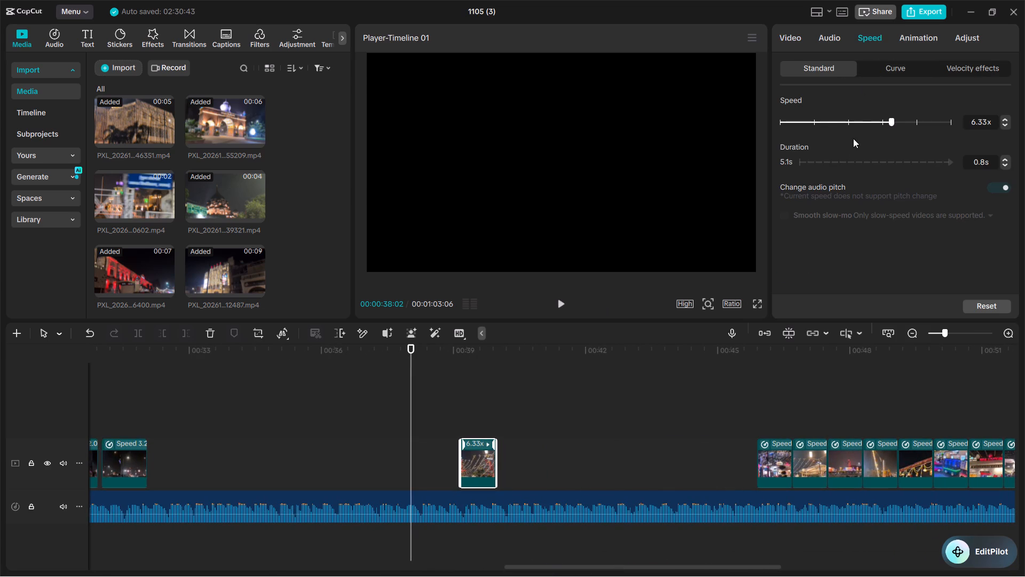
left_click(848, 122)
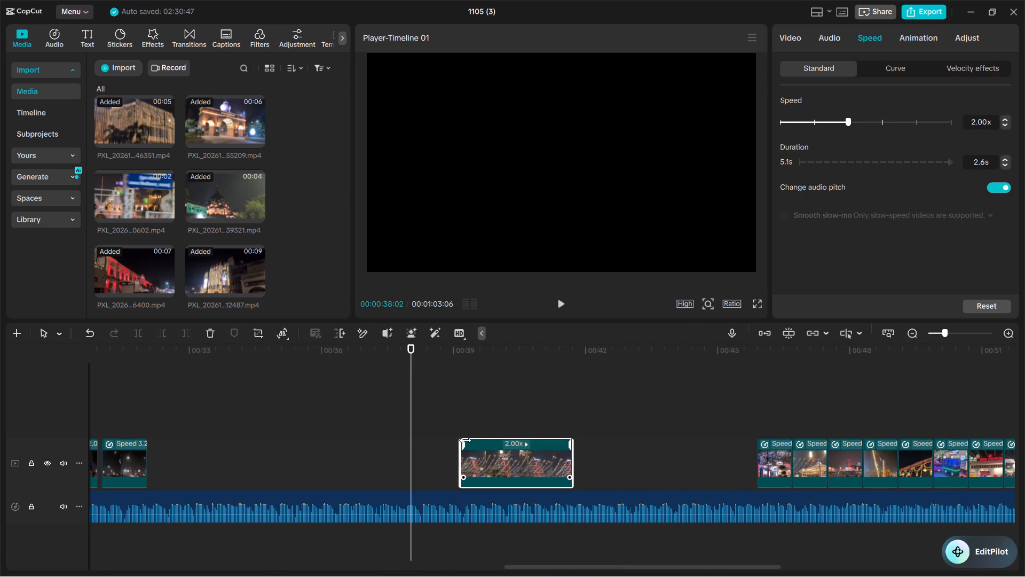
left_click_drag(508, 459, 464, 461)
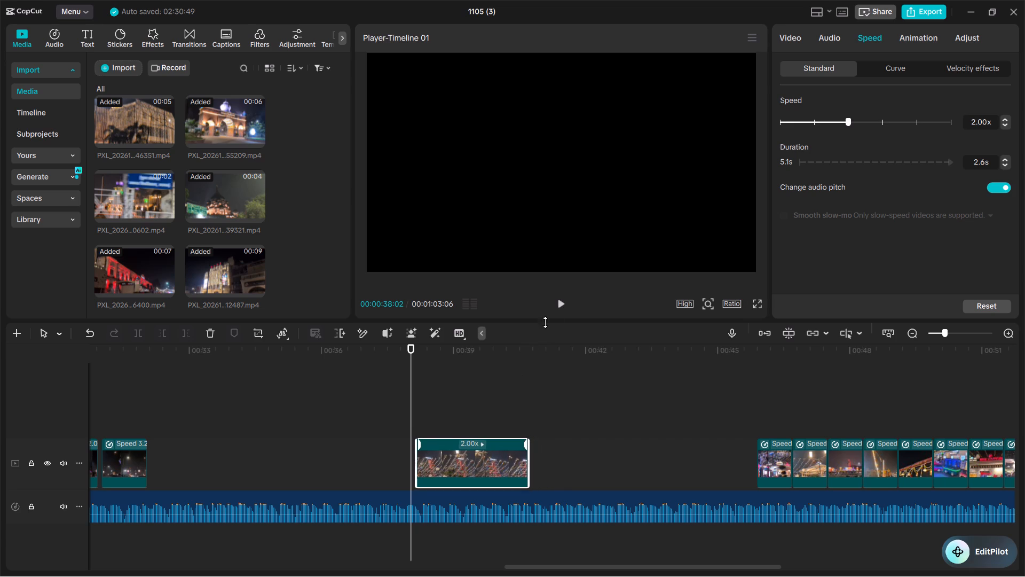
Preview the 2.00x clip of string lights and the Renaissance building, and delete it from the timeline.
left_click(560, 305)
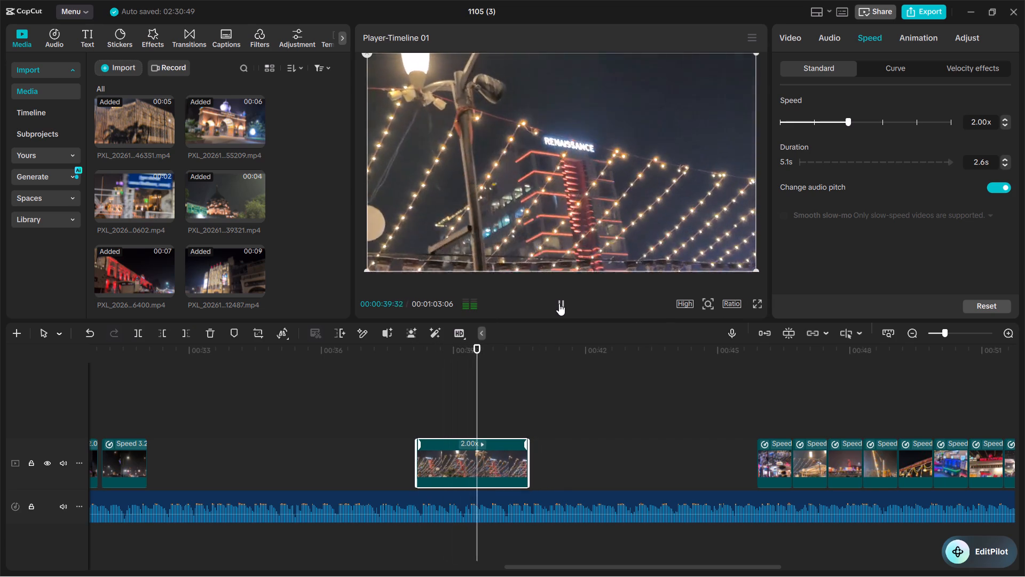
left_click(558, 302)
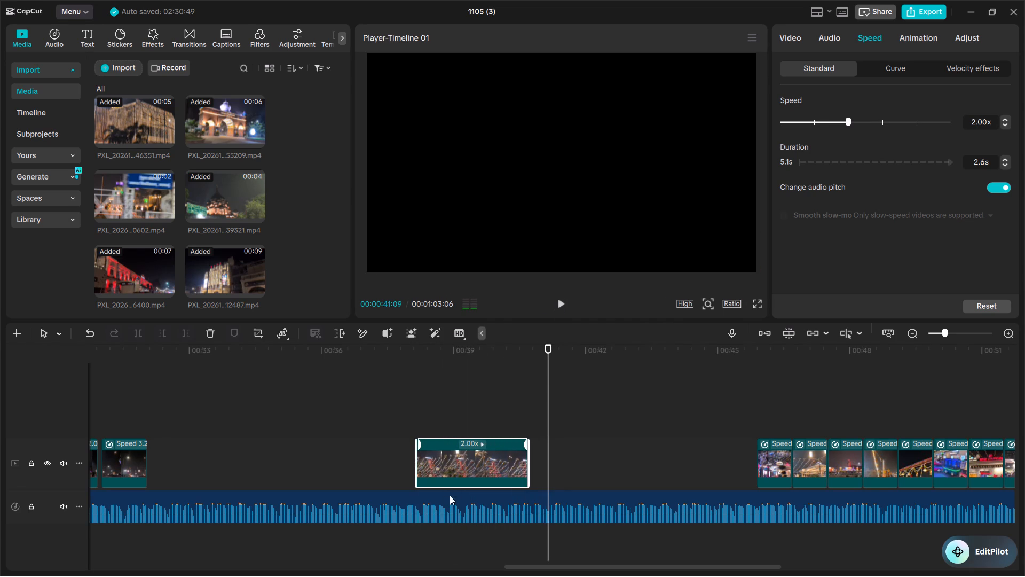
left_click(453, 467)
left_click(210, 329)
Separate the next clip from the remaining block, place it at about 38.7 s, and set its speed to 2.00x.
left_click(769, 466)
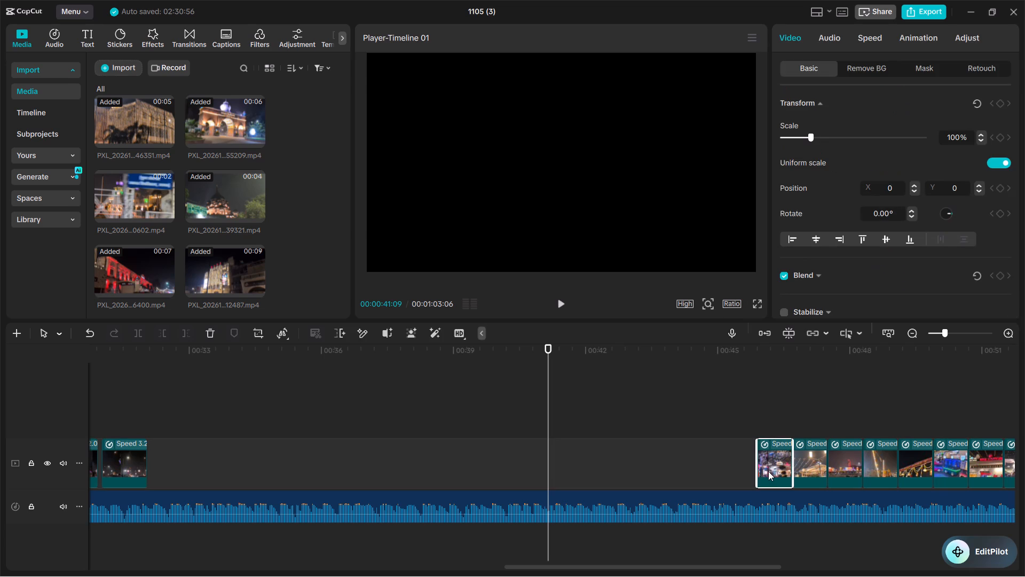
left_click_drag(772, 462, 455, 475)
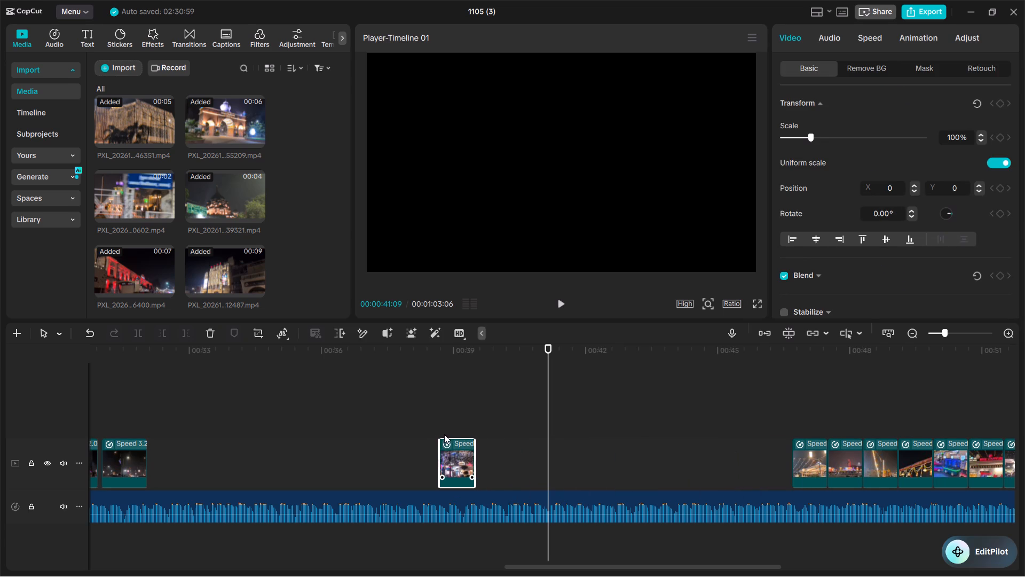
left_click(862, 33)
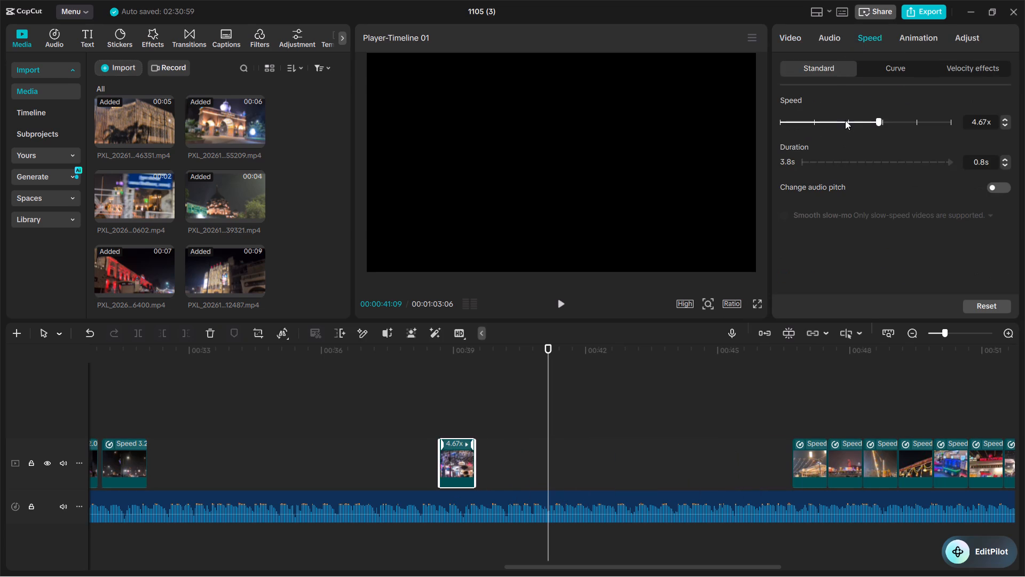
left_click(845, 120)
Preview the Yellow Waffle Co. shopfront clip and increase its speed to about 3.4x.
left_click(426, 378)
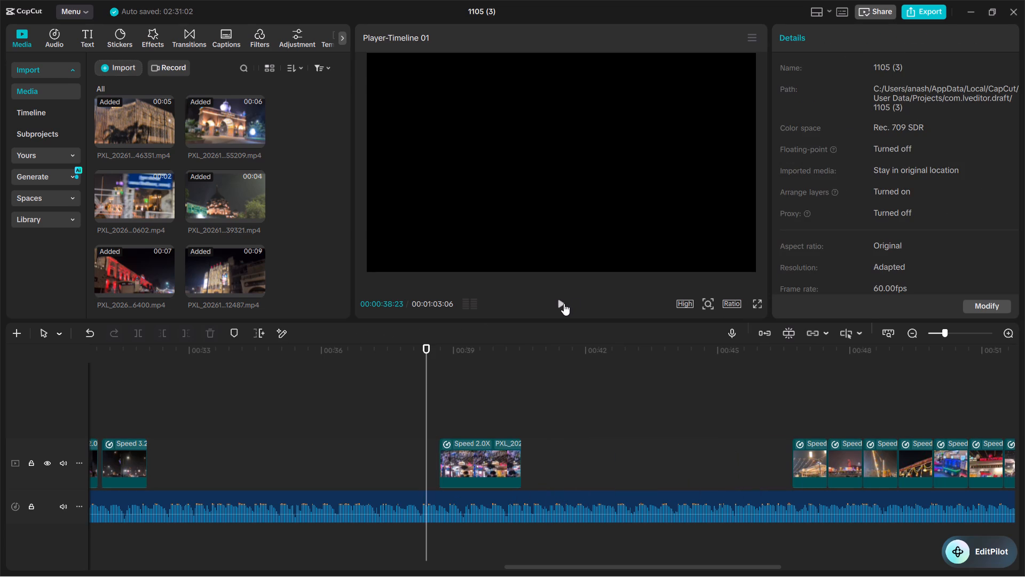
left_click(564, 303)
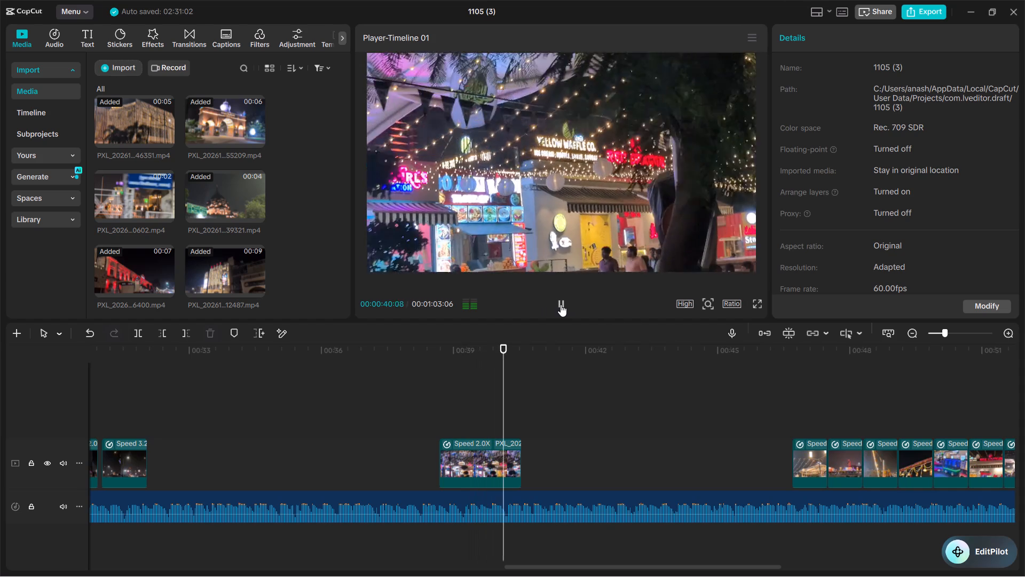
left_click(561, 305)
left_click_drag(487, 456, 492, 456)
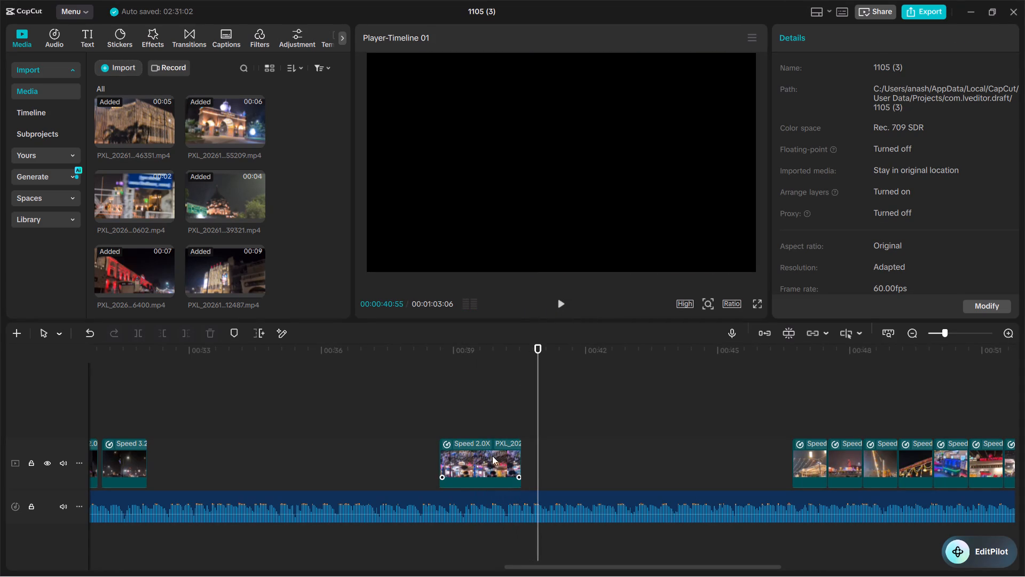
left_click_drag(492, 456, 494, 455)
left_click(867, 32)
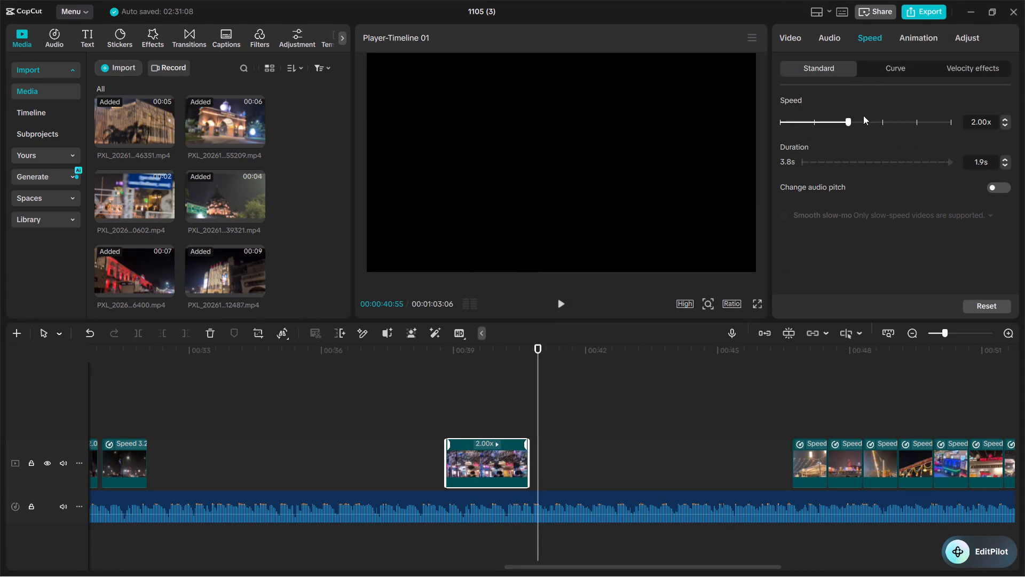
left_click(865, 123)
Preview the retimed shopfront clip and place it on the main track after the preceding clip at about 32.2 s.
left_click(437, 412)
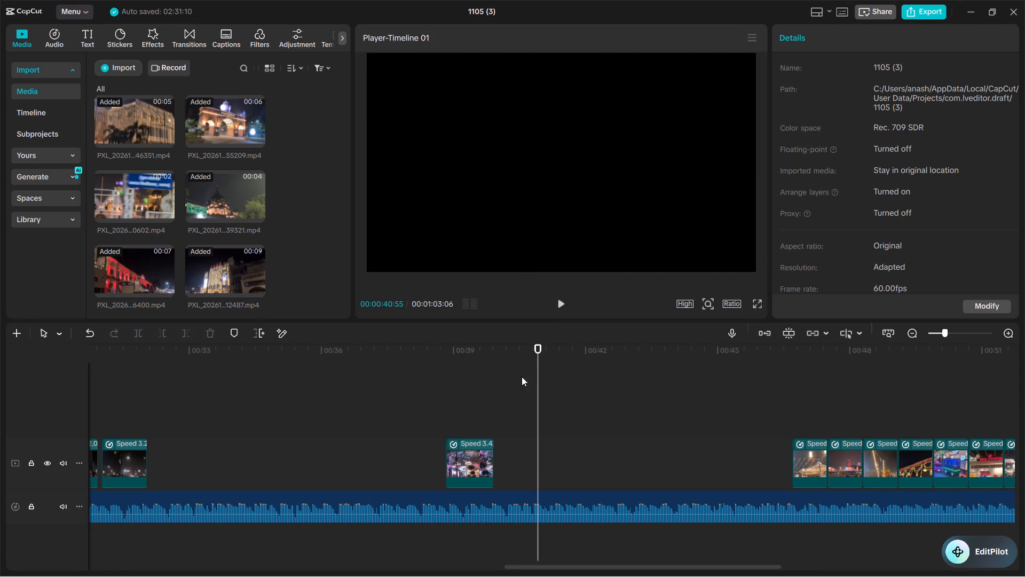
left_click(560, 301)
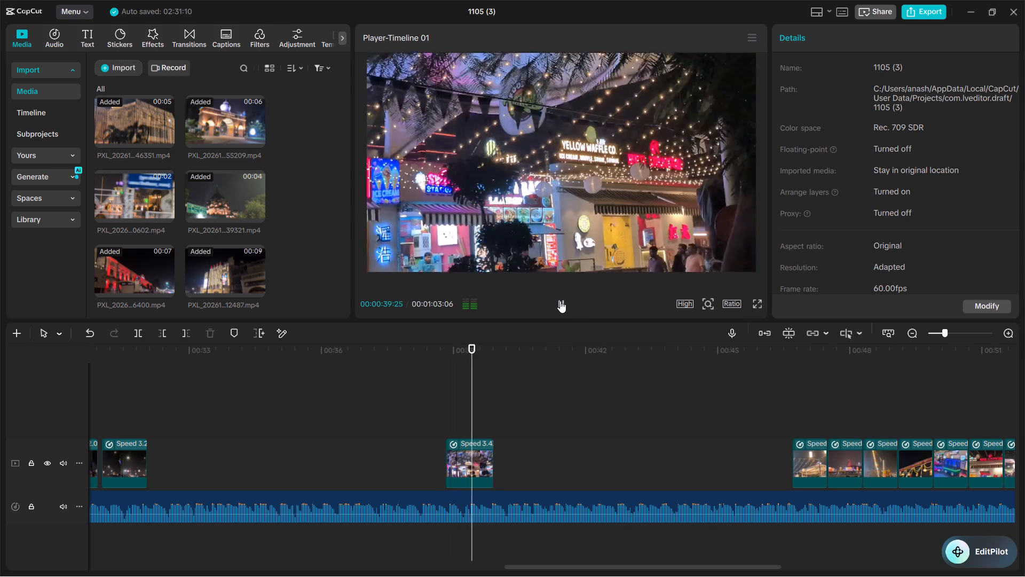
left_click(560, 301)
left_click(469, 455)
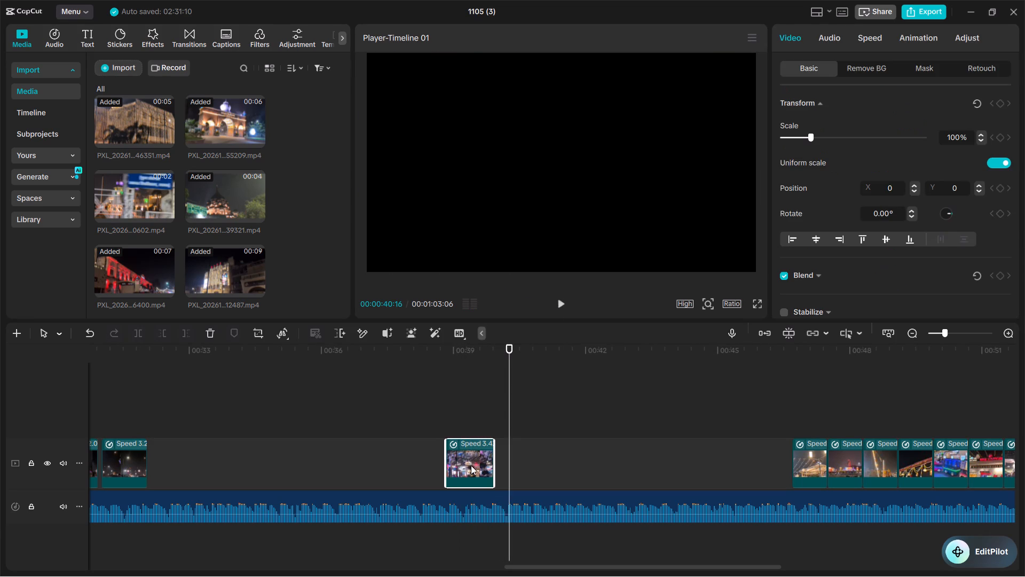
left_click_drag(460, 466, 160, 470)
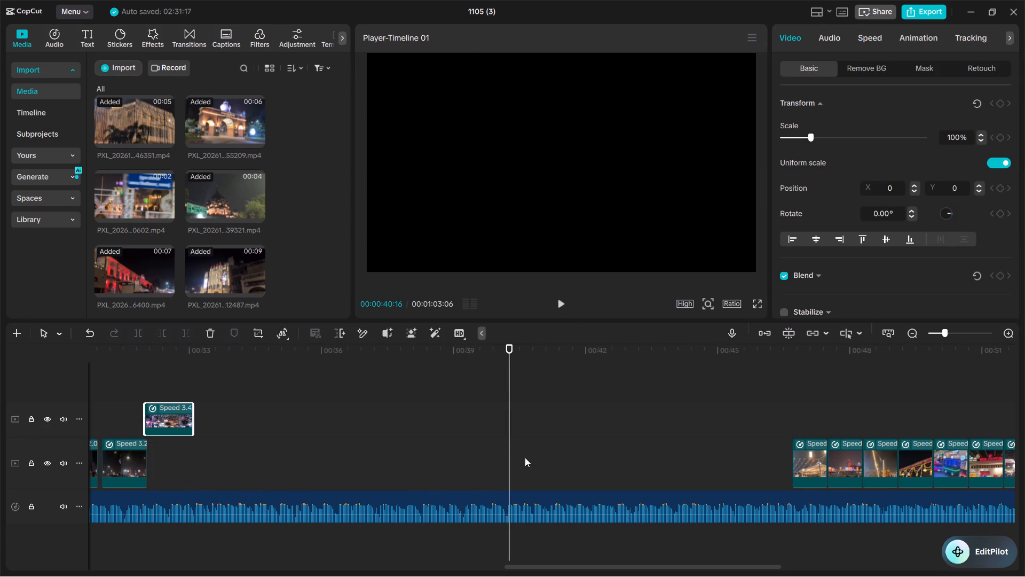
left_click_drag(170, 422, 179, 463)
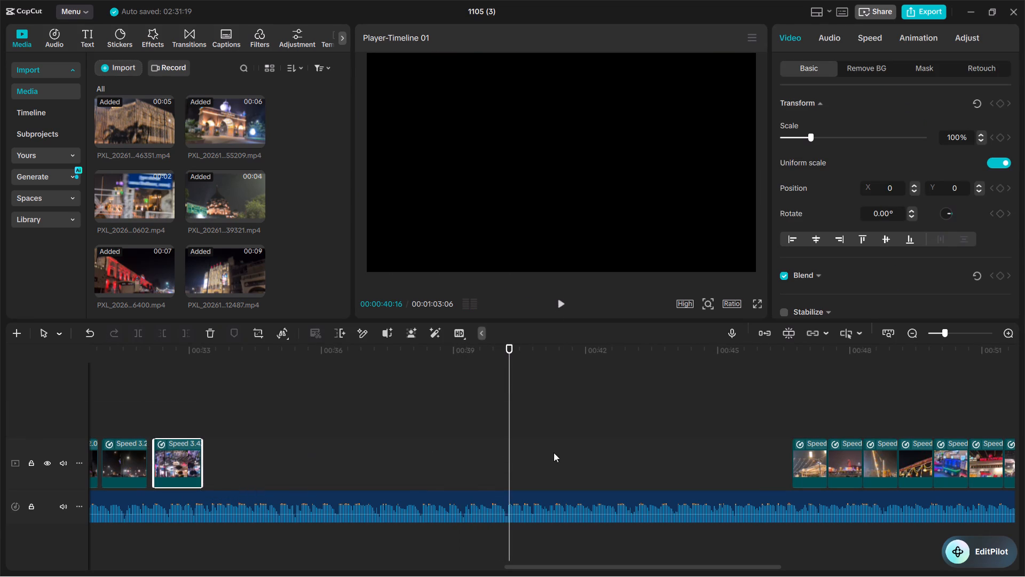
Separate the next clip from the remaining block, place it at about 39.5 s, and set its speed to 2.00x.
left_click_drag(539, 566, 579, 560)
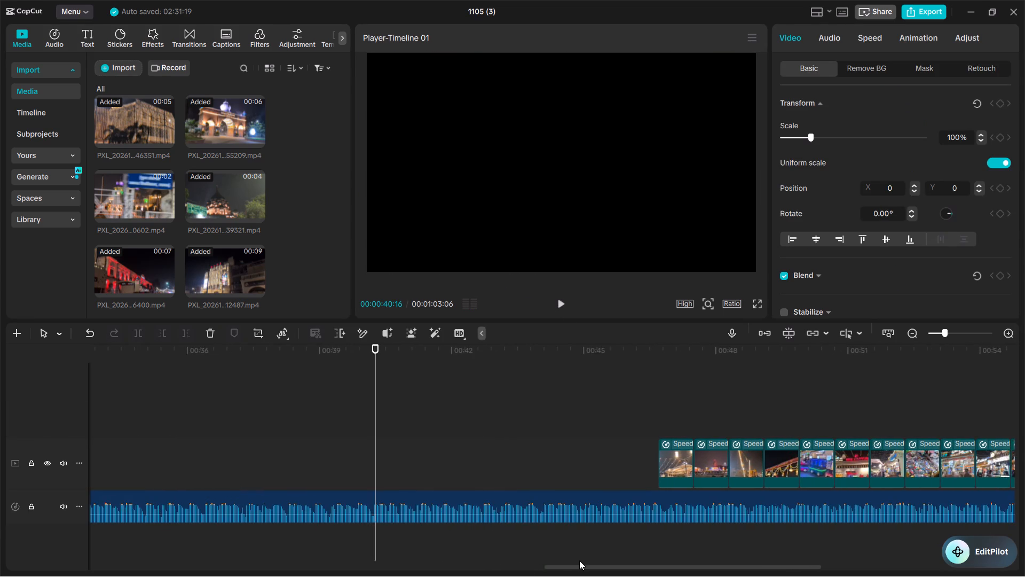
left_click_drag(579, 560, 558, 559)
left_click(739, 467)
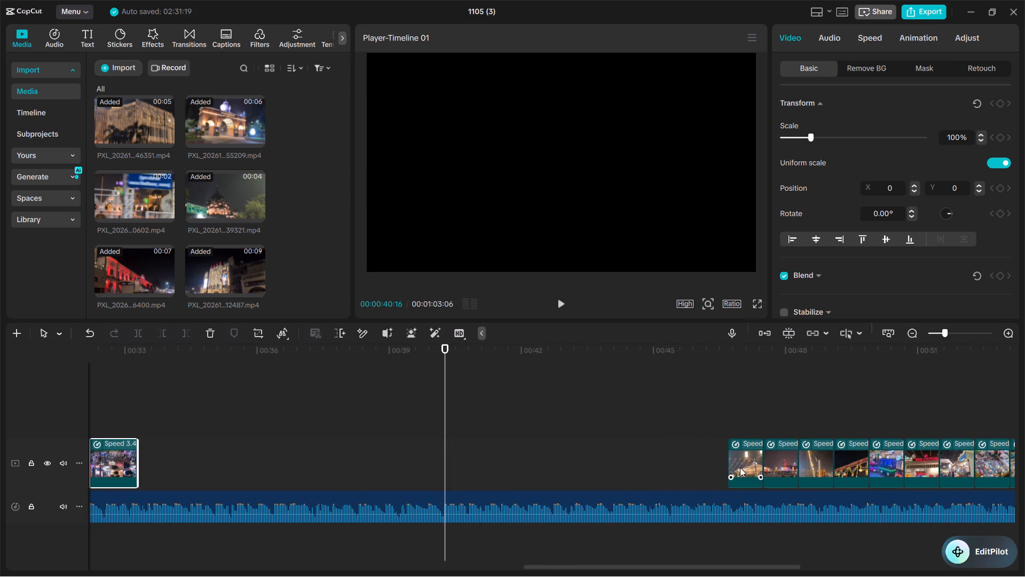
left_click_drag(740, 466, 422, 481)
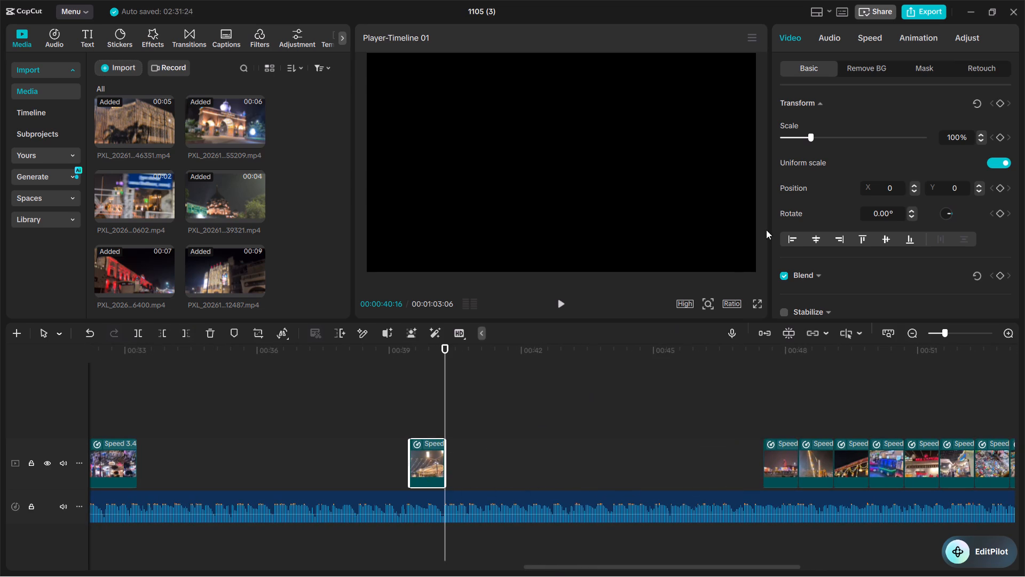
left_click(868, 35)
left_click(848, 121)
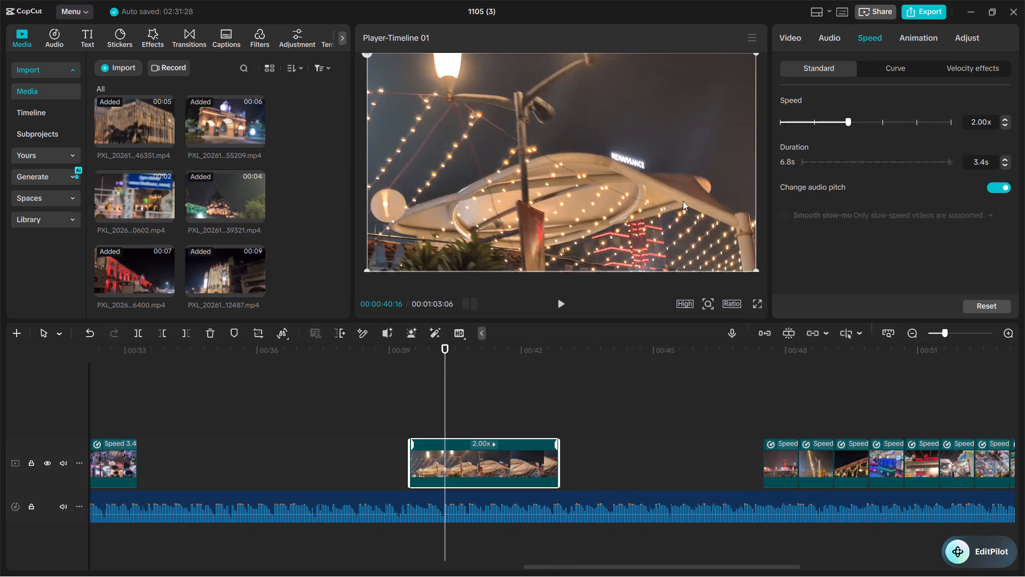
Preview the clip of the canopy with string lights and increase its speed to 3.44x.
left_click(411, 425)
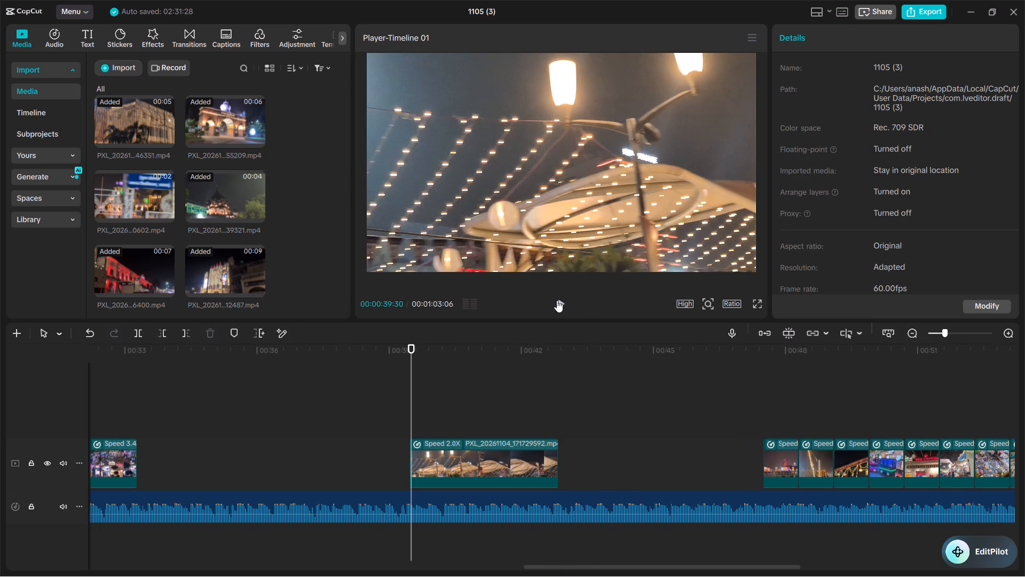
left_click(558, 302)
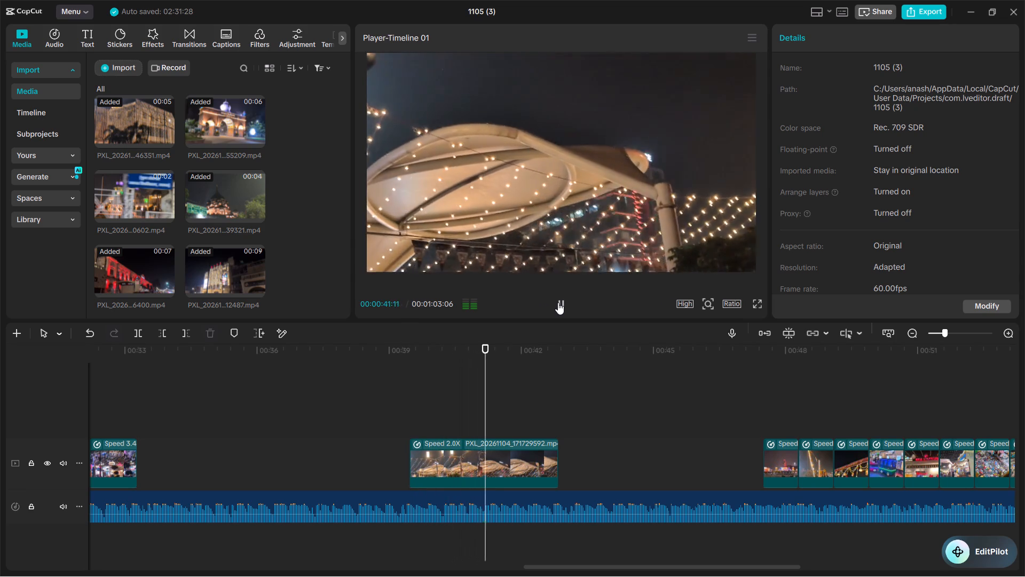
left_click(558, 302)
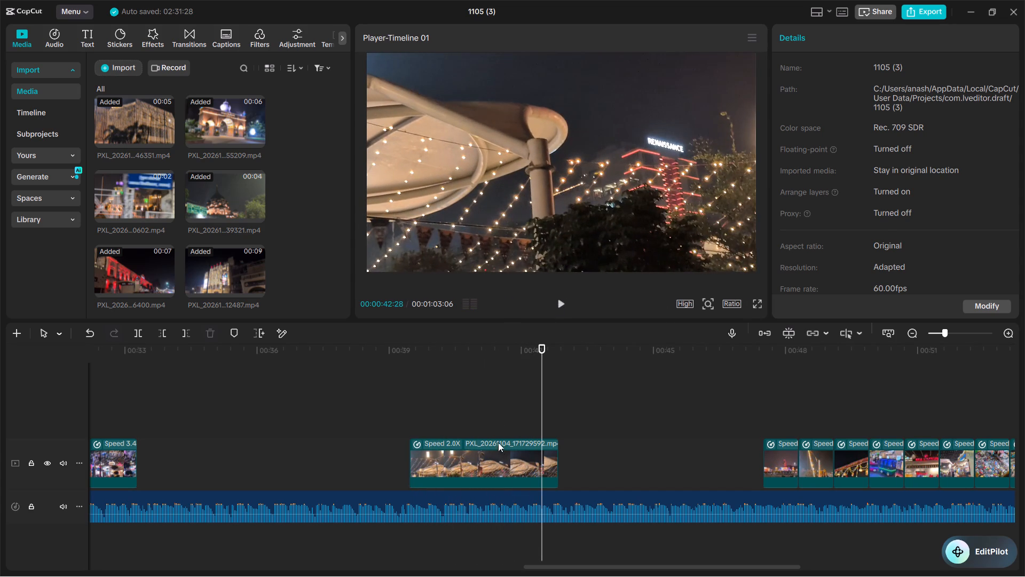
left_click_drag(499, 456, 505, 453)
left_click(870, 35)
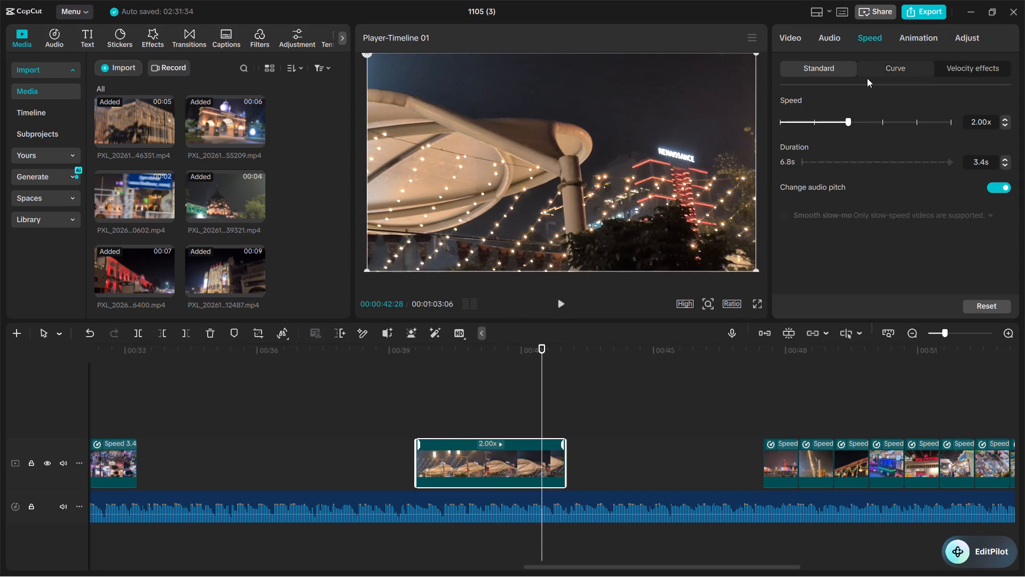
left_click(865, 119)
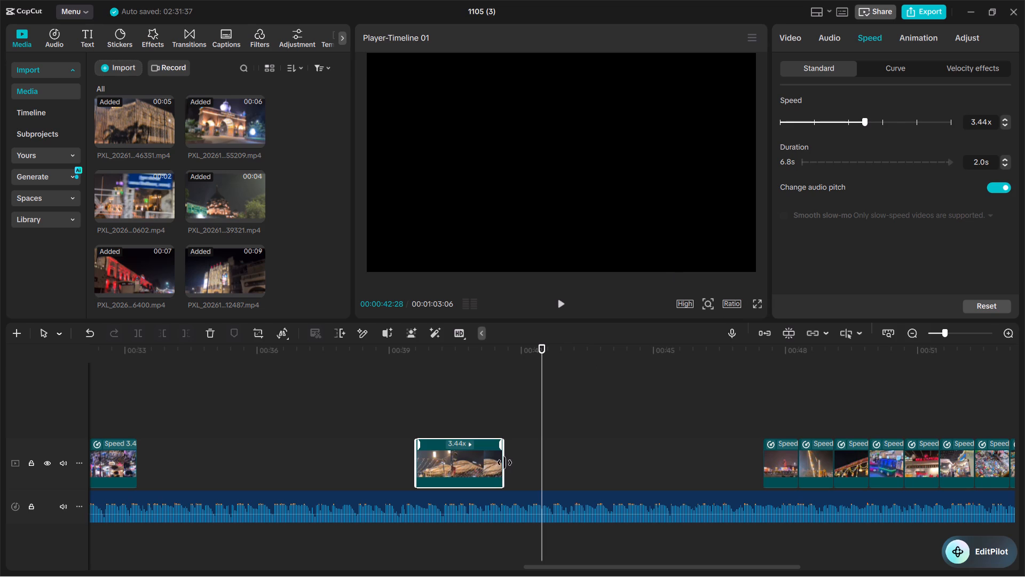
Preview the retimed canopy clip and trim its end to a duration of about 1.1 s.
left_click(411, 427)
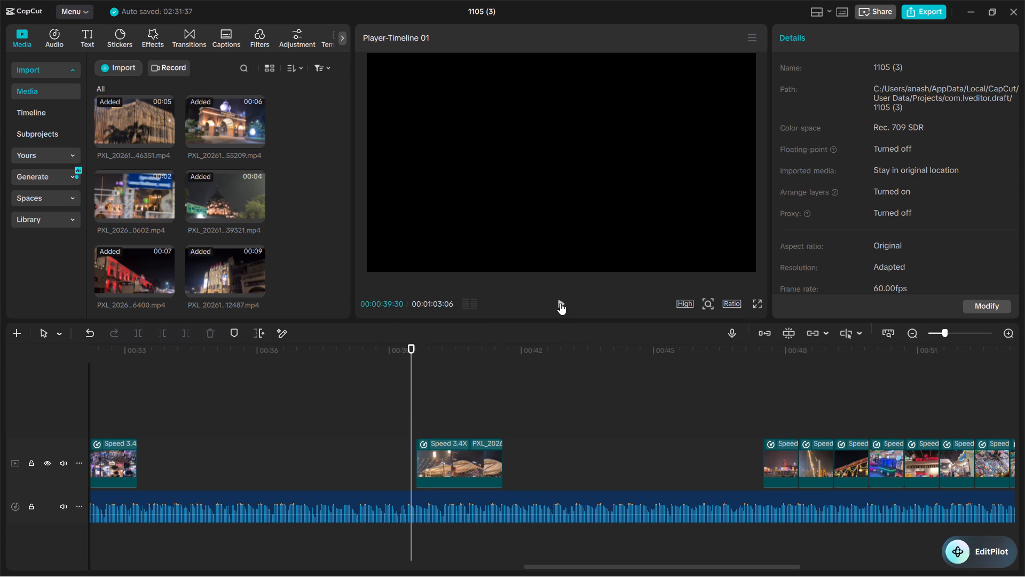
left_click(560, 304)
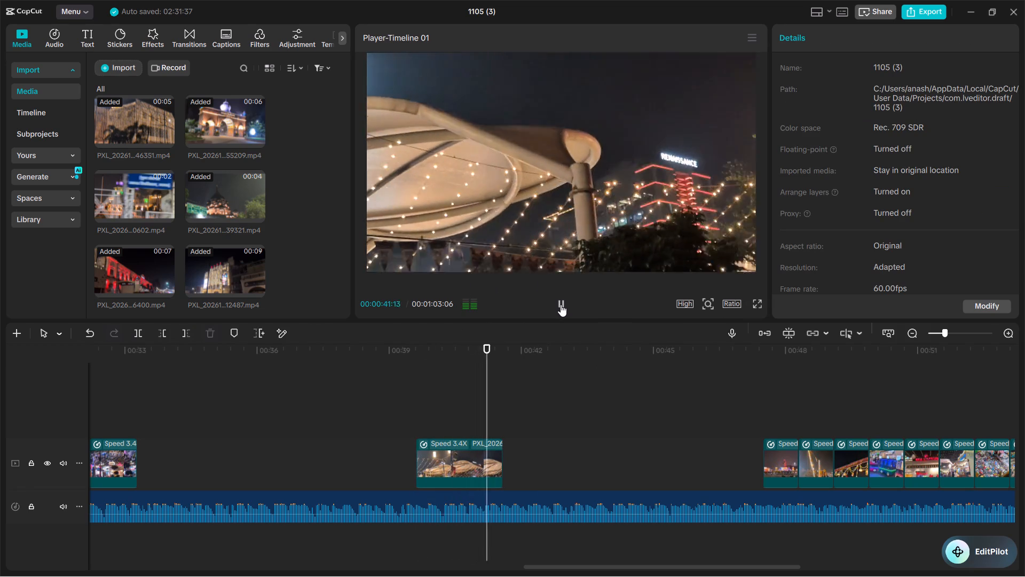
left_click(561, 305)
left_click(476, 458)
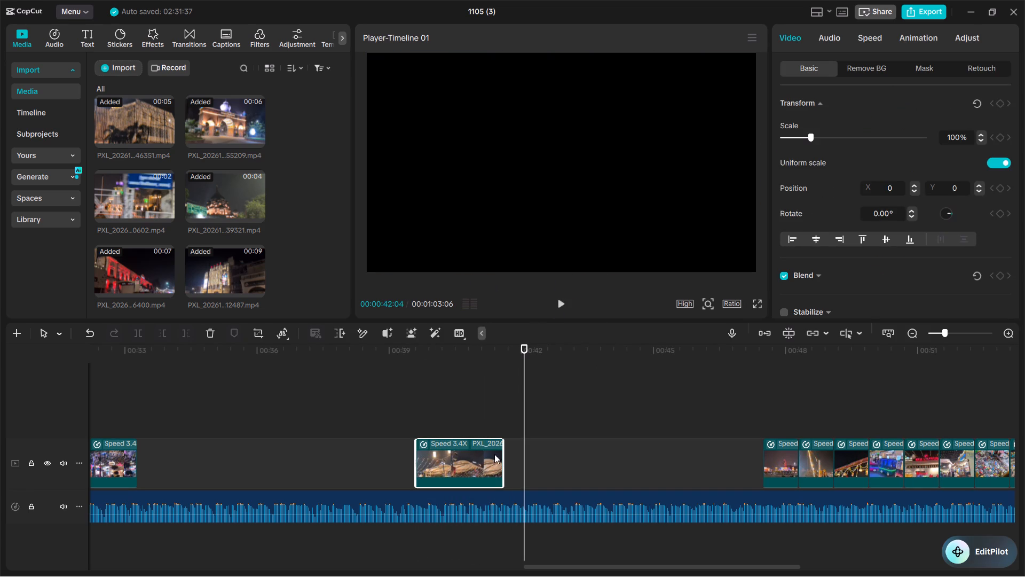
left_click_drag(503, 457, 475, 464)
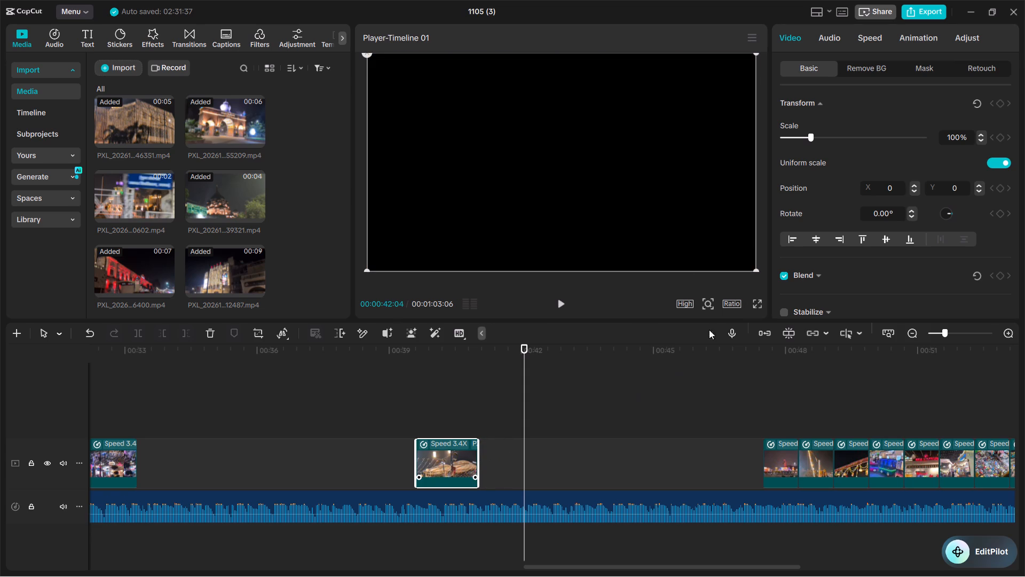
left_click(869, 35)
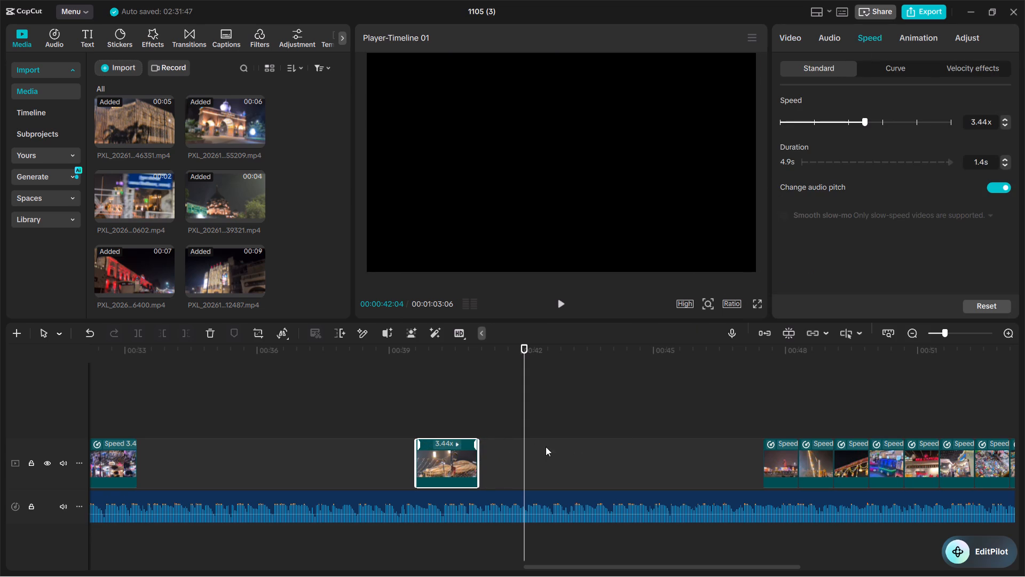
left_click_drag(481, 464, 470, 467)
left_click_drag(470, 467, 464, 469)
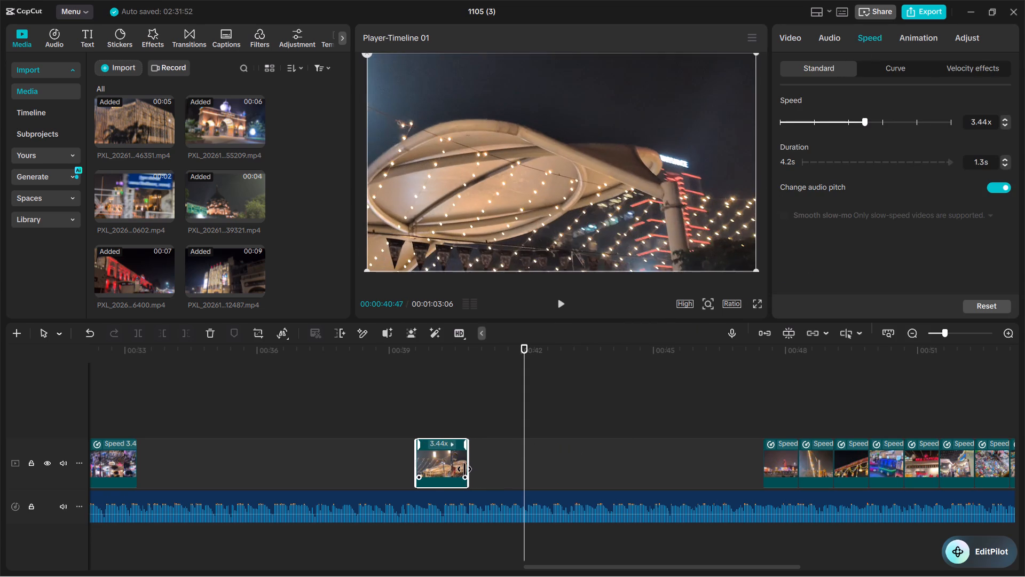
left_click_drag(464, 469, 461, 472)
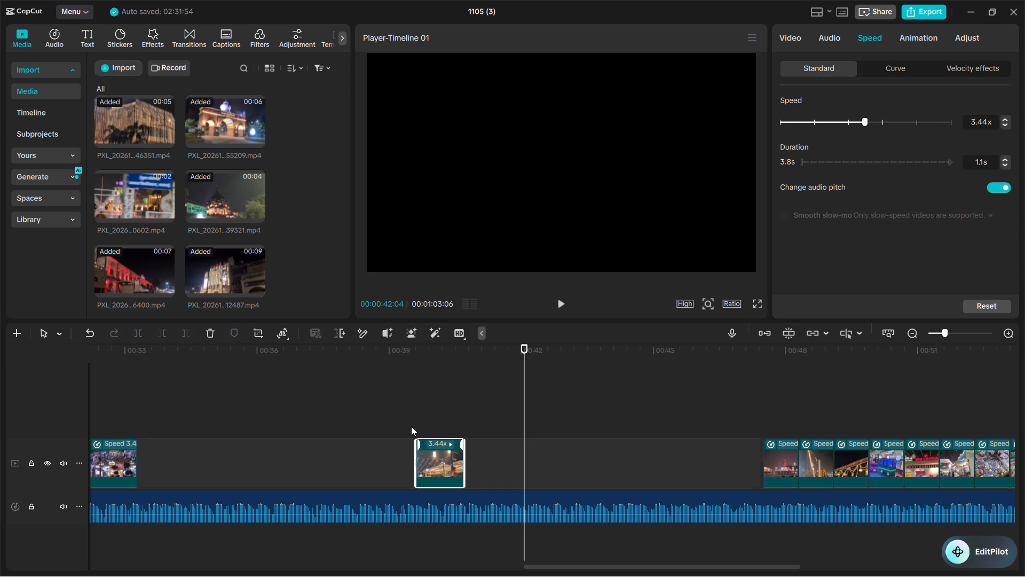
Preview the trimmed canopy clip and place it after the shopfront clip at about 33.4 s.
left_click(411, 426)
left_click(559, 304)
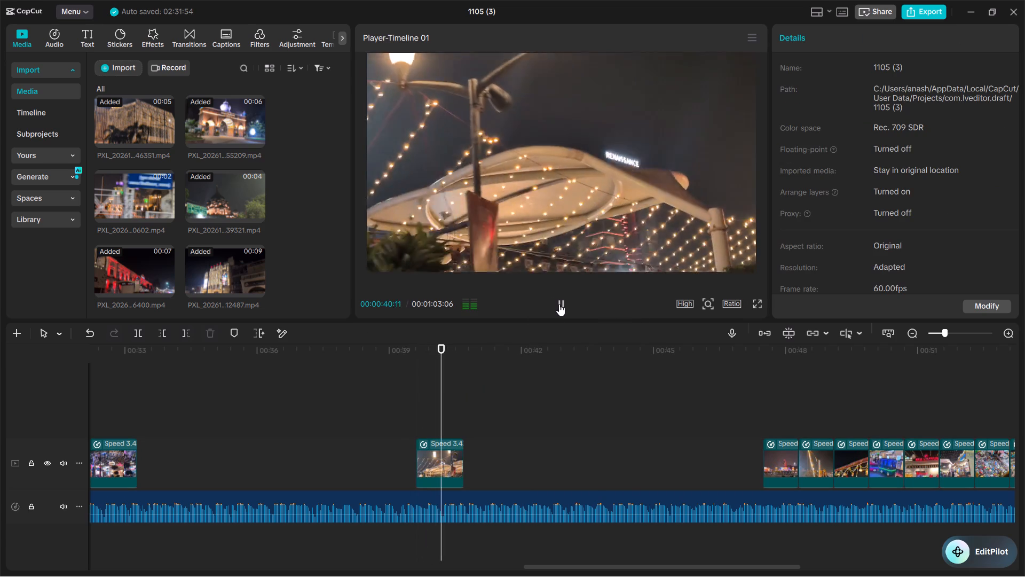
left_click(559, 304)
left_click(443, 472)
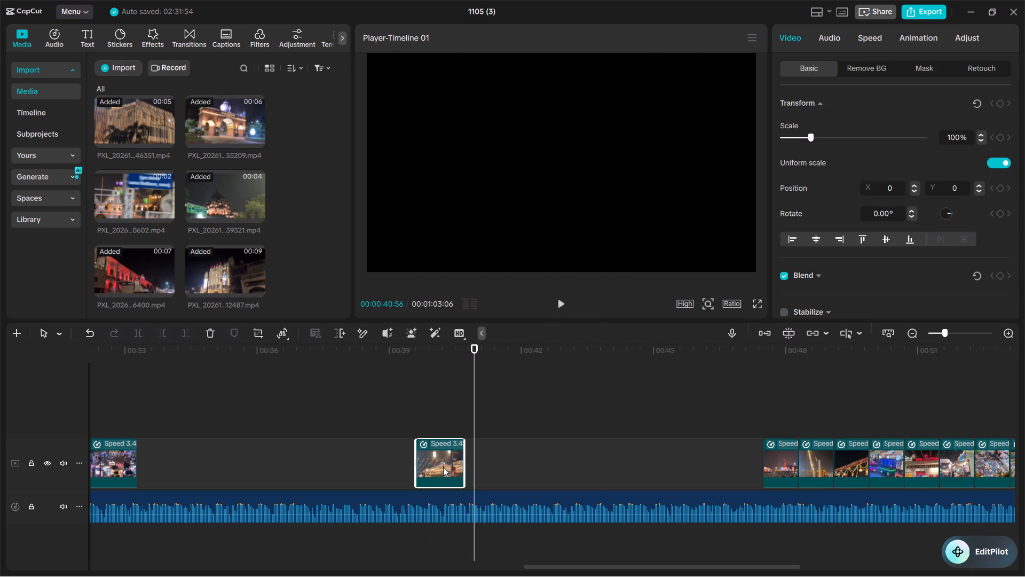
left_click_drag(443, 467, 168, 474)
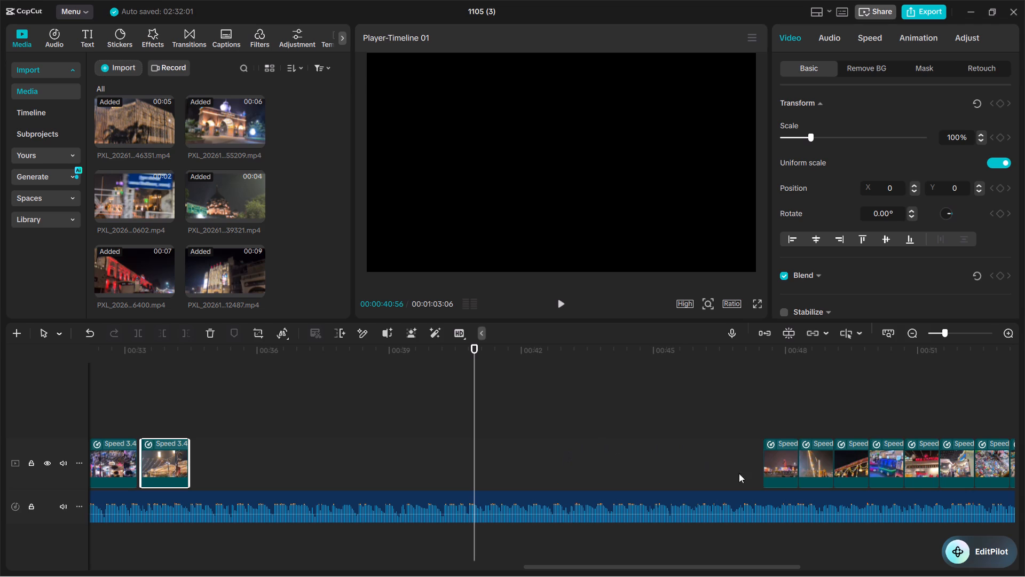
Separate the statue clip from the remaining block, set its speed to 2.00x, and place it at about 38.8 s.
left_click(775, 463)
left_click_drag(775, 463, 451, 472)
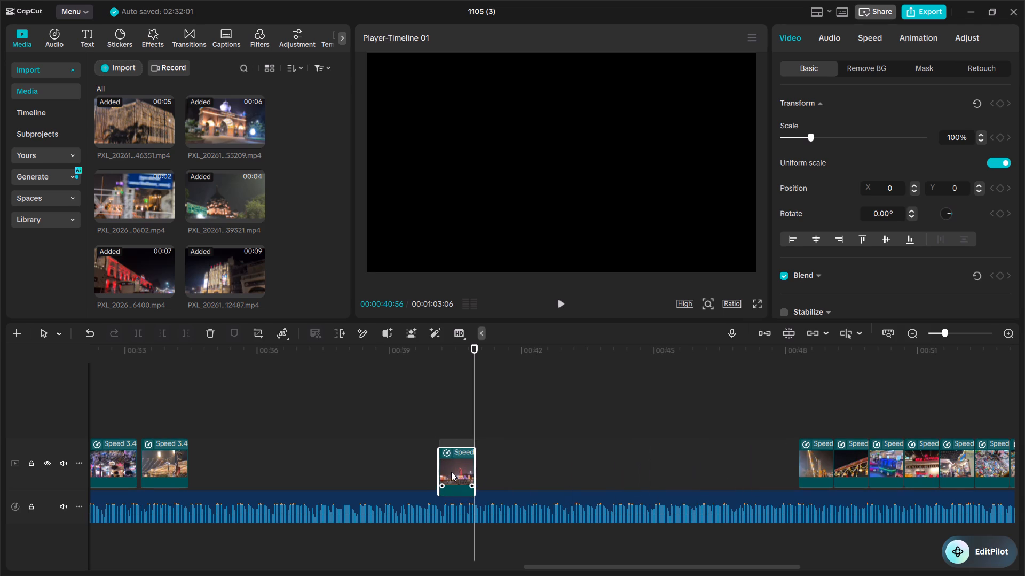
left_click_drag(451, 472, 451, 471)
left_click(875, 35)
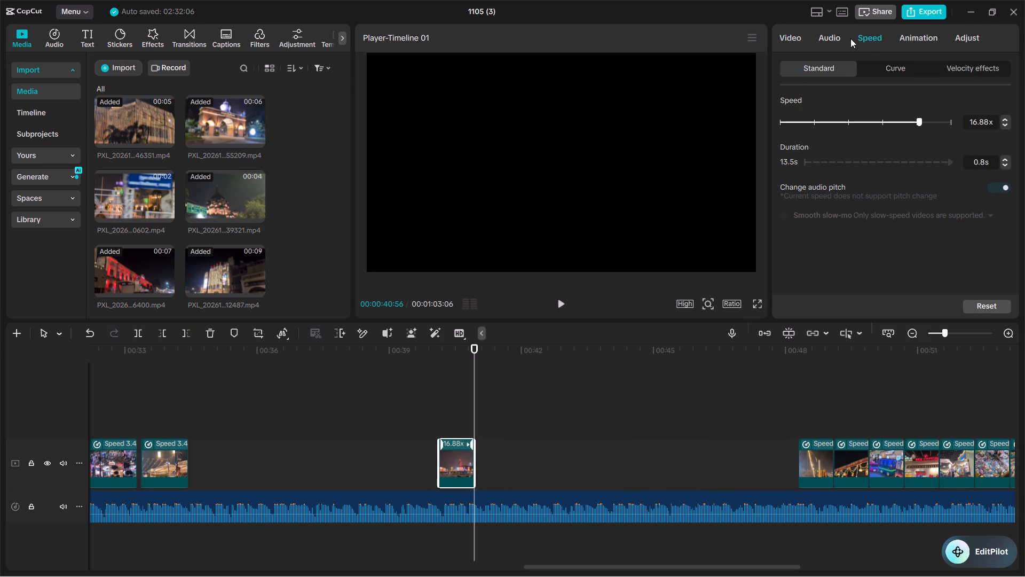
left_click(848, 120)
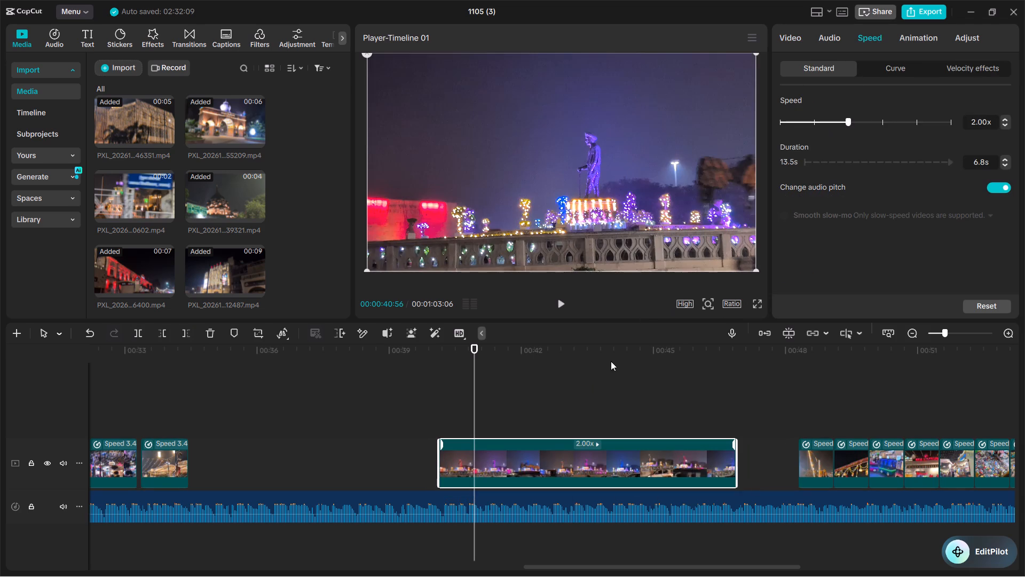
left_click_drag(580, 473, 521, 478)
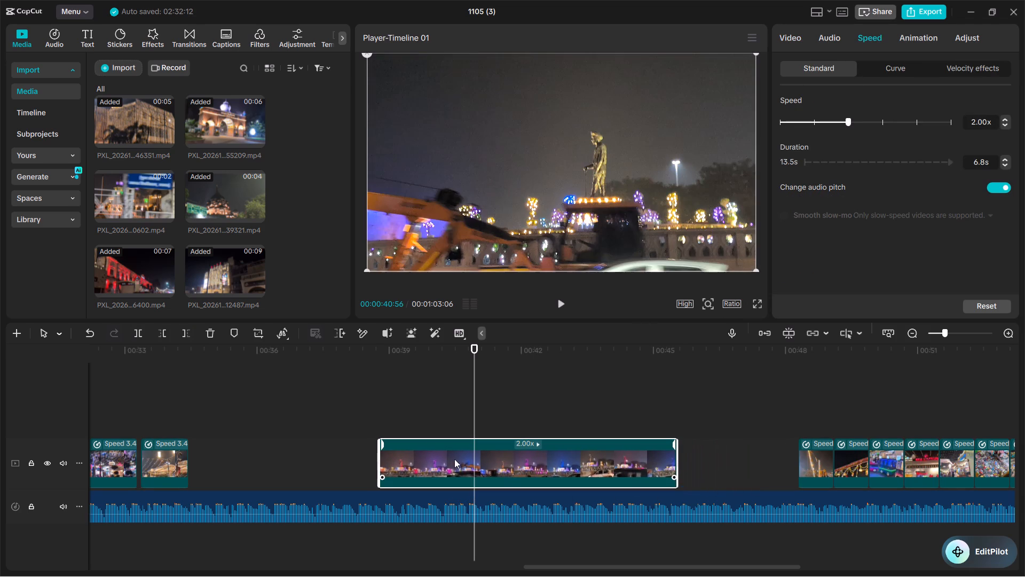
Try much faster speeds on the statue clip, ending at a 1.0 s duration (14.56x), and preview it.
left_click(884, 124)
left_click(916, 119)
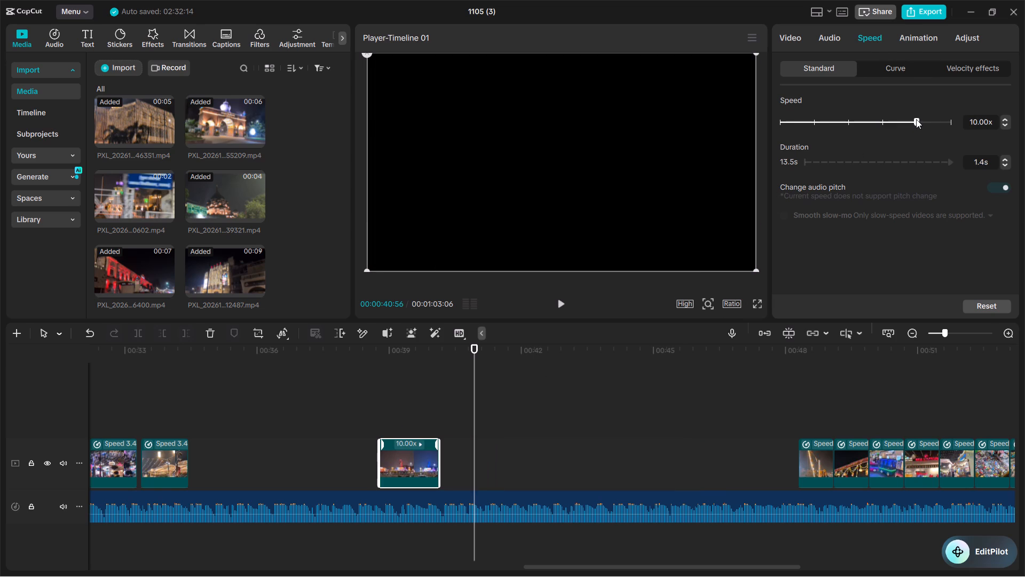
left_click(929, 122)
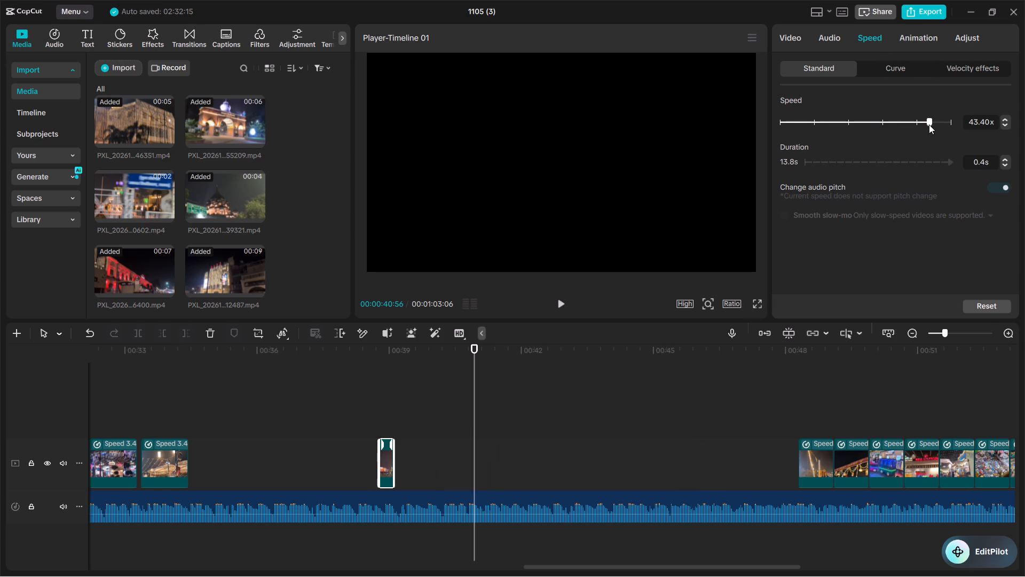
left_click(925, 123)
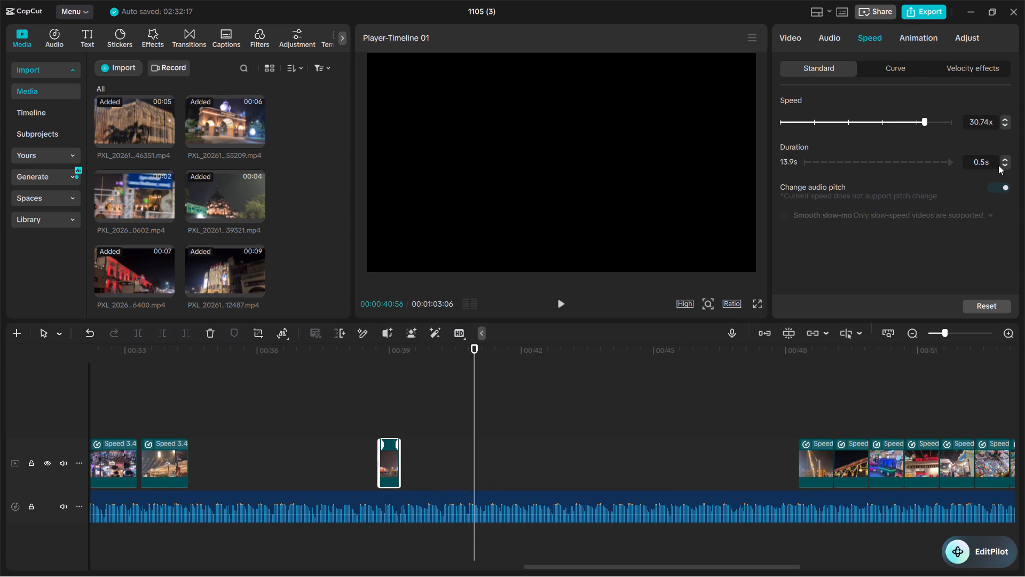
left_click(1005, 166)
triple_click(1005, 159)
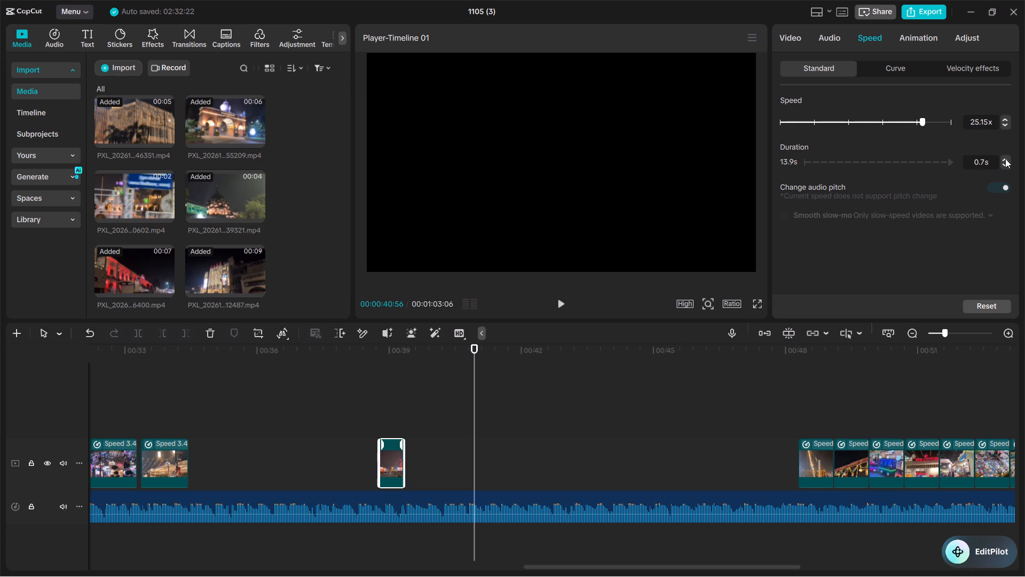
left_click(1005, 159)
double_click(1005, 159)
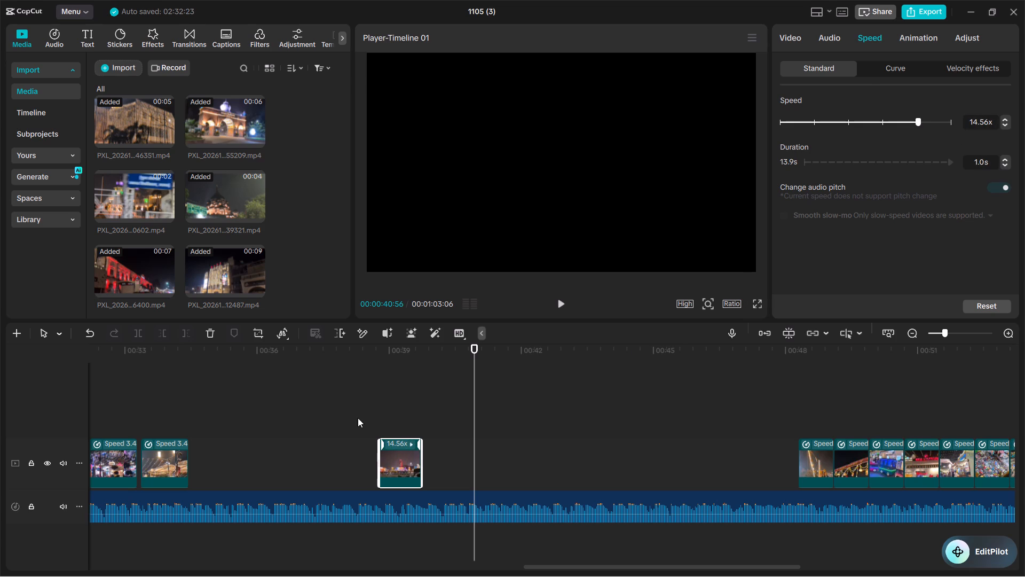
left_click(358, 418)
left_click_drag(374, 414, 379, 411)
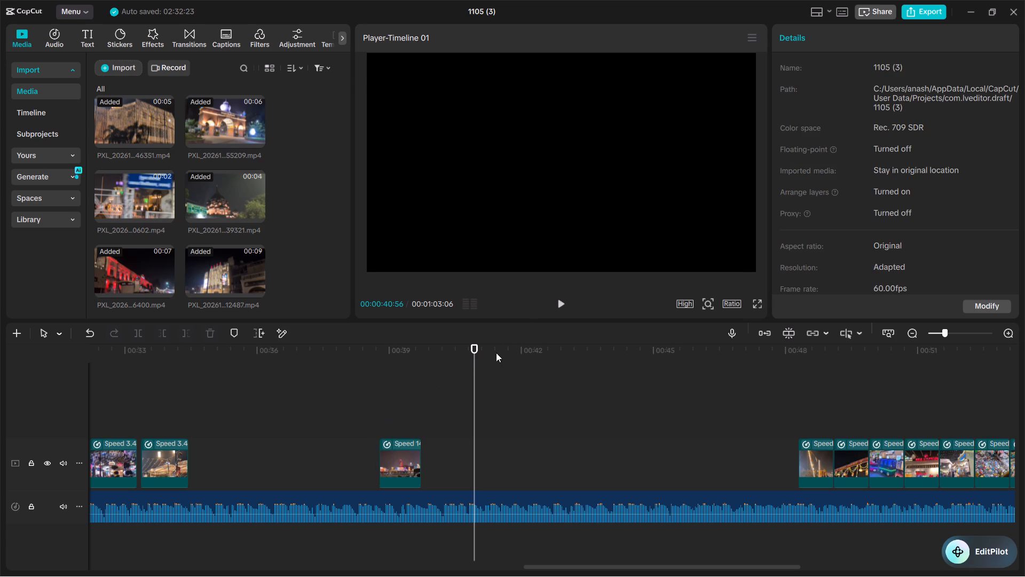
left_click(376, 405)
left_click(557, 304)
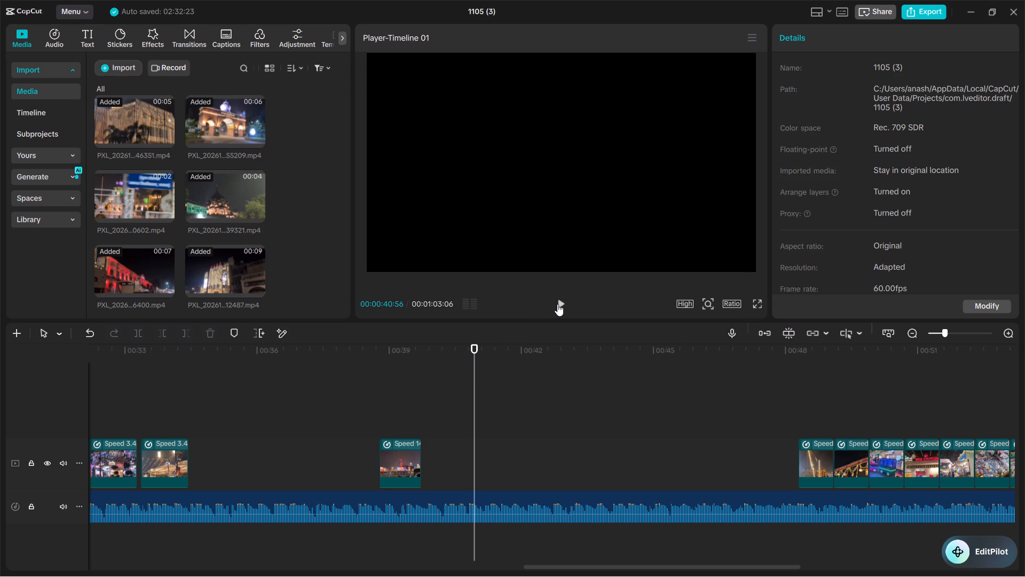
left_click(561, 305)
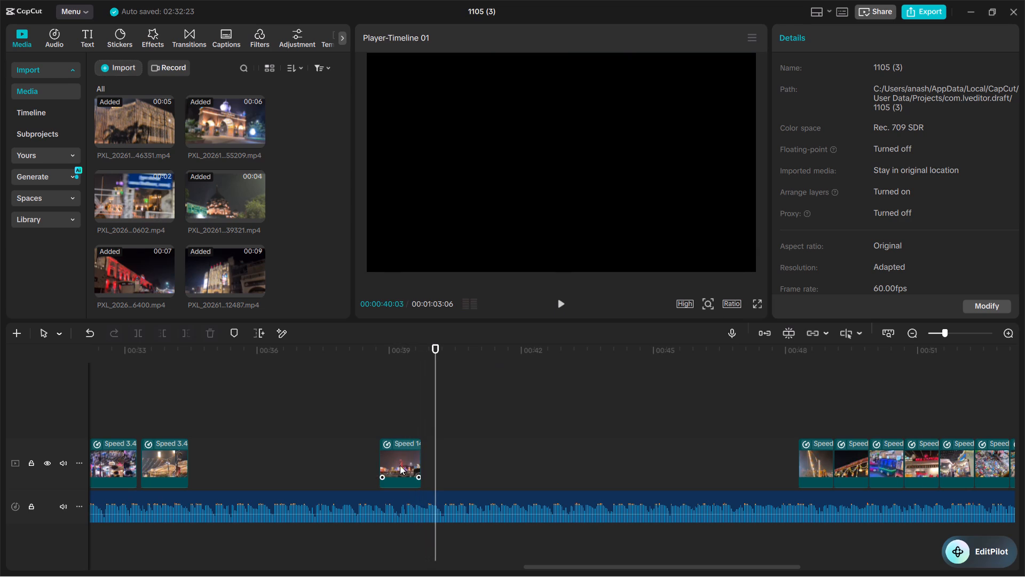
Set the statue clip's speed to 5.00x and preview the retimed clip.
left_click(400, 466)
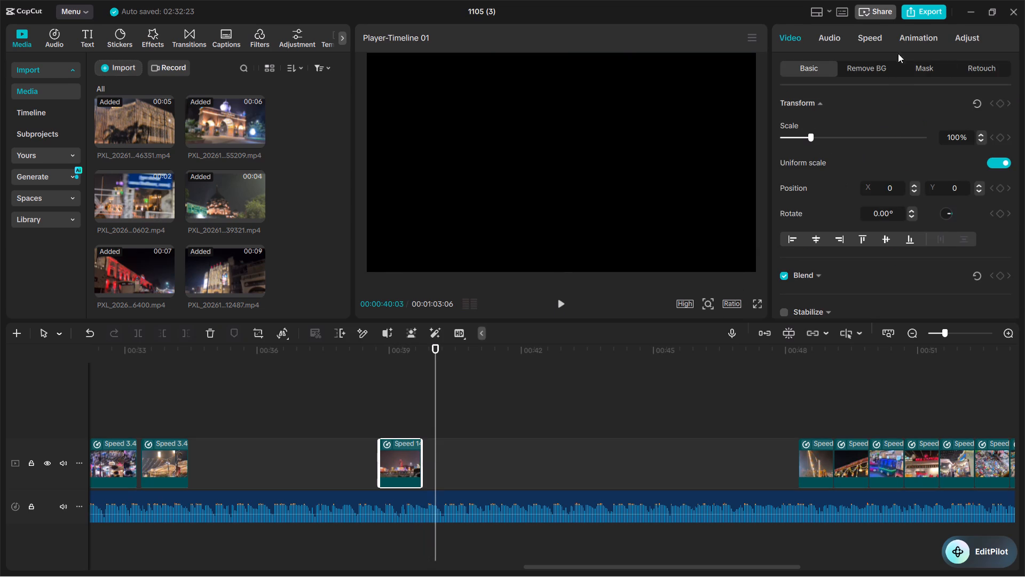
left_click(878, 39)
left_click(884, 123)
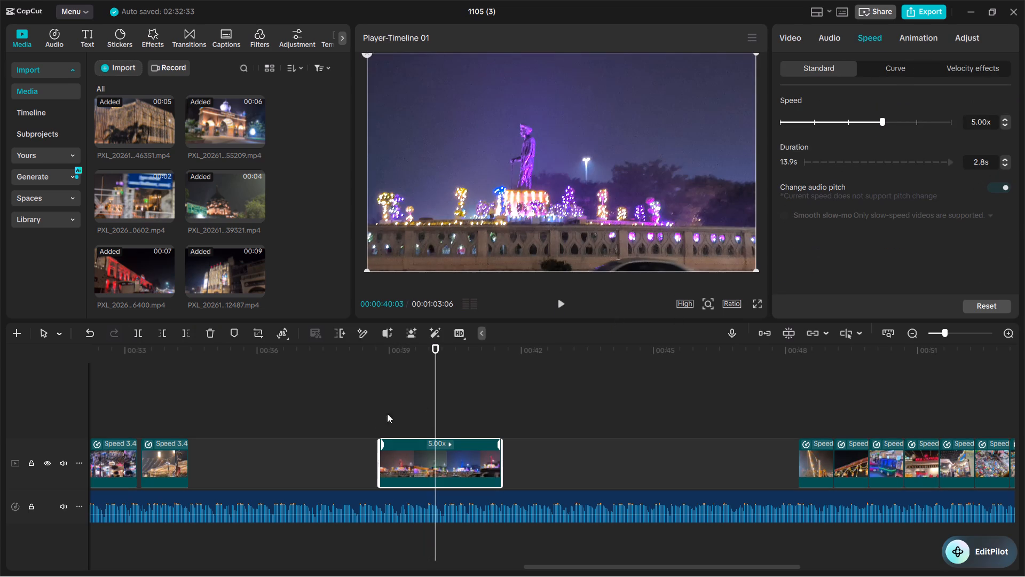
left_click(373, 408)
left_click(561, 303)
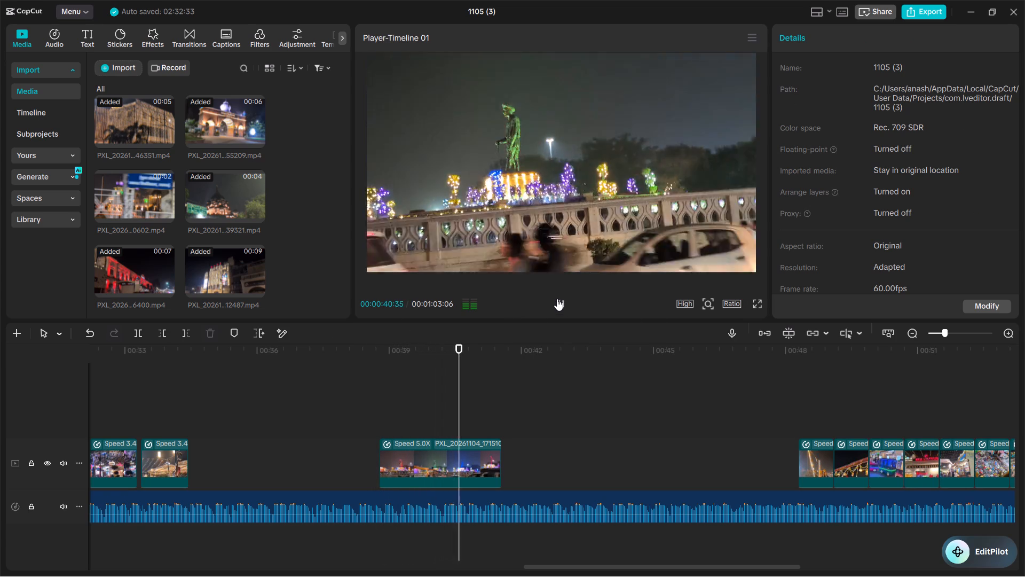
left_click(557, 298)
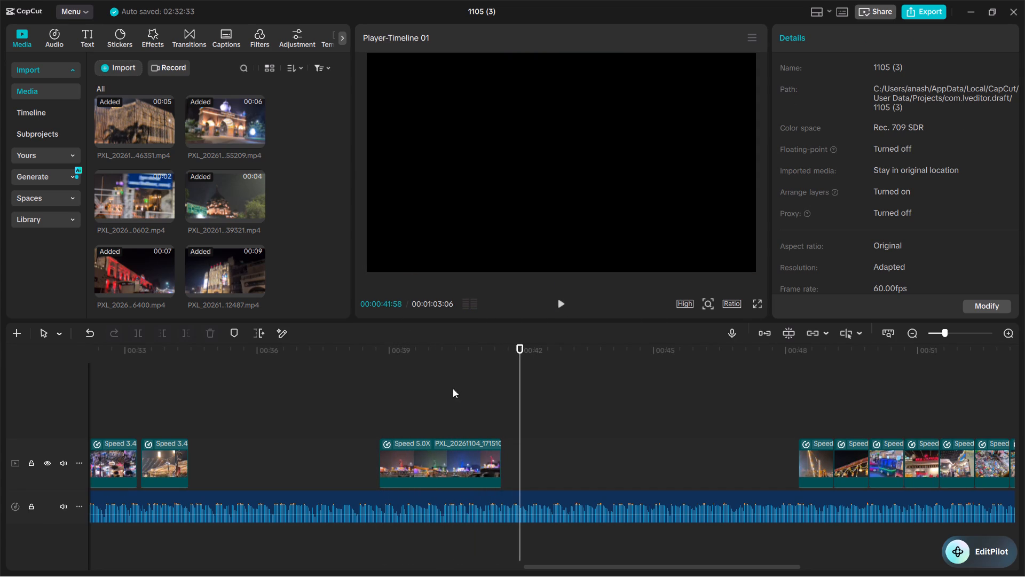
left_click(369, 394)
left_click(563, 301)
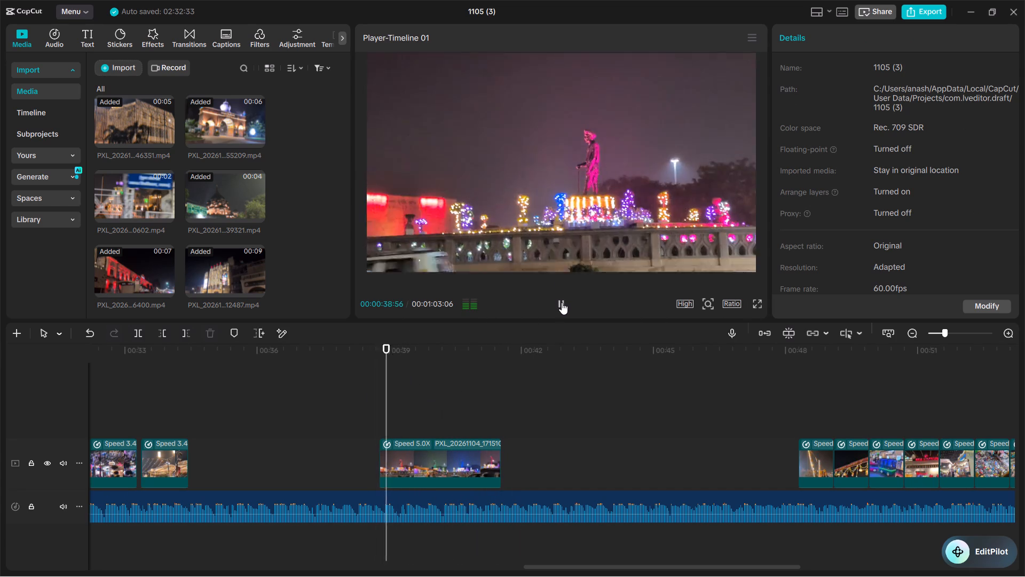
left_click(559, 303)
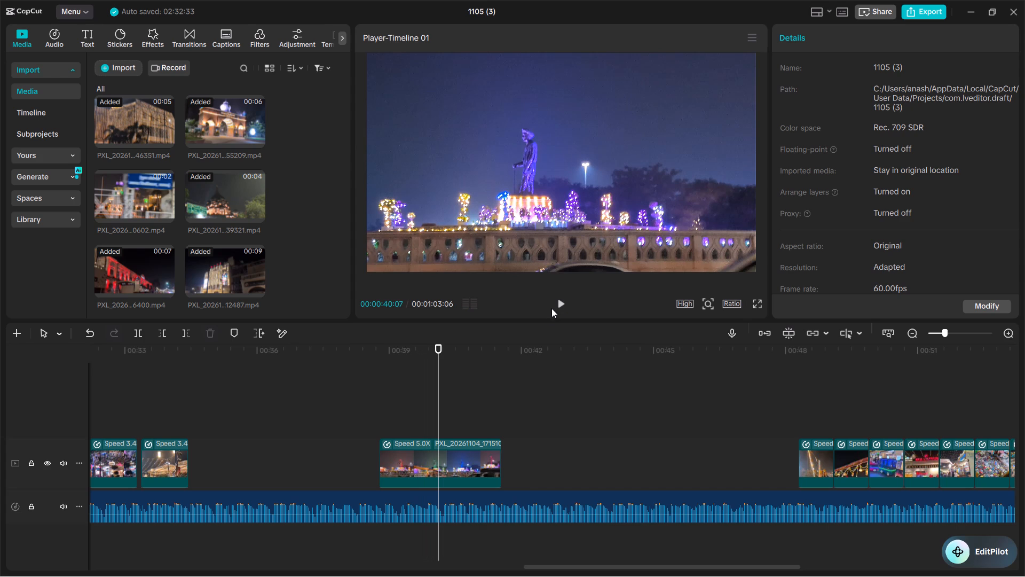
Trim the end of the statue clip to a duration of about 1.2 s.
left_click(482, 457)
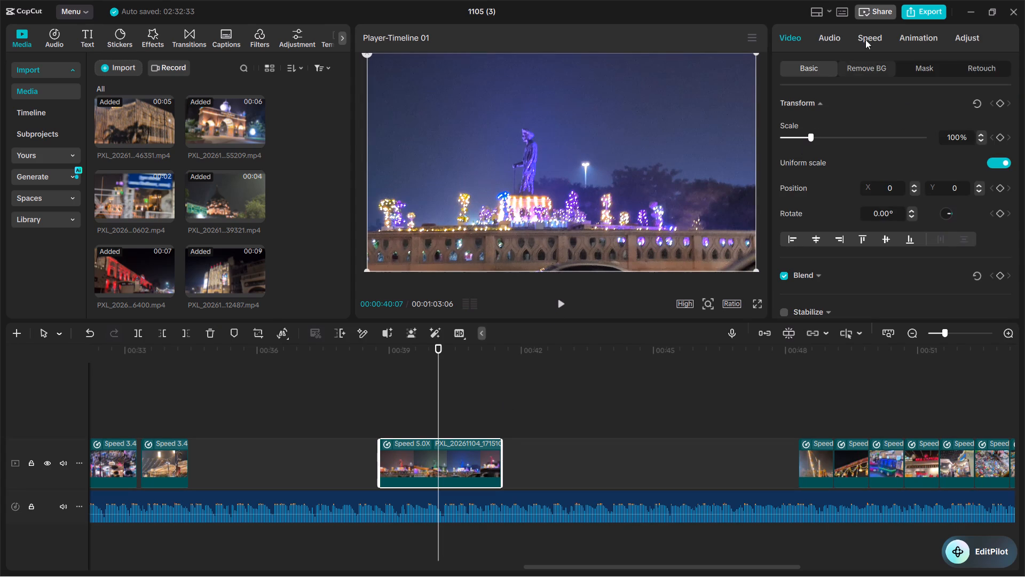
left_click(869, 36)
left_click_drag(871, 39, 825, 40)
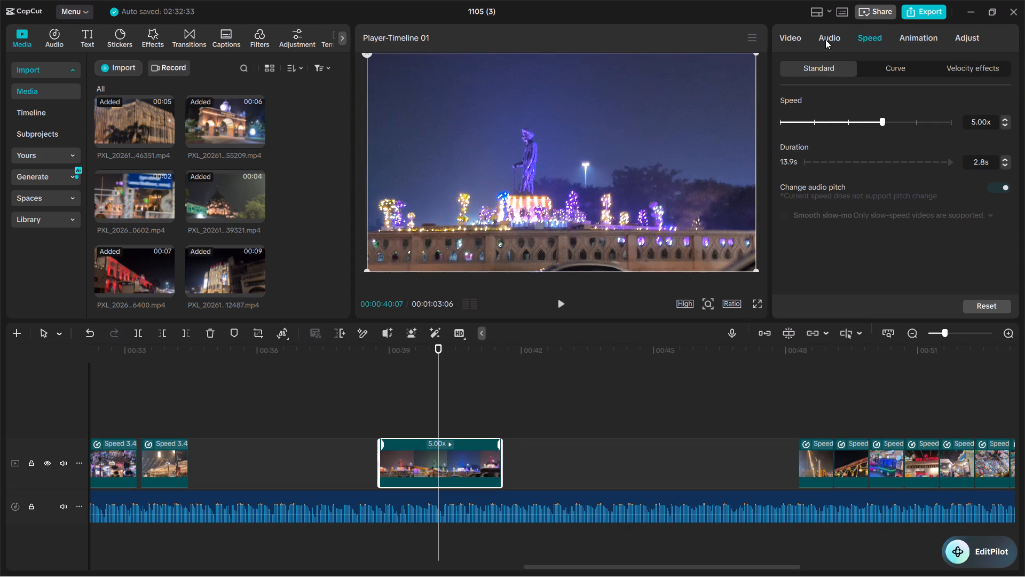
left_click_drag(825, 40, 812, 39)
left_click_drag(501, 460, 437, 478)
left_click_drag(439, 471, 428, 477)
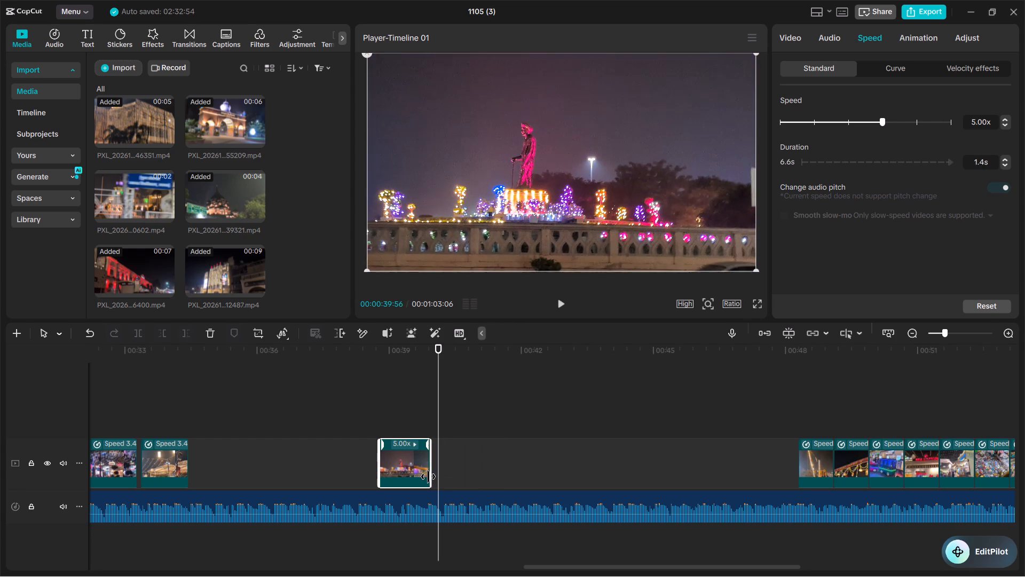
left_click_drag(428, 477, 427, 477)
Place the statue clip directly after the canopy clip at about 34.5 s and shorten its end to 1.1 s.
left_click_drag(403, 471, 350, 471)
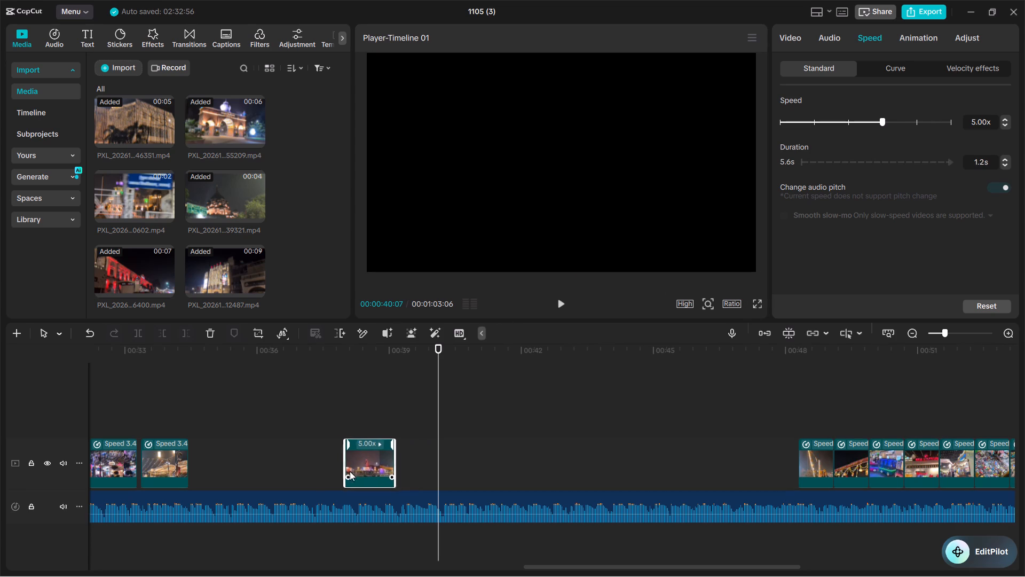
left_click_drag(350, 471, 214, 473)
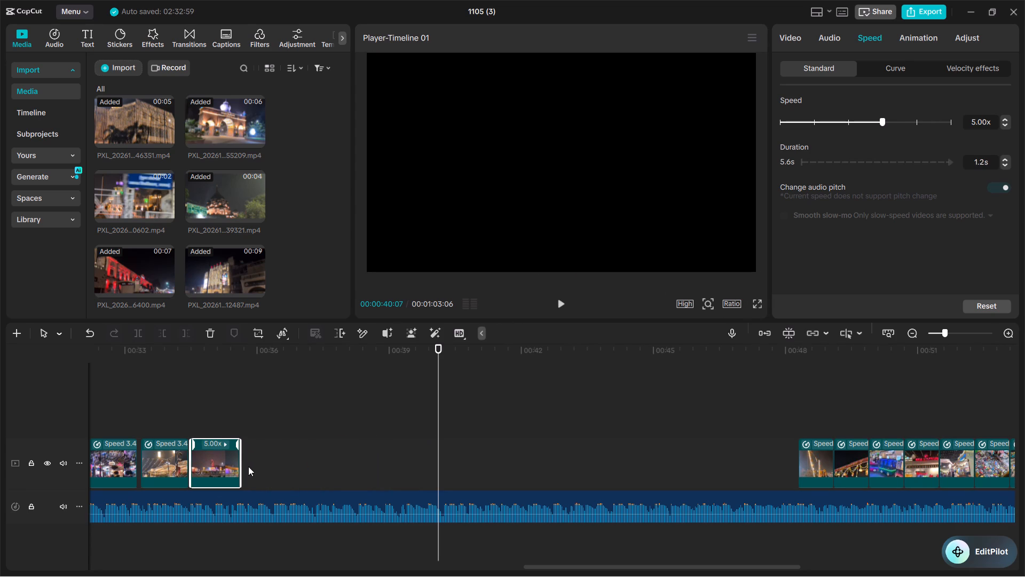
left_click_drag(241, 466, 234, 467)
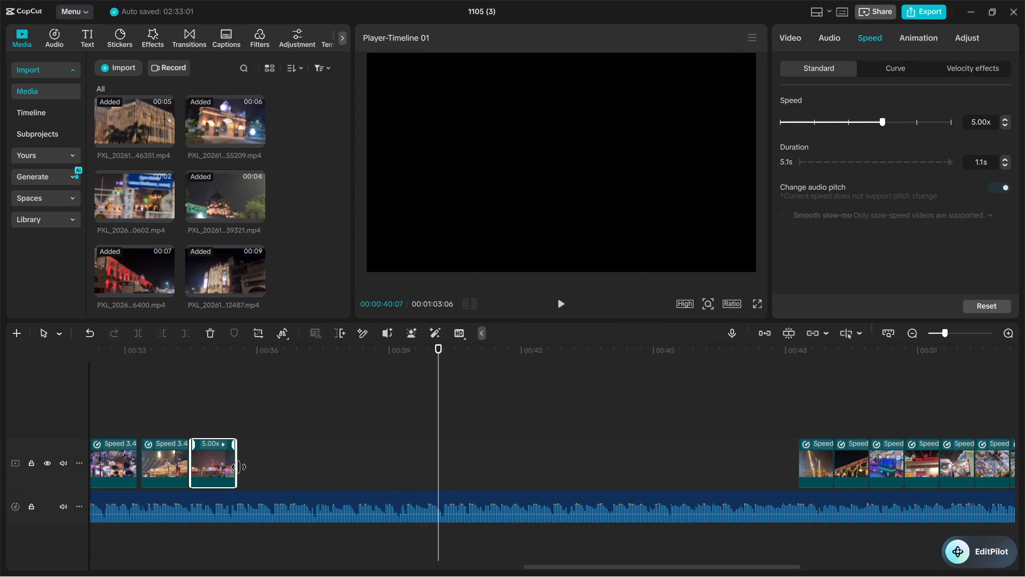
Separate the next clip from the remaining block, place it at about 41.2 s, set its speed to 2.00x, and preview it.
left_click(814, 464)
left_click_drag(813, 465, 499, 480)
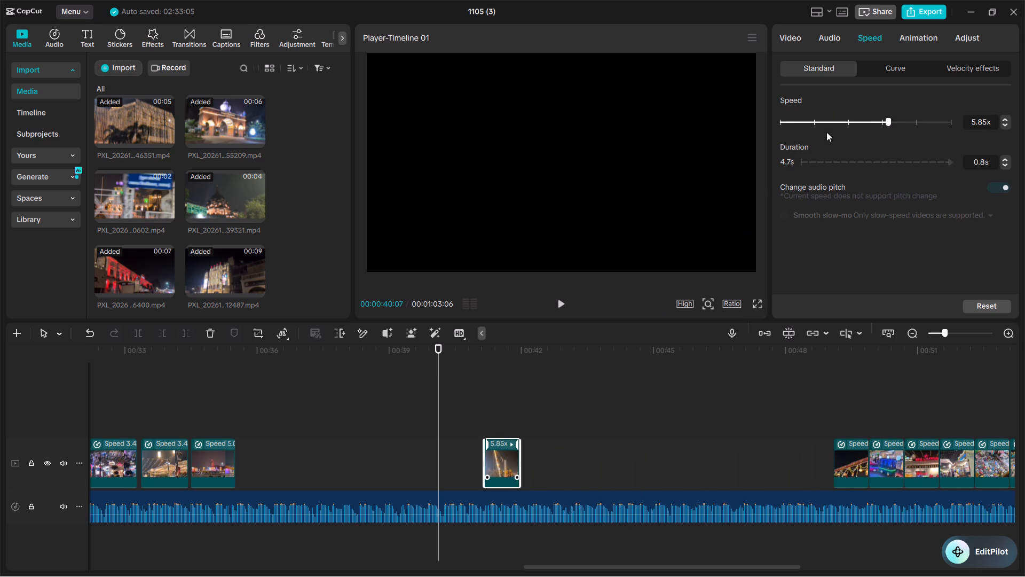
left_click(846, 122)
left_click(476, 422)
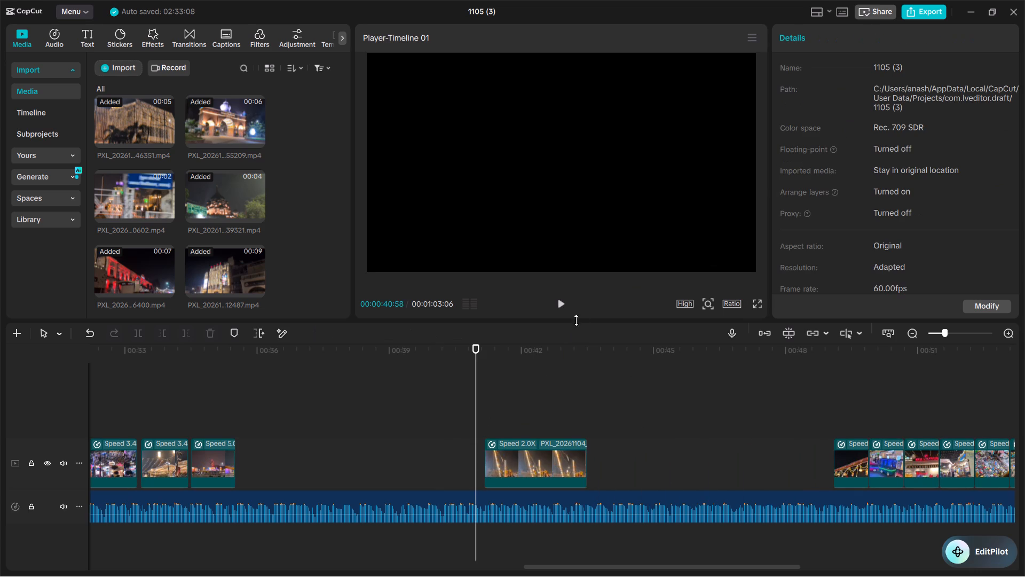
left_click(560, 304)
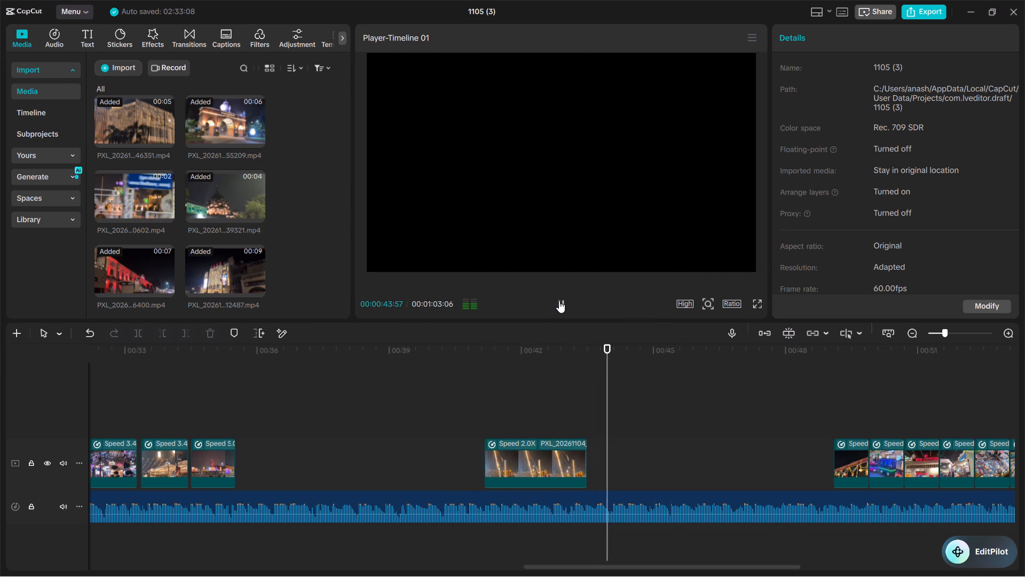
left_click(559, 301)
Trim both the end and the start of the separated 2.00x clip to a duration of about 1.1 s.
left_click(553, 458)
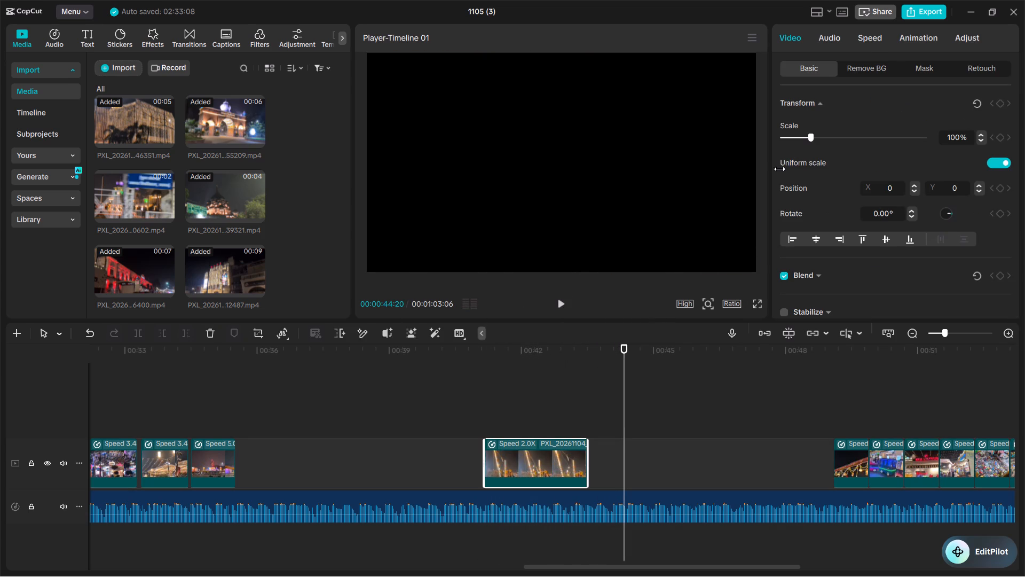
left_click(853, 36)
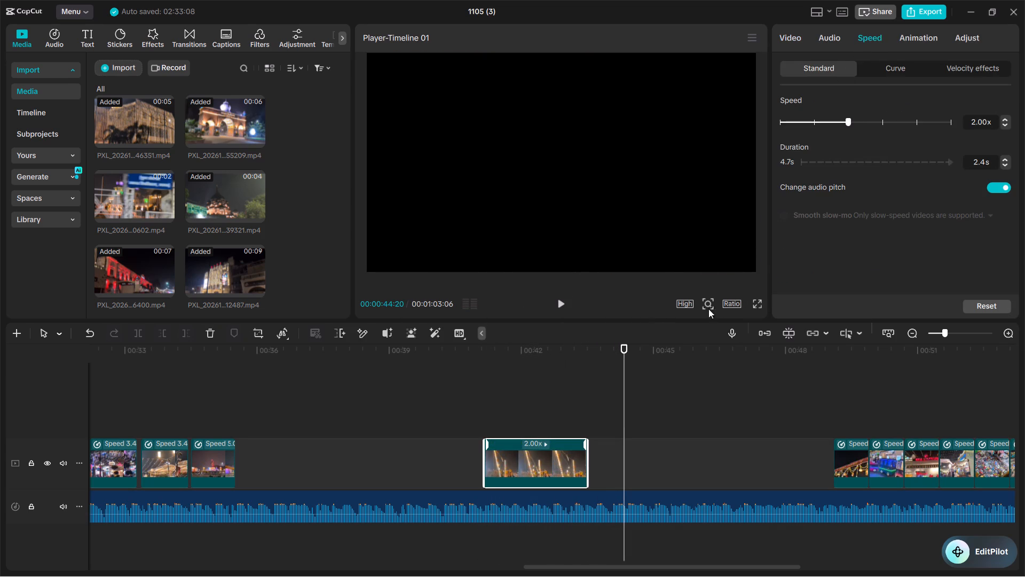
left_click_drag(587, 462, 585, 462)
left_click_drag(585, 462, 556, 470)
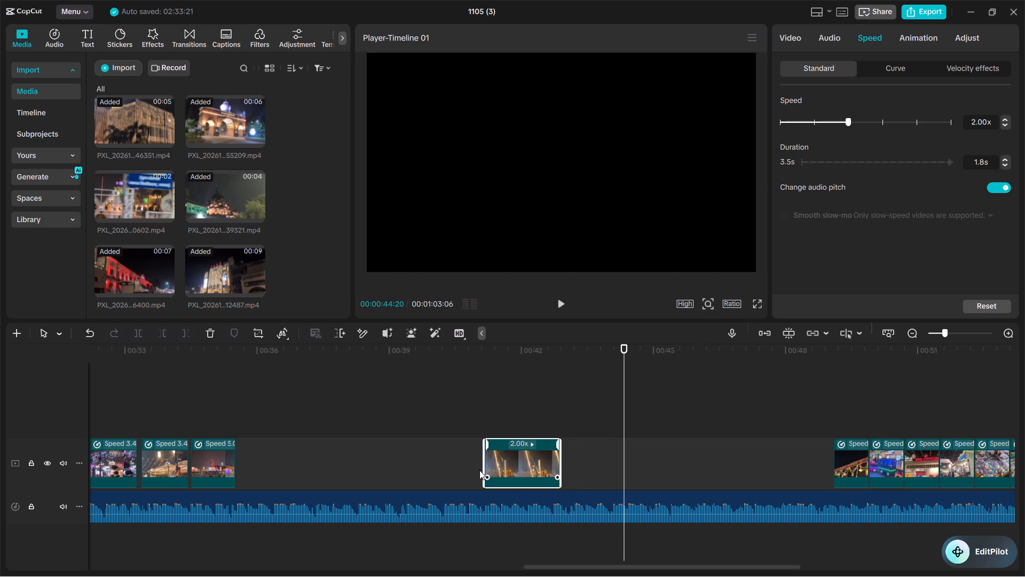
left_click_drag(482, 459, 501, 460)
left_click_drag(501, 460, 512, 460)
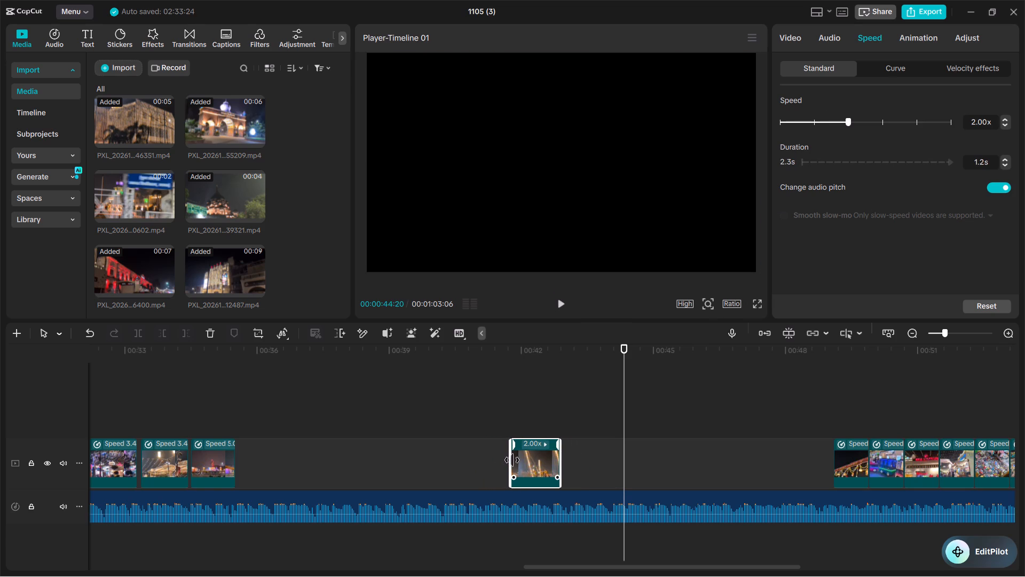
left_click(512, 460)
Place the trimmed 2.00x clip directly after the statue clip at about 35.6 s.
left_click_drag(539, 469, 522, 469)
left_click_drag(522, 469, 265, 471)
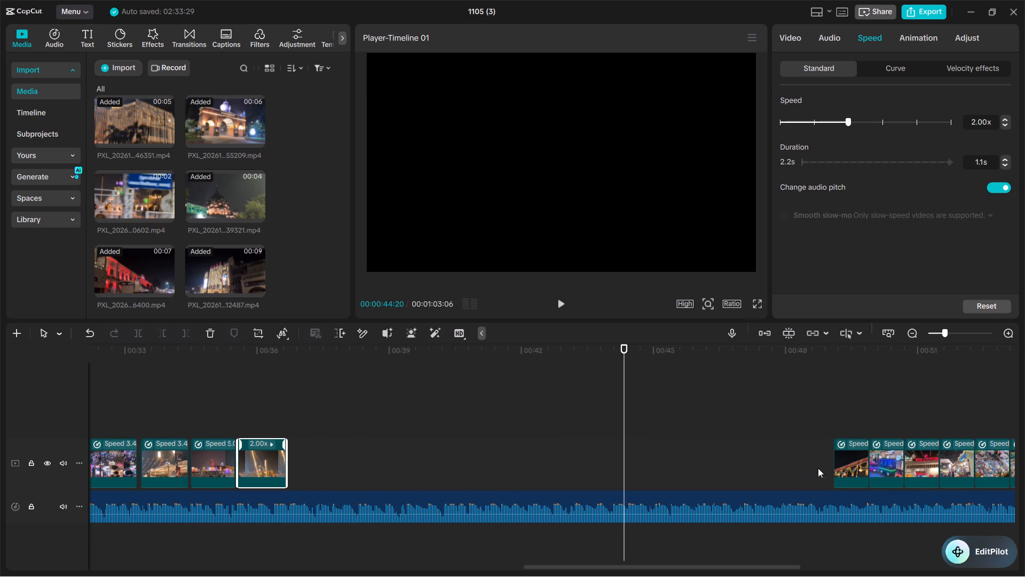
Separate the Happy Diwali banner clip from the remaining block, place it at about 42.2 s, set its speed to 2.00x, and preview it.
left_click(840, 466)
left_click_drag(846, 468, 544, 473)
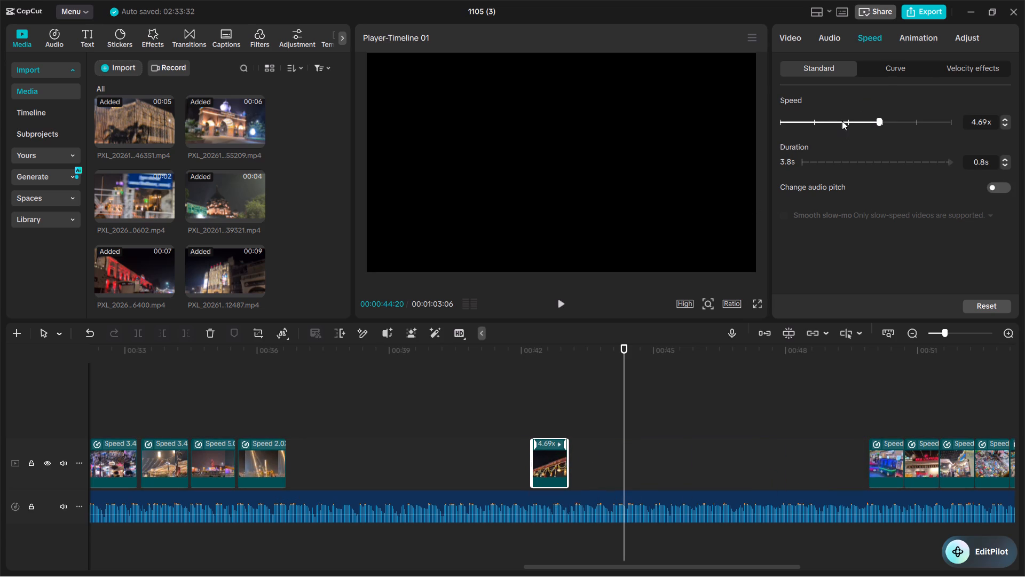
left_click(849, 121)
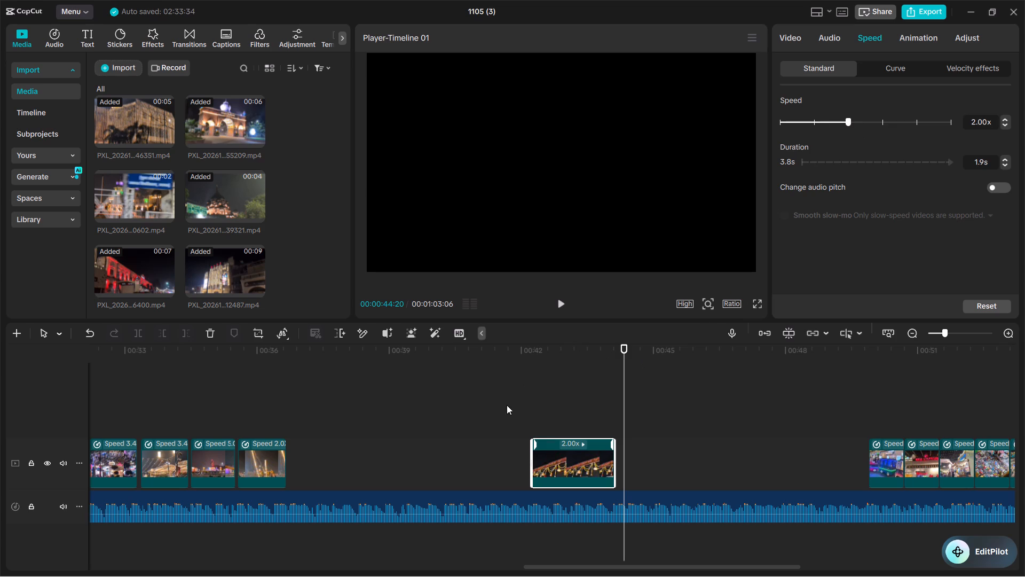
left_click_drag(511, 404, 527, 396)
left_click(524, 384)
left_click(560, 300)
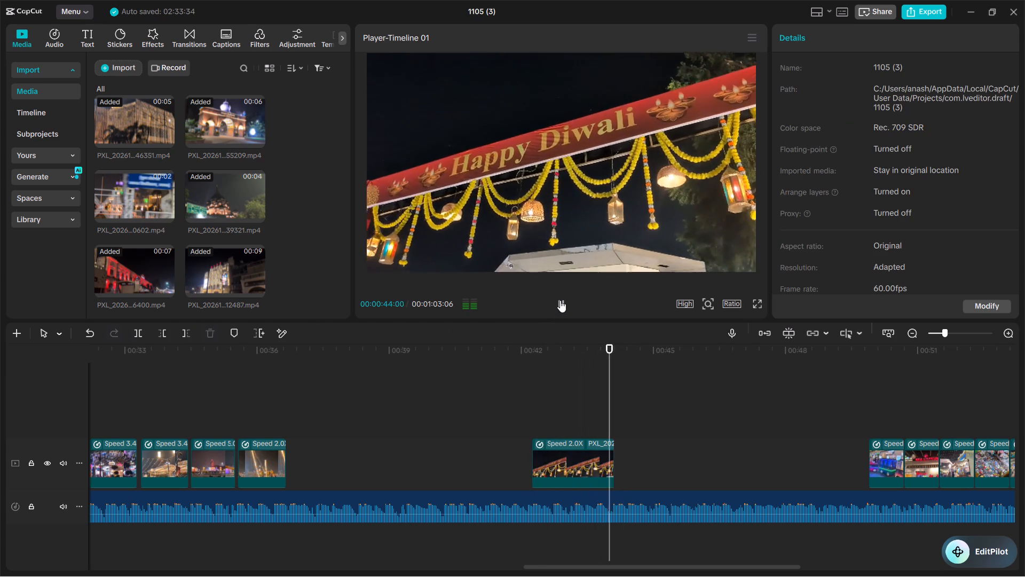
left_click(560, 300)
Delete the Happy Diwali banner clip from the timeline.
left_click(571, 469)
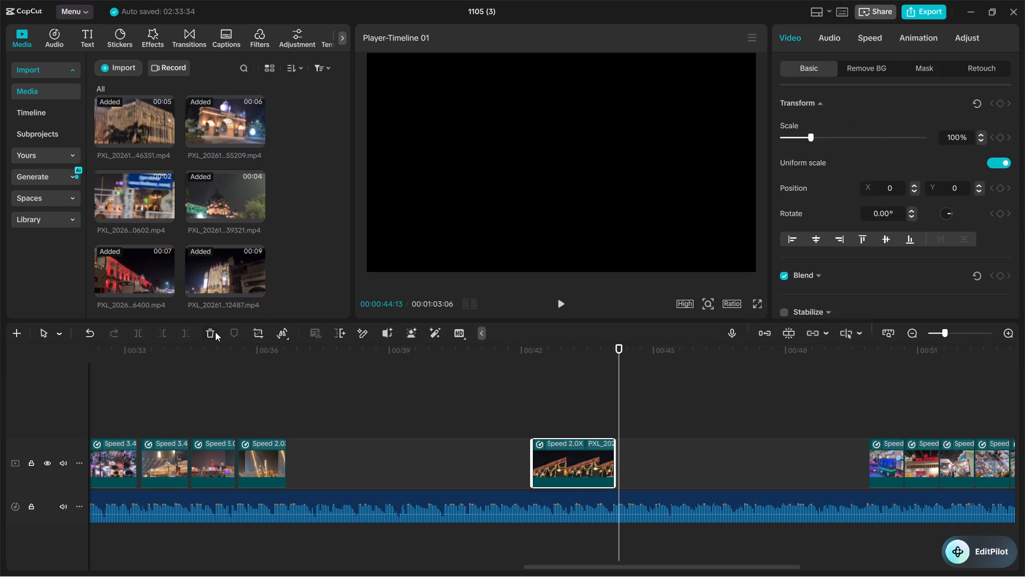
left_click(214, 332)
Separate the toy train clip from the remaining block, set its speed to 2.00x, place it at about 41.3 s, and preview it.
left_click_drag(884, 466, 608, 462)
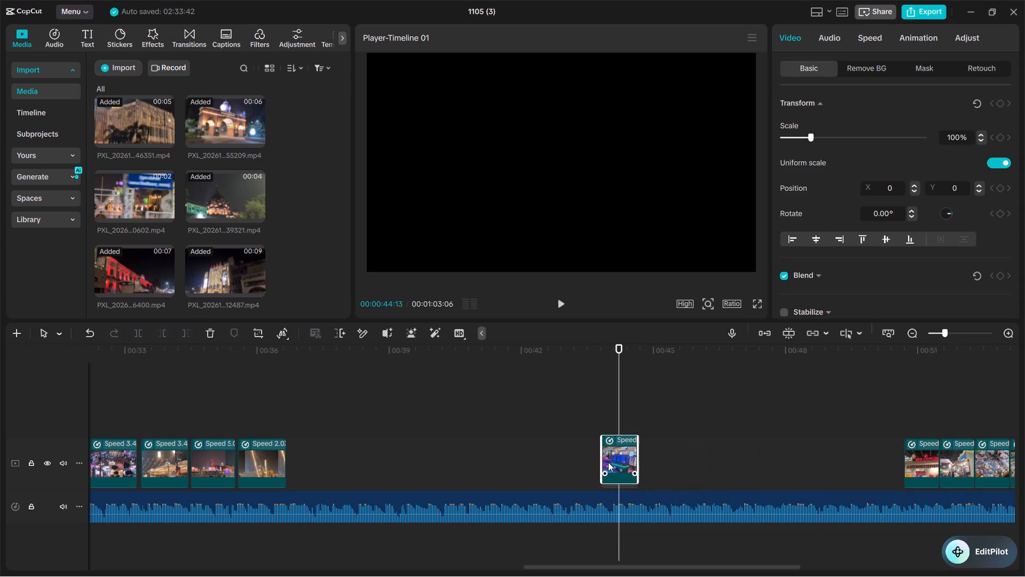
left_click_drag(608, 462, 586, 465)
left_click(584, 465)
left_click(865, 36)
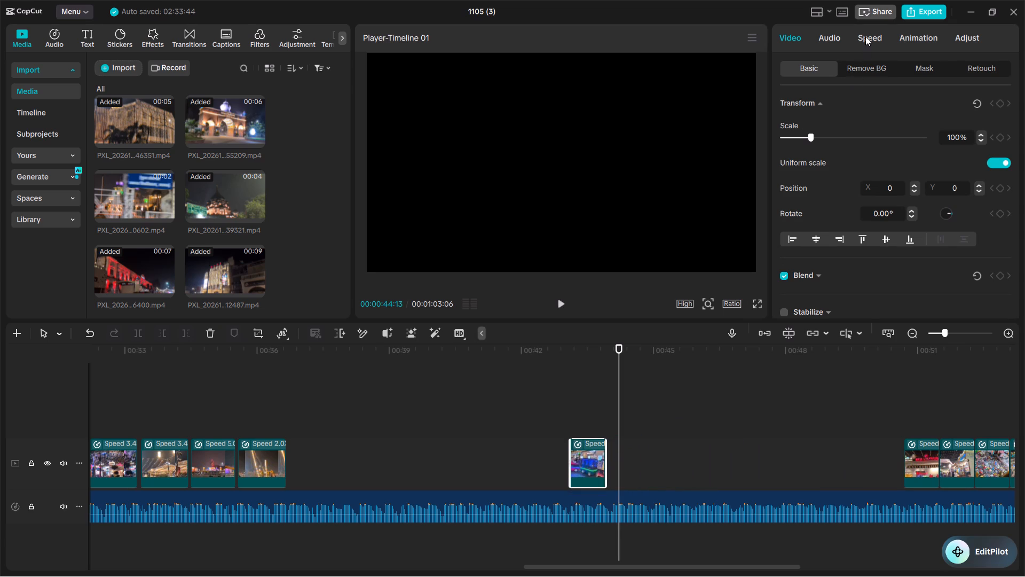
left_click(851, 120)
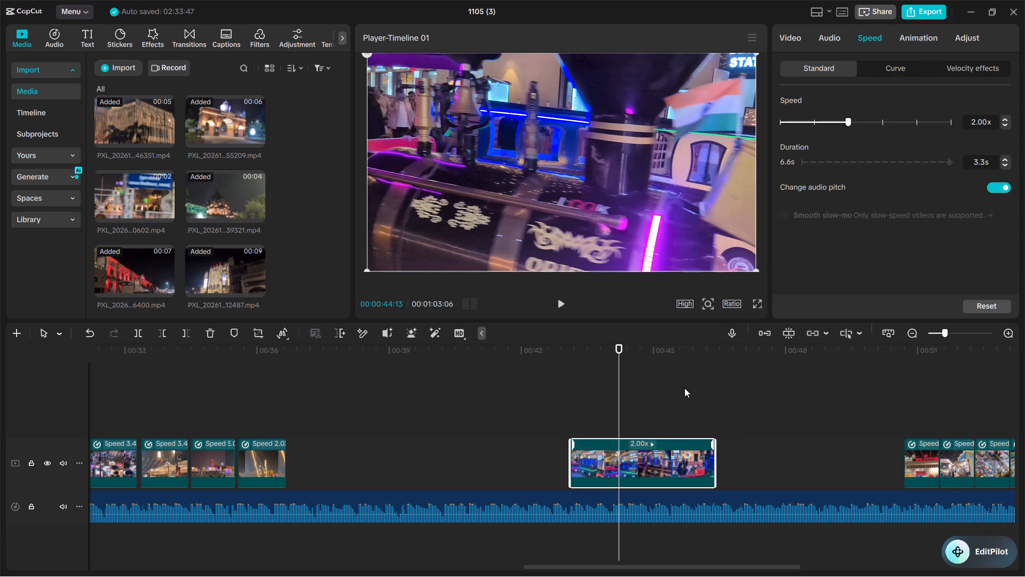
left_click_drag(674, 464, 595, 464)
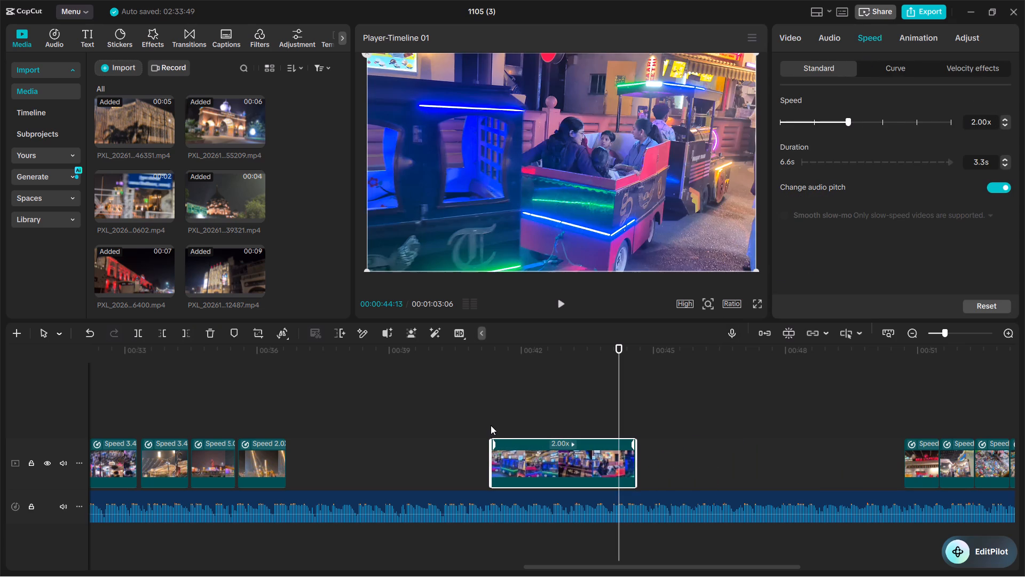
left_click(484, 416)
left_click(559, 302)
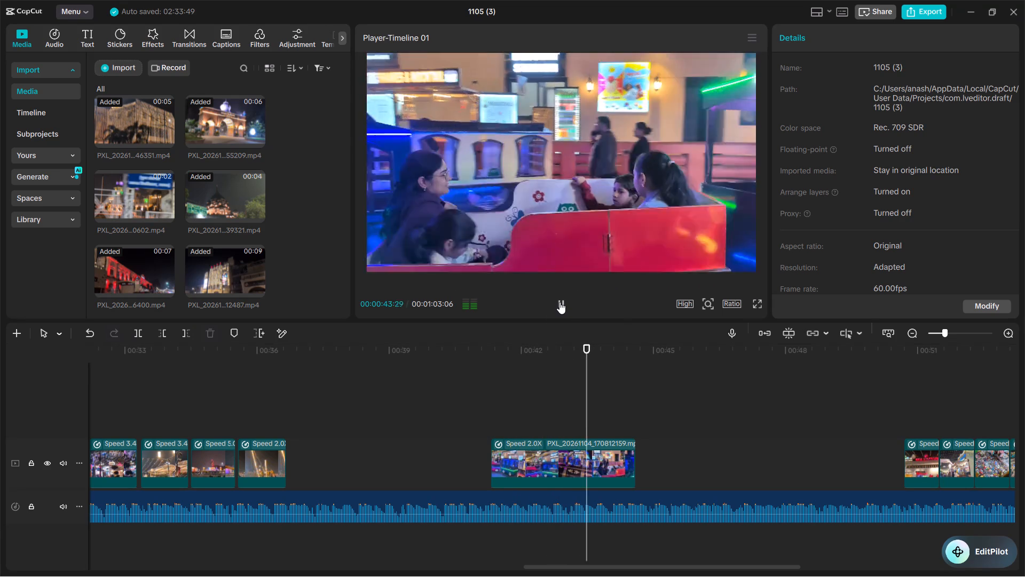
left_click(559, 302)
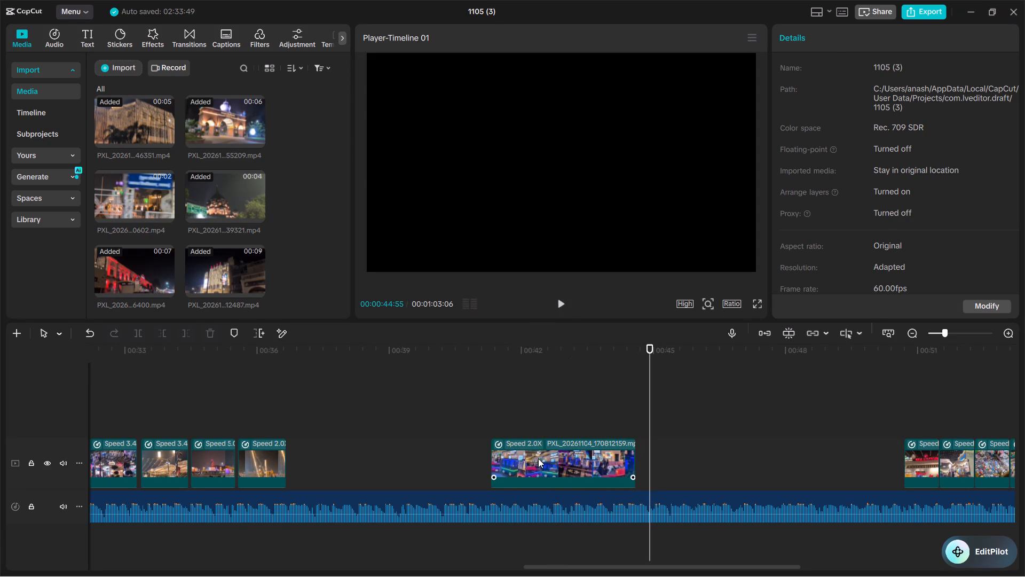
Trim the start of the toy train clip to a duration of 1.7 s and preview the result.
left_click(538, 458)
left_click_drag(487, 464, 523, 464)
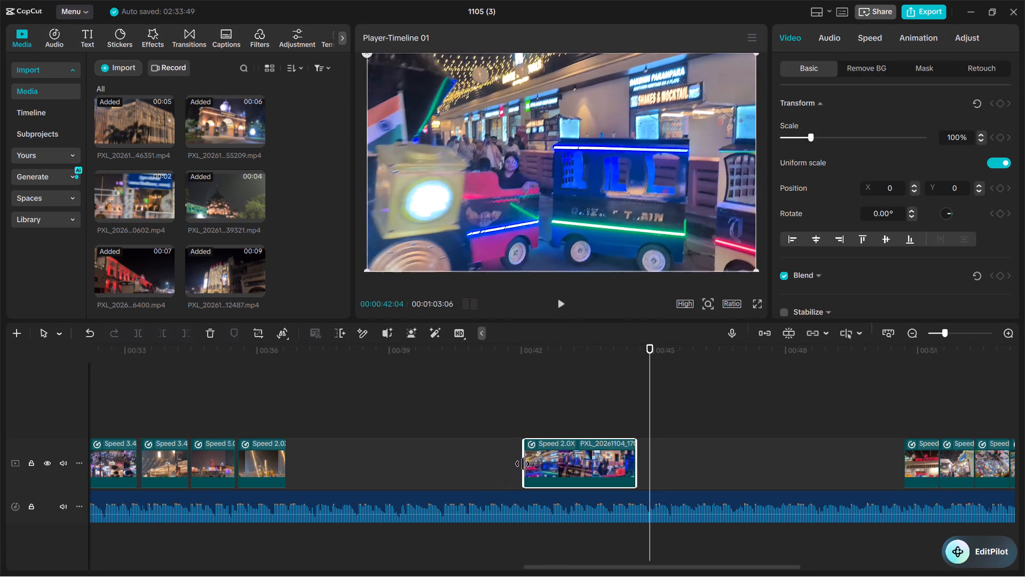
left_click_drag(523, 464, 524, 464)
left_click(875, 40)
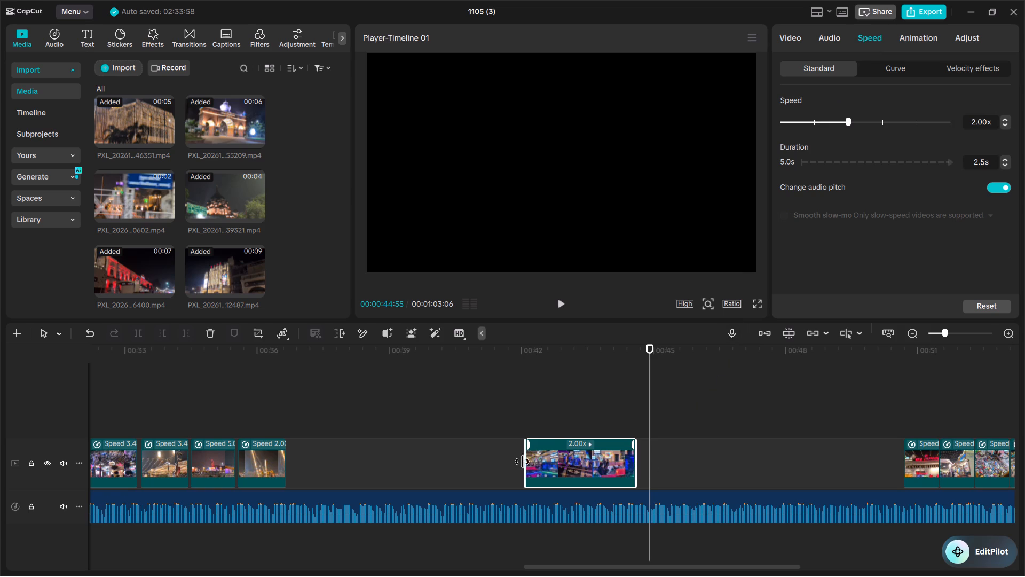
left_click_drag(522, 462, 563, 459)
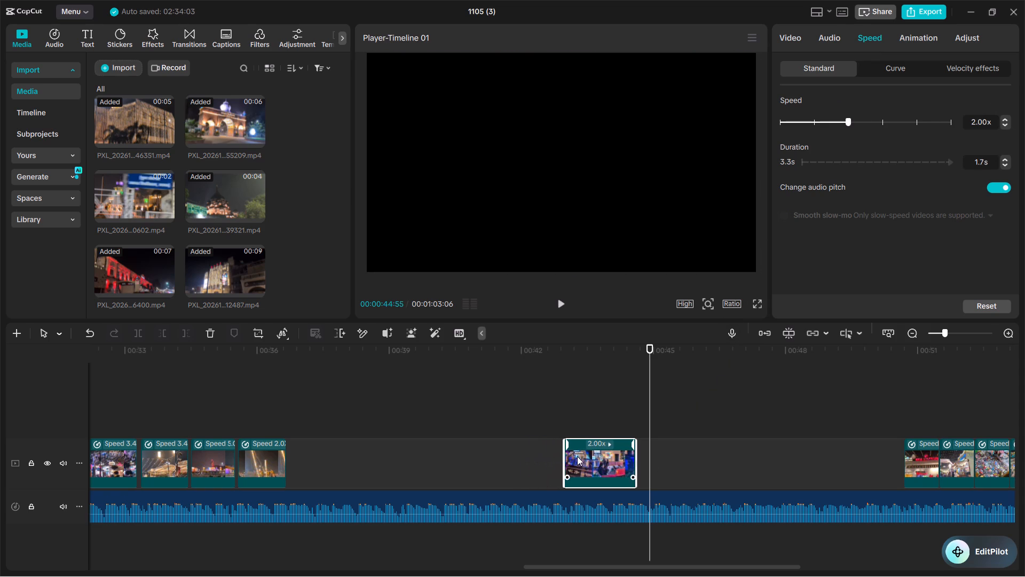
left_click(558, 428)
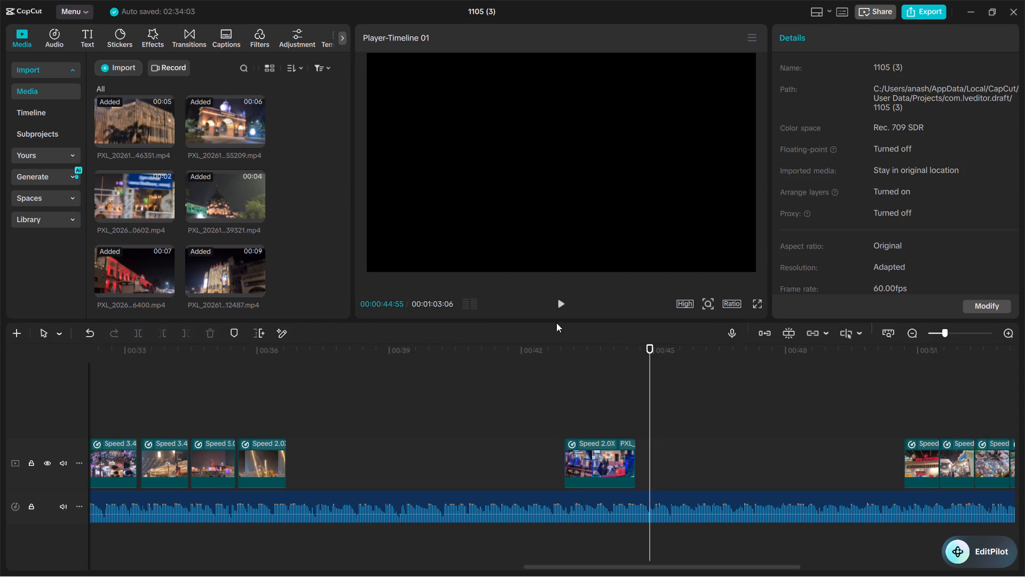
left_click(561, 302)
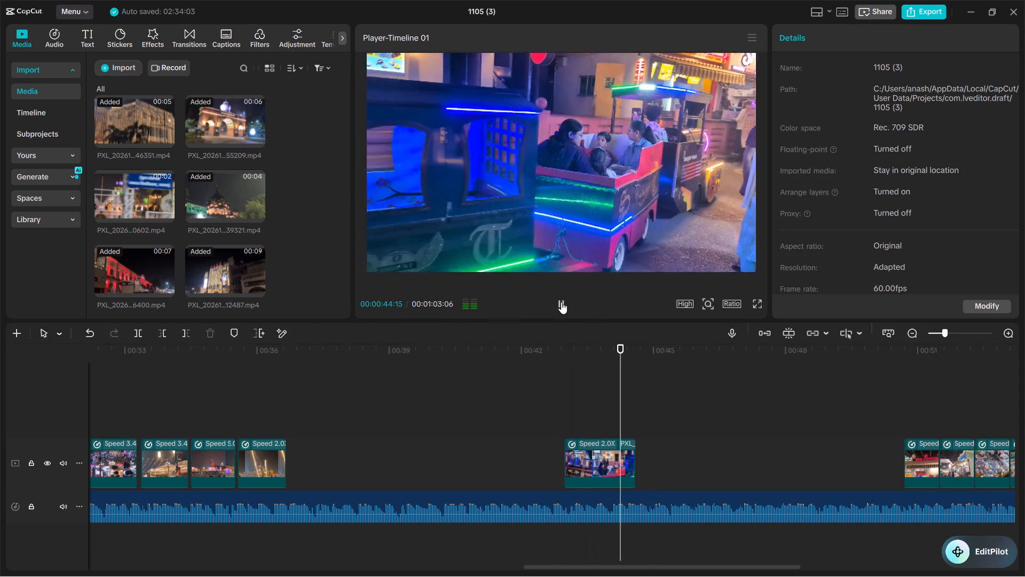
left_click(561, 302)
Try to extend the toy train clip's end, and place the clip directly after the last placed clip at about 36.7 s.
left_click(619, 462)
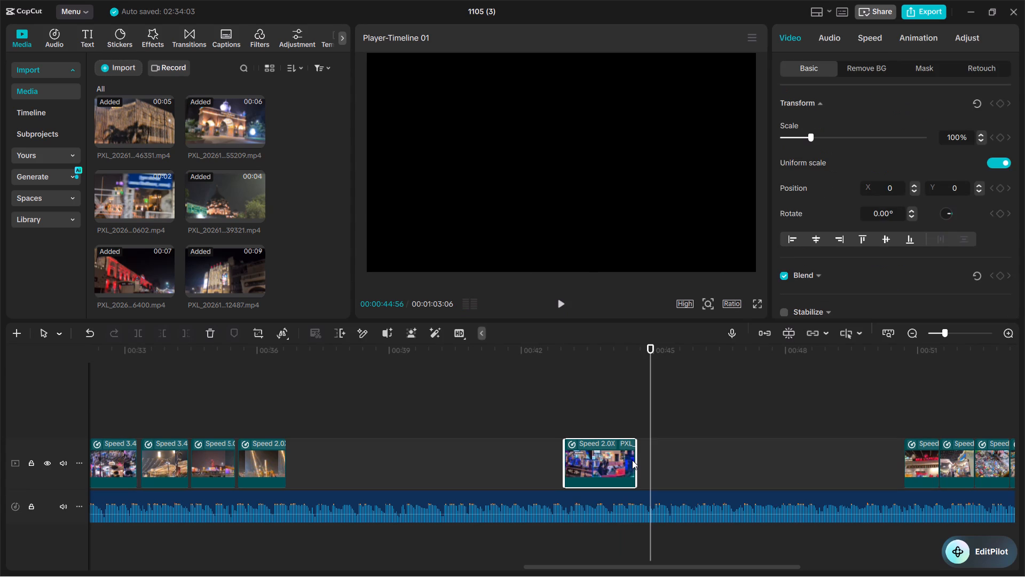
left_click_drag(635, 460, 646, 461)
left_click_drag(600, 467, 455, 466)
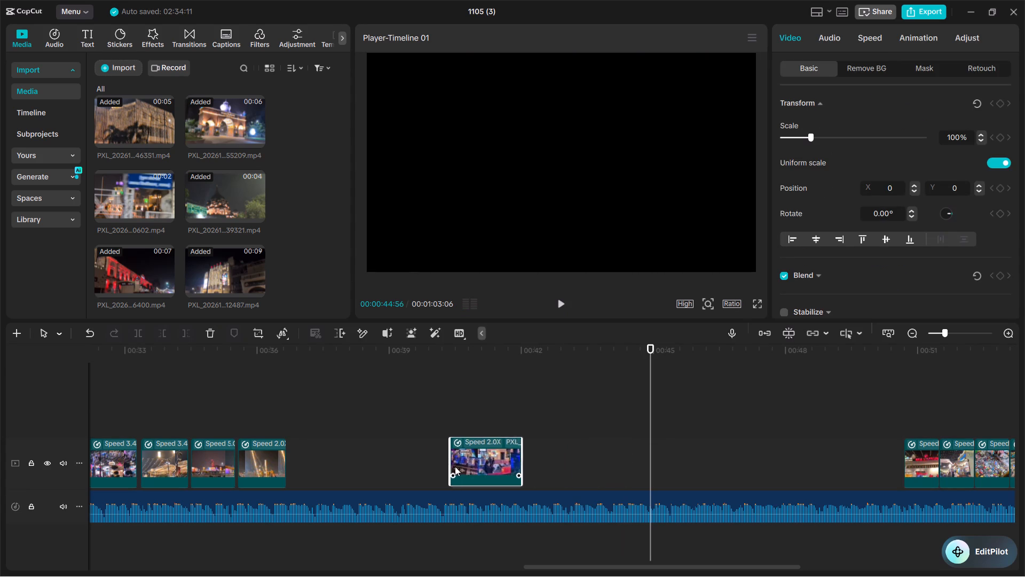
left_click_drag(455, 466, 323, 471)
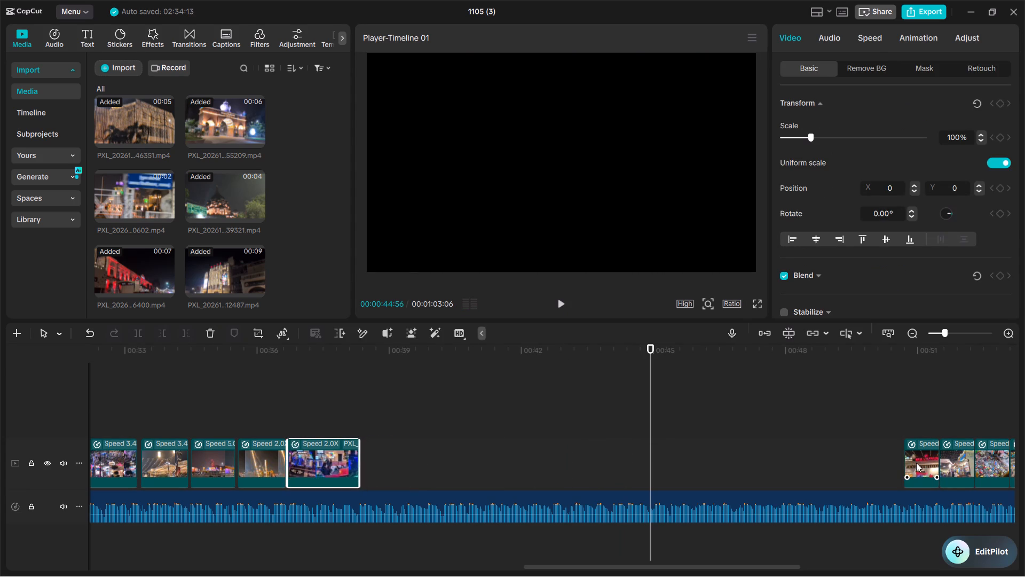
Separate the red-lit storefront clip from the remaining block, place it at about 43.8 s, set its speed to 2.00x, and preview it.
left_click(917, 465)
left_click_drag(917, 465, 612, 479)
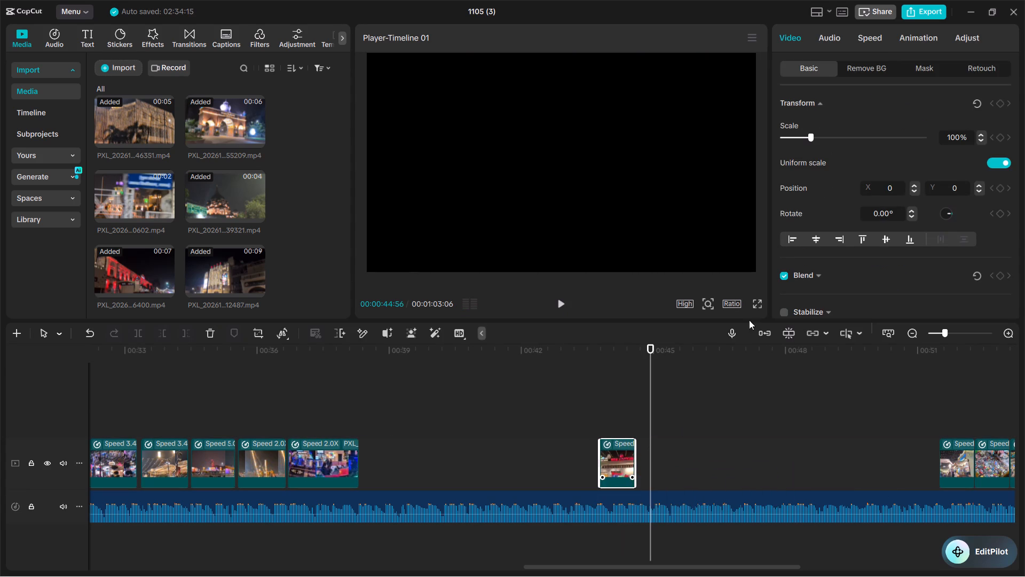
left_click(866, 42)
left_click(847, 123)
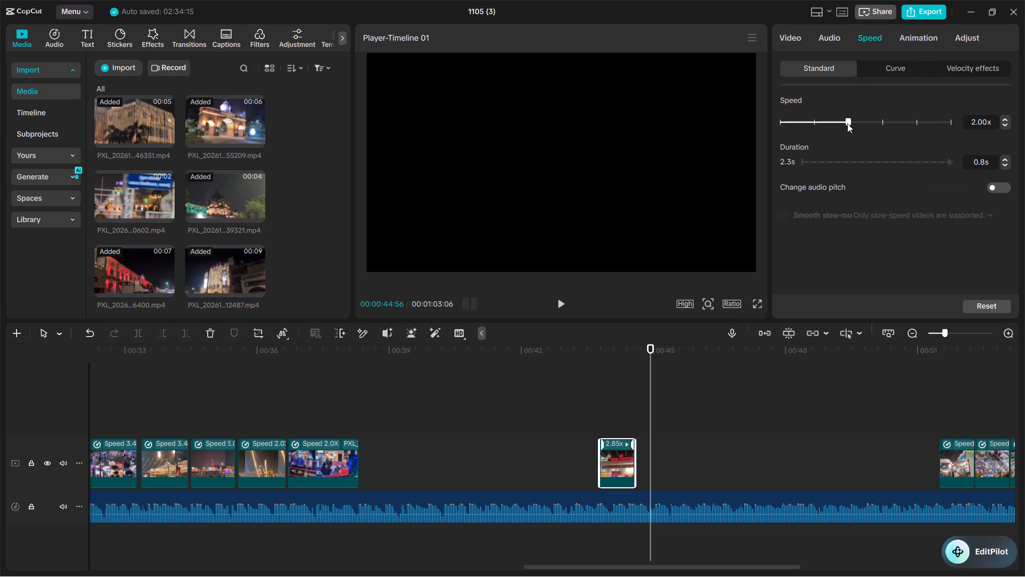
left_click(592, 404)
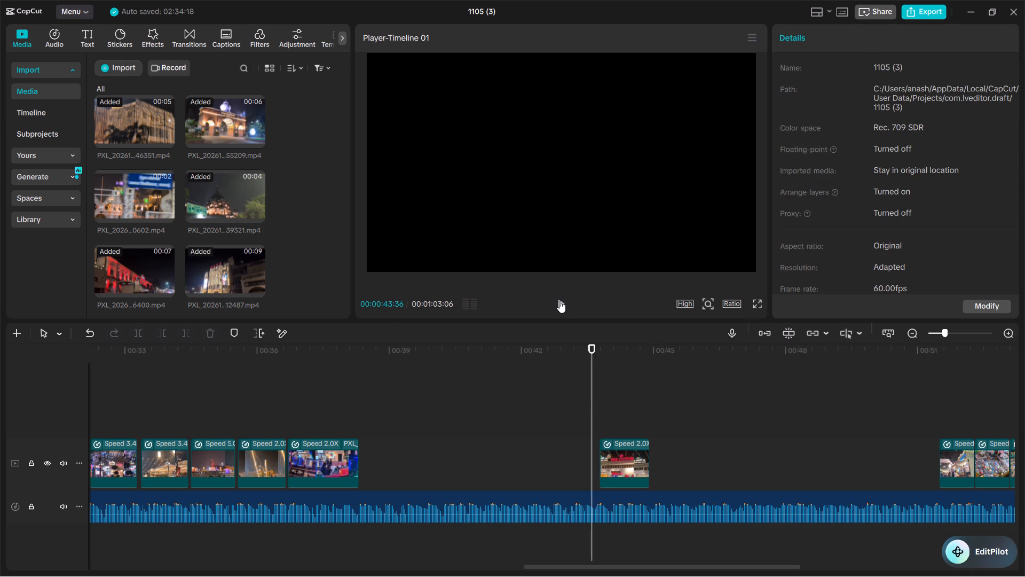
left_click(559, 301)
left_click(560, 300)
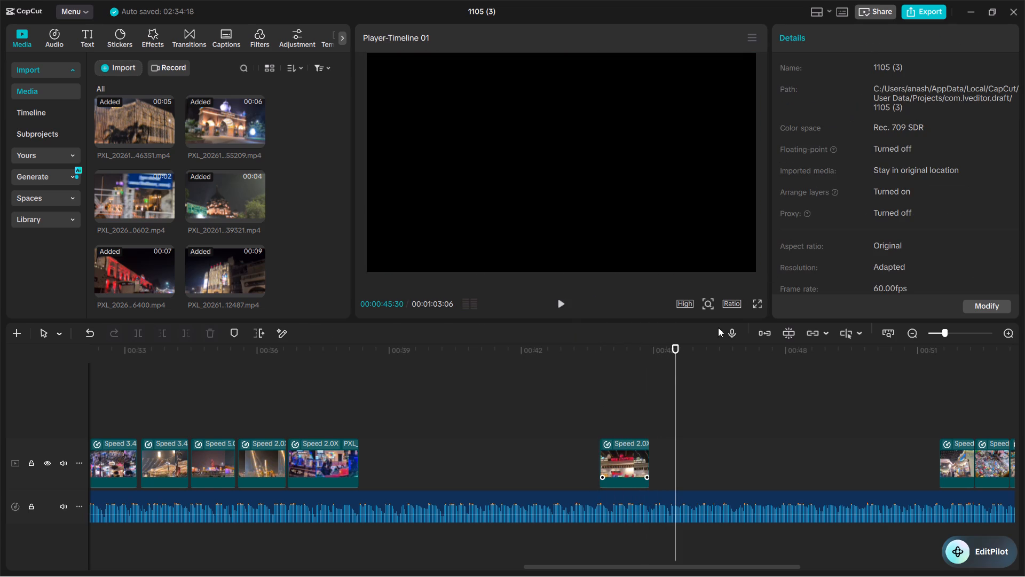
Set the red-lit storefront clip's duration to 1.0 s and place it just after the toy train clip at about 38.4 s.
left_click(637, 462)
left_click(860, 35)
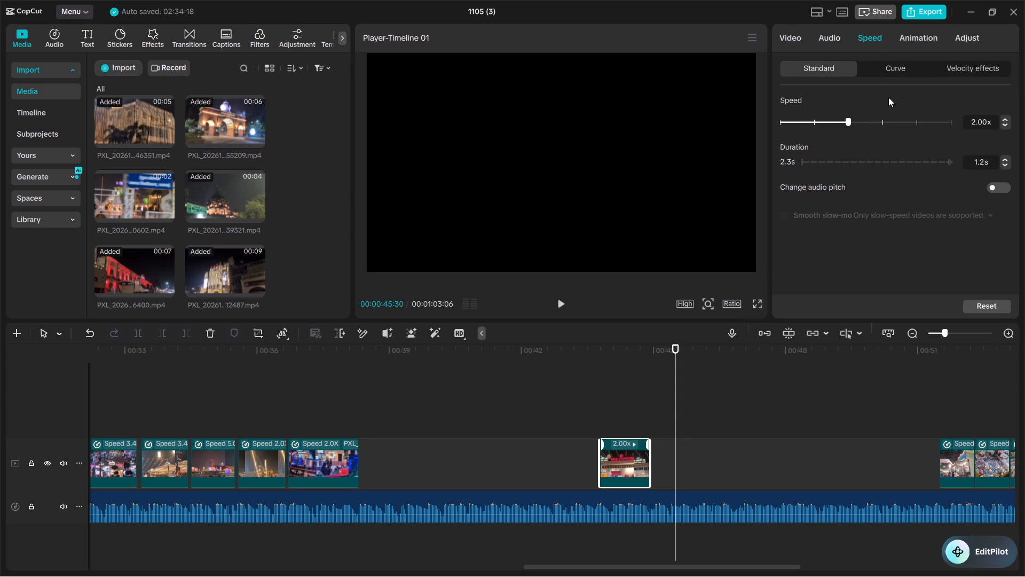
double_click(1005, 165)
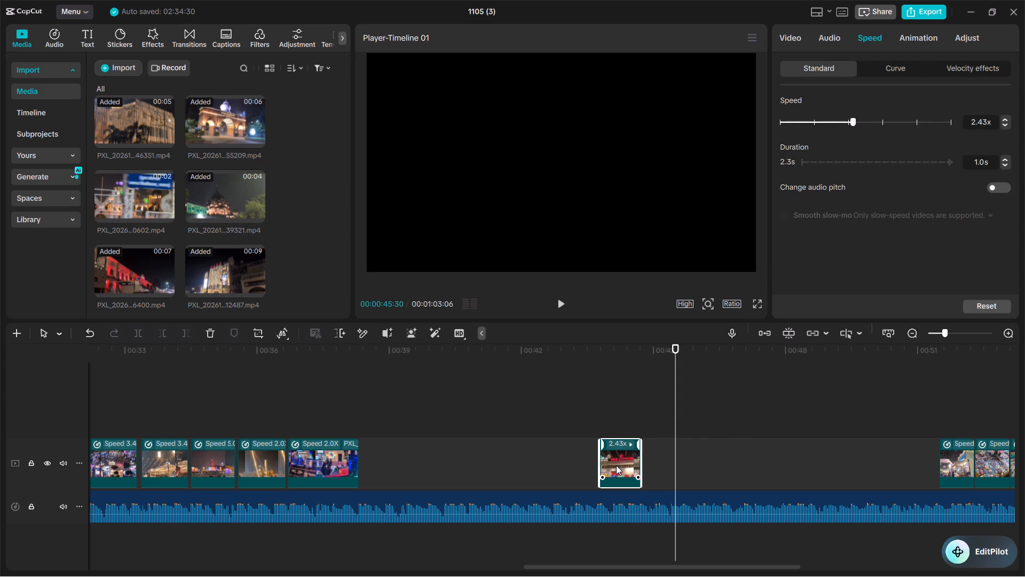
left_click_drag(616, 465, 380, 465)
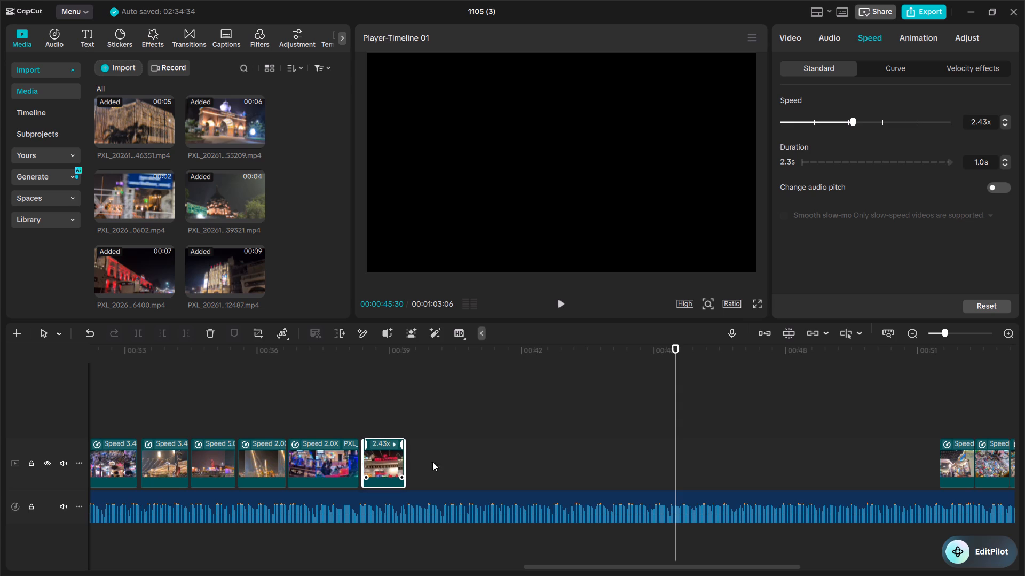
Separate the Nainital momos stall clip from the remaining block, place it at about 44.1 s, and preview it.
left_click(953, 466)
left_click_drag(952, 463, 629, 472)
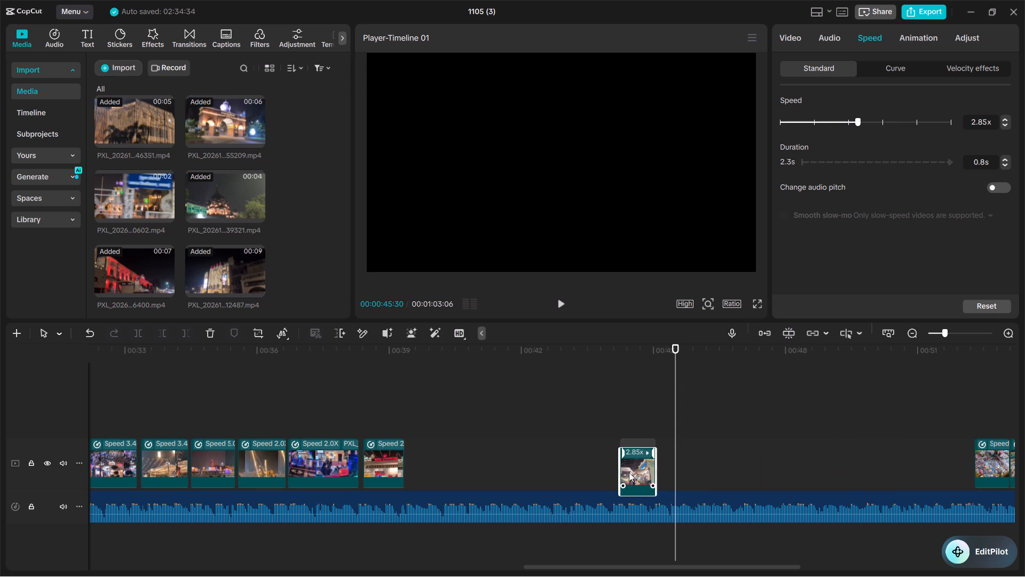
left_click_drag(629, 472, 626, 472)
left_click(610, 424)
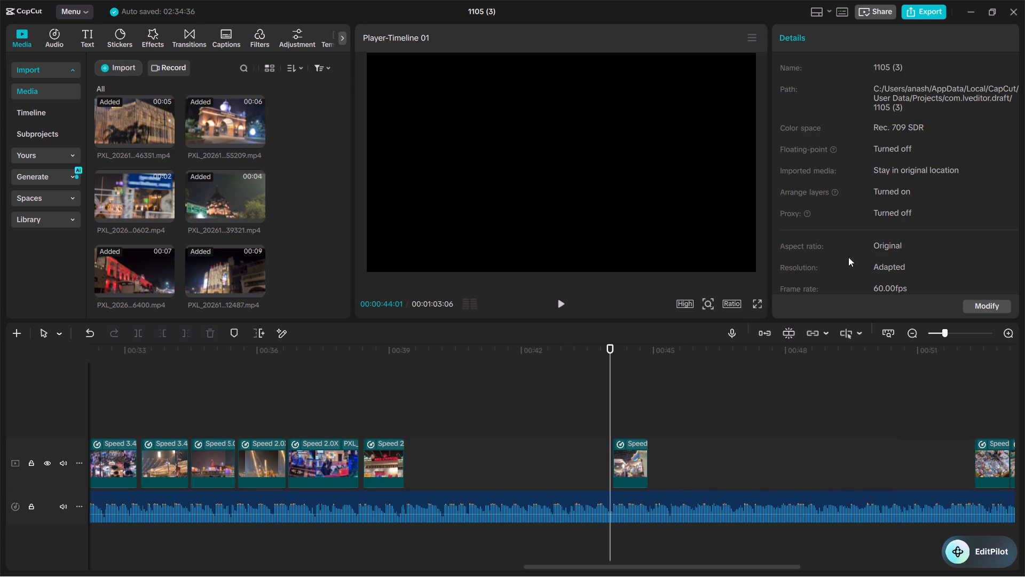
left_click(637, 466)
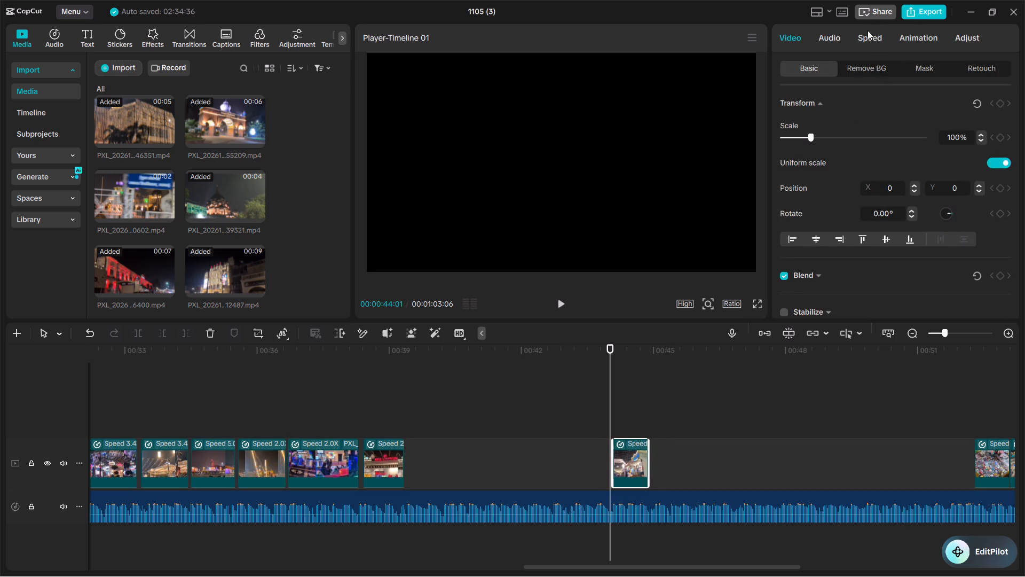
left_click(868, 35)
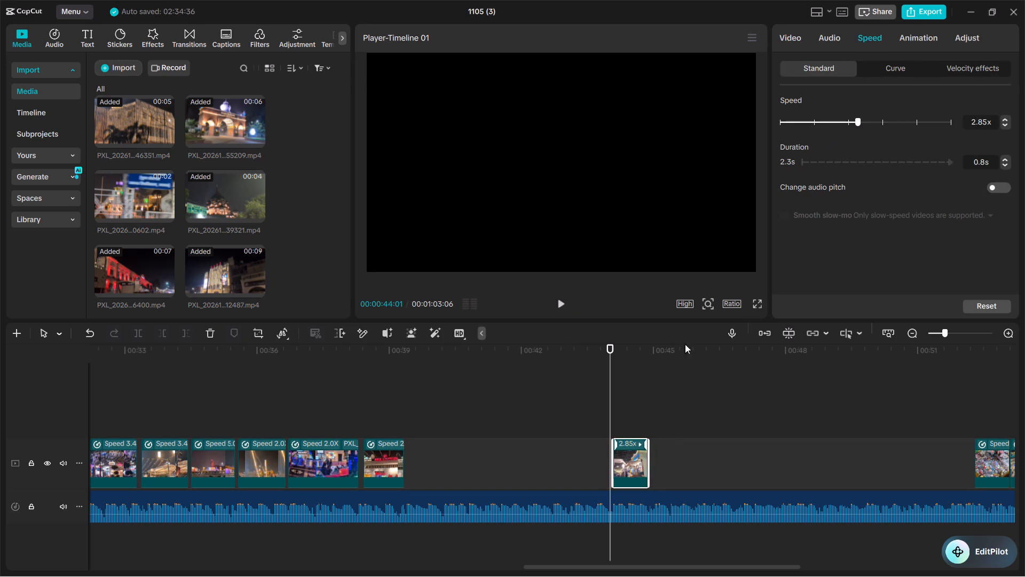
left_click(561, 304)
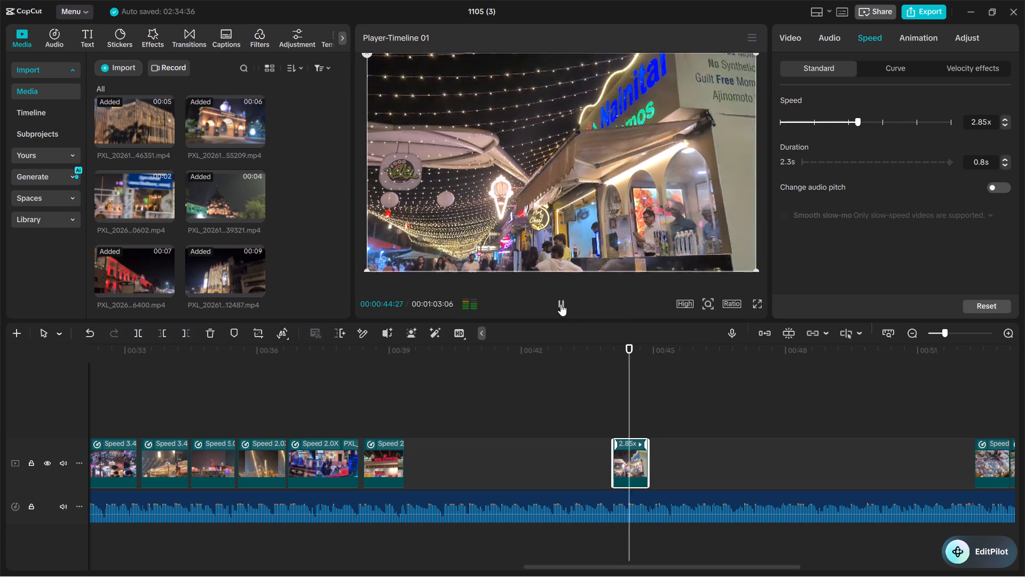
left_click(561, 304)
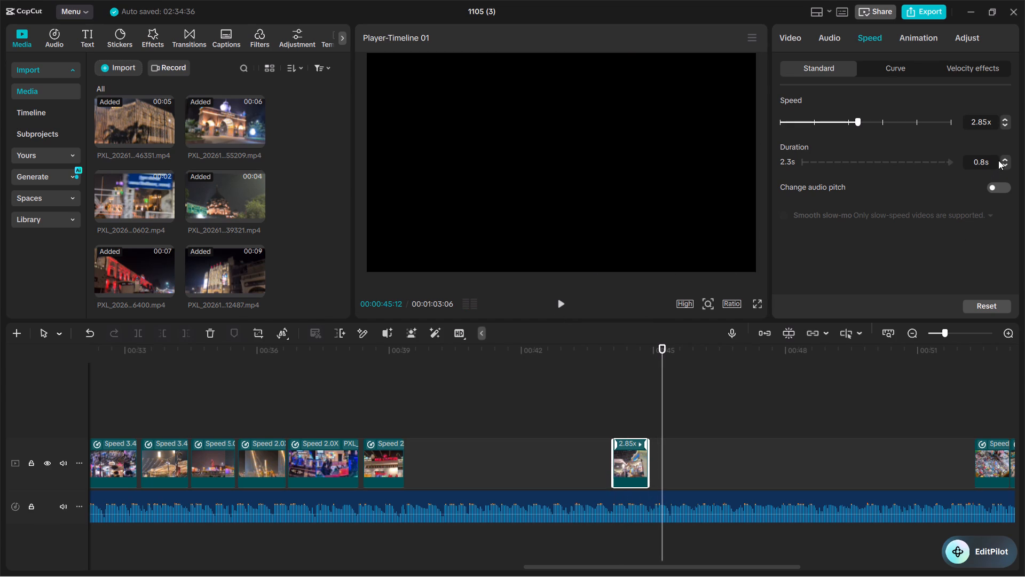
Set the momos stall clip's duration to 1.0 s and place it just after the red-lit storefront clip at about 39.5 s.
left_click(1004, 158)
left_click(1004, 158)
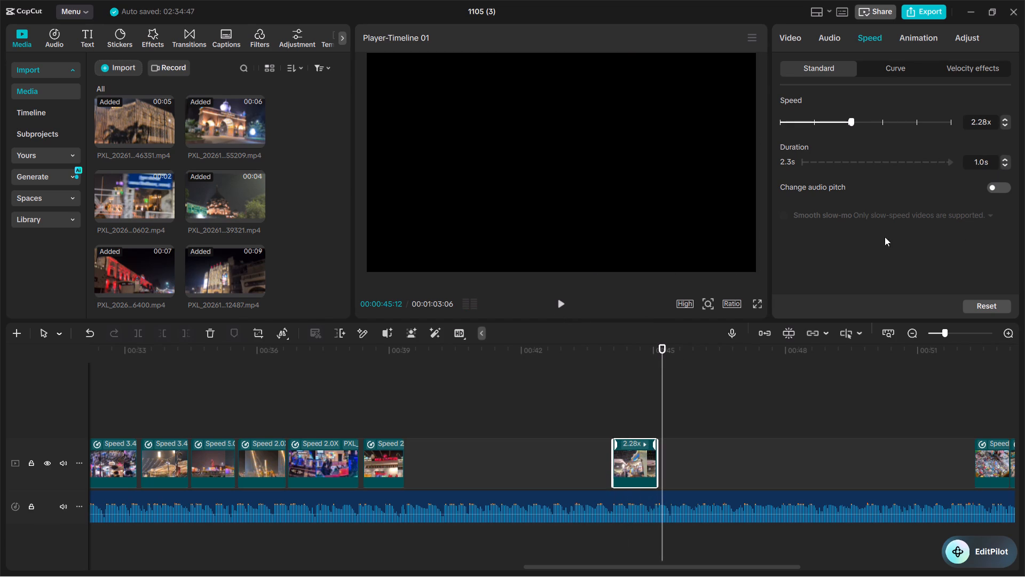
left_click_drag(634, 460, 433, 462)
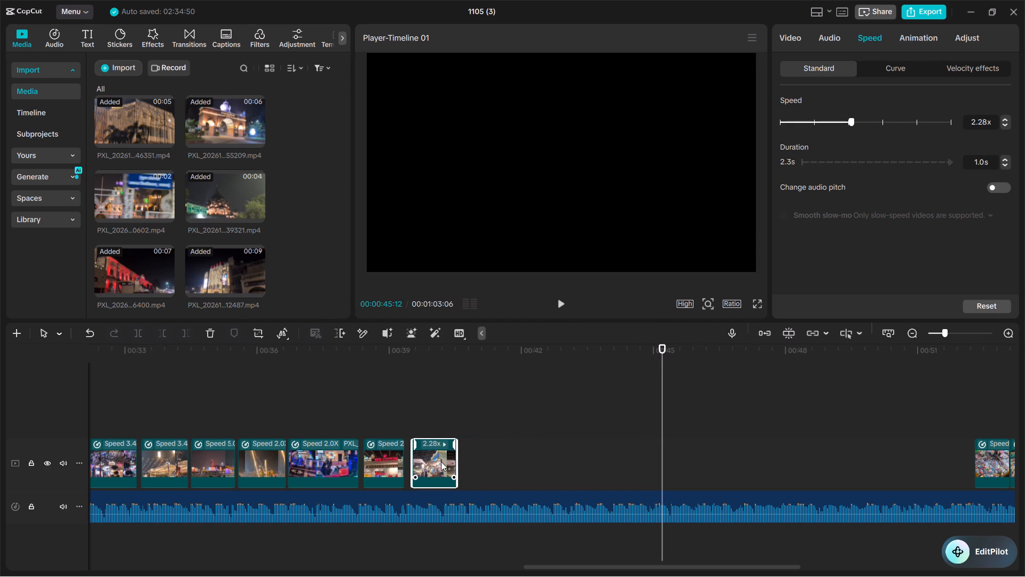
Separate the soft-toy stall clip from the remaining block, place it at about 44.2 s, set its speed to 2.00x, and preview it.
left_click(989, 460)
left_click_drag(990, 460, 641, 464)
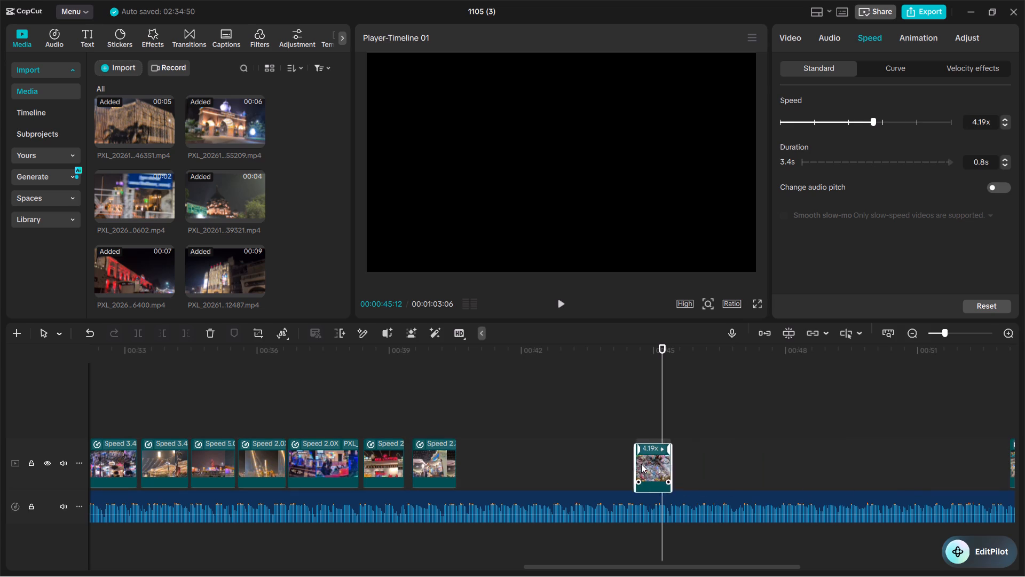
left_click_drag(641, 464, 635, 464)
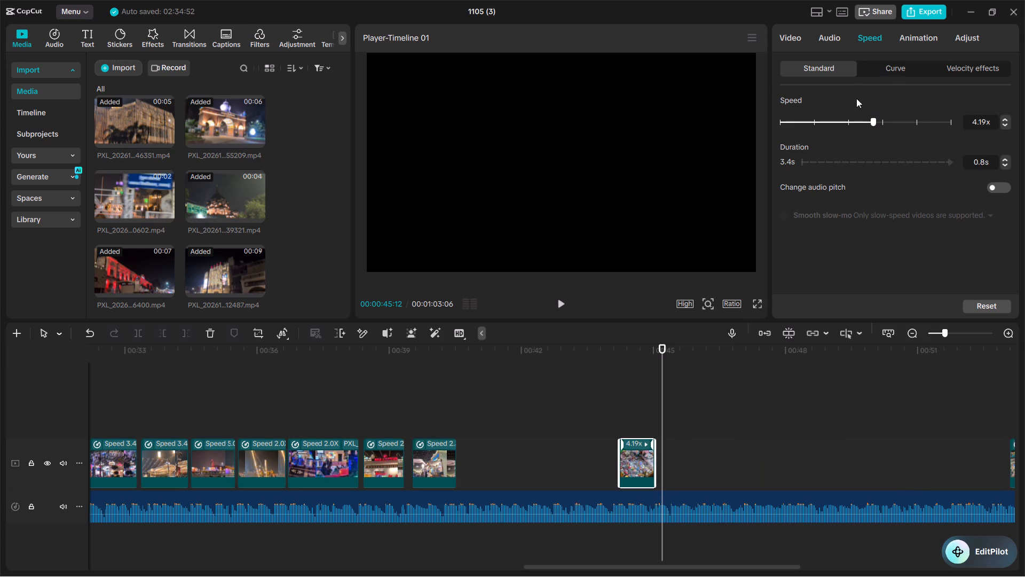
left_click(848, 121)
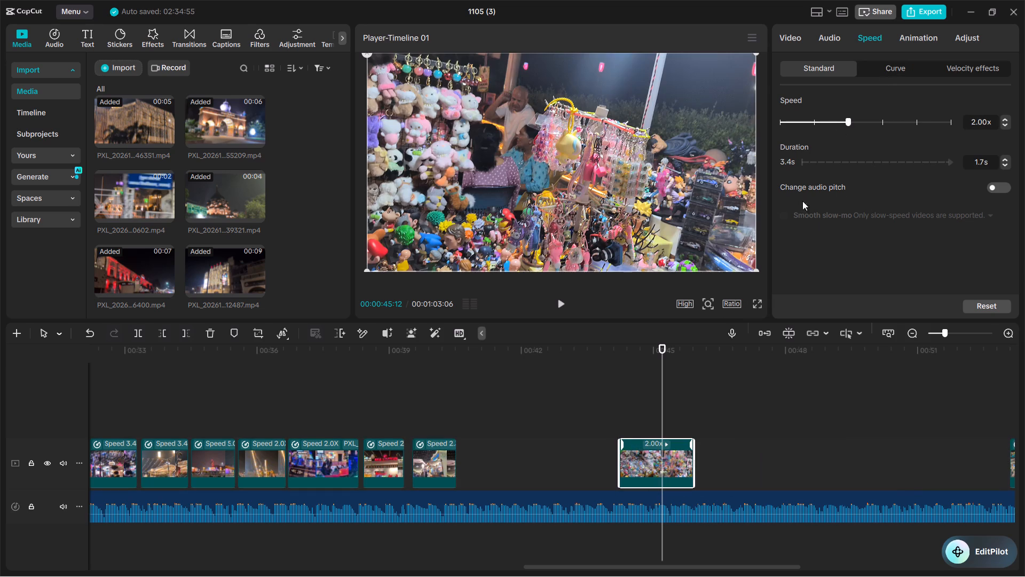
left_click(612, 426)
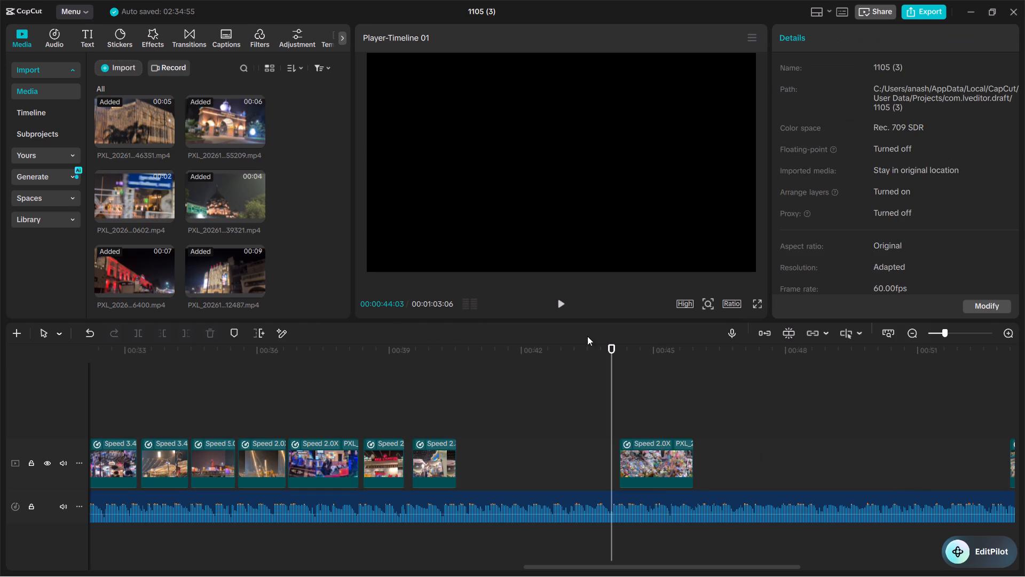
left_click(562, 304)
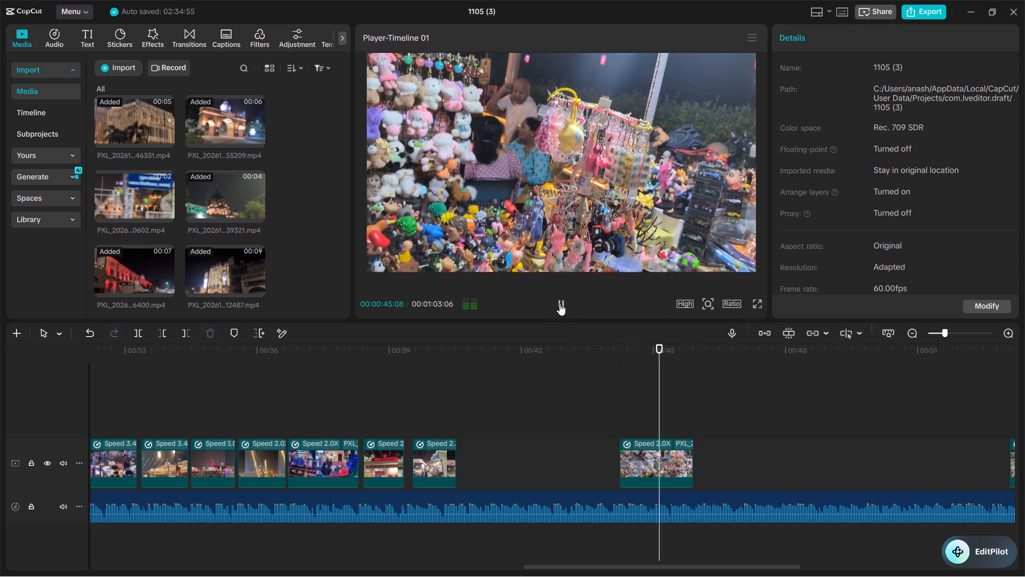
left_click(559, 303)
Trim the soft-toy stall clip's end, set its duration to 1.0 s, and place it just after the Nainital momos stall clip at about 40.6 s.
left_click(661, 456)
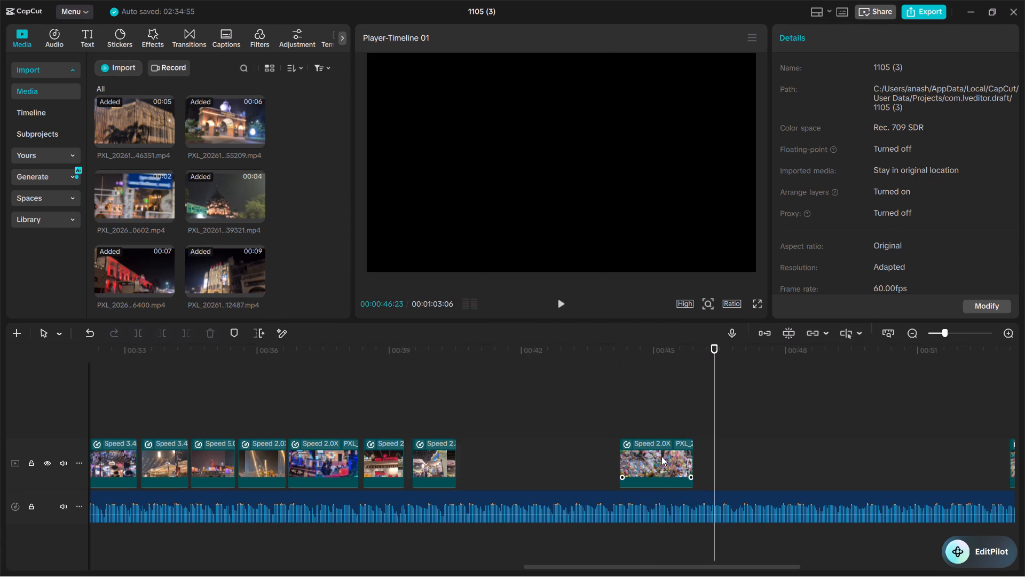
left_click_drag(692, 459, 667, 462)
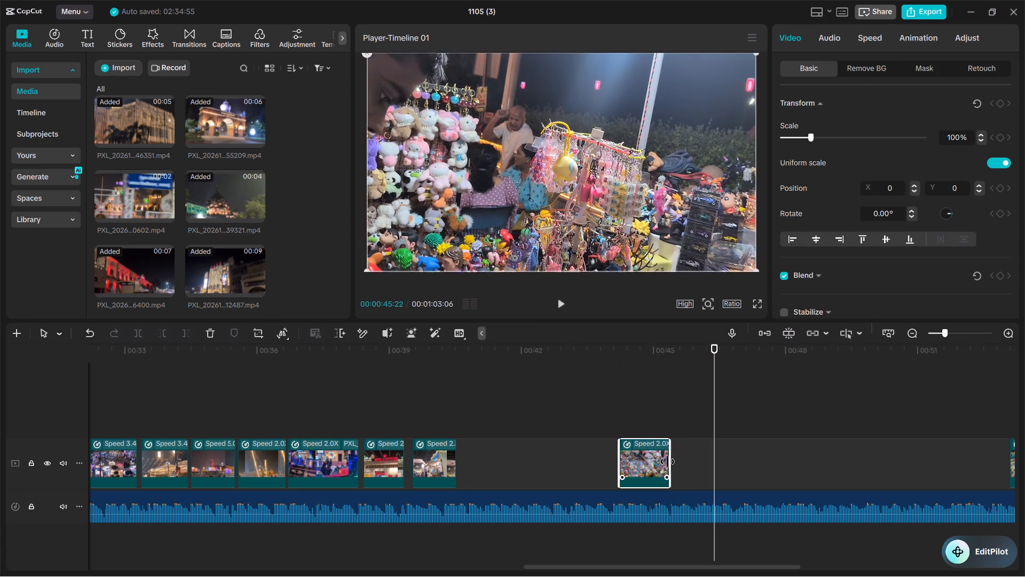
left_click_drag(667, 462, 667, 462)
left_click(871, 37)
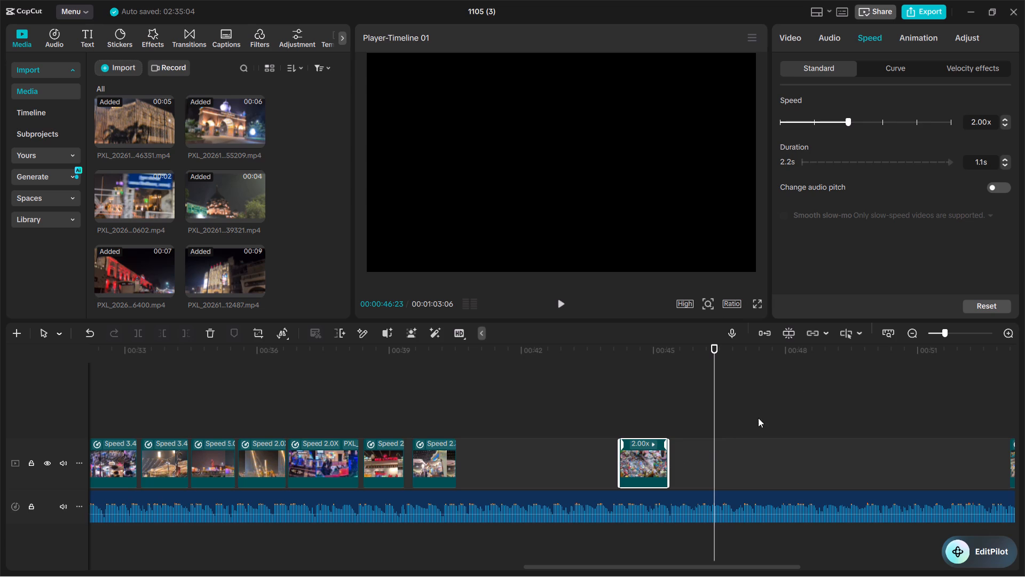
left_click(1004, 163)
left_click_drag(639, 461, 538, 467)
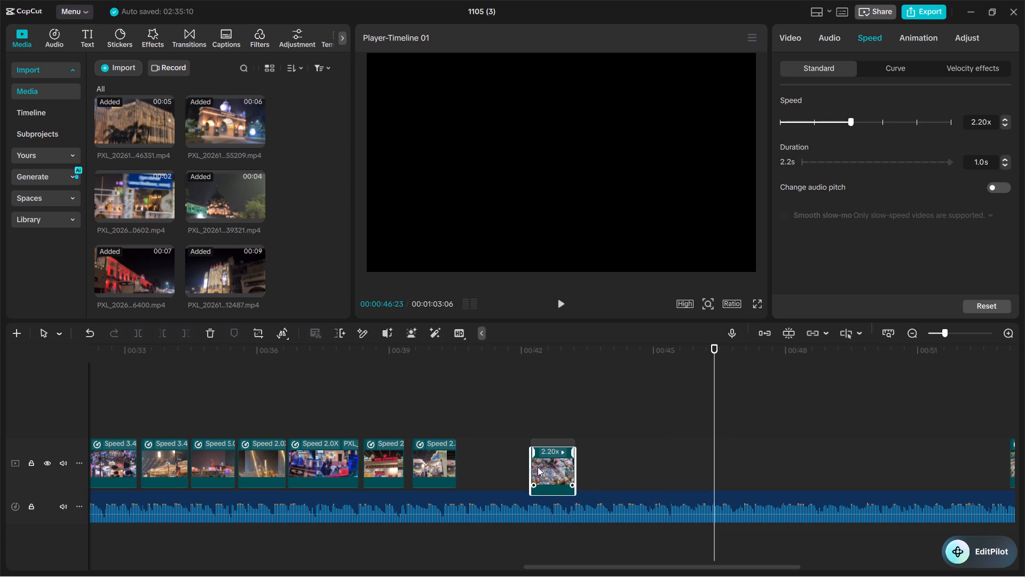
left_click_drag(538, 467, 479, 466)
Separate the lit shopfront clip from the remaining block, place it at about 47.5 s, set its speed to 1.00x, and preview it.
left_click_drag(675, 565, 683, 565)
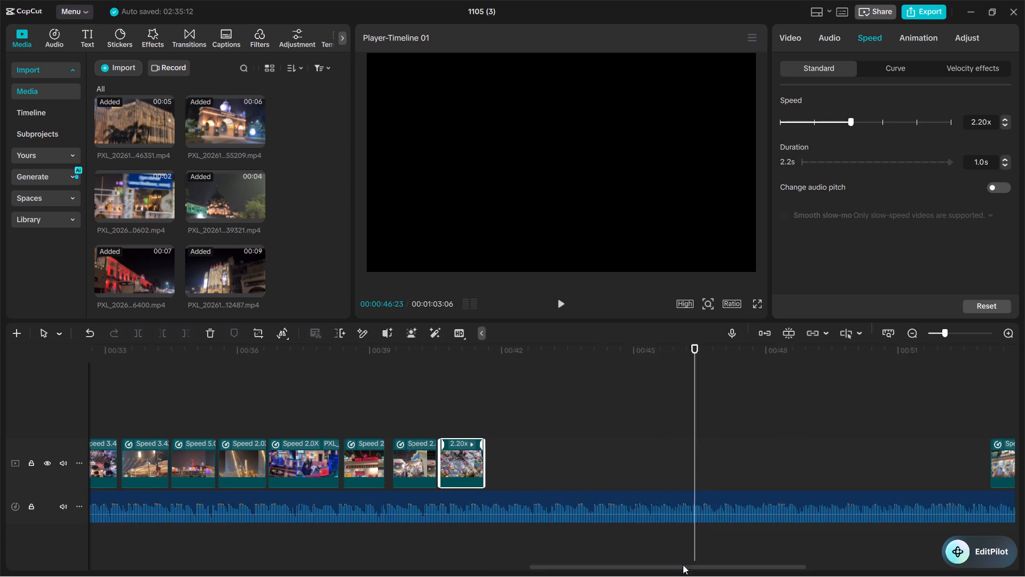
left_click_drag(683, 565, 759, 560)
left_click(751, 456)
left_click_drag(748, 462, 503, 467)
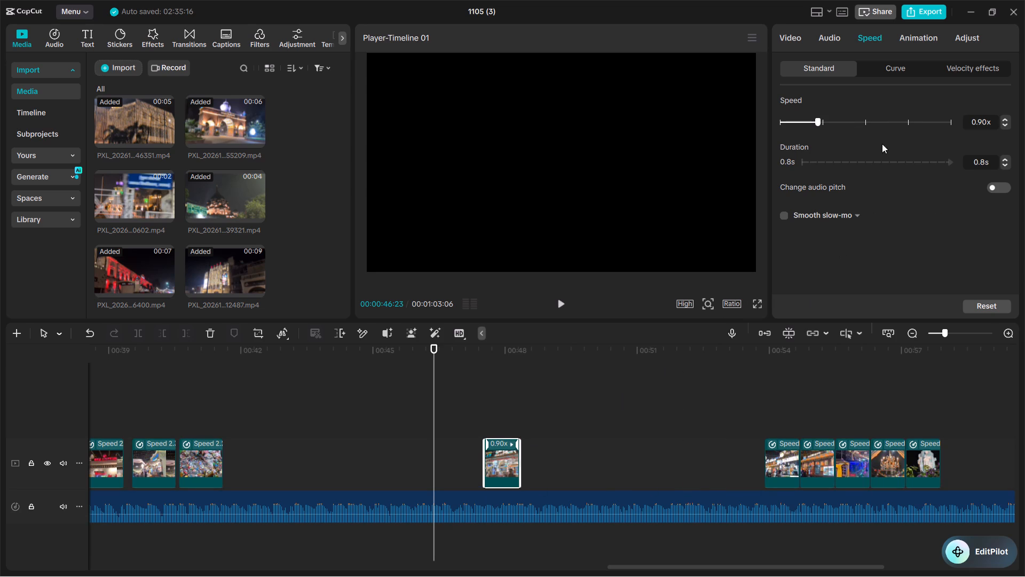
left_click(825, 119)
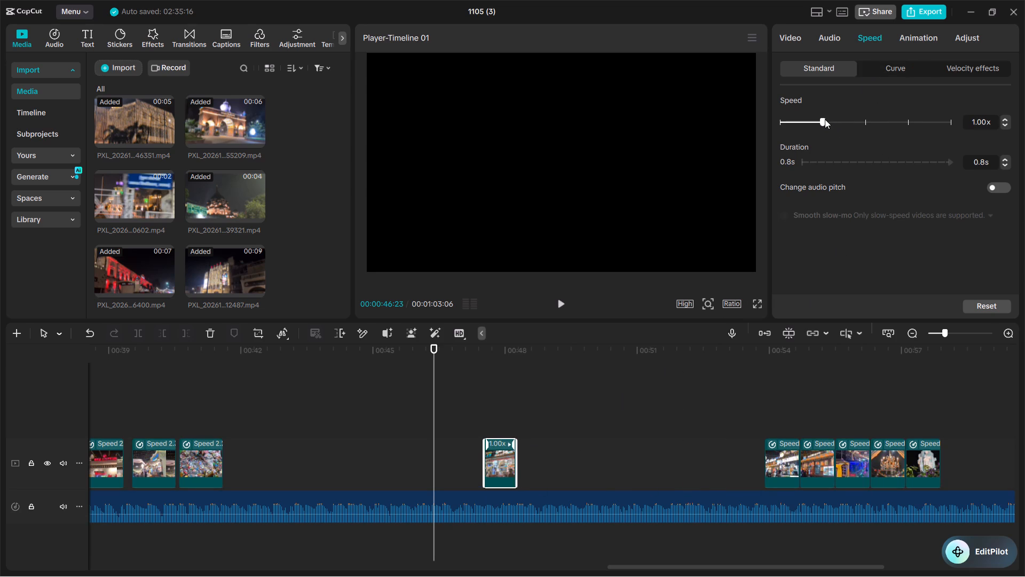
left_click(475, 414)
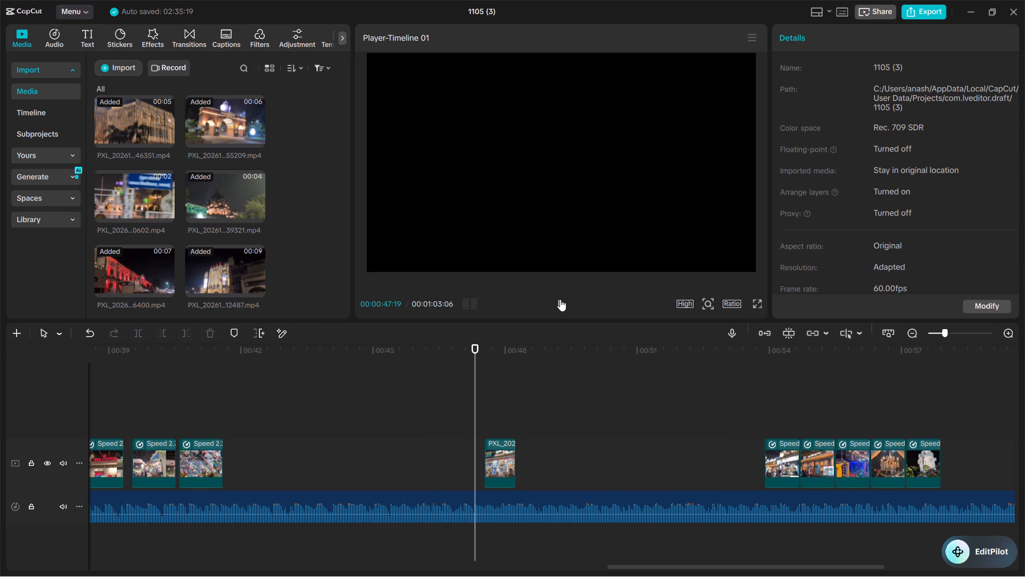
left_click(560, 300)
left_click(560, 300)
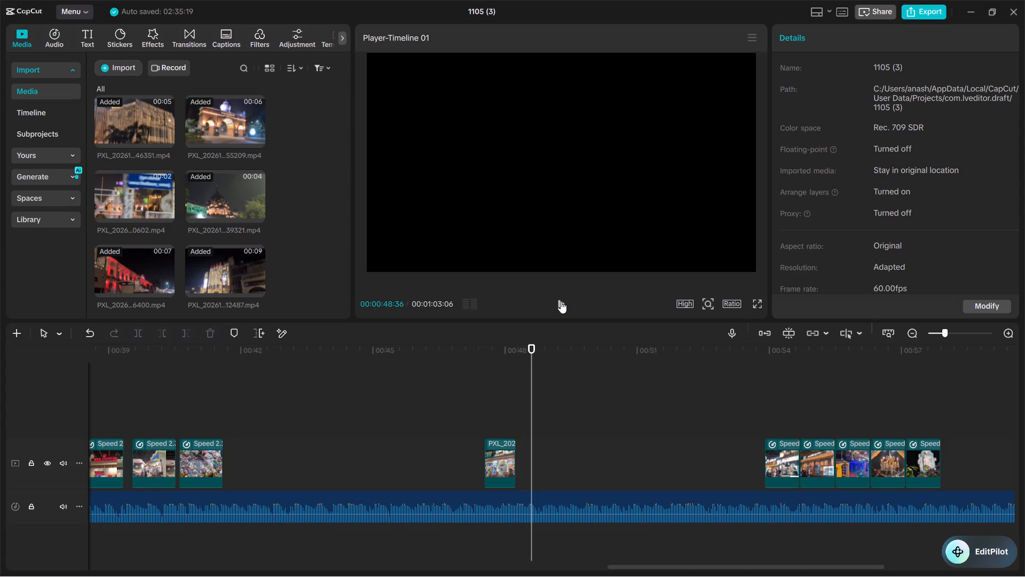
Place the lit shopfront clip at its full length just after the soft-toy stall clip at about 41.7 s.
left_click(499, 467)
left_click_drag(513, 458, 461, 469)
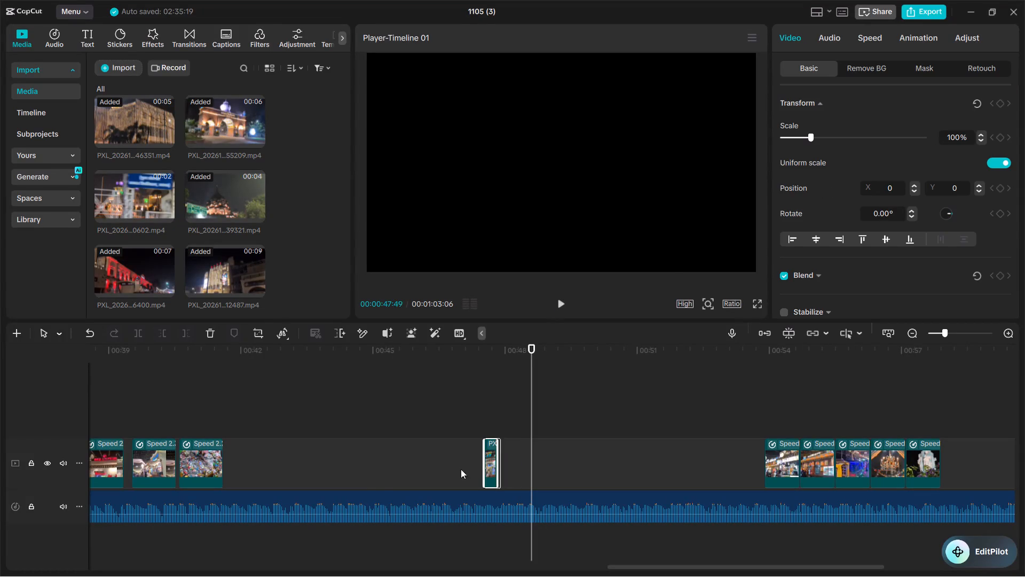
left_click_drag(461, 469, 634, 484)
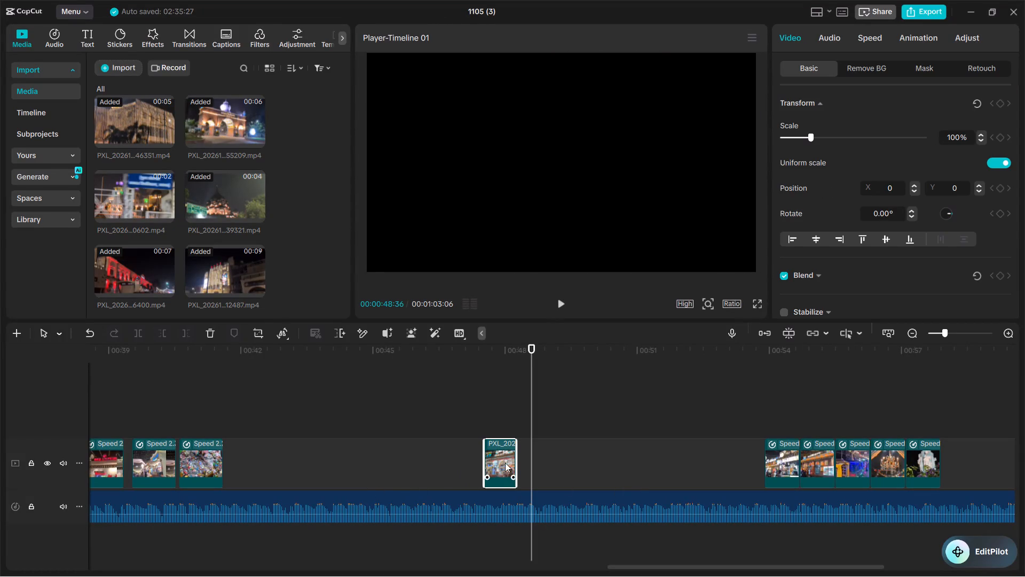
left_click_drag(506, 462, 248, 464)
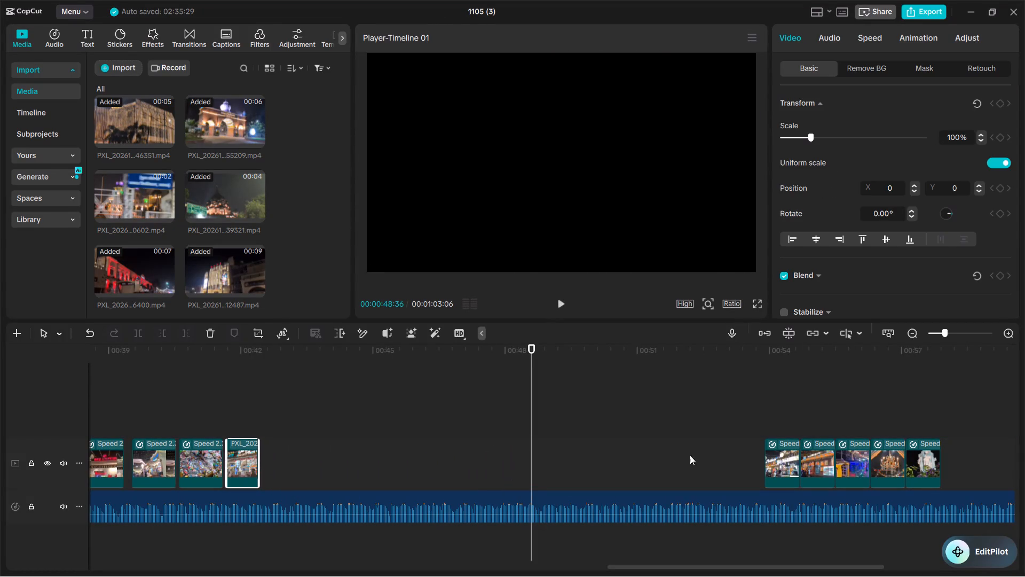
Separate the Momos Bhandar clip from the remaining block, place it at about 48.6 s, set its speed to 2.00x, and preview it.
left_click(776, 463)
left_click_drag(779, 463, 549, 473)
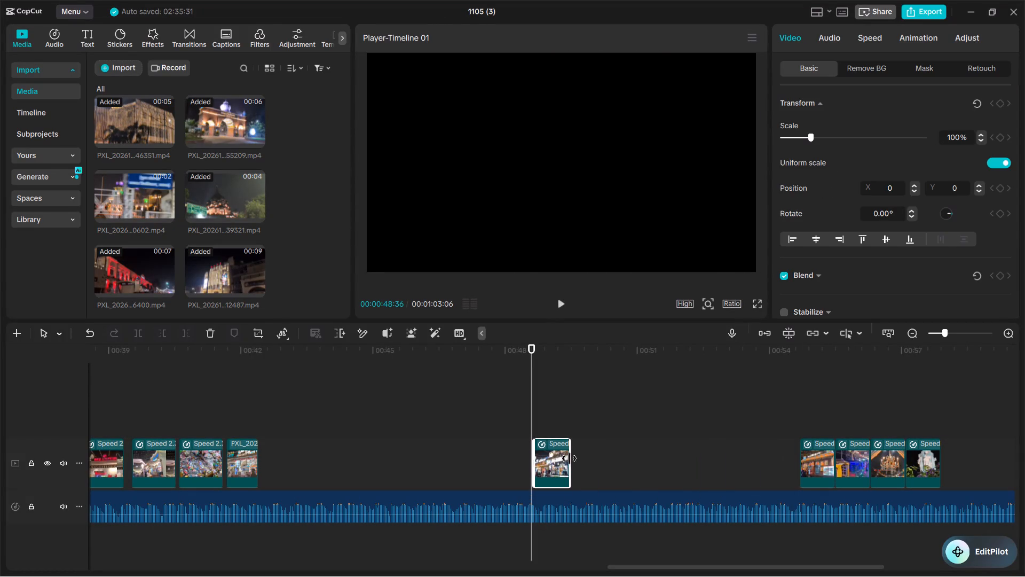
left_click(868, 34)
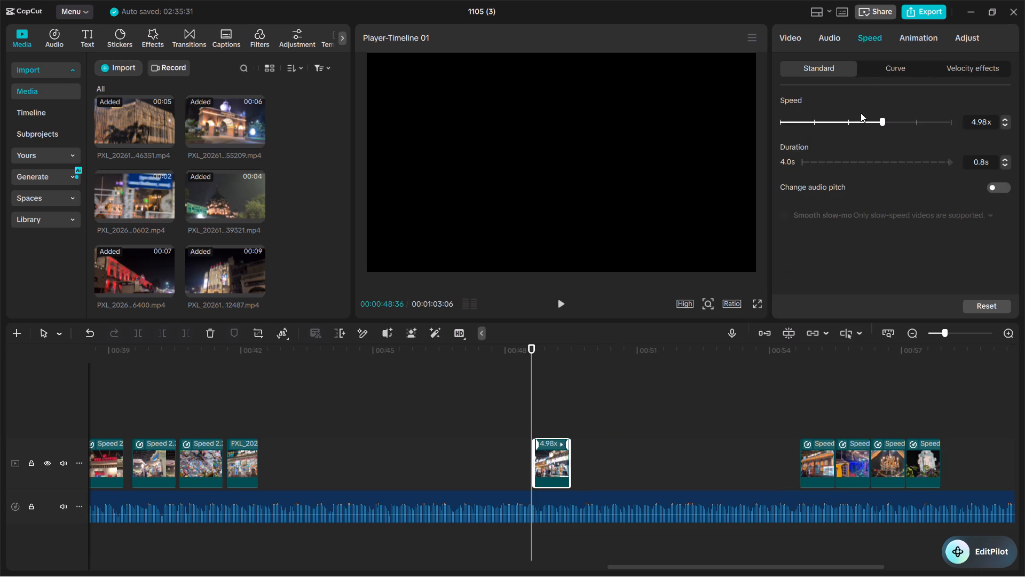
left_click(848, 122)
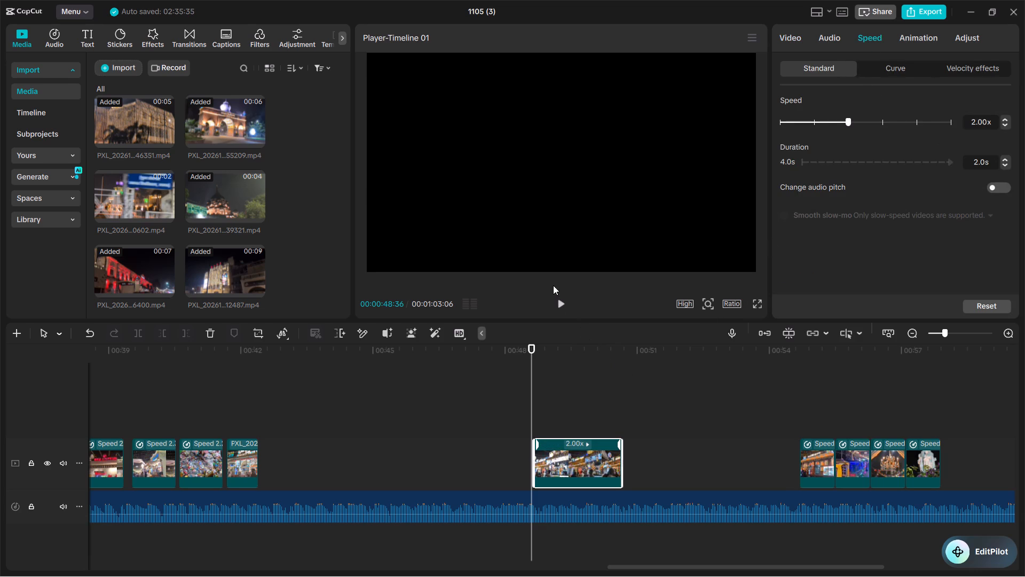
left_click(565, 307)
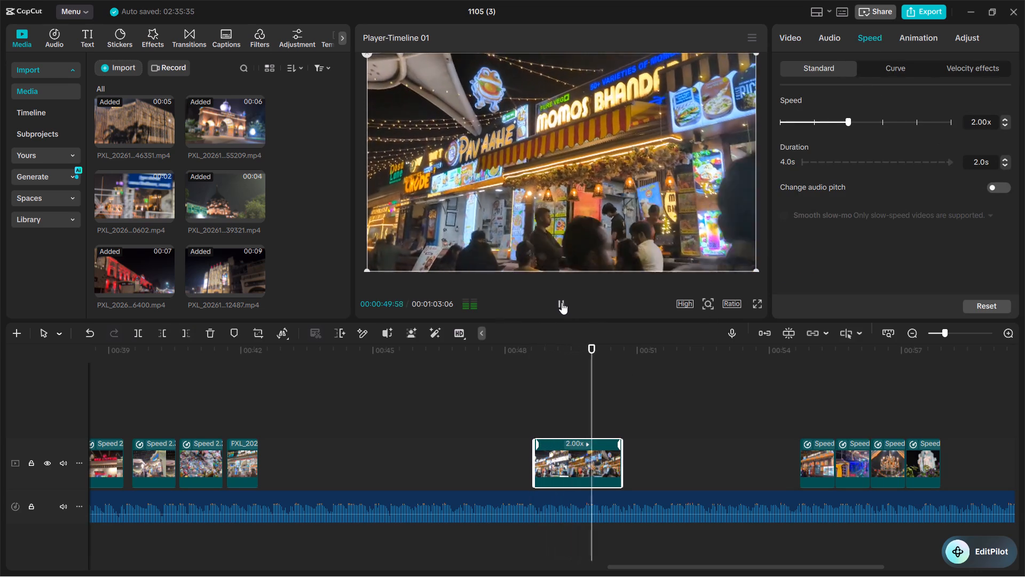
left_click(562, 300)
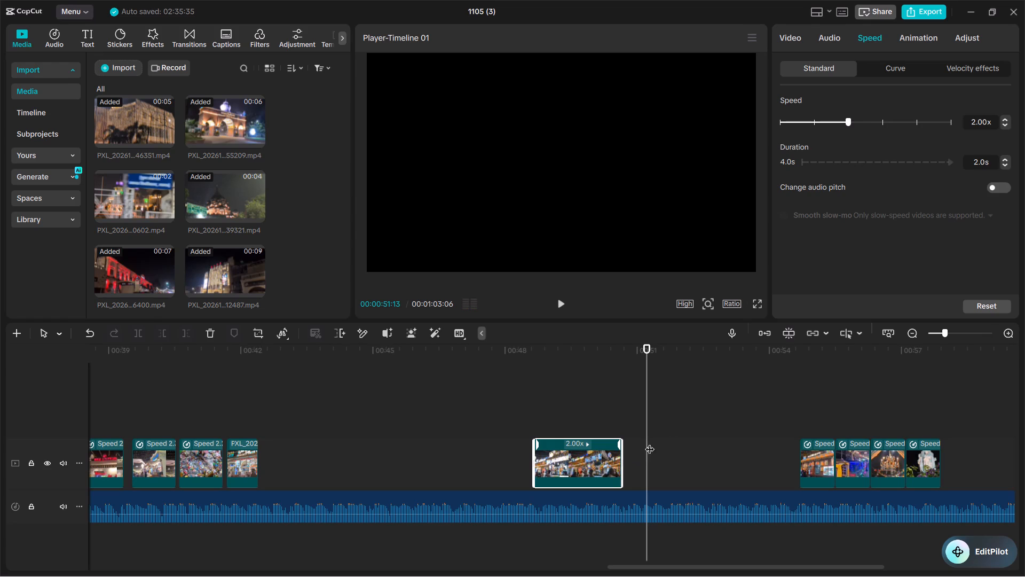
Set the Momos Bhandar clip's speed to 3.07x, preview it, and place it after the lit shopfront clip at about 42.7 s.
left_click(861, 121)
left_click(530, 428)
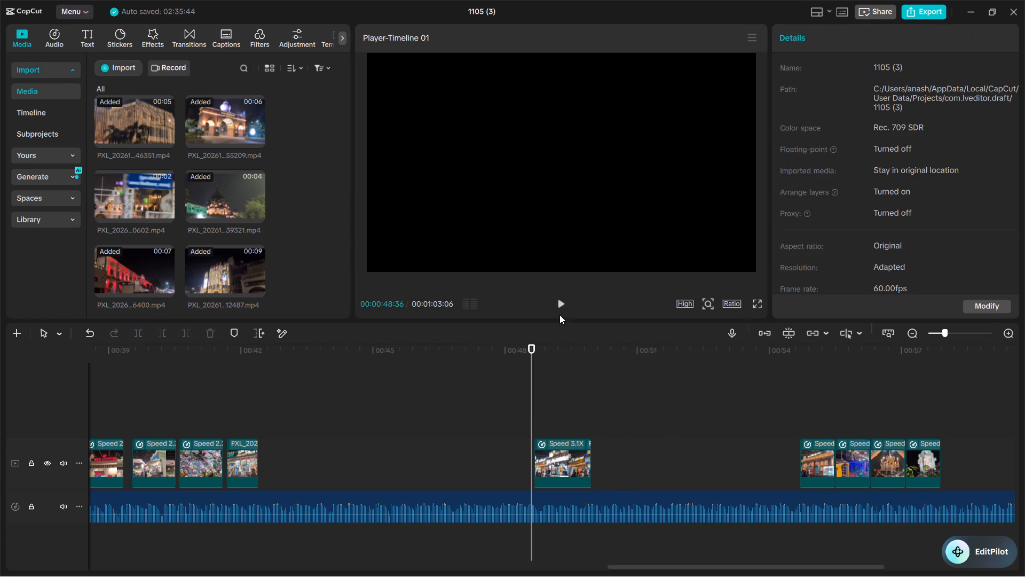
left_click(562, 303)
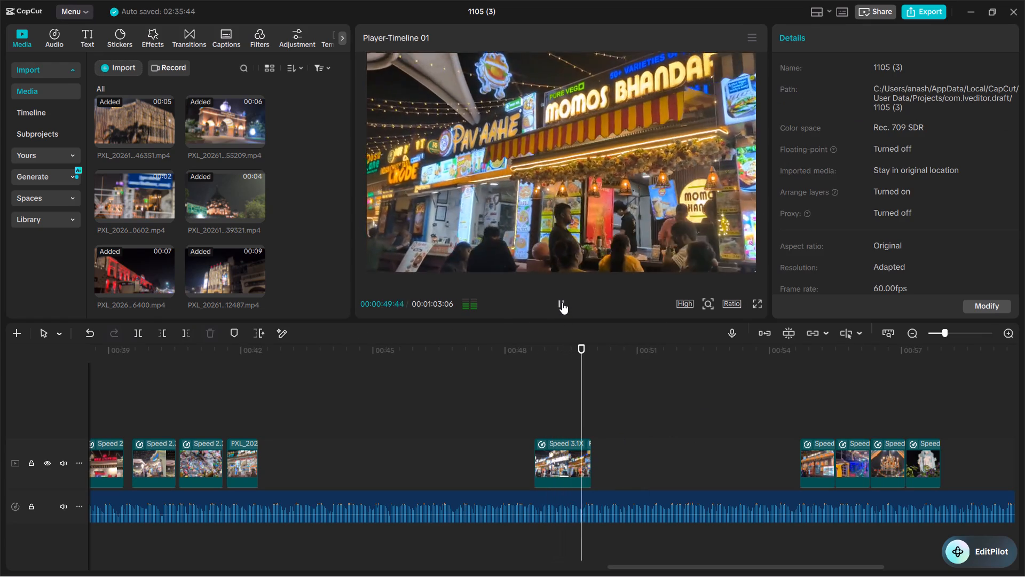
left_click(562, 302)
left_click(571, 475)
left_click_drag(570, 473, 291, 475)
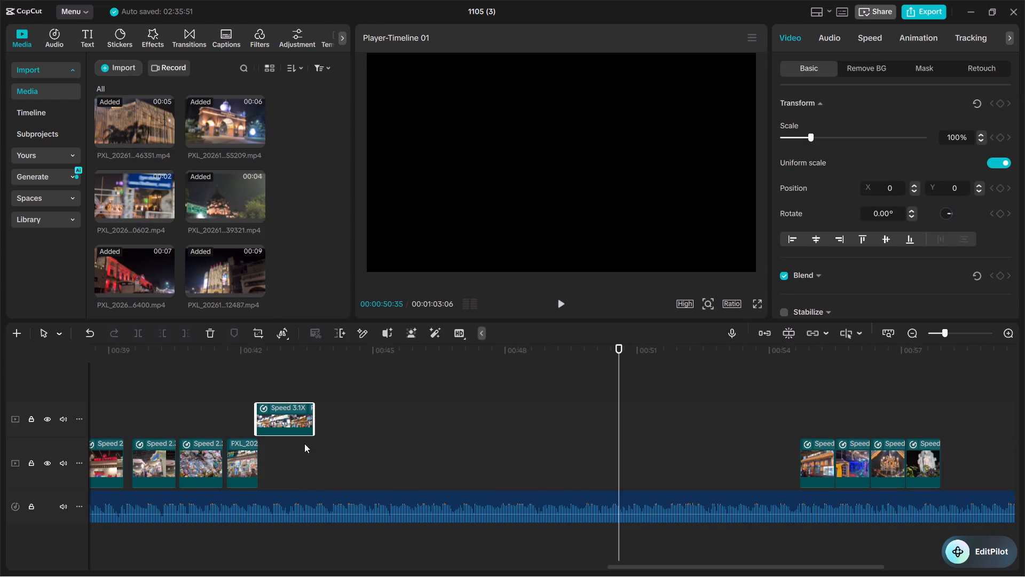
left_click_drag(289, 421, 305, 457)
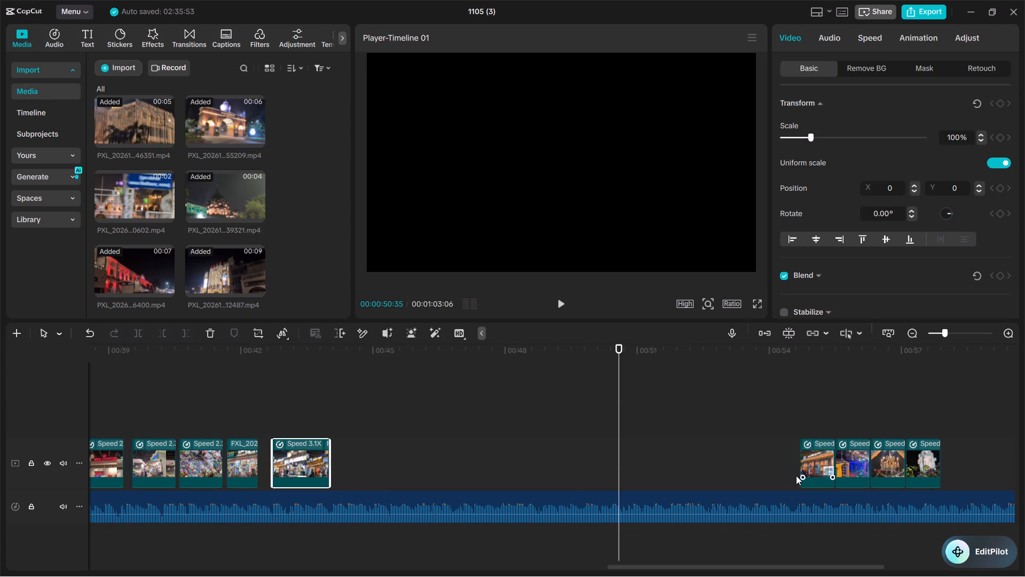
Separate the Jalori Gate clip from the remaining block, preview it, and place it just after the Momos Bhandar clip at about 44.1 s.
left_click(816, 464)
left_click_drag(816, 464, 602, 484)
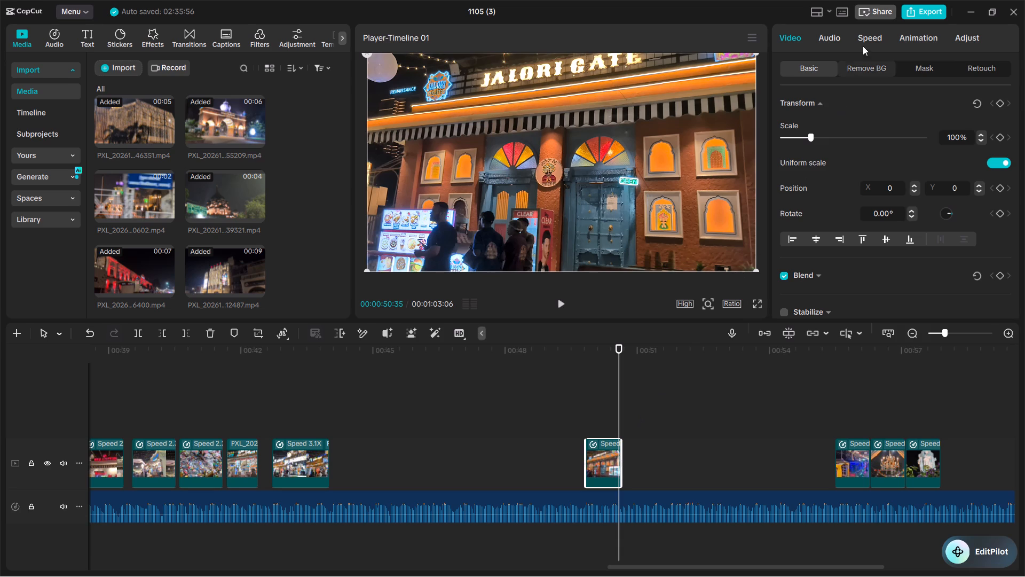
left_click(868, 35)
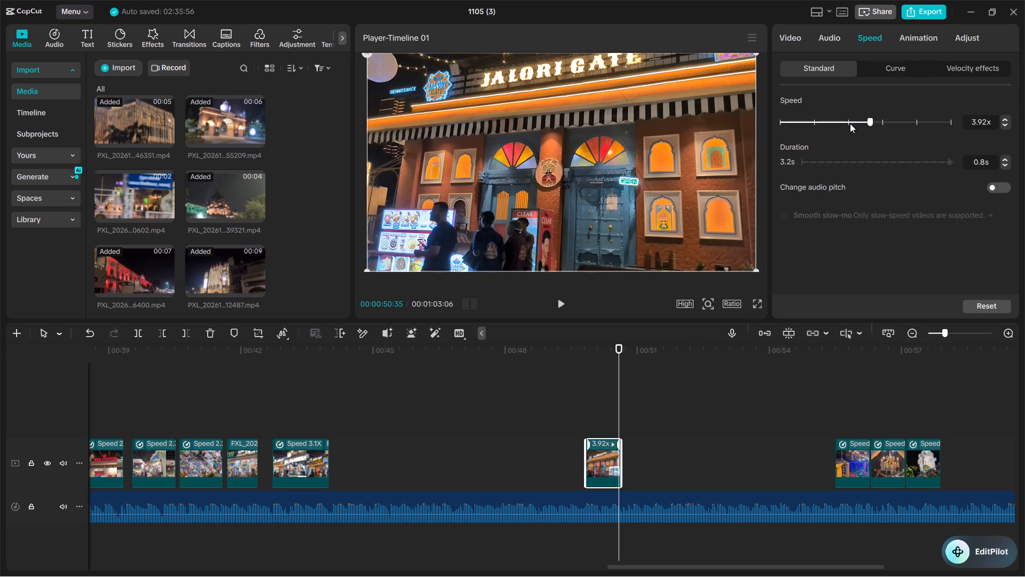
left_click(585, 418)
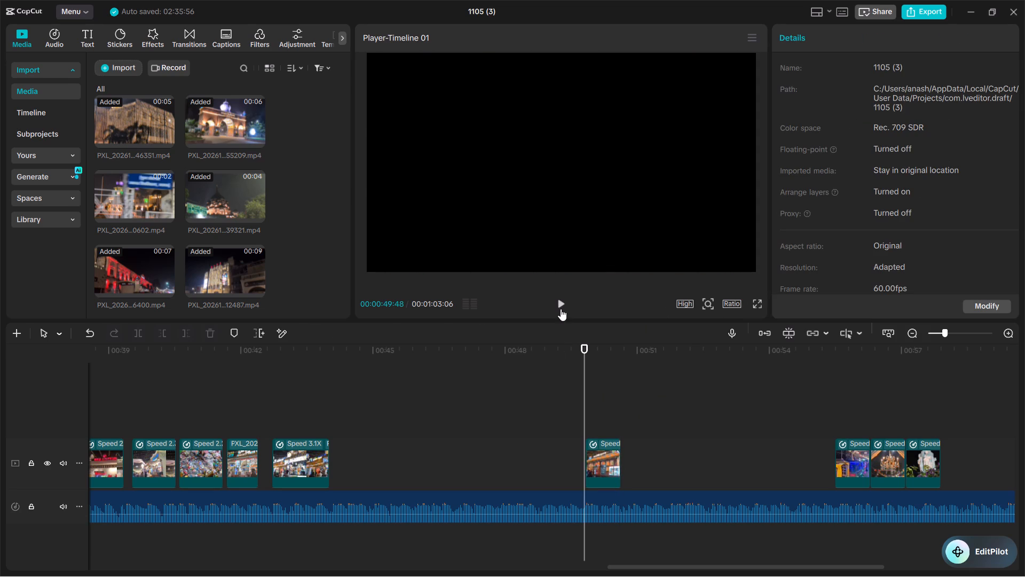
left_click(562, 300)
left_click(562, 300)
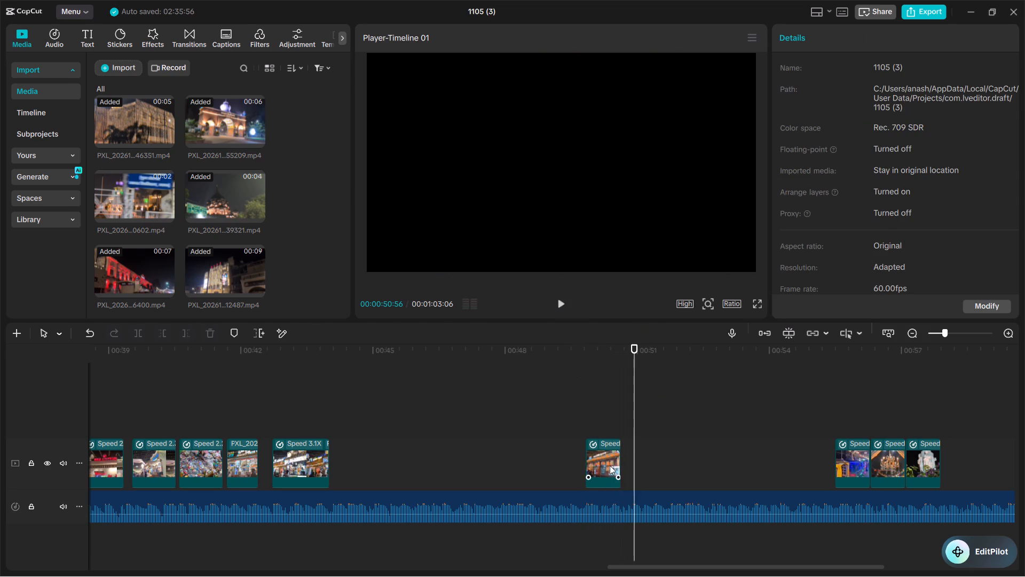
left_click(610, 466)
left_click_drag(609, 461, 356, 457)
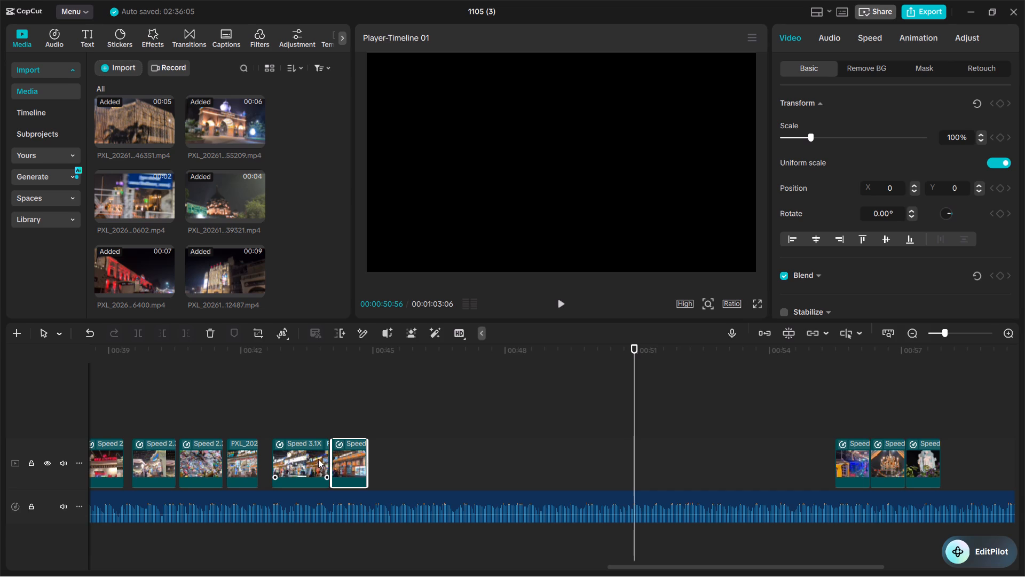
Set the Momos Bhandar clip's duration to 1.1 s.
left_click(302, 462)
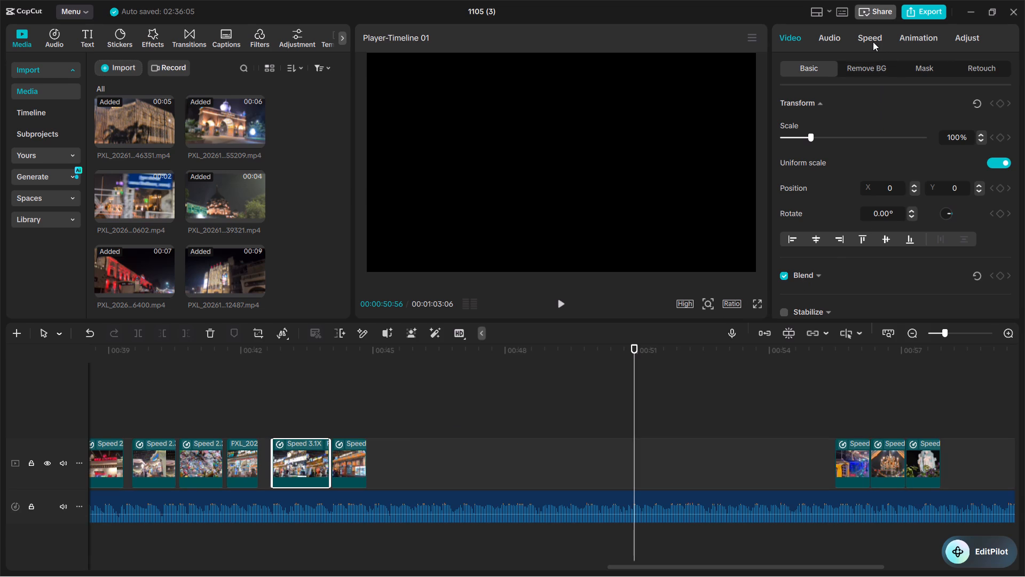
left_click(873, 42)
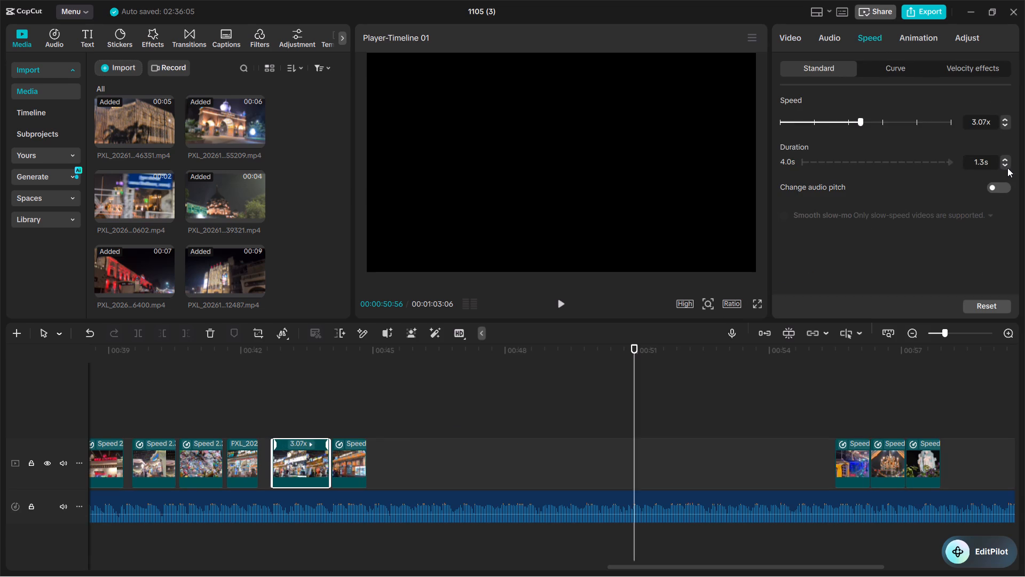
left_click(1005, 162)
left_click(1005, 162)
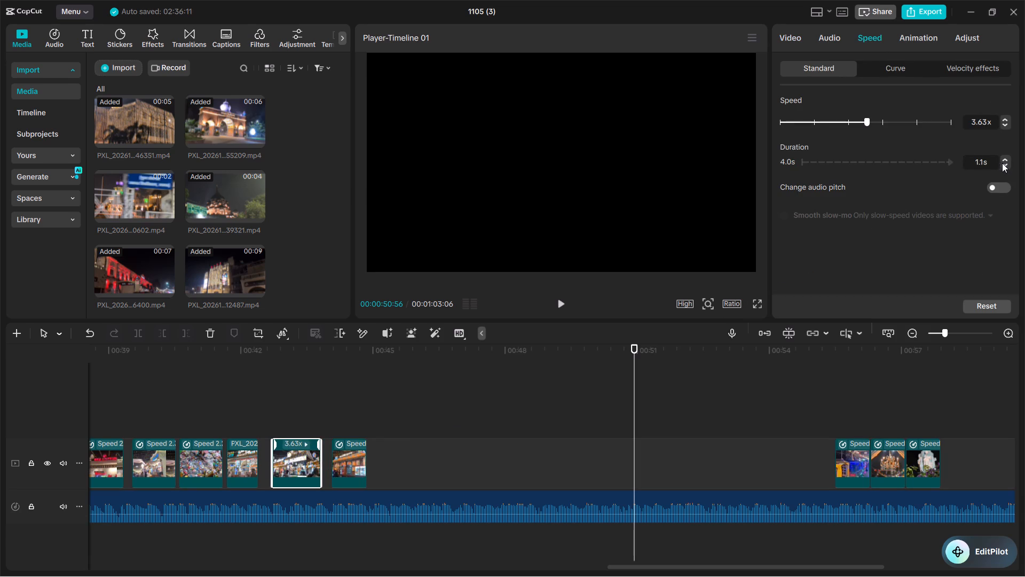
Separate the yellow toy train clip from the remaining block, place it at about 51 s, set its speed to 2.00x, and preview it.
left_click(858, 465)
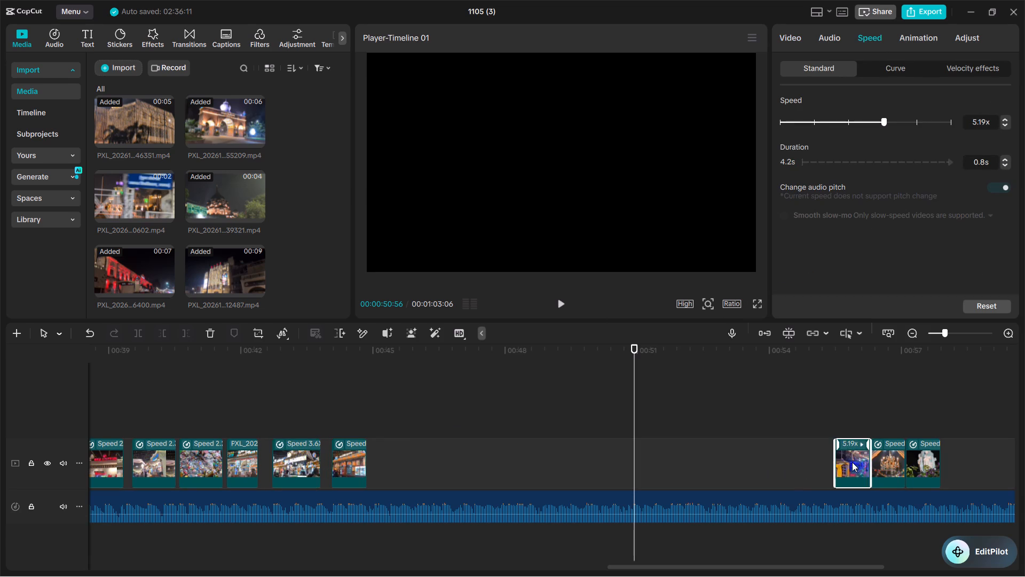
left_click_drag(852, 462, 653, 486)
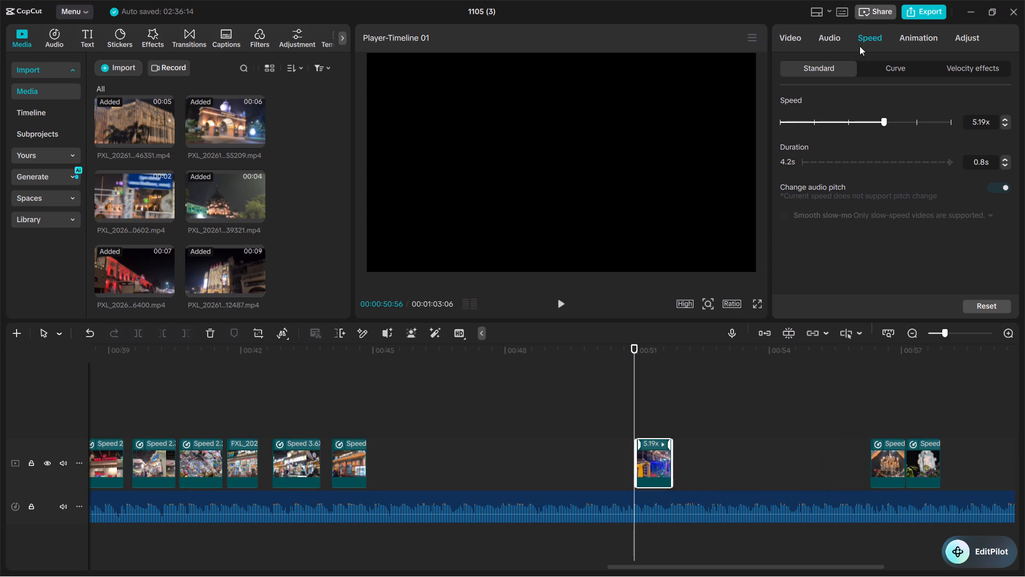
left_click(848, 122)
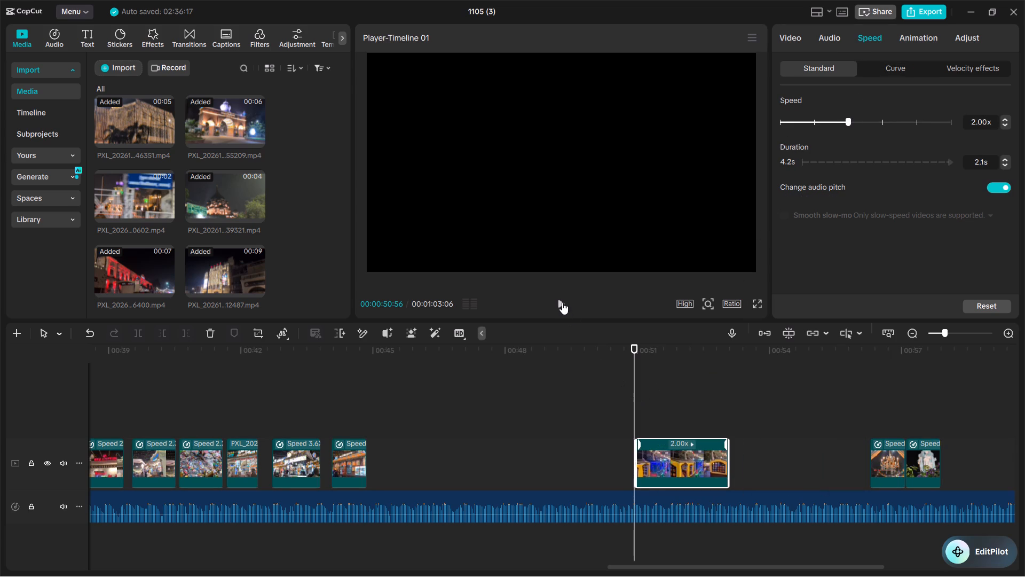
left_click(562, 301)
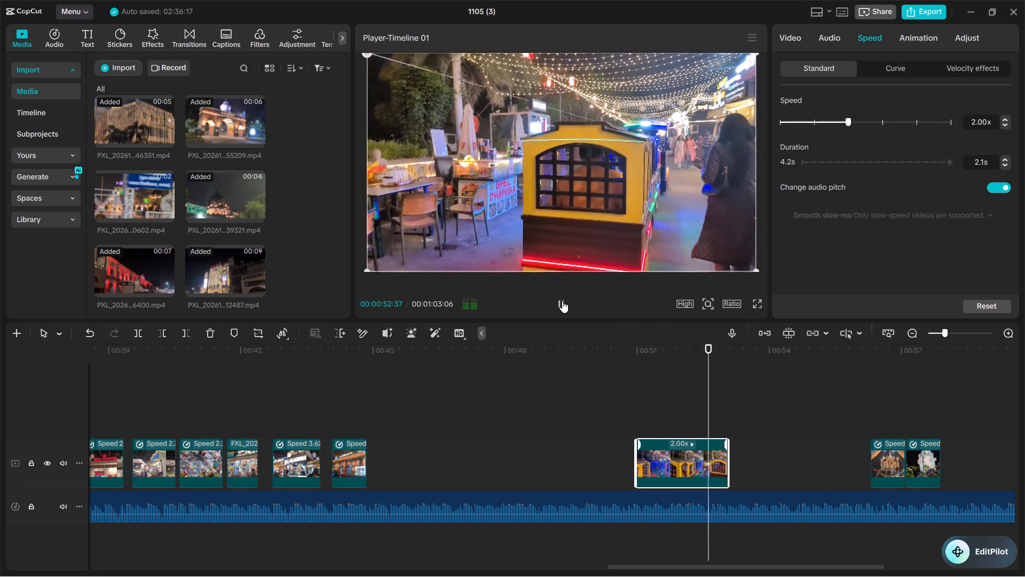
left_click(562, 301)
Trim both ends of the toy train clip to a 1.1 s duration and place it just after the Jalori Gate clip at about 45 s.
left_click(691, 464)
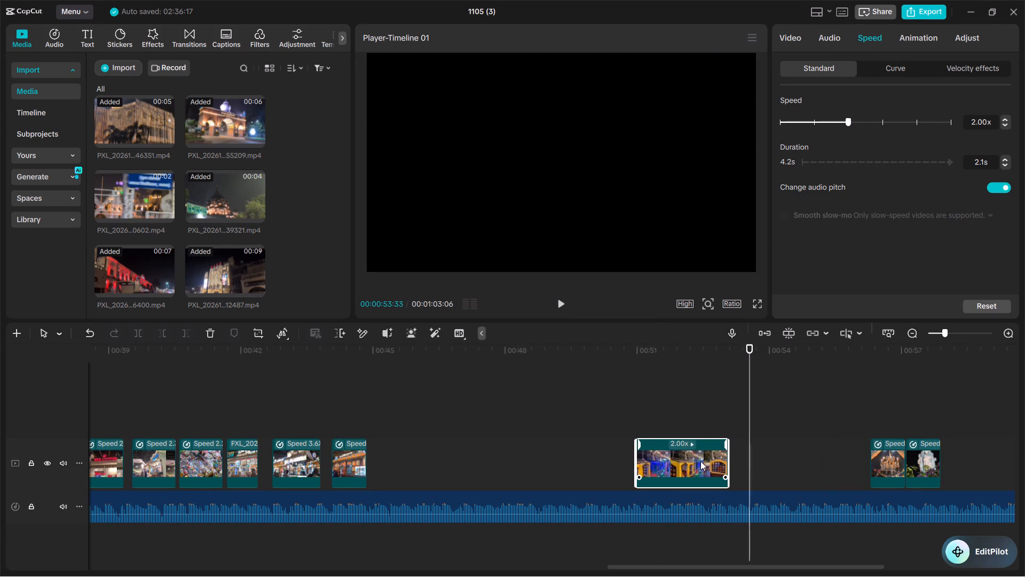
left_click_drag(729, 461, 711, 465)
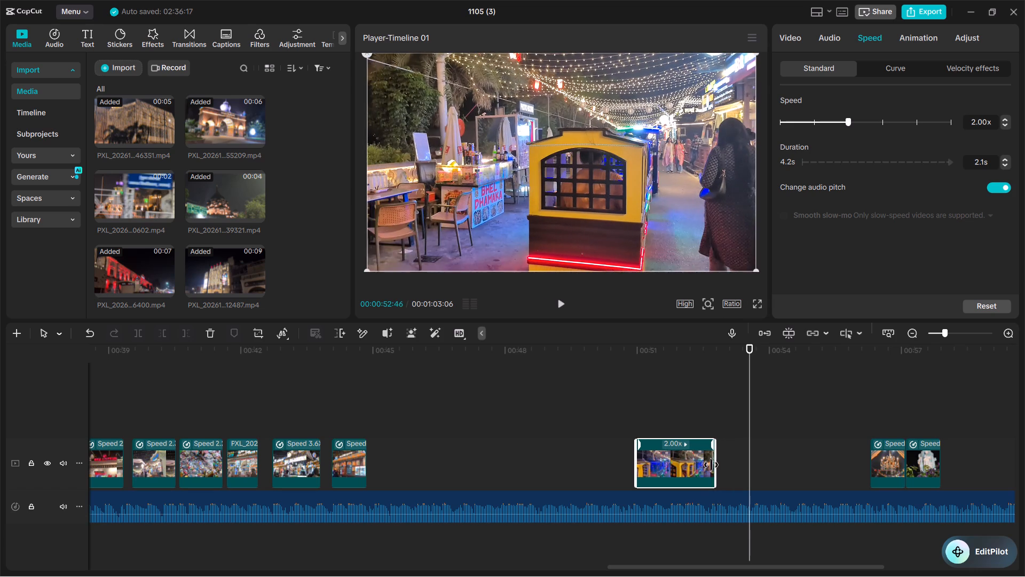
left_click_drag(711, 465, 699, 469)
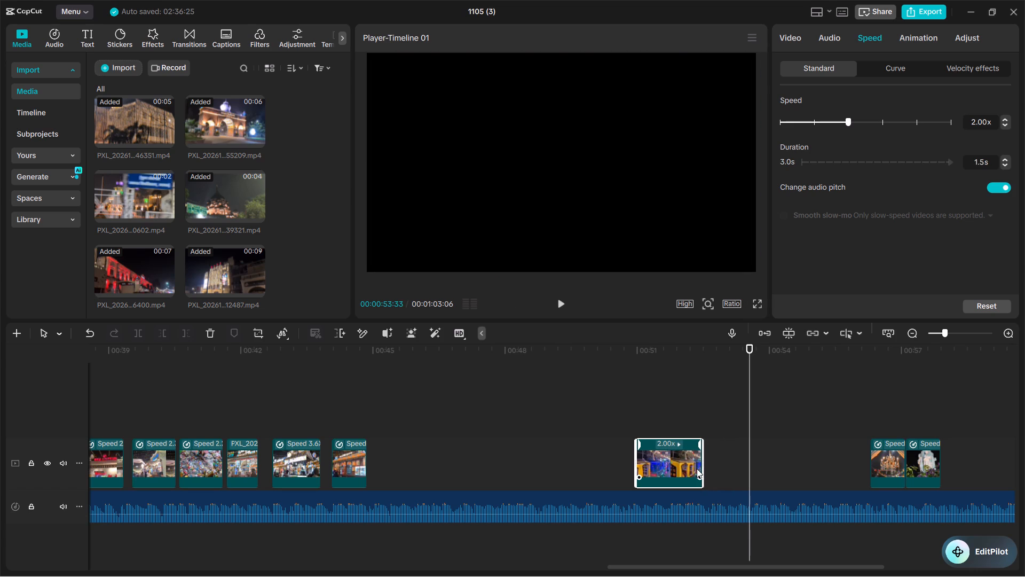
left_click_drag(635, 464, 646, 465)
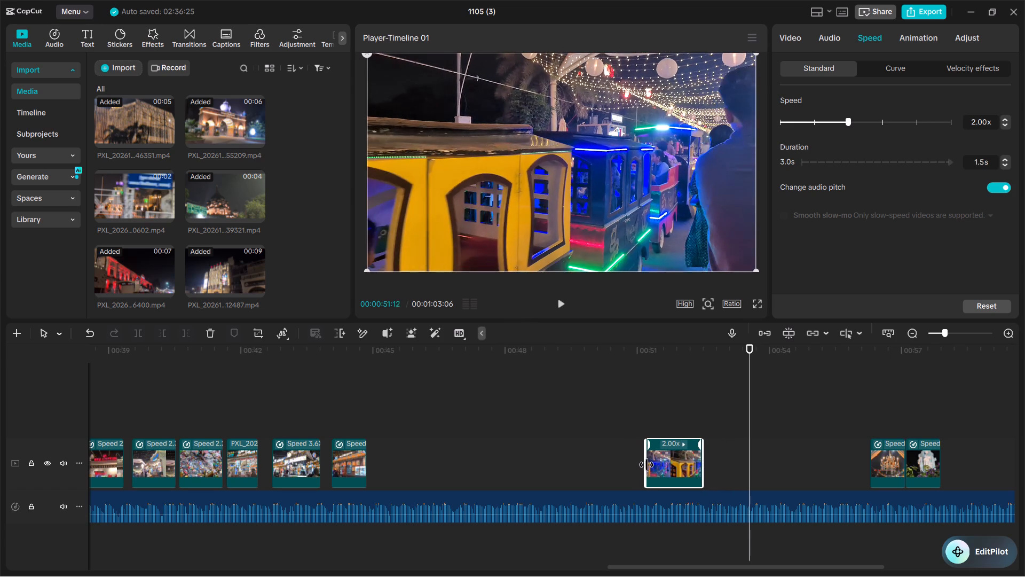
left_click_drag(646, 465, 651, 466)
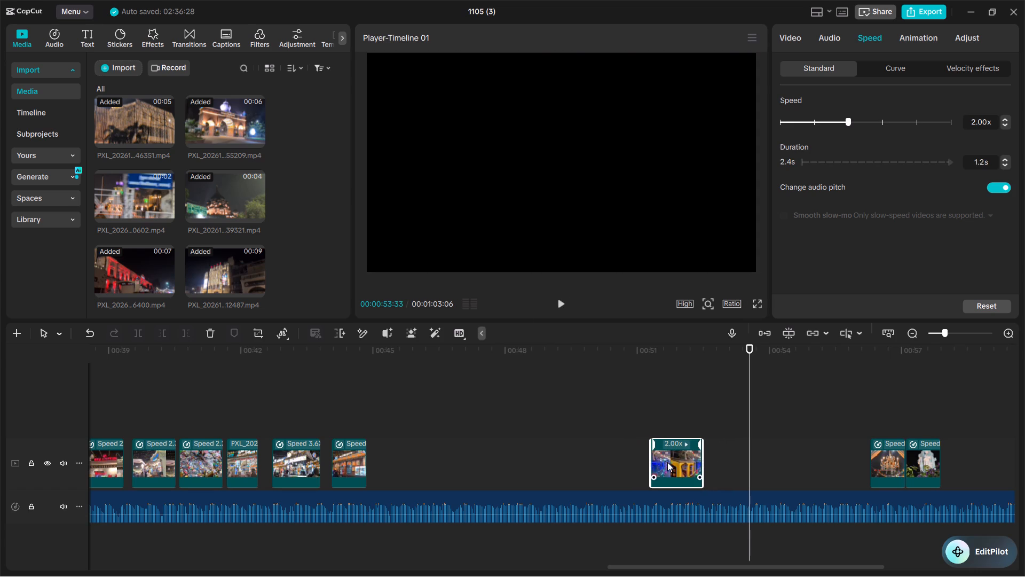
left_click_drag(651, 463, 658, 463)
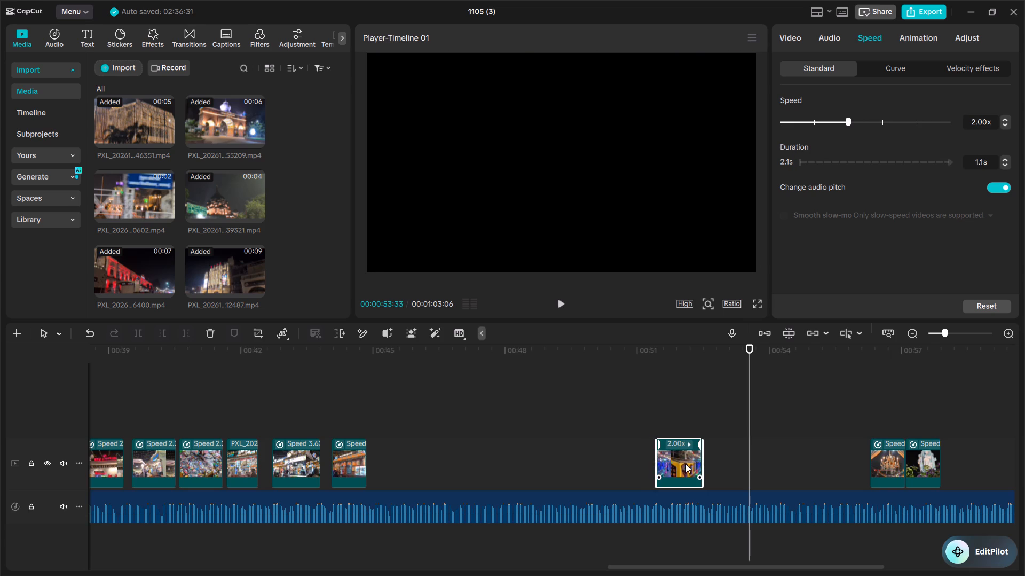
left_click_drag(688, 464, 403, 466)
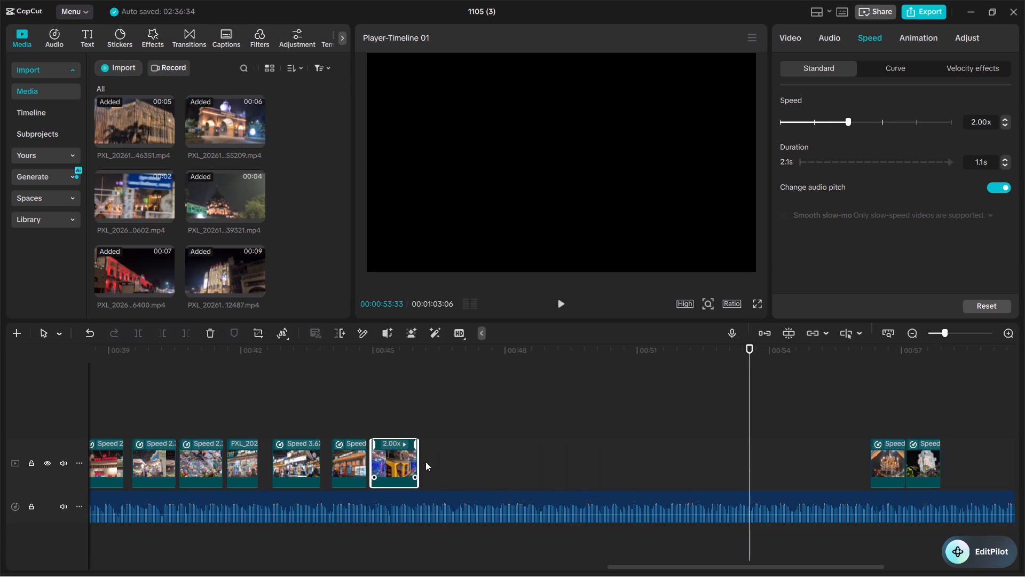
Separate the chandelier clip from the remaining block, place it at about 49.5 s, and preview it.
left_click(888, 467)
left_click_drag(888, 467, 587, 472)
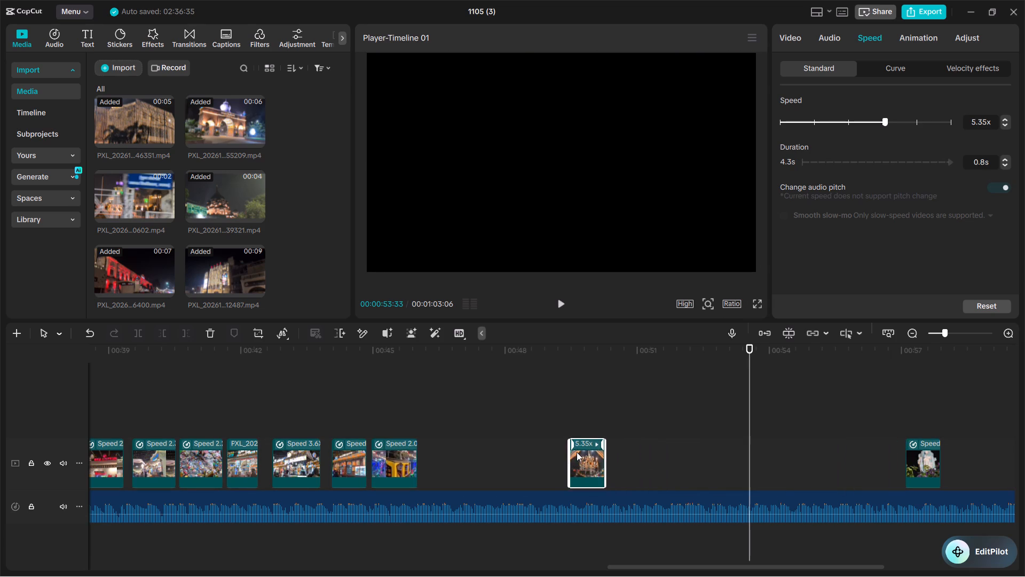
left_click(564, 426)
left_click(560, 304)
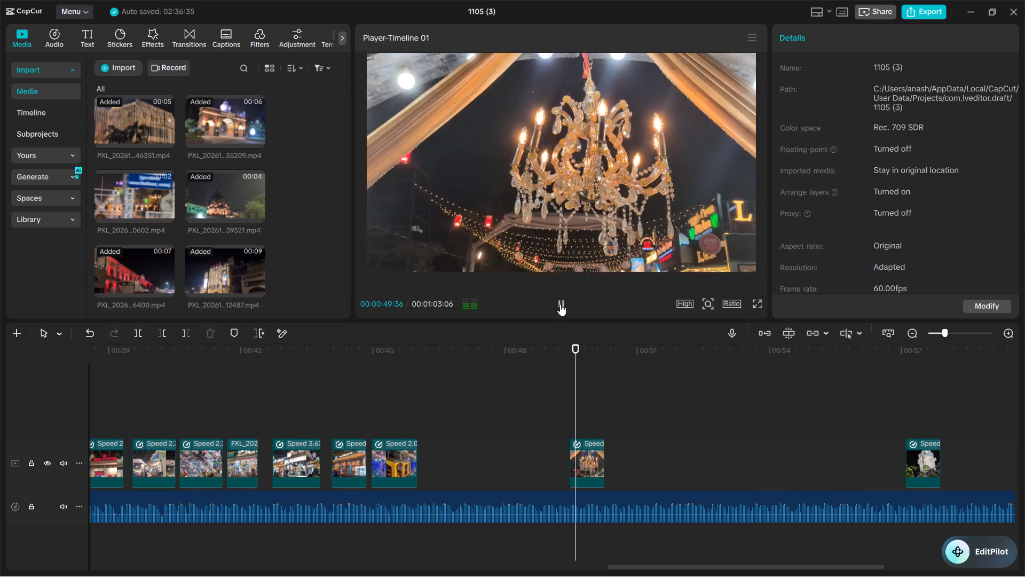
left_click(560, 304)
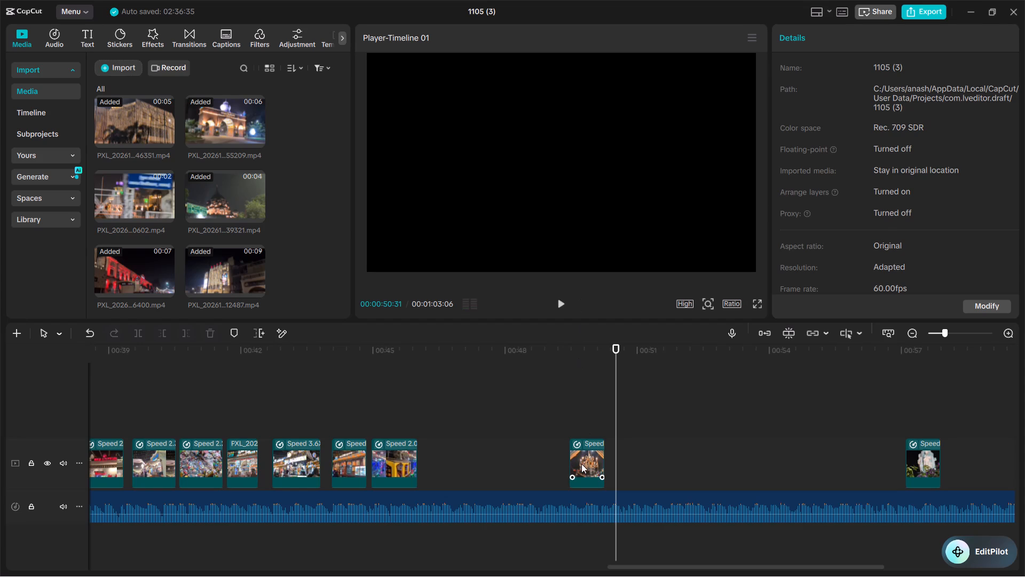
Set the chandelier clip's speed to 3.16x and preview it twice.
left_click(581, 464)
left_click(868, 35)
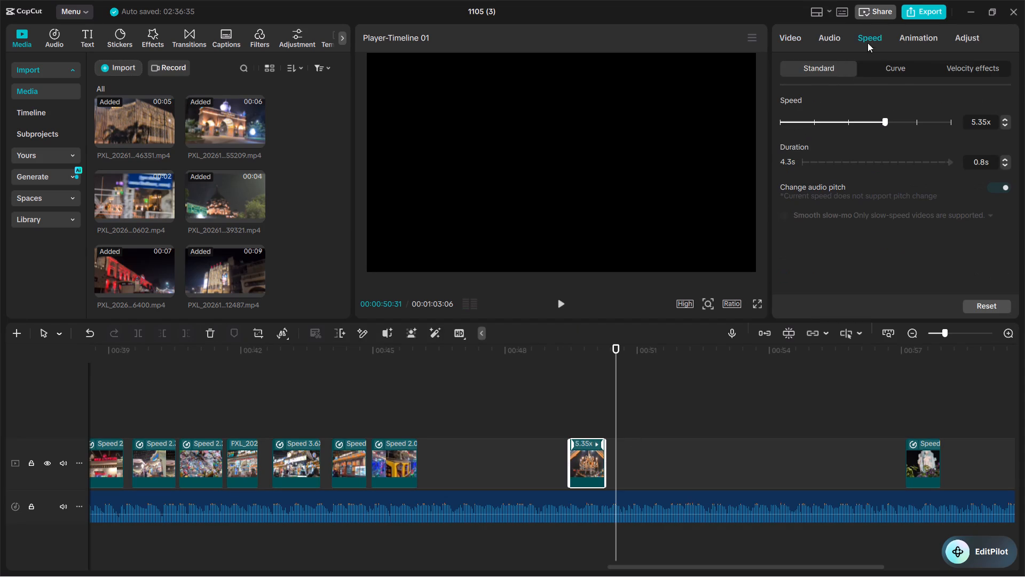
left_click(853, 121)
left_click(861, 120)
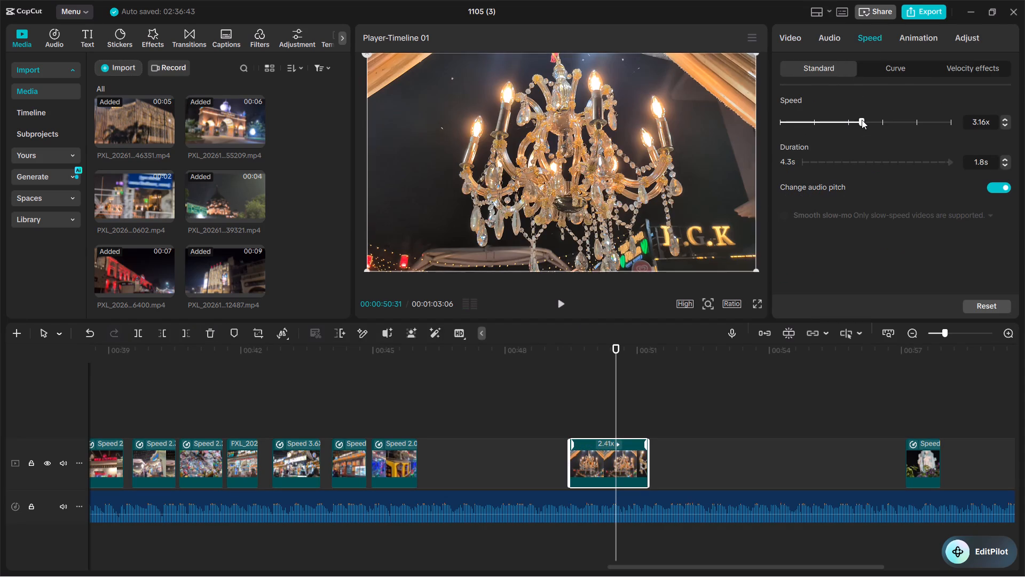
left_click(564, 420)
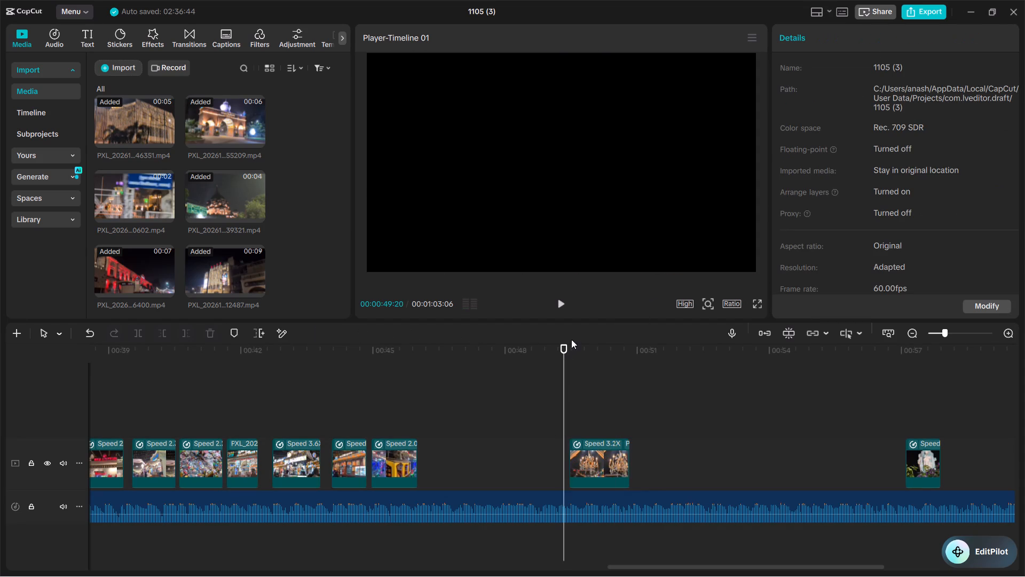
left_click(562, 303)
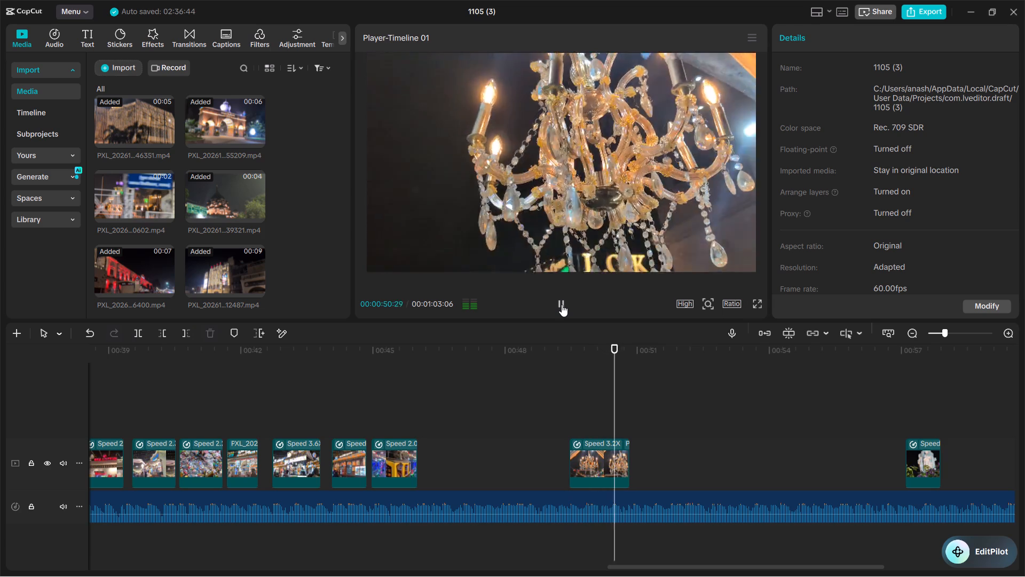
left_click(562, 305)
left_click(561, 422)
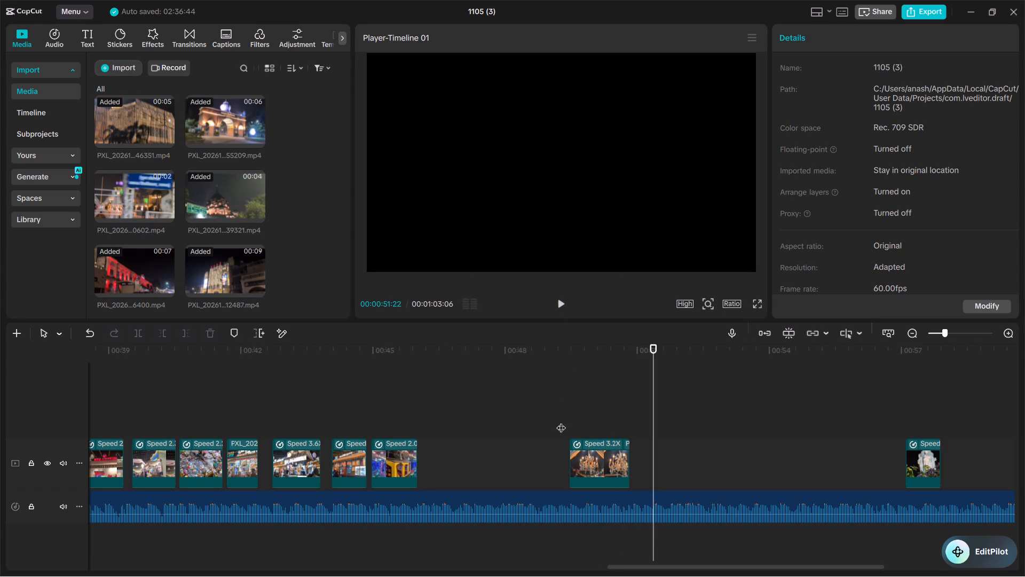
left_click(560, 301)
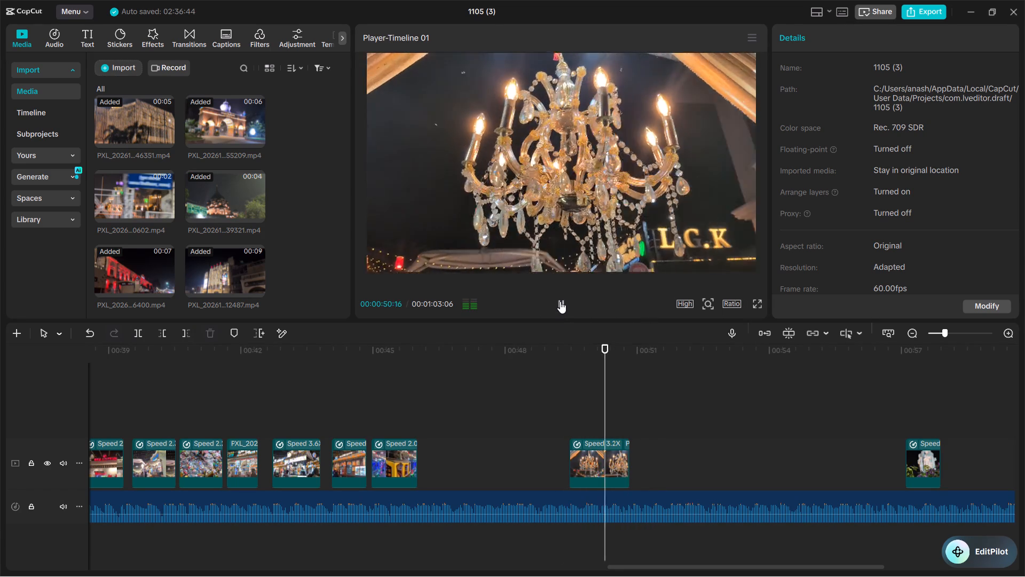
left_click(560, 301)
Set the chandelier clip's speed to 2.00x and preview it.
left_click(603, 467)
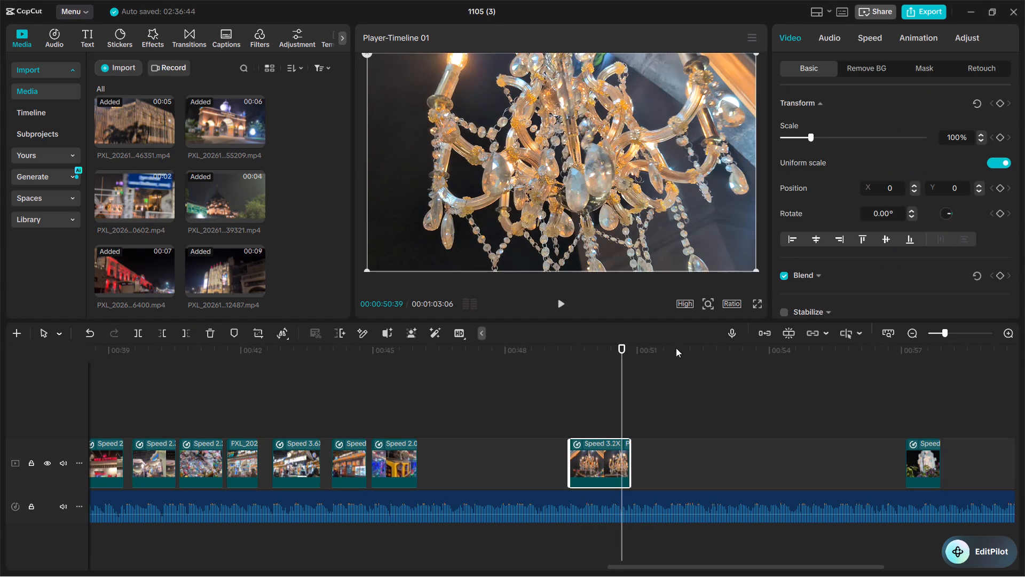
left_click(861, 36)
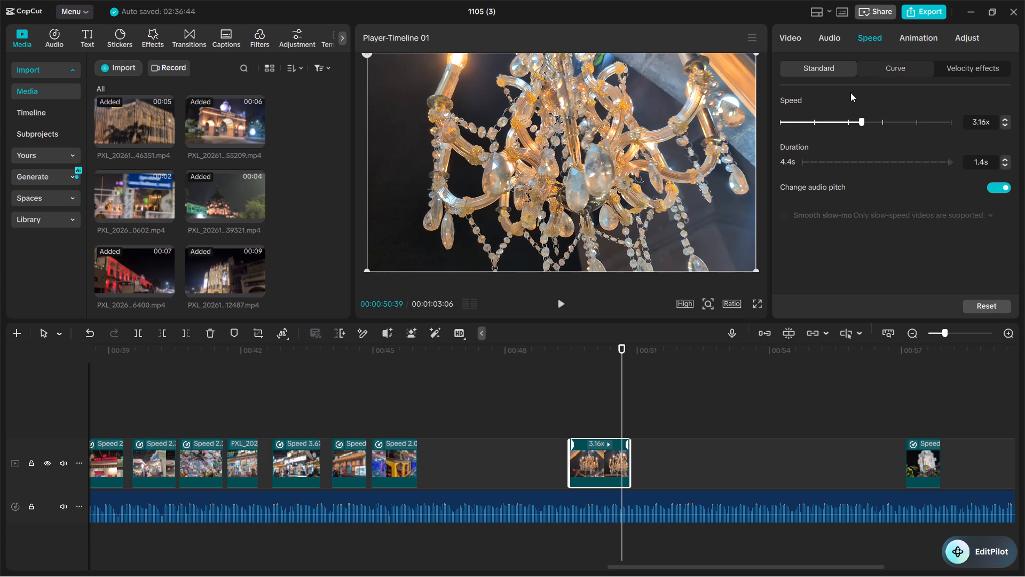
left_click(847, 122)
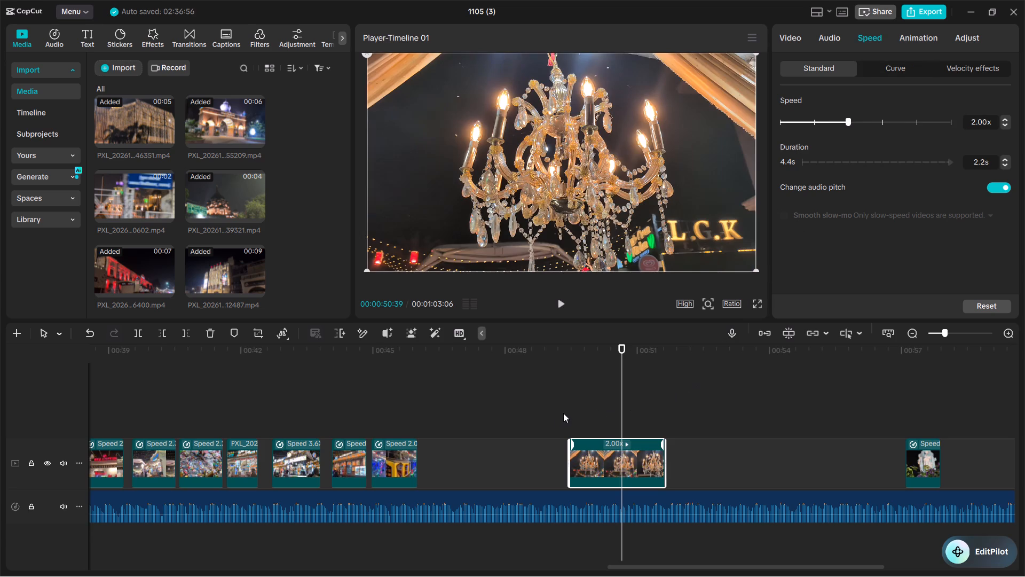
left_click(556, 415)
left_click(559, 301)
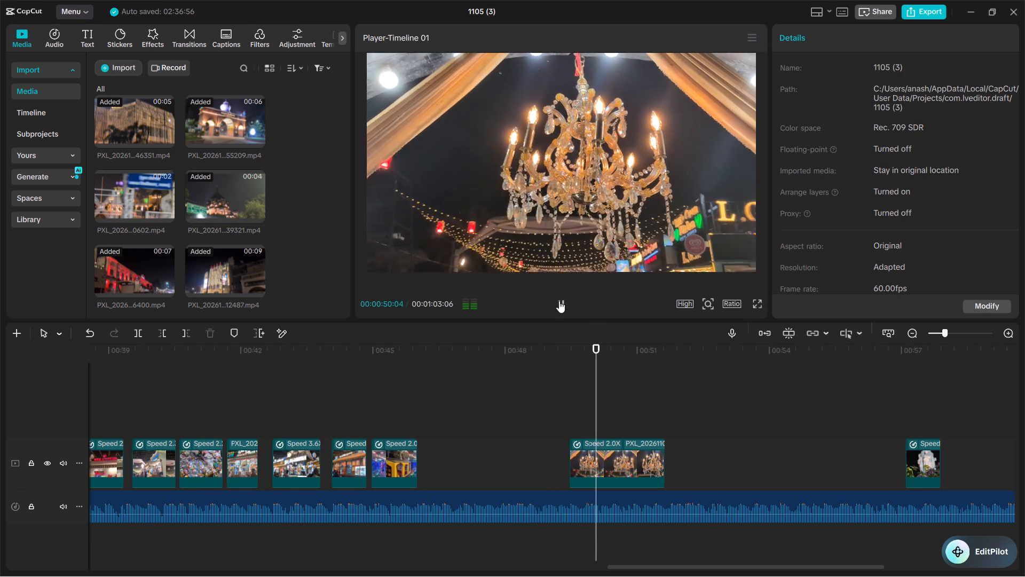
left_click(559, 301)
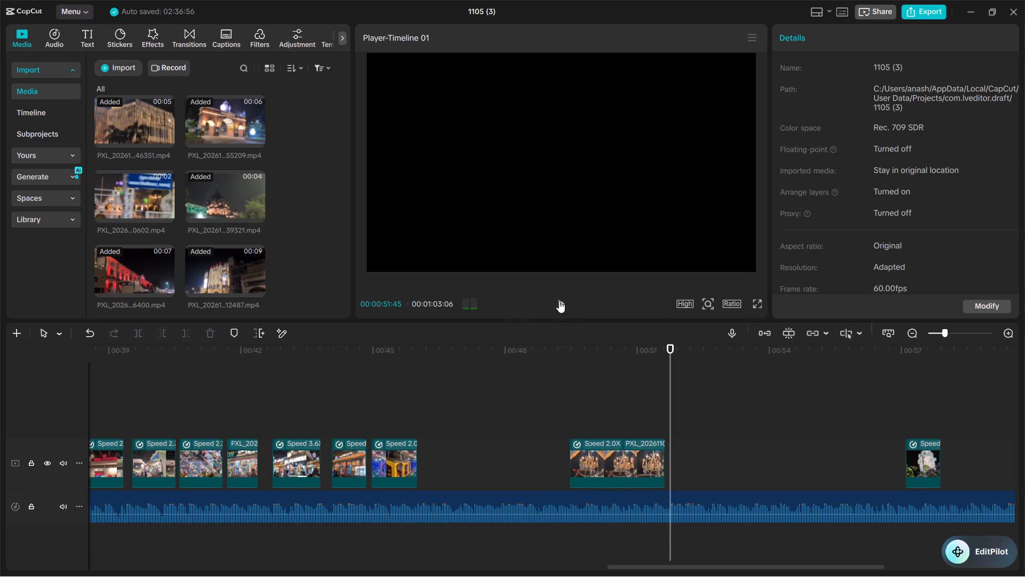
Trim the beginning of the chandelier clip to leave a 1.2 s duration and preview the result.
left_click(625, 466)
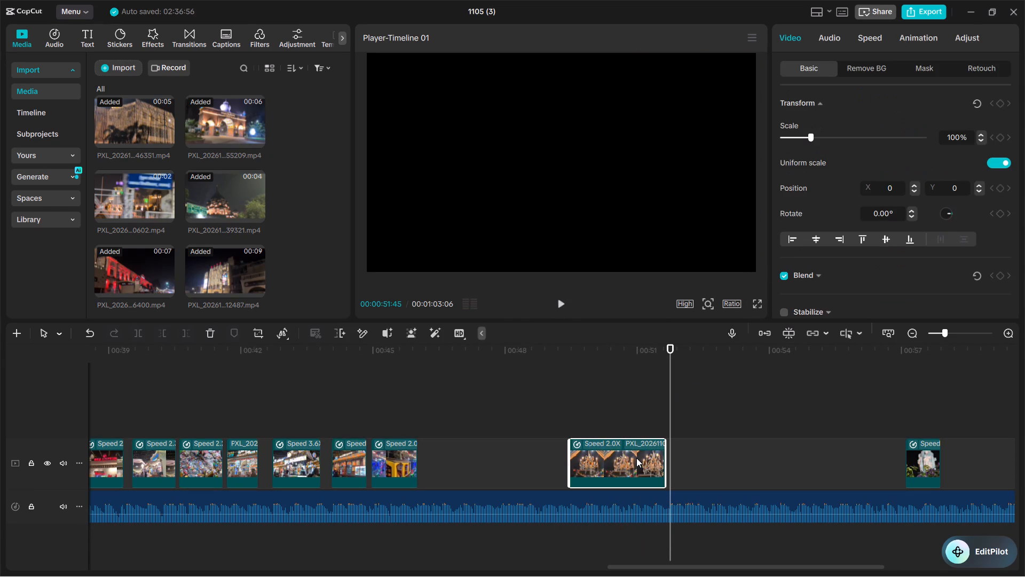
left_click(874, 37)
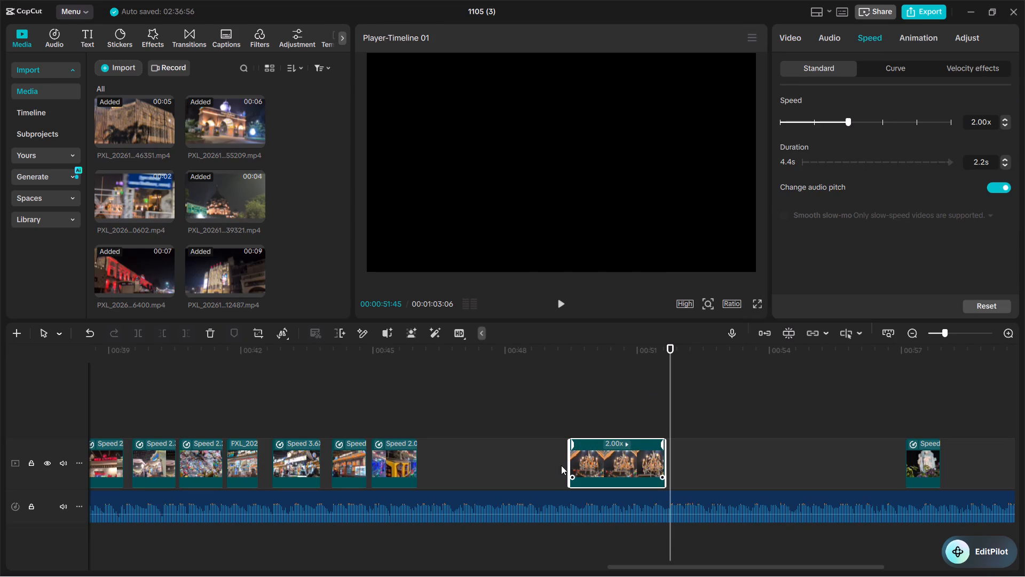
left_click_drag(568, 464, 610, 465)
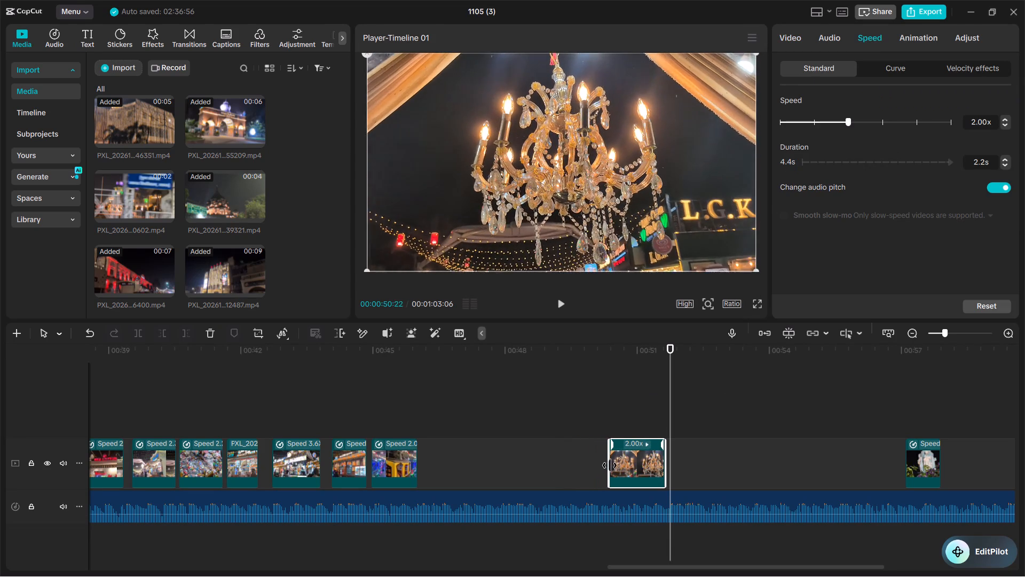
left_click_drag(610, 465, 617, 466)
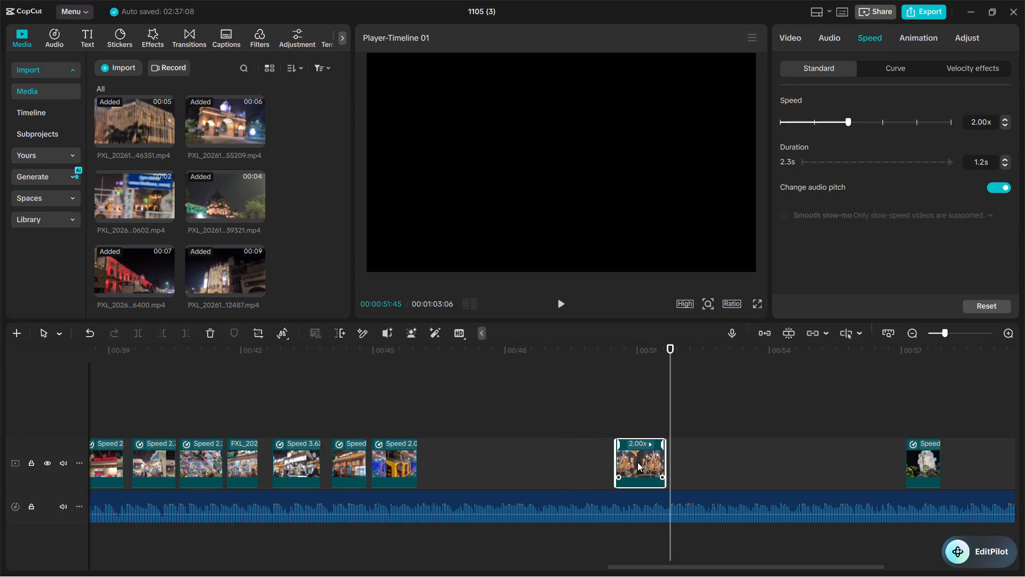
left_click(604, 423)
left_click(558, 303)
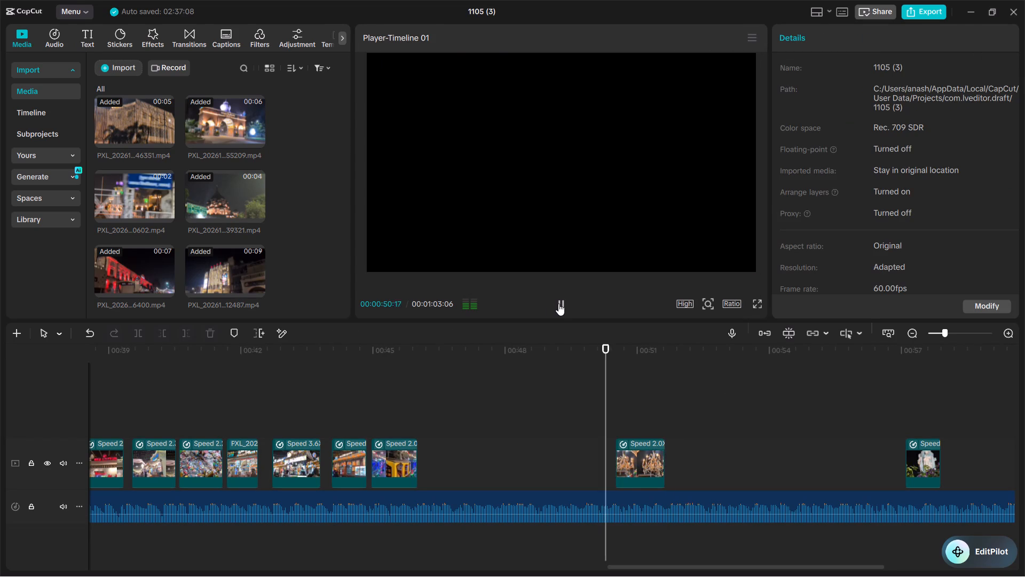
left_click(558, 303)
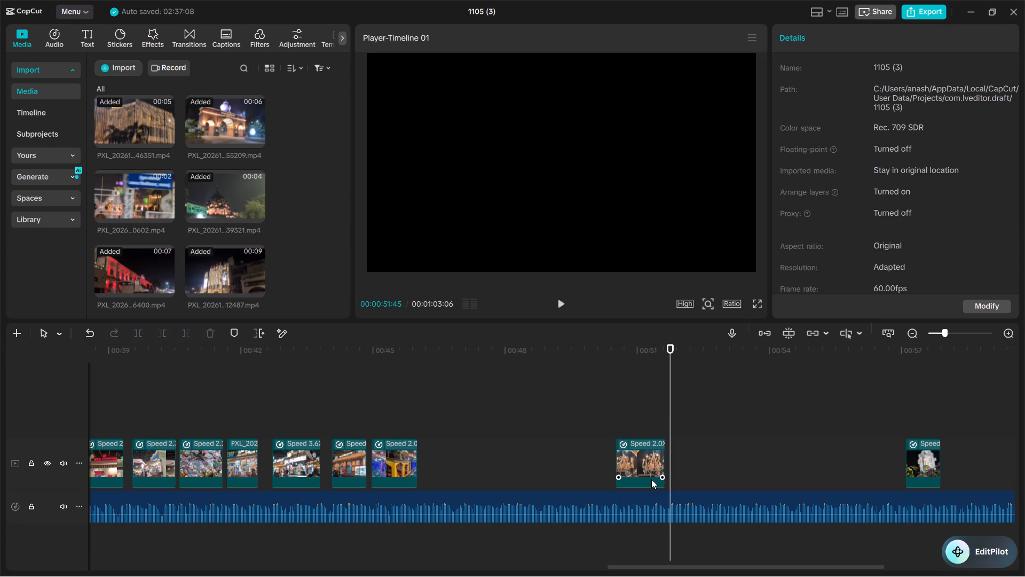
Place the chandelier clip on the main video track shortly after the toy train clip, at about 46.3 s.
left_click(639, 462)
left_click_drag(639, 462, 440, 463)
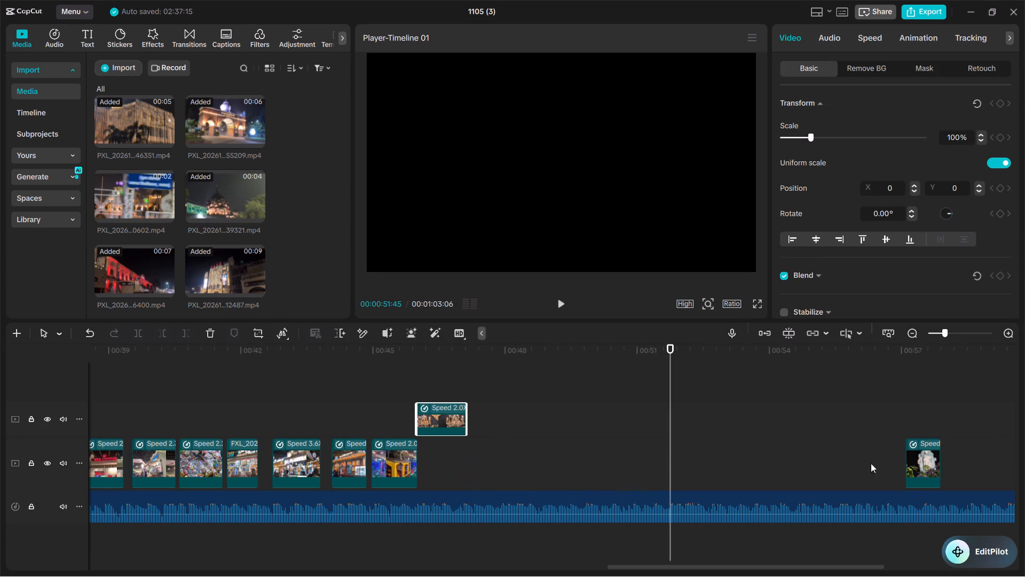
left_click_drag(445, 418, 456, 460)
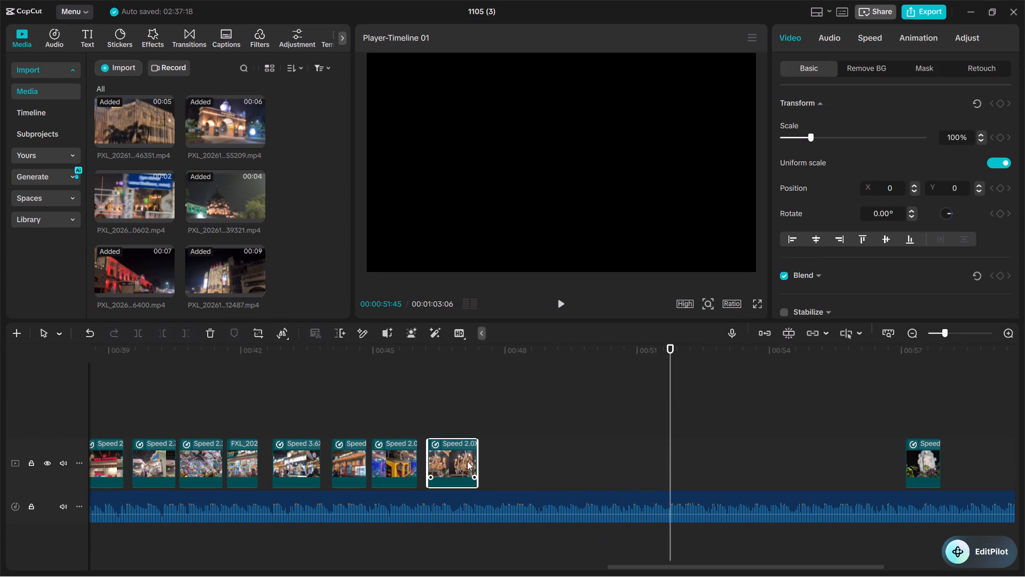
Move the white statue clip to about 51 s for a preview, then delete it from the timeline.
left_click(923, 466)
left_click_drag(923, 466, 659, 476)
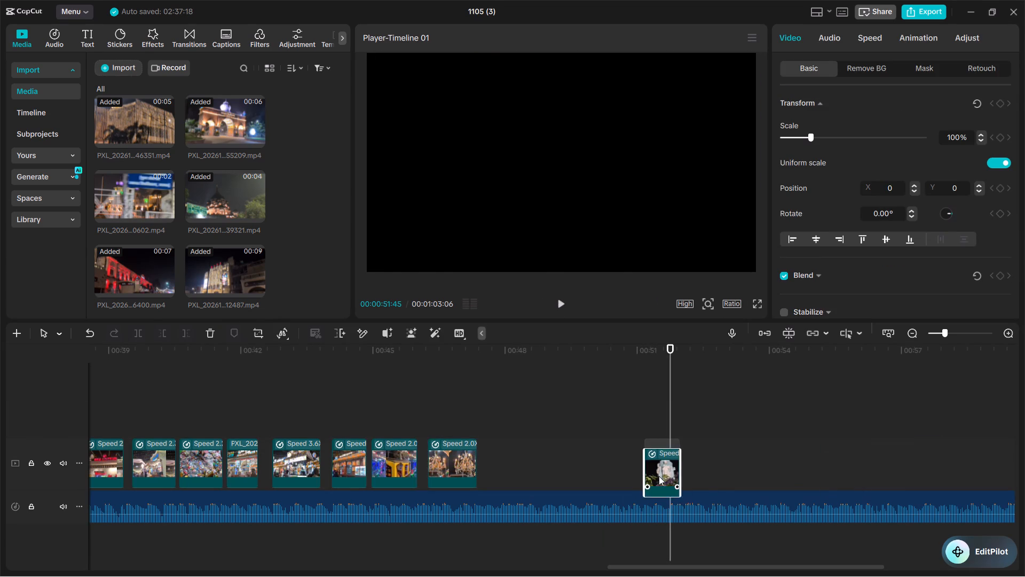
left_click_drag(659, 476, 658, 474)
left_click(636, 435)
left_click(559, 299)
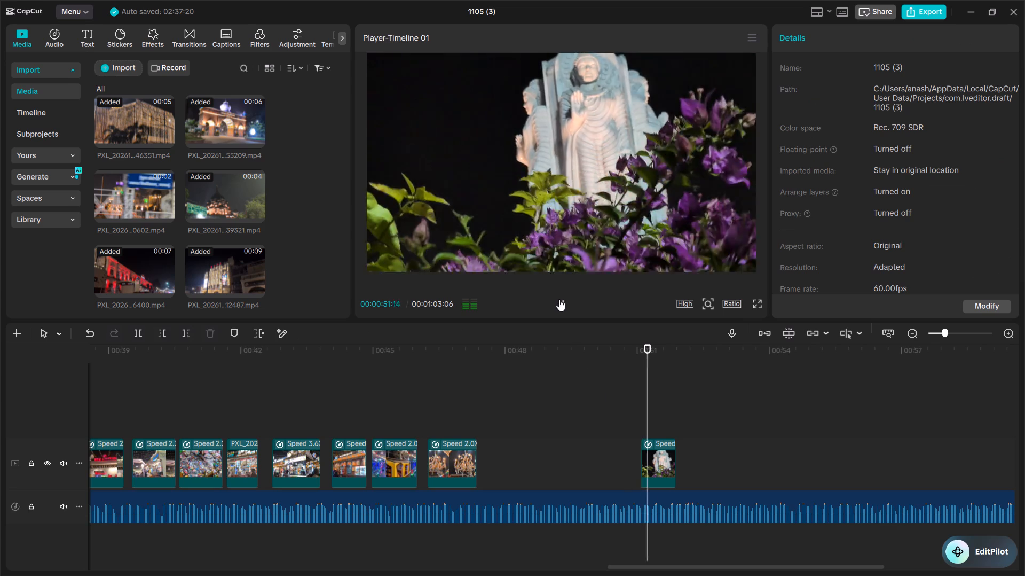
left_click(559, 299)
left_click(653, 456)
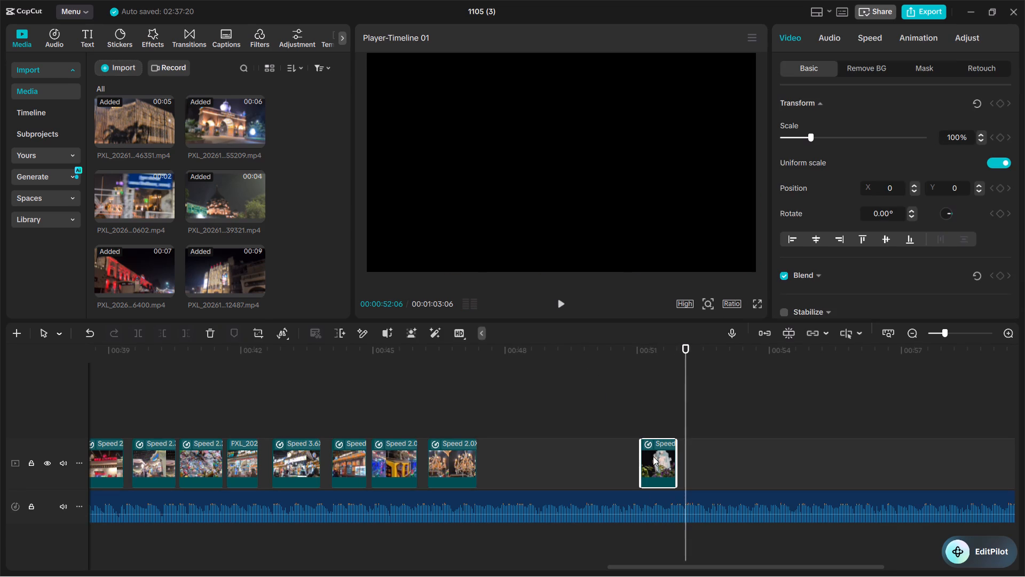
left_click(207, 335)
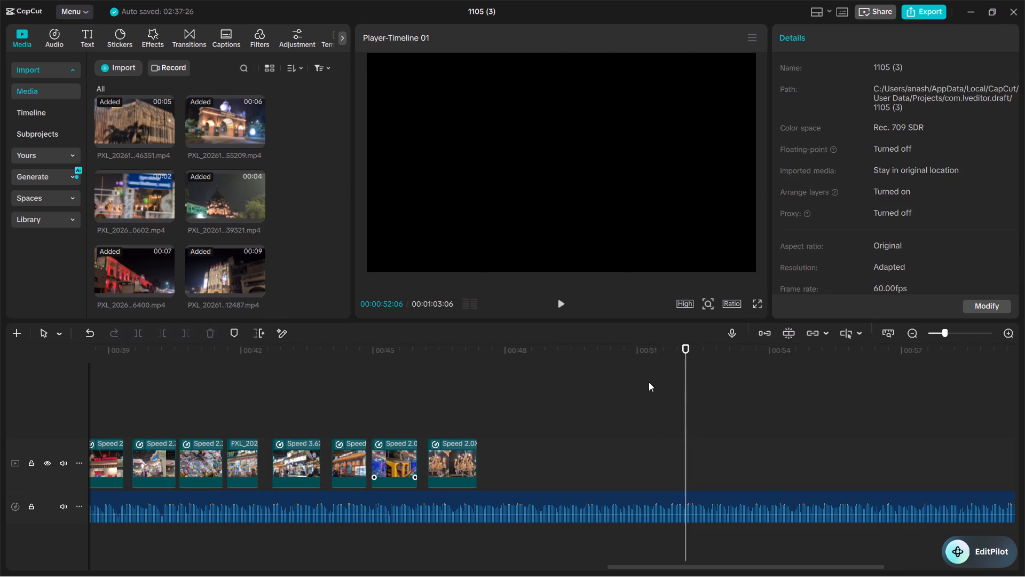
Close all gaps between the main track clips by turning the main track magnet on, then turn it off again.
left_click(892, 334)
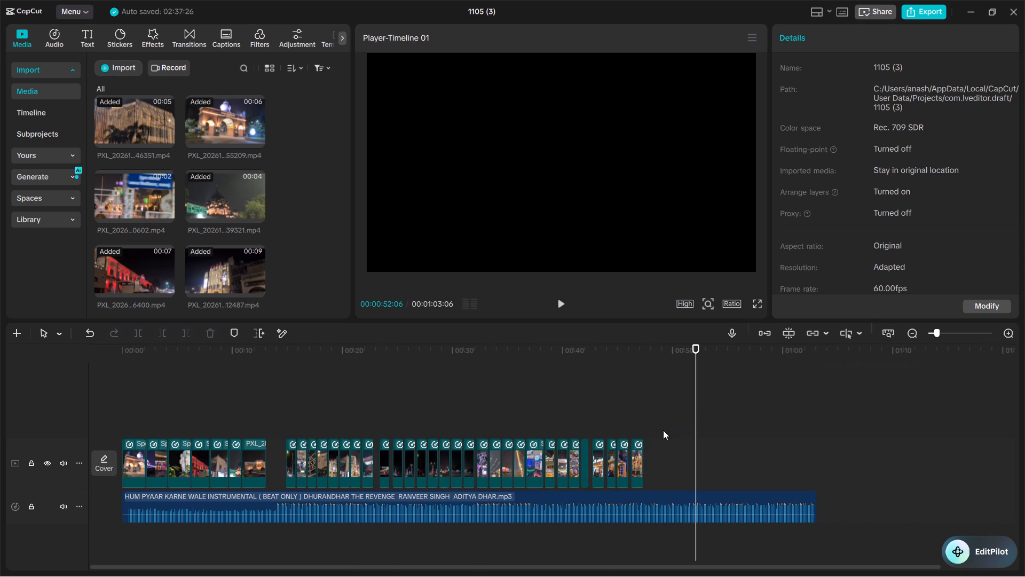
left_click(769, 333)
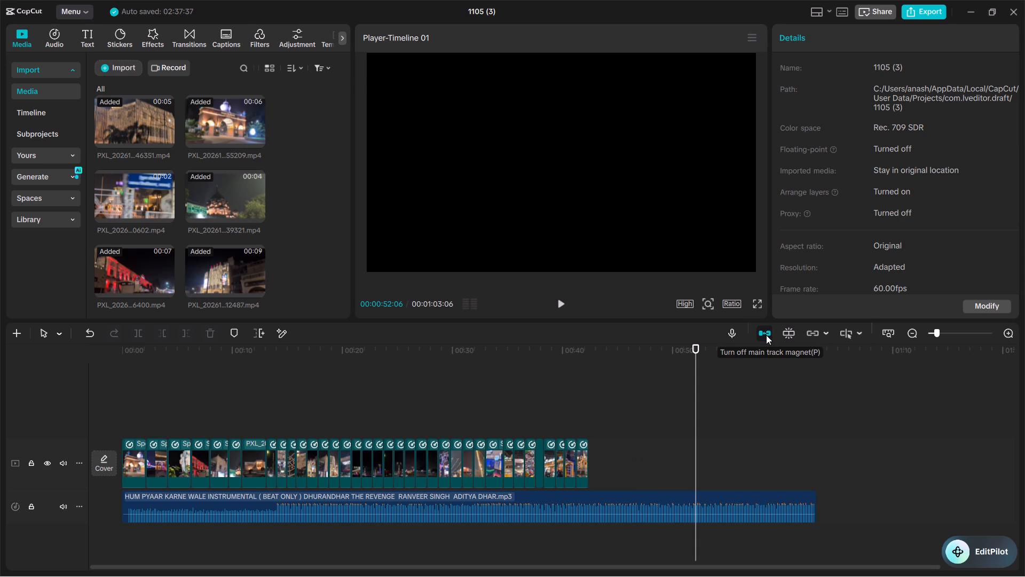
left_click(764, 335)
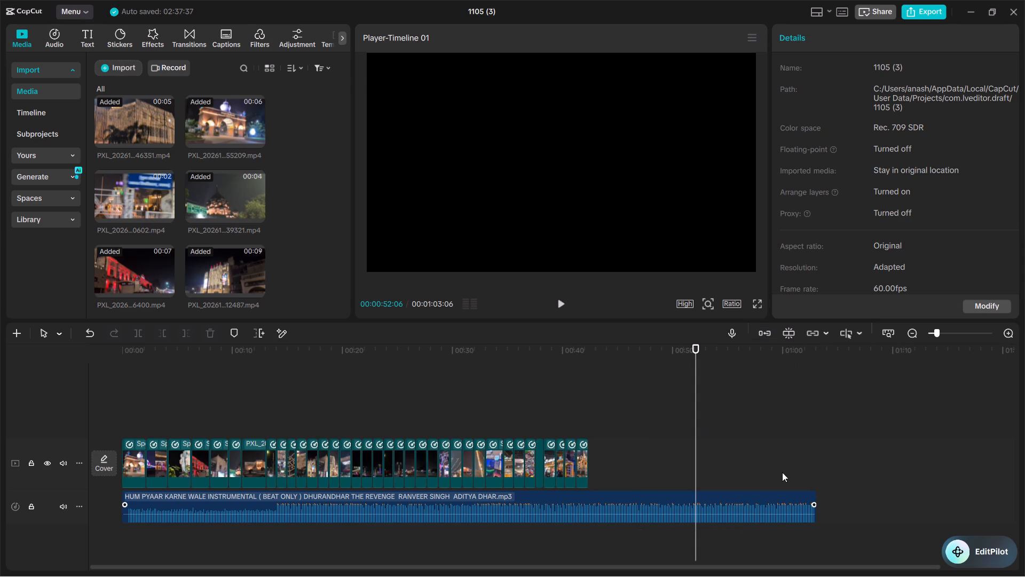
Shift all clips from the night road clip through the chandelier clip about 1 s later, starting at about 14 s where the beat changes.
left_click(275, 414)
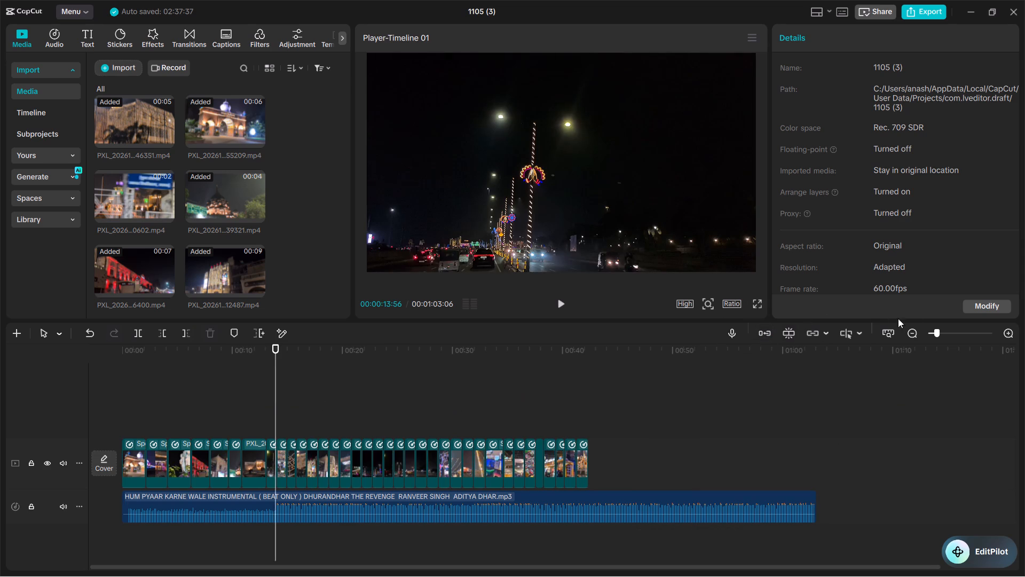
left_click(1007, 334)
left_click(1008, 333)
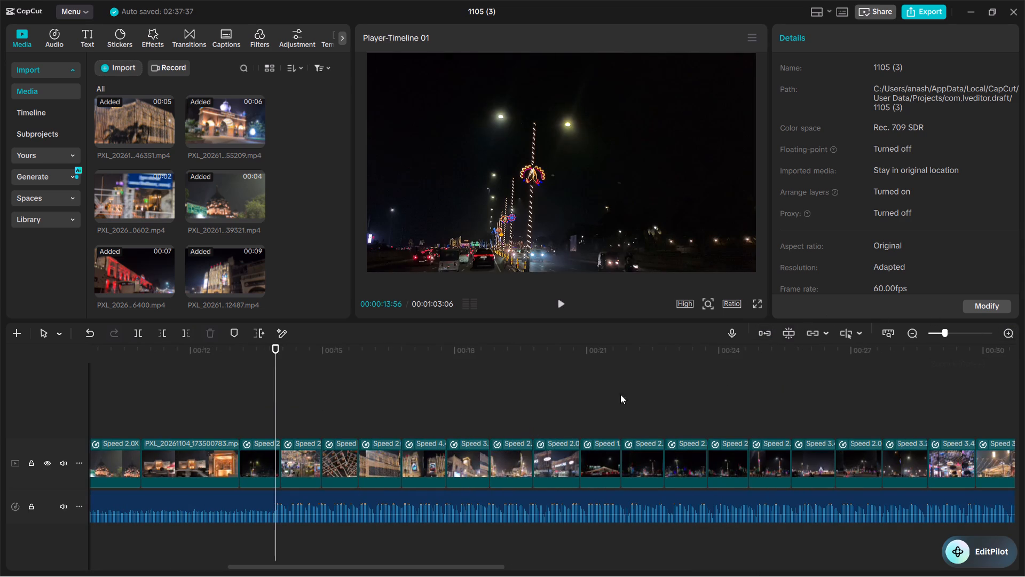
left_click(912, 333)
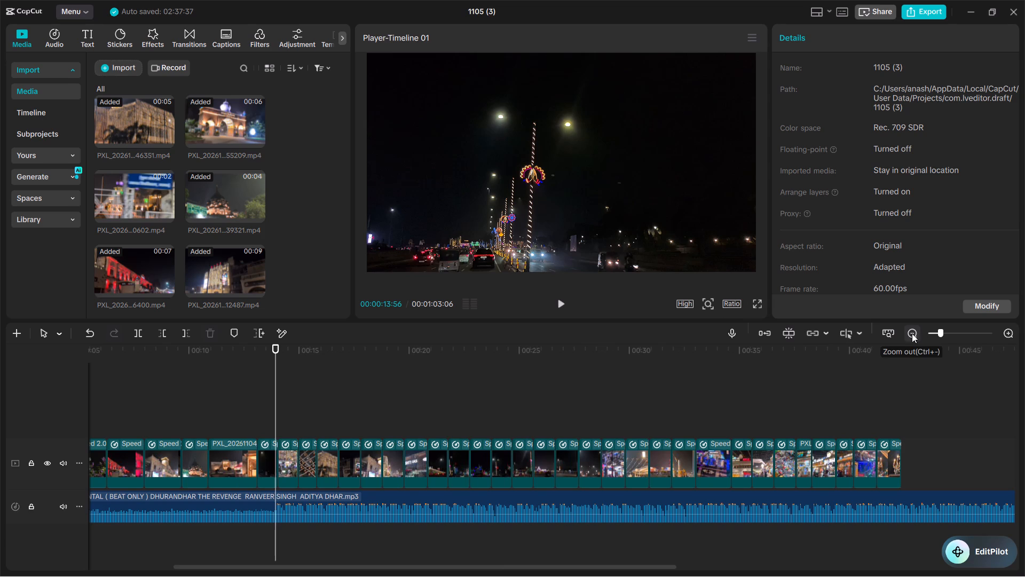
left_click_drag(262, 428, 531, 474)
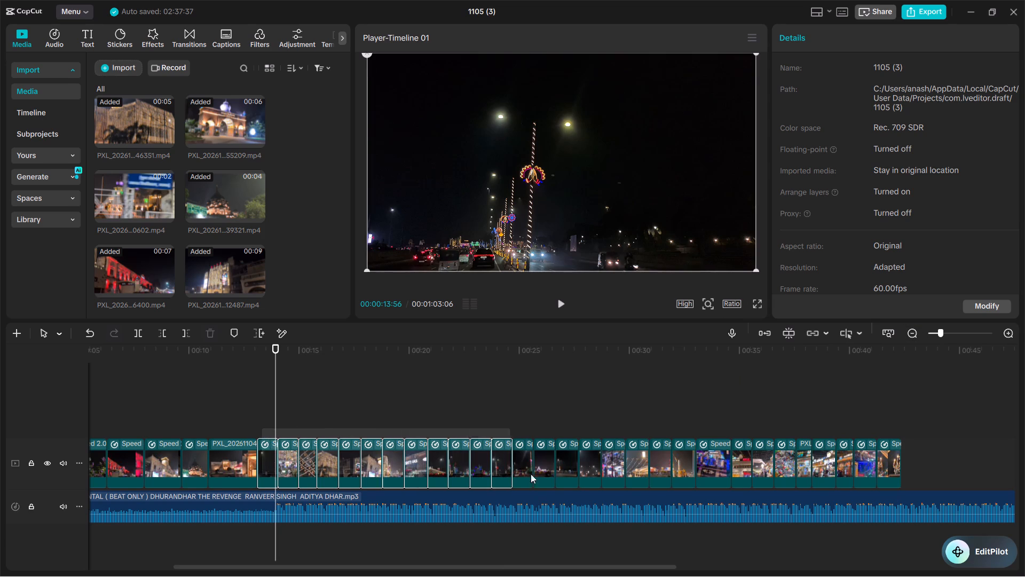
left_click_drag(531, 474, 897, 472)
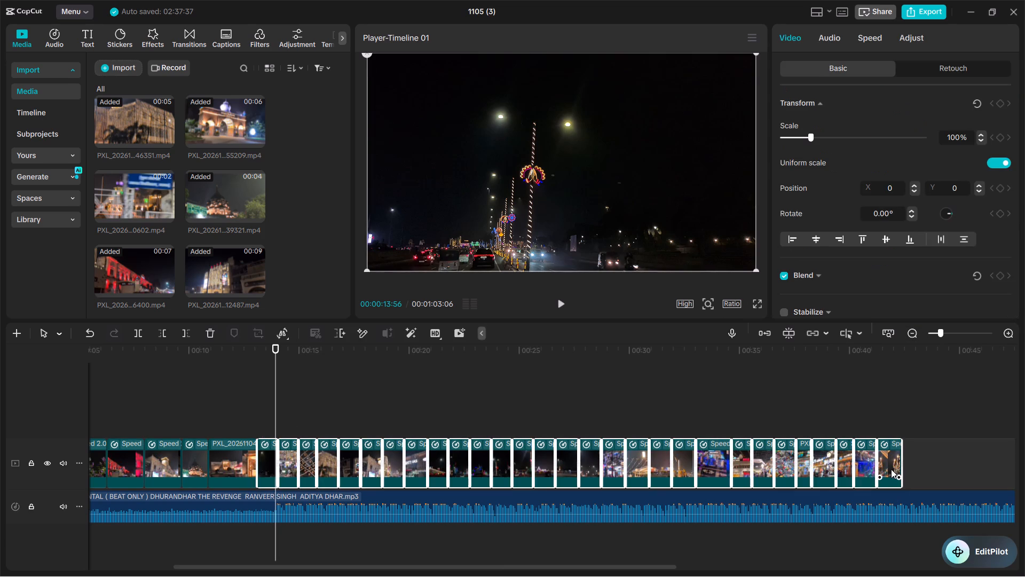
left_click_drag(891, 469, 913, 469)
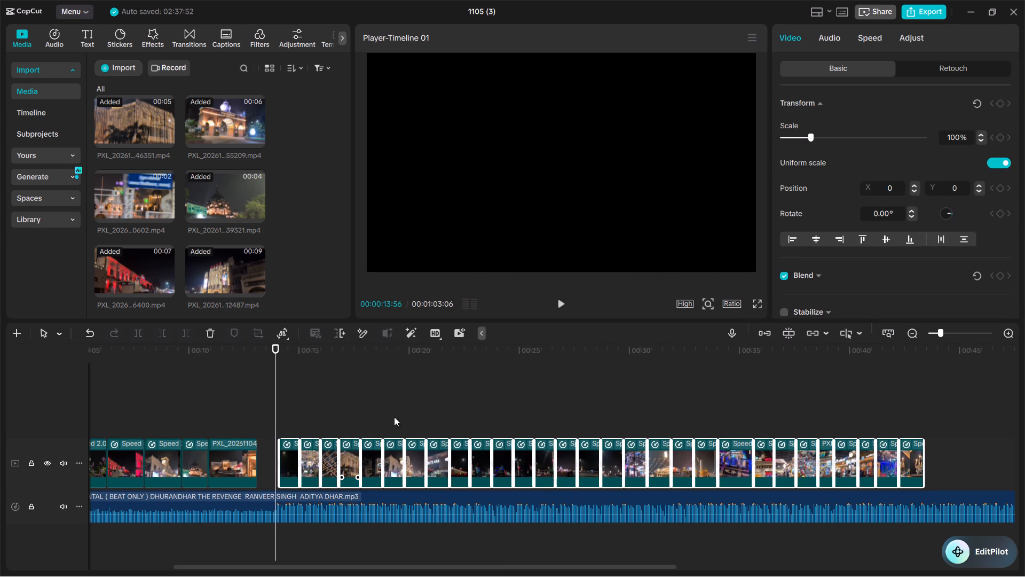
Play the montage from the very beginning to check the clips against the music.
left_click(367, 387)
left_click_drag(366, 385, 0, 411)
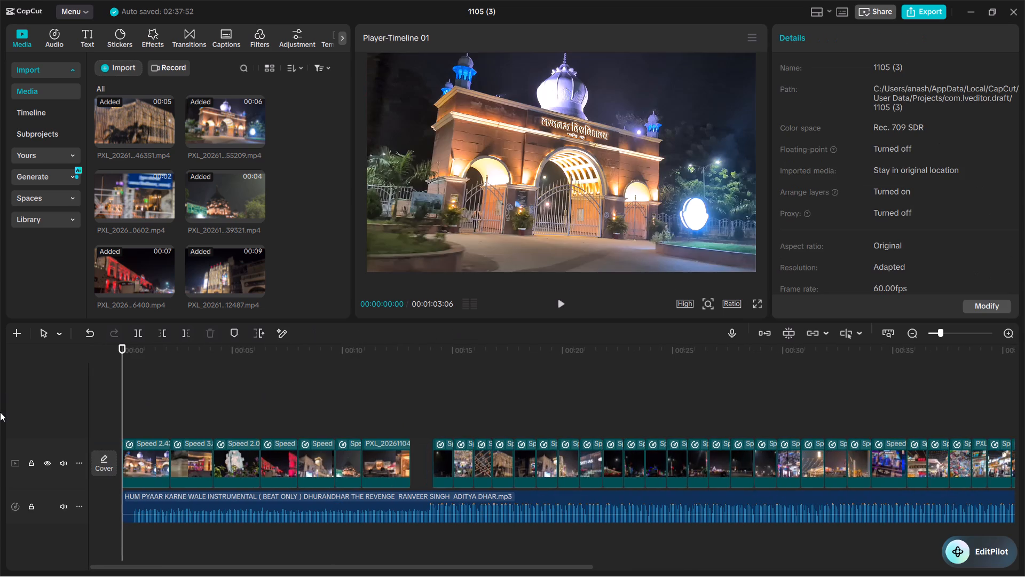
left_click_drag(155, 567, 100, 562)
left_click_drag(100, 562, 99, 562)
left_click(561, 301)
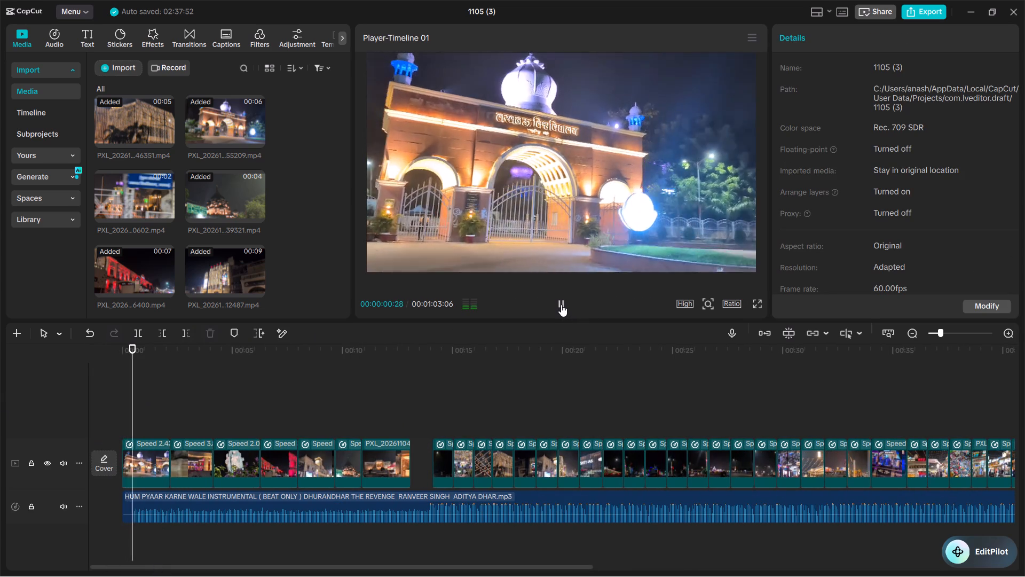
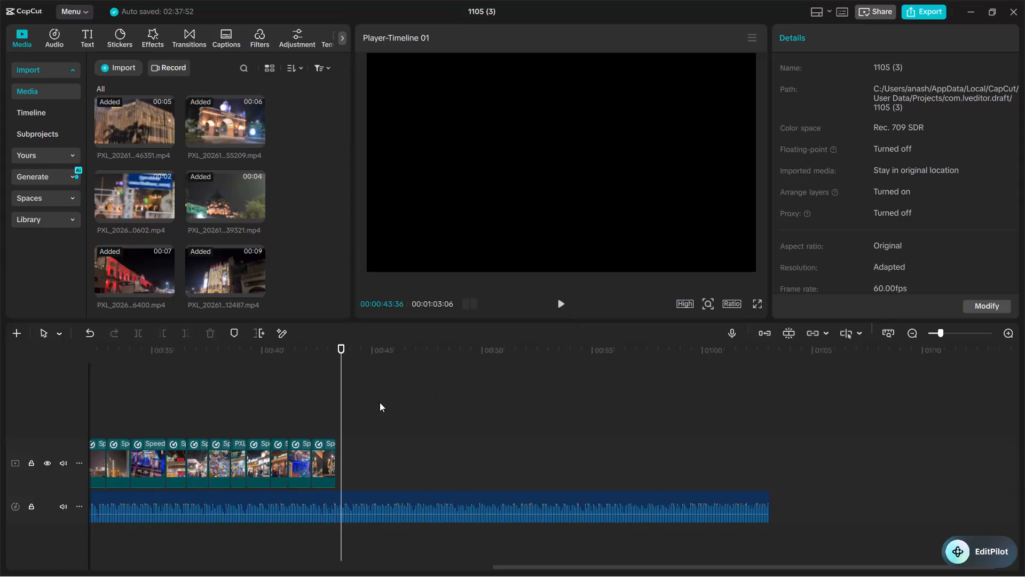
Trim the music track at 00:00:43:21 so it ends with the last video clip.
left_click_drag(341, 382, 336, 382)
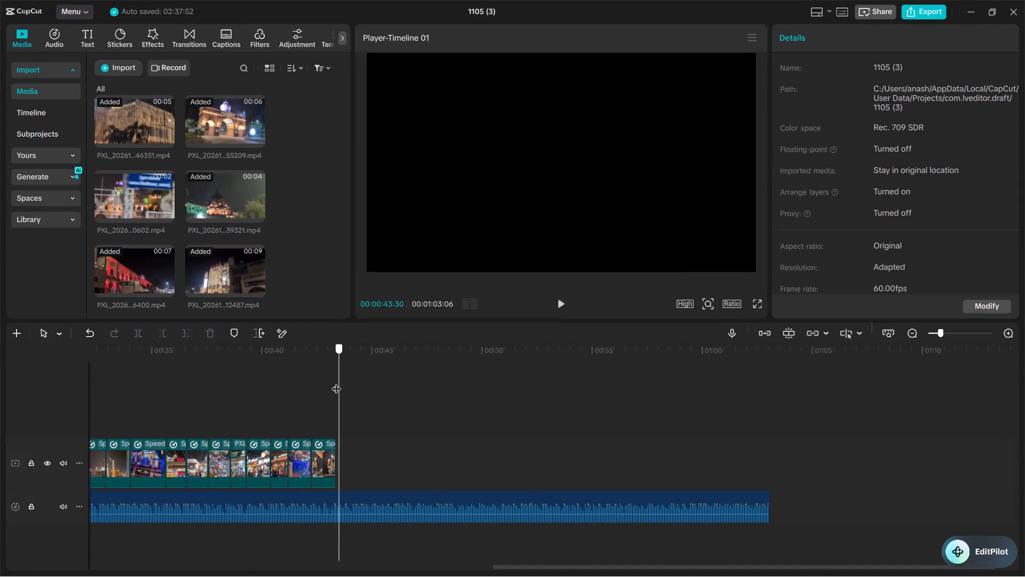
left_click_drag(336, 382, 336, 383)
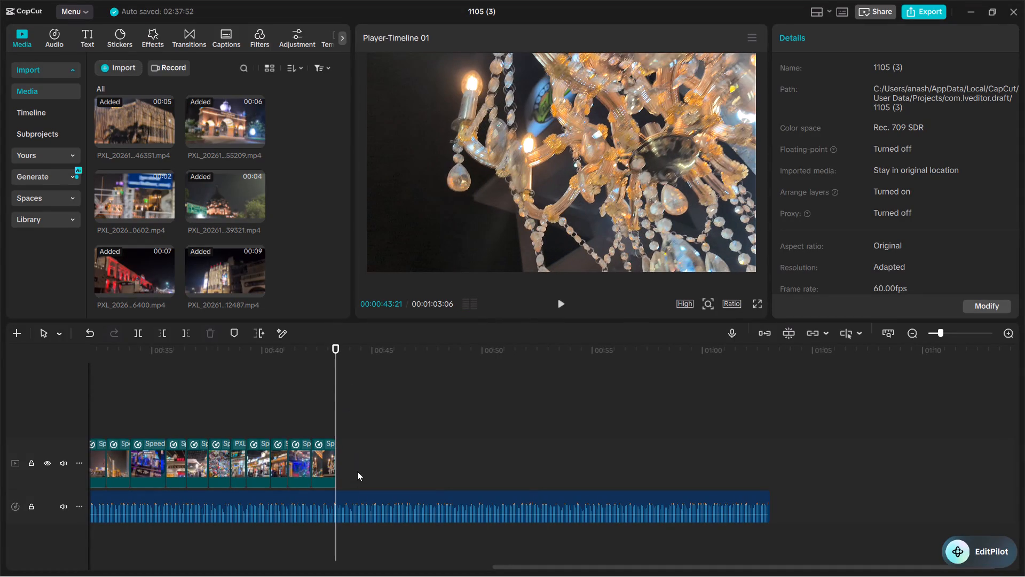
left_click(367, 513)
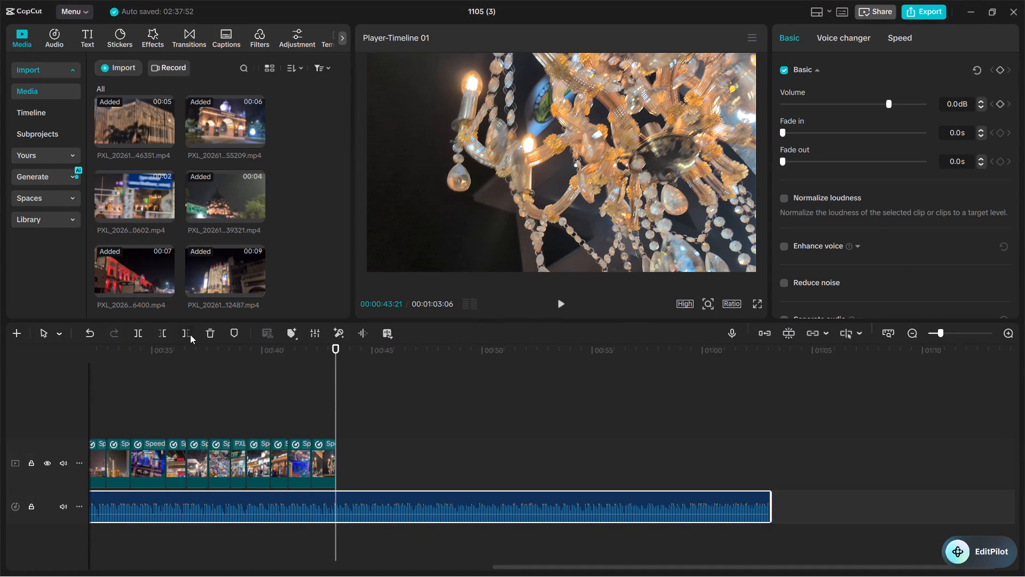
left_click(184, 334)
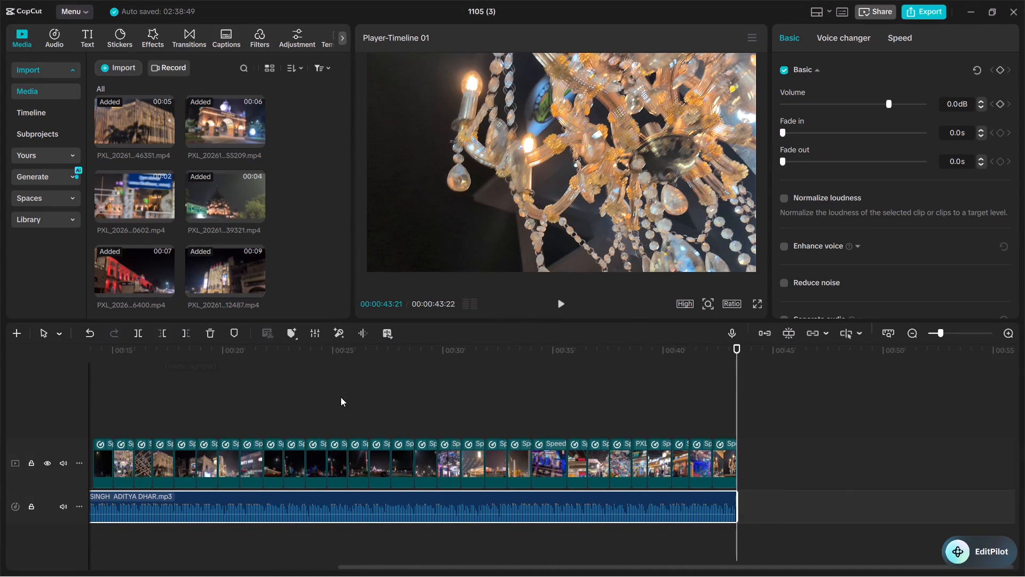
Move the clip at about 31 s off the main track onto an upper track at about 22 s.
left_click_drag(444, 566, 315, 576)
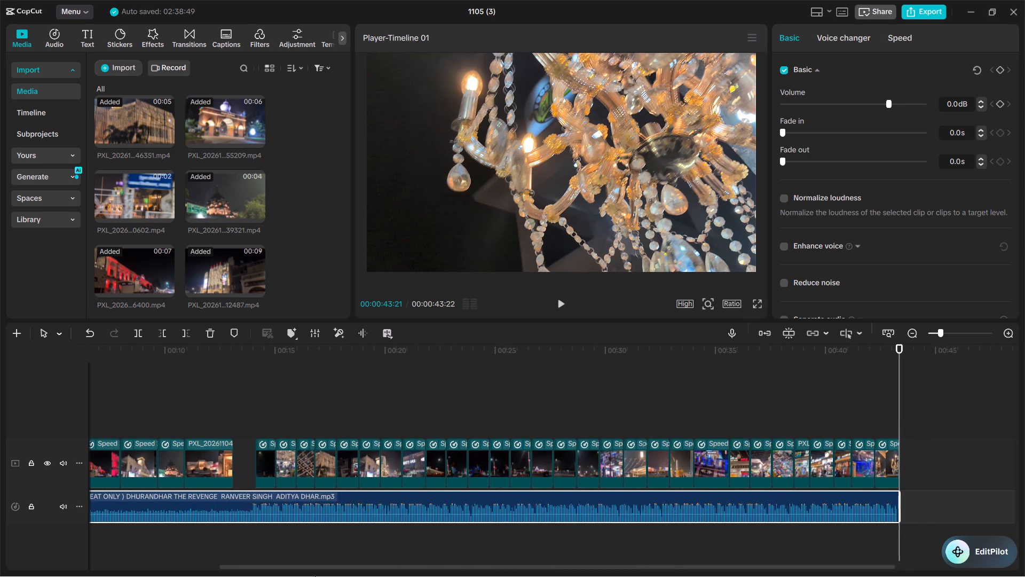
left_click_drag(315, 576, 266, 576)
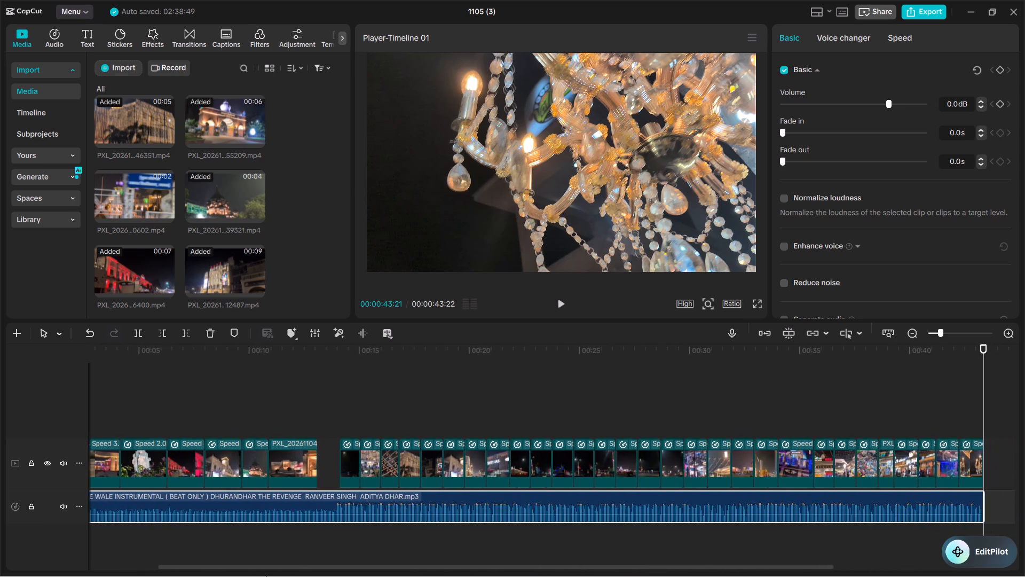
left_click_drag(266, 576, 335, 576)
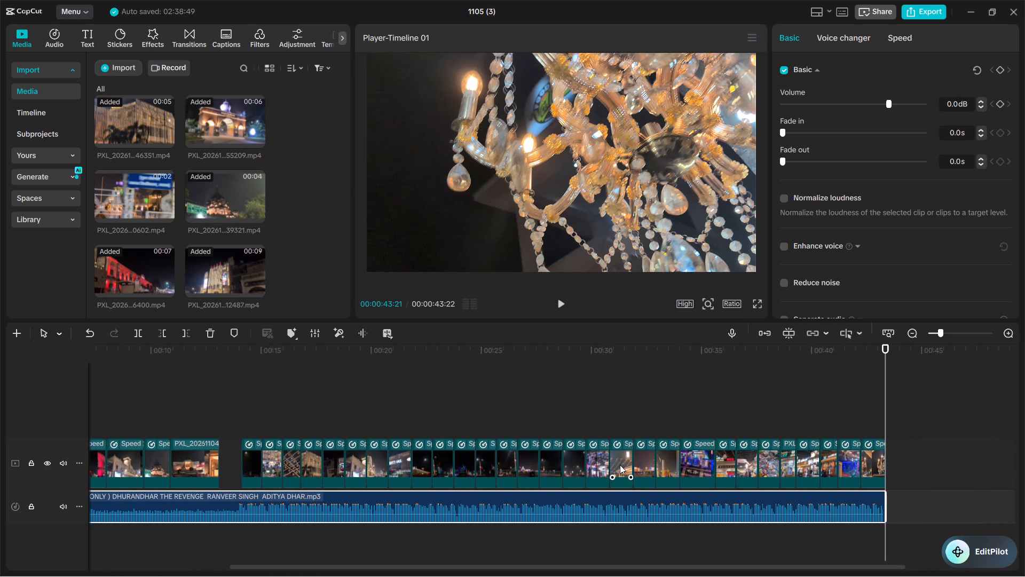
left_click_drag(620, 465, 436, 469)
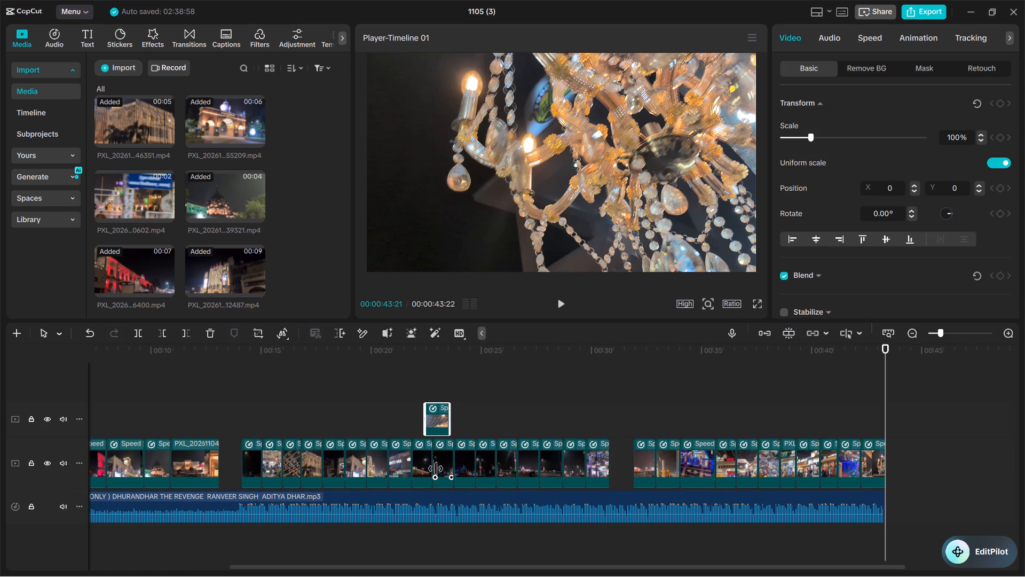
Close the gaps on the main track by switching the main track magnet on and off again, leaving linkage off.
left_click(763, 331)
left_click(763, 331)
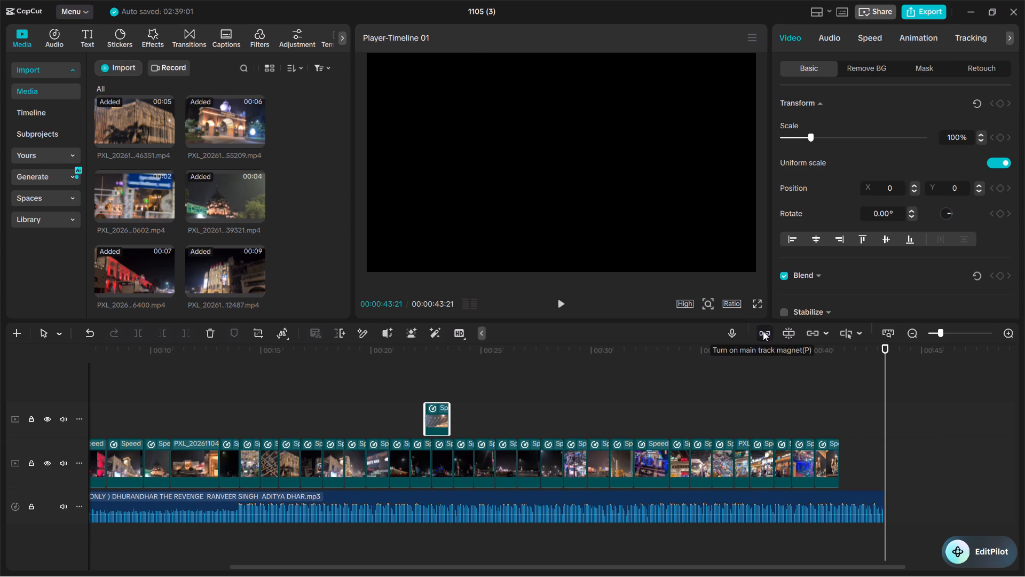
left_click(810, 329)
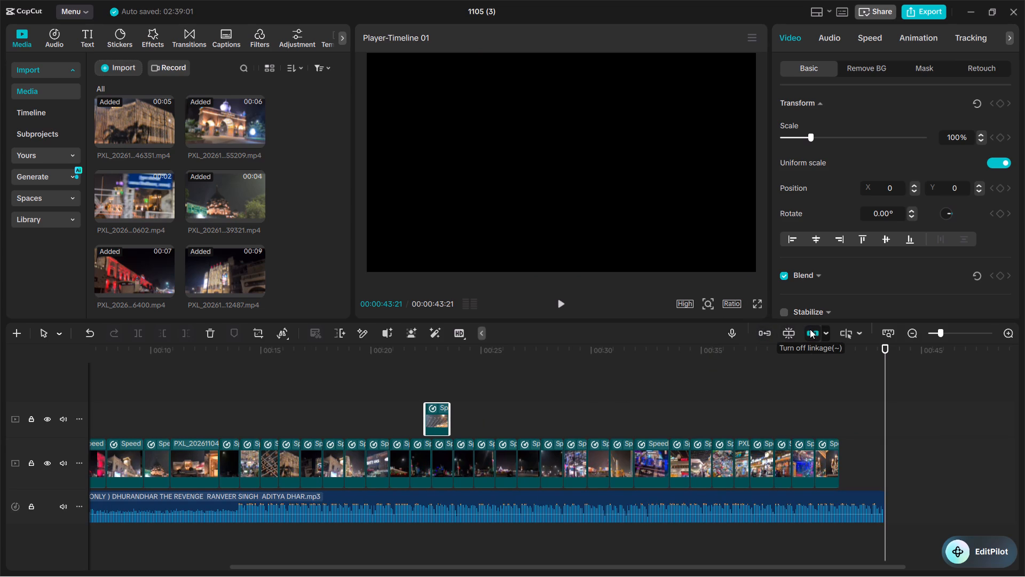
left_click(810, 329)
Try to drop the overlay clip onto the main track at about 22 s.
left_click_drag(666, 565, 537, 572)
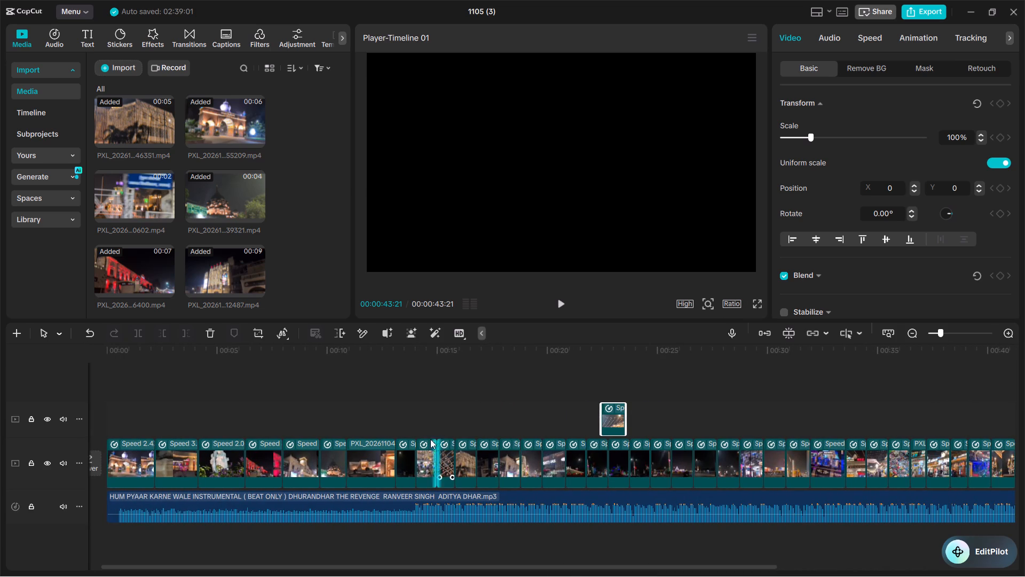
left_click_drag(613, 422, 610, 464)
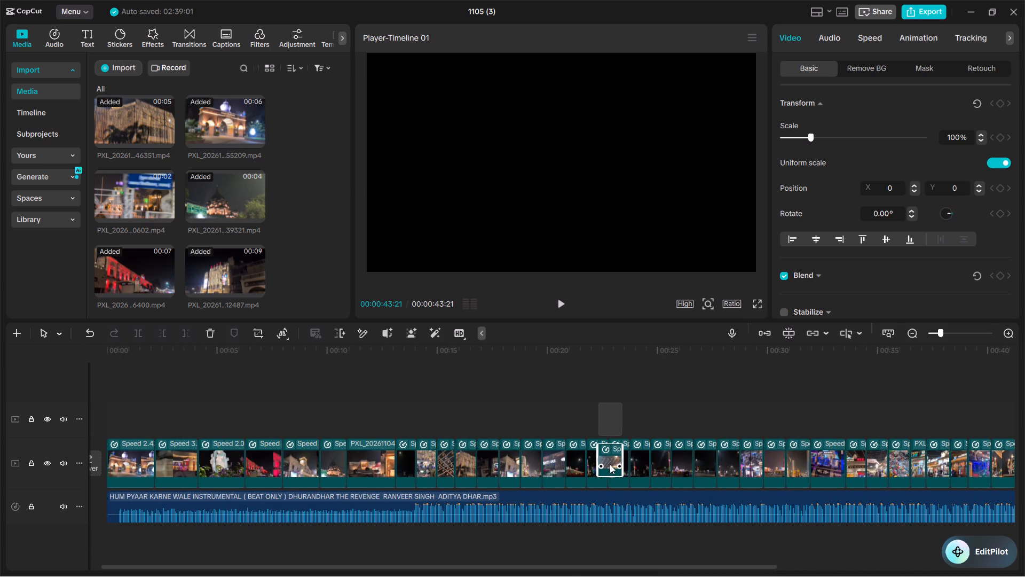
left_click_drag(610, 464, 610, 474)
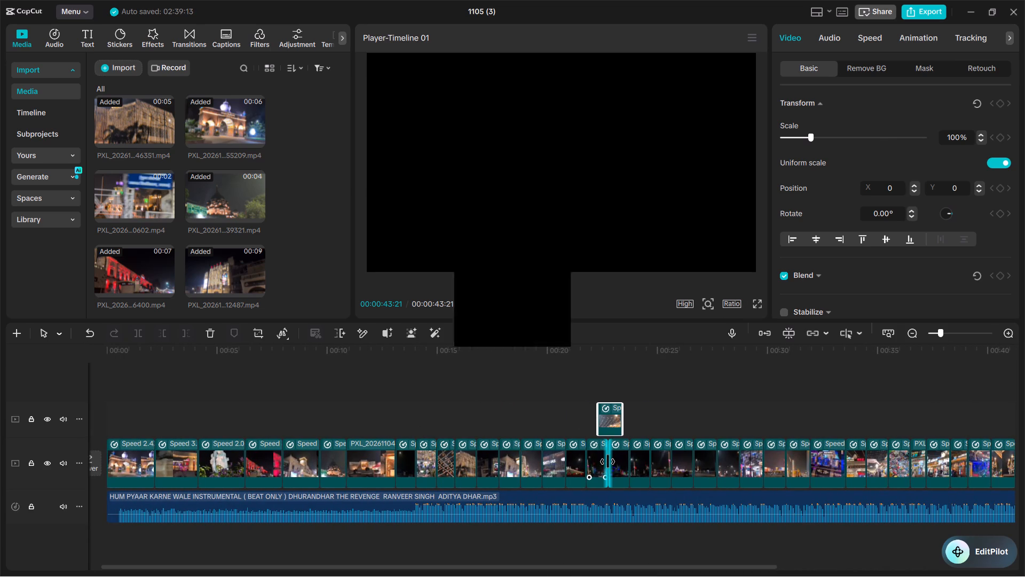
Lift the dark clip at about 23 s off the main track and try to fit the overlay clip into its slot.
left_click(608, 462)
left_click_drag(608, 462, 607, 450)
left_click(616, 462)
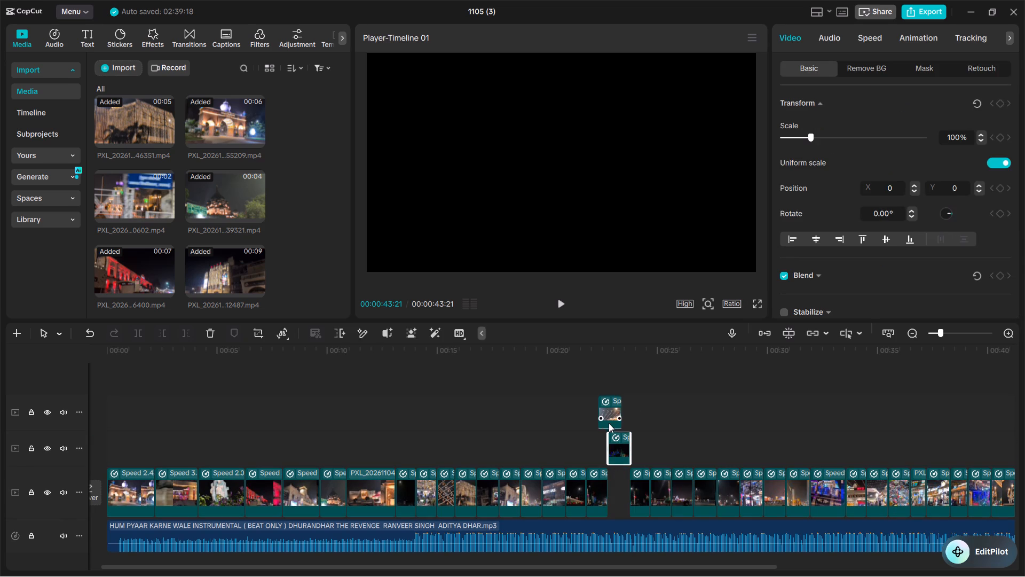
left_click(610, 408)
left_click_drag(610, 416, 619, 503)
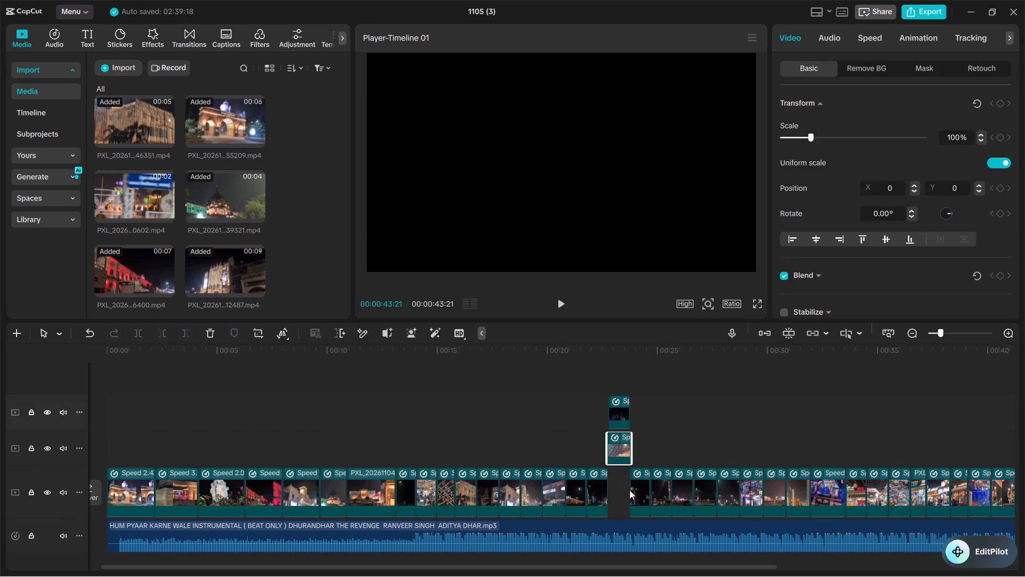
Shift all main-track clips after the gap together so they start at about 25.5 s and end near the music's end.
left_click_drag(622, 488, 847, 492)
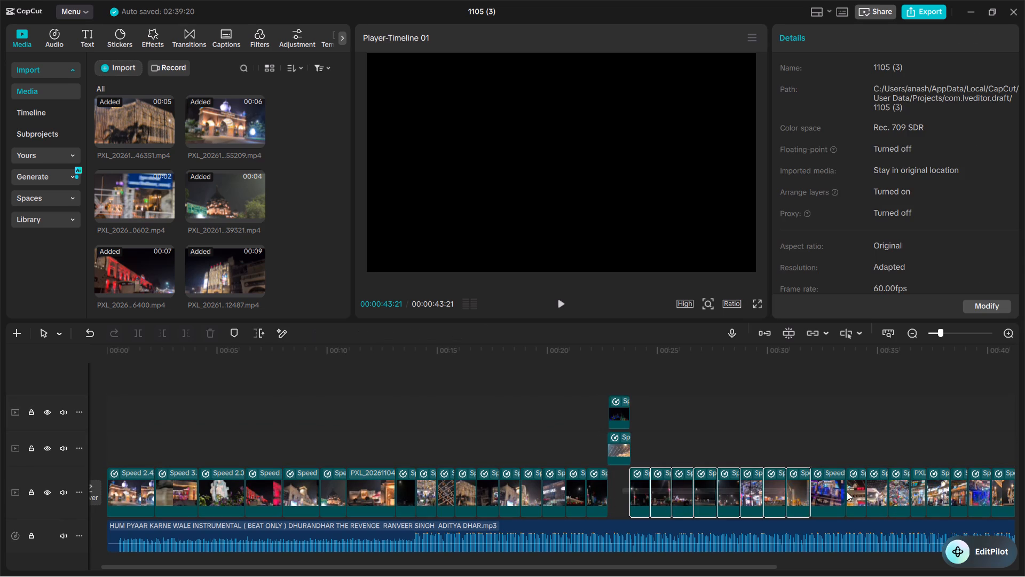
left_click_drag(847, 492, 985, 503)
left_click_drag(818, 501, 837, 500)
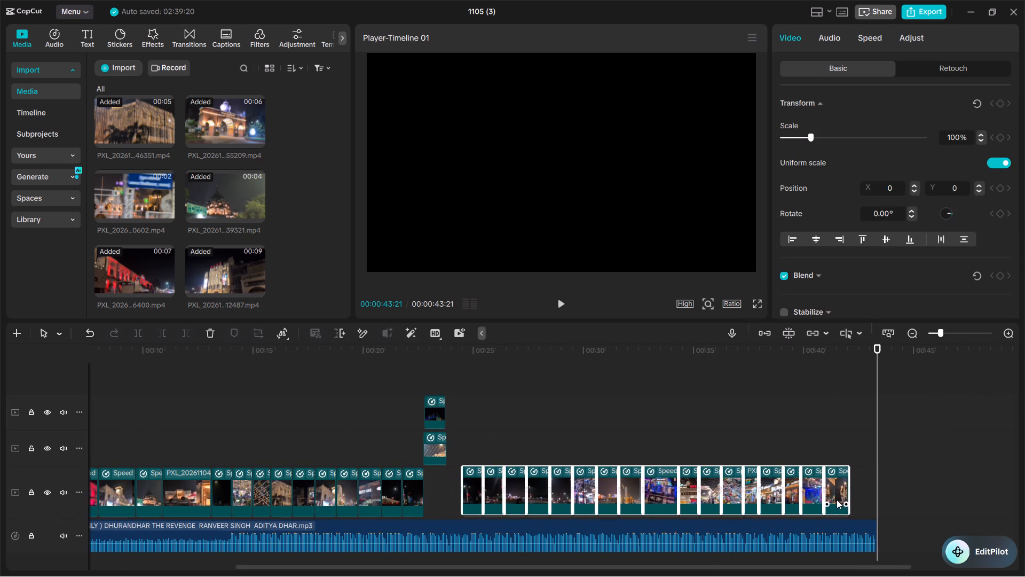
left_click_drag(837, 500, 859, 504)
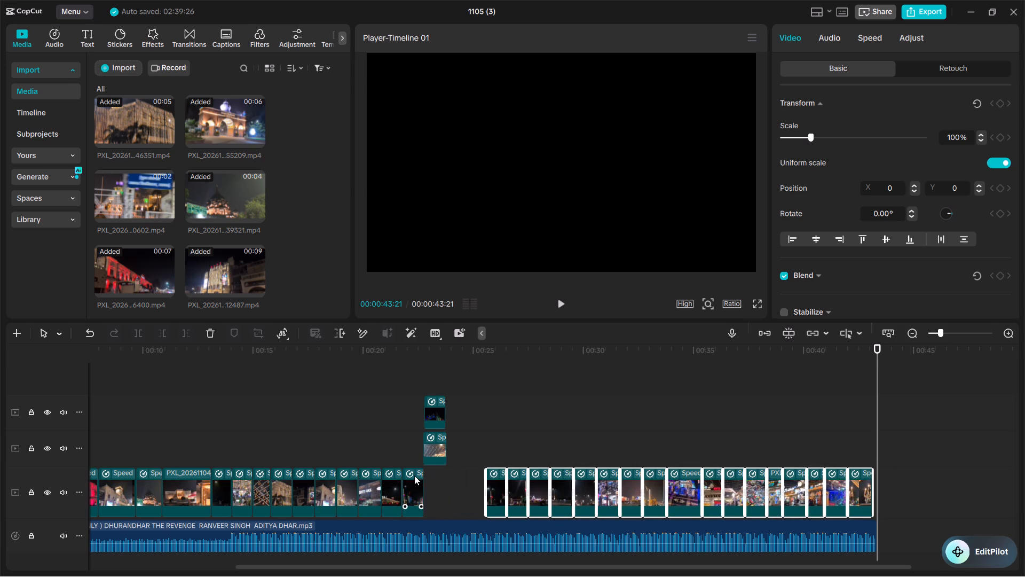
Place the lit-building overlay clip in the main-track gap at about 23 s, and the dark clip after it at about 24.5 s.
left_click_drag(435, 456, 453, 505)
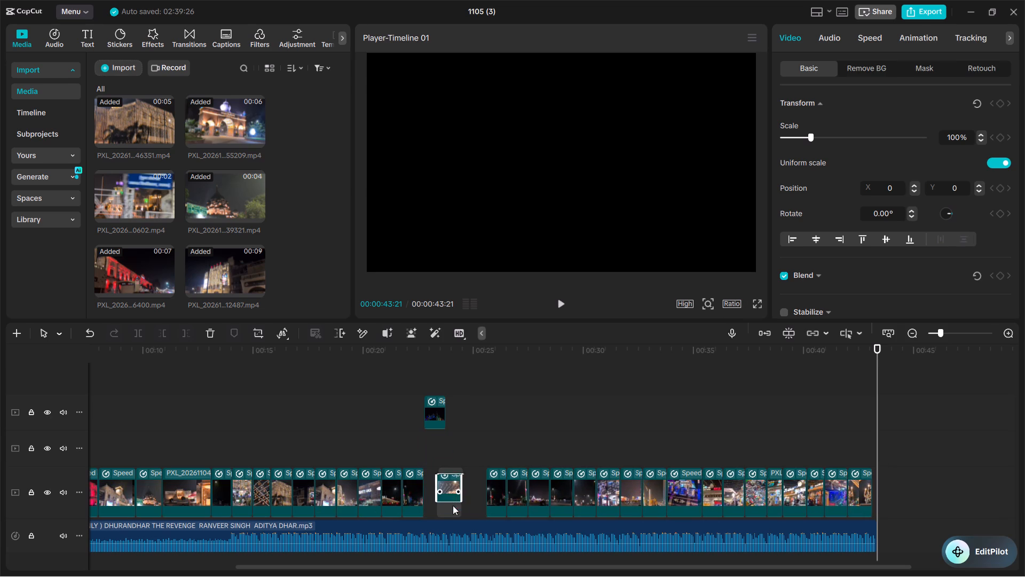
left_click_drag(453, 505, 438, 511)
left_click_drag(432, 419, 470, 465)
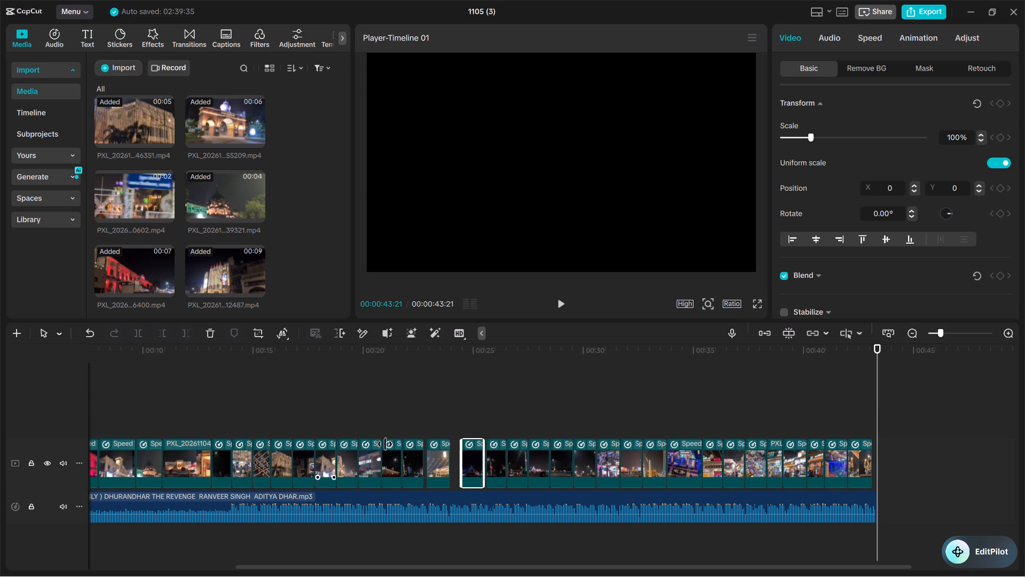
Play back the edited sequence from about 7 s to 22 s to check the clip order and cuts against the music.
left_click(911, 330)
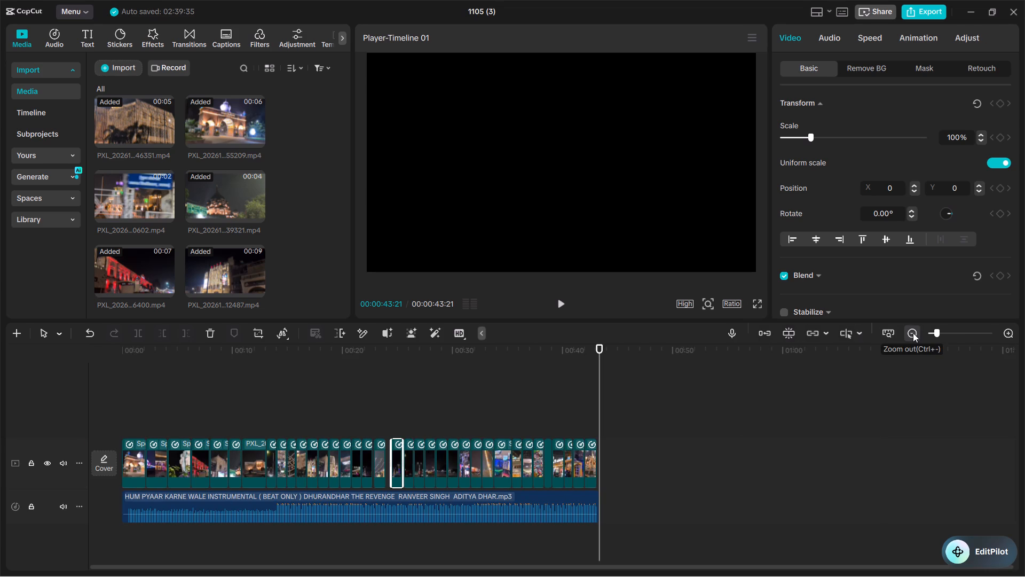
left_click(1005, 330)
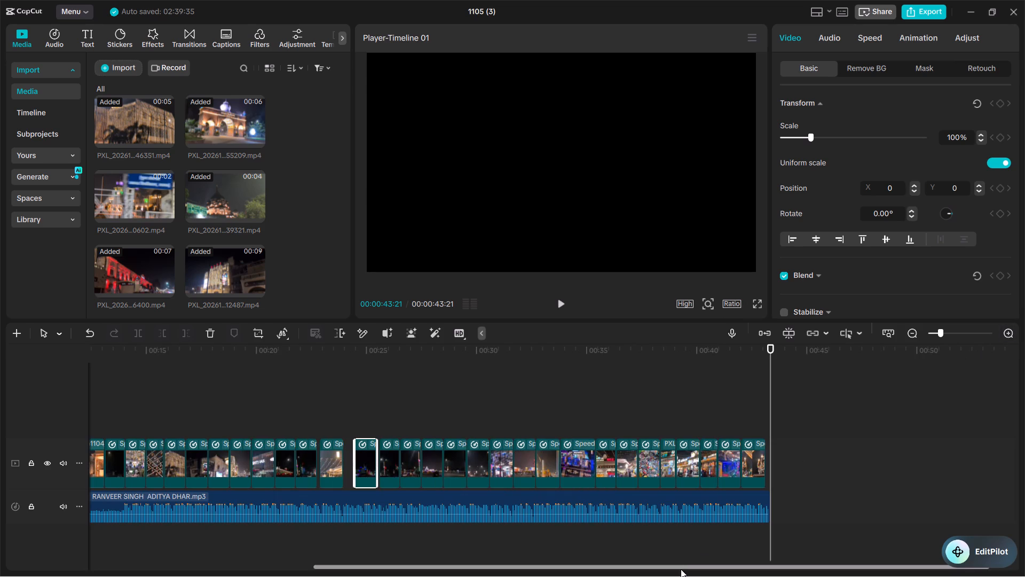
left_click_drag(681, 567, 509, 573)
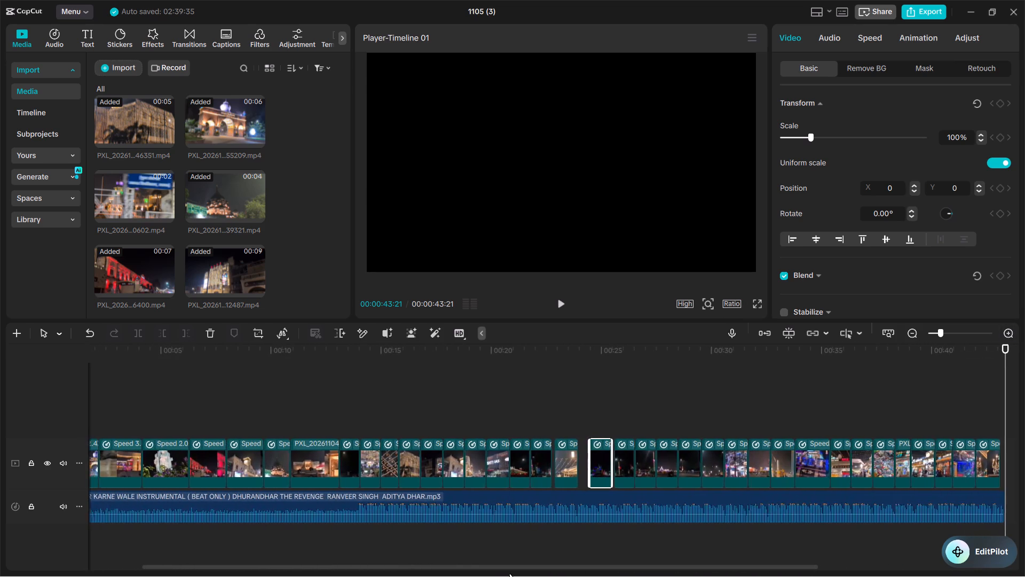
left_click_drag(509, 573, 397, 567)
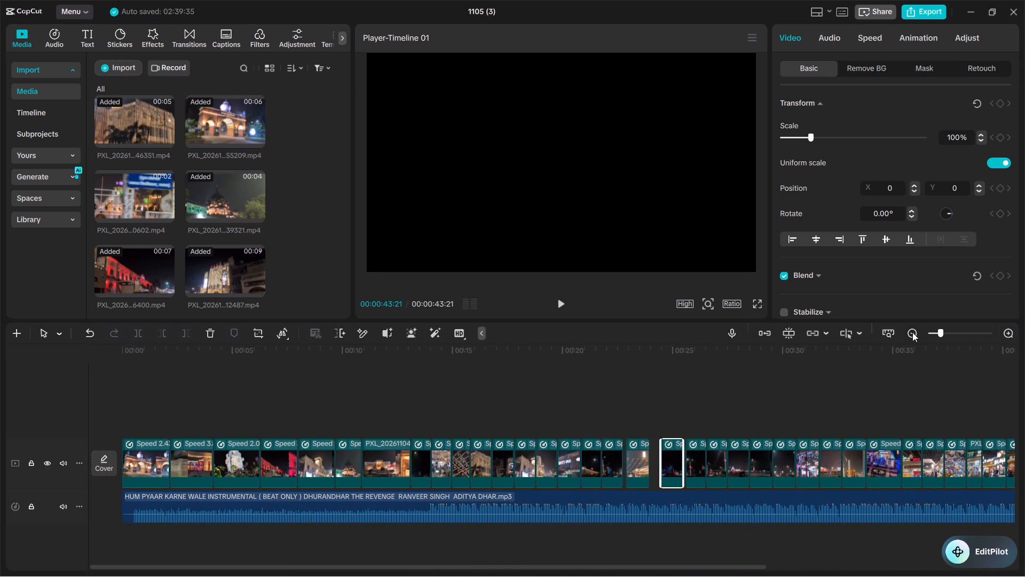
left_click(905, 333)
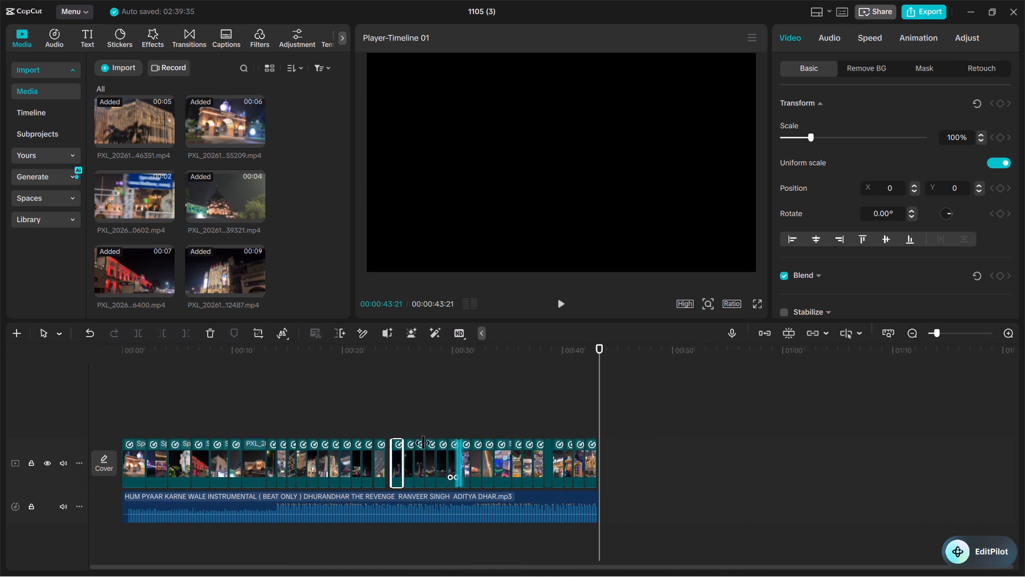
left_click(200, 419)
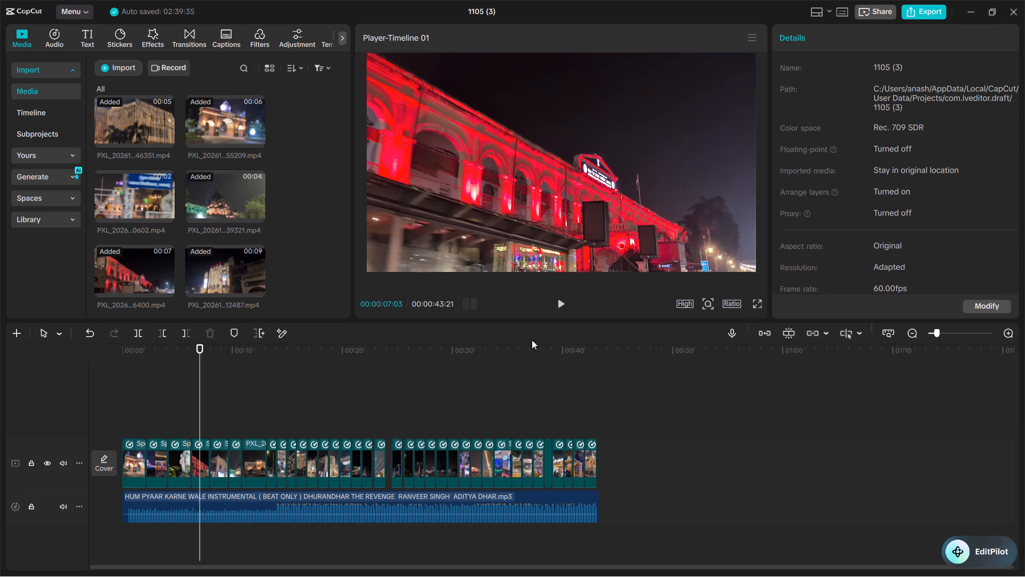
left_click(558, 302)
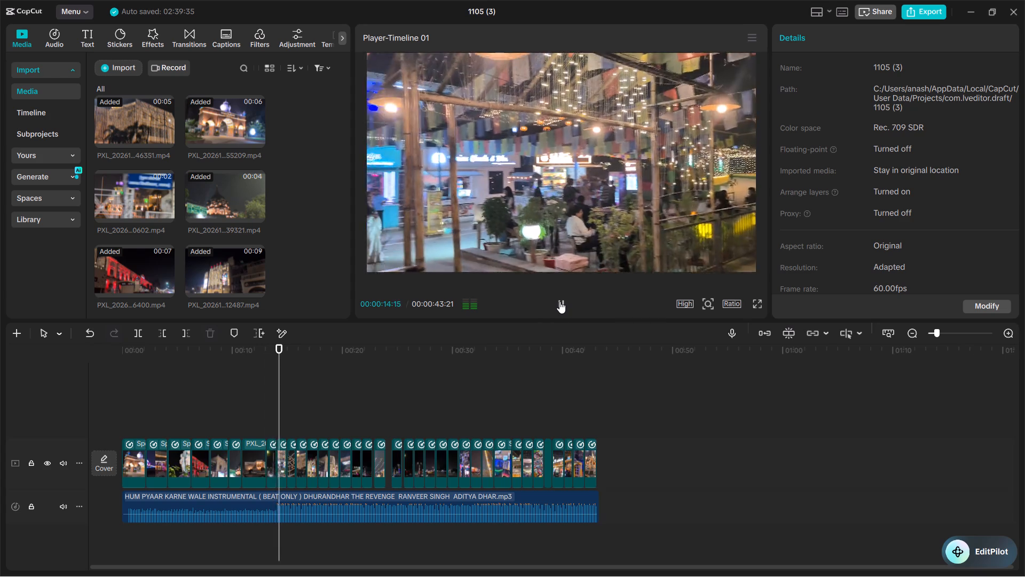
left_click(559, 301)
left_click(559, 301)
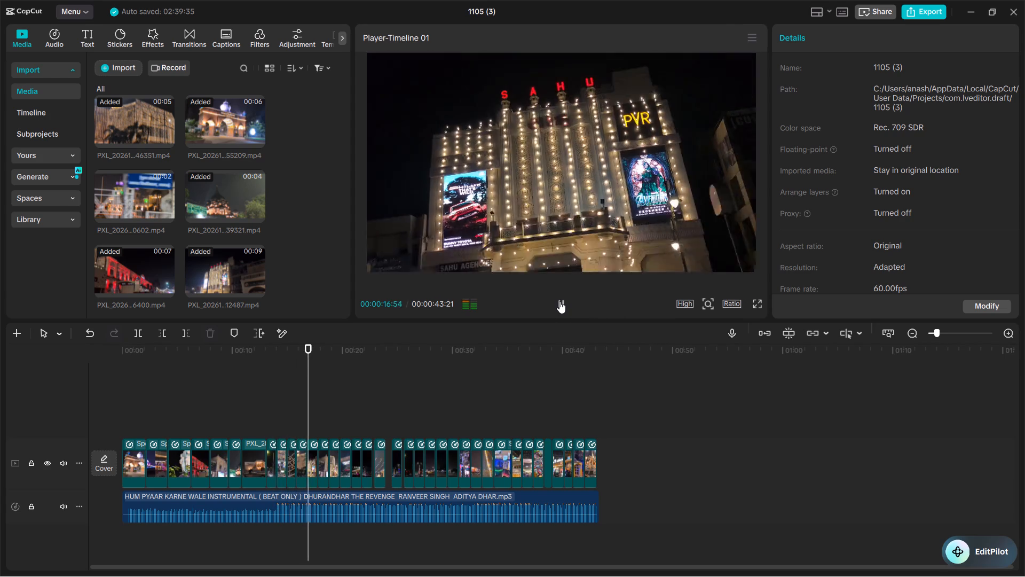
left_click(559, 301)
left_click(559, 301)
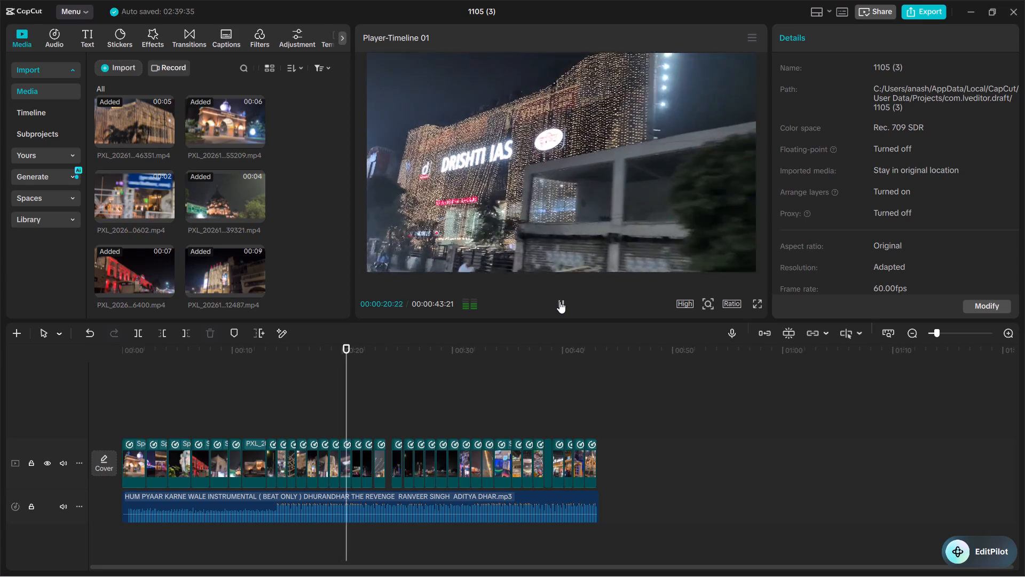
left_click(559, 301)
left_click(559, 301)
left_click(559, 301)
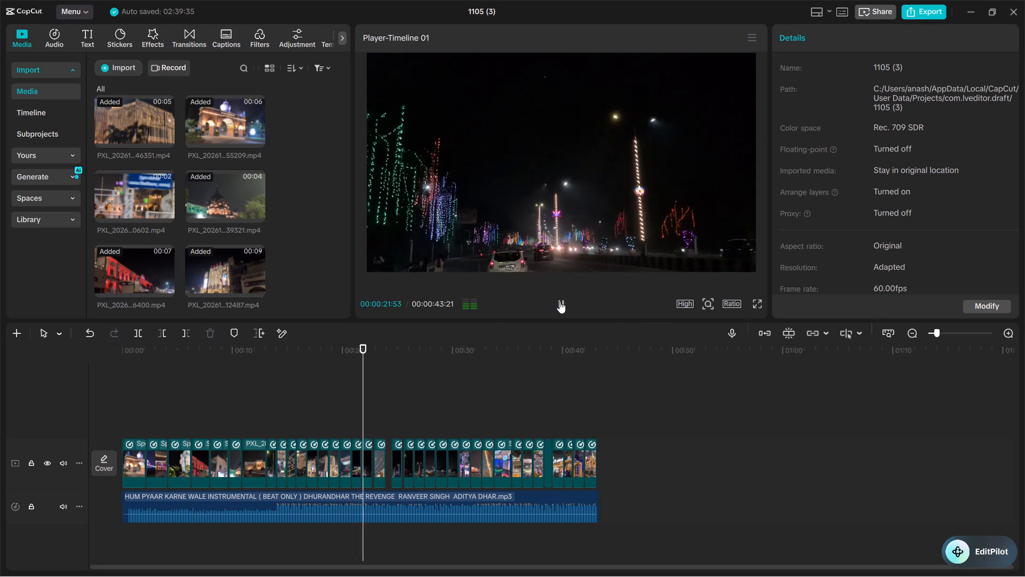
Lift the clip at about 17 s onto an upper track and put the clip from about 25.5 s in its main-track slot.
left_click(1007, 332)
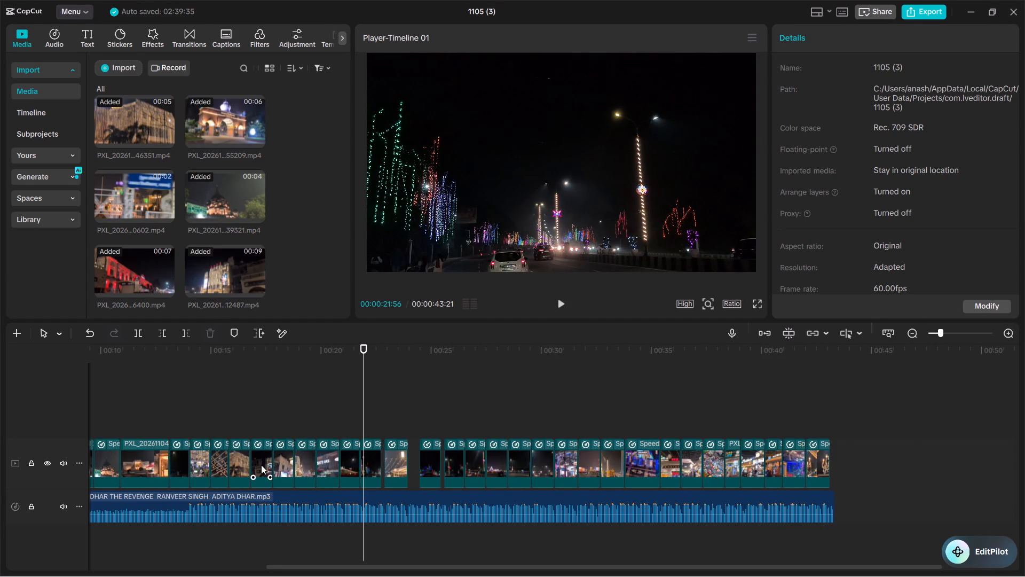
left_click_drag(261, 465, 263, 413)
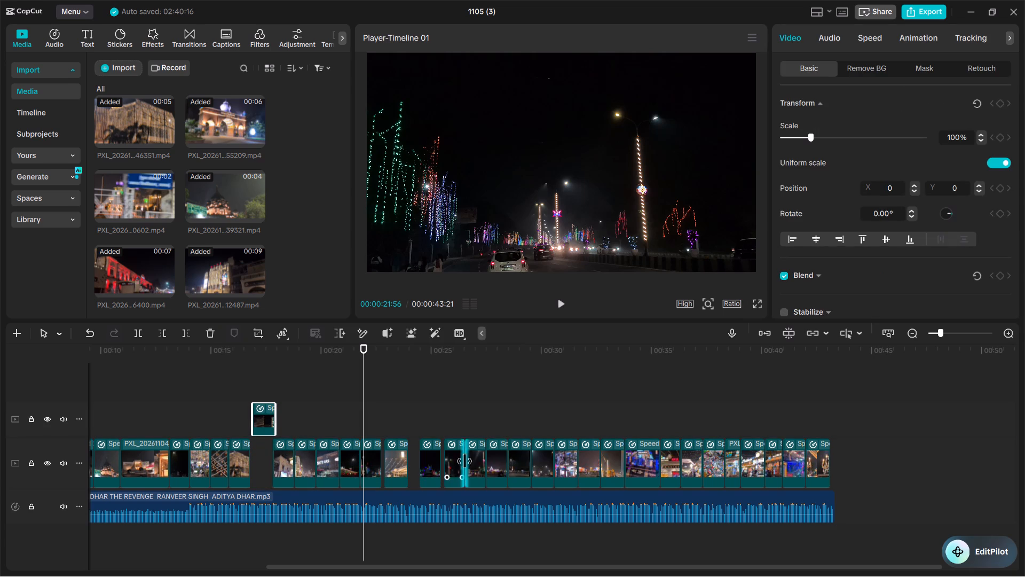
left_click_drag(456, 465, 260, 465)
left_click_drag(261, 454, 264, 497)
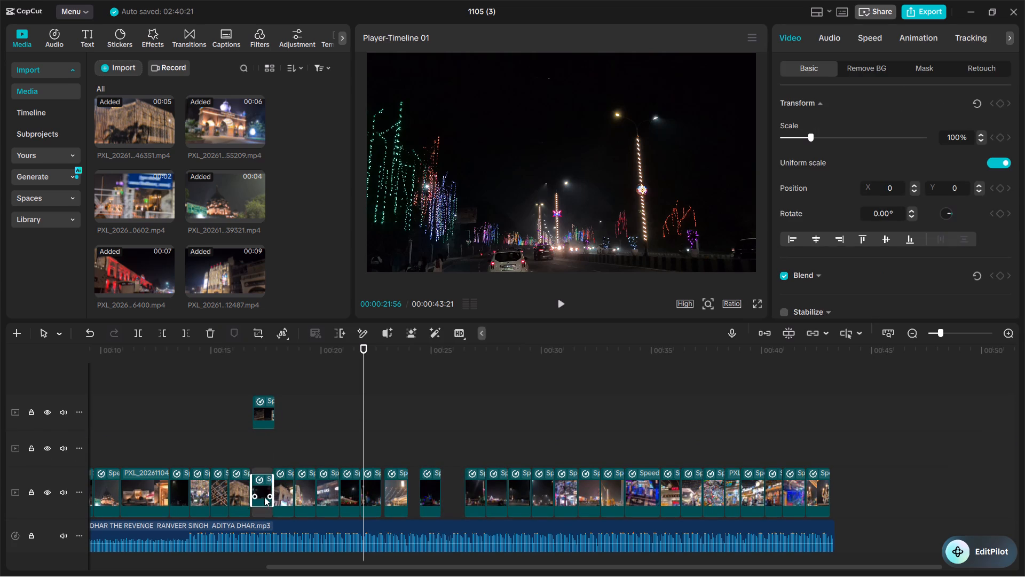
Shift all main-track clips after the gap to start at about 27.5 s and place the upper-track clip in the gap at about 26 s.
left_click(265, 422)
left_click_drag(265, 422, 390, 445)
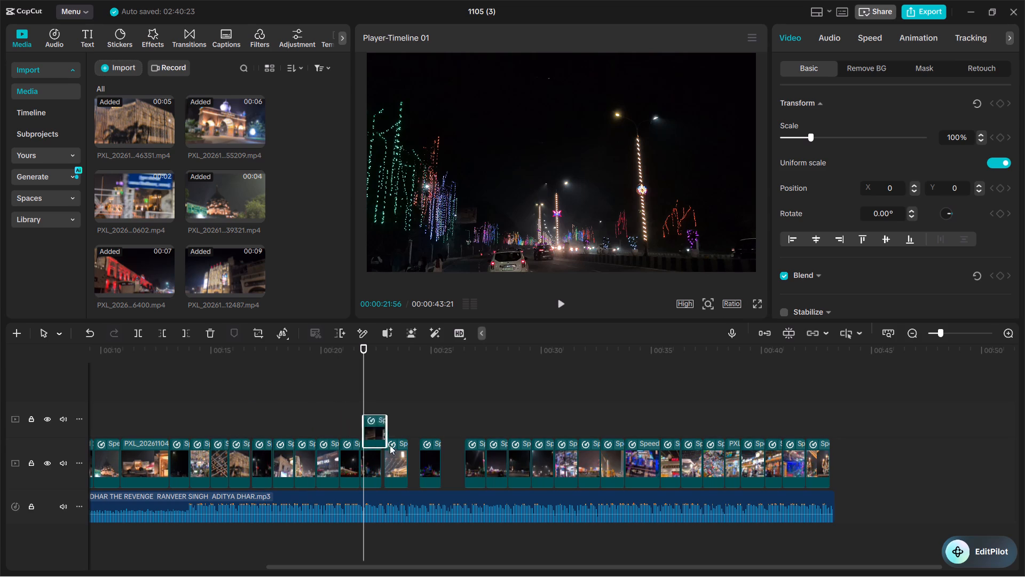
left_click_drag(390, 445, 456, 479)
left_click_drag(457, 468, 695, 457)
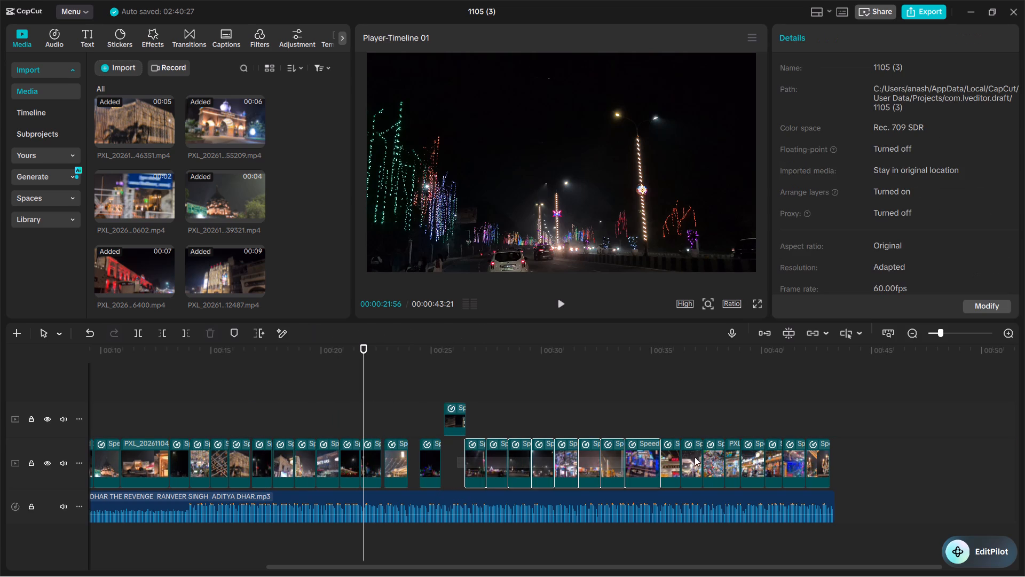
left_click_drag(695, 457, 827, 457)
left_click_drag(819, 463, 832, 466)
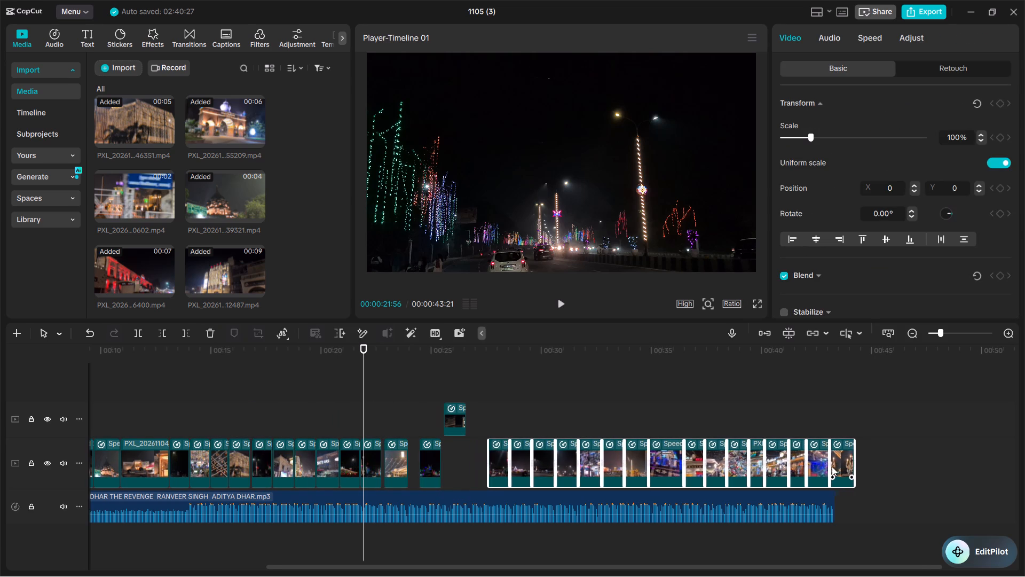
left_click_drag(832, 466, 843, 464)
left_click(453, 425)
left_click_drag(455, 422, 464, 457)
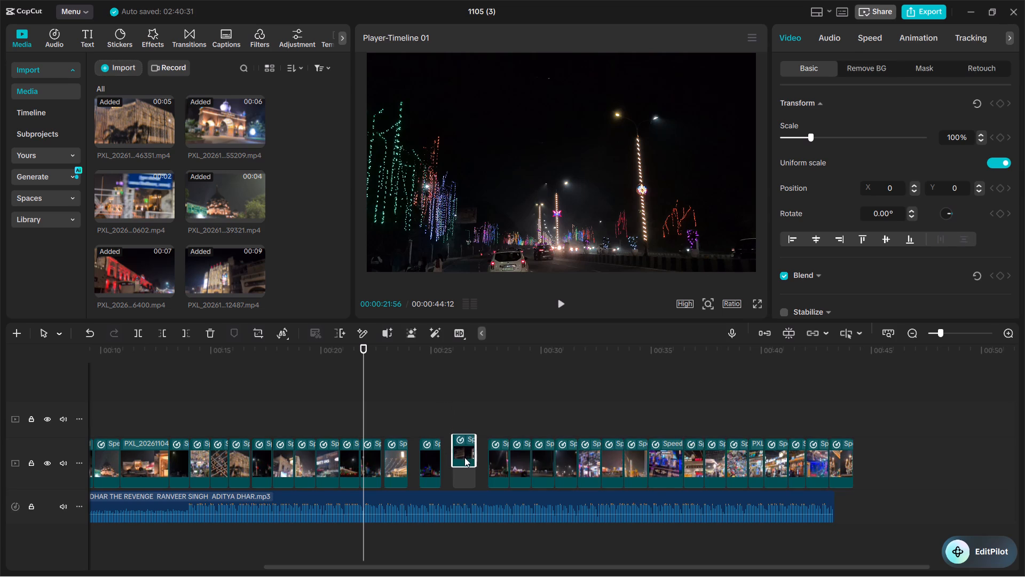
left_click_drag(464, 457, 464, 463)
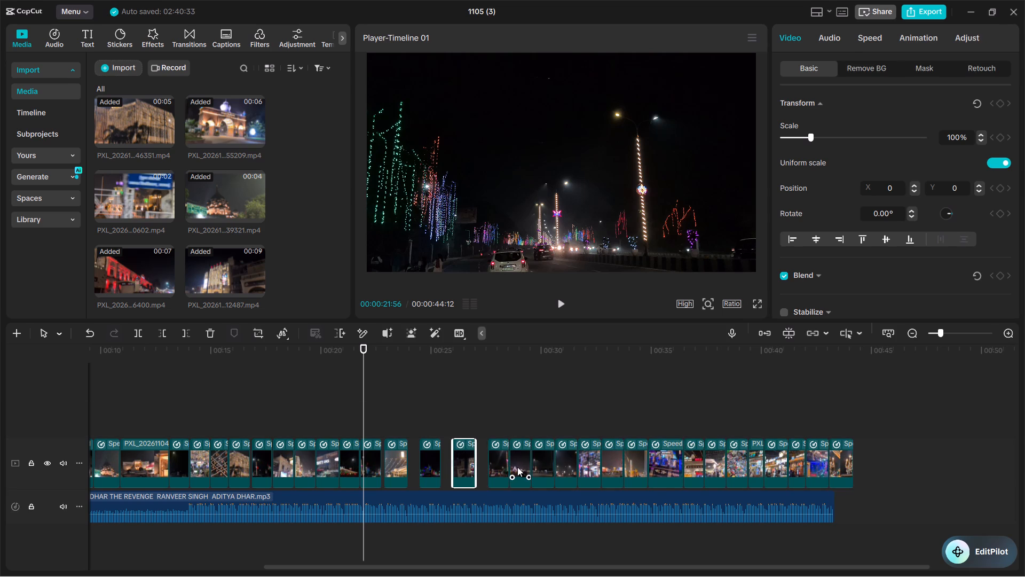
Lift the dark clip at about 28.5 s and the clip at about 34 s onto upper tracks above the 28.5 s slot.
left_click(523, 466)
left_click_drag(520, 466, 528, 408)
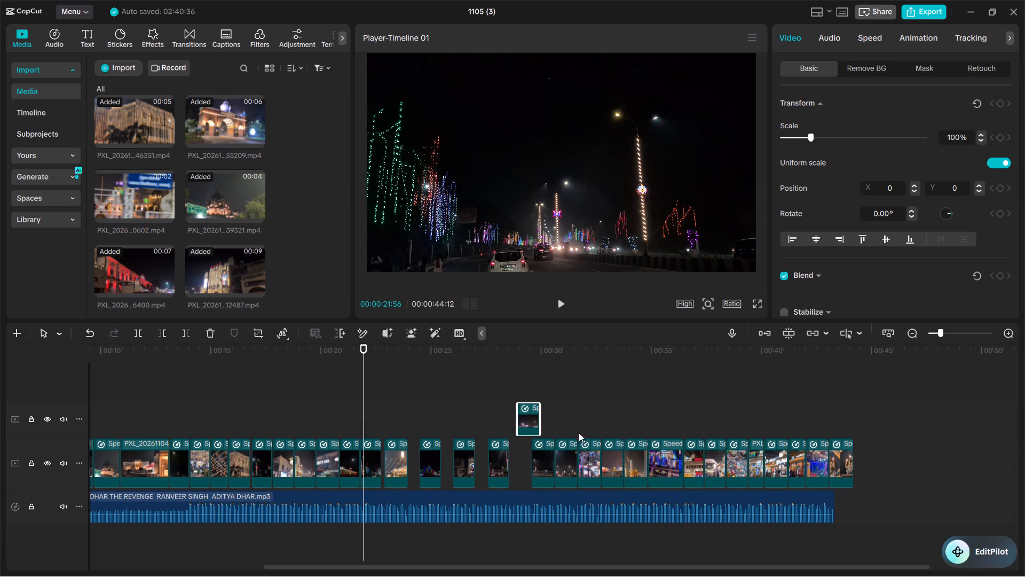
left_click(634, 466)
left_click_drag(633, 467, 514, 468)
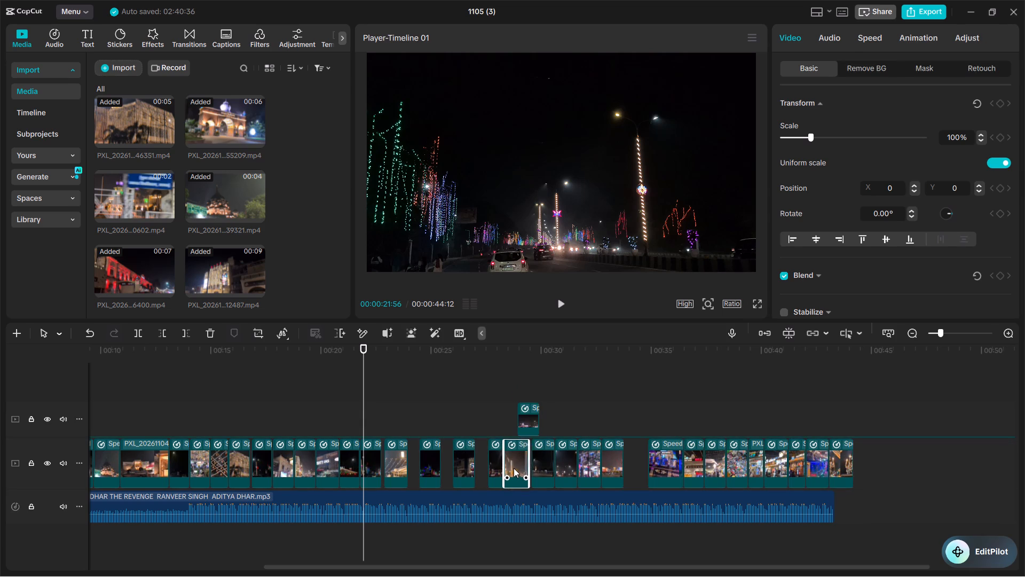
left_click_drag(514, 468, 518, 469)
Shift the last group of main-track clips to start at about 38 s and the four-clip group before it to about 31.5 s.
left_click_drag(524, 489, 572, 489)
left_click_drag(519, 487, 618, 486)
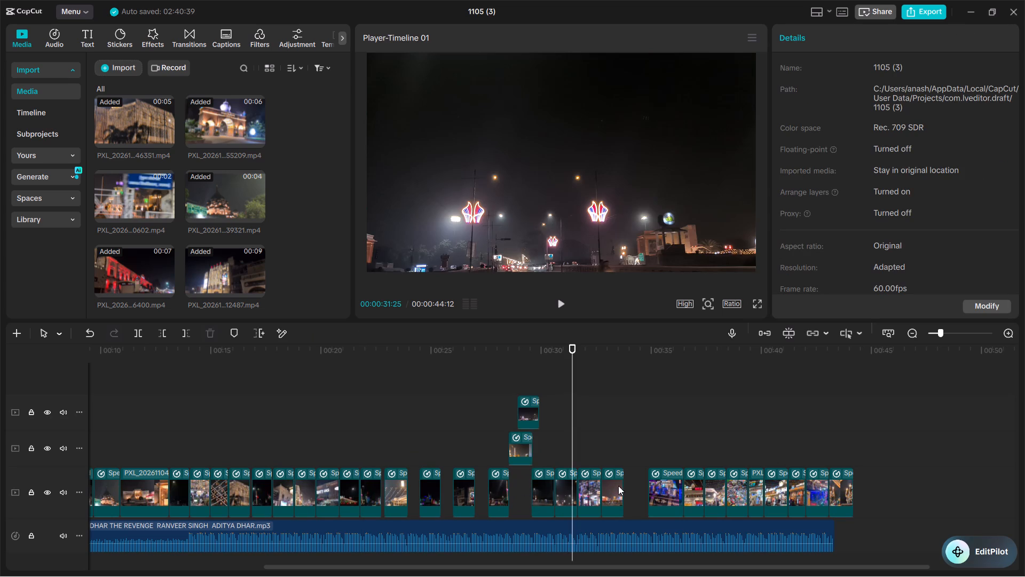
left_click_drag(618, 486, 624, 486)
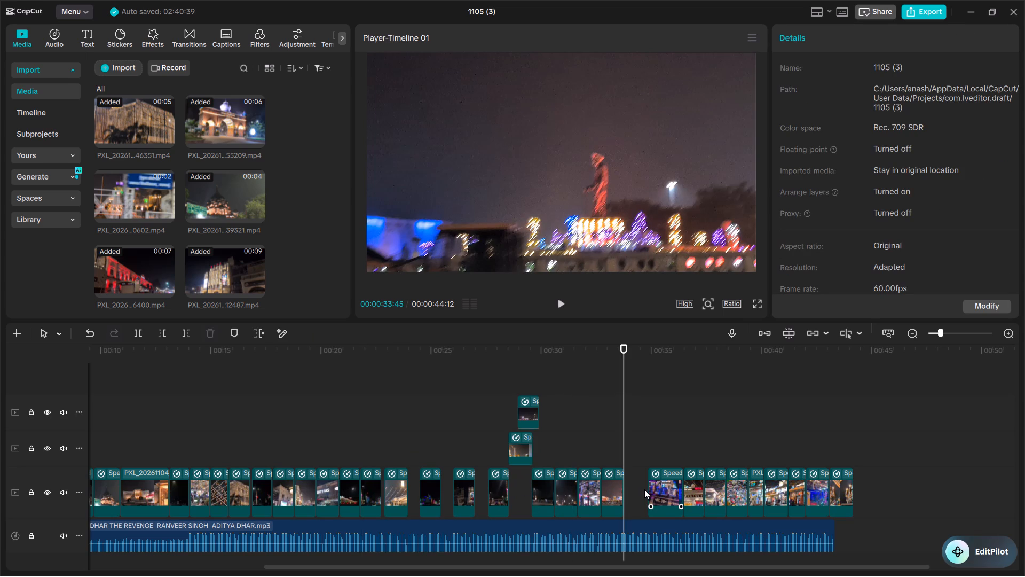
left_click_drag(644, 489, 873, 492)
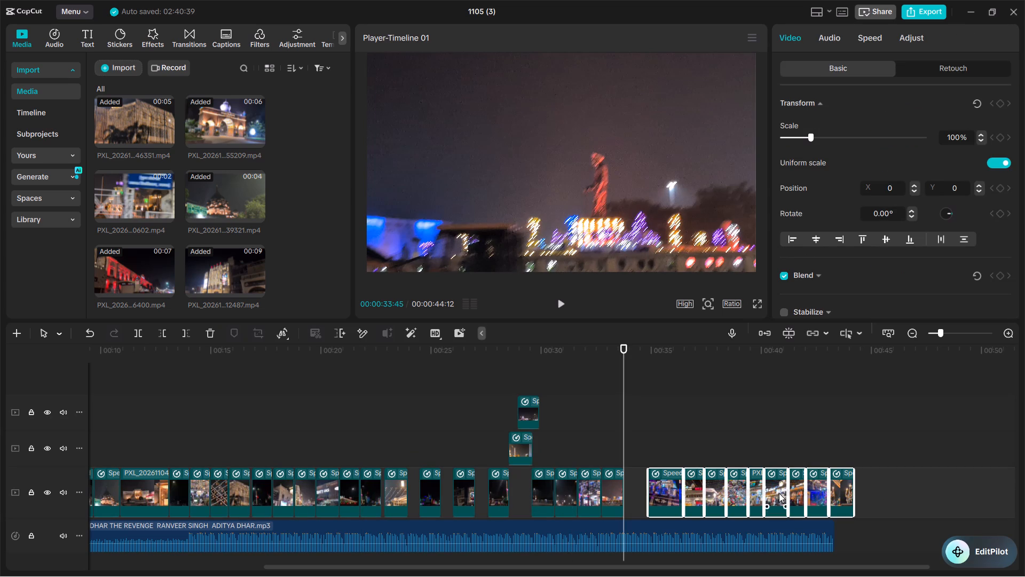
left_click_drag(664, 497, 733, 495)
left_click(642, 494)
left_click(782, 437)
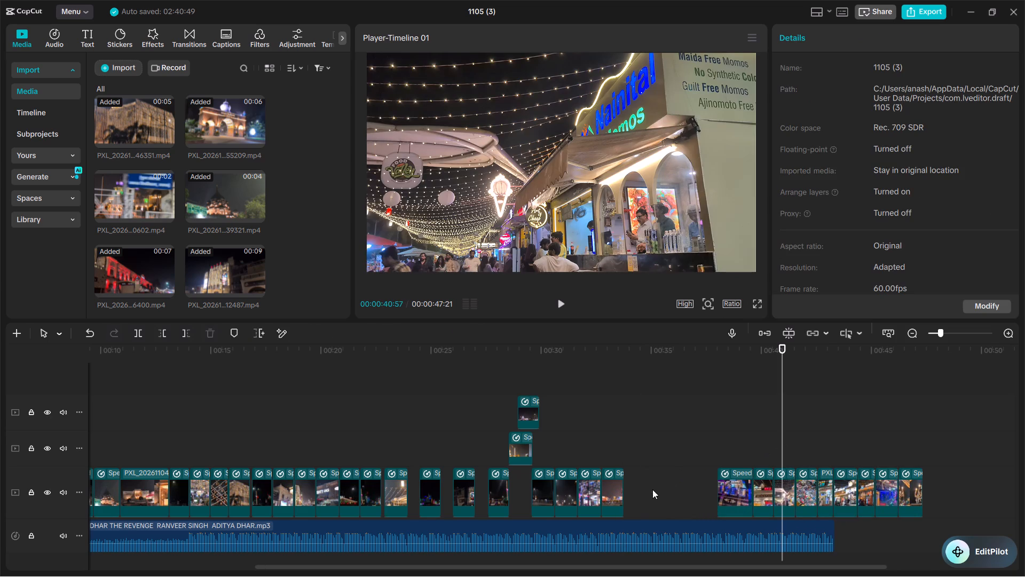
left_click_drag(637, 491, 529, 498)
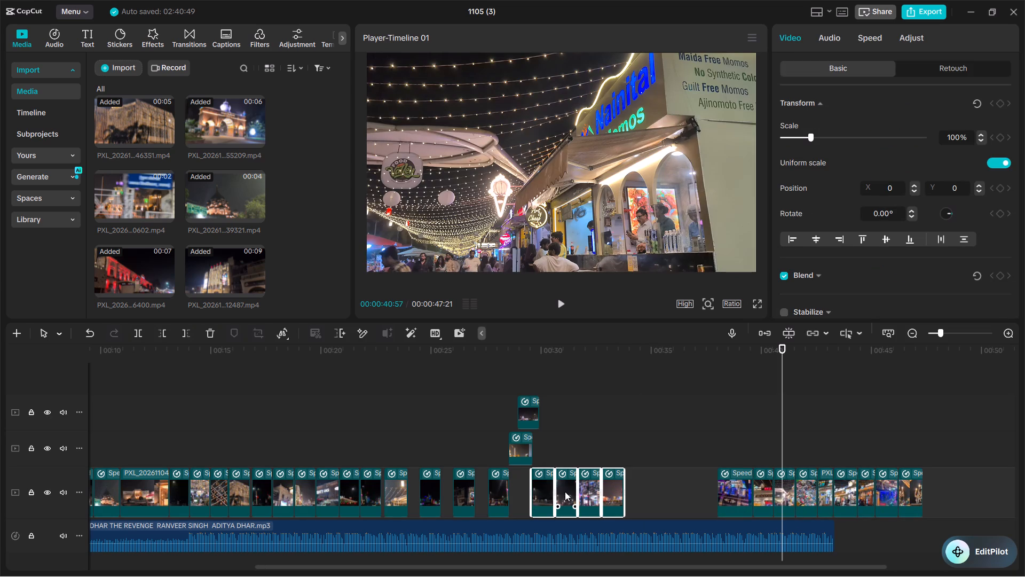
left_click_drag(566, 492, 613, 492)
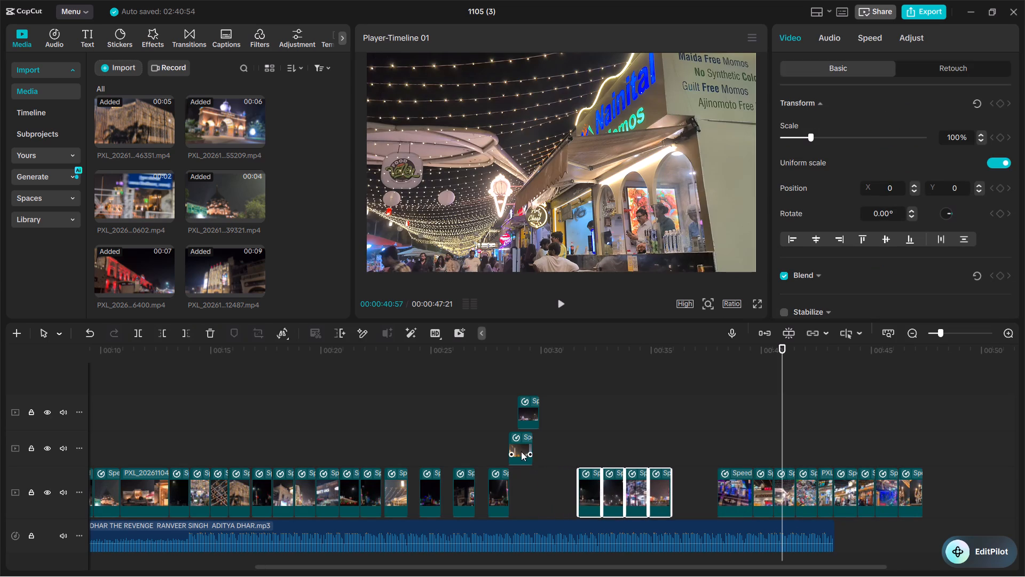
Place the street-light overlay clip in the main-track gap at about 28.5 s, and the dark overlay clip after it at about 30 s.
left_click_drag(521, 451, 526, 493)
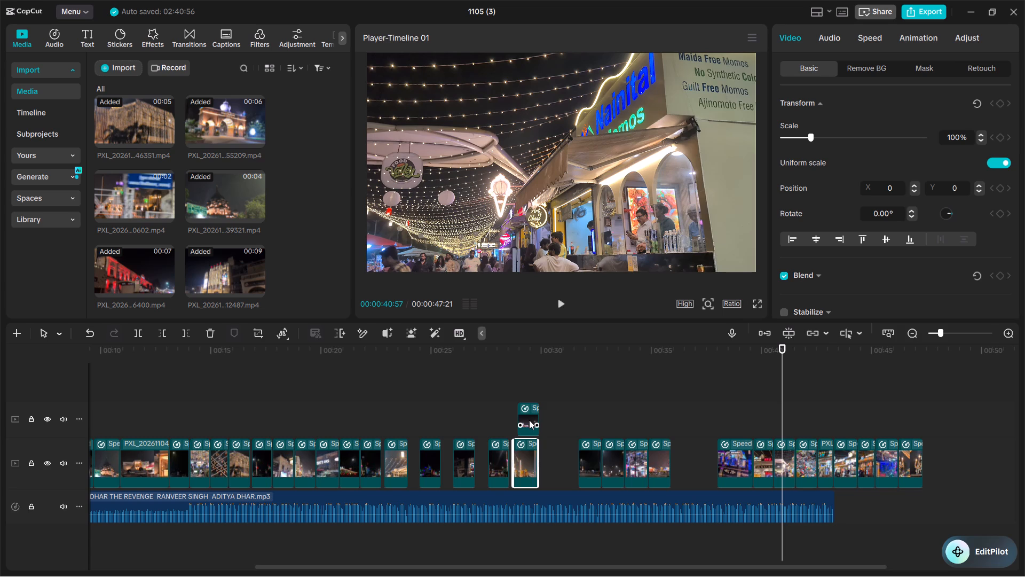
left_click_drag(529, 420, 558, 462)
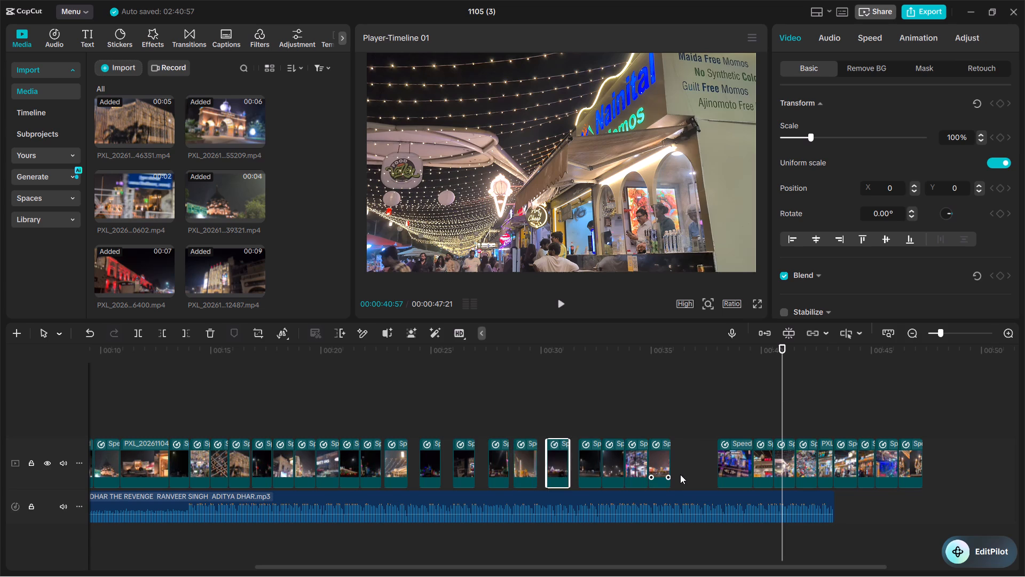
Replace the main-track clip at about 33 s with the clip from about 39.5 s, and move the replaced clip to about 36 s.
left_click(611, 463)
left_click_drag(611, 463, 616, 410)
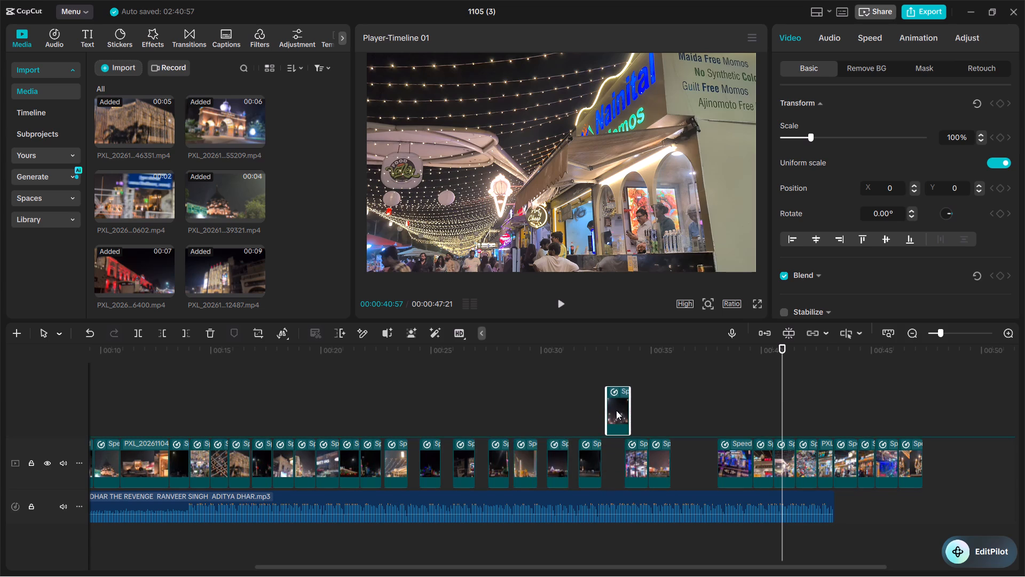
left_click_drag(616, 410, 616, 410)
left_click(759, 467)
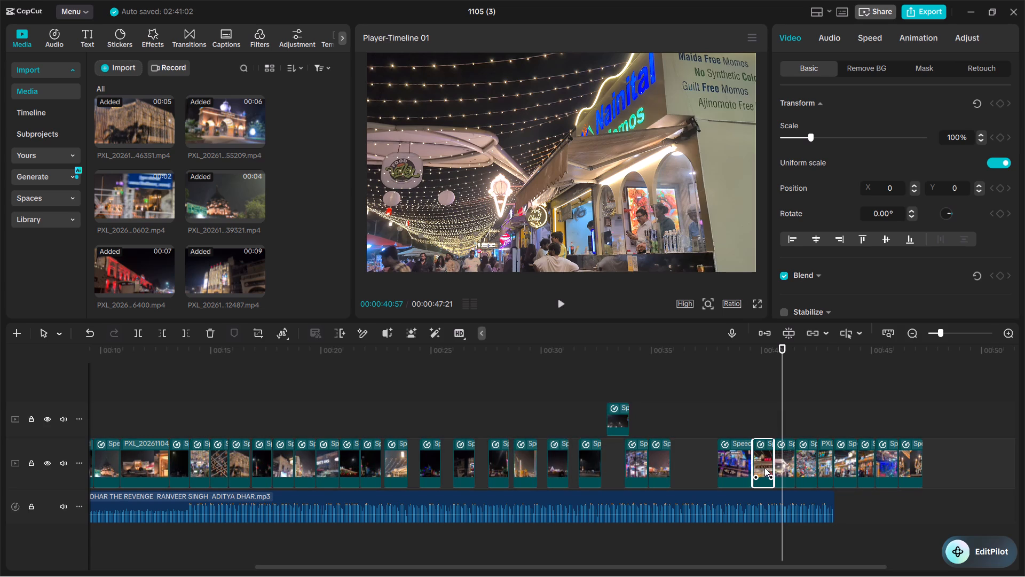
left_click_drag(764, 467, 615, 469)
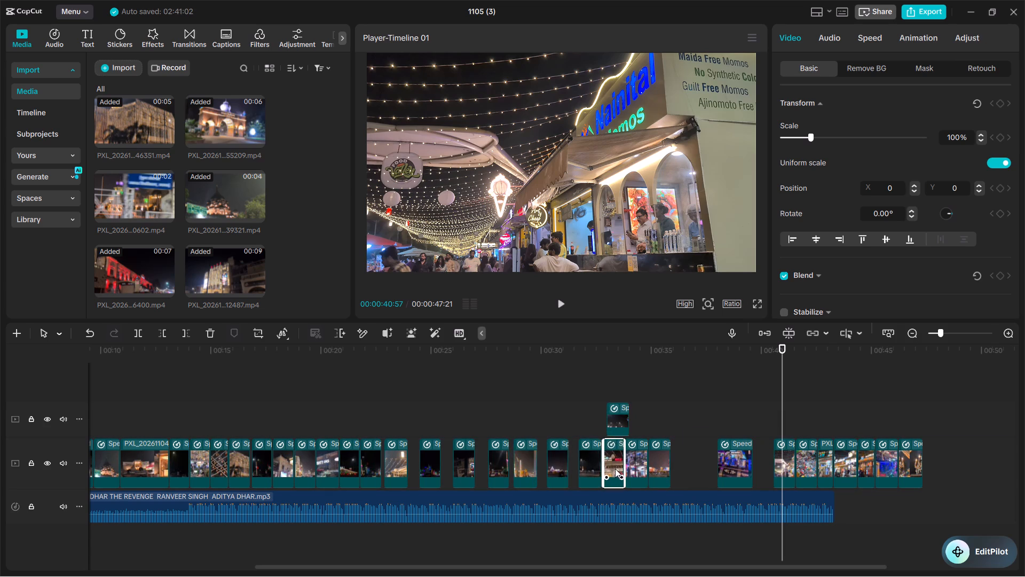
left_click(613, 425)
left_click_drag(617, 424, 688, 466)
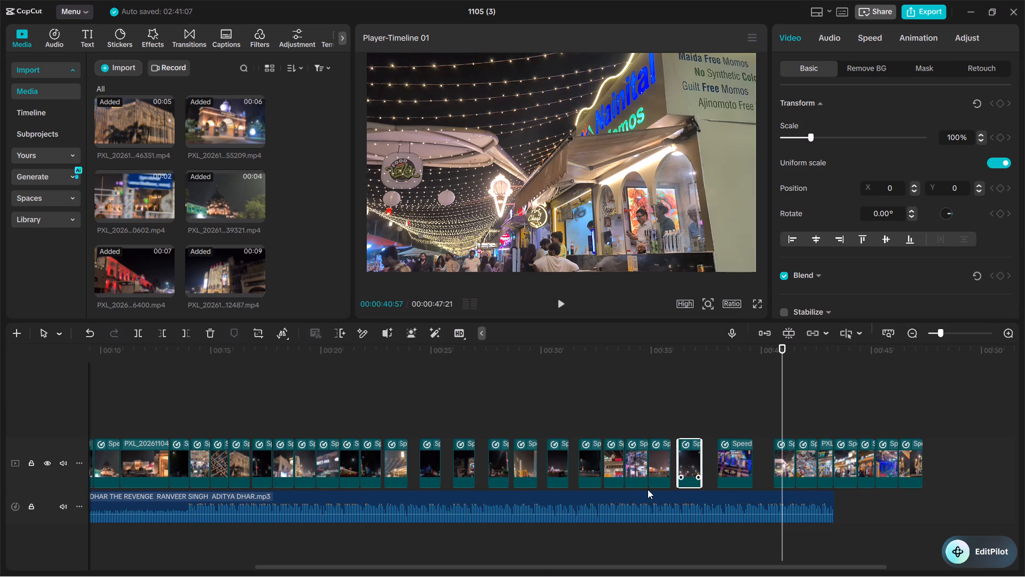
Play back the sequence from the start to about 9 s to check the cuts against the music.
left_click_drag(542, 565, 261, 556)
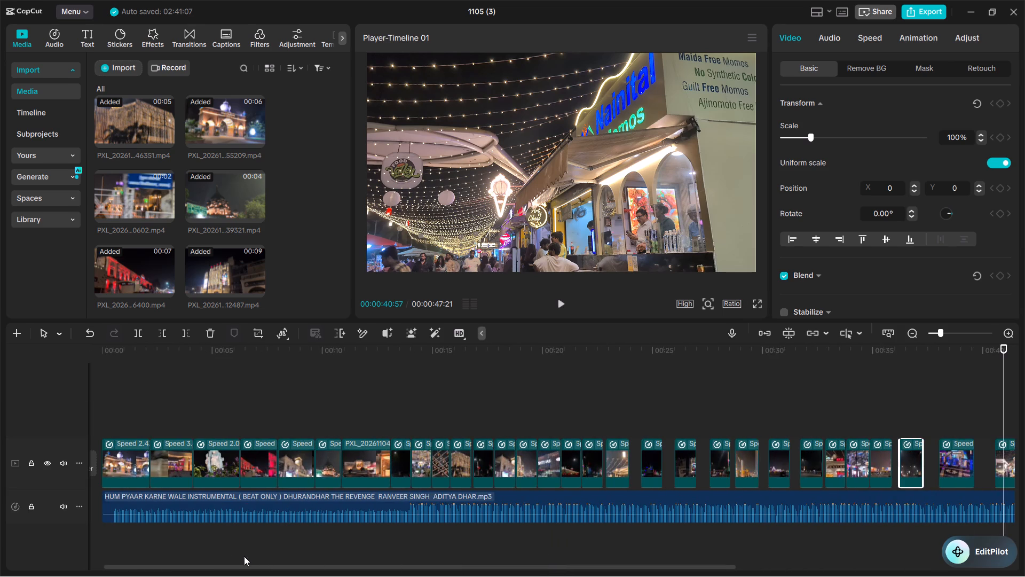
left_click(123, 421)
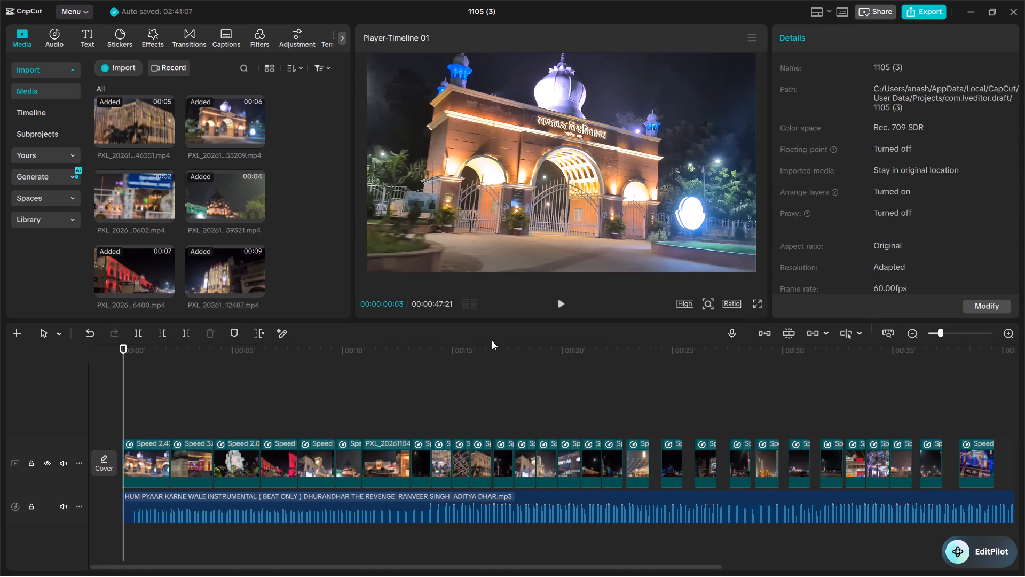
left_click(561, 303)
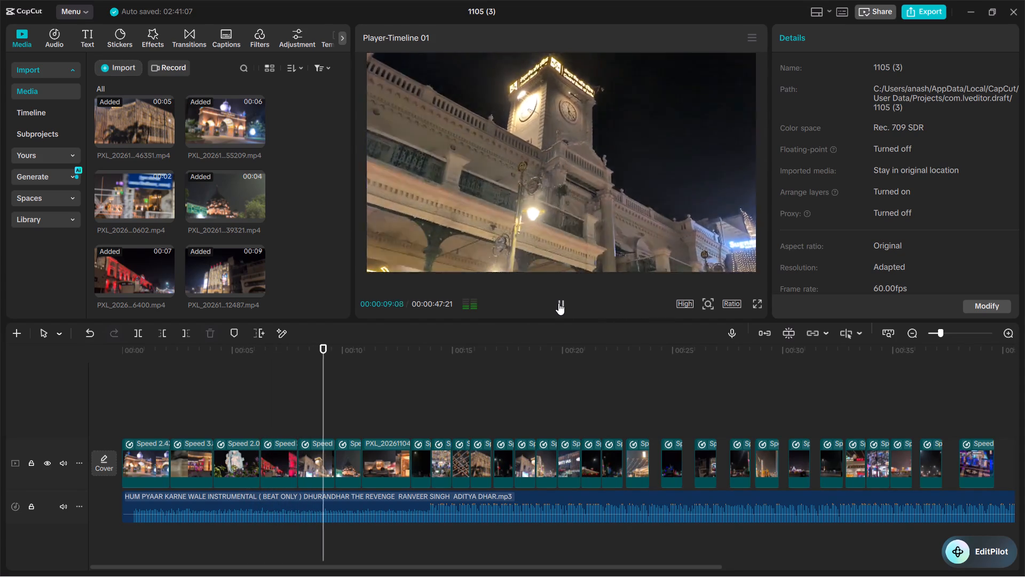
left_click(558, 303)
Replay the section from about 2 s to 6 s to check the cuts around the statue clip against the music.
left_click_drag(334, 371, 281, 389)
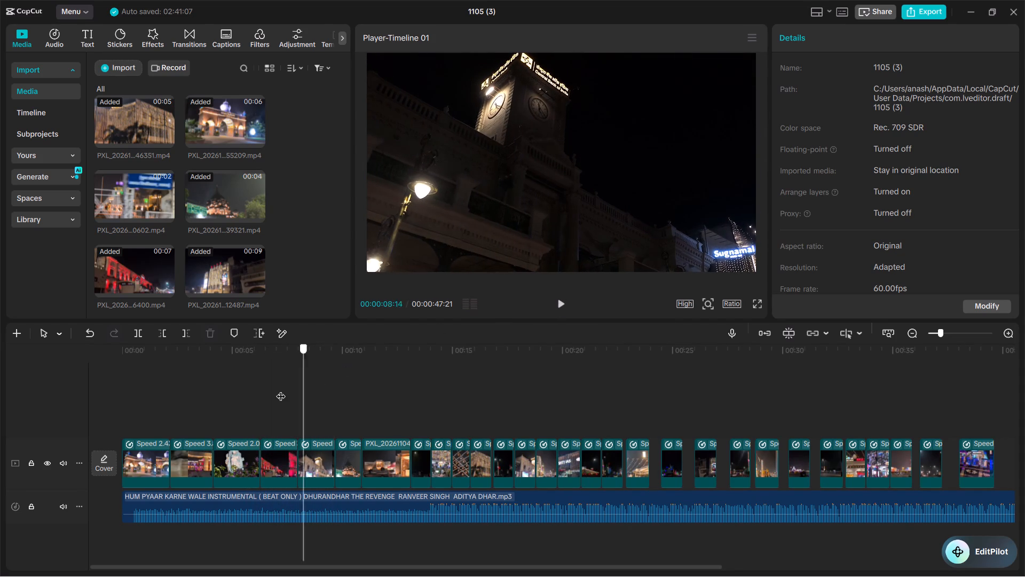
left_click_drag(281, 389, 170, 403)
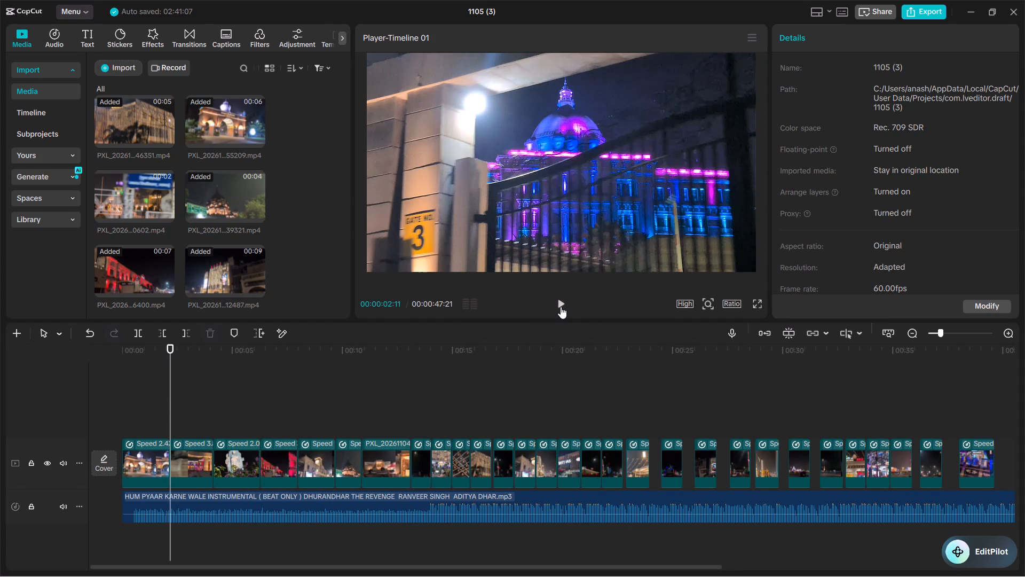
left_click(561, 307)
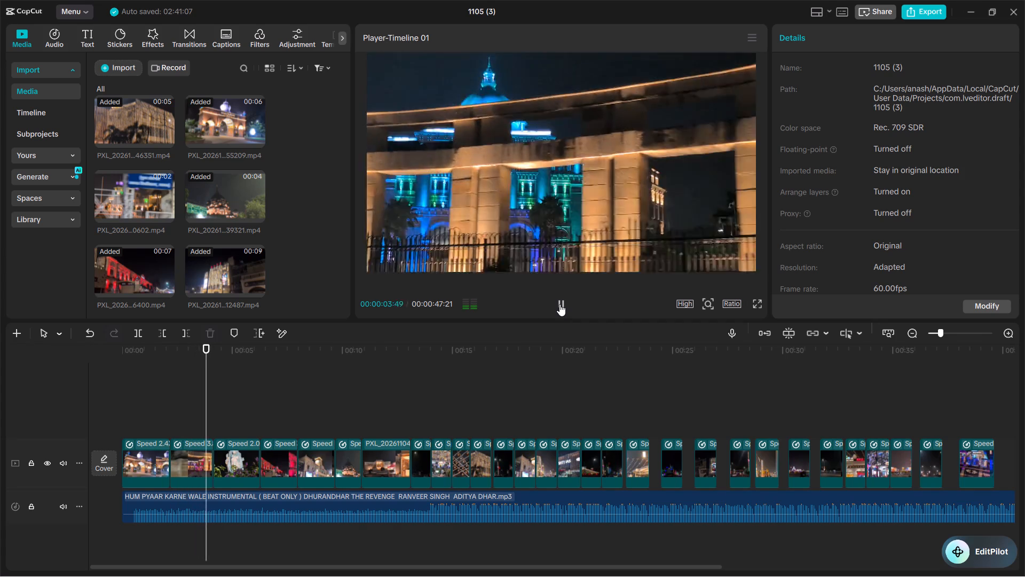
left_click(559, 304)
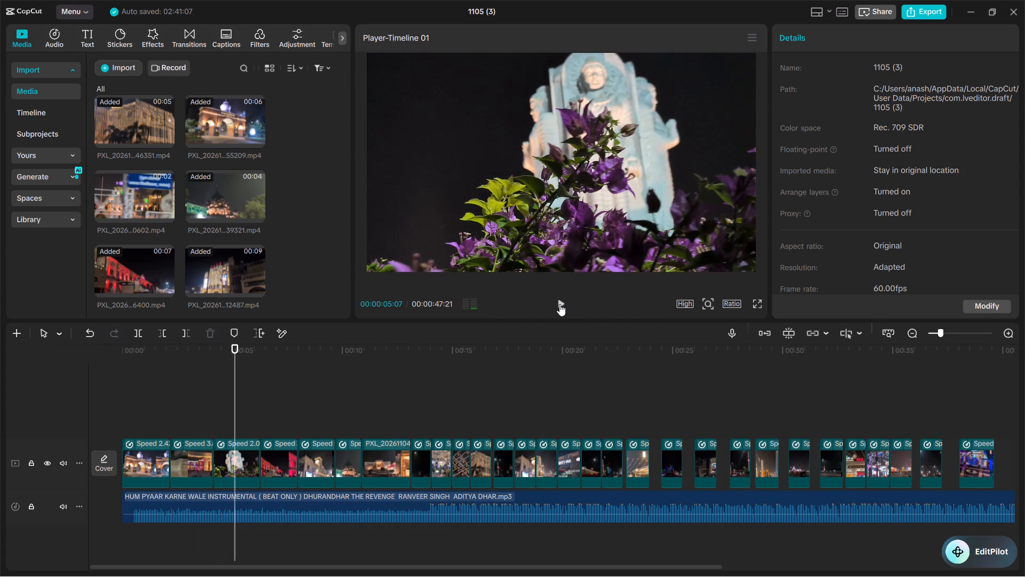
double_click(559, 304)
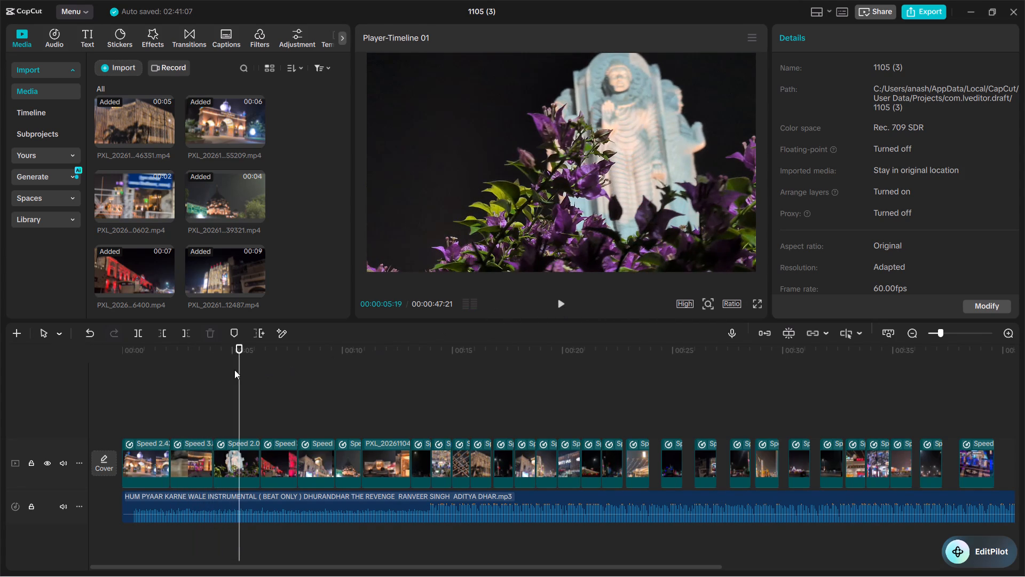
left_click_drag(240, 370, 211, 383)
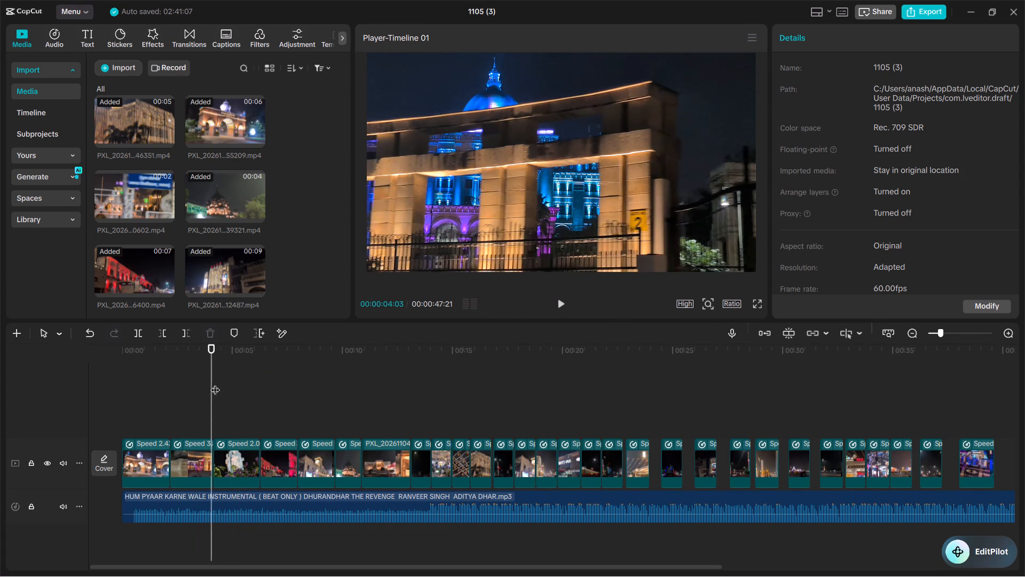
left_click(558, 303)
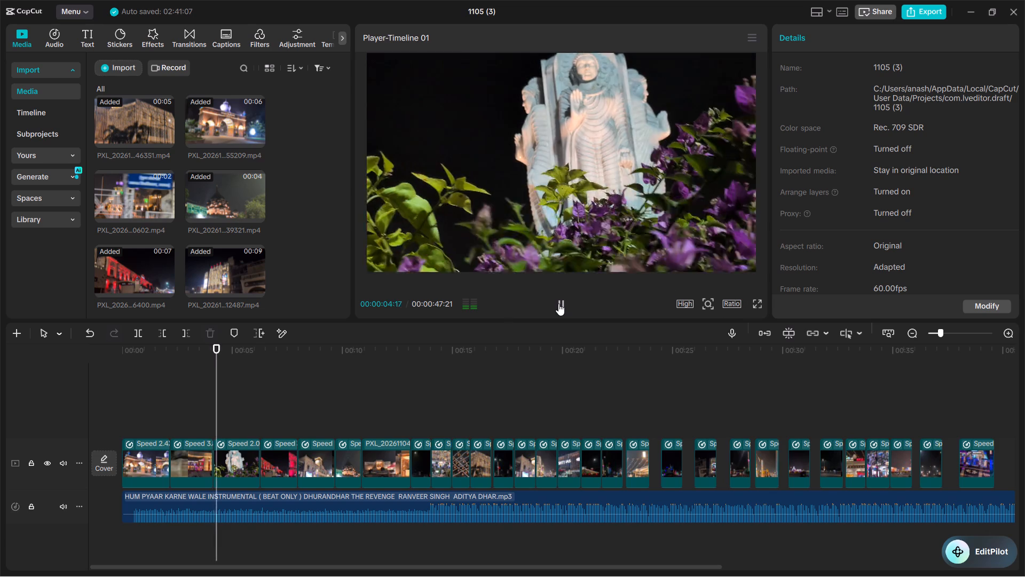
left_click(558, 303)
double_click(558, 303)
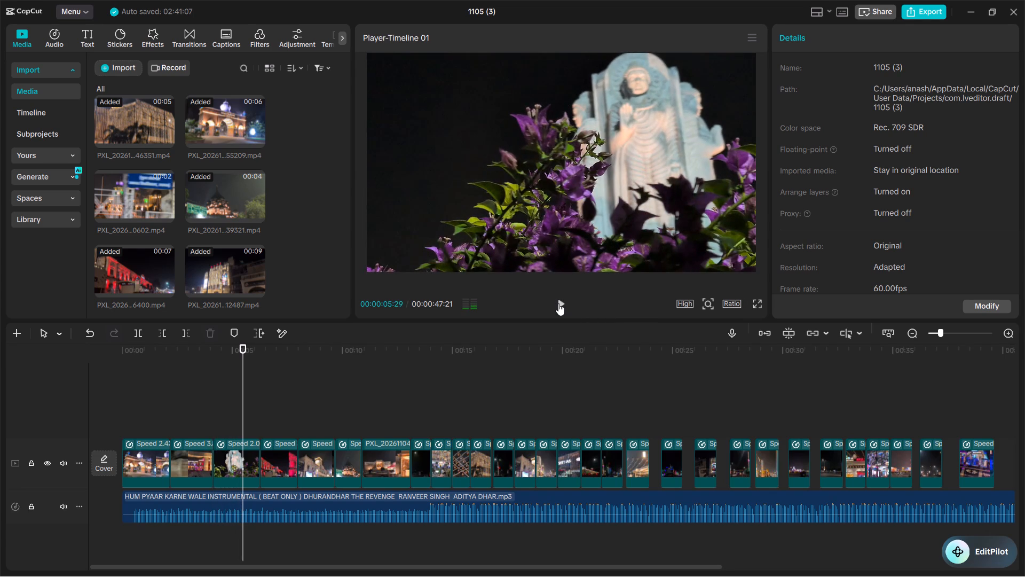
left_click(558, 303)
left_click(558, 303)
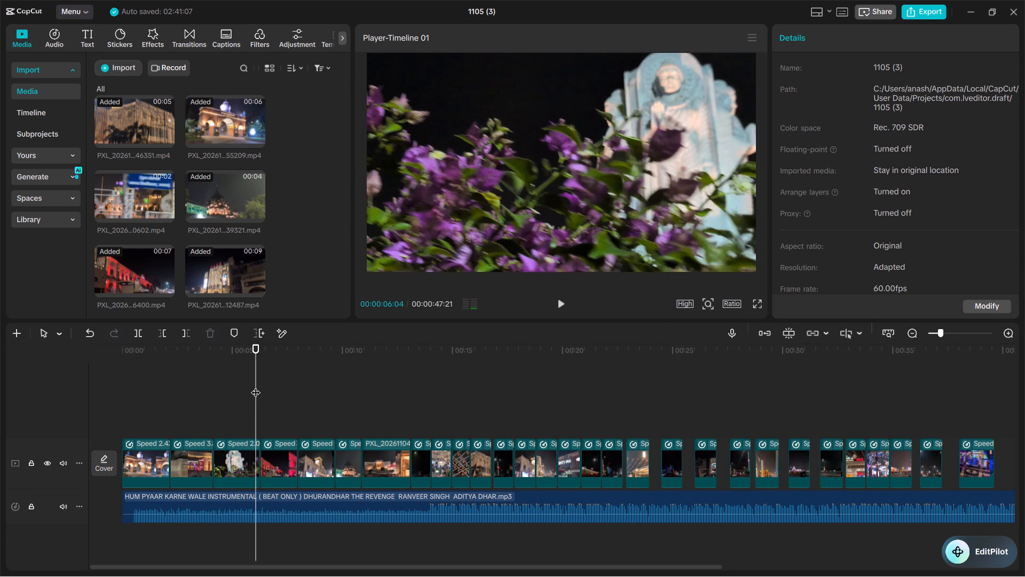
left_click_drag(256, 386, 213, 404)
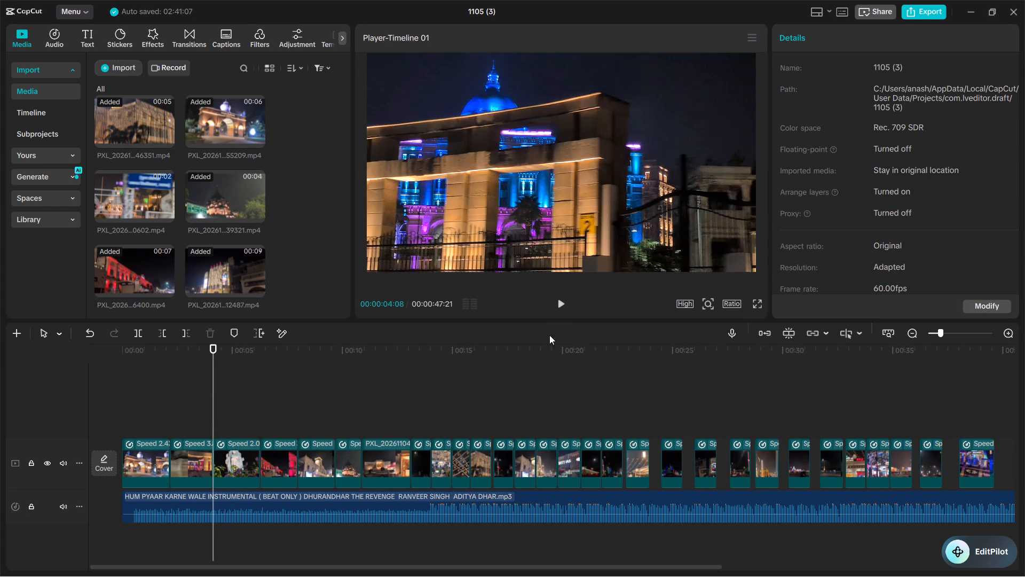
Replay the statue clip from its start at about 4 s to examine its timing against the beat.
double_click(1008, 333)
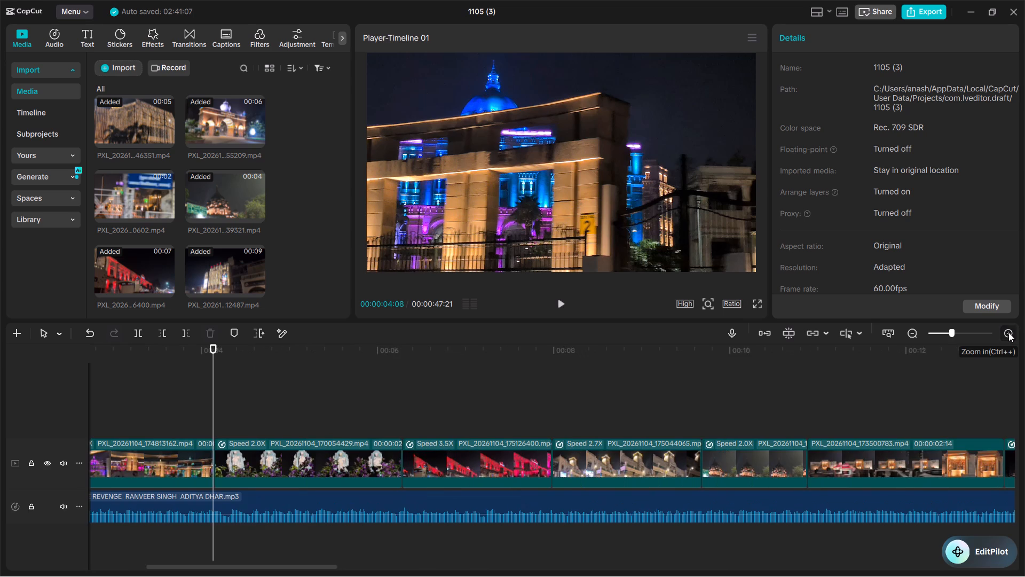
left_click(558, 302)
left_click(558, 302)
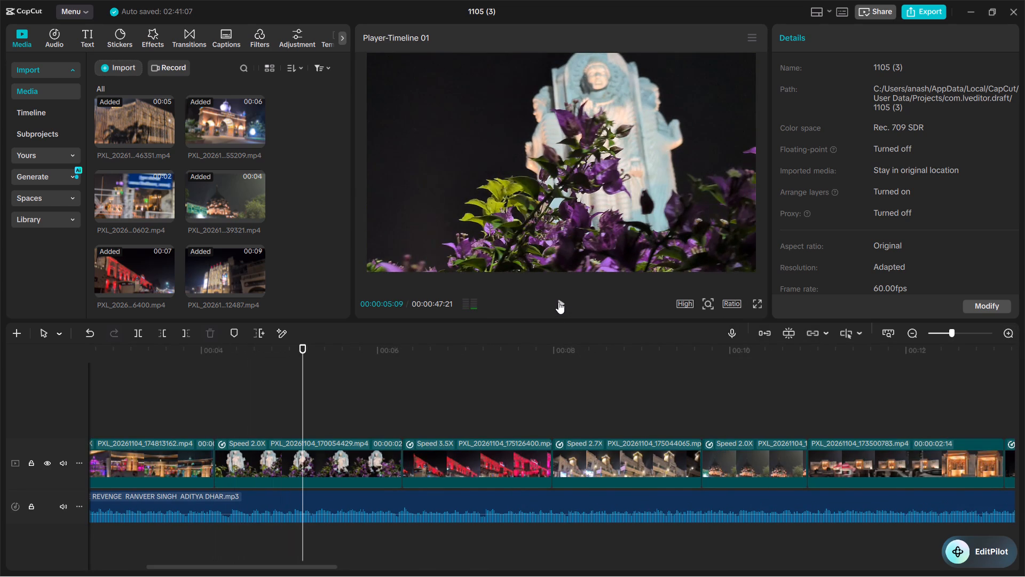
left_click_drag(303, 375, 218, 406)
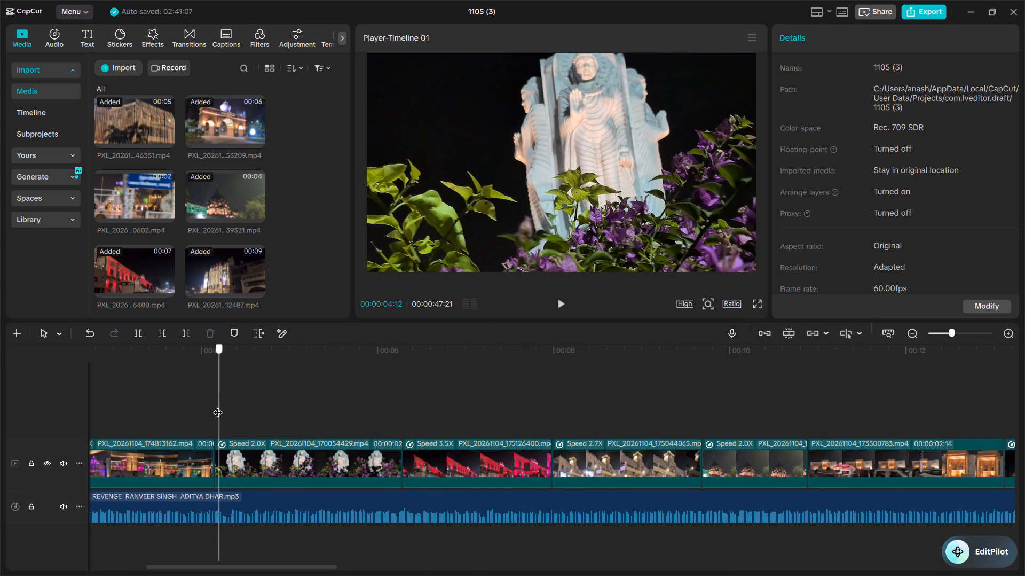
left_click_drag(218, 406, 213, 409)
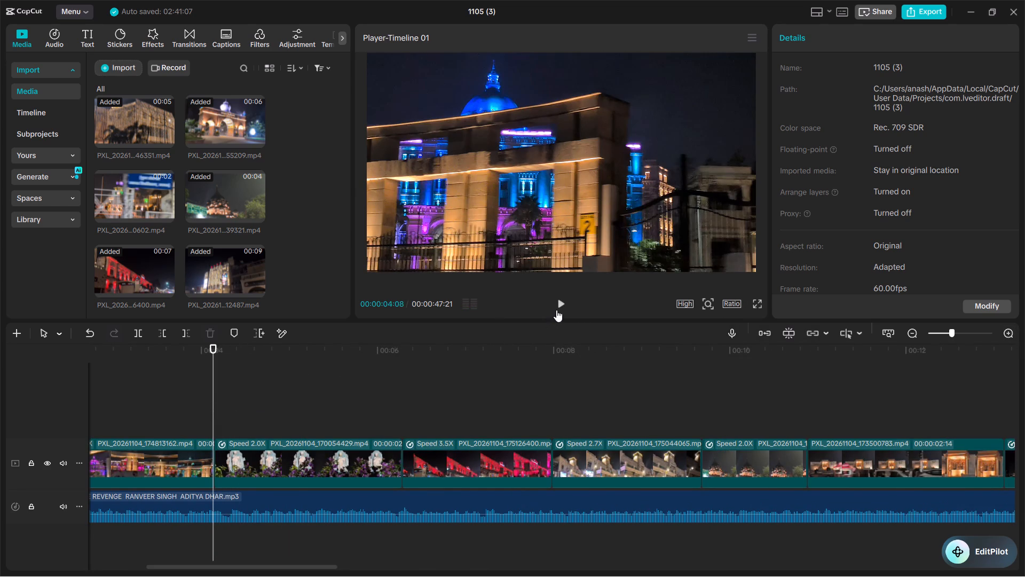
left_click(561, 302)
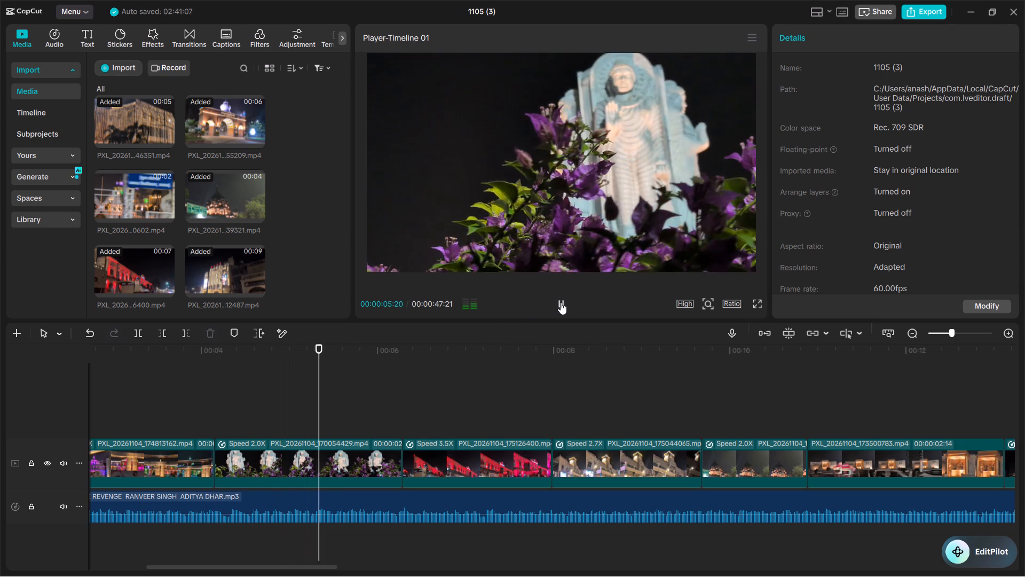
left_click(561, 302)
Trim off the beginning of the statue clip up to about 4.8 s.
left_click_drag(332, 389, 324, 392)
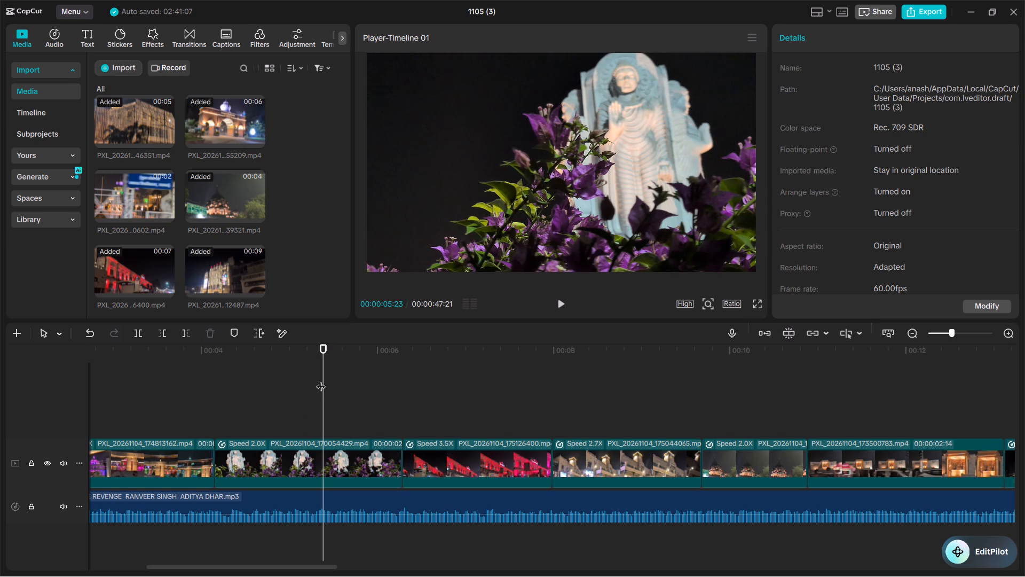
left_click_drag(322, 381, 295, 396)
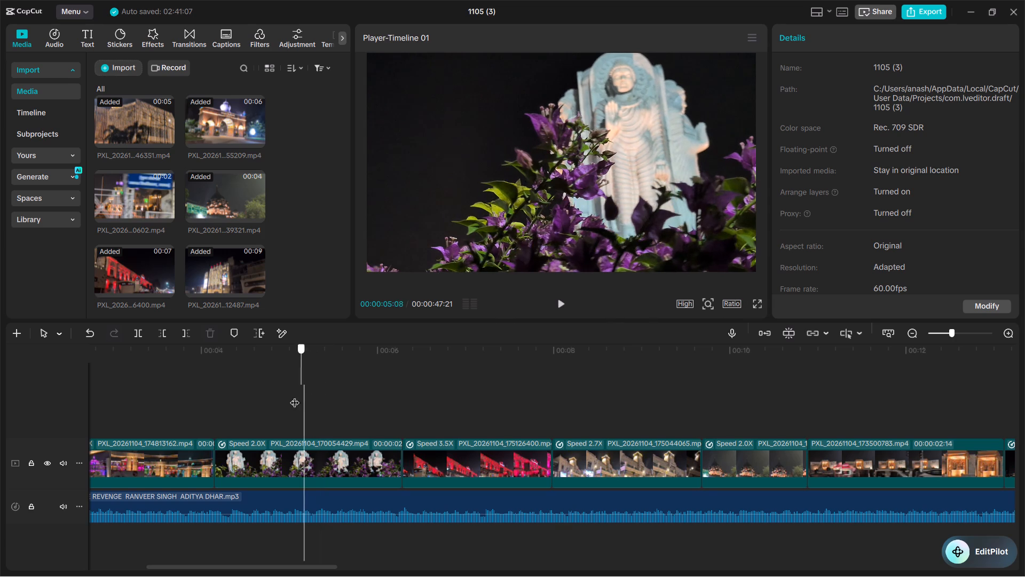
left_click_drag(295, 396, 215, 426)
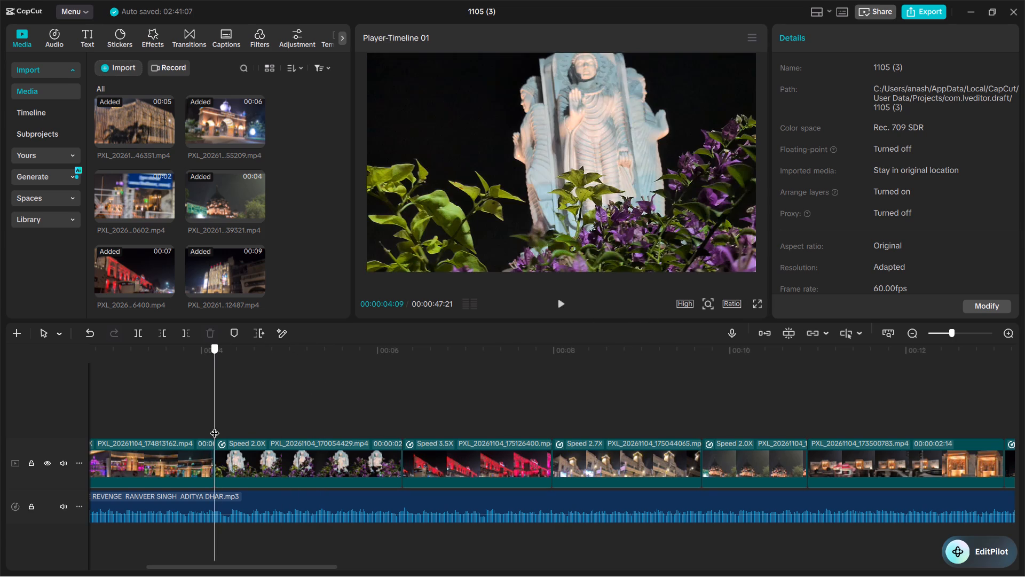
left_click_drag(215, 426, 279, 430)
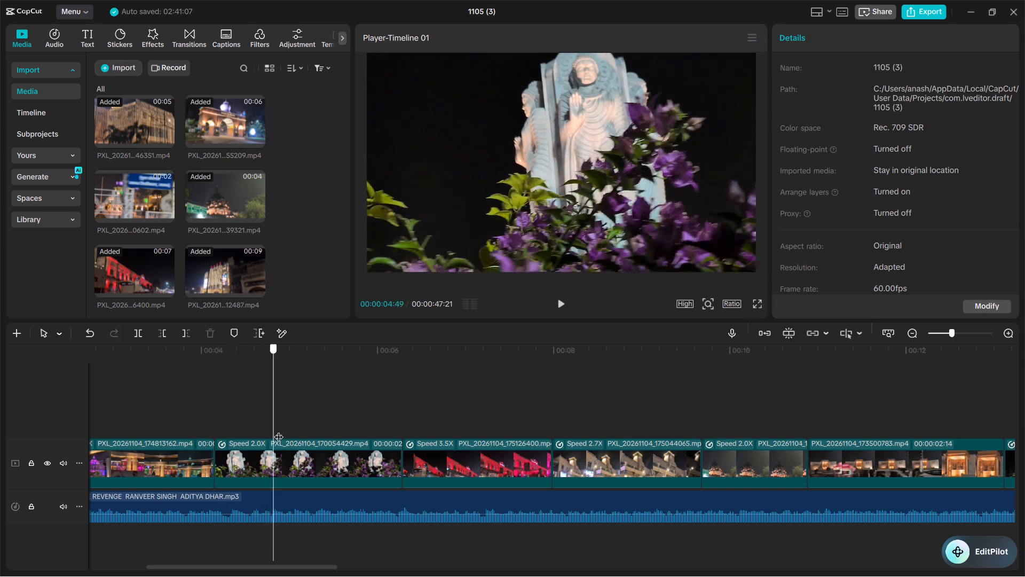
left_click_drag(279, 430, 226, 443)
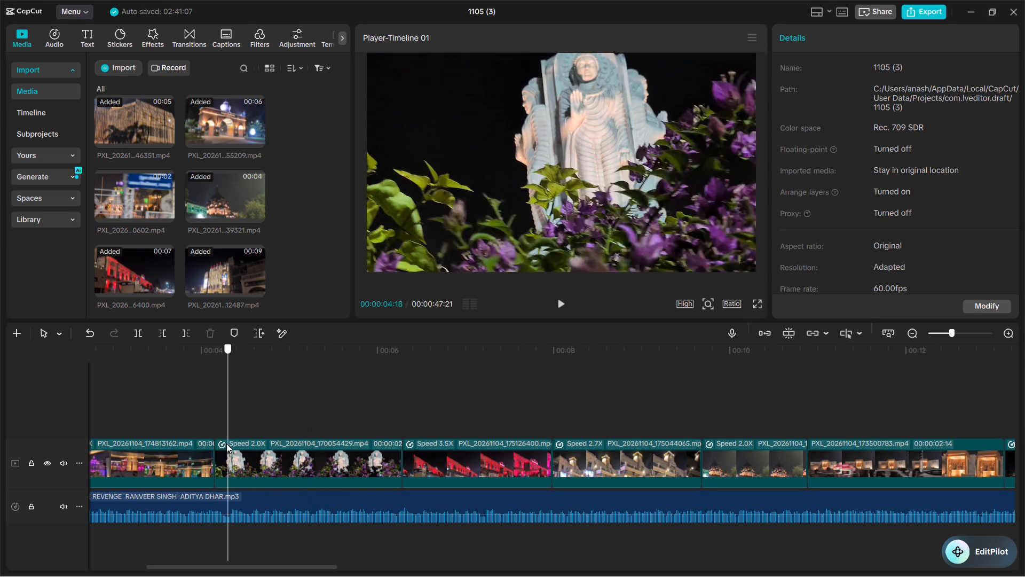
left_click_drag(226, 443, 270, 445)
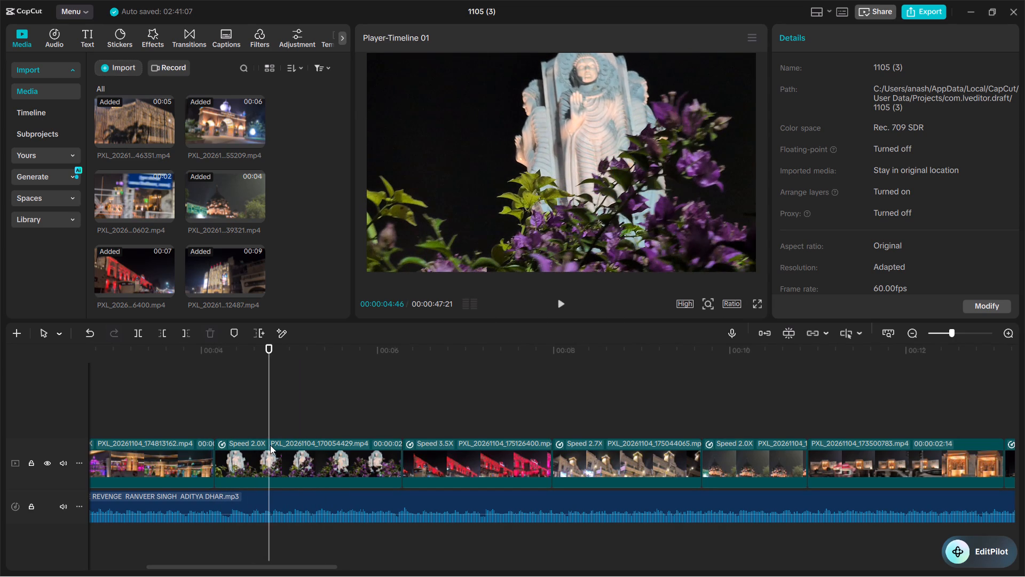
left_click(251, 459)
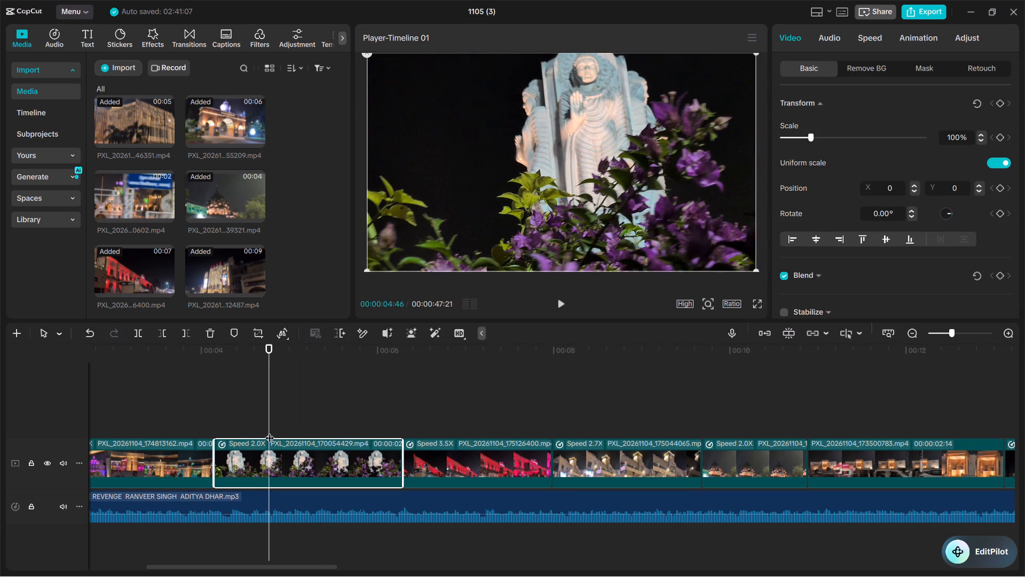
left_click(270, 431)
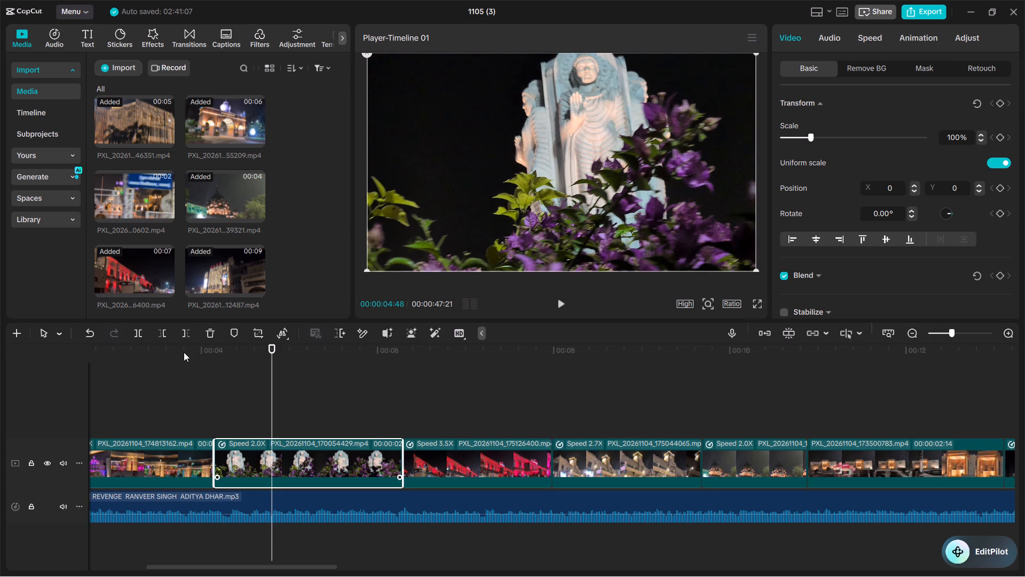
left_click(162, 334)
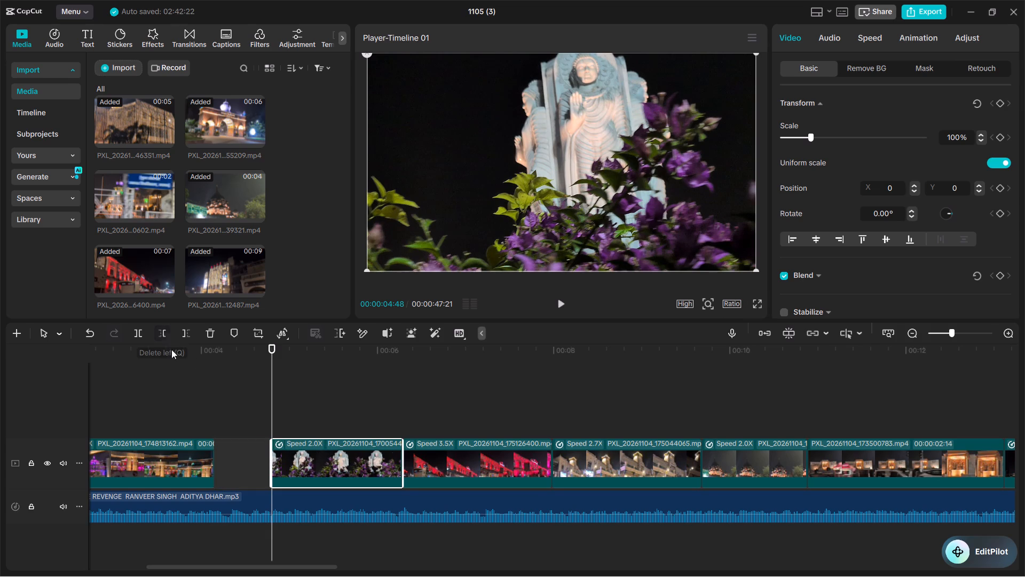
Move the trimmed statue clip back against the preceding clip, and the red-lit building clip directly after it at about 5.7 s.
left_click_drag(320, 467, 266, 466)
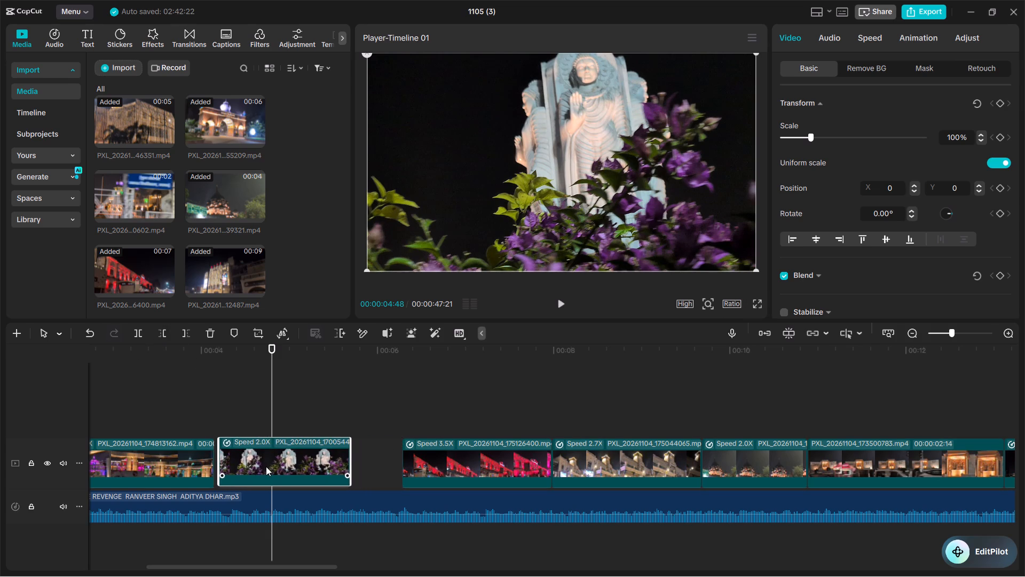
left_click_drag(266, 466, 265, 467)
left_click(206, 426)
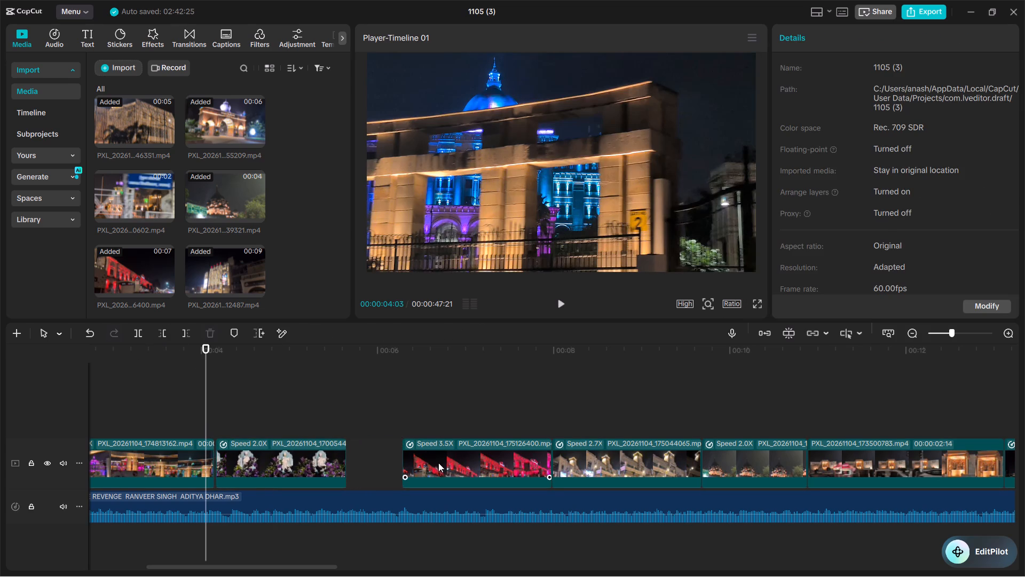
left_click_drag(438, 463, 383, 465)
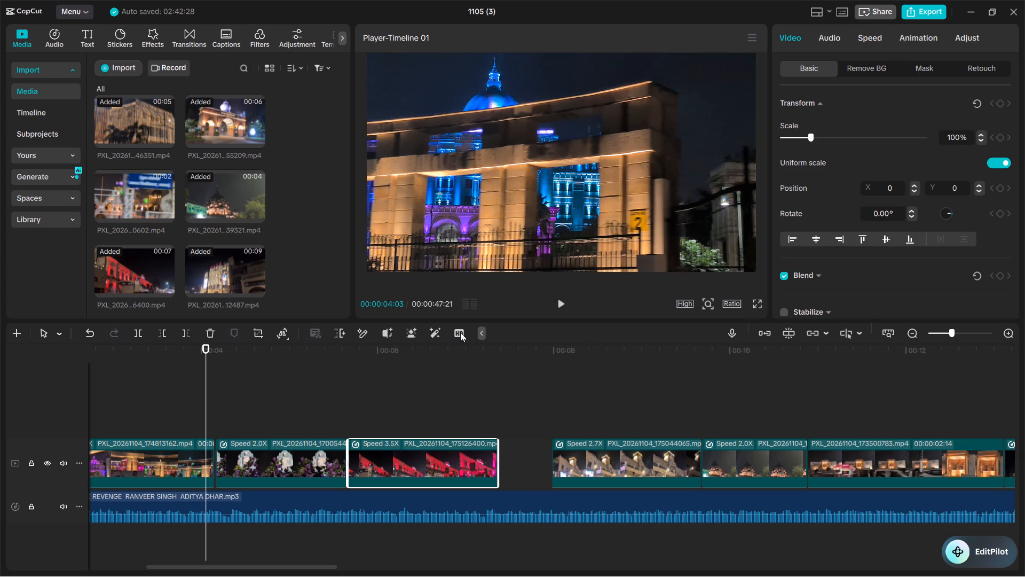
Play the statue clip from about 4 s to check its timing, and trim about 0.2 s more from its start.
left_click(559, 302)
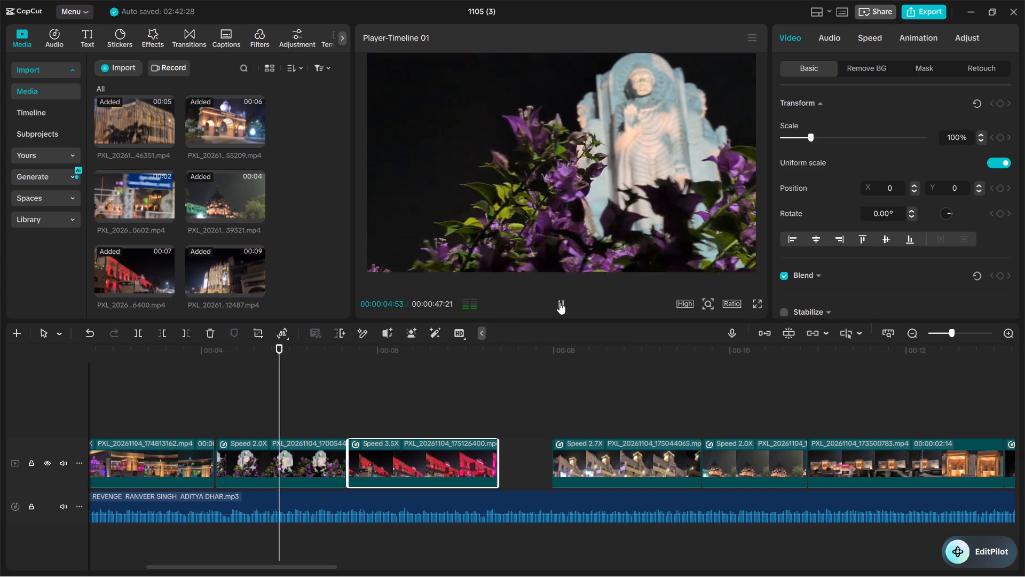
left_click(559, 302)
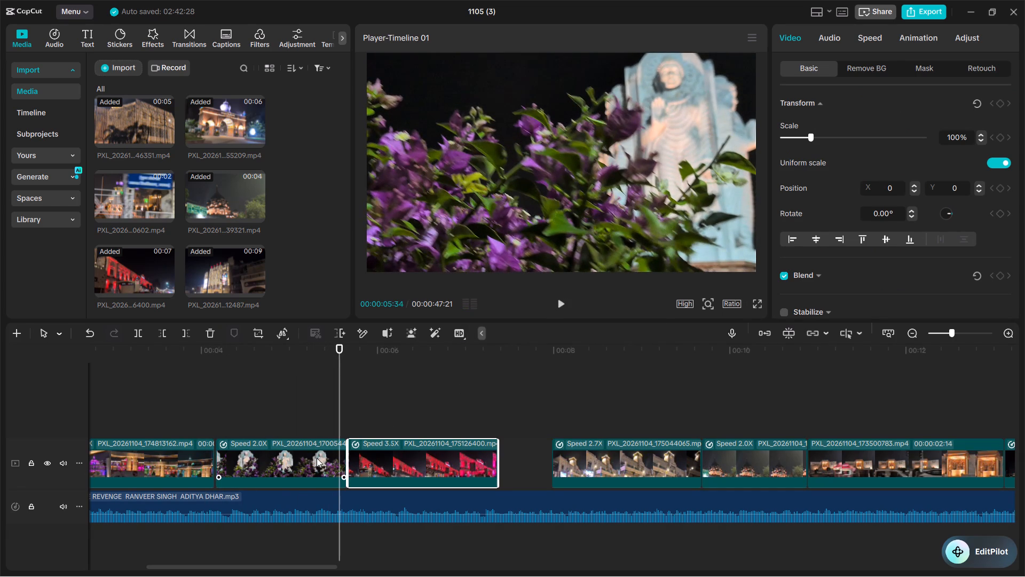
left_click(282, 461)
left_click_drag(214, 462, 231, 462)
Close the gap before the statue clip and move the red-lit building clip directly after it at about 5.5 s.
left_click_drag(261, 462, 261, 462)
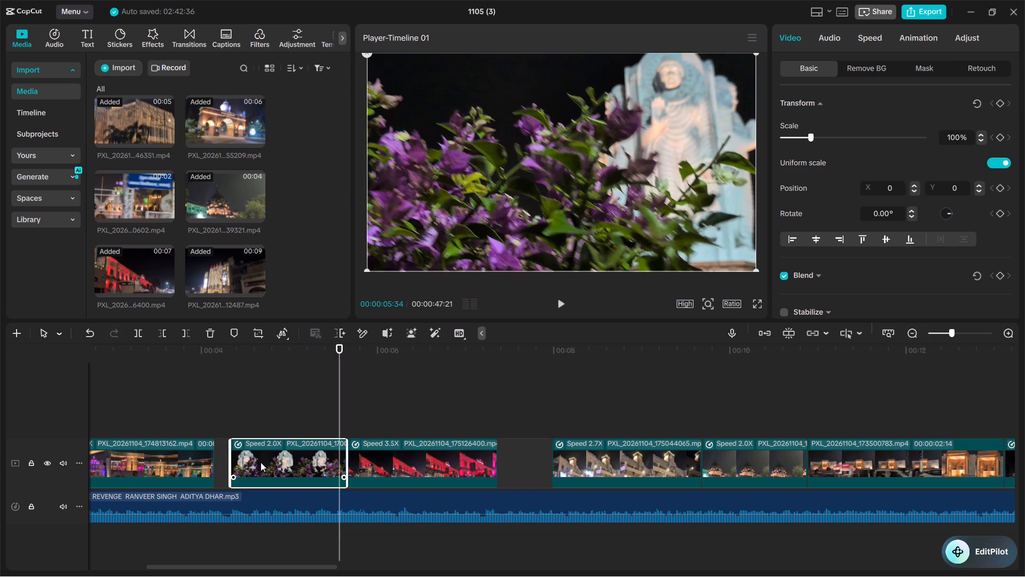
left_click_drag(261, 462, 247, 463)
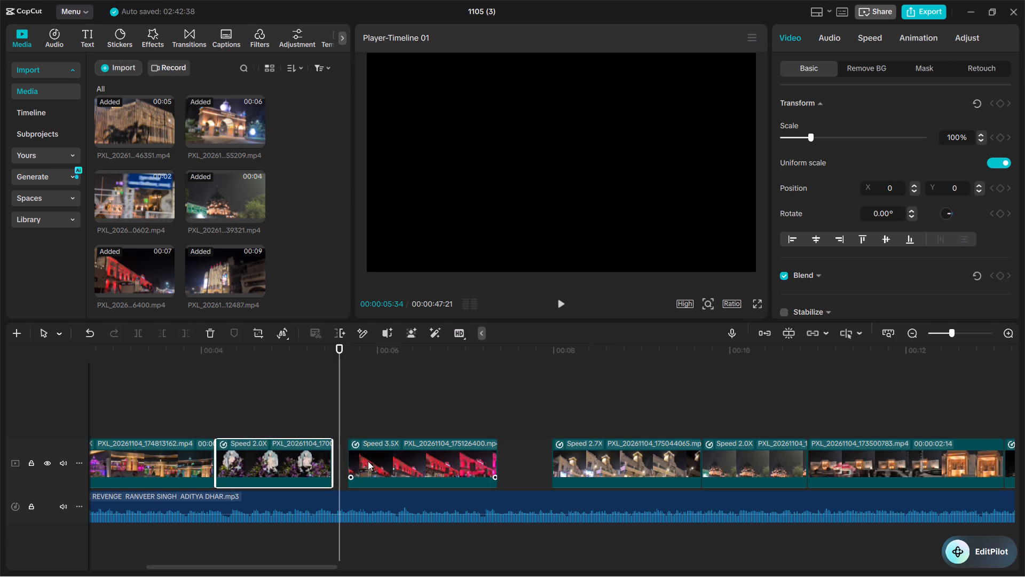
left_click(368, 461)
left_click_drag(372, 462, 358, 463)
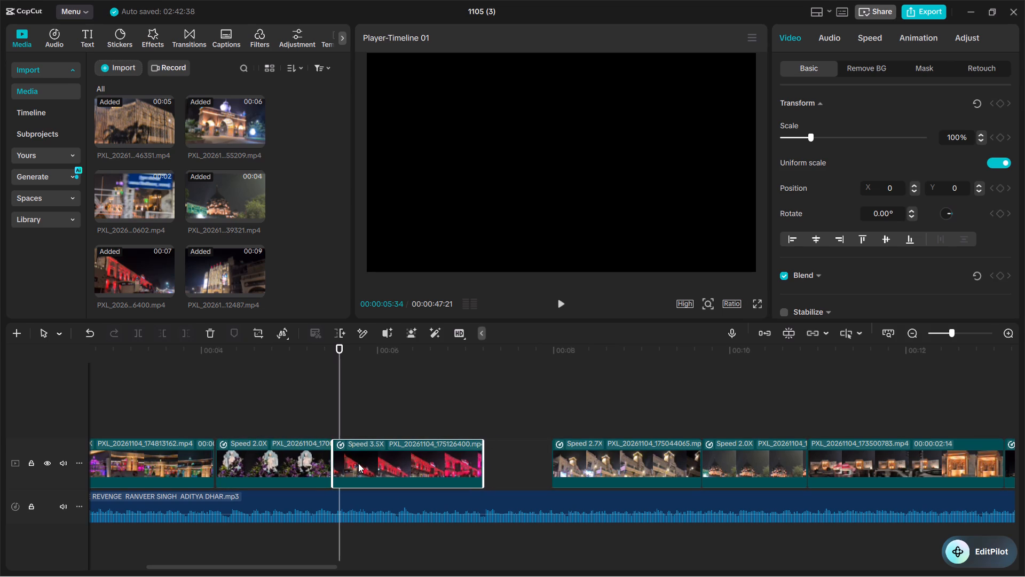
left_click_drag(358, 463, 357, 463)
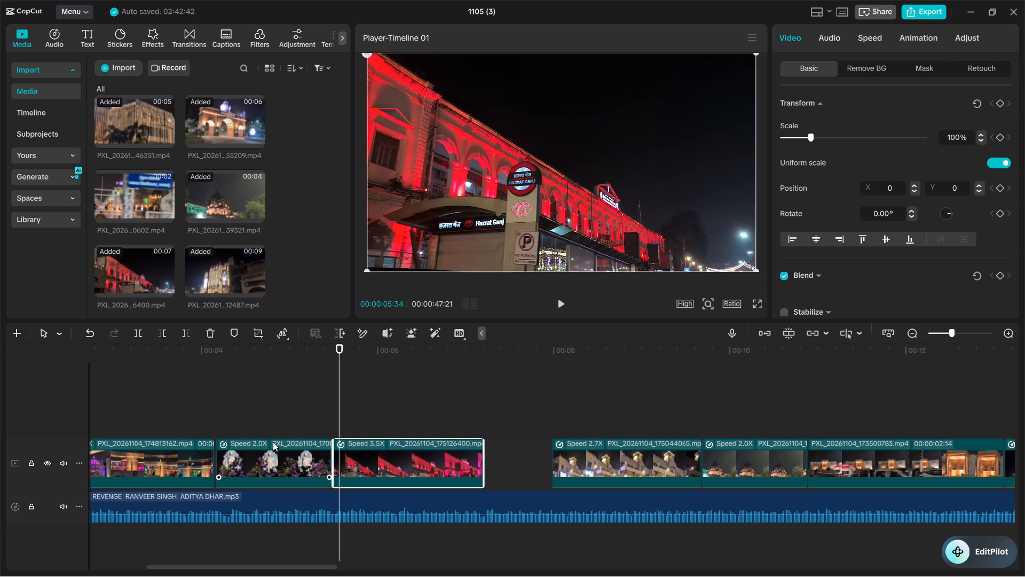
Play back the sequence from the start to about 2.6 s to check the first cut against the music.
left_click(161, 418)
left_click_drag(160, 400, 0, 457)
left_click(560, 303)
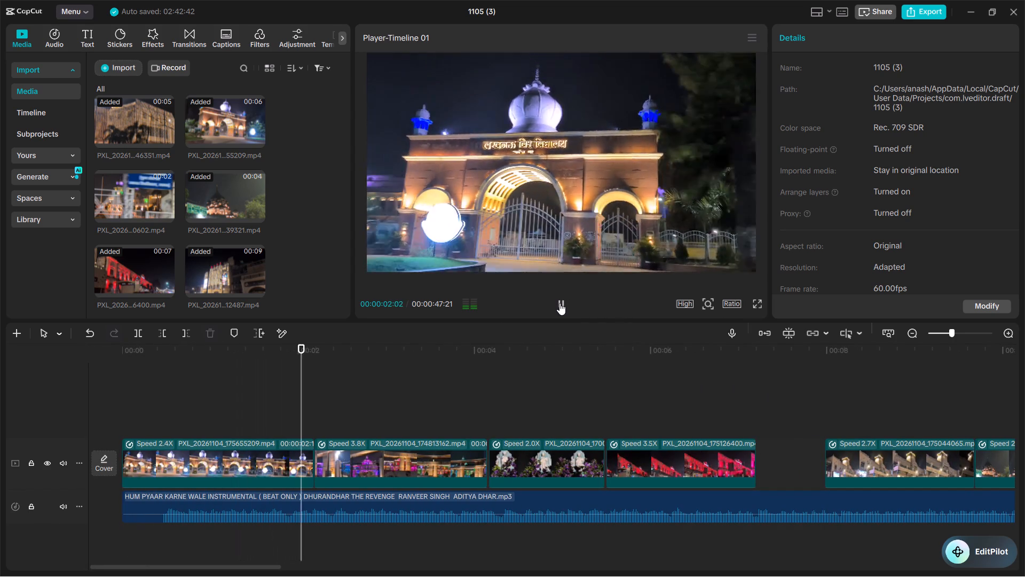
left_click(559, 303)
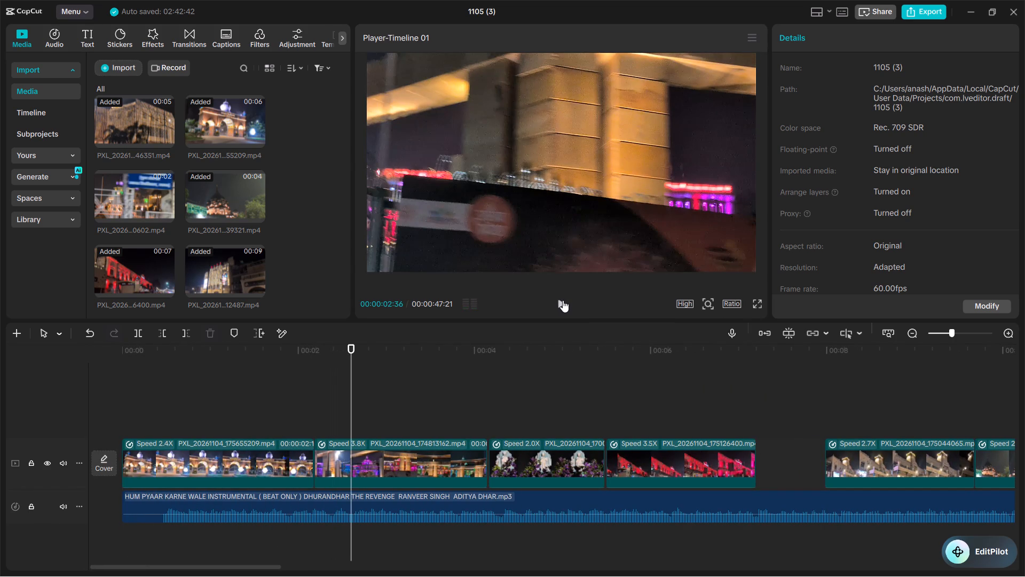
Play on from about 2.6 s and trim the end of the red-lit building clip to about 6.4 s on the beat.
left_click(562, 301)
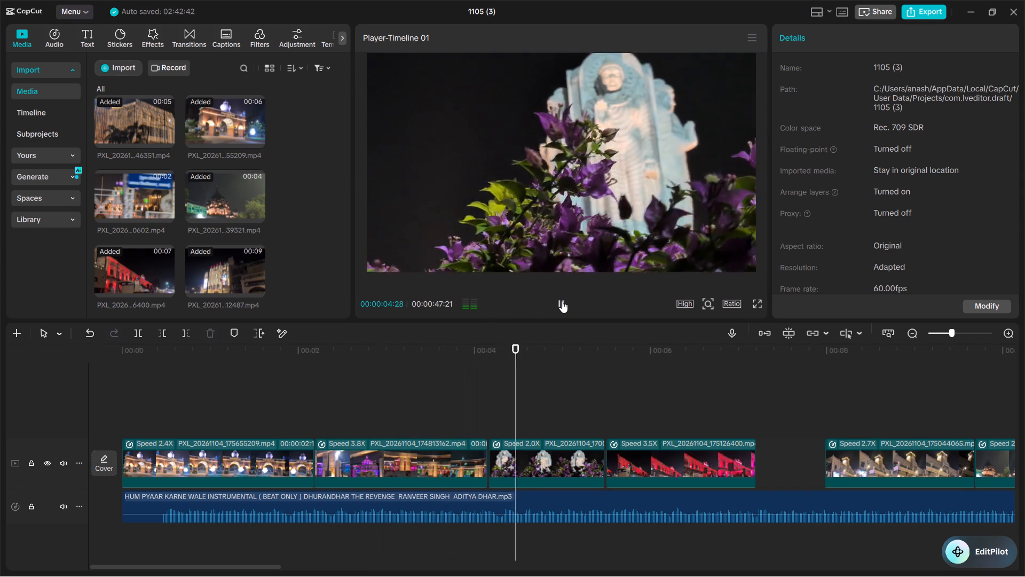
left_click(562, 301)
left_click(562, 301)
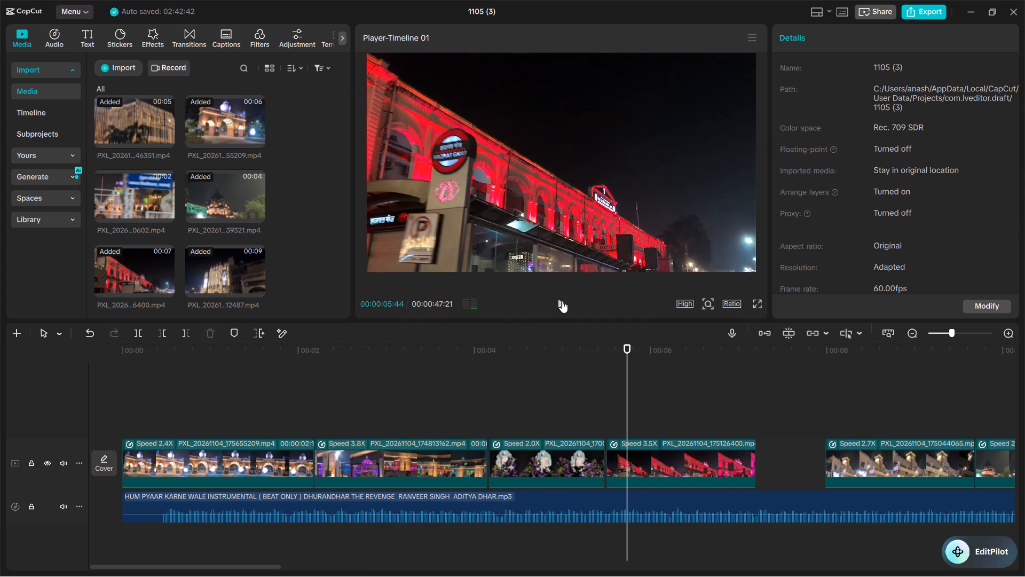
left_click(562, 301)
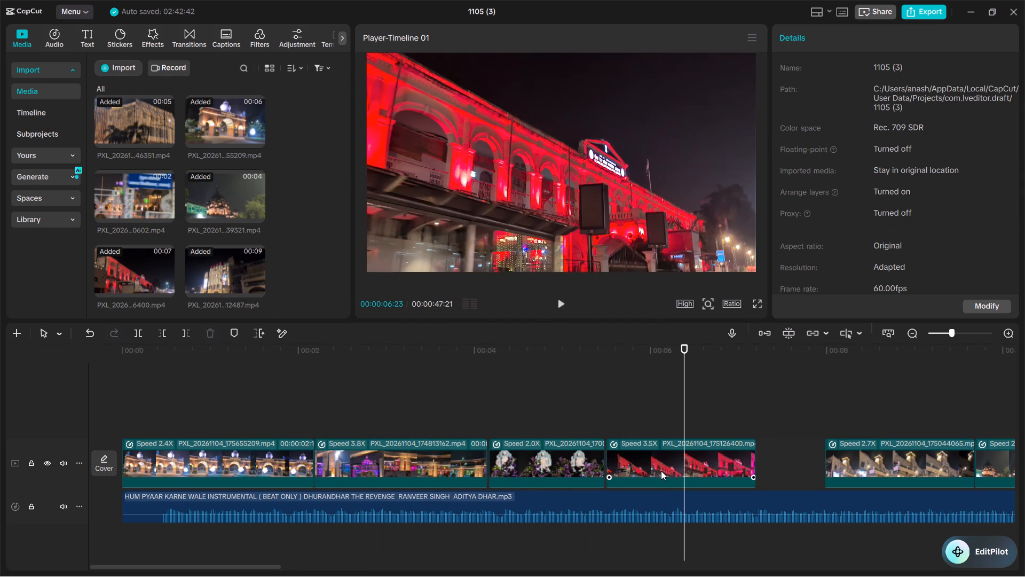
left_click(661, 471)
left_click_drag(757, 461, 745, 465)
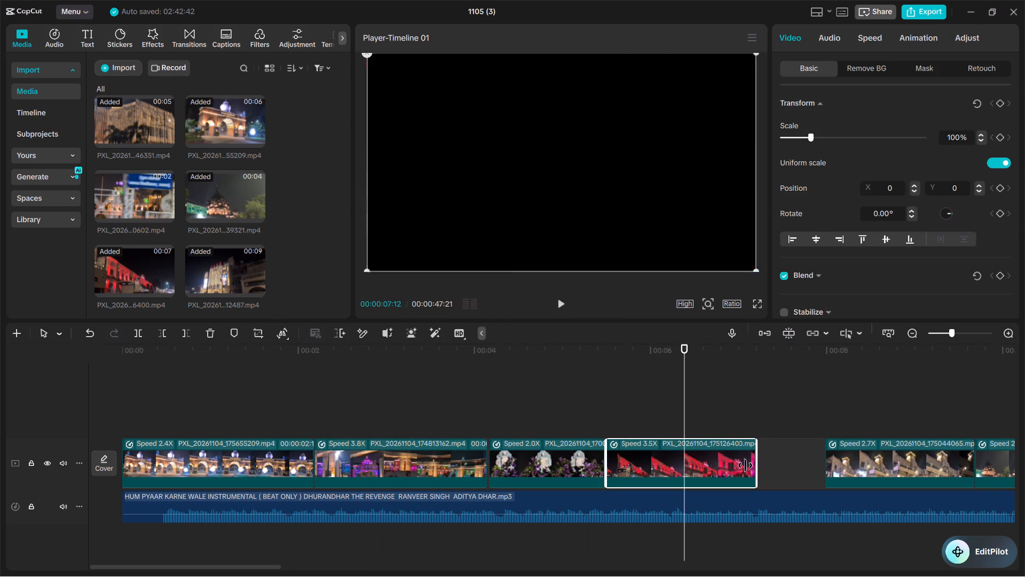
left_click_drag(745, 465, 682, 478)
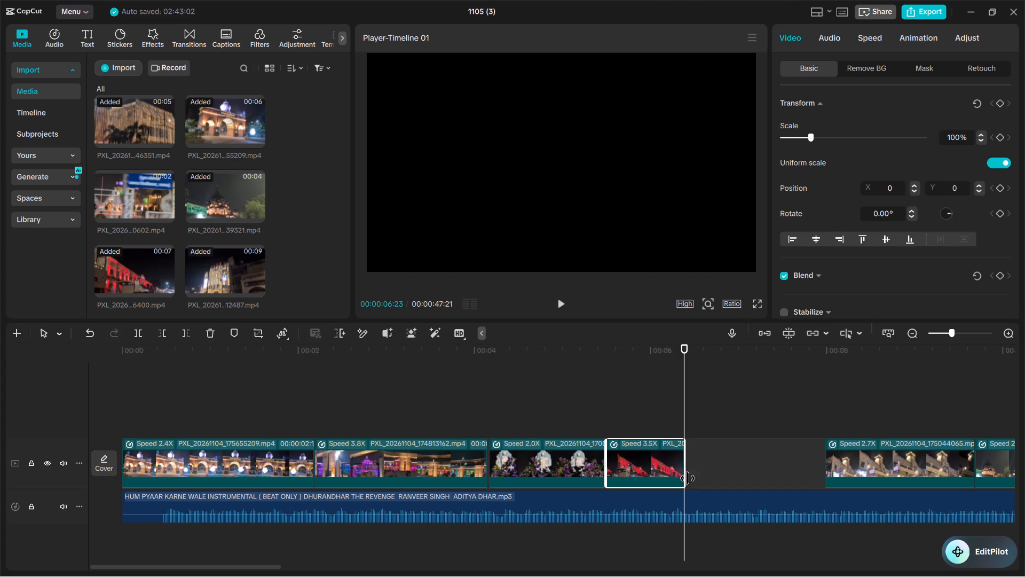
Move the 2.7X clock tower clip back directly after the red-lit building clip at about 6.4 s.
left_click(861, 466)
left_click_drag(863, 469, 716, 472)
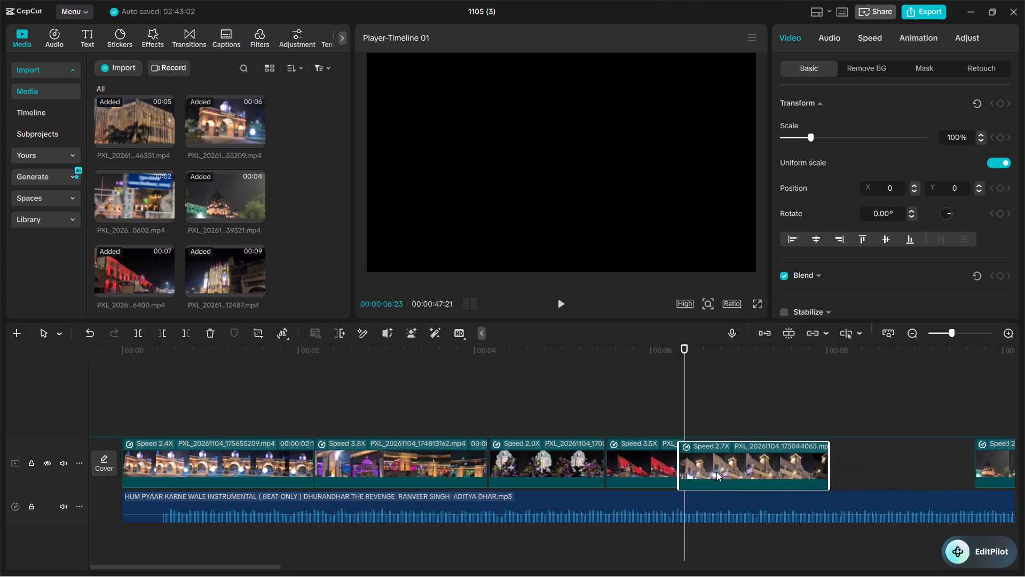
left_click_drag(716, 472, 724, 470)
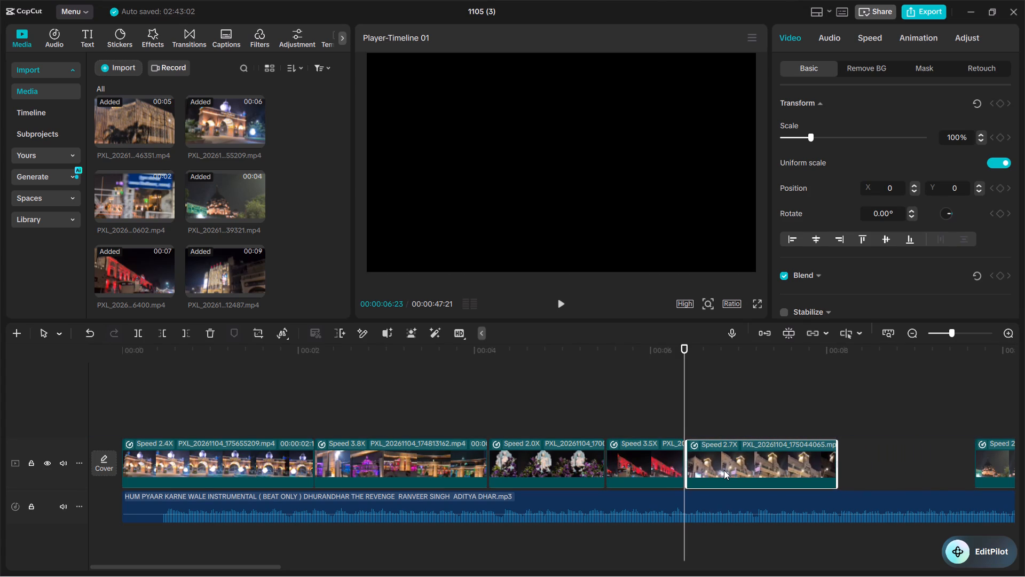
left_click_drag(724, 470, 724, 471)
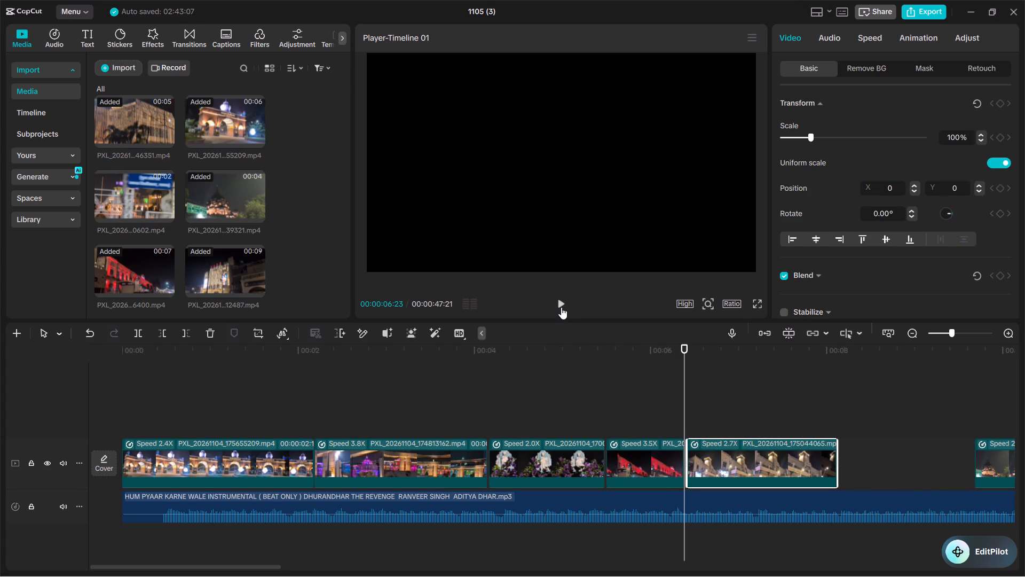
Play the clock tower clip from about 6.4 s and trim its end to about 7.5 s.
left_click(559, 305)
left_click(559, 305)
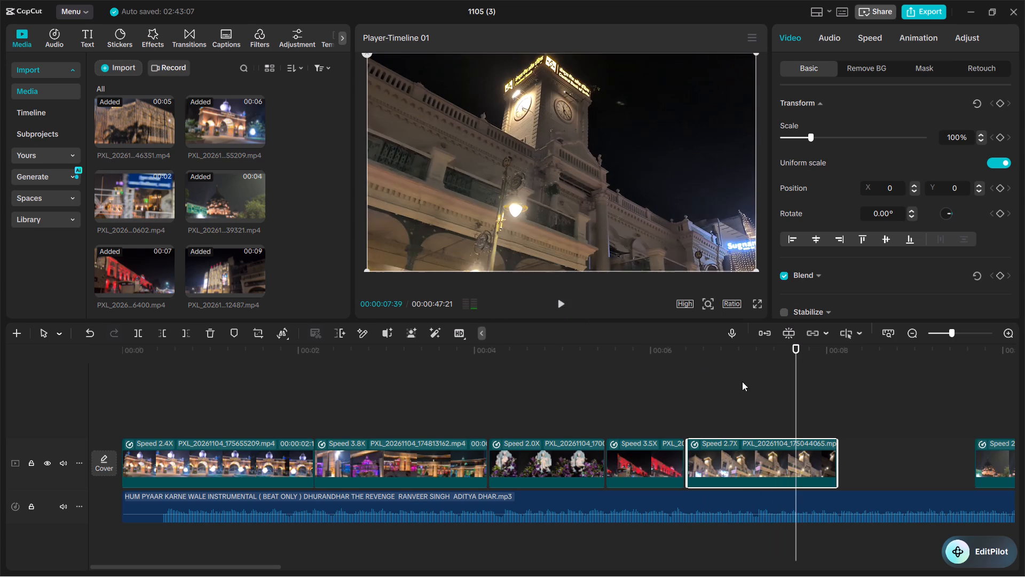
left_click(767, 452)
left_click_drag(838, 463, 824, 466)
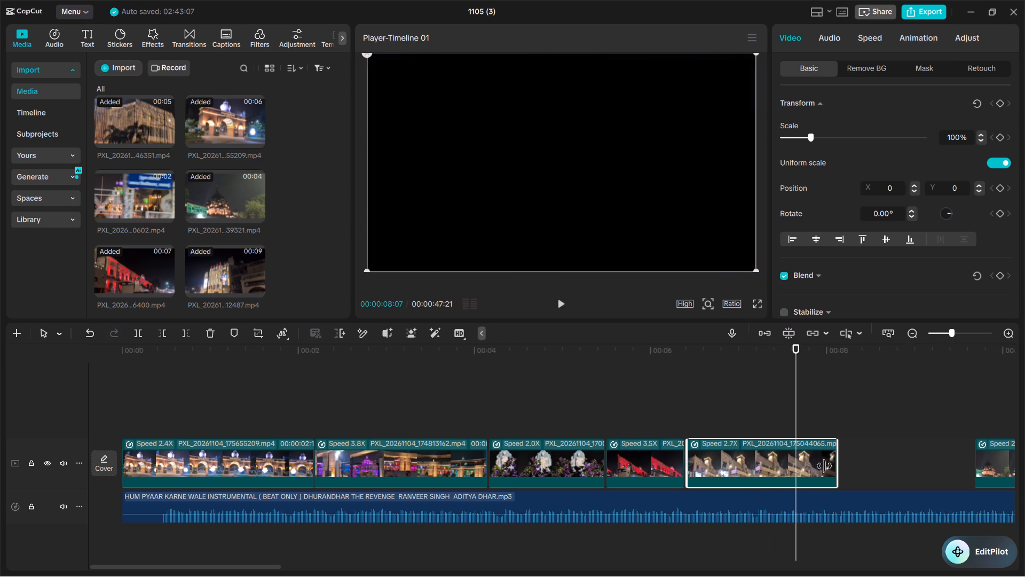
left_click_drag(824, 466, 780, 469)
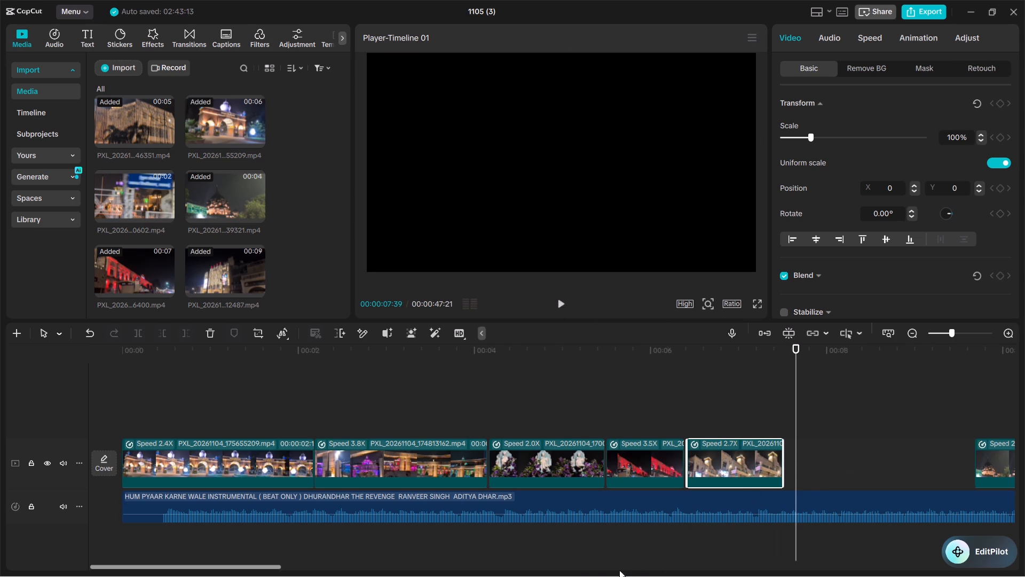
Move the dark 2.1X night-road clip from about 13 s to directly after the clock tower clip at about 7.5 s.
left_click_drag(256, 567, 266, 567)
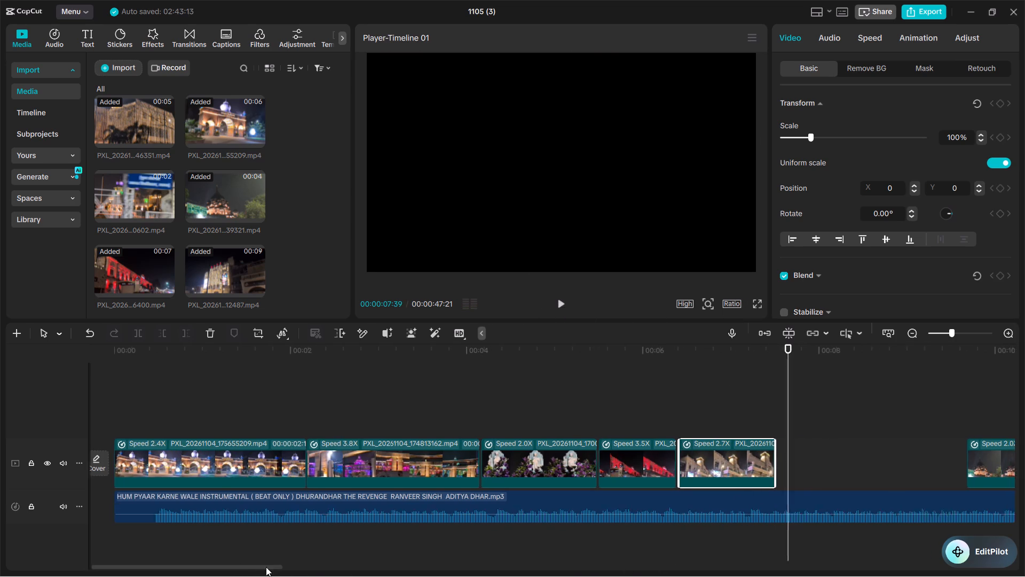
left_click_drag(266, 567, 372, 572)
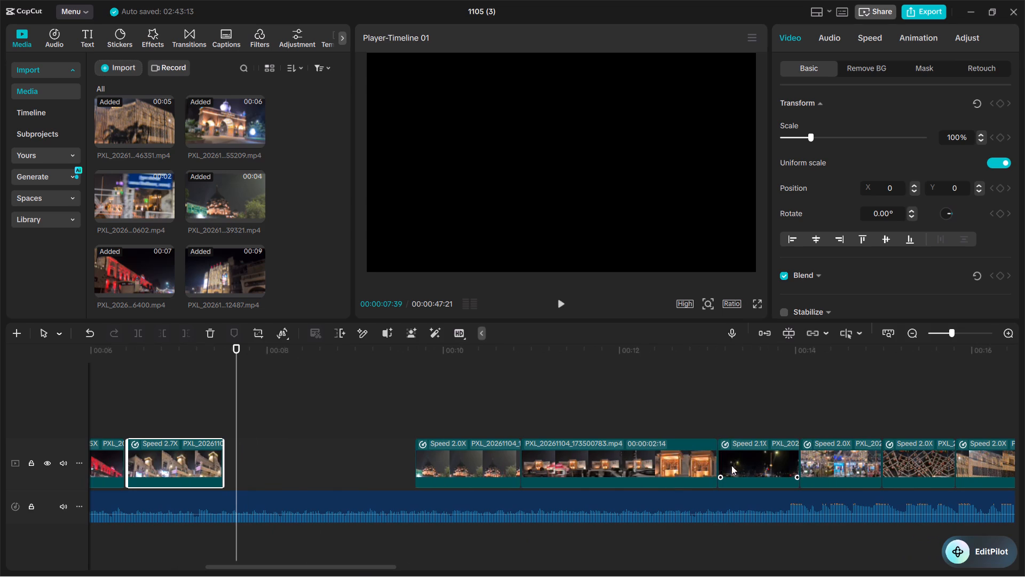
left_click(742, 465)
left_click_drag(752, 469, 266, 466)
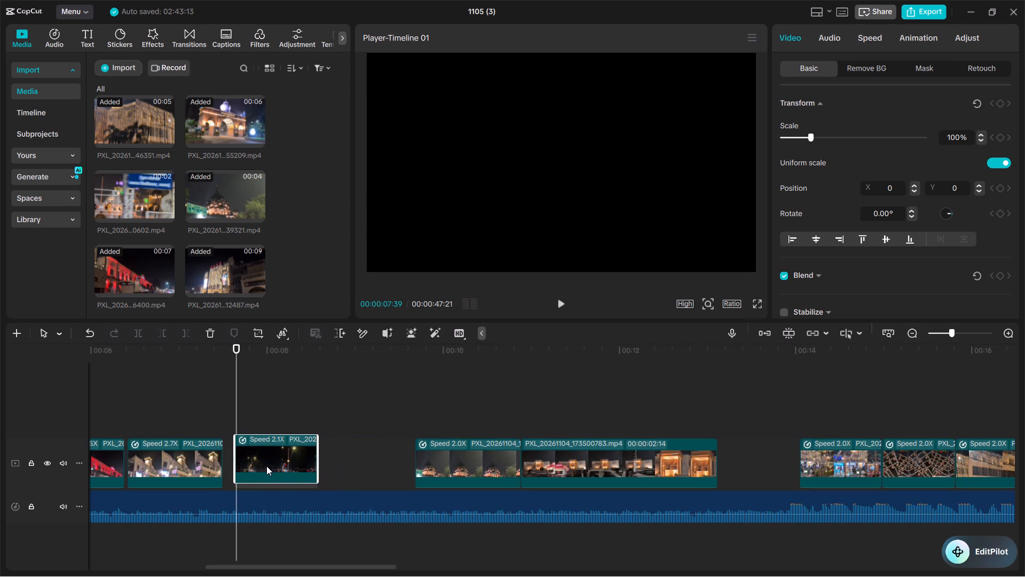
left_click_drag(266, 466, 259, 471)
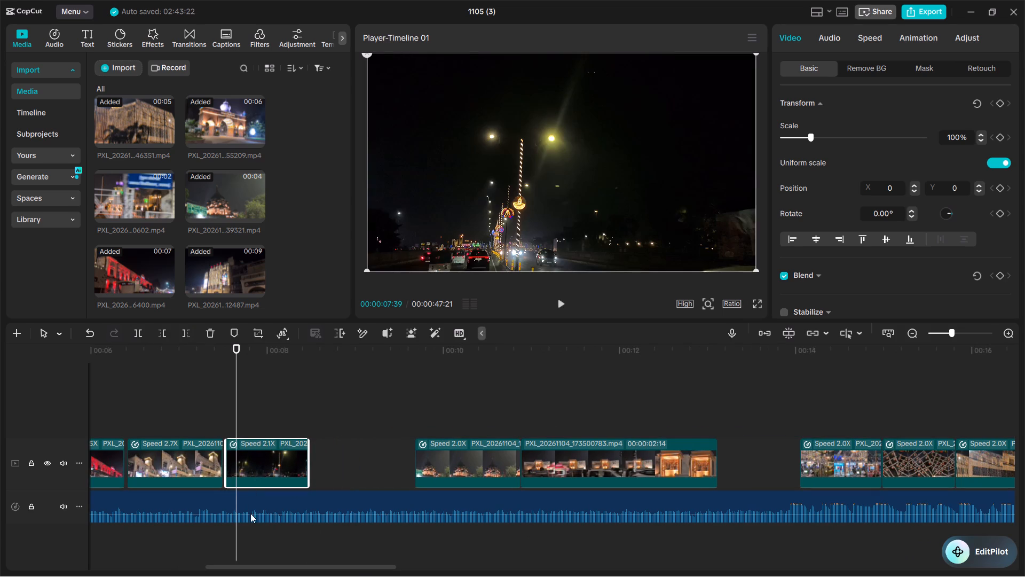
Play from just before the night-road clip to check the timing, and move the domed building clip directly after it at about 8.5 s.
left_click_drag(265, 566, 246, 562)
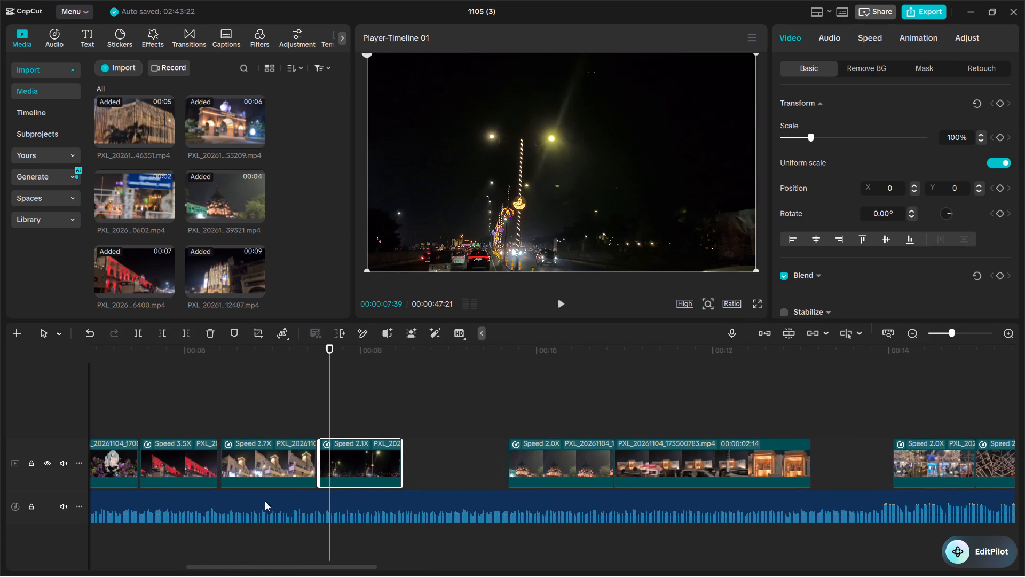
left_click(314, 413)
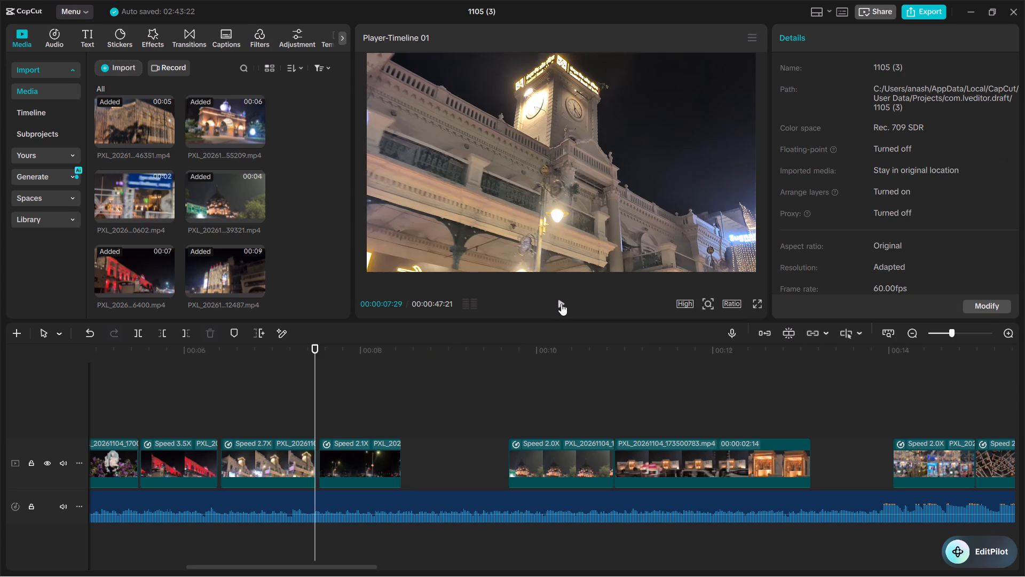
left_click(561, 303)
left_click(560, 303)
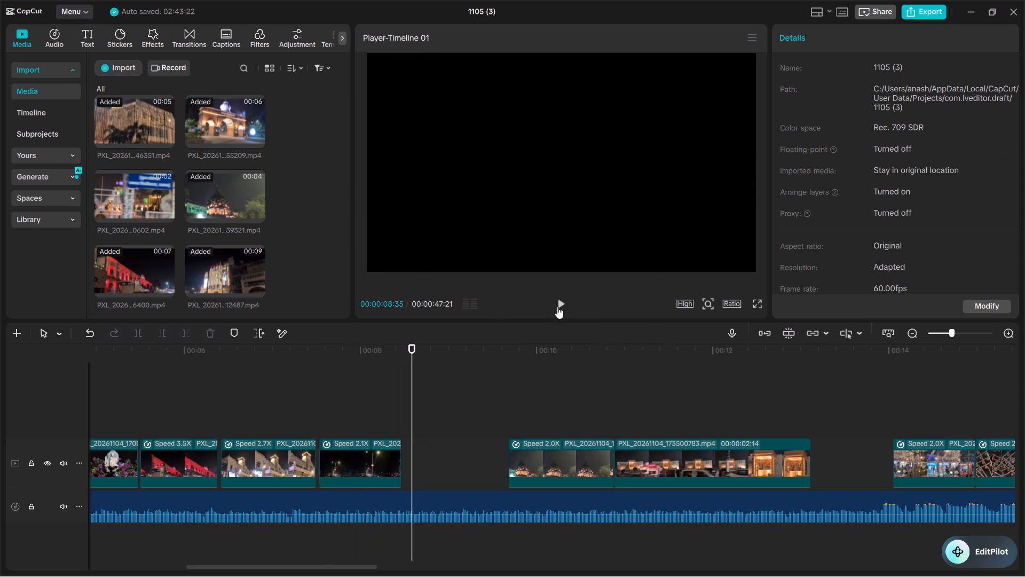
left_click(557, 307)
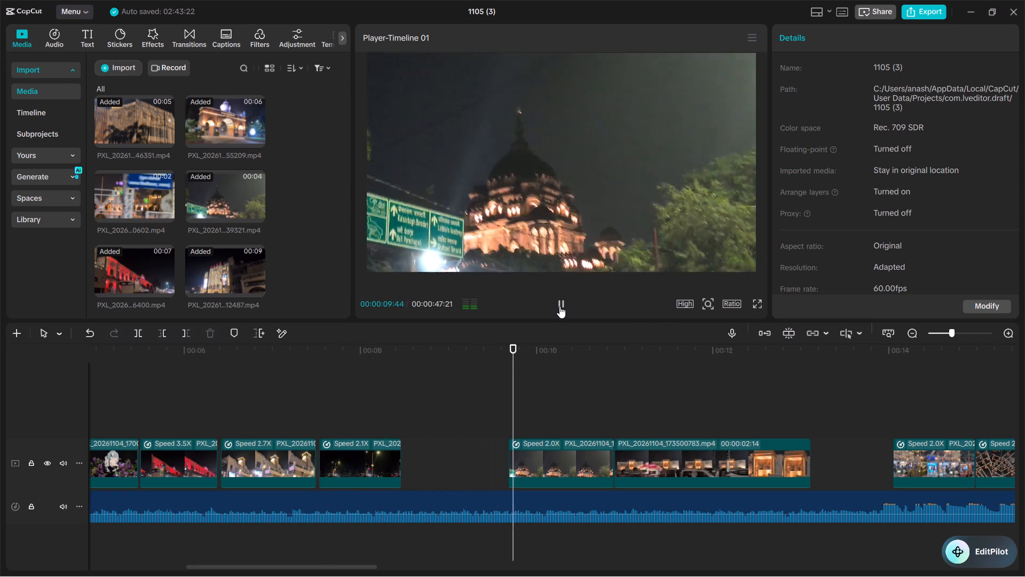
left_click(559, 306)
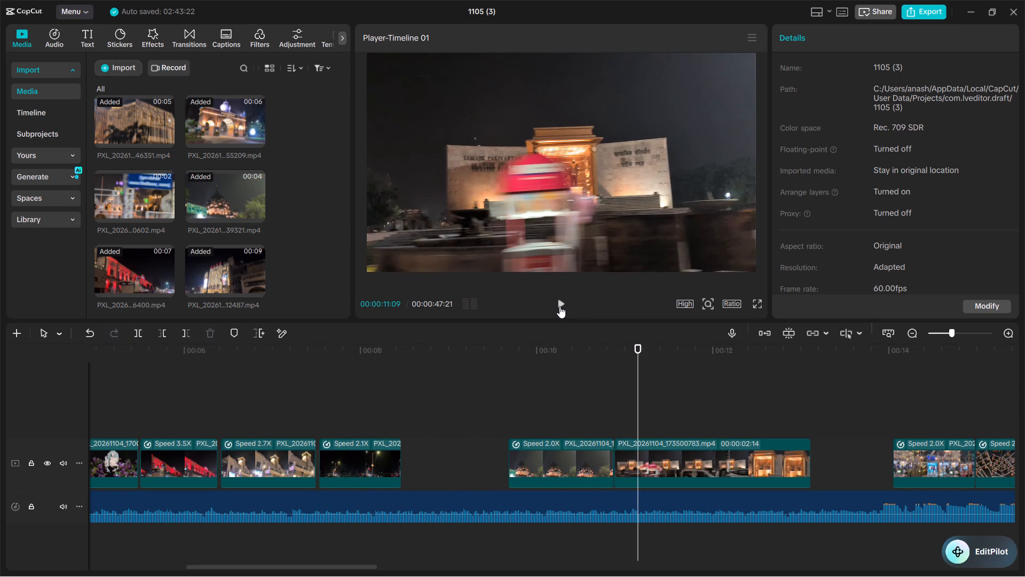
left_click(559, 465)
left_click_drag(559, 468, 454, 474)
Move the golden memorial clip back directly after the domed building clip at about 9.7 s.
left_click(658, 467)
left_click_drag(680, 466, 635, 472)
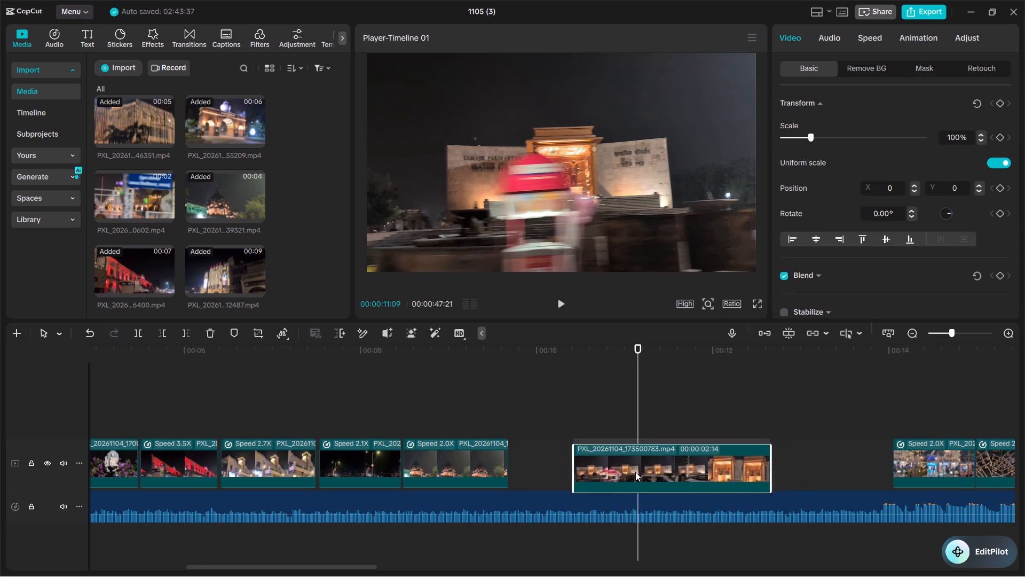
left_click_drag(635, 472, 574, 466)
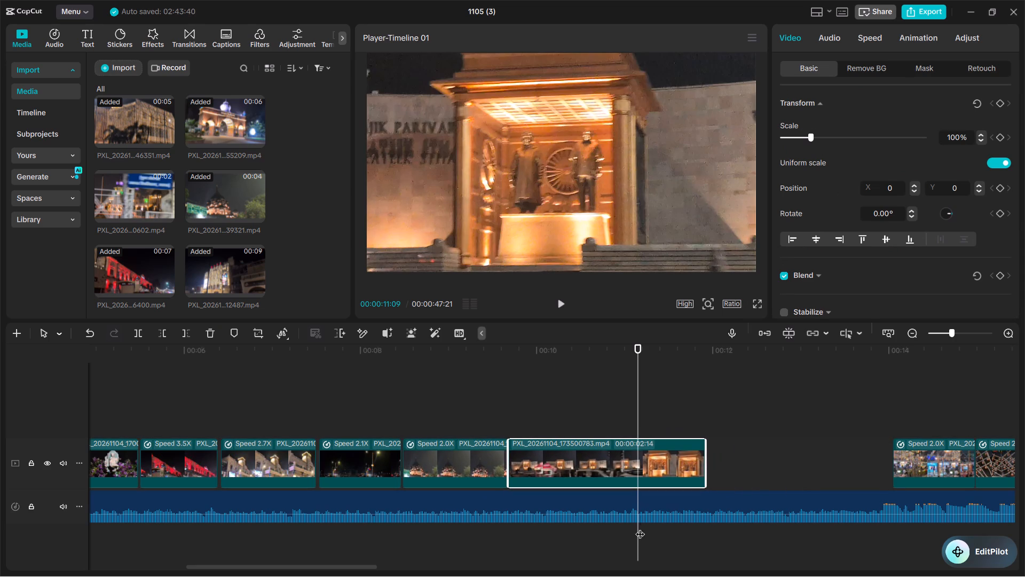
Play back the sequence from the start to about 20 s, and replay the first 6 s, to check the cuts against the music.
left_click_drag(637, 379, 0, 409)
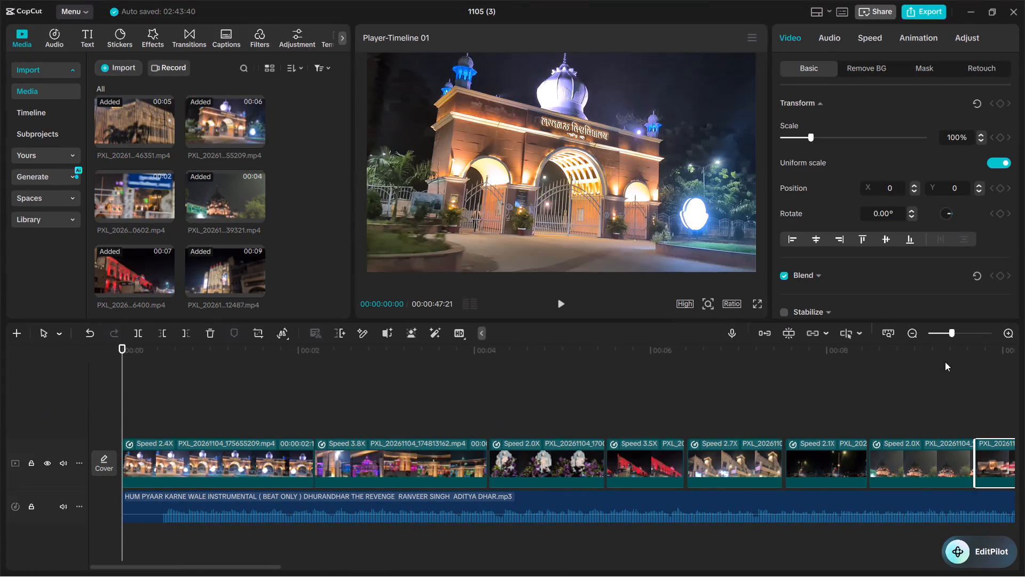
left_click(908, 335)
left_click(908, 335)
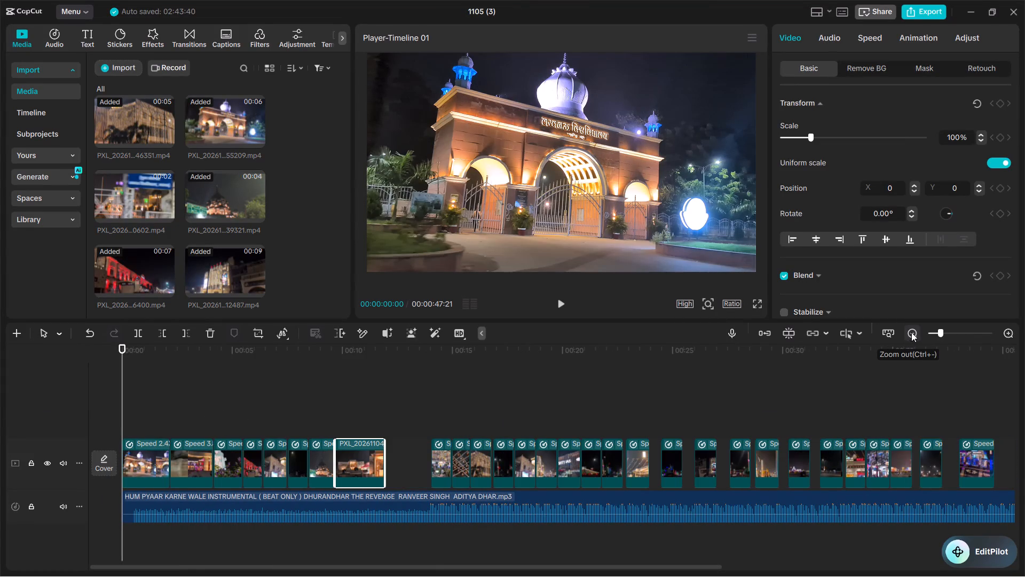
left_click(561, 302)
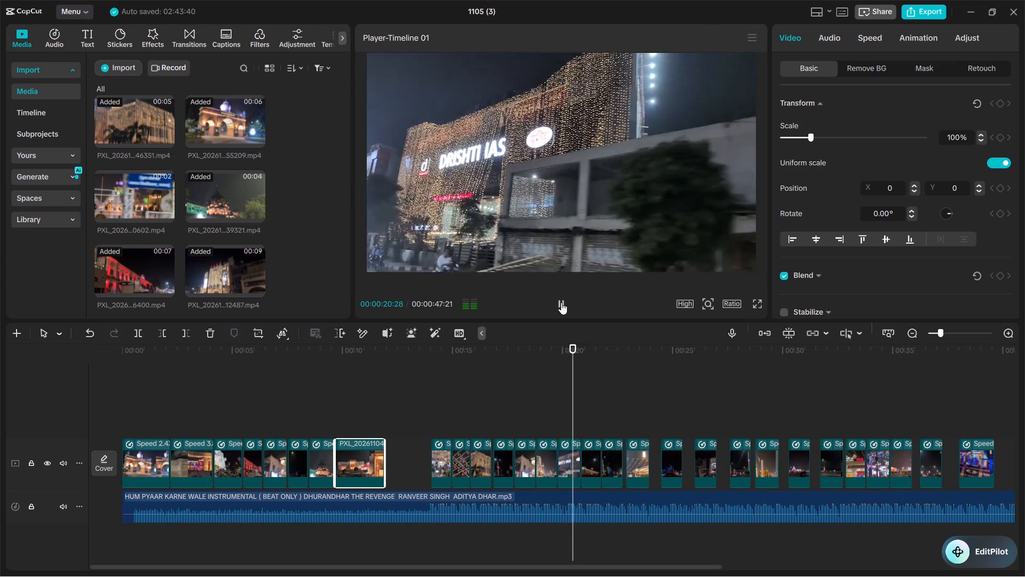
left_click(561, 302)
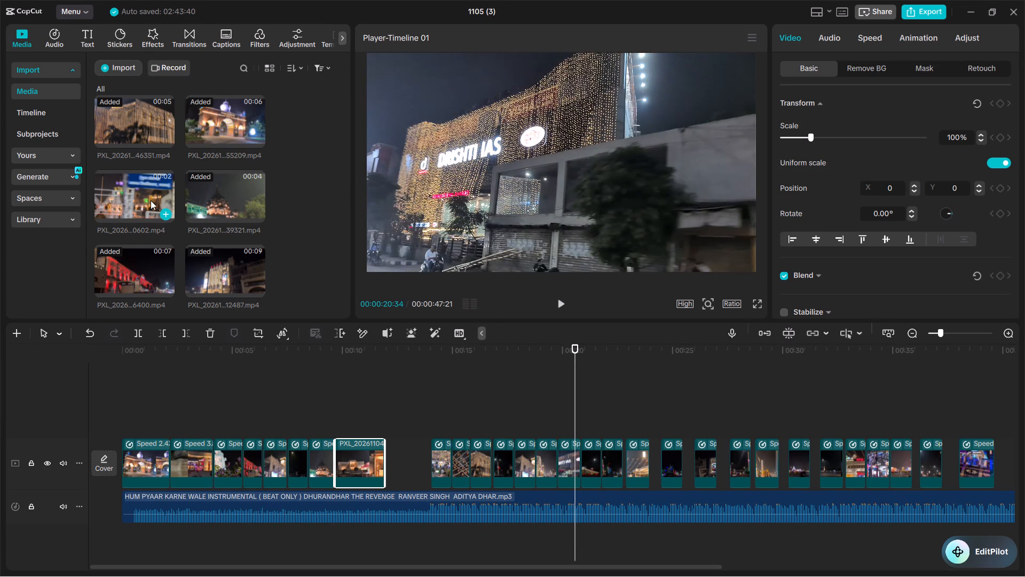
left_click(128, 393)
left_click_drag(128, 393, 105, 403)
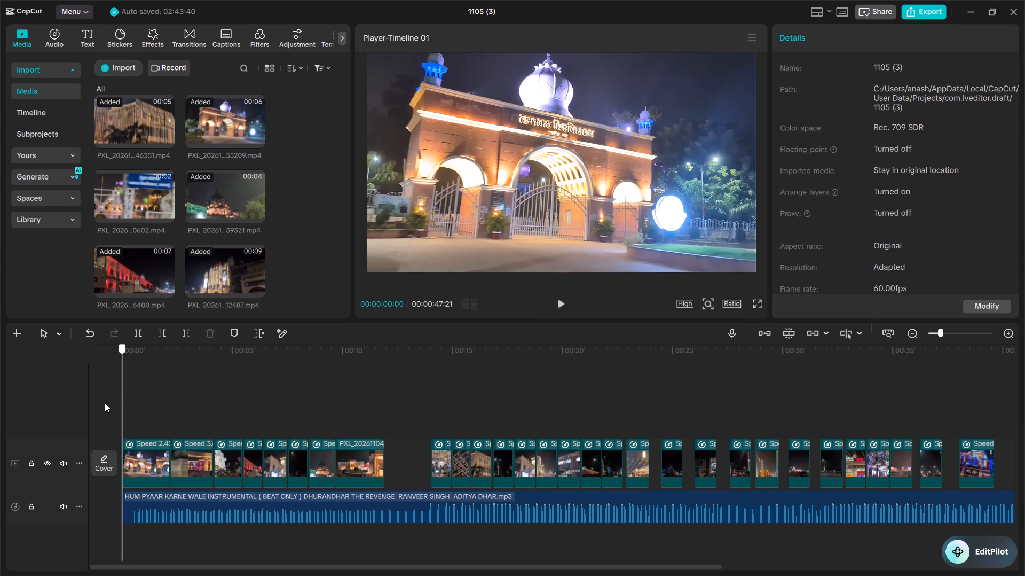
left_click_drag(105, 403, 100, 403)
left_click(557, 303)
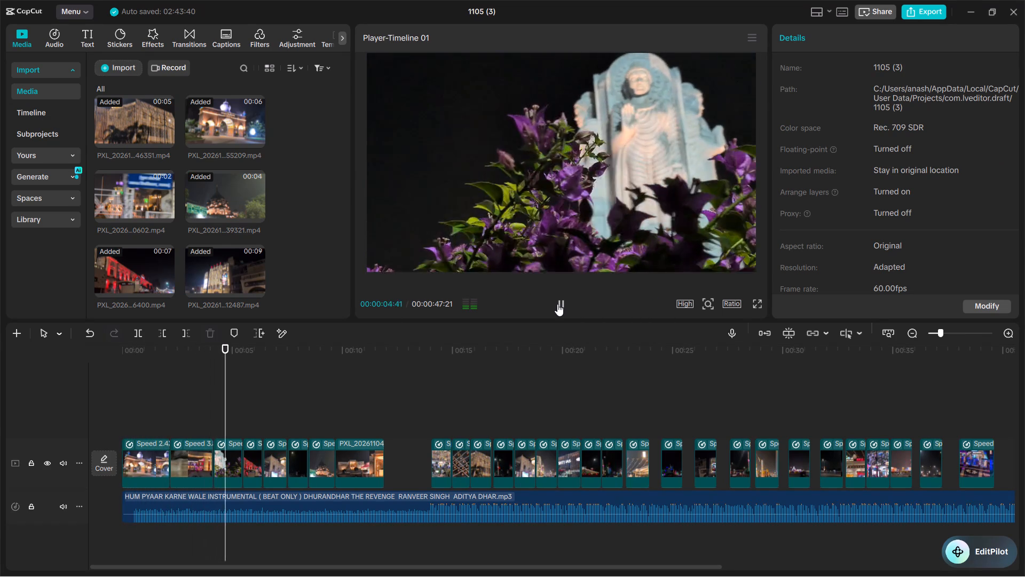
left_click(557, 304)
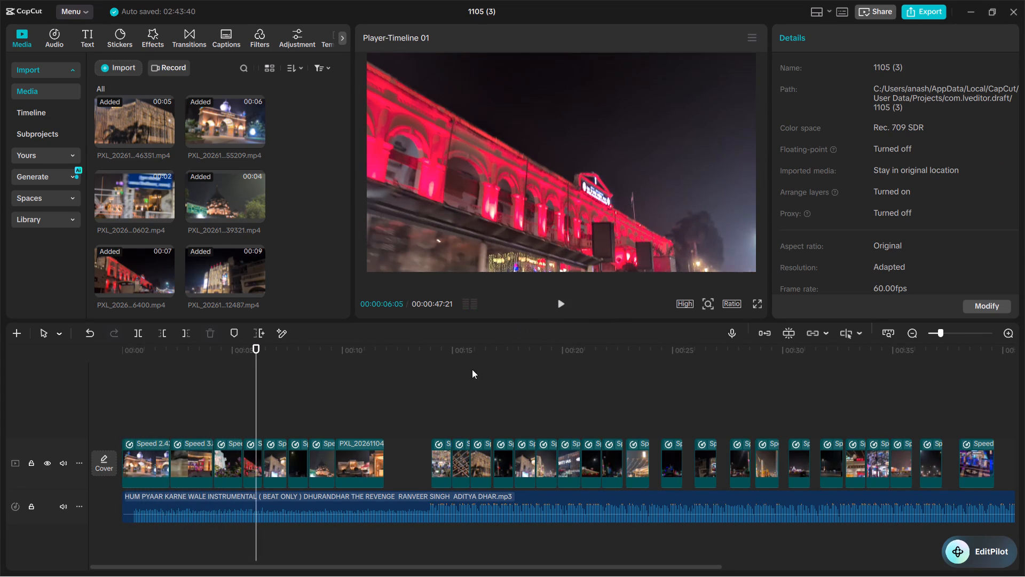
Select all clips after the gap at about 14 s and shift them together to start at about 19.6 s.
left_click_drag(415, 463, 486, 463)
left_click_drag(486, 463, 889, 482)
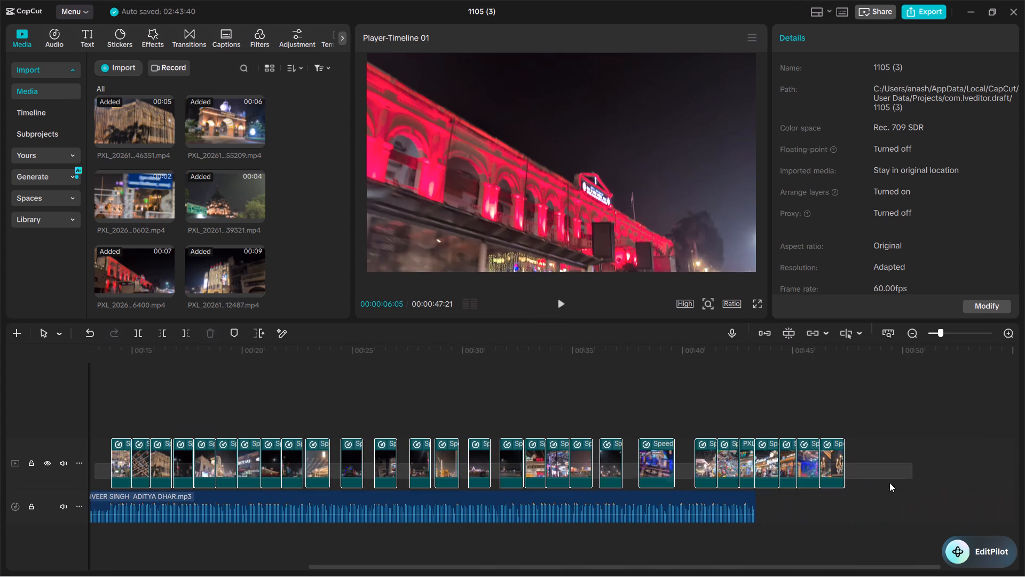
left_click_drag(889, 482, 868, 484)
left_click_drag(477, 466, 601, 467)
left_click_drag(496, 566, 251, 554)
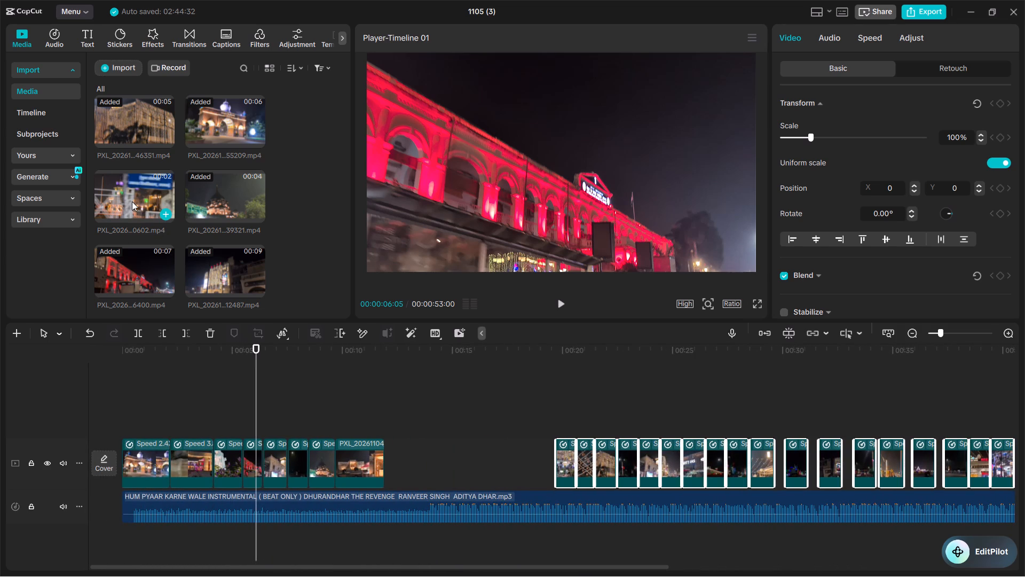
Add the blue-lit domed building clip PXL_20261104_174813162.mp4 above the main track, starting at about 12.6 s.
scroll(211, 193, "down", 1)
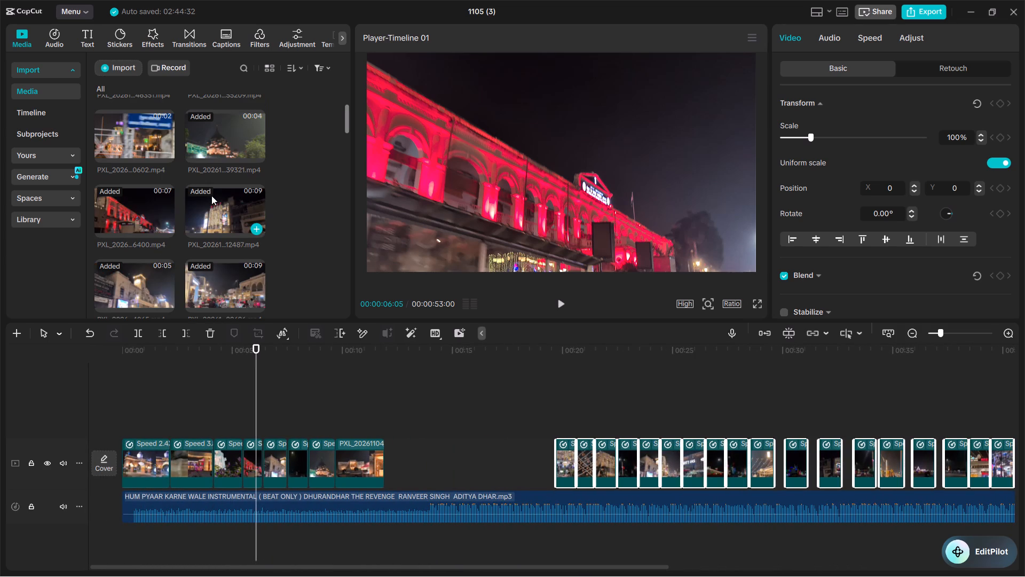
scroll(211, 196, "down", 2)
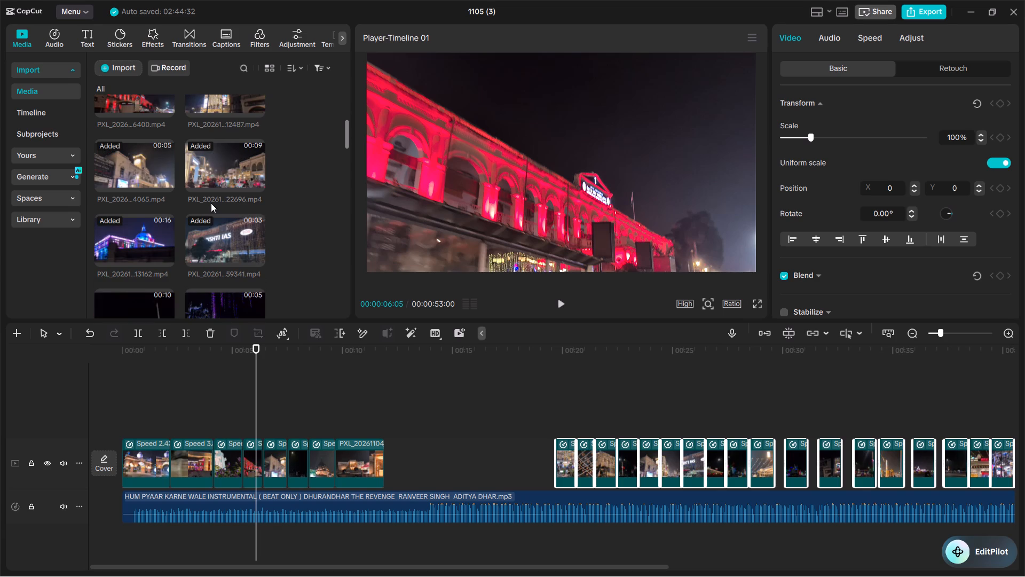
left_click_drag(135, 243, 419, 461)
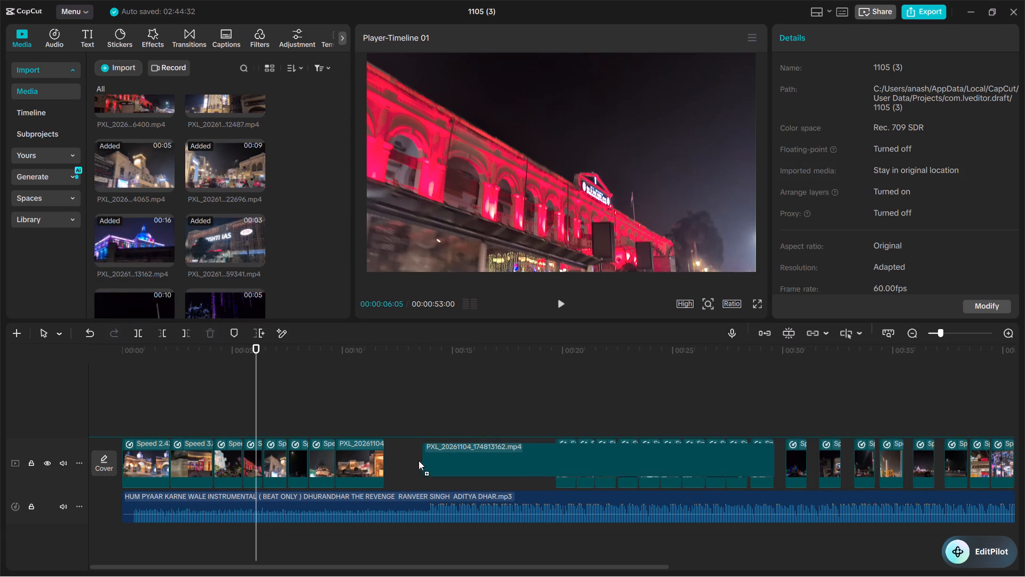
left_click_drag(419, 461, 400, 461)
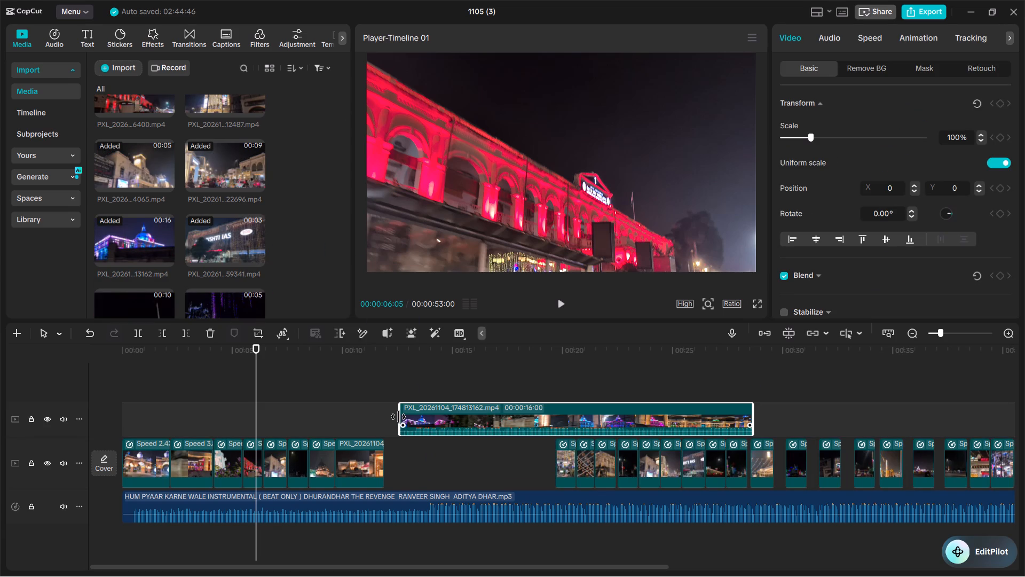
Play through the added clip and trim its start to about 19 s on the timeline, where the lit building comes into view.
left_click(398, 417)
left_click(395, 397)
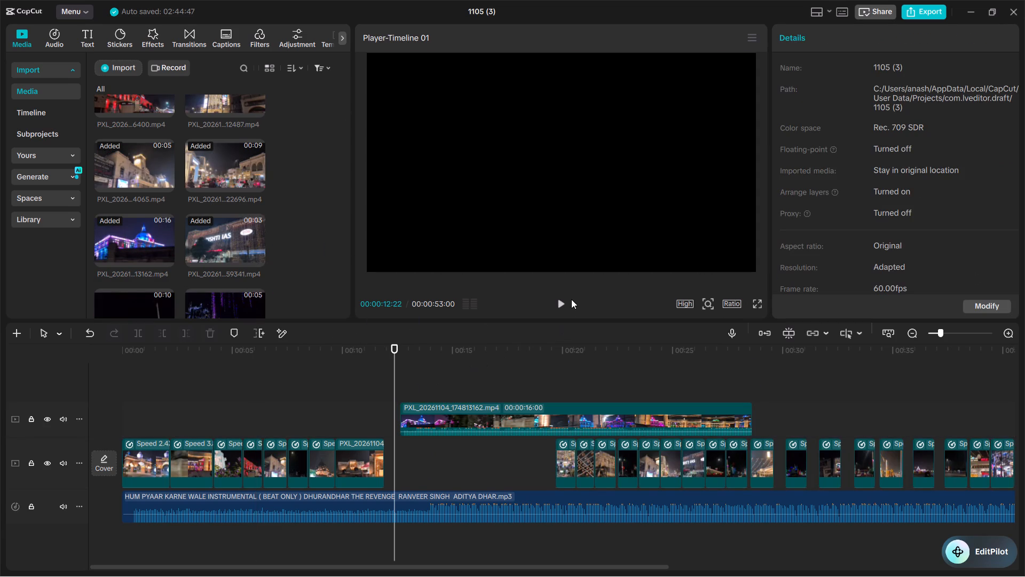
left_click(559, 303)
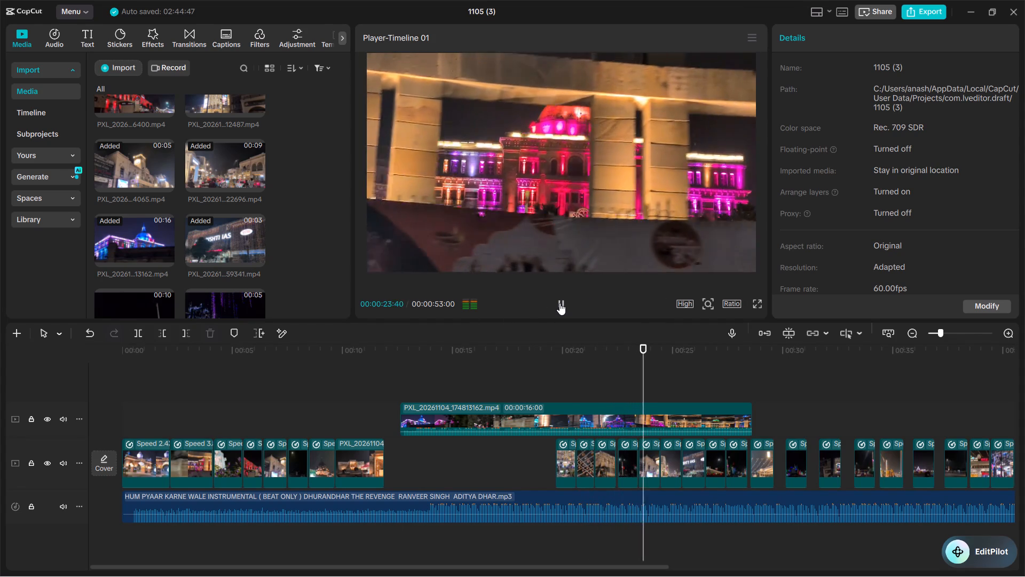
left_click(559, 303)
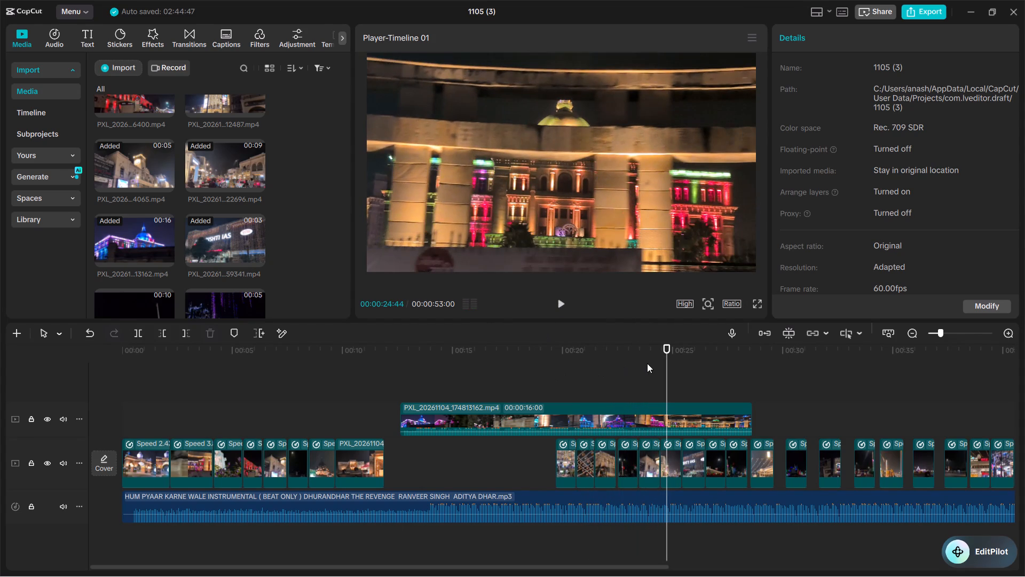
left_click_drag(667, 361, 506, 385)
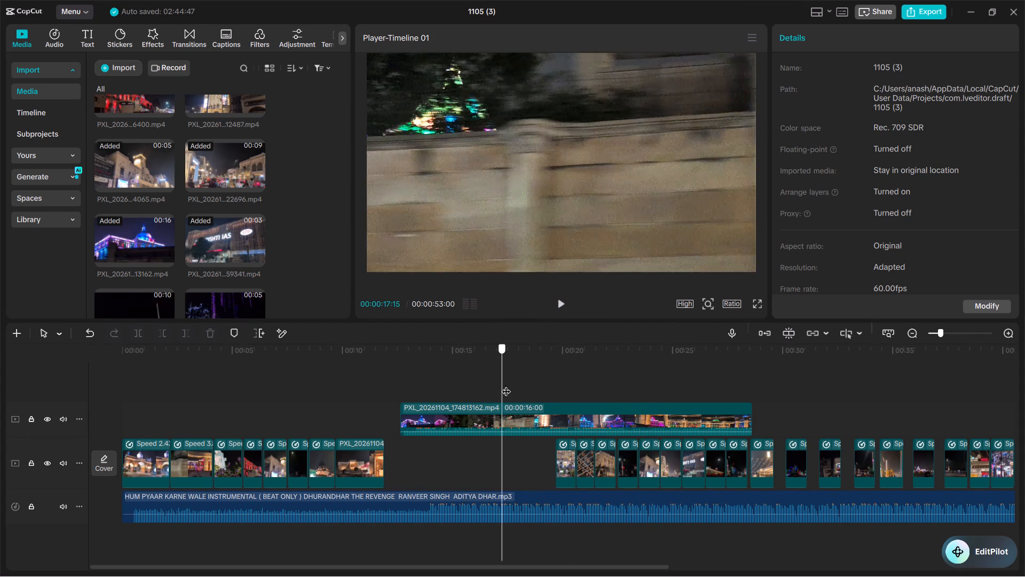
left_click_drag(506, 385, 539, 381)
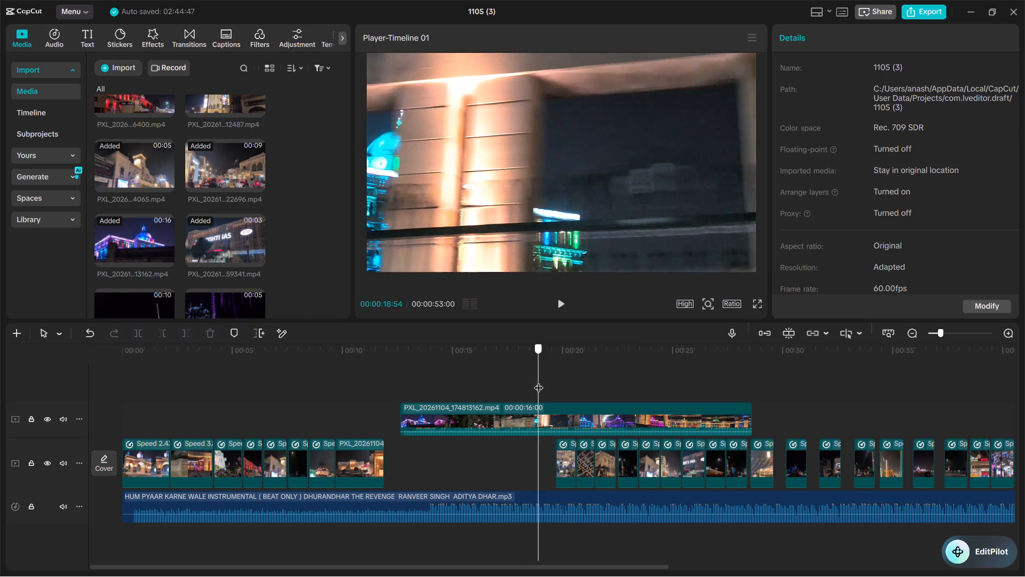
left_click_drag(539, 381, 542, 381)
left_click(532, 412)
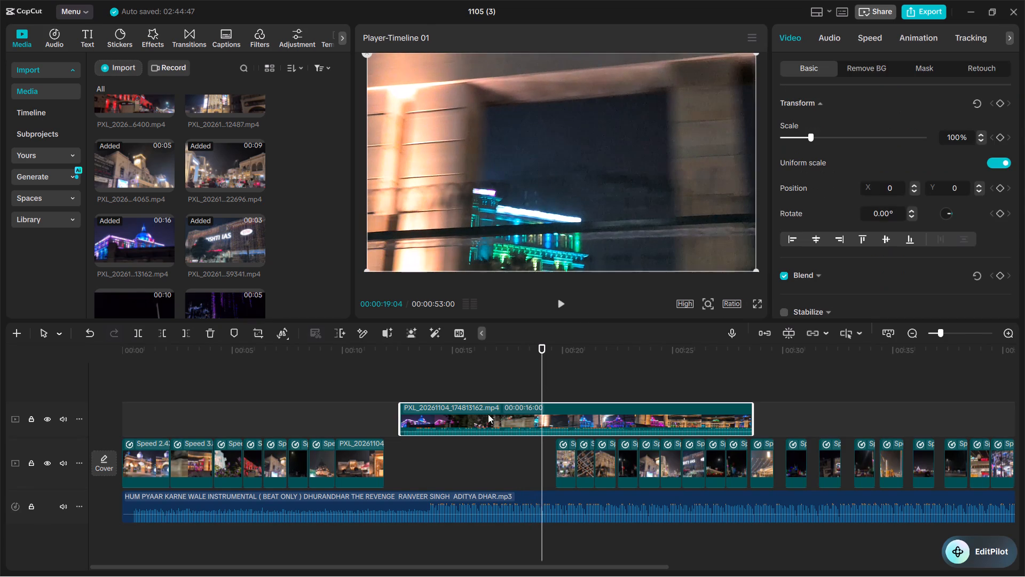
left_click_drag(399, 423, 534, 423)
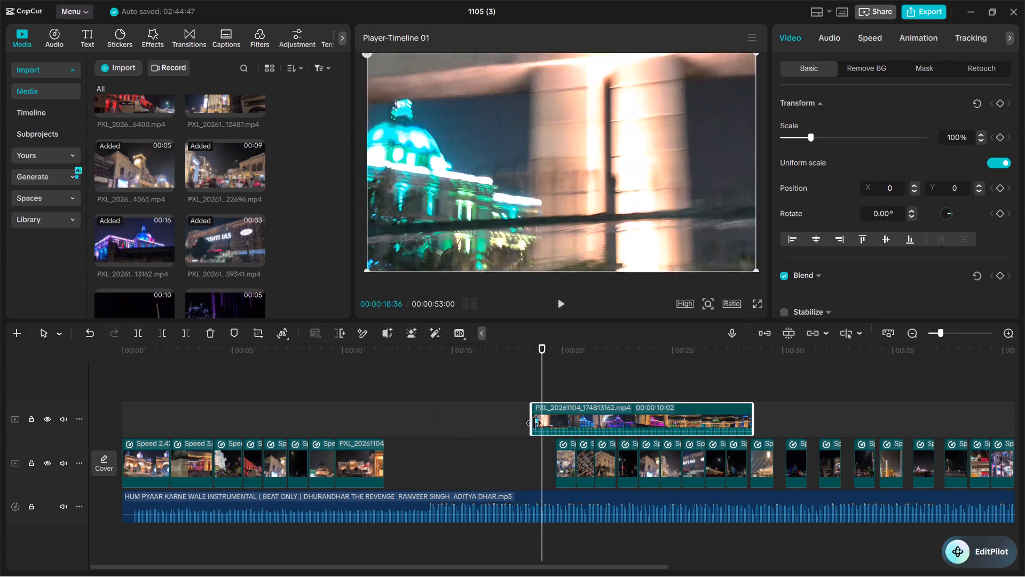
left_click_drag(534, 423, 546, 423)
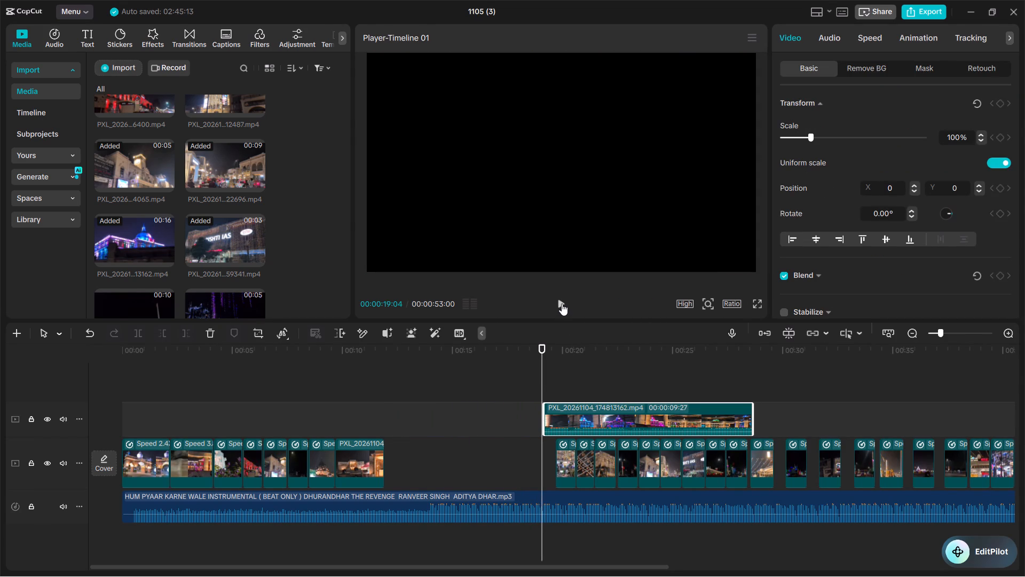
Play the trimmed clip's opening, and play the sequence from about 7 s into the gap to find the beat for the next cut.
left_click(562, 303)
left_click(562, 303)
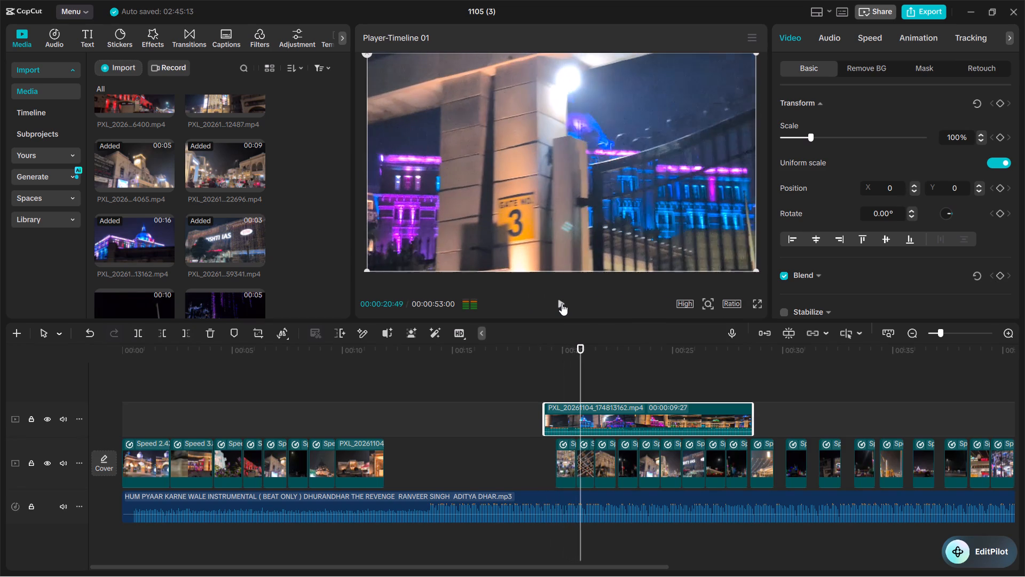
left_click(561, 303)
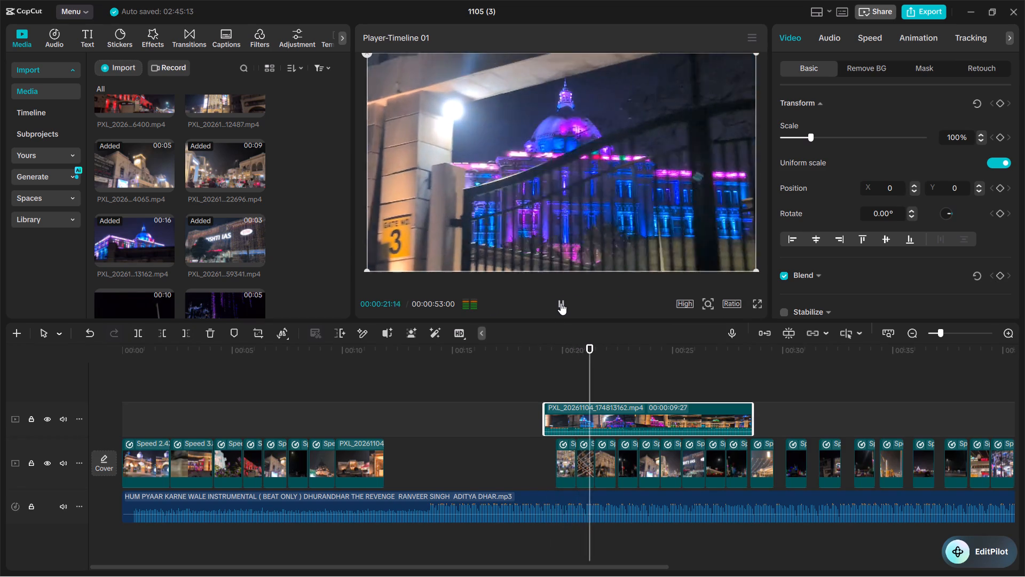
left_click(561, 303)
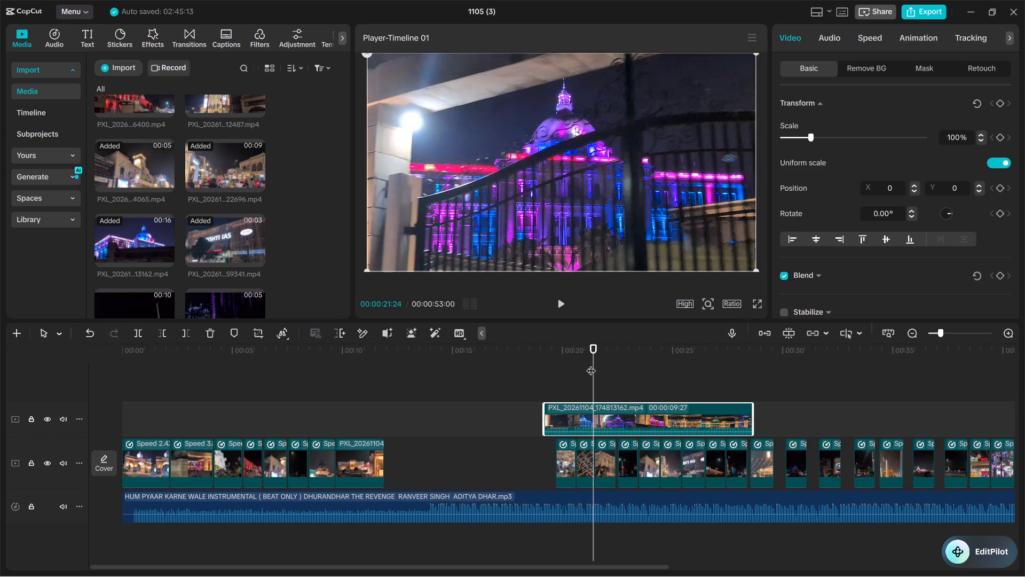
left_click(593, 354)
left_click(285, 385)
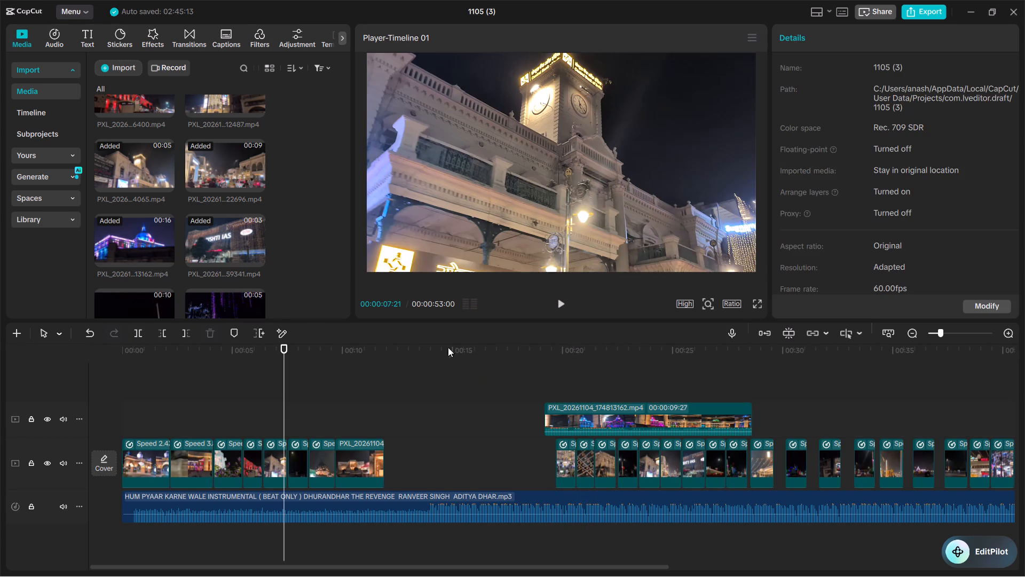
left_click(561, 303)
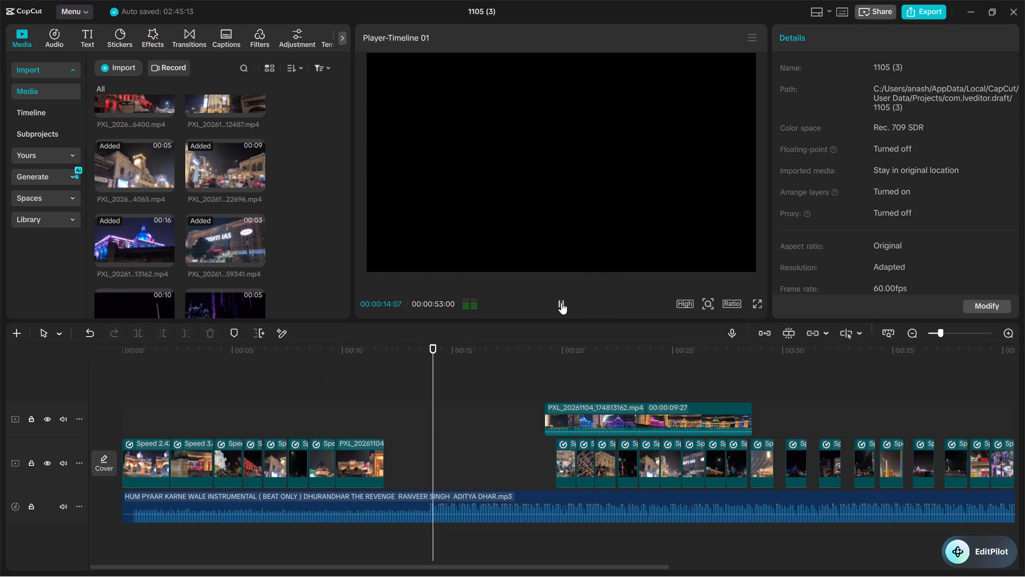
left_click(561, 302)
double_click(560, 302)
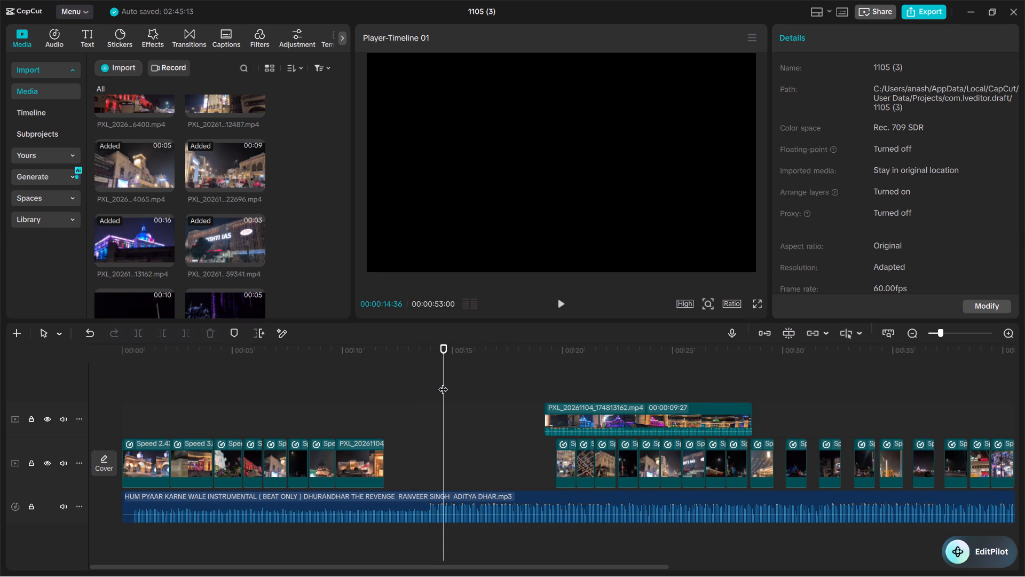
Move the trimmed domed building clip to start on the beat at about 14.1 s.
left_click_drag(443, 383, 433, 387)
left_click(581, 417)
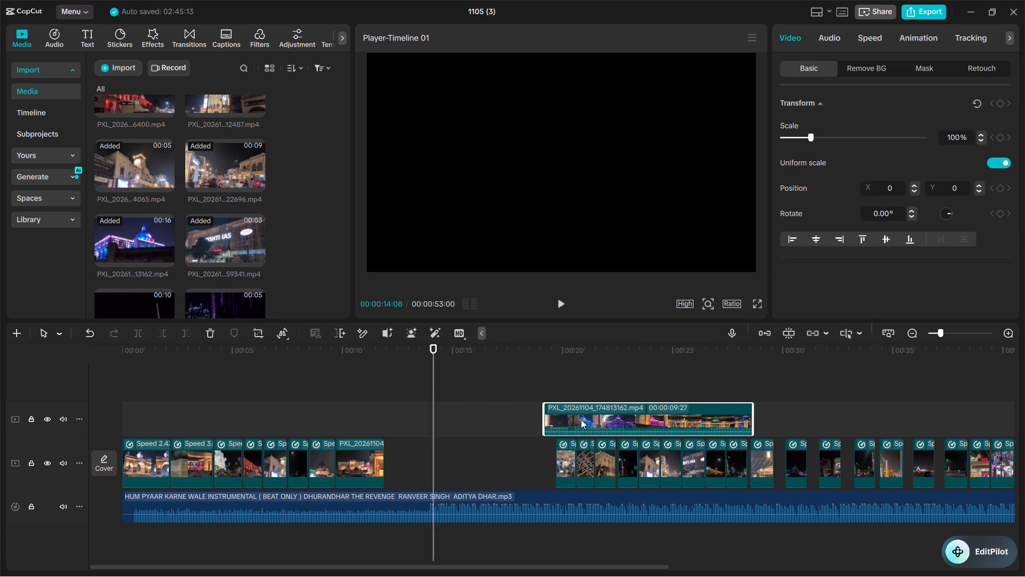
left_click_drag(586, 423, 472, 428)
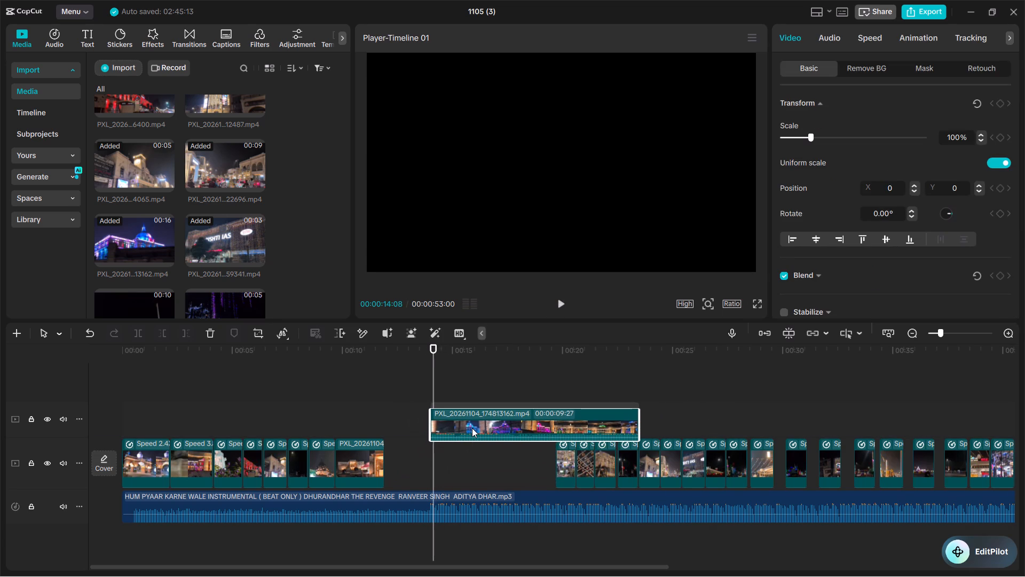
left_click_drag(472, 428, 477, 426)
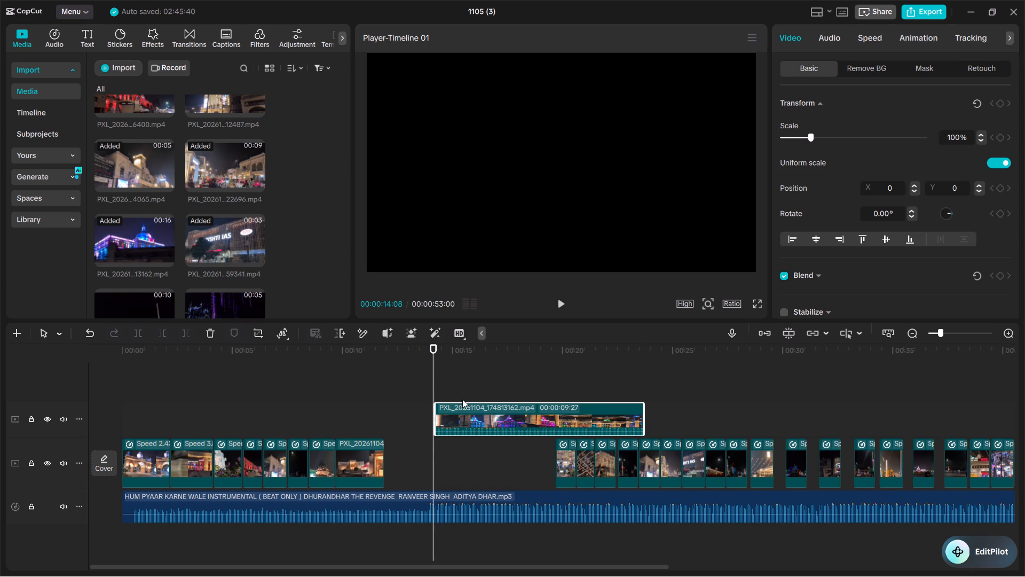
Set the domed building clip's speed to 2.00x.
left_click(472, 413)
left_click(868, 41)
left_click(850, 124)
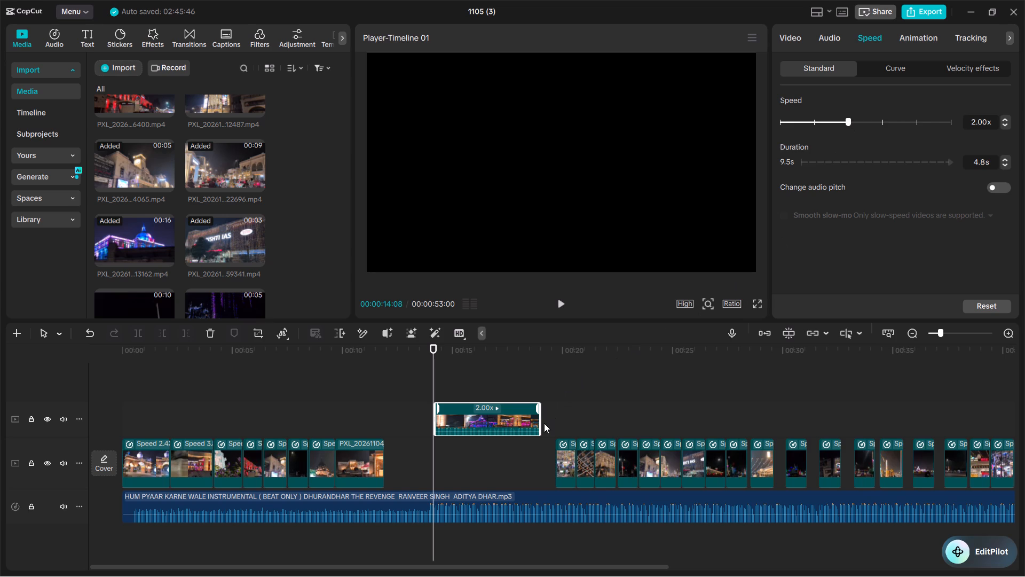
Trim the end of the sped-up domed building clip to a duration of about 1.2 s.
left_click_drag(541, 423, 490, 426)
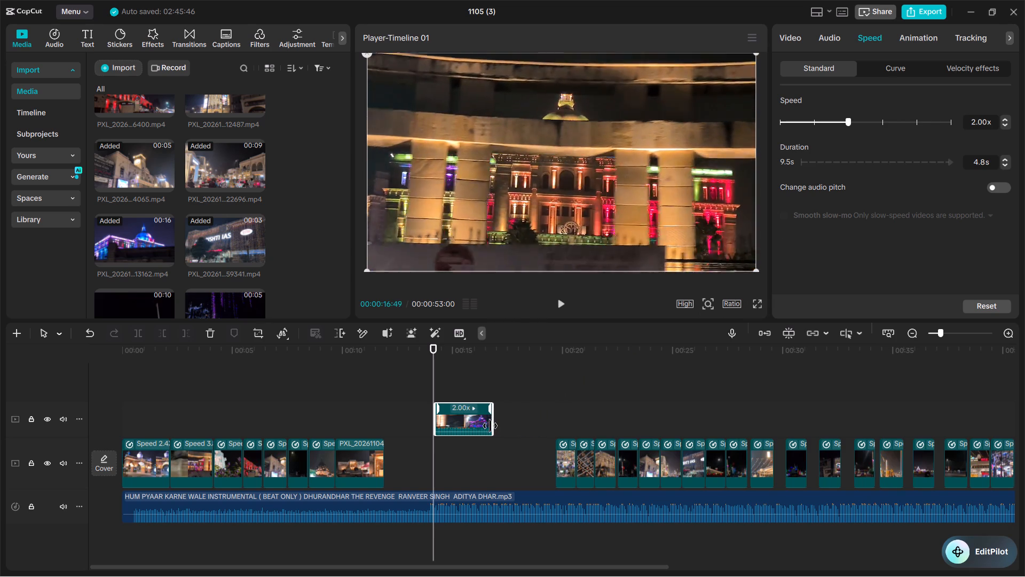
left_click_drag(490, 426, 483, 427)
left_click_drag(484, 427, 467, 434)
left_click_drag(484, 420, 461, 426)
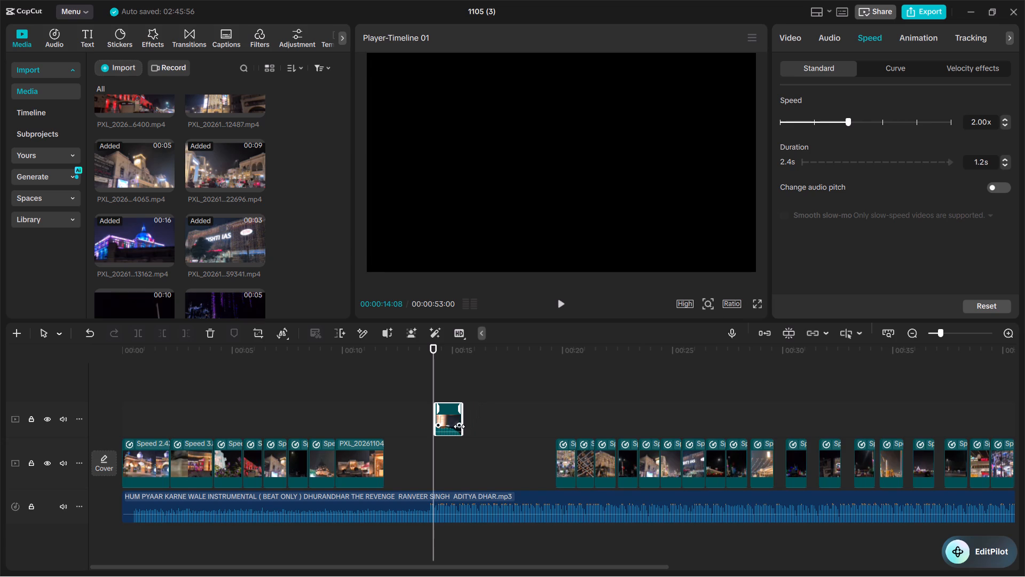
Move the shortened domed building clip onto the main track at about 18.1 s, just before the shifted clips.
left_click_drag(444, 419, 529, 462)
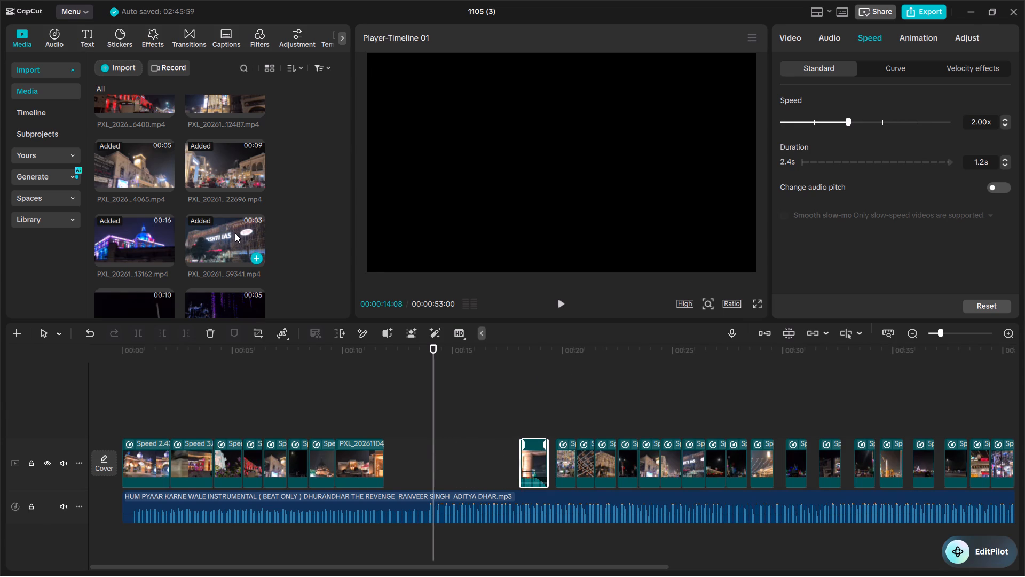
Find the unused night flyover traffic clip PXL_20261104_163458142.mp4 in the media and add it above the main track at about 11.5 s.
scroll(223, 226, "down", 4)
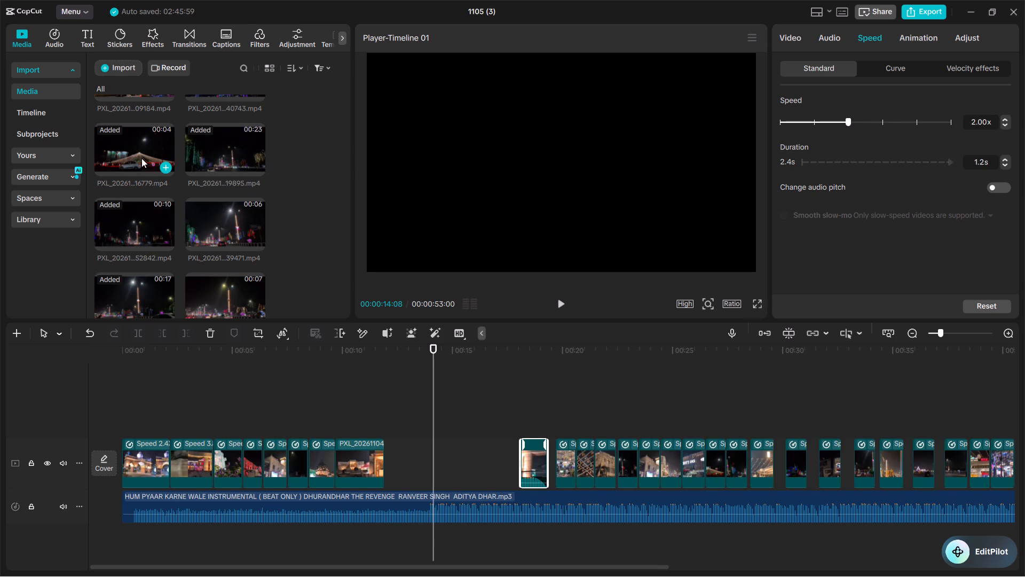
scroll(178, 298, "down", 3)
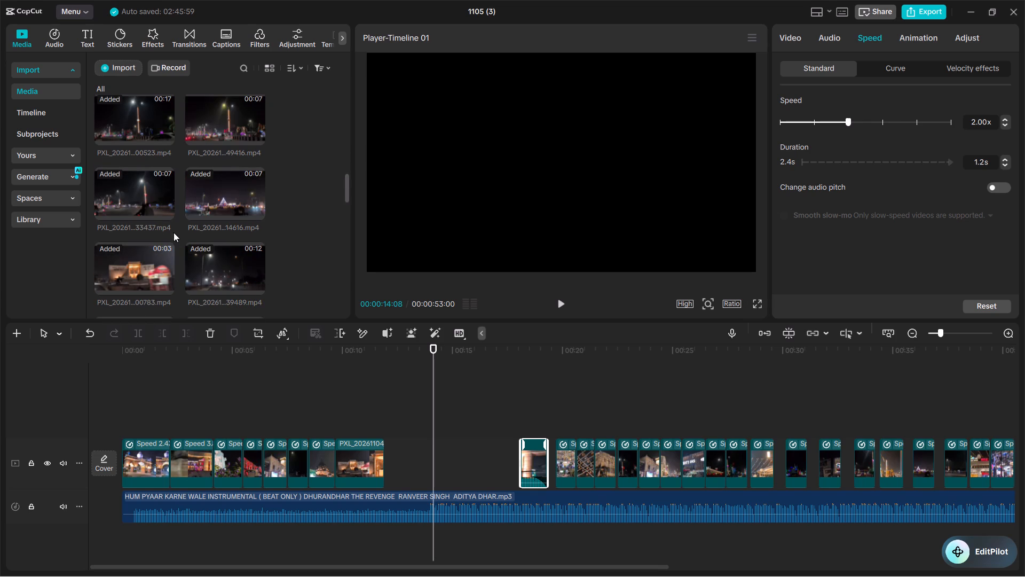
scroll(222, 205, "down", 2)
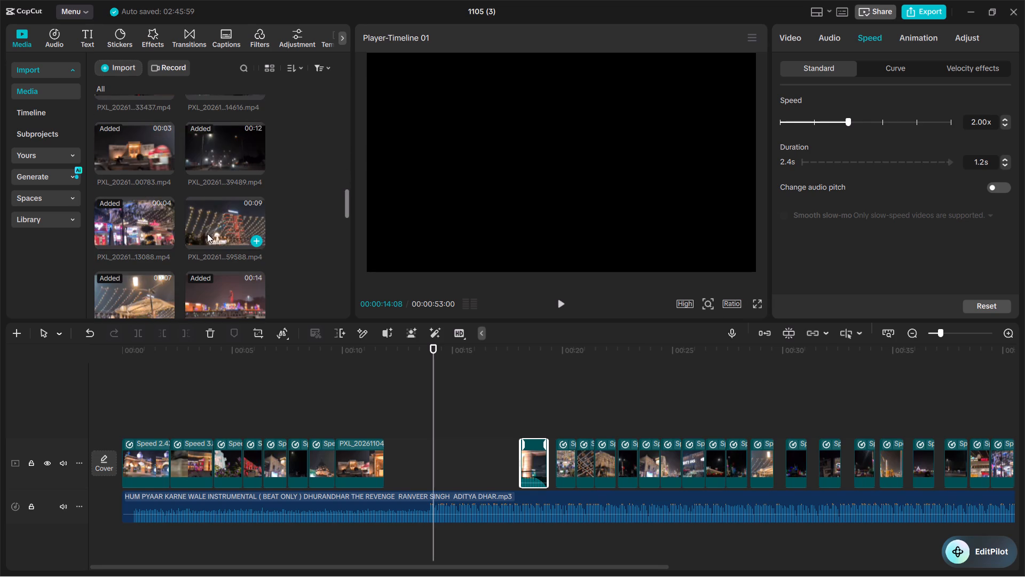
scroll(207, 235, "down", 7)
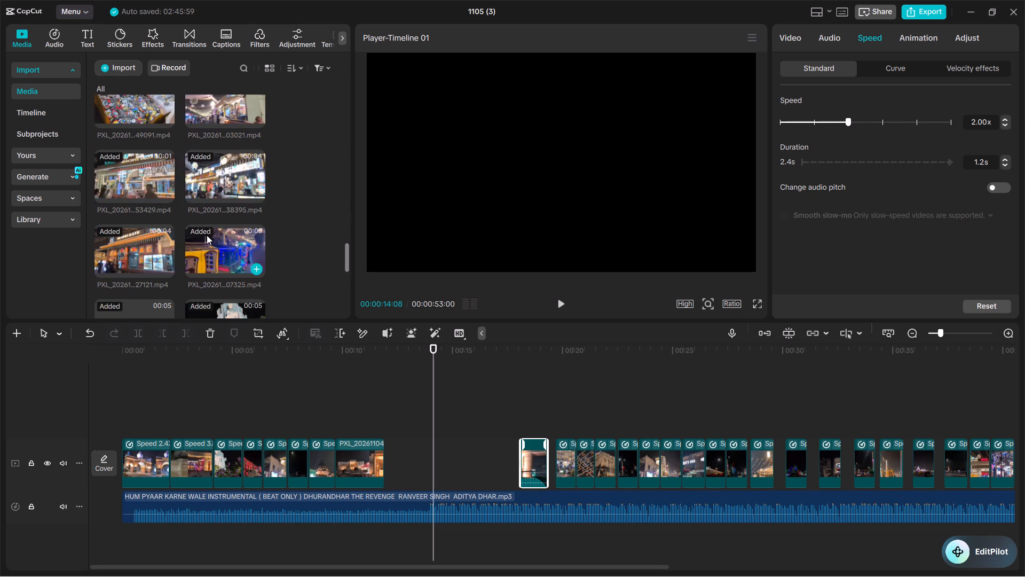
scroll(207, 235, "down", 5)
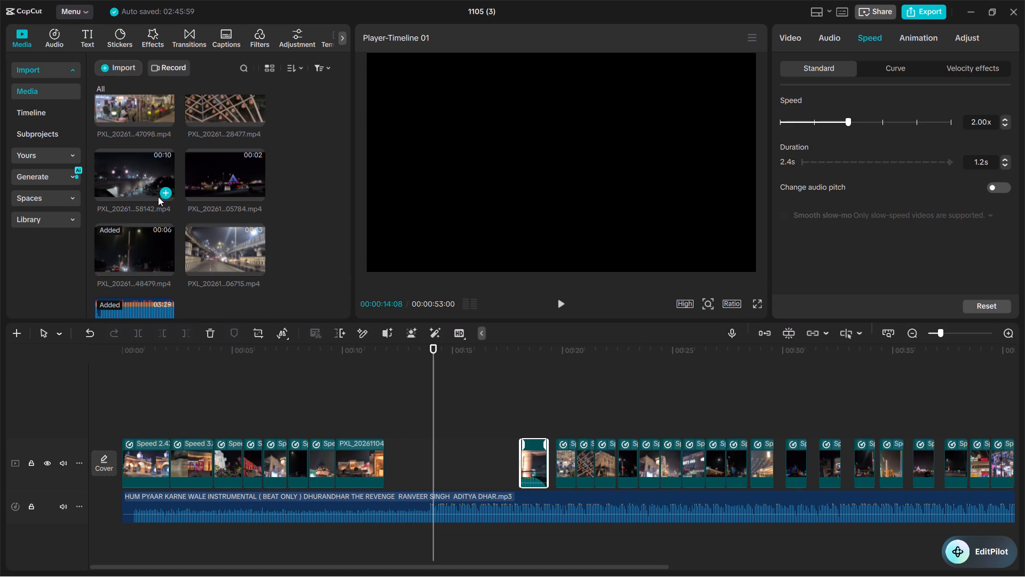
left_click_drag(143, 176, 394, 427)
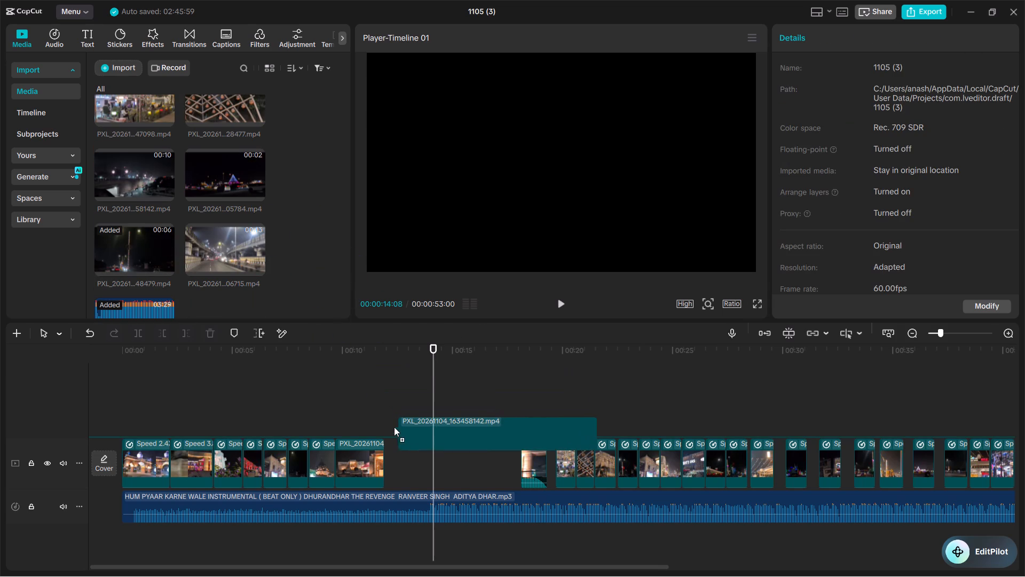
left_click_drag(394, 427, 376, 402)
Play the flyover traffic clip from its start to about 14 s to check it against the music.
left_click(377, 384)
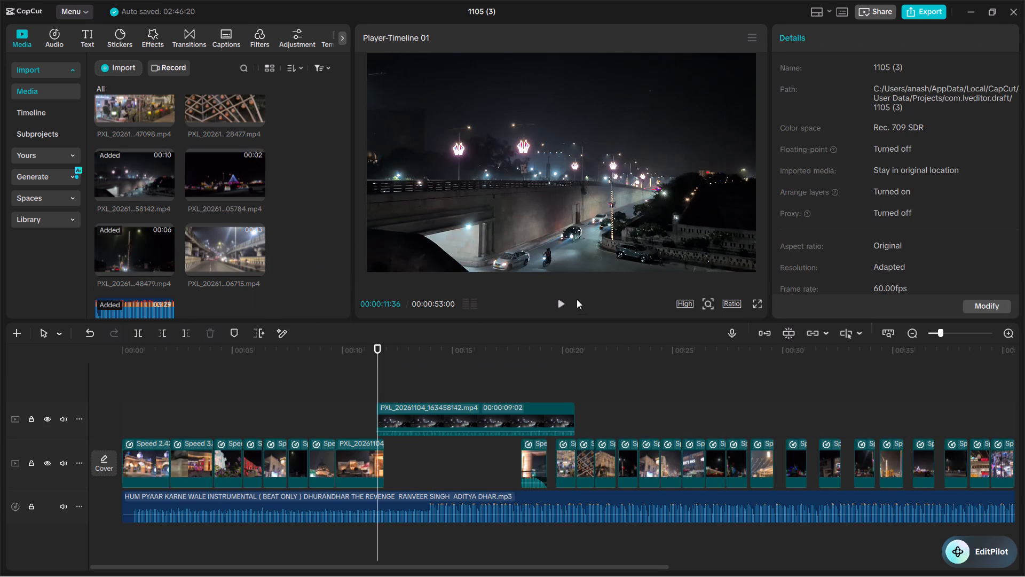
left_click(560, 301)
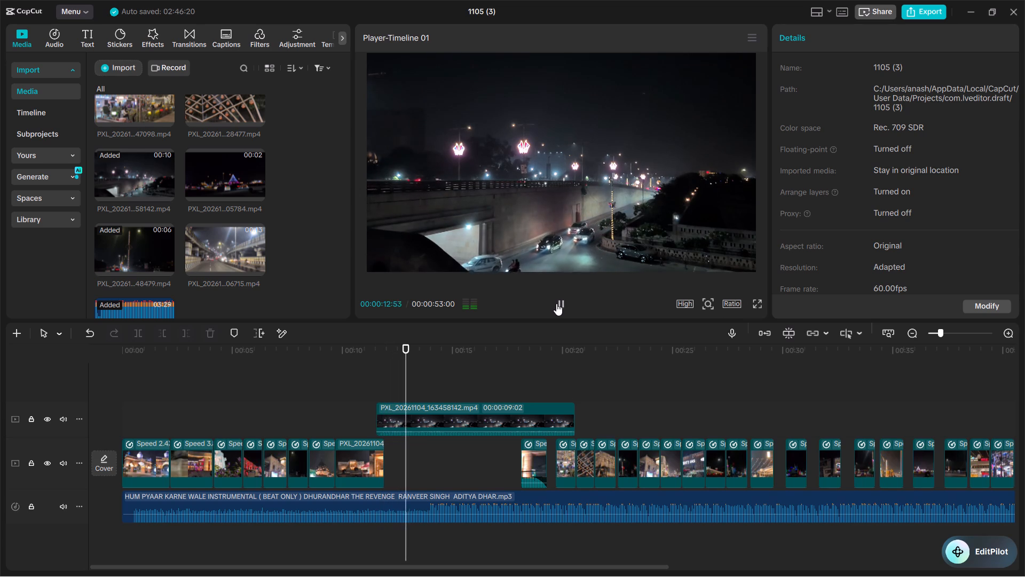
left_click(556, 303)
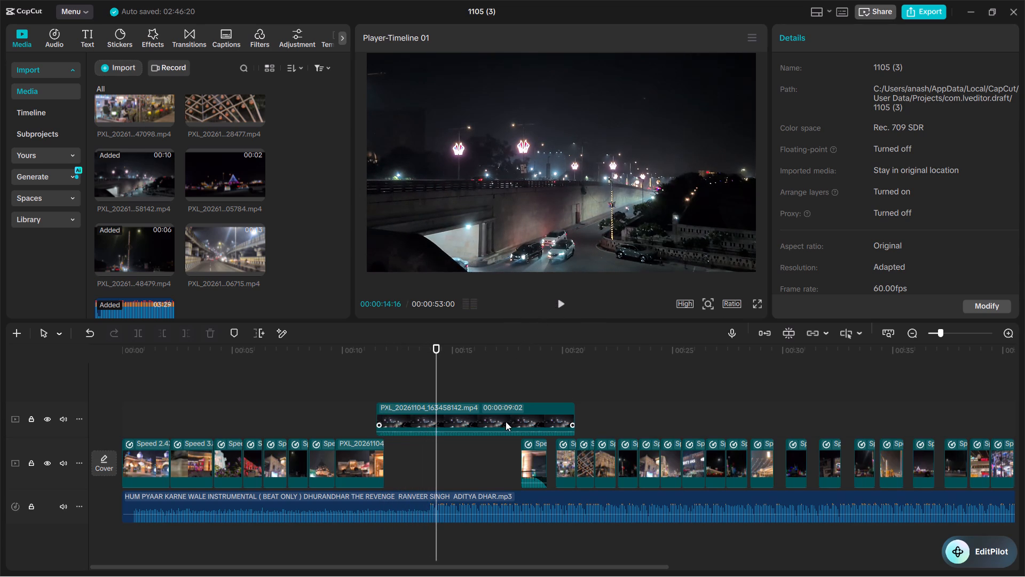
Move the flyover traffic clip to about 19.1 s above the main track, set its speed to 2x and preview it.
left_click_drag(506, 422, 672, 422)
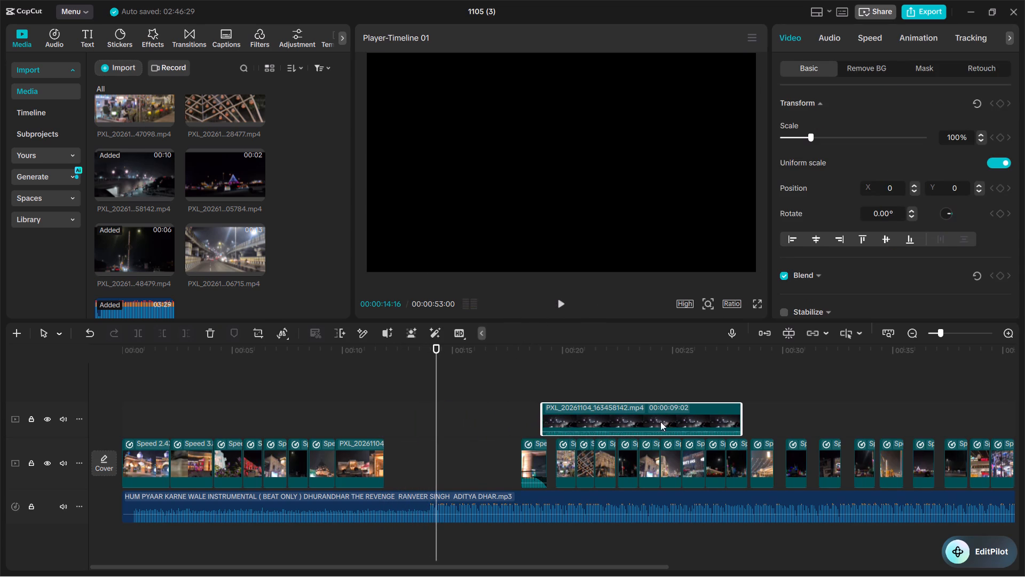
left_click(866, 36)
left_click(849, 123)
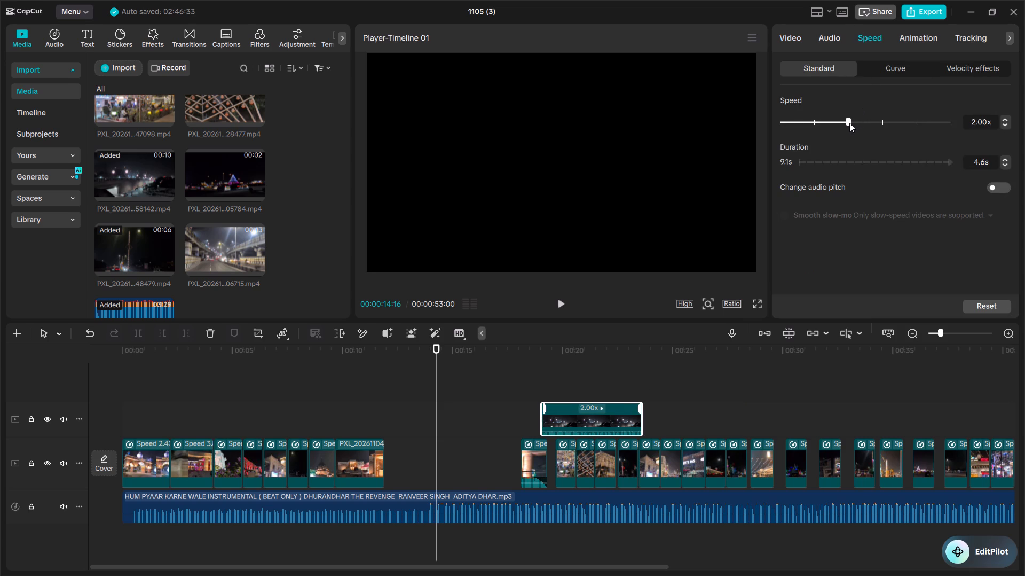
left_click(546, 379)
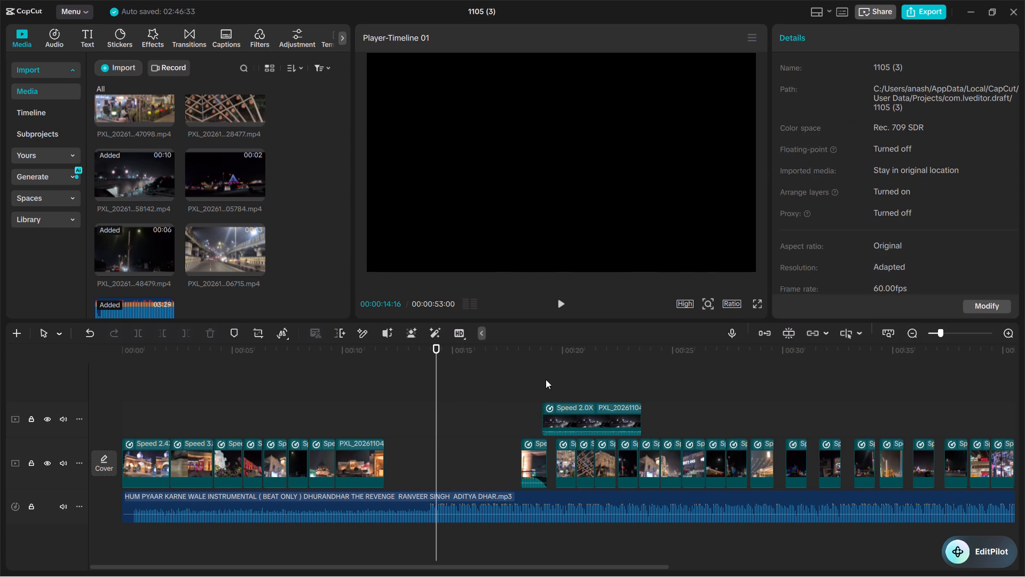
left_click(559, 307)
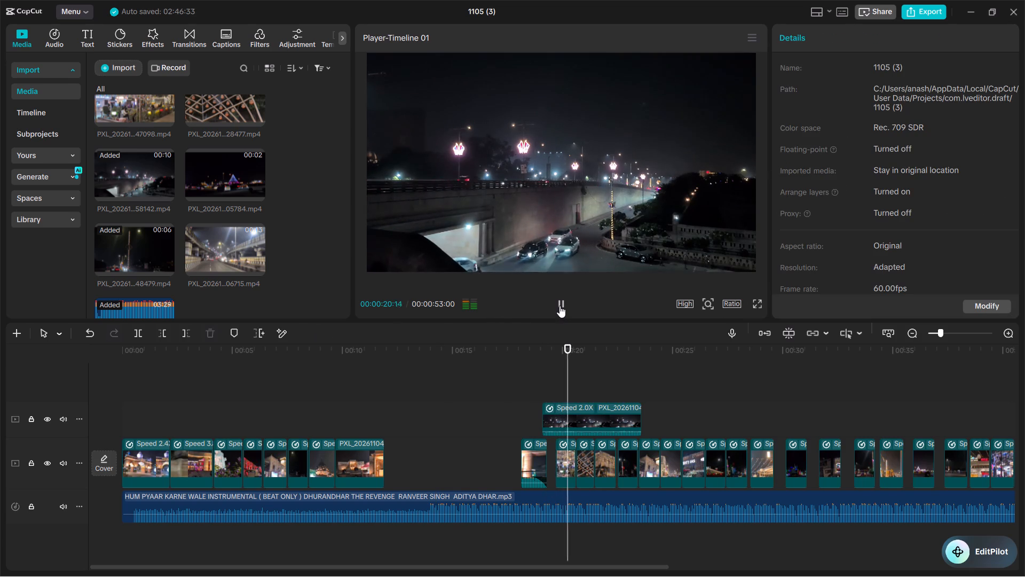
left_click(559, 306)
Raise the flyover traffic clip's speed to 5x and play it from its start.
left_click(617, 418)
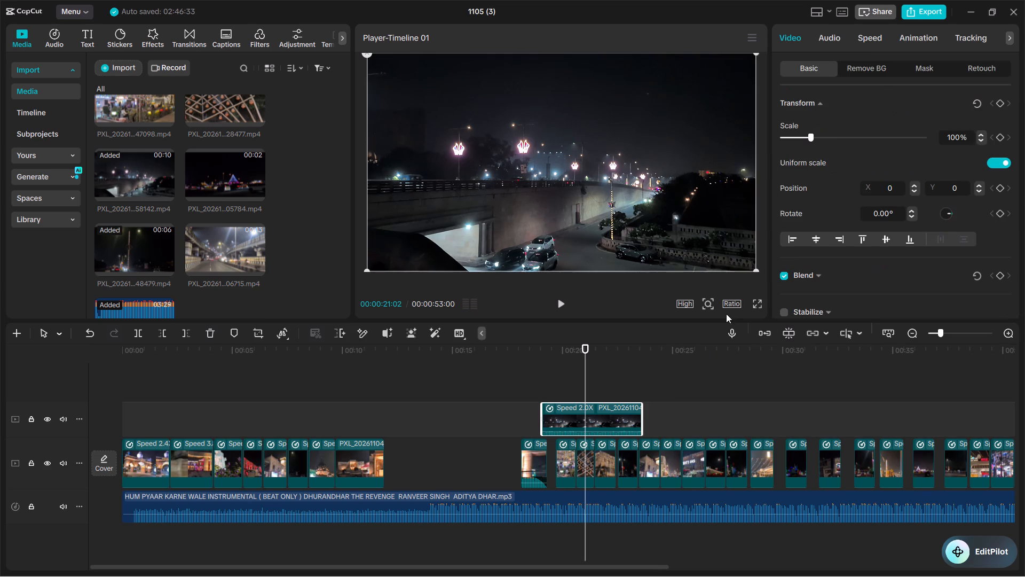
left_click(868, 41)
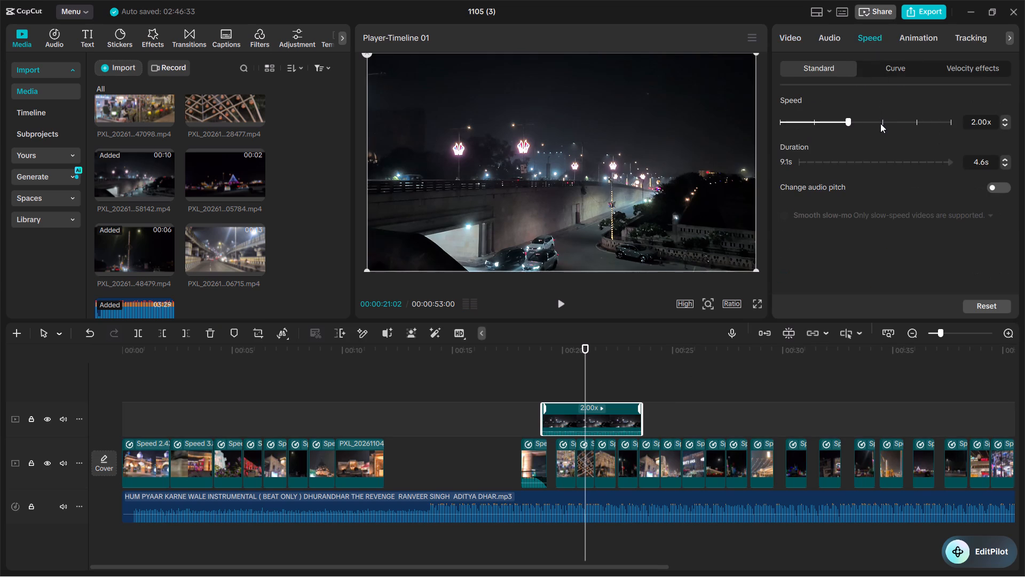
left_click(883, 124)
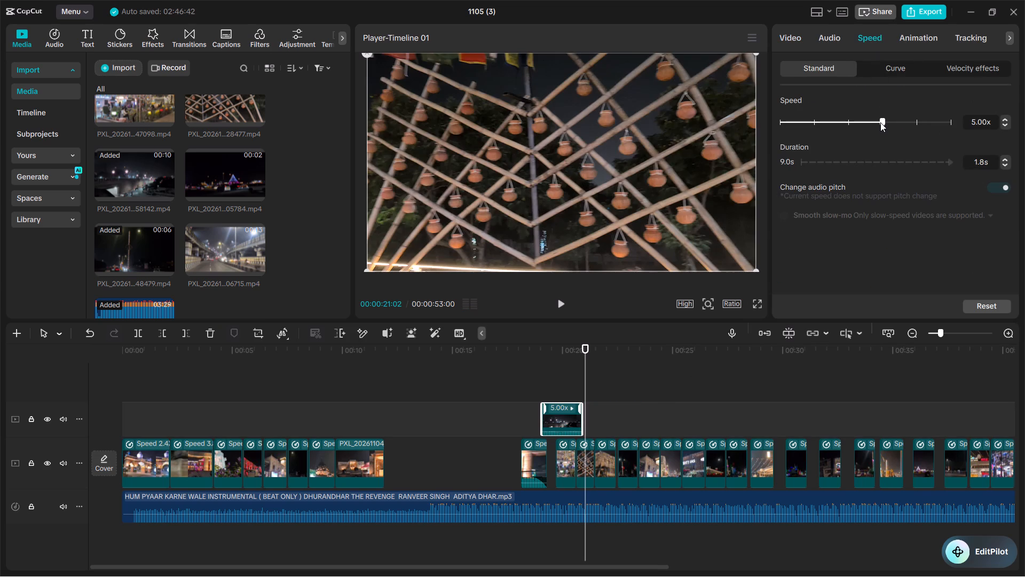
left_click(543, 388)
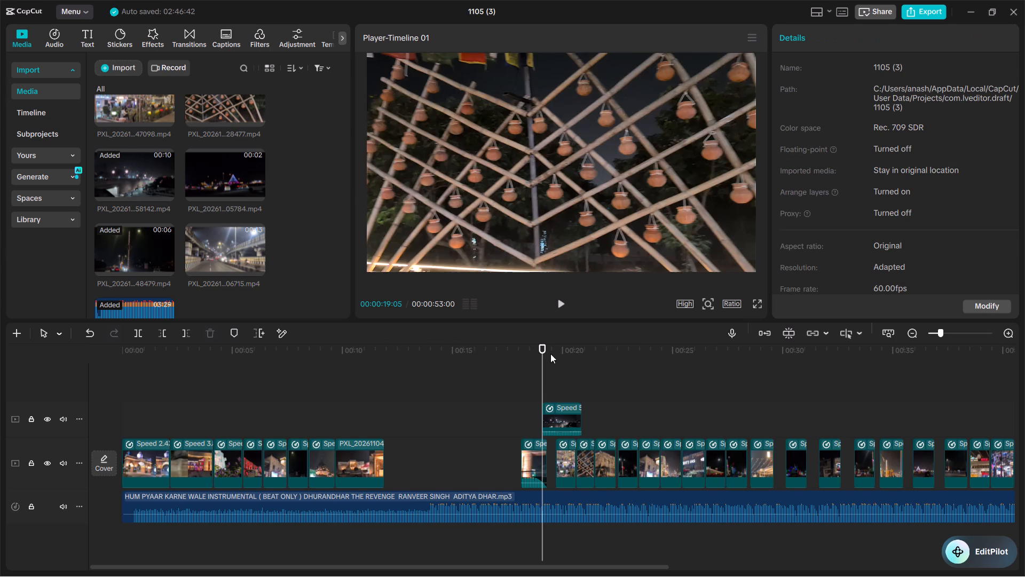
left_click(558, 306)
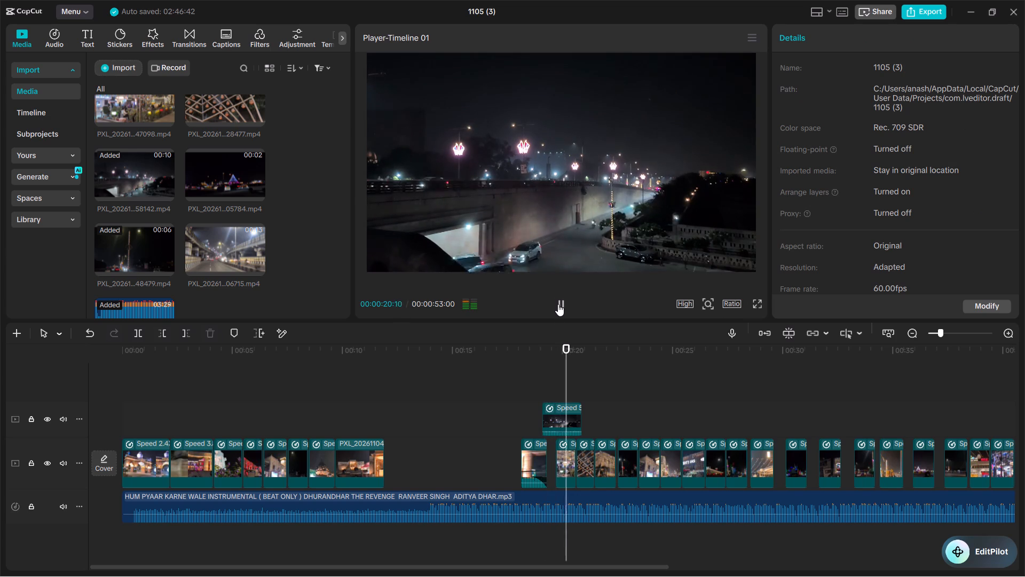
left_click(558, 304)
Turn the flyover traffic clip's audio volume all the way down and replay it from its start.
left_click(555, 421)
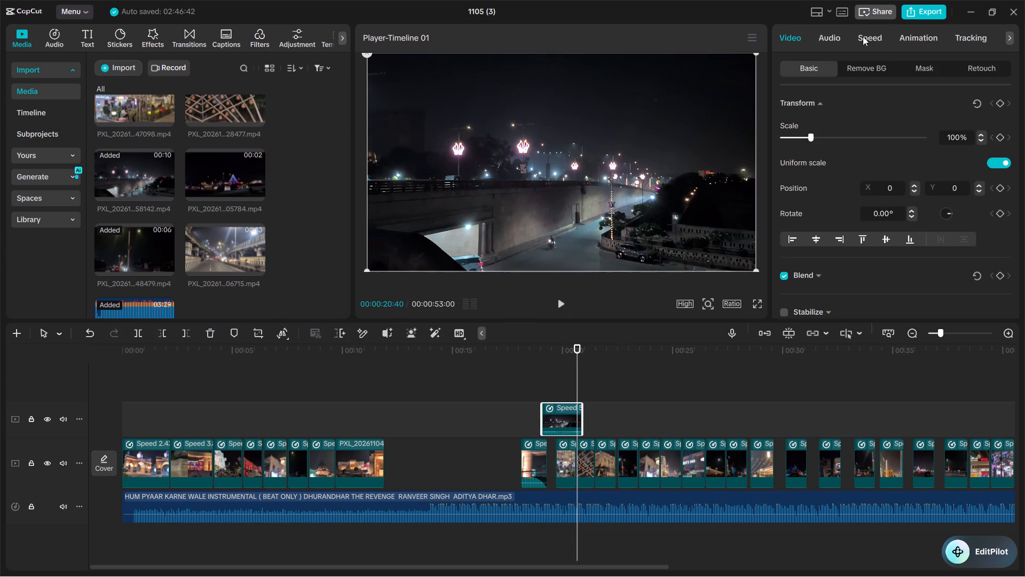
left_click(829, 41)
left_click_drag(829, 136, 746, 142)
left_click(542, 380)
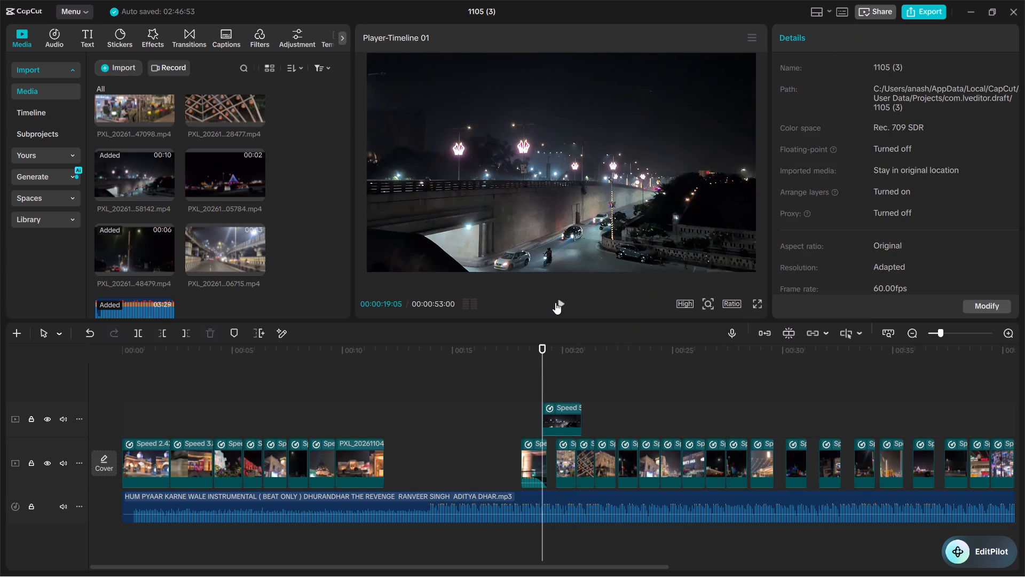
left_click(555, 302)
left_click(556, 305)
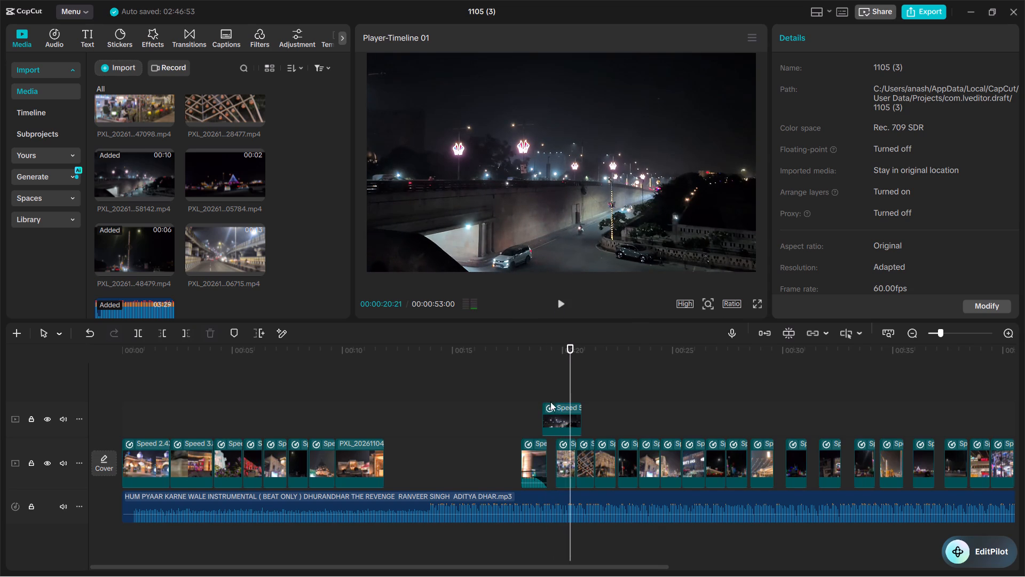
Shorten the flyover traffic clip's duration to 1.2 s through its speed settings and play it against the music.
left_click(556, 413)
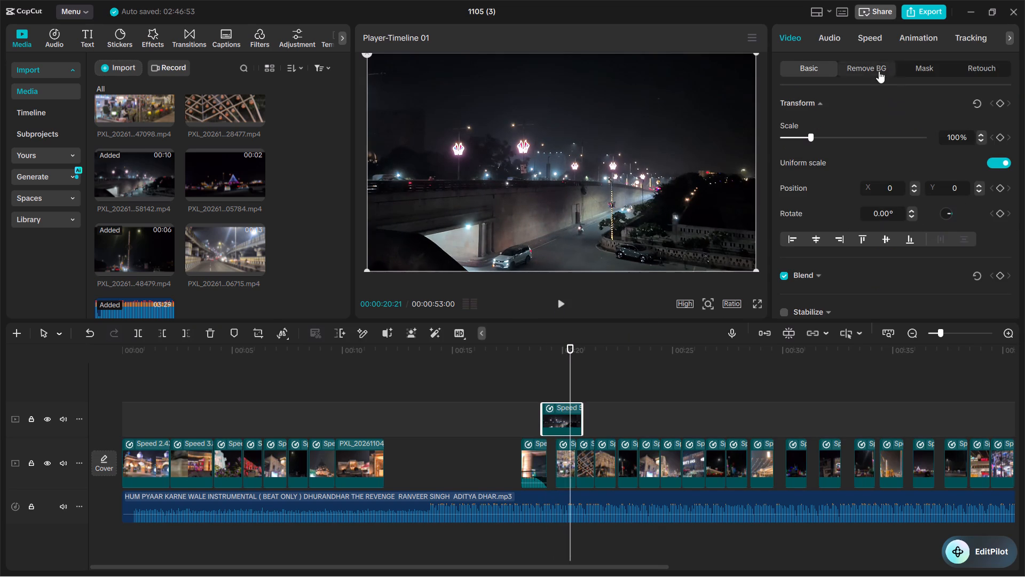
left_click(871, 40)
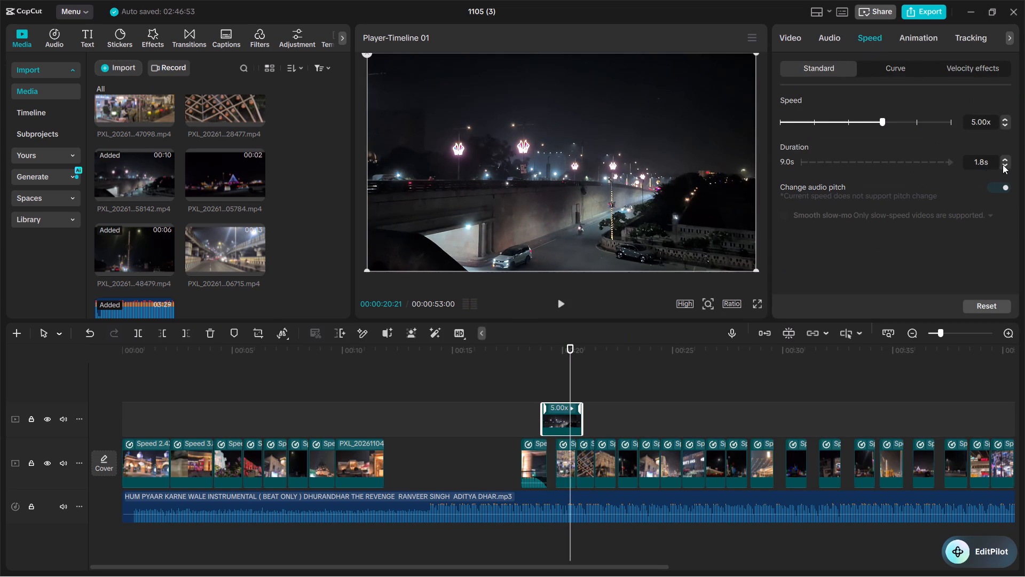
triple_click(1004, 165)
double_click(1004, 165)
left_click(1004, 166)
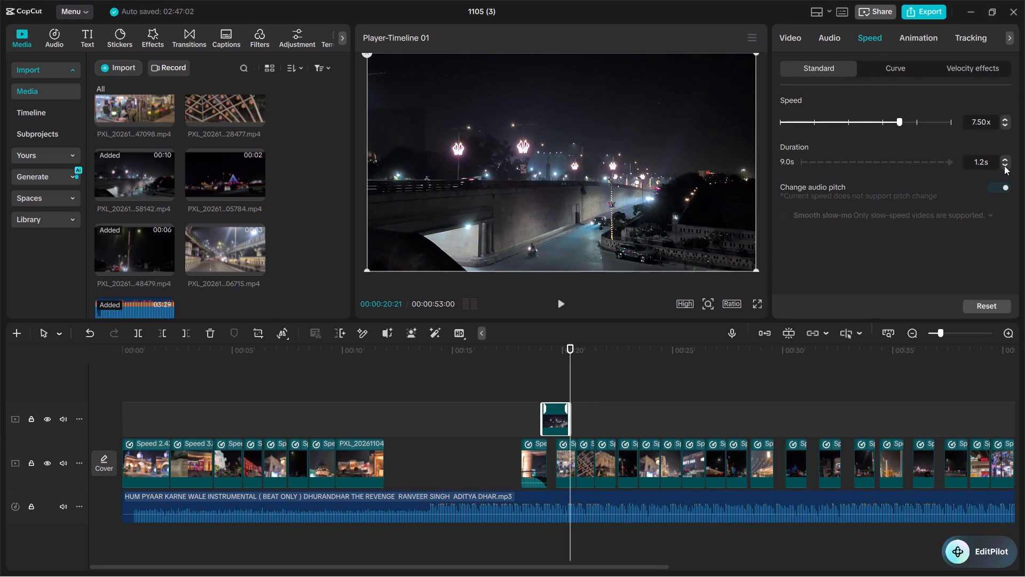
left_click(540, 377)
left_click(560, 303)
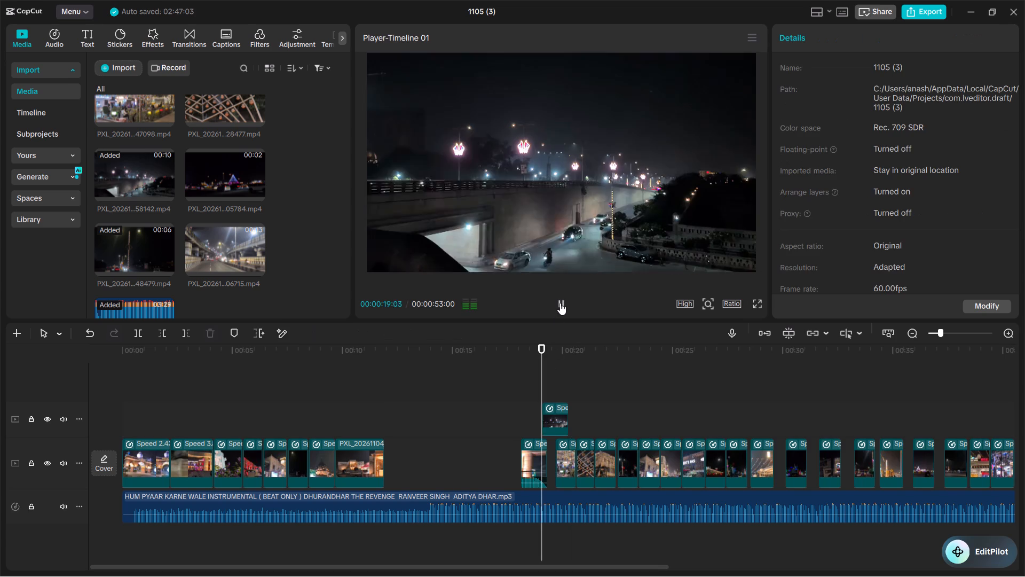
left_click(561, 303)
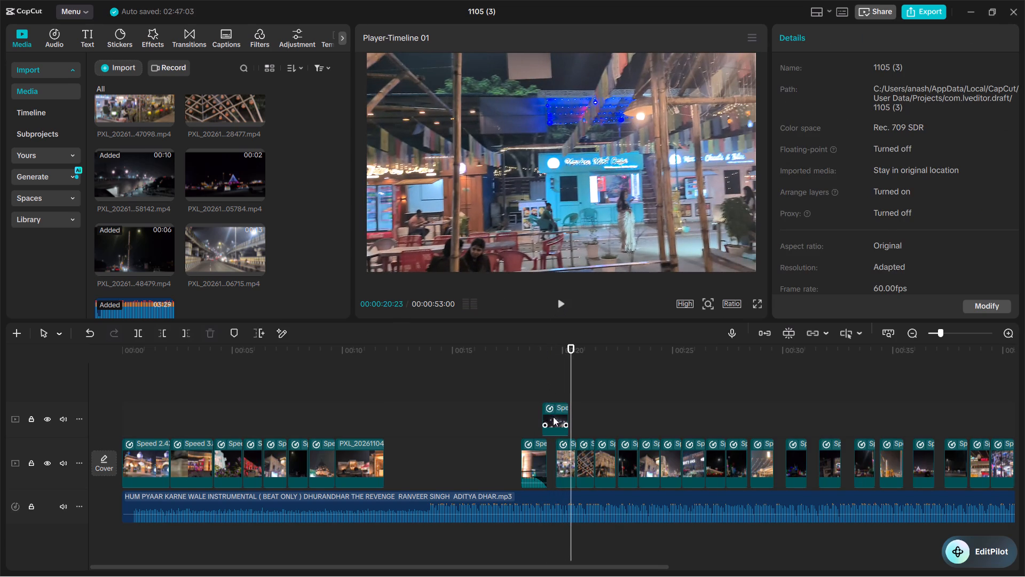
Move the sped-up flyover traffic clip onto the main track at about 16.9 s, directly before the domed building clip.
left_click_drag(553, 421, 506, 467)
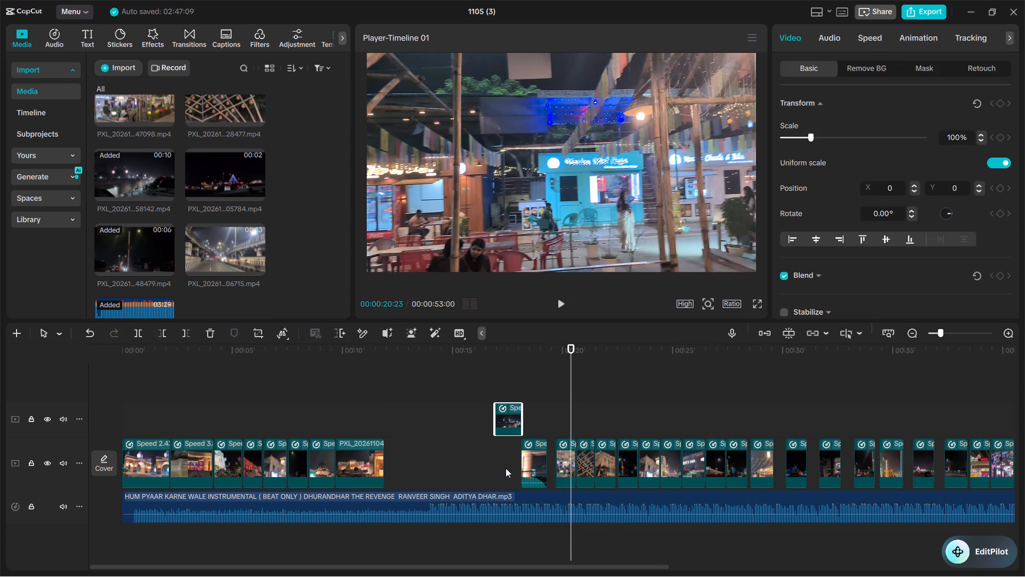
left_click_drag(508, 423, 505, 470)
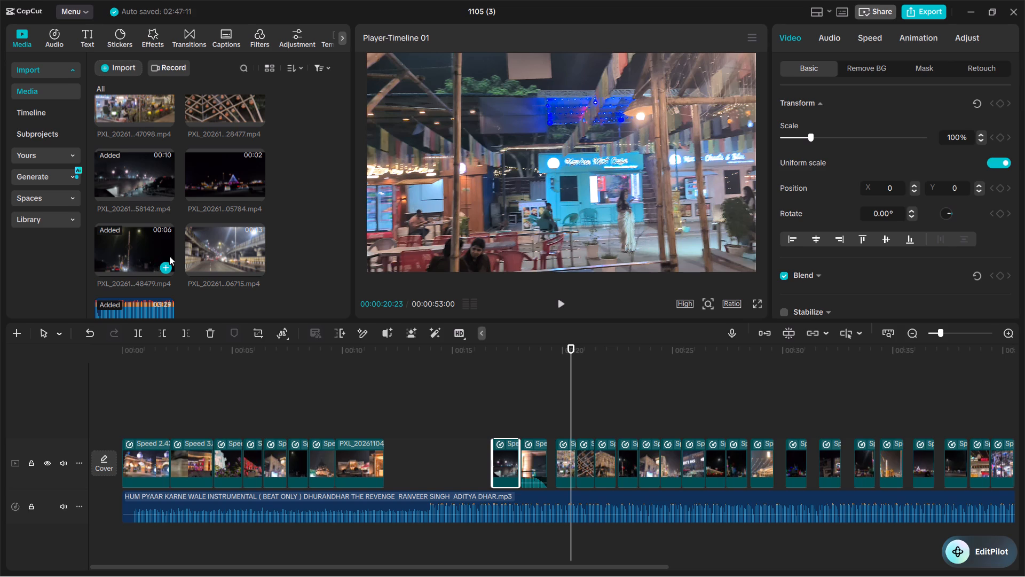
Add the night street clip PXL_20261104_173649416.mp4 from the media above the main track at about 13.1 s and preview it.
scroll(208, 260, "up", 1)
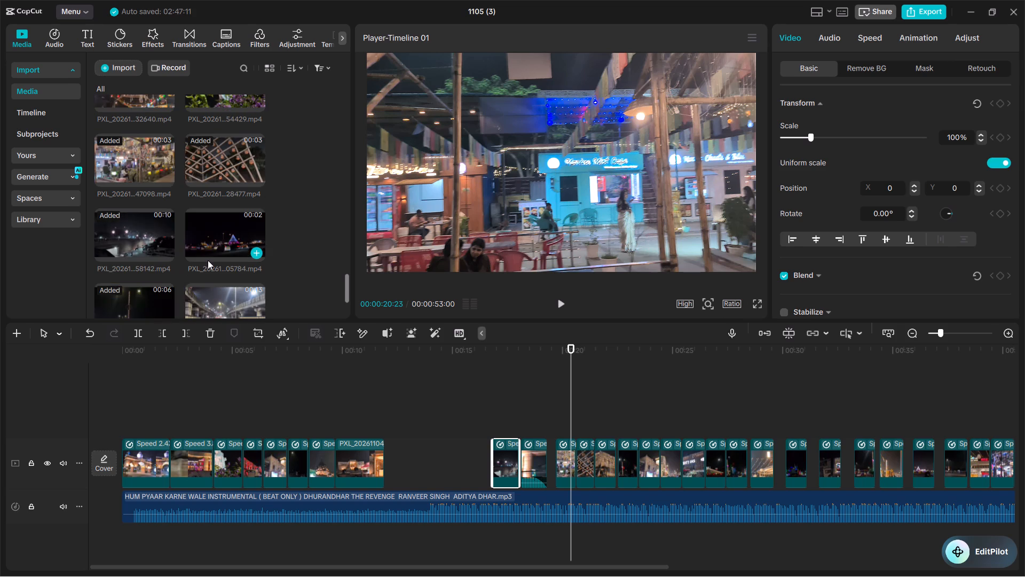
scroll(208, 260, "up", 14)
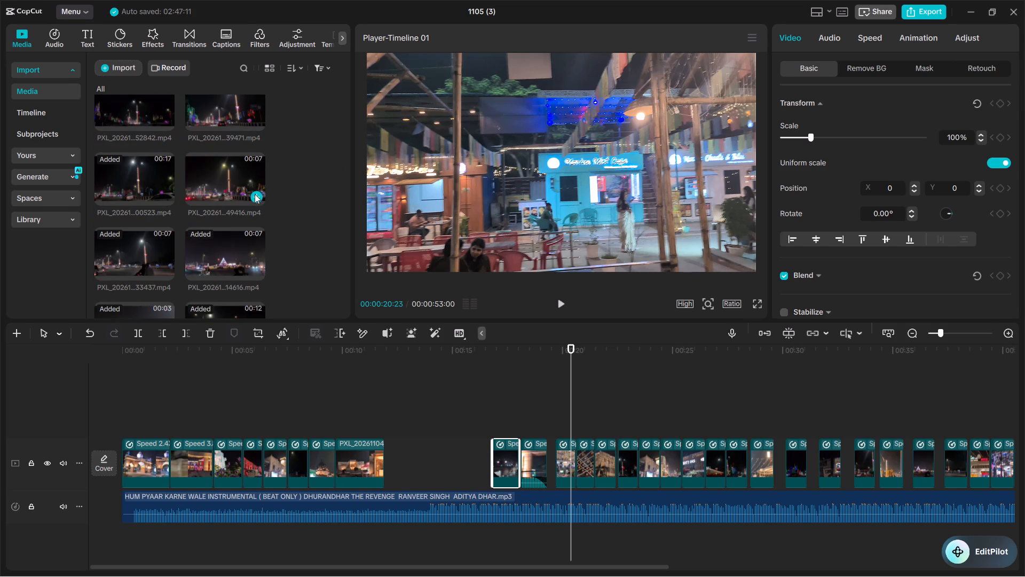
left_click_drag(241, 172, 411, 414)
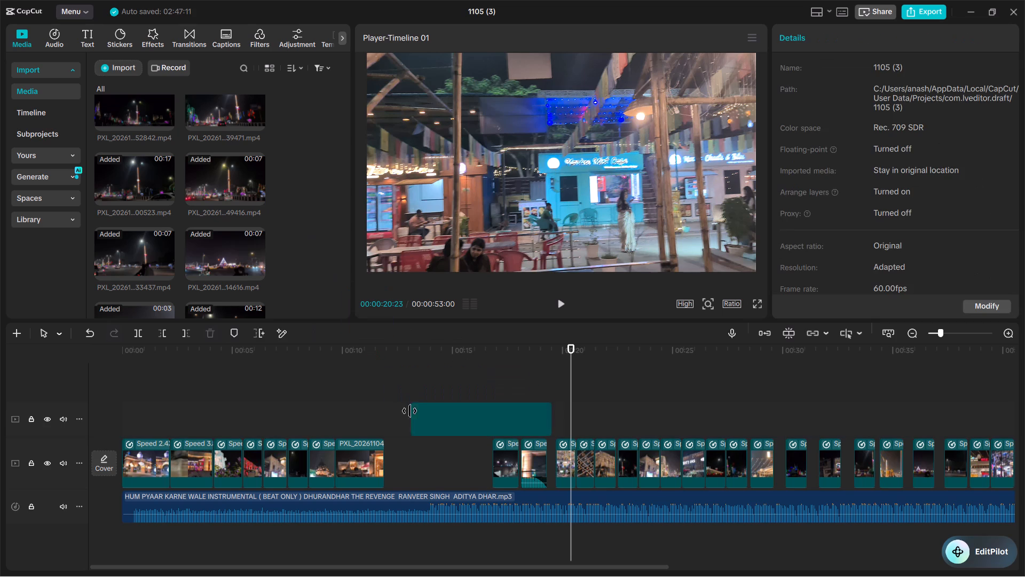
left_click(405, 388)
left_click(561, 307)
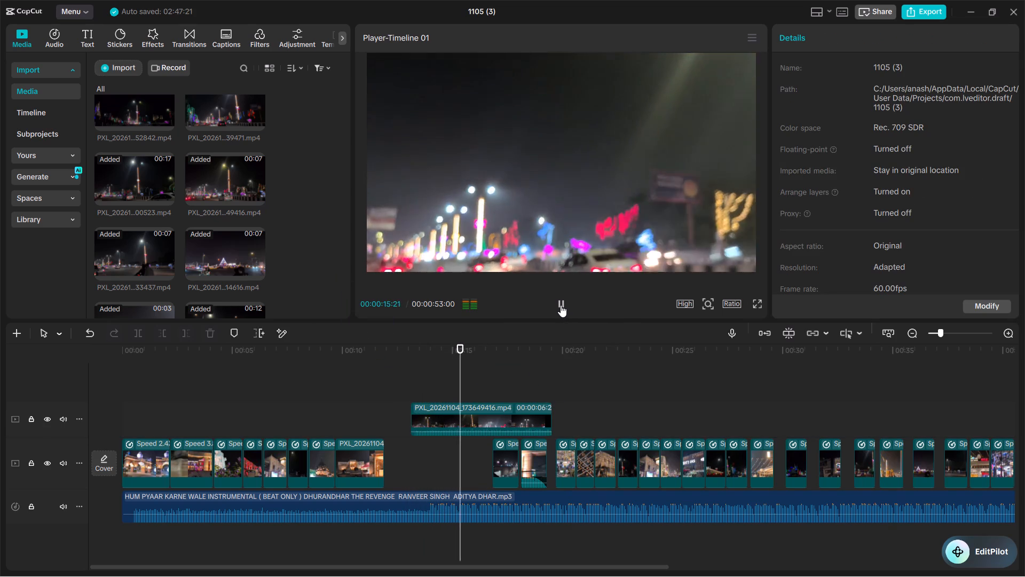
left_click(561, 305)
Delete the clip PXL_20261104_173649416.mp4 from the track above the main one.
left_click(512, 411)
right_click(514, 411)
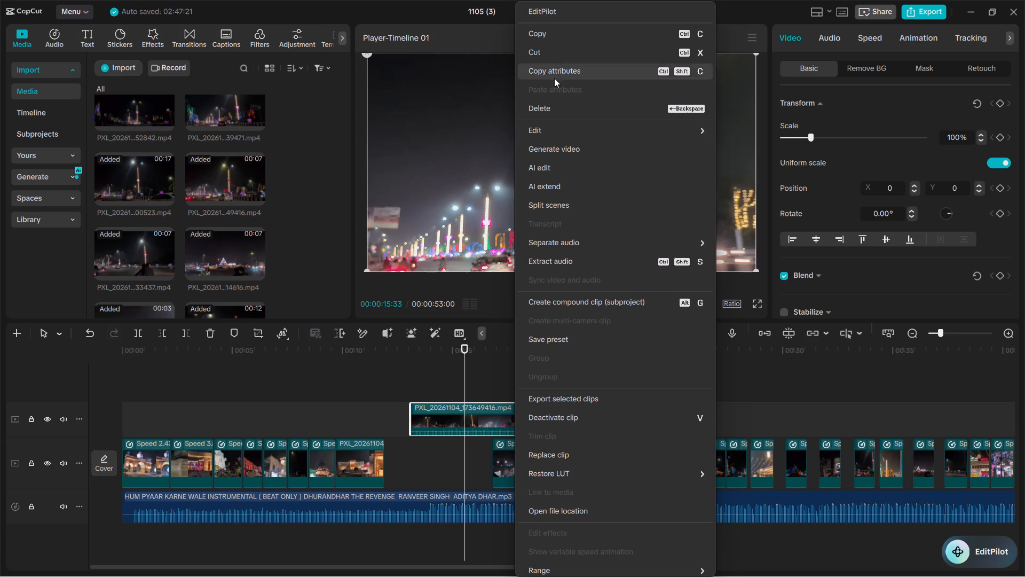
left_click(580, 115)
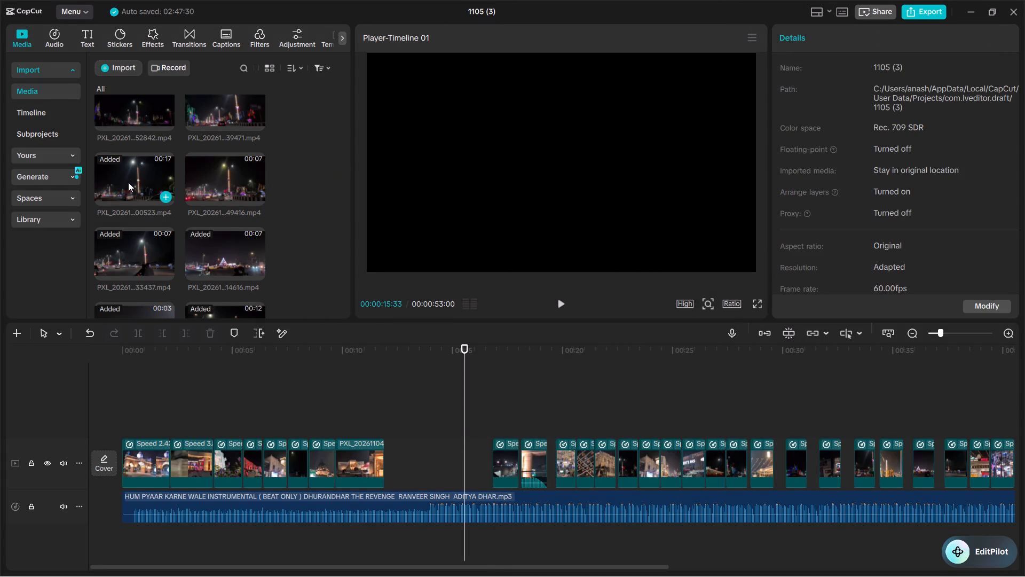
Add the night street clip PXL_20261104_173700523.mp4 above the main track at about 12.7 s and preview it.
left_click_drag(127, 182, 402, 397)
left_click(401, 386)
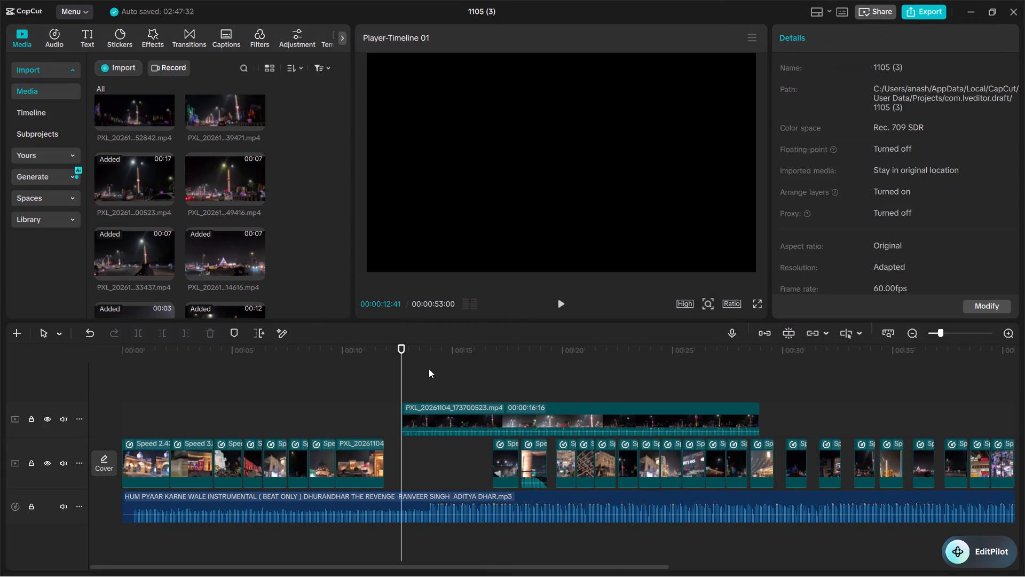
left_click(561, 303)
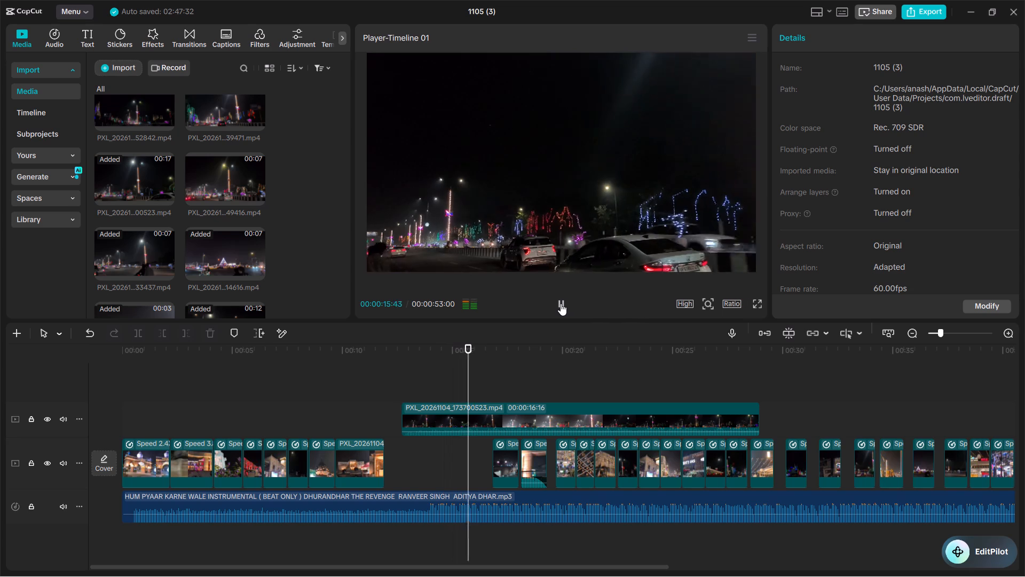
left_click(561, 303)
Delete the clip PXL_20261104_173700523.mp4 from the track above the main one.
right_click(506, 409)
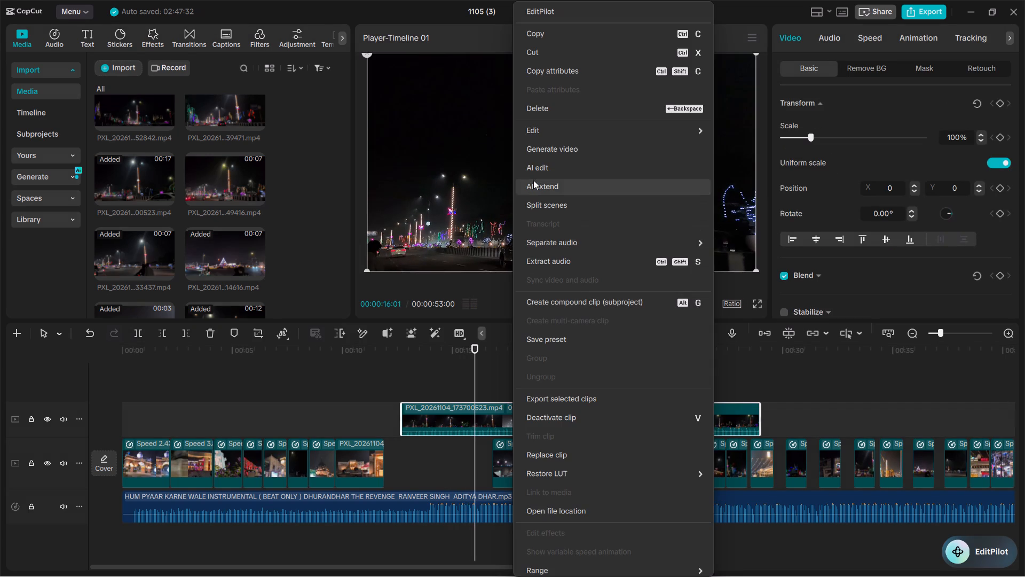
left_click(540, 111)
Find the unused 2-second clip ending in 0602.mp4 in the media and add it above the main track at about 13.1 s.
scroll(213, 266, "down", 3)
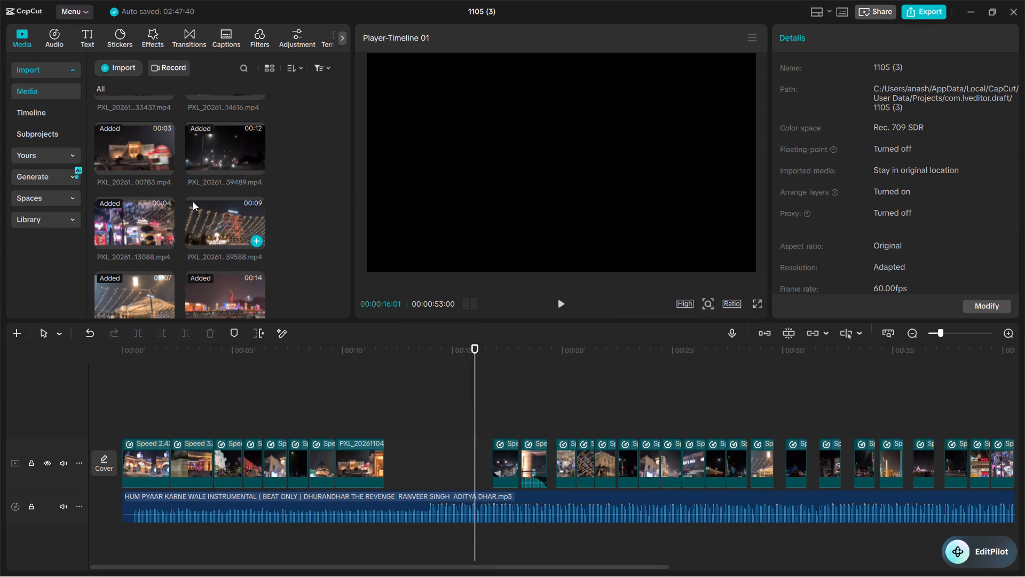
scroll(193, 201, "up", 2)
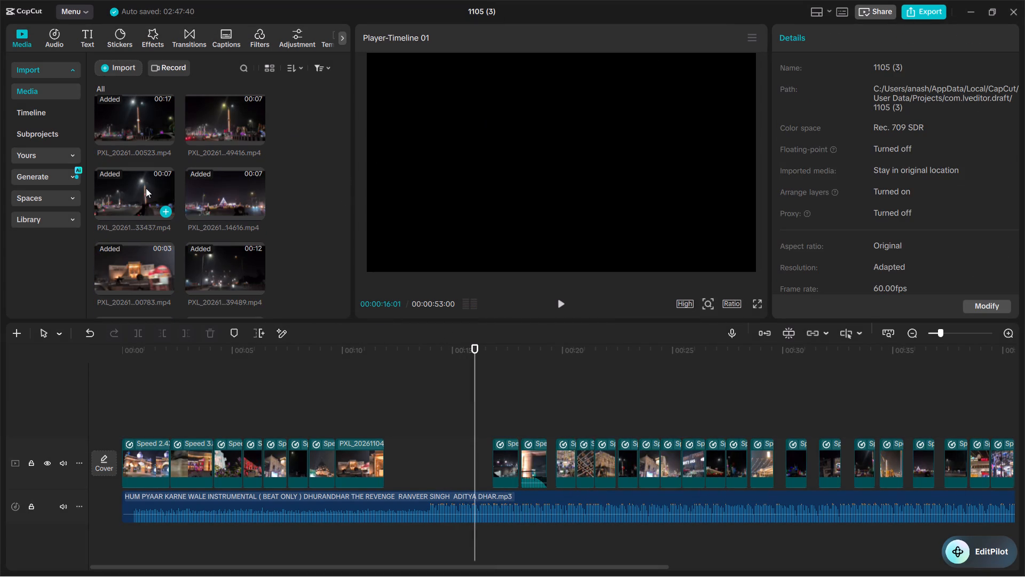
scroll(136, 198, "up", 7)
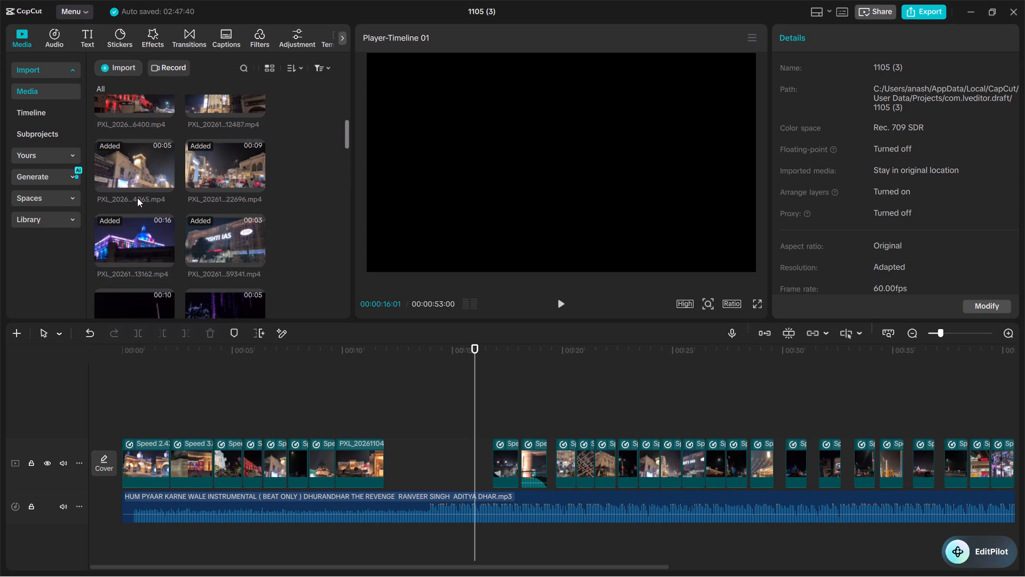
scroll(137, 198, "up", 4)
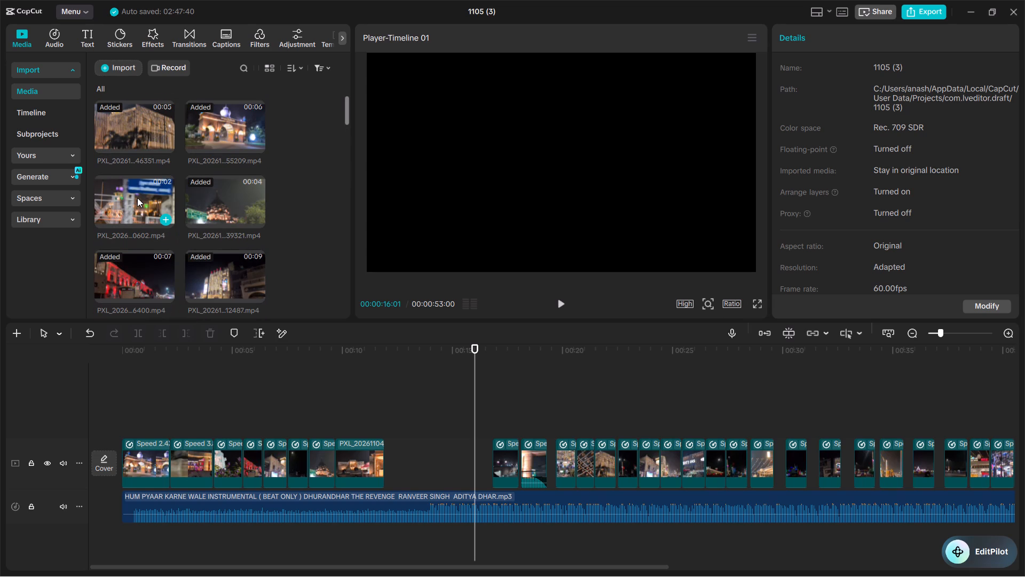
scroll(137, 198, "up", 1)
left_click_drag(138, 197, 411, 409)
Preview the 2-second clip on the track above the main one, playing from just before its start.
left_click(407, 389)
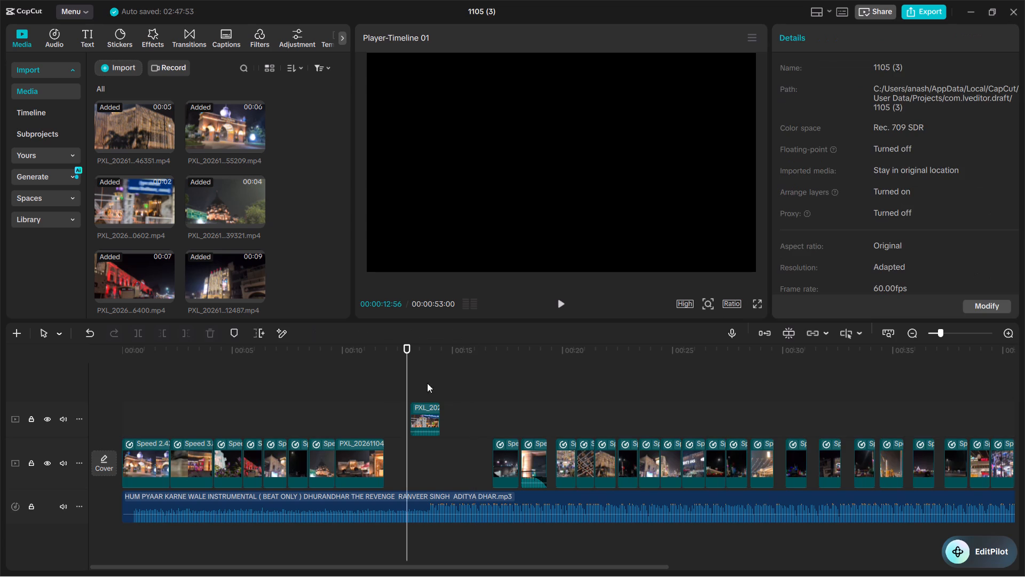
left_click(565, 303)
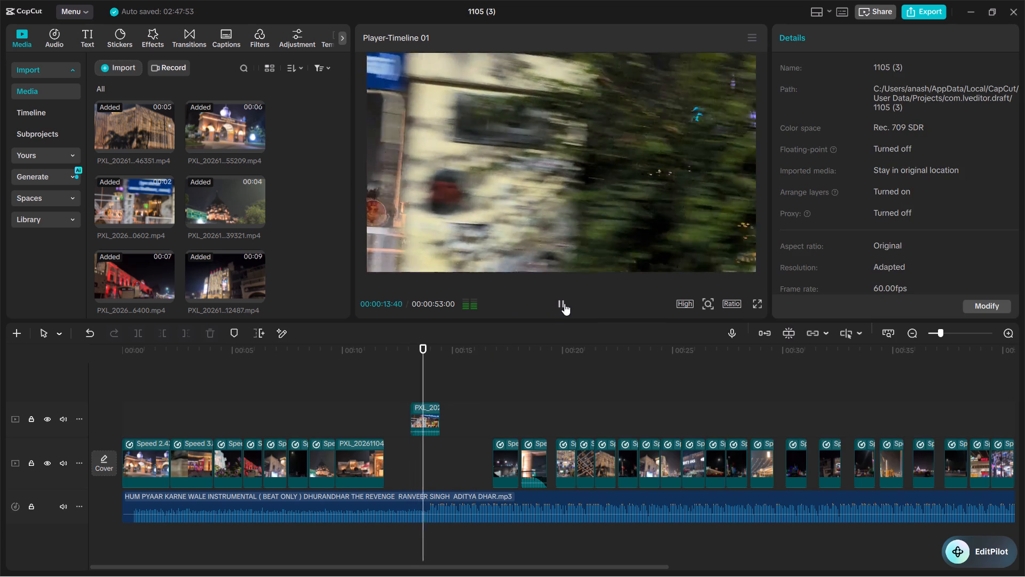
left_click(564, 303)
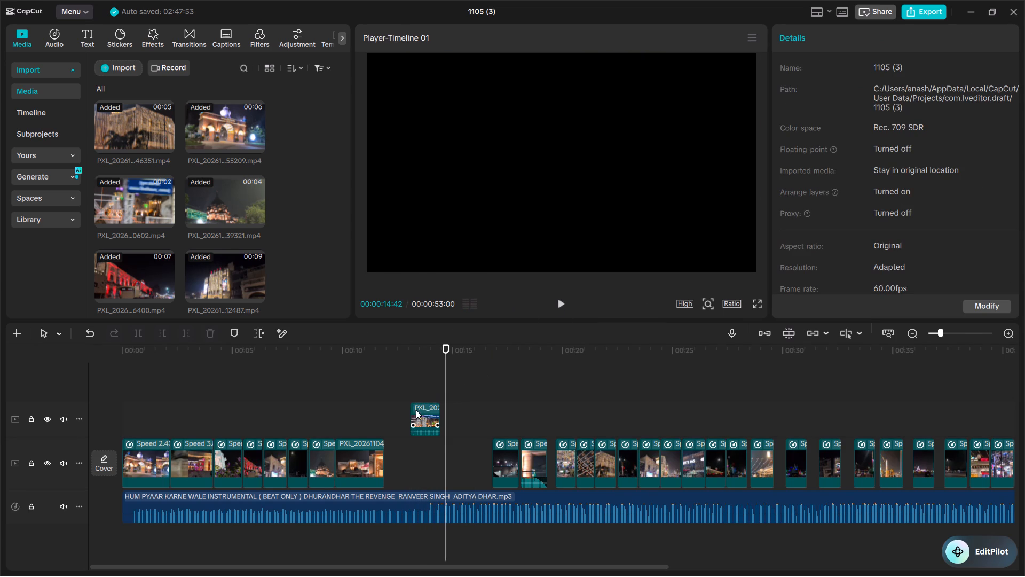
Move the 2-second clip down to the main track, directly against the end of the clip that finishes at about 11.9 s.
left_click(424, 420)
left_click_drag(423, 417, 413, 462)
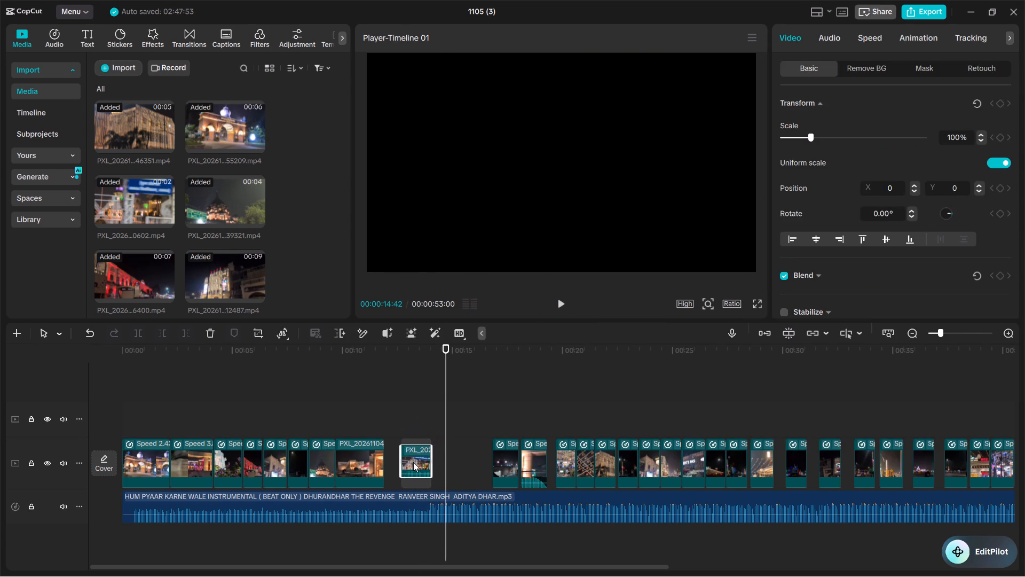
left_click_drag(413, 462, 410, 465)
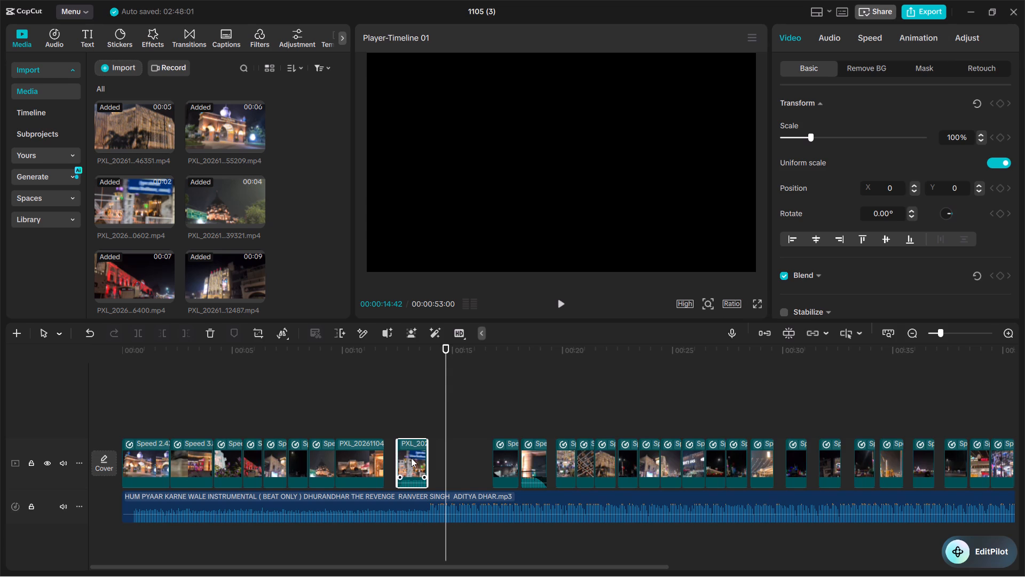
left_click_drag(412, 460, 400, 461)
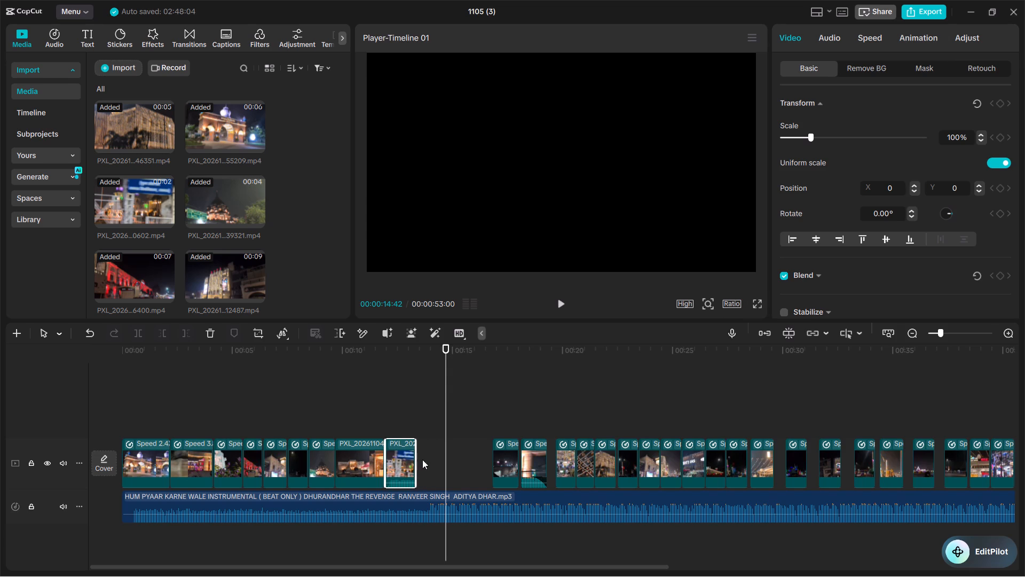
Turn on the main track magnet to close all the gaps between the clips on the main track.
left_click(533, 464)
left_click(763, 335)
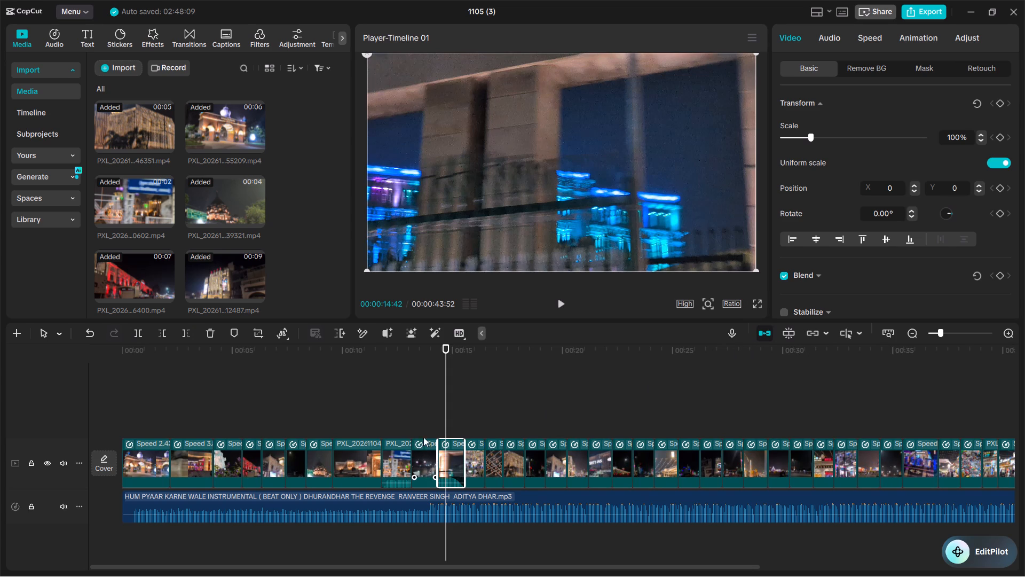
Select every clip after the 2-second clip, turn off the main track magnet and shift them together about 1.2 s later.
left_click_drag(415, 423, 808, 460)
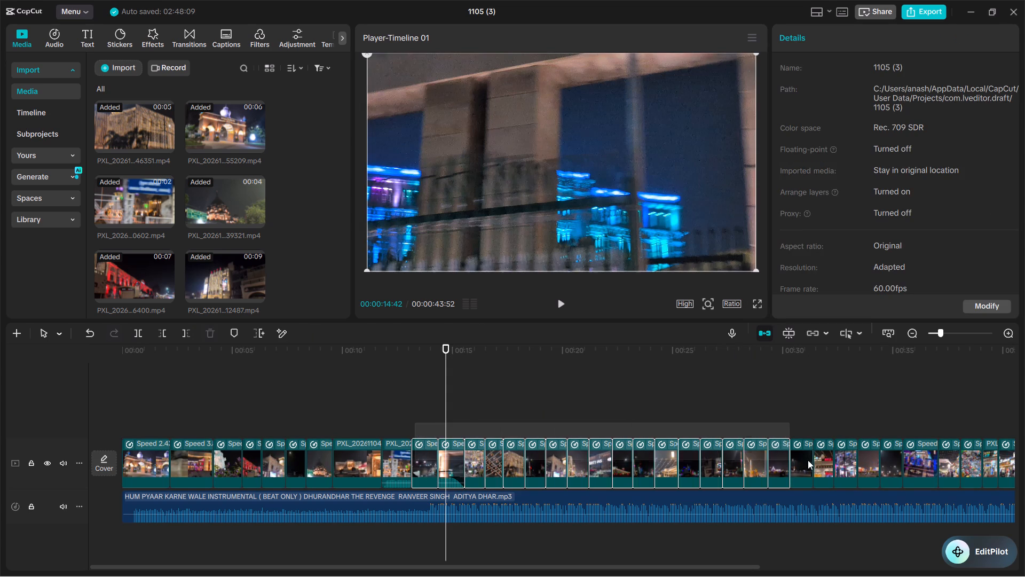
left_click_drag(808, 460, 892, 481)
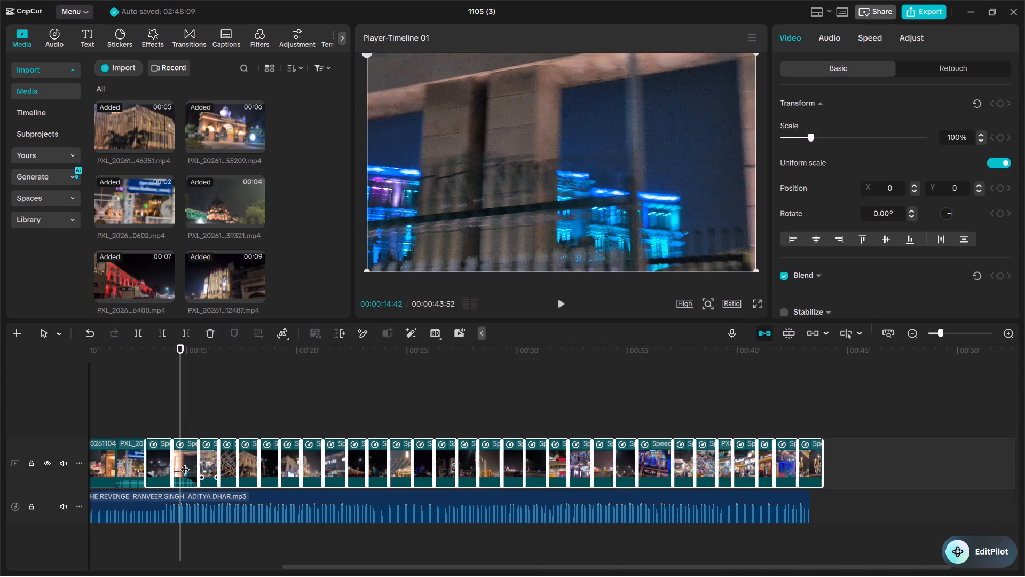
left_click_drag(184, 469, 206, 469)
left_click(762, 334)
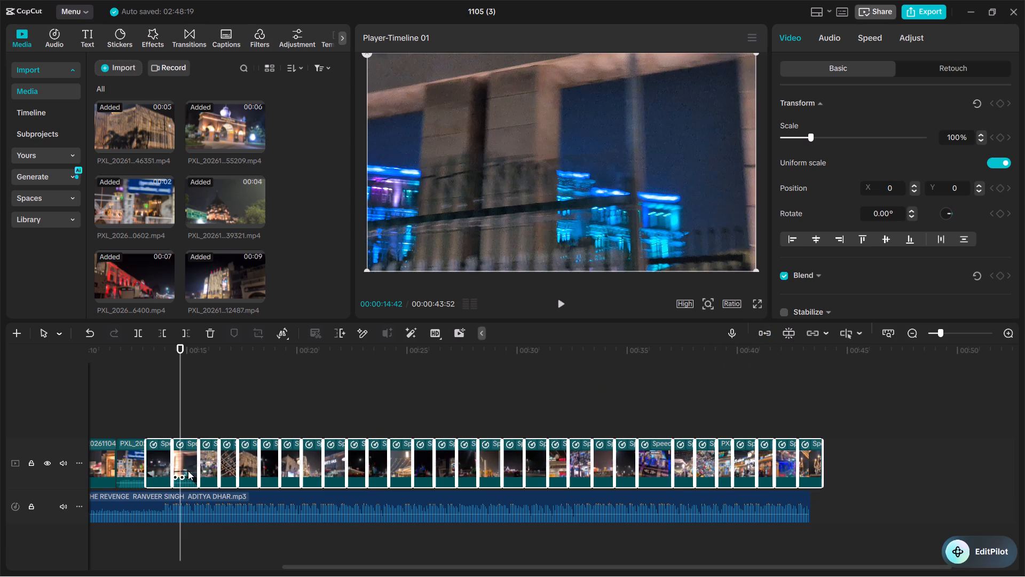
left_click_drag(184, 466, 209, 466)
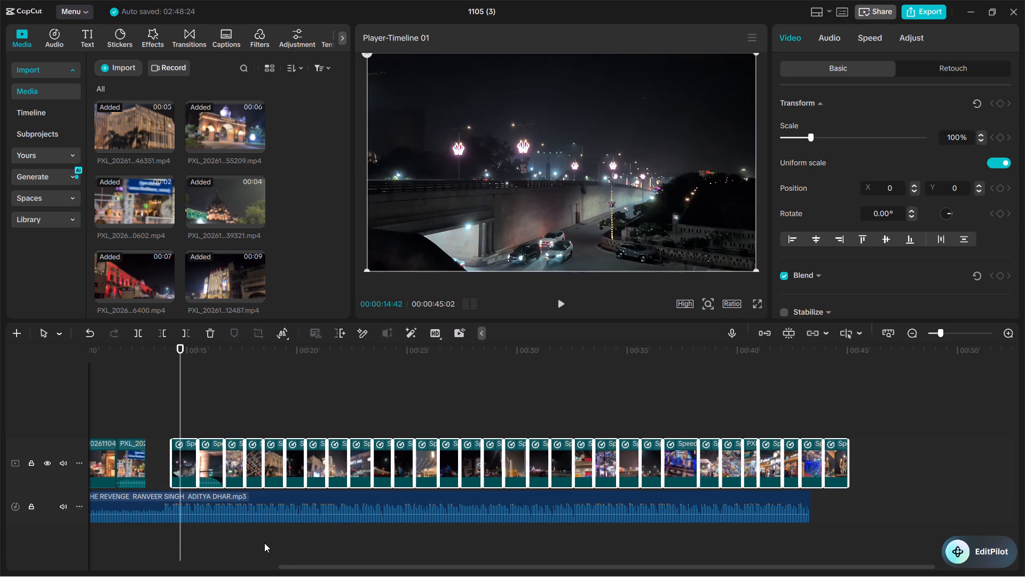
Play the montage from the beginning to check the cuts against the music.
left_click_drag(287, 566, 1, 529)
left_click(171, 393)
left_click_drag(171, 393, 38, 410)
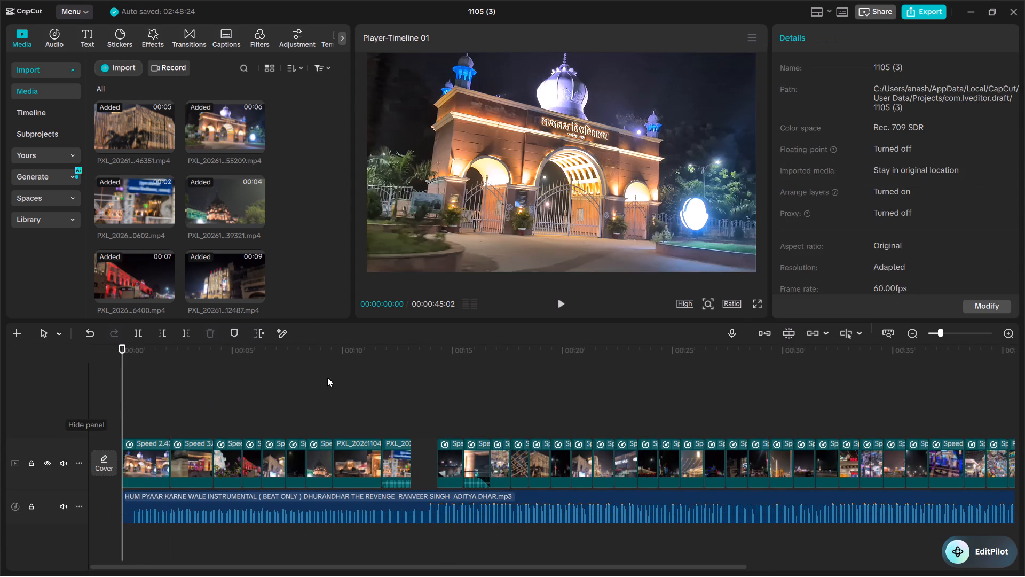
left_click(559, 304)
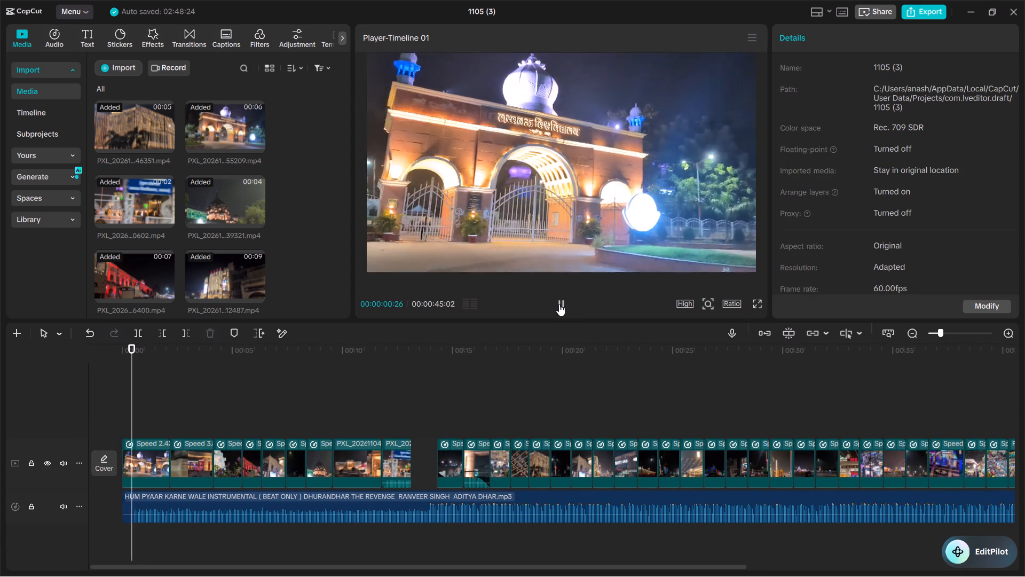
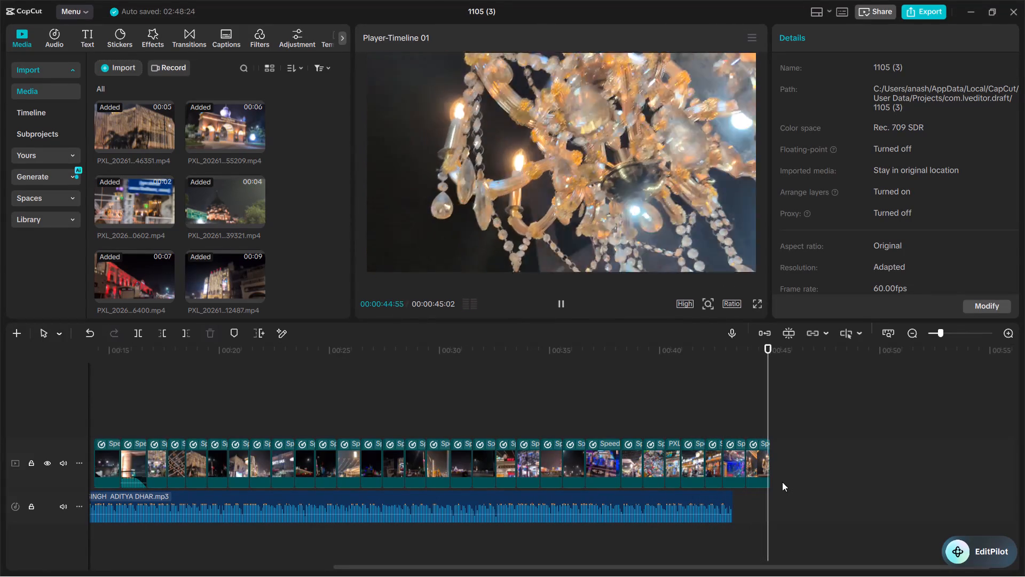
Extend the end of the music track to line up with the end of the last video clip.
left_click(704, 509)
left_click_drag(731, 508, 745, 511)
left_click_drag(735, 510, 785, 523)
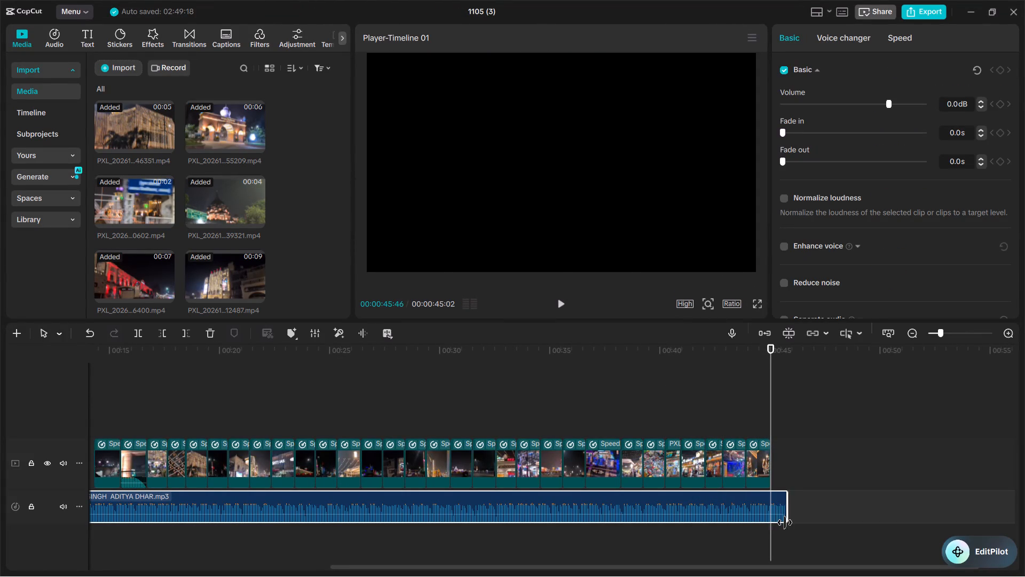
left_click_drag(785, 523, 768, 524)
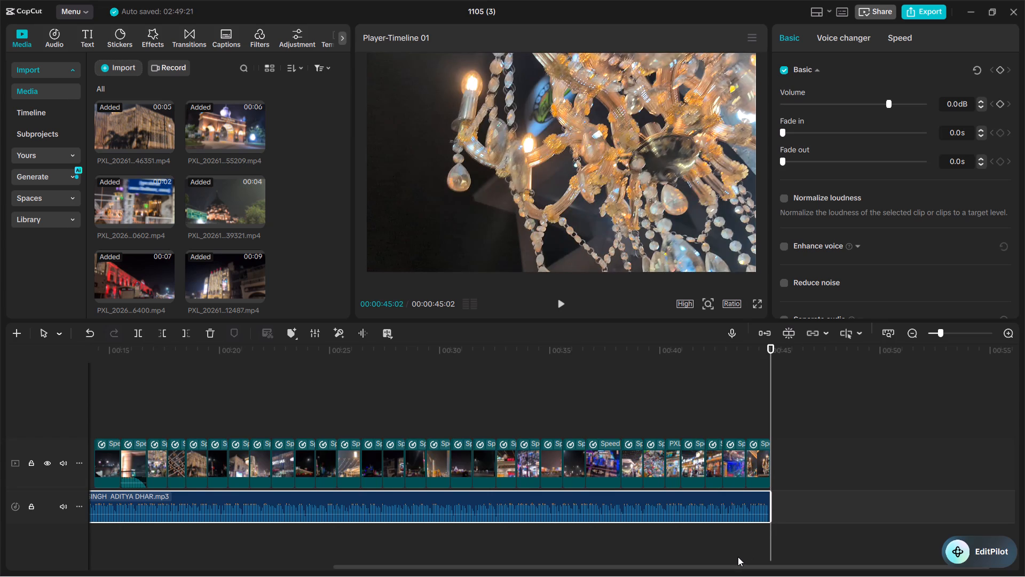
Play the montage from about 14 s to 22.5 s to check the cuts against the music.
left_click_drag(734, 567, 385, 563)
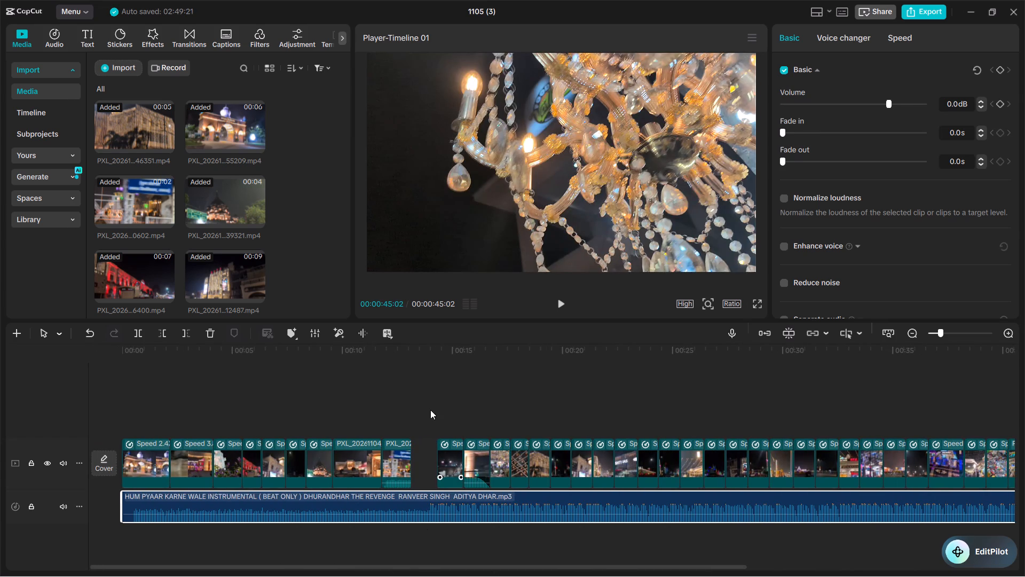
left_click(430, 410)
left_click(559, 302)
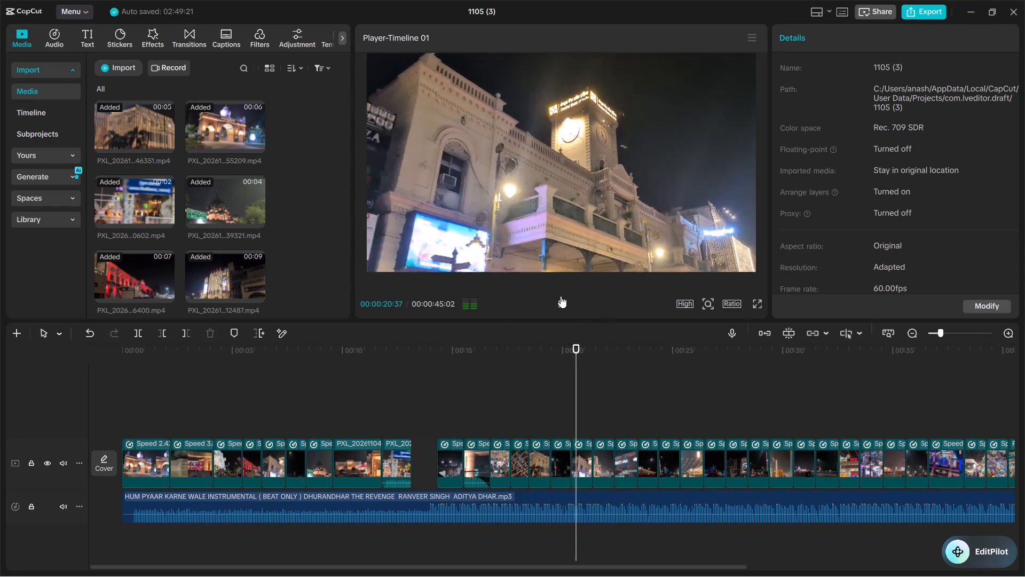
left_click(563, 300)
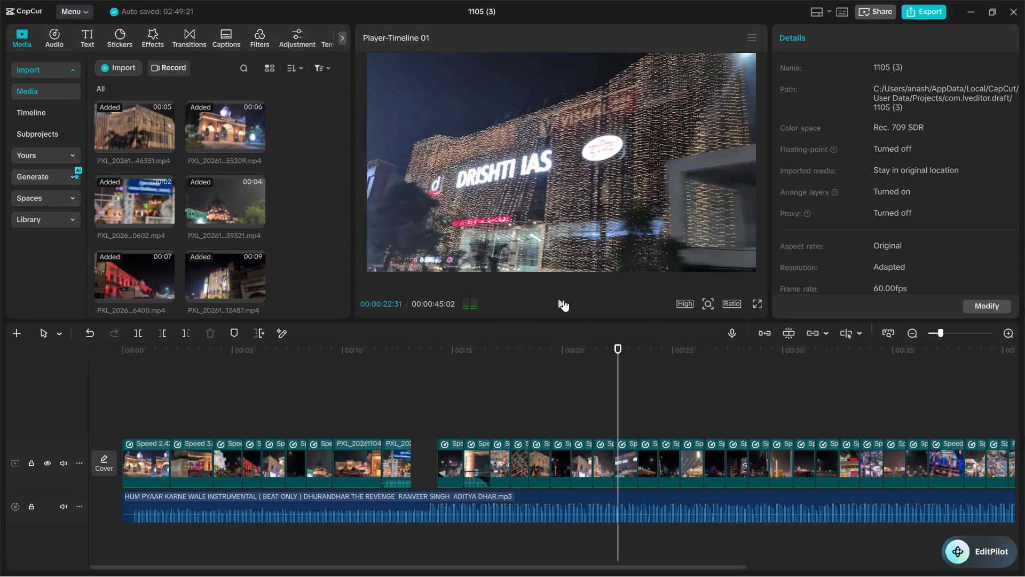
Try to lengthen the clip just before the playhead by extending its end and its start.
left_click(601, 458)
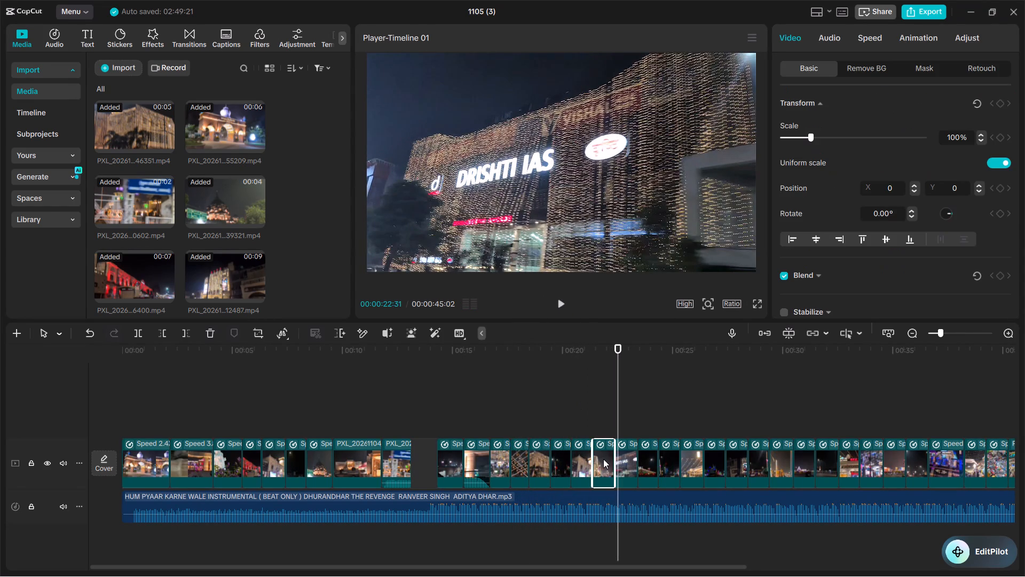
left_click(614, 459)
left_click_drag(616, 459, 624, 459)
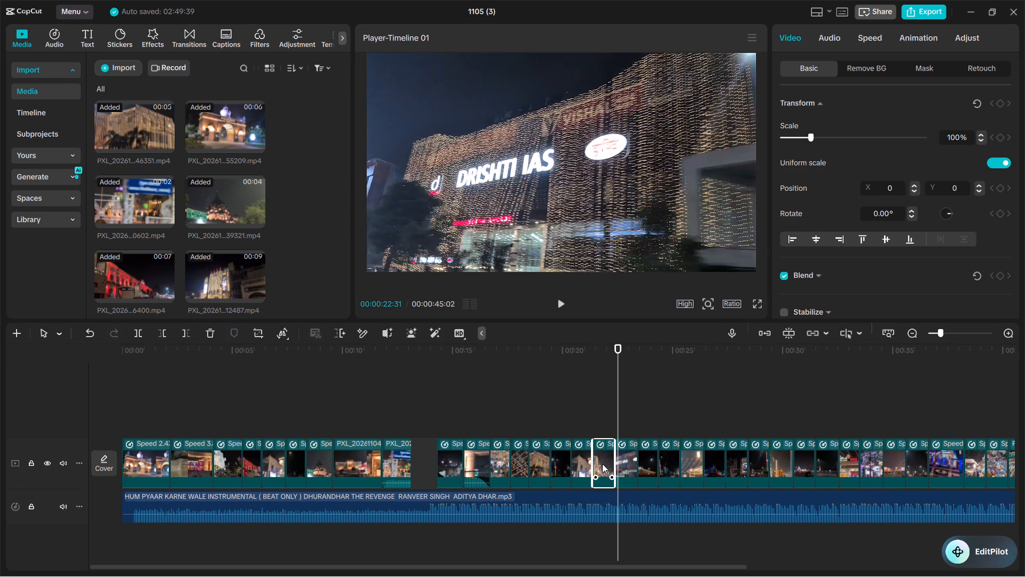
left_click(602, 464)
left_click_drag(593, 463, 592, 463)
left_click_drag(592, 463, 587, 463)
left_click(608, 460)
Move the DRISHTI IAS clip off the main track onto a track above, starting at about 19.6 s.
left_click(630, 464)
left_click_drag(626, 467, 623, 412)
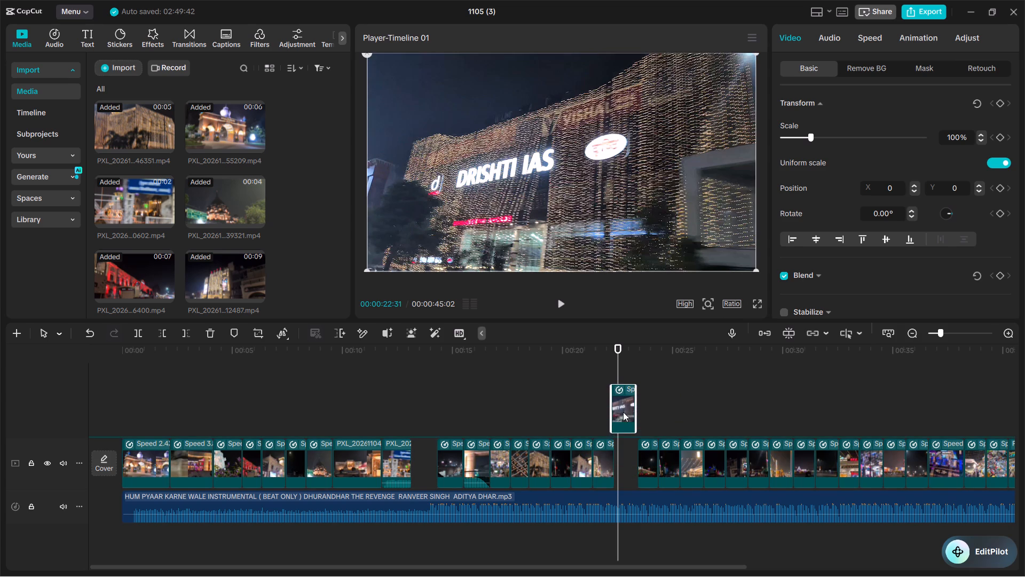
left_click_drag(623, 412, 565, 417)
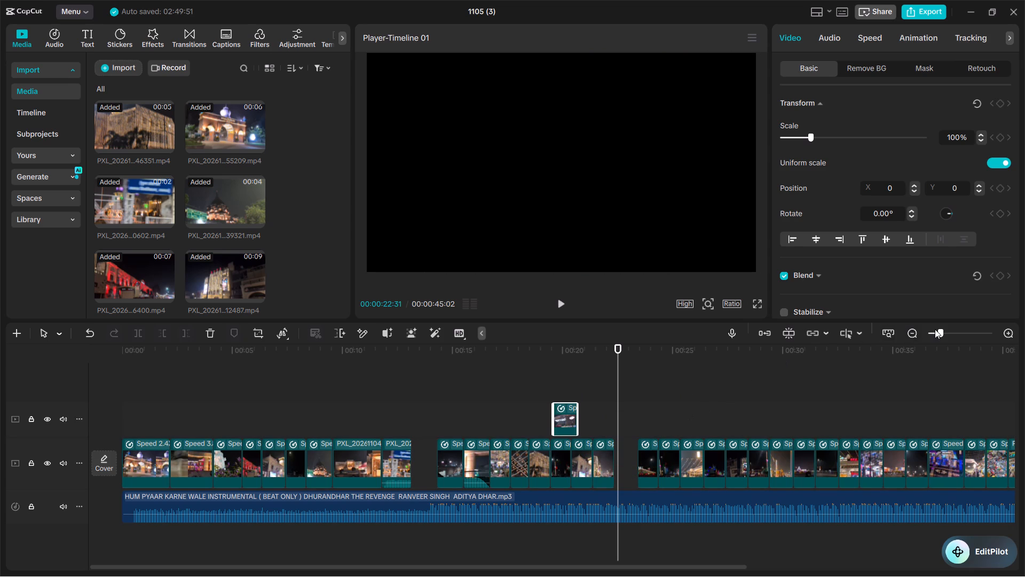
Shift the clip before the gap later in stages and extend its start until it is about 1.9 s long.
left_click(1006, 332)
left_click(1006, 332)
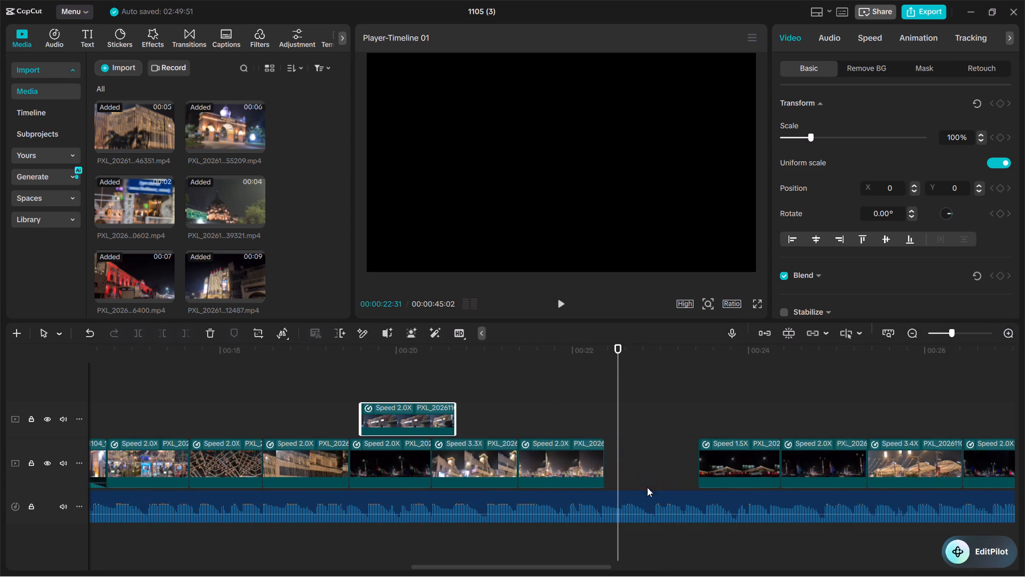
left_click(576, 465)
left_click_drag(606, 459, 618, 460)
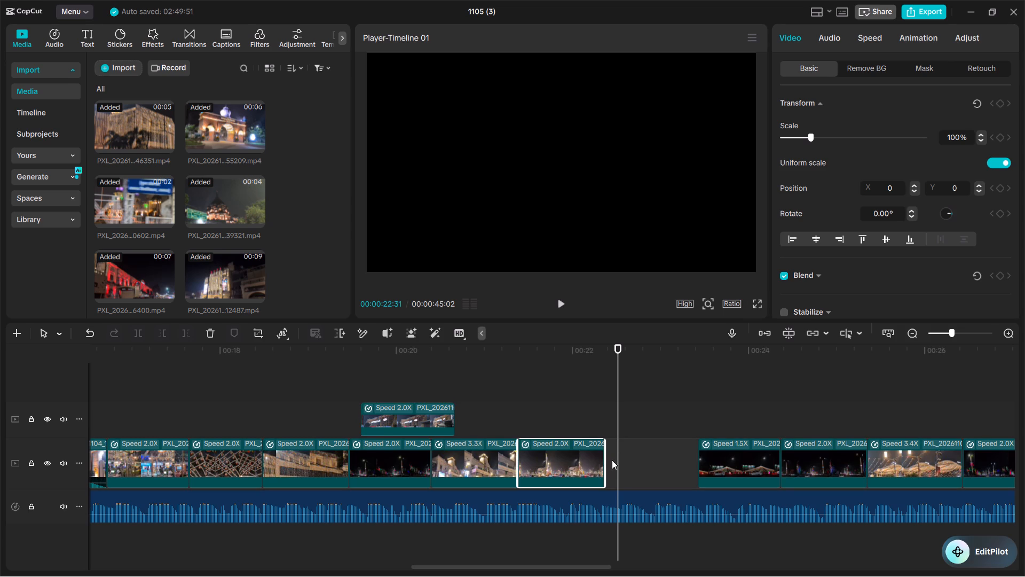
left_click_drag(605, 461, 617, 461)
left_click_drag(570, 463, 605, 465)
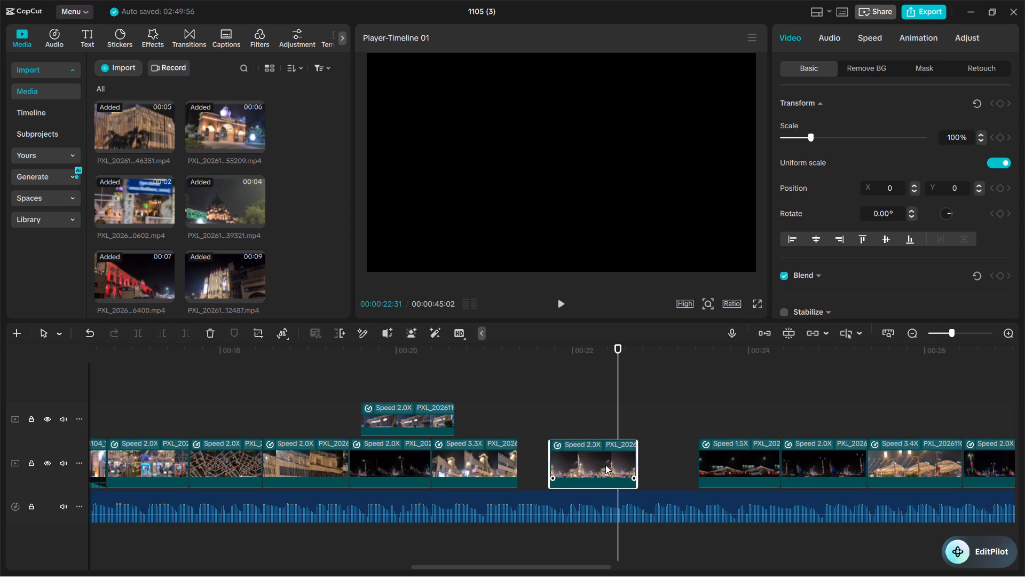
left_click_drag(605, 465, 610, 465)
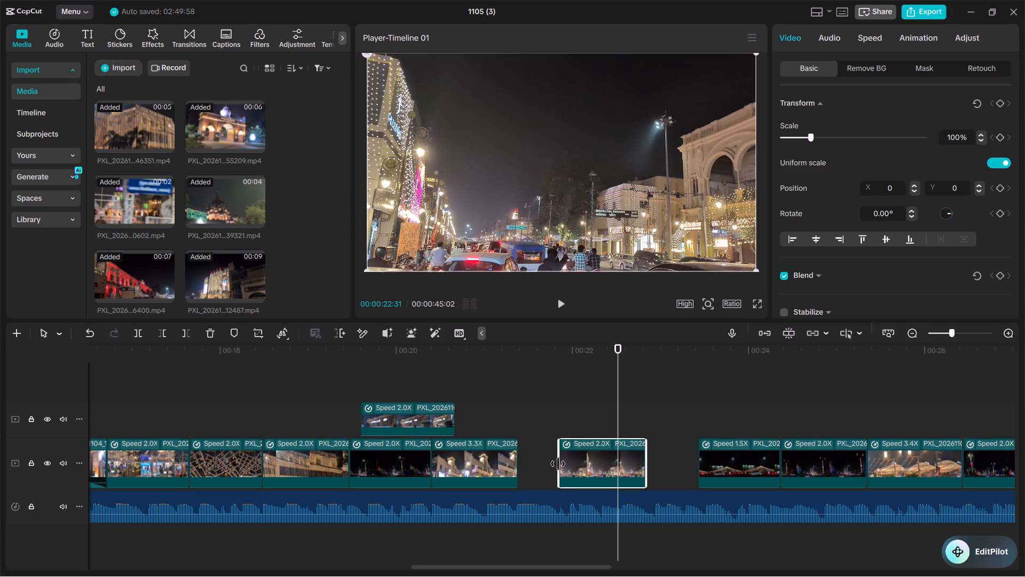
left_click_drag(556, 465, 521, 473)
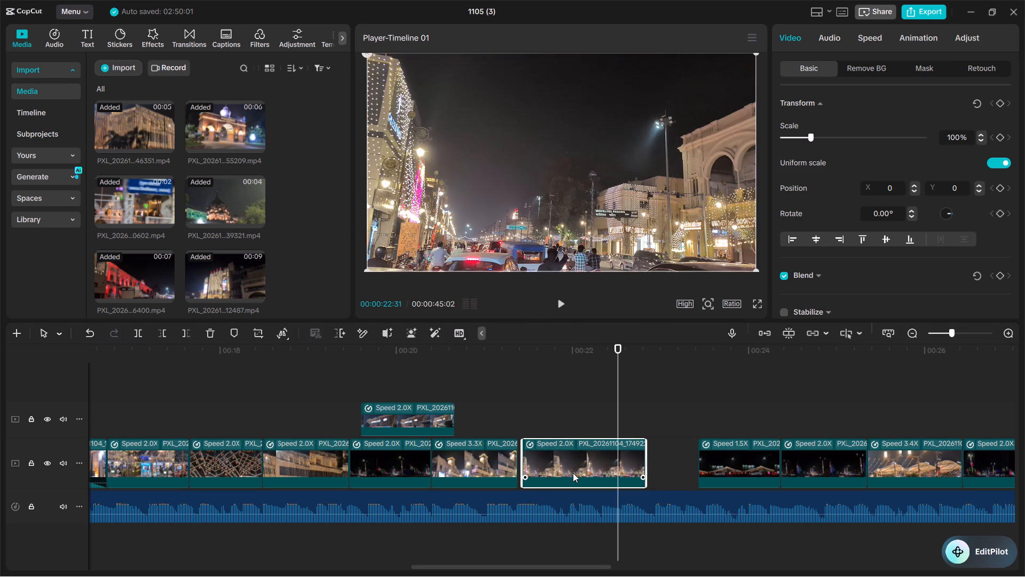
left_click_drag(576, 473, 608, 472)
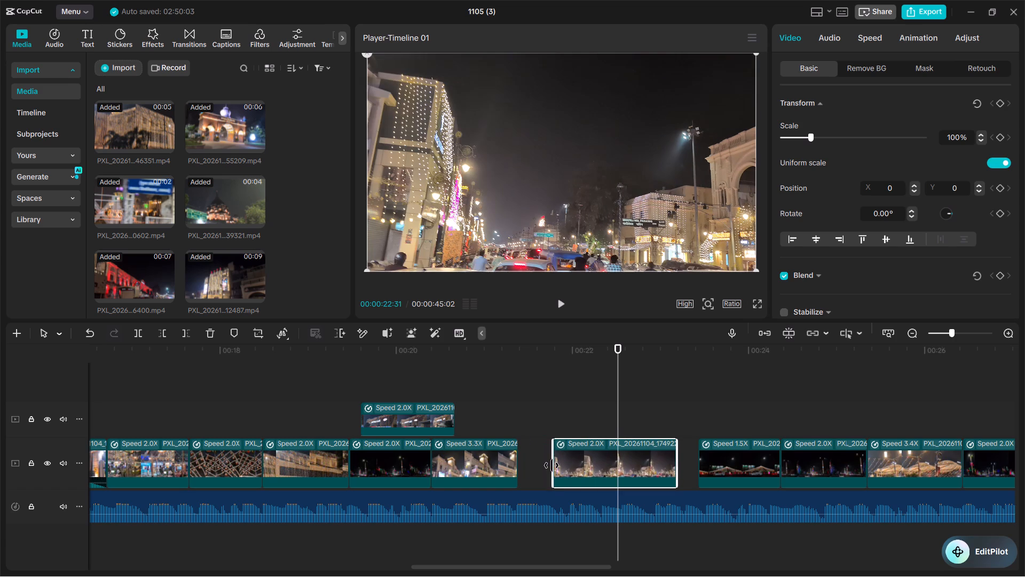
left_click_drag(551, 465, 522, 471)
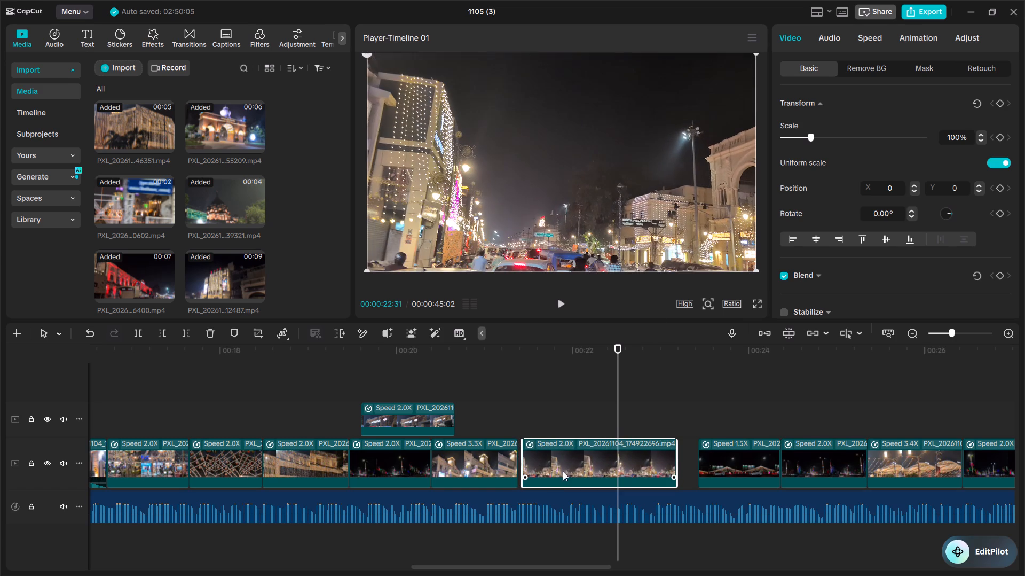
left_click_drag(563, 471, 580, 469)
left_click_drag(535, 466, 534, 466)
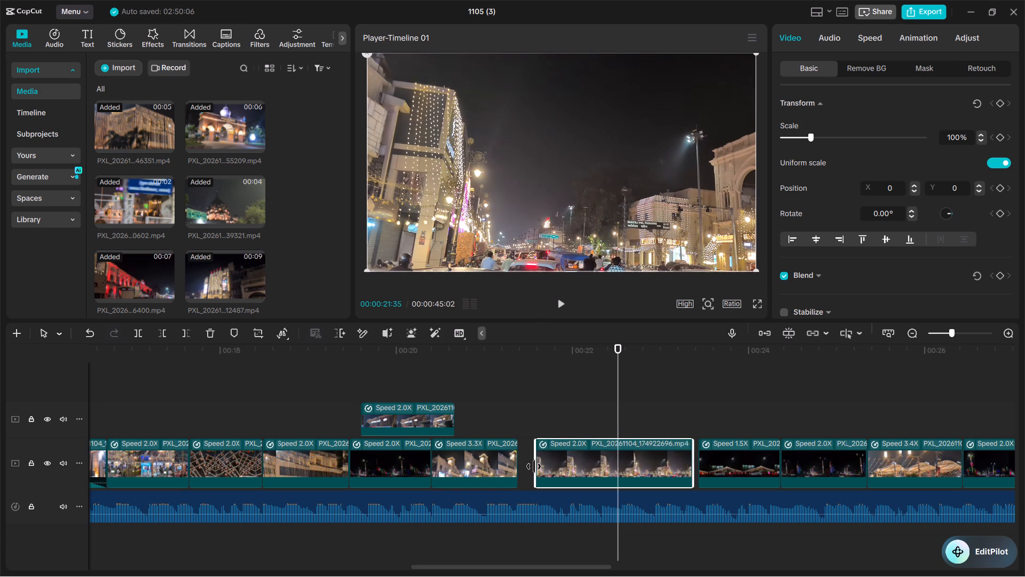
left_click_drag(534, 466, 524, 469)
Speed up the extended clip to 3.80x by setting its duration to 1.0 s.
left_click(570, 465)
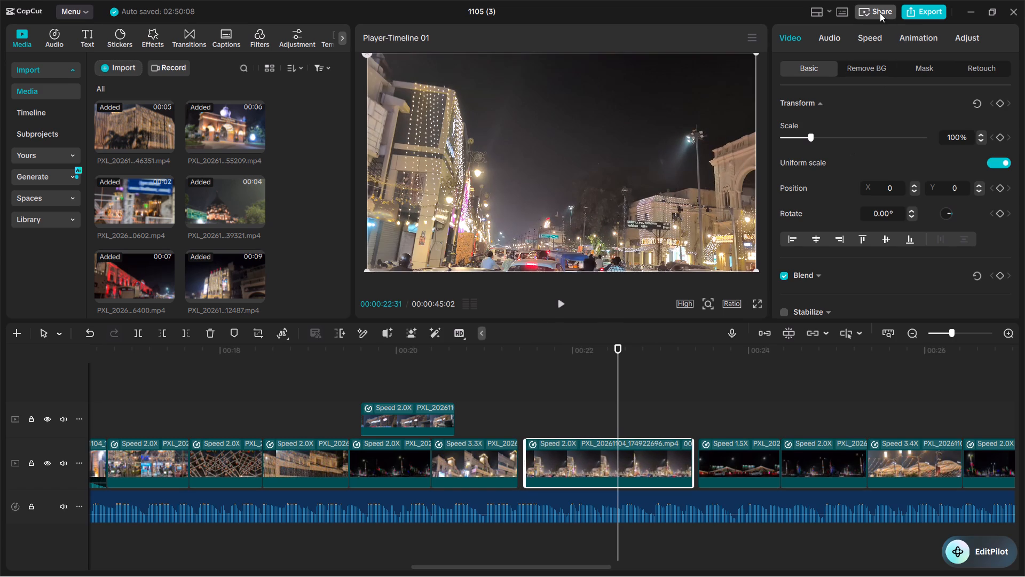
left_click(857, 40)
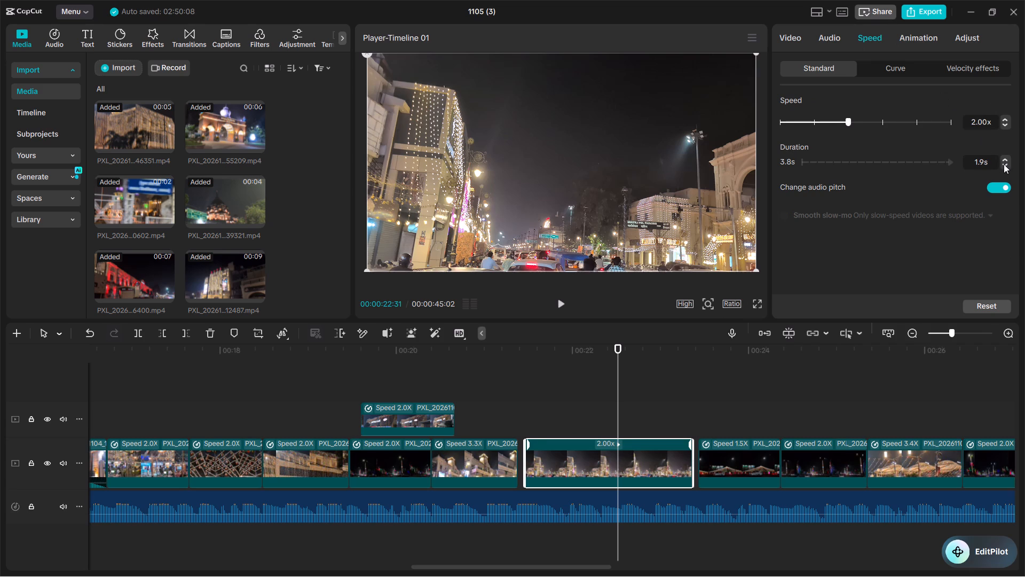
triple_click(1004, 164)
triple_click(1004, 166)
triple_click(1004, 166)
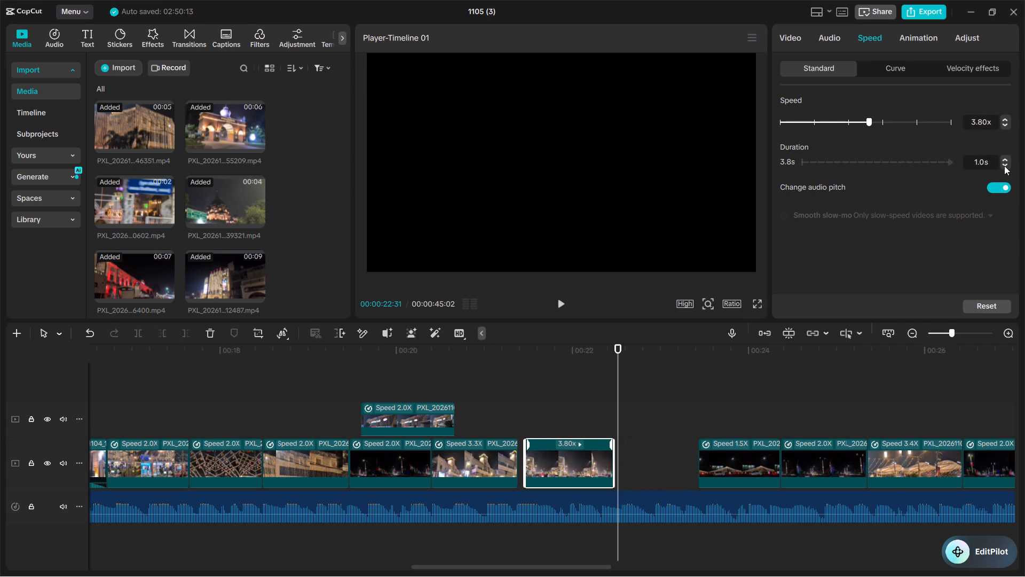
left_click(519, 420)
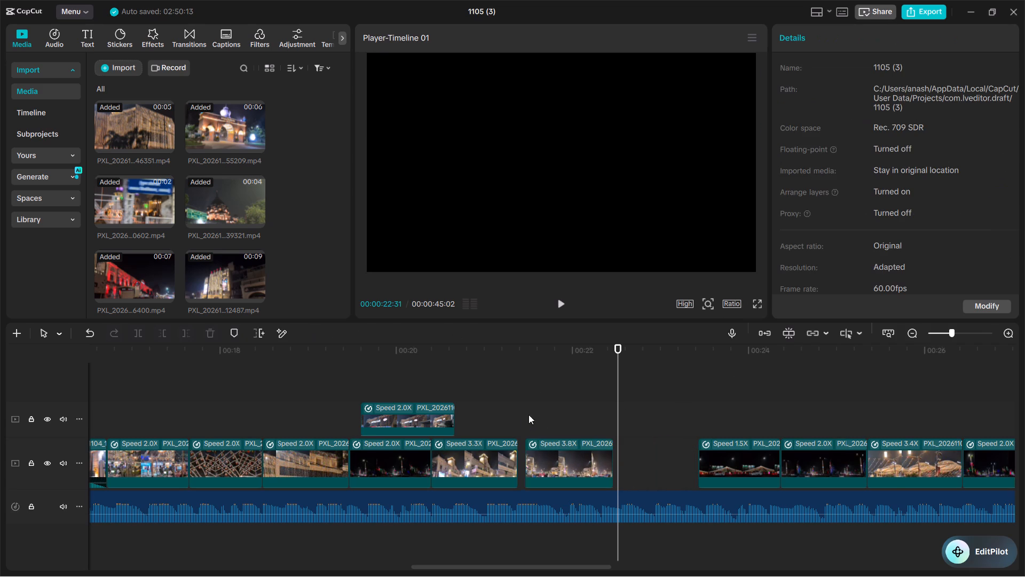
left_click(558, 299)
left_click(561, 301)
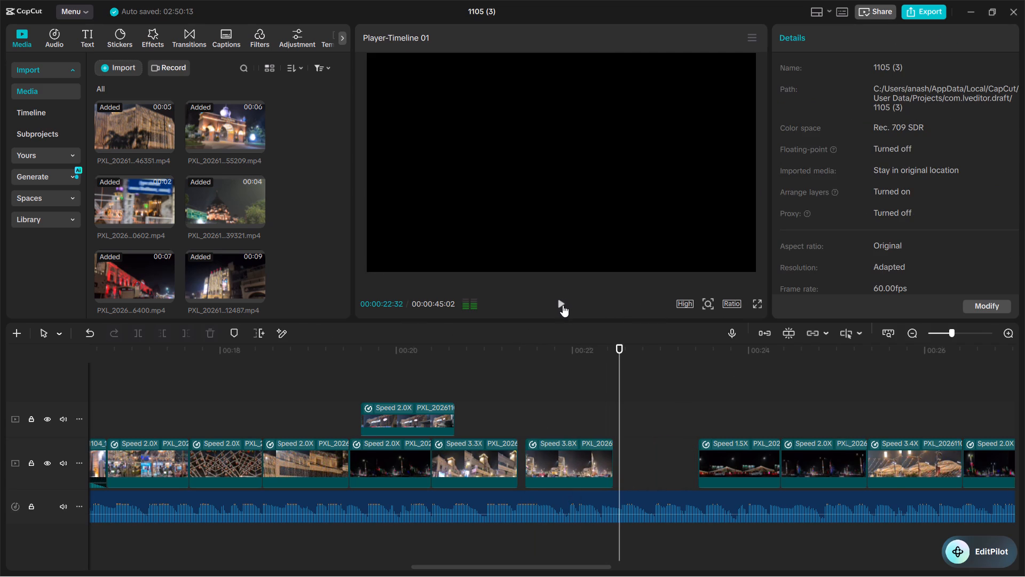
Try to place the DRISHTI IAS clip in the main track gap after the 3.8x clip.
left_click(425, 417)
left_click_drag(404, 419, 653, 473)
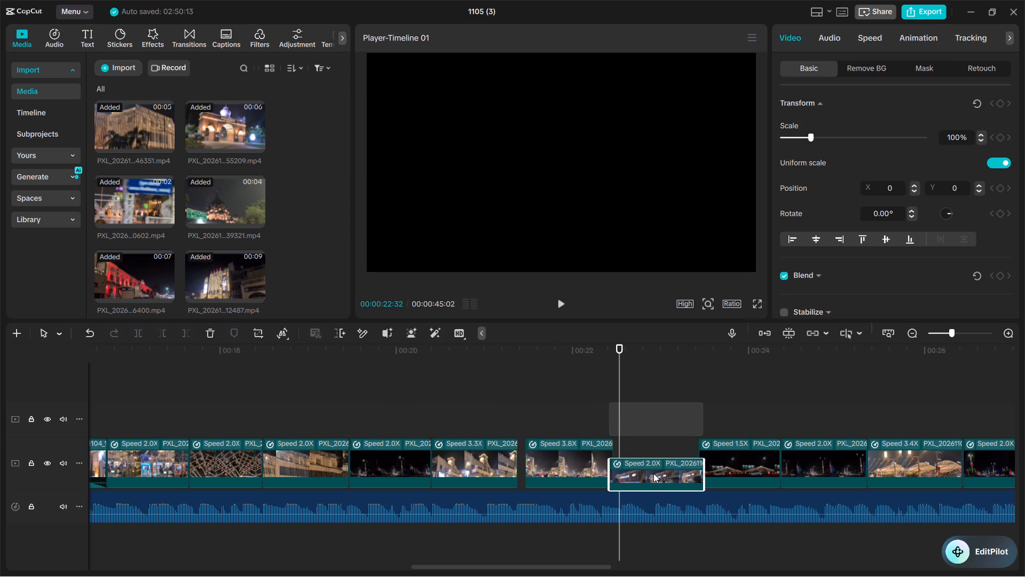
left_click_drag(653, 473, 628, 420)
Move the 3.8x clip slightly earlier on the main track, toward the end of the preceding 3.3x clip.
left_click(582, 462)
left_click_drag(582, 464, 574, 464)
left_click(574, 464)
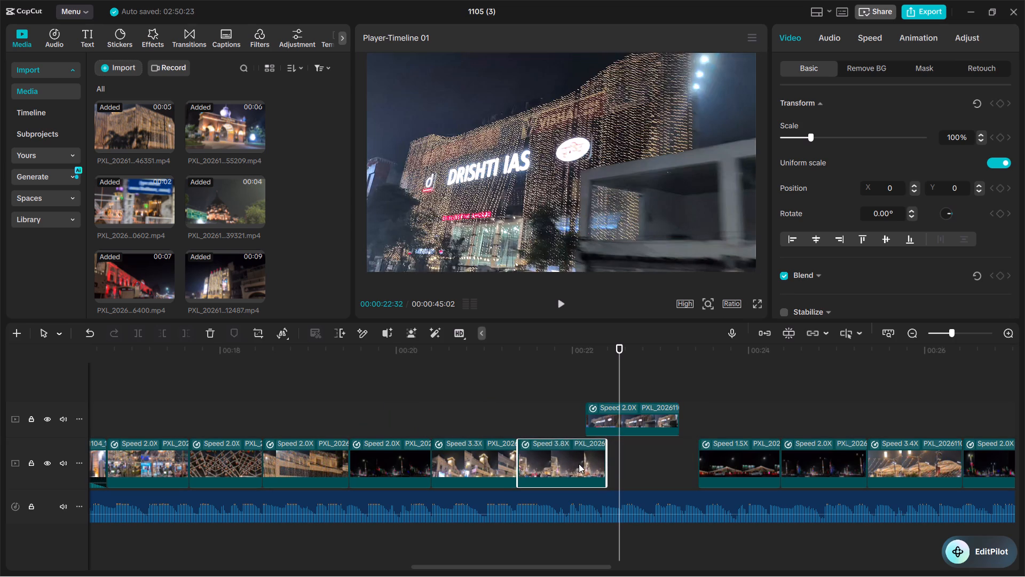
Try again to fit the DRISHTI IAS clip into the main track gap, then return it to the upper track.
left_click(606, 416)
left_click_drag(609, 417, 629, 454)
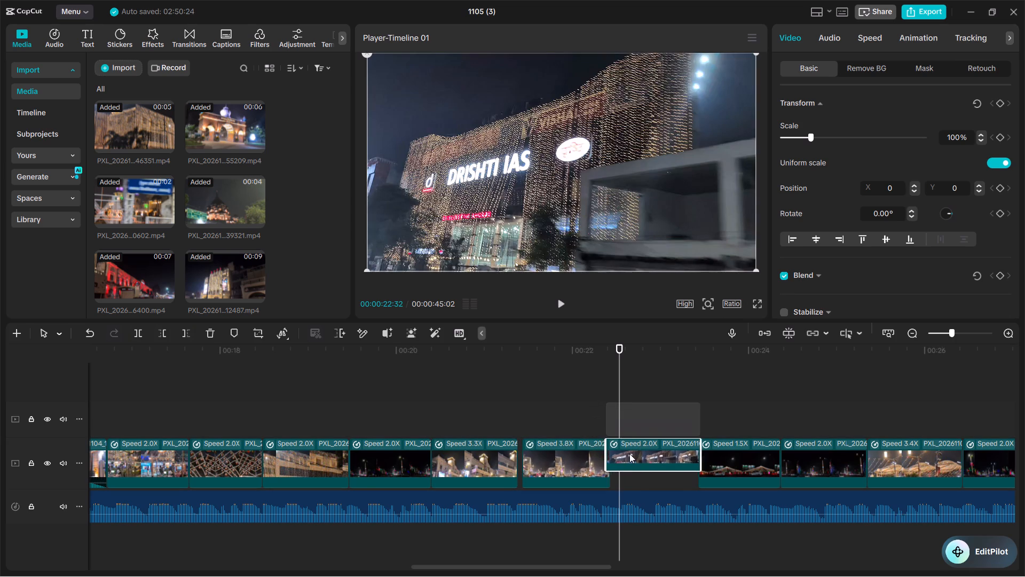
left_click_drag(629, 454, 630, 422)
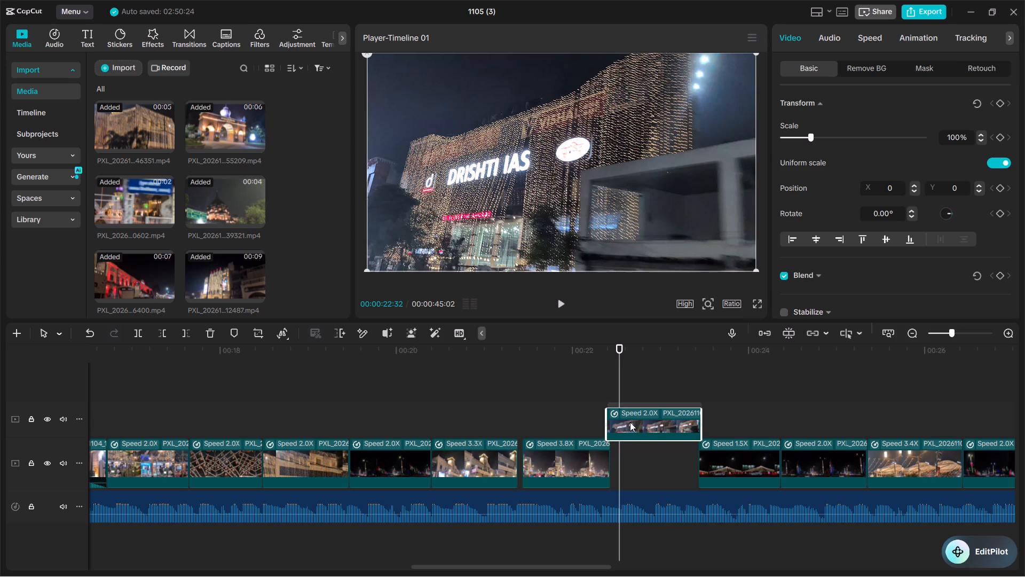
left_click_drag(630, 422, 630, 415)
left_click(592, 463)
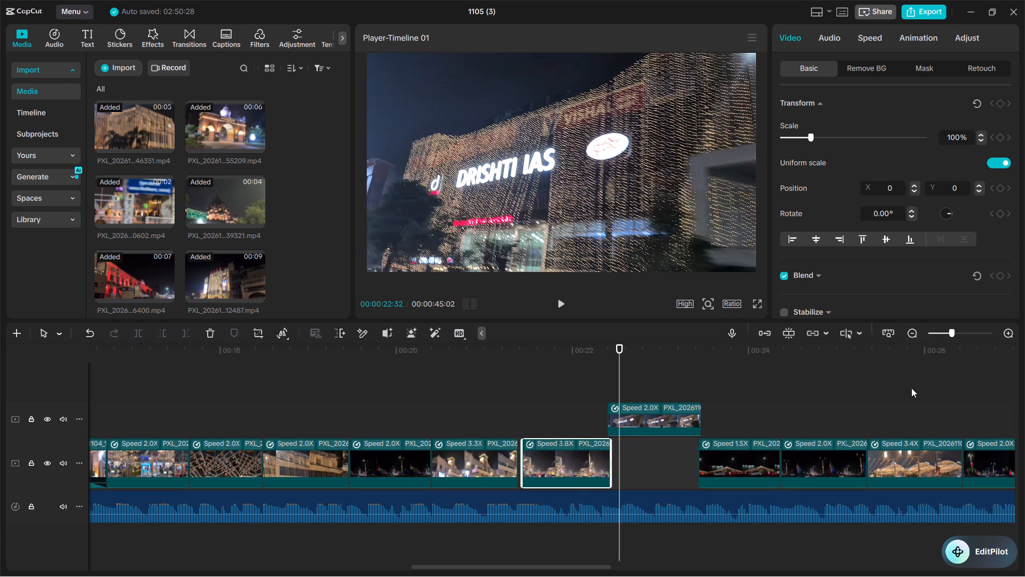
Select every main track clip after the gap and shift them together about 1.5 s later.
double_click(912, 336)
left_click(912, 336)
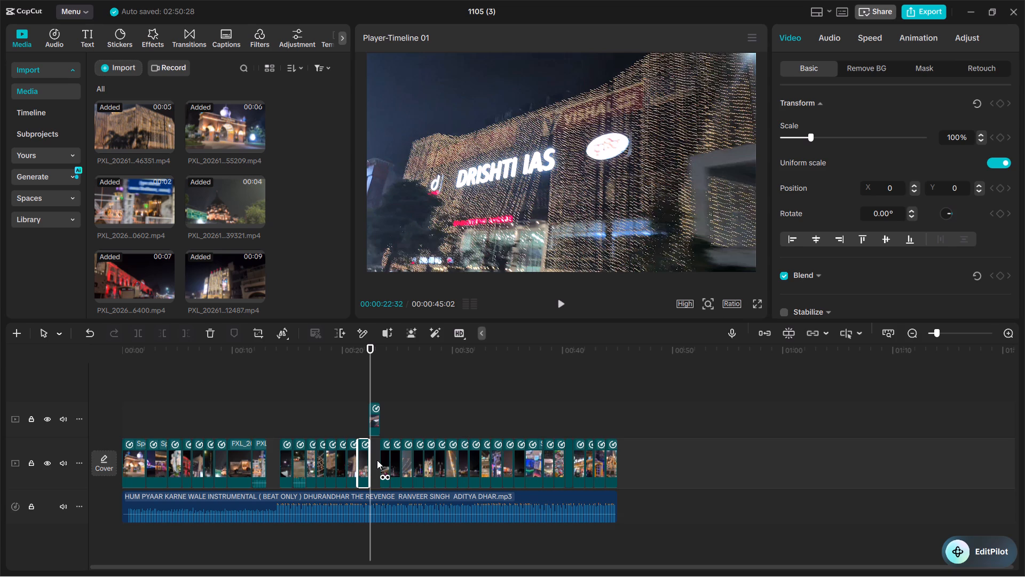
left_click_drag(635, 460, 419, 463)
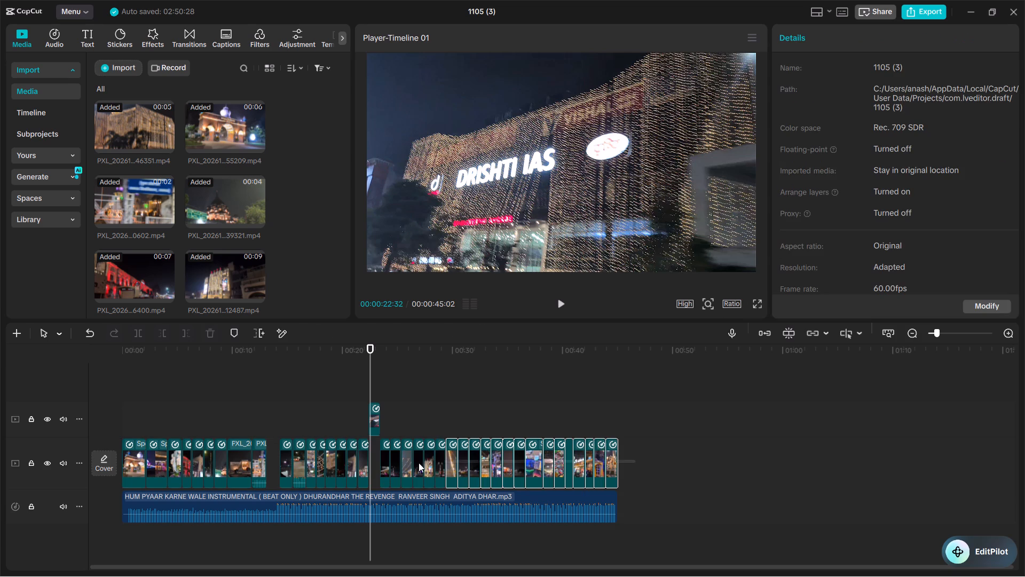
left_click_drag(419, 463, 376, 465)
left_click_drag(429, 465, 446, 465)
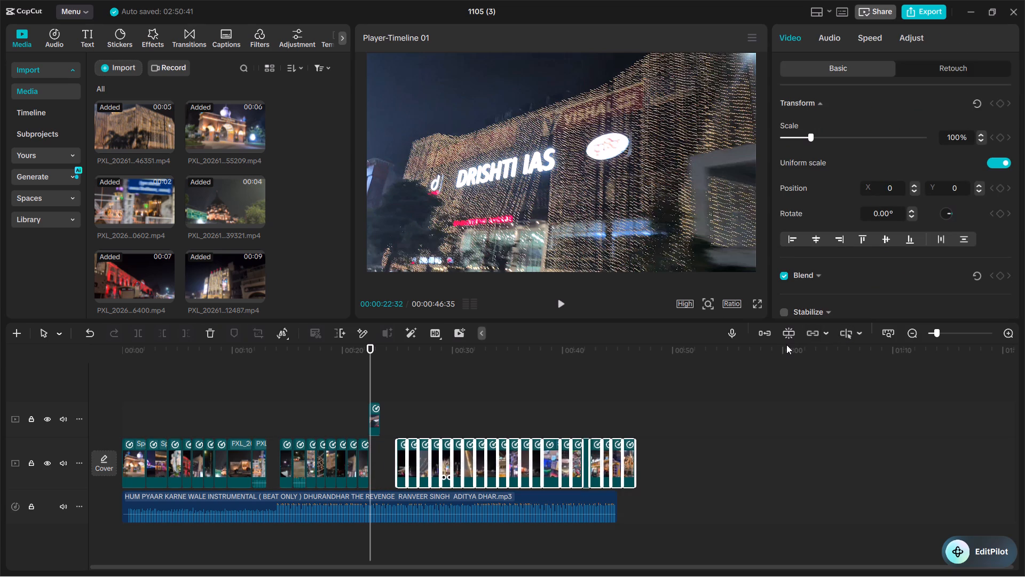
Move the DRISHTI IAS clip down to the main track, directly after the end of the 3.8x clip.
left_click(1004, 334)
left_click(1004, 334)
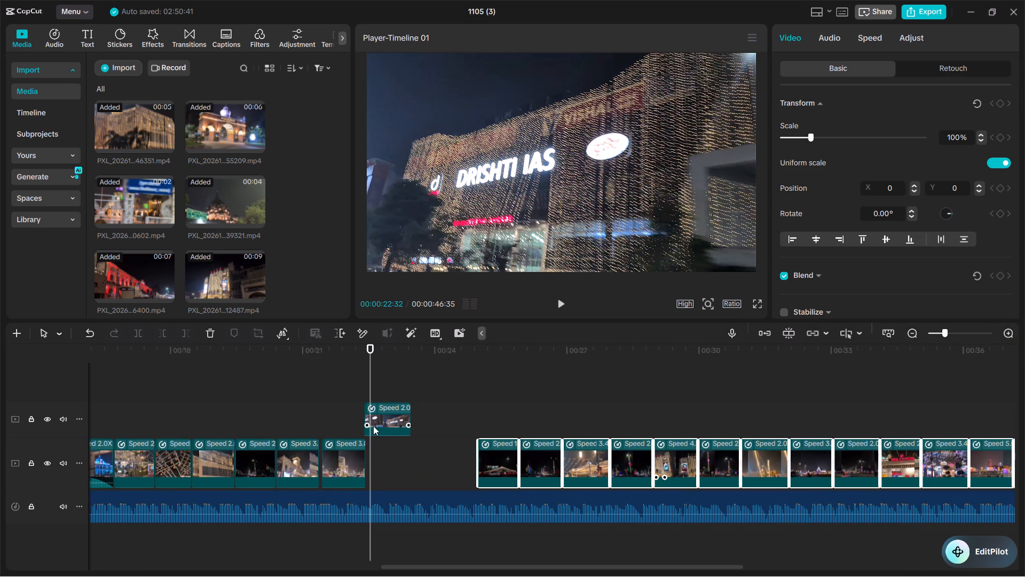
left_click(382, 422)
left_click_drag(398, 423, 403, 471)
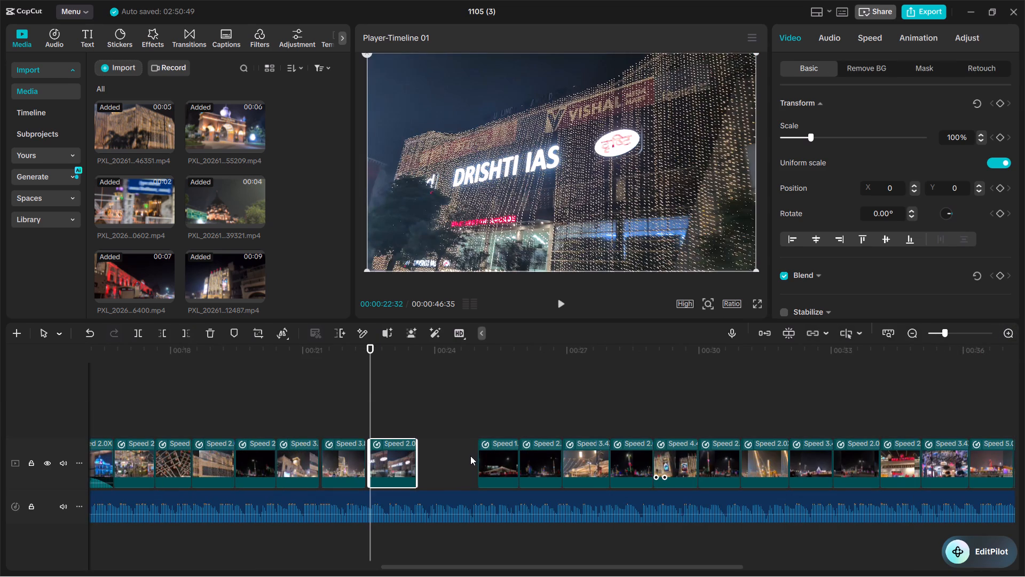
Select every main track clip after the gap and shift them together about 1.3 s earlier, up against the DRISHTI IAS clip.
left_click_drag(469, 449, 1024, 463)
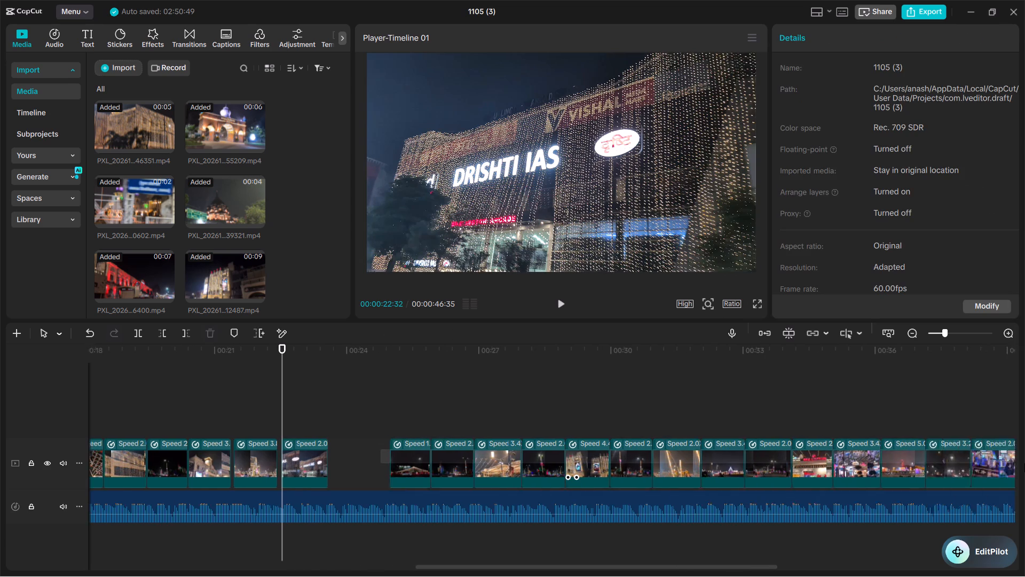
left_click_drag(1024, 463, 927, 478)
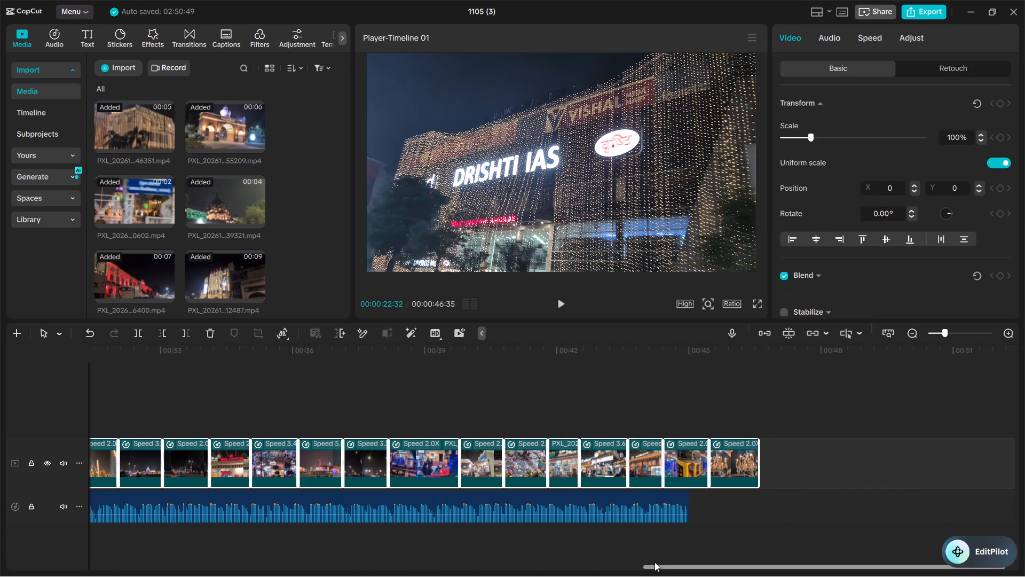
left_click_drag(655, 565, 405, 568)
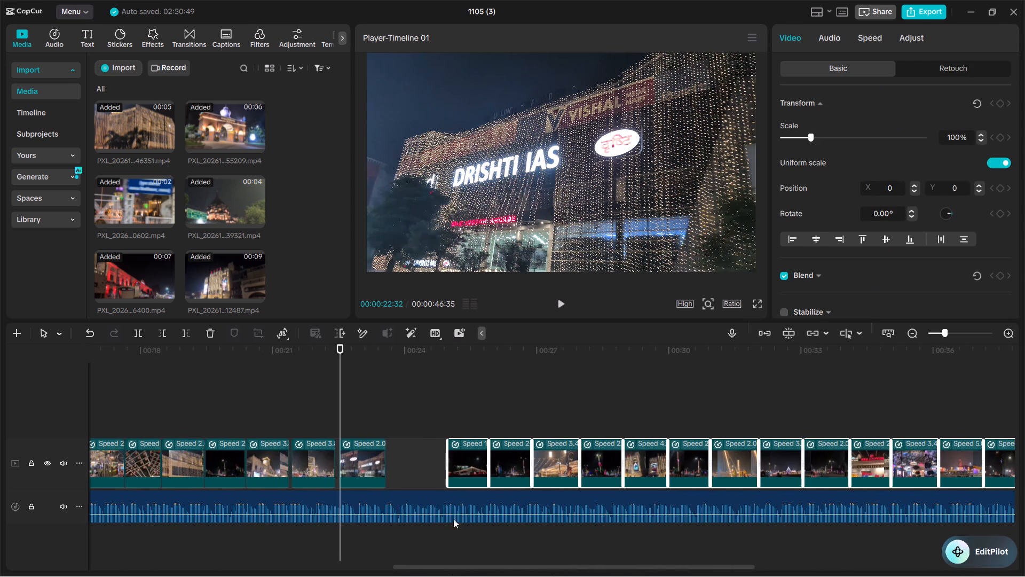
left_click_drag(465, 474, 406, 478)
left_click(398, 410)
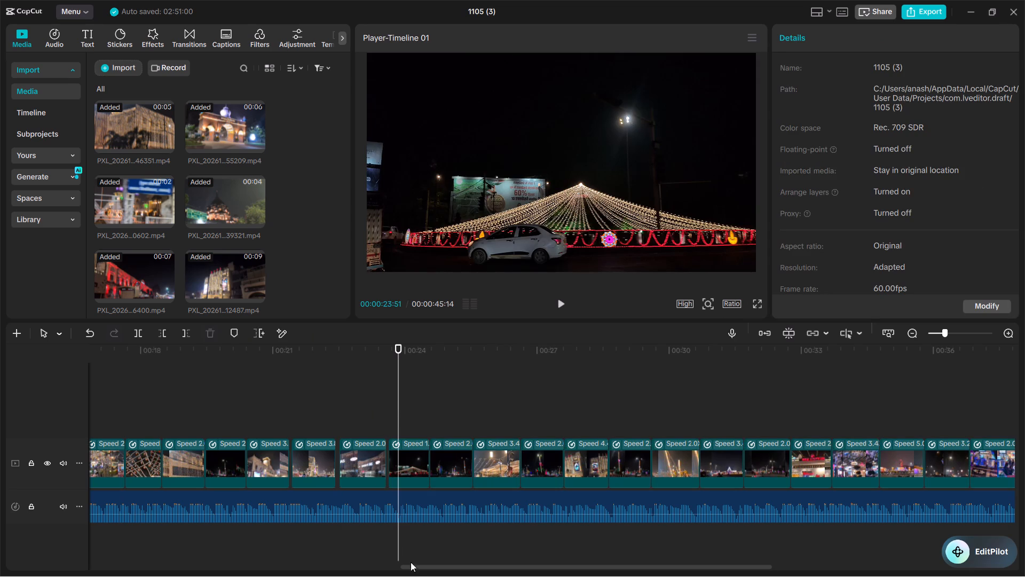
Play back the section around the main track gap before the 7.5x clip to check it against the music.
left_click_drag(412, 568, 236, 571)
left_click(416, 428)
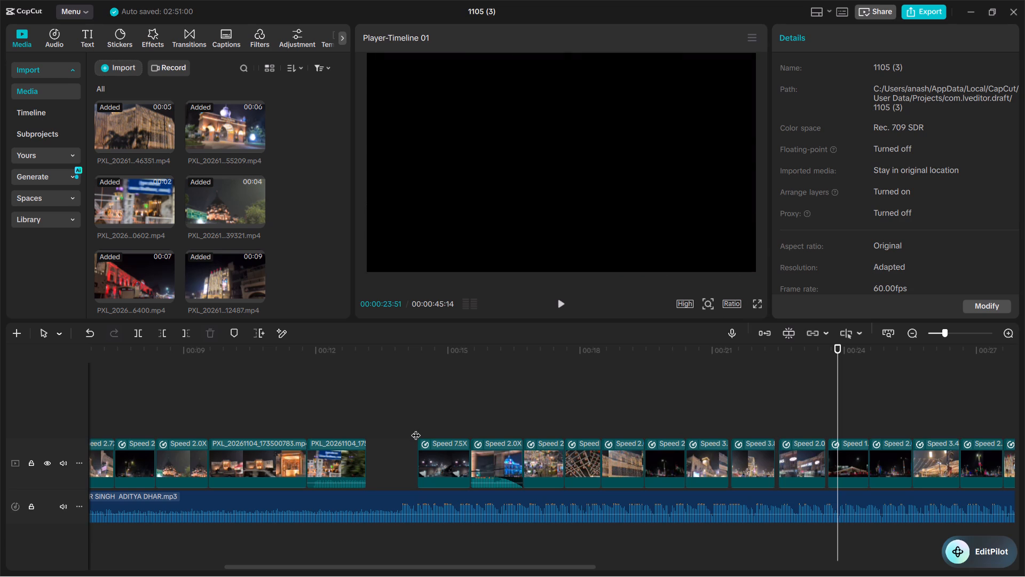
left_click_drag(416, 428, 417, 426)
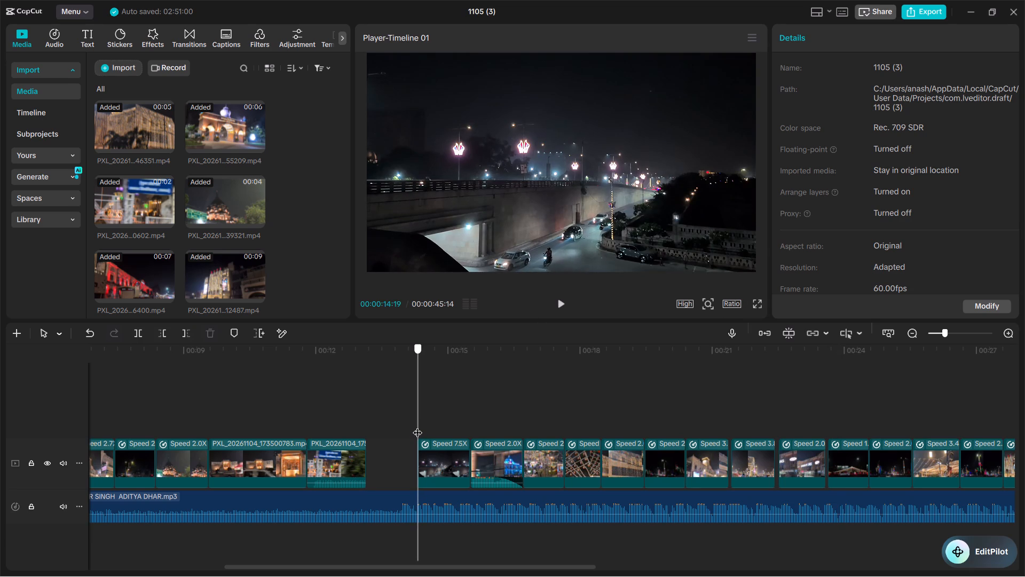
left_click_drag(417, 426, 383, 444)
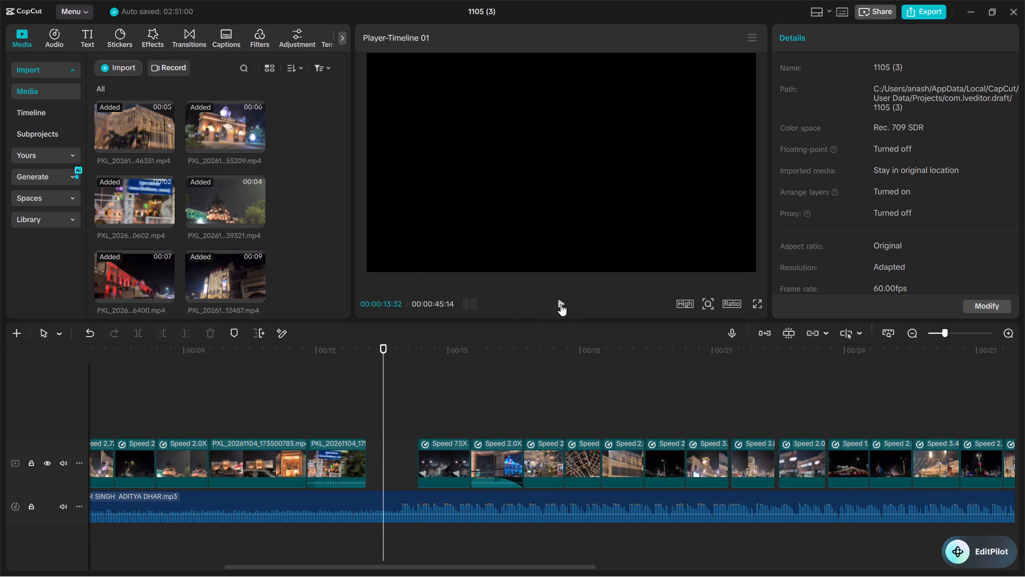
left_click(561, 304)
left_click(561, 304)
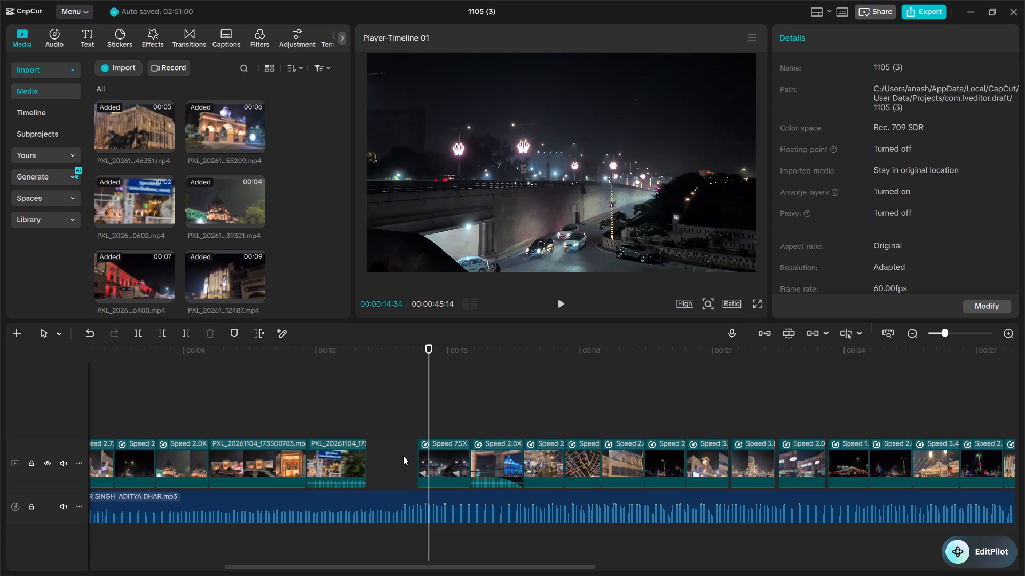
Turn on the main track magnet to close the gaps between the main track clips.
left_click(403, 456)
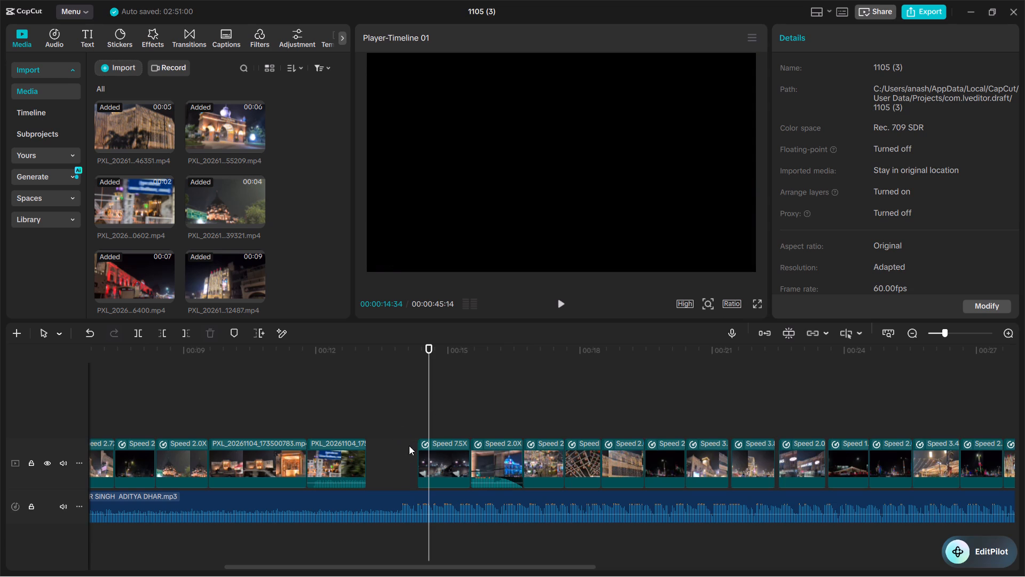
left_click(758, 331)
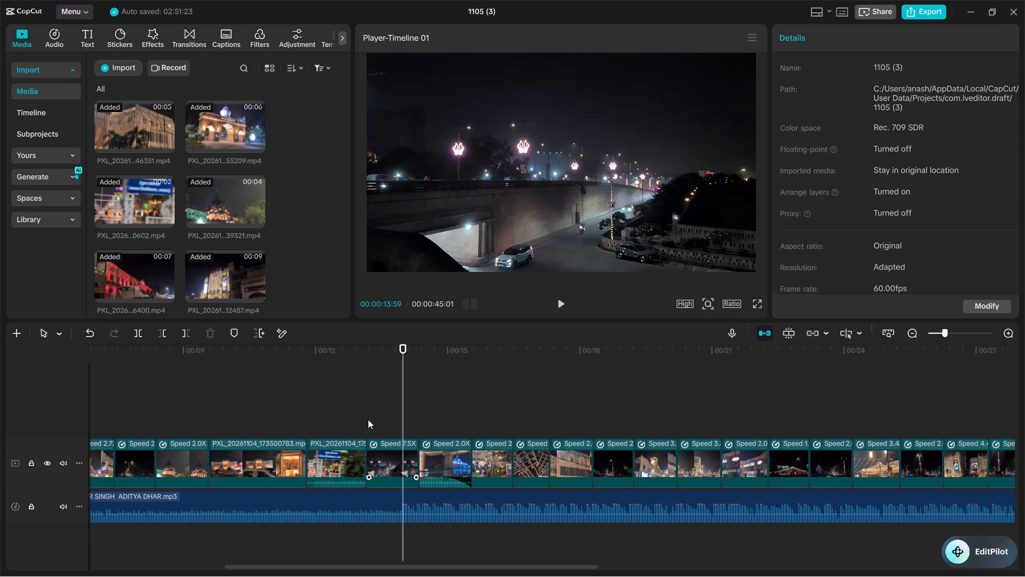
With the main track magnet off, shift all clips from the 7.5x clip onward about 0.8 s later, starting on the beat at 00:00:13:59.
left_click_drag(368, 419, 1024, 465)
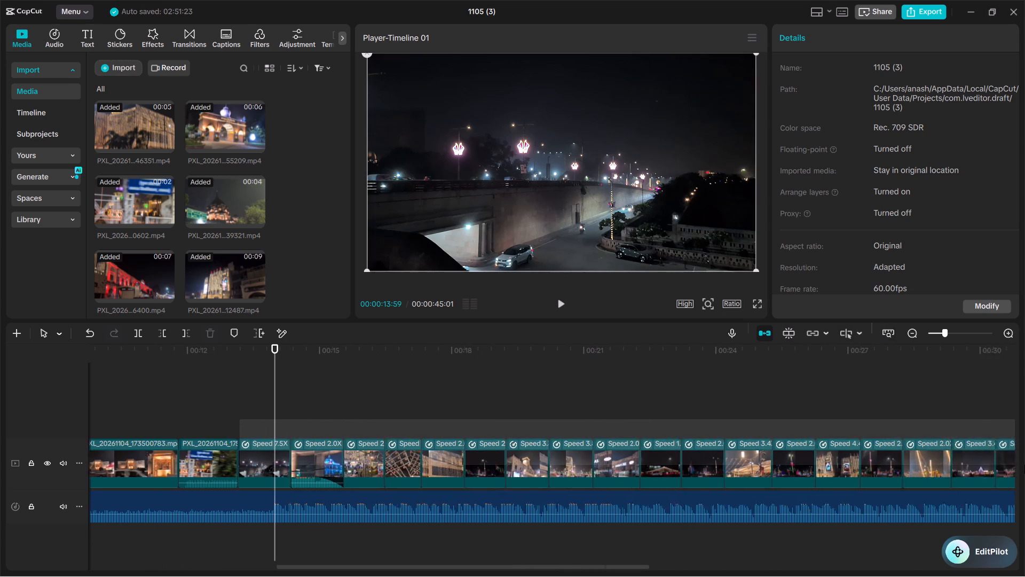
left_click_drag(1024, 465, 1024, 466)
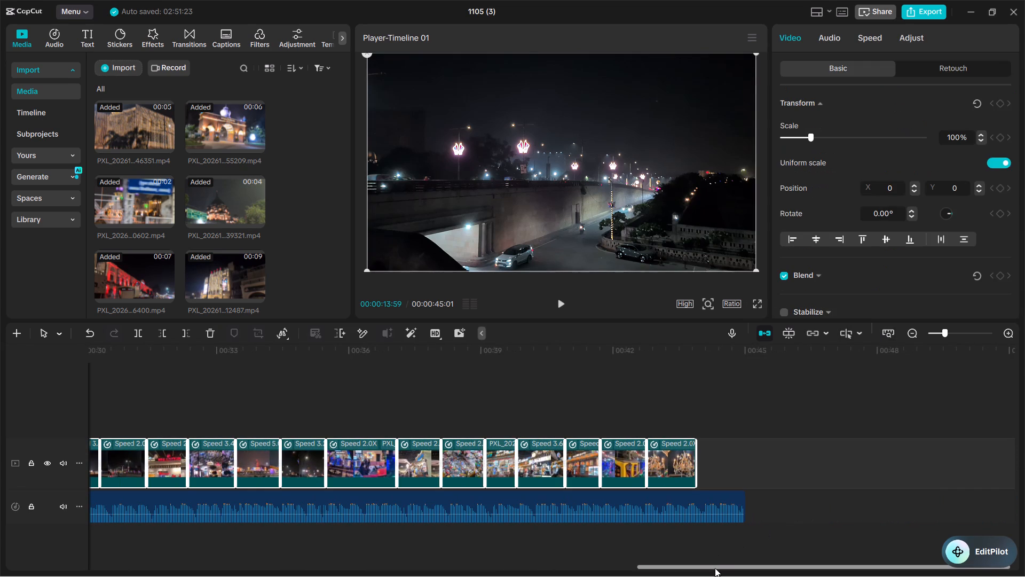
left_click_drag(717, 566, 269, 567)
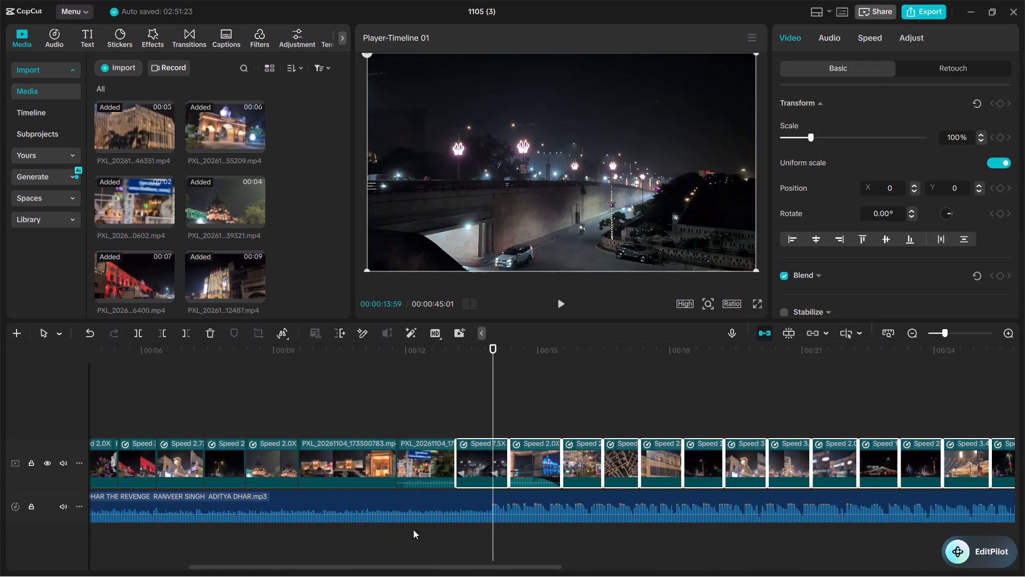
left_click_drag(474, 467, 508, 467)
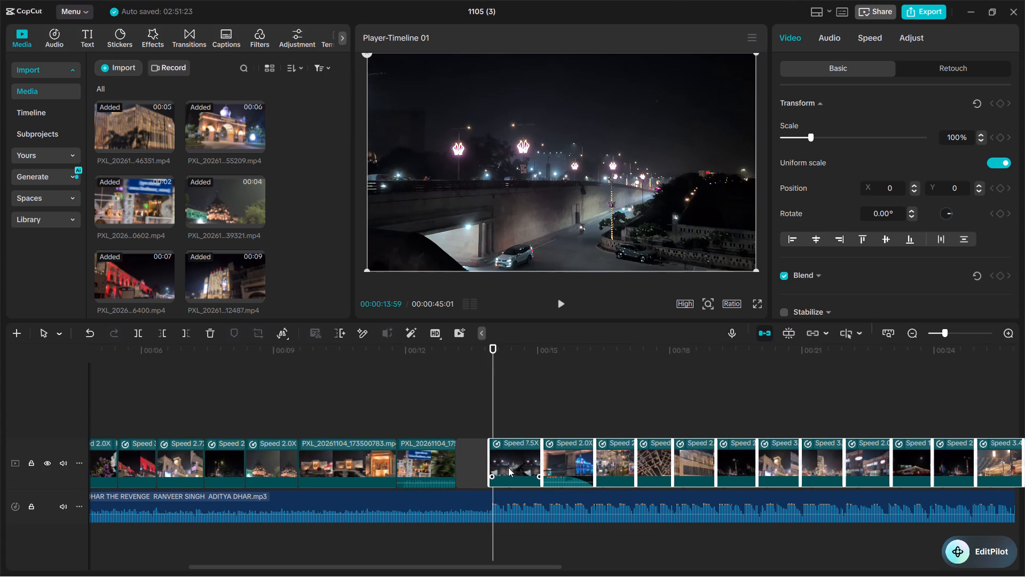
left_click_drag(508, 467, 513, 467)
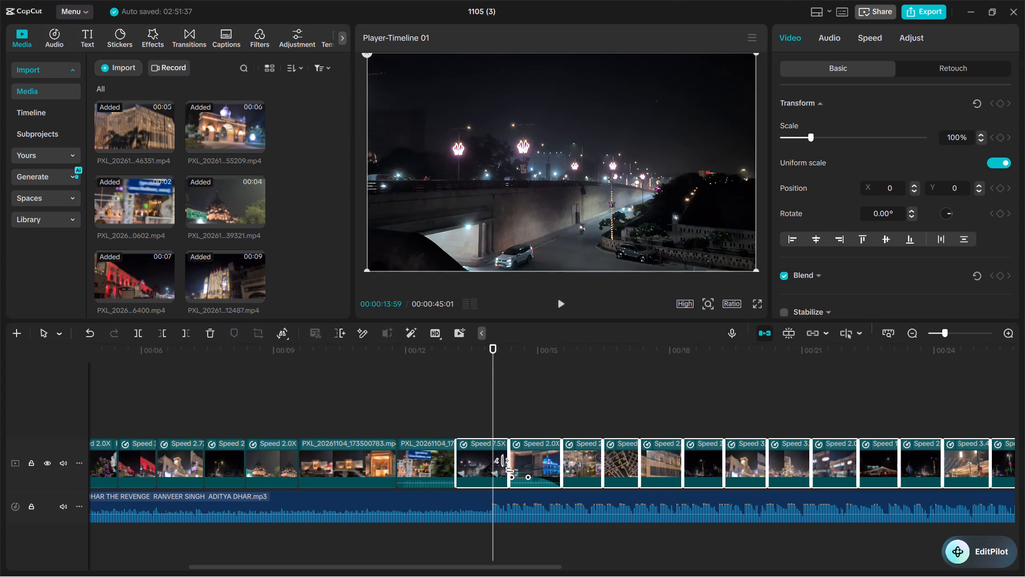
left_click(764, 335)
left_click_drag(480, 472, 516, 478)
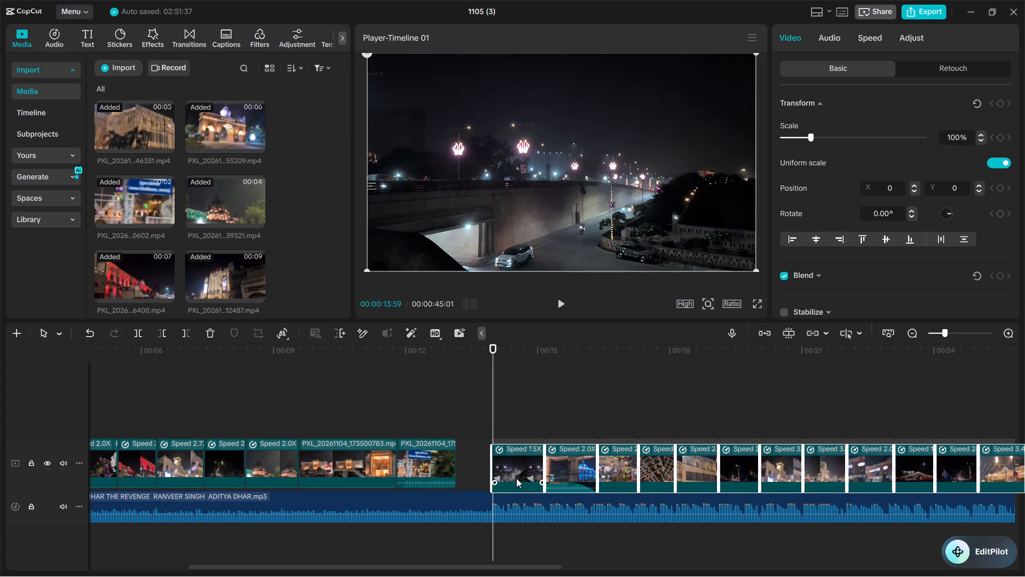
left_click_drag(516, 478, 516, 475)
Play back from just before the 7.5x clip to check the shifted cuts against the beat.
left_click(538, 388)
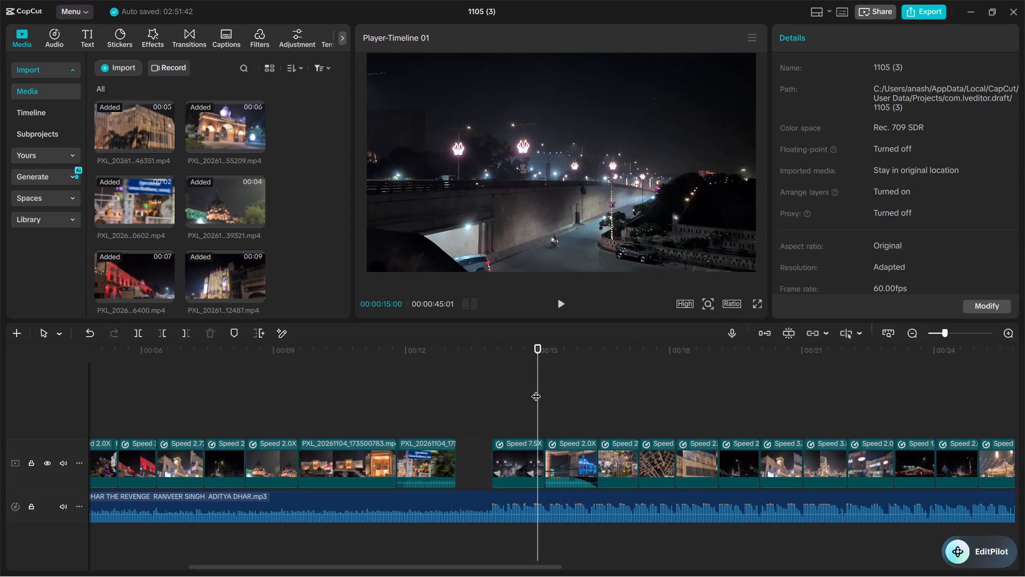
left_click(488, 391)
left_click(558, 300)
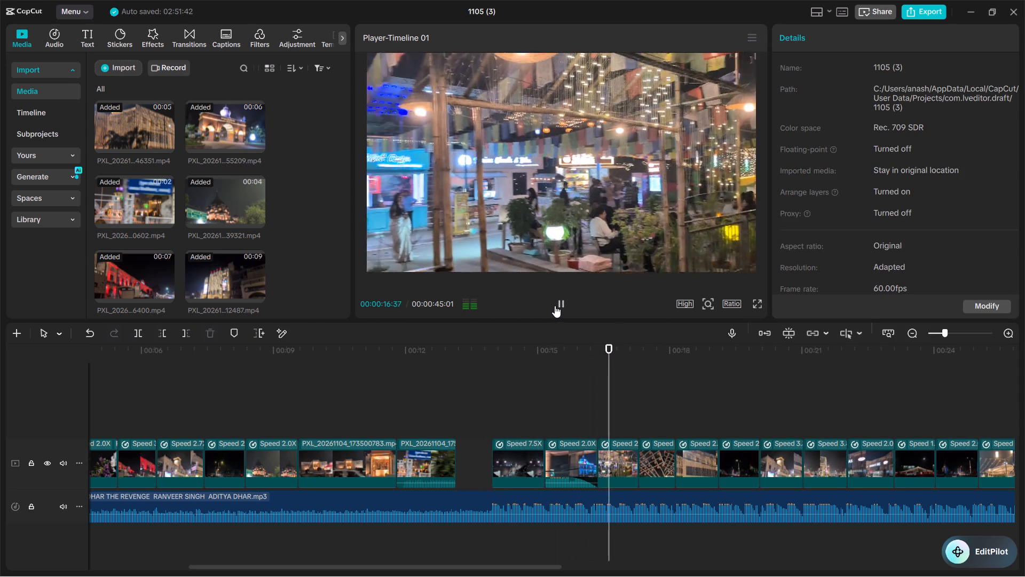
left_click(562, 303)
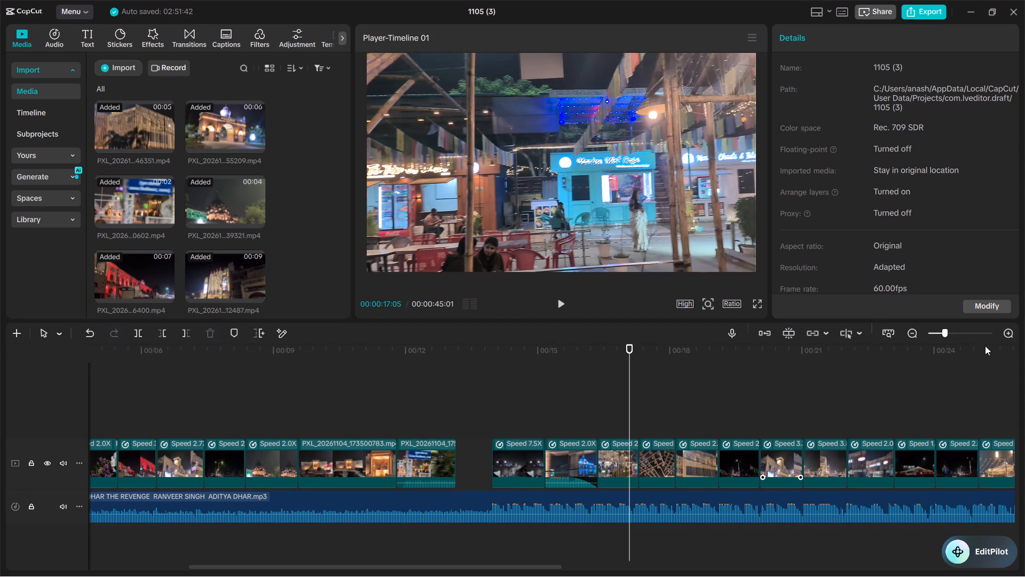
Select all the main track video clips and lower their audio volume all the way to the minimum.
left_click(907, 331)
left_click(907, 331)
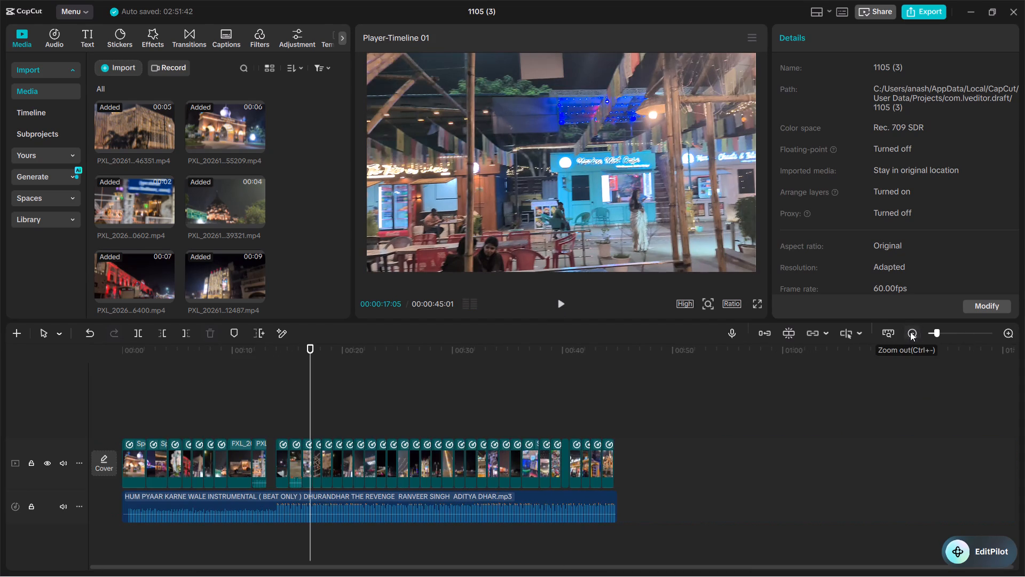
left_click_drag(639, 466, 115, 463)
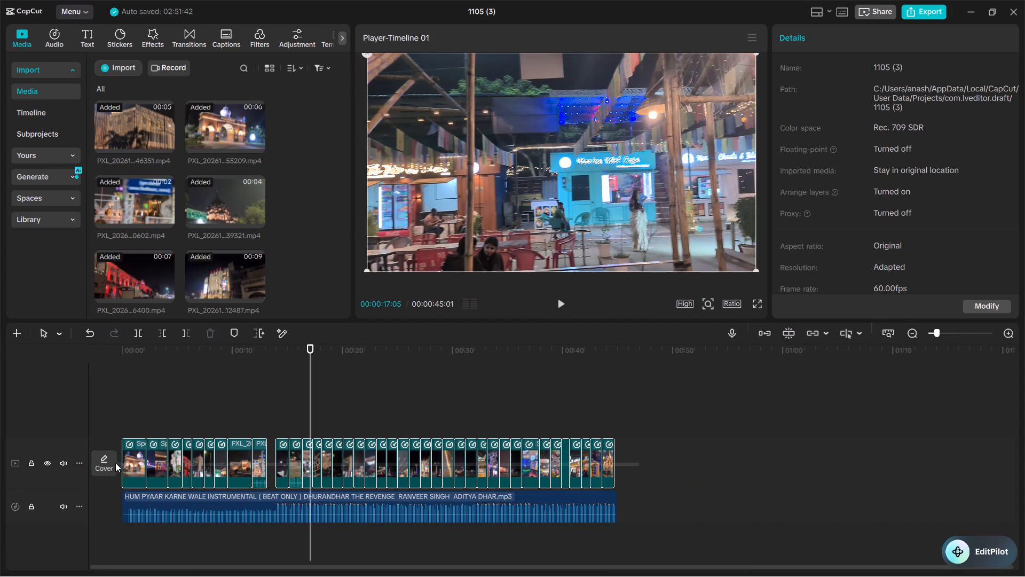
left_click_drag(115, 463, 114, 463)
left_click(826, 36)
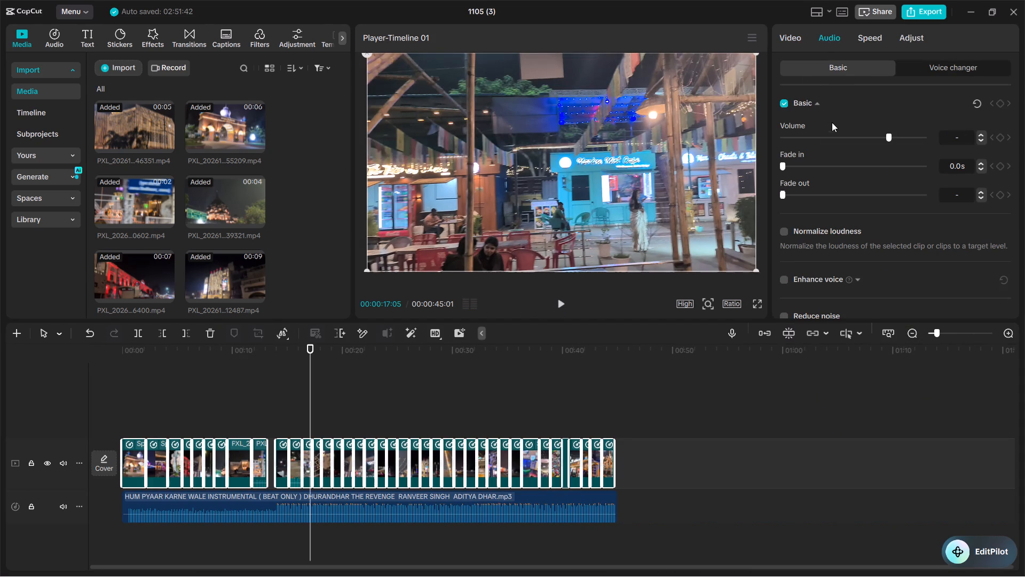
left_click_drag(837, 137, 726, 151)
left_click(637, 375)
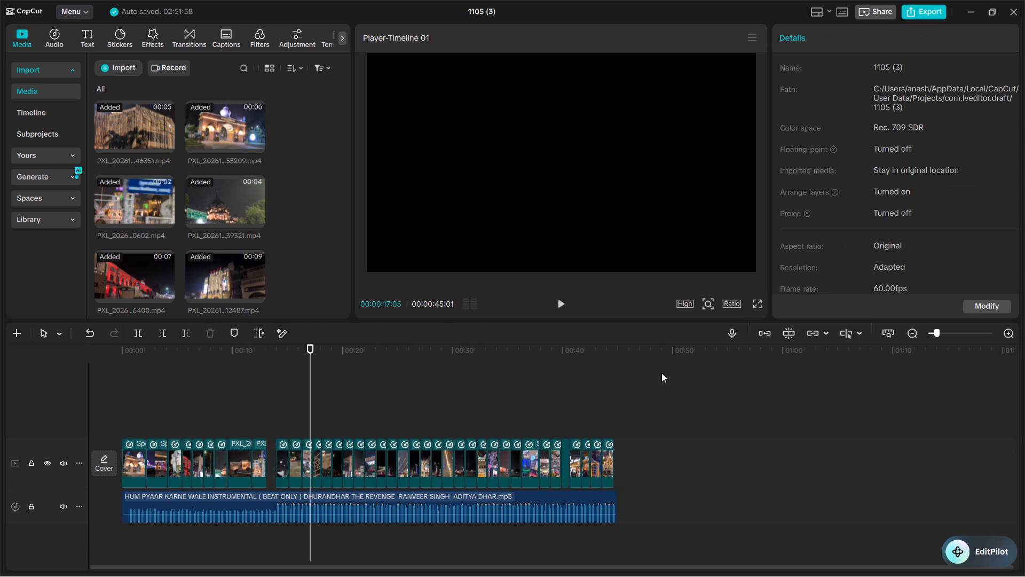
Play the montage from its beginning past the 7.5x clip to review the cuts against the music.
double_click(1005, 333)
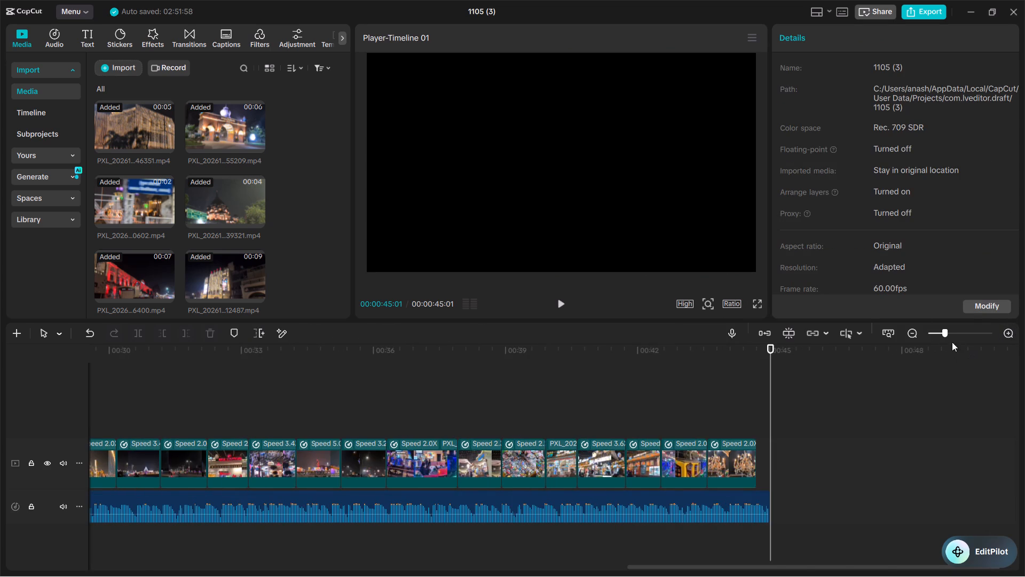
left_click(908, 337)
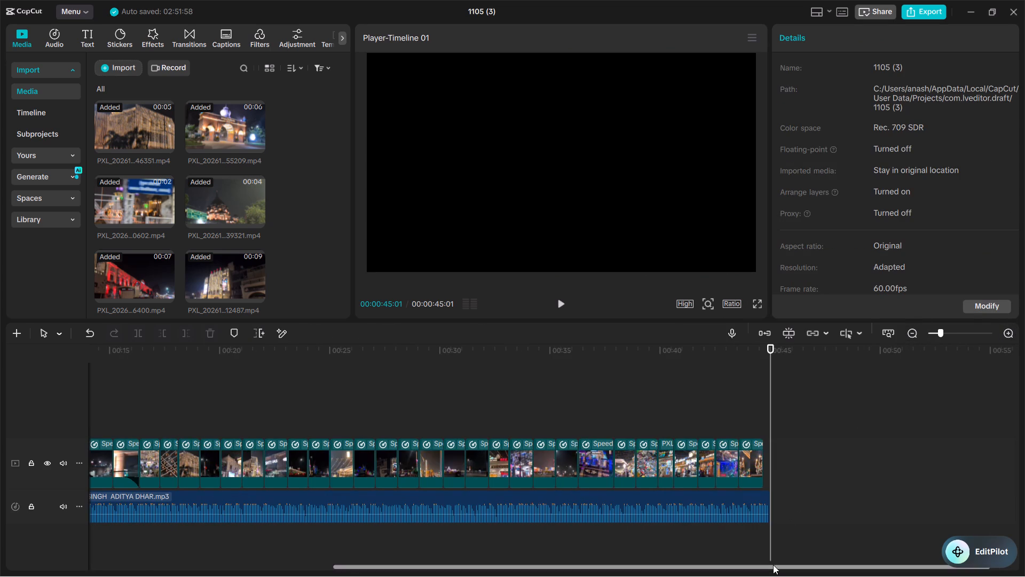
left_click_drag(773, 565, 285, 564)
left_click(243, 371)
left_click_drag(243, 371, 123, 397)
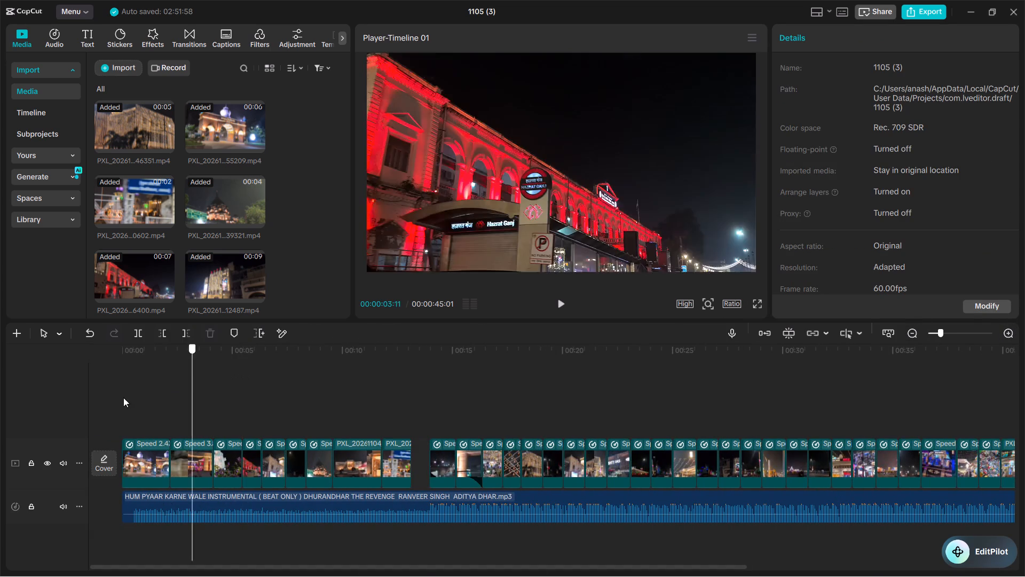
left_click_drag(123, 397, 62, 410)
left_click(558, 299)
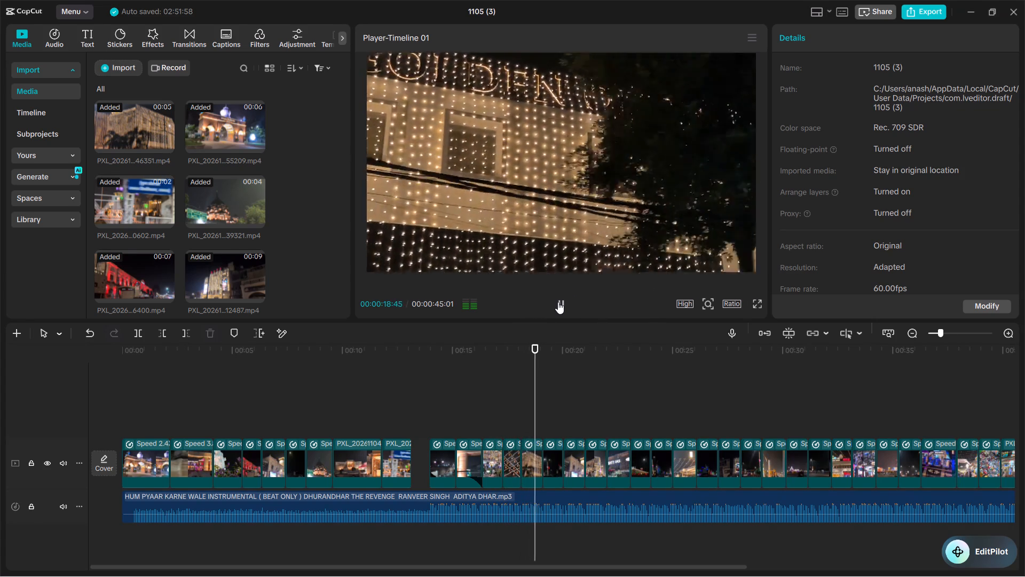
left_click(558, 302)
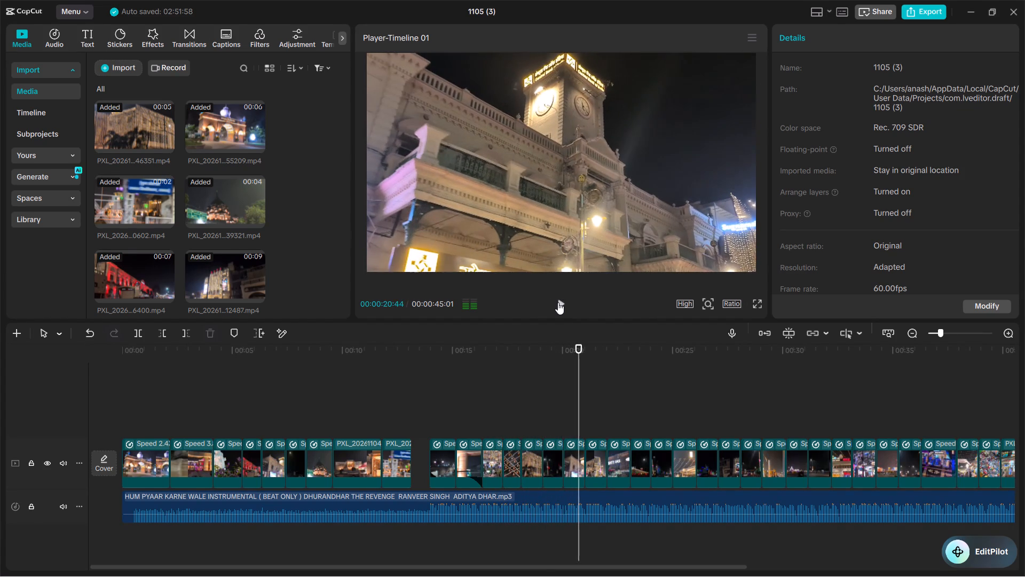
Replay the section from the gap before the 7.5x clip to about 20 s, checking how the cuts match the beat.
left_click(421, 405)
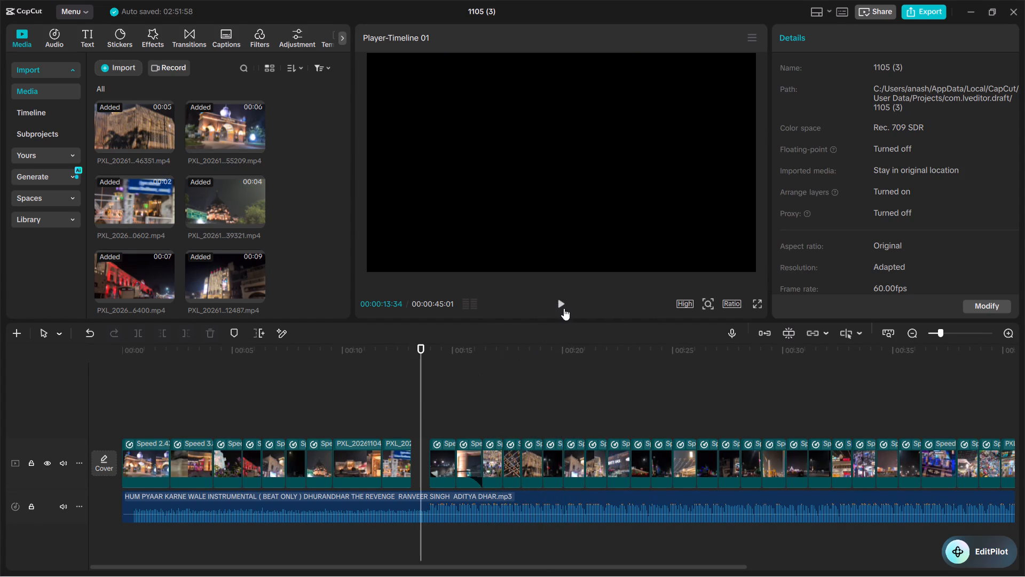
left_click(562, 301)
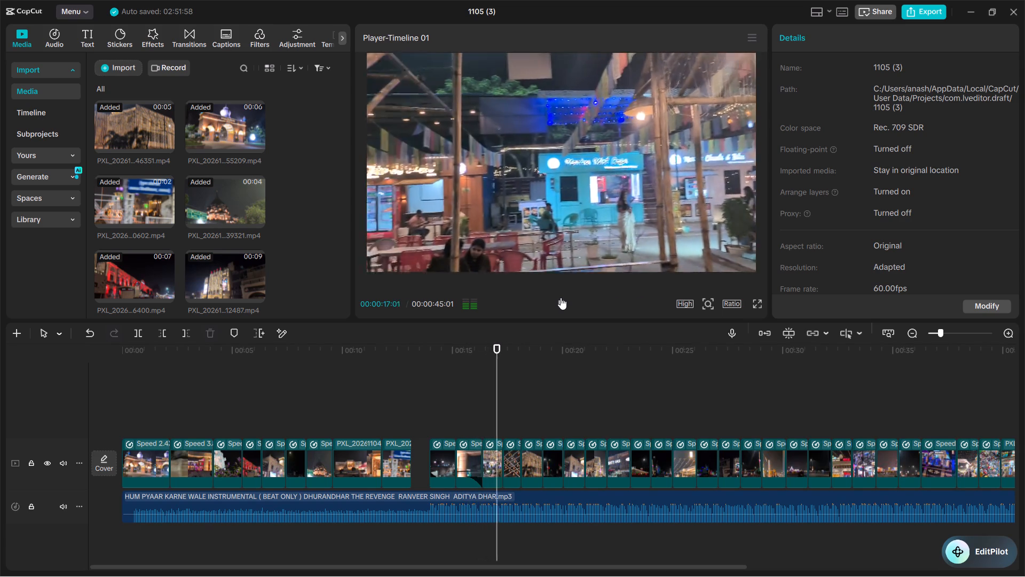
left_click(561, 294)
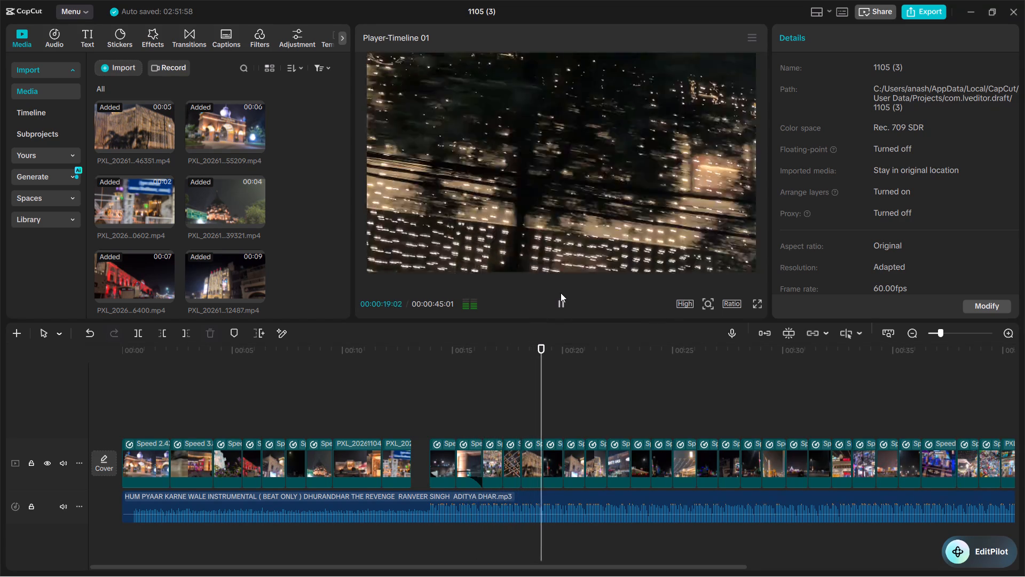
left_click(561, 293)
left_click(561, 298)
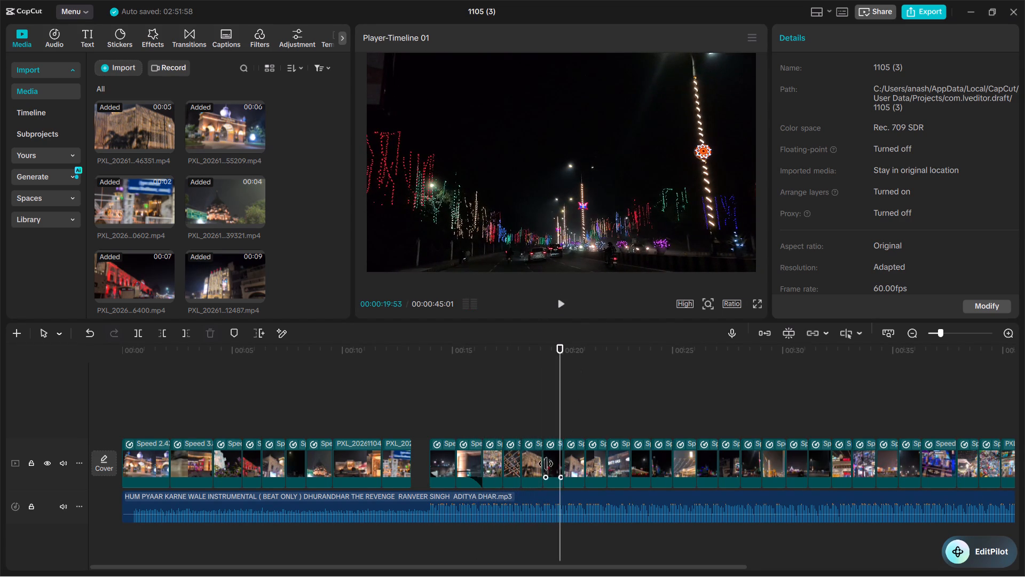
Delete the string-lit building clip at about 18 s, the fifth clip after the gap, from the main track.
left_click(535, 470)
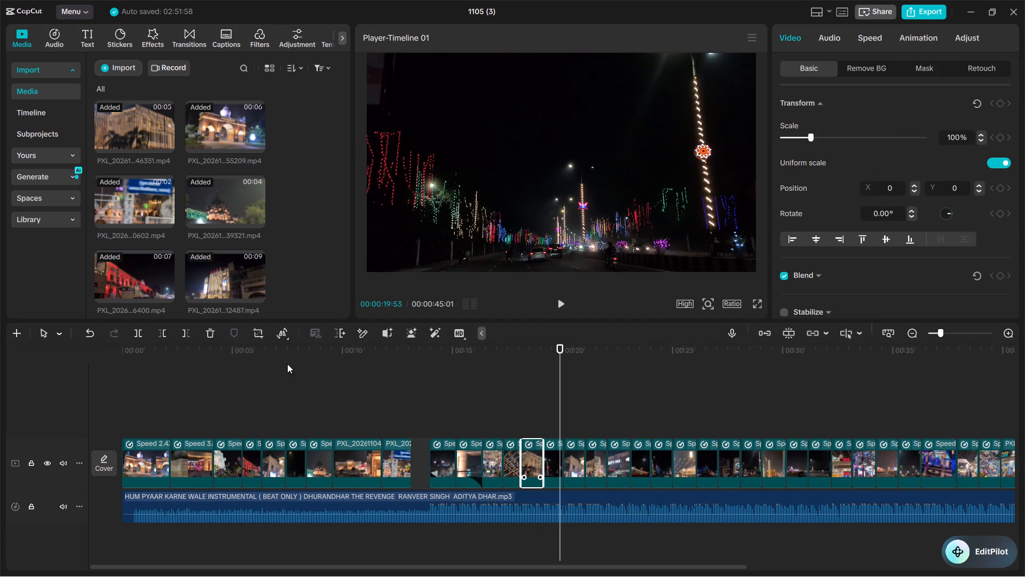
left_click(209, 334)
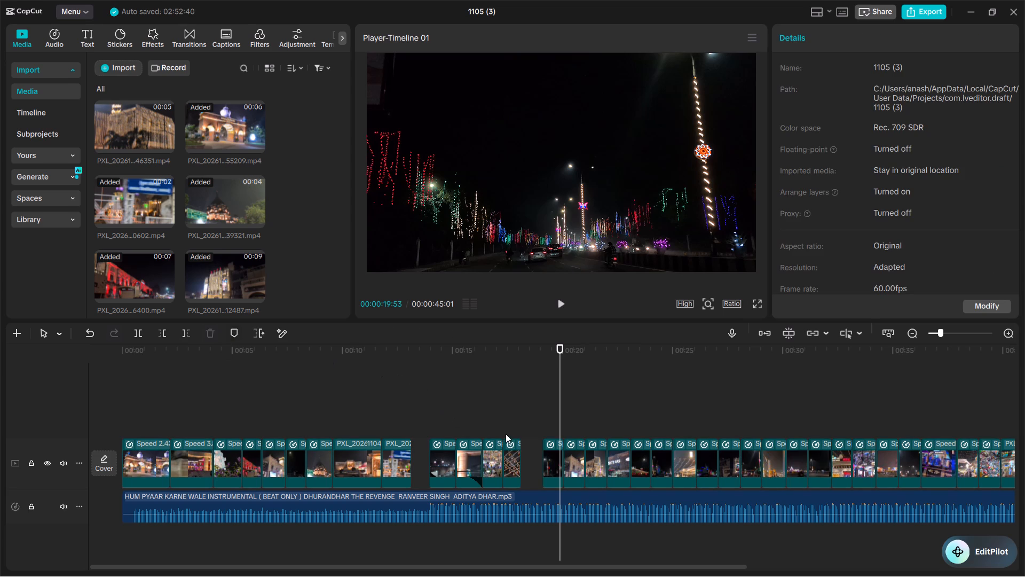
Play the montage from about 19 s to its end, checking how the cuts match the music.
left_click(540, 427)
left_click(558, 302)
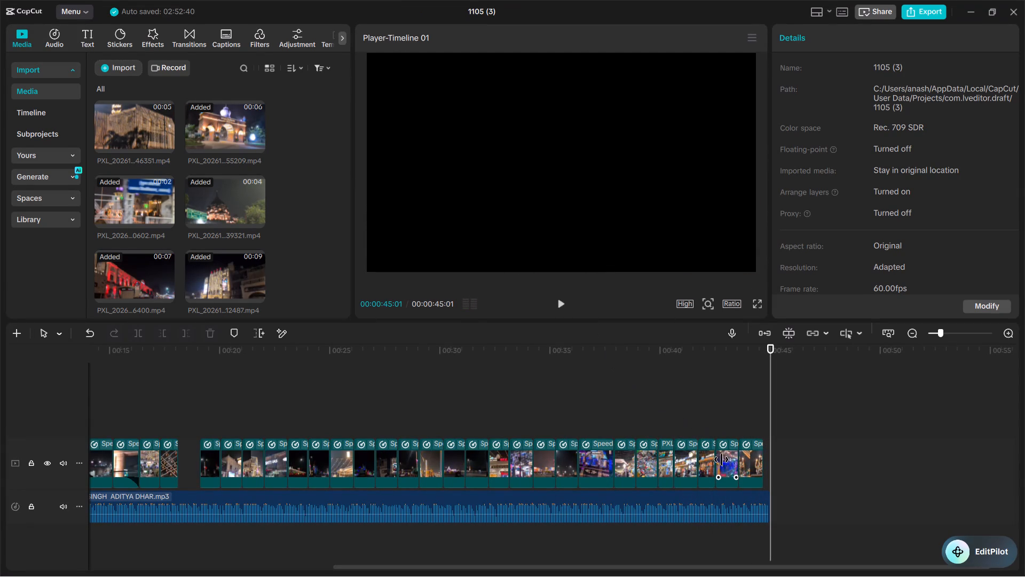
Delete the yellow toy-train clip at about 43 s, the second-to-last clip on the main track.
left_click(717, 422)
left_click(561, 306)
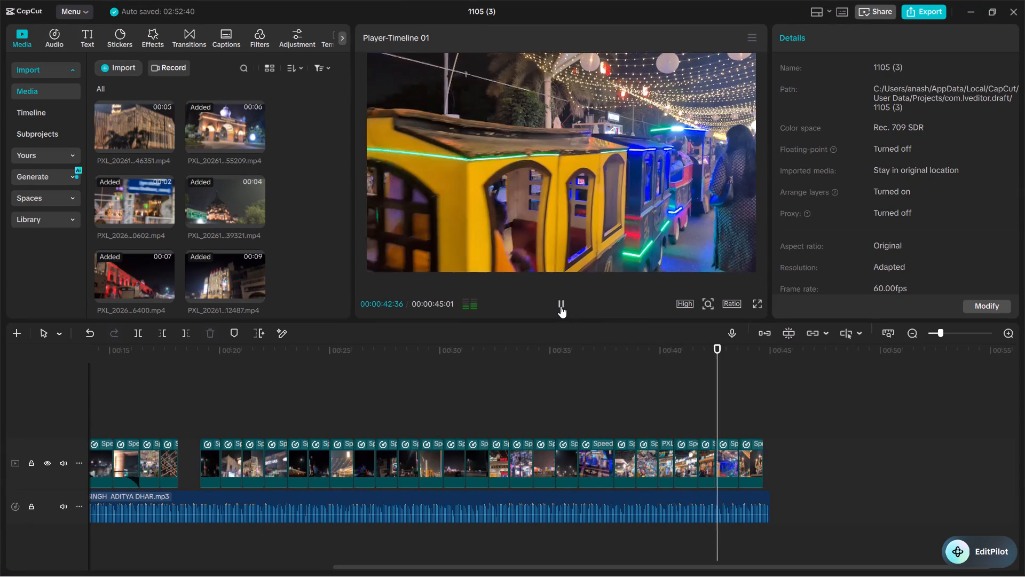
left_click(561, 305)
left_click(725, 462)
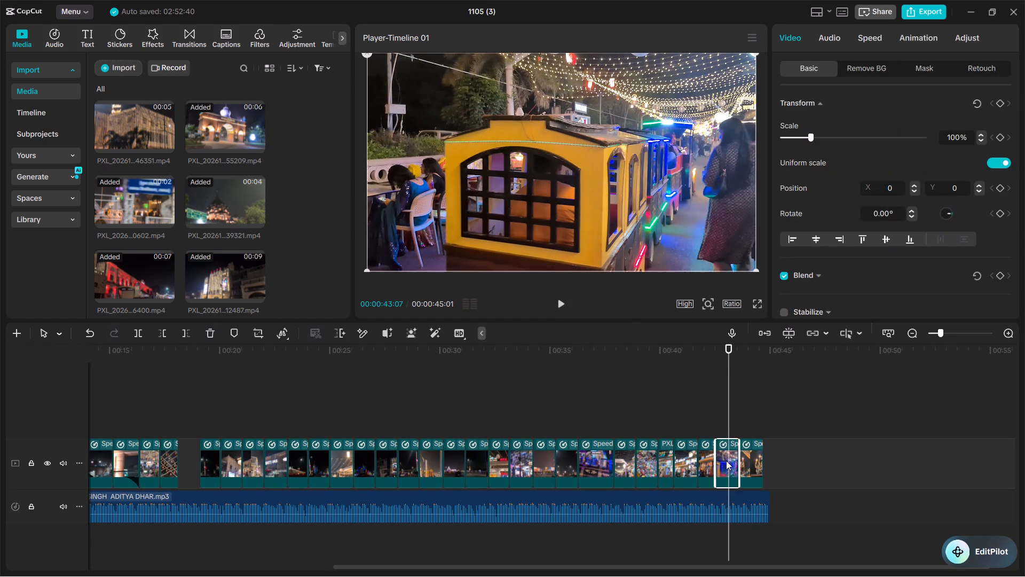
left_click(207, 333)
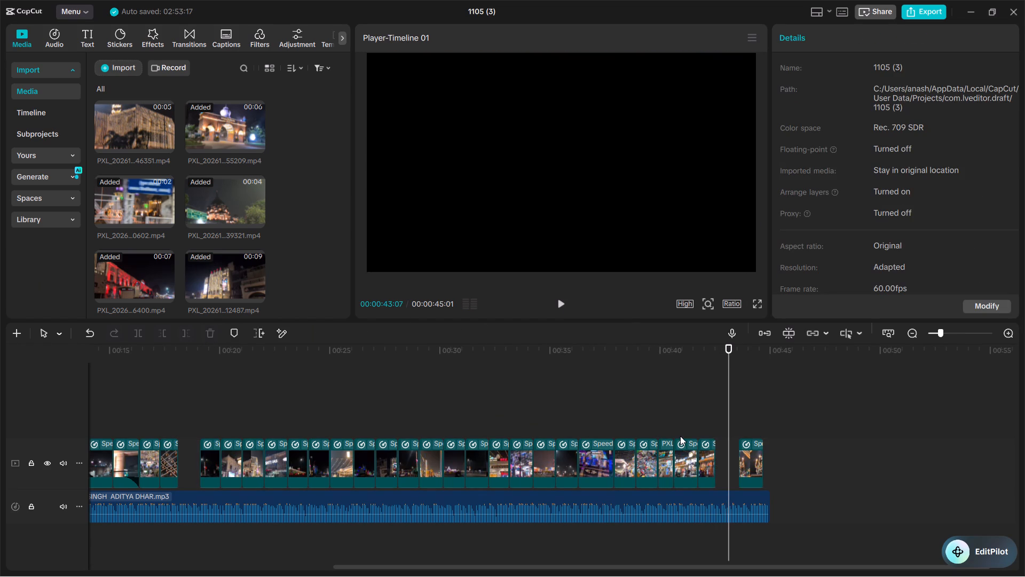
Replay the section from about 35 s and shorten the 2.00x blue toy-train clip's duration to 1.3 s.
left_click(546, 415)
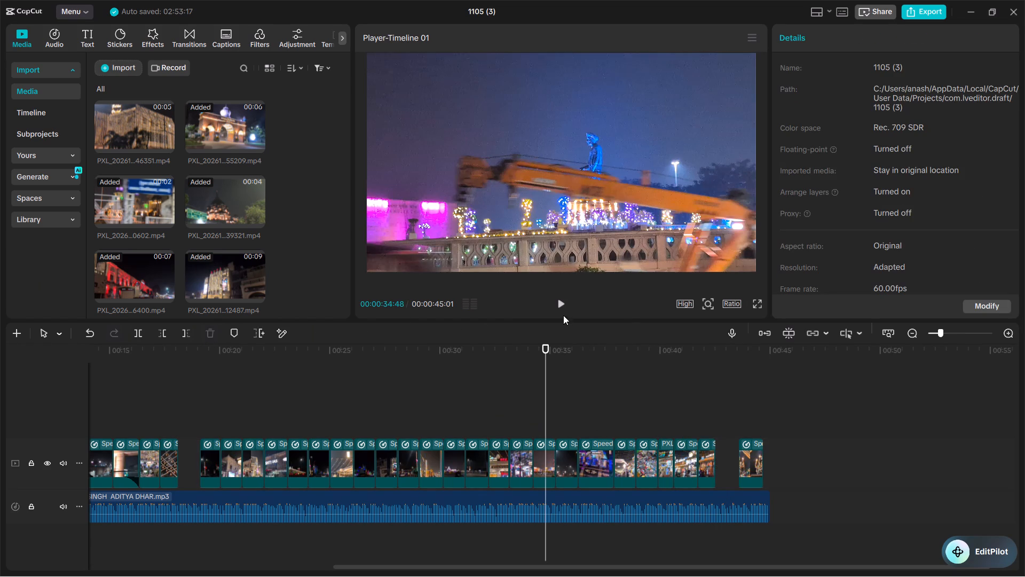
left_click(563, 299)
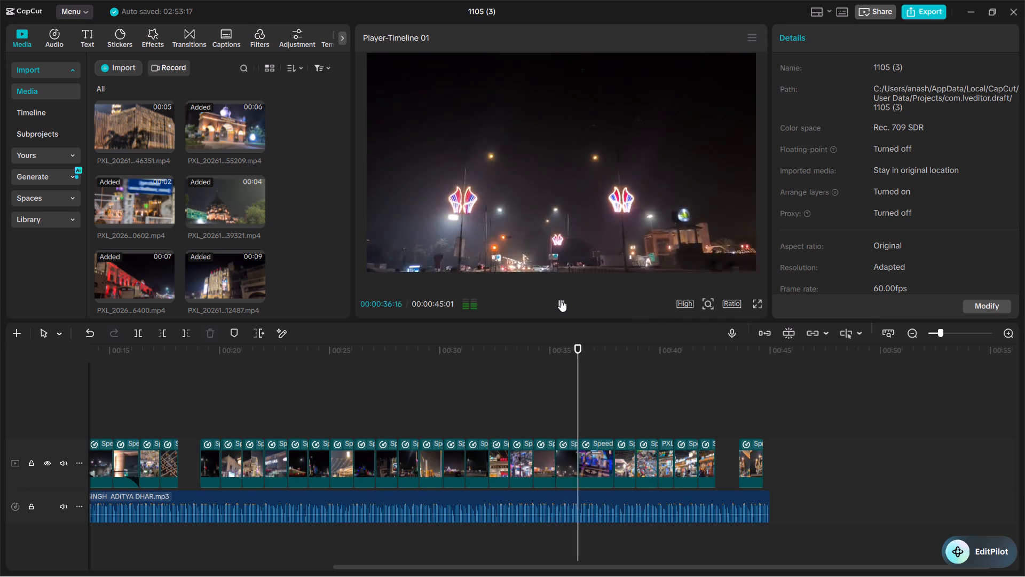
left_click(561, 300)
left_click(561, 300)
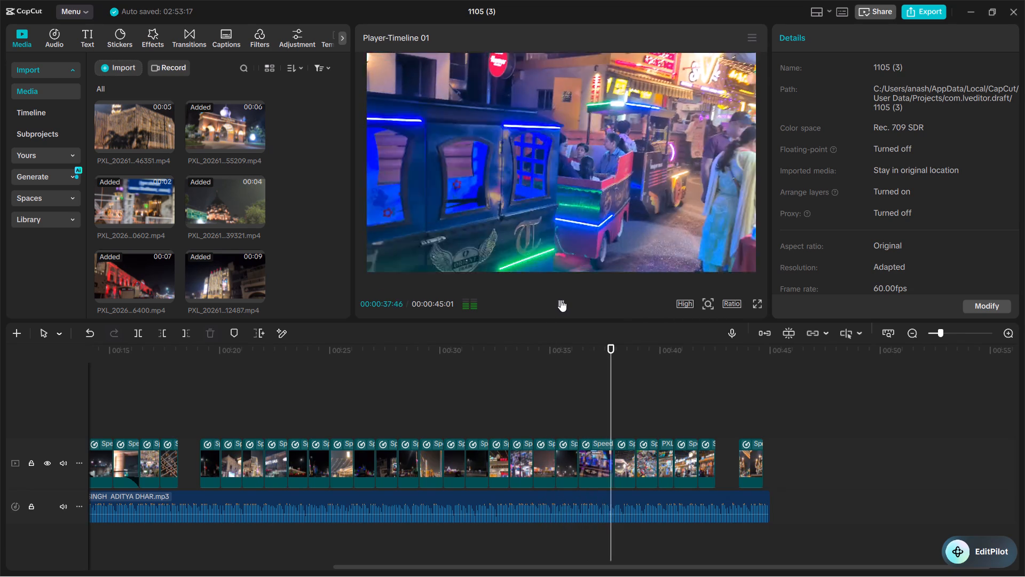
left_click(561, 300)
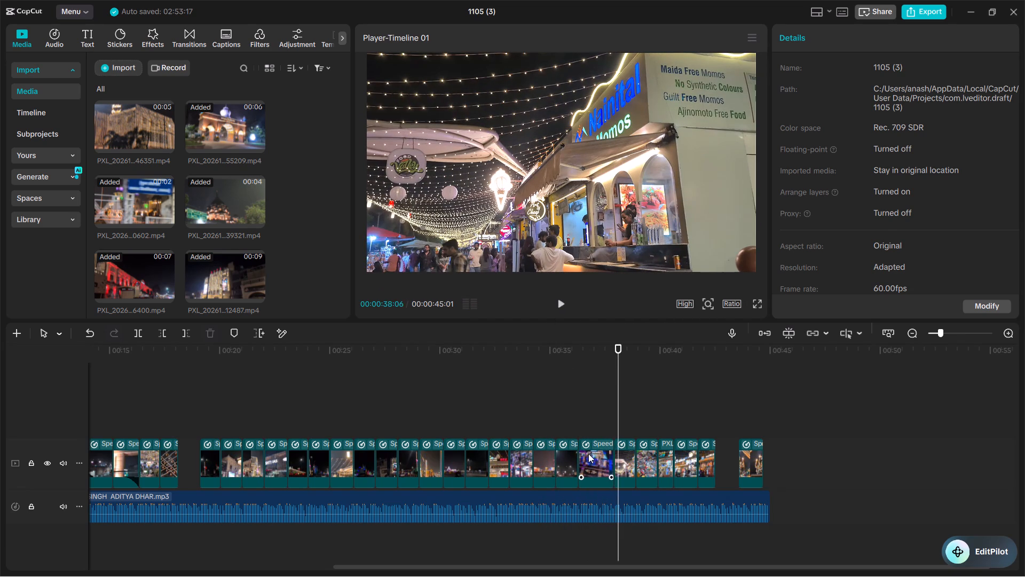
left_click(589, 456)
left_click(866, 37)
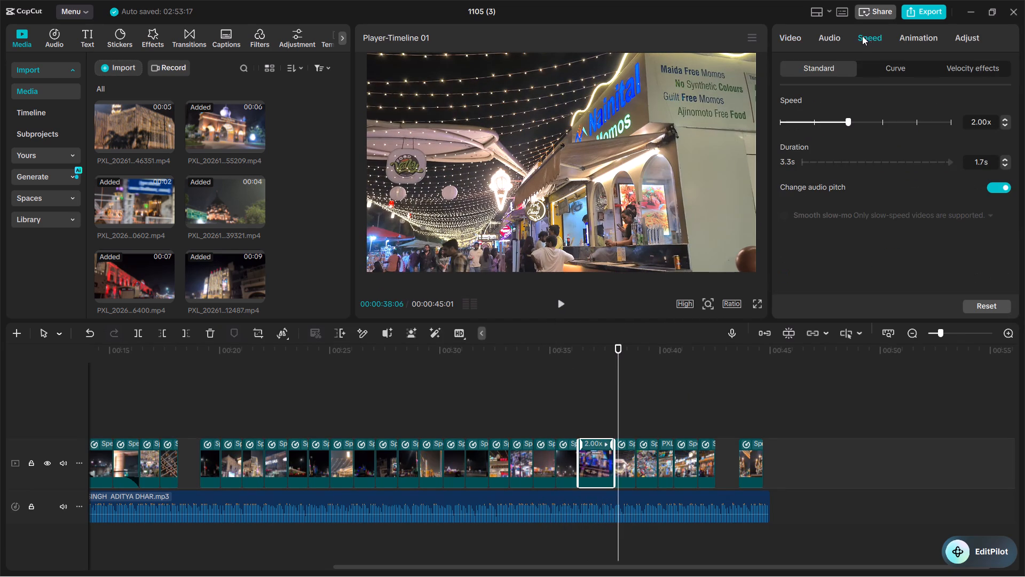
left_click(1005, 165)
left_click(1005, 165)
left_click(1005, 165)
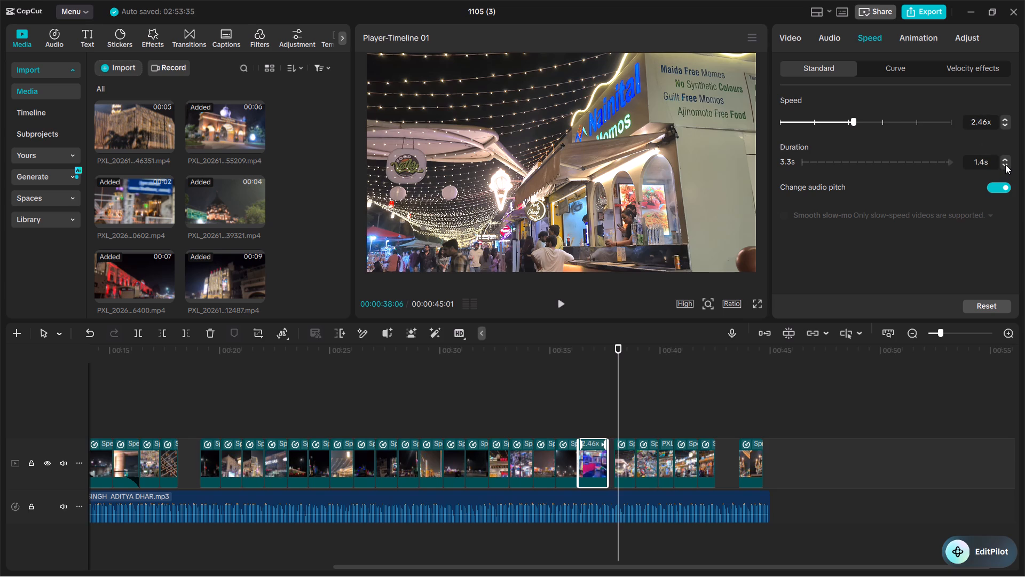
left_click(1005, 165)
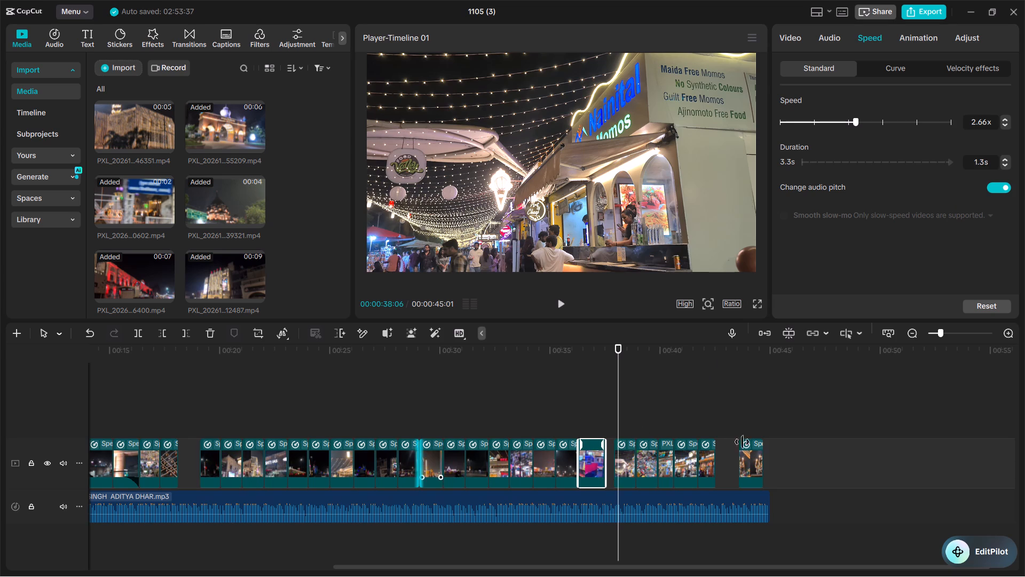
Close all gaps between the main track clips with the main track magnet, leaving the magnet switched off.
left_click(763, 334)
left_click(763, 334)
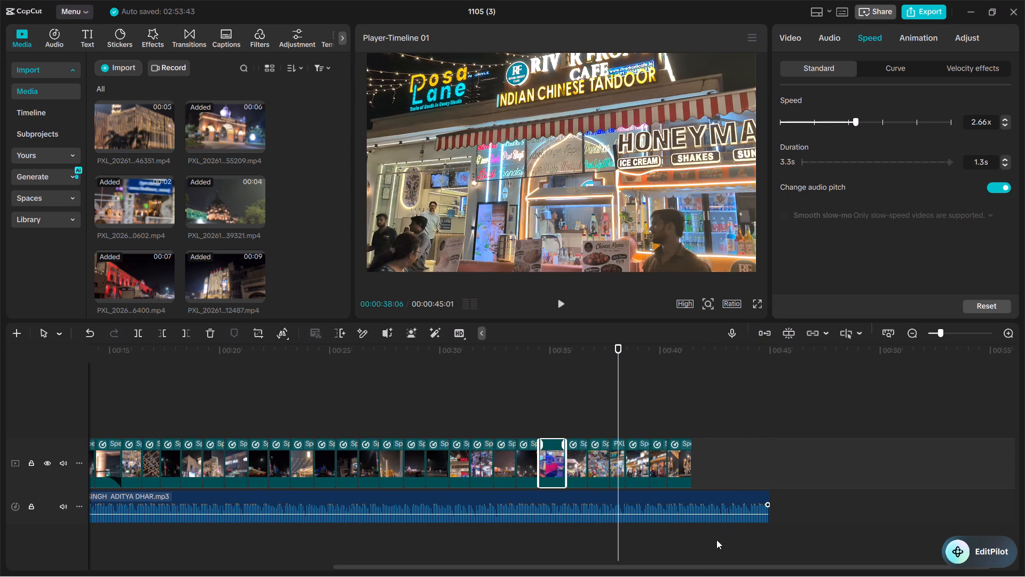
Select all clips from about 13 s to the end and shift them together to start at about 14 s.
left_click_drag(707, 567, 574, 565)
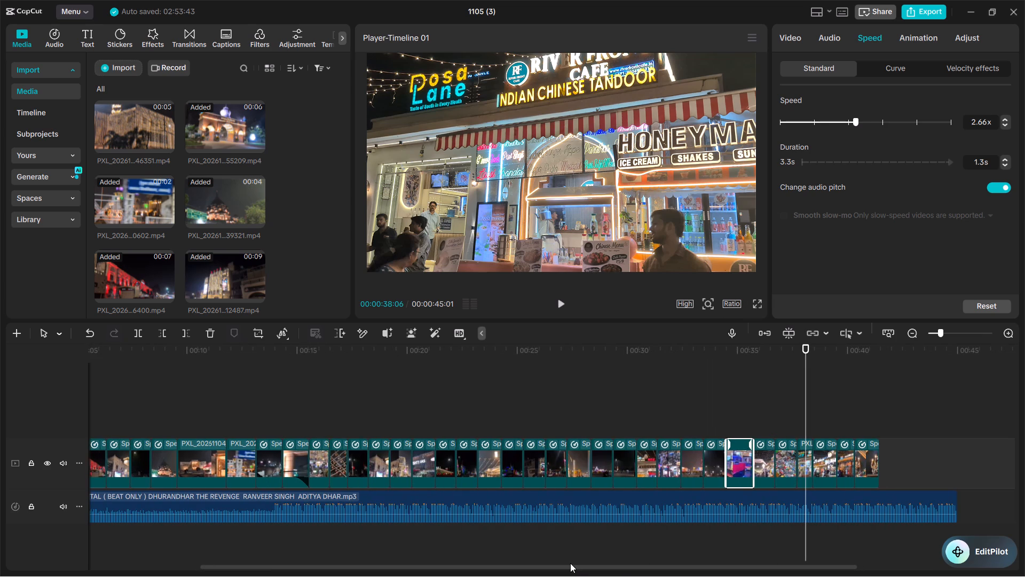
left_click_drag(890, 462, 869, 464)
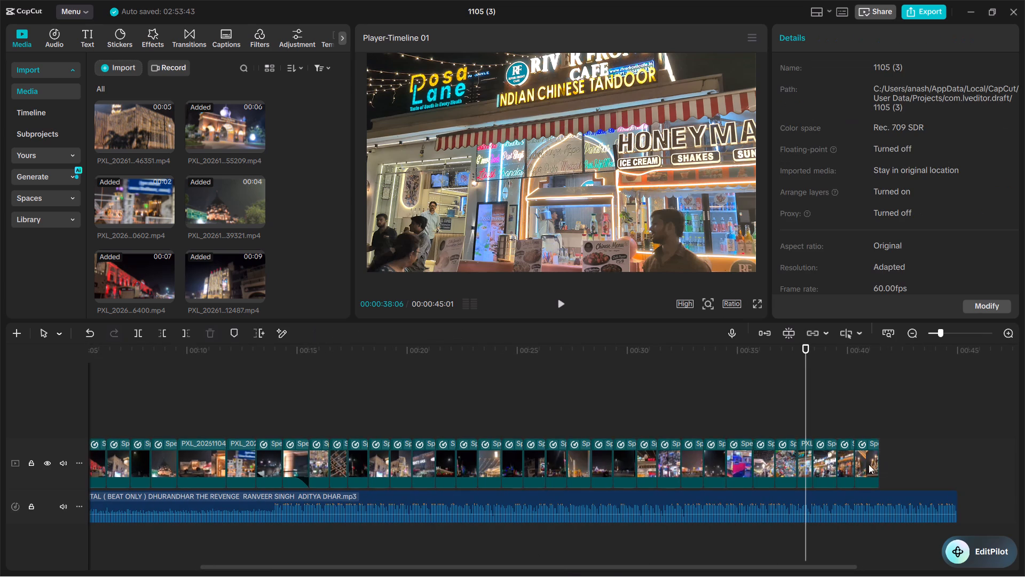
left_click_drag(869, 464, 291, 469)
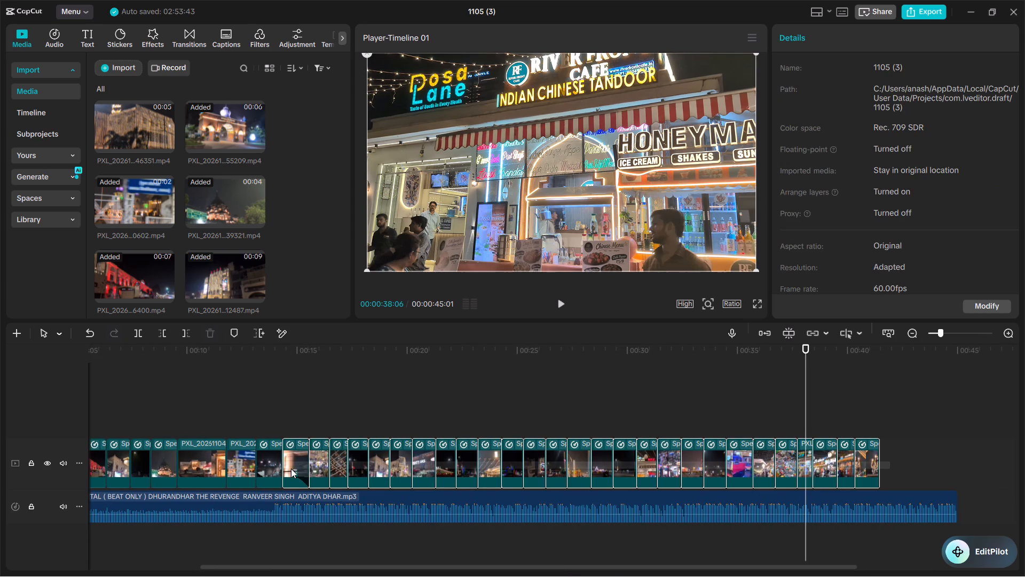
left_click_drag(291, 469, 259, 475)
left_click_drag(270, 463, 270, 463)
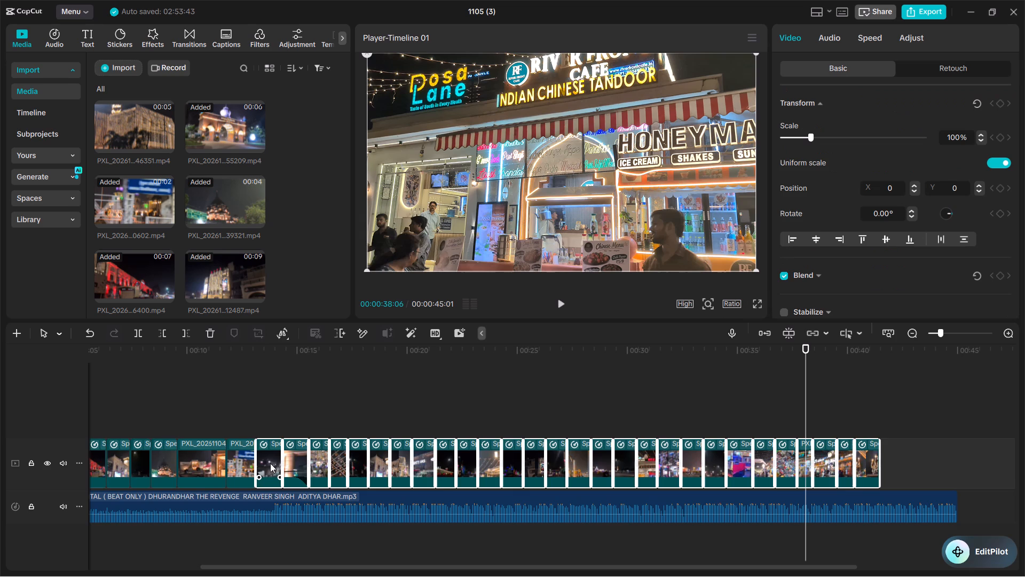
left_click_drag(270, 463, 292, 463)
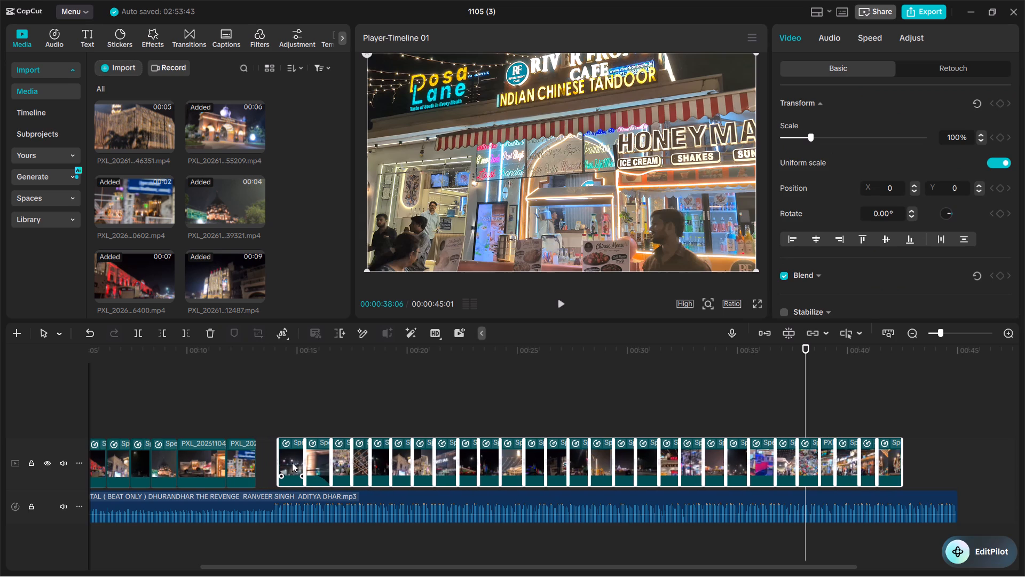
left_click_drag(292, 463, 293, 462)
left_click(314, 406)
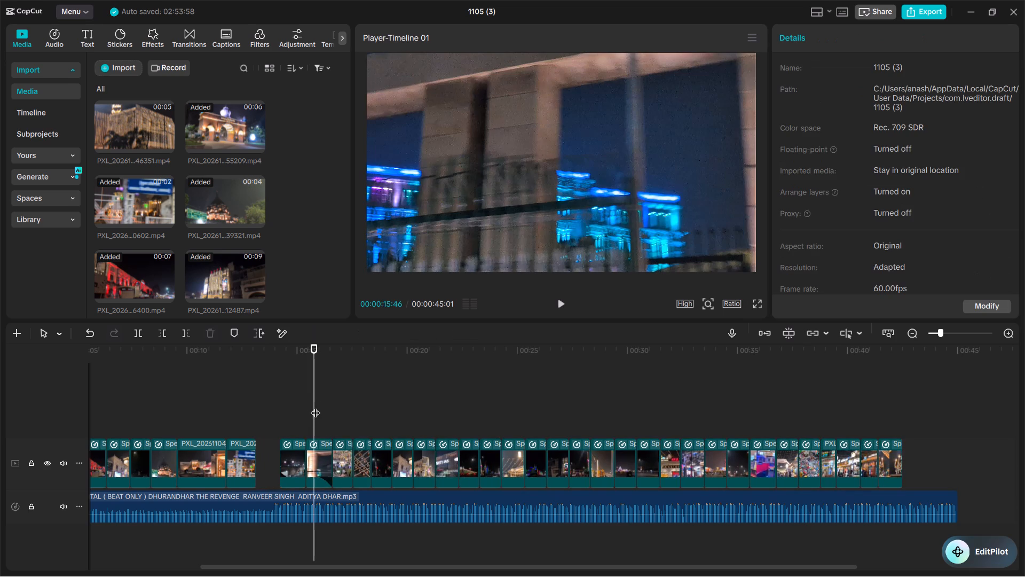
Play from about 14 s and delete the bamboo frame with clay pots clip at about 18 s.
left_click(281, 402)
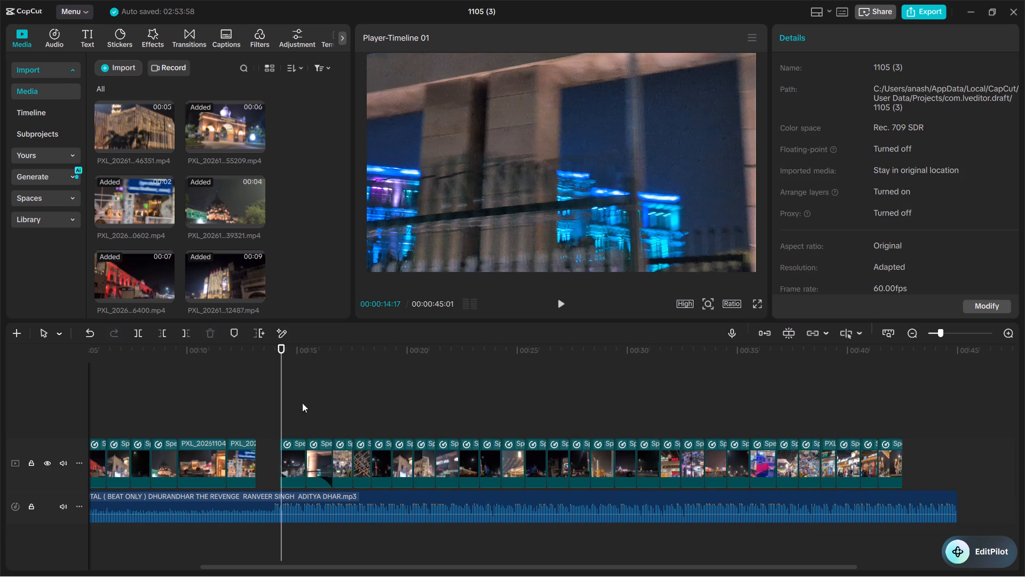
left_click(561, 303)
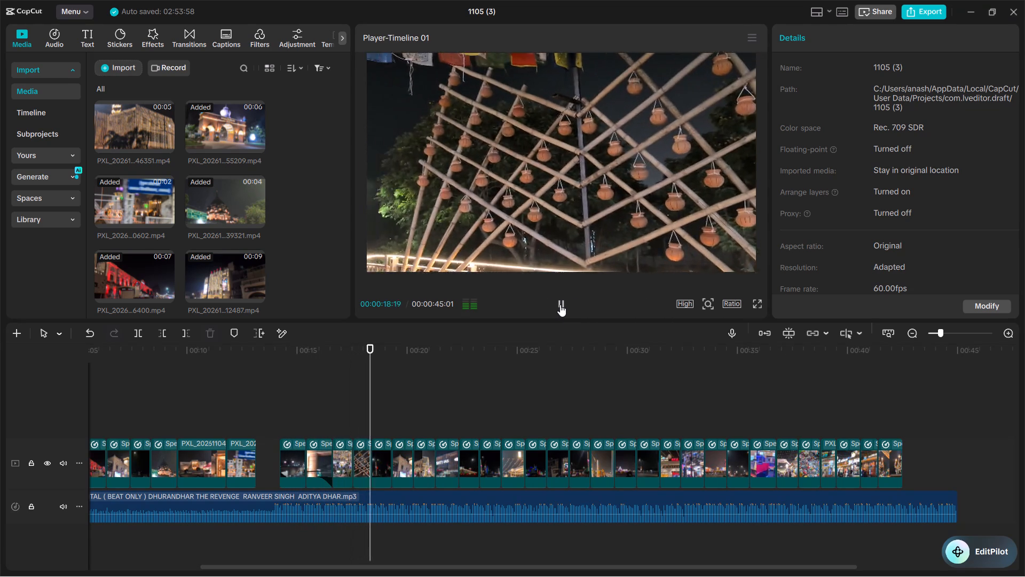
left_click(560, 305)
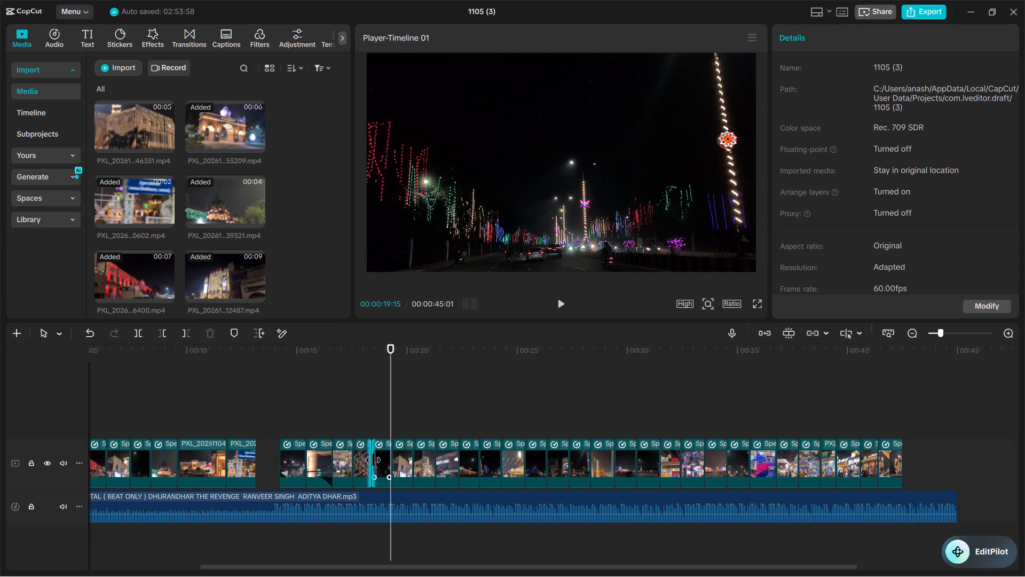
left_click(361, 465)
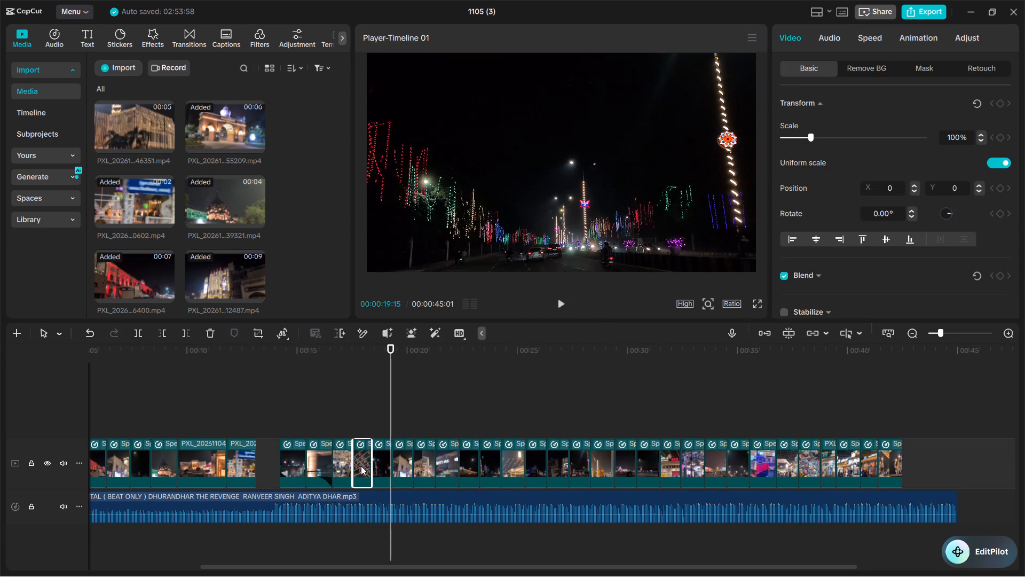
left_click(210, 337)
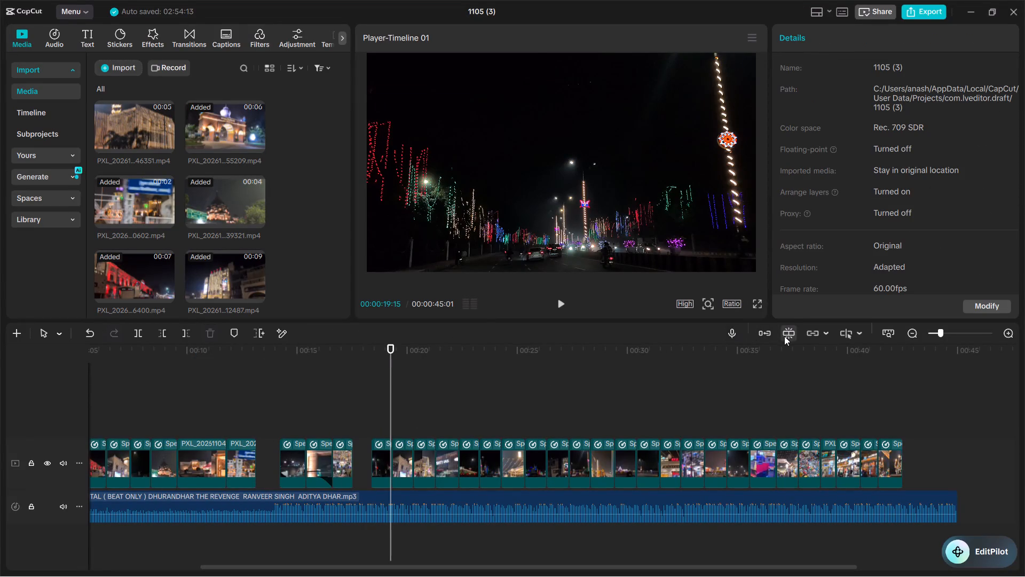
Close the gaps on the main track with the main track magnet, leaving the magnet switched off.
left_click(766, 335)
left_click(766, 335)
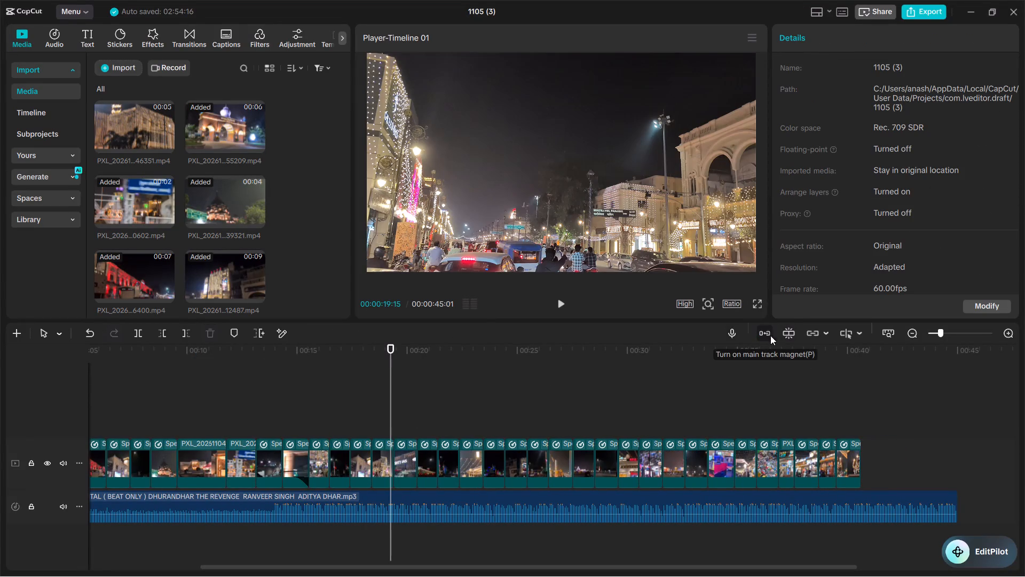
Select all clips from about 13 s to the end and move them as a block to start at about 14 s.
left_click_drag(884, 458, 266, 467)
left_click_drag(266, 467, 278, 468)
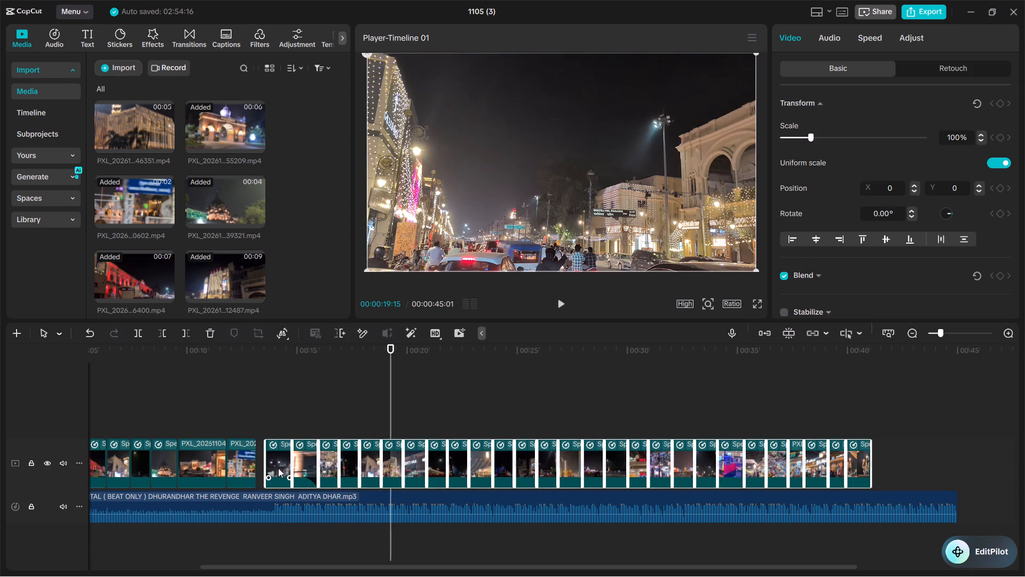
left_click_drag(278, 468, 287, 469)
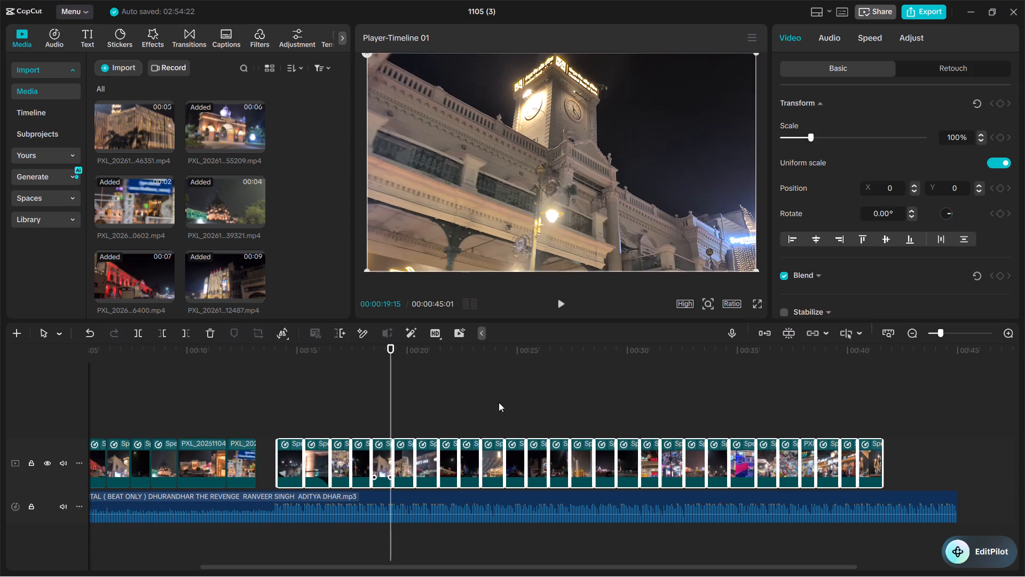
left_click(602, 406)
Play the montage from the gap at about 13 s to the last clip, checking the cuts against the music.
left_click(266, 421)
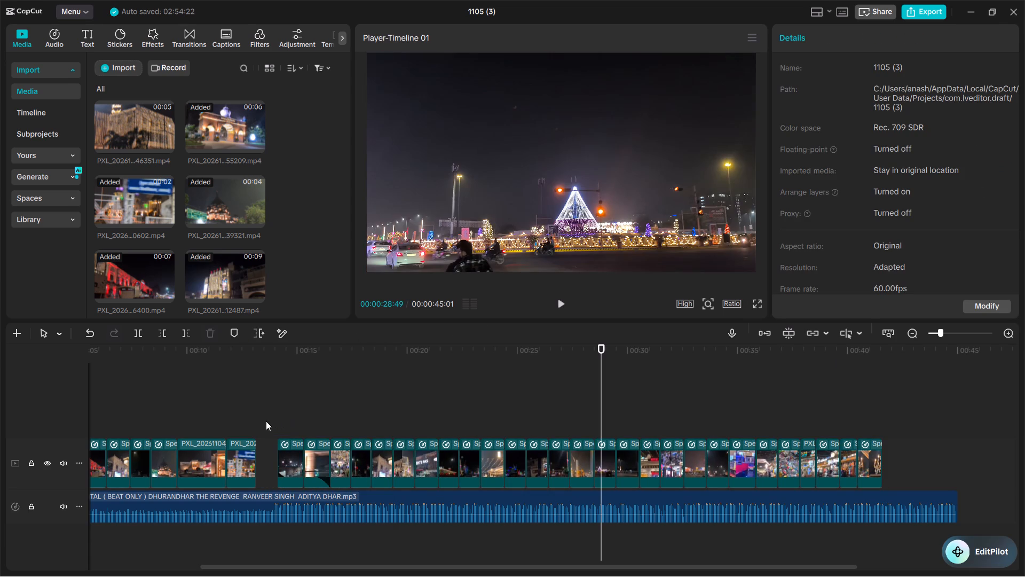
left_click(558, 300)
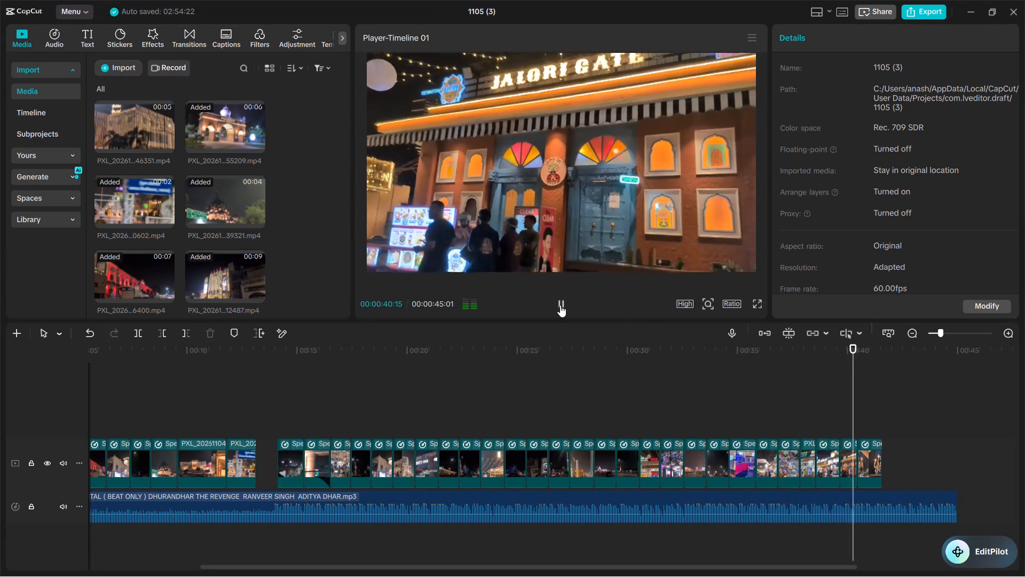
left_click(560, 305)
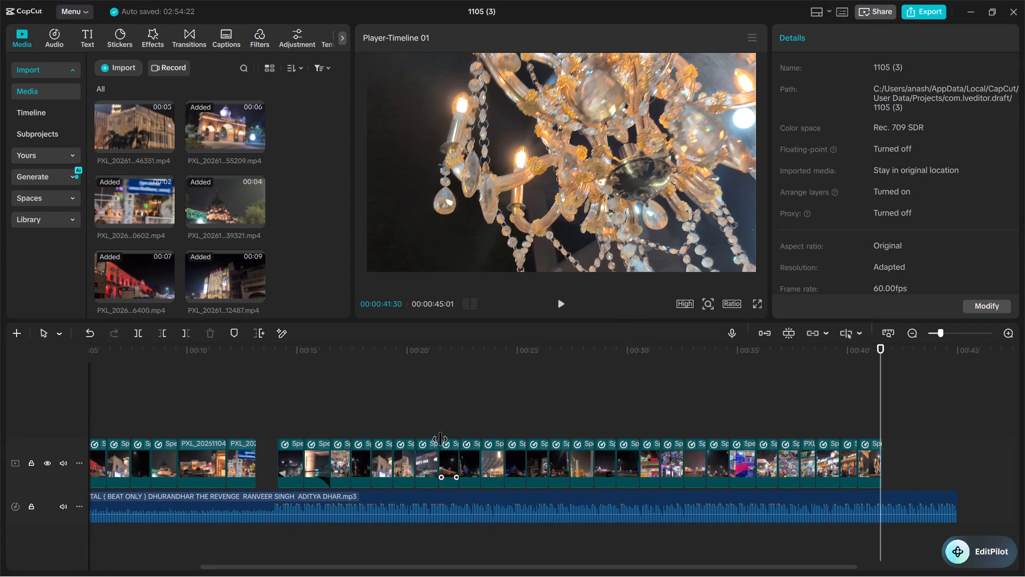
Turn on the main track magnet and move the colourful street-lights clip from about 24.5 s to about 28.5 s on the main track.
left_click(419, 423)
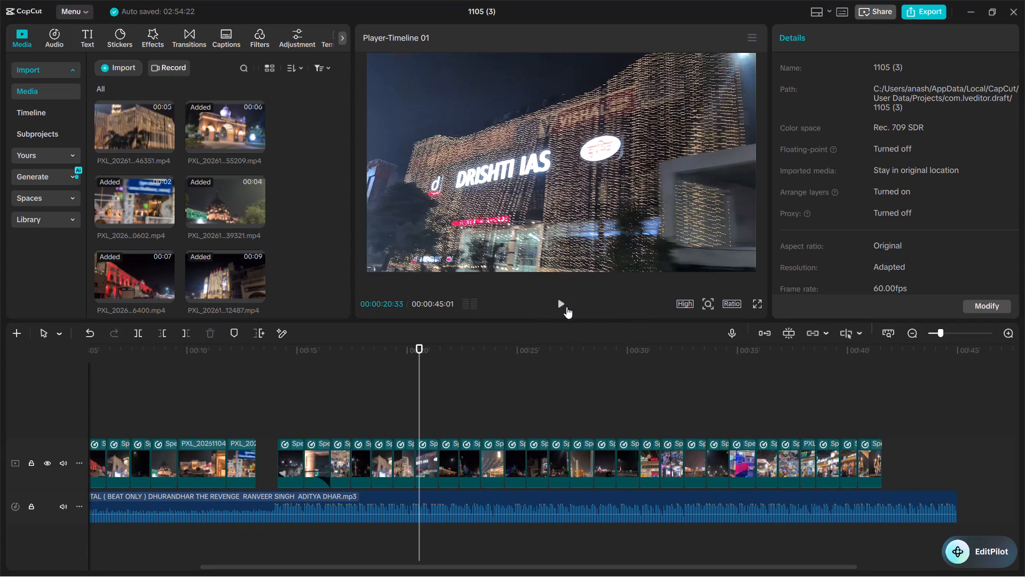
left_click(562, 301)
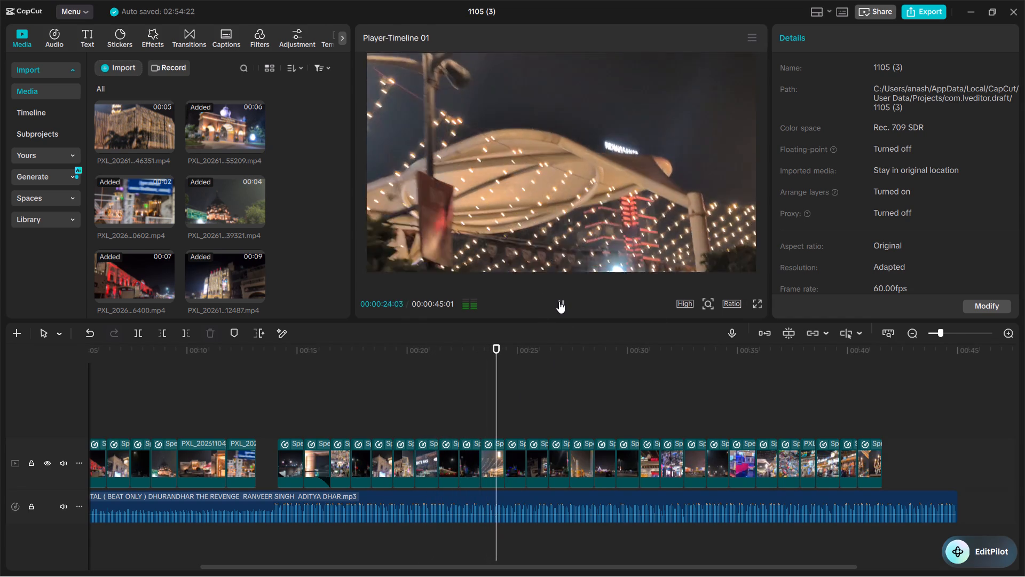
left_click(559, 301)
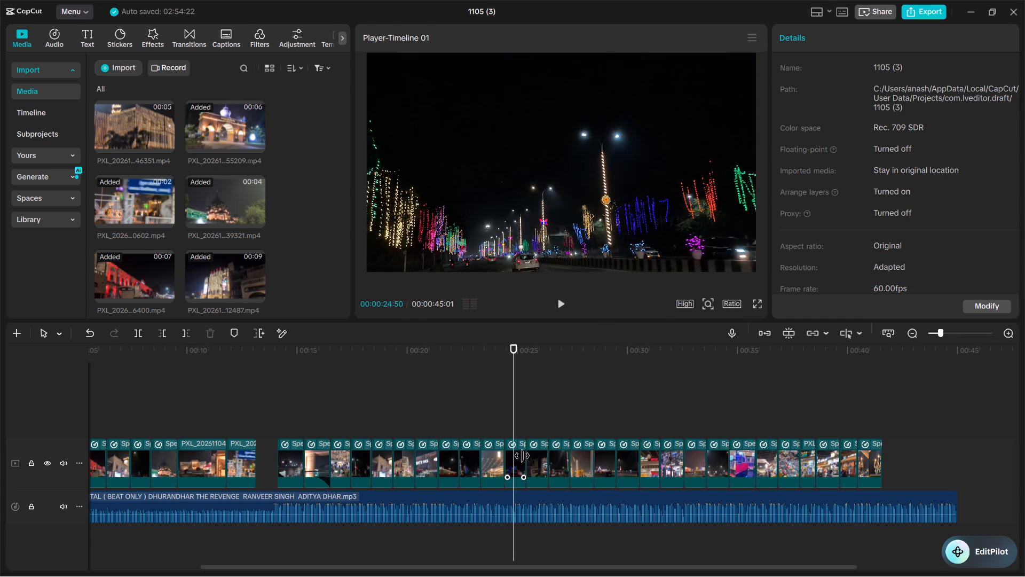
left_click(517, 468)
left_click(517, 468)
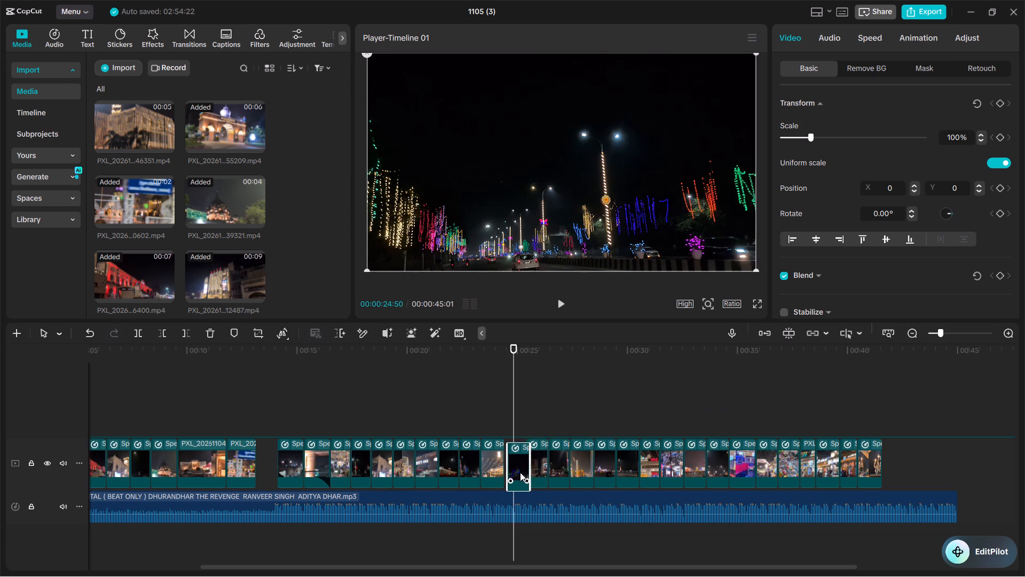
left_click(764, 332)
left_click_drag(516, 426, 592, 465)
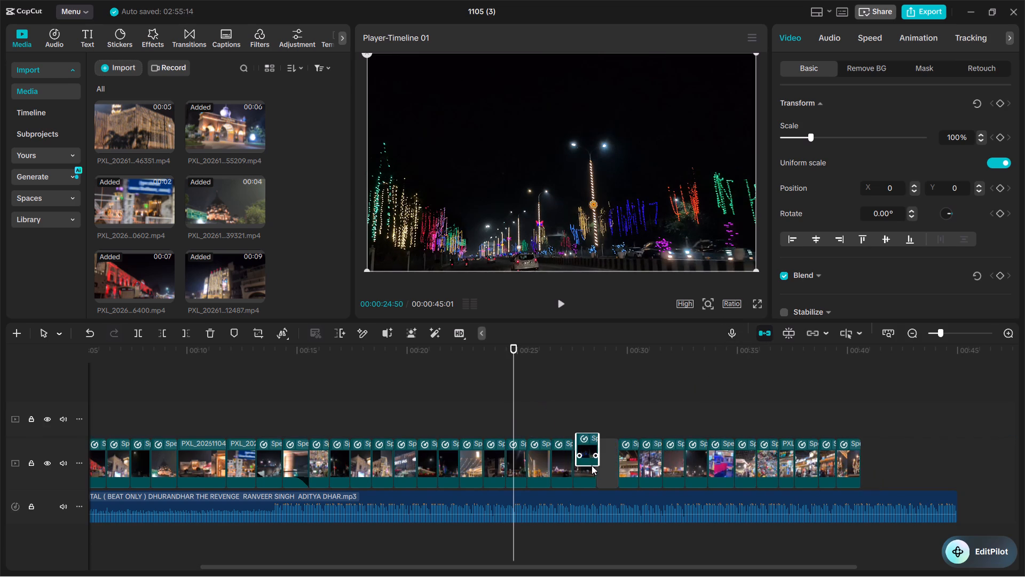
left_click_drag(592, 465, 603, 475)
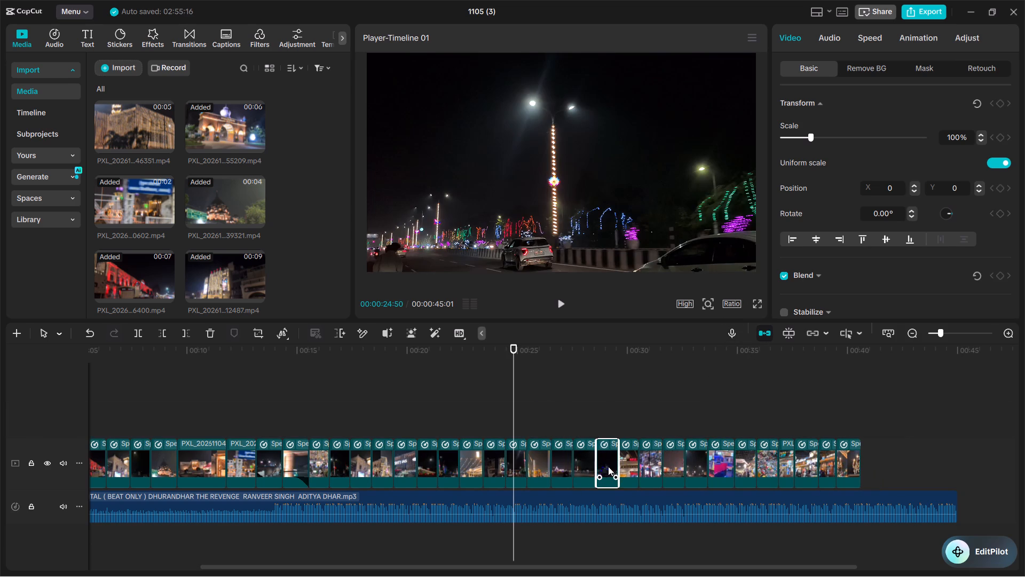
Play the section from about 26 s to 29 s and move the street-lights clip at about 28.5 s to about 35 s.
left_click(548, 426)
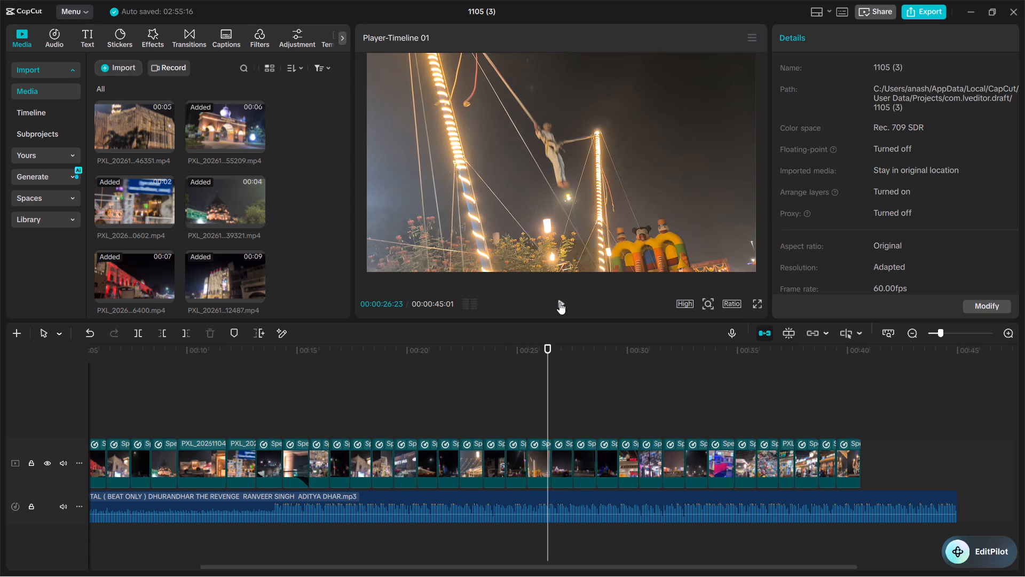
left_click(559, 302)
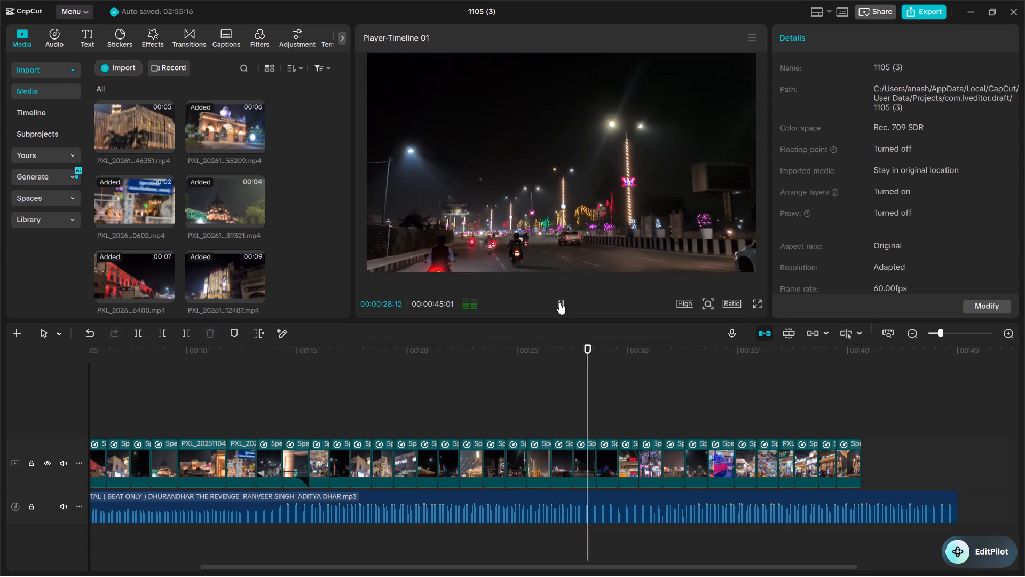
left_click(559, 302)
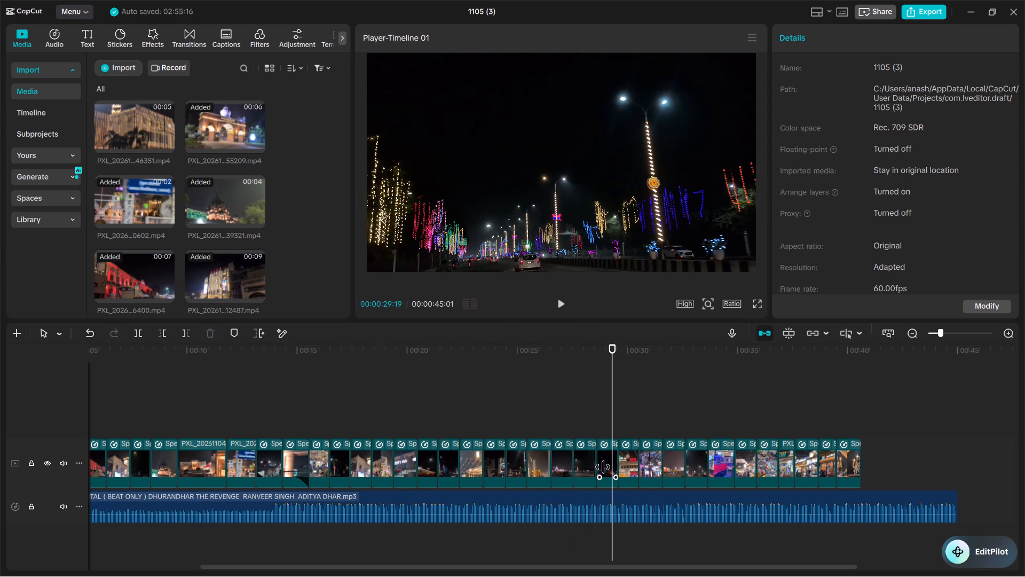
left_click_drag(607, 465, 740, 461)
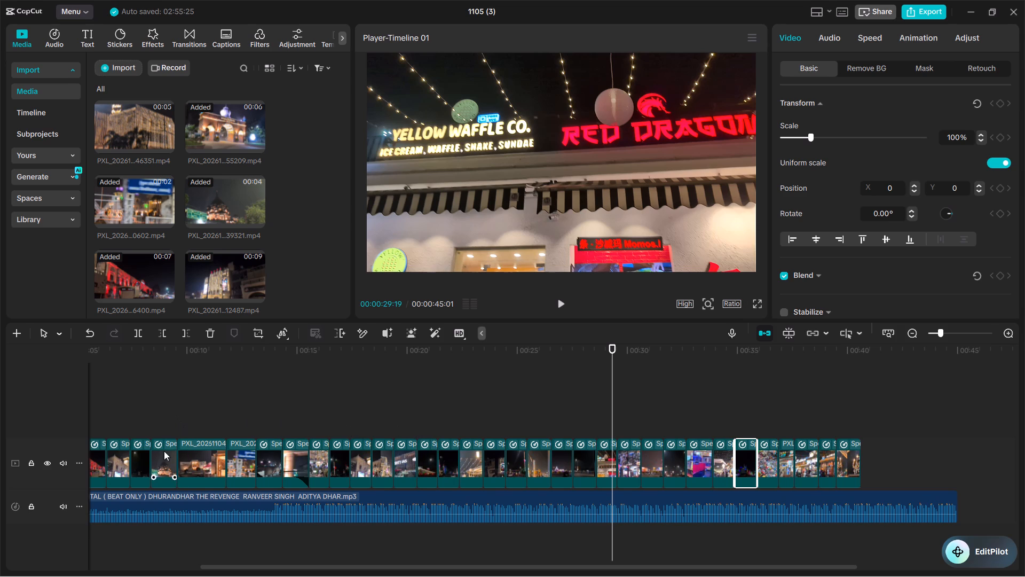
Play the montage from about 13 s past the last clip, checking the new clip order against the music.
left_click(169, 430)
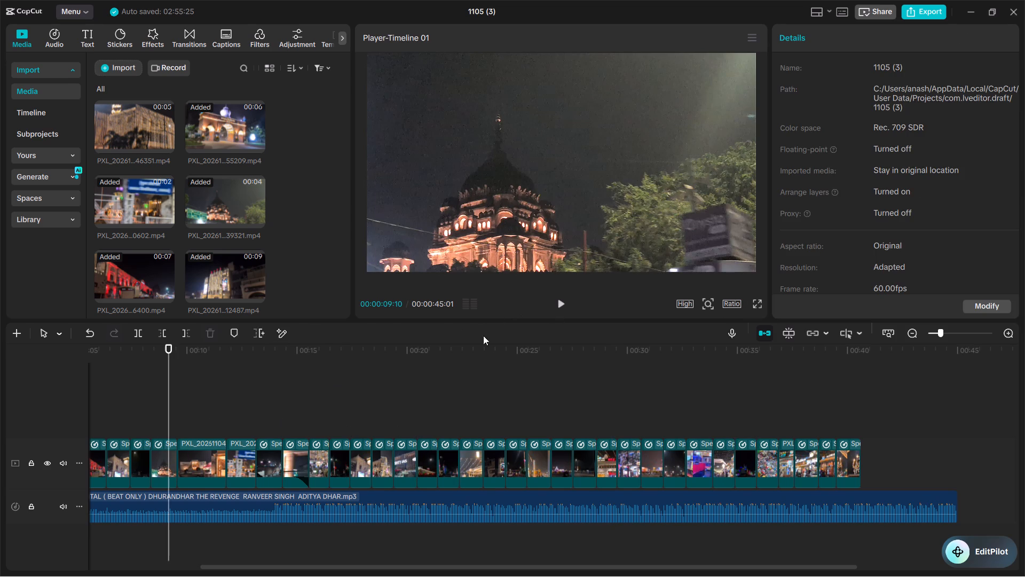
left_click(256, 412)
left_click(560, 305)
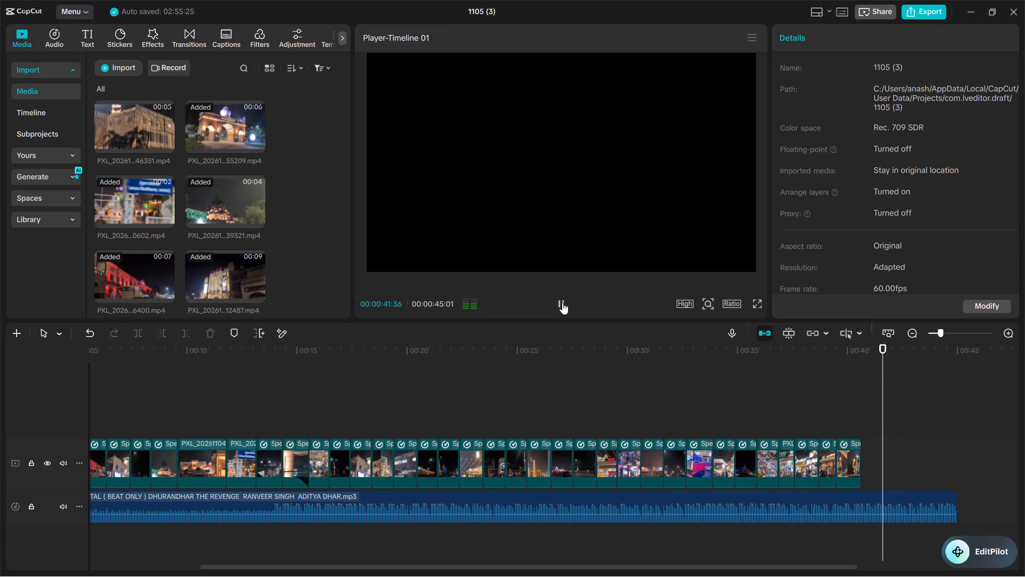
left_click(562, 302)
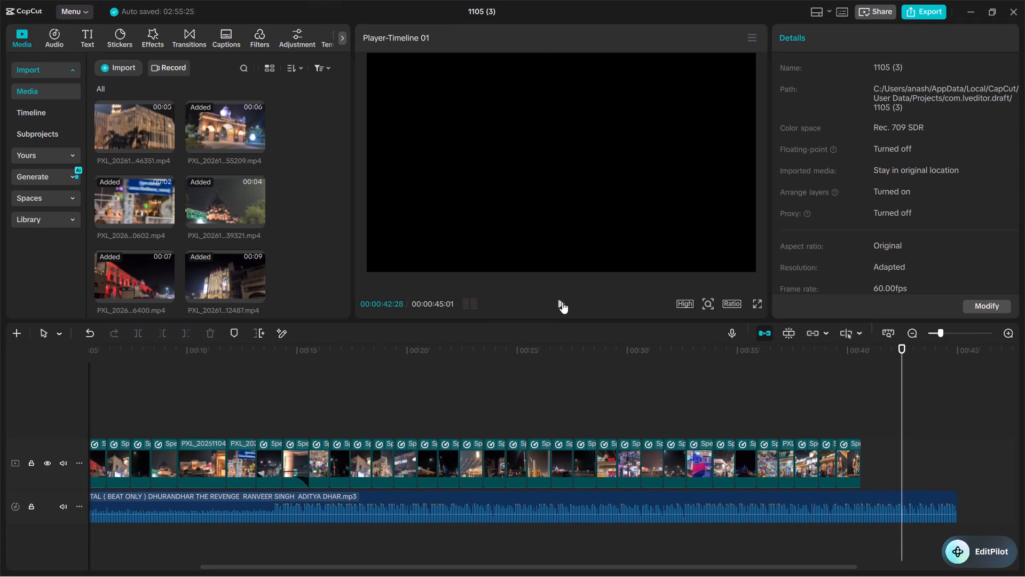
Turn off the main track magnet and move all clips after about 13 s as a block to start at about 14 s.
left_click_drag(566, 570, 531, 576)
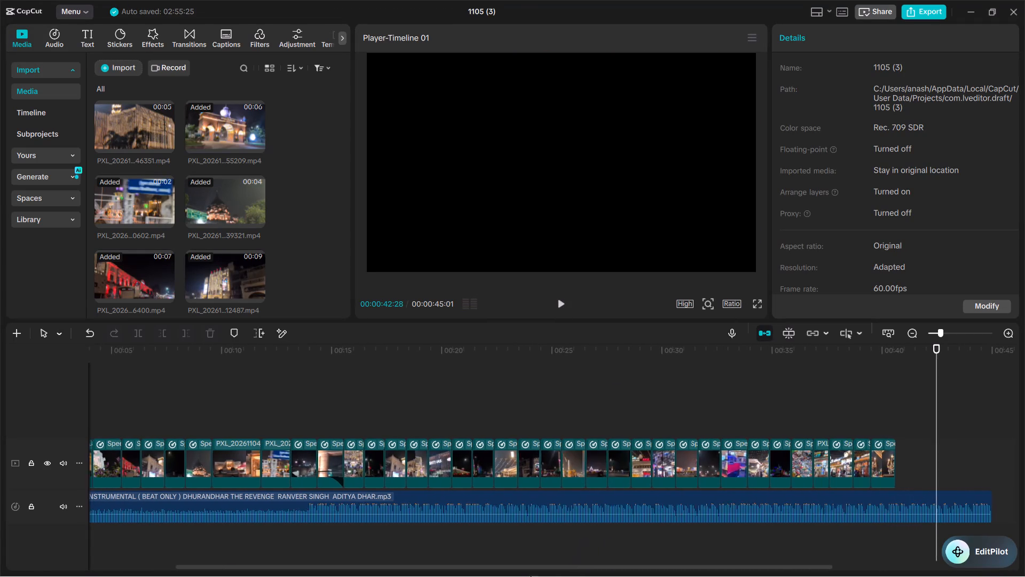
left_click_drag(531, 576, 506, 576)
left_click(763, 332)
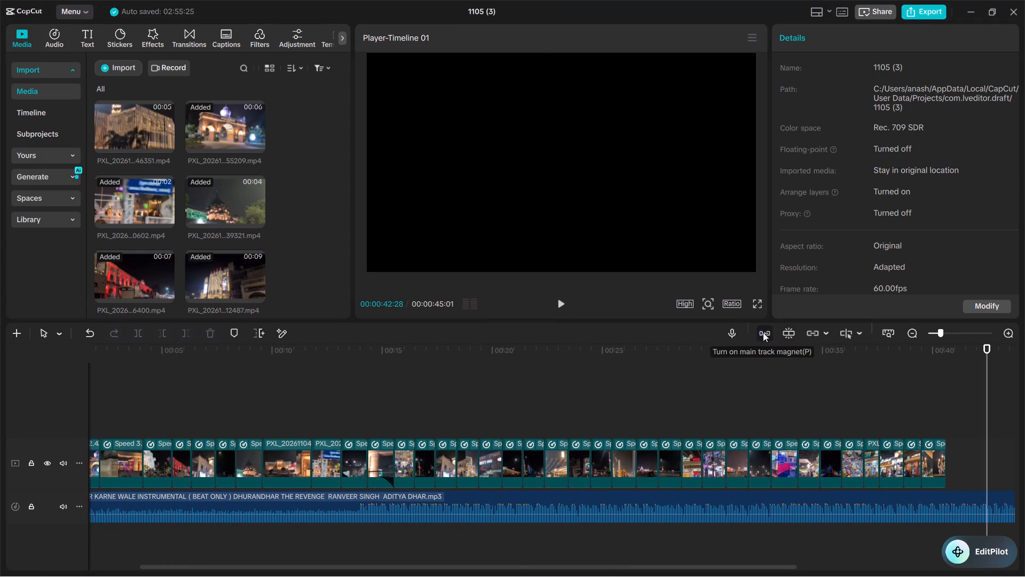
left_click_drag(952, 457, 338, 467)
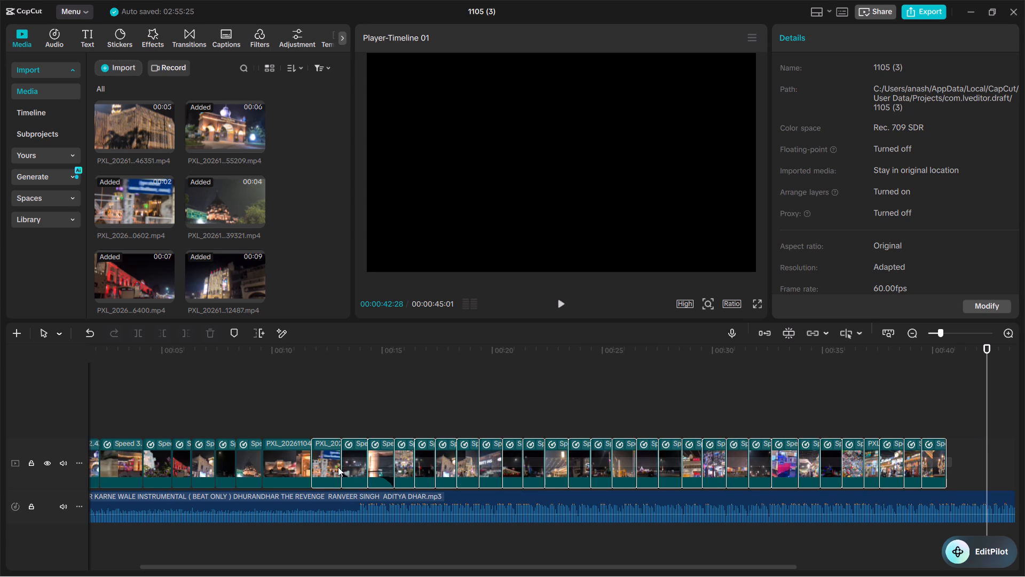
left_click_drag(338, 467, 358, 467)
left_click_drag(355, 462, 375, 466)
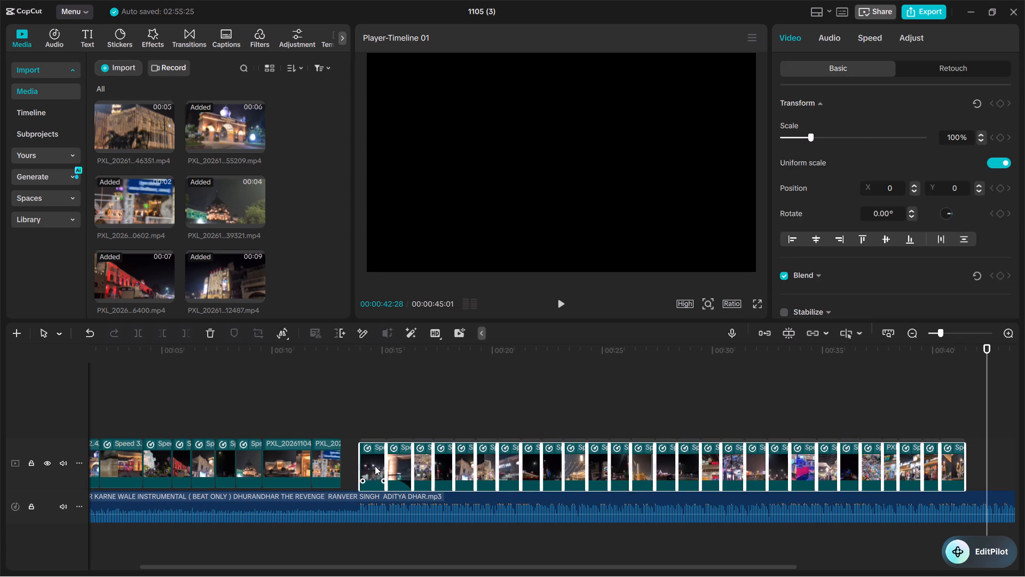
left_click_drag(375, 466, 377, 465)
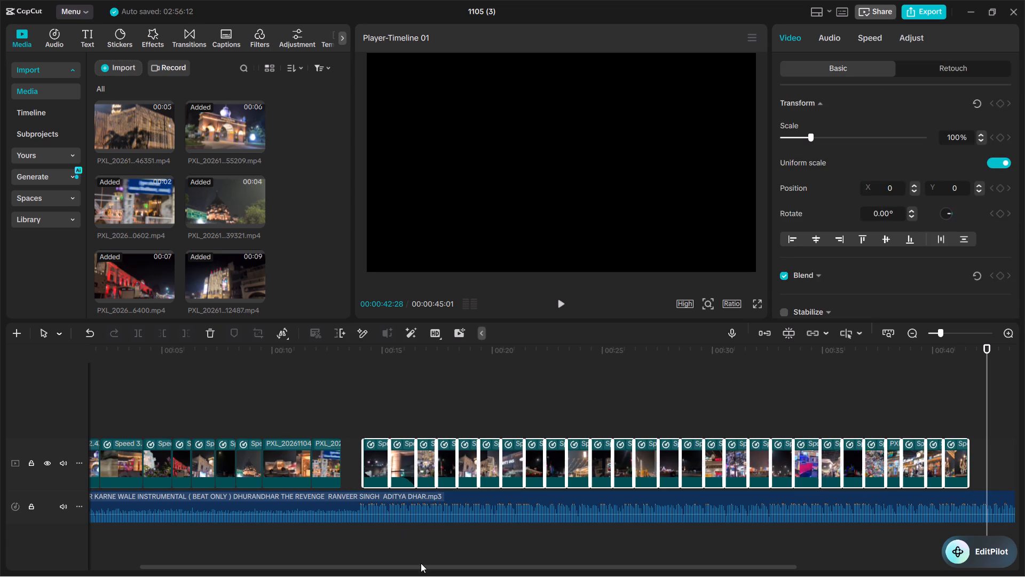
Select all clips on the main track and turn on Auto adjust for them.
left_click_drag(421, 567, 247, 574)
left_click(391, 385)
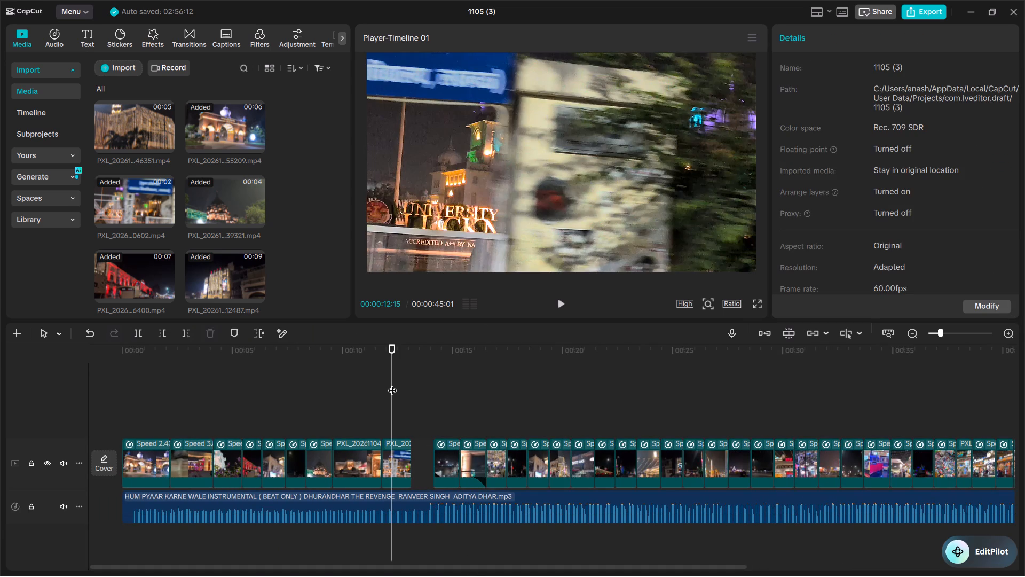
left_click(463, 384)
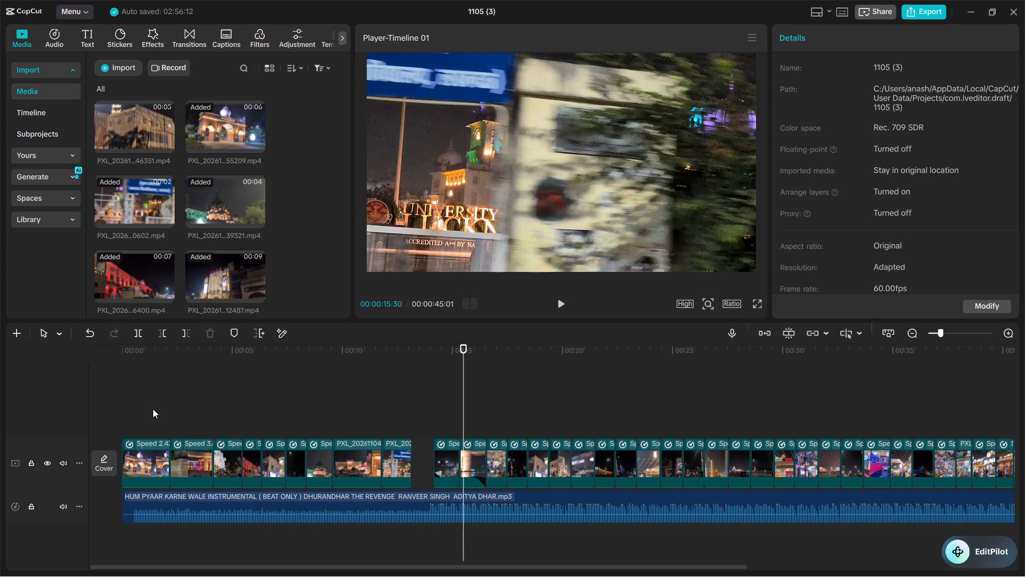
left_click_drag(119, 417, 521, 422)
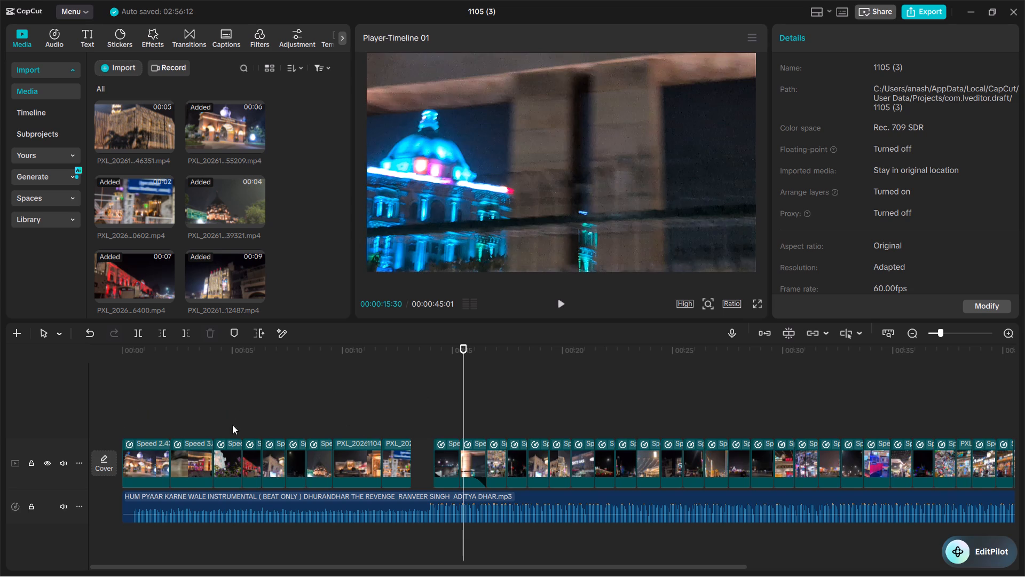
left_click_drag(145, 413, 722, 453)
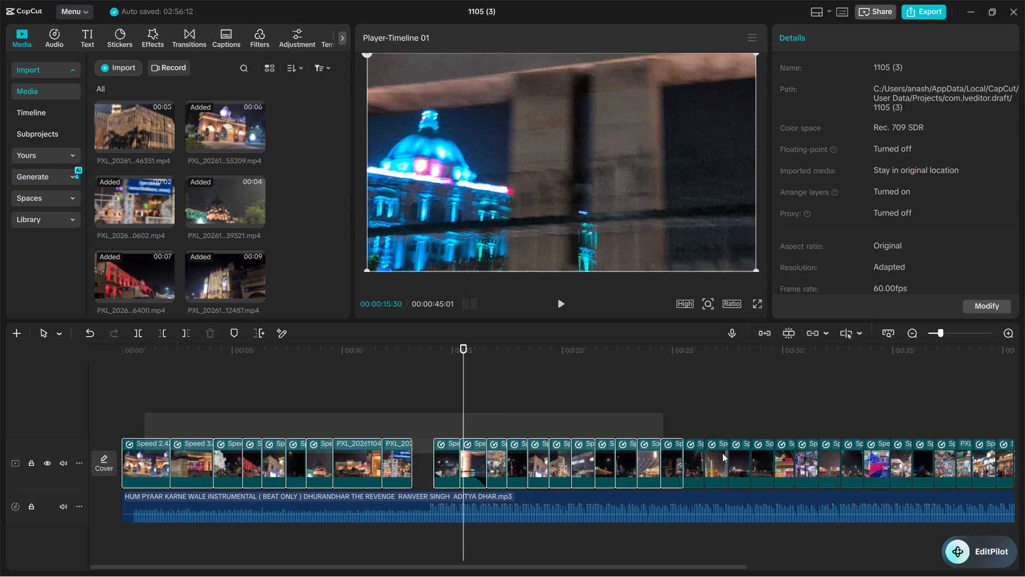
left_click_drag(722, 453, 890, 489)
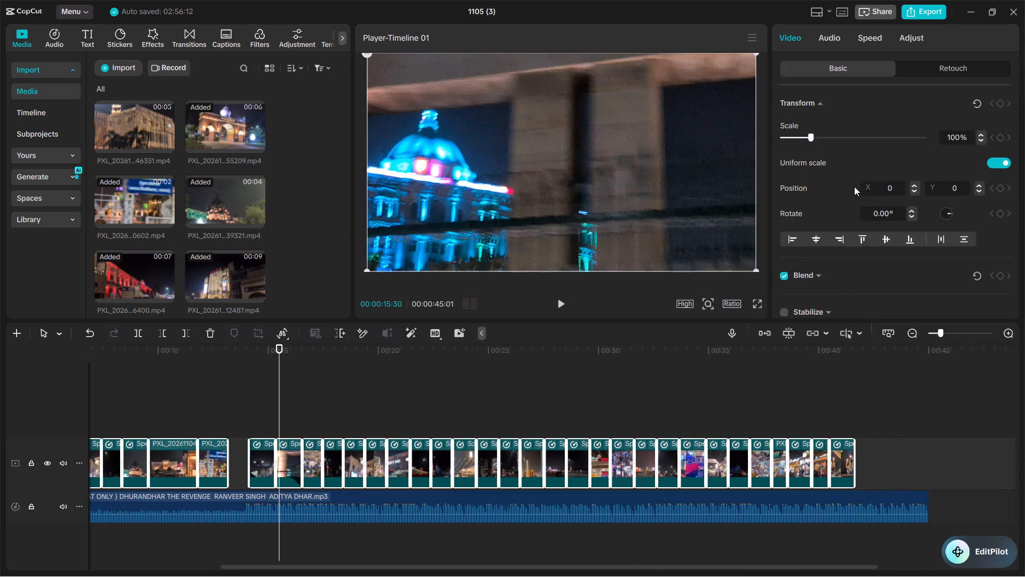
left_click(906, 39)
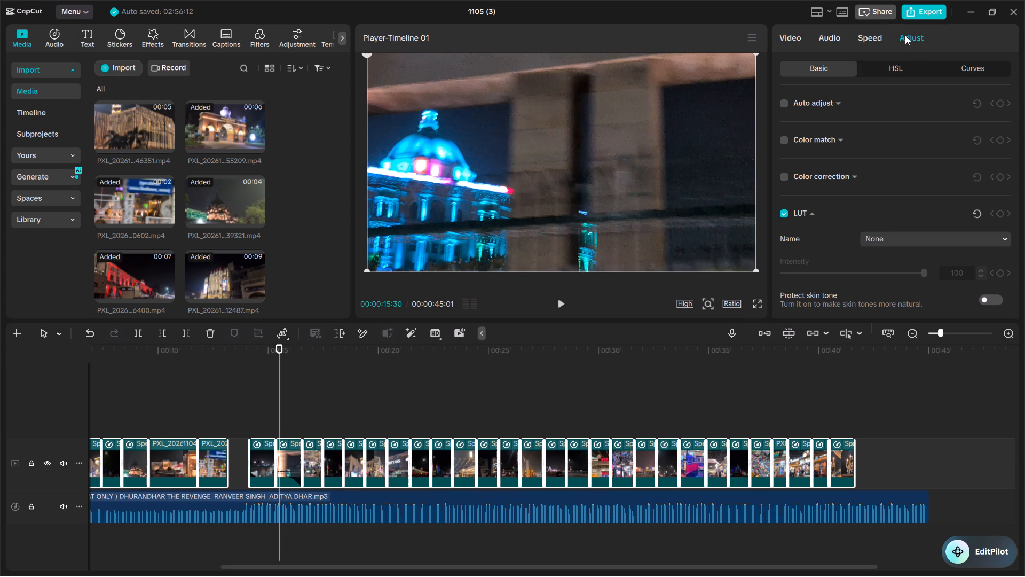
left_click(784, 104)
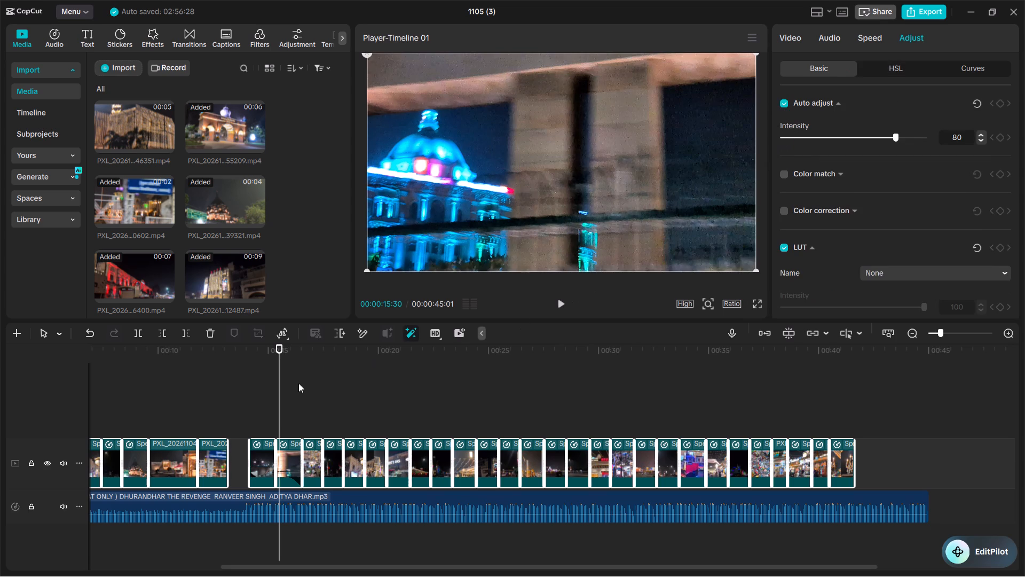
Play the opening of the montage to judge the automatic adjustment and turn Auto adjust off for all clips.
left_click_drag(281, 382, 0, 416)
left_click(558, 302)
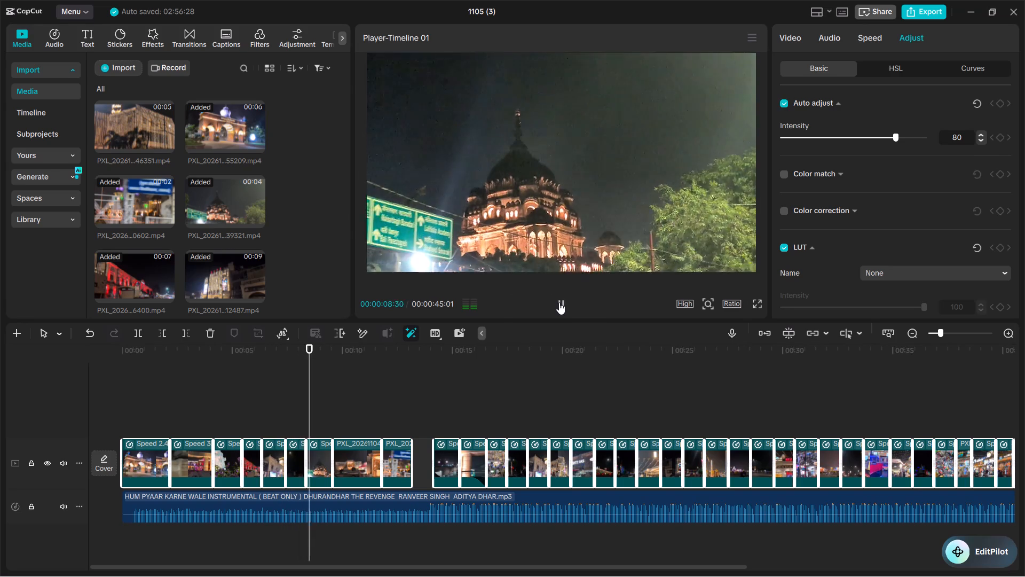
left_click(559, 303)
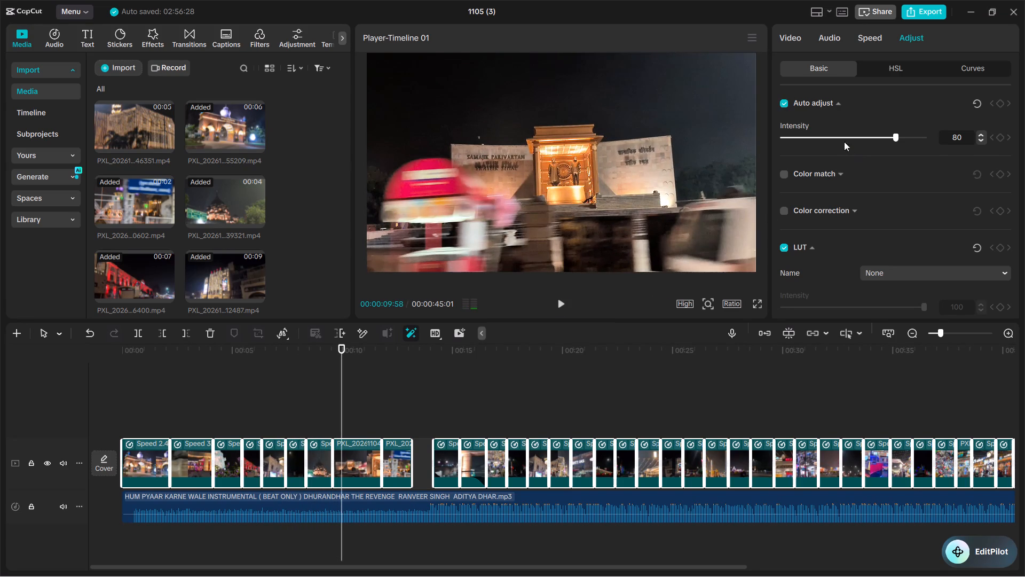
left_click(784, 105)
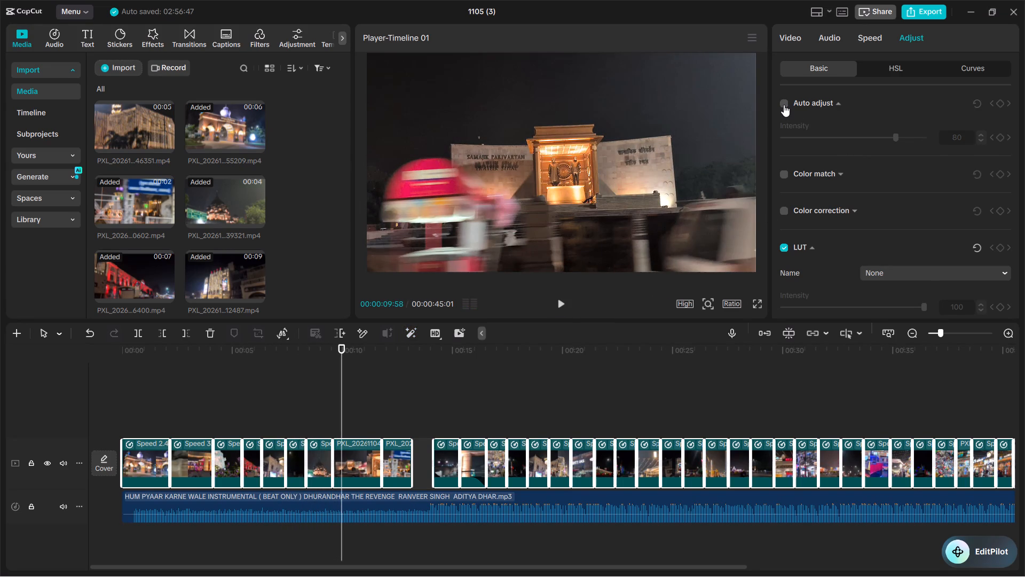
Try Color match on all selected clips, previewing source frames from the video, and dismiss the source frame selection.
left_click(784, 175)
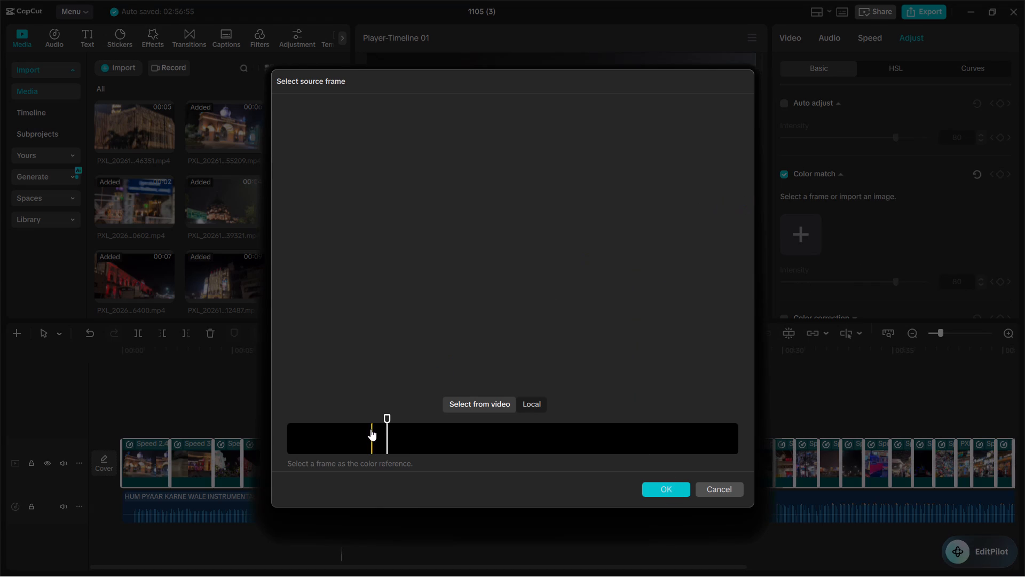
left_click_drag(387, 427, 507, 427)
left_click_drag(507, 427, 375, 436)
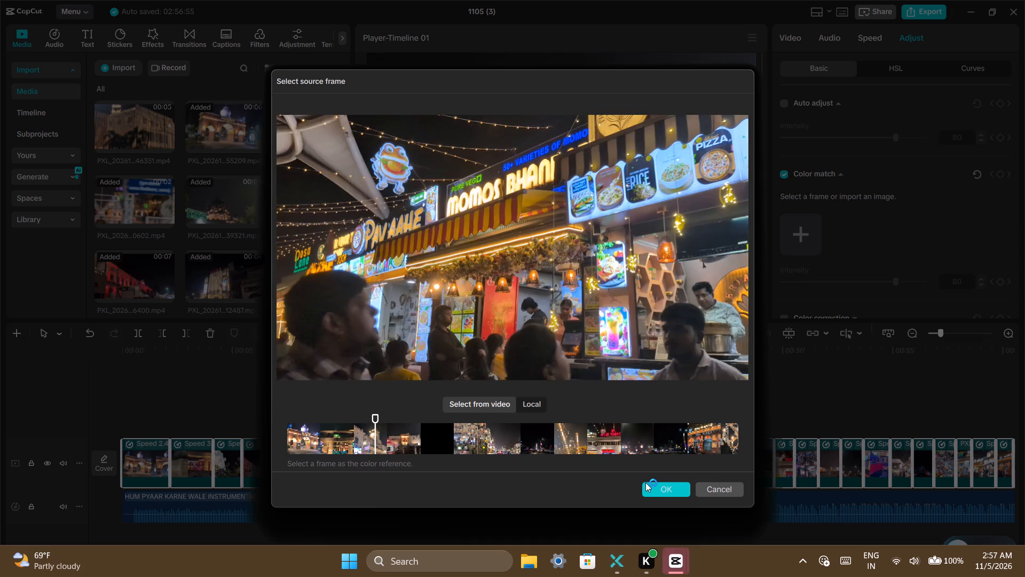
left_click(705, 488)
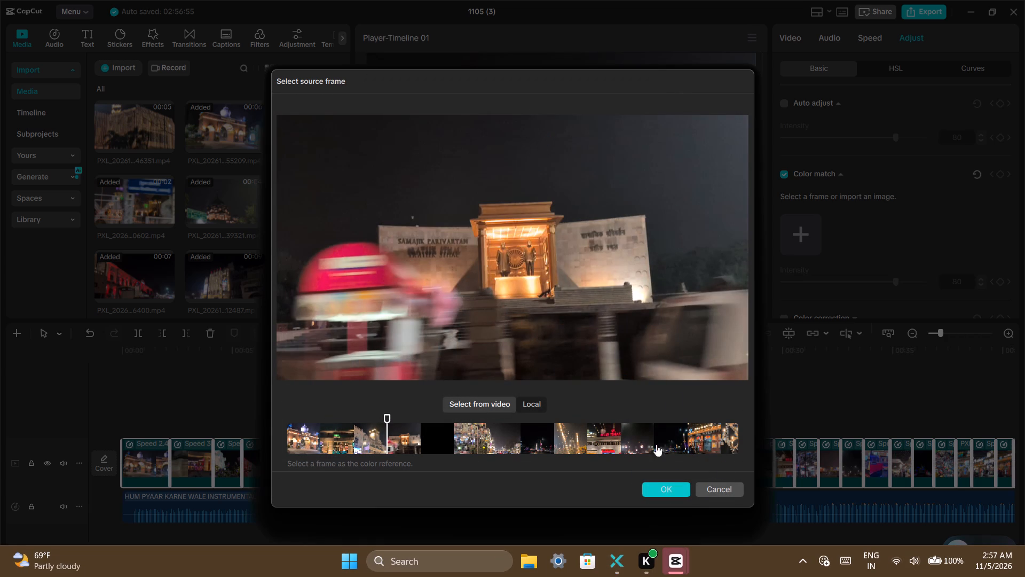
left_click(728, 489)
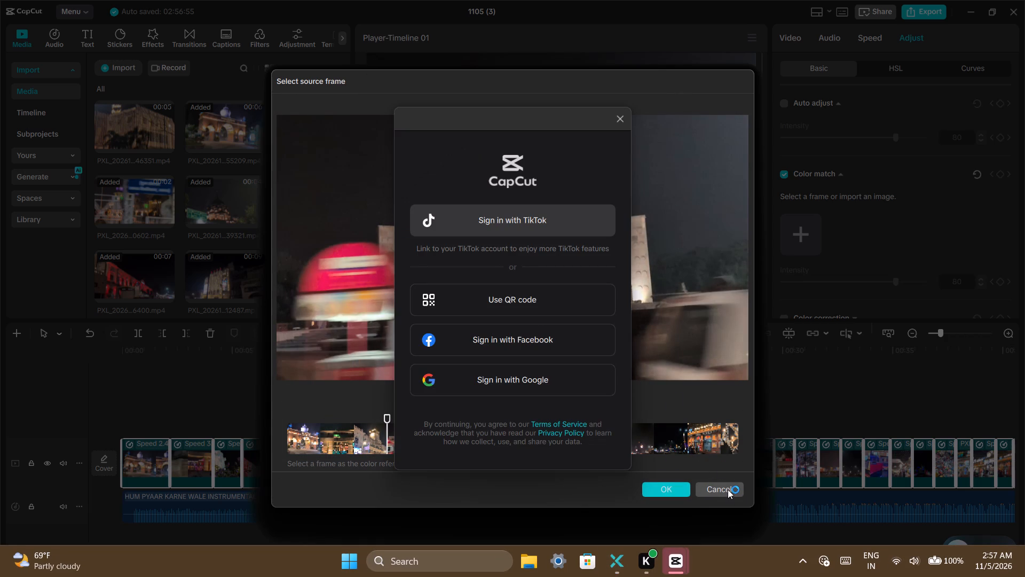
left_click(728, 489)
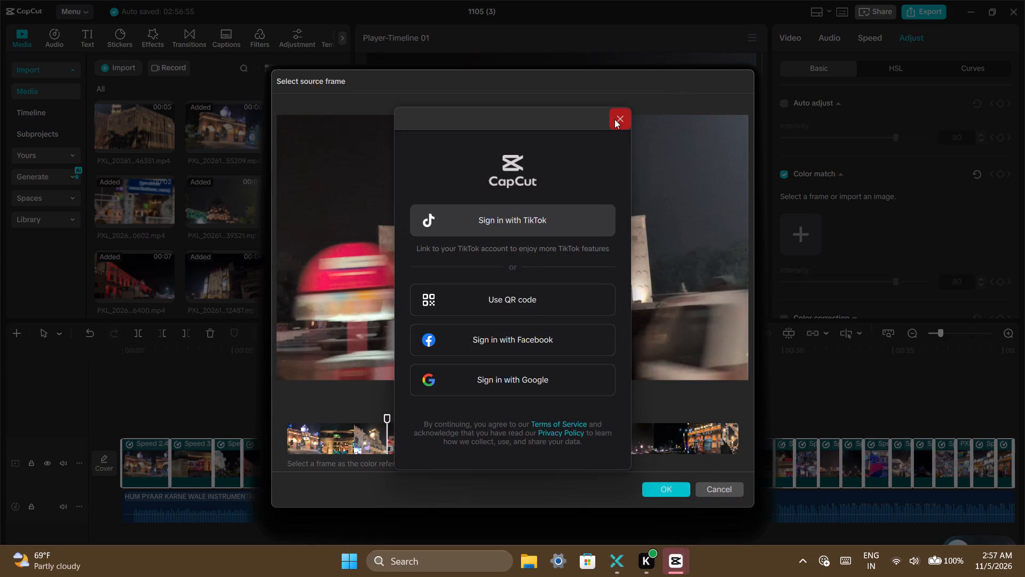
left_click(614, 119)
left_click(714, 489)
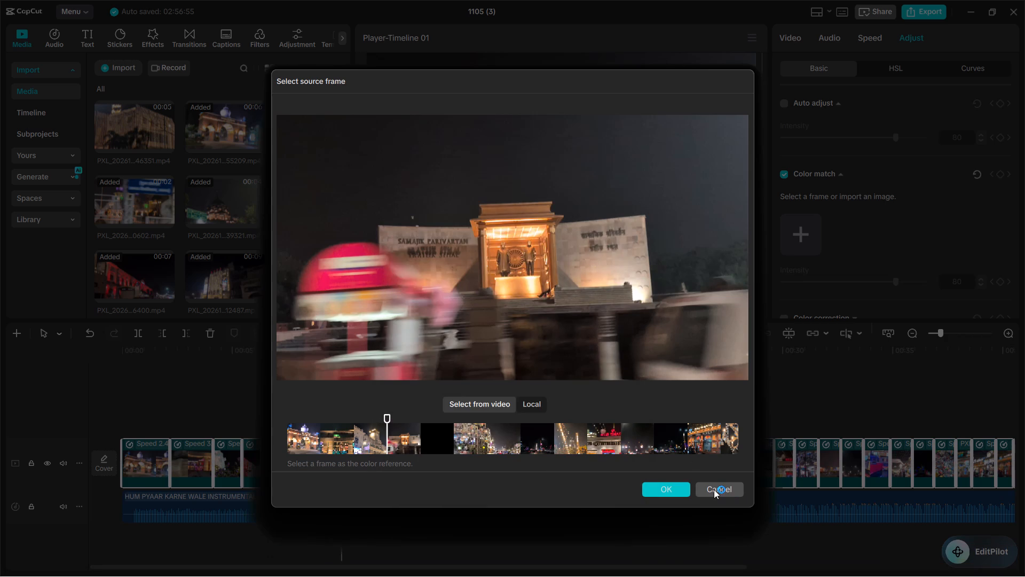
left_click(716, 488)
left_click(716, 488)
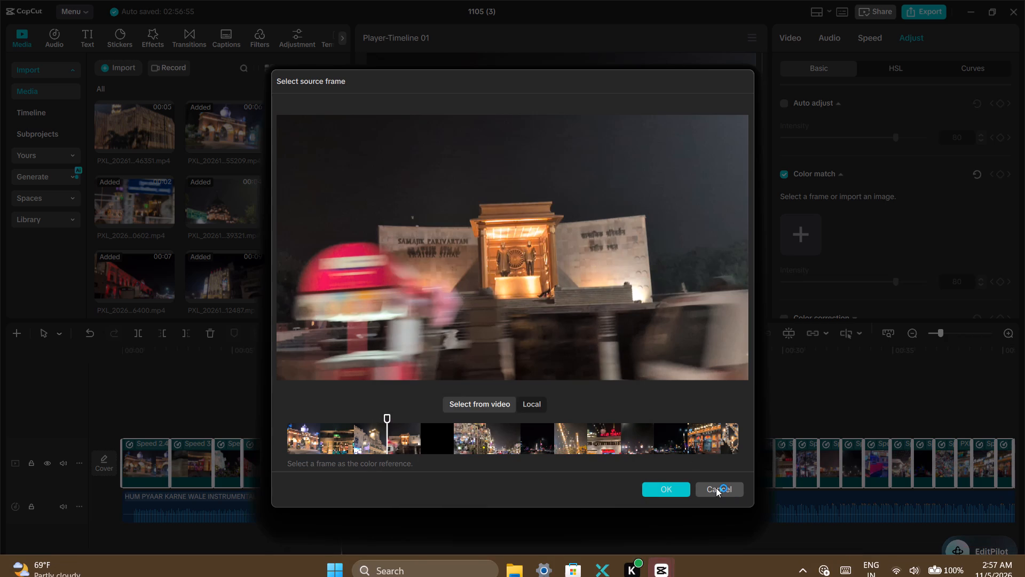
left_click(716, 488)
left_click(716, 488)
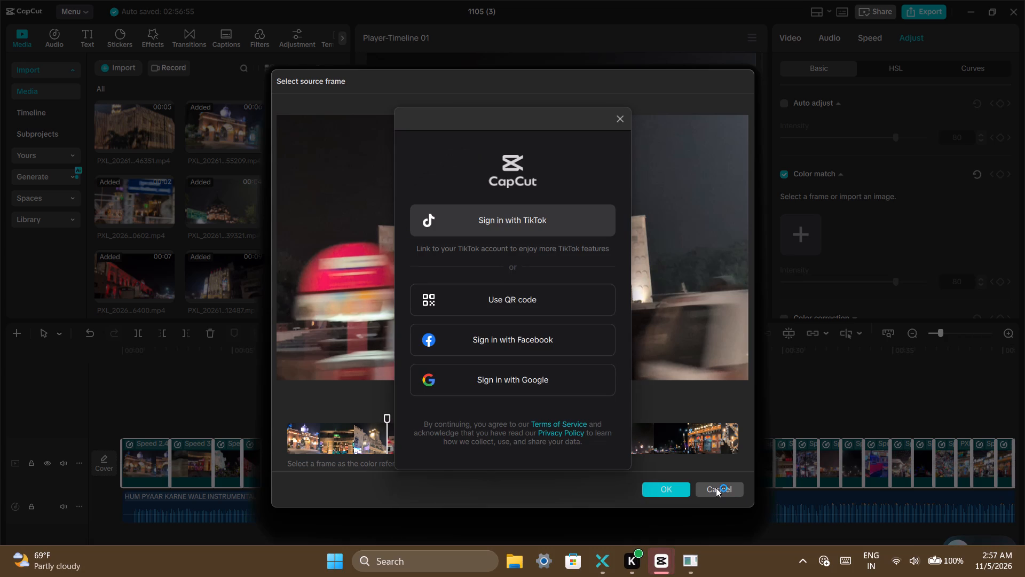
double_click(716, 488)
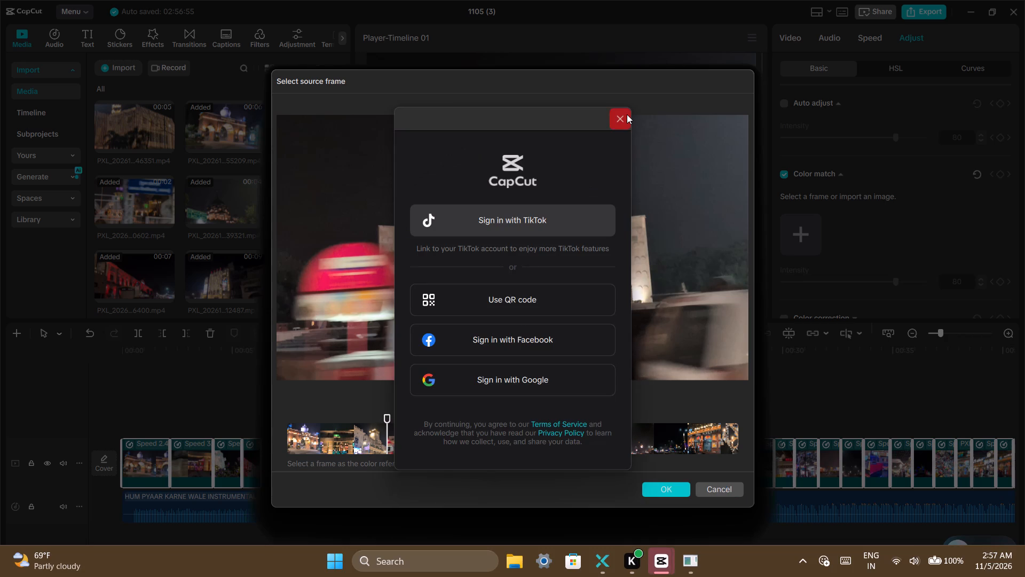
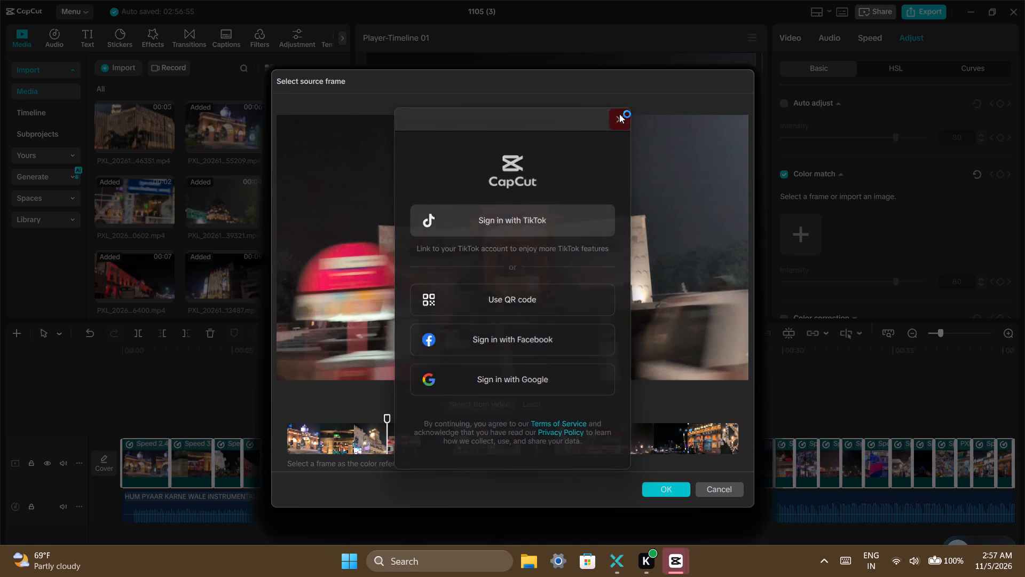
Cancel the stacked Select source frame dialogs of Color match.
left_click(731, 488)
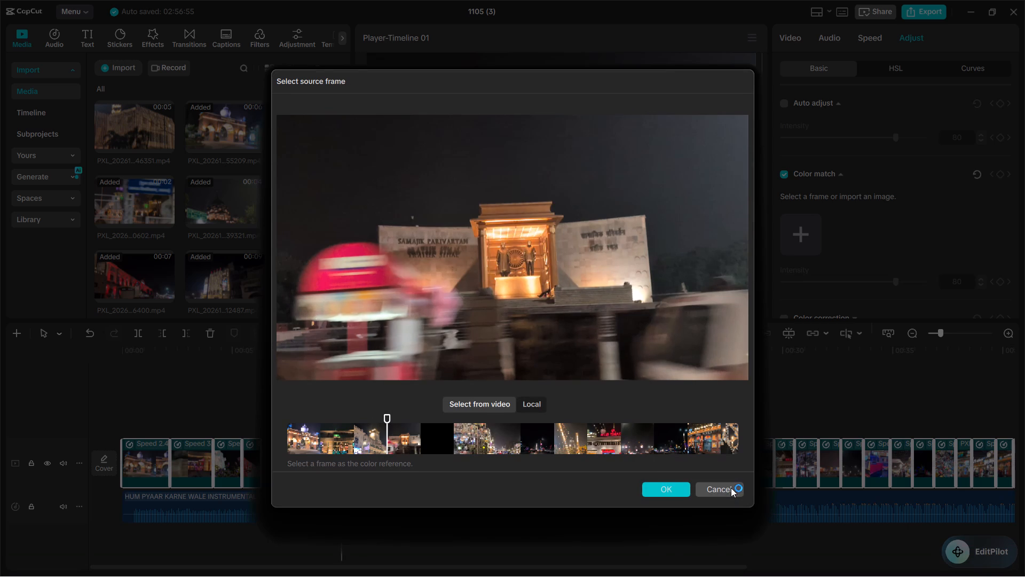
left_click(731, 488)
left_click(731, 489)
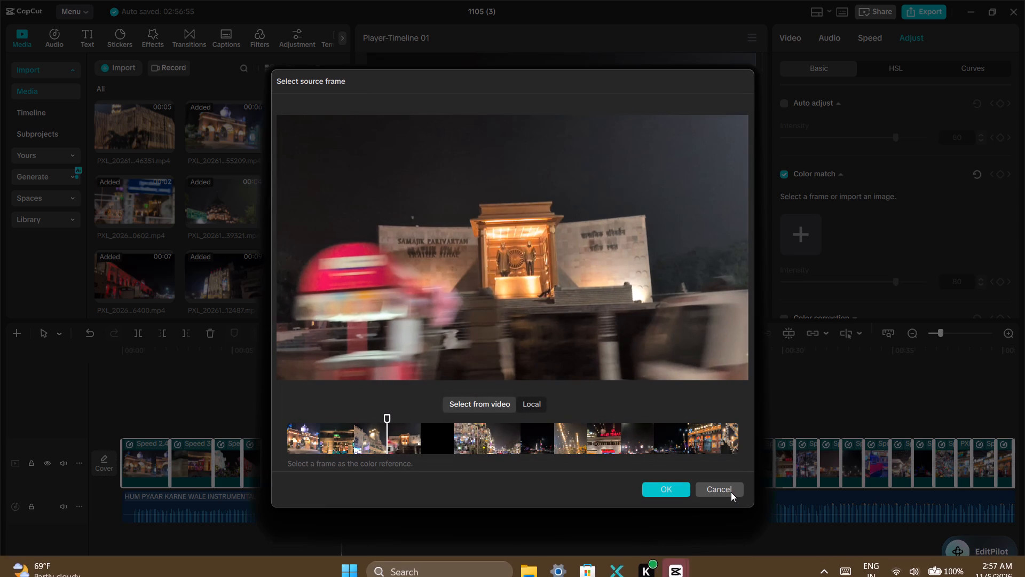
left_click(731, 492)
left_click(731, 493)
left_click(731, 492)
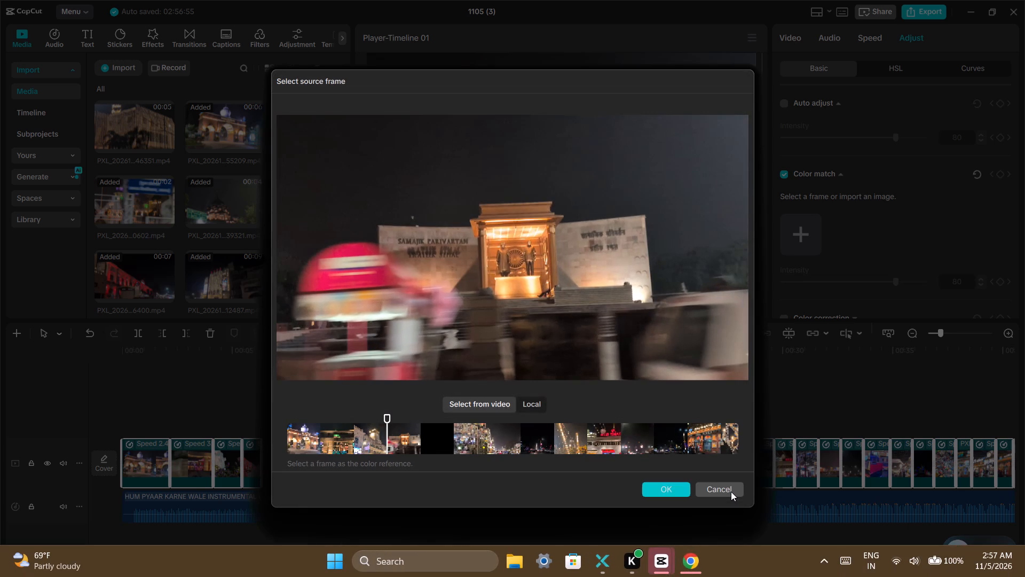
left_click(731, 492)
Switch to Chrome and close the browser window with the loading Google sign-in page.
left_click(691, 564)
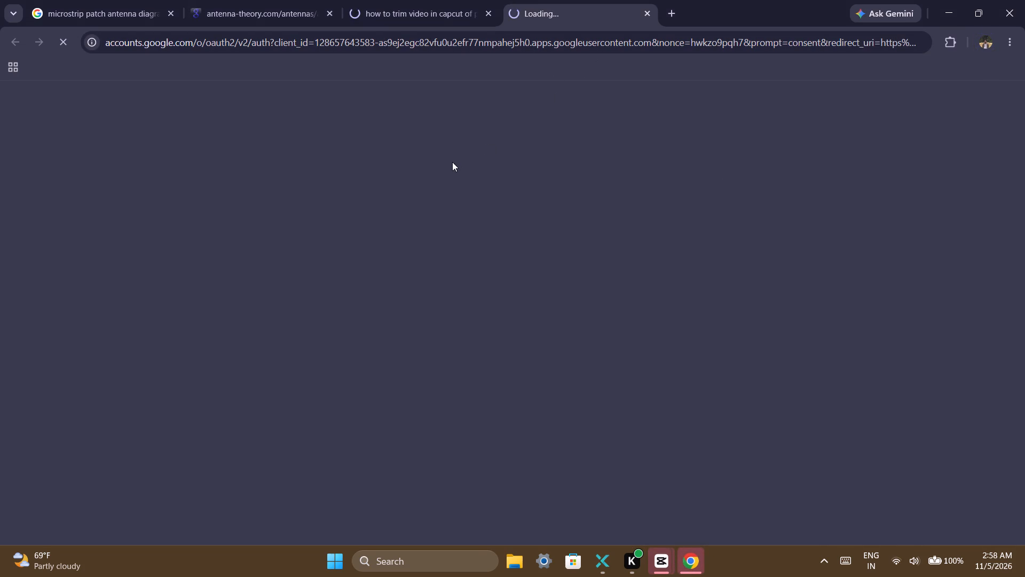
left_click(1010, 11)
Continue cancelling the repeated Select source frame dialogs in CapCut.
left_click(719, 487)
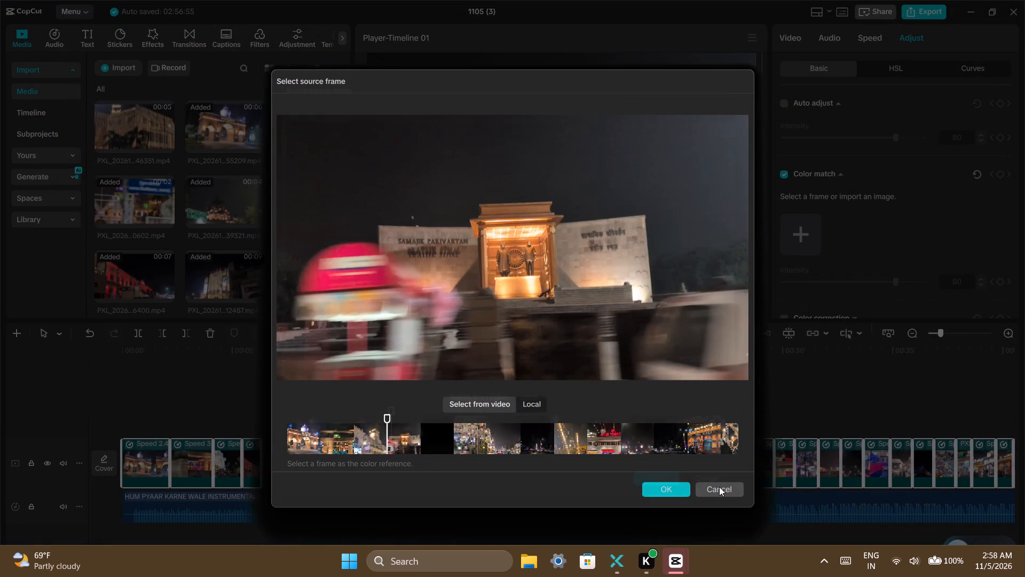
double_click(719, 487)
left_click(721, 487)
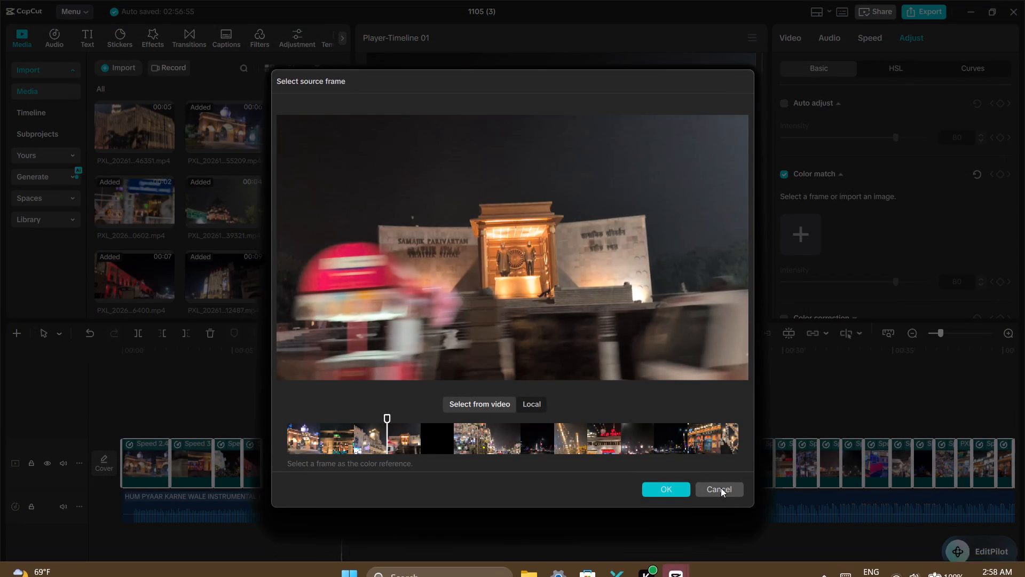
left_click(721, 488)
left_click(721, 488)
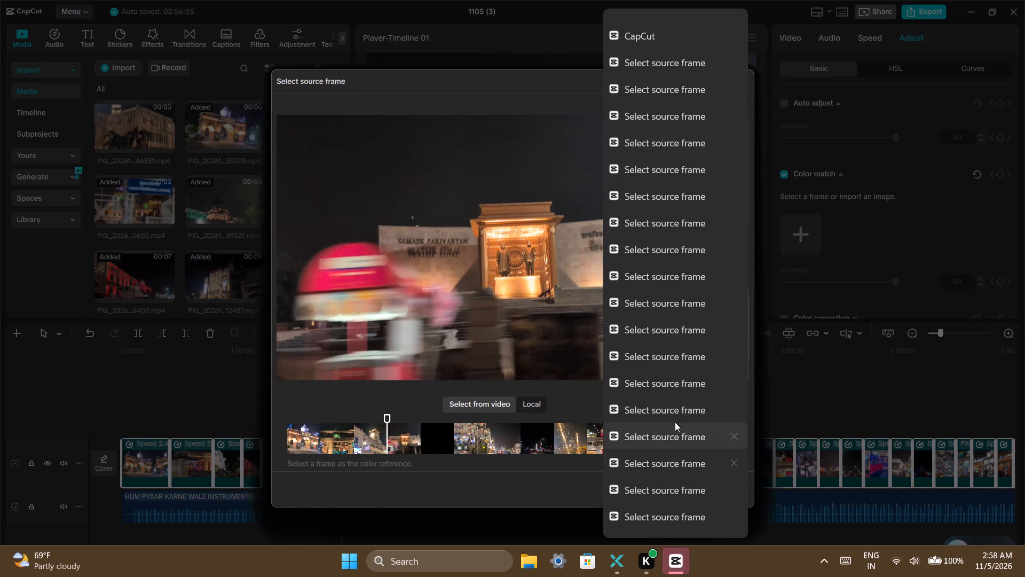
scroll(671, 381, "down", 14)
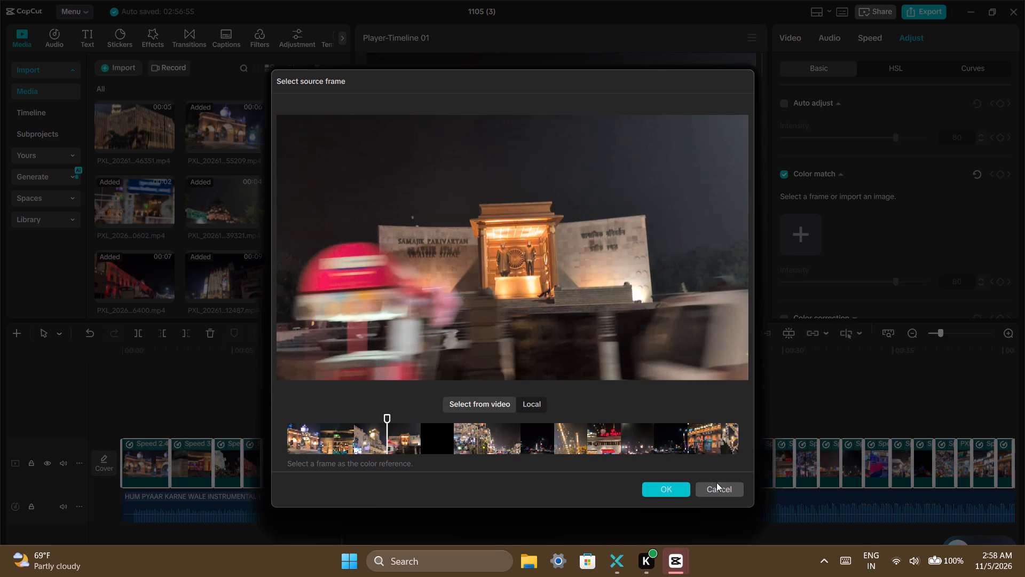
triple_click(720, 487)
left_click(720, 487)
left_click(720, 487)
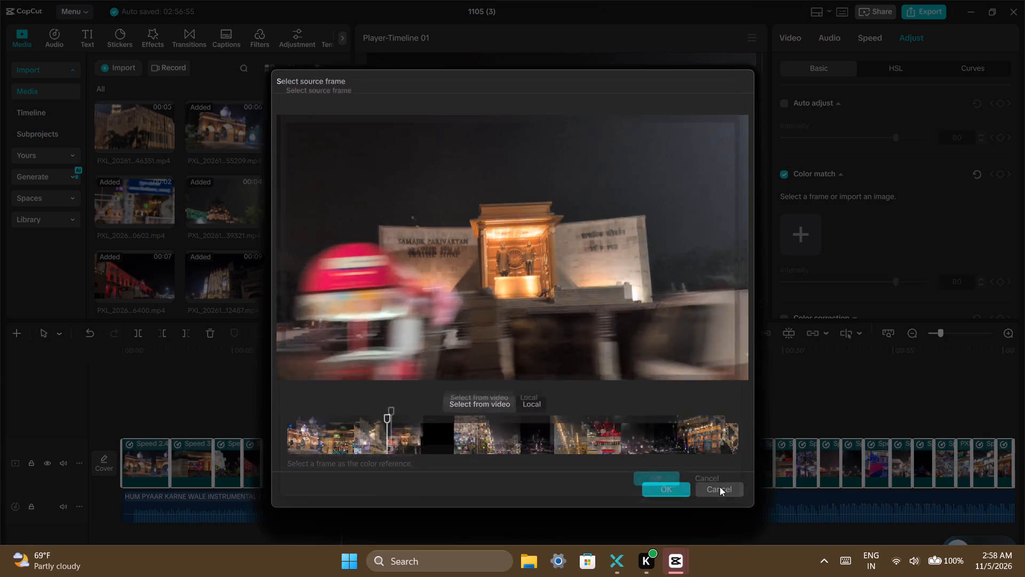
left_click(720, 487)
left_click(720, 487)
left_click(719, 487)
left_click(719, 487)
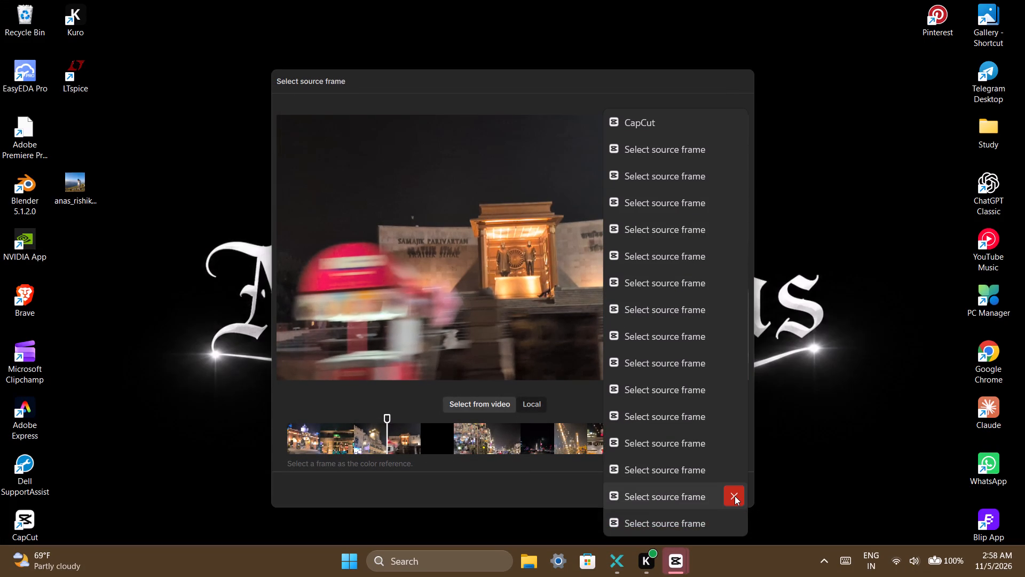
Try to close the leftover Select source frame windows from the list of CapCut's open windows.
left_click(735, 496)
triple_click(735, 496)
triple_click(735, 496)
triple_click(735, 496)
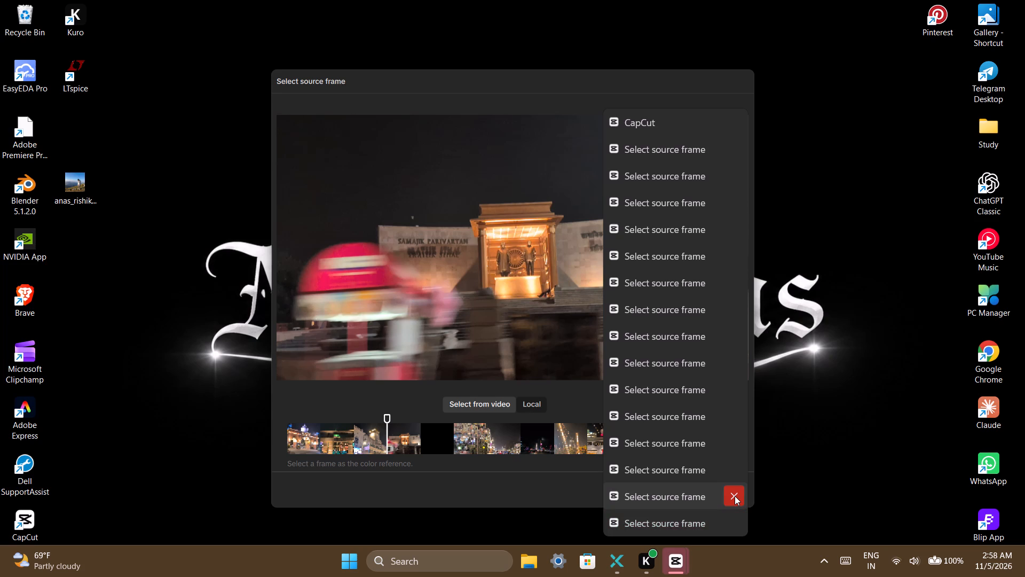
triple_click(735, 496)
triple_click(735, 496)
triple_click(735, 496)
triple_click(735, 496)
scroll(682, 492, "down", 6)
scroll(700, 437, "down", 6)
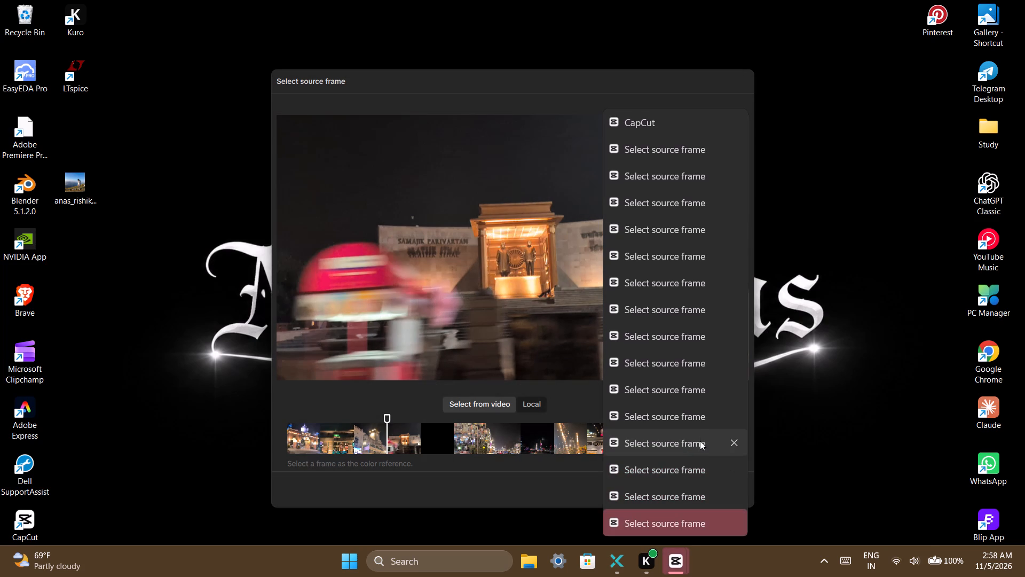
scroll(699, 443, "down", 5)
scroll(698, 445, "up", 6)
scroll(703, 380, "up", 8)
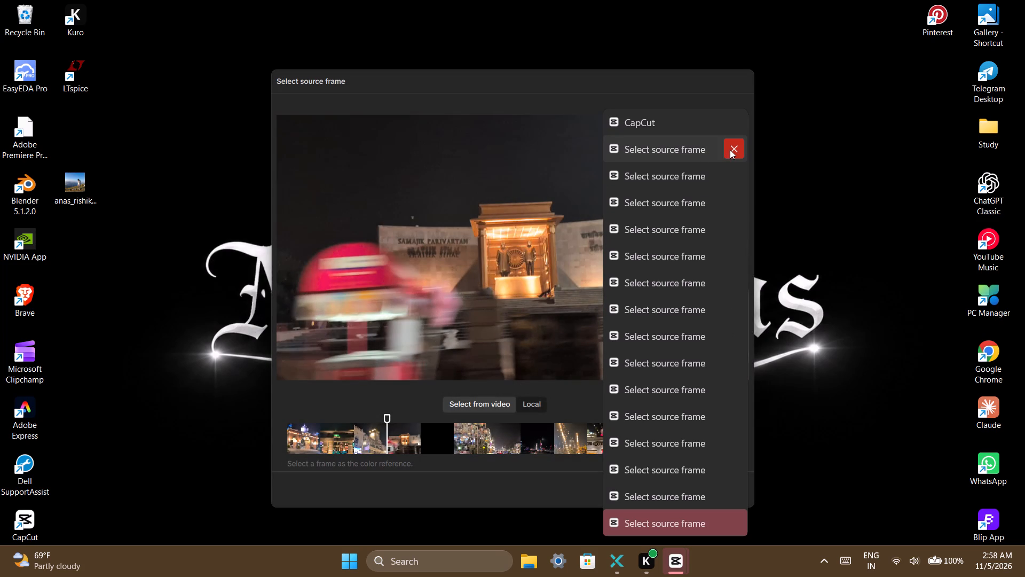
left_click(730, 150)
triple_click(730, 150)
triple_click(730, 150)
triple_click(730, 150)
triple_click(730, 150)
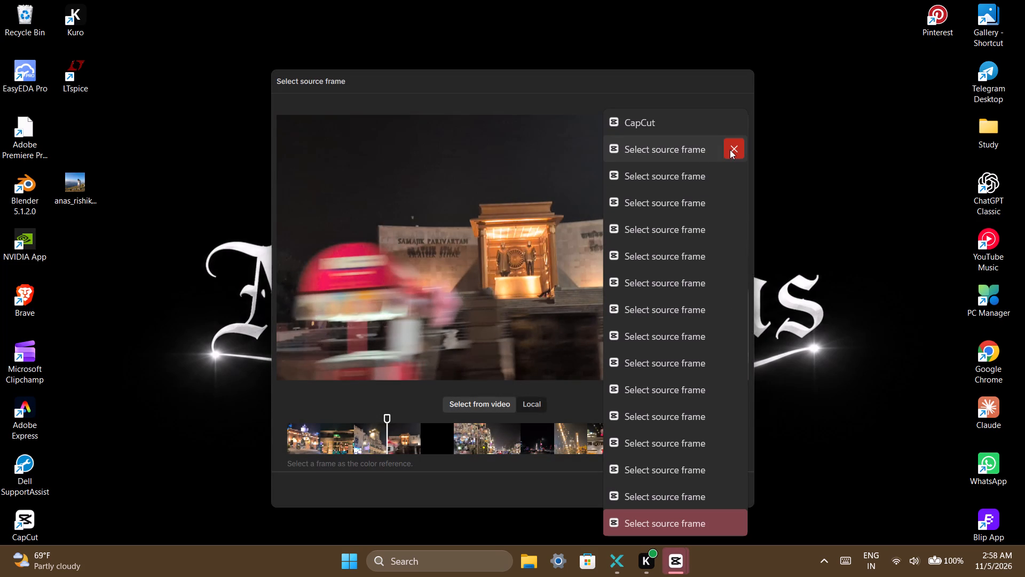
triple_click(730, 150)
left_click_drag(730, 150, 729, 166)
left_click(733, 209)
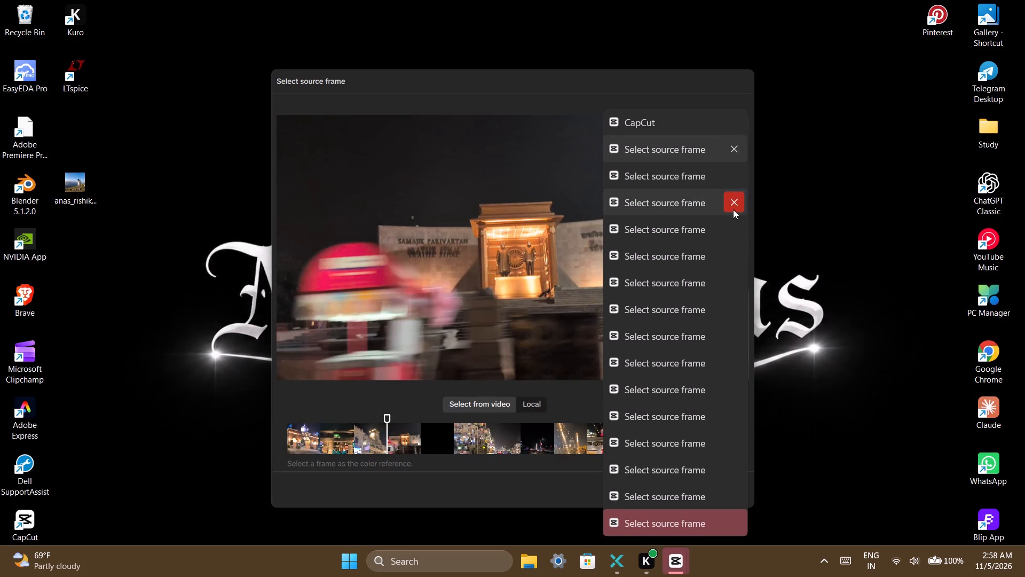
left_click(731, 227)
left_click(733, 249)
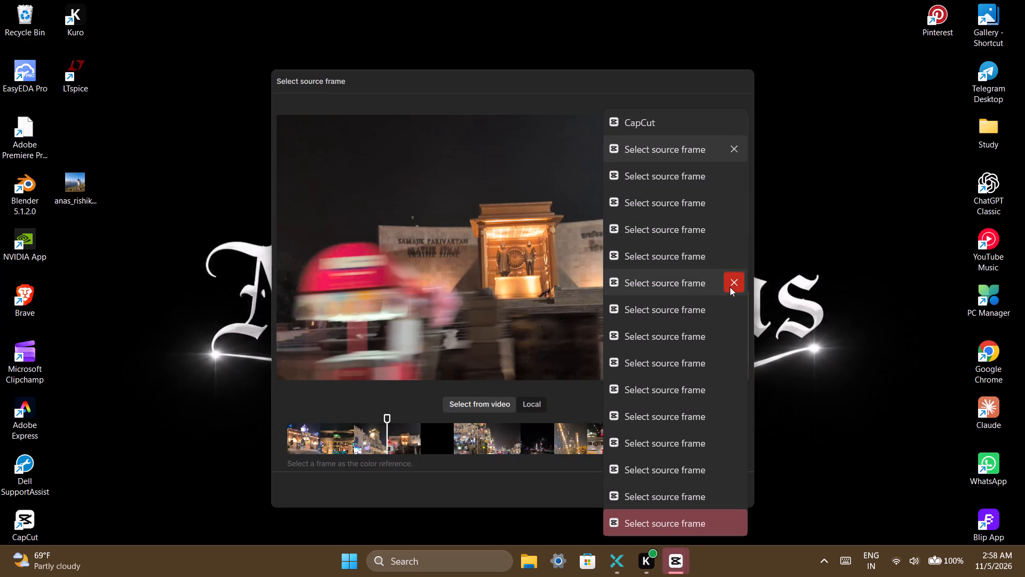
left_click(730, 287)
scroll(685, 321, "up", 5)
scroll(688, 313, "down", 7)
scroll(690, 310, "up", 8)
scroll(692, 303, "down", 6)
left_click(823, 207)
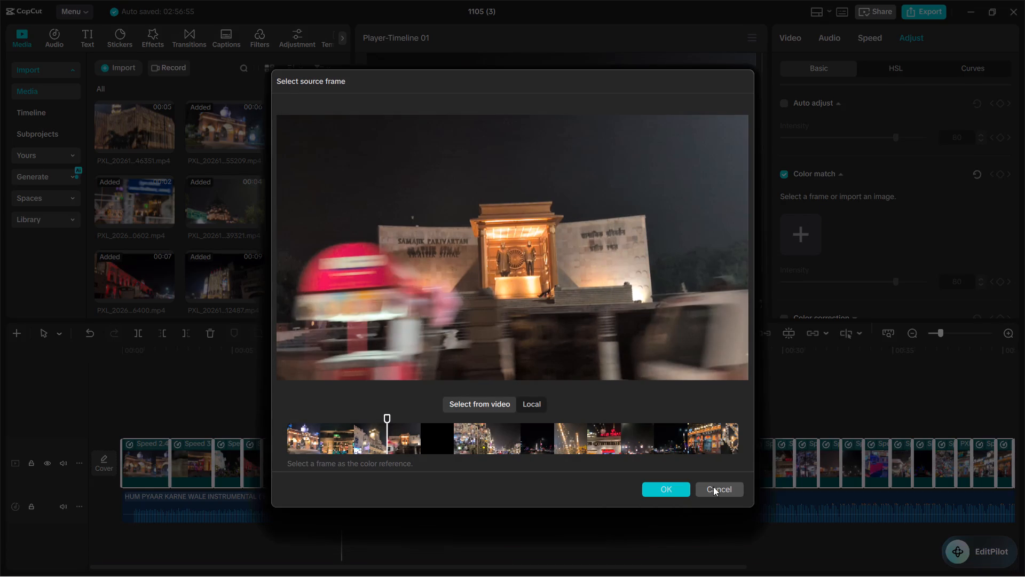
Cancel all remaining Select source frame dialogs to get back to the editing timeline.
triple_click(715, 491)
triple_click(715, 491)
triple_click(715, 491)
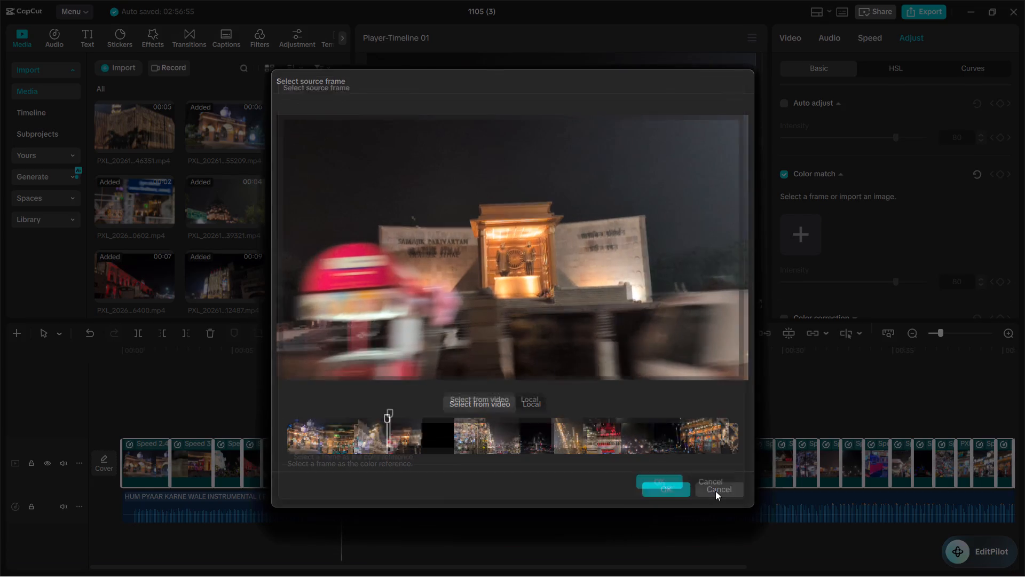
triple_click(715, 491)
triple_click(717, 491)
triple_click(717, 491)
triple_click(717, 490)
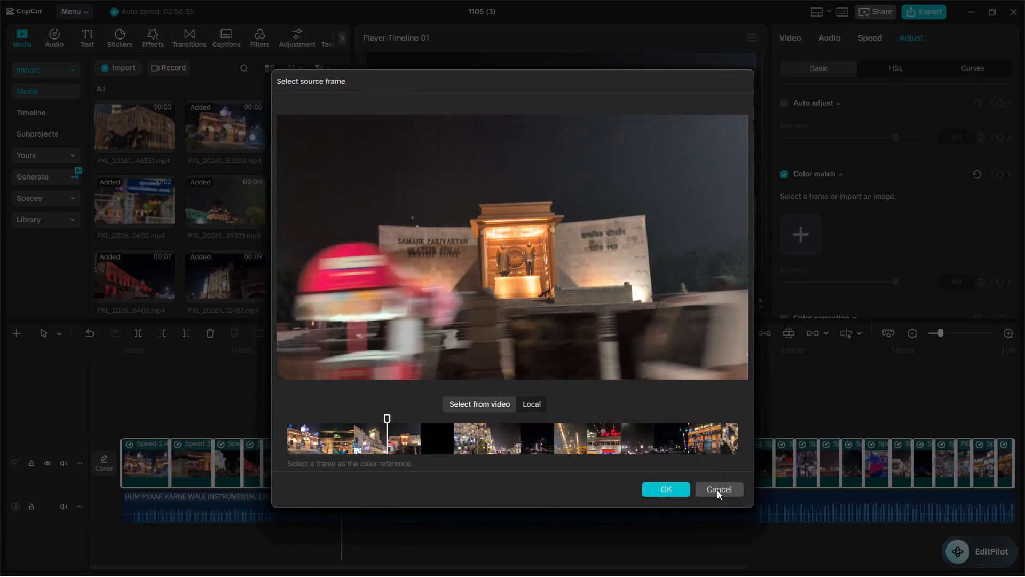
triple_click(717, 490)
double_click(717, 488)
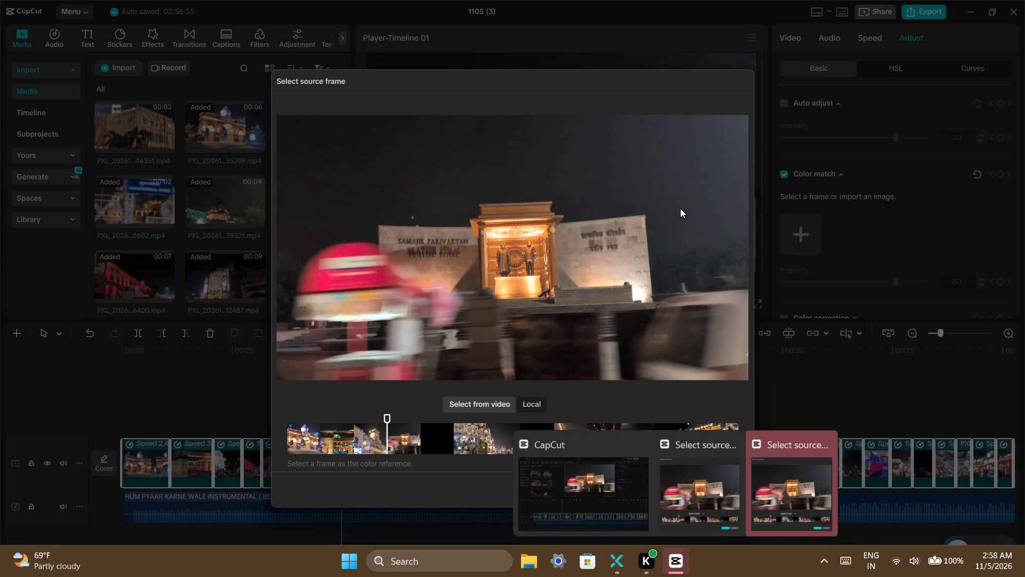
left_click(715, 488)
left_click(715, 488)
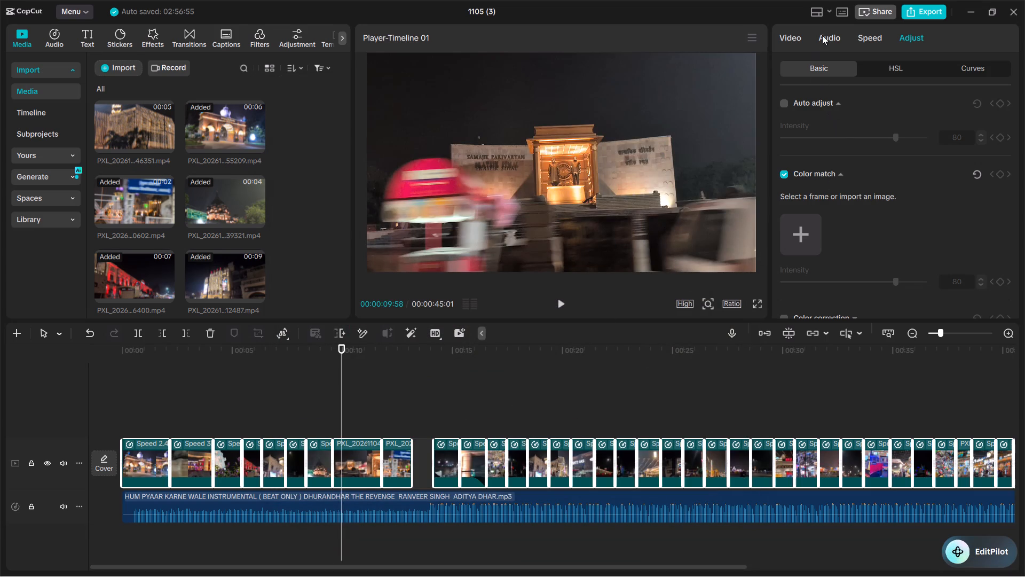
Turn off Color match for all selected clips.
left_click(784, 177)
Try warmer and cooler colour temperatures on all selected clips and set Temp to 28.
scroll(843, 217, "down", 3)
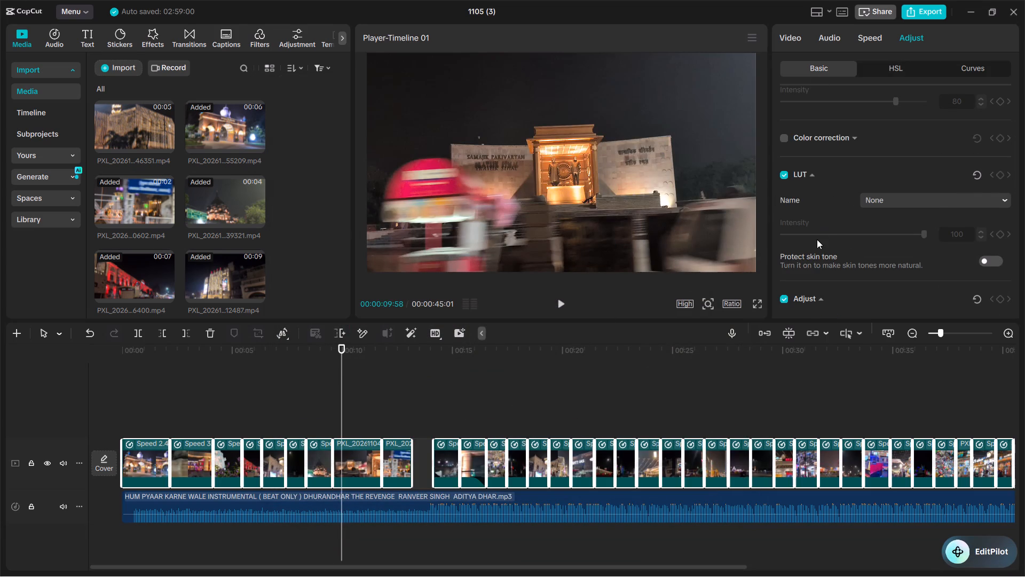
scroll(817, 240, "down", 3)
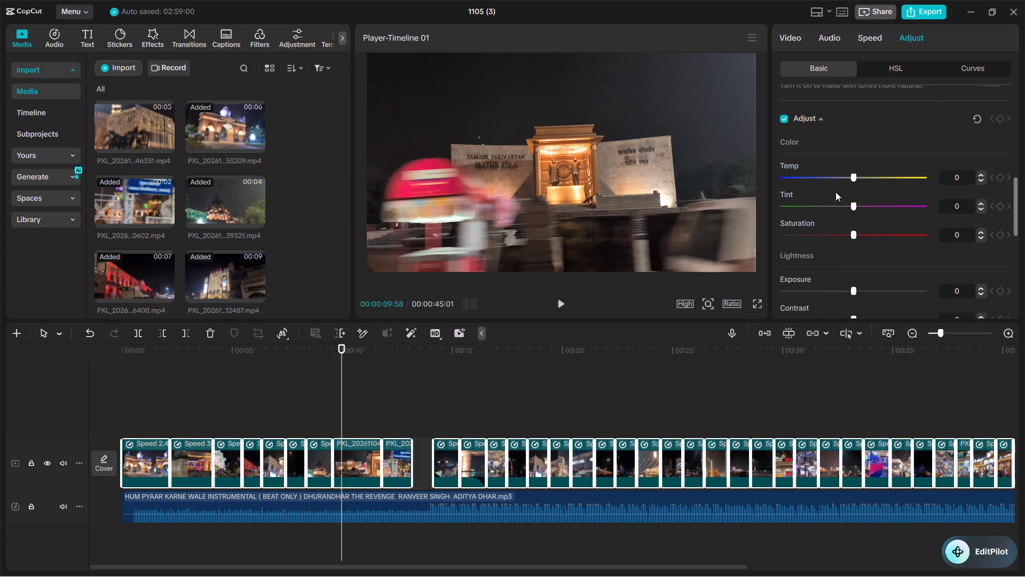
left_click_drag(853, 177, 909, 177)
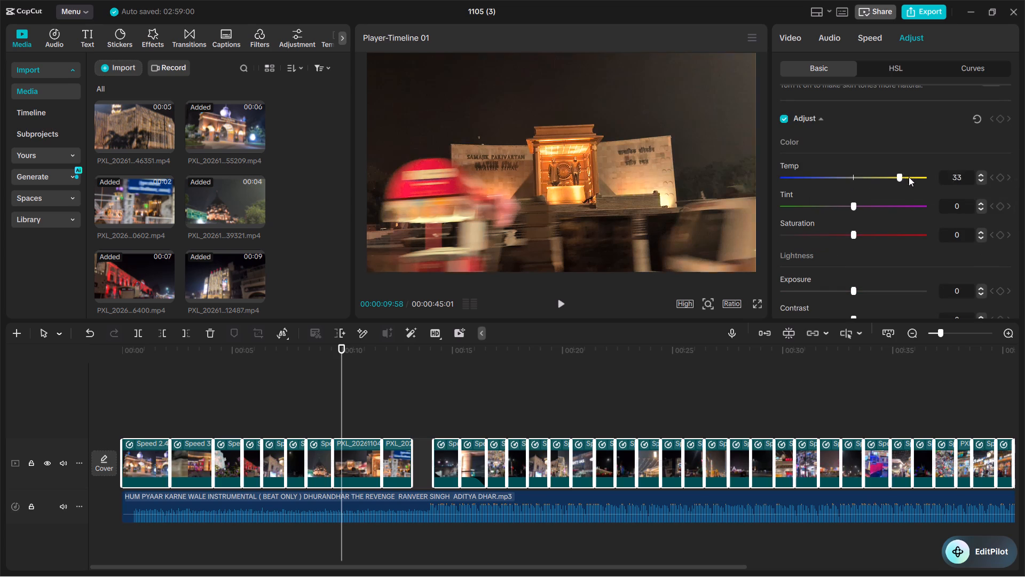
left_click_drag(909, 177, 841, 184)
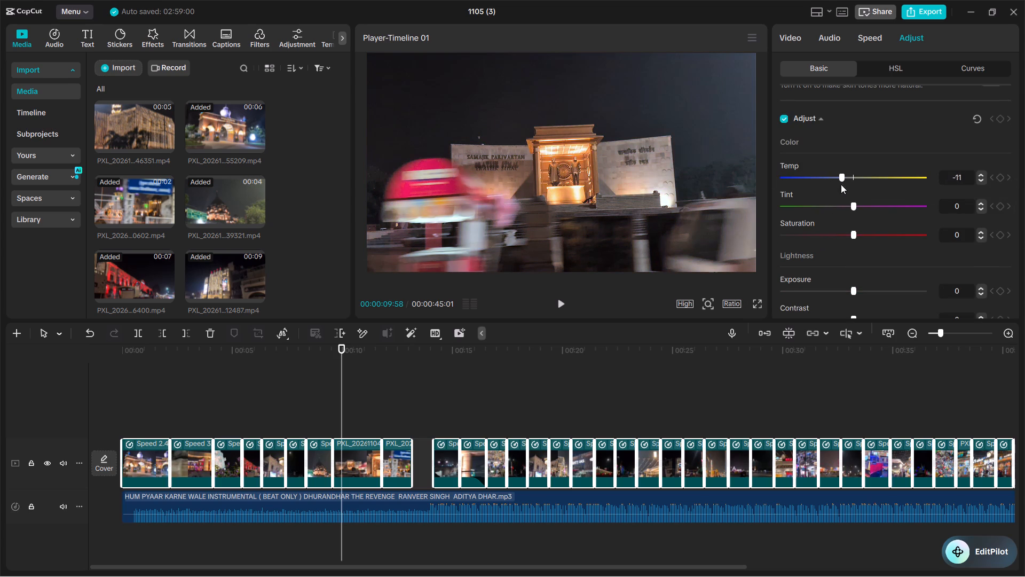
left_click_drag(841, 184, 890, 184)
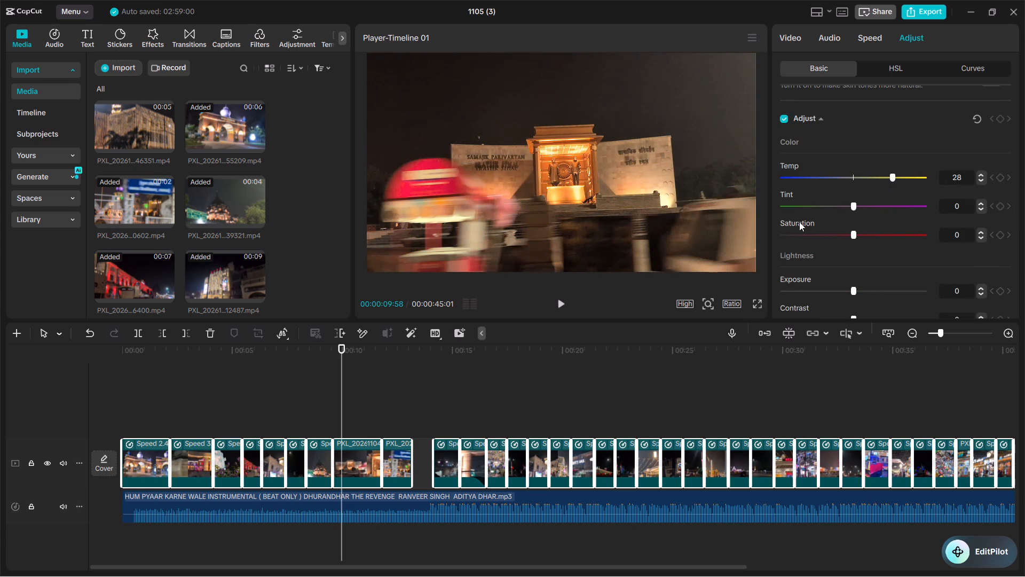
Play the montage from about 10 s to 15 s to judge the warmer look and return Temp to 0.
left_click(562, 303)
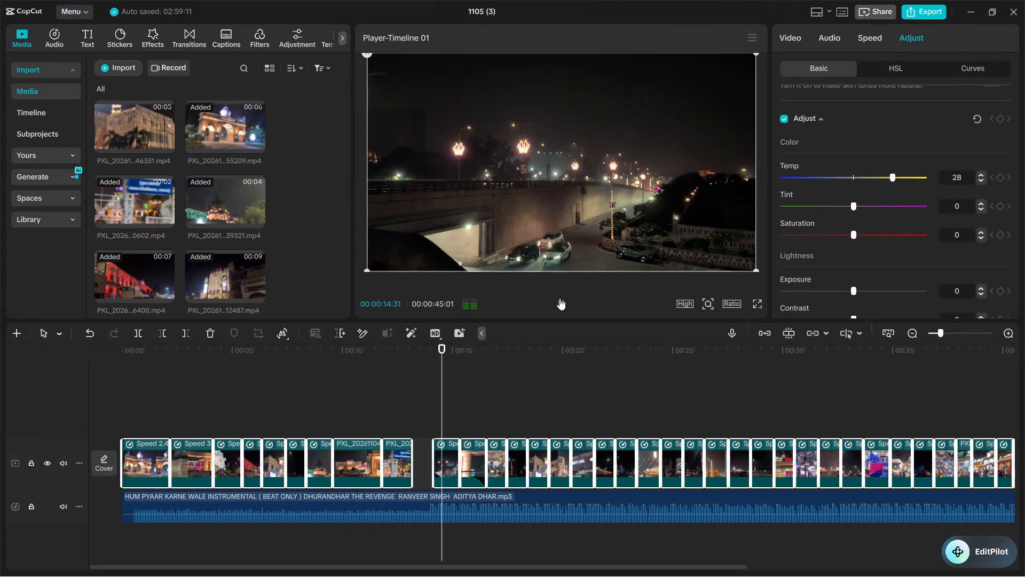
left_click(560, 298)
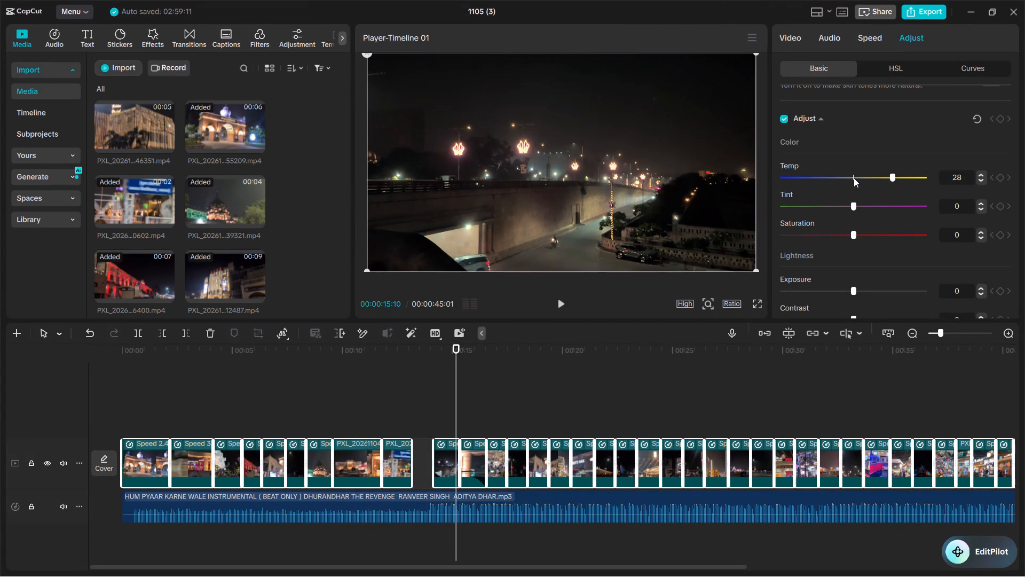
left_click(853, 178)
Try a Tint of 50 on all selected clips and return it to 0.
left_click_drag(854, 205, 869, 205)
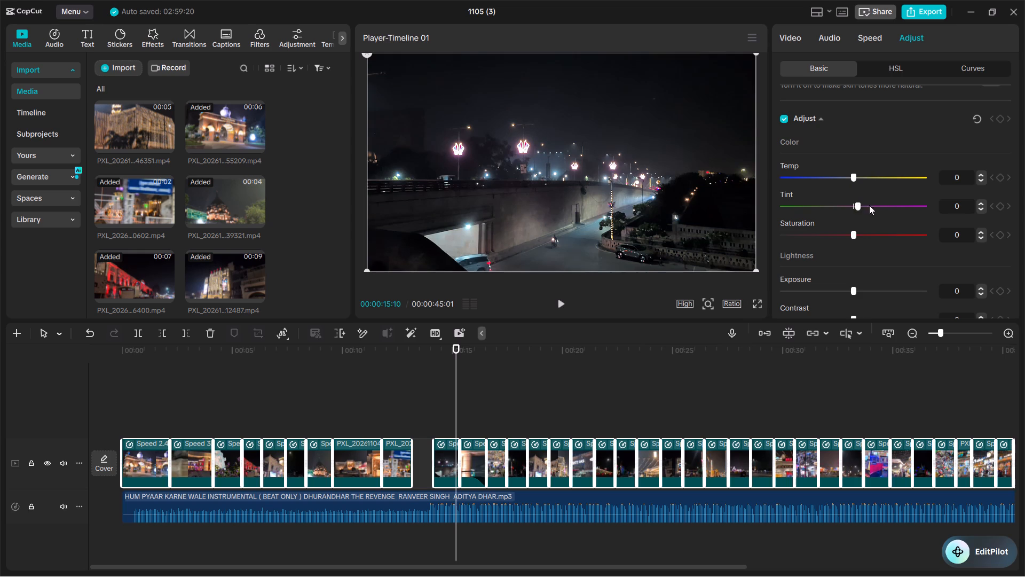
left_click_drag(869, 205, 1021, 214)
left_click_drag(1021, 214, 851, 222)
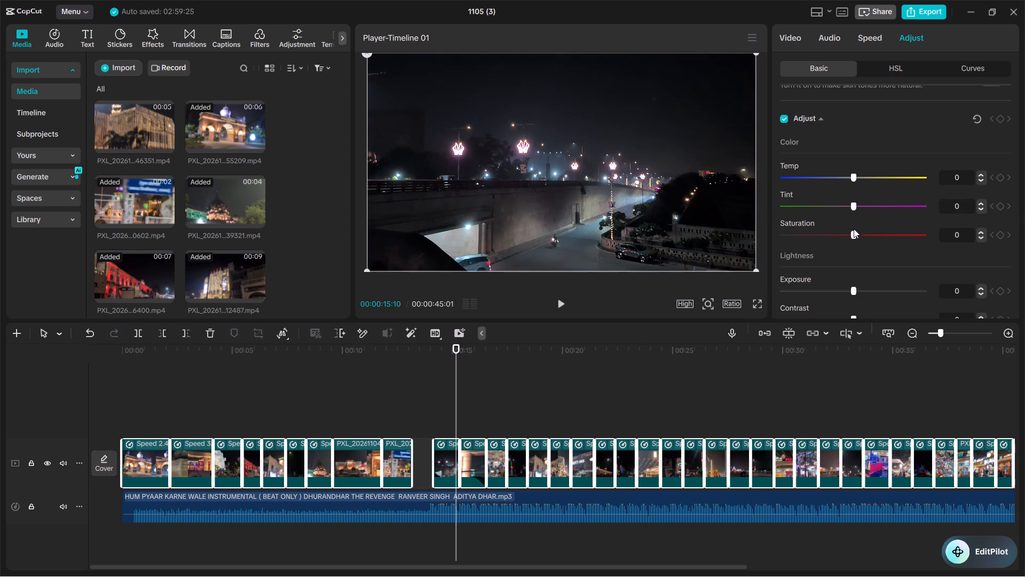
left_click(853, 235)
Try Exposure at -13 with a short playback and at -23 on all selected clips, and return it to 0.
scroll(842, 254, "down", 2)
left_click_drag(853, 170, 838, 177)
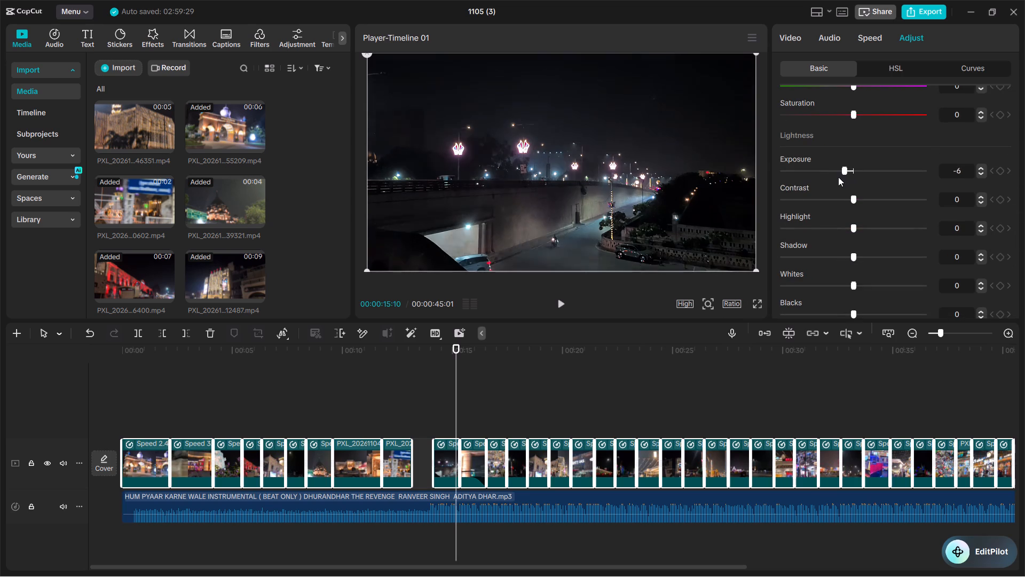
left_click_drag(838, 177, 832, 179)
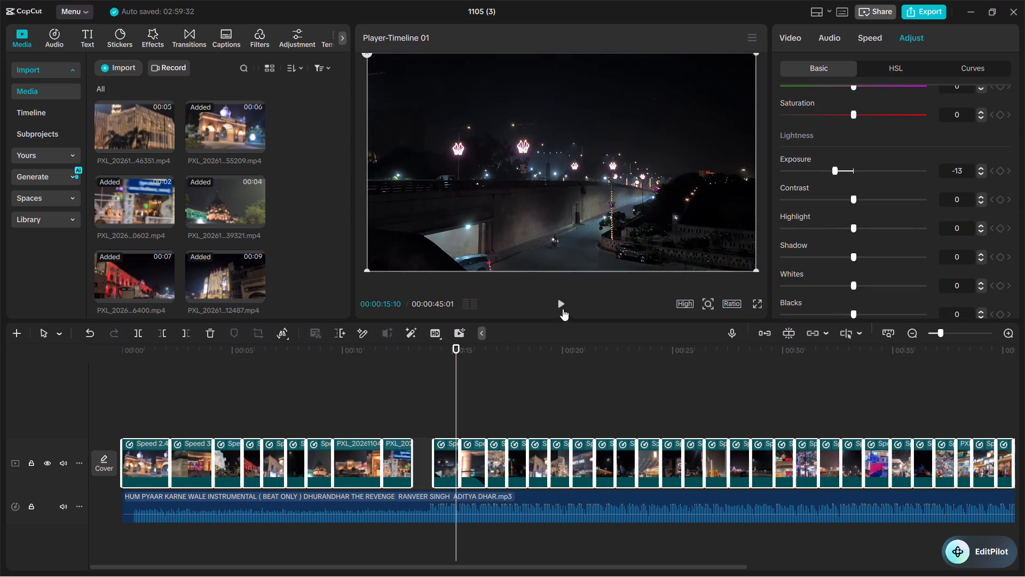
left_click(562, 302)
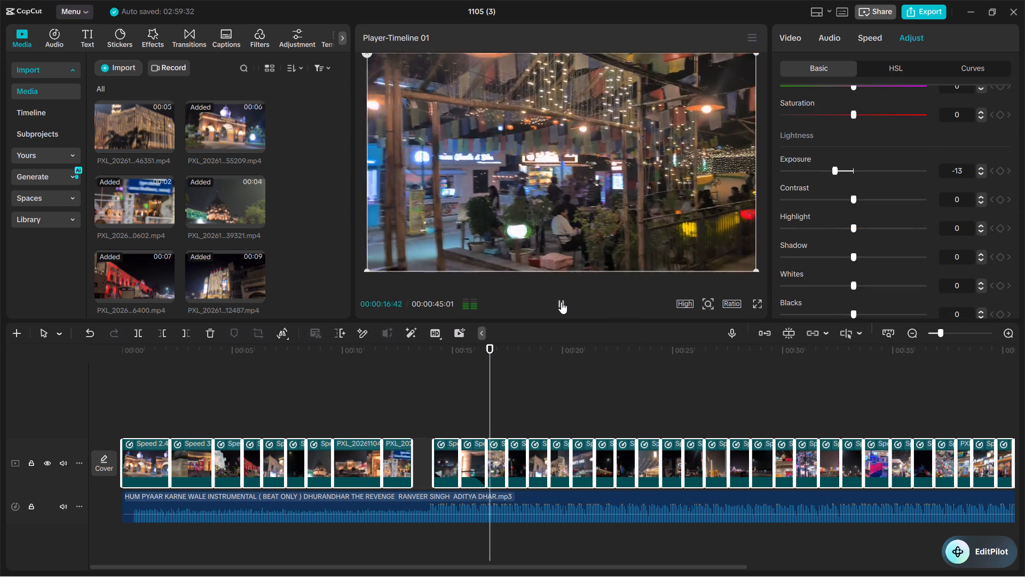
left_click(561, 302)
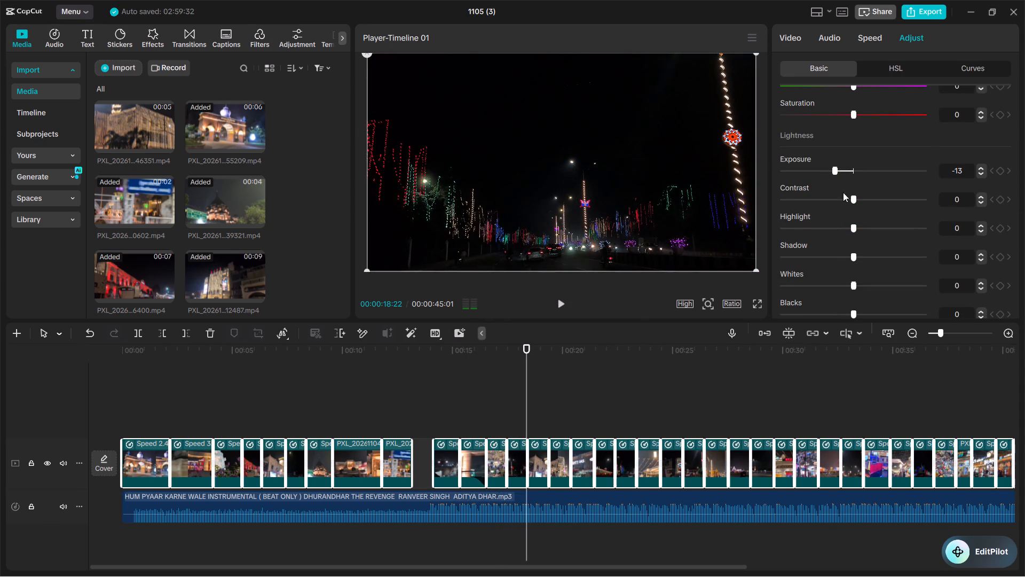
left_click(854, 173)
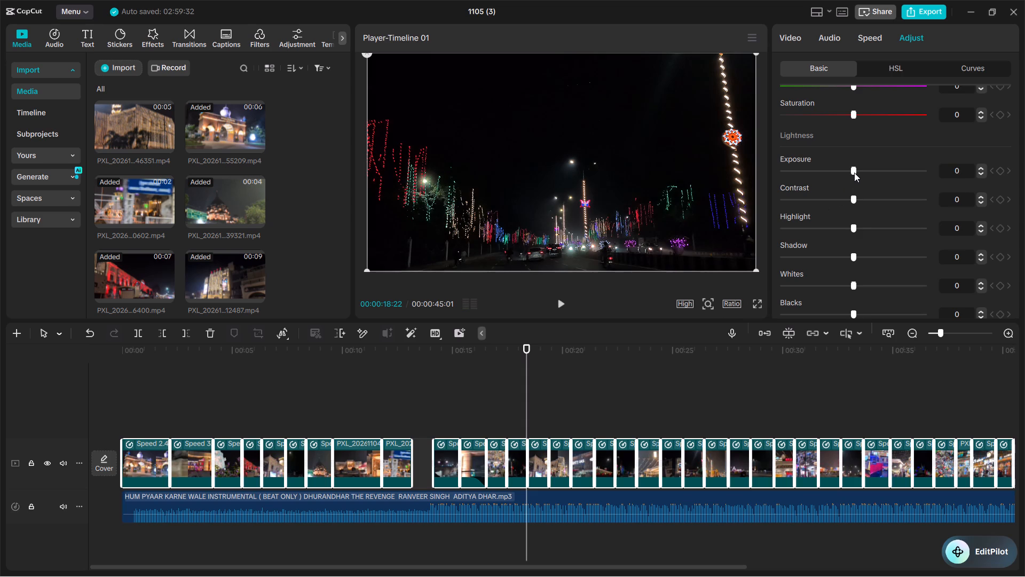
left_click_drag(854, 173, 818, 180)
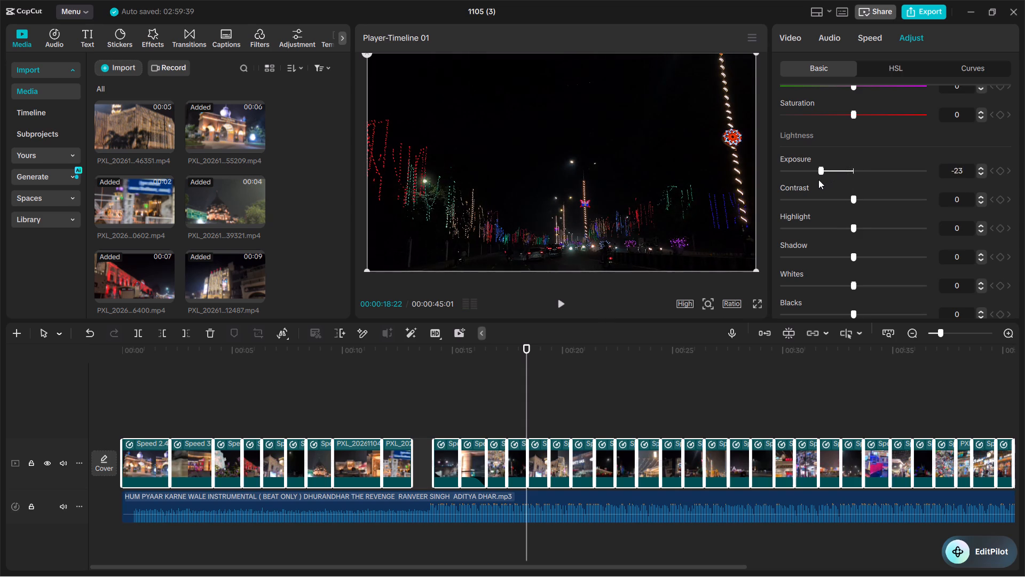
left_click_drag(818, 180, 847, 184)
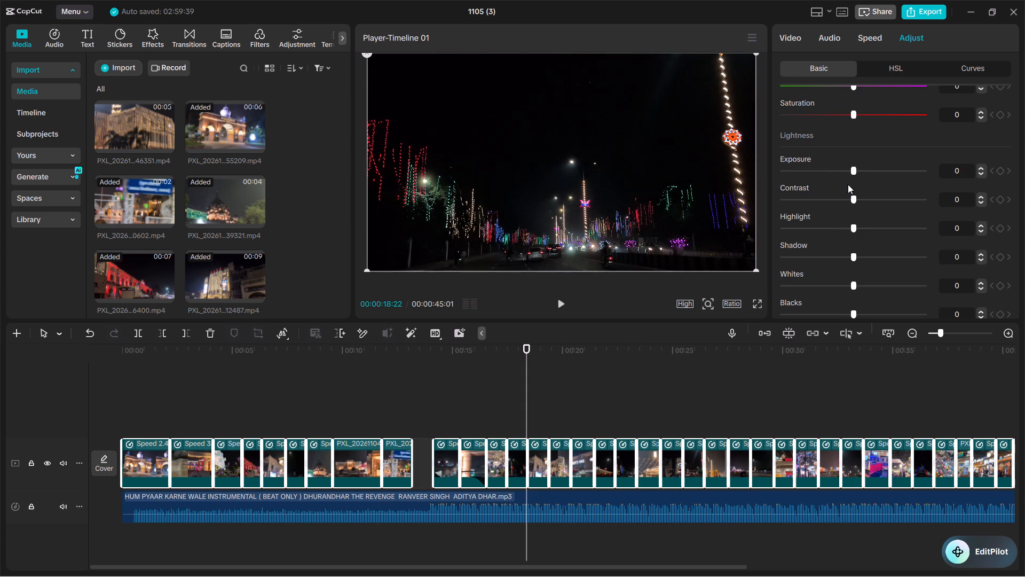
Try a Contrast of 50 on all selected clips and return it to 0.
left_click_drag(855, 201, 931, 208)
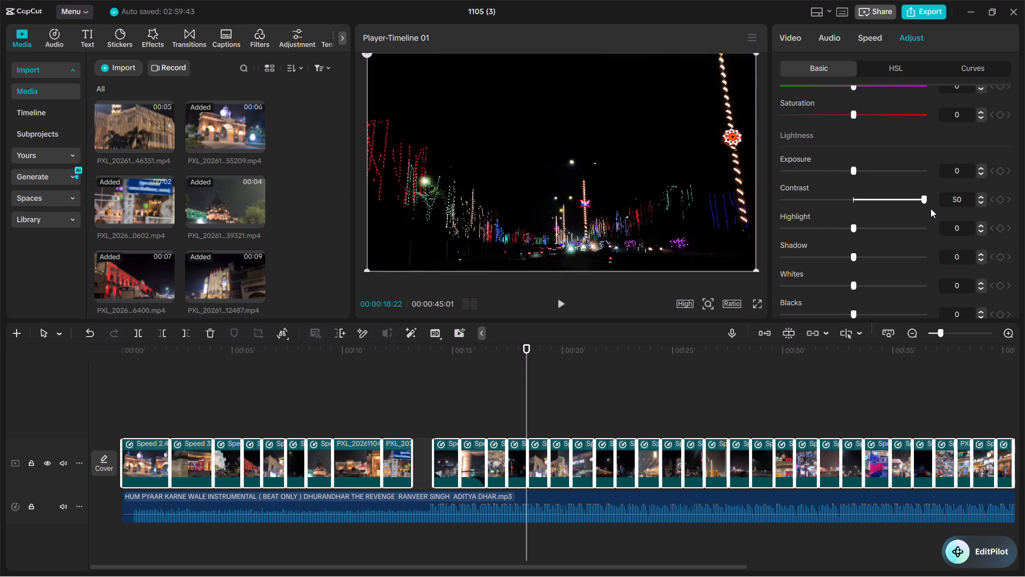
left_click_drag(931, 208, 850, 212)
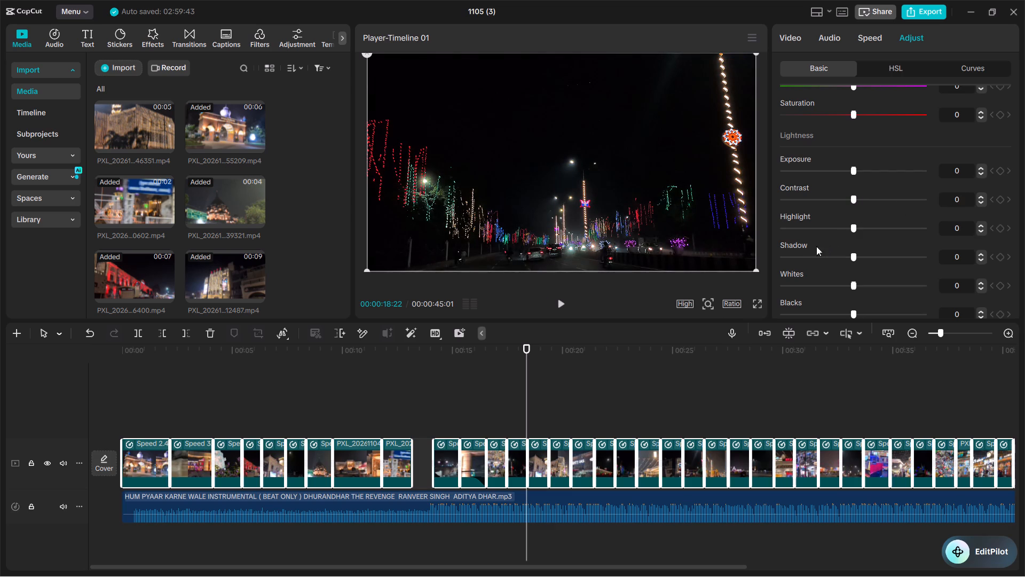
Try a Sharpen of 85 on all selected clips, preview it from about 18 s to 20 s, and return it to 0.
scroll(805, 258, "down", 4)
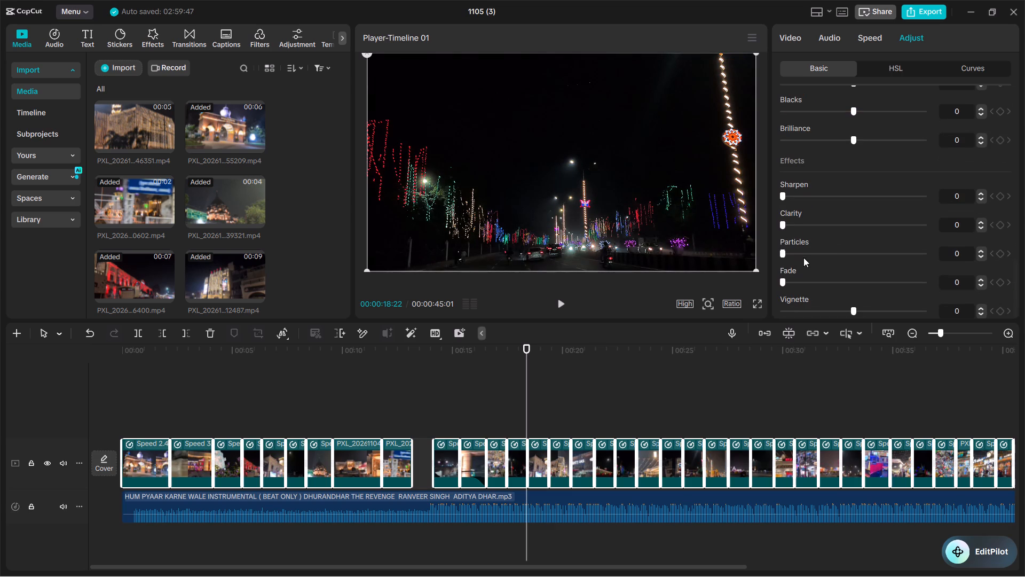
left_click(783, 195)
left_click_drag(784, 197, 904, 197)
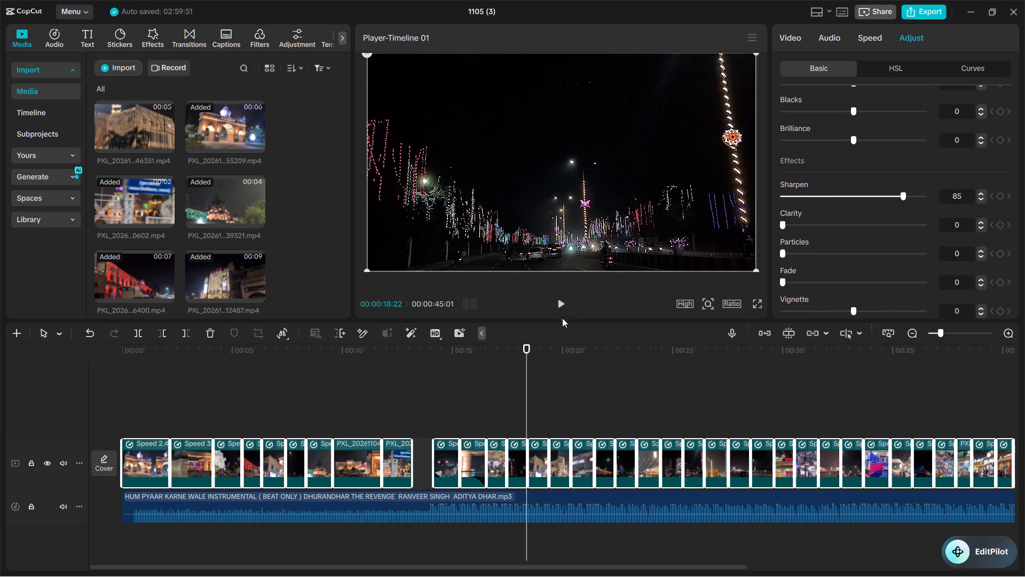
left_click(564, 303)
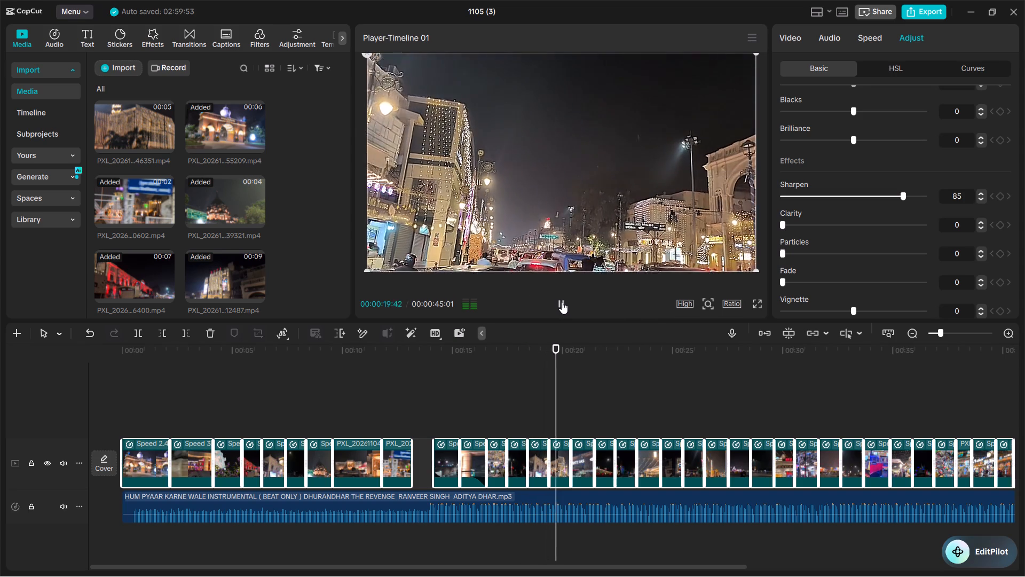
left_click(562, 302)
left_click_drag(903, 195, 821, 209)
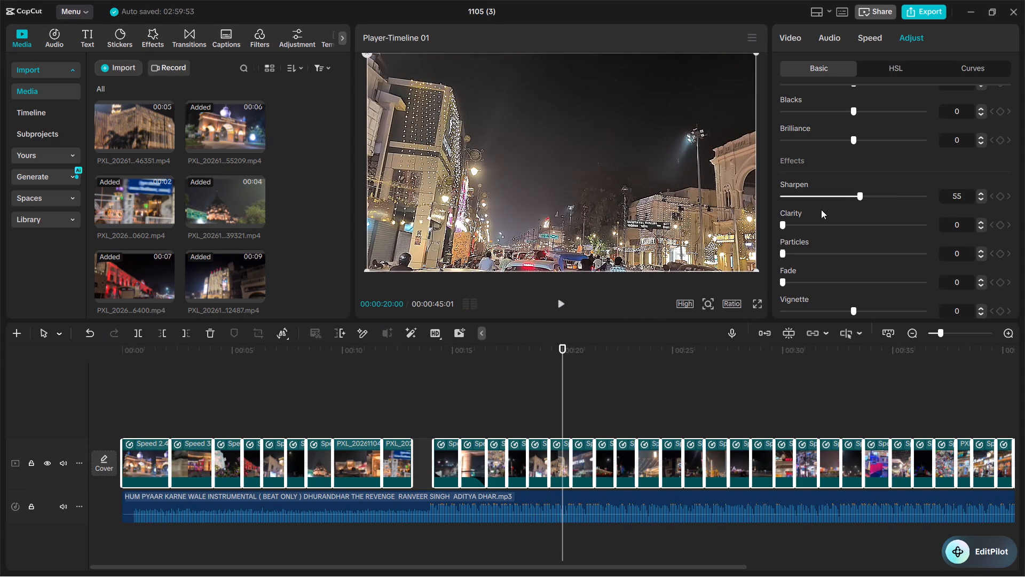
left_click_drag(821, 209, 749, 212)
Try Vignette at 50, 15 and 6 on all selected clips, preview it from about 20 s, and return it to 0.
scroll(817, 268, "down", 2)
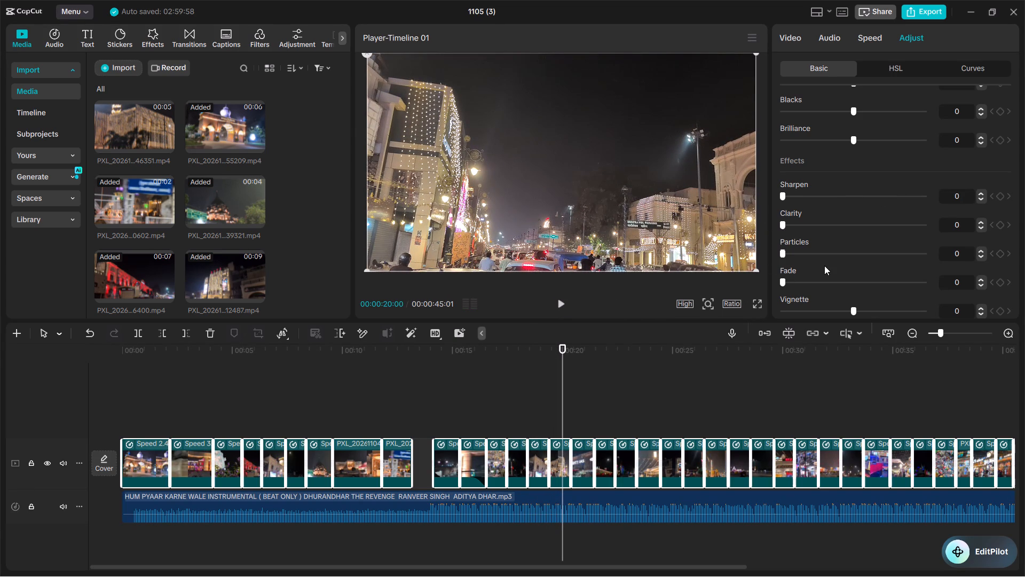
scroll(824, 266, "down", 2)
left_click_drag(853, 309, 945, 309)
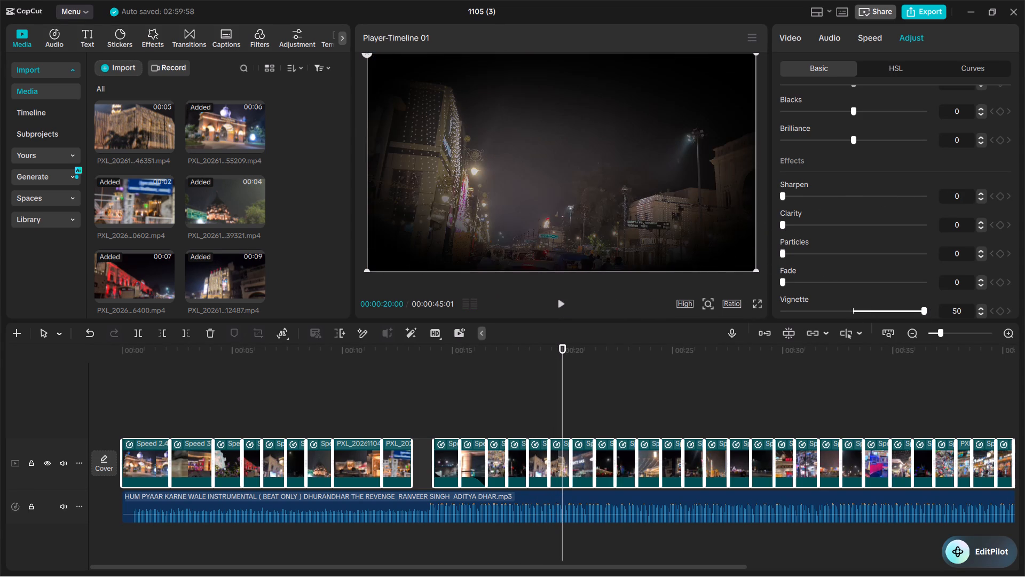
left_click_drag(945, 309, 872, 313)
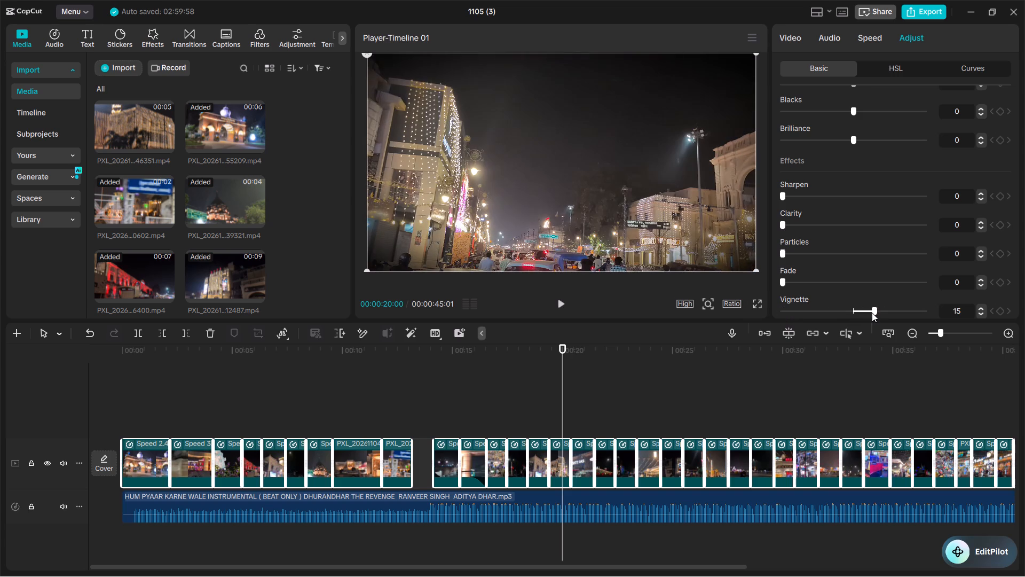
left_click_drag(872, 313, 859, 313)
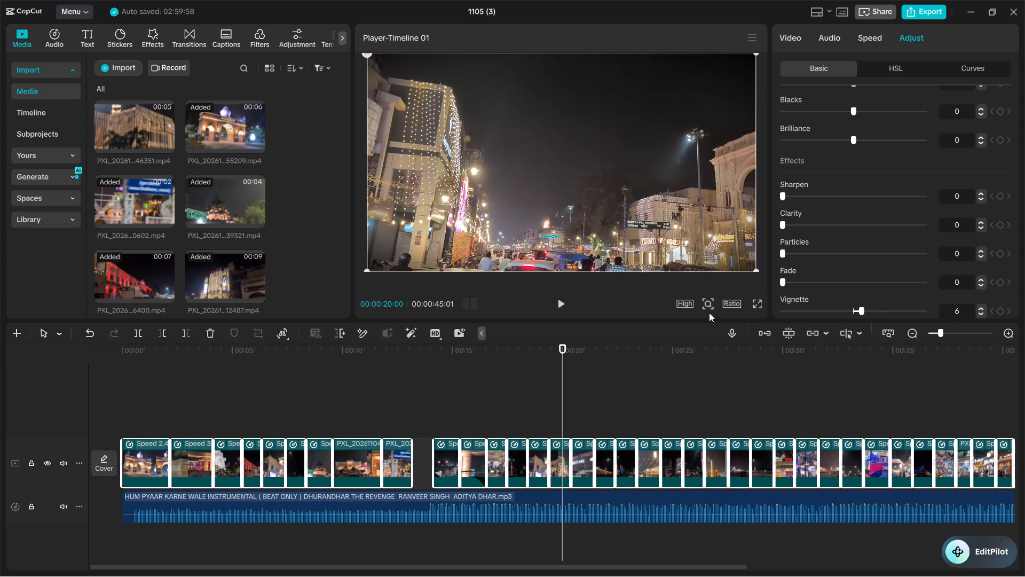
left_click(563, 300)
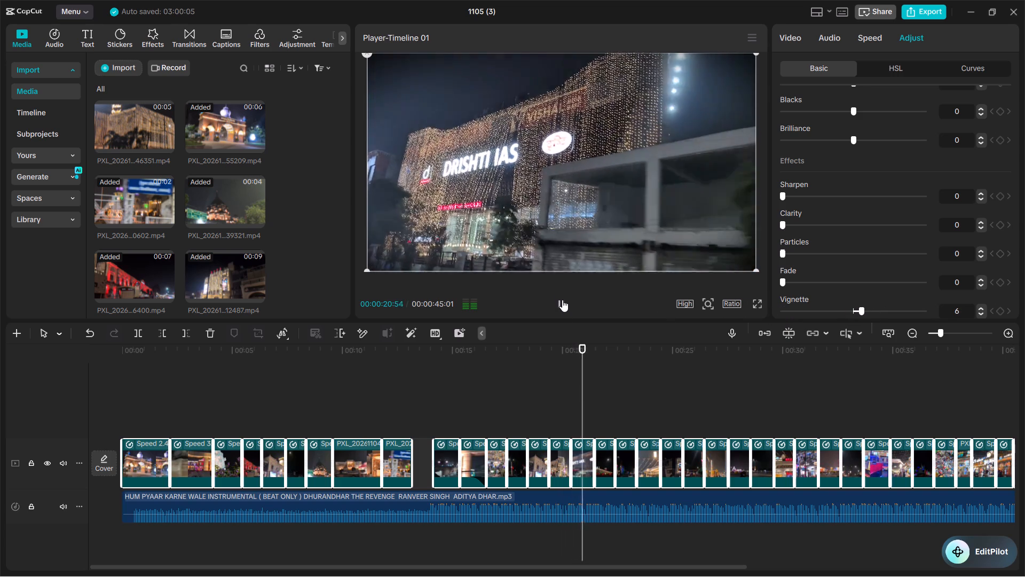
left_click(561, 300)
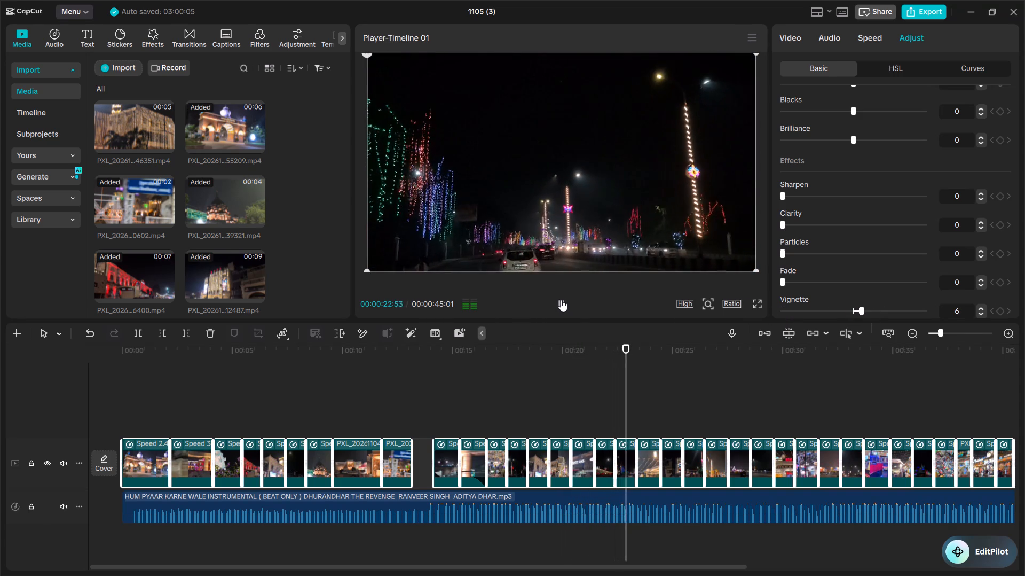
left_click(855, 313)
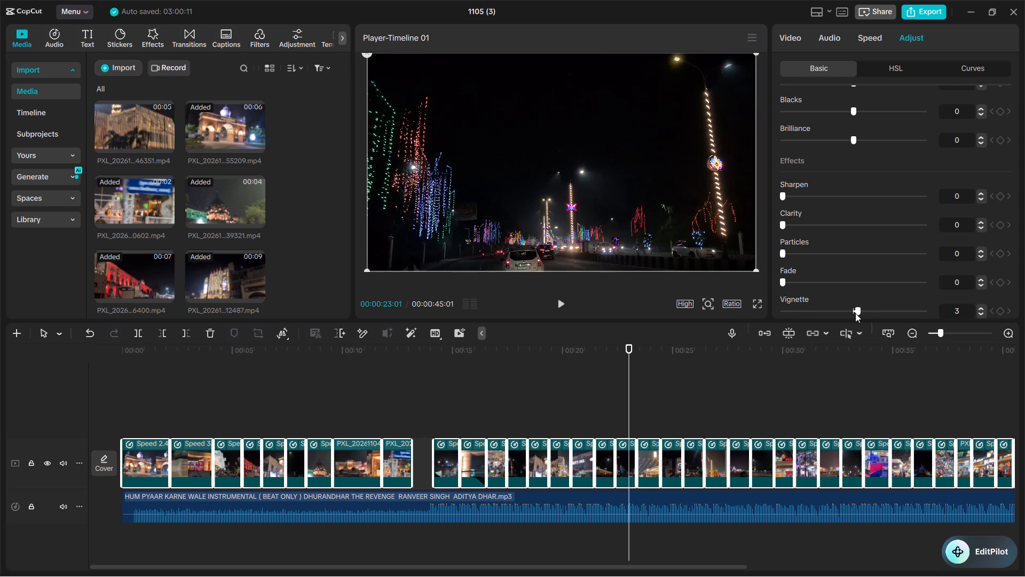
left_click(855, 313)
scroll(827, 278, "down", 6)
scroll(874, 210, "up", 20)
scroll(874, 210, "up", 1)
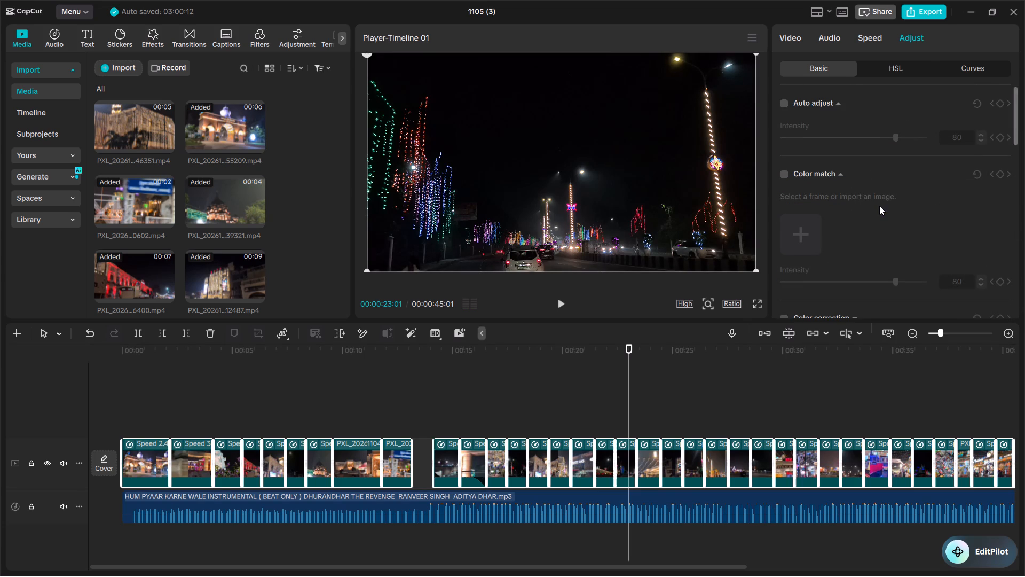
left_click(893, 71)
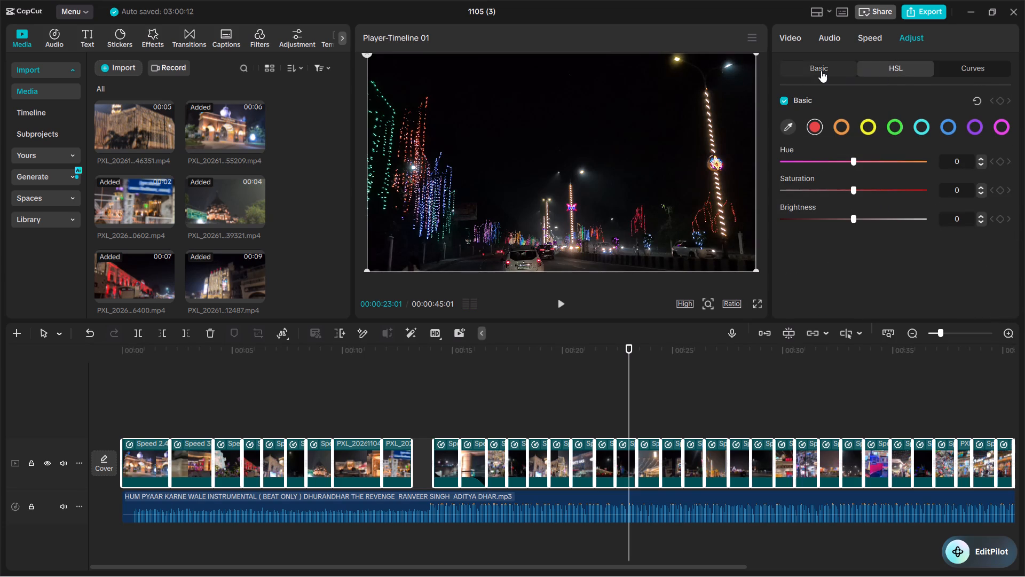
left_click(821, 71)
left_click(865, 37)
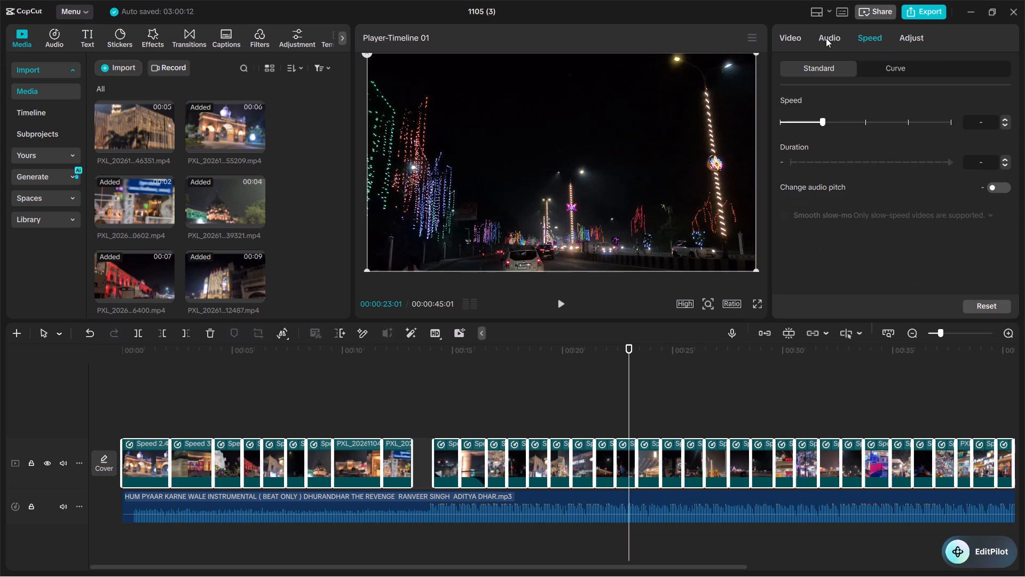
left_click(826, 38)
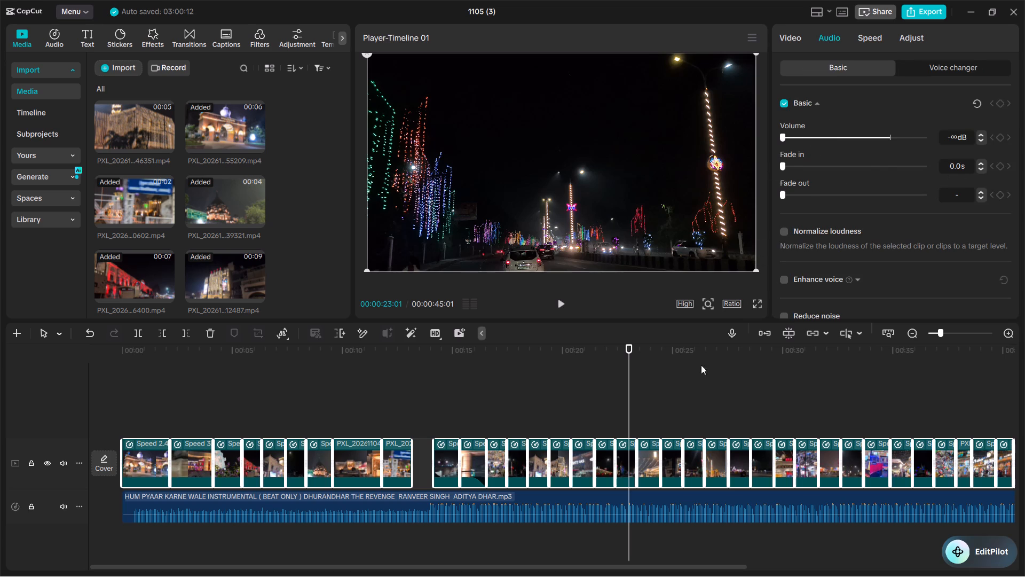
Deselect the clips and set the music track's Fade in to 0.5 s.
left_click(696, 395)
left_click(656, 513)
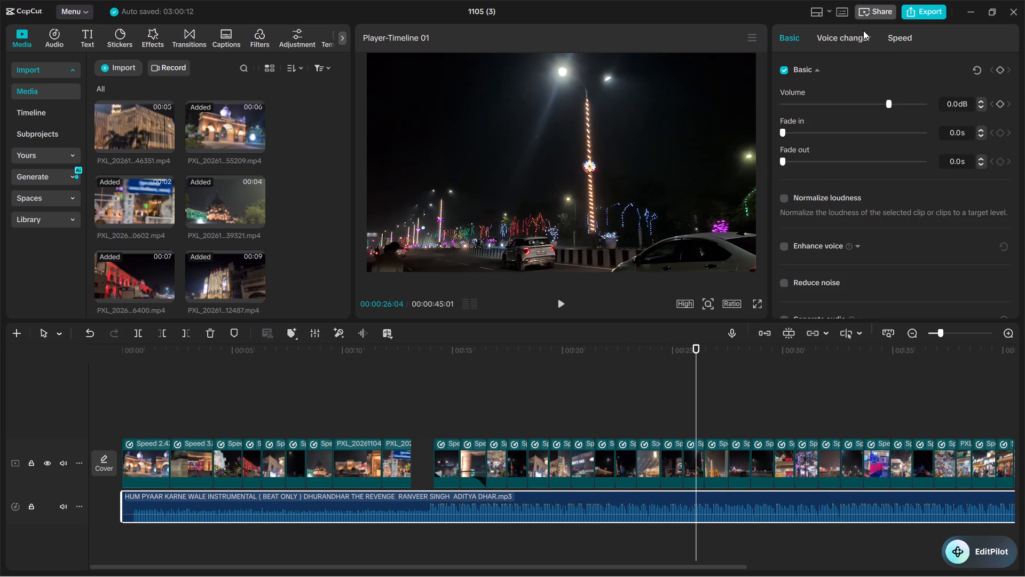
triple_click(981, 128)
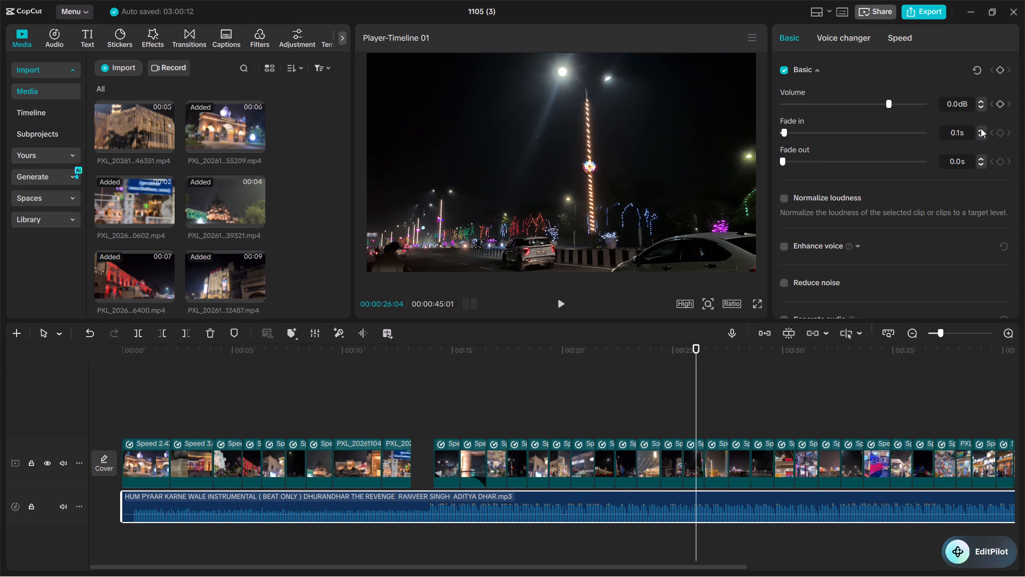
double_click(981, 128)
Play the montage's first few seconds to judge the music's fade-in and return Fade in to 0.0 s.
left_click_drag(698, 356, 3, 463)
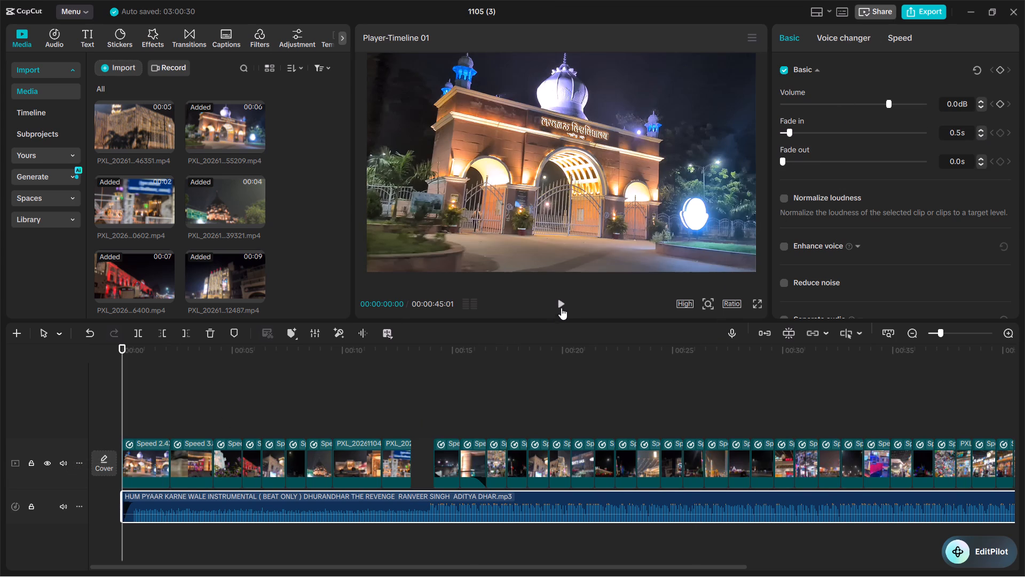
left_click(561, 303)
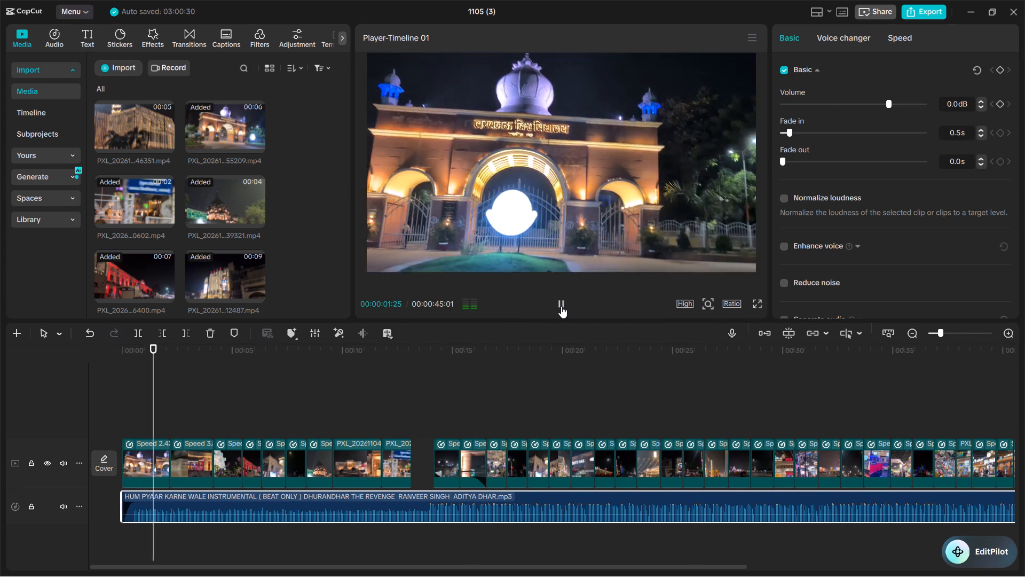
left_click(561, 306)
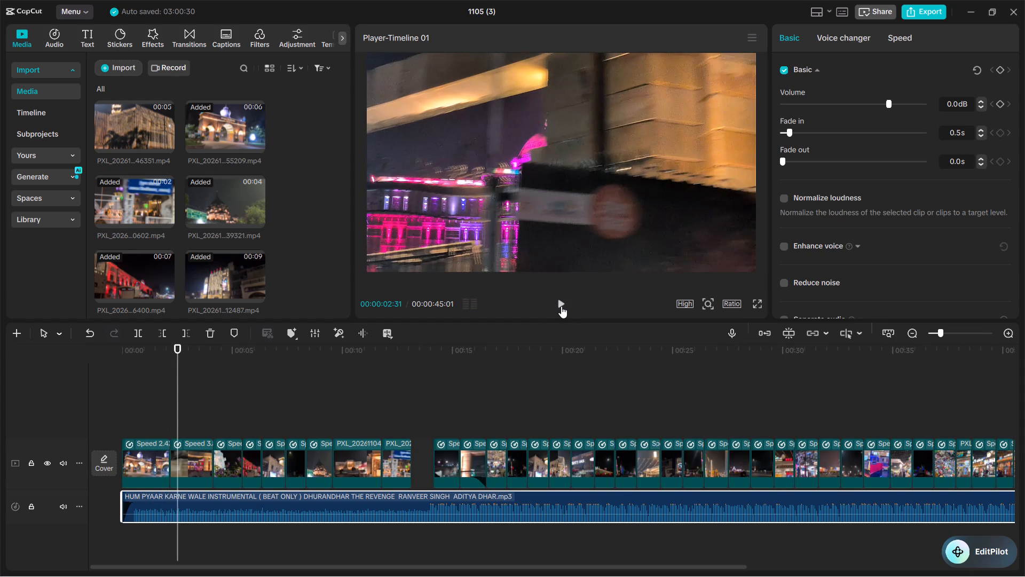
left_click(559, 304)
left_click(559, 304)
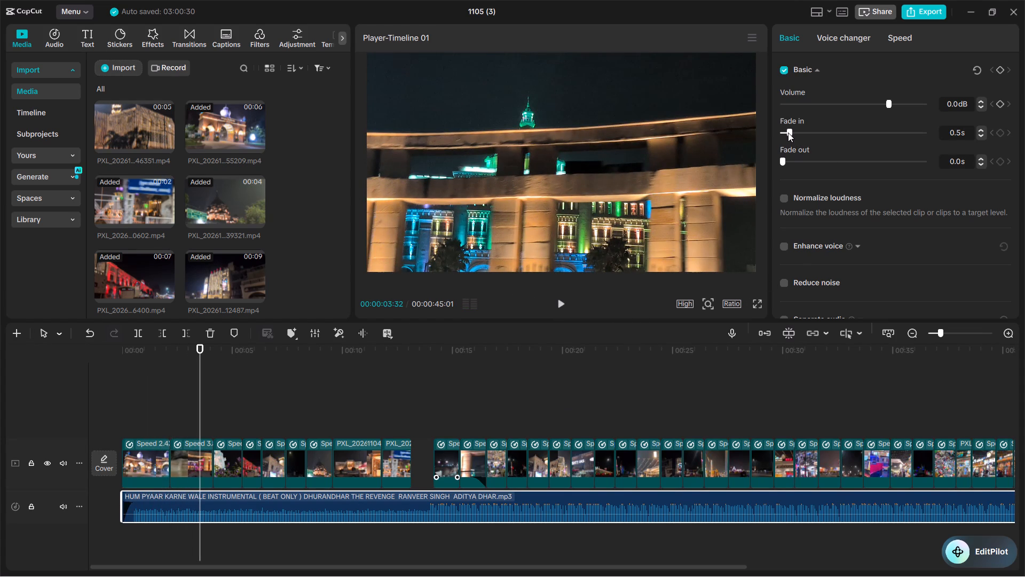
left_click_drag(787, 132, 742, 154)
Set the music track's Fade out to 1.2 s.
left_click_drag(786, 160, 799, 165)
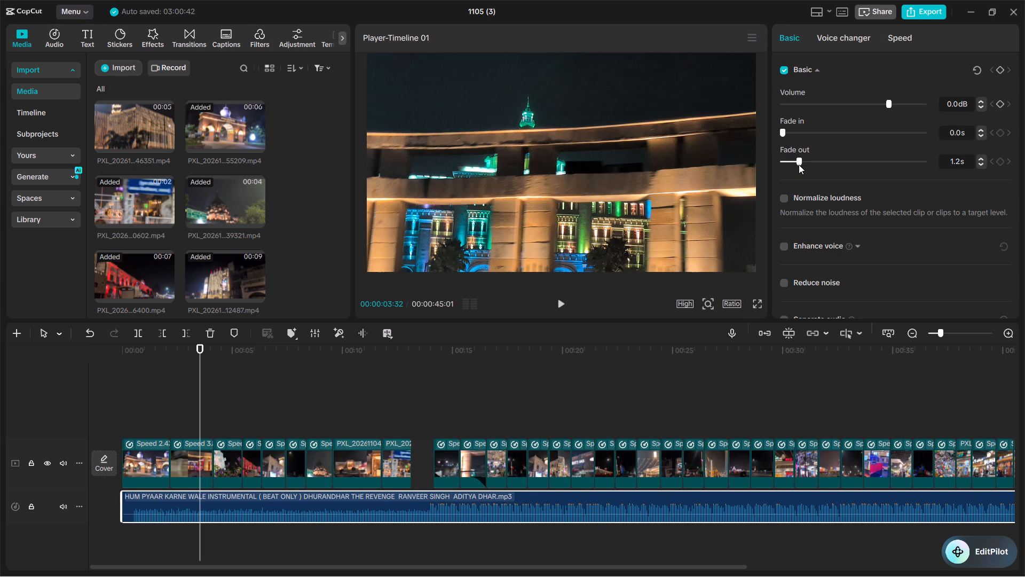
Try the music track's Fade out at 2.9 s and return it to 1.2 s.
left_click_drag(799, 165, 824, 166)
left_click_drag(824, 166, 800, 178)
Trim the end of the music track to line up with the end of the last video clip.
left_click_drag(696, 564, 925, 560)
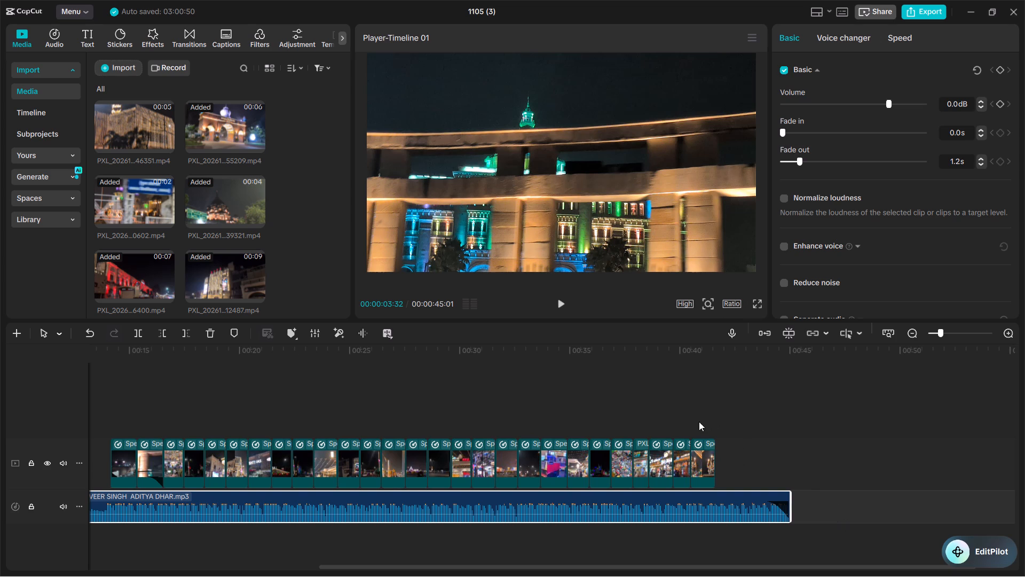
left_click_drag(790, 508, 717, 509)
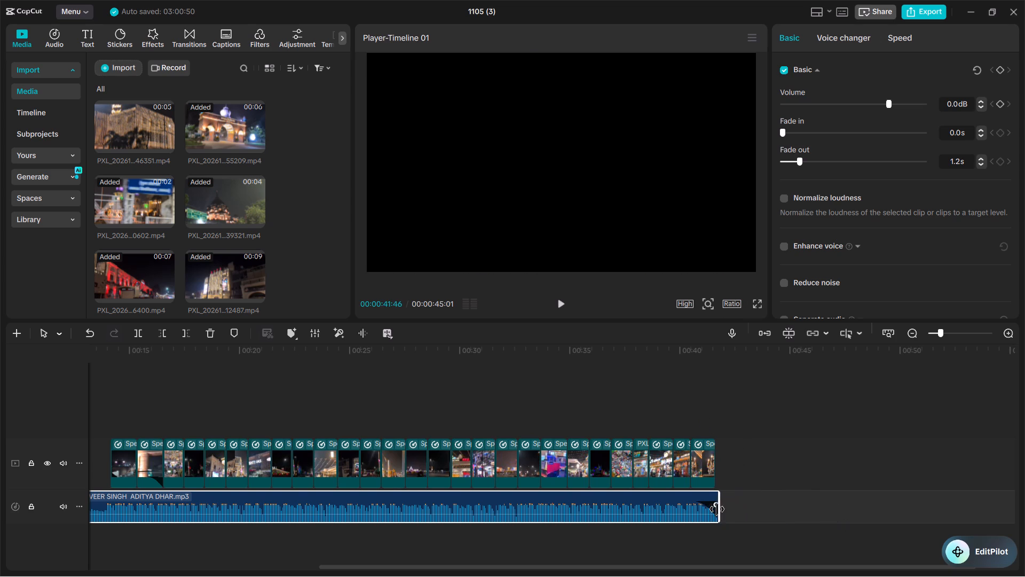
left_click_drag(717, 509, 715, 509)
Play the ending from about 40 s to judge the music's fade-out.
left_click(703, 420)
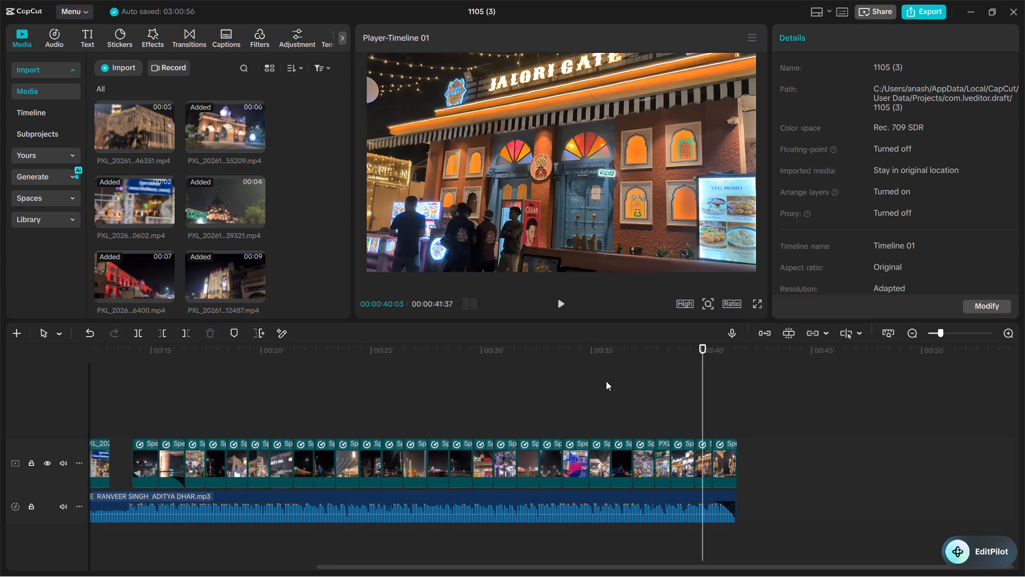
left_click(561, 305)
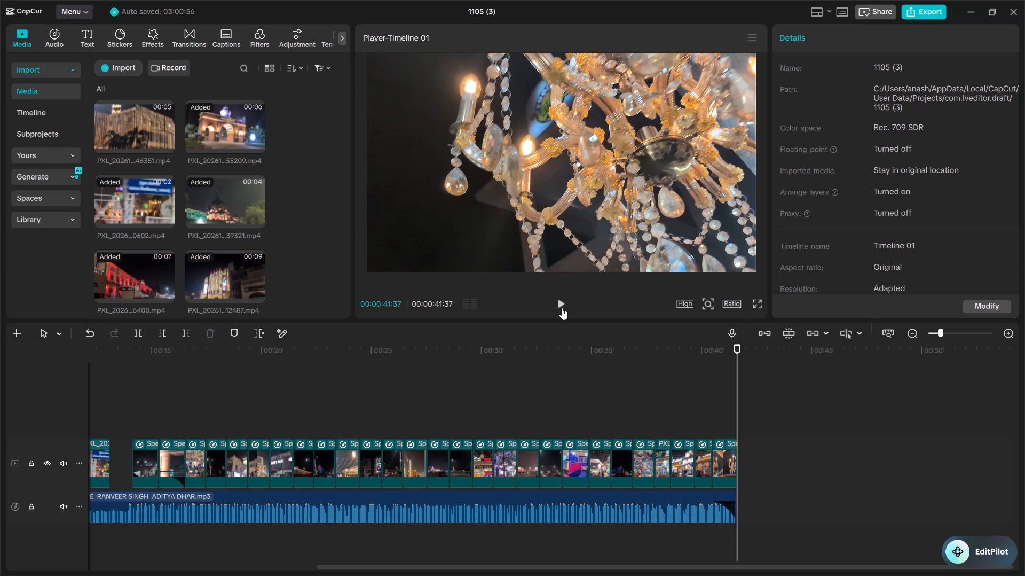
Lengthen the music track's Fade out to about 1.8 s and deselect the track.
left_click(713, 511)
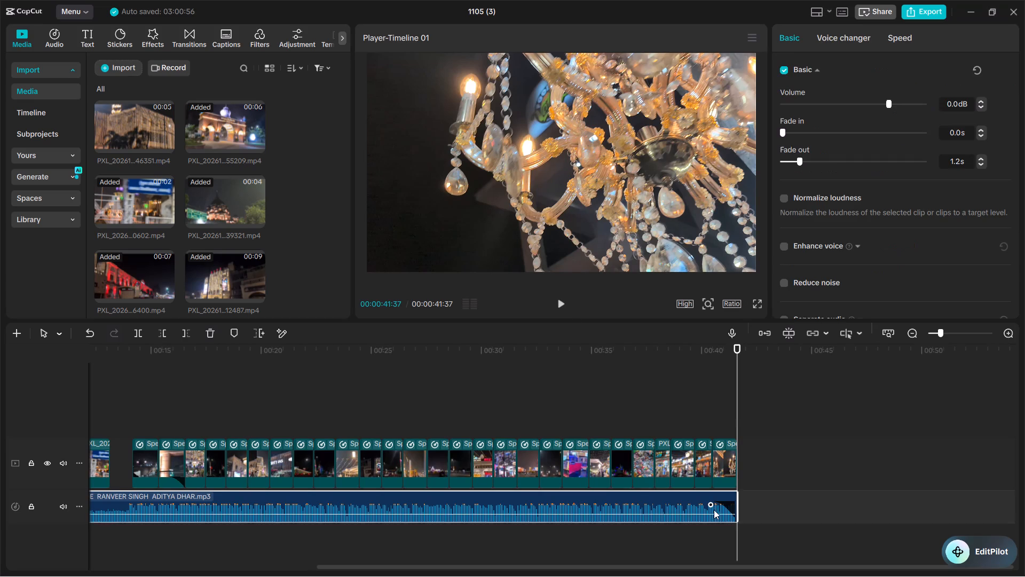
triple_click(981, 158)
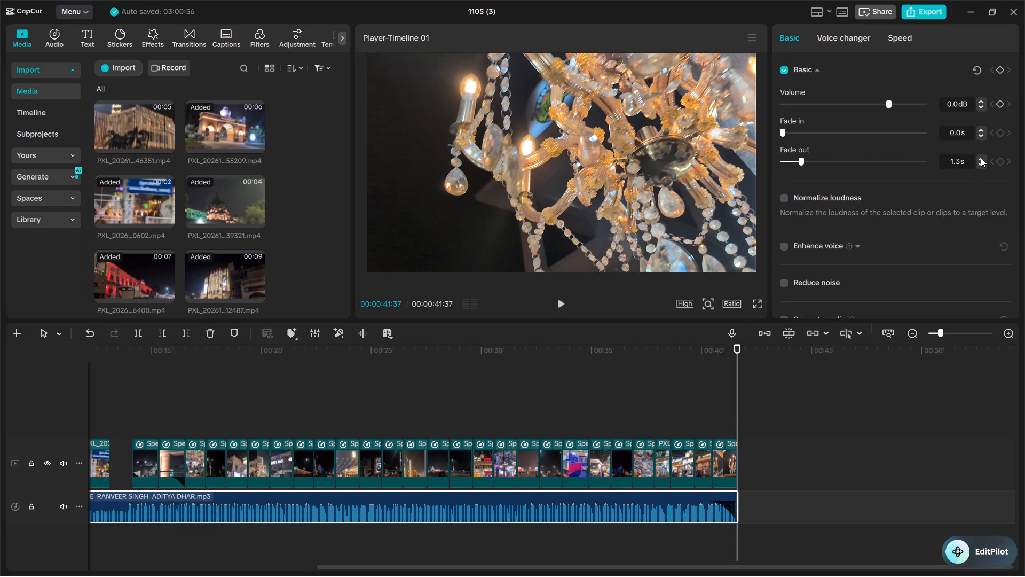
double_click(981, 158)
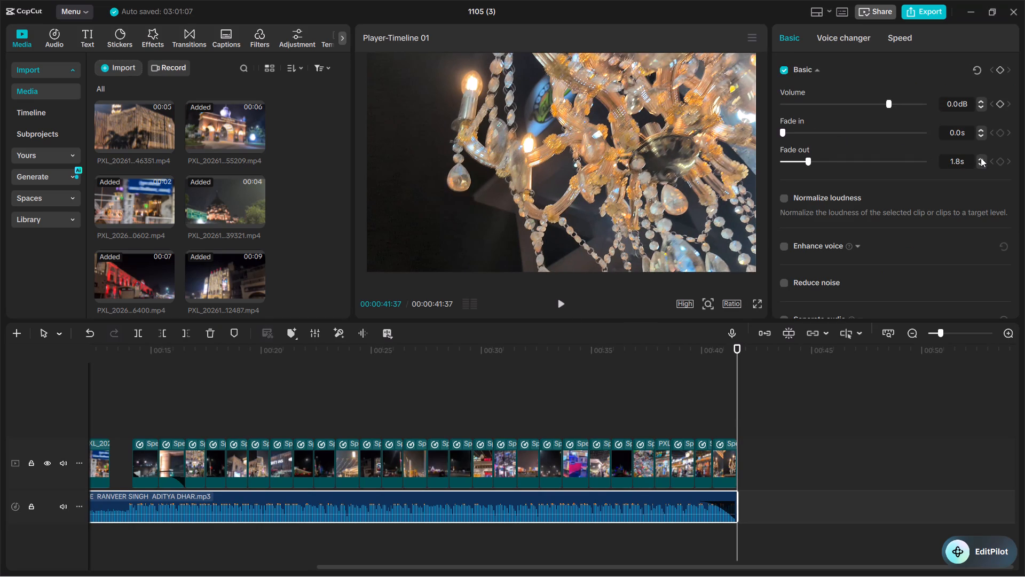
double_click(981, 158)
left_click(981, 158)
left_click(610, 425)
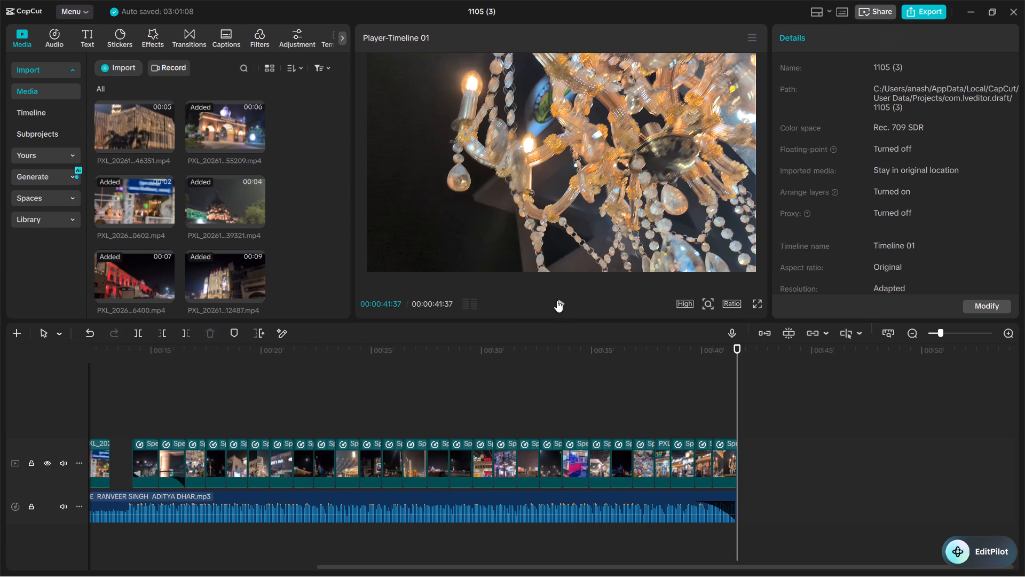
Play the ending from about 37 s to judge the longer music fade-out.
left_click(557, 300)
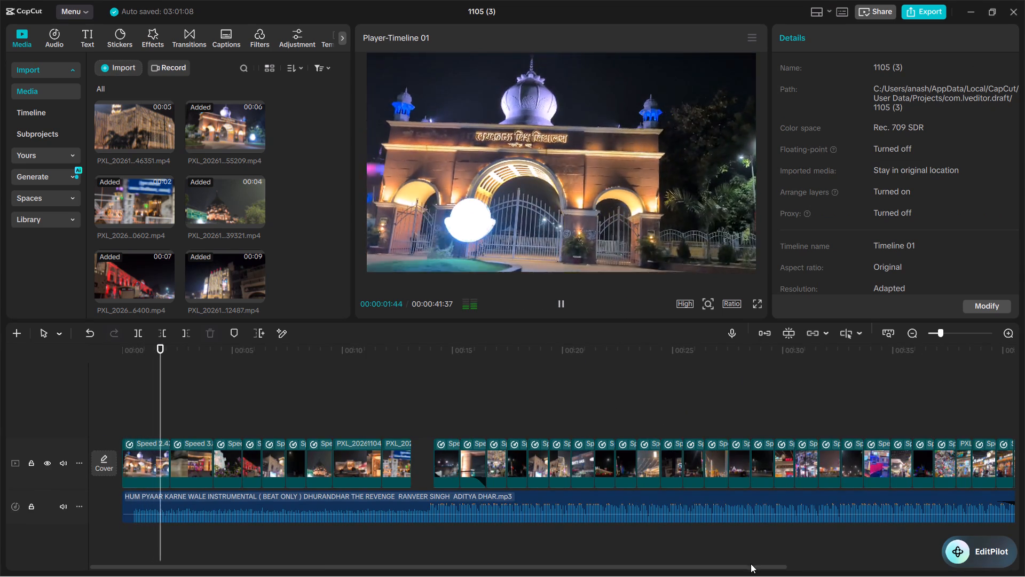
left_click_drag(752, 564, 897, 555)
left_click(748, 415)
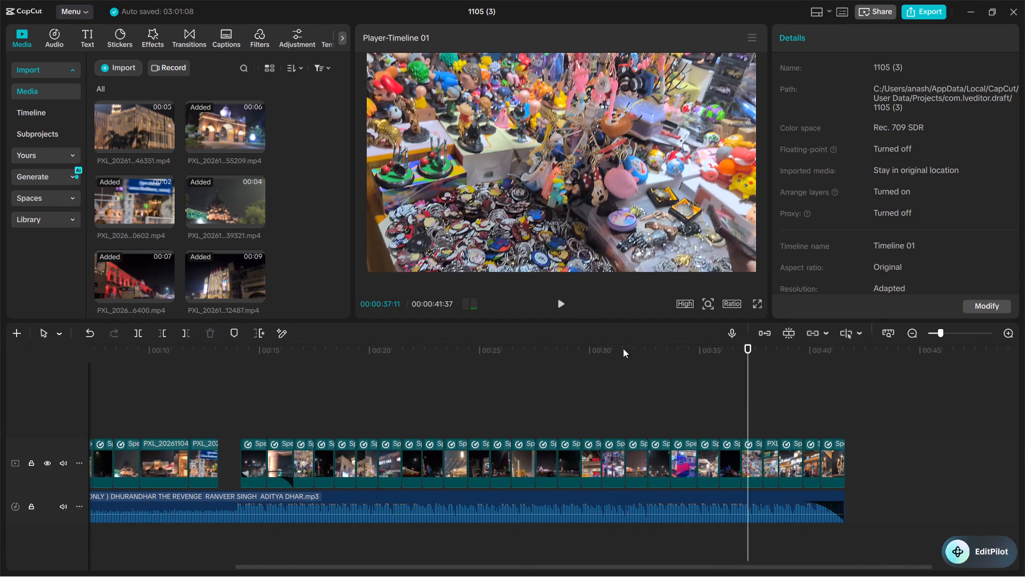
left_click(559, 305)
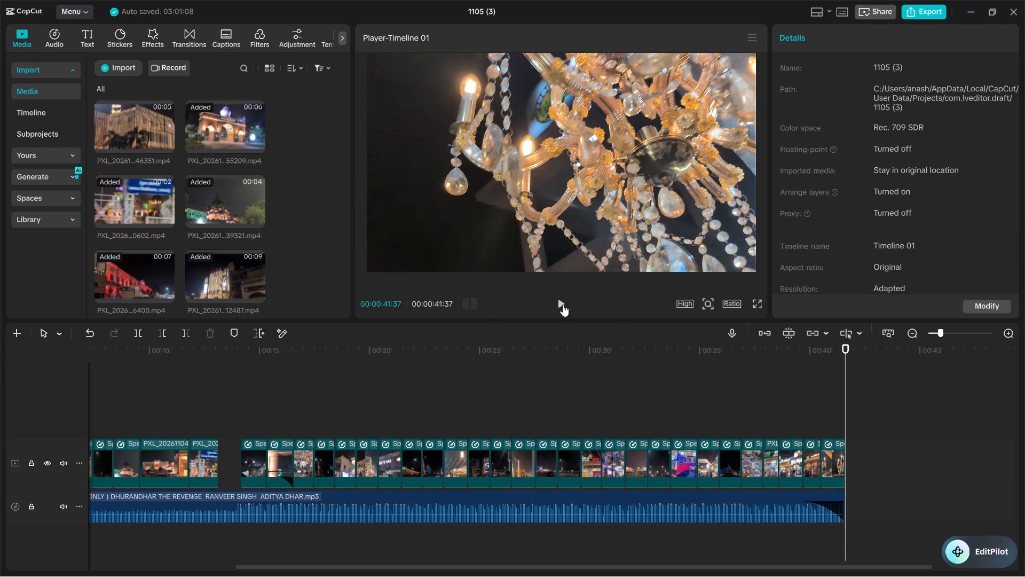
Select all video clips and the music track and shift them about 13 s later, leaving room at the start of the timeline.
left_click_drag(541, 566, 317, 563)
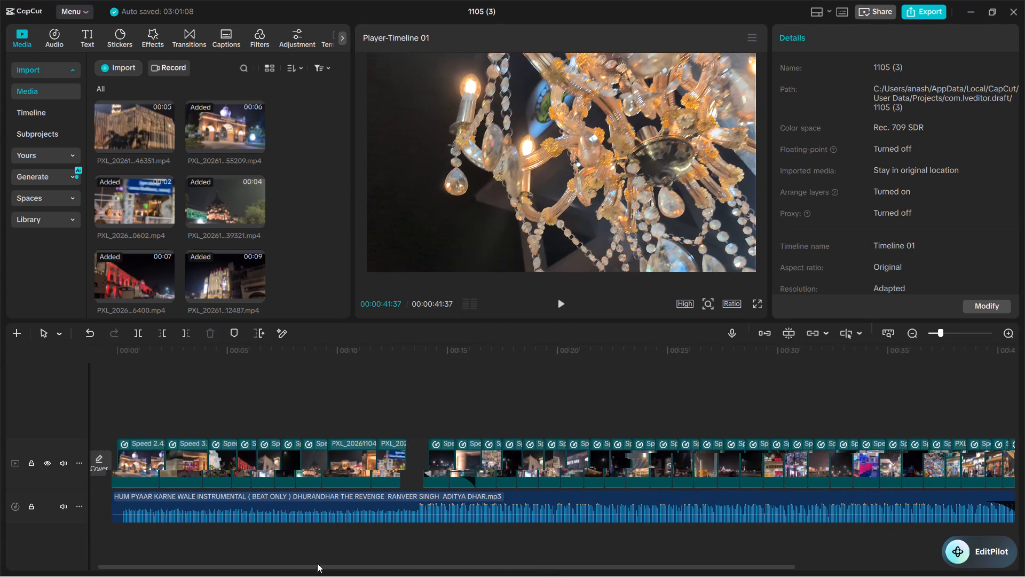
left_click_drag(317, 563, 303, 563)
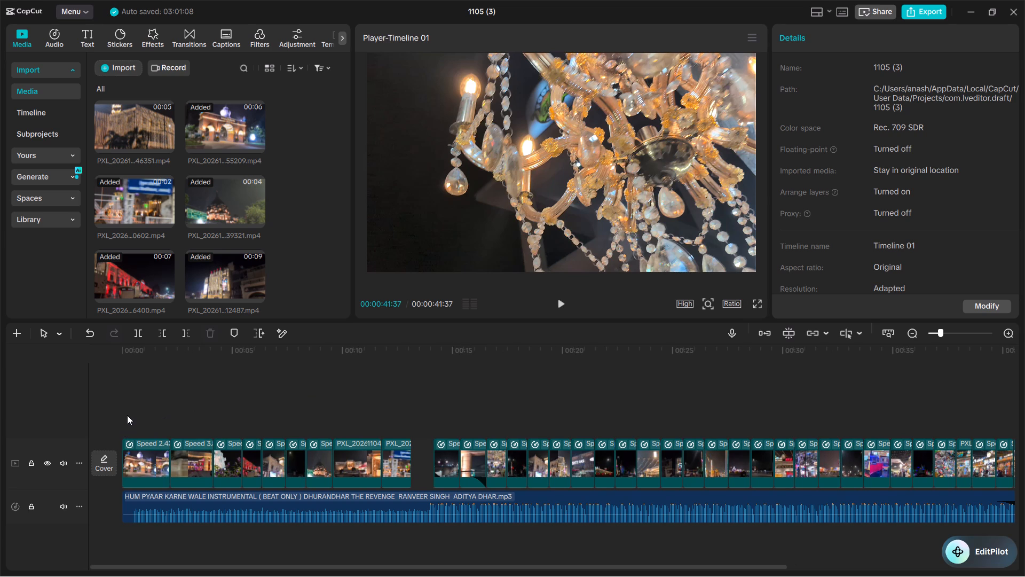
left_click_drag(127, 415, 991, 516)
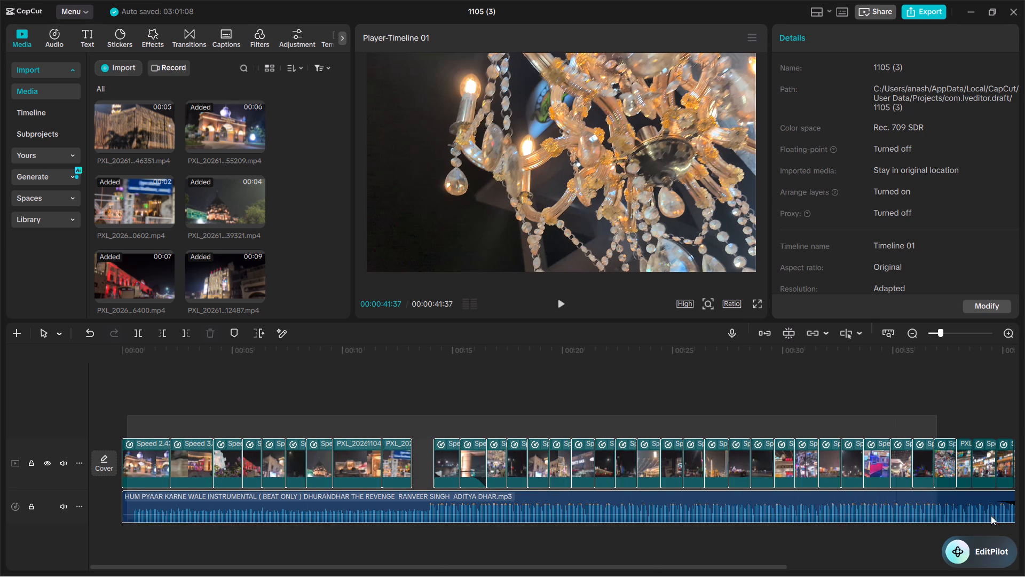
left_click_drag(991, 516, 910, 549)
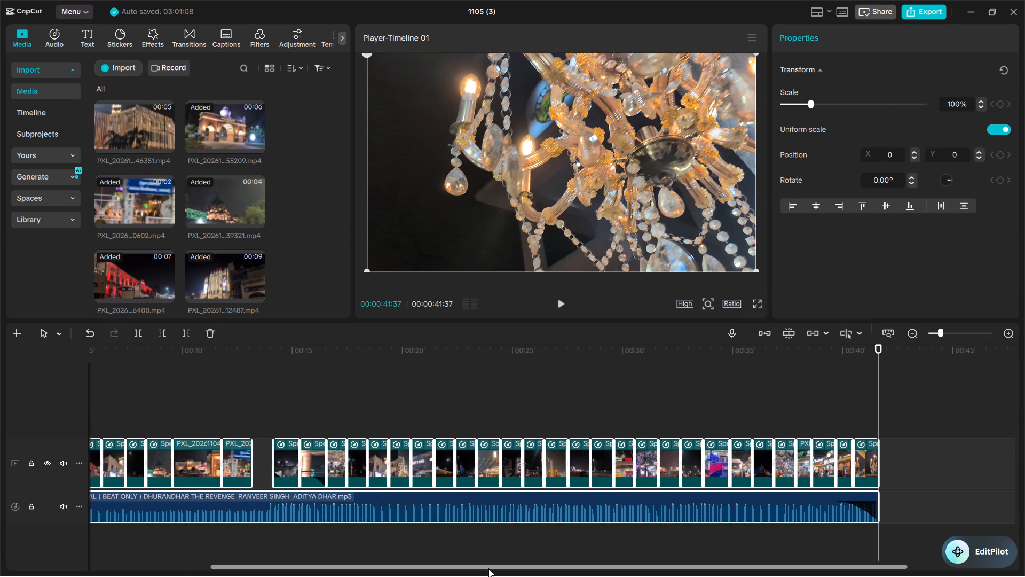
left_click_drag(489, 570, 244, 570)
left_click_drag(144, 470, 185, 469)
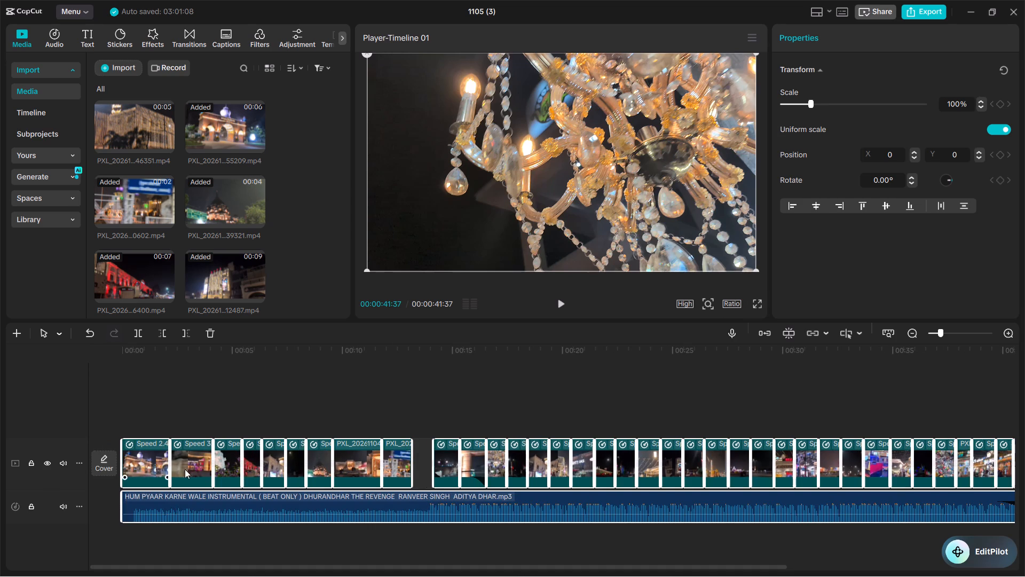
left_click_drag(185, 469, 429, 466)
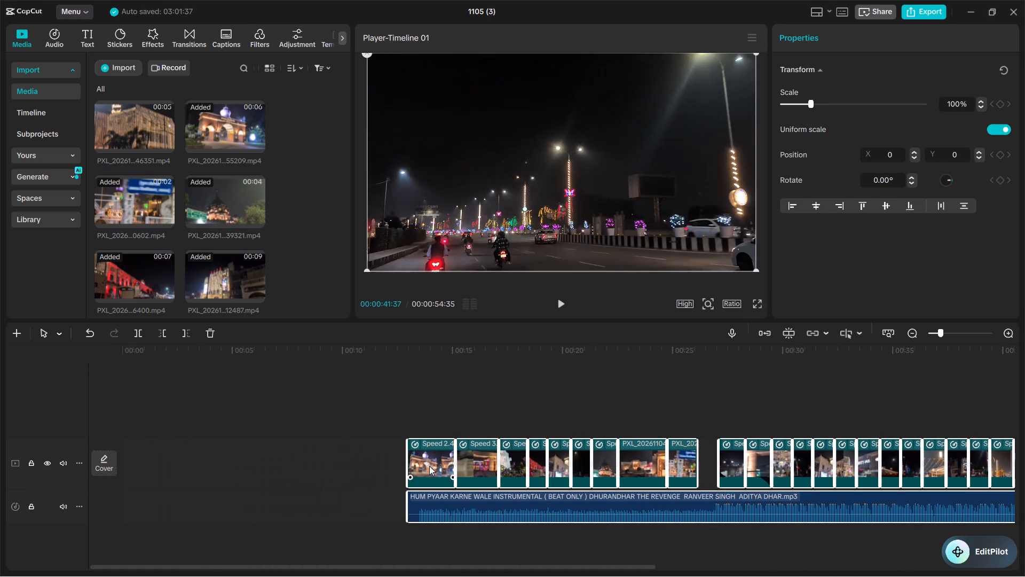
left_click(367, 403)
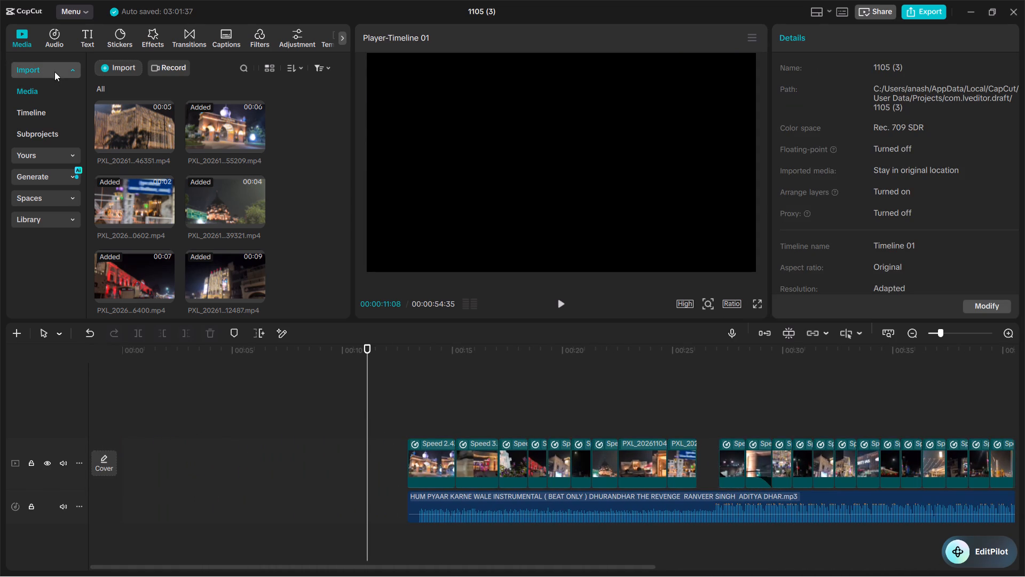
Import the video 1105 (2).mp4 from the device's Music folder into the project media.
left_click(54, 71)
left_click(64, 72)
left_click(119, 69)
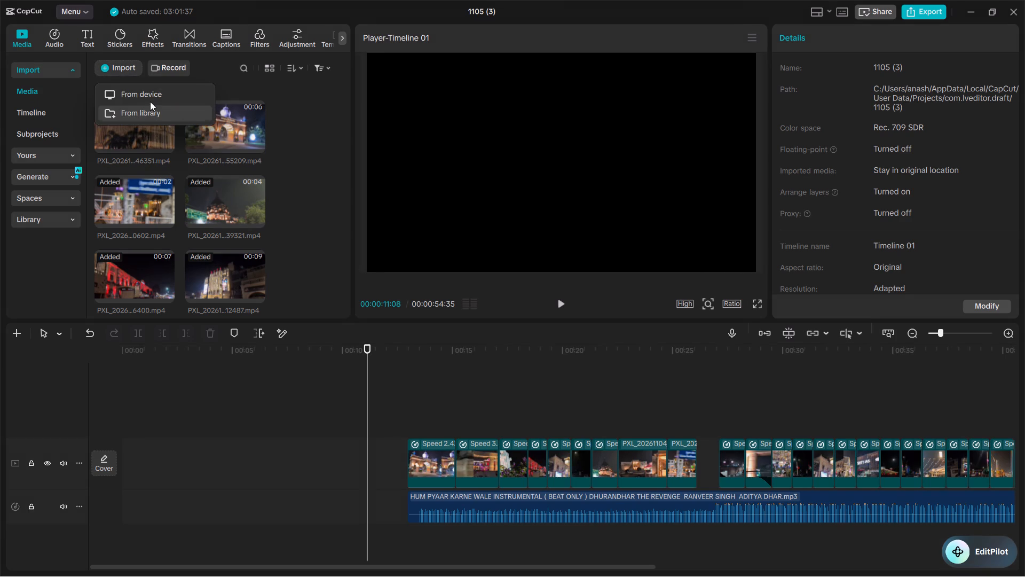
left_click(152, 96)
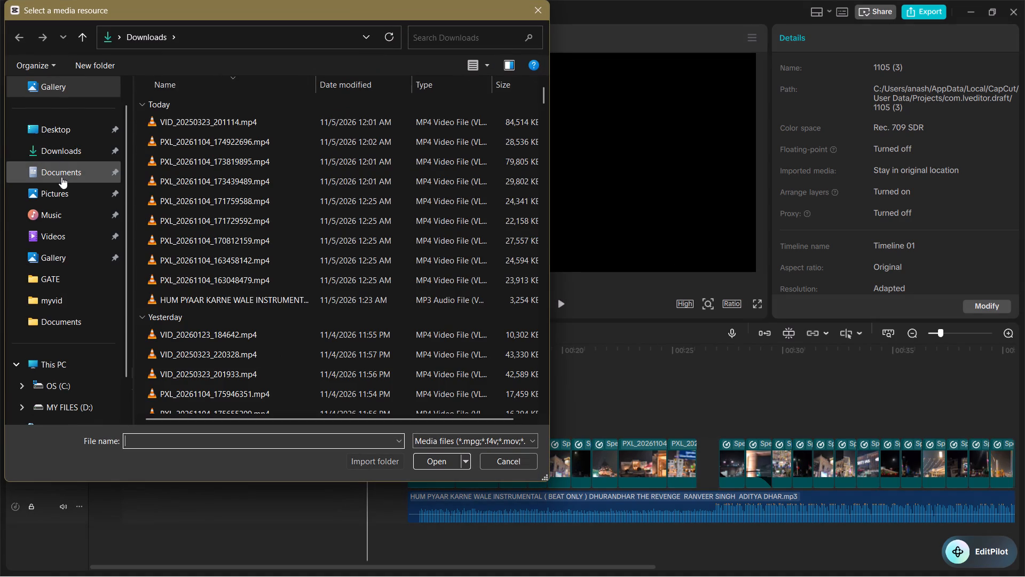
left_click(76, 216)
left_click(183, 123)
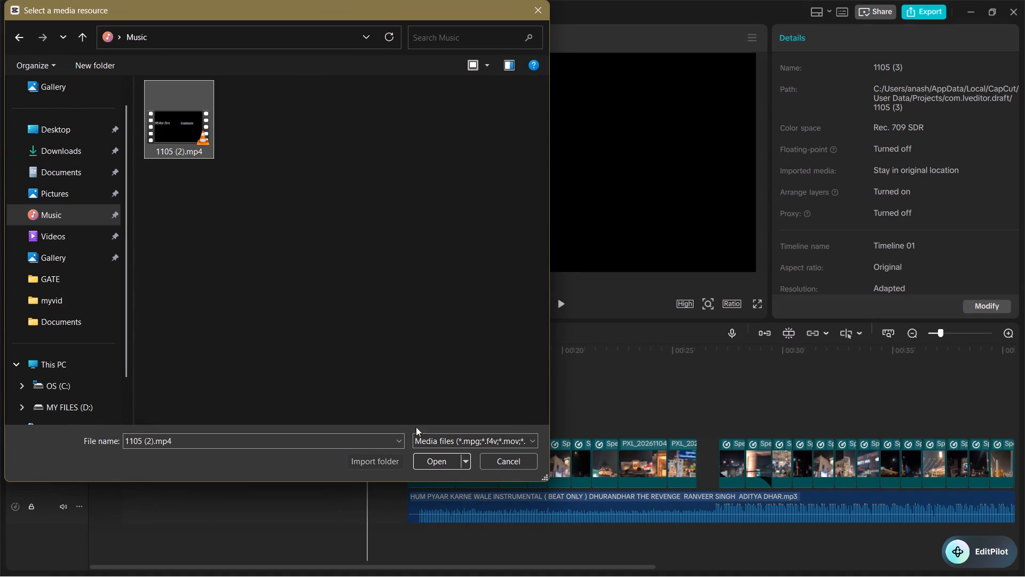
left_click(425, 461)
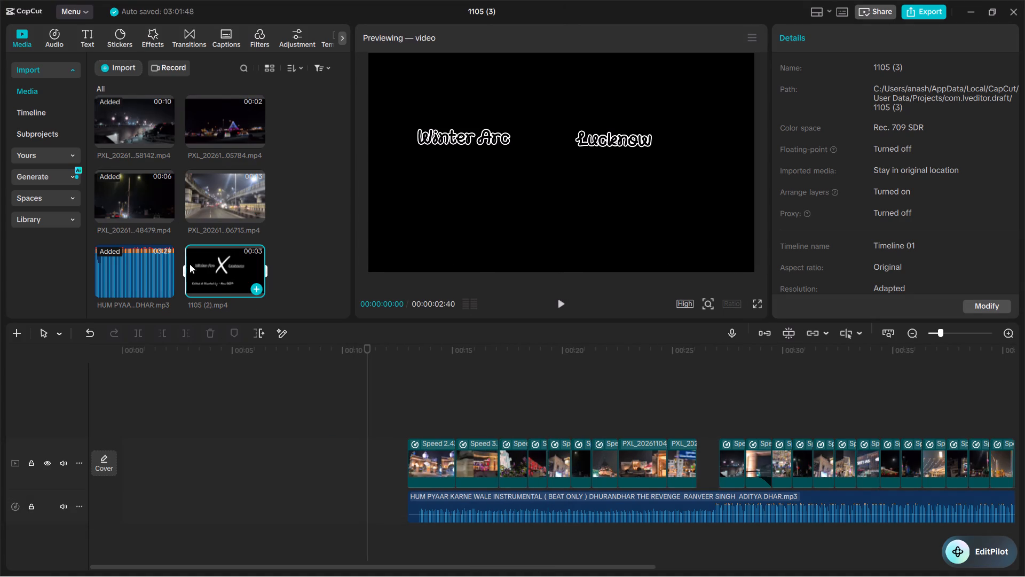
Place the 1105 (2).mp4 title clip on the main video track at the very start of the timeline.
left_click_drag(221, 266, 129, 496)
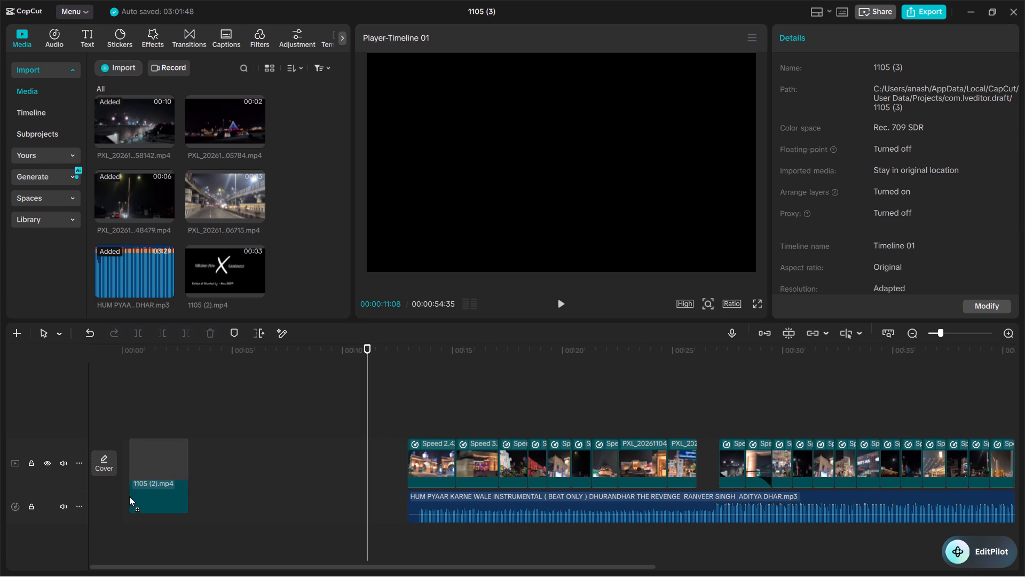
left_click_drag(129, 496, 124, 499)
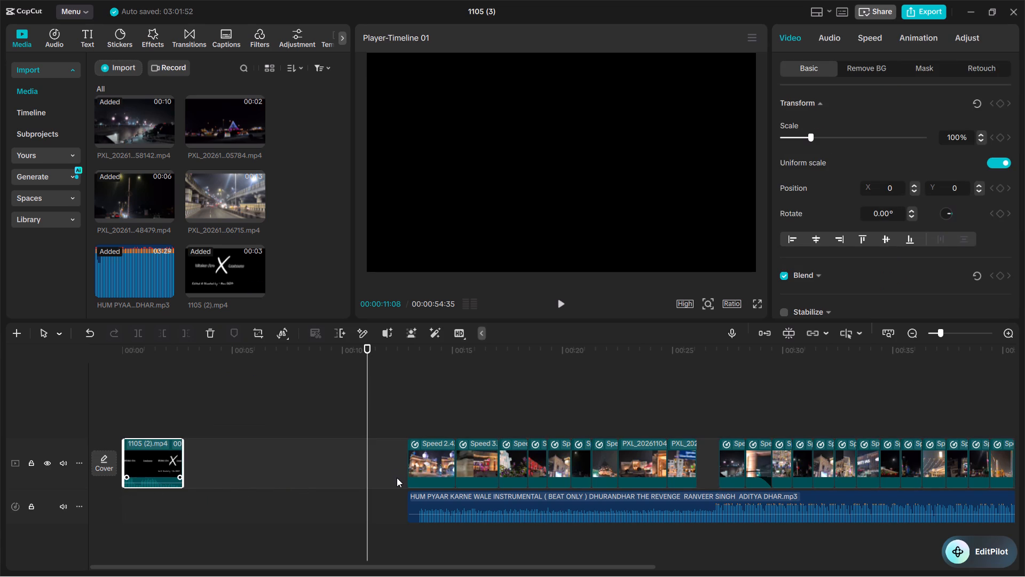
Select all montage clips and the music track and move them to start directly after the 1105 (2).mp4 intro.
left_click_drag(390, 451, 1023, 513)
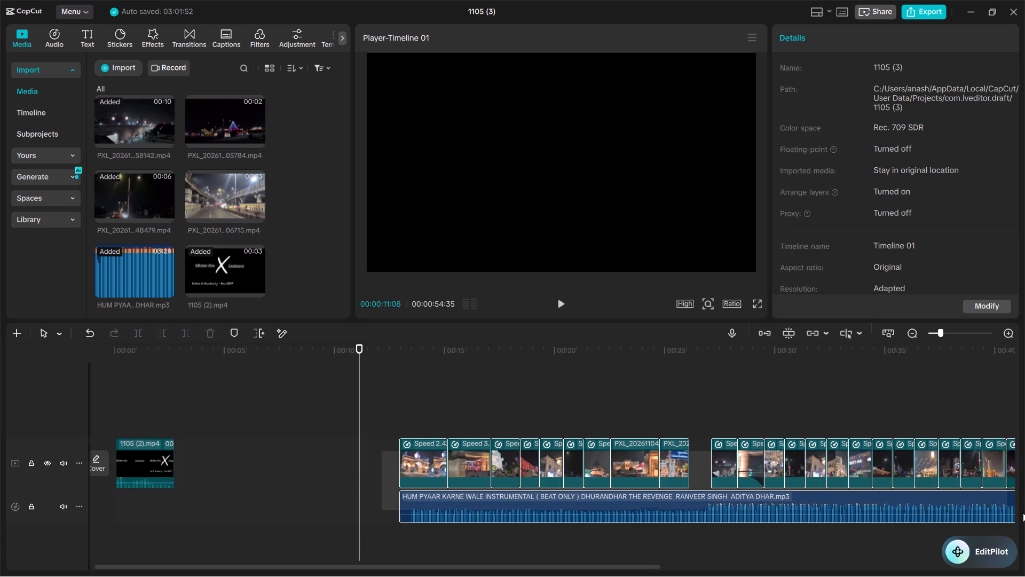
left_click_drag(1023, 513, 958, 550)
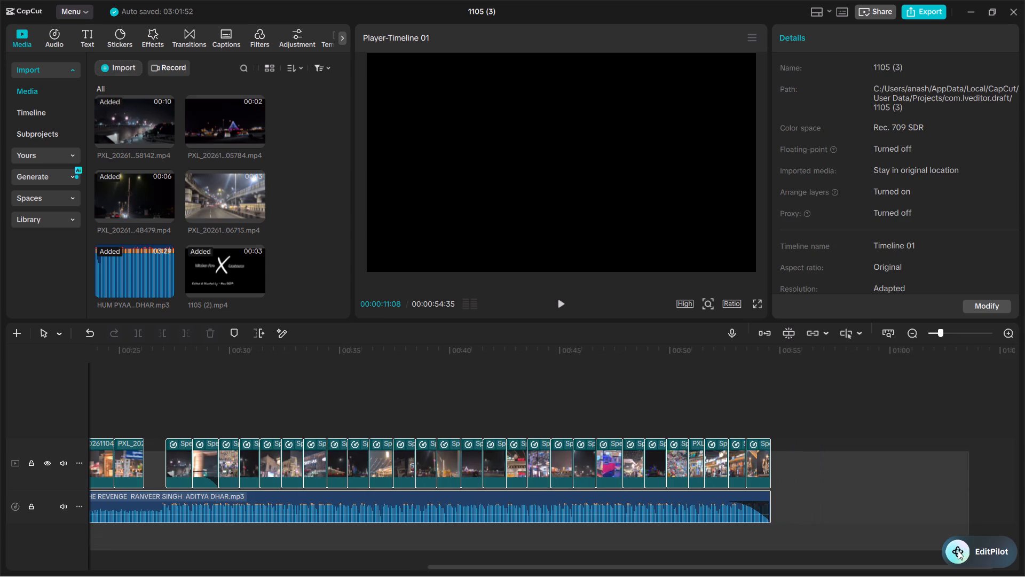
left_click_drag(958, 550, 965, 550)
left_click_drag(730, 567, 298, 567)
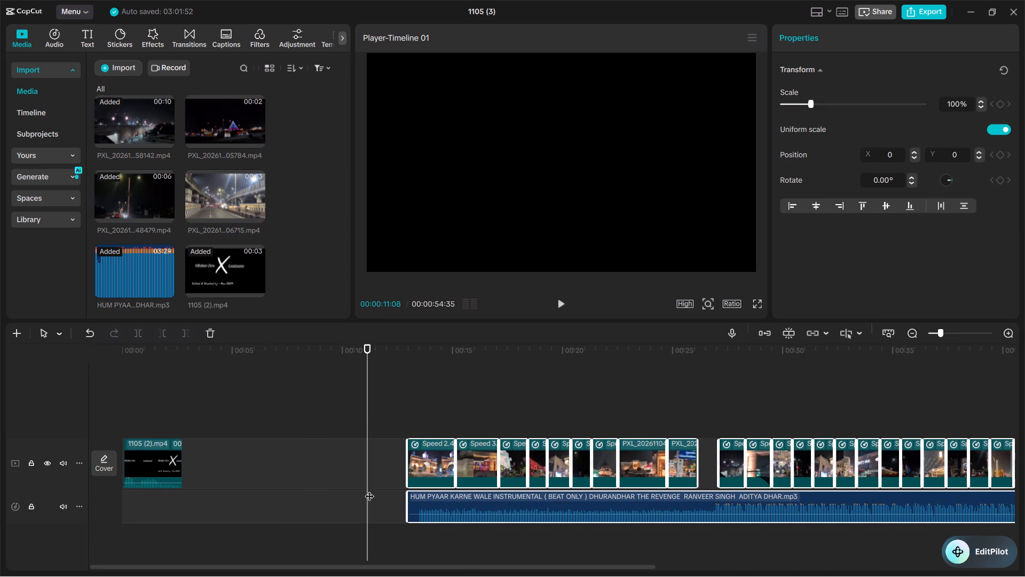
left_click_drag(435, 463, 212, 470)
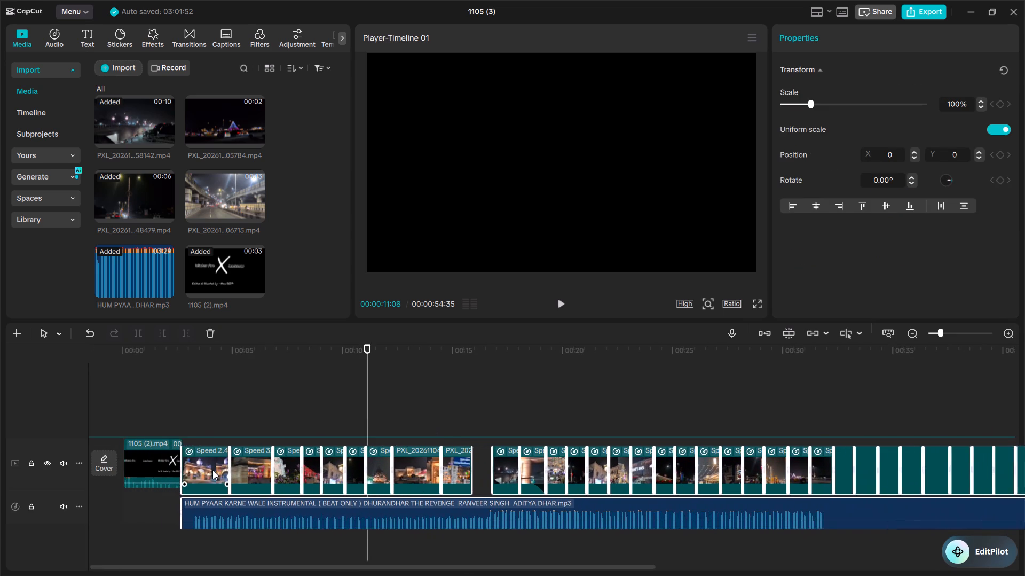
left_click_drag(212, 470, 210, 465)
left_click(203, 418)
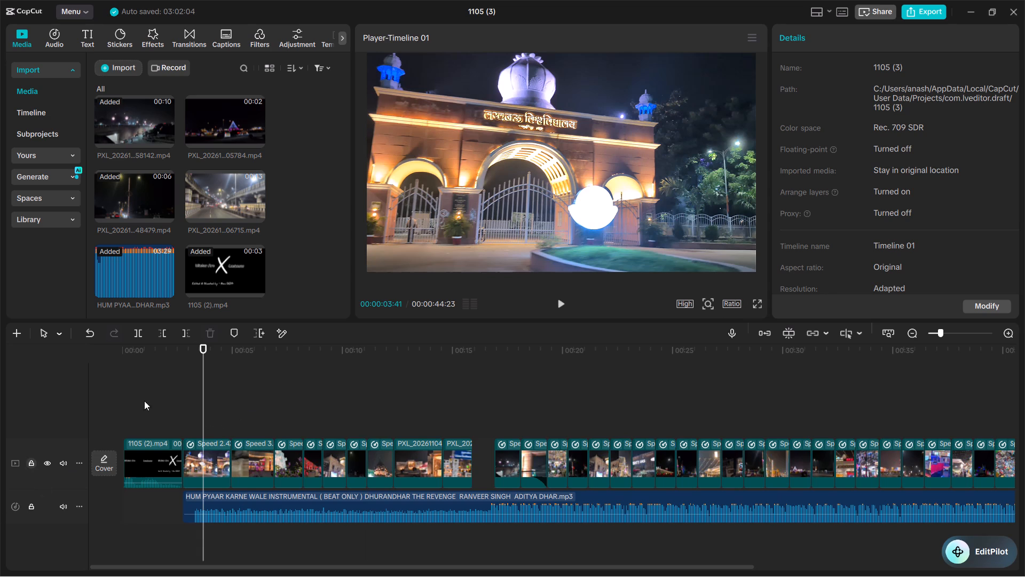
Play the opening from the start of the timeline twice to check how the title intro leads into the montage.
left_click(226, 381)
left_click_drag(231, 384, 75, 427)
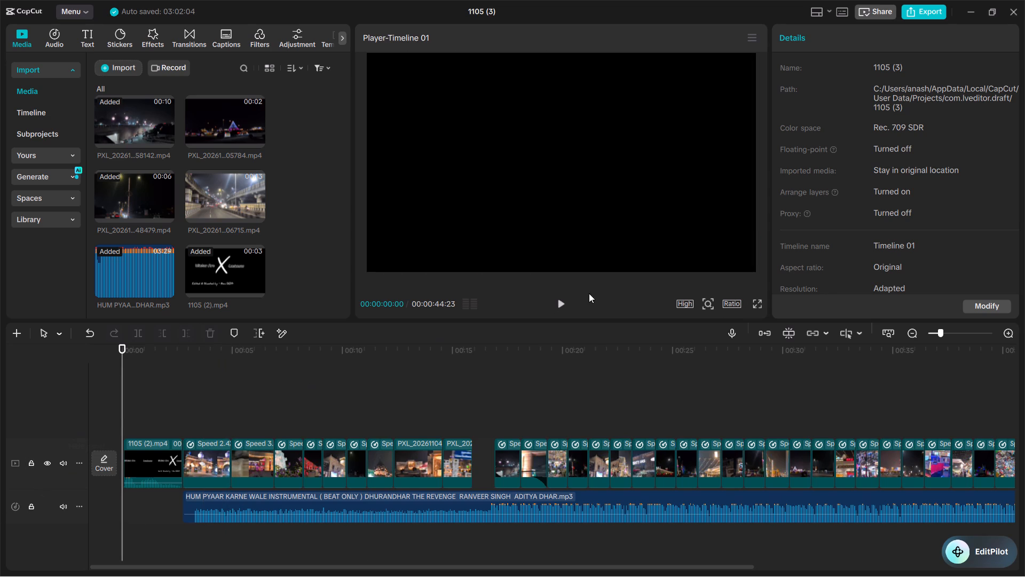
left_click(563, 304)
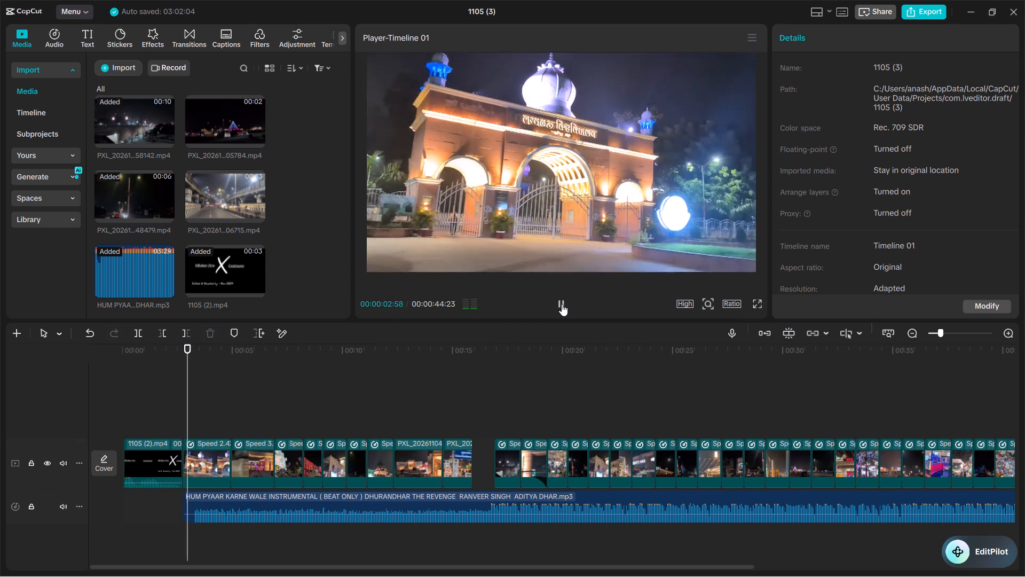
left_click(562, 304)
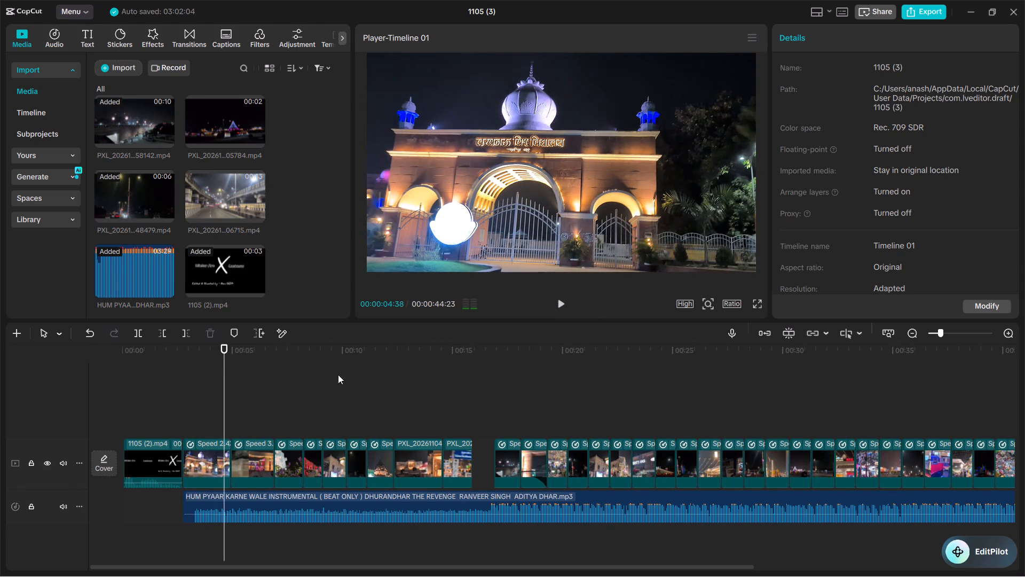
left_click(292, 386)
left_click_drag(291, 386, 63, 426)
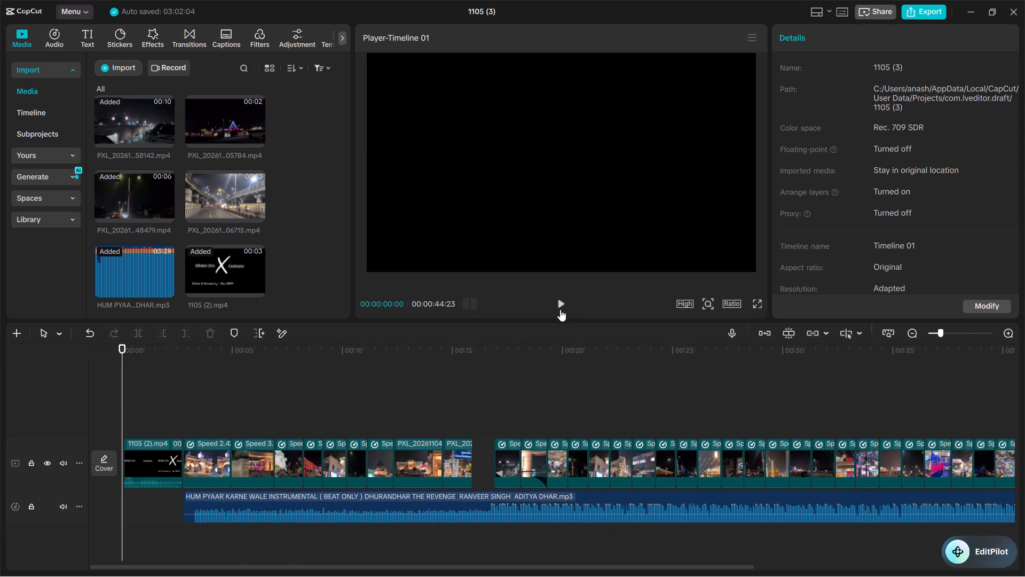
left_click(560, 303)
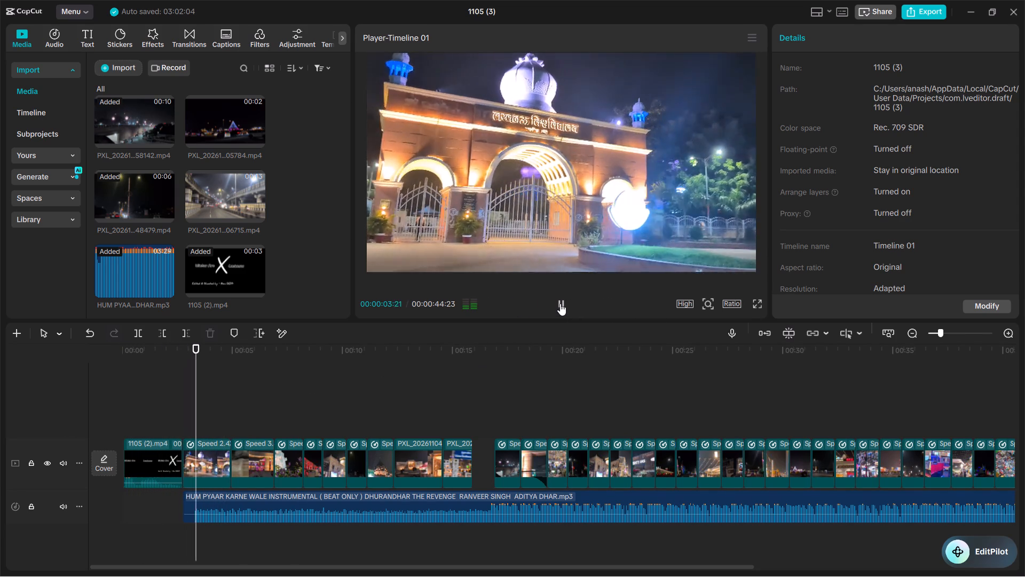
left_click(560, 303)
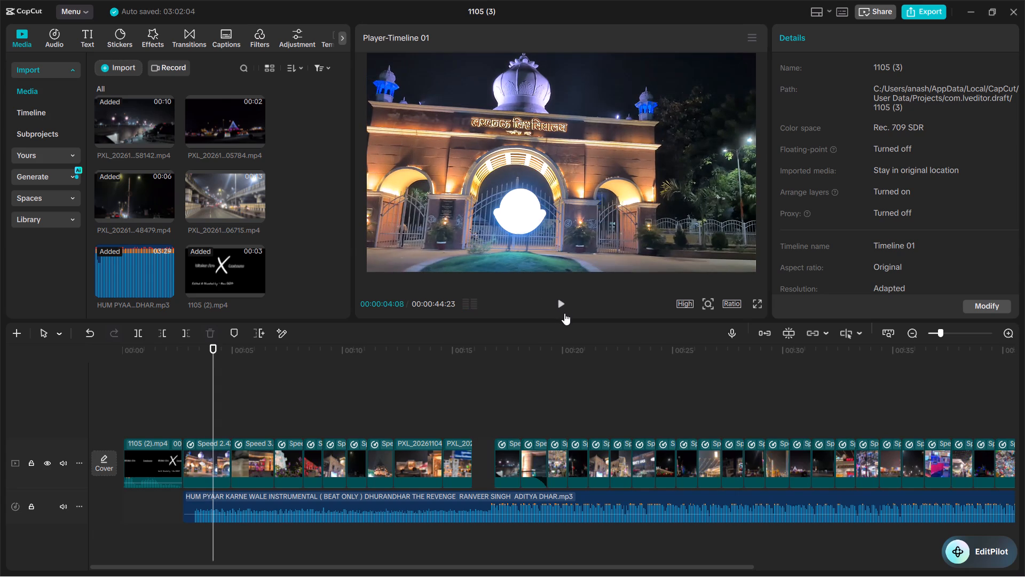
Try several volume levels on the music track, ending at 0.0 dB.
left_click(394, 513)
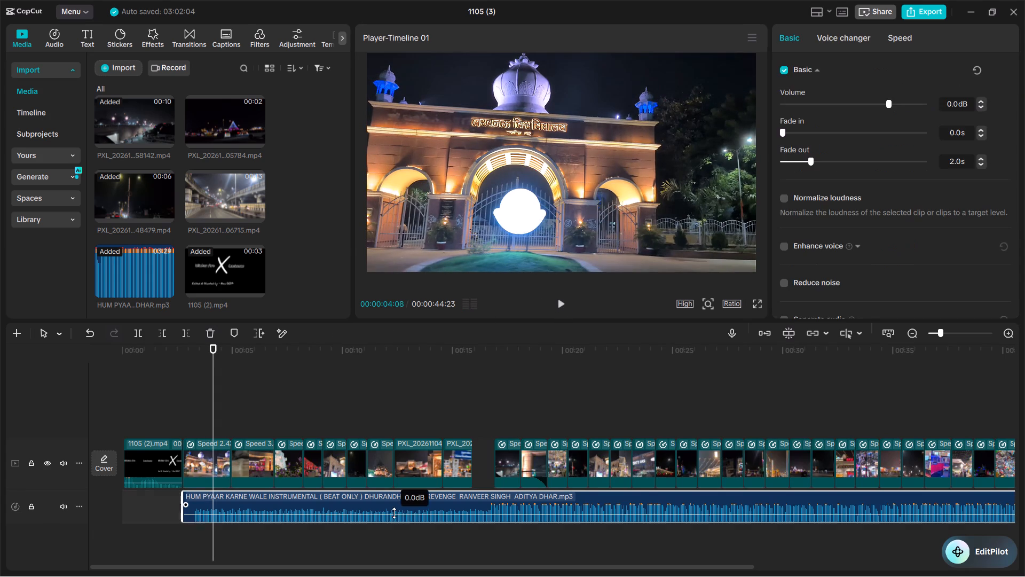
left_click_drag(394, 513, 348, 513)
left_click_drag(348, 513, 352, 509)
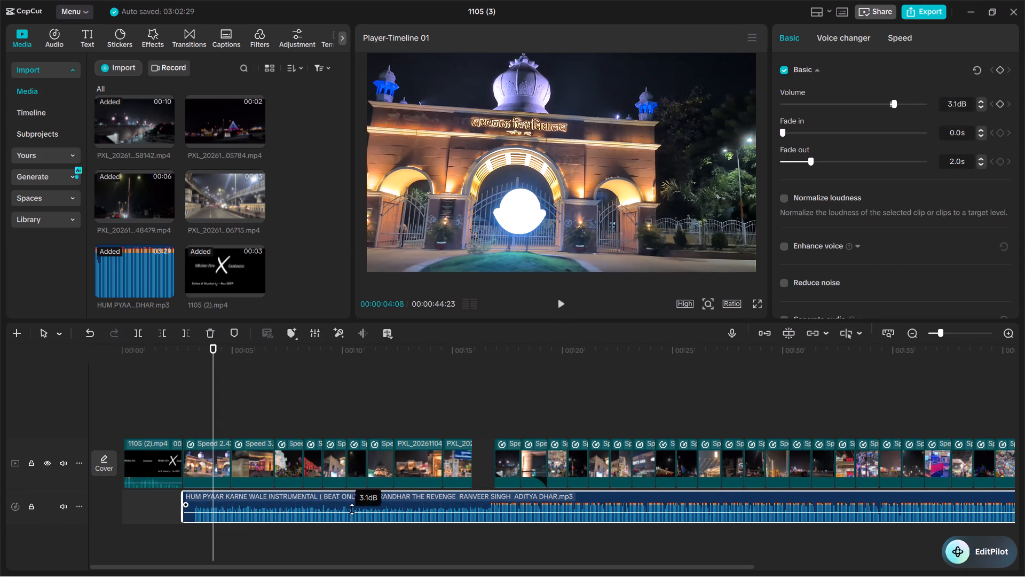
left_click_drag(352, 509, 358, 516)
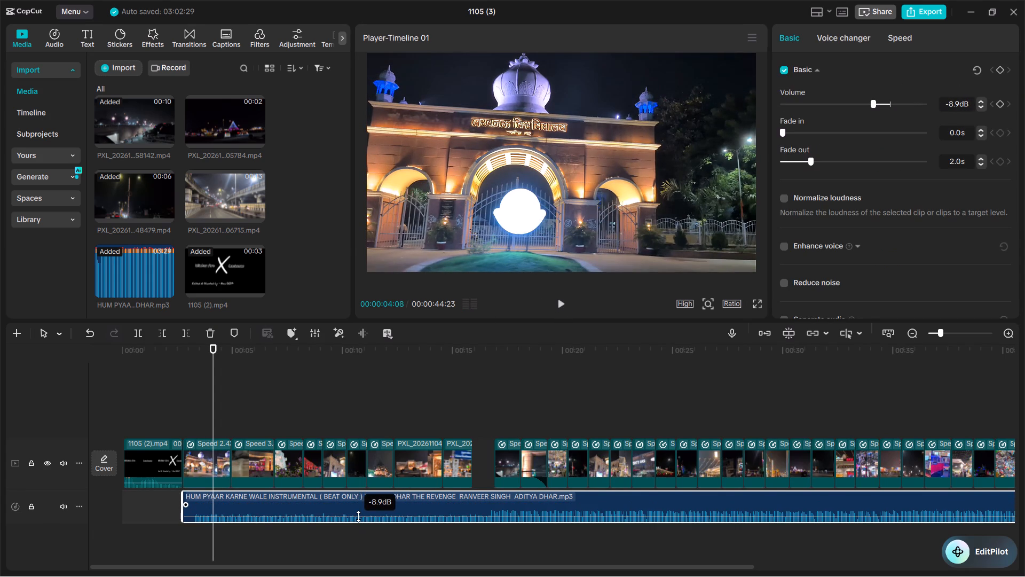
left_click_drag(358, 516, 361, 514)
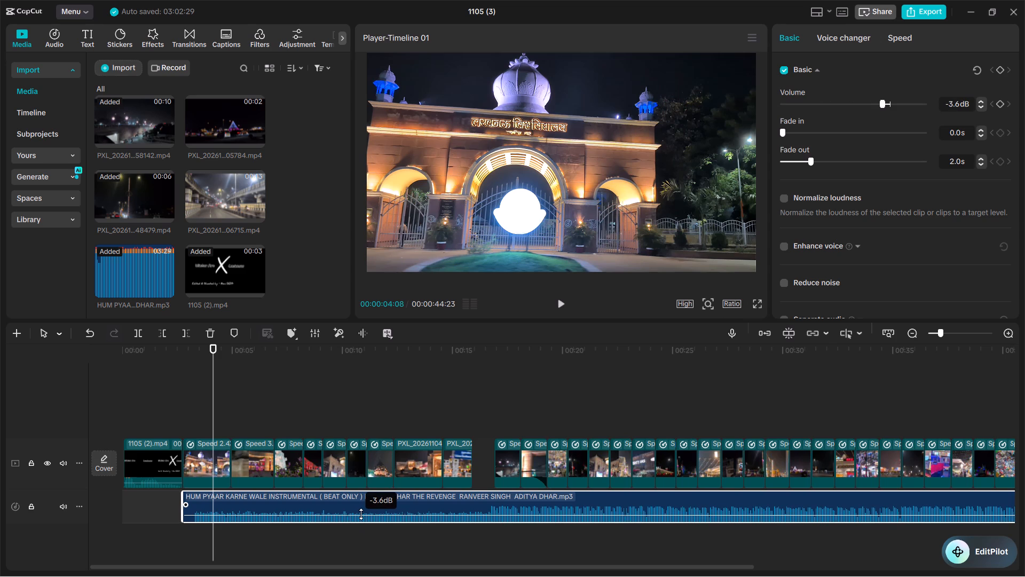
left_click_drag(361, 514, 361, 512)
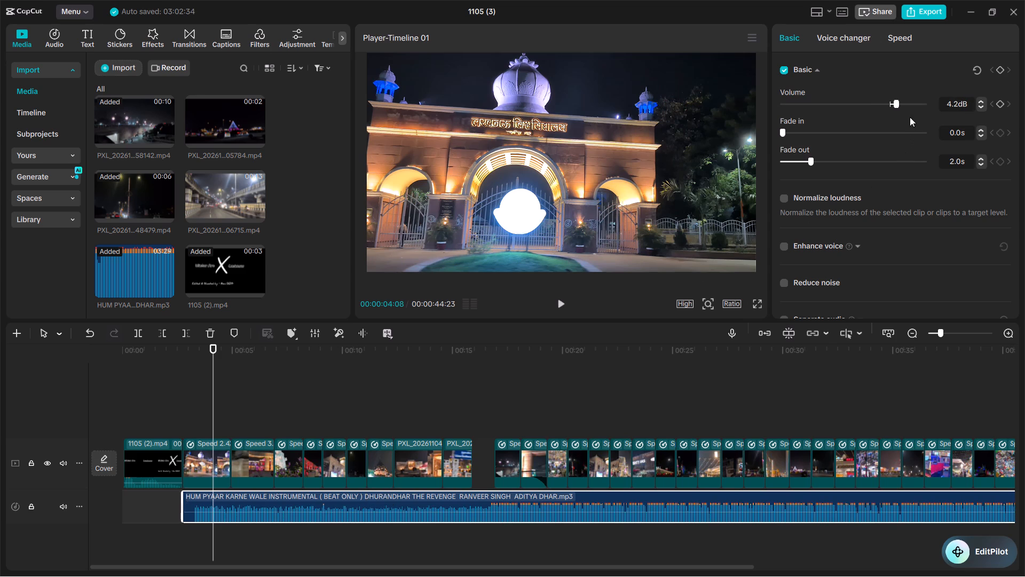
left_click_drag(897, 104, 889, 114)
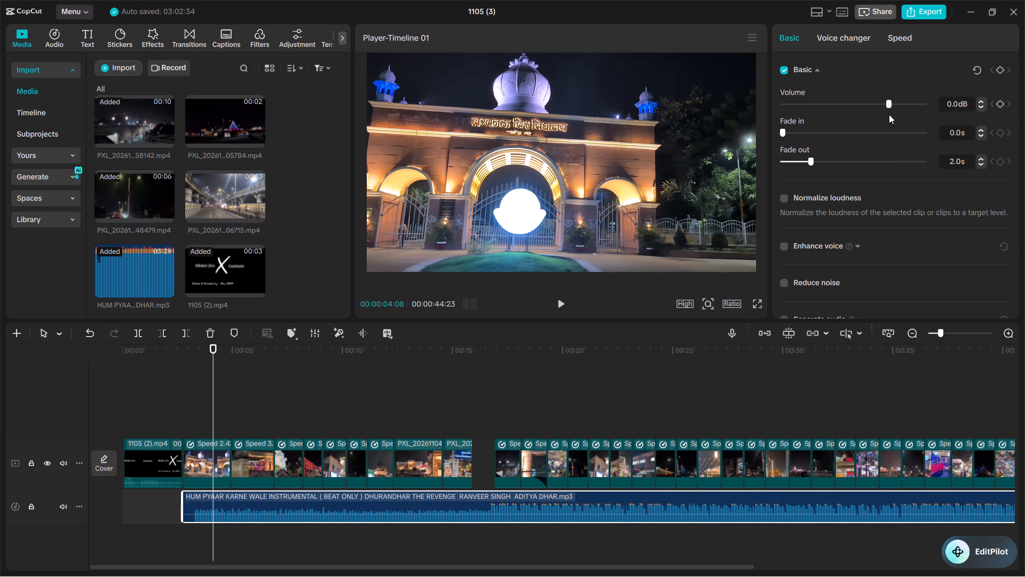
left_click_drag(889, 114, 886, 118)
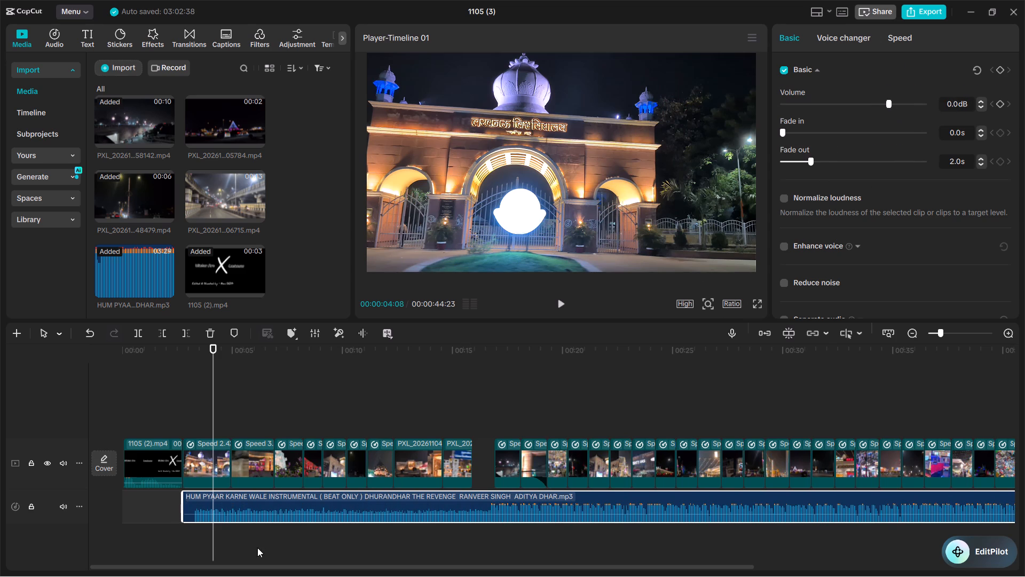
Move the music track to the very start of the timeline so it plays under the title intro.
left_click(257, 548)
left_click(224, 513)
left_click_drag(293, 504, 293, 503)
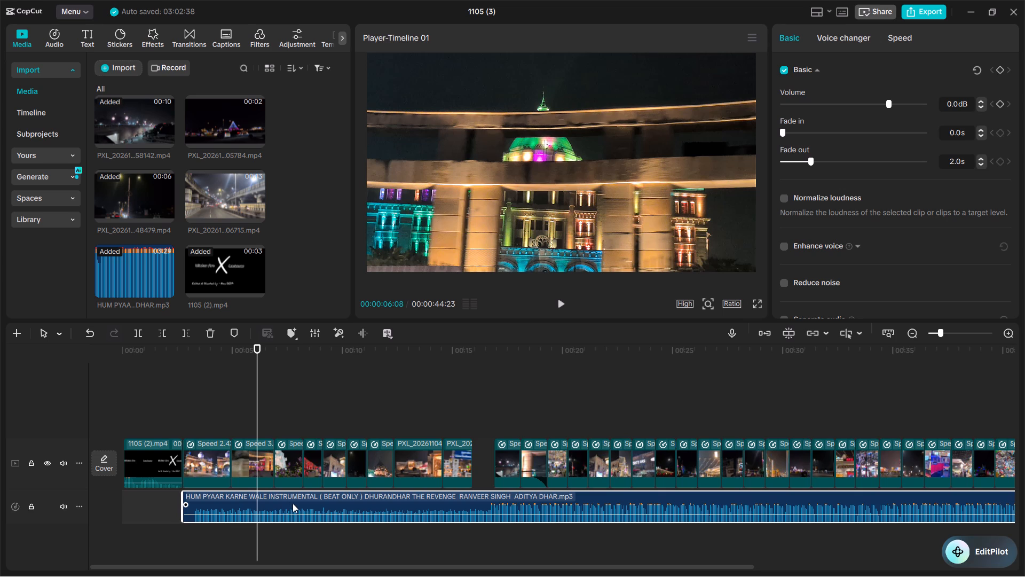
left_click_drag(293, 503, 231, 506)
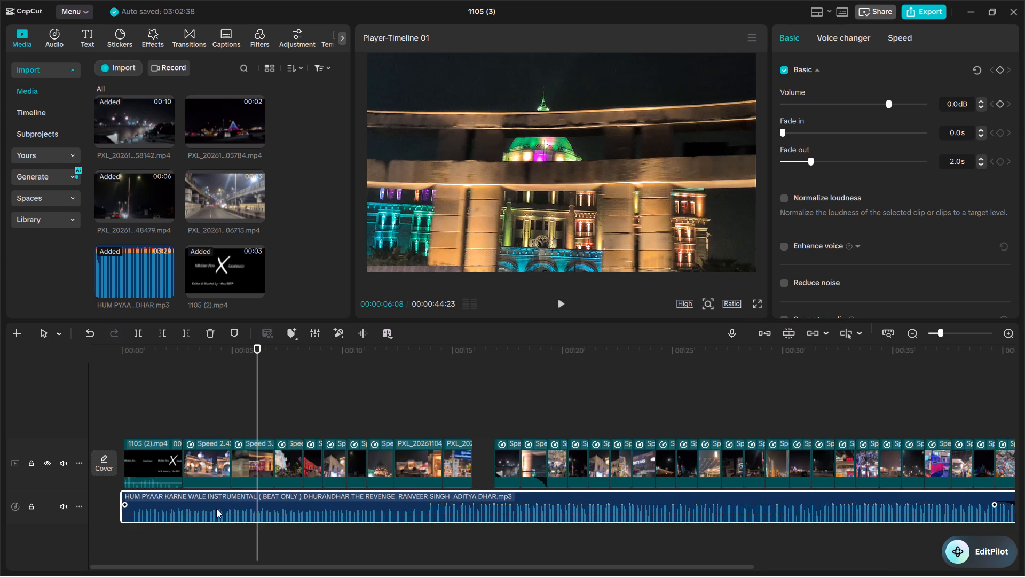
Play the montage from the beginning to judge the music's sync with the intro and the first clips.
left_click_drag(255, 418, 91, 445)
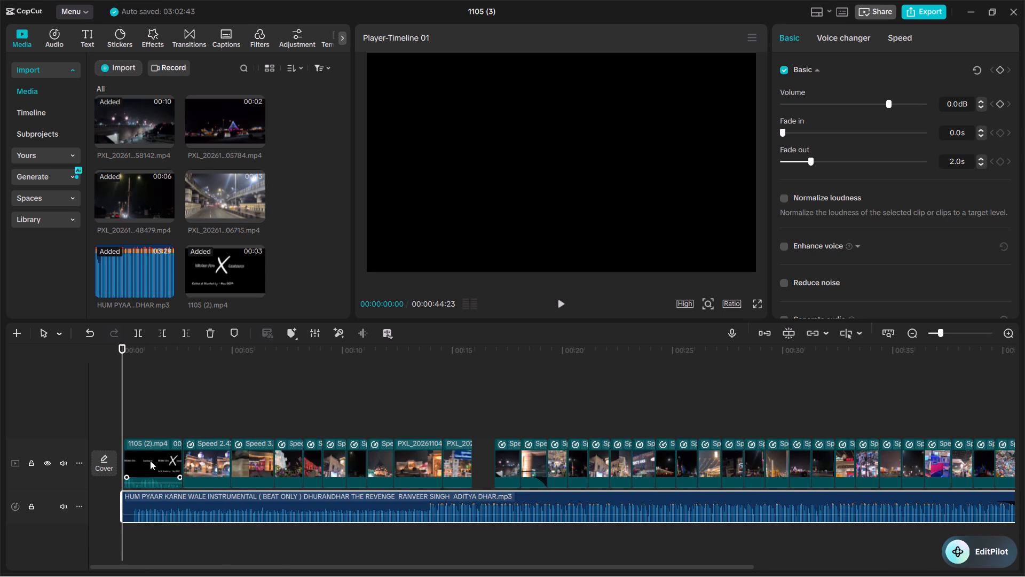
left_click(561, 304)
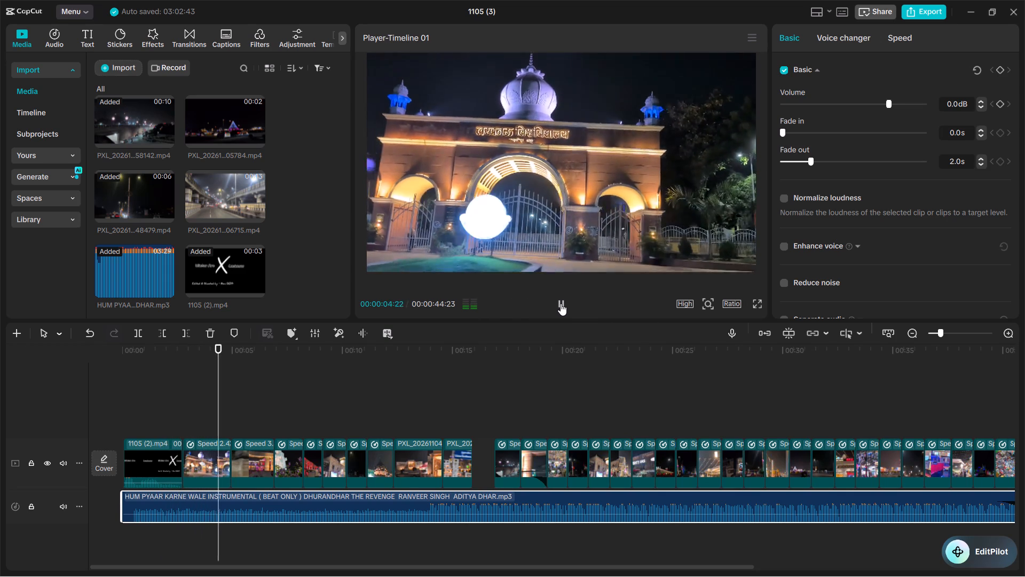
left_click(561, 303)
left_click(561, 303)
left_click(561, 303)
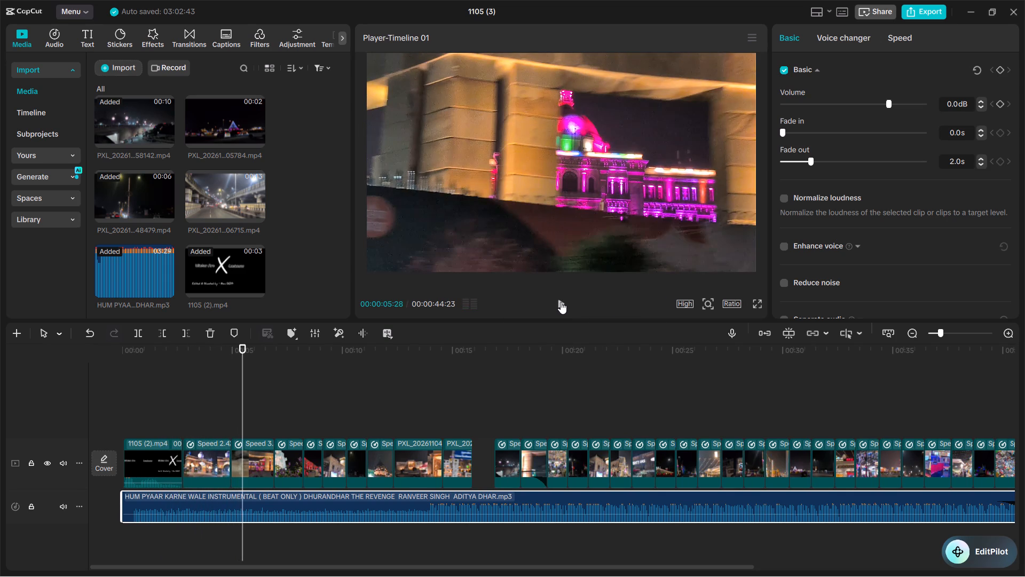
left_click(561, 302)
left_click(561, 302)
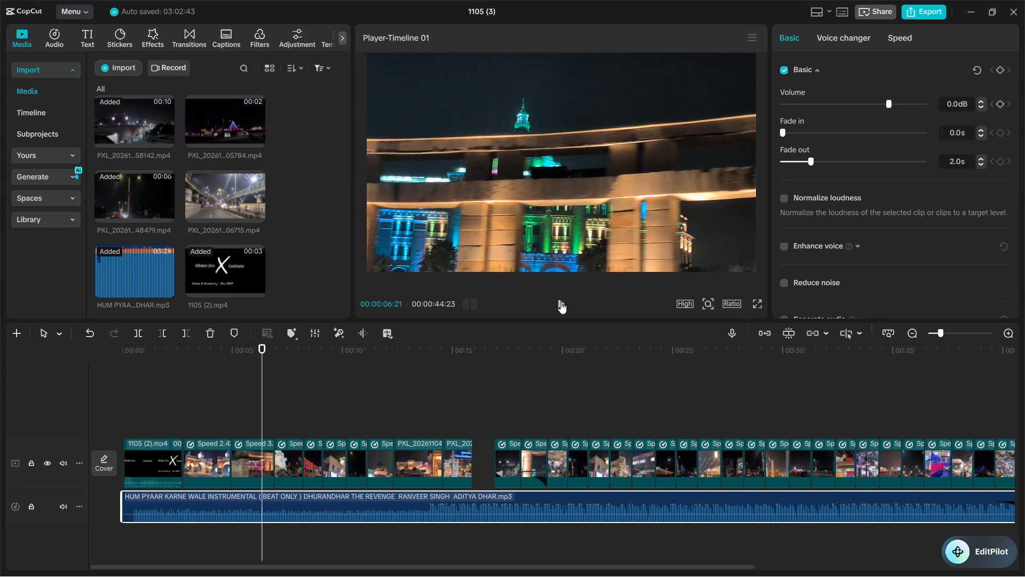
left_click(561, 302)
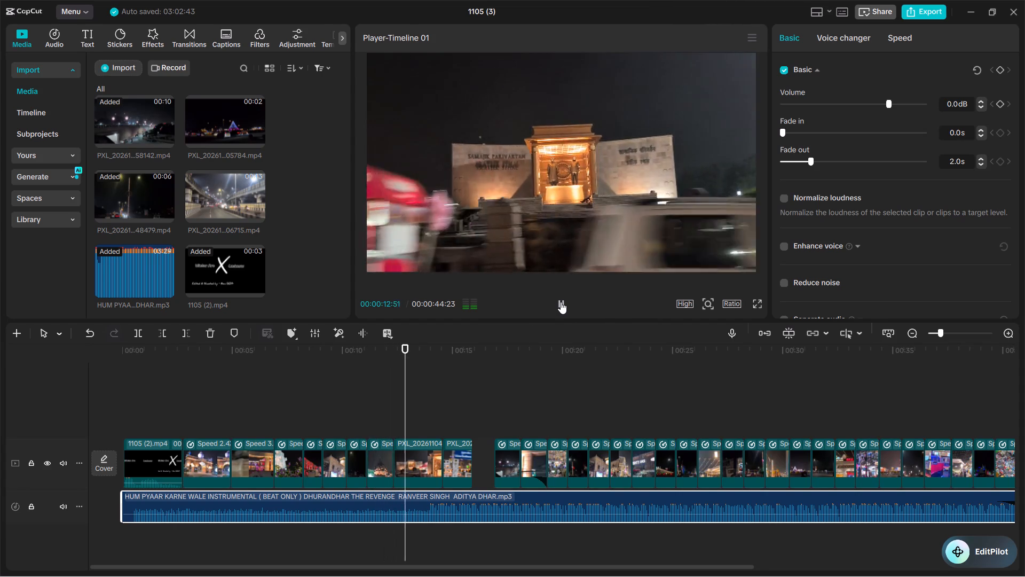
left_click(561, 302)
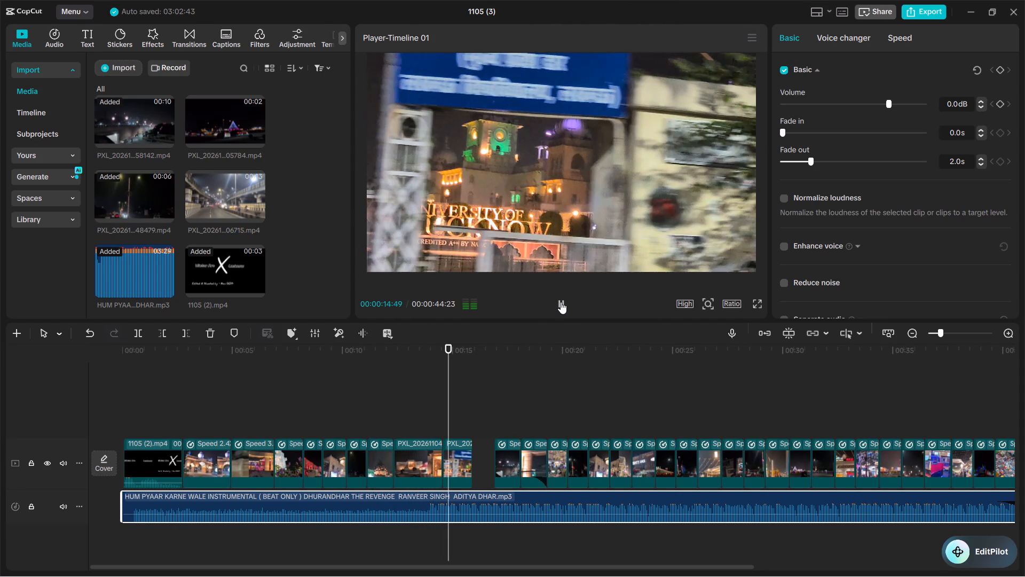
left_click_drag(450, 393, 0, 481)
left_click(557, 301)
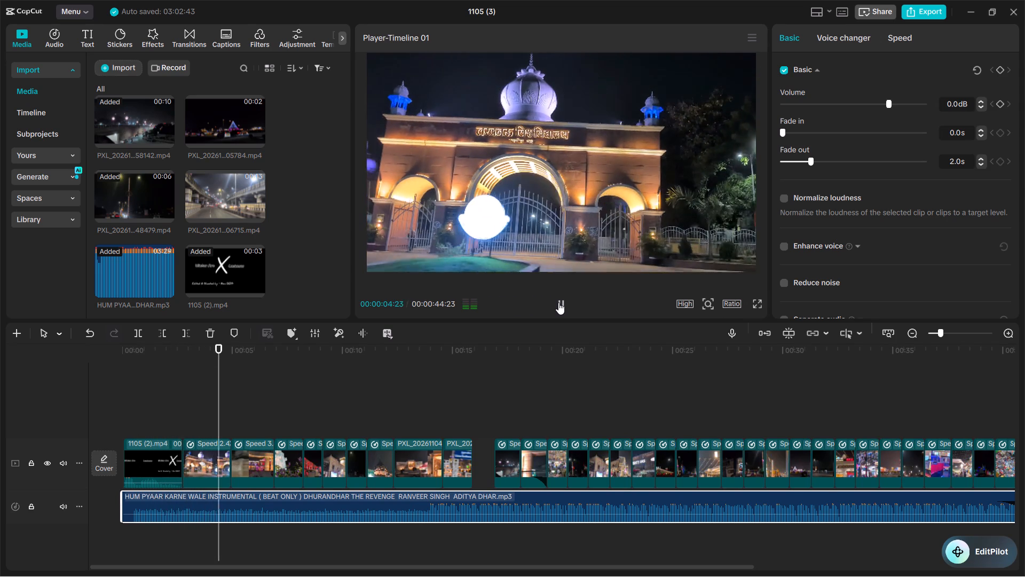
left_click(558, 302)
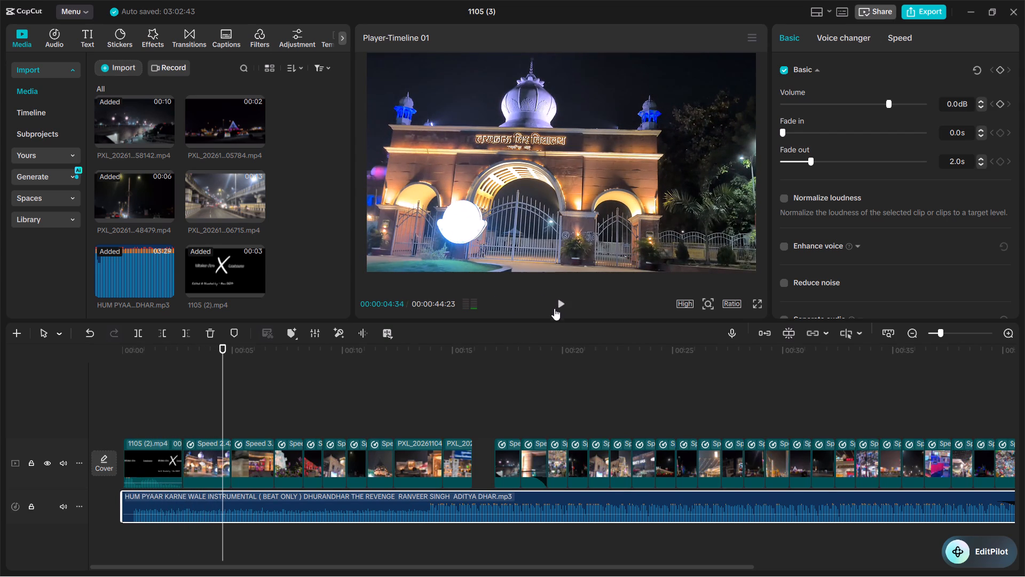
Move the music track later so it starts at about the end of the 1105 (2).mp4 intro.
left_click_drag(305, 508, 369, 506)
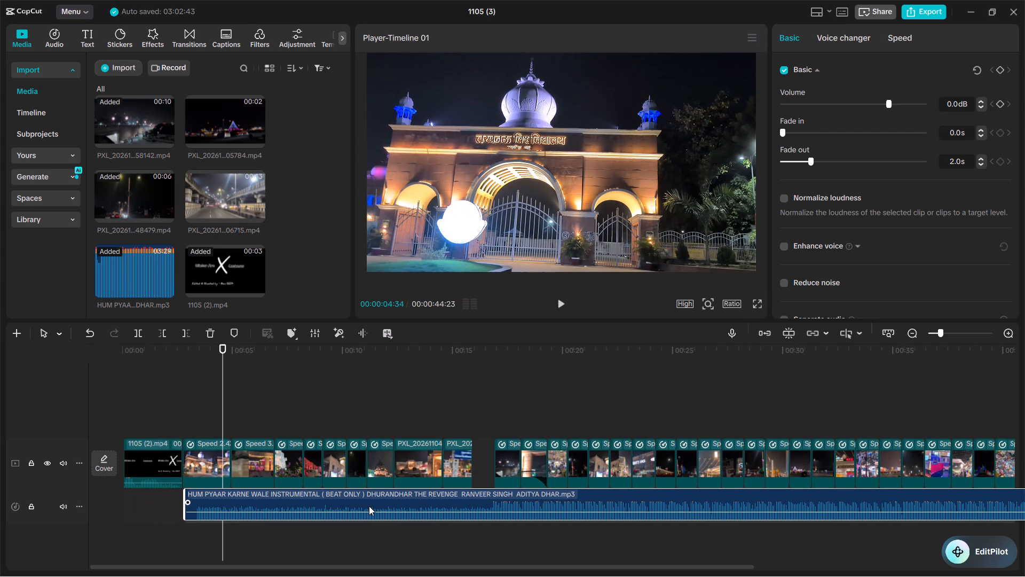
left_click_drag(369, 506, 368, 509)
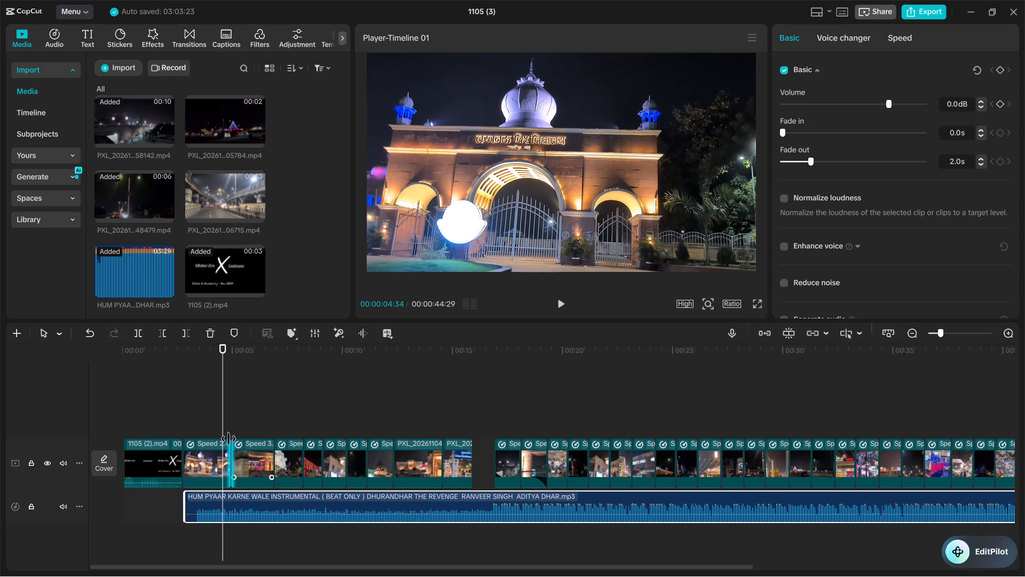
Play the timeline from the start to check the music's entry after the title intro.
left_click(176, 424)
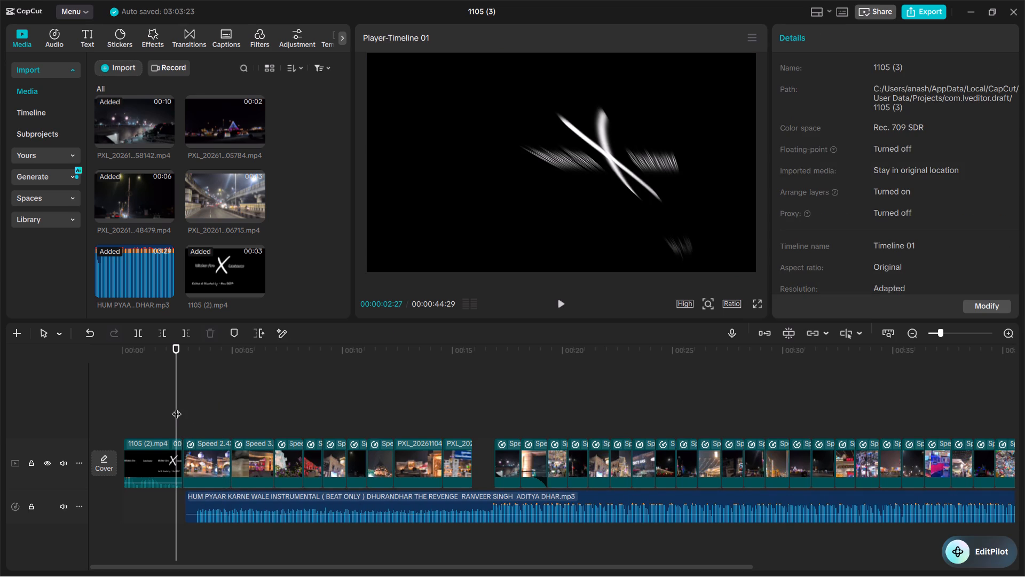
left_click_drag(177, 407, 104, 433)
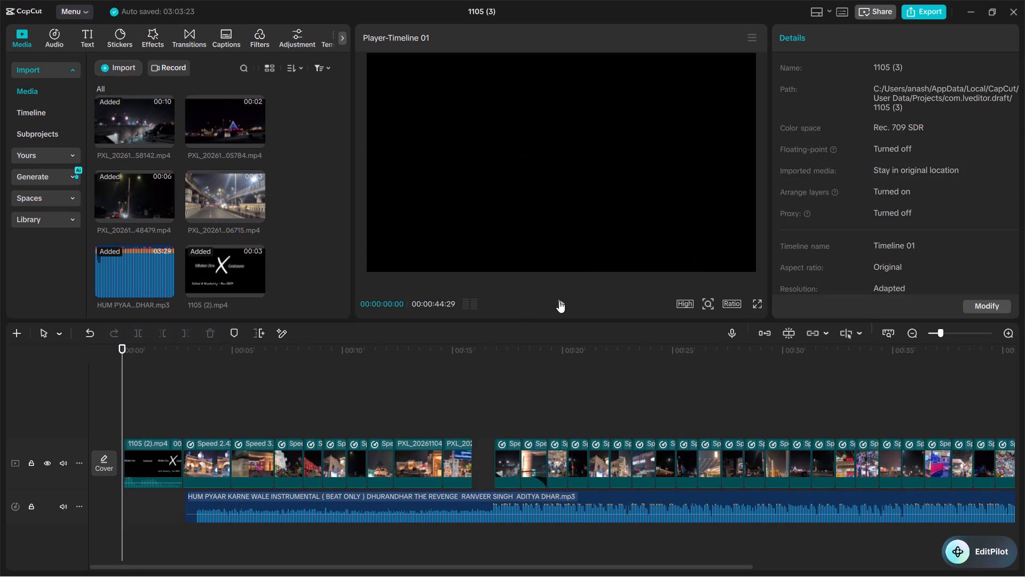
left_click(559, 301)
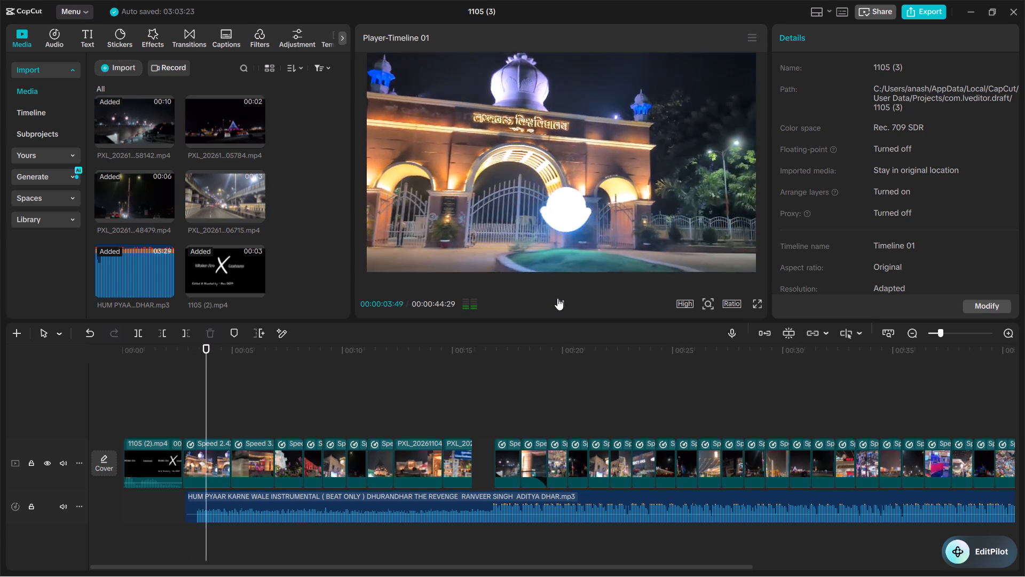
left_click(564, 300)
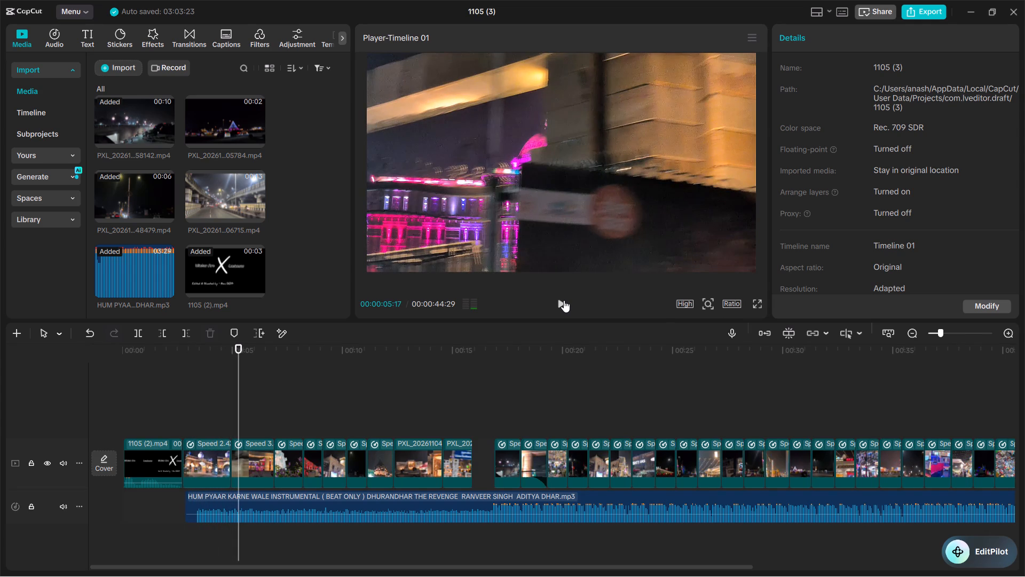
Duplicate the music clip onto a second audio track and move the copy to the very start of the timeline.
left_click(399, 511)
right_click(399, 510)
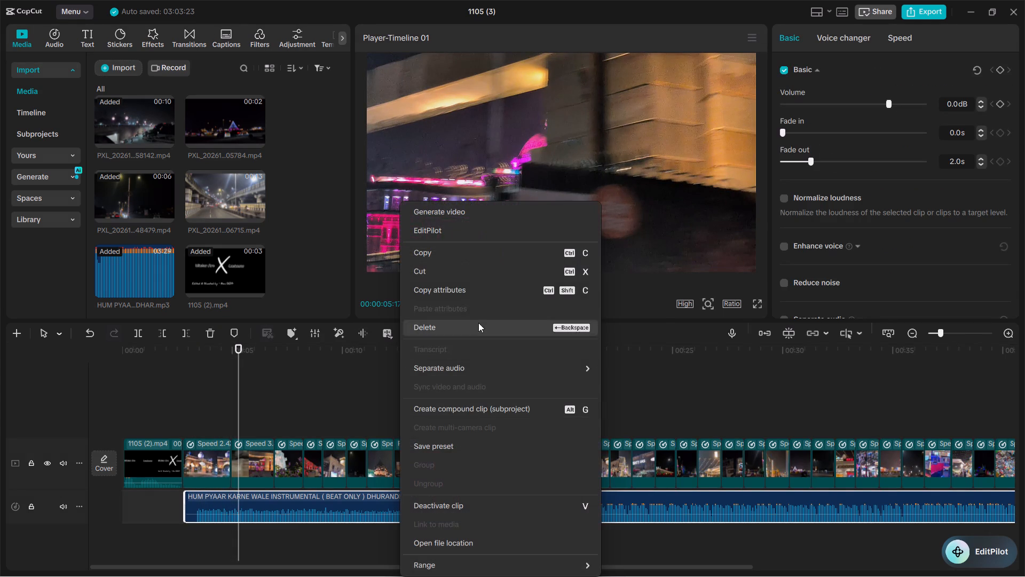
left_click(451, 250)
right_click(369, 546)
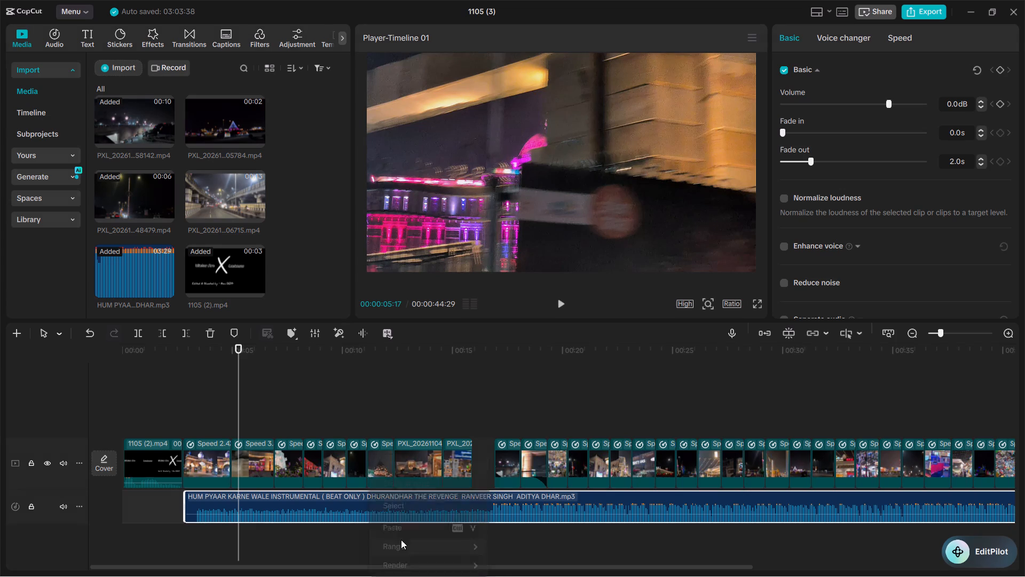
left_click(411, 528)
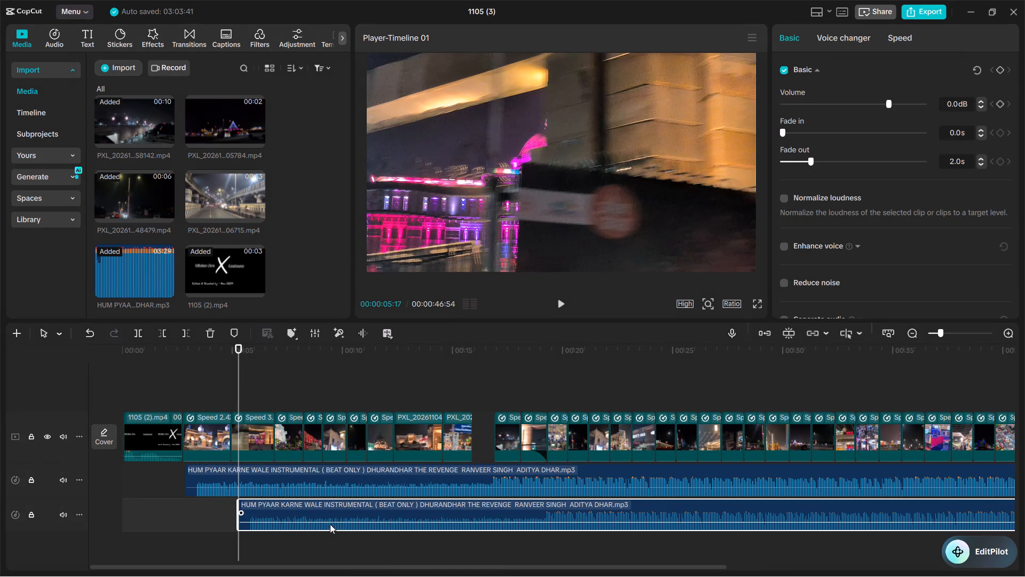
left_click_drag(328, 520, 212, 521)
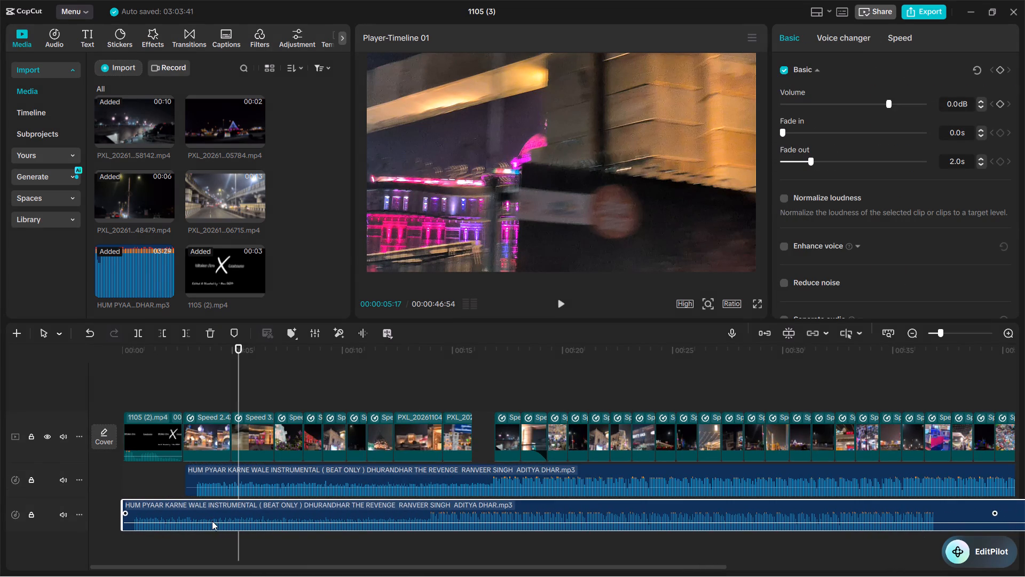
left_click_drag(212, 521, 212, 521)
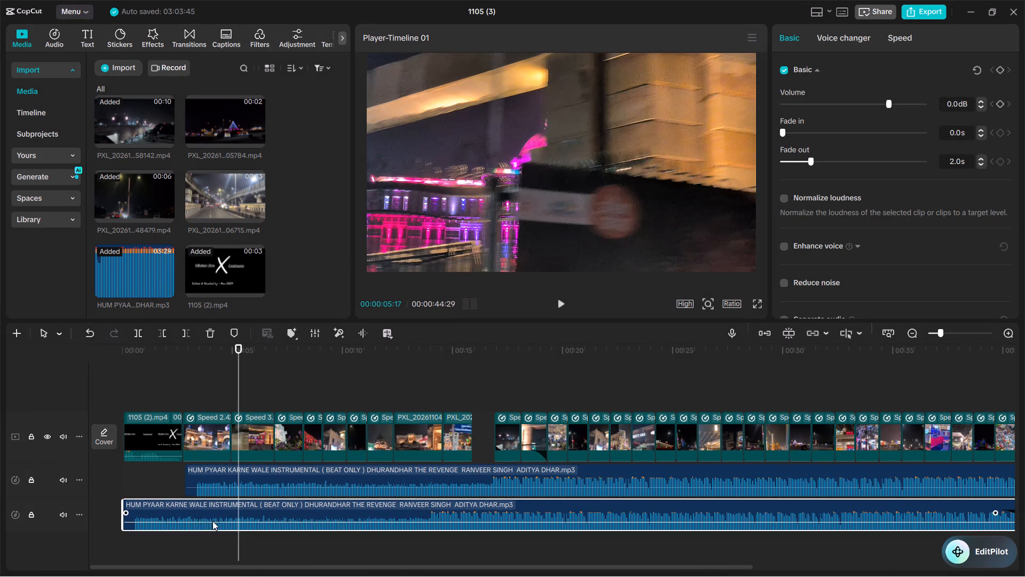
Trim the end of the copied music clip on the second audio track to where the 1105 (2).mp4 intro ends.
left_click(186, 513)
left_click(183, 497)
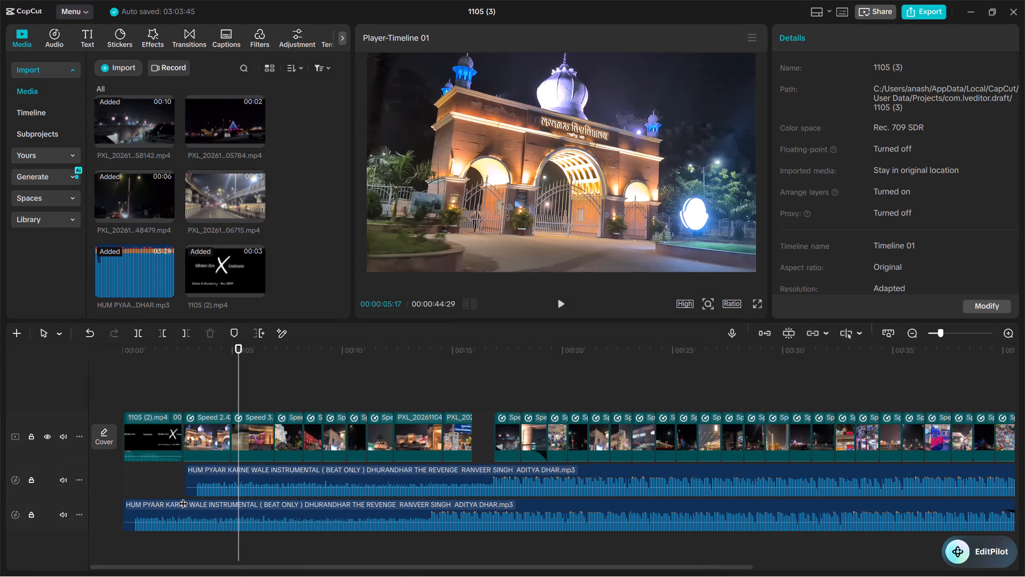
left_click(164, 513)
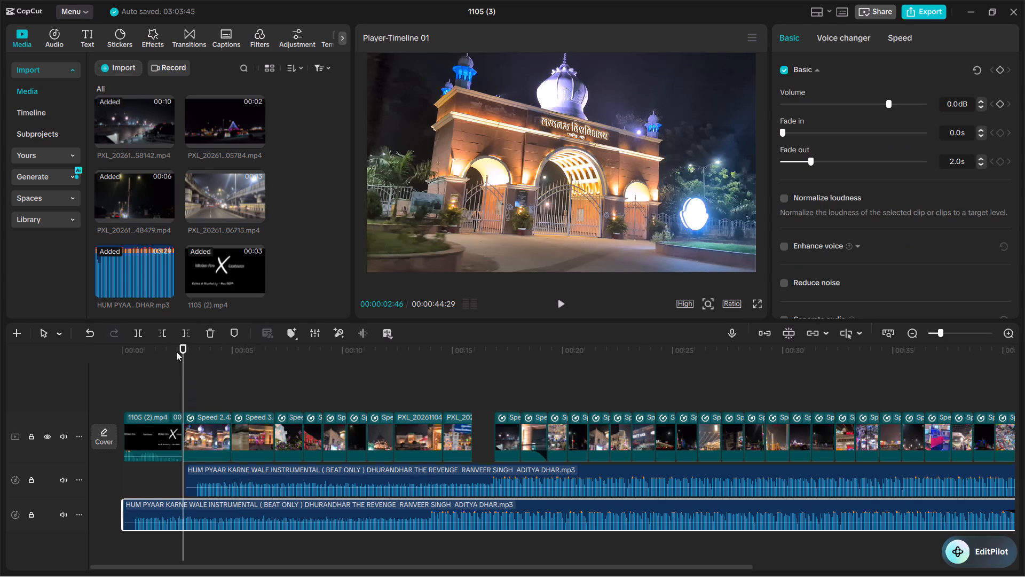
left_click(182, 334)
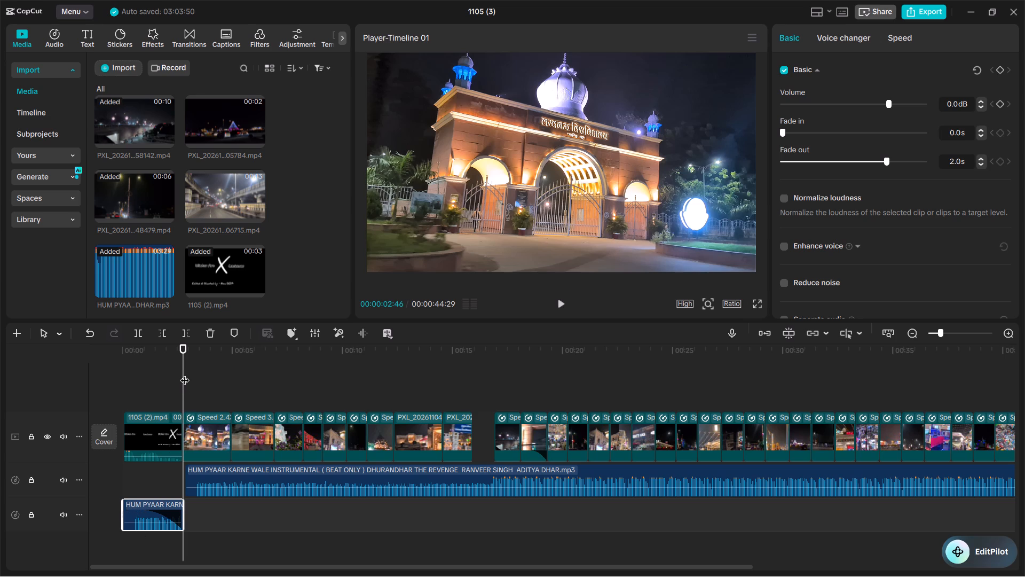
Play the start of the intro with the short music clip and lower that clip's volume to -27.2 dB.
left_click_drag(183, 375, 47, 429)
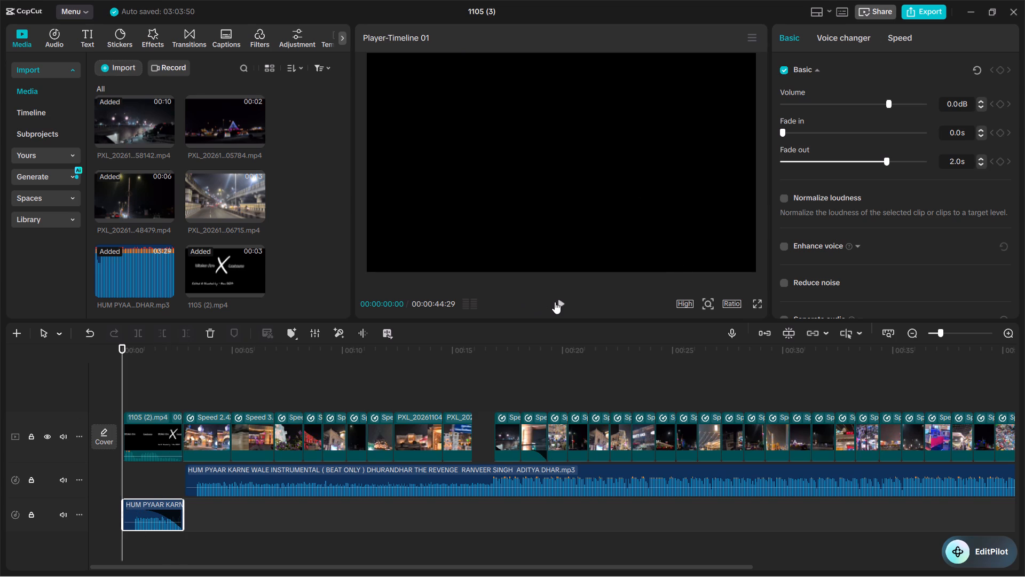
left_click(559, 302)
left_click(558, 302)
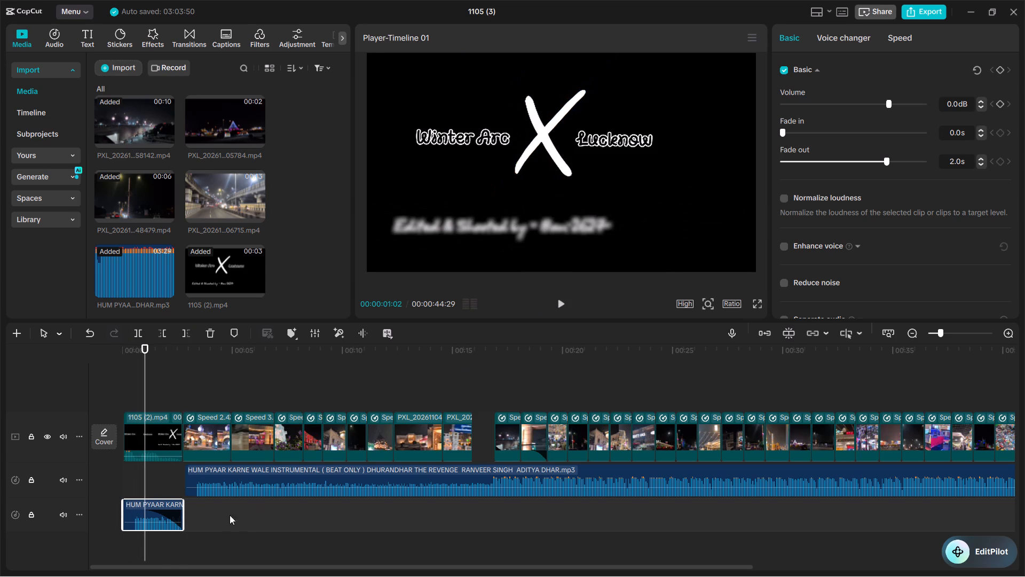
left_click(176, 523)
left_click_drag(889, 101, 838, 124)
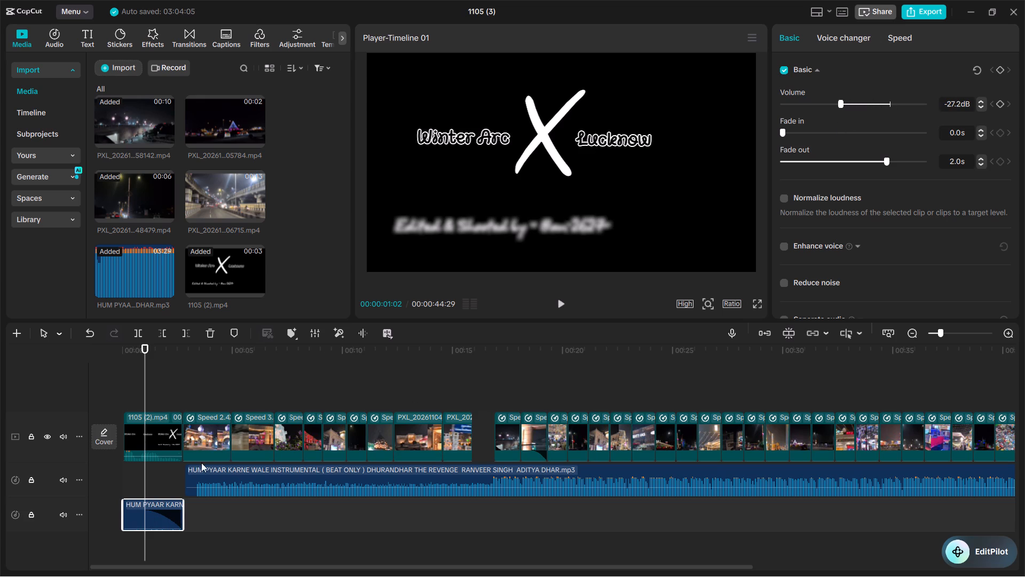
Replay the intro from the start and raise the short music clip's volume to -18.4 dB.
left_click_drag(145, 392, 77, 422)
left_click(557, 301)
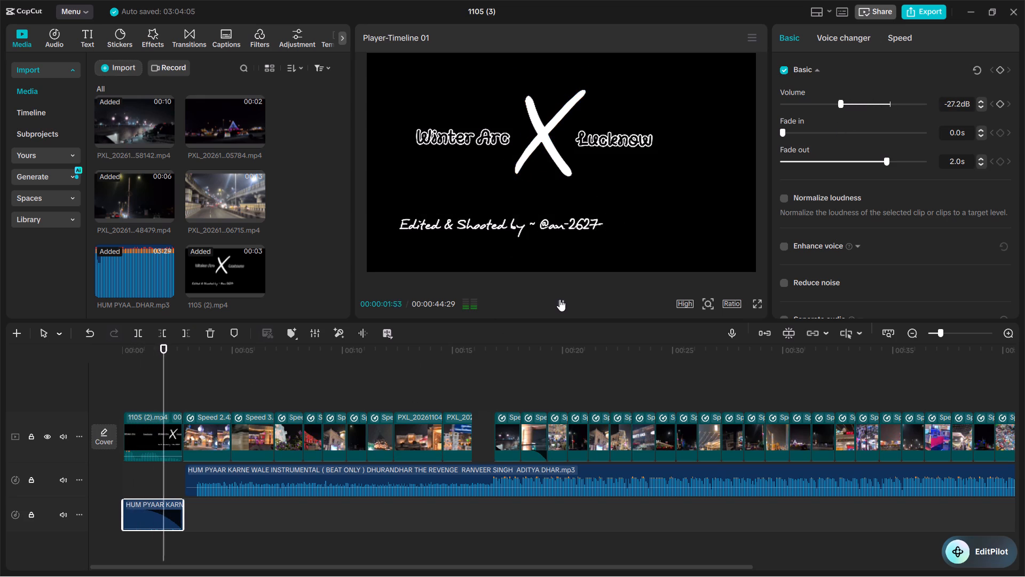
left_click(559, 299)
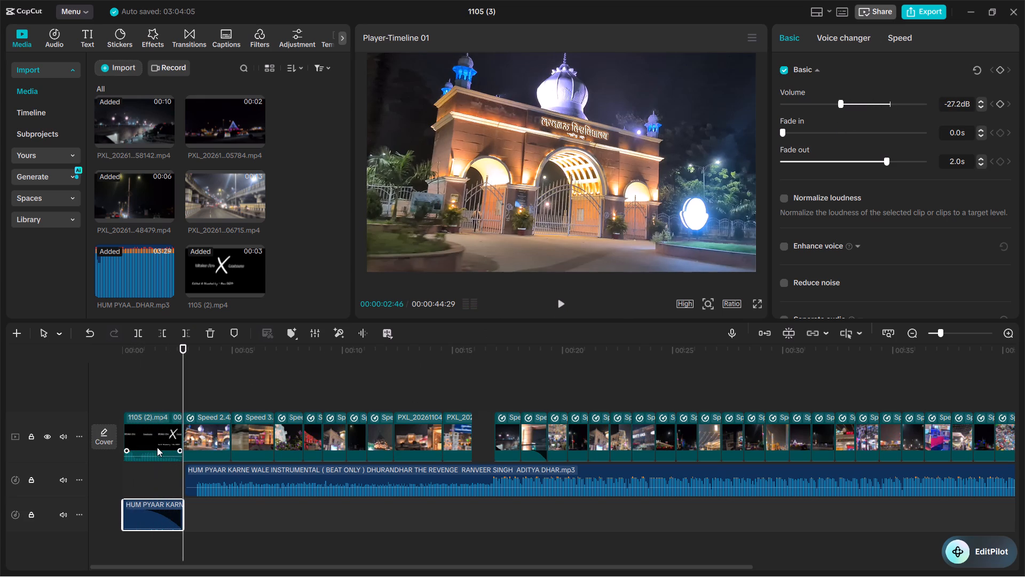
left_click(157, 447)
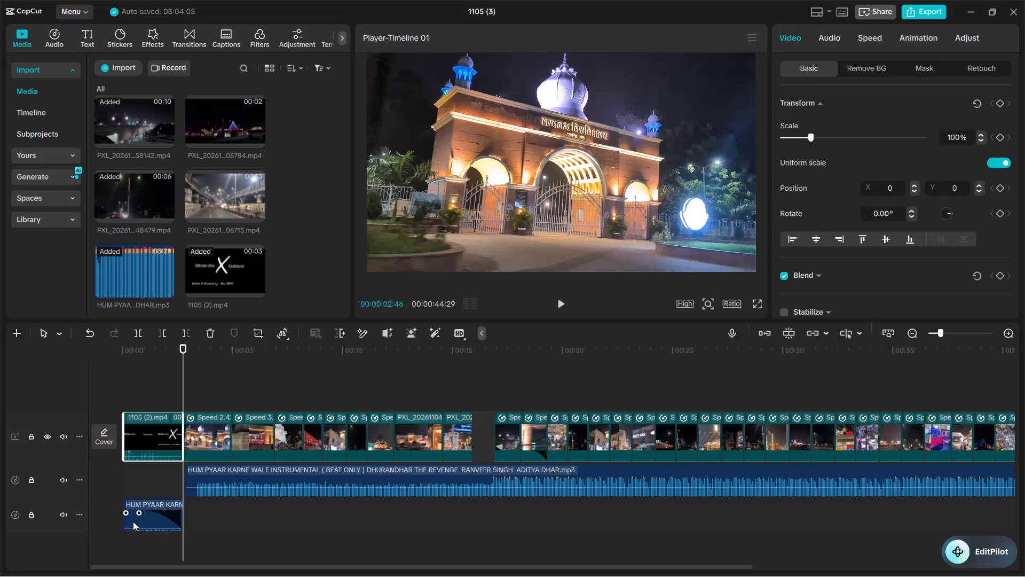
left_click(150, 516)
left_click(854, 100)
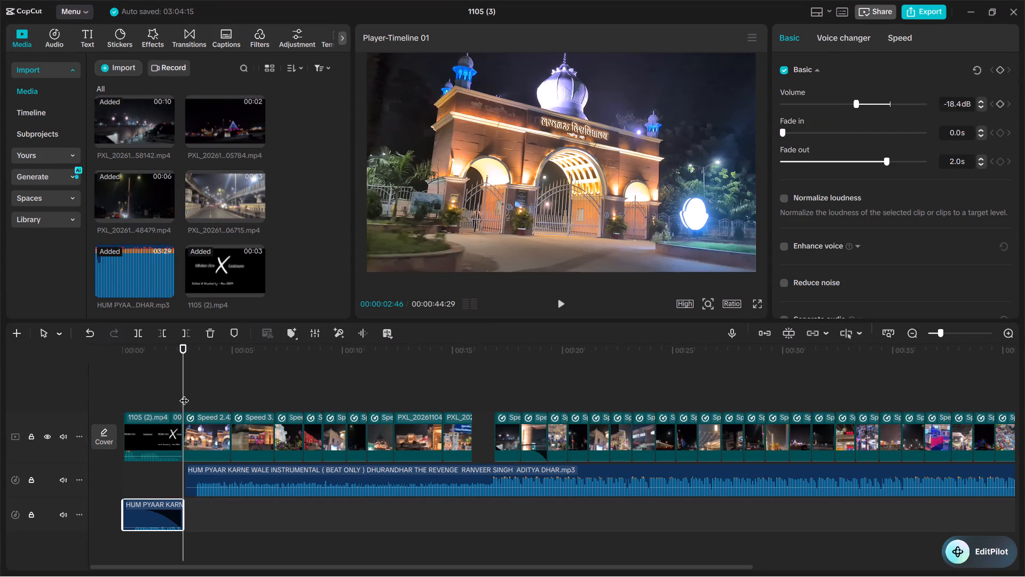
Replay the intro once more and set the short intro music clip's volume to -12.7 dB.
left_click_drag(184, 394, 78, 436)
left_click(563, 302)
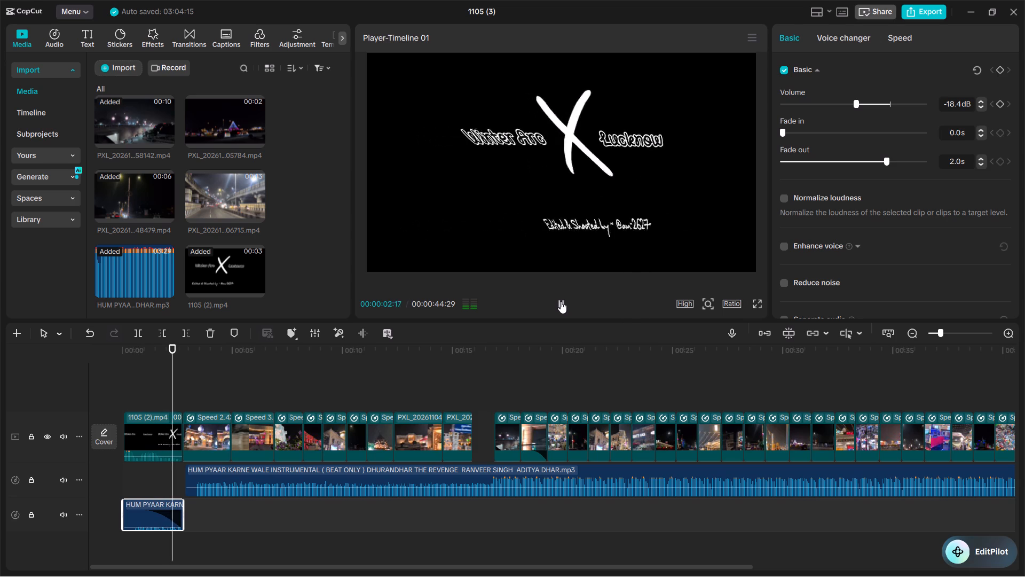
left_click(561, 301)
left_click(160, 509)
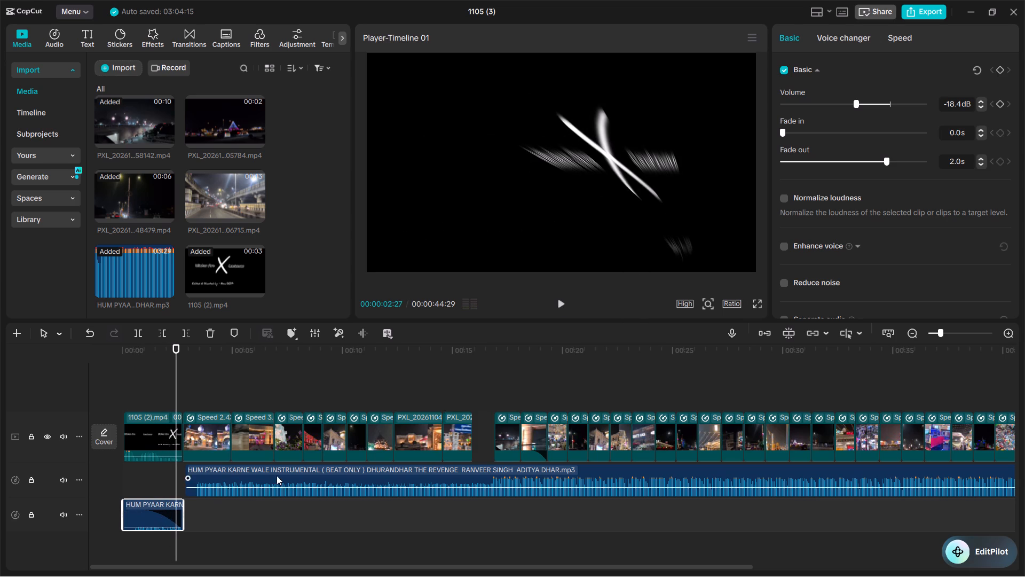
left_click(864, 102)
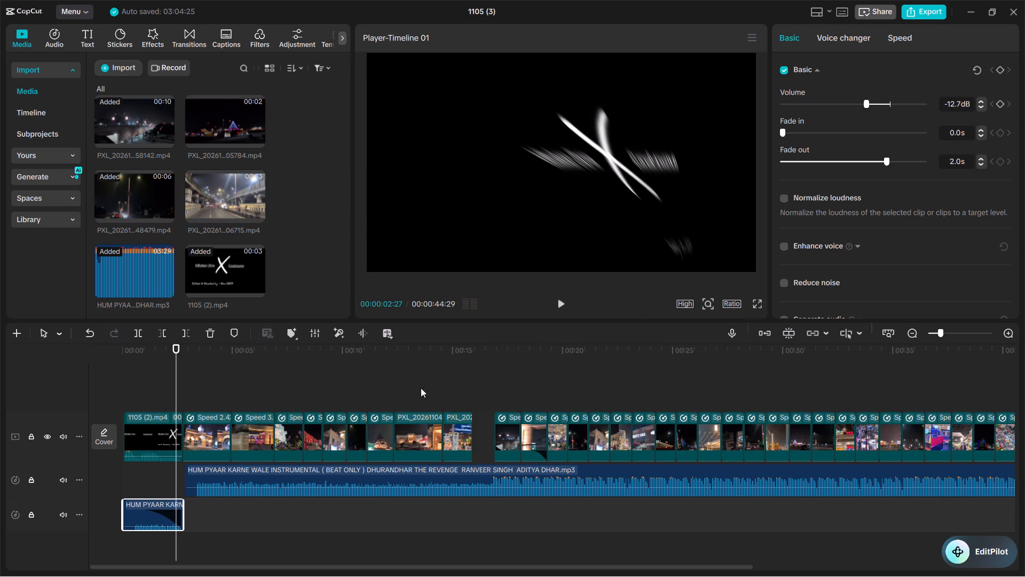
Play the timeline from the start to about 00:22 to check the intro music level and the montage's beat sync.
left_click_drag(175, 384, 40, 415)
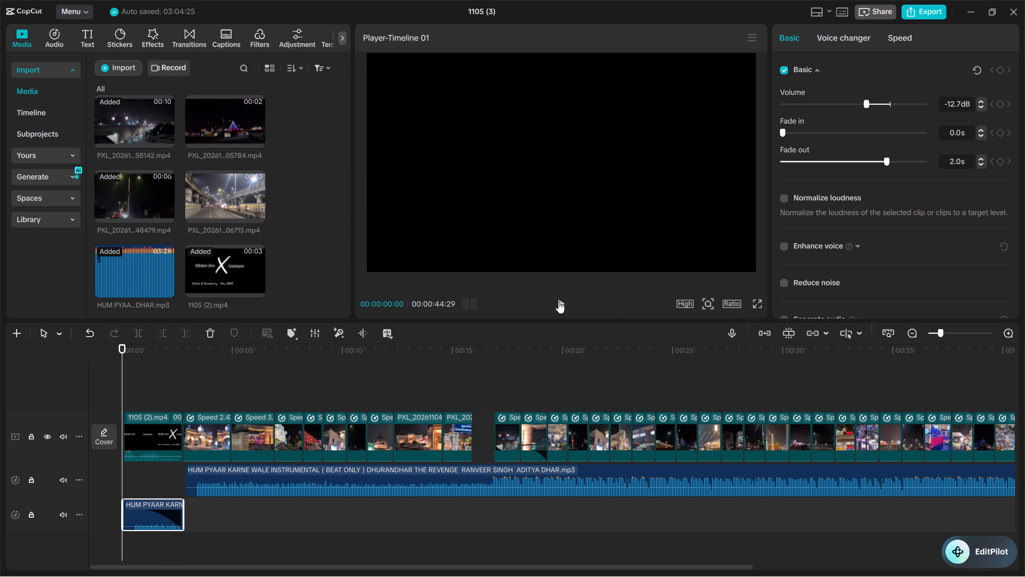
left_click(559, 302)
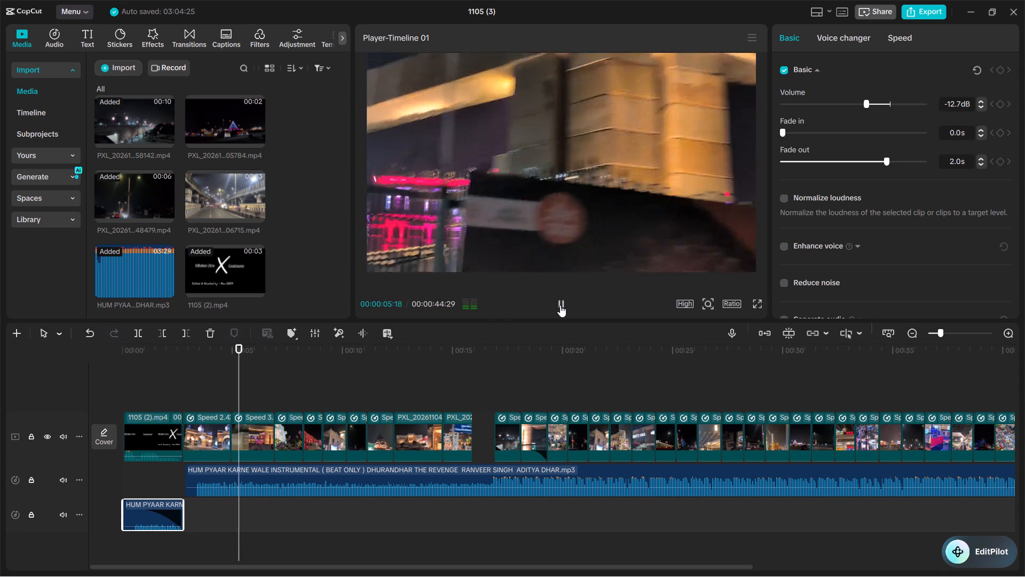
left_click(561, 305)
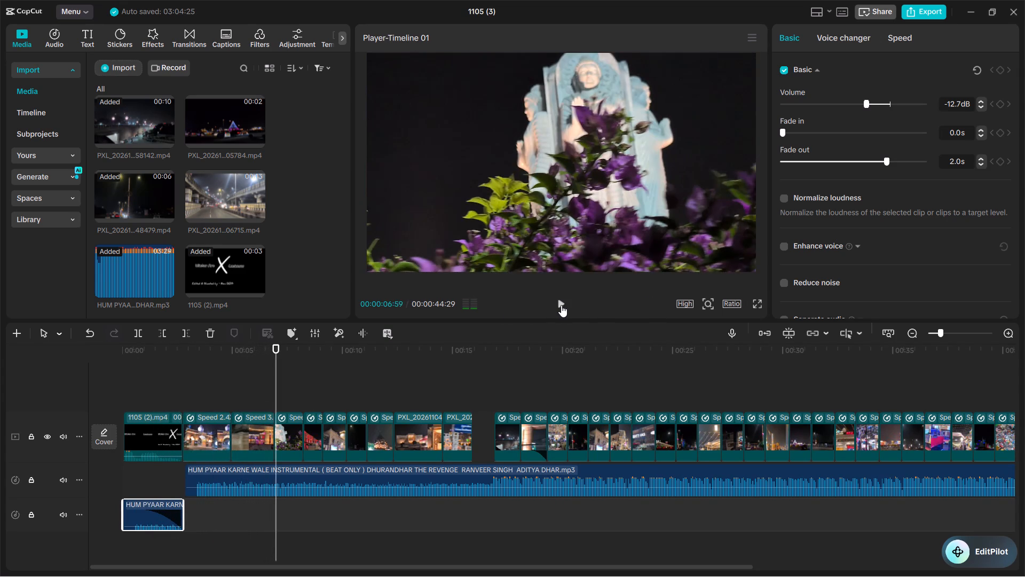
left_click(561, 305)
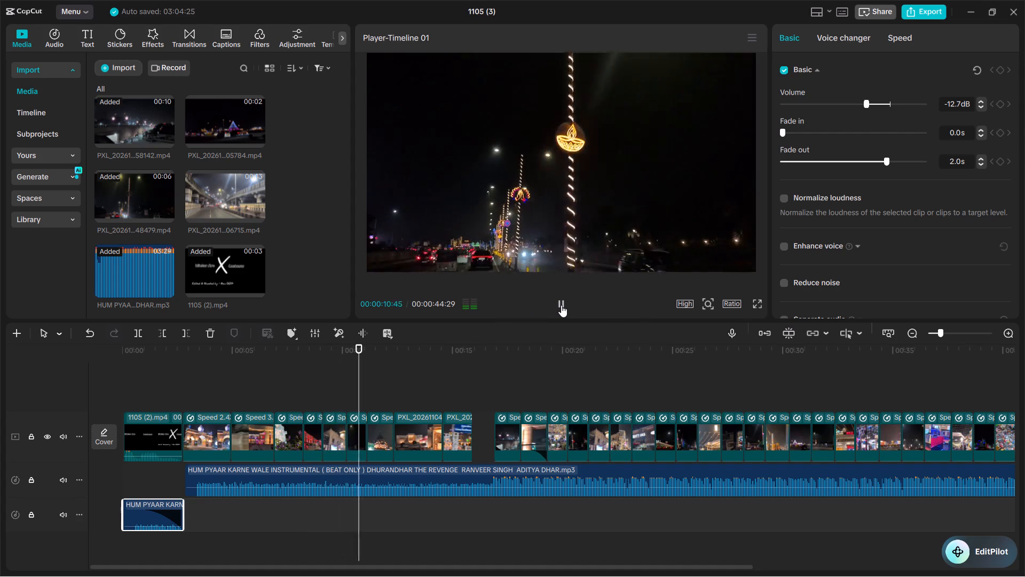
left_click(561, 305)
double_click(561, 305)
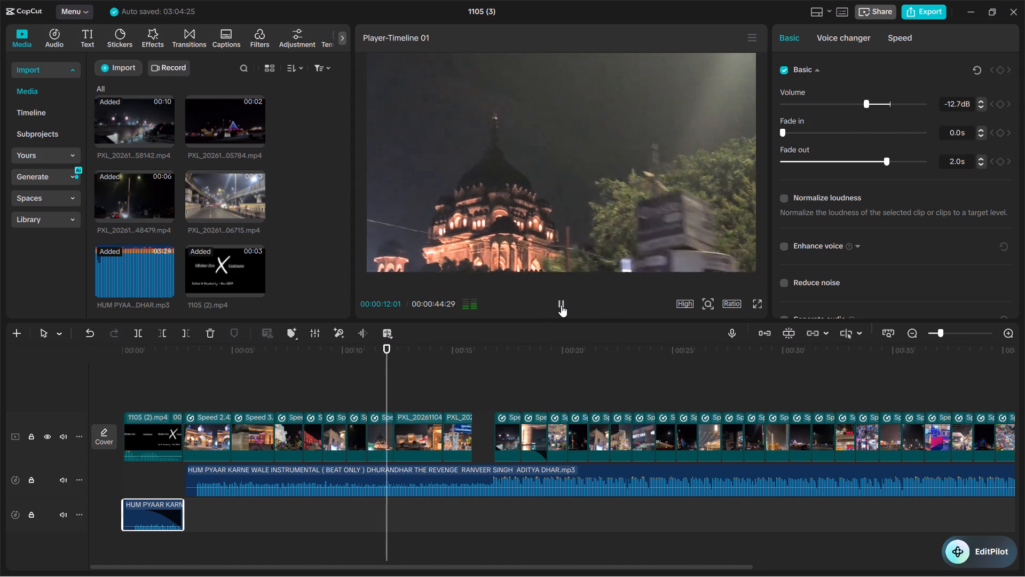
left_click(561, 305)
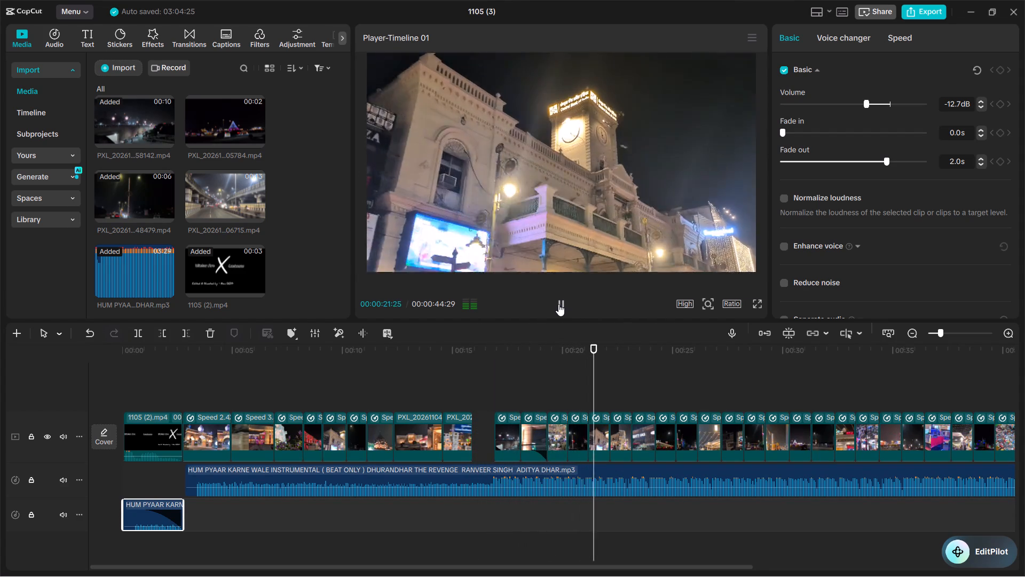
left_click(558, 304)
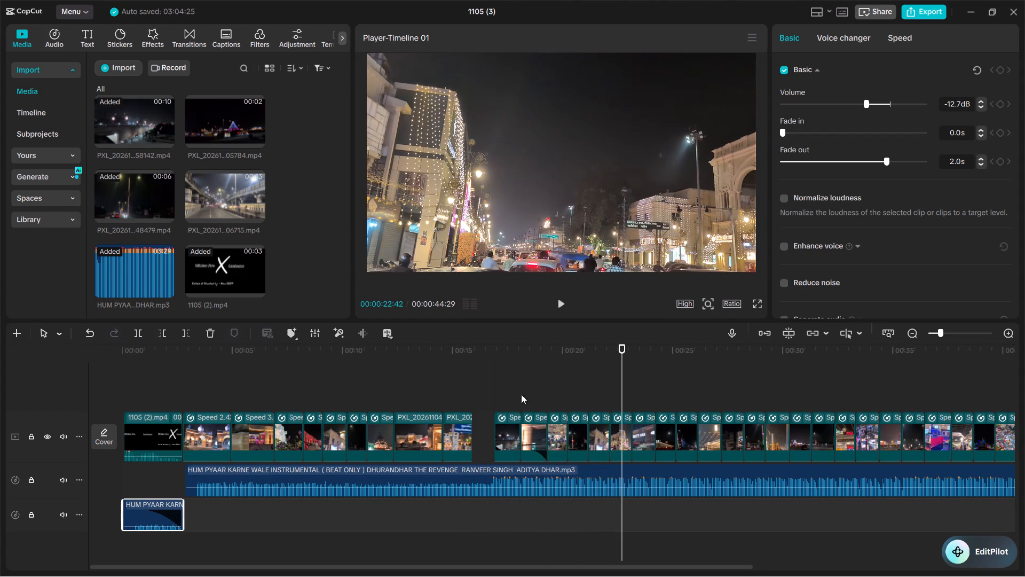
Move the first clip after the black gap off the main track onto a track above, at about 00:27.
left_click(506, 427)
left_click_drag(506, 433, 715, 417)
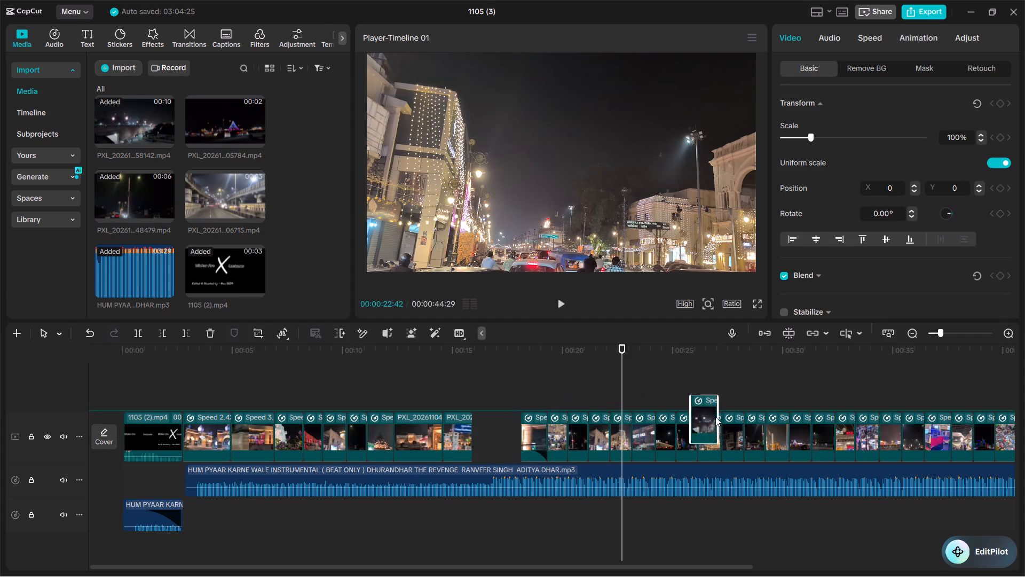
left_click_drag(715, 417, 735, 440)
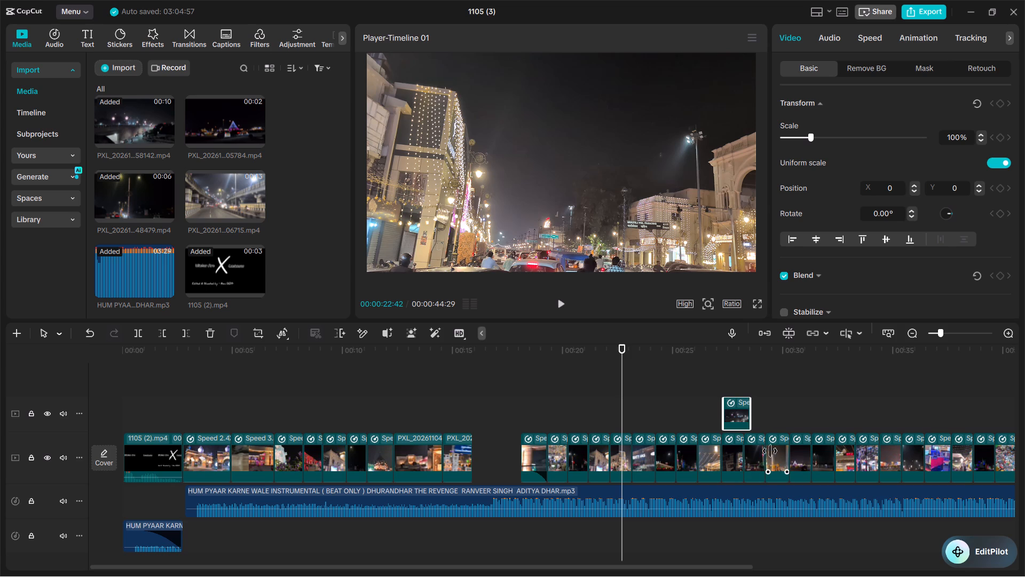
Preview the clips around 00:29 to 00:32 and move the bungee-jump clip from about 00:29 to just after the black gap, at about 00:17.
left_click(766, 424)
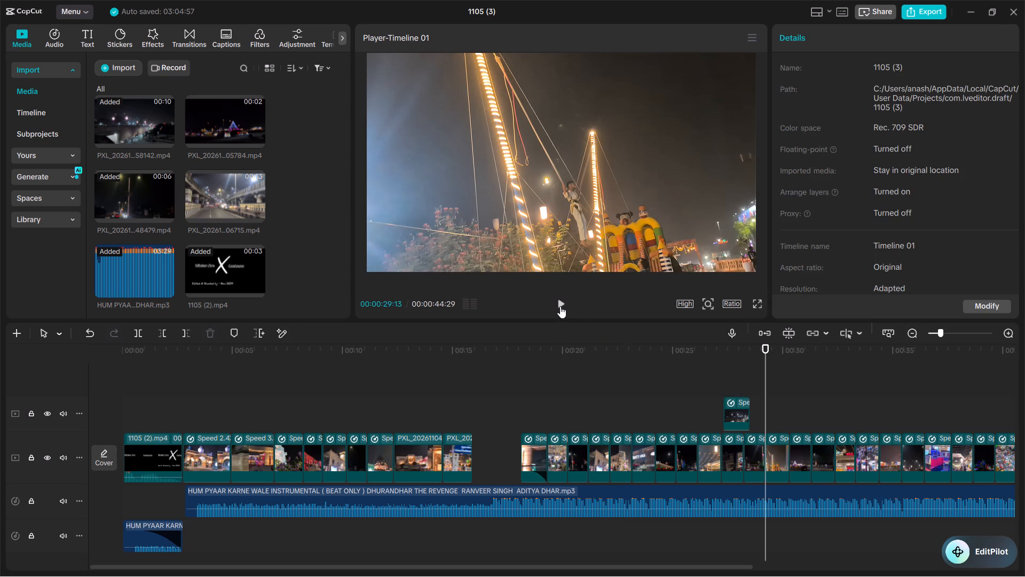
left_click(559, 306)
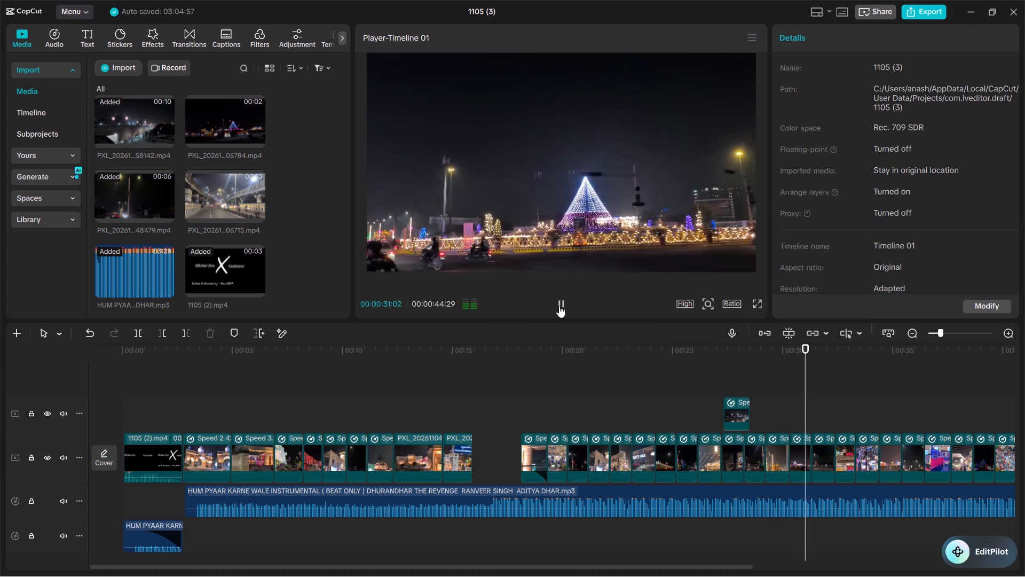
left_click(559, 306)
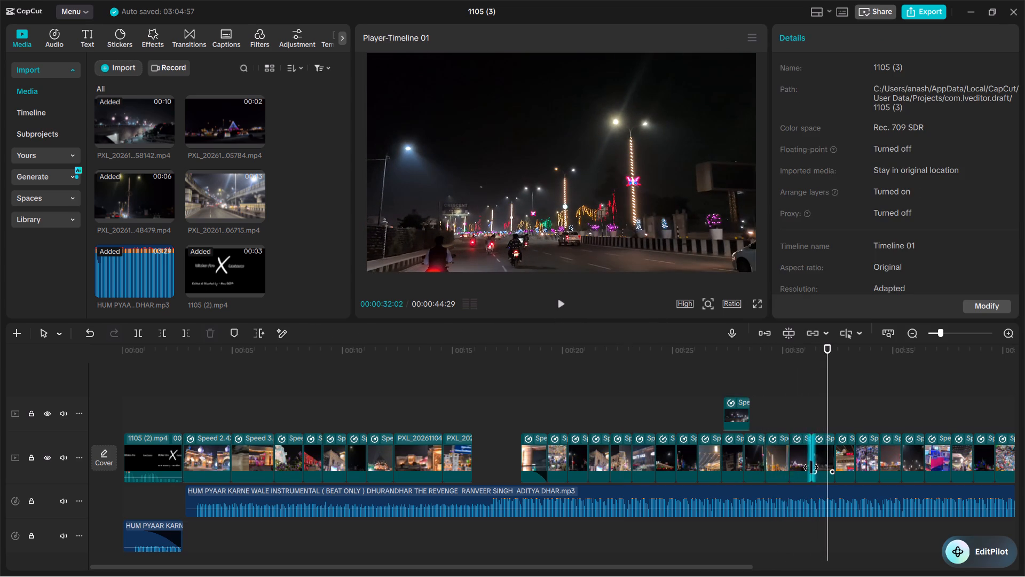
left_click(795, 449)
left_click(788, 423)
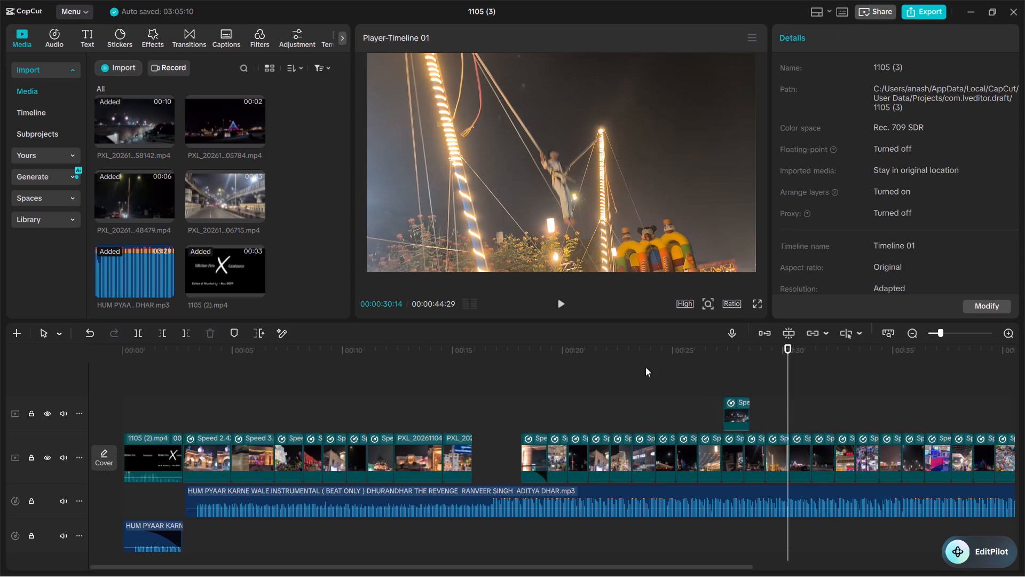
left_click_drag(779, 462, 706, 415)
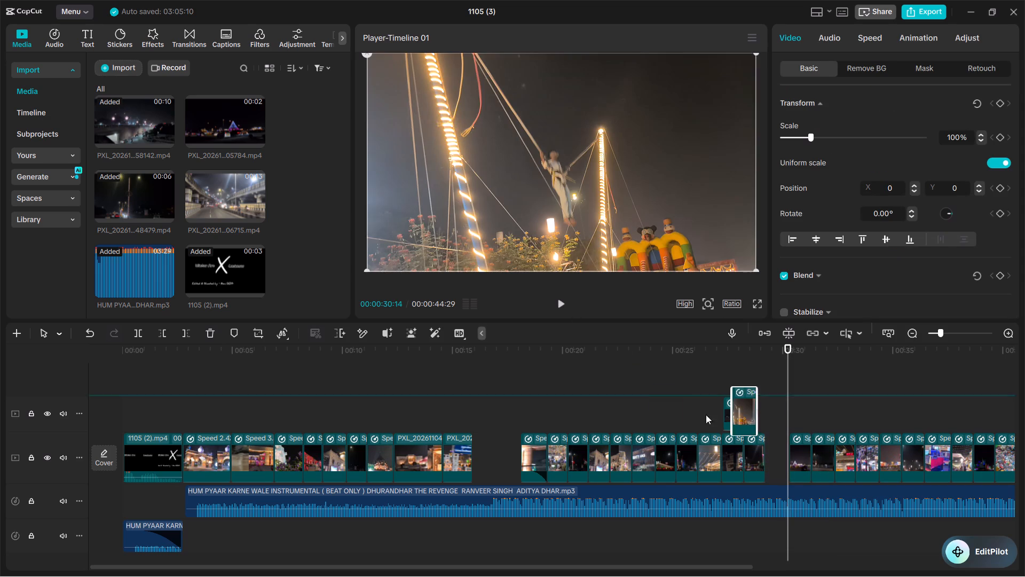
left_click_drag(706, 415, 511, 464)
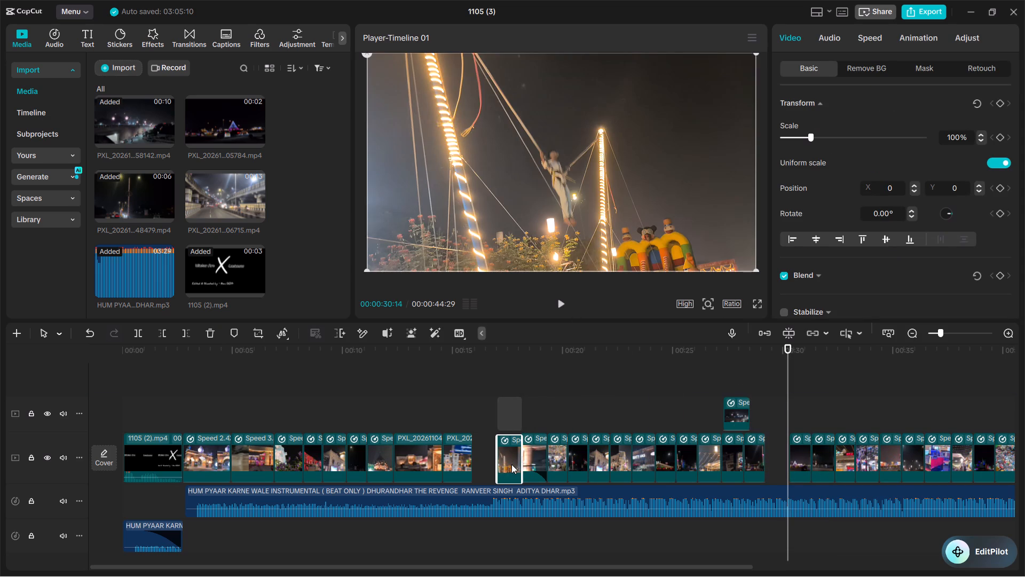
left_click_drag(511, 464, 510, 464)
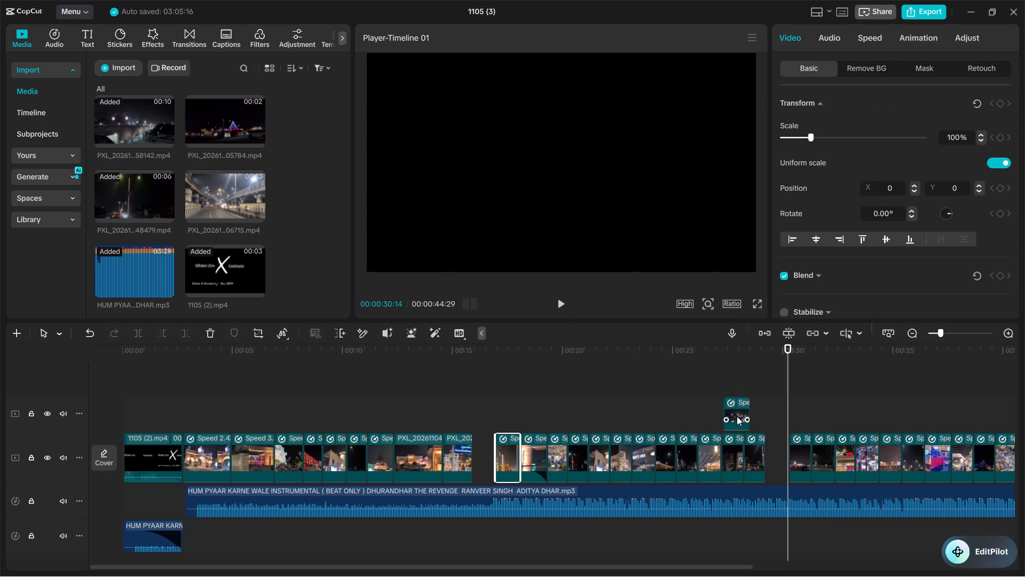
Shorten the clip on the upper track slightly and move it into the empty slot at about 00:29 on the main track.
left_click(737, 416)
left_click_drag(750, 415, 742, 415)
left_click_drag(735, 416, 777, 471)
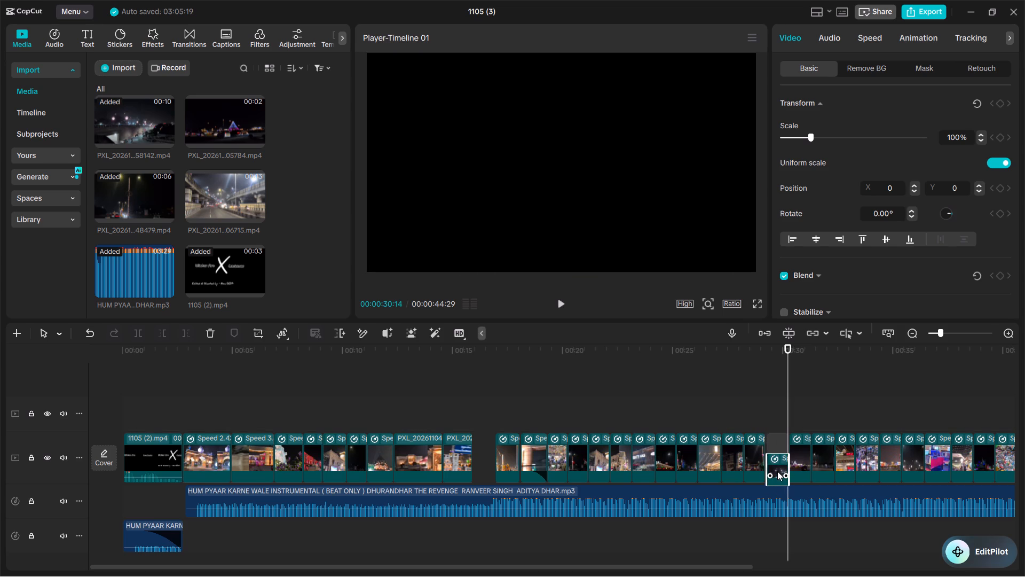
left_click_drag(777, 471, 777, 471)
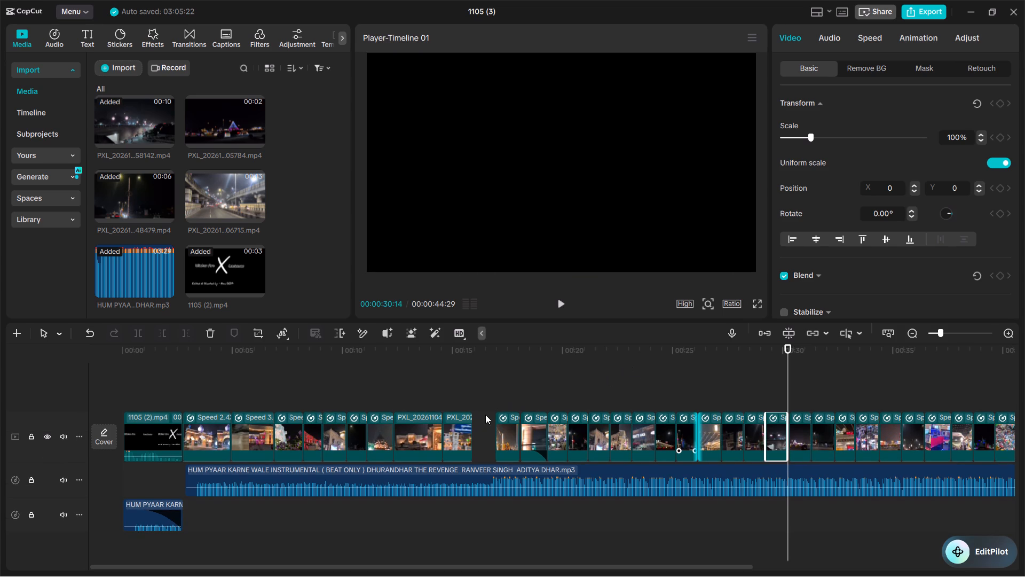
Play the montage from just before the black gap to about 00:29 to check the rearranged clips against the beat.
left_click(459, 397)
left_click(554, 303)
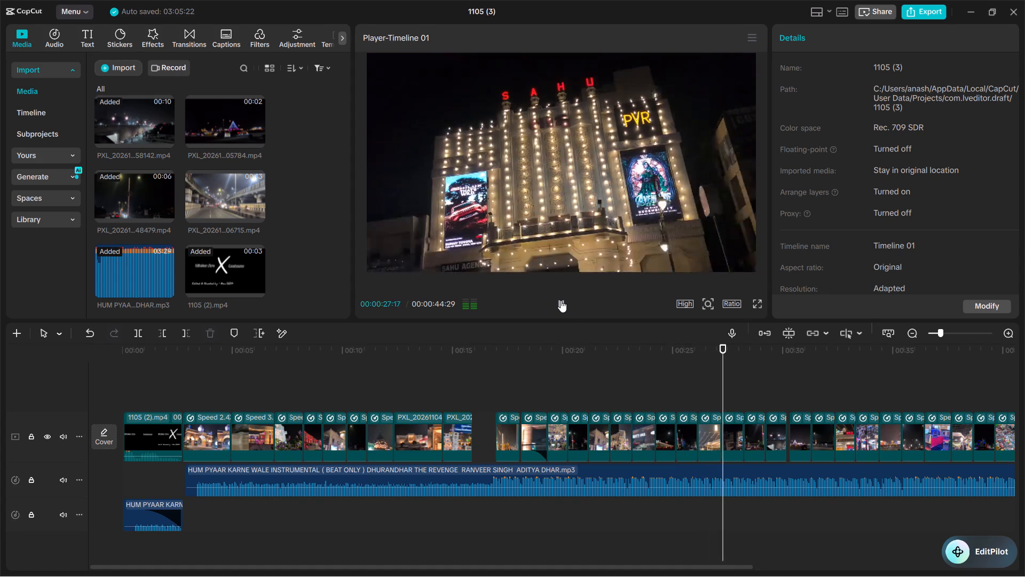
left_click(561, 300)
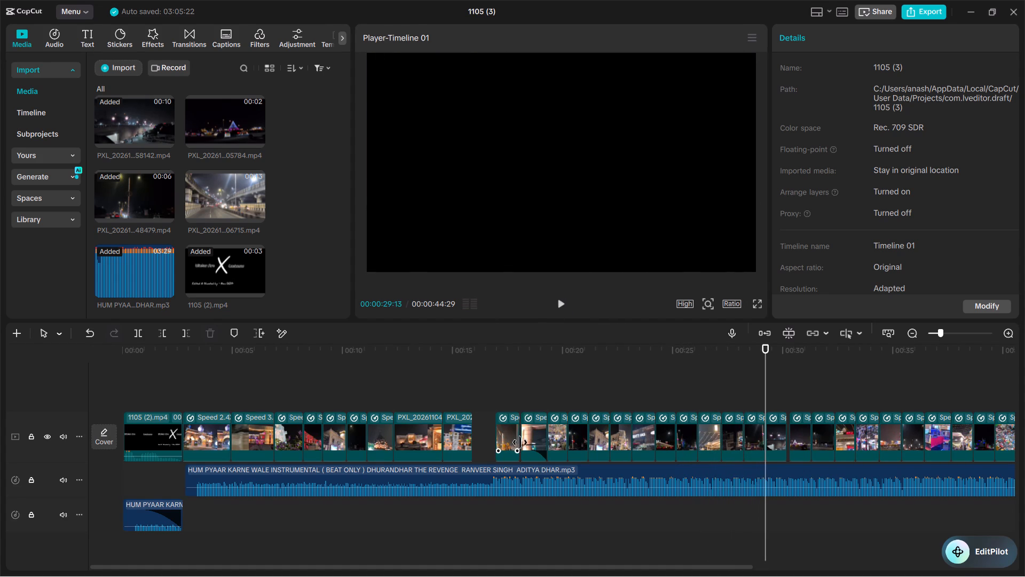
left_click(533, 438)
left_click(556, 436)
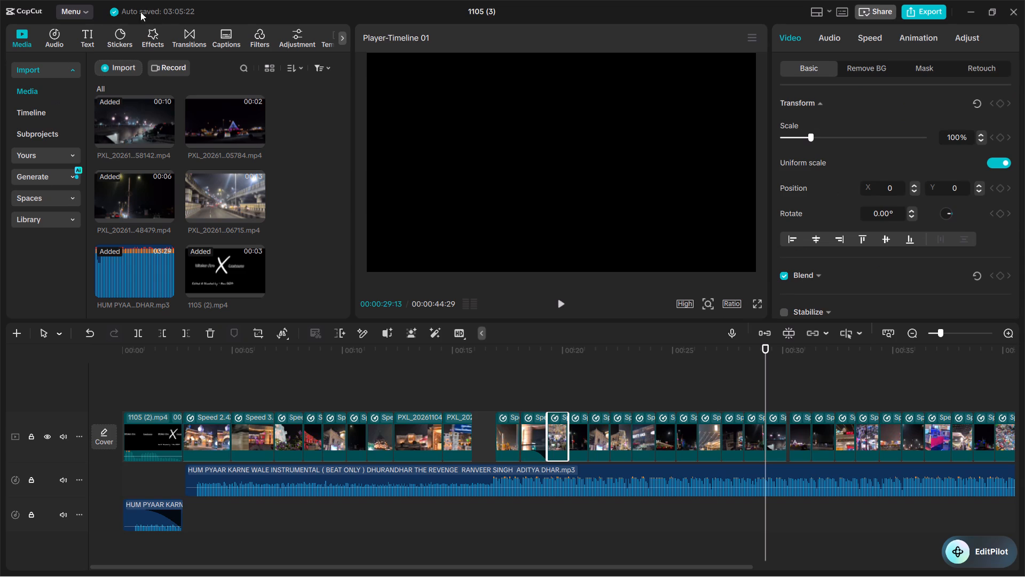
Find the Camera Right transition among the new transitions, download it and try placing it on the cut at about 00:19.
left_click(196, 36)
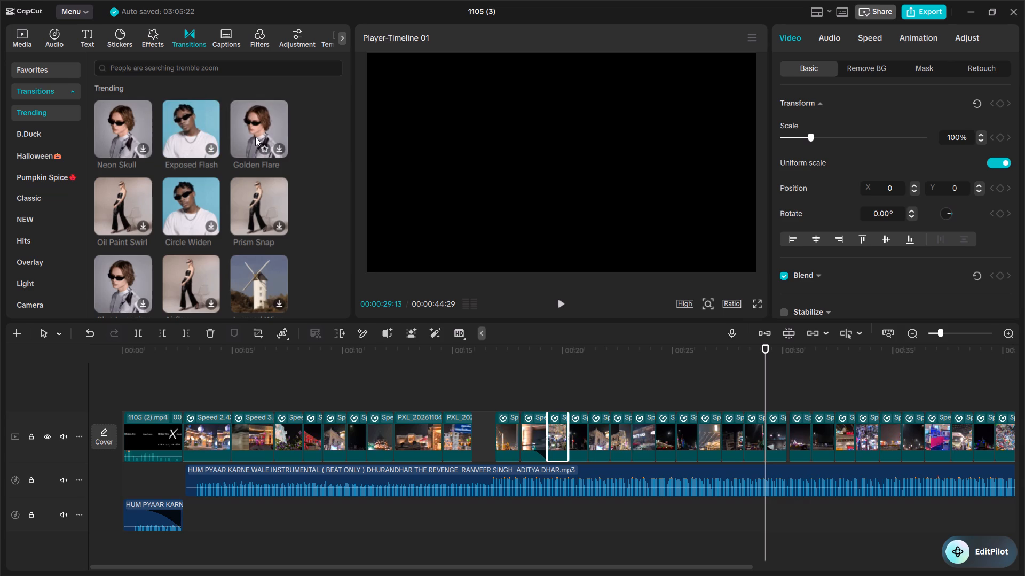
left_click(50, 199)
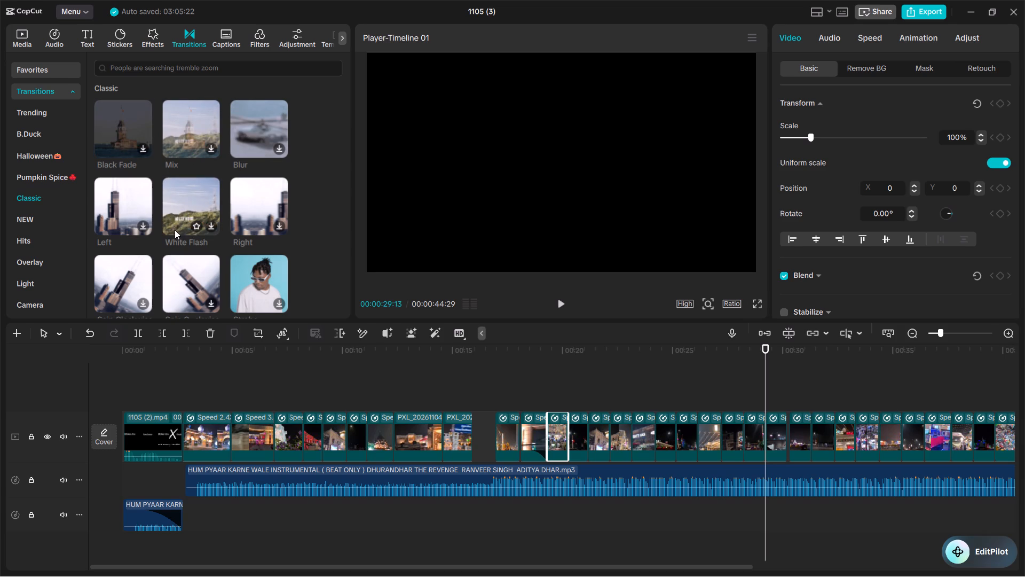
scroll(175, 232, "down", 12)
scroll(178, 228, "up", 1)
scroll(181, 231, "down", 9)
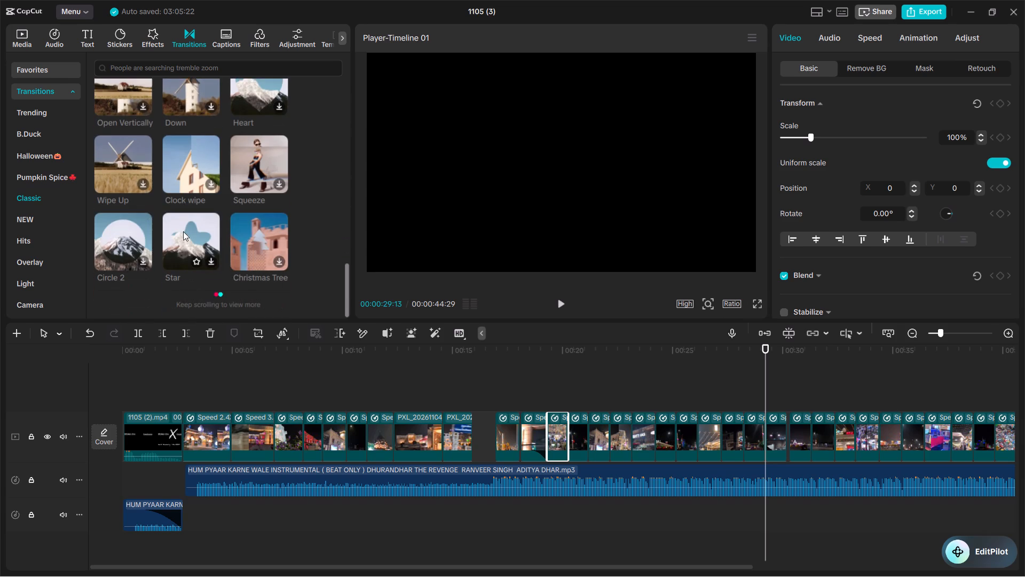
scroll(183, 231, "down", 2)
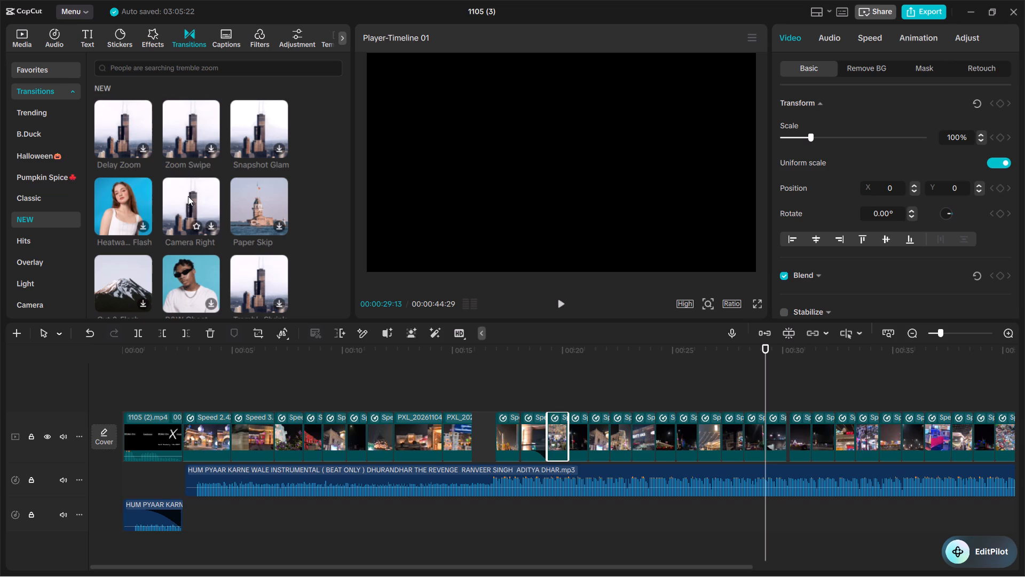
left_click(211, 226)
left_click_drag(182, 202, 185, 202)
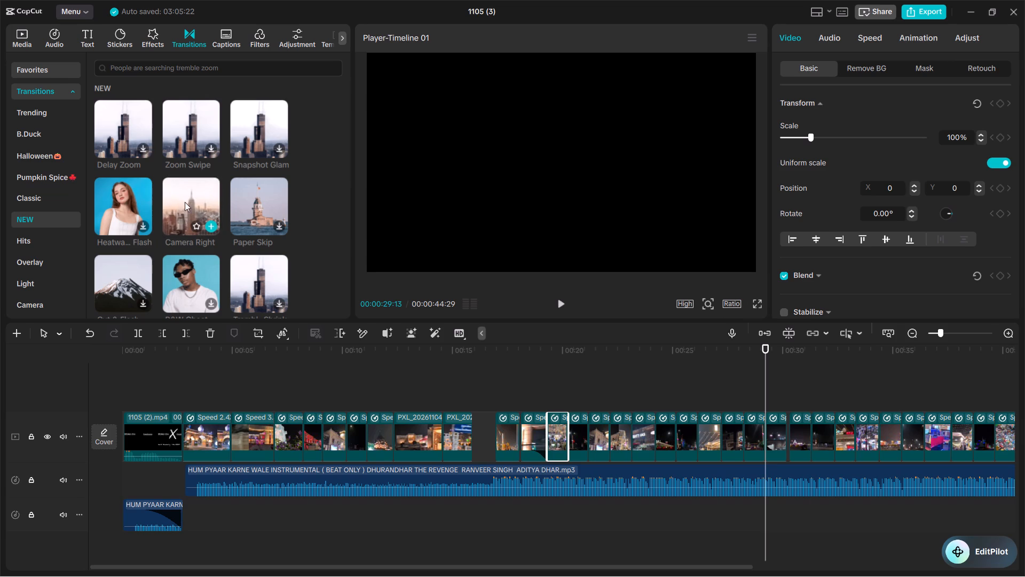
left_click_drag(185, 202, 548, 441)
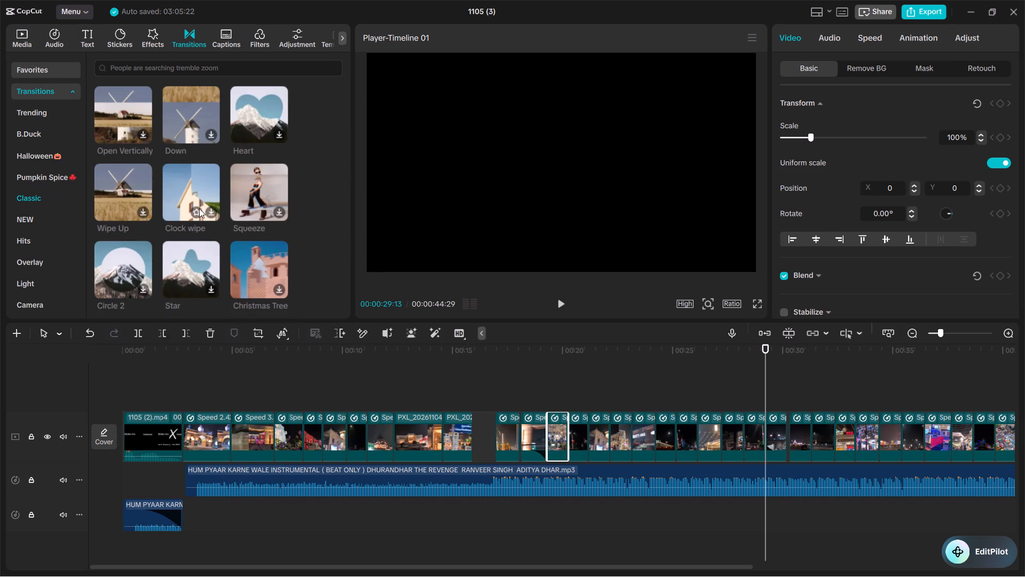
Look through the classic transitions for one that suits the montage's cuts.
scroll(190, 185, "up", 3)
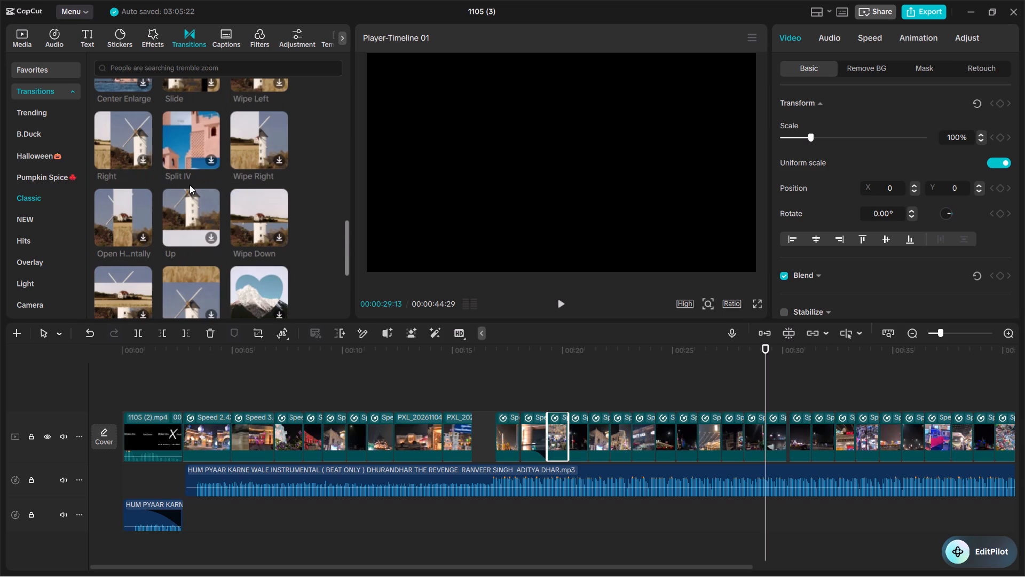
scroll(188, 192, "up", 9)
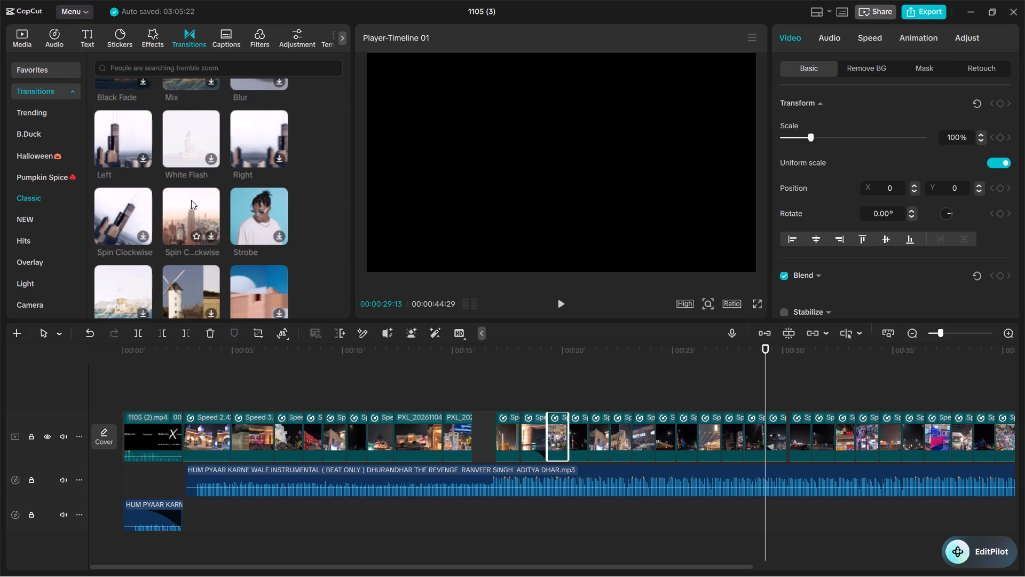
scroll(193, 206, "down", 5)
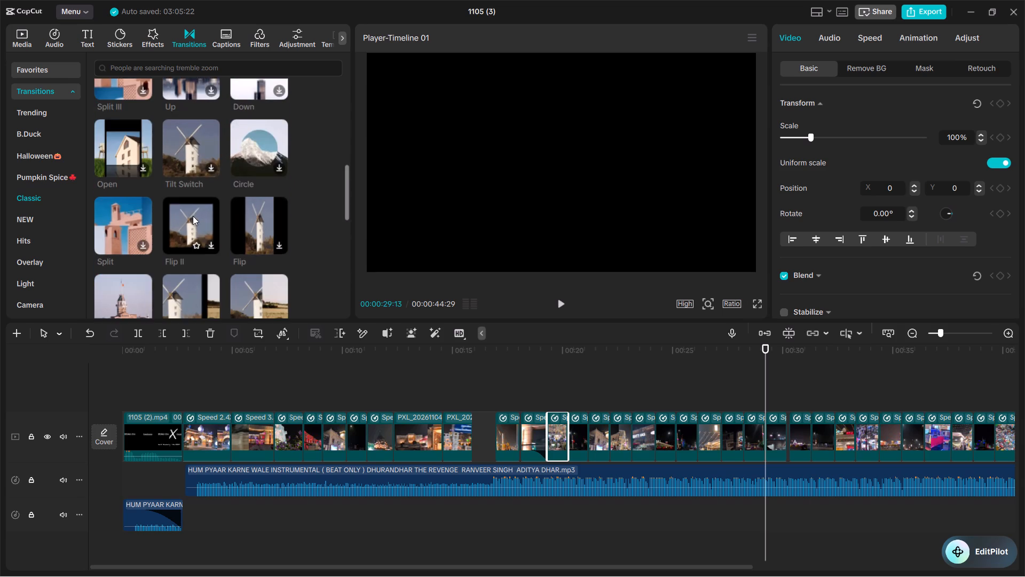
scroll(193, 217, "down", 5)
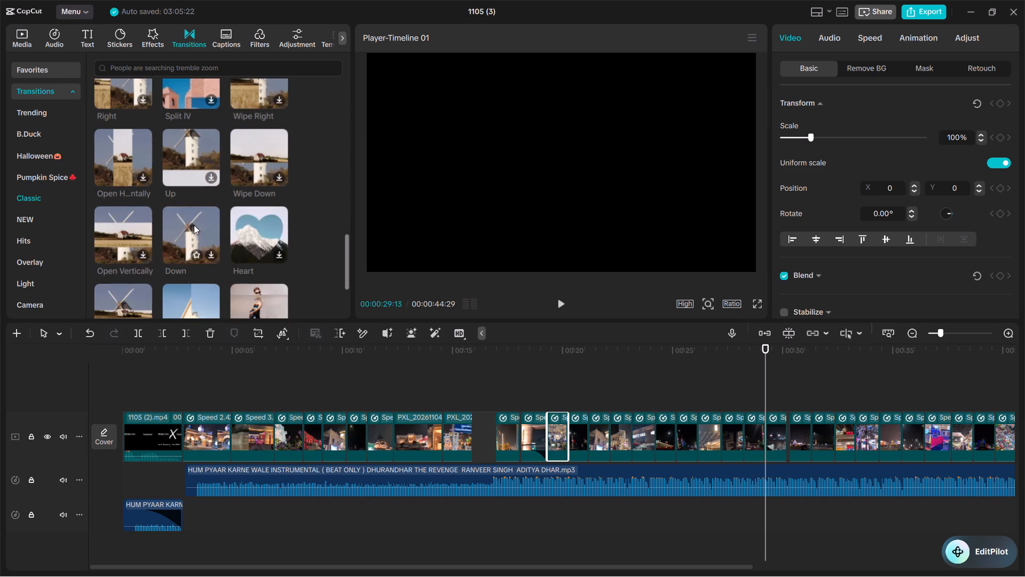
scroll(194, 225, "down", 1)
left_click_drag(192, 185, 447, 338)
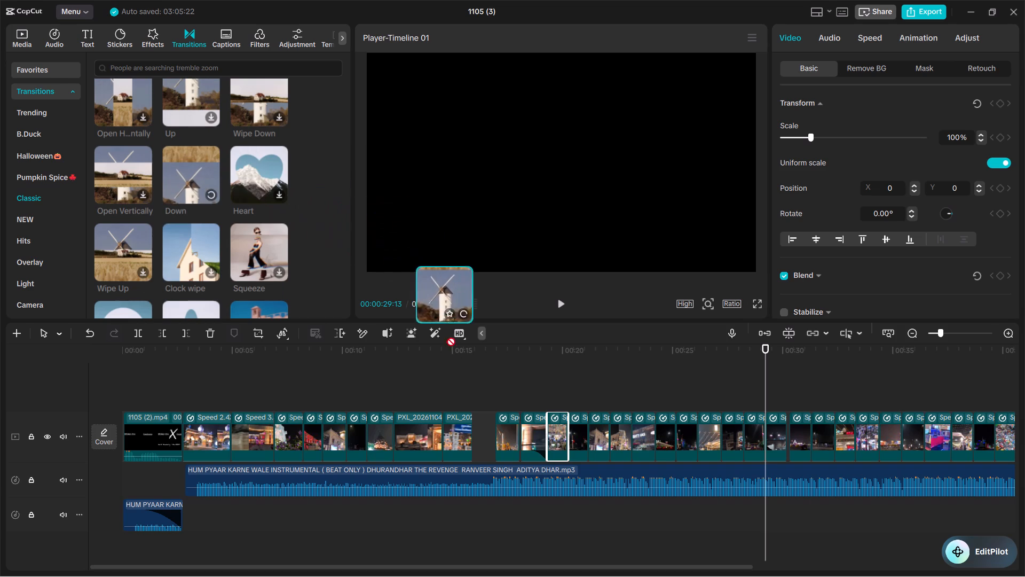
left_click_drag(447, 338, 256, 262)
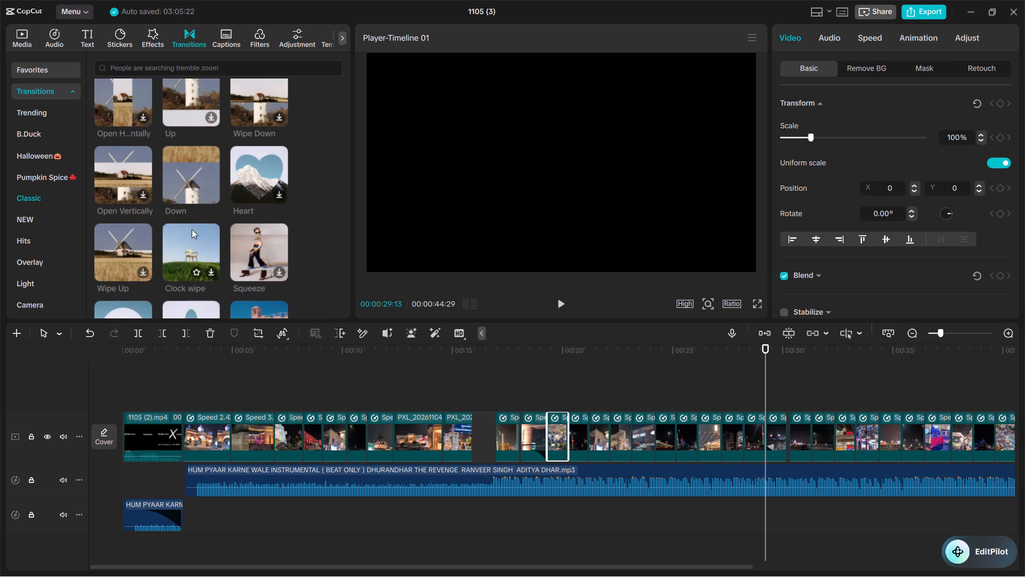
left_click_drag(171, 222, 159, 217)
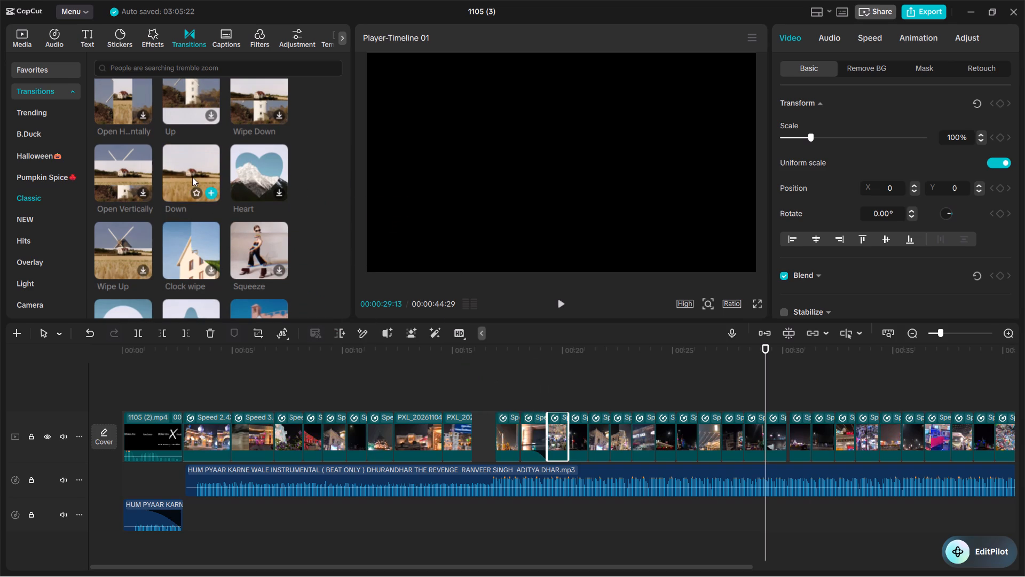
Add the Camera Right transition to the cut at about 00:19, accepting duplicate frames for the short clips.
scroll(190, 176, "down", 3)
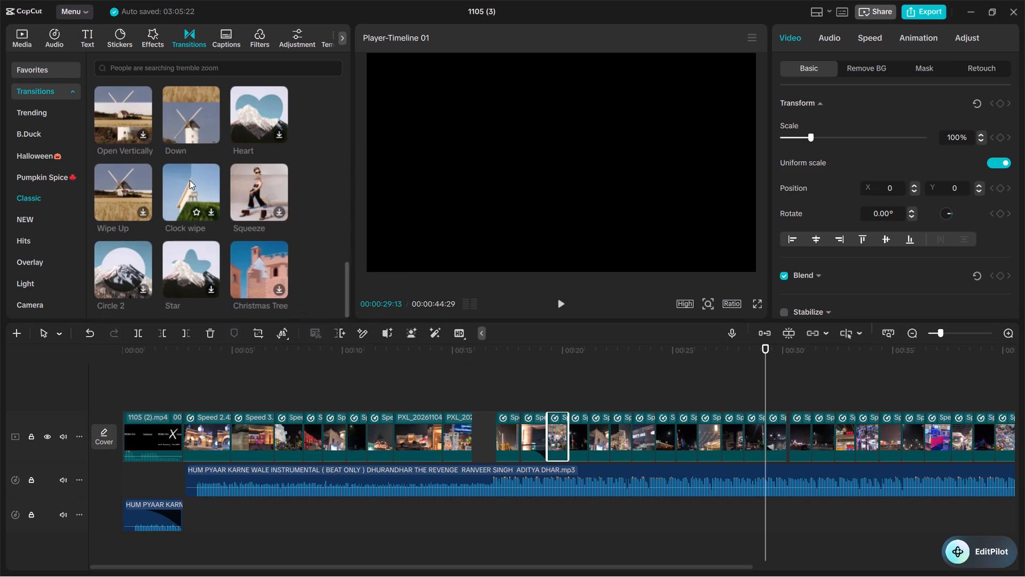
scroll(185, 266, "down", 1)
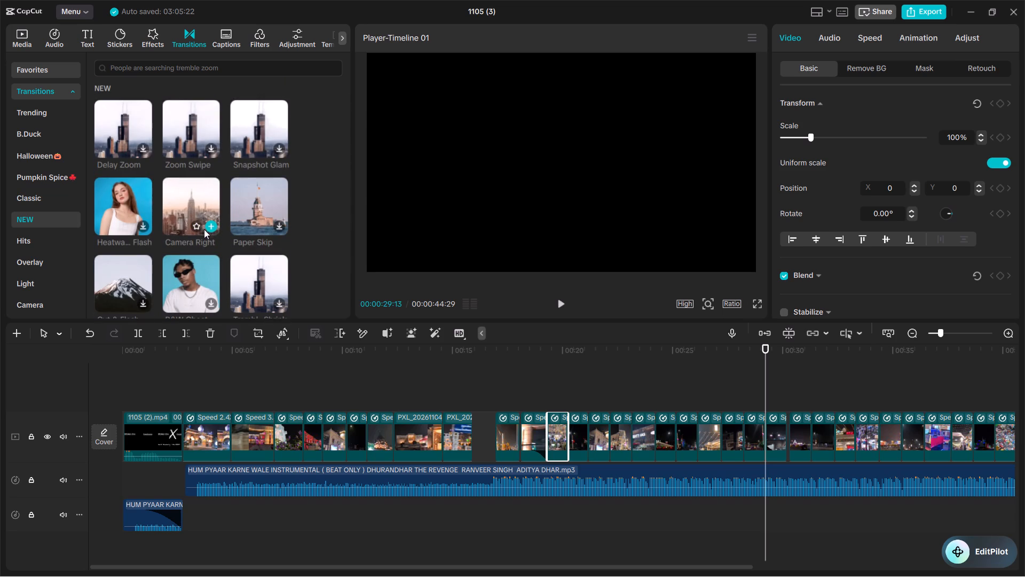
left_click_drag(194, 204, 530, 384)
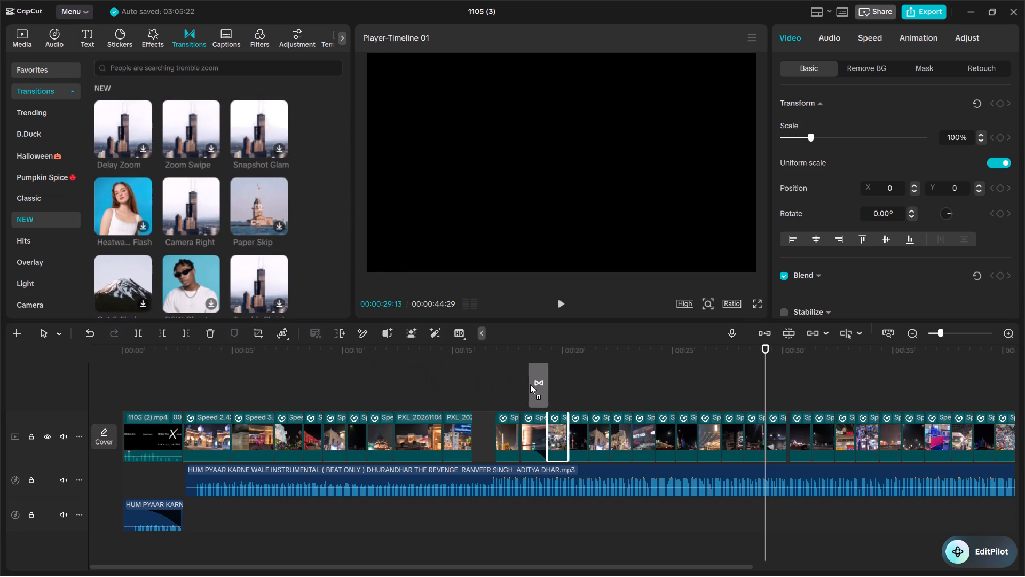
left_click_drag(530, 384, 537, 440)
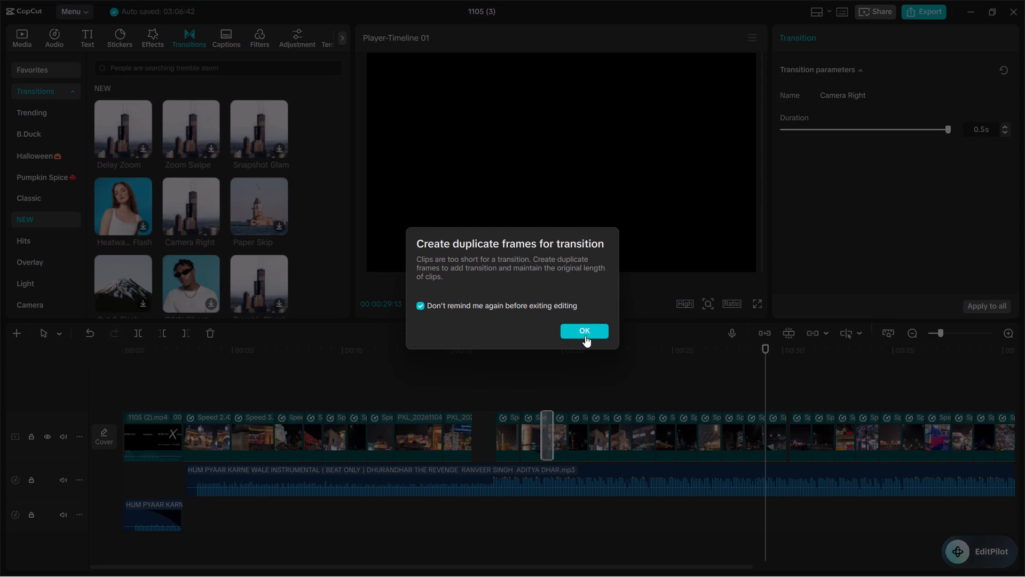
left_click(585, 336)
Play the montage from about 00:18 to 00:20 to check the Camera Right transition.
left_click(517, 373)
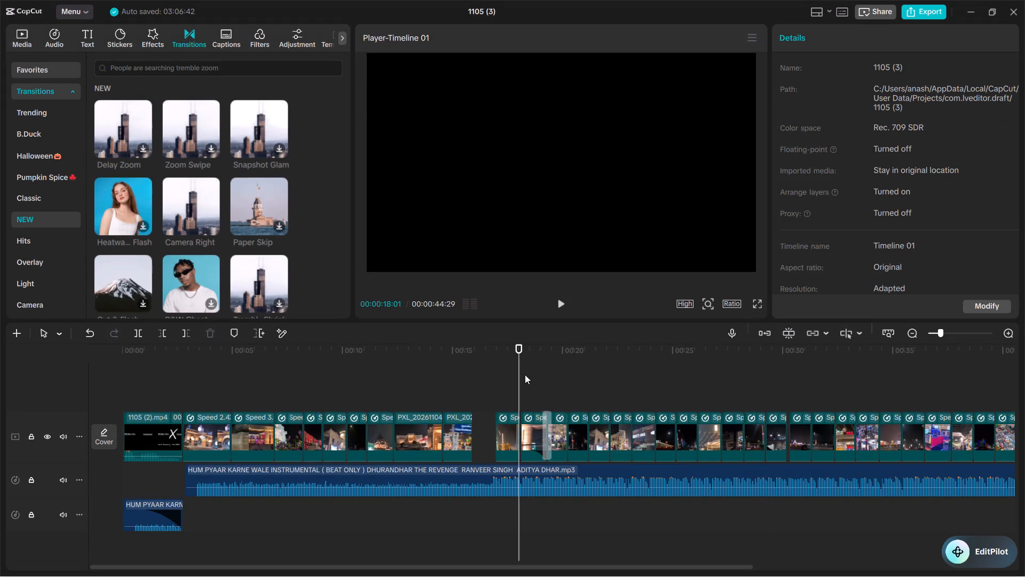
left_click(559, 302)
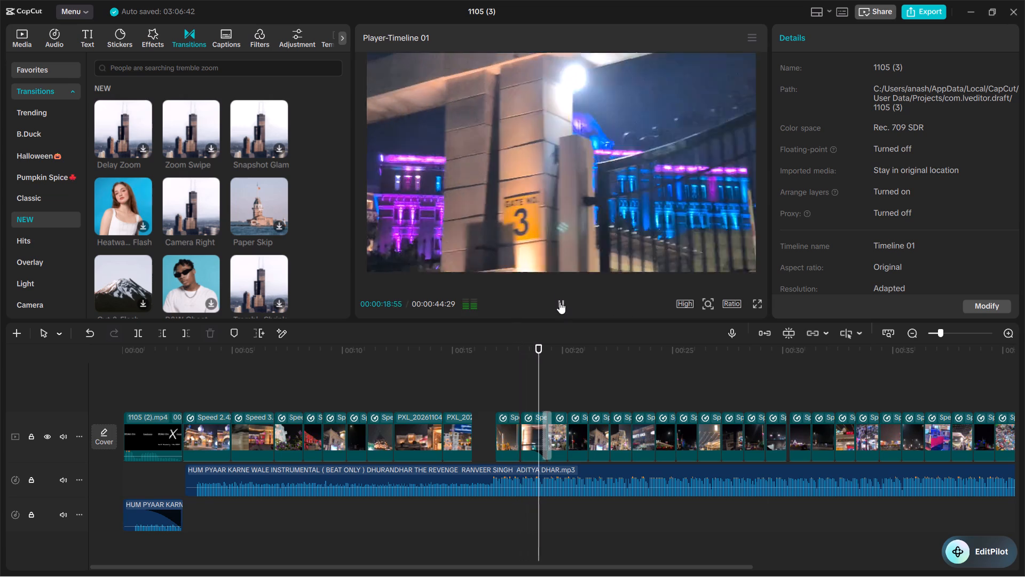
left_click(559, 302)
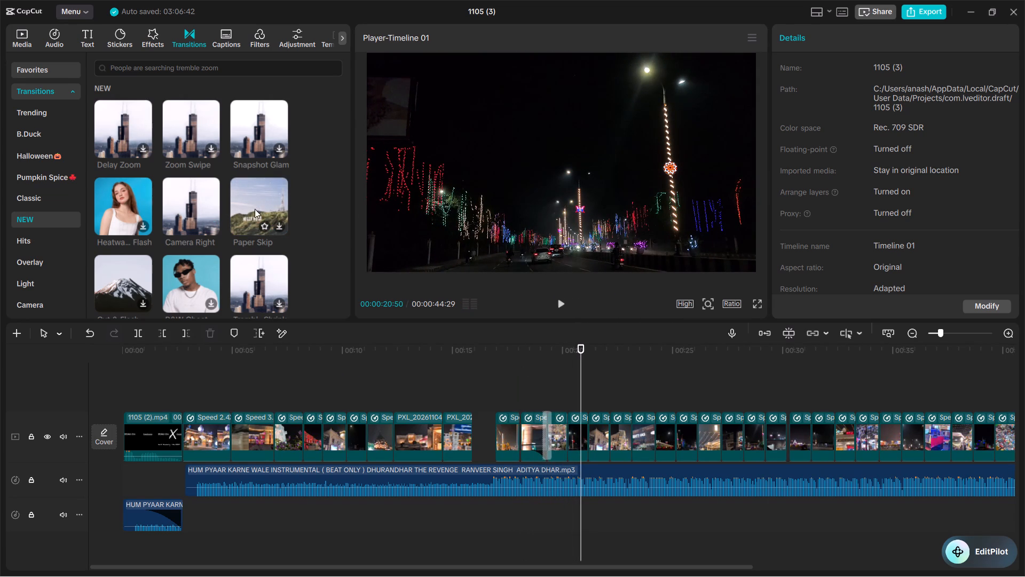
Download and preview the Pull Snap transition, and add it to the cut at about 00:25.
scroll(227, 232, "down", 3)
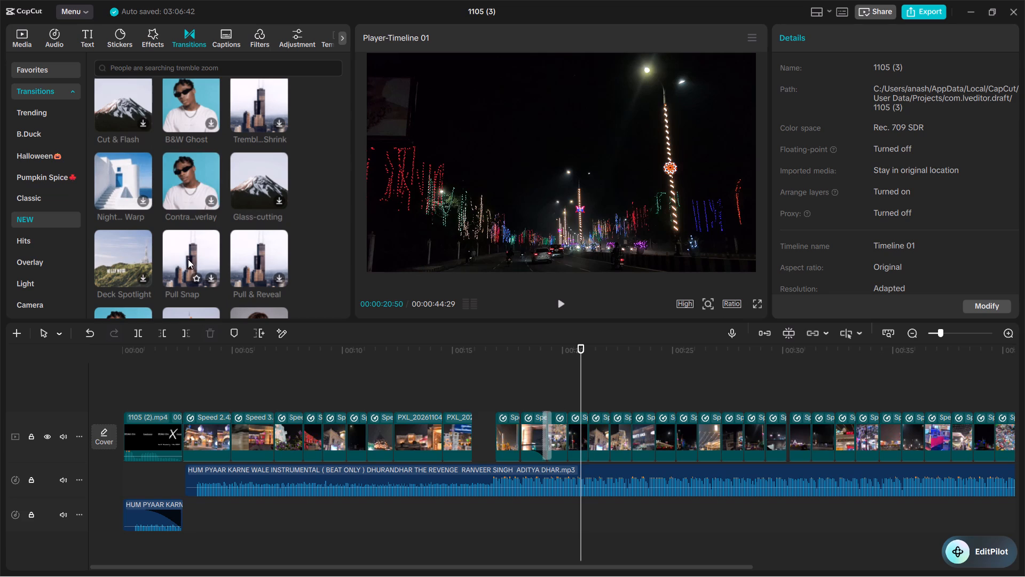
left_click(210, 277)
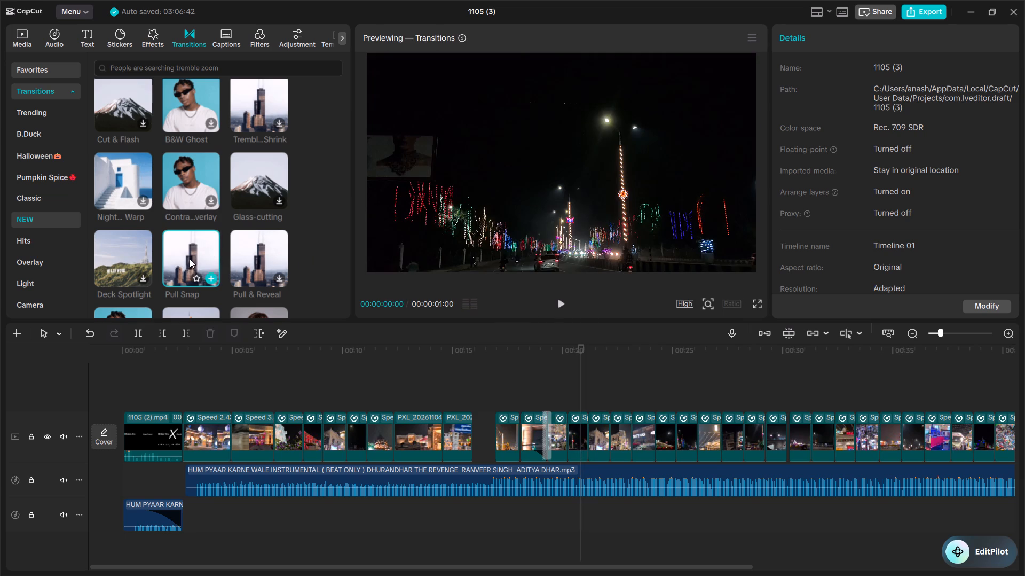
left_click(191, 253)
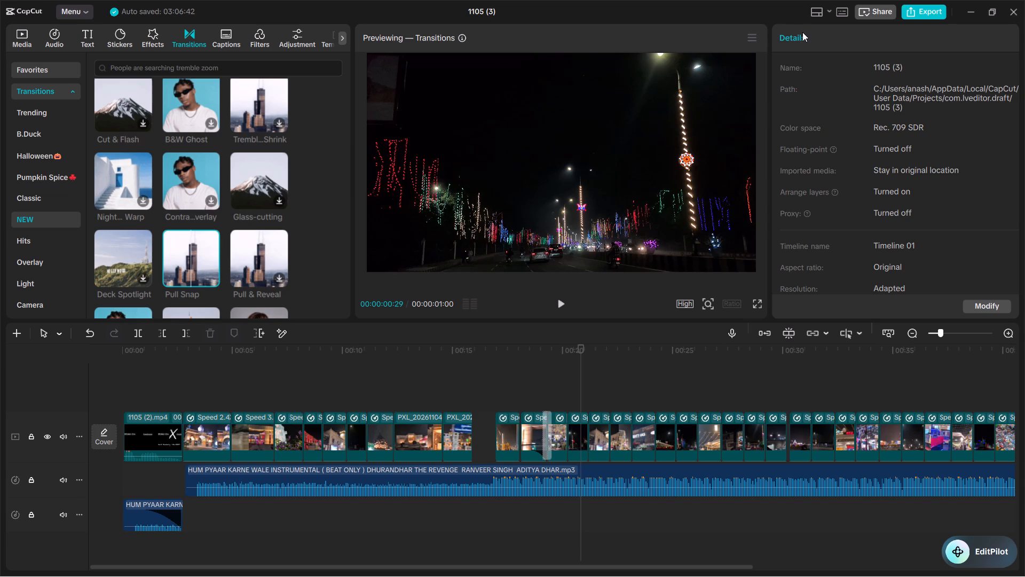
left_click_drag(187, 249, 188, 249)
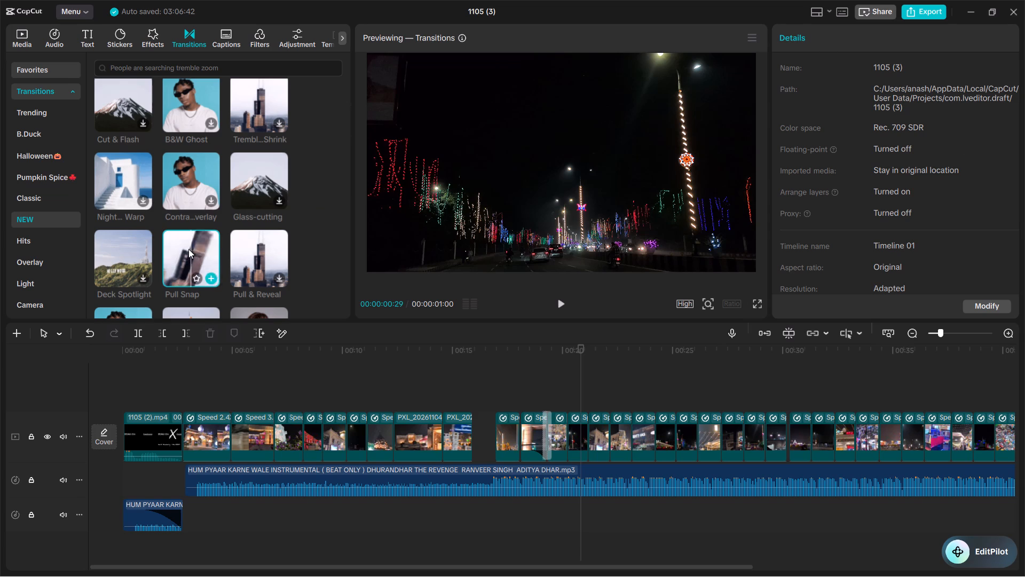
left_click_drag(188, 249, 595, 448)
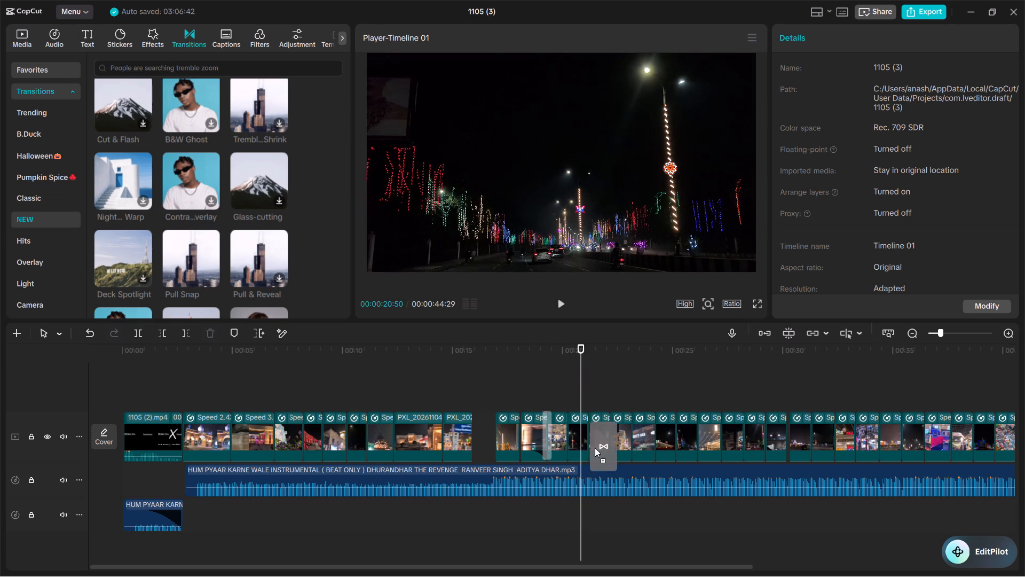
left_click_drag(595, 448, 684, 438)
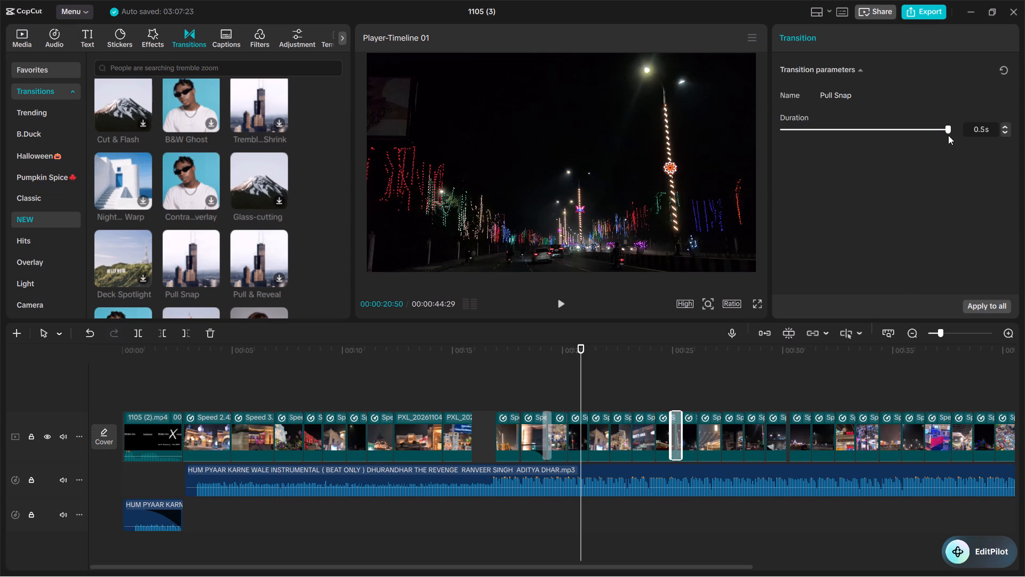
Set the Pull Snap transition's duration to 0.3 s.
left_click_drag(945, 129, 902, 147)
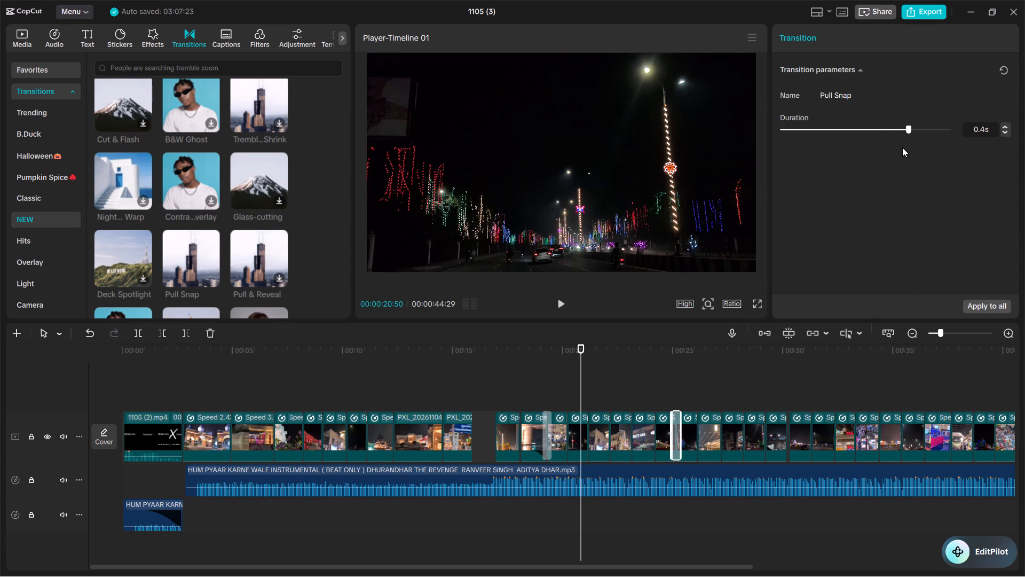
left_click_drag(902, 147, 887, 150)
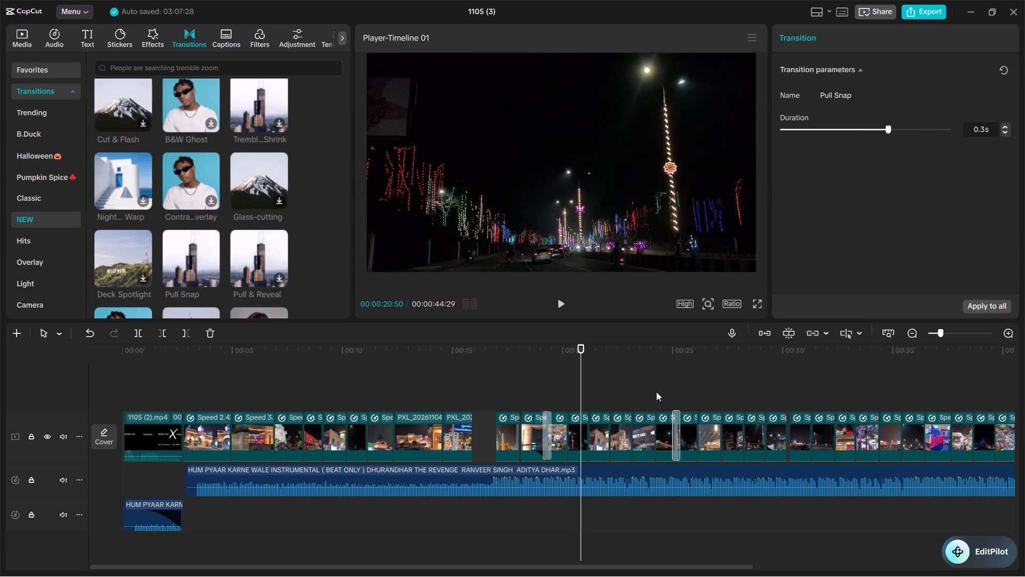
Play the montage from about 00:24 to 00:26 to check the Pull Snap transition.
left_click(665, 392)
left_click(561, 304)
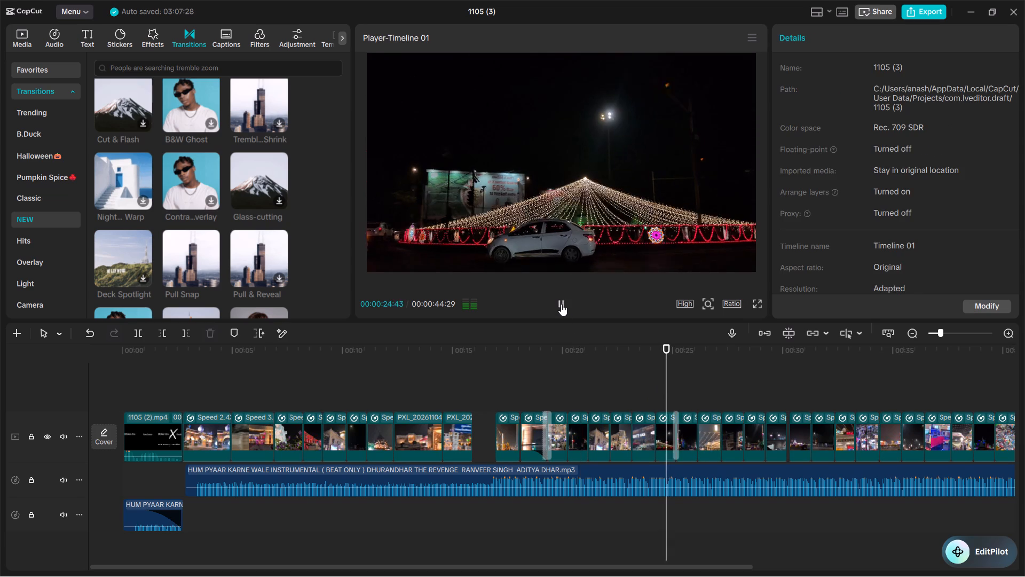
left_click(558, 301)
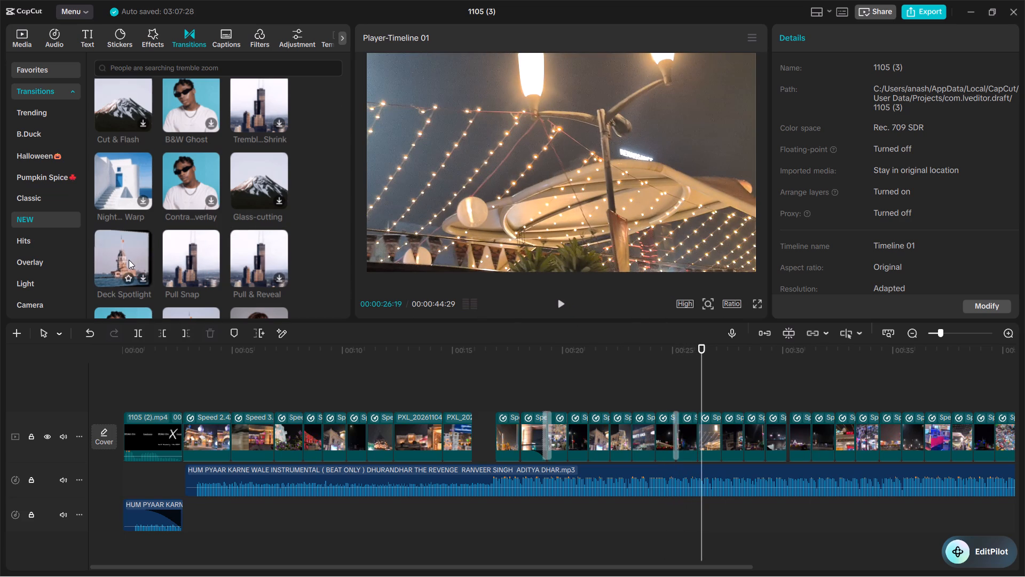
Download the Deck Spotlight transition and add it to the cut at about 00:32.
left_click(142, 276)
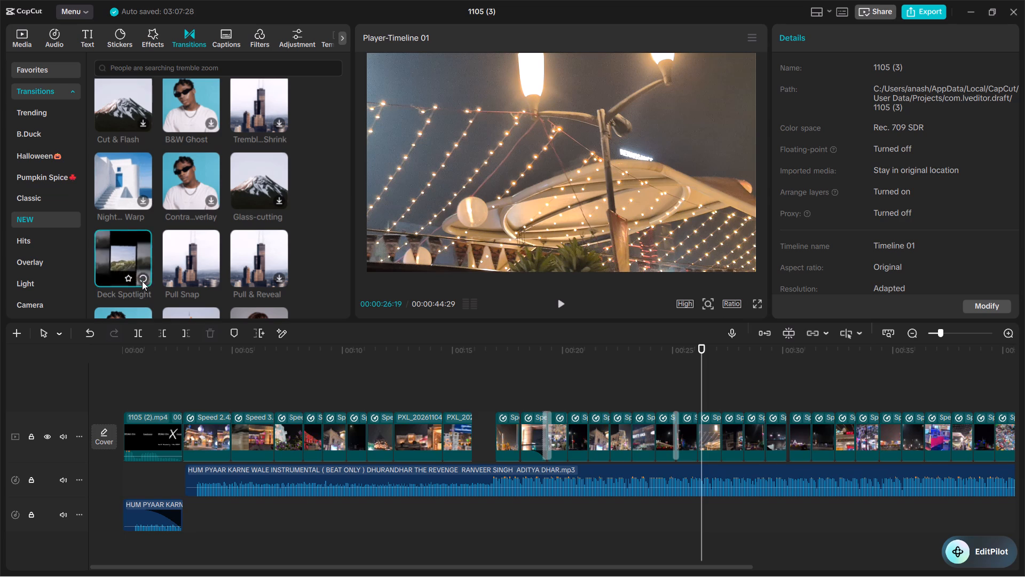
left_click_drag(123, 255, 226, 256)
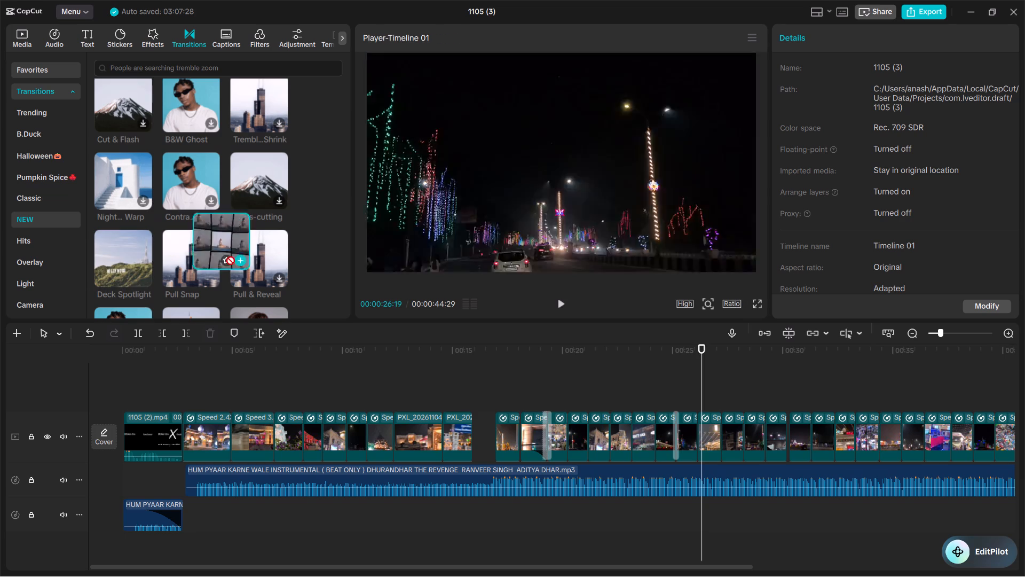
left_click_drag(226, 256, 746, 439)
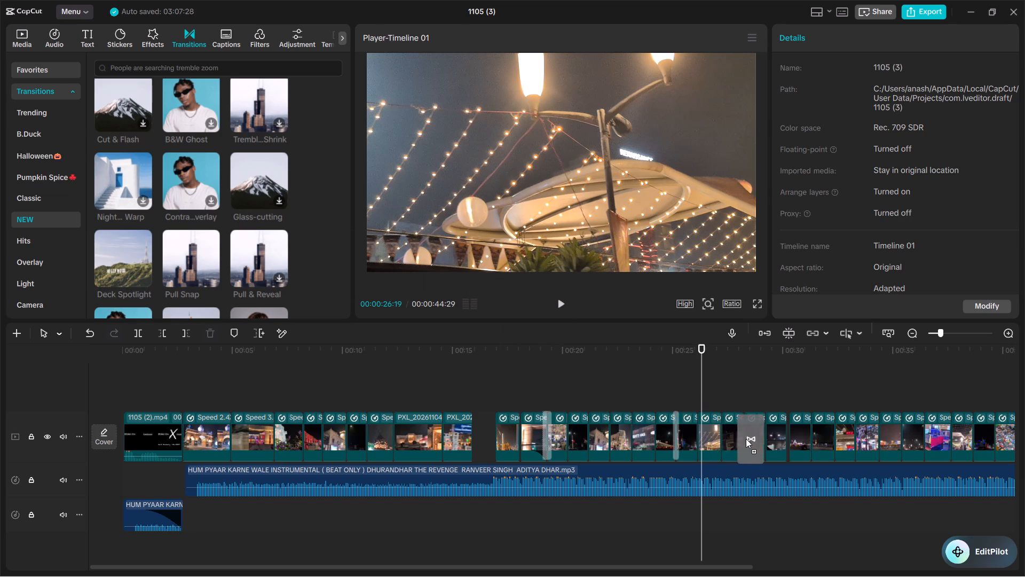
left_click_drag(746, 439, 841, 435)
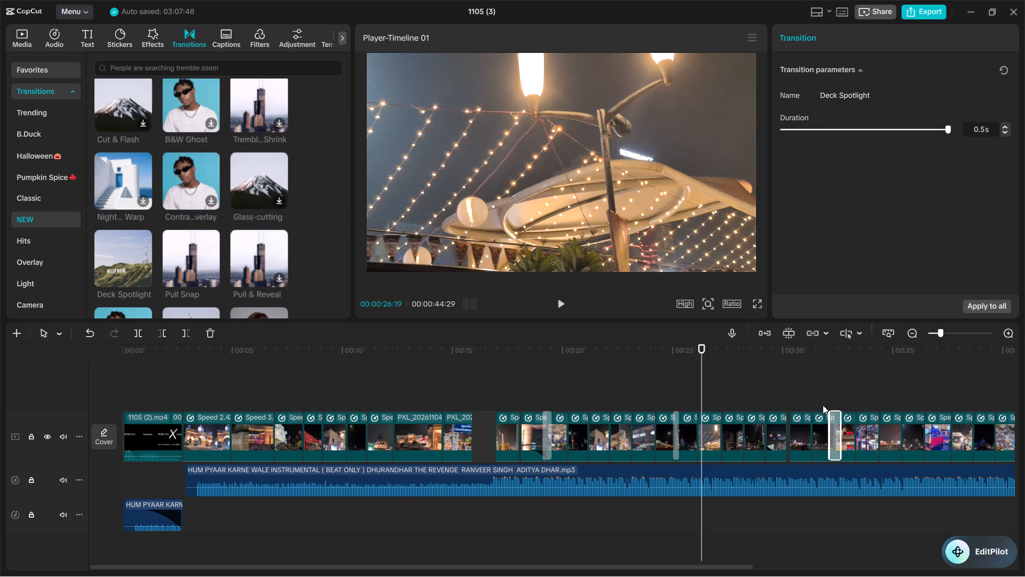
Play the montage through the cut at about 00:32 to check the Deck Spotlight transition.
left_click(823, 403)
left_click(558, 302)
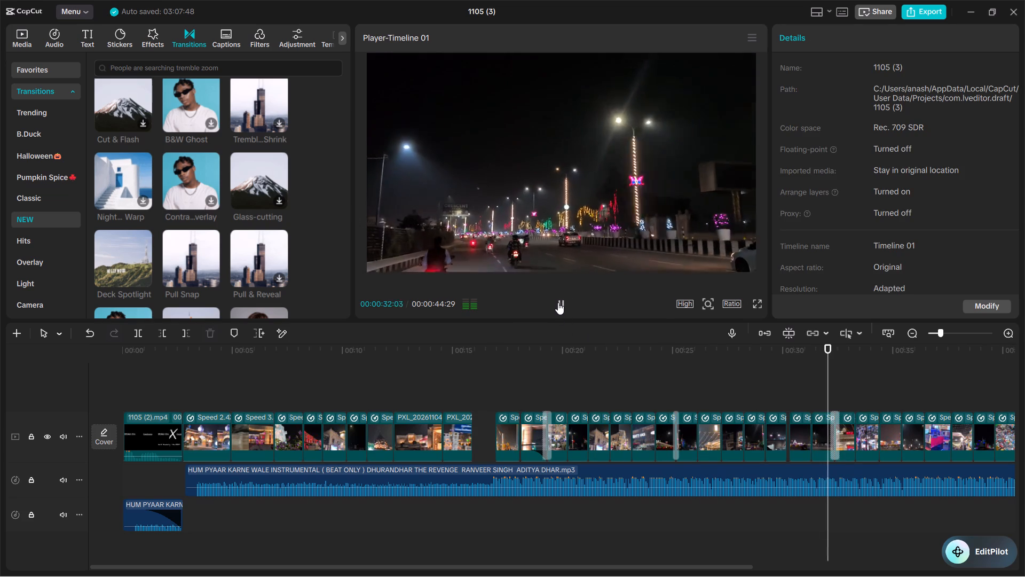
left_click(558, 302)
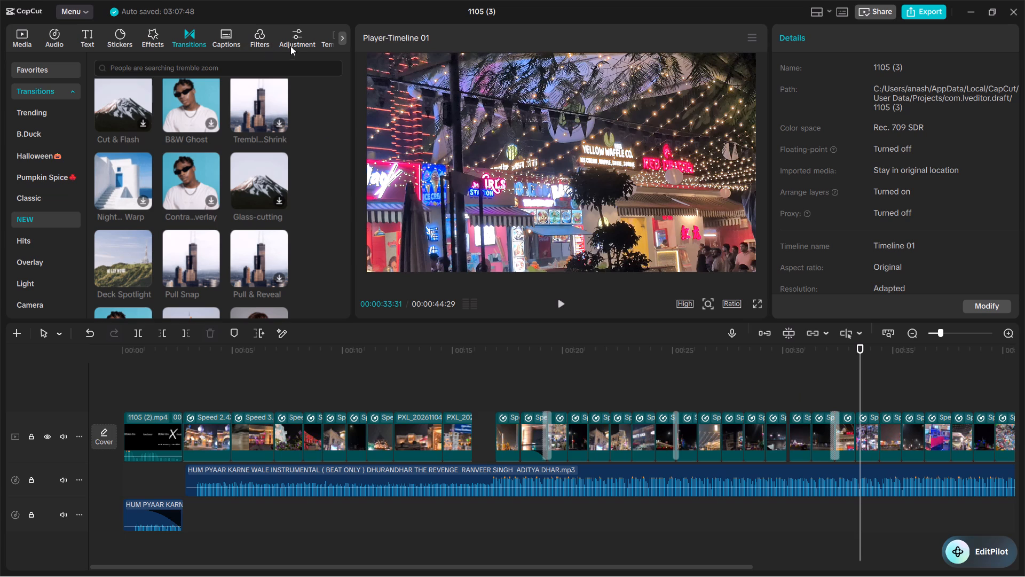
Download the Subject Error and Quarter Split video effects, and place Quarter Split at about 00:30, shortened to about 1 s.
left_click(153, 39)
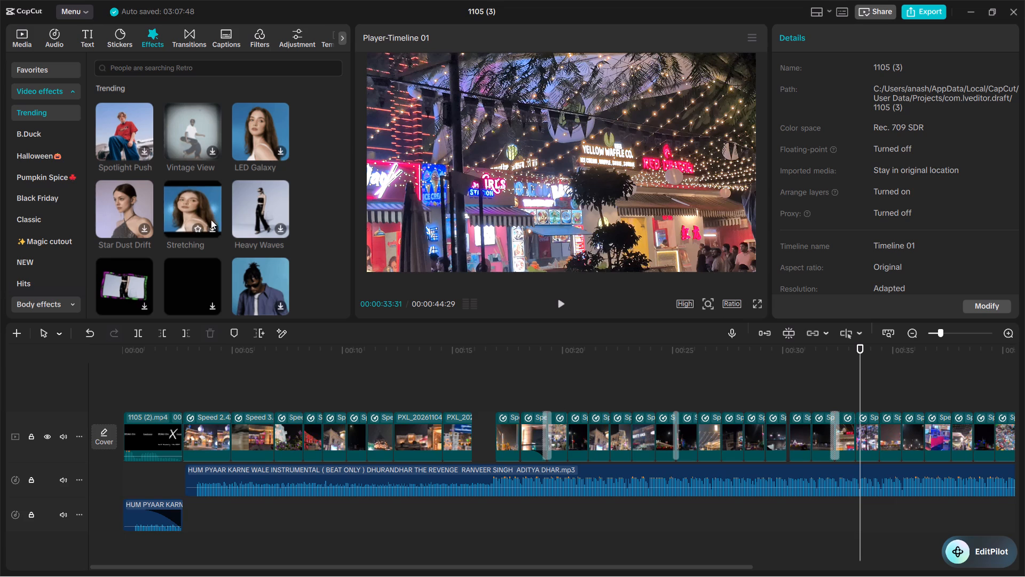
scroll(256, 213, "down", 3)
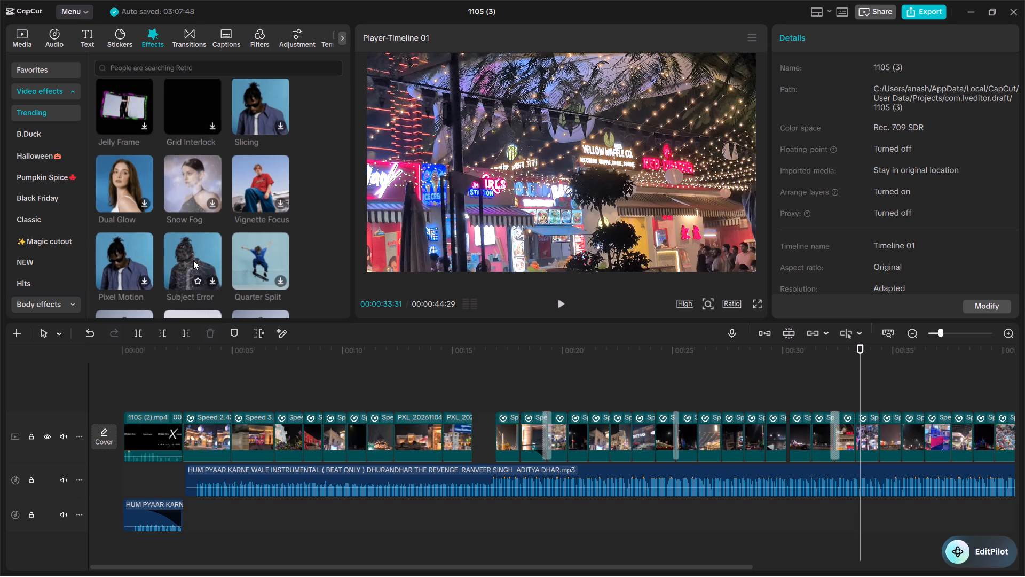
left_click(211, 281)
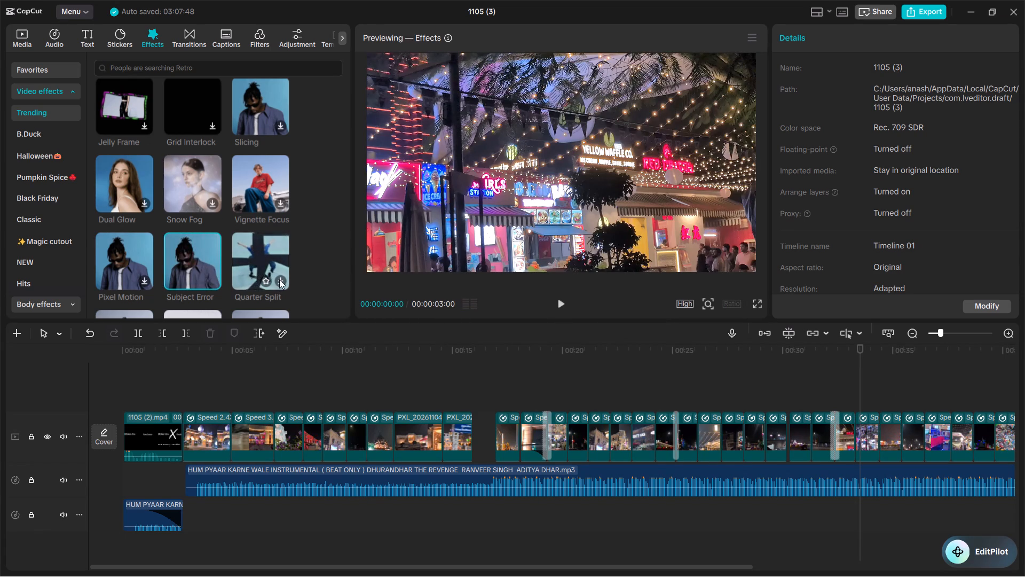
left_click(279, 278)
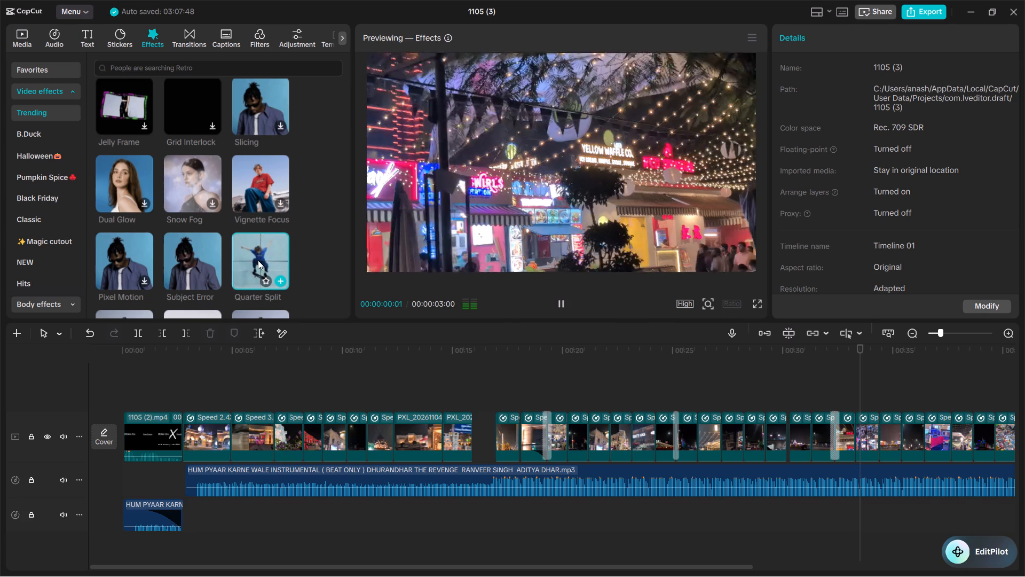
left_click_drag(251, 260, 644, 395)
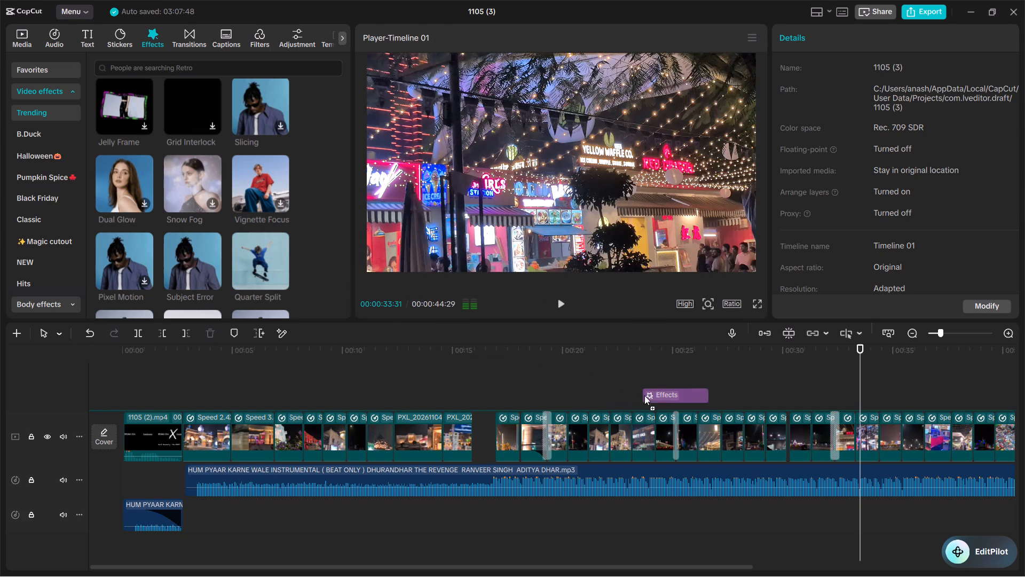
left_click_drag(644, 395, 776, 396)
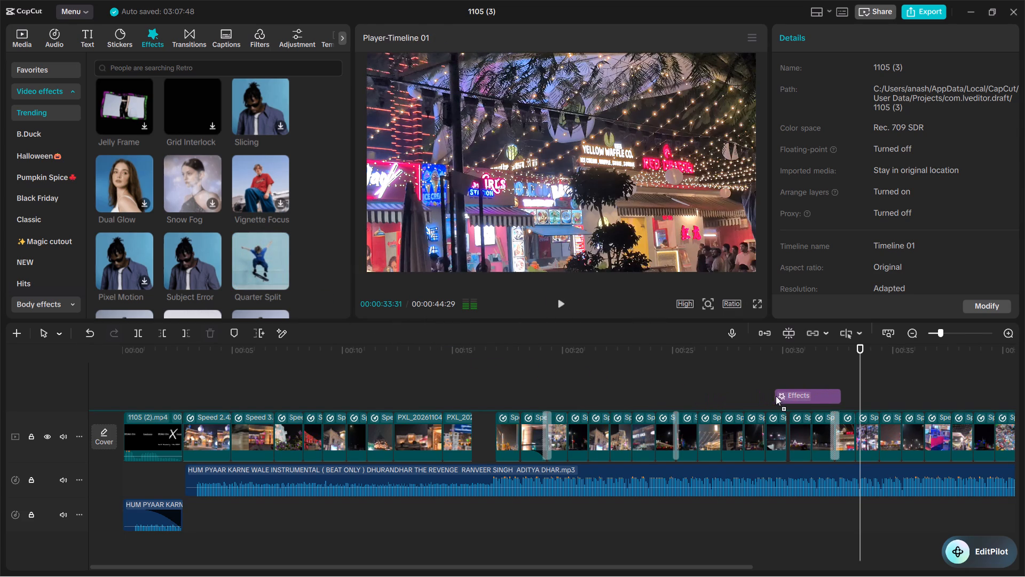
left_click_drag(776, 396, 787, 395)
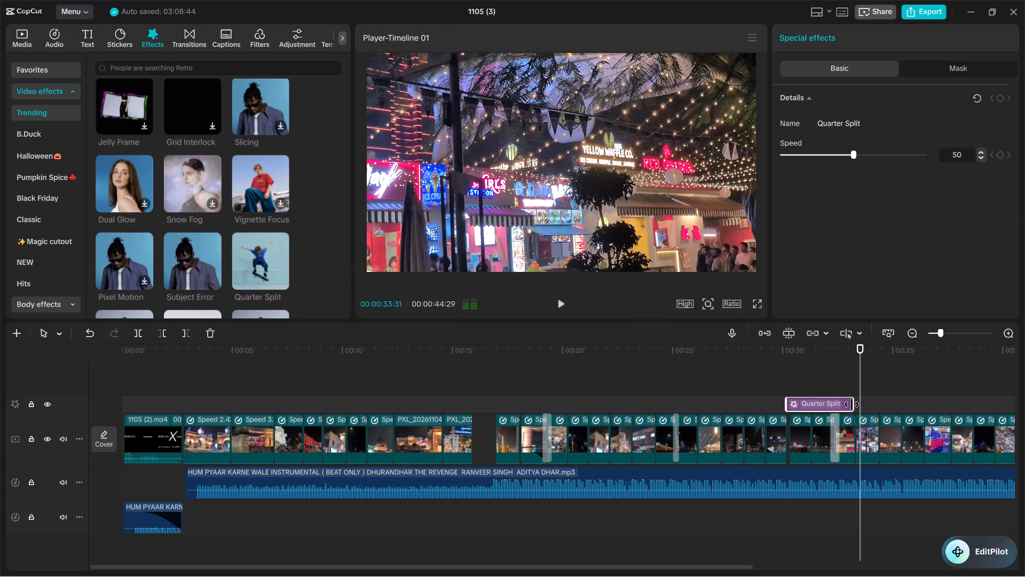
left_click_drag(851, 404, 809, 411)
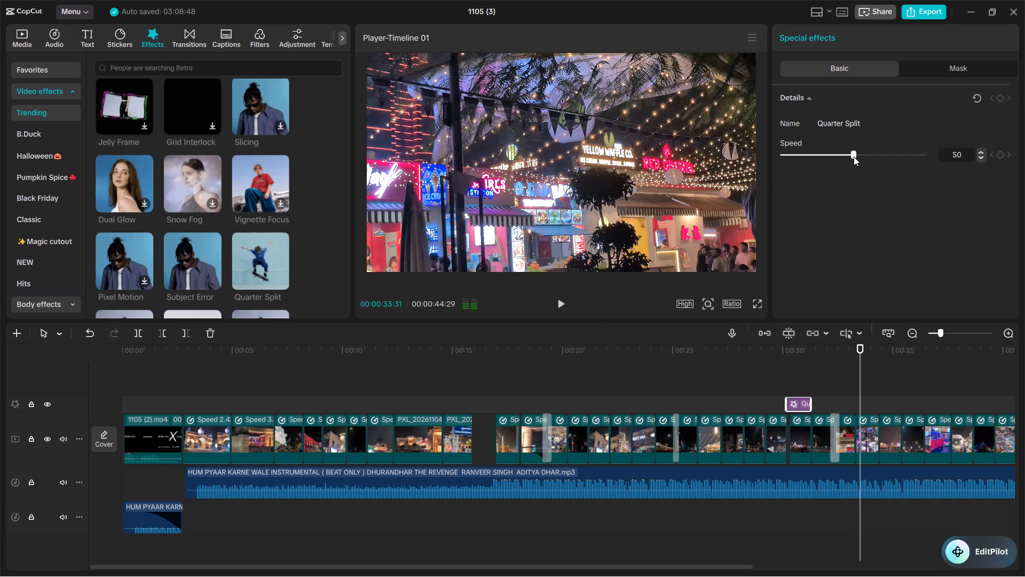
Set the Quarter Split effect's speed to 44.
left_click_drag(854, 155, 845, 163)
Play the montage from about 00:30 to check the Quarter Split effect.
left_click(768, 374)
left_click(783, 373)
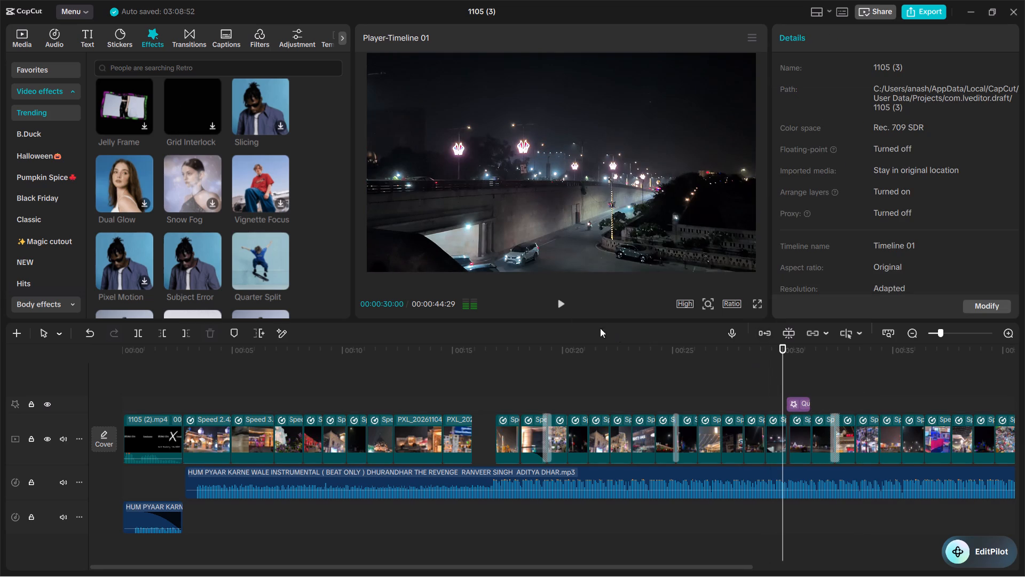
left_click(557, 302)
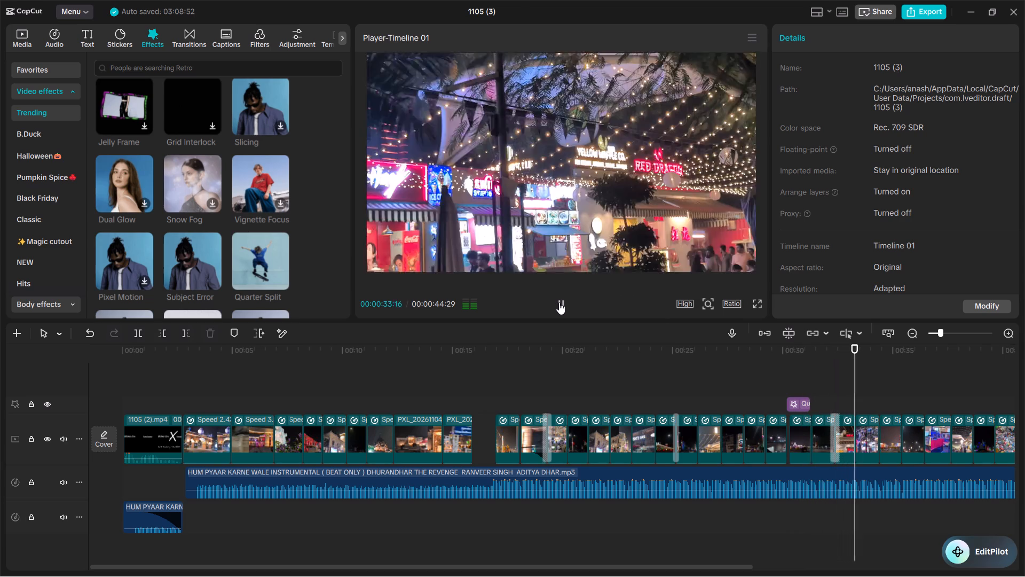
left_click(559, 302)
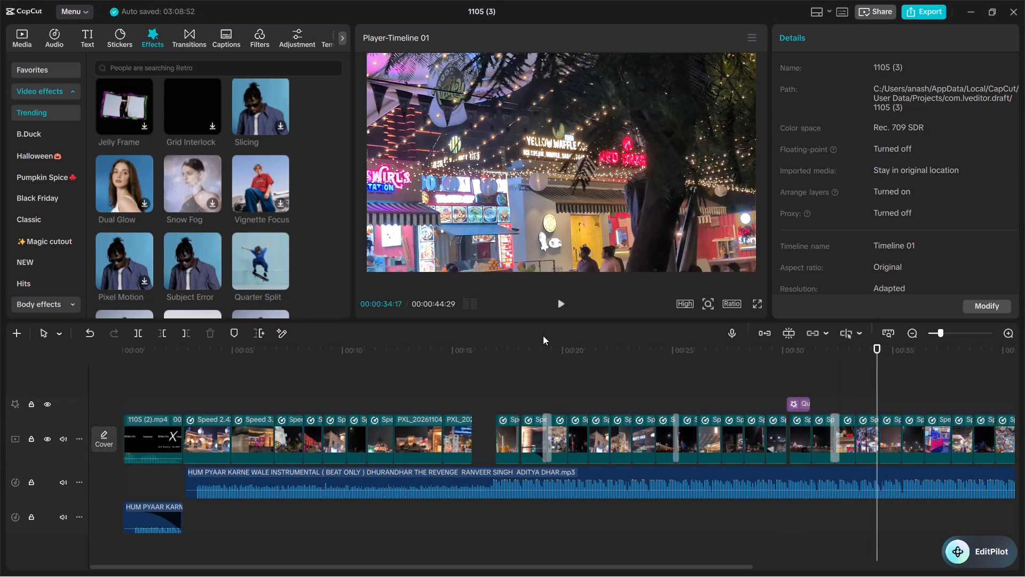
left_click(780, 386)
left_click(558, 303)
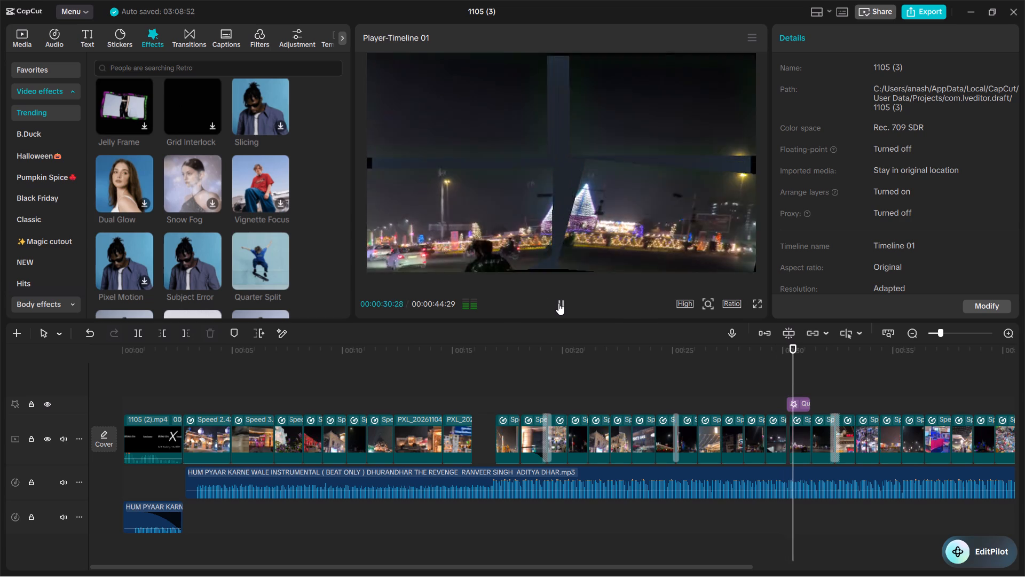
left_click(558, 303)
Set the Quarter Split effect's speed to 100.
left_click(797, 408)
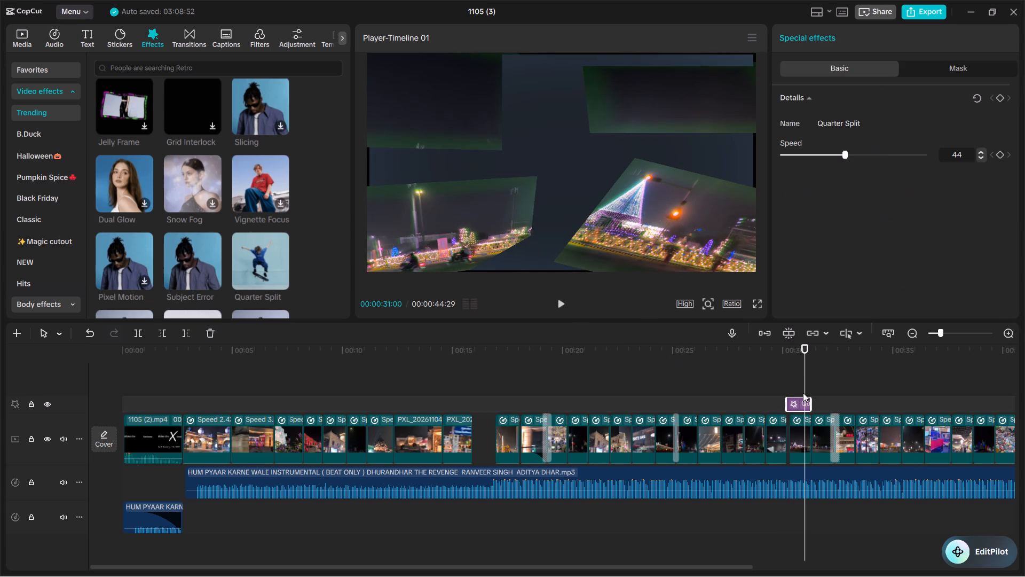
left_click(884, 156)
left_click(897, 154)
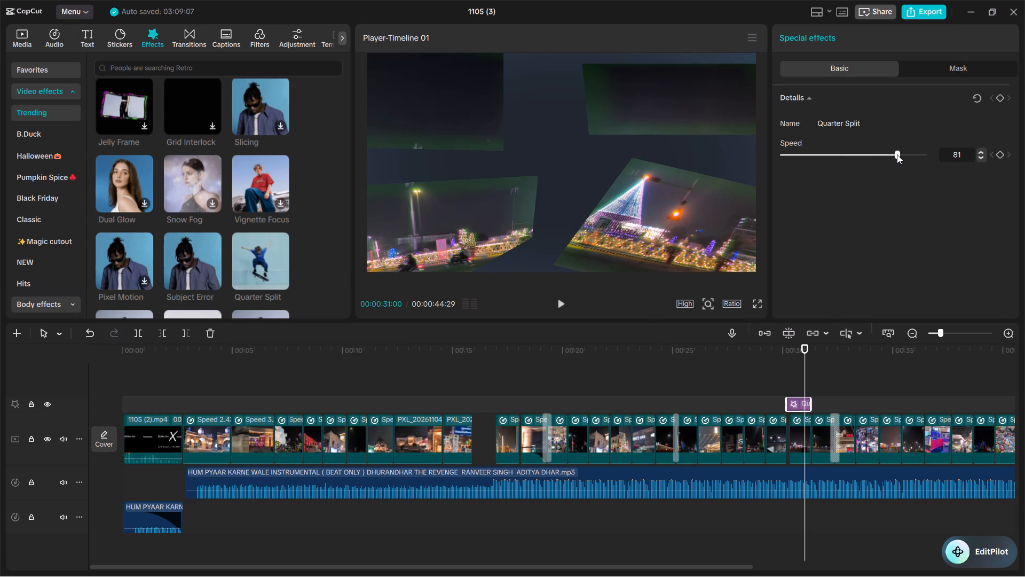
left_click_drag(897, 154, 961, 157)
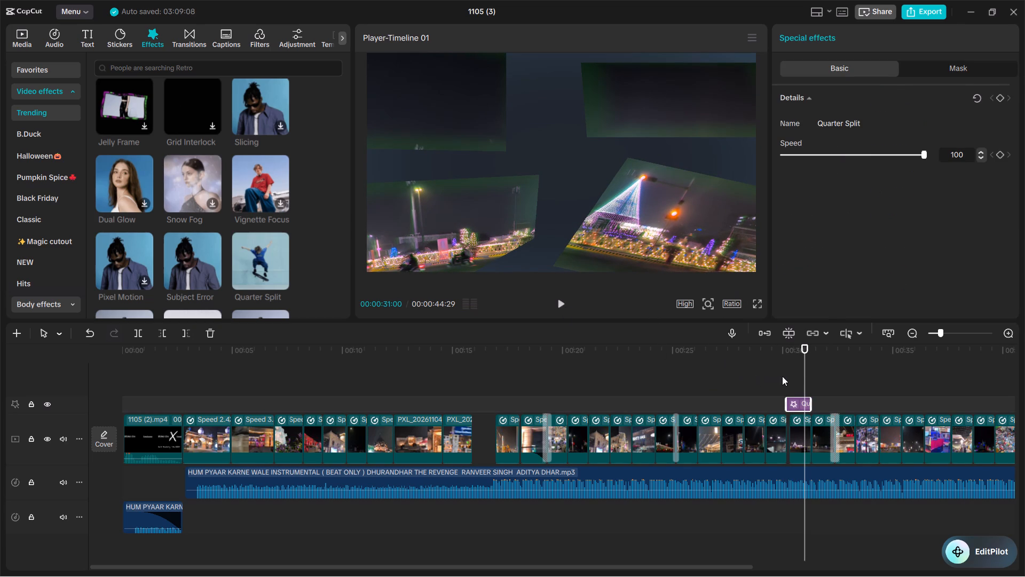
Play the montage again from about 00:30 to check the faster Quarter Split effect.
left_click(782, 376)
left_click(564, 301)
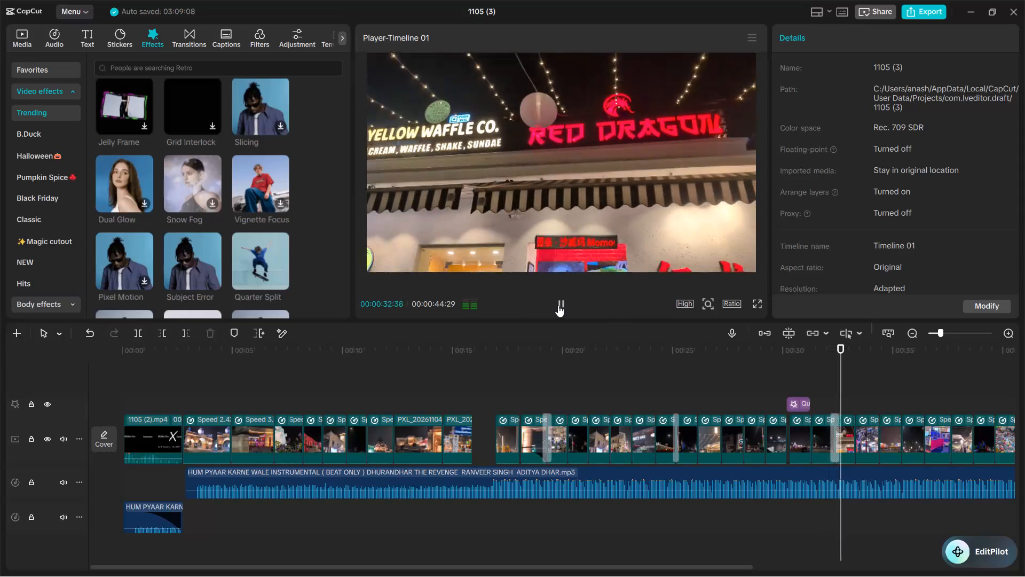
left_click(558, 305)
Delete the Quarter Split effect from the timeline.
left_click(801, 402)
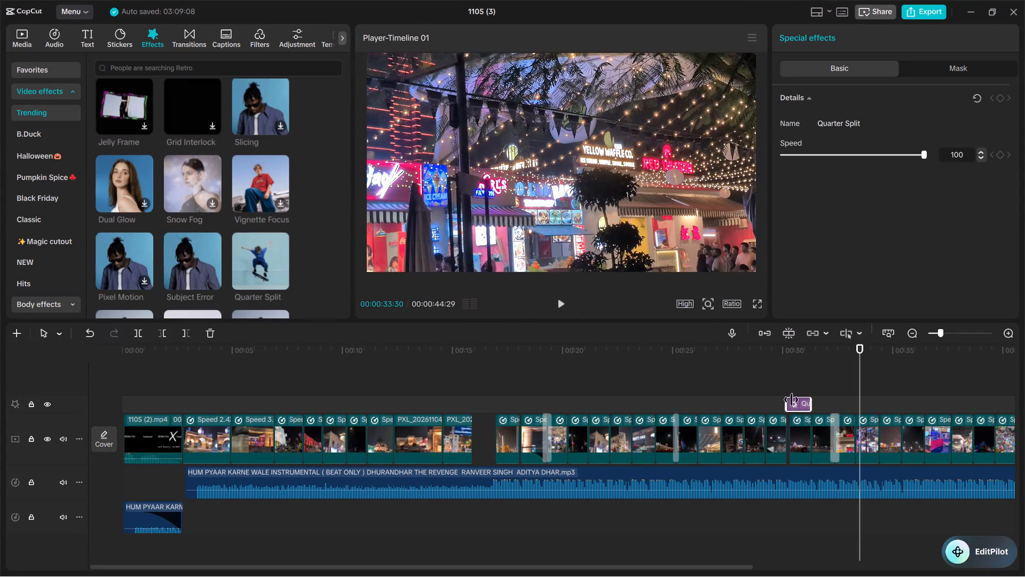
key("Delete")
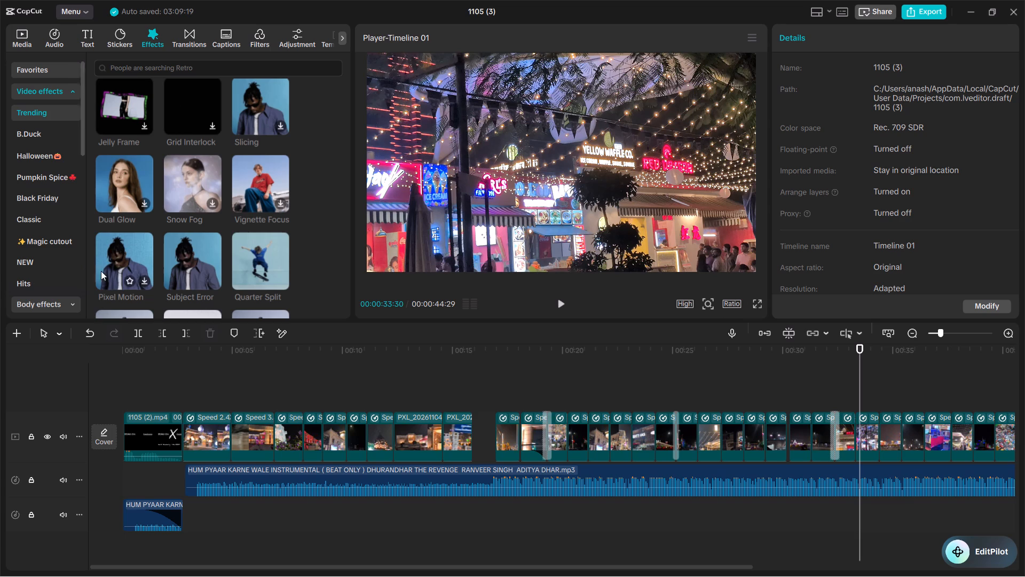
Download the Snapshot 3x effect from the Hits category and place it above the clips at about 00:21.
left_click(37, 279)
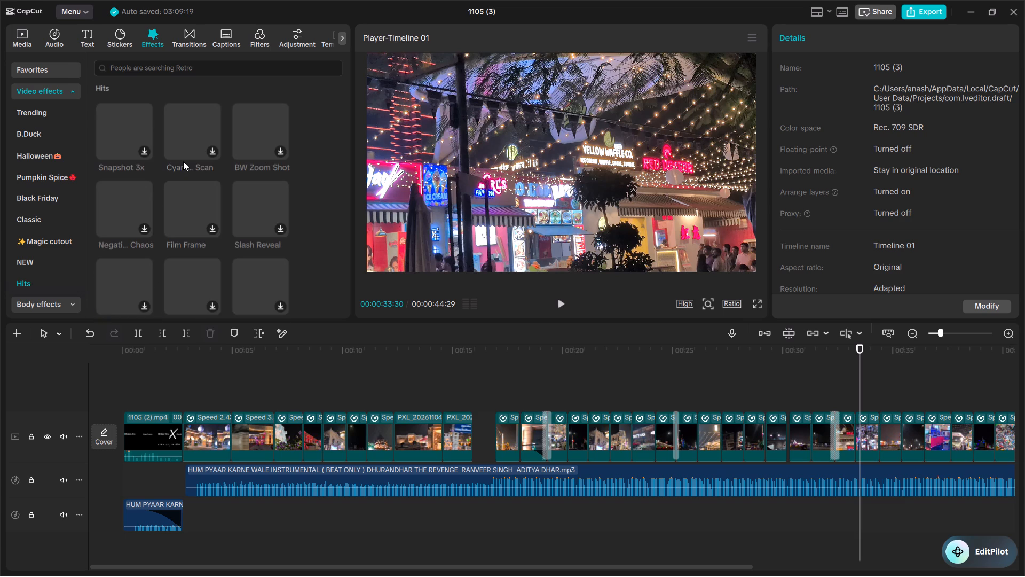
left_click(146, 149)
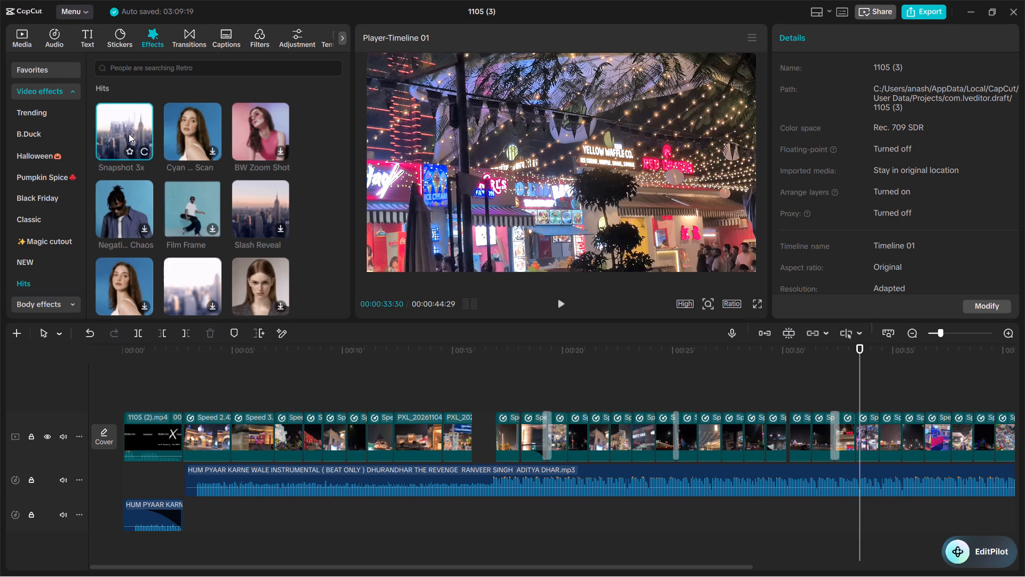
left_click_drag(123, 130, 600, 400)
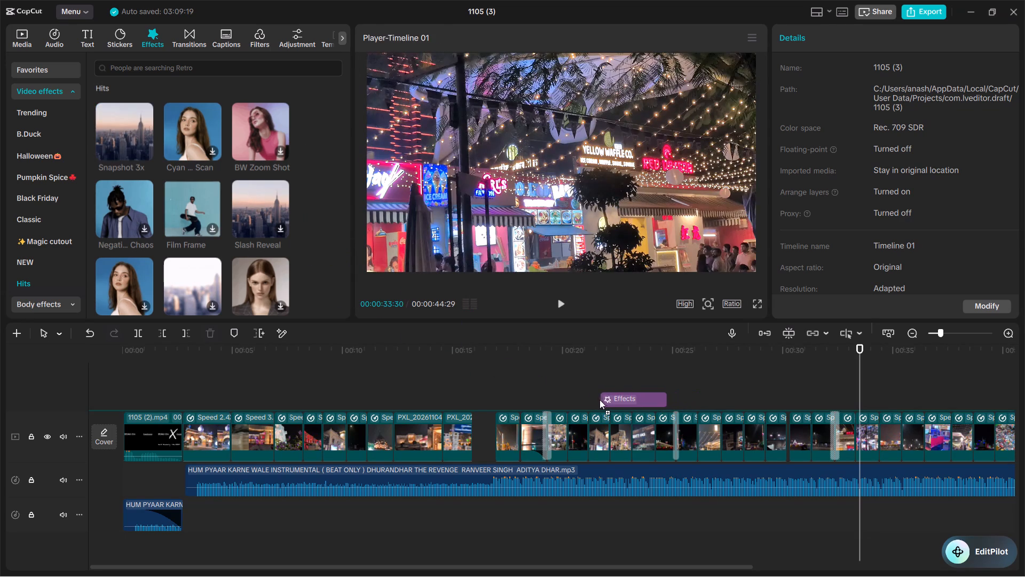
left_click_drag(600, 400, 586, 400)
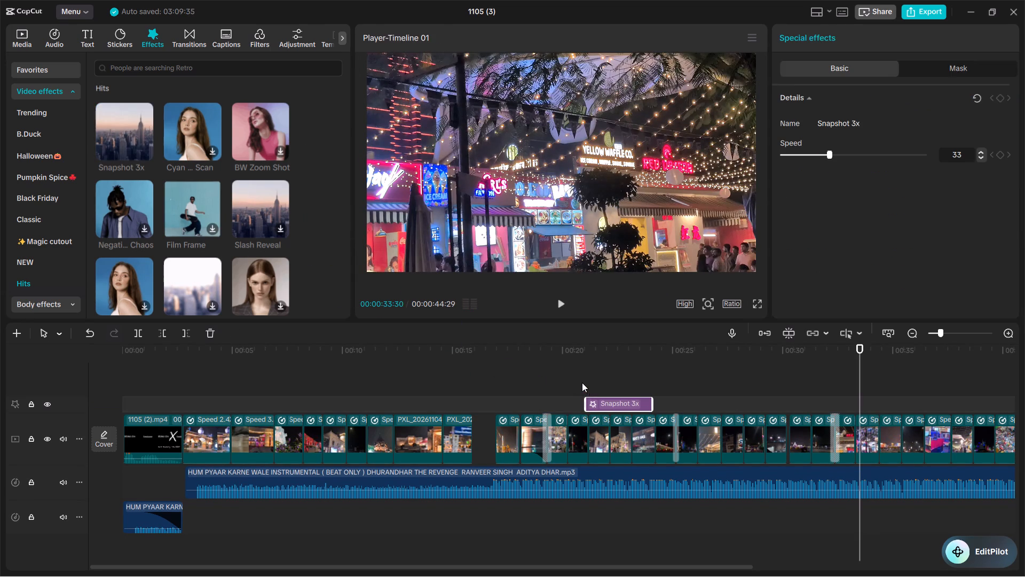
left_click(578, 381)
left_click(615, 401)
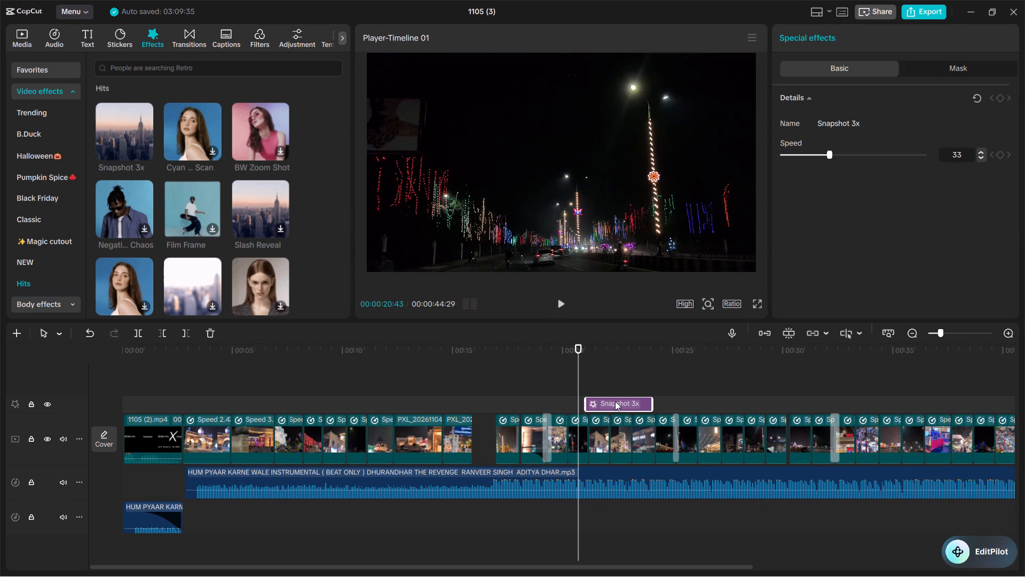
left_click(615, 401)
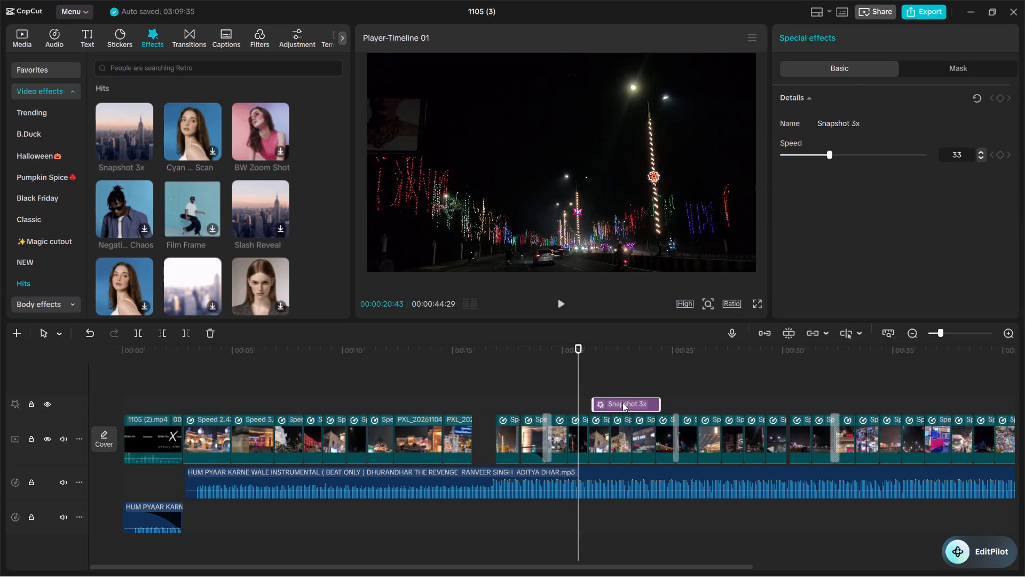
Play the montage from about 00:20 to 00:24 to check the Snapshot 3x effect.
left_click(578, 384)
left_click(558, 301)
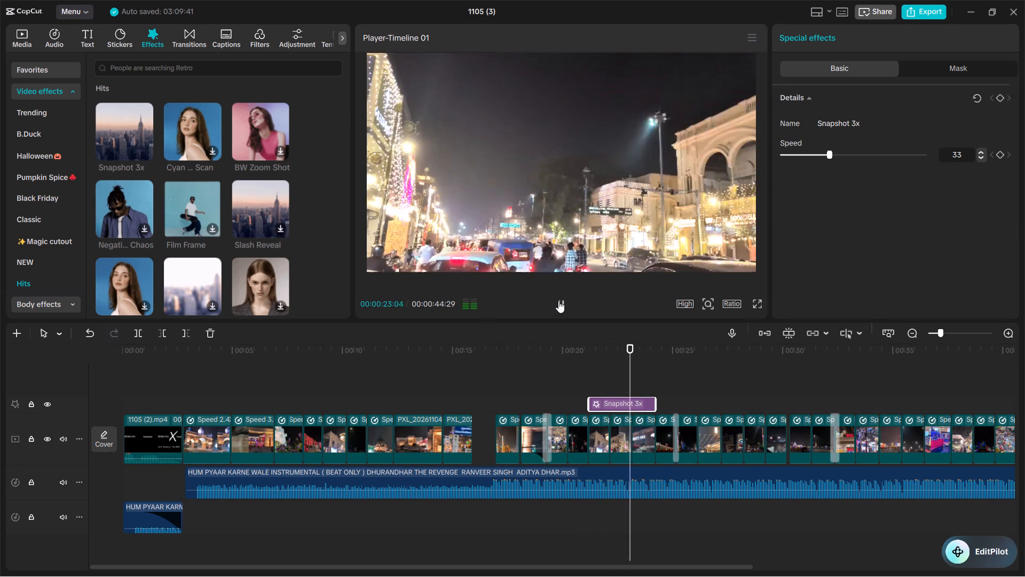
left_click(561, 301)
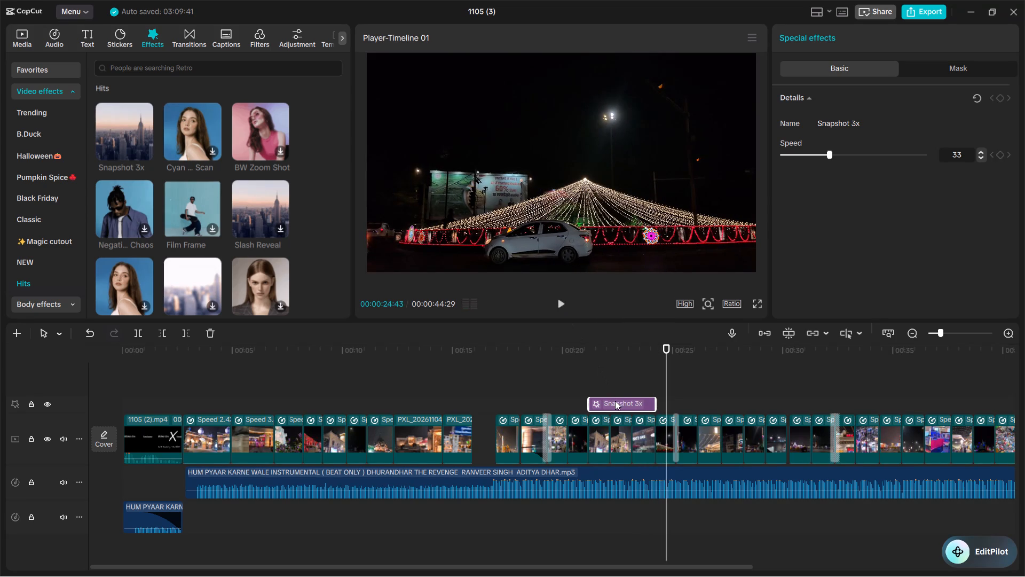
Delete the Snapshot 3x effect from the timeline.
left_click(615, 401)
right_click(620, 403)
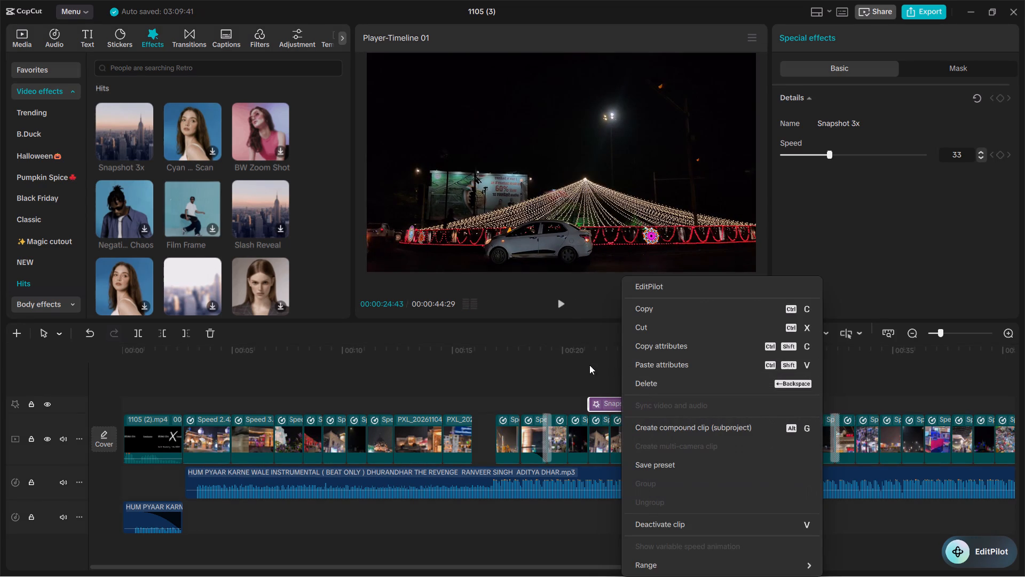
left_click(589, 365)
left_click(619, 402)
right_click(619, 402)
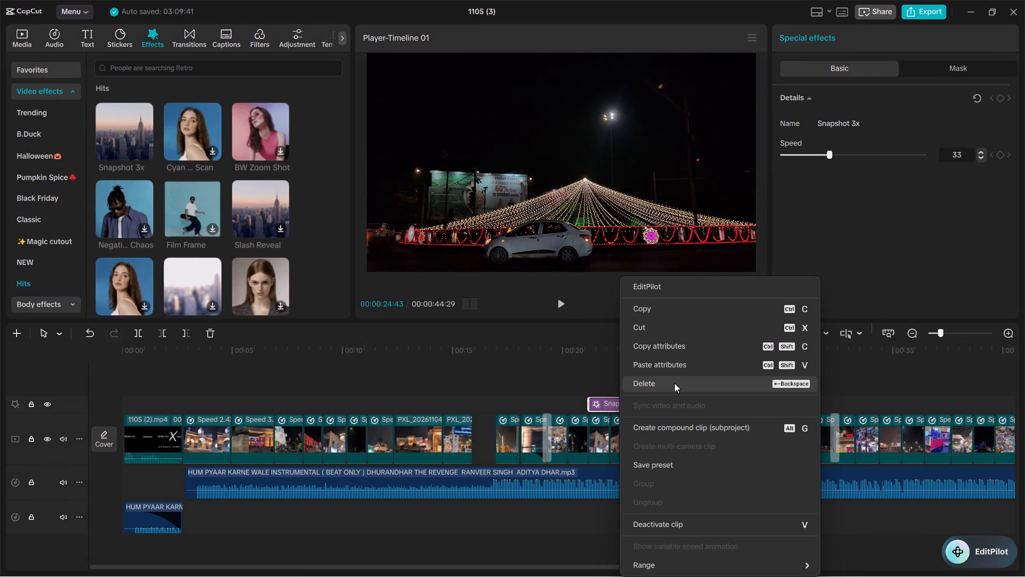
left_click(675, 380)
Download the Effect Mashup effect from the Hits category and place it above the first montage clip at about 00:03.
scroll(188, 284, "down", 2)
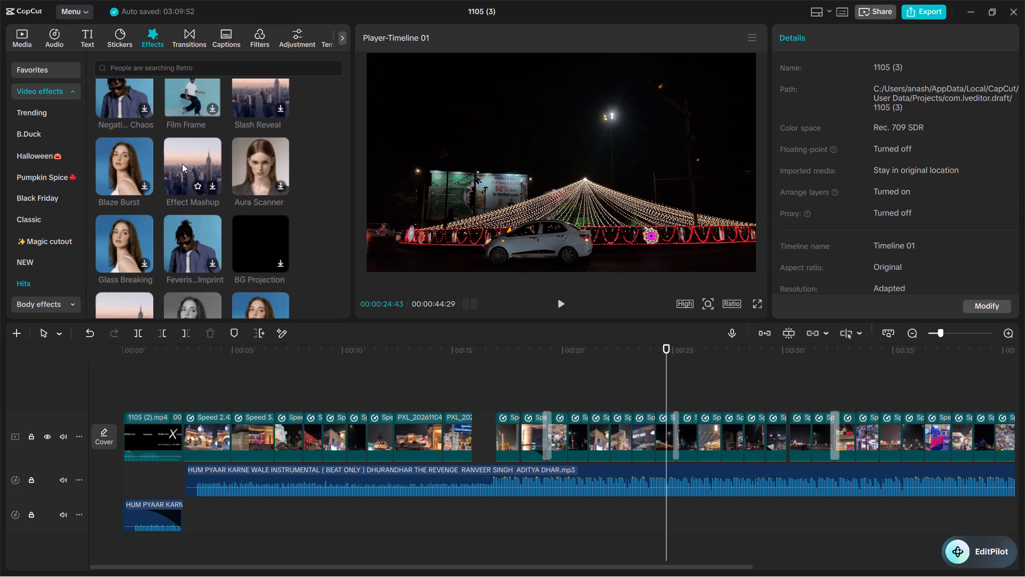
left_click(215, 188)
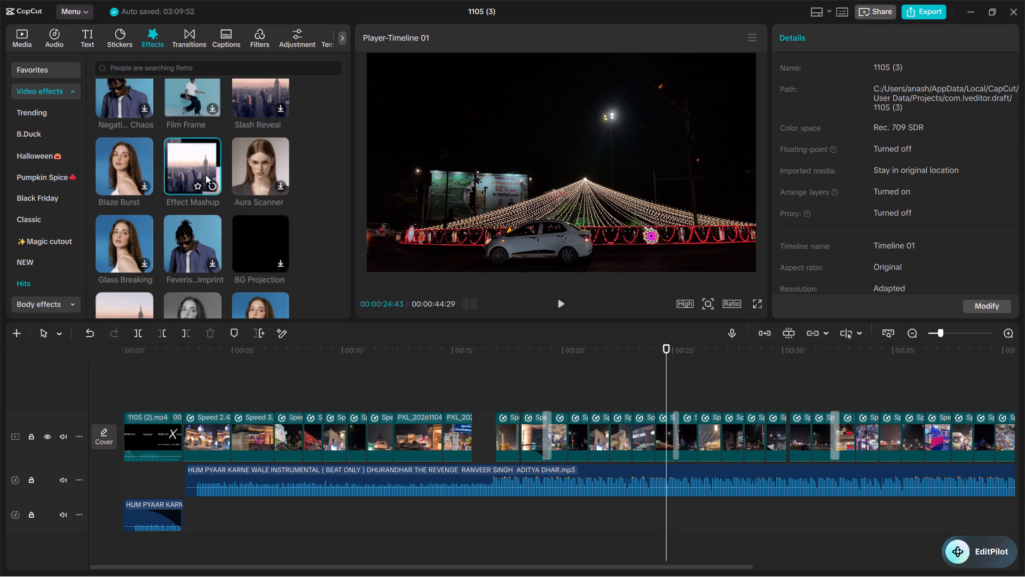
left_click_drag(196, 170, 375, 402)
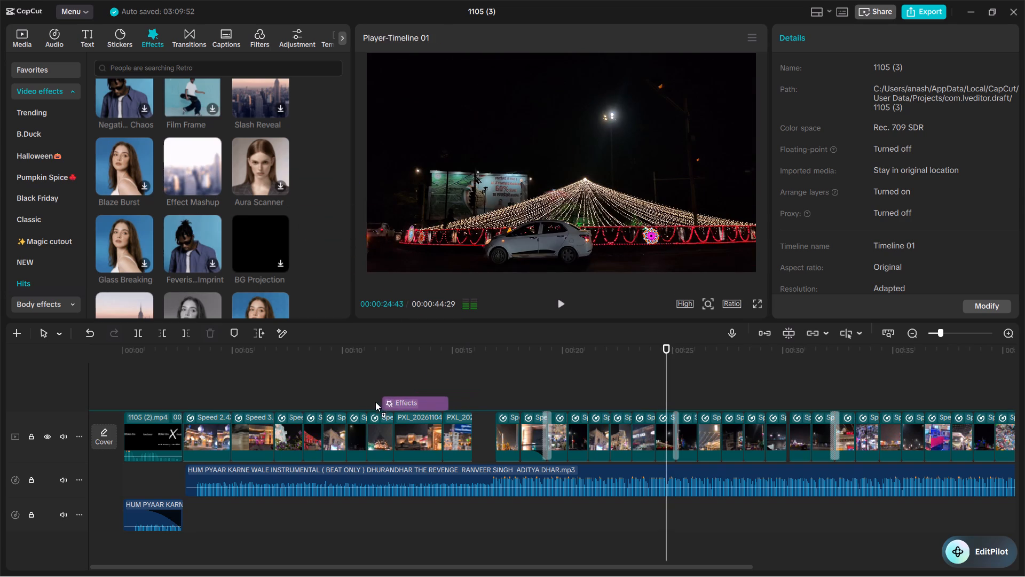
left_click_drag(375, 402, 233, 396)
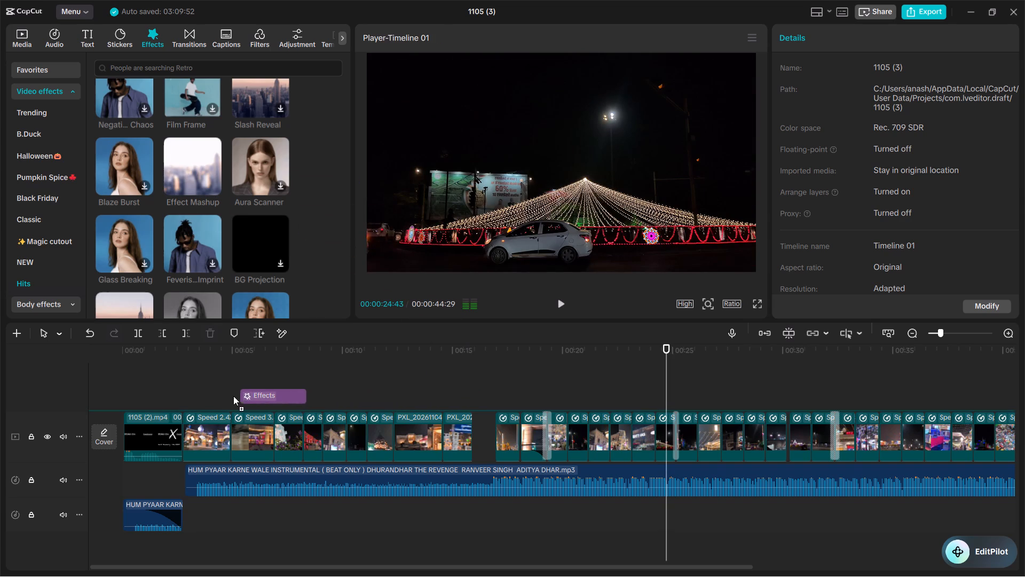
left_click_drag(233, 396, 183, 402)
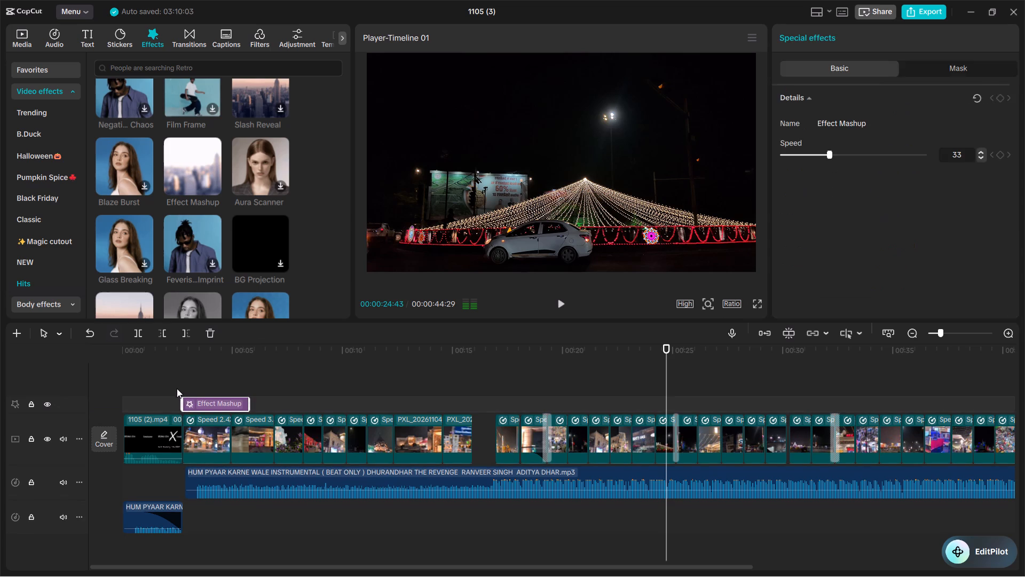
Play the montage from about 00:02 to 00:08 to check the Effect Mashup effect.
left_click(173, 379)
left_click(559, 301)
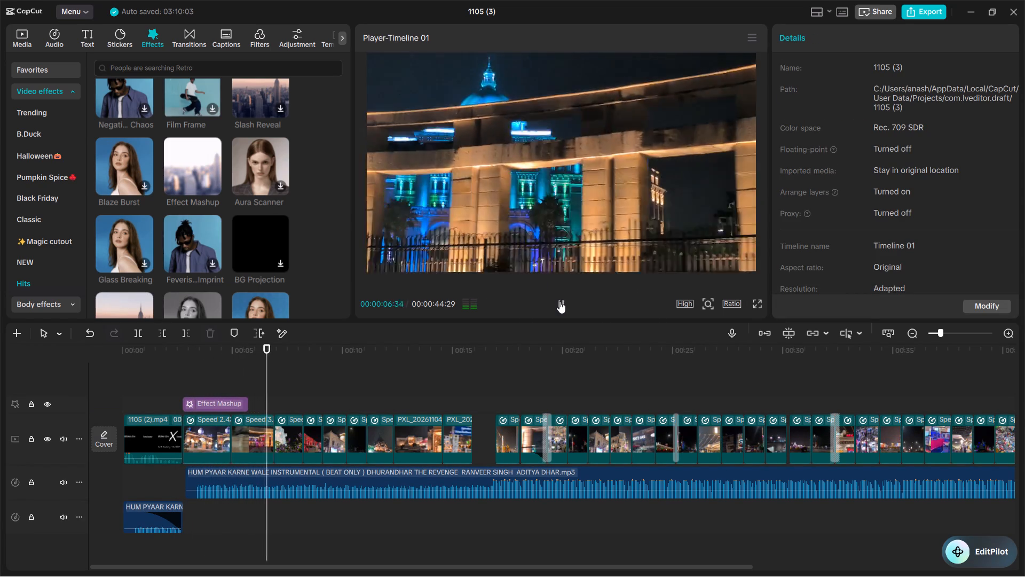
left_click(559, 301)
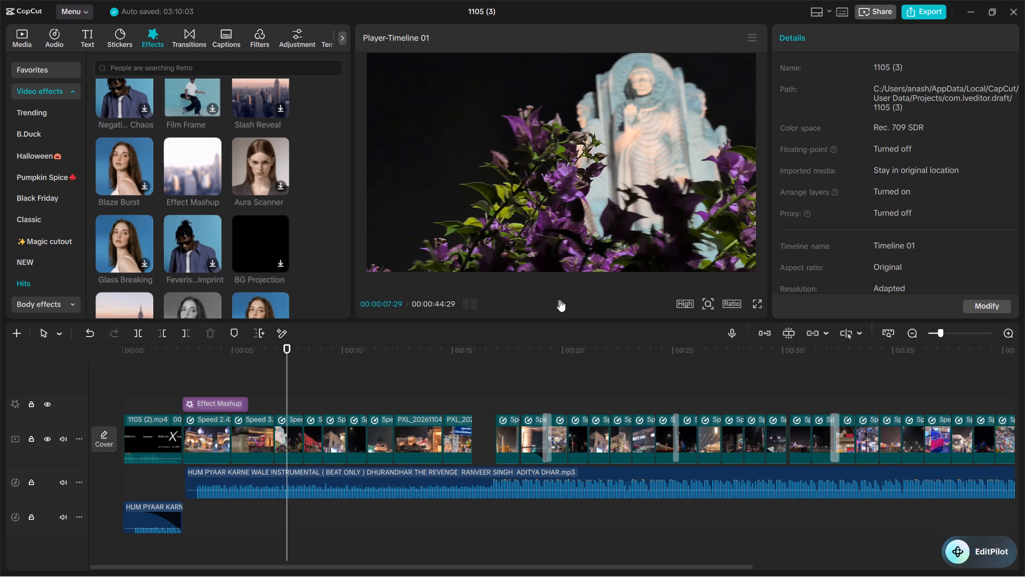
left_click(558, 299)
left_click(557, 300)
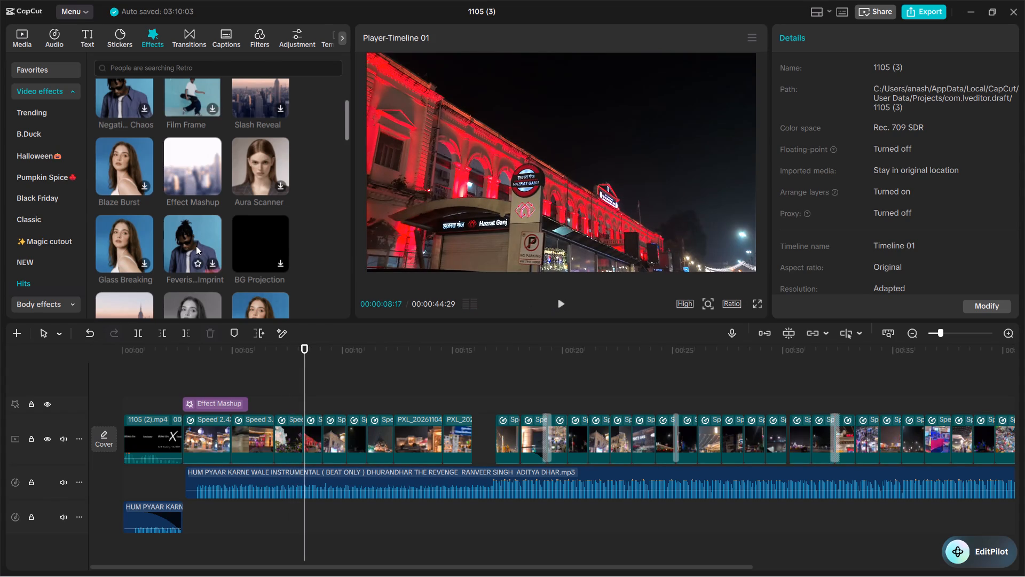
Download the Dreamy Light effect from the Hits category.
scroll(195, 246, "down", 3)
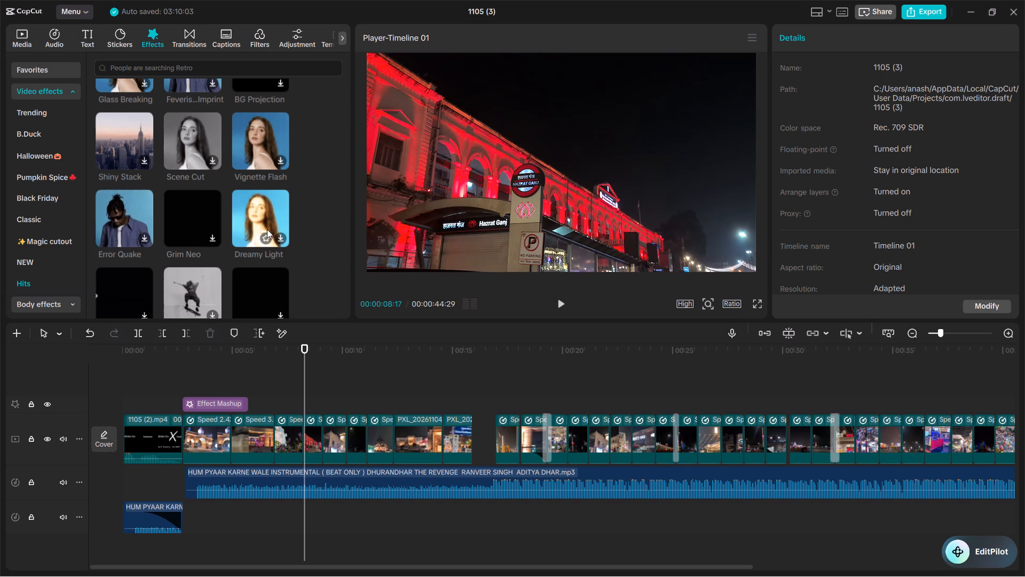
left_click(279, 241)
Download the Panel Combo effect from the Hits category and place it above the title intro at 00:00.
scroll(218, 225, "down", 2)
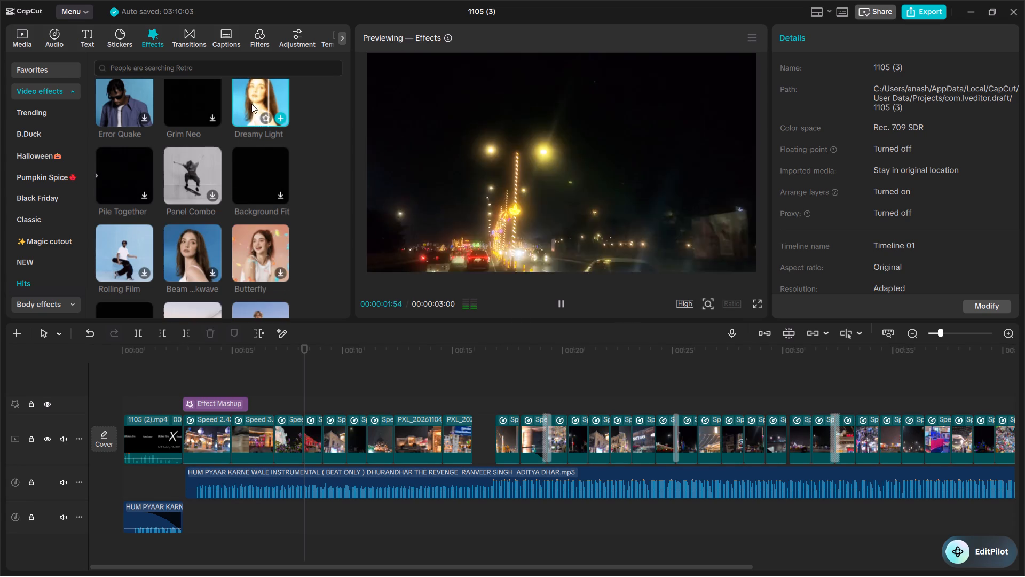
left_click(211, 193)
left_click_drag(198, 170, 122, 406)
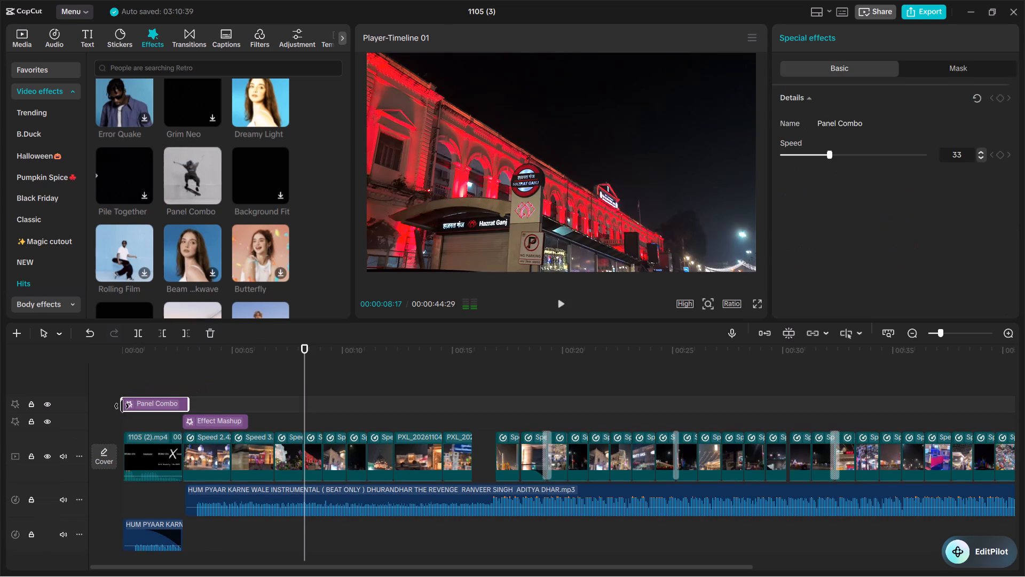
Play the title intro from 00:00 to about 00:03 to check the Panel Combo effect.
left_click(120, 377)
left_click(211, 356)
left_click_drag(211, 358, 15, 379)
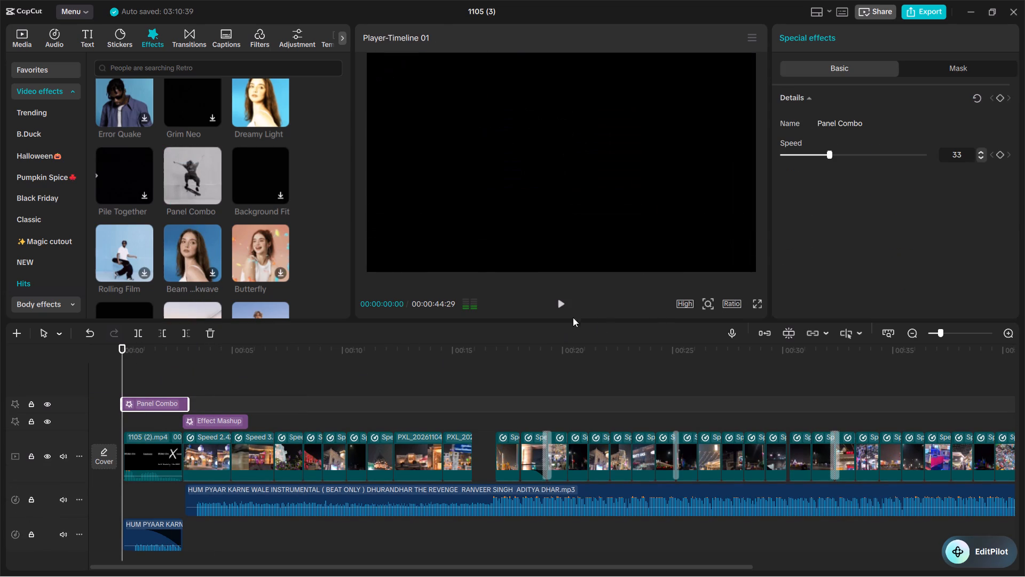
left_click(560, 305)
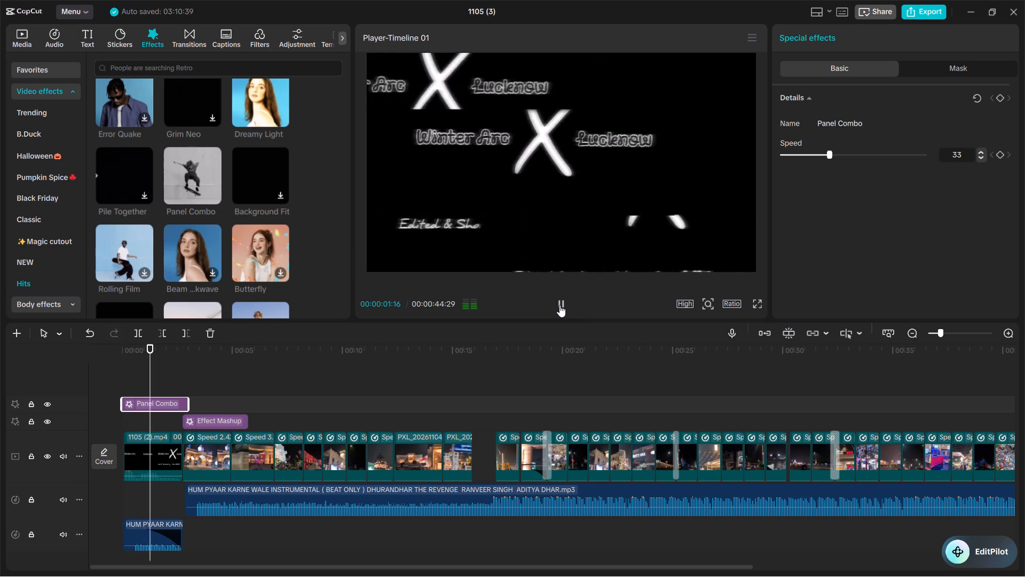
left_click(557, 305)
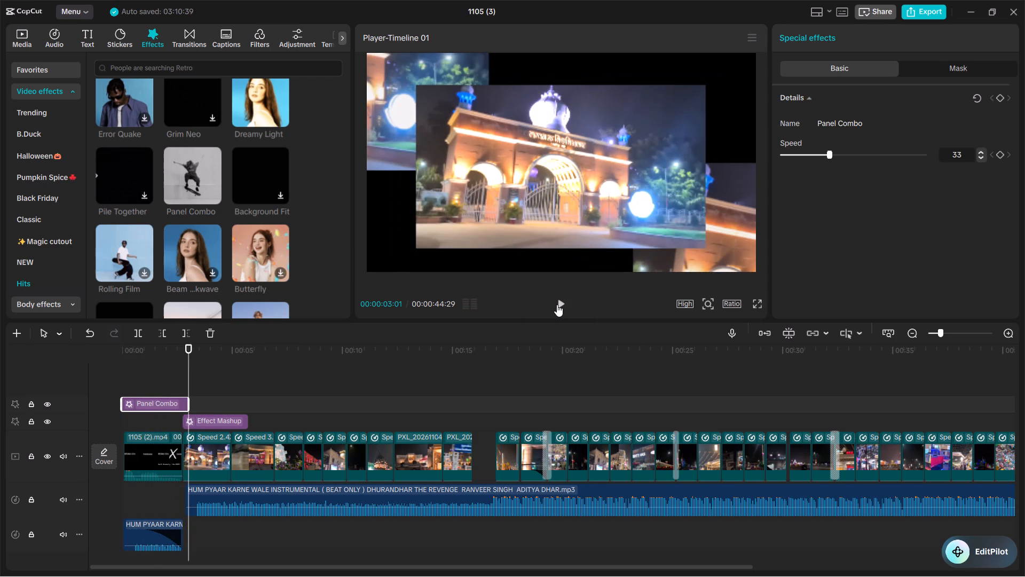
Move the Panel Combo effect to about 00:29 on the existing effects track and shorten it to about 1 second.
left_click_drag(163, 403, 429, 401)
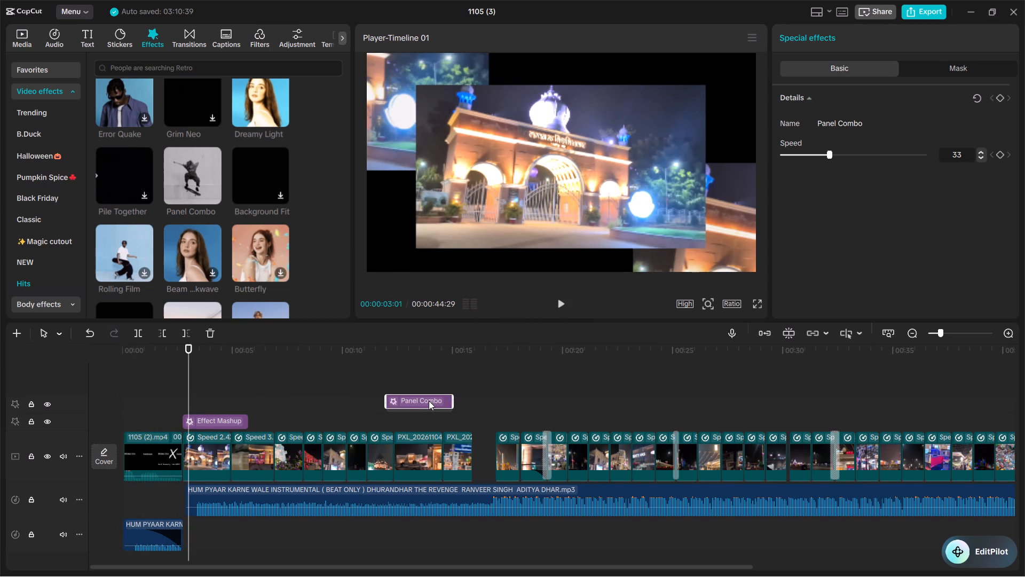
left_click_drag(429, 401, 799, 421)
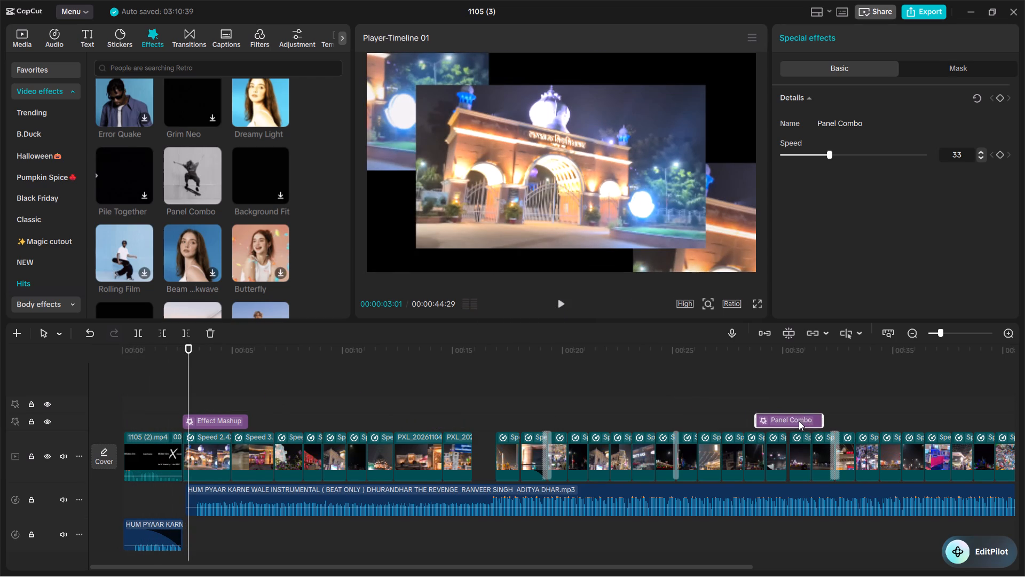
left_click_drag(799, 421, 812, 422)
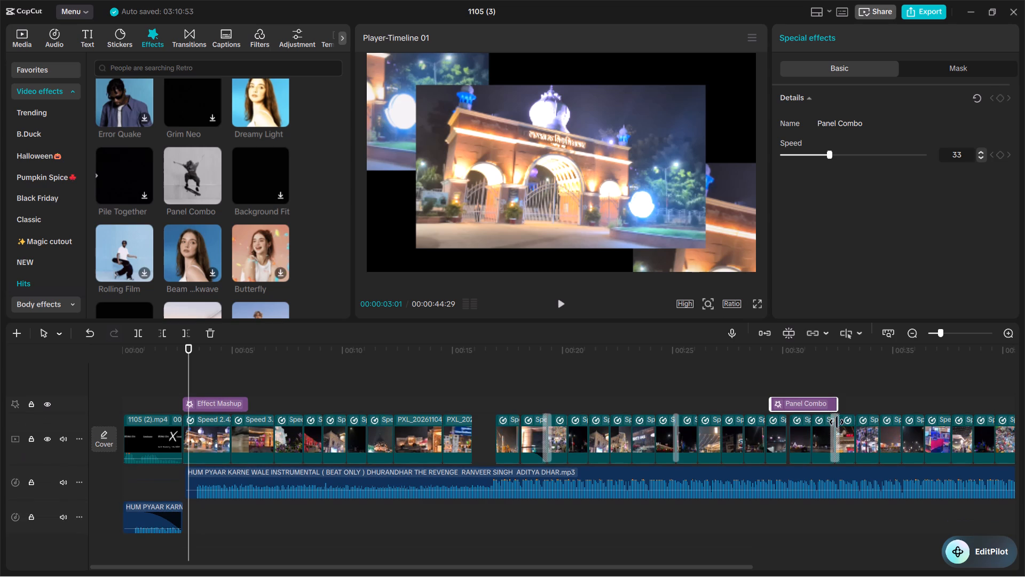
left_click_drag(836, 402, 798, 410)
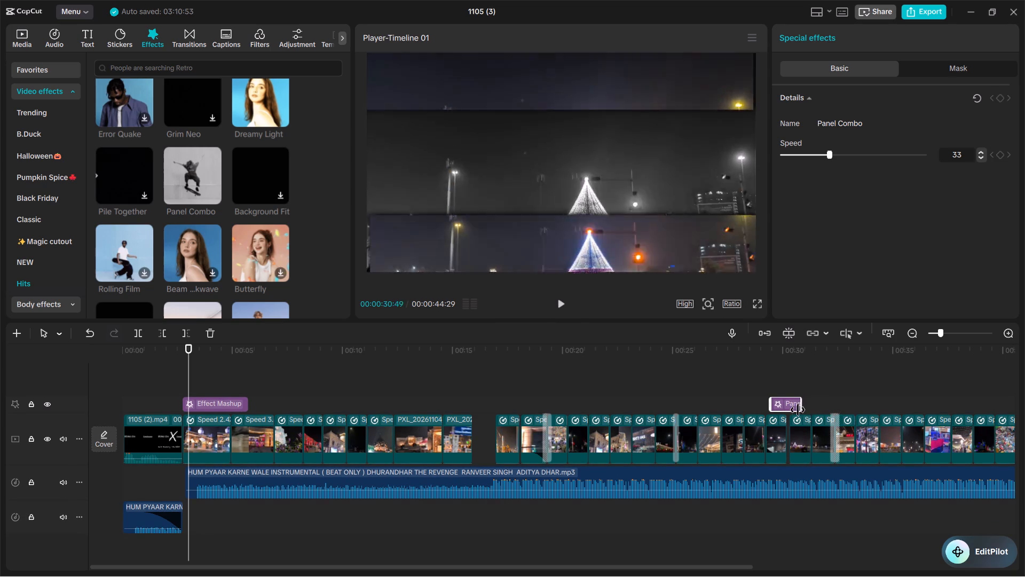
left_click_drag(798, 410, 787, 410)
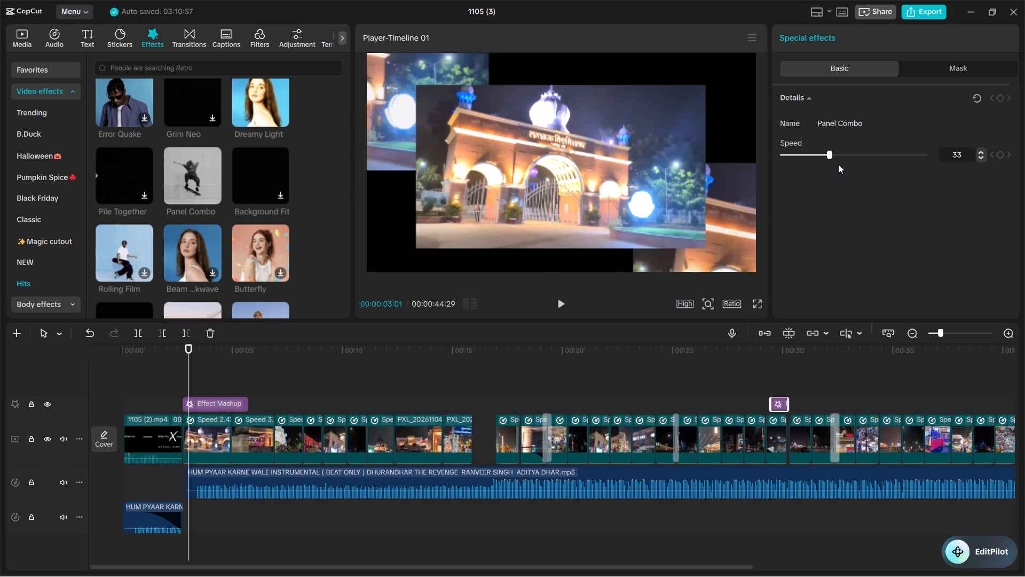
Set the Panel Combo effect's speed to 100.
left_click_drag(829, 152, 949, 163)
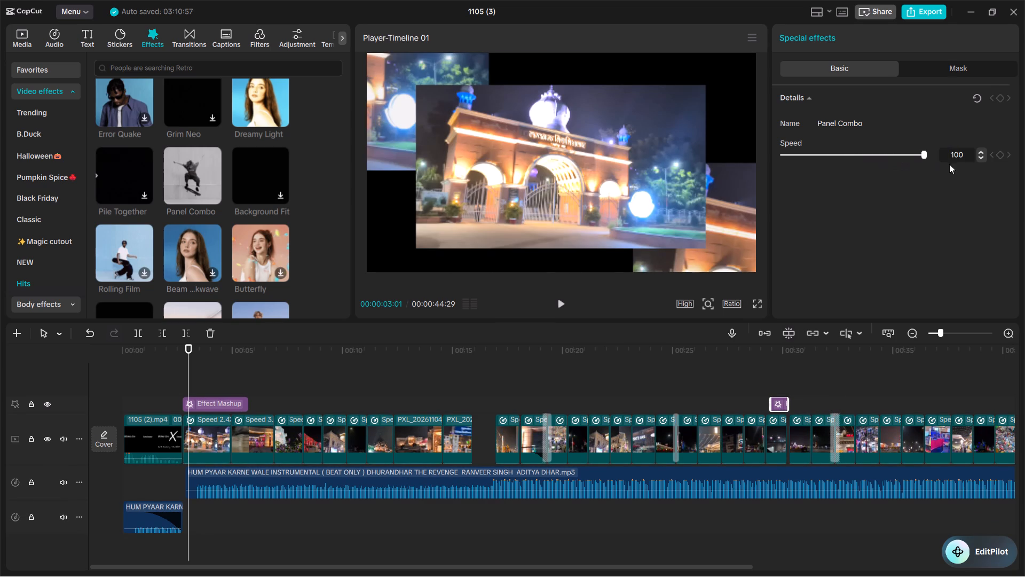
Play the montage twice from about 00:29, on to about 00:34, to check the shortened Panel Combo effect.
left_click(766, 384)
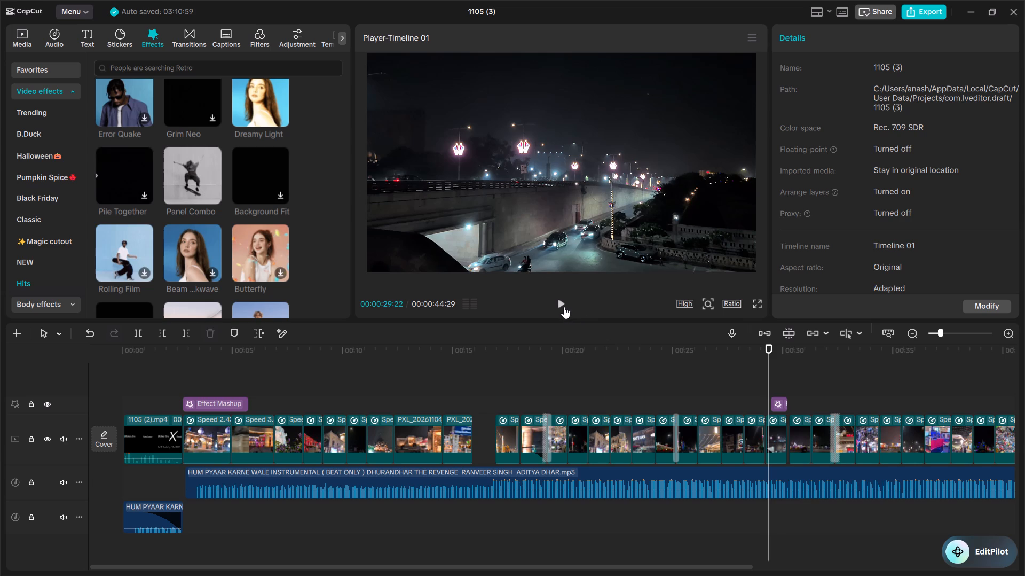
left_click(559, 302)
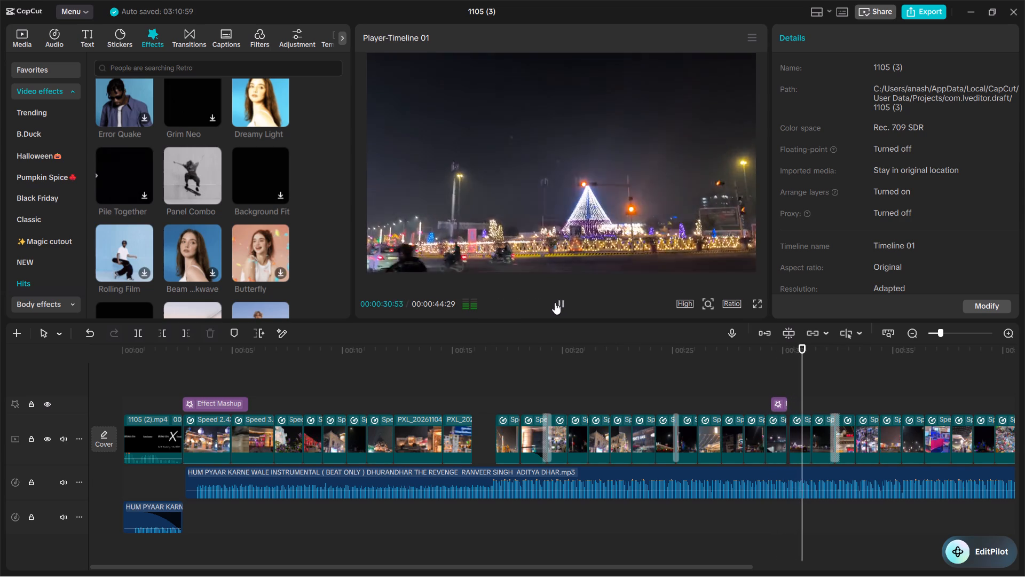
left_click(565, 303)
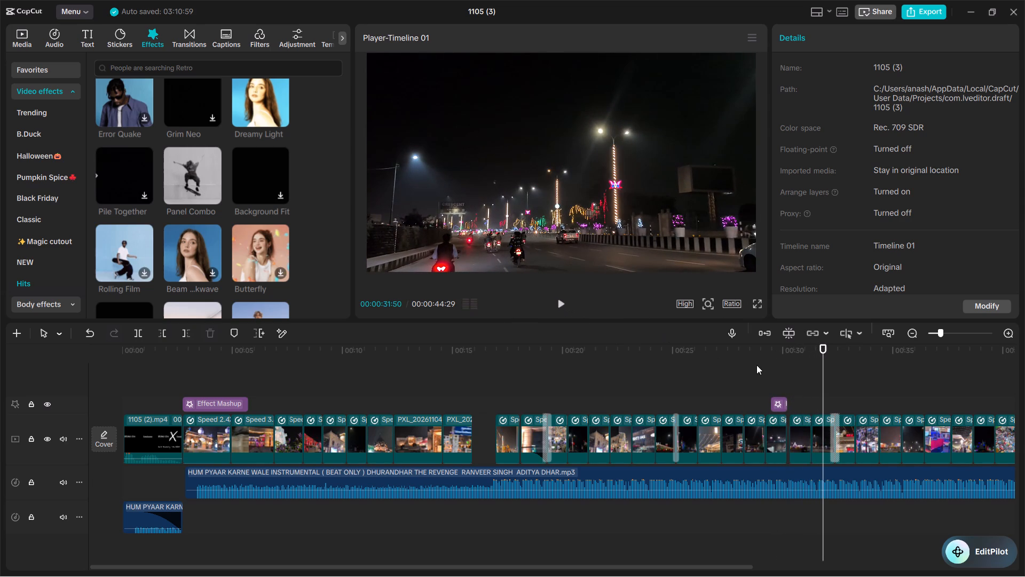
left_click(762, 374)
left_click(562, 303)
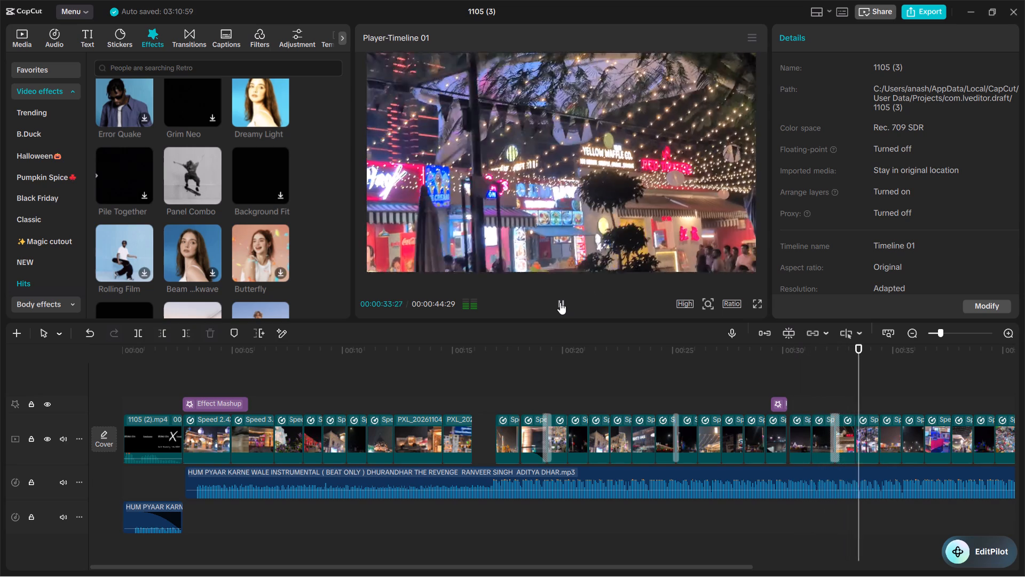
left_click(560, 302)
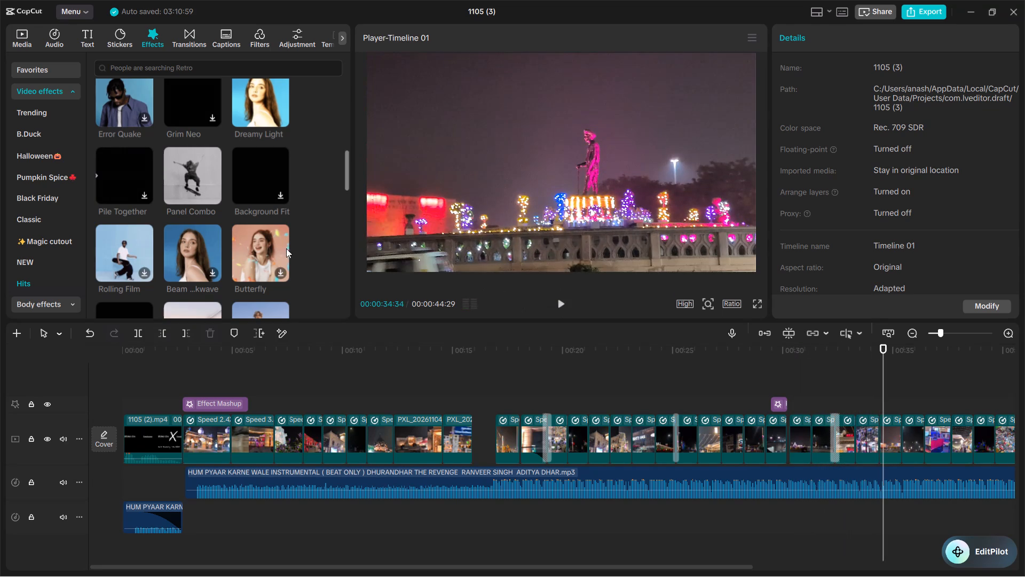
Download the Insert Subject effect from Hits, place it above the clips at about 00:34 and shorten it to about 1 second.
scroll(162, 261, "down", 3)
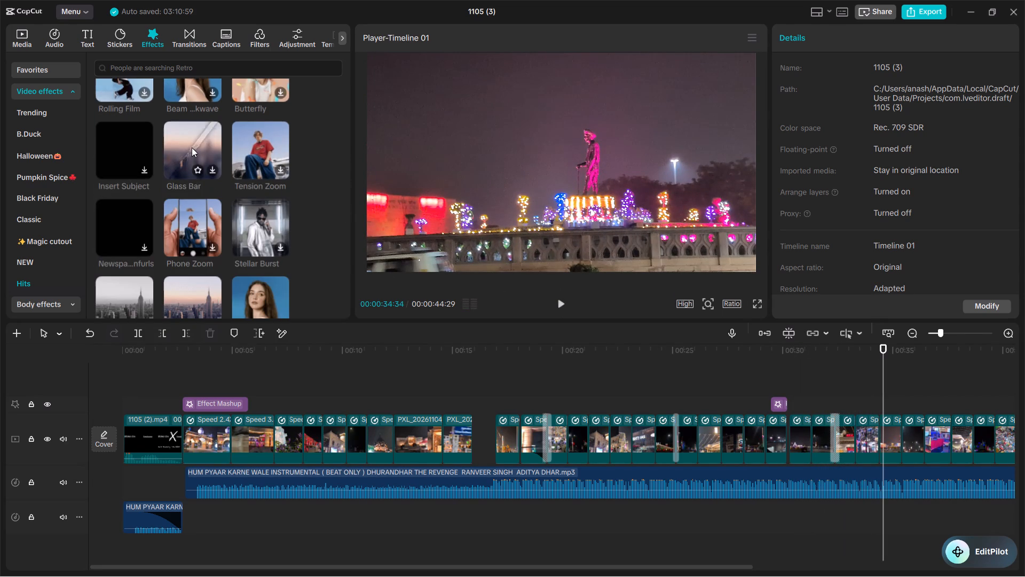
left_click(147, 169)
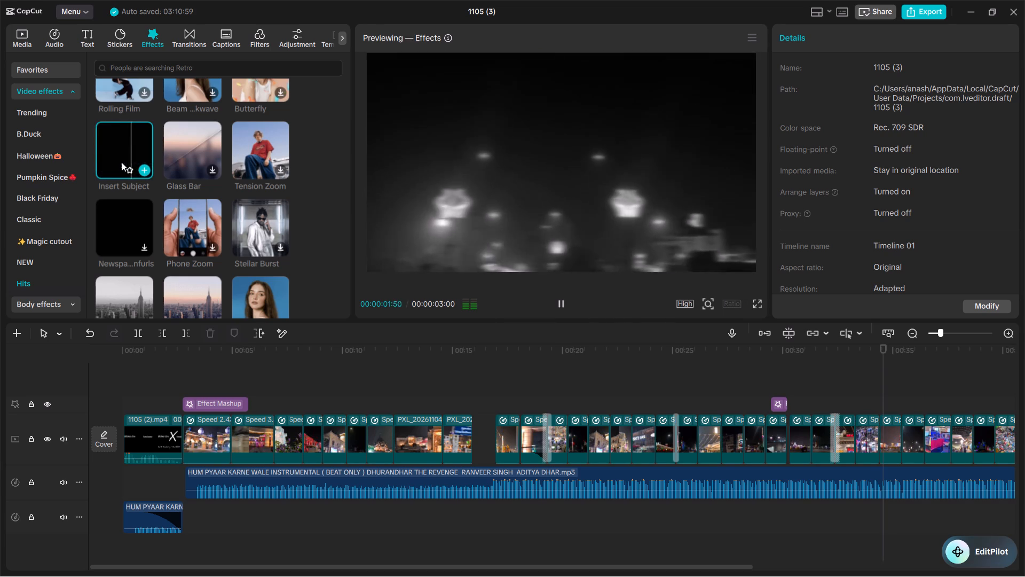
left_click_drag(123, 151, 866, 370)
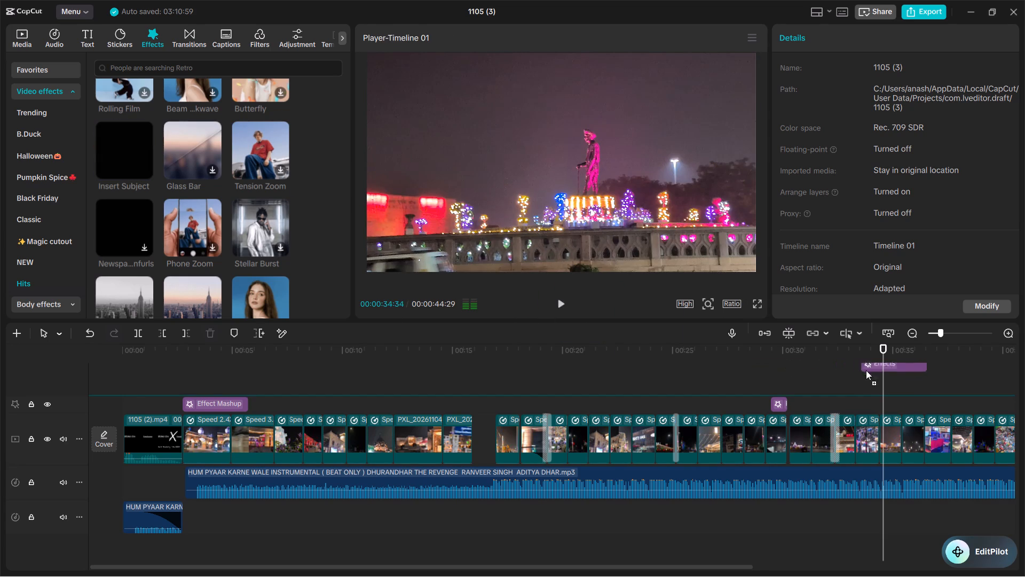
left_click_drag(866, 370, 880, 406)
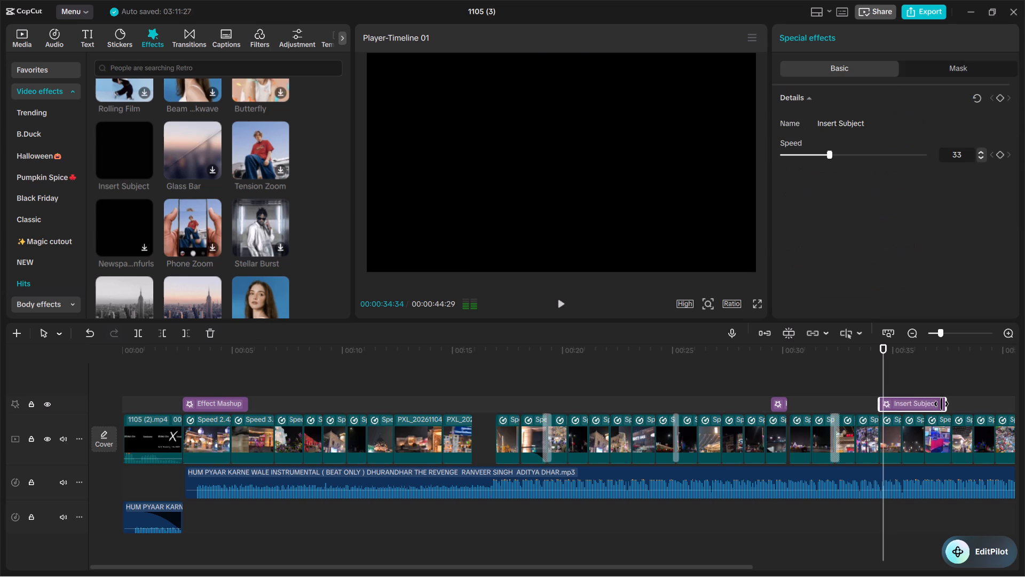
left_click_drag(944, 406, 906, 408)
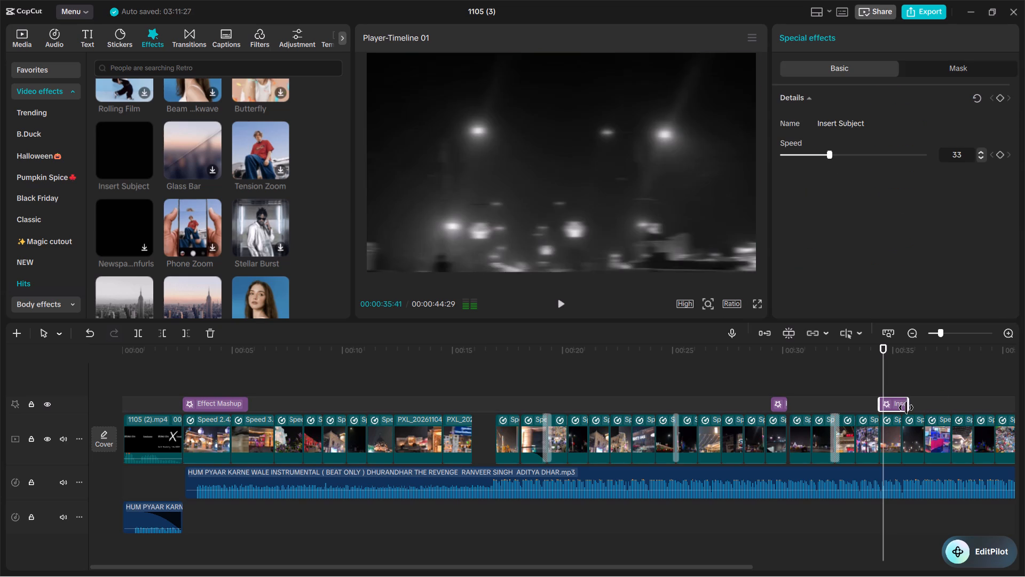
left_click_drag(906, 408, 898, 409)
Play the montage from about 00:34 to 00:36 to check the Insert Subject effect.
left_click(870, 386)
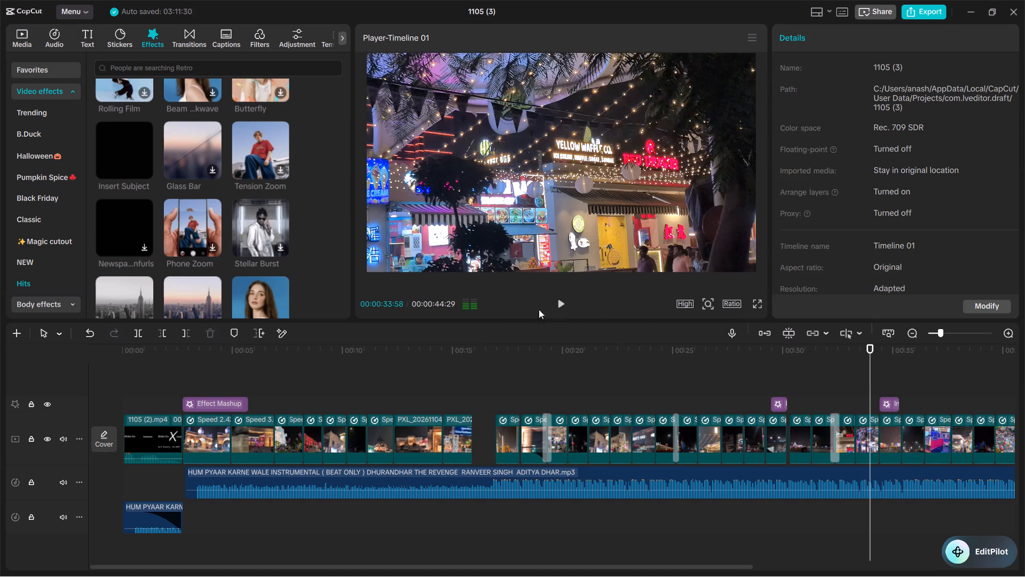
left_click(559, 306)
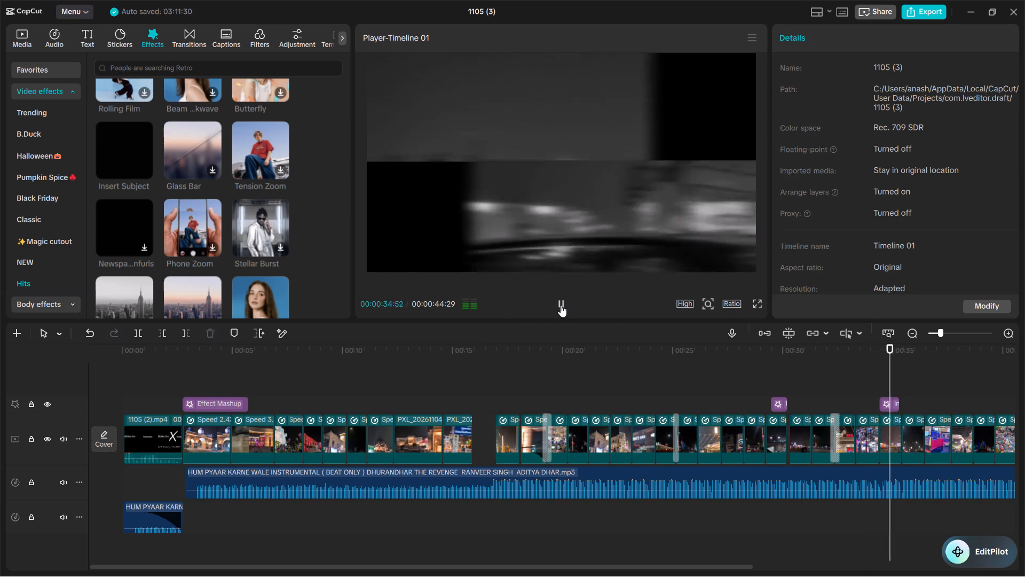
left_click(561, 305)
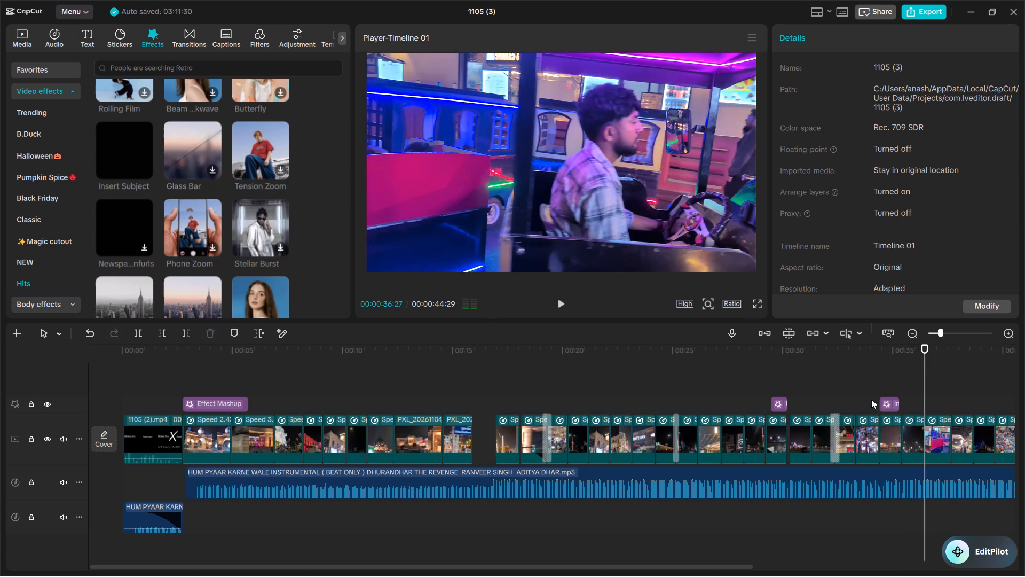
Delete the Insert Subject effect placed above the clips at about 00:34.
left_click(888, 408)
right_click(887, 405)
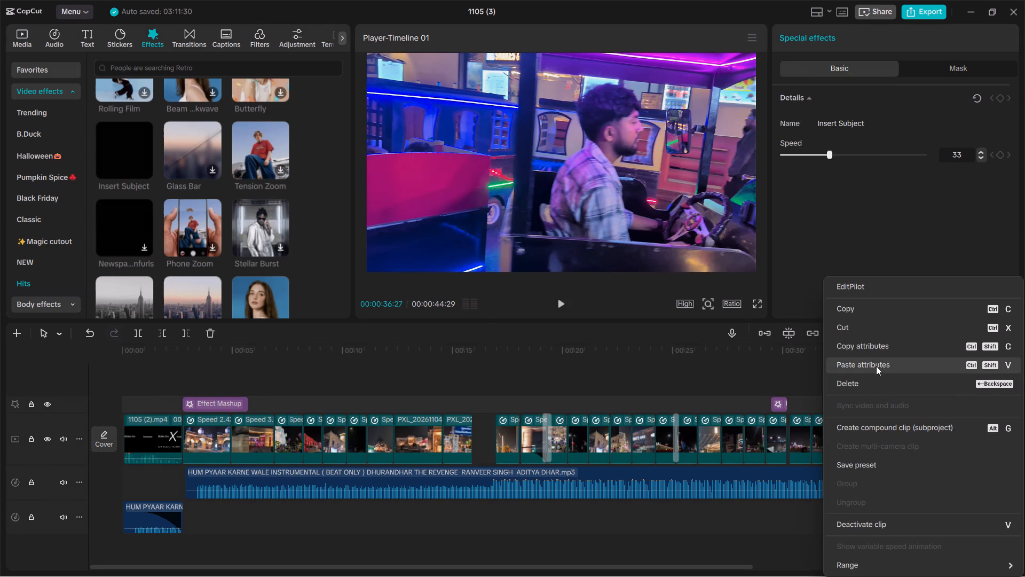
left_click(876, 377)
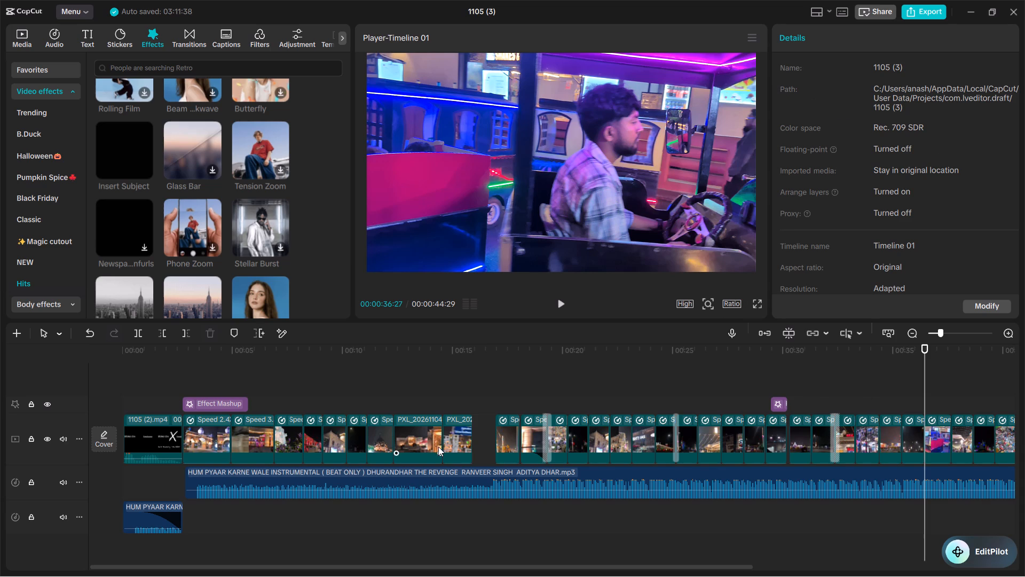
Play the montage from about 00:28 to 00:33 to review the section around the Panel Combo effect.
left_click(771, 378)
left_click(750, 377)
left_click(565, 303)
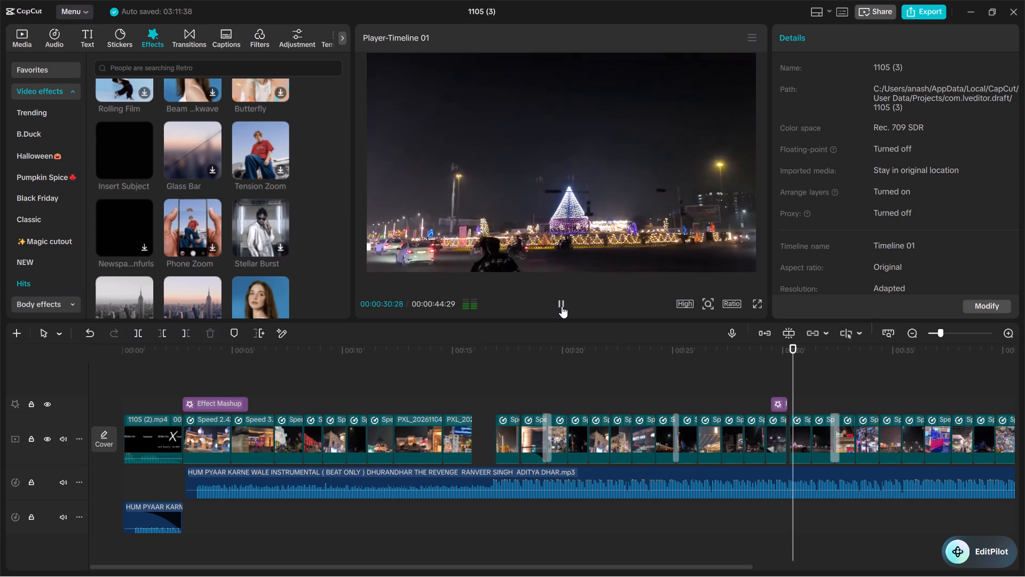
left_click(562, 306)
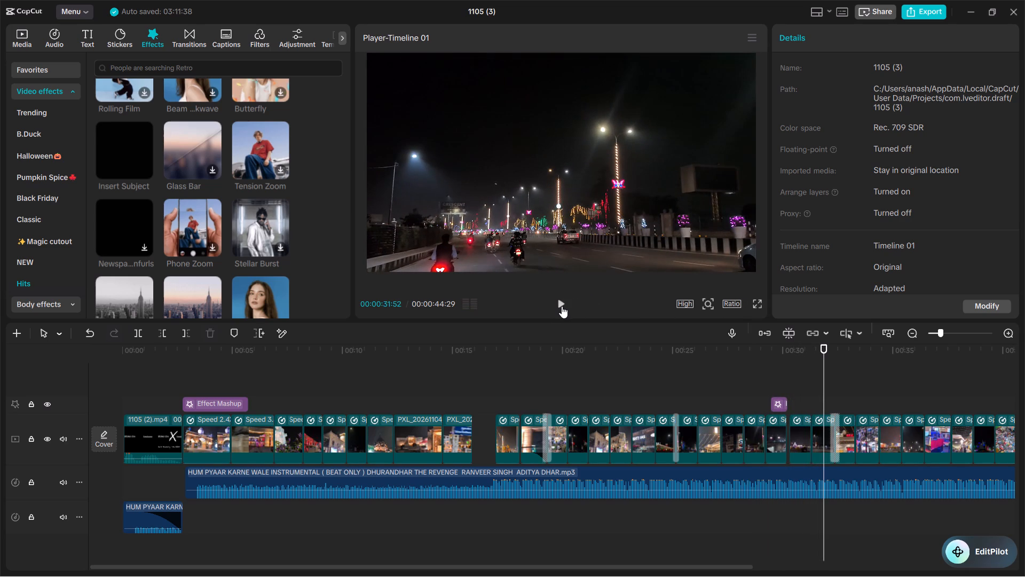
left_click(562, 306)
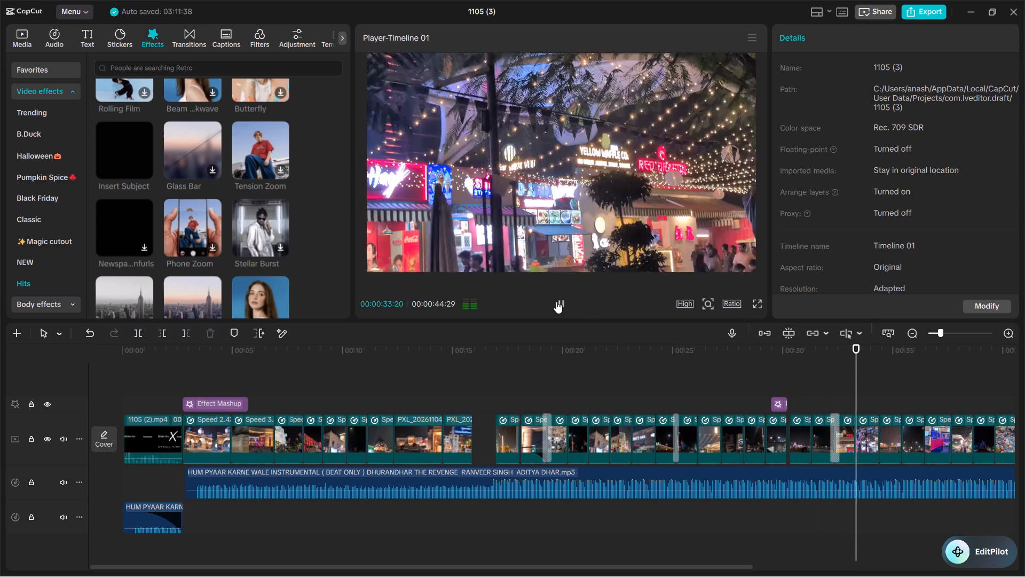
left_click(558, 302)
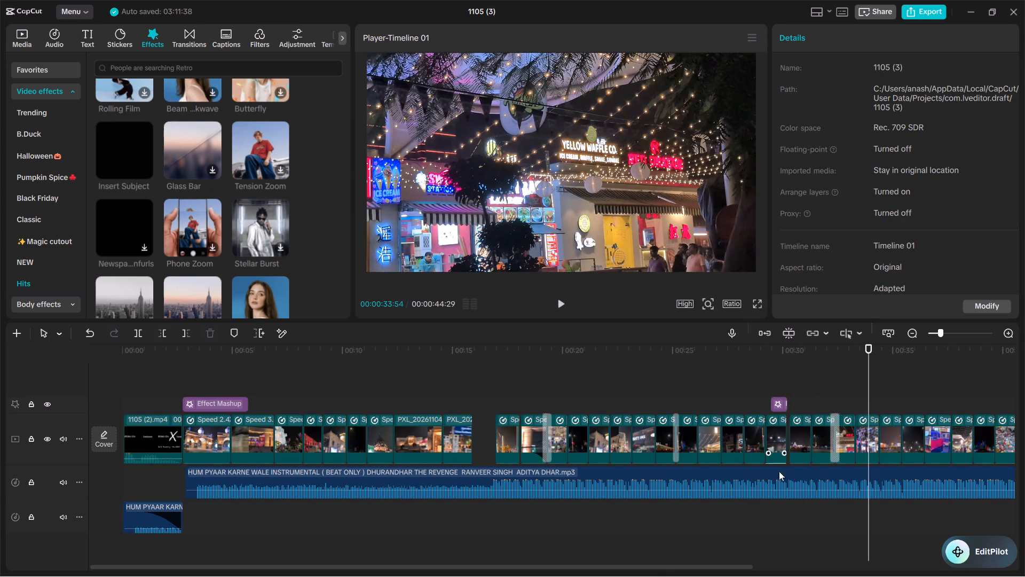
Download the Mosaic Projection effect from NEW, place it above the clips at about 00:11 and shorten it to about 1.2 seconds.
left_click_drag(657, 571, 666, 562)
left_click_drag(666, 566, 766, 565)
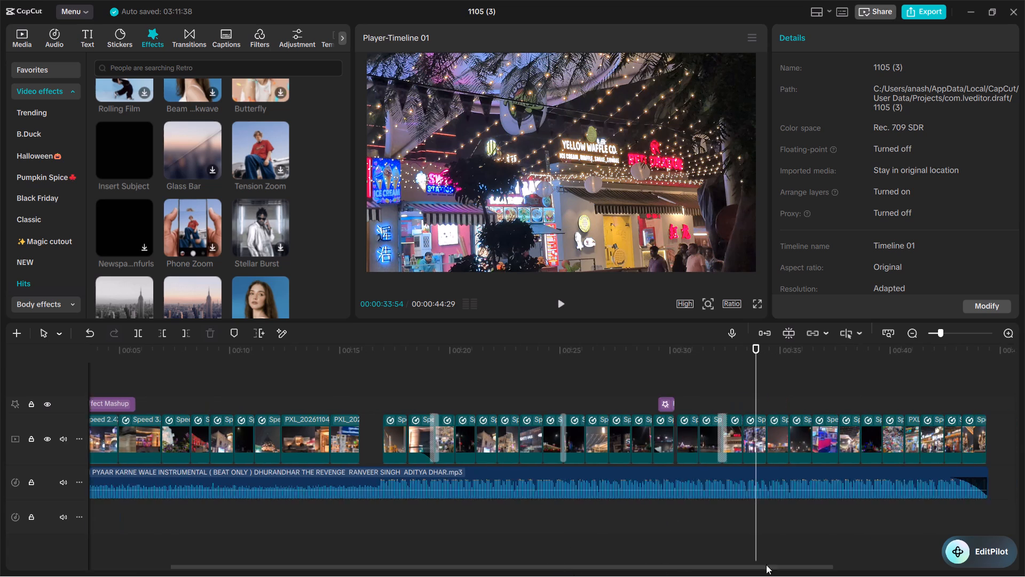
left_click_drag(766, 565, 795, 564)
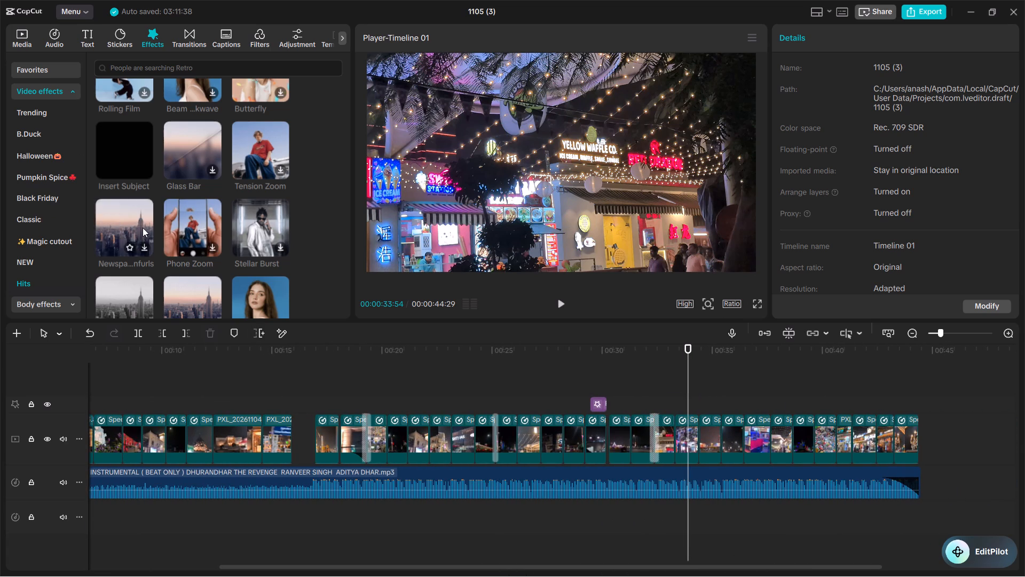
scroll(217, 228, "down", 3)
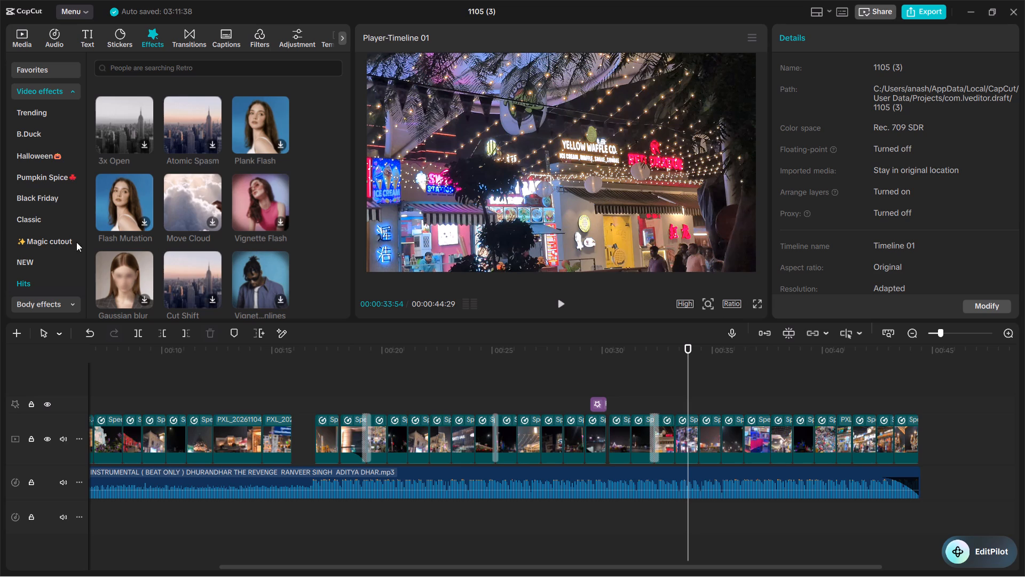
left_click(53, 263)
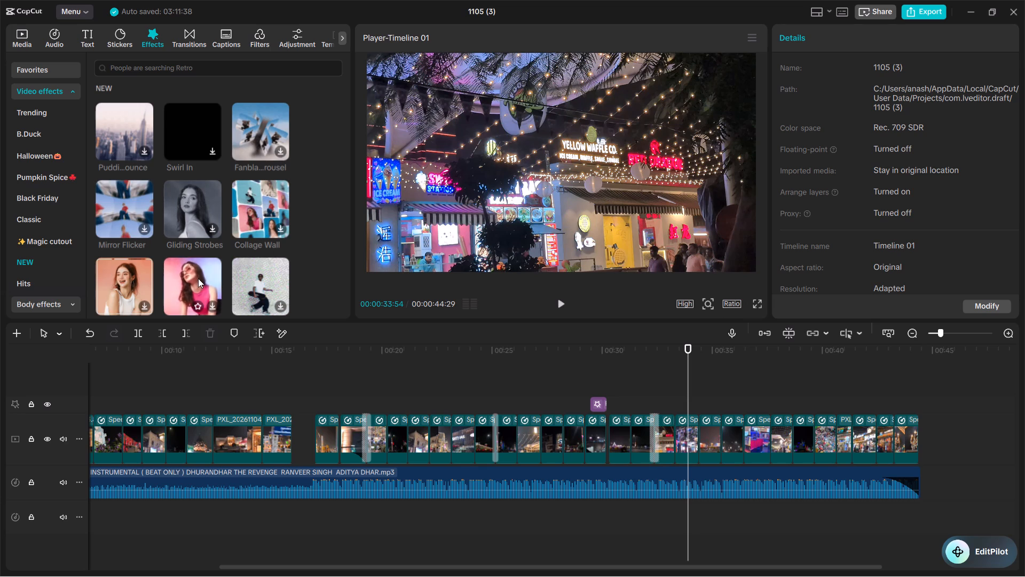
scroll(198, 278, "down", 3)
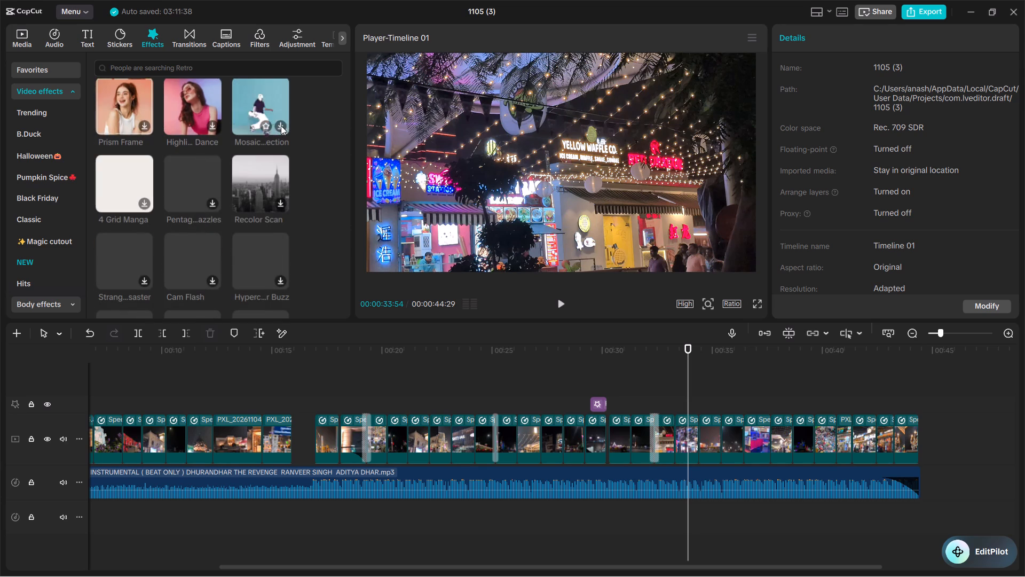
left_click(281, 126)
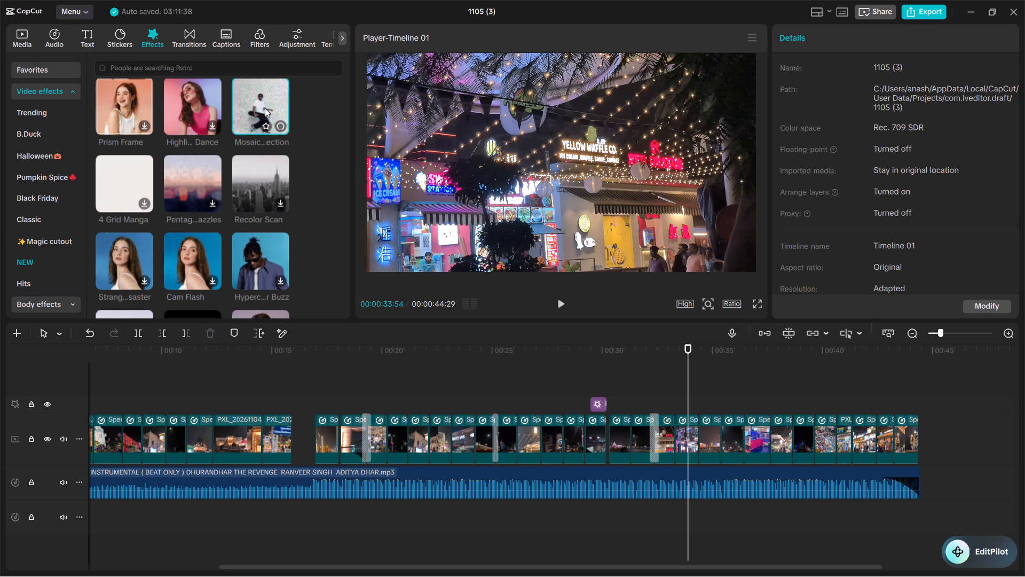
left_click_drag(264, 108, 203, 399)
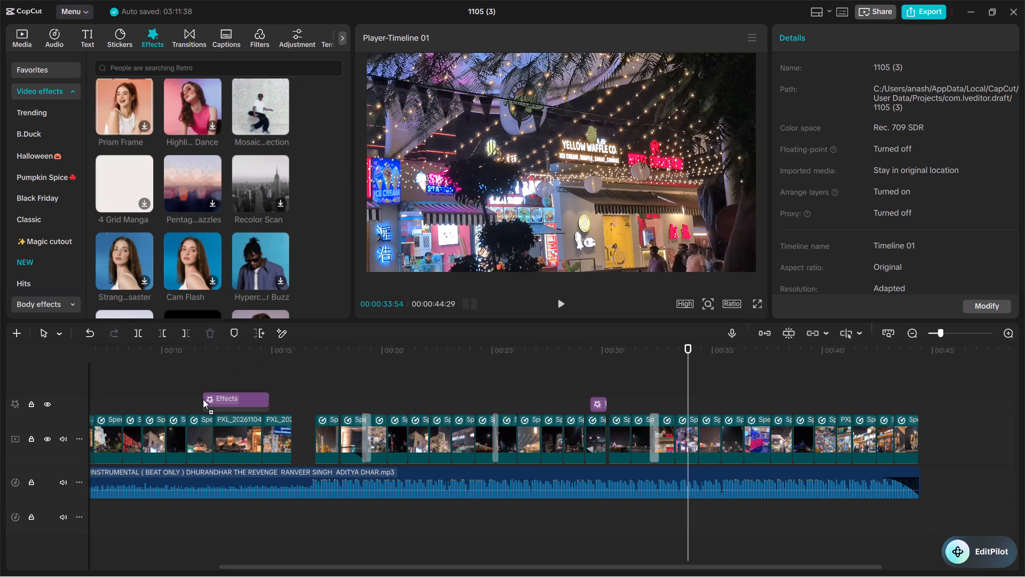
left_click_drag(203, 399, 185, 404)
left_click_drag(250, 405, 222, 408)
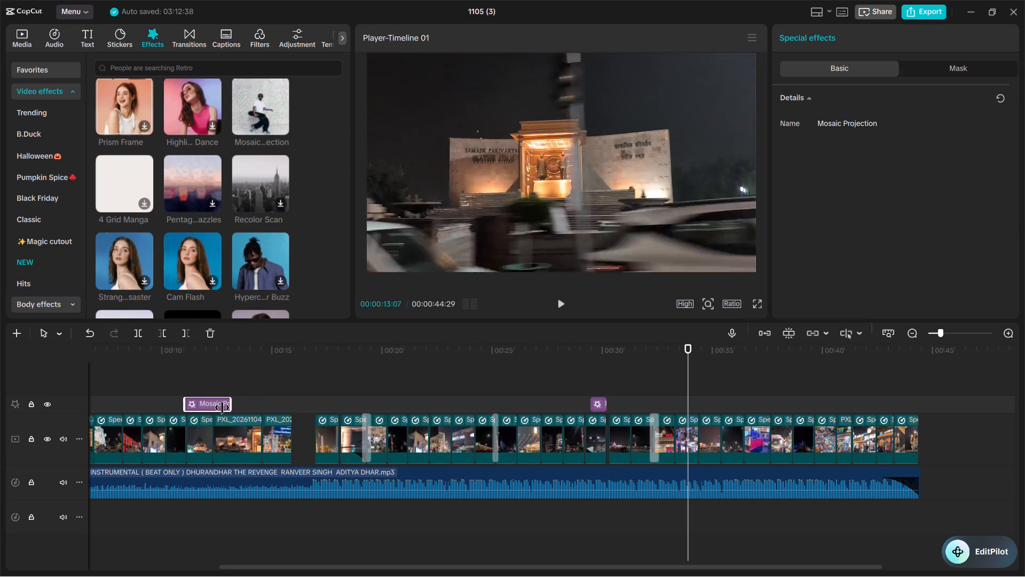
left_click_drag(222, 408, 209, 409)
left_click(200, 403)
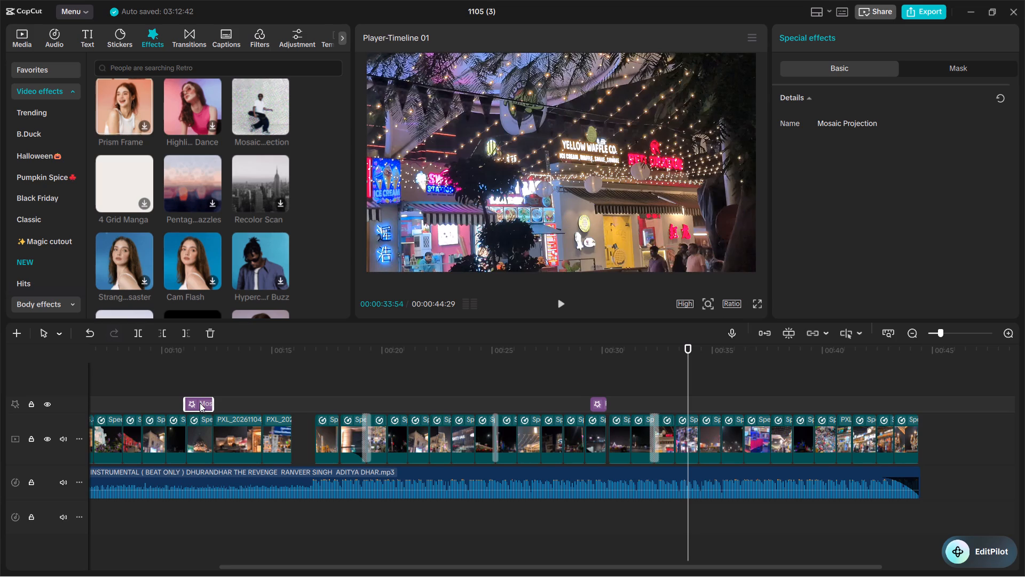
Play the montage twice from about 00:10 and 00:11, on to about 00:12, to check the Mosaic Projection effect.
left_click(174, 385)
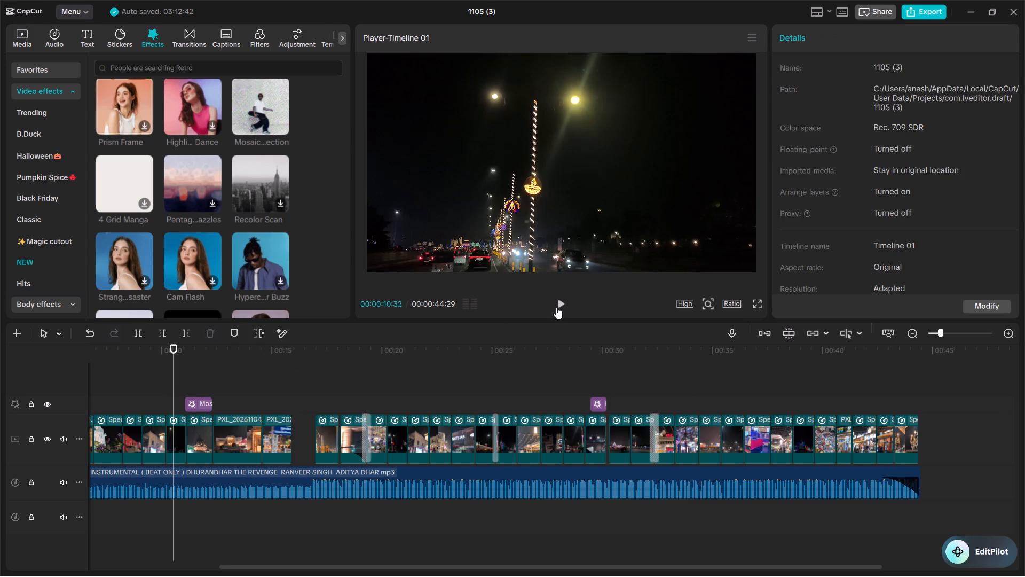
left_click(560, 302)
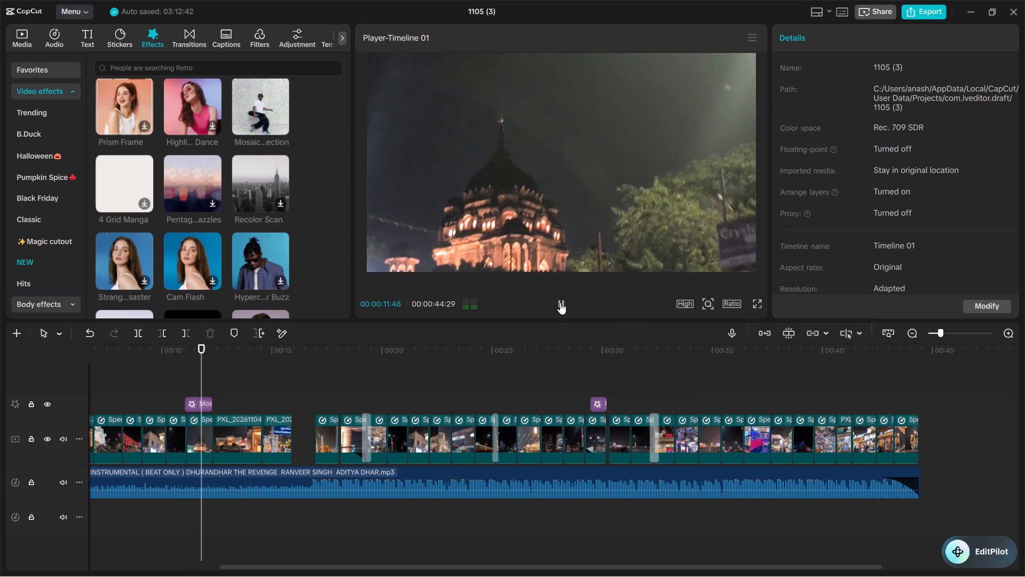
left_click(560, 302)
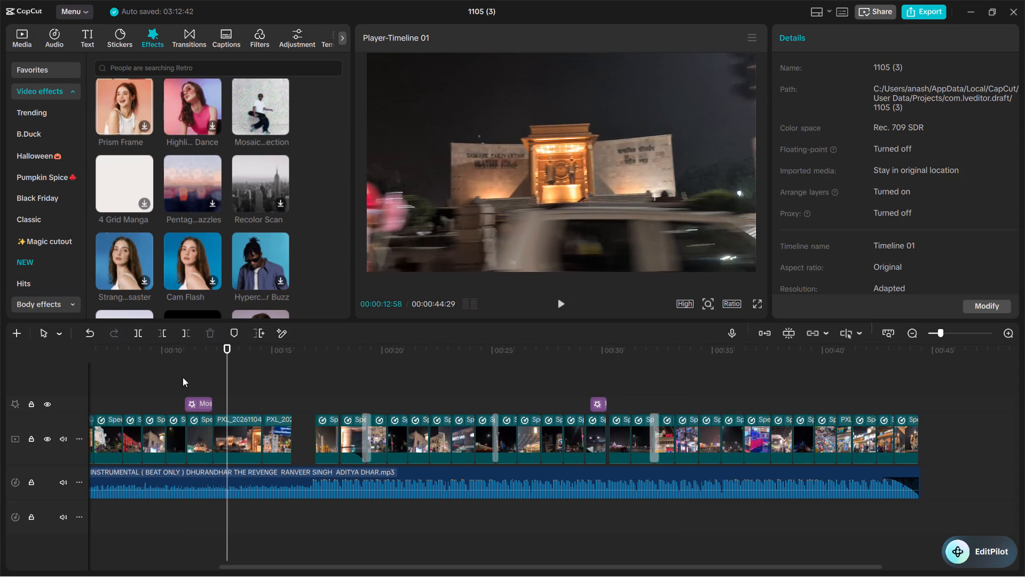
left_click(182, 377)
left_click(561, 307)
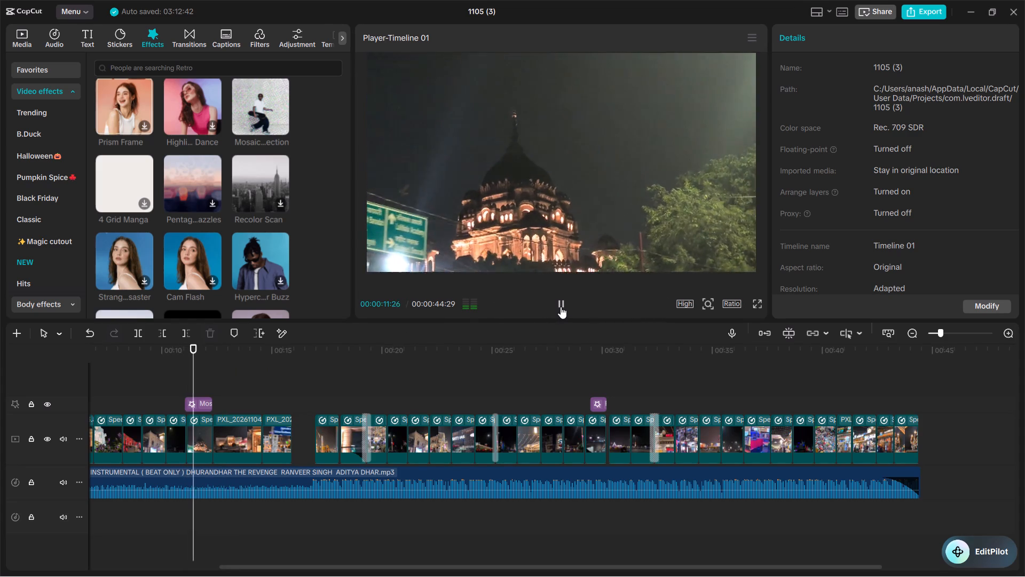
left_click(561, 307)
Move the Mosaic Projection effect slightly later so it starts just inside the lit temple clip, after 00:11.
left_click(202, 406)
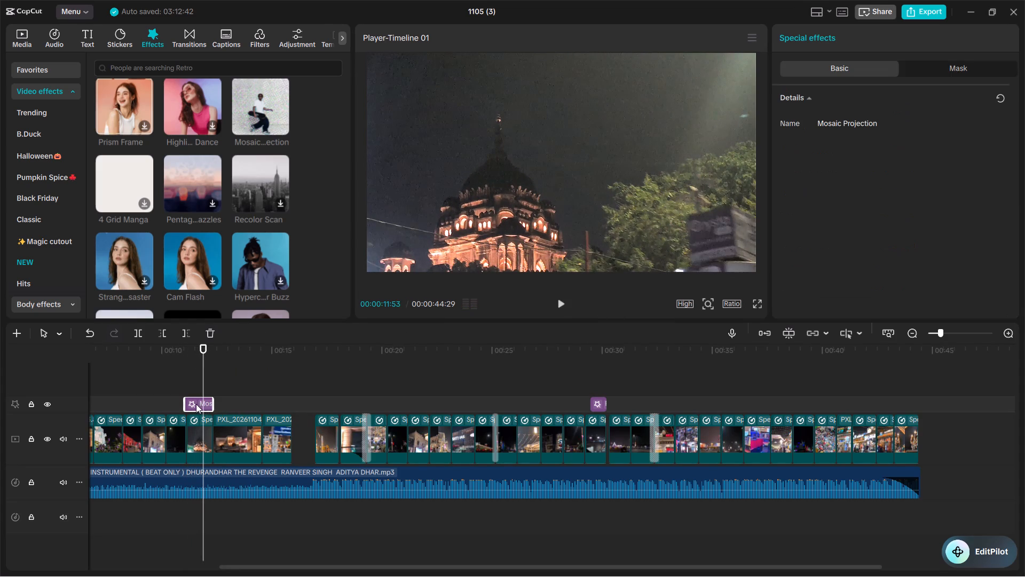
left_click_drag(193, 403, 200, 403)
left_click_drag(200, 403, 199, 403)
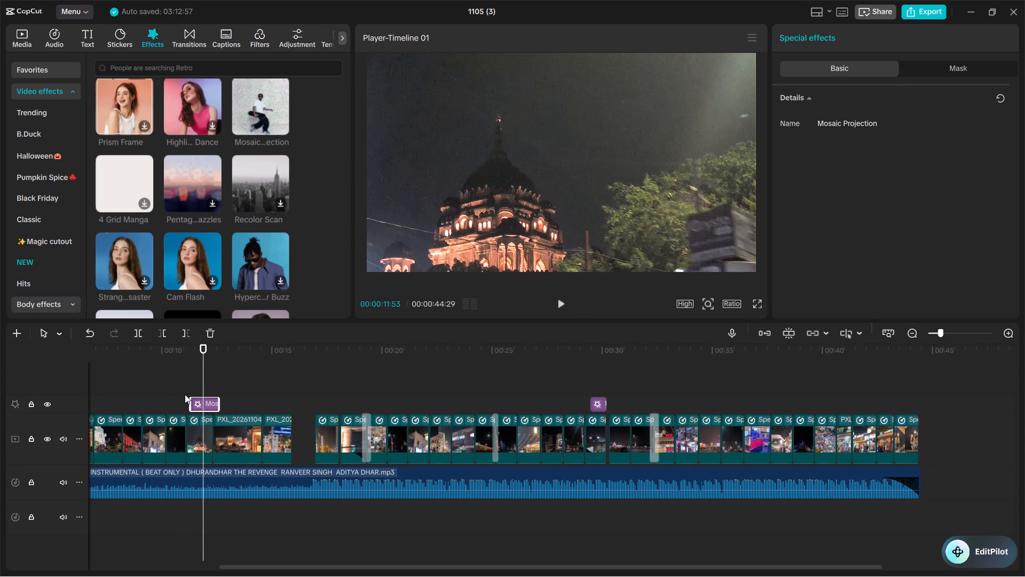
Play the montage from about 00:11 to 00:13 to check the repositioned Mosaic Projection effect.
left_click(185, 394)
left_click(559, 301)
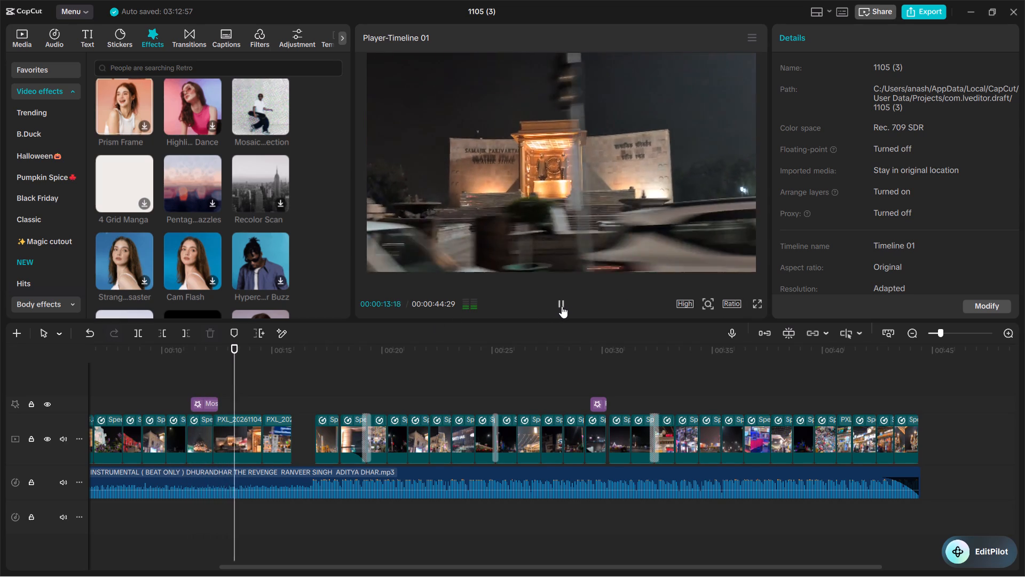
left_click(562, 306)
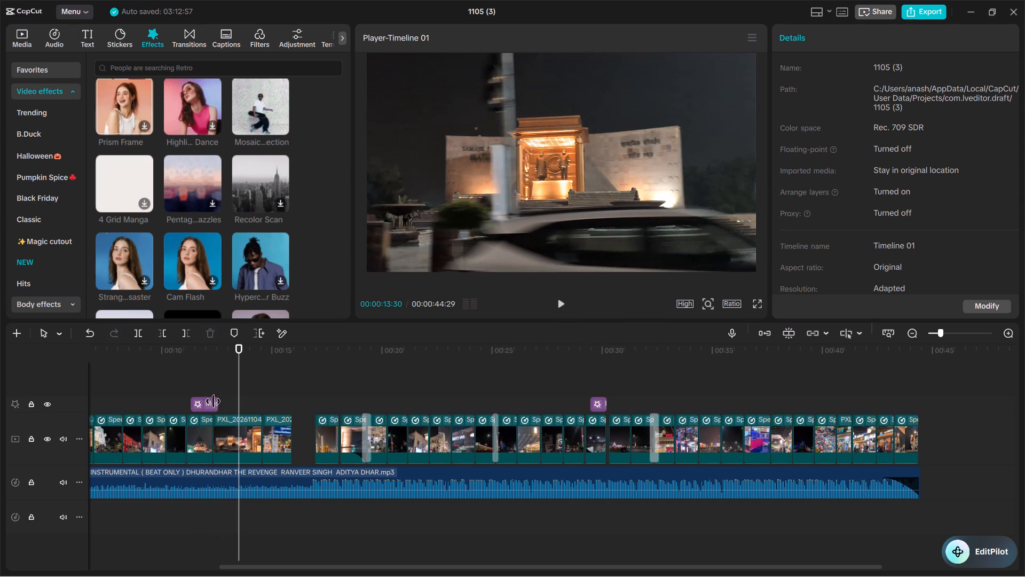
Trim the end of the Mosaic Projection effect back to about 00:12.
left_click(213, 401)
left_click_drag(217, 406, 211, 407)
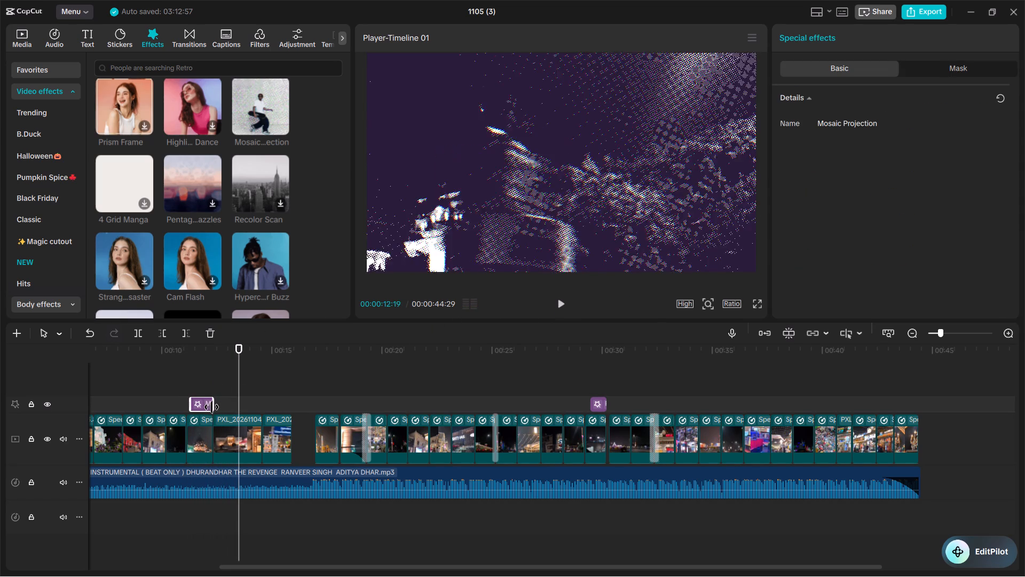
left_click_drag(211, 407, 209, 409)
left_click(219, 373)
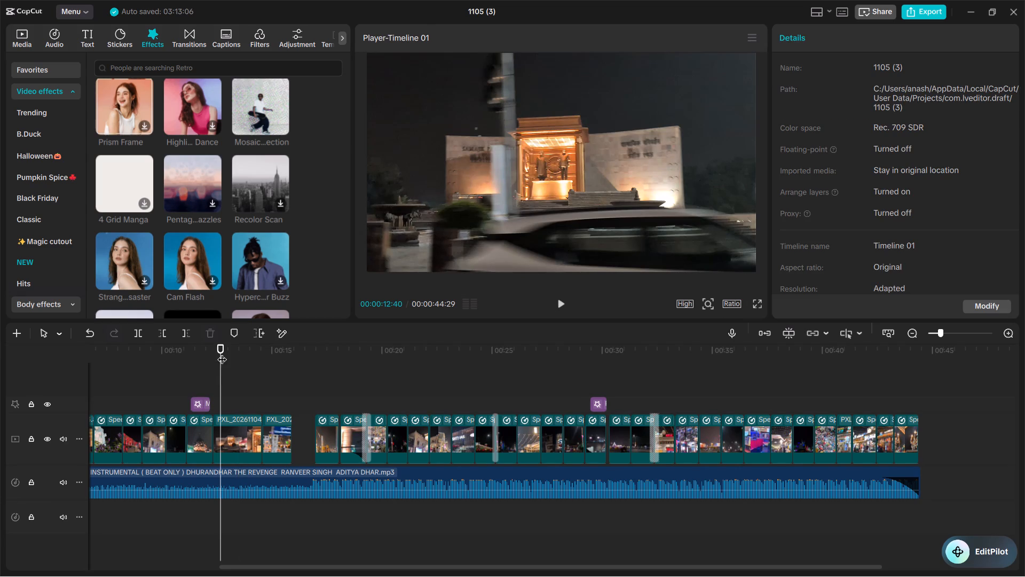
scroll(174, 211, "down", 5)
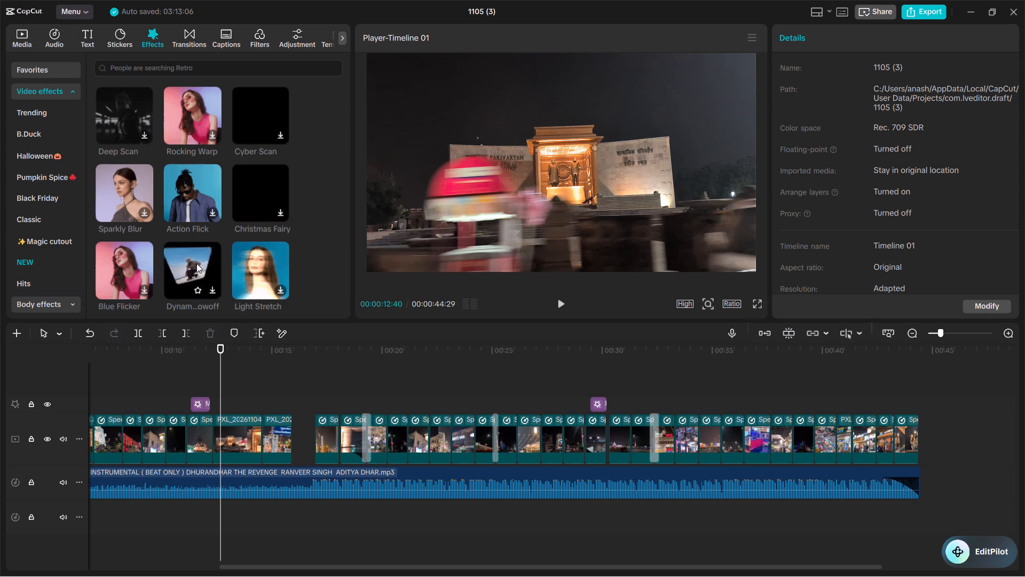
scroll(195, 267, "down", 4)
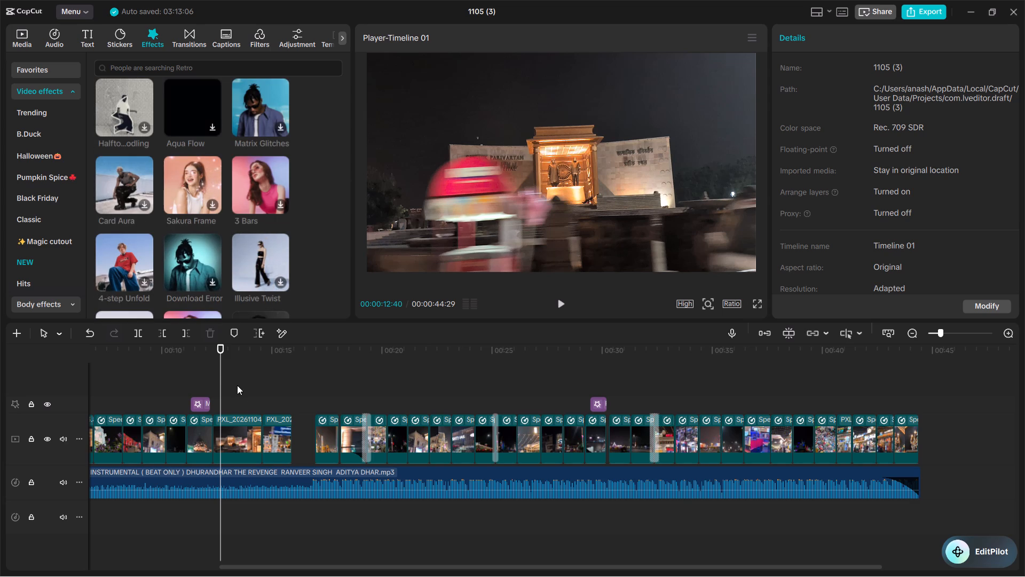
Play the montage from the very beginning to about 00:10 to review the title intro and Effect Mashup section.
left_click_drag(218, 359, 31, 405)
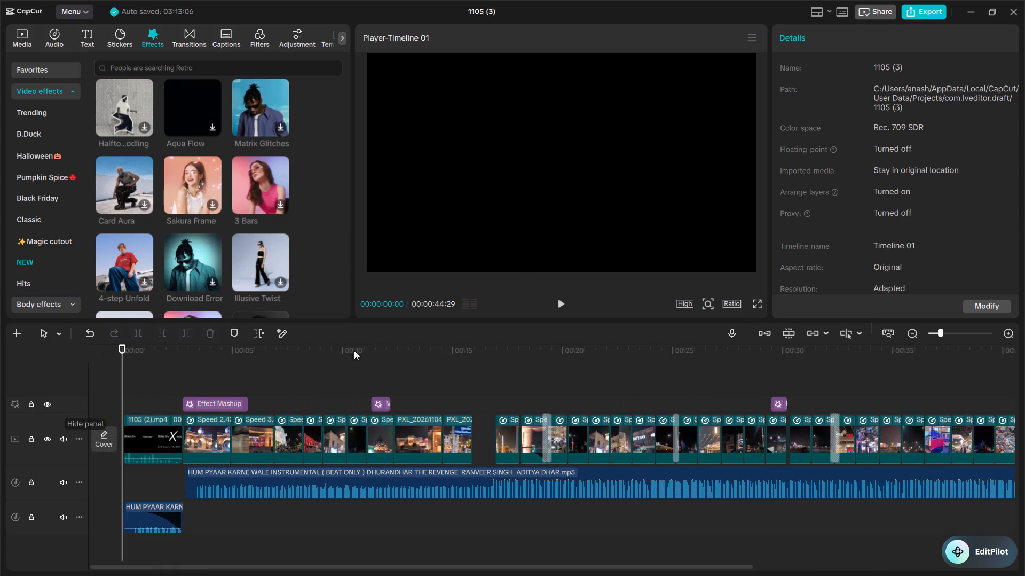
left_click(558, 303)
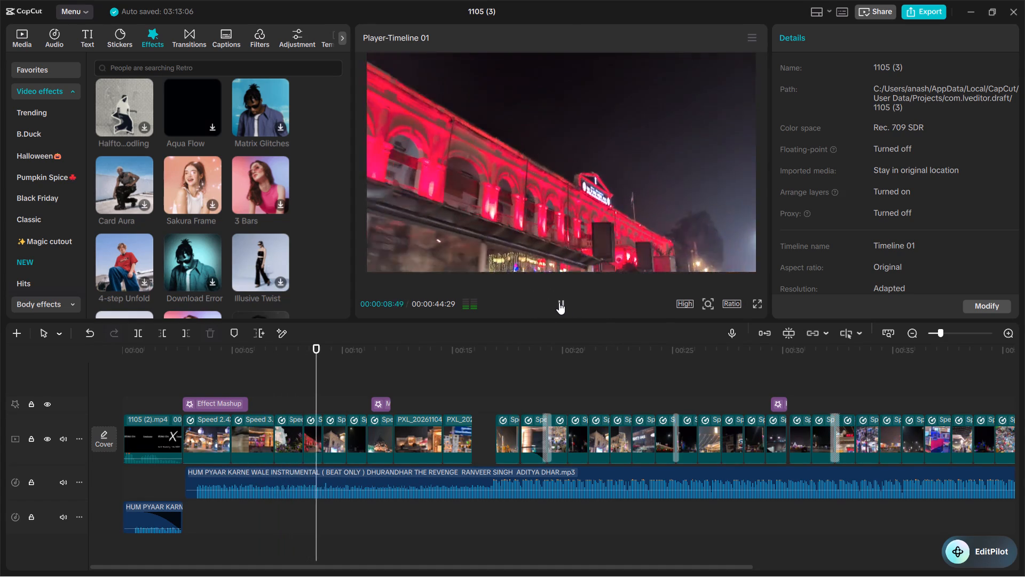
left_click(559, 302)
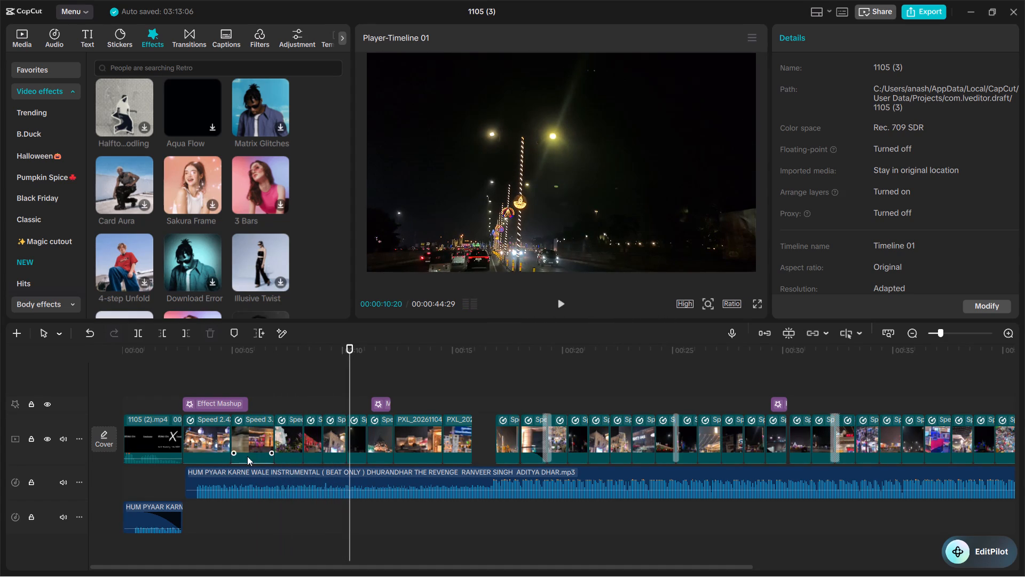
Delete the Effect Mashup effect above the first clips after the title intro.
left_click(226, 404)
right_click(226, 404)
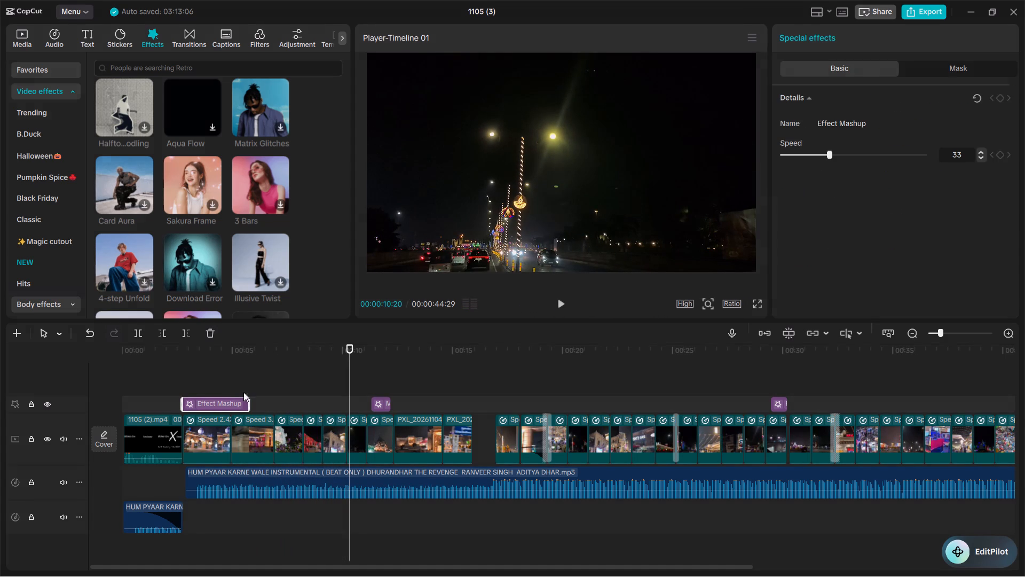
left_click(297, 384)
Play the montage from the title intro to about 00:13 to check it without Effect Mashup.
left_click(135, 393)
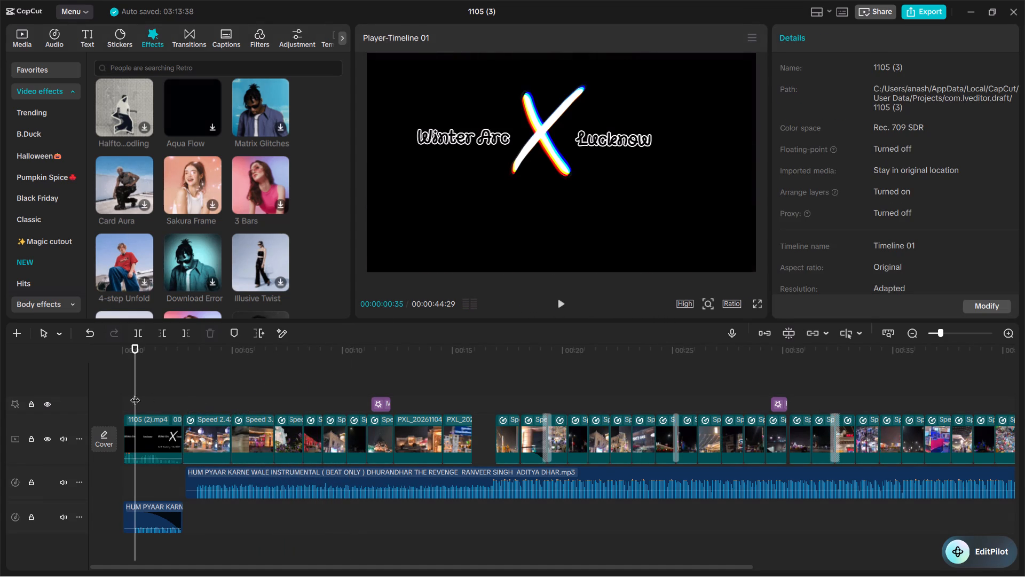
left_click(558, 302)
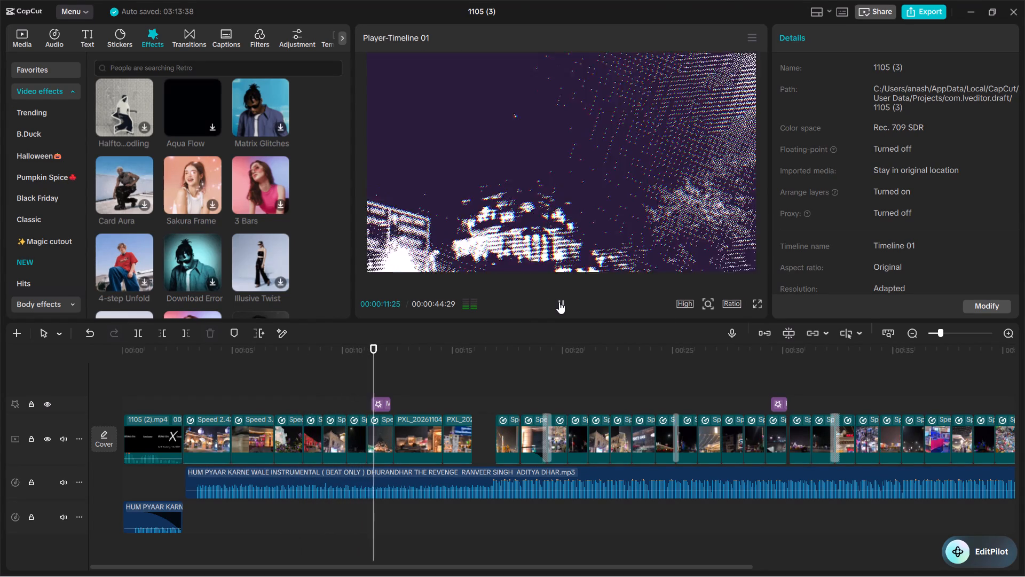
left_click(559, 302)
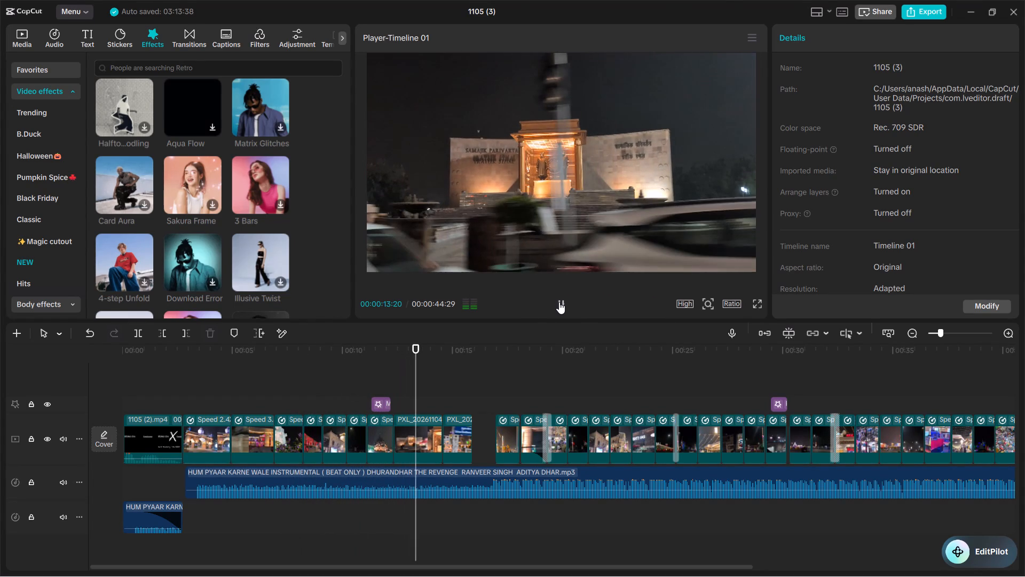
Delete the Mosaic Projection effect at about 00:12.
left_click(384, 404)
right_click(384, 404)
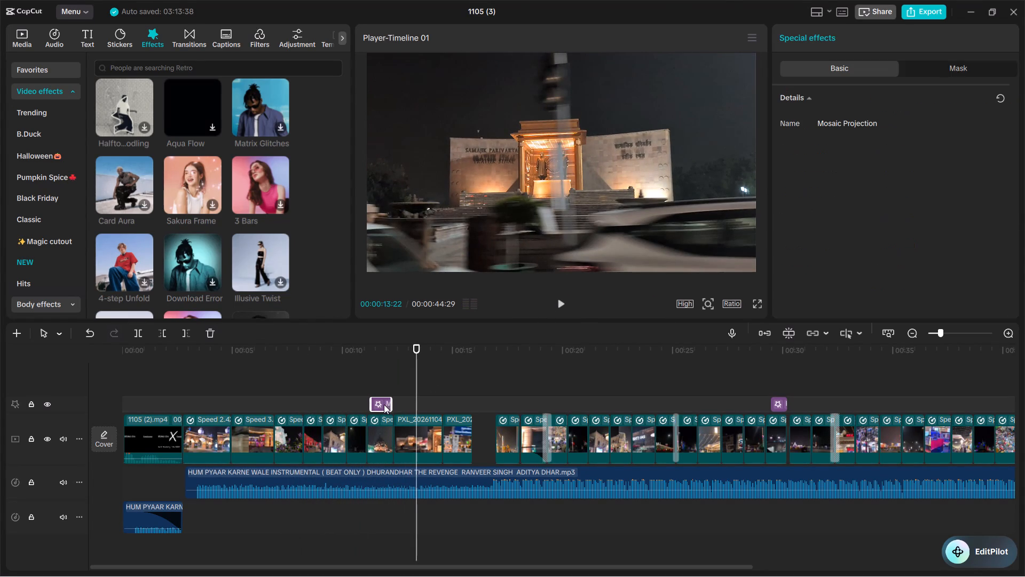
left_click(423, 379)
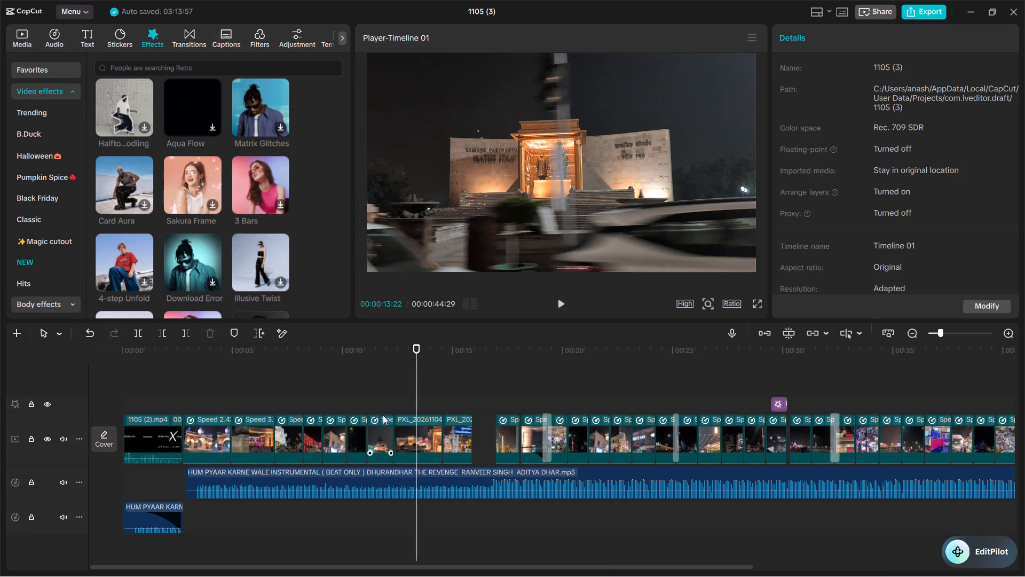
Play the montage from about 00:10 to about 00:21 to review it without Mosaic Projection.
left_click(379, 440)
left_click(379, 395)
left_click(362, 389)
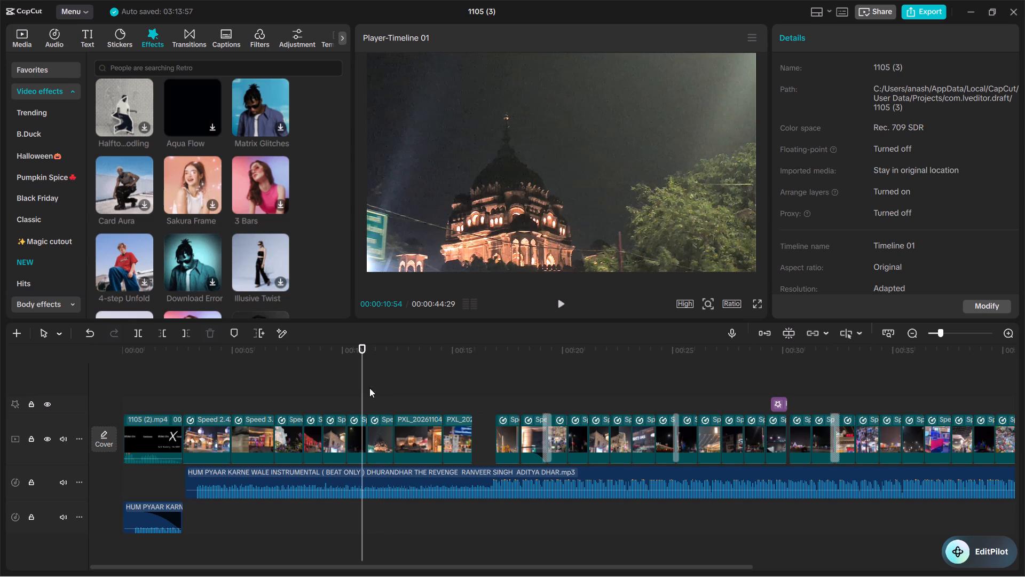
left_click(560, 302)
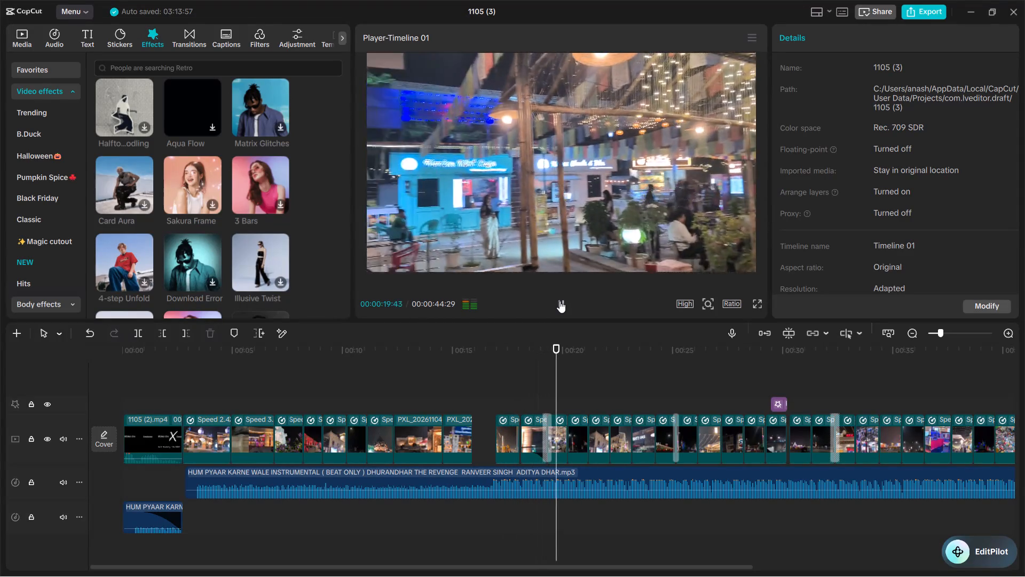
left_click(559, 300)
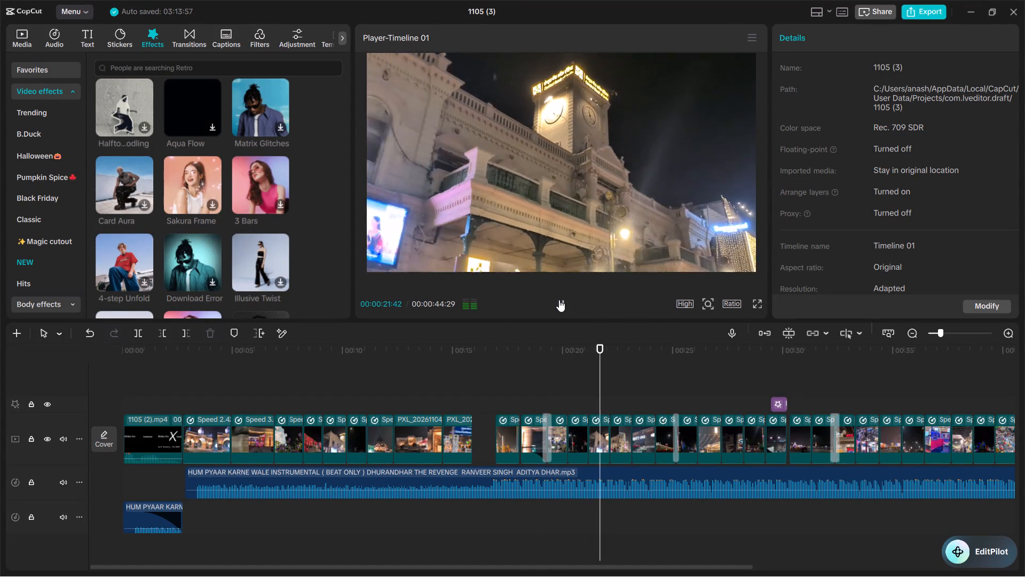
Delete the Camera Right transition between the clips at about 00:19.
left_click(546, 426)
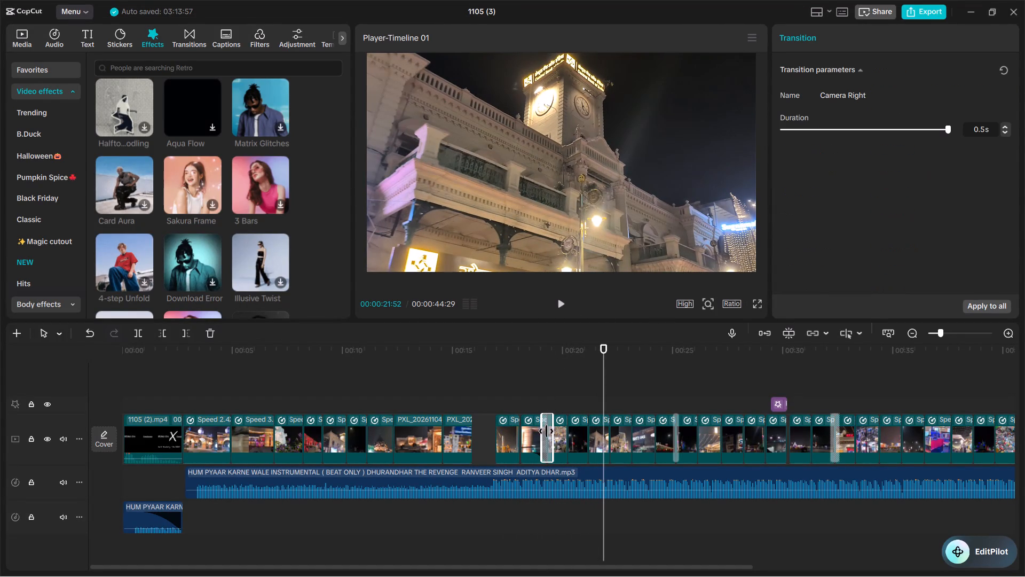
right_click(546, 431)
left_click(558, 439)
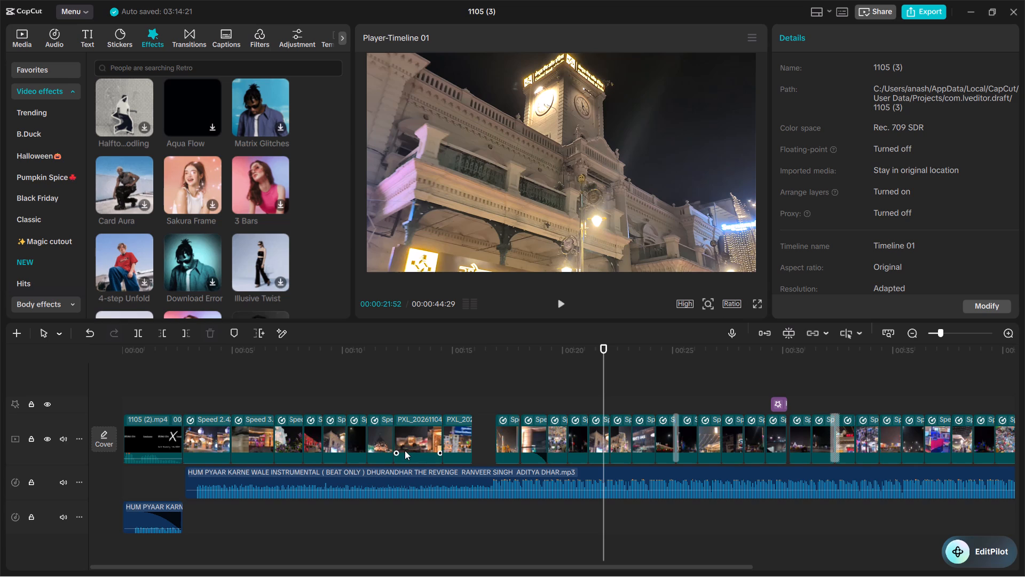
Play the montage from about 00:07 to about 00:11 to check the clips leading up to the dome shot.
left_click(287, 397)
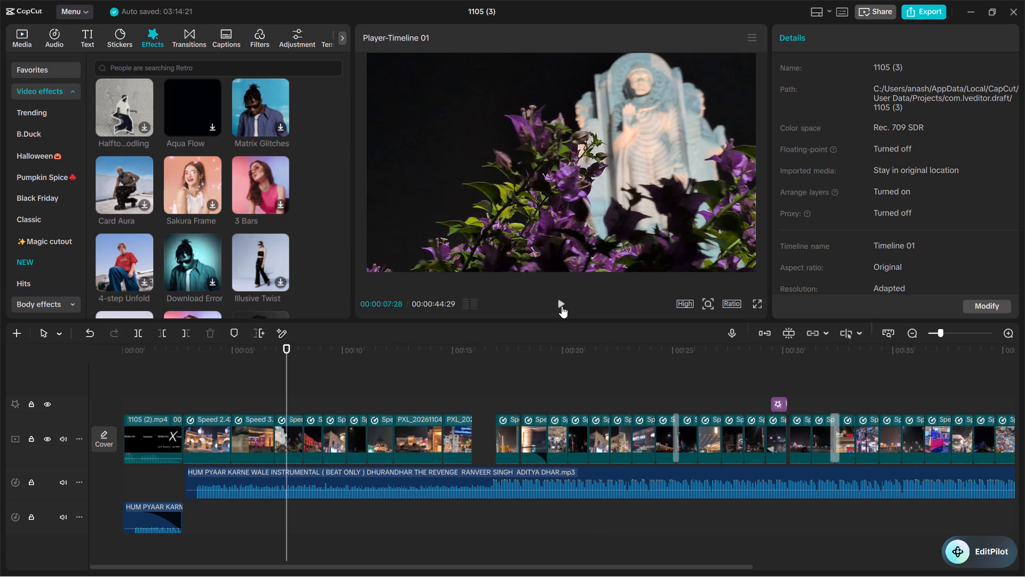
left_click(563, 305)
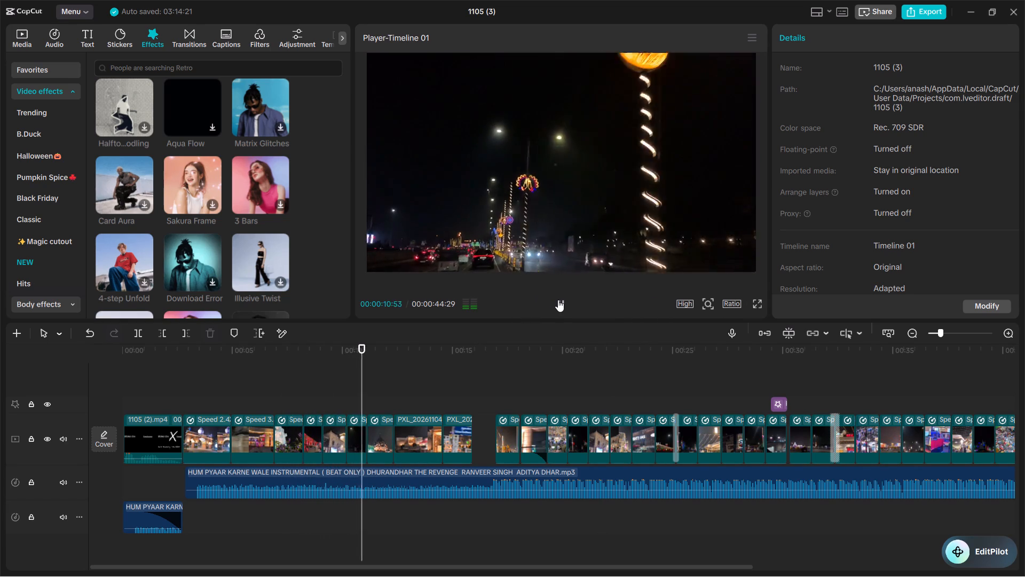
left_click(558, 300)
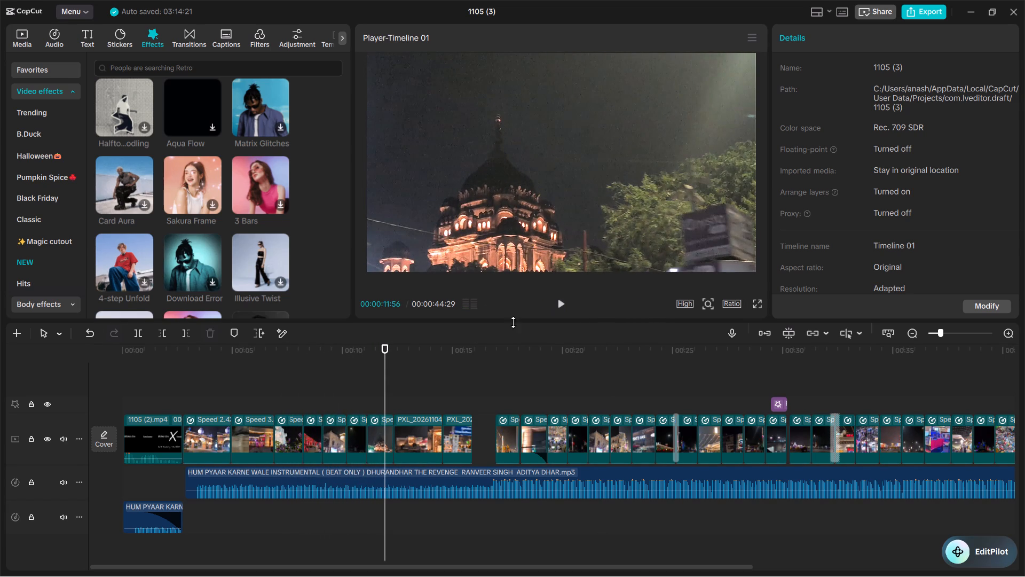
Trim the end of the illuminated dome clip back to 00:00:11:47.
left_click_drag(384, 361, 382, 367)
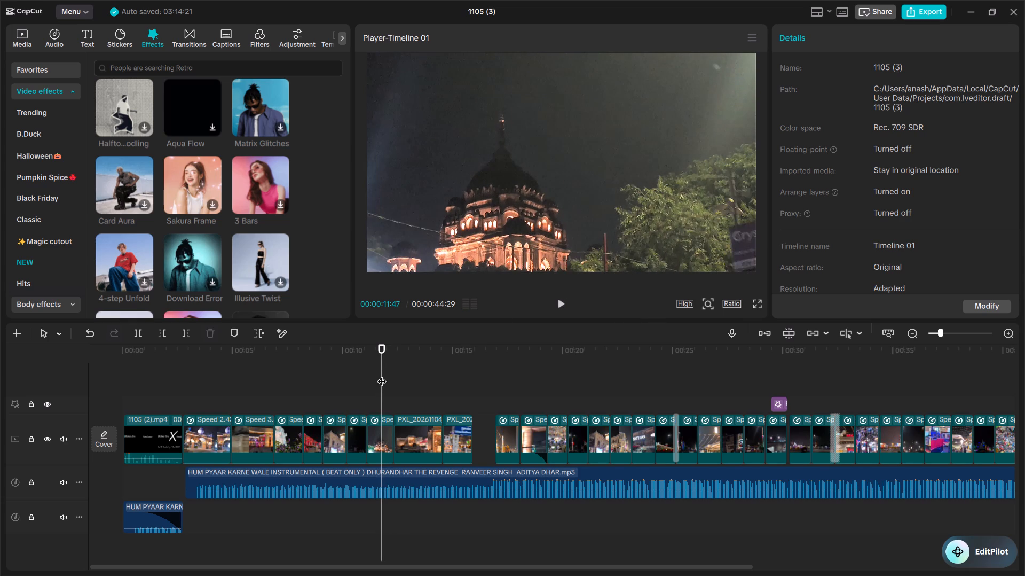
left_click(383, 429)
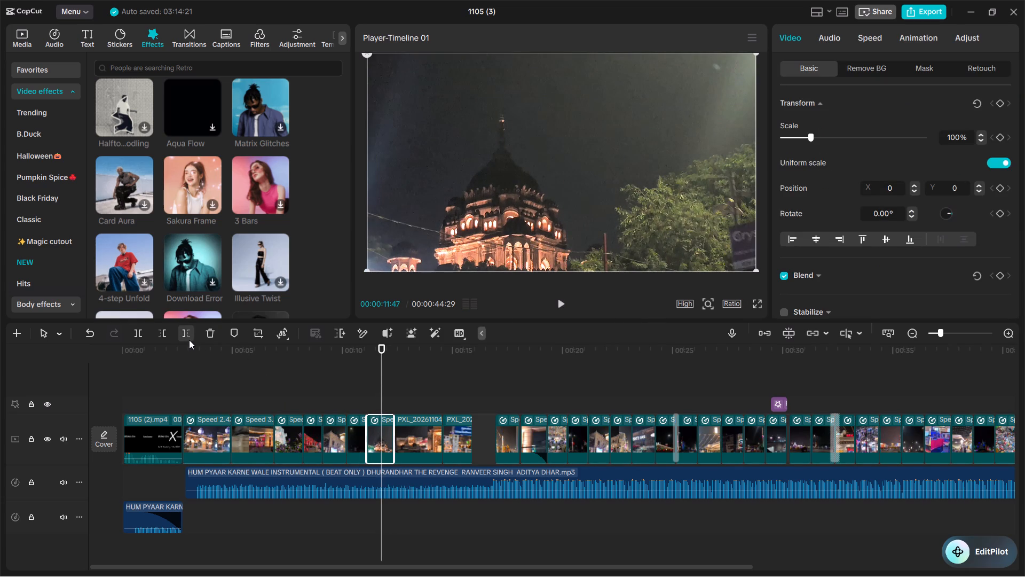
left_click(188, 338)
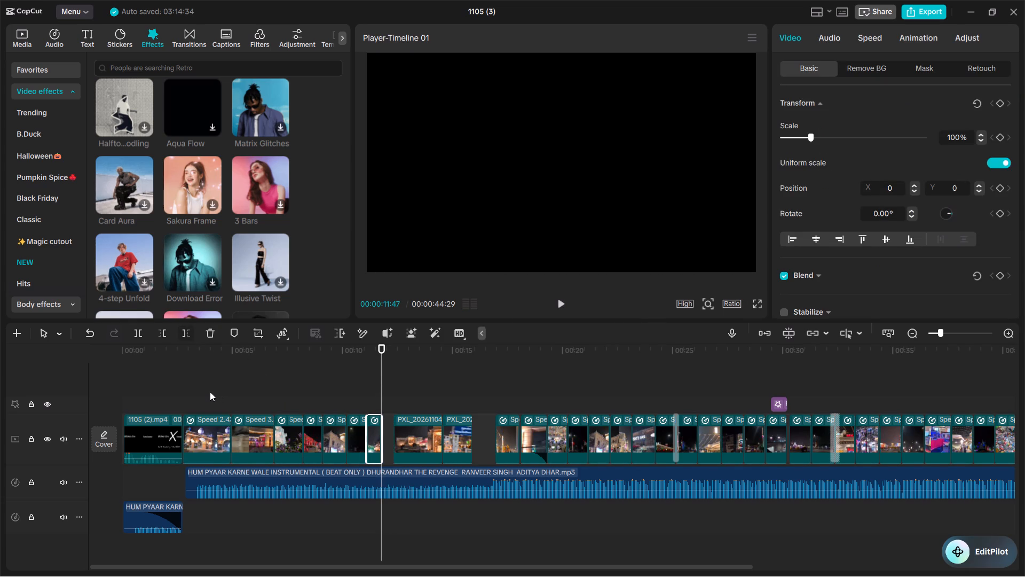
Add the road clip PXL_20261104_162606715.mp4 above the main track and trim its start so only about the last 0.4 s remains.
left_click(28, 31)
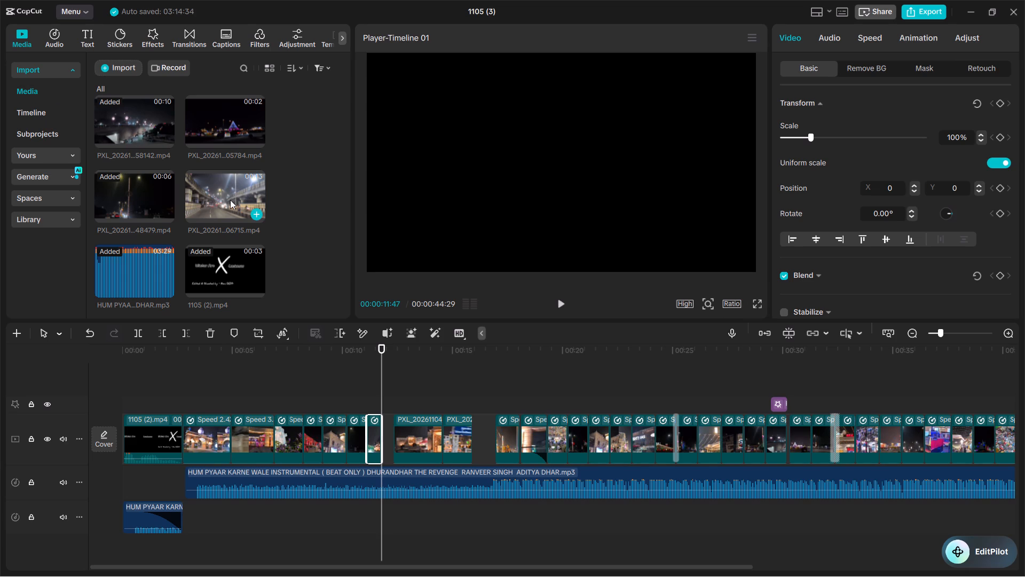
left_click_drag(219, 199, 359, 387)
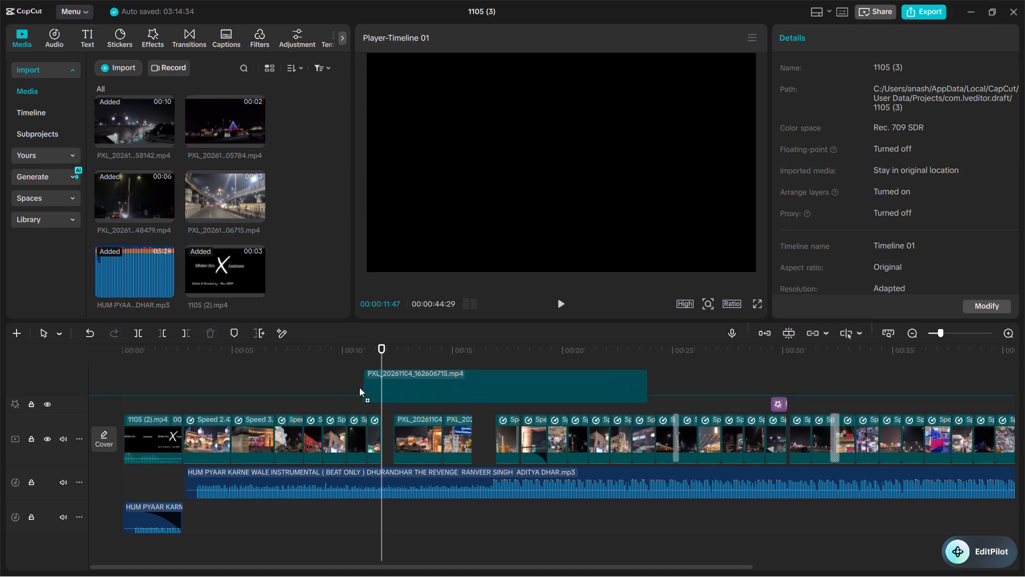
left_click_drag(359, 387, 338, 381)
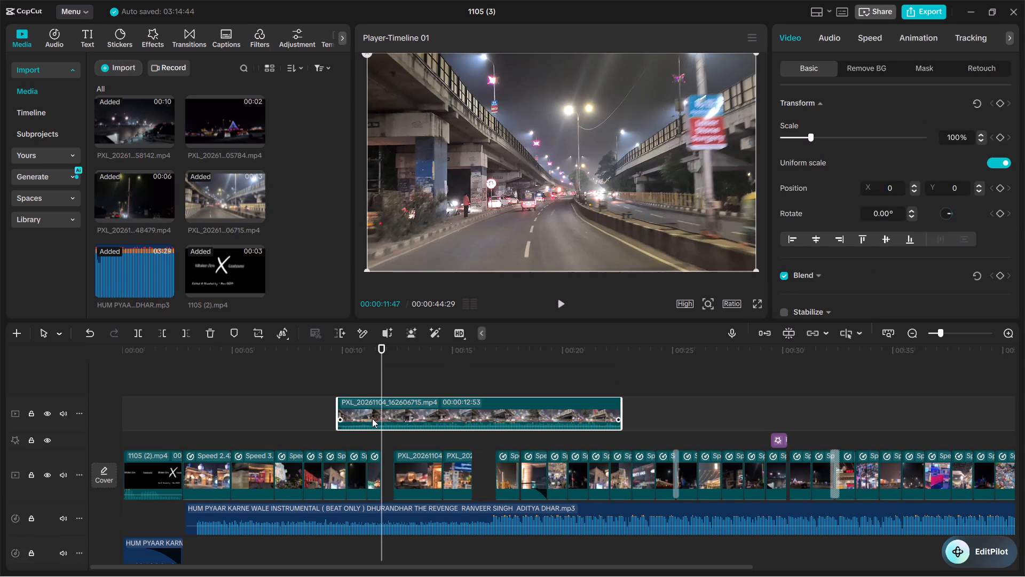
left_click_drag(336, 414, 429, 414)
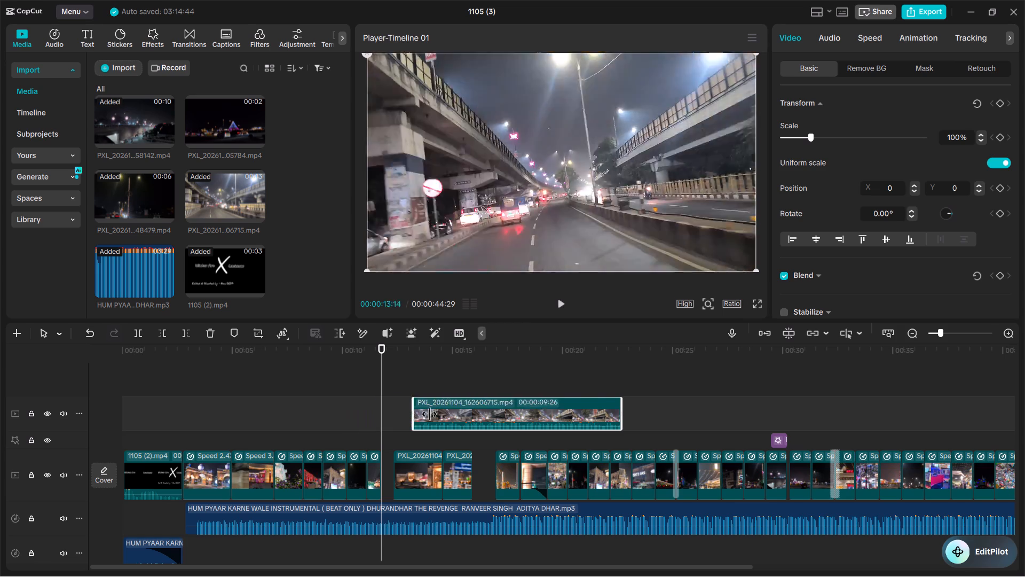
left_click_drag(429, 414, 616, 424)
left_click_drag(617, 416, 501, 433)
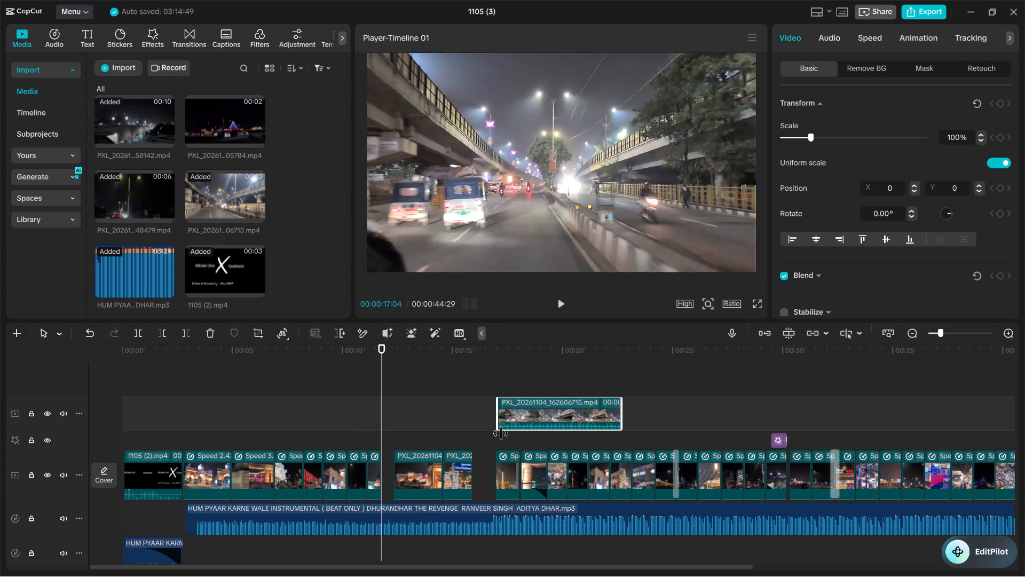
left_click_drag(501, 433, 616, 431)
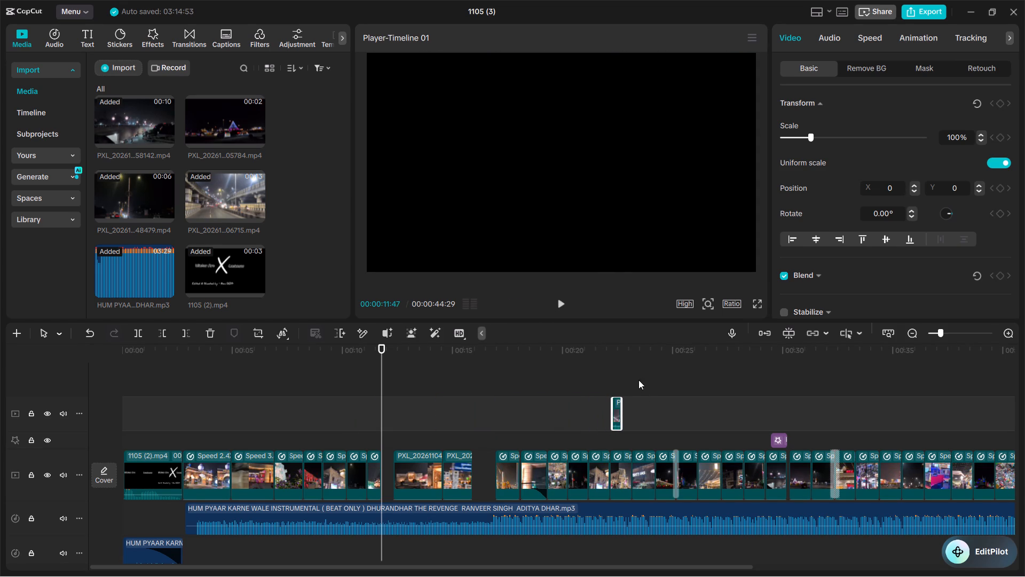
Move the shortened road clip back to about 00:12, directly above the gap after the dome clip.
left_click(638, 379)
left_click(618, 421)
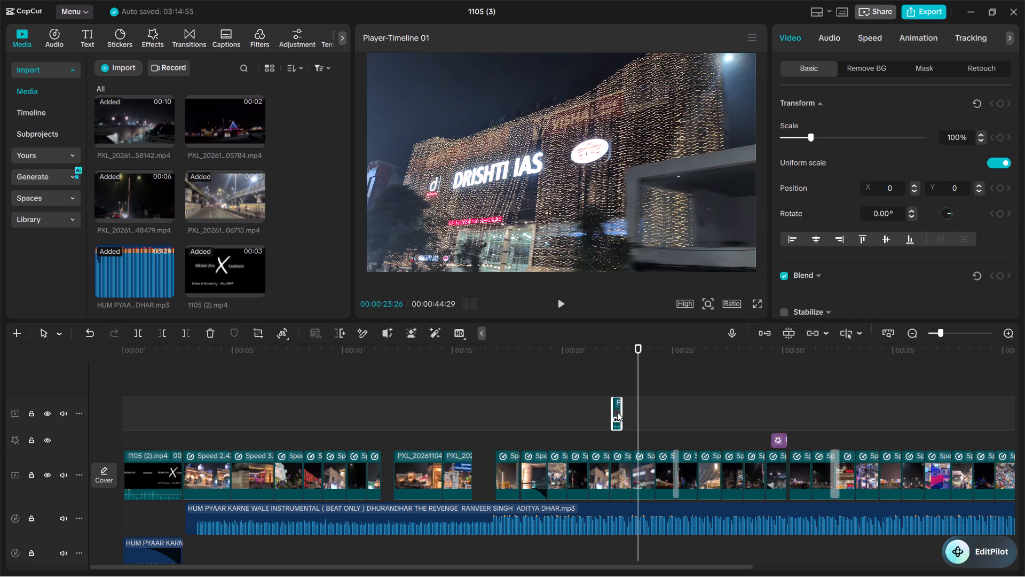
left_click_drag(617, 412, 386, 470)
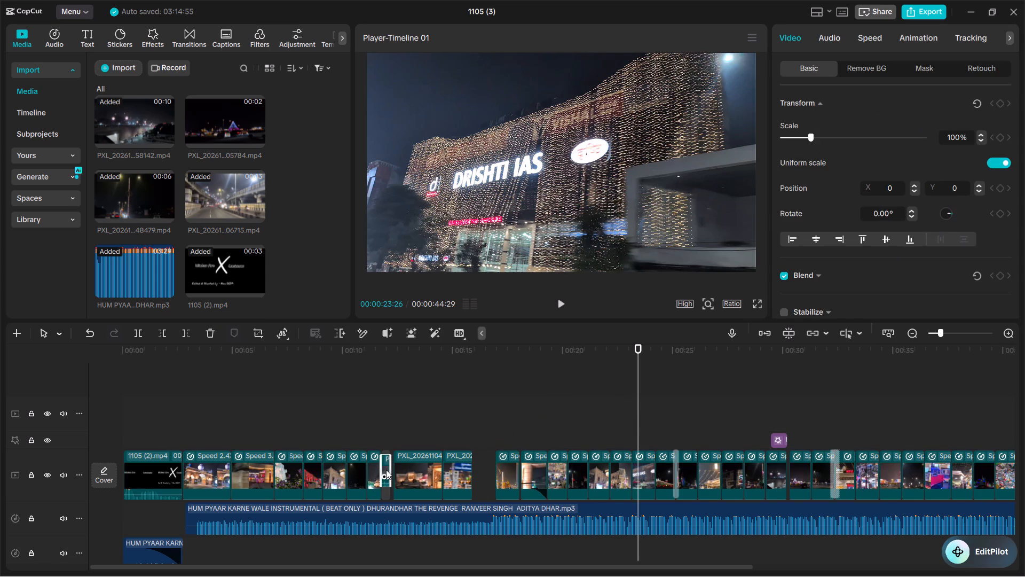
left_click_drag(386, 470, 385, 423)
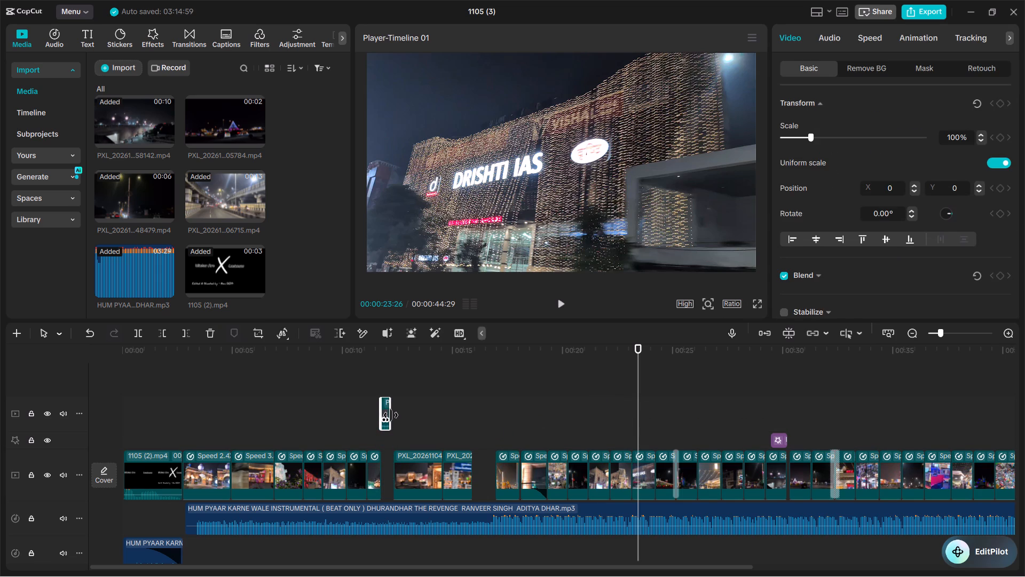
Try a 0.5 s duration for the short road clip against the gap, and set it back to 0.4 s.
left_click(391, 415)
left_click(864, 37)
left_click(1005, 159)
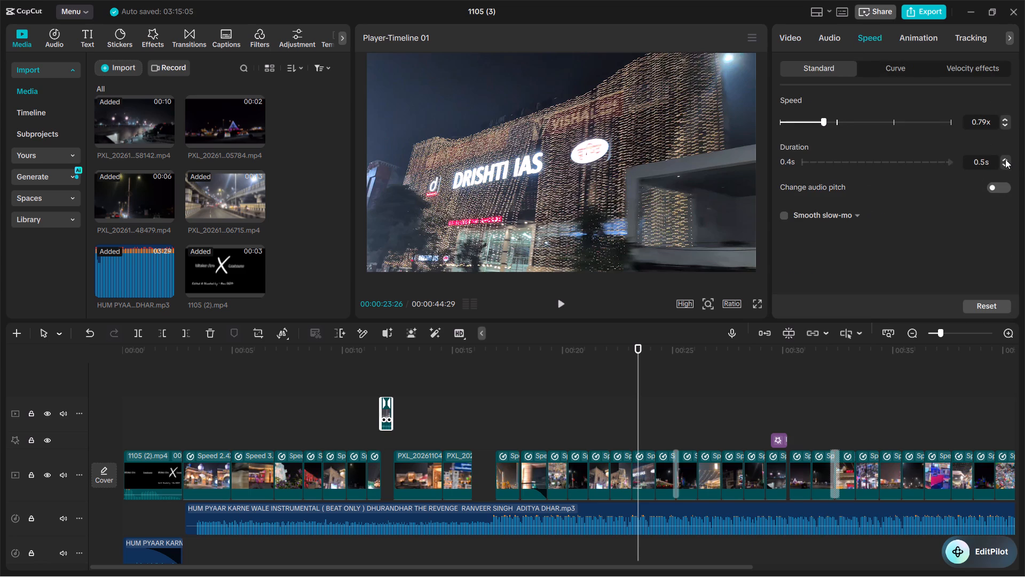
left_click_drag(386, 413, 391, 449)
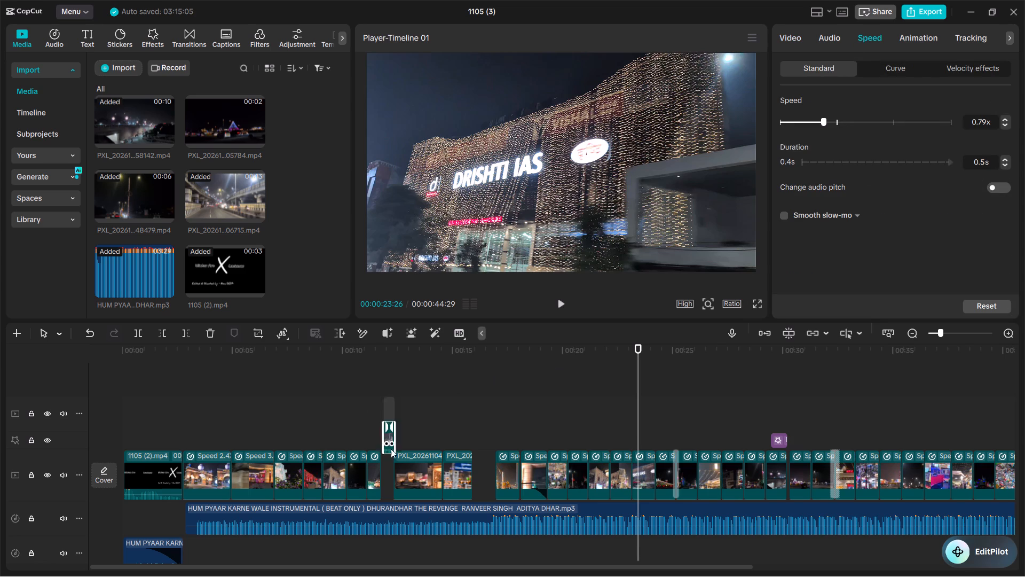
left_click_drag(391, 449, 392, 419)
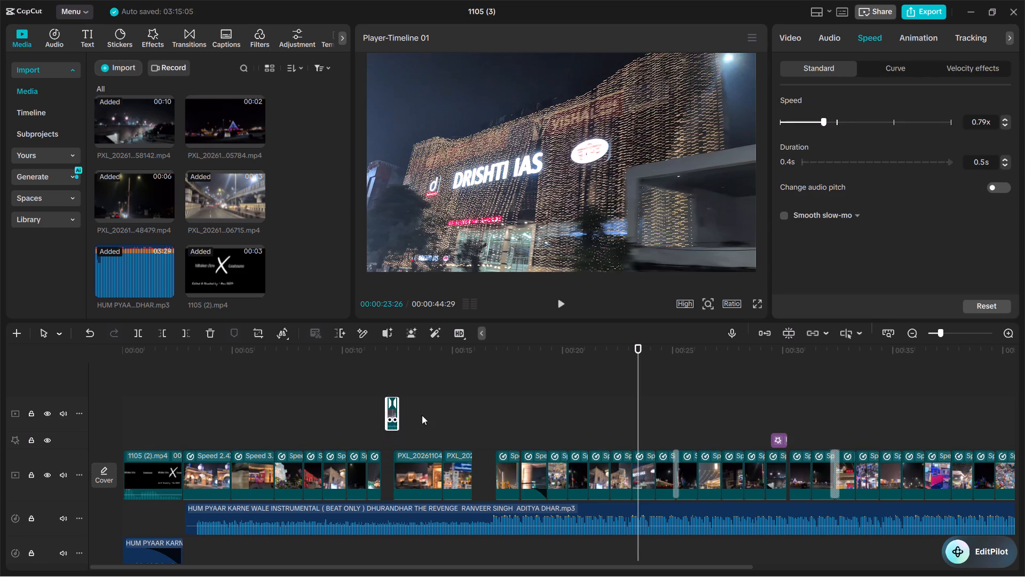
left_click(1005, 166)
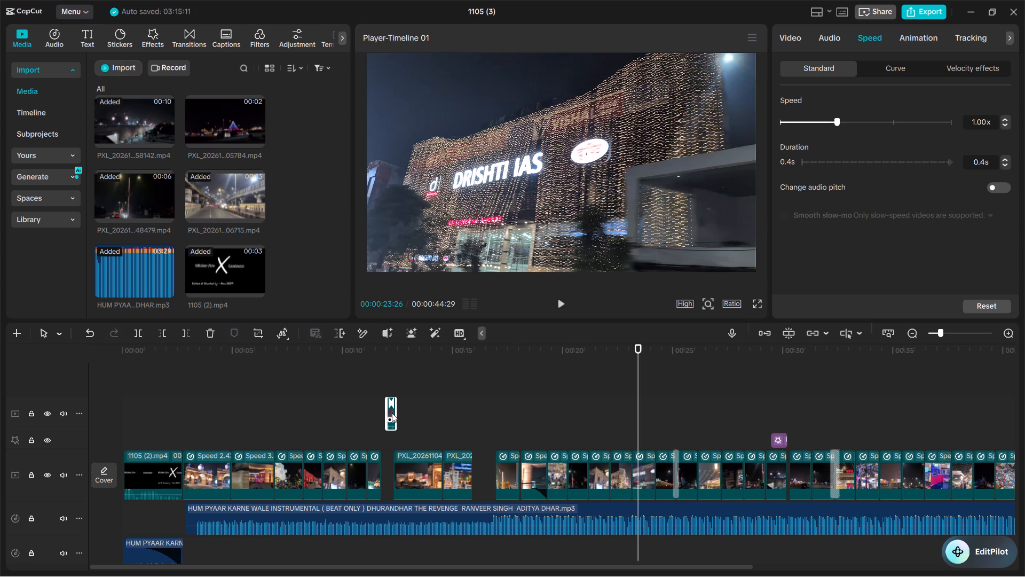
Place the short road clip into the main-track gap directly after the trimmed dome clip.
left_click_drag(392, 412, 396, 462)
left_click_drag(390, 414, 390, 435)
left_click_drag(391, 410, 387, 476)
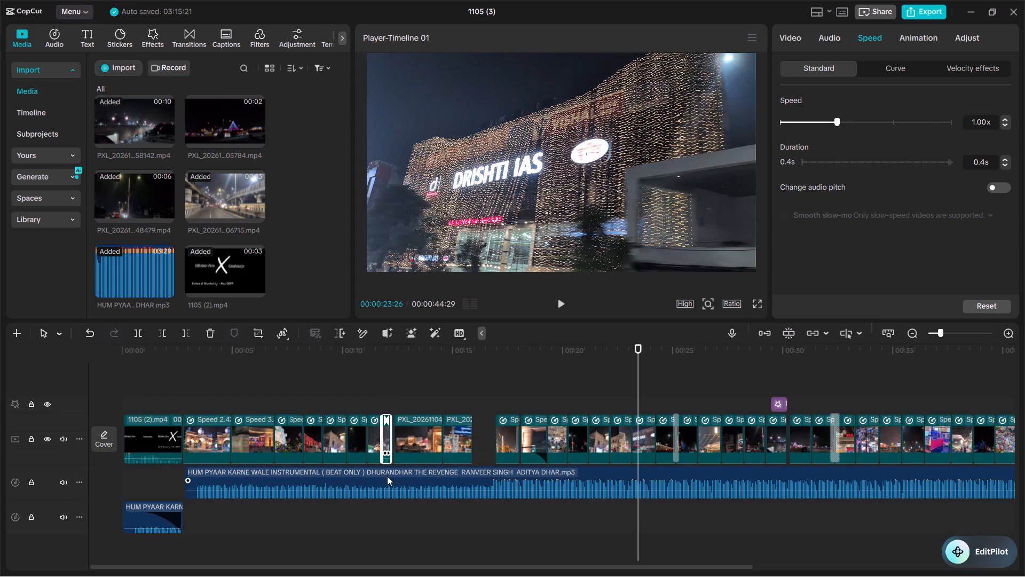
Play the montage from about 00:11 to about 00:12 to check the inserted road clip.
left_click(367, 383)
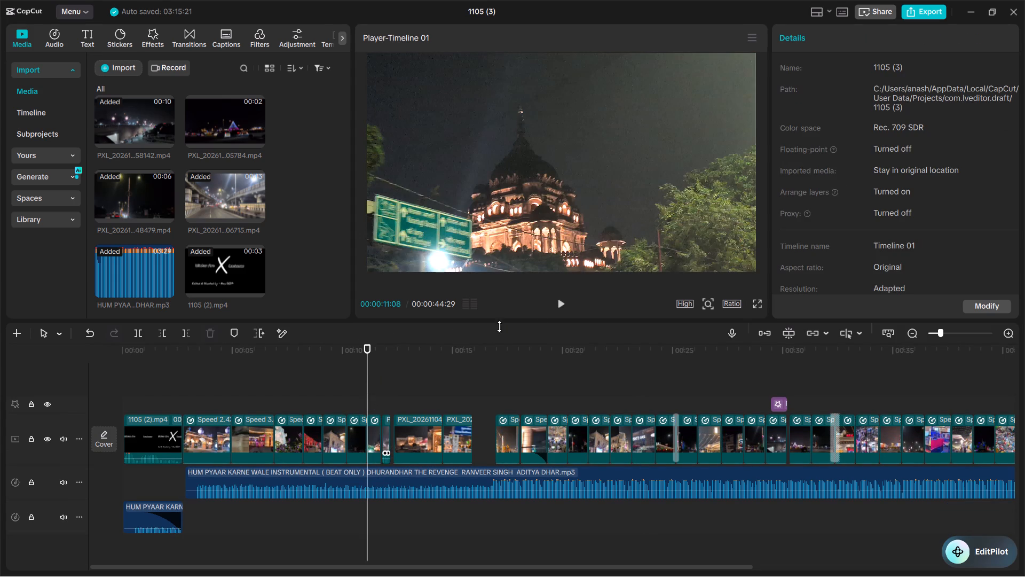
left_click(558, 303)
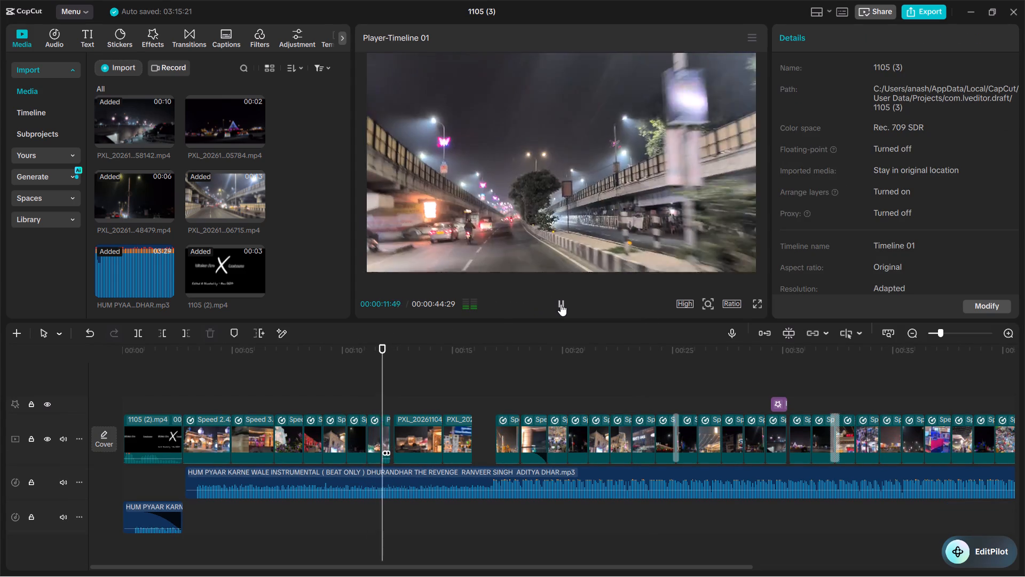
left_click(561, 305)
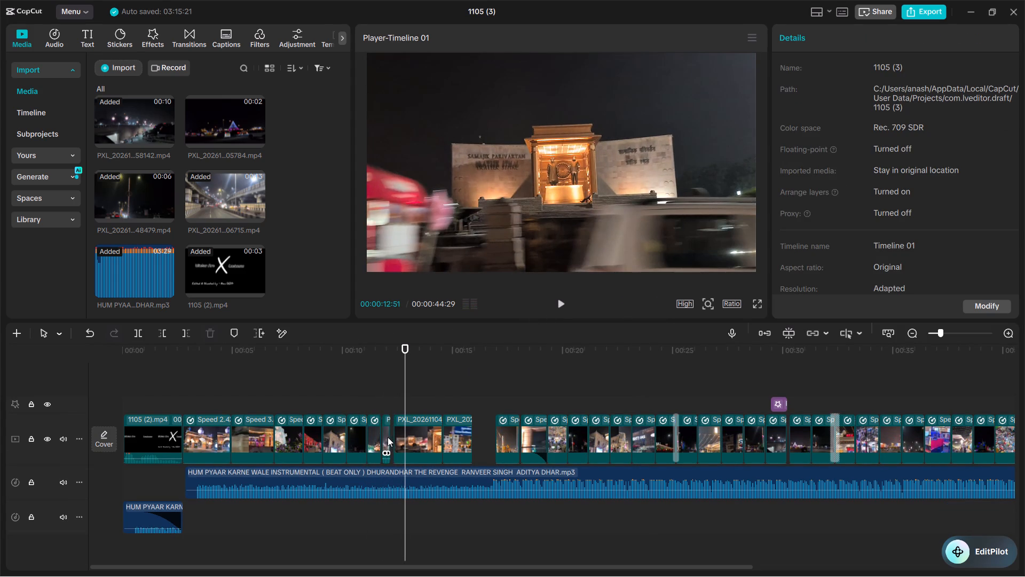
Mute the short road clip after the dome clip by lowering its volume to -∞ dB.
left_click(385, 440)
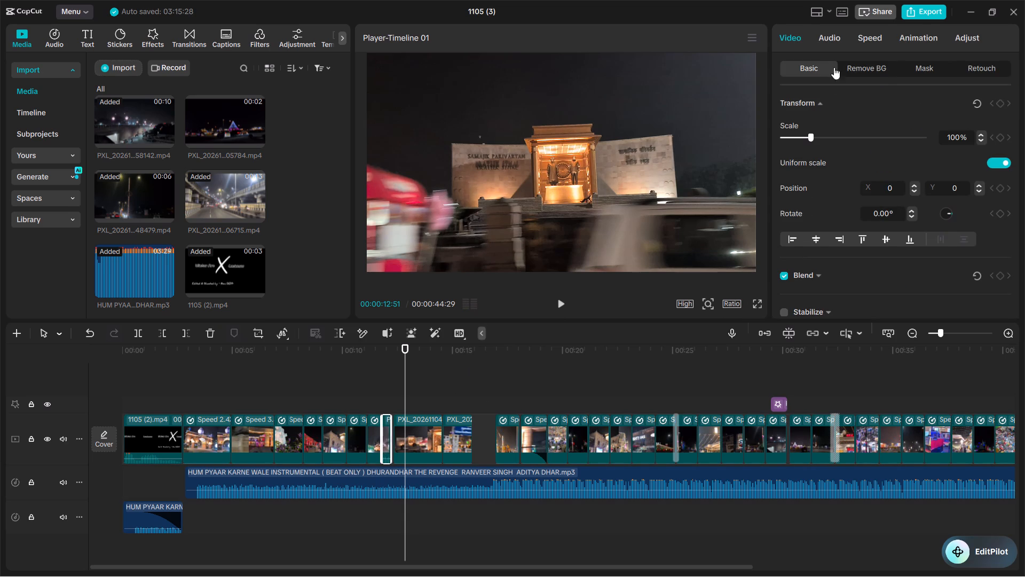
left_click(814, 33)
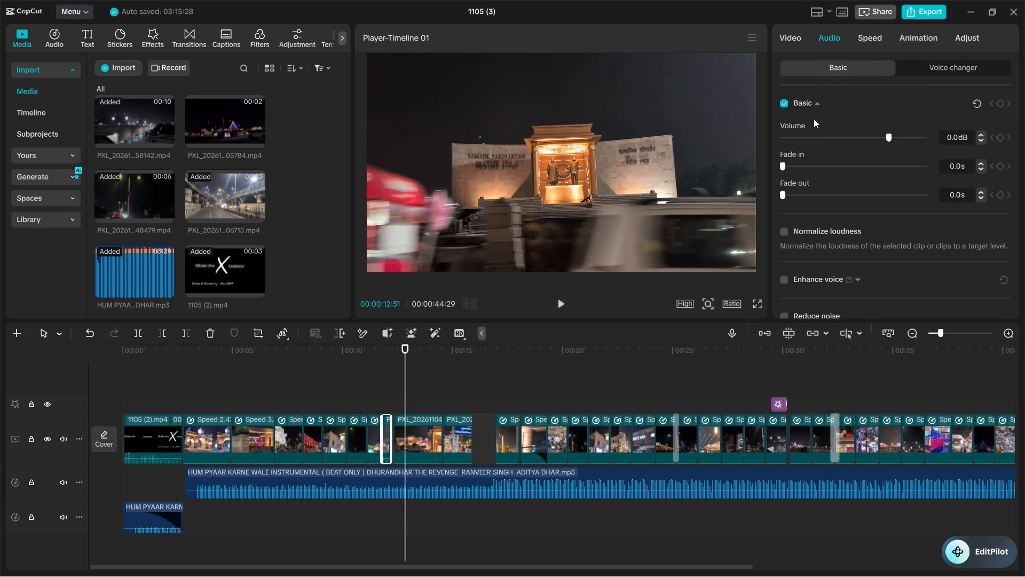
left_click_drag(818, 137, 746, 144)
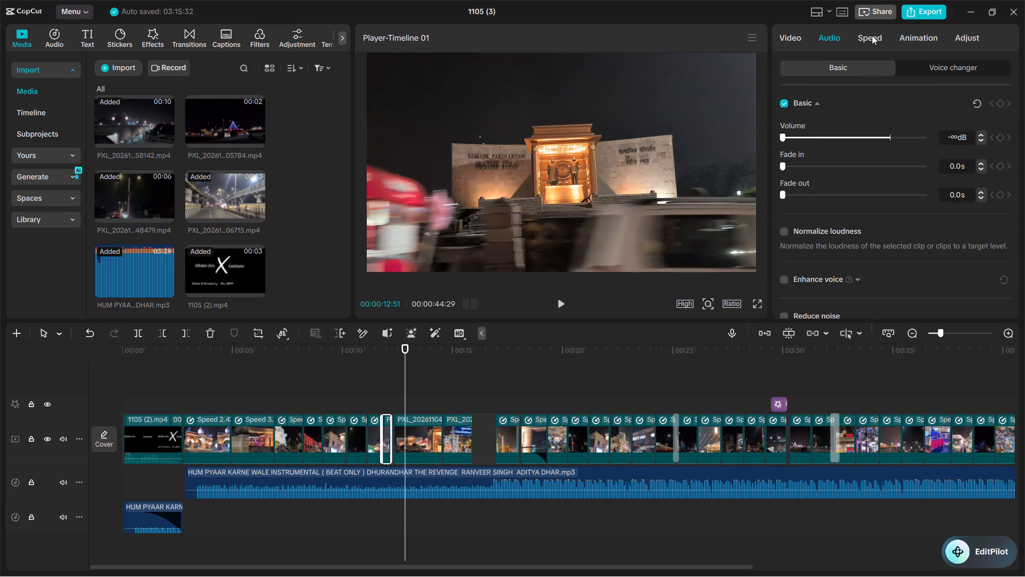
Set the short road clip's playback speed to 2.00x.
left_click(872, 40)
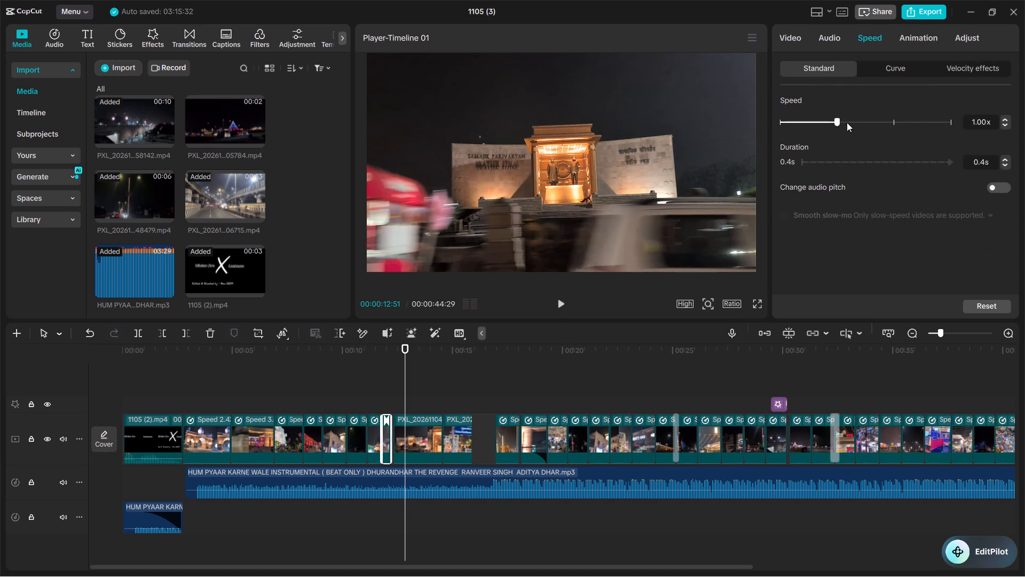
left_click(856, 122)
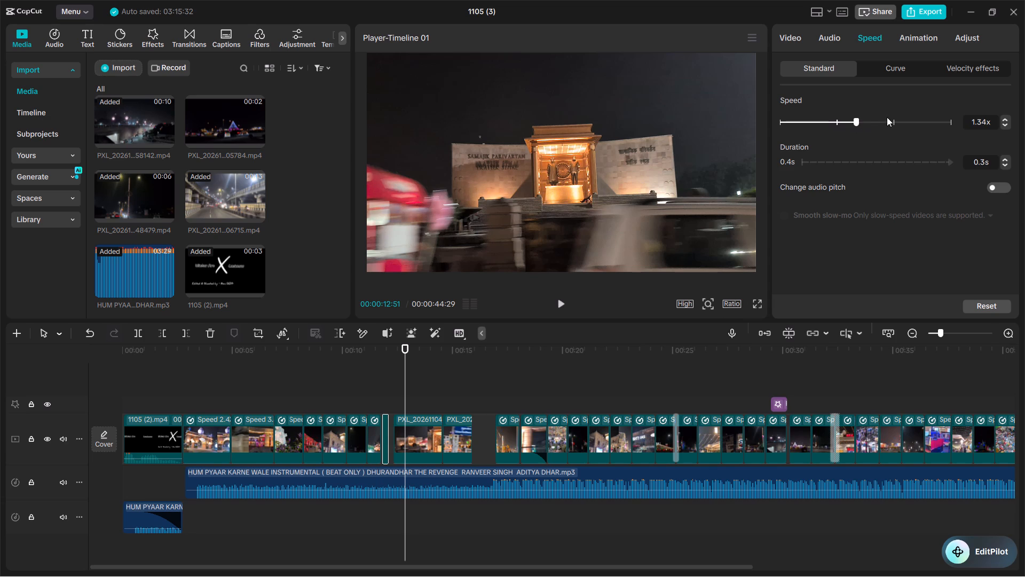
left_click(894, 121)
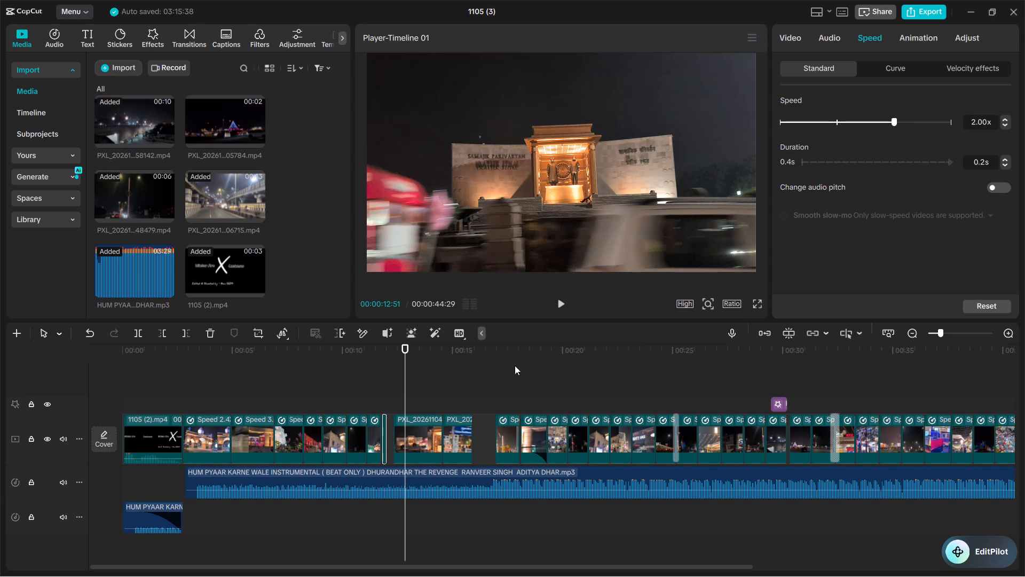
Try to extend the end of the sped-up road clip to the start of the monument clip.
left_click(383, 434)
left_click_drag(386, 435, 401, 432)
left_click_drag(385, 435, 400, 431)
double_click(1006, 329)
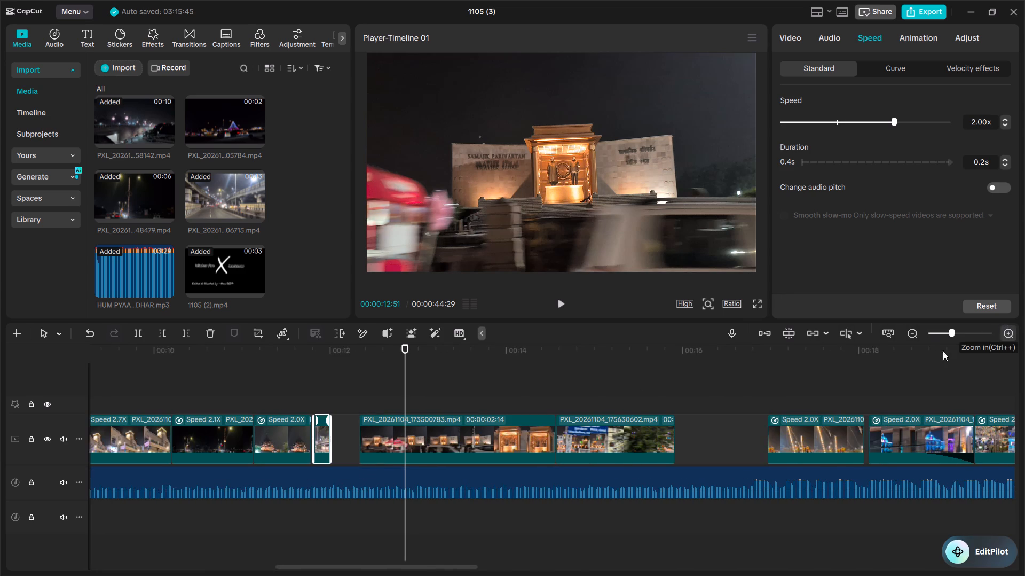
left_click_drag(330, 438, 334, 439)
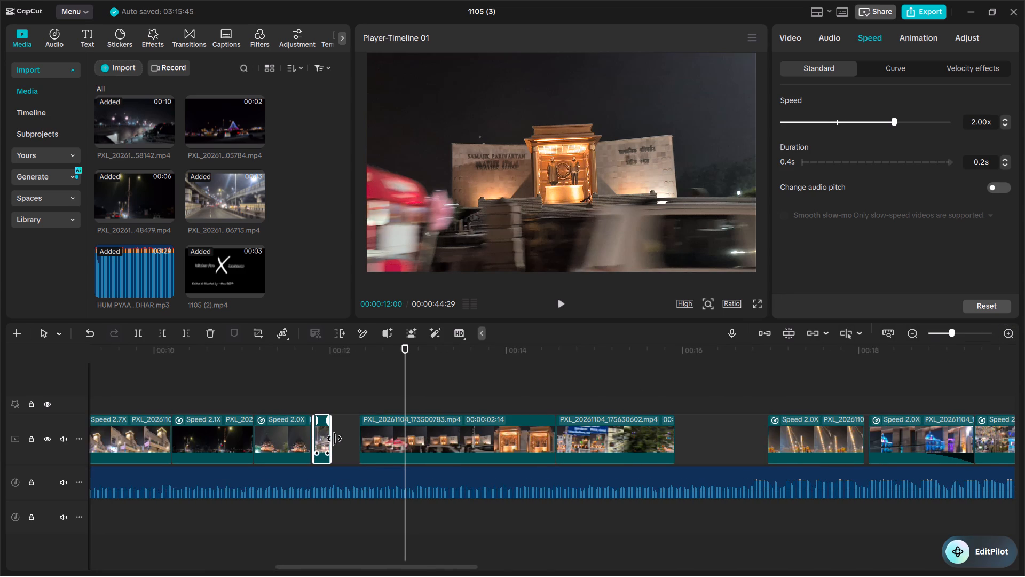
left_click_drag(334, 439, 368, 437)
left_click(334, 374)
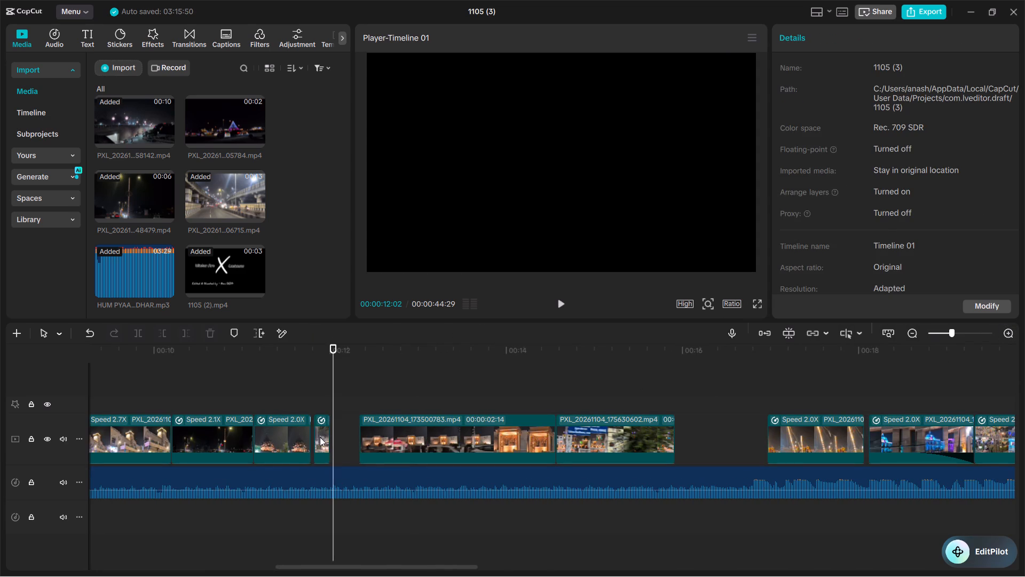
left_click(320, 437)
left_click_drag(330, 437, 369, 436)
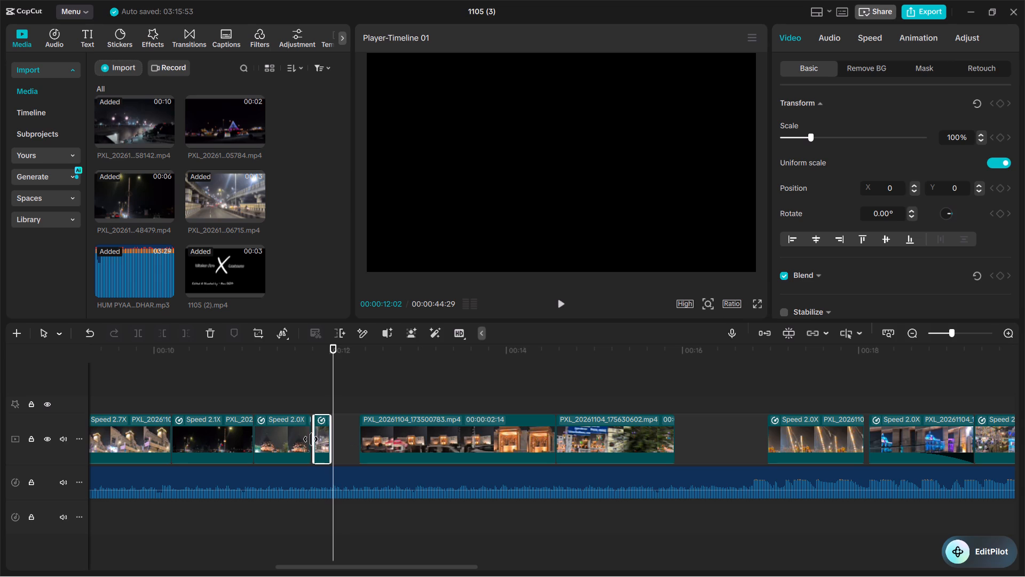
Move the road clip directly against the monument clip and extend its start back to the dome clip, closing the gap.
left_click_drag(313, 439, 288, 441)
left_click_drag(318, 441, 322, 441)
left_click_drag(322, 441, 349, 442)
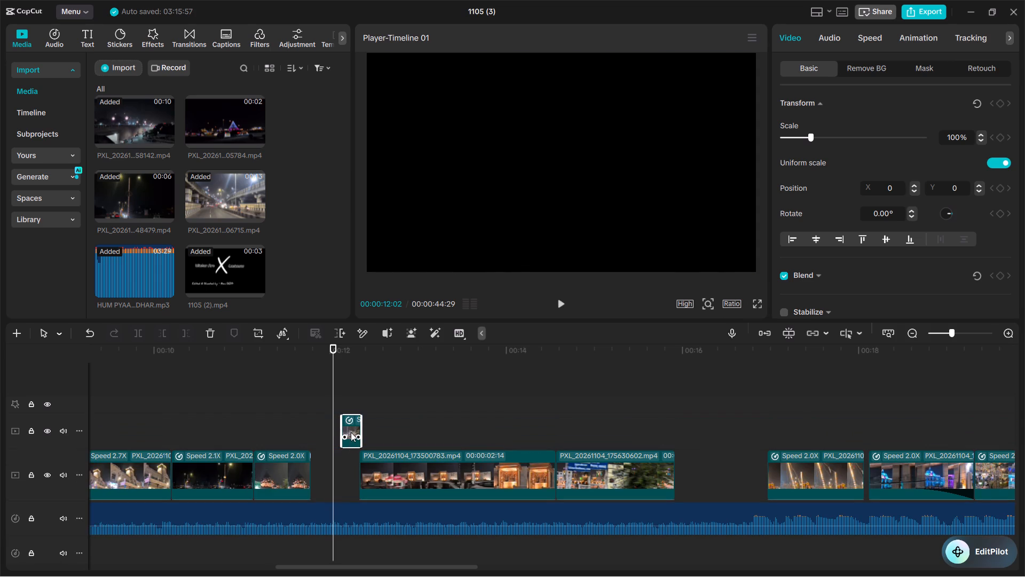
left_click_drag(349, 432, 348, 486)
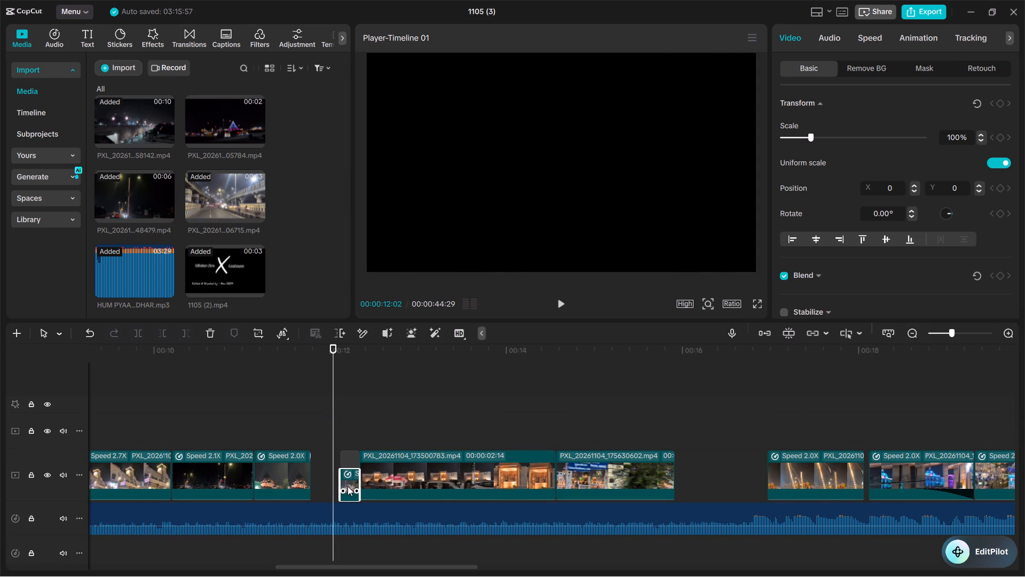
left_click_drag(348, 486, 347, 485)
left_click_drag(340, 440, 321, 445)
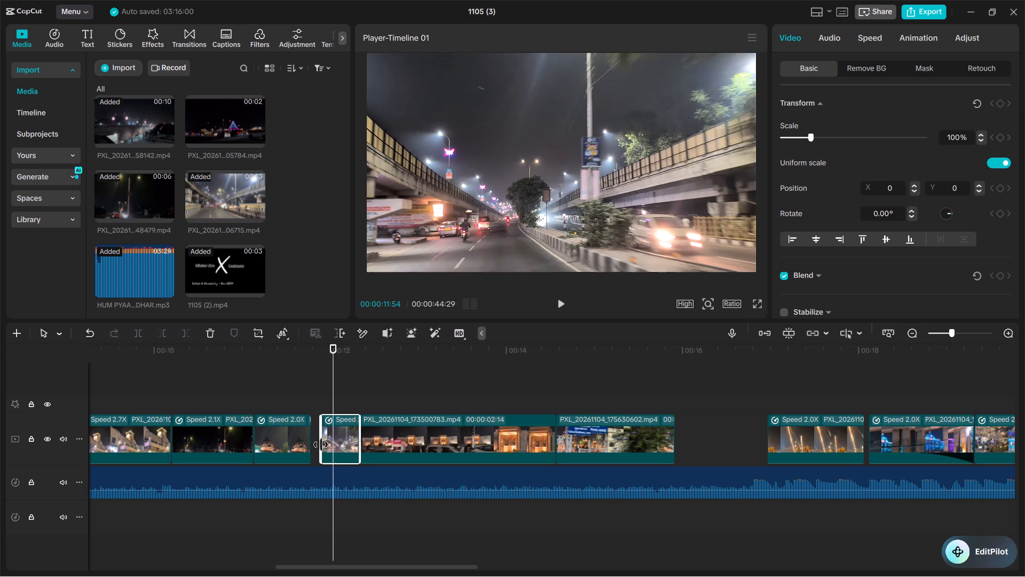
left_click_drag(321, 445, 312, 447)
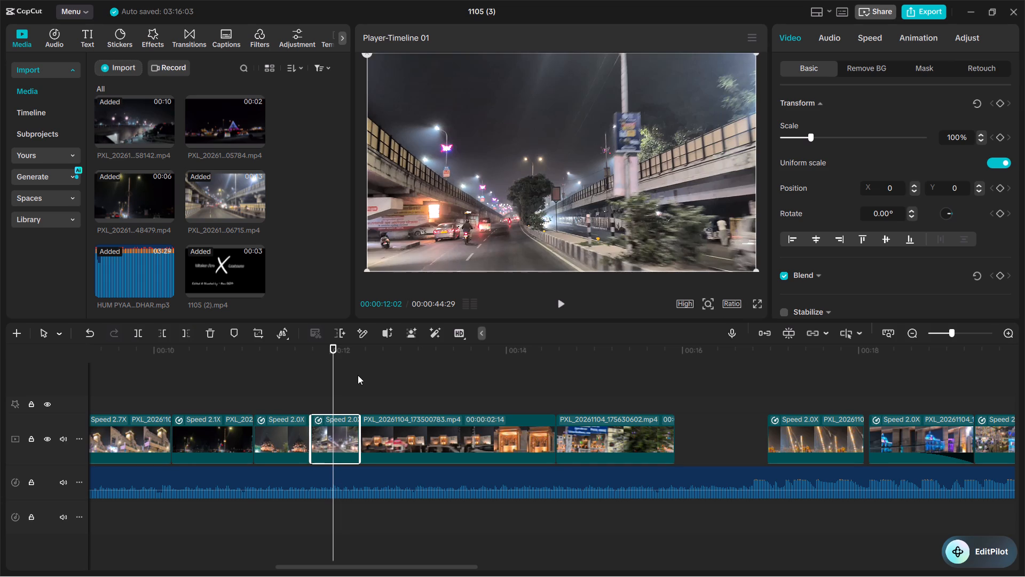
Play the montage from 00:11:45 to 00:13:34 to check the road clip and the monument clip.
left_click(309, 385)
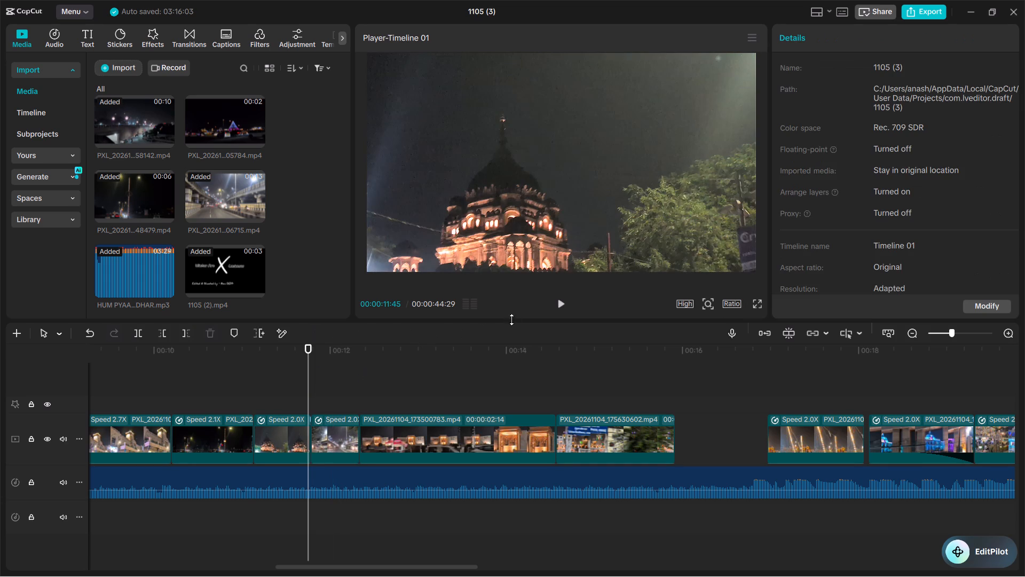
left_click(559, 301)
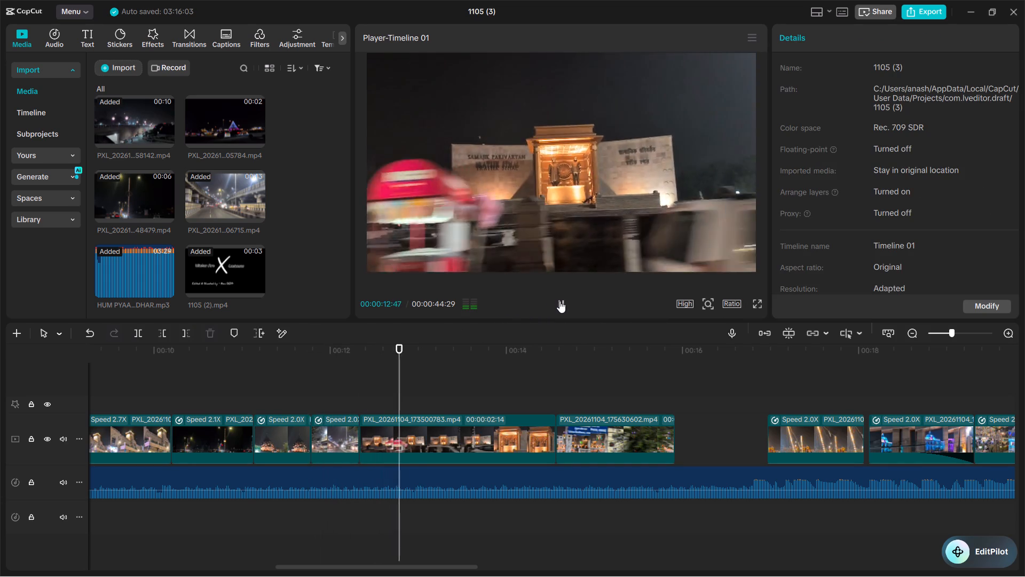
left_click(559, 301)
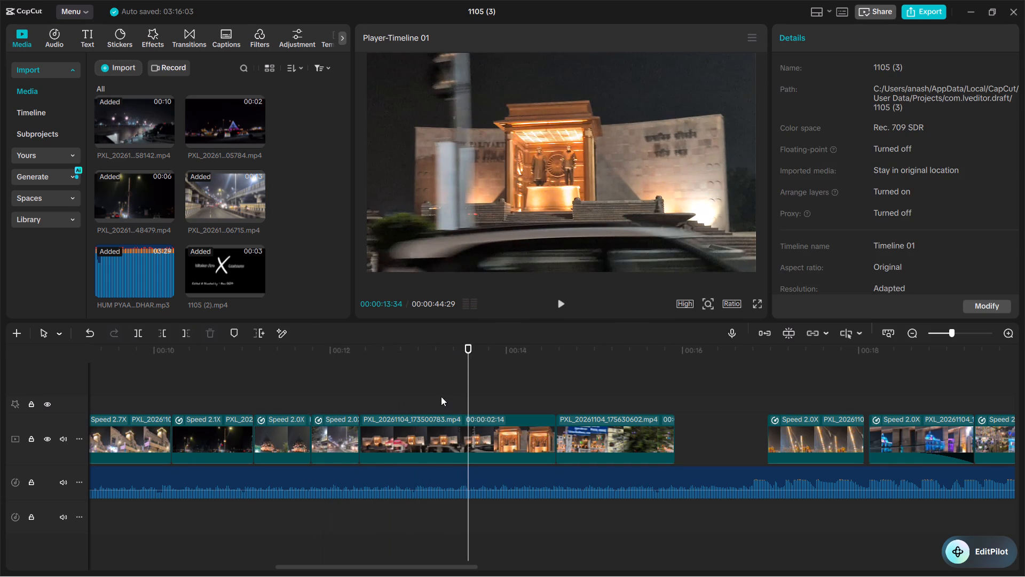
Trim away the part of the monument clip PXL_20261104_173500783.mp4 after 00:13:34.
left_click_drag(468, 373, 448, 390)
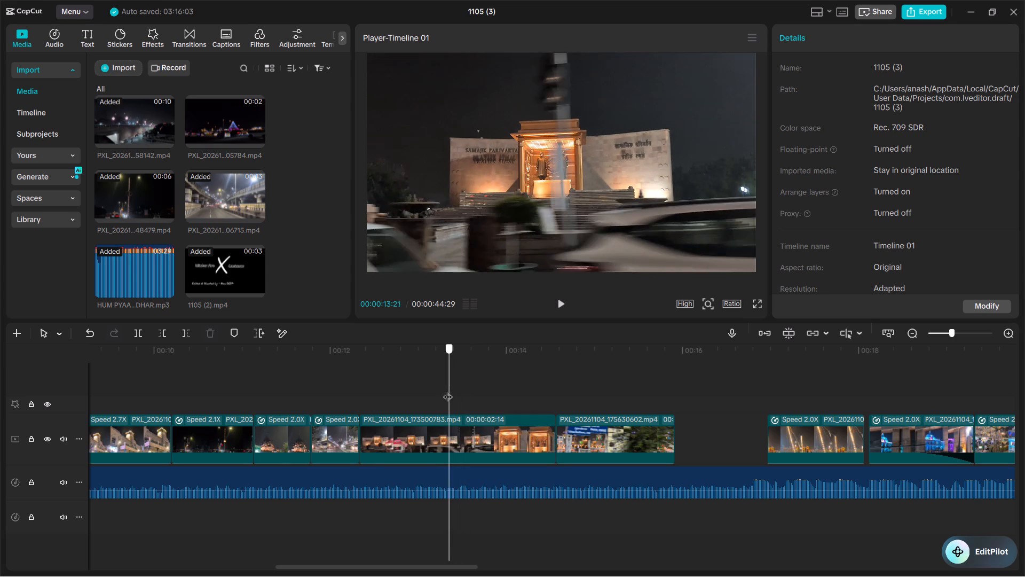
left_click_drag(448, 390, 360, 414)
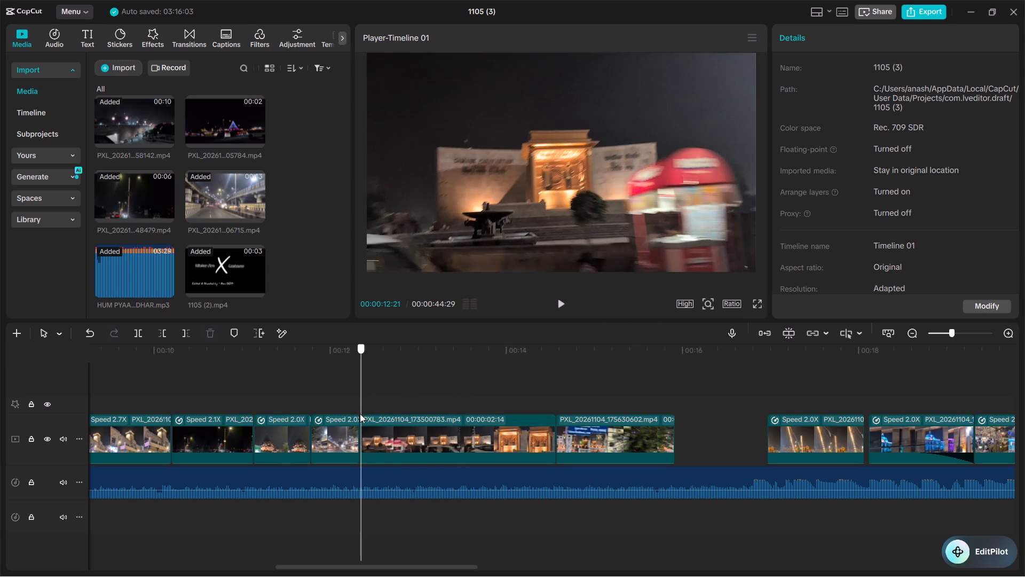
left_click_drag(360, 414, 469, 409)
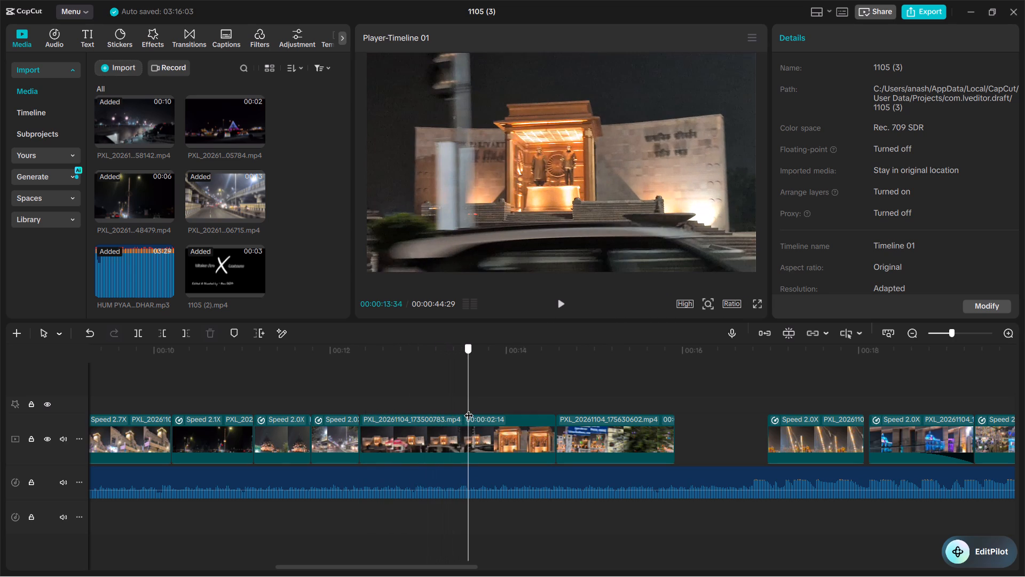
left_click_drag(469, 409, 468, 409)
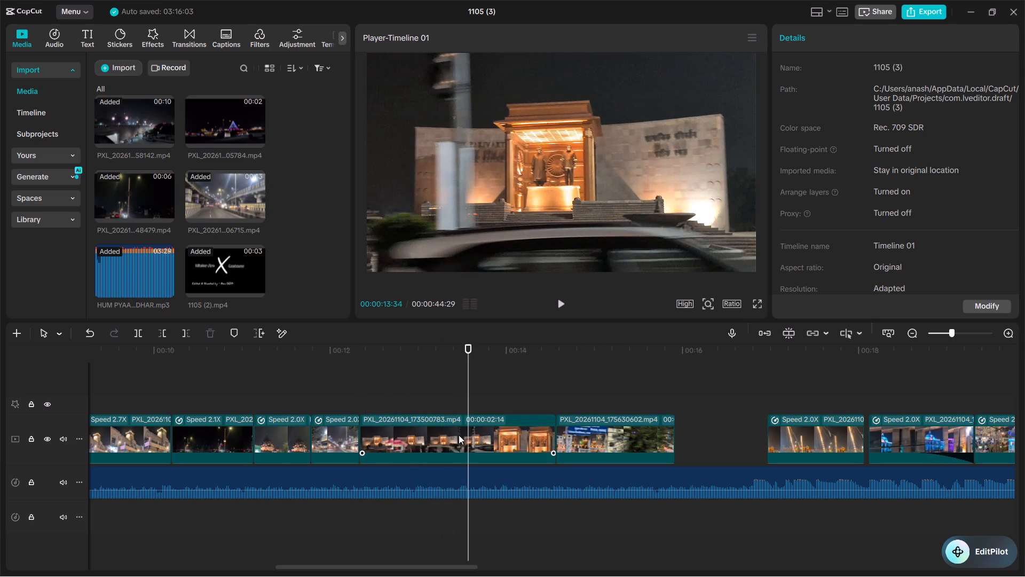
left_click(453, 436)
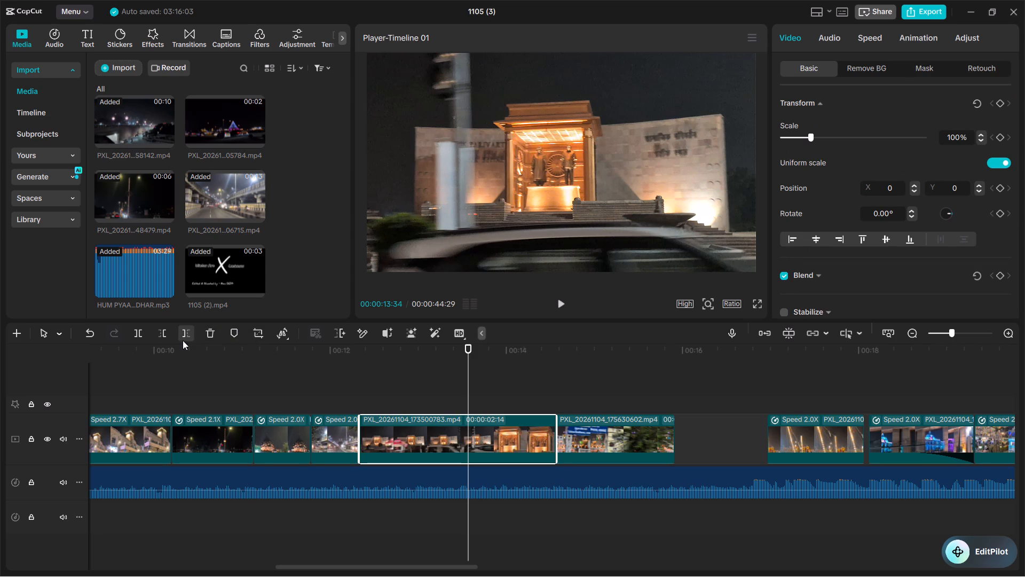
left_click(184, 339)
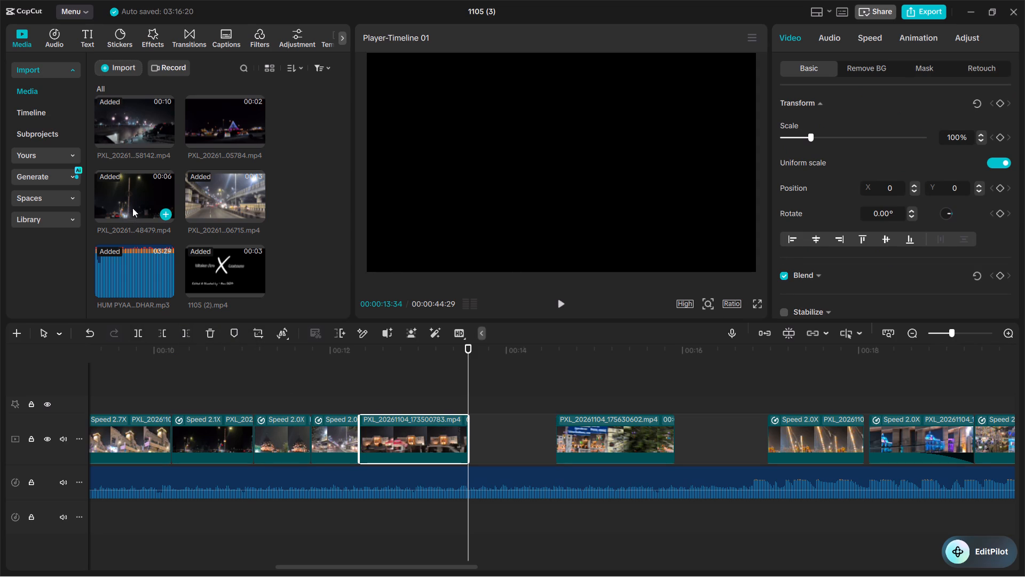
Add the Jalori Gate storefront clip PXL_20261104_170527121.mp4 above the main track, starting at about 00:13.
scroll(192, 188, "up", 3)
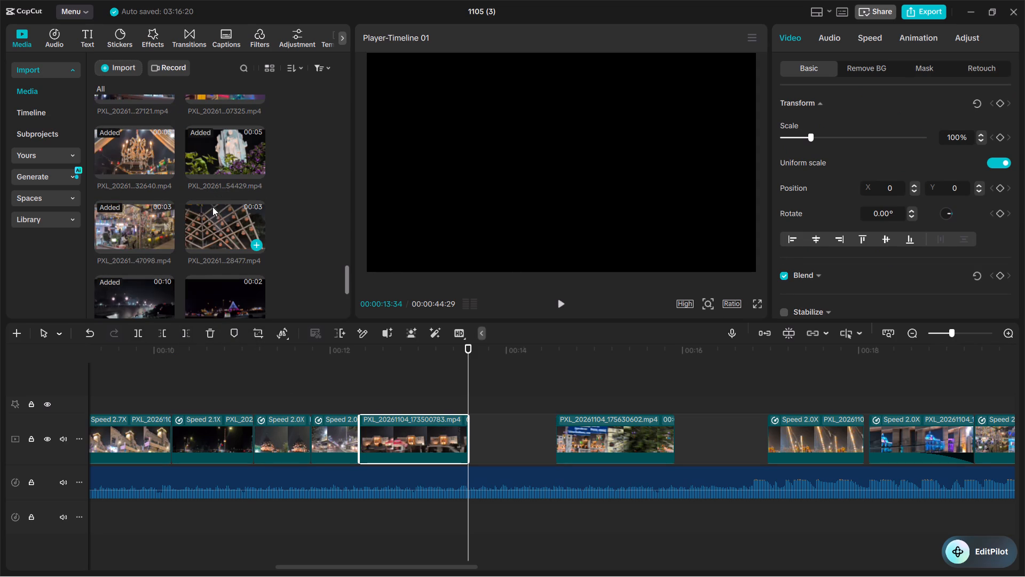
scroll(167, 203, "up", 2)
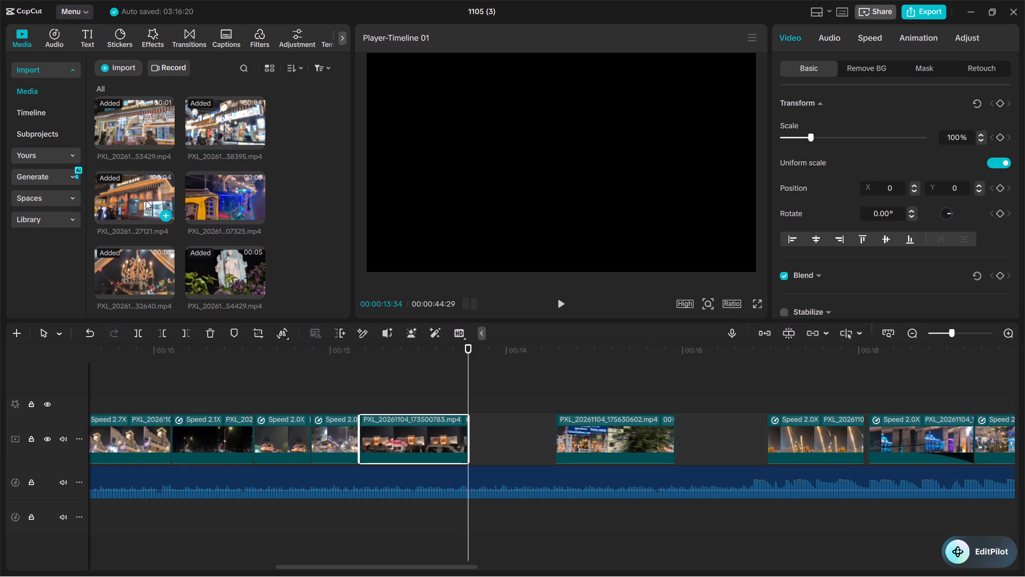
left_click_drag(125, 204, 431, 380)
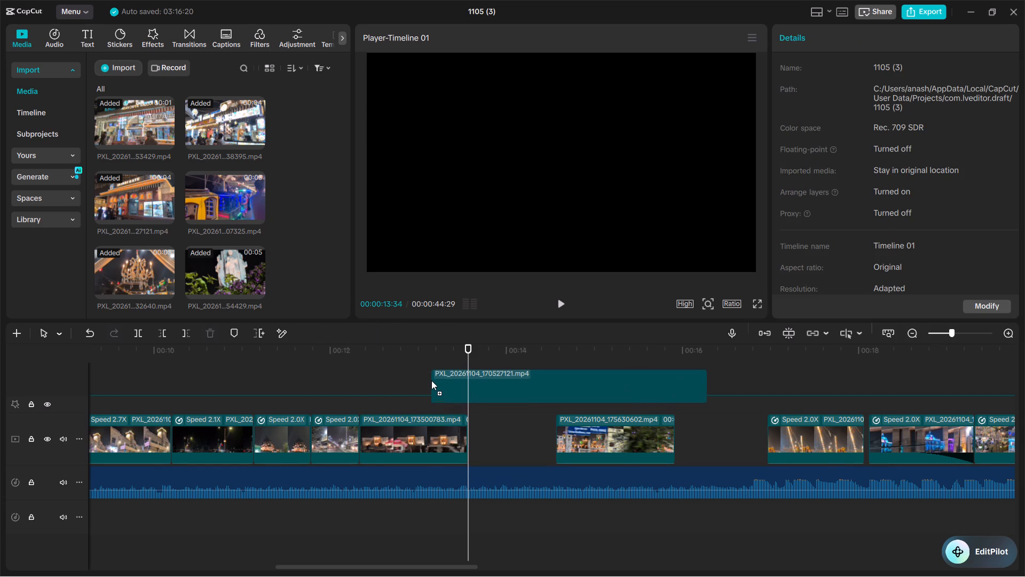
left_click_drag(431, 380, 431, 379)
Play the montage from 00:13:06 to 00:15:31 to judge the added storefront clip.
left_click(428, 379)
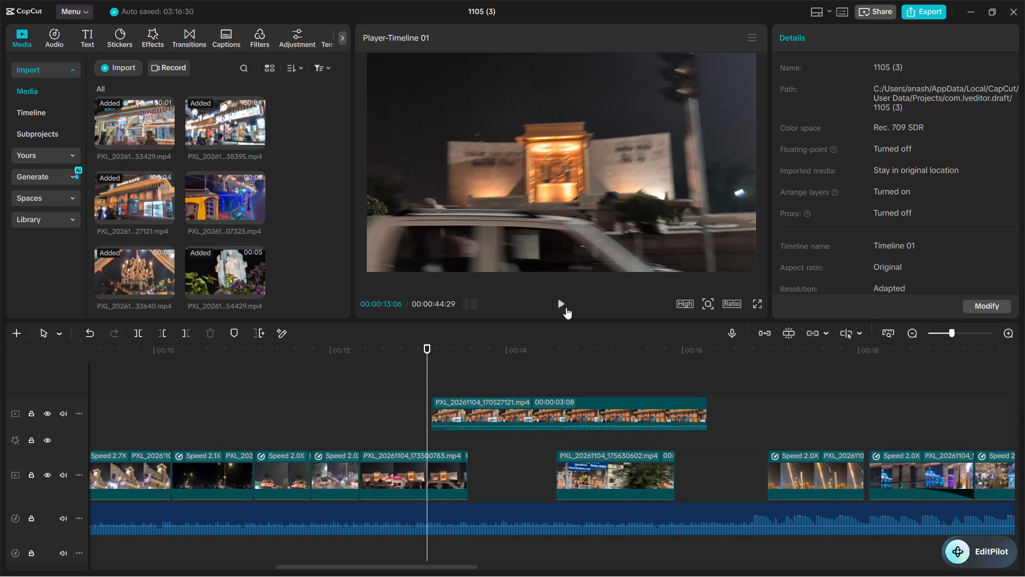
left_click(561, 301)
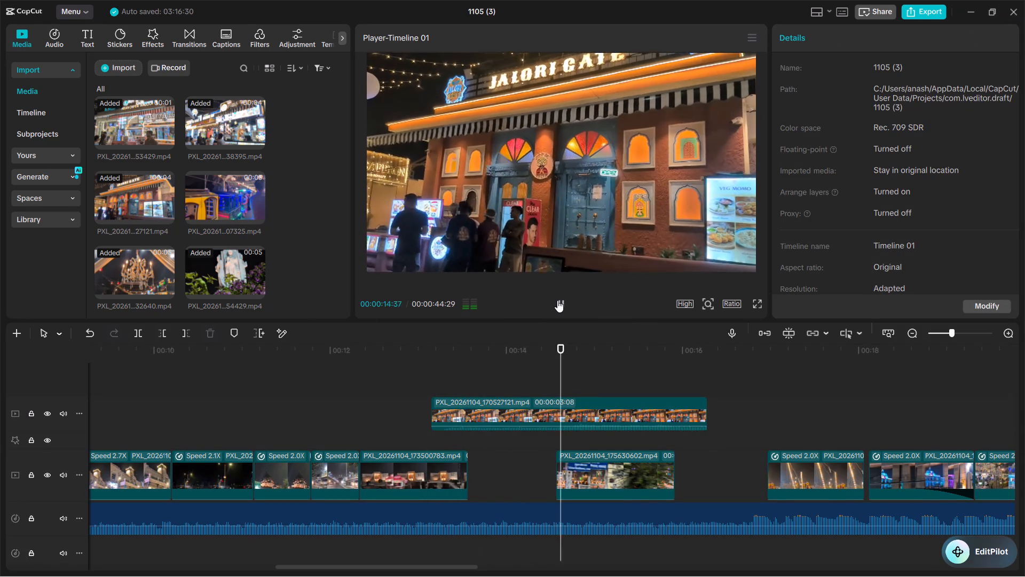
left_click(557, 300)
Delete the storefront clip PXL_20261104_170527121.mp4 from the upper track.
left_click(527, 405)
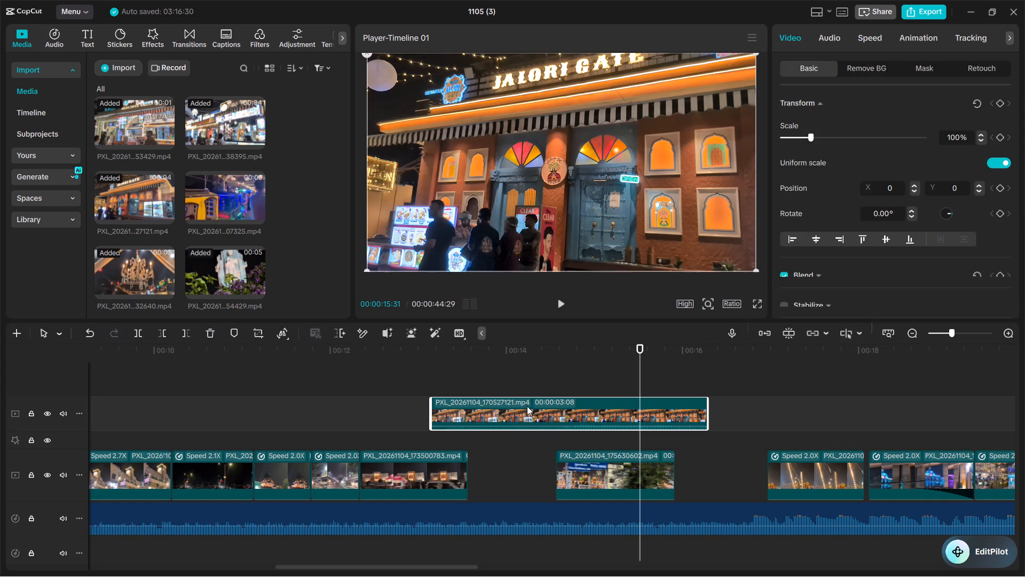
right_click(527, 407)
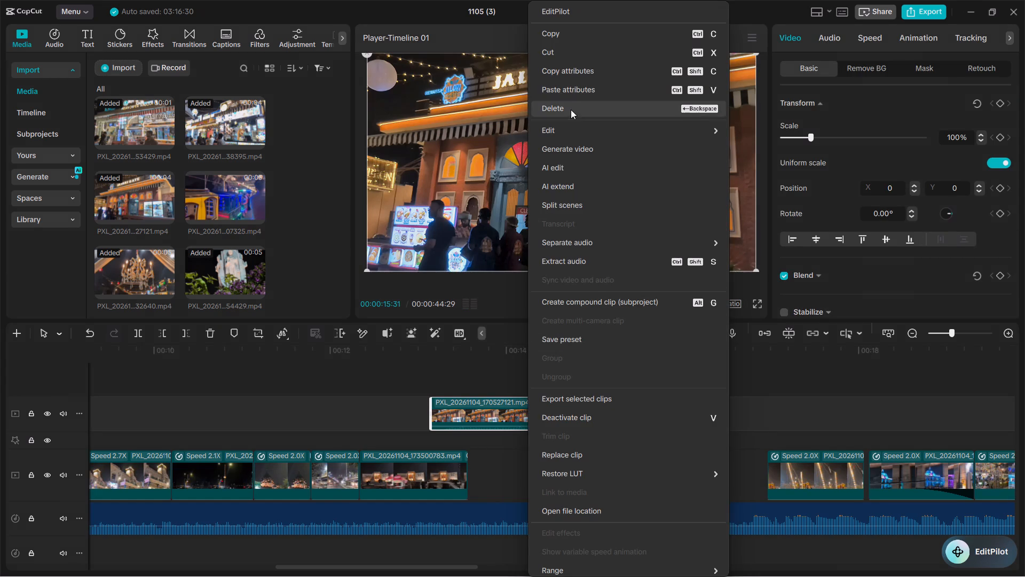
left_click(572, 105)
Add the Red Dragon storefront clip PXL_20261104_171006468.mp4 above the main track, starting at about 00:13:26.
scroll(222, 200, "up", 4)
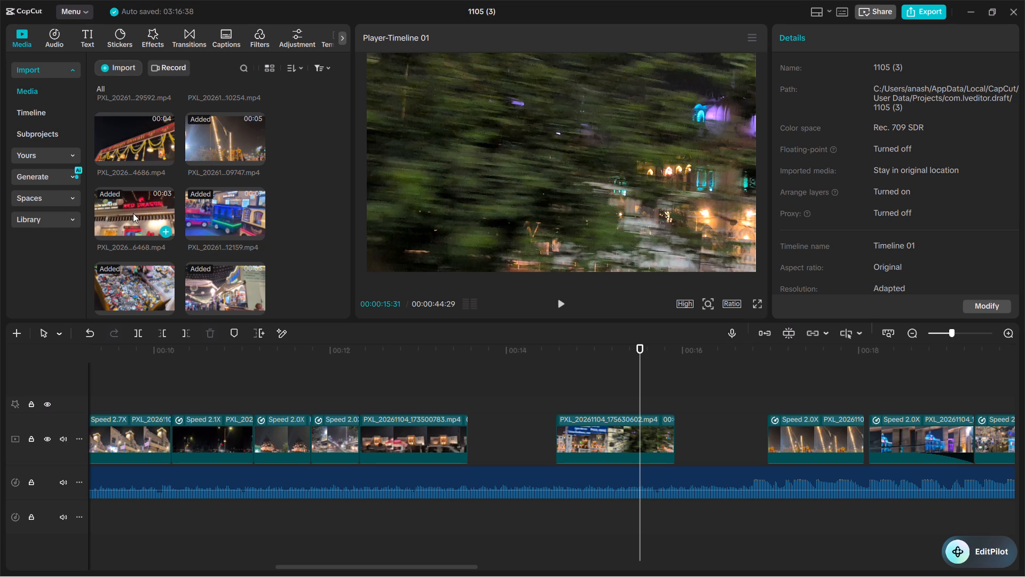
left_click_drag(133, 213, 456, 386)
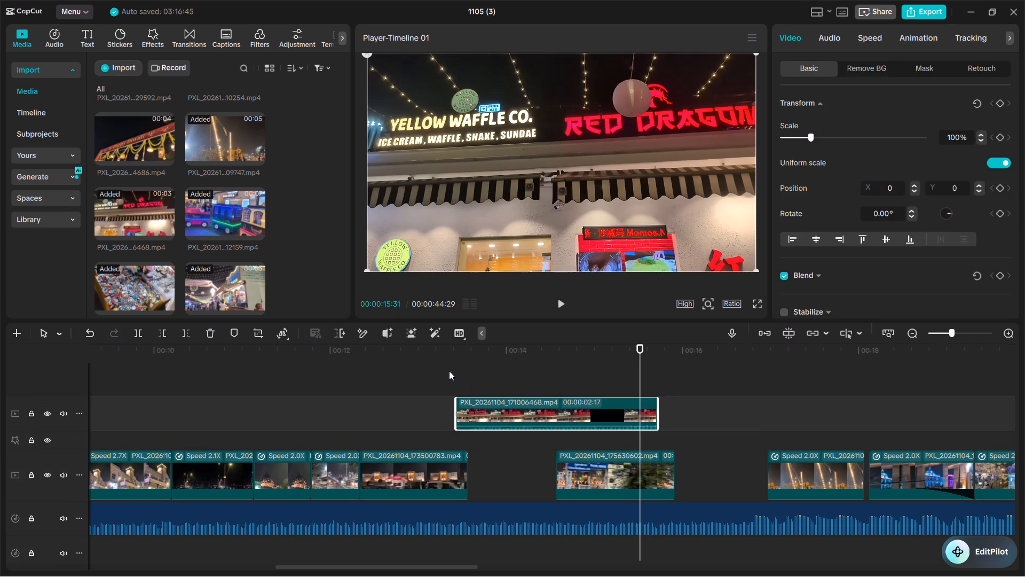
Play the montage from just before the Red Dragon clip to 00:15:17 to judge the new footage.
left_click(446, 373)
left_click(563, 301)
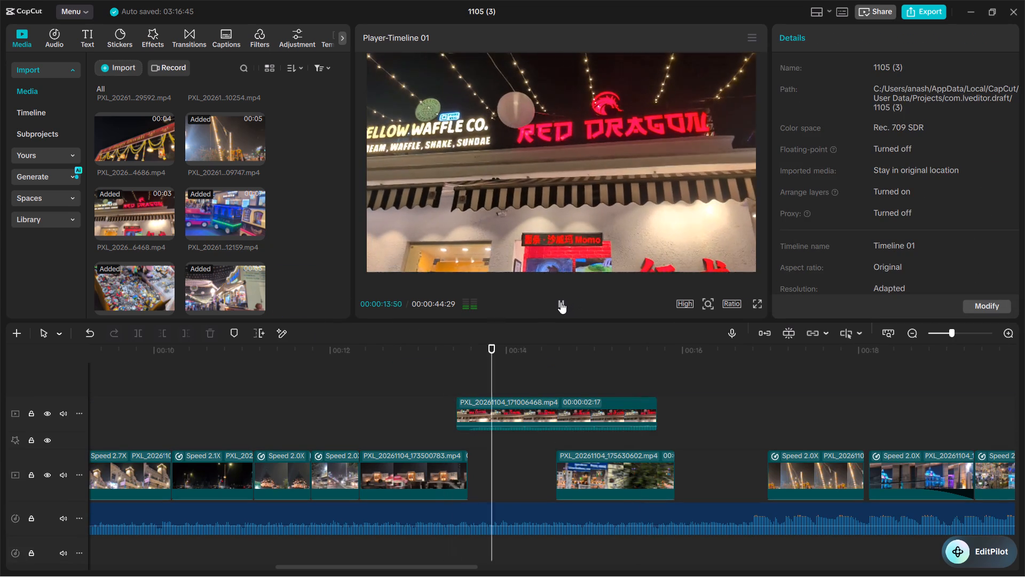
left_click(561, 302)
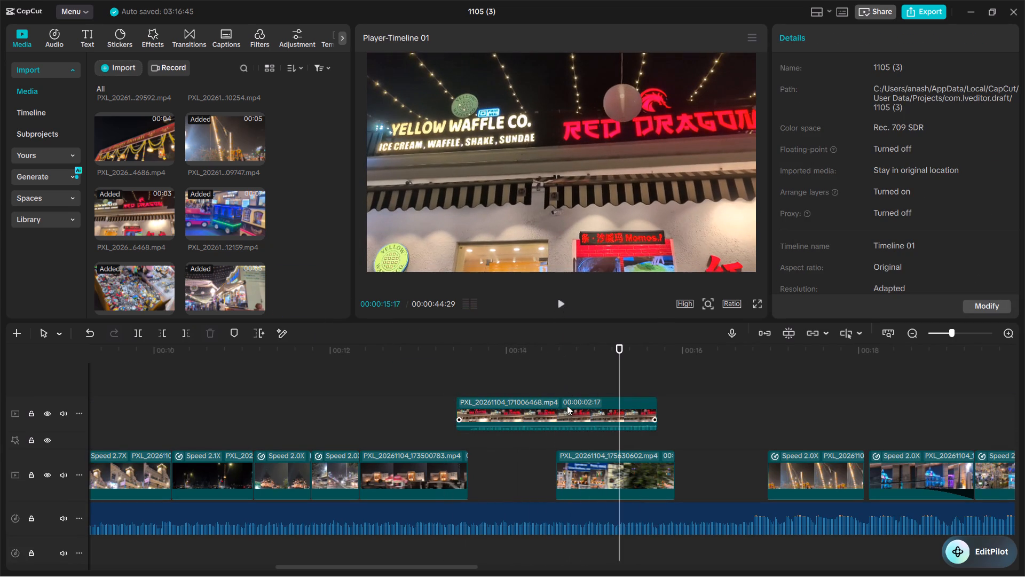
Speed up the Red Dragon clip to 2.58x, a duration of 0.9 s, starting at the monument clip's end.
left_click(567, 413)
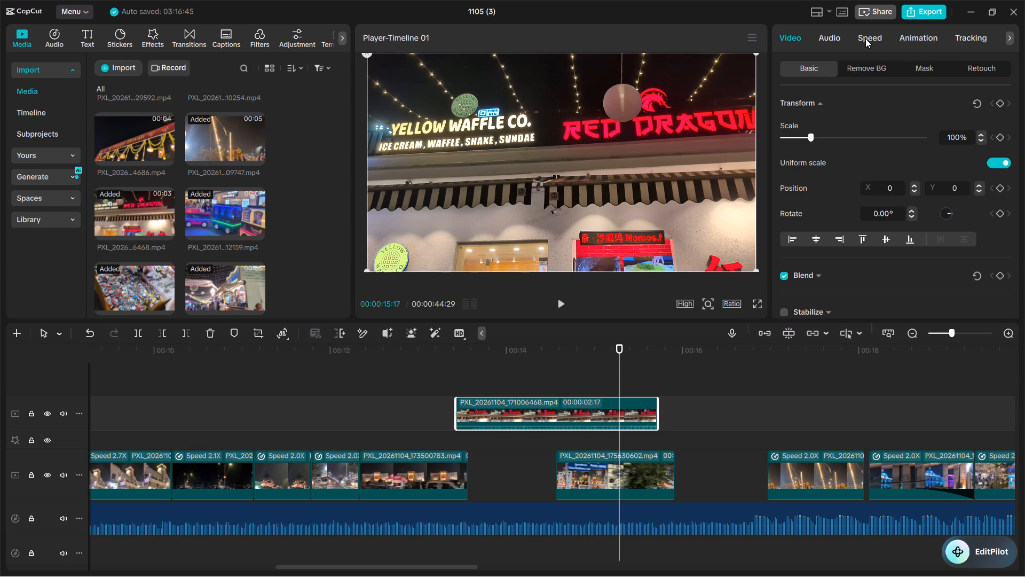
left_click(866, 38)
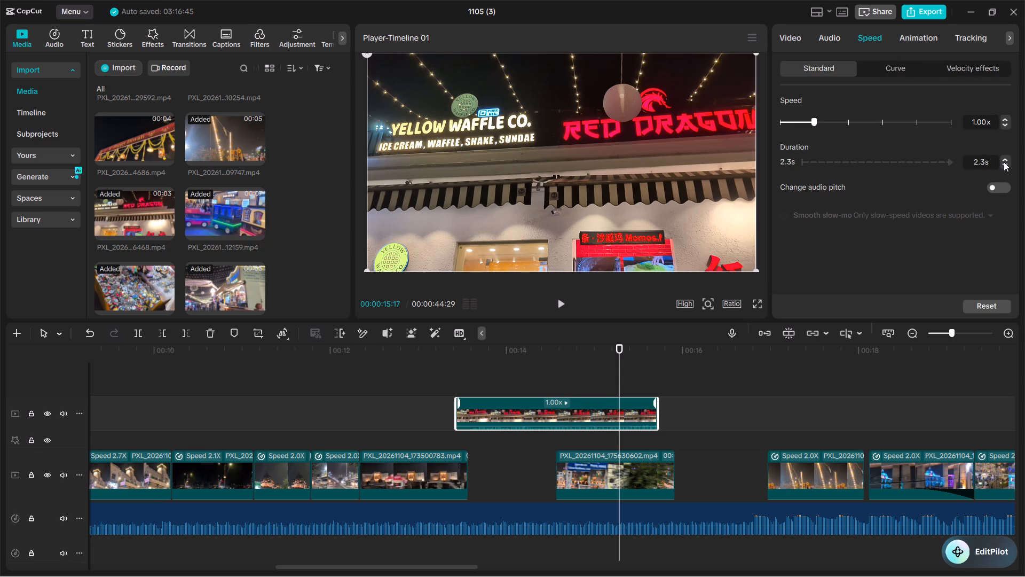
triple_click(1005, 166)
triple_click(1005, 166)
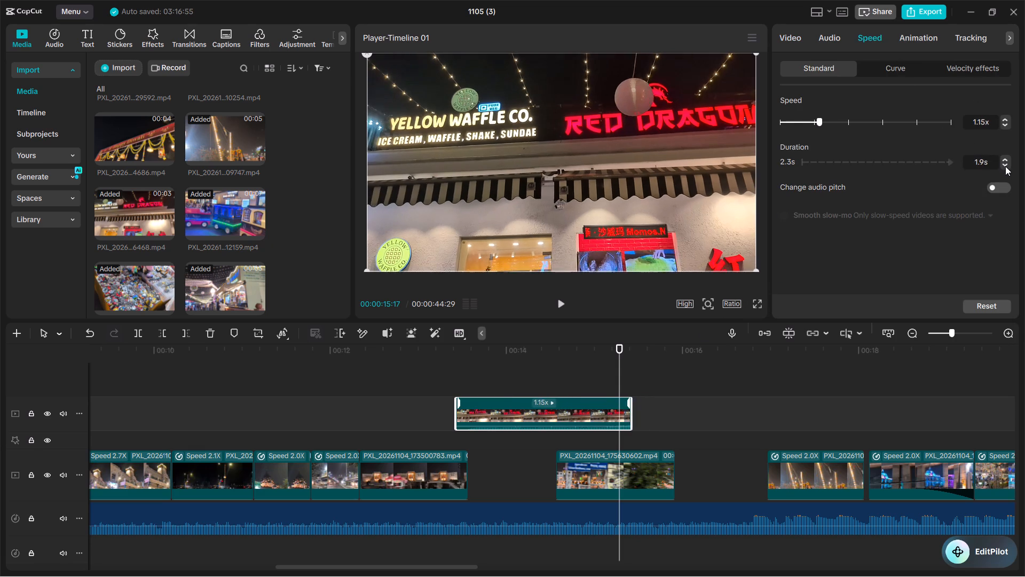
triple_click(1005, 166)
left_click(1005, 166)
left_click(1005, 166)
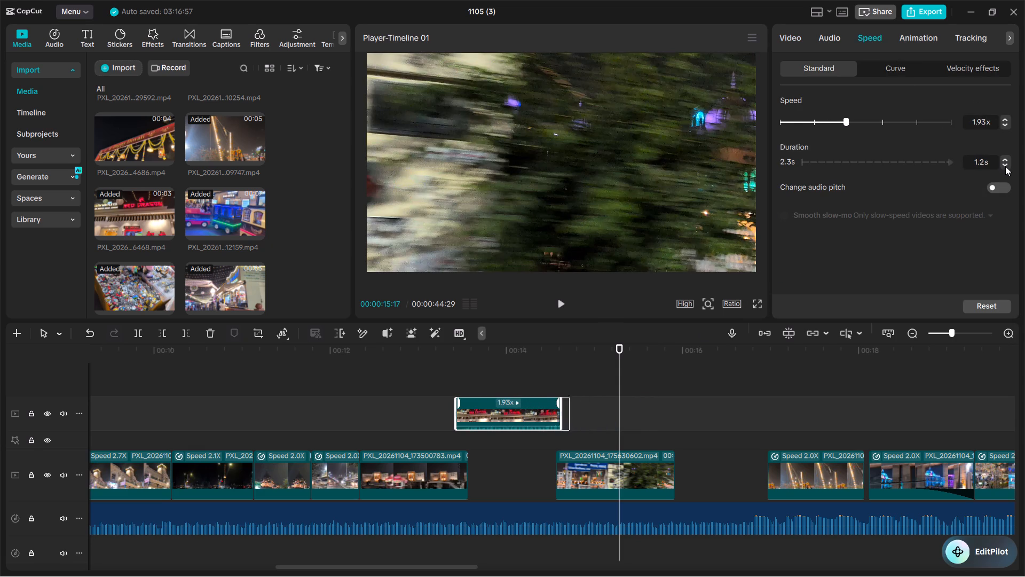
left_click_drag(524, 418, 536, 418)
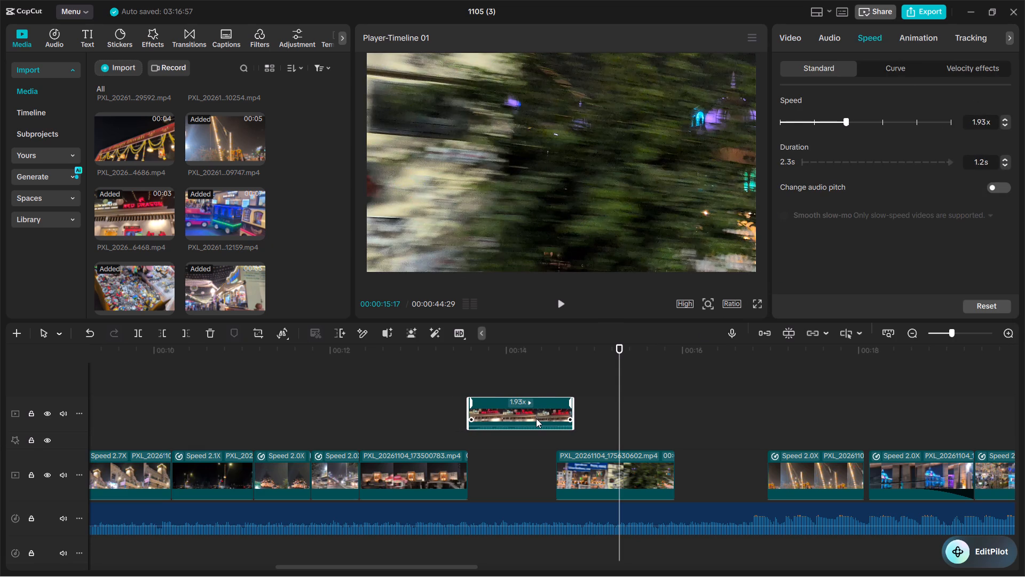
left_click_drag(536, 418, 537, 418)
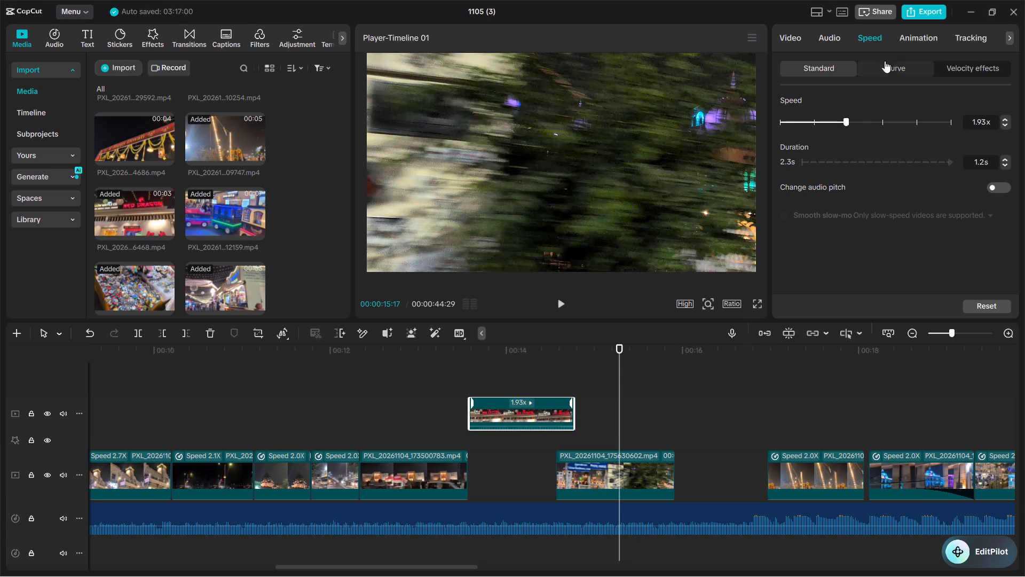
triple_click(1005, 165)
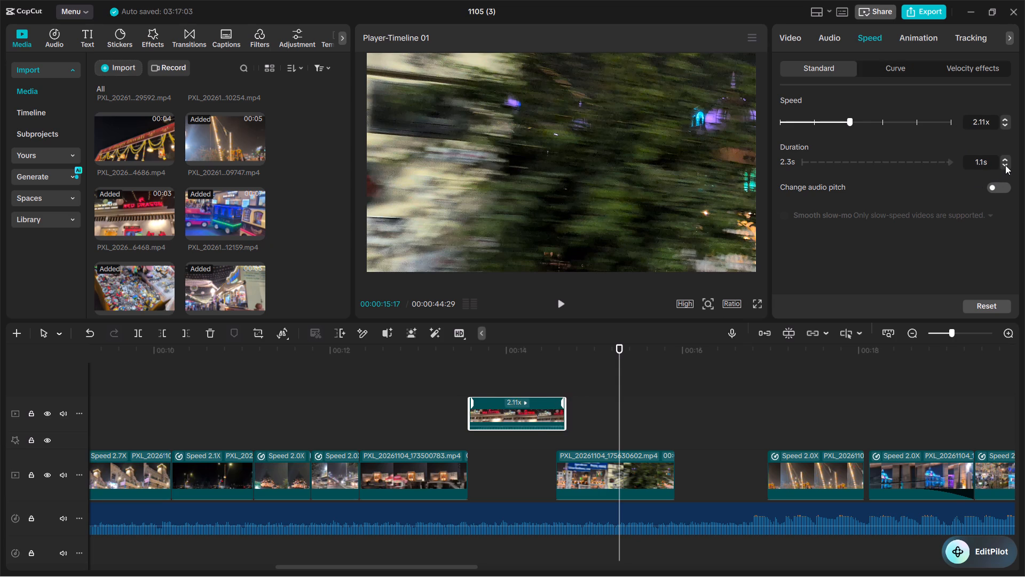
Move the Red Dragon clip down into the main-track gap, directly after the monument clip PXL_20261104_173500783.mp4.
left_click_drag(496, 418, 499, 424)
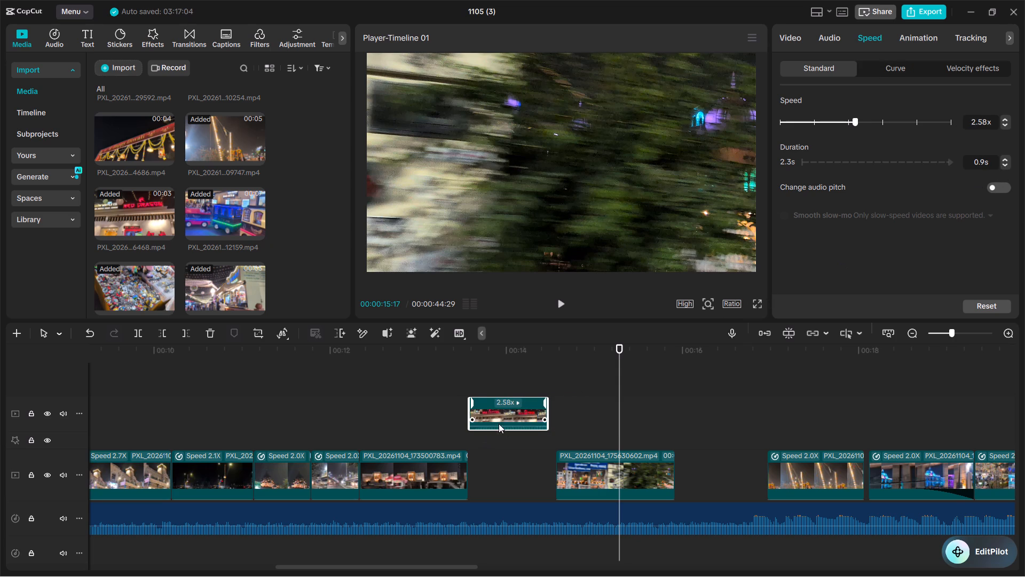
left_click_drag(499, 424, 496, 489)
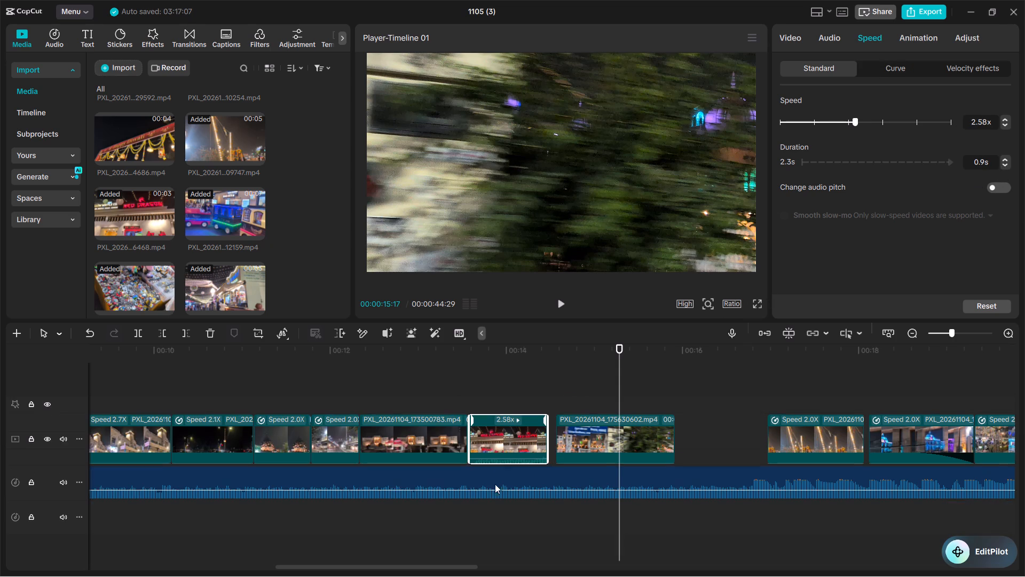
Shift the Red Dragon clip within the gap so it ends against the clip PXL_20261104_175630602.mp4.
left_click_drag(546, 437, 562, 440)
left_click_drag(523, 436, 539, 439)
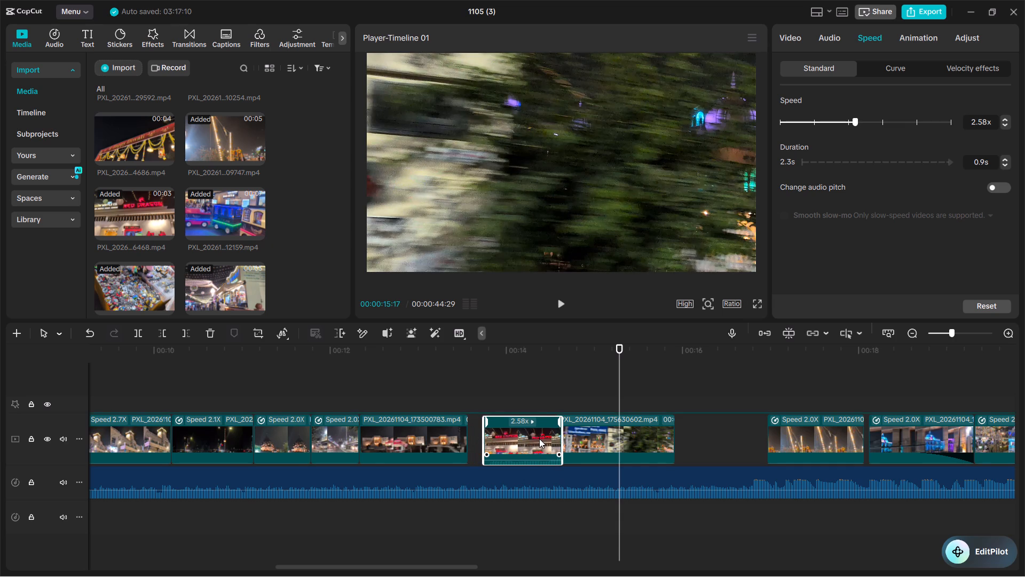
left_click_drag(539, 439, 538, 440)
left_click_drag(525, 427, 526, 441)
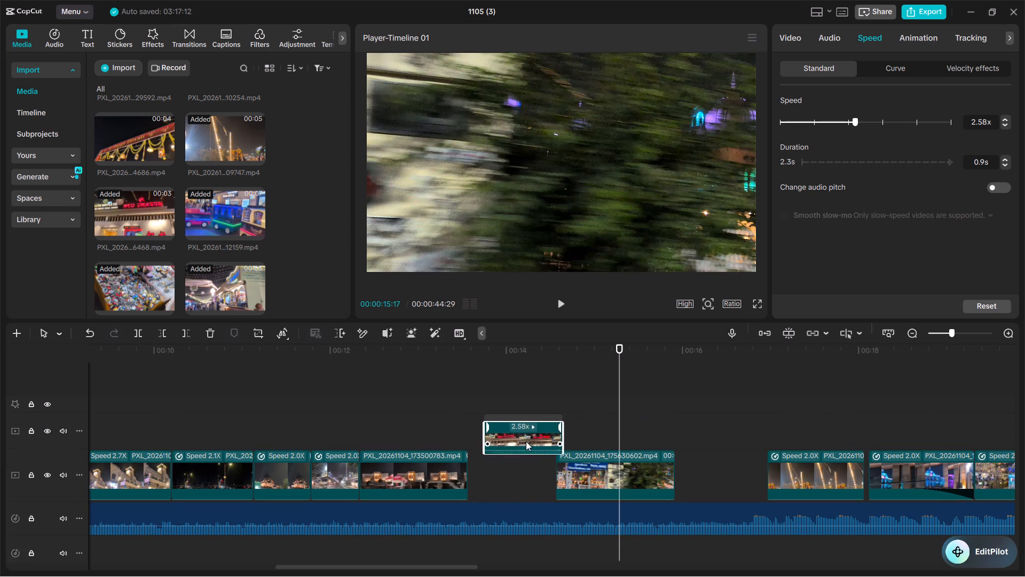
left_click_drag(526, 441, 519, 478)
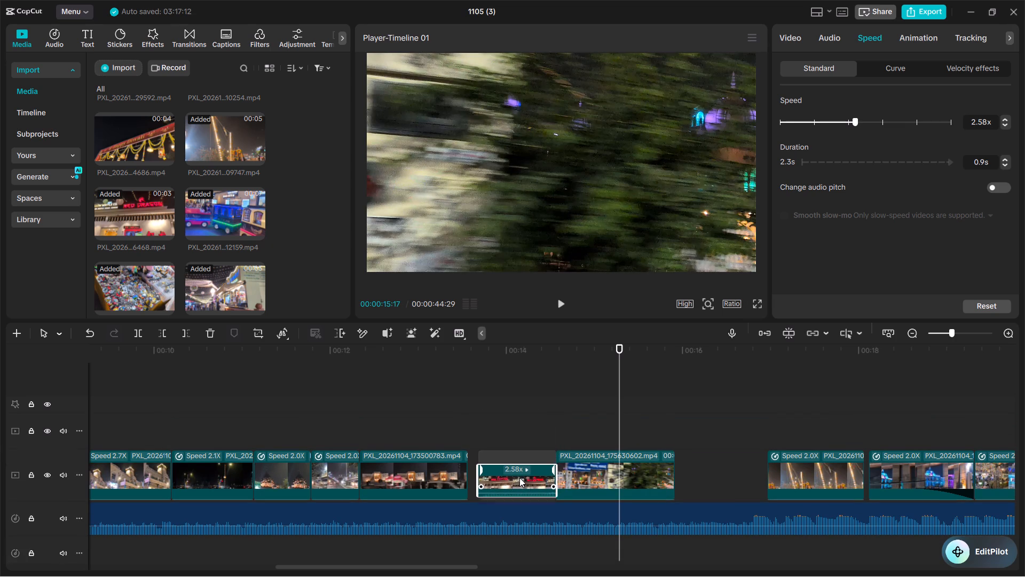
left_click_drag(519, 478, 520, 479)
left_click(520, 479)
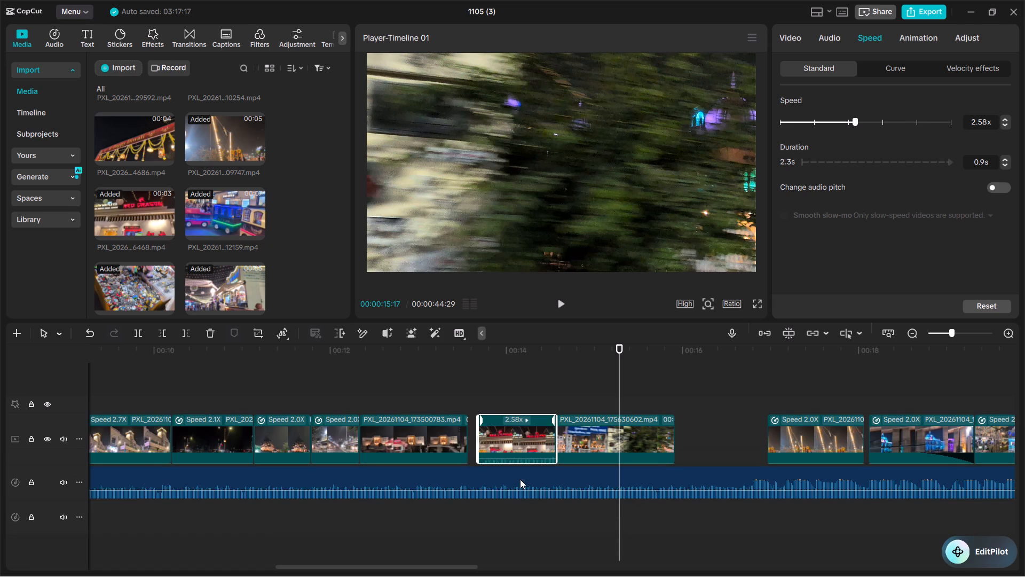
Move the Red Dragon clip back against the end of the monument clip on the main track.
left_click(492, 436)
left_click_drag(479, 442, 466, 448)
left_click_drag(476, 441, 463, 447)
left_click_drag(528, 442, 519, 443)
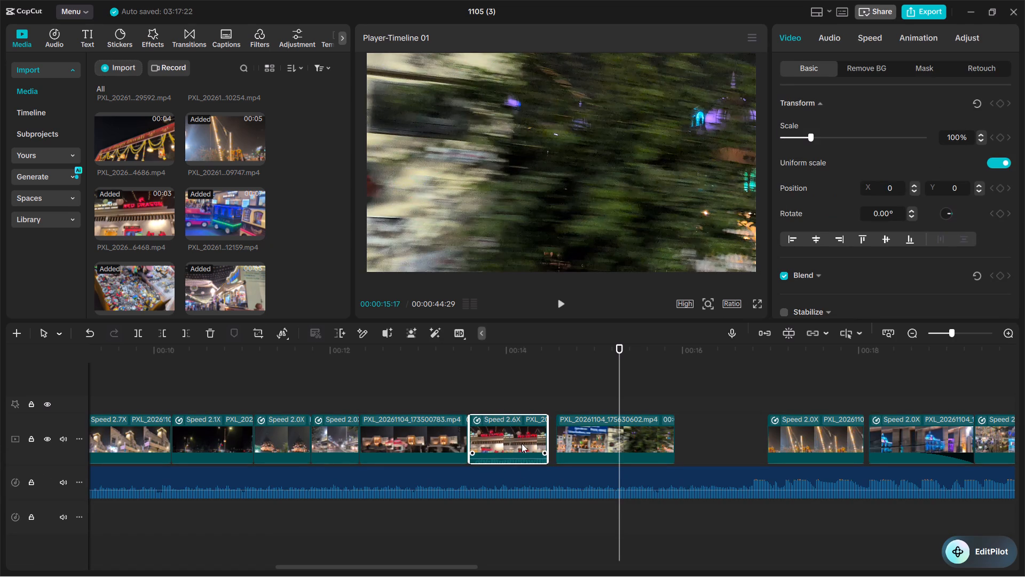
Set the Red Dragon clip's duration to 1.0 s, a speed of 2.32x, to fill the main-track gap.
left_click(874, 35)
left_click(1004, 158)
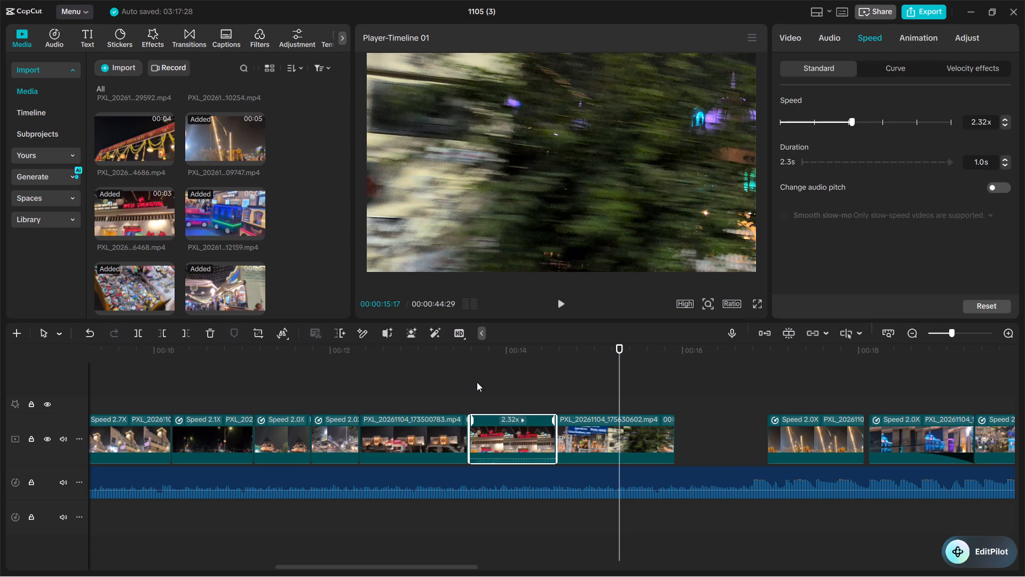
Play the montage twice from the beginning, past 00:22 and then to 00:26:55, to review its pacing.
left_click_drag(621, 362, 0, 387)
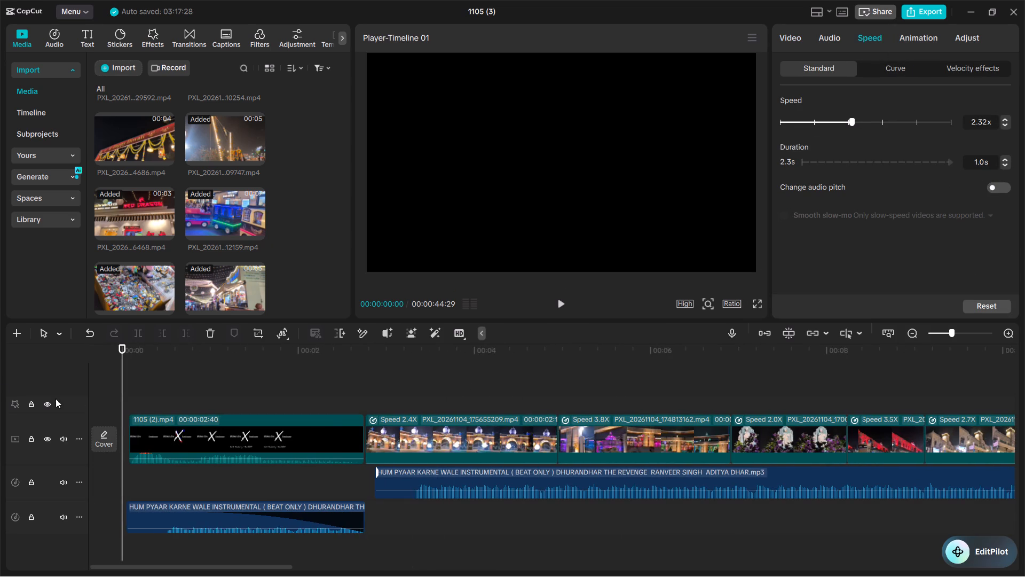
left_click(913, 332)
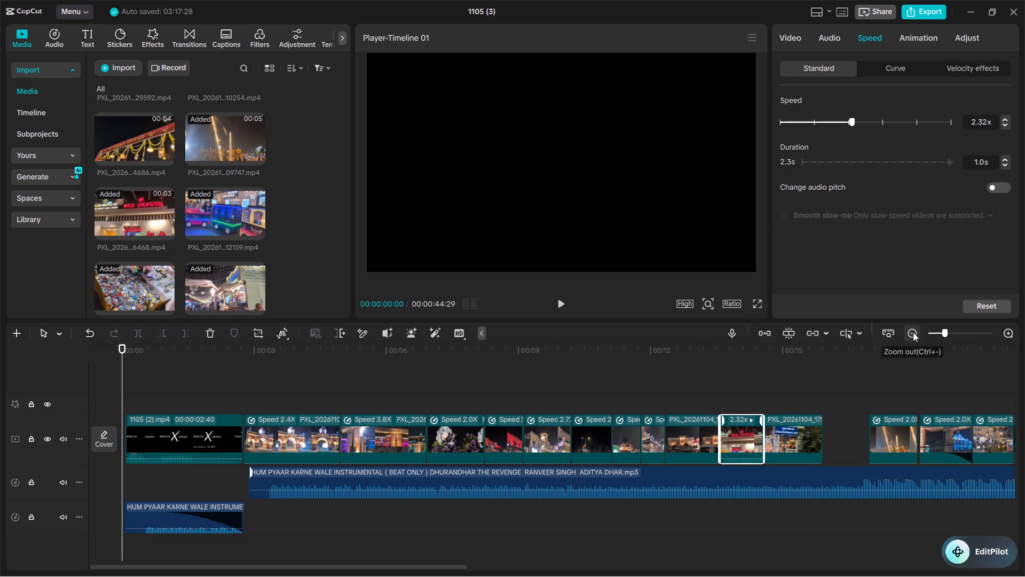
left_click(913, 332)
left_click(560, 303)
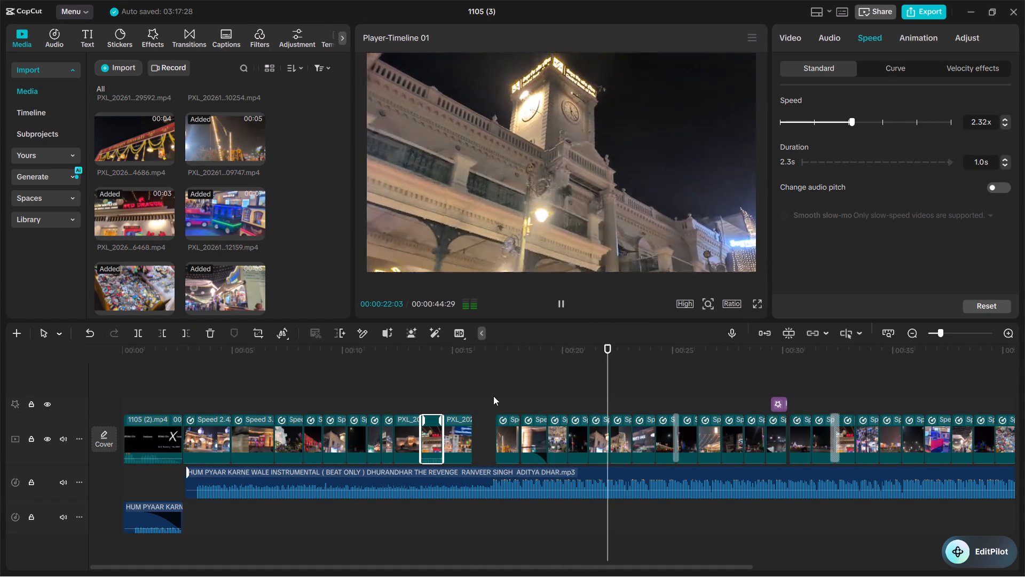
left_click(484, 368)
left_click_drag(484, 368, 0, 428)
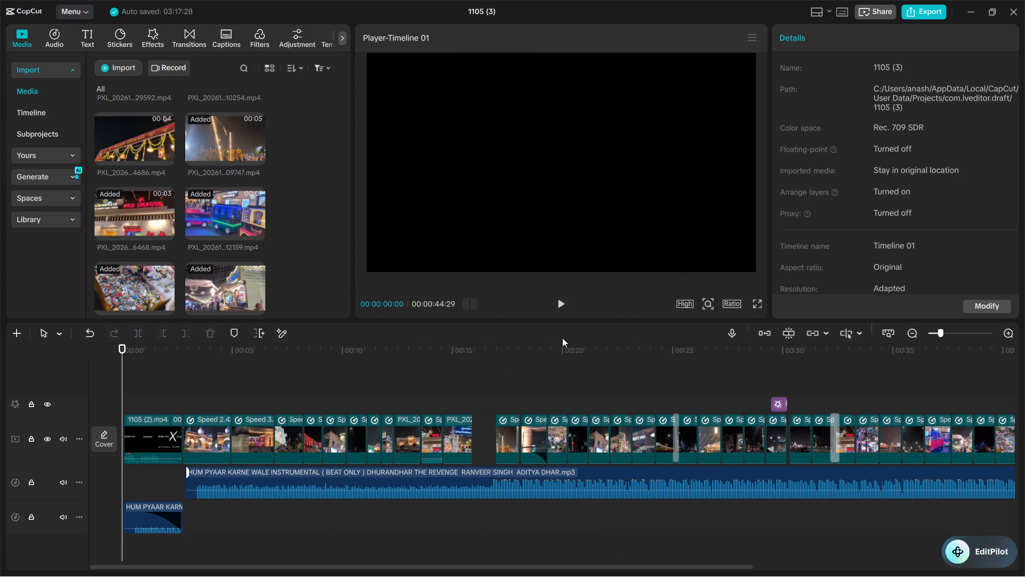
left_click(558, 305)
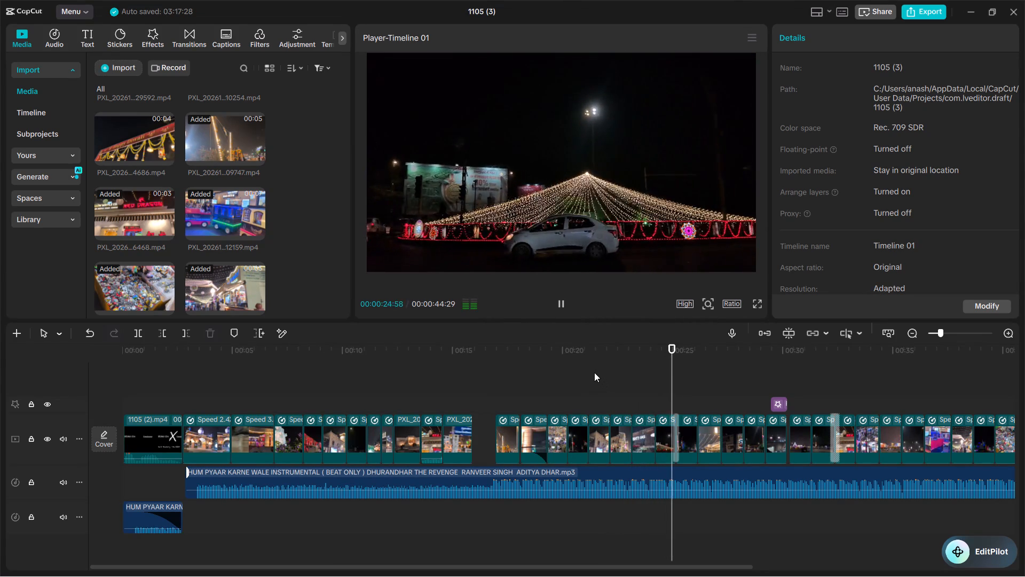
left_click(562, 303)
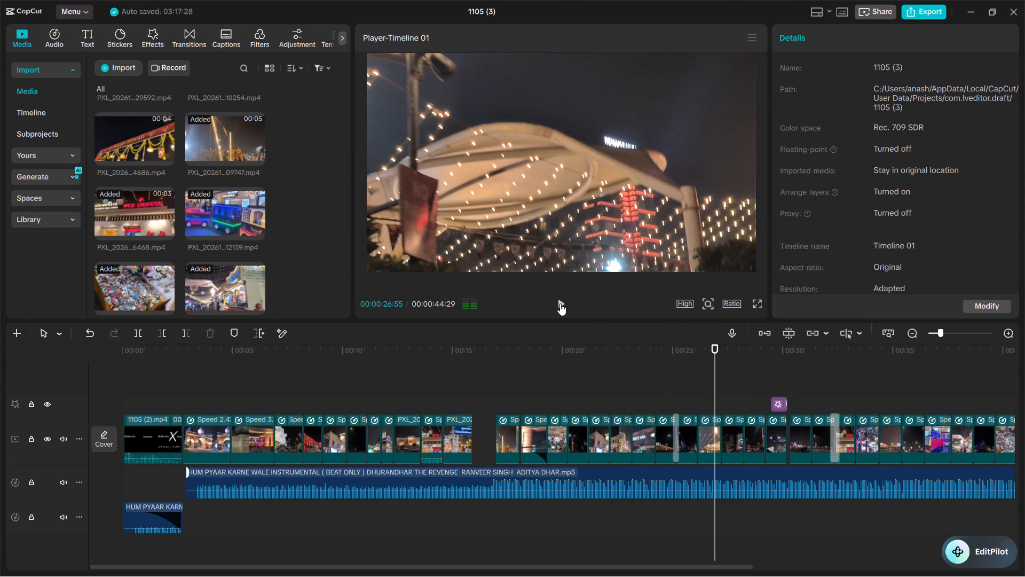
Add three default text clips at 00:15:59, where the remaining main-track gap begins.
left_click(475, 377)
left_click(474, 376)
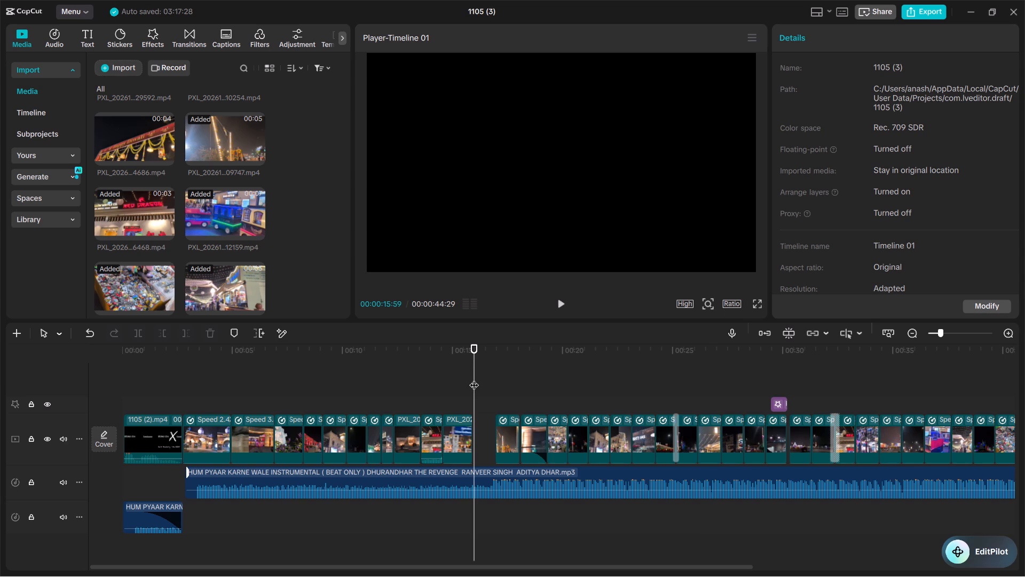
left_click(82, 40)
left_click(145, 107)
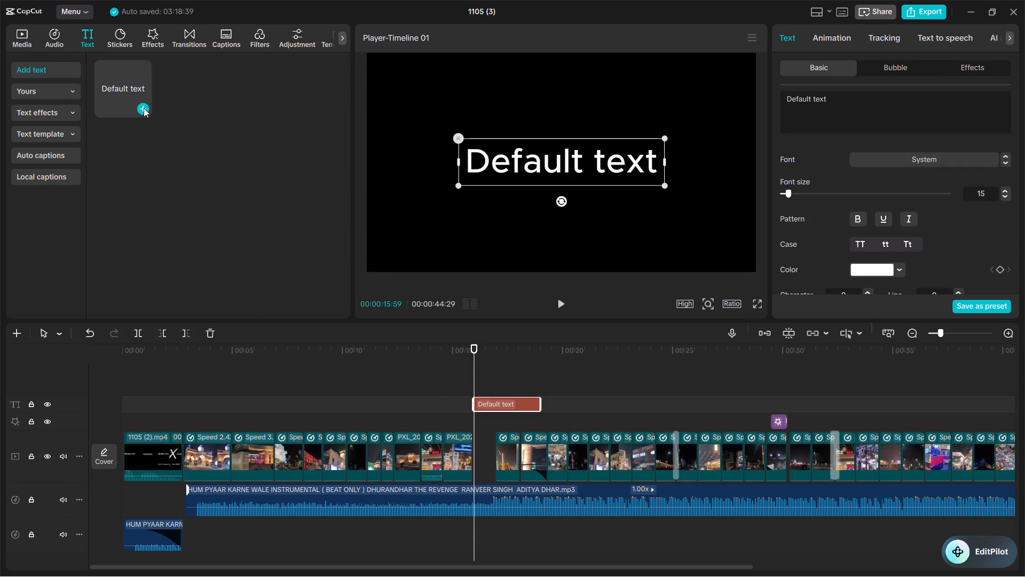
left_click(144, 108)
left_click(144, 108)
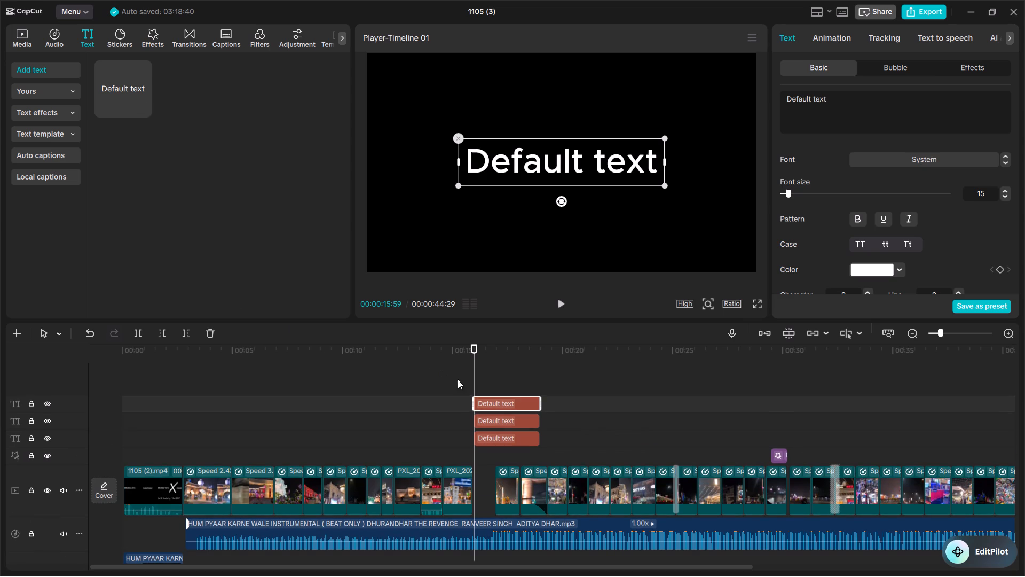
Arrange the three default text clips on one text track, one before 00:15:59 and two end to end after it.
left_click_drag(511, 400, 579, 422)
left_click_drag(502, 422, 460, 417)
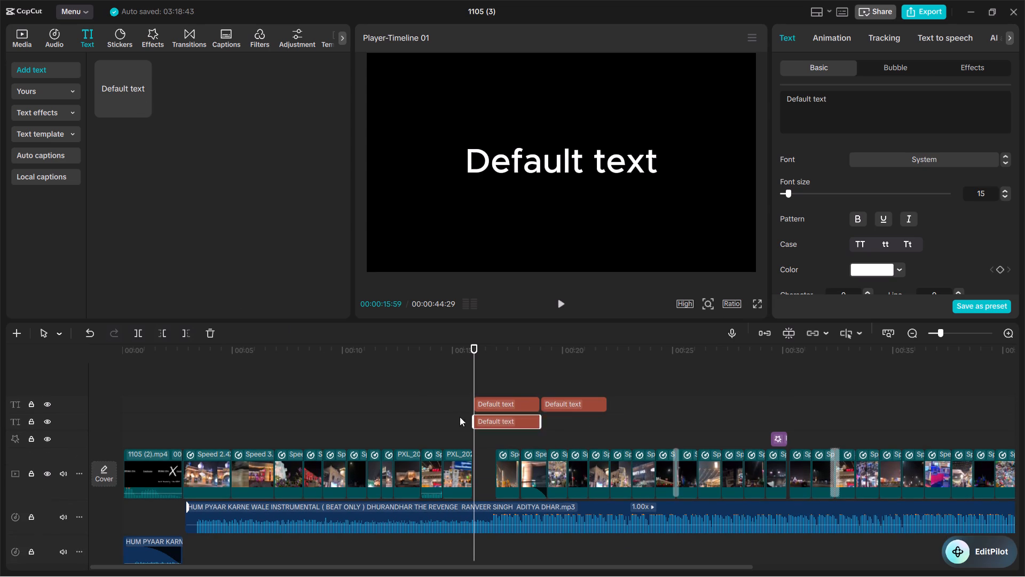
left_click_drag(460, 417, 433, 406)
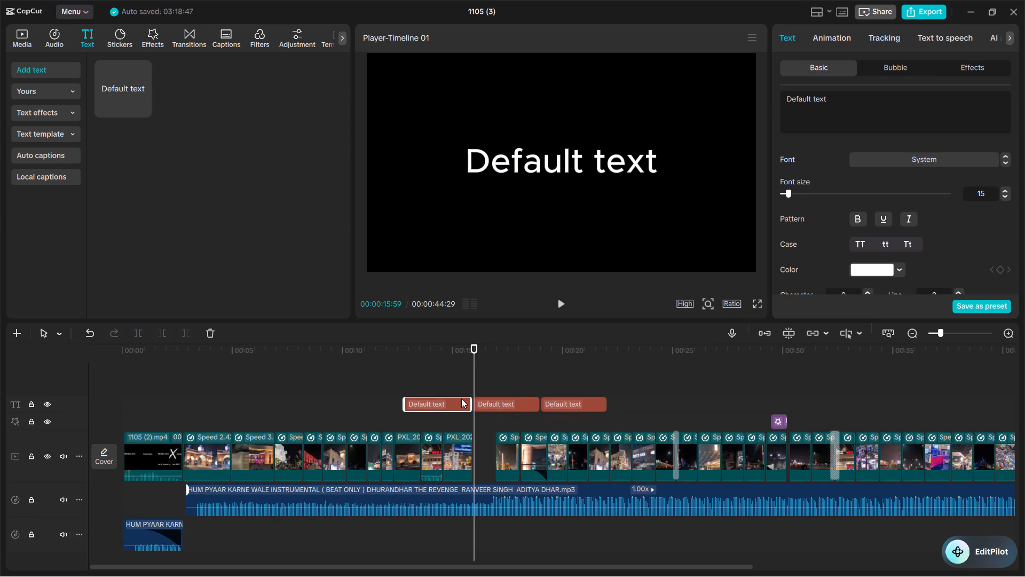
Shorten the first default text clip to a sliver of about 0.3 s, ending at about 00:13.
left_click_drag(469, 406, 413, 417)
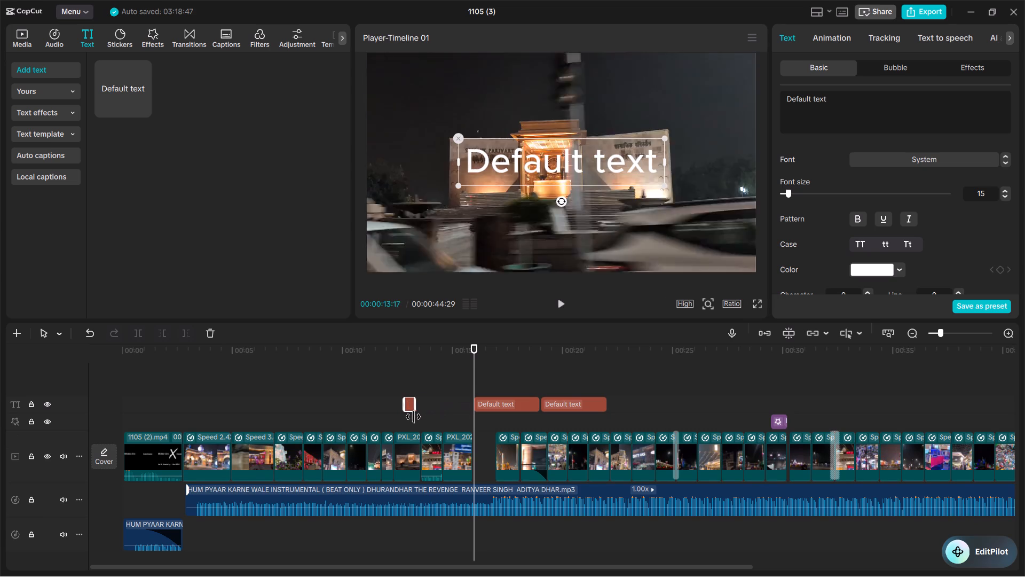
left_click_drag(413, 417, 410, 418)
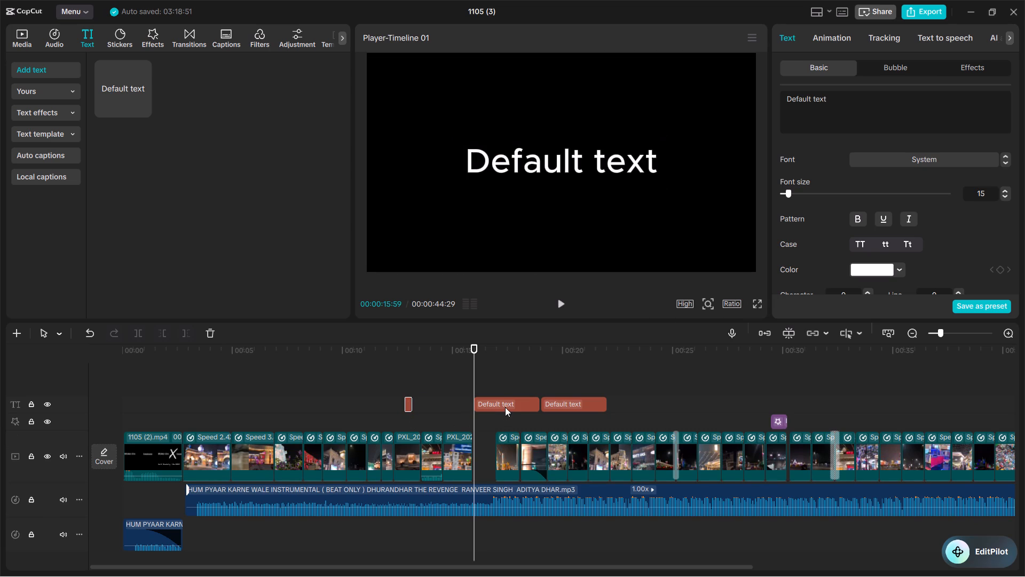
Shorten the default text clip that starts at 00:15:59 to about 0.3 s.
left_click(503, 406)
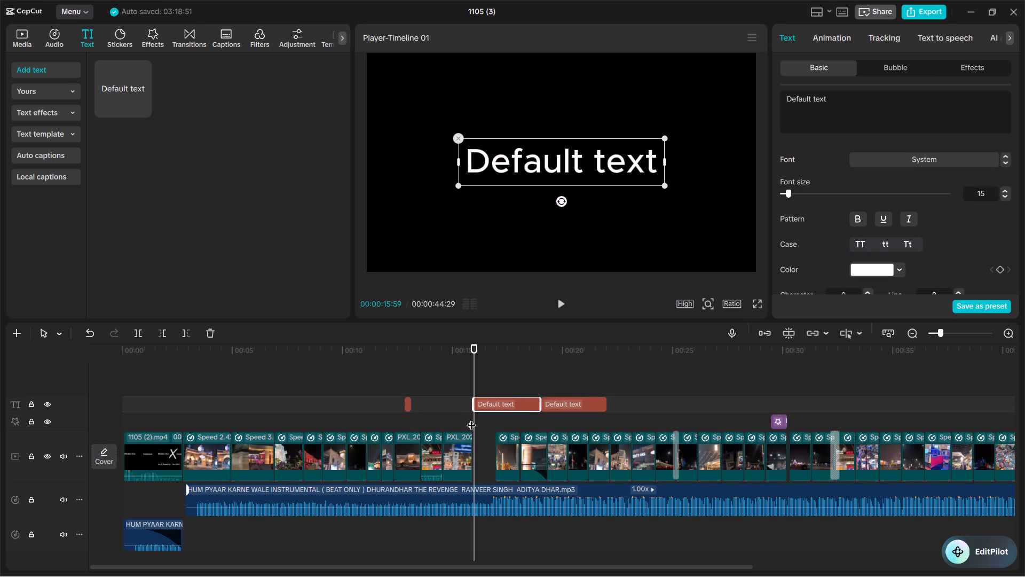
left_click_drag(539, 404, 484, 418)
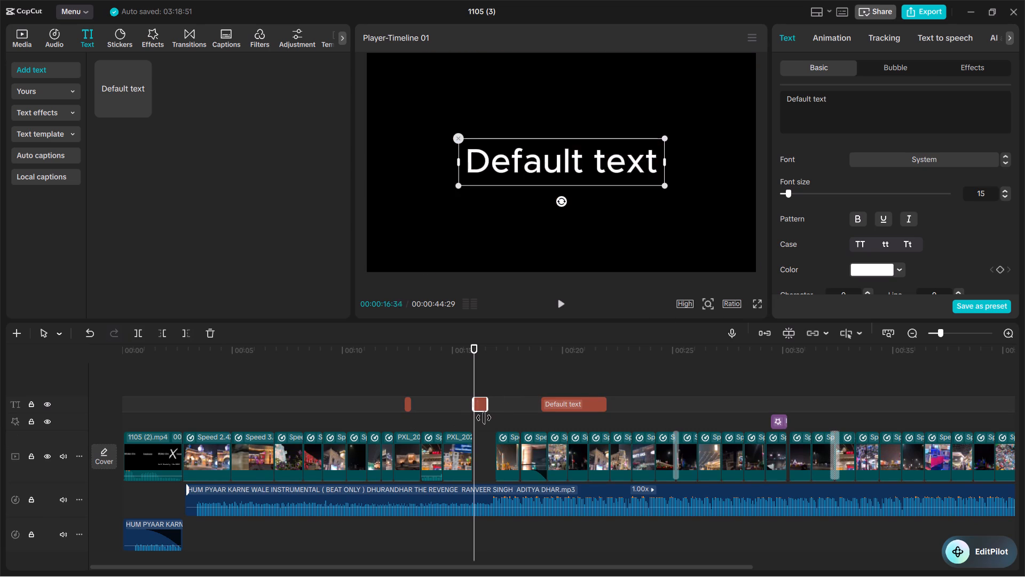
left_click_drag(484, 418, 479, 419)
Move the sliver at 00:13 behind the other short text clip and set both end to end, starting just before 00:16.
left_click_drag(407, 406, 486, 409)
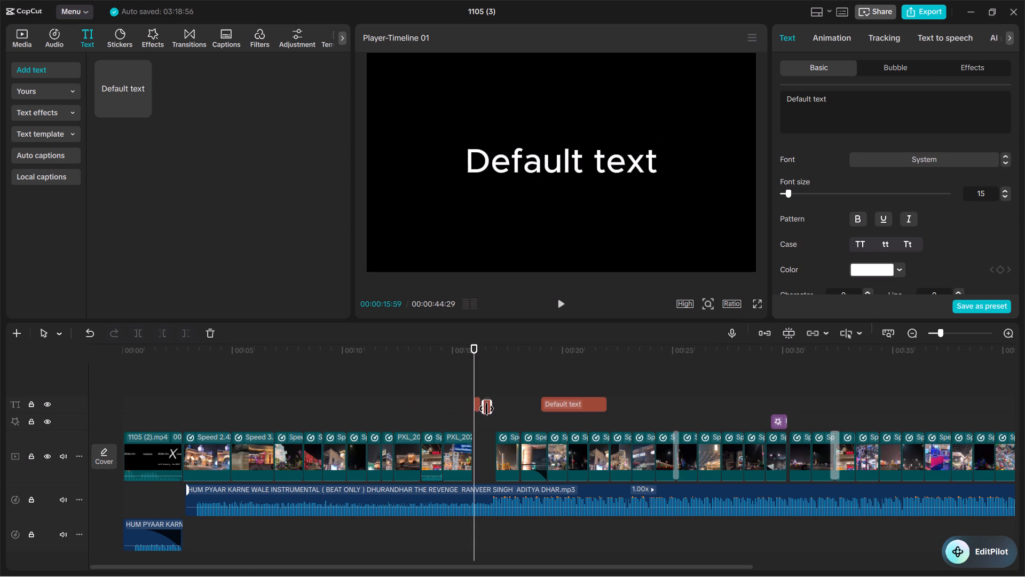
left_click_drag(486, 409, 484, 407)
left_click(566, 405)
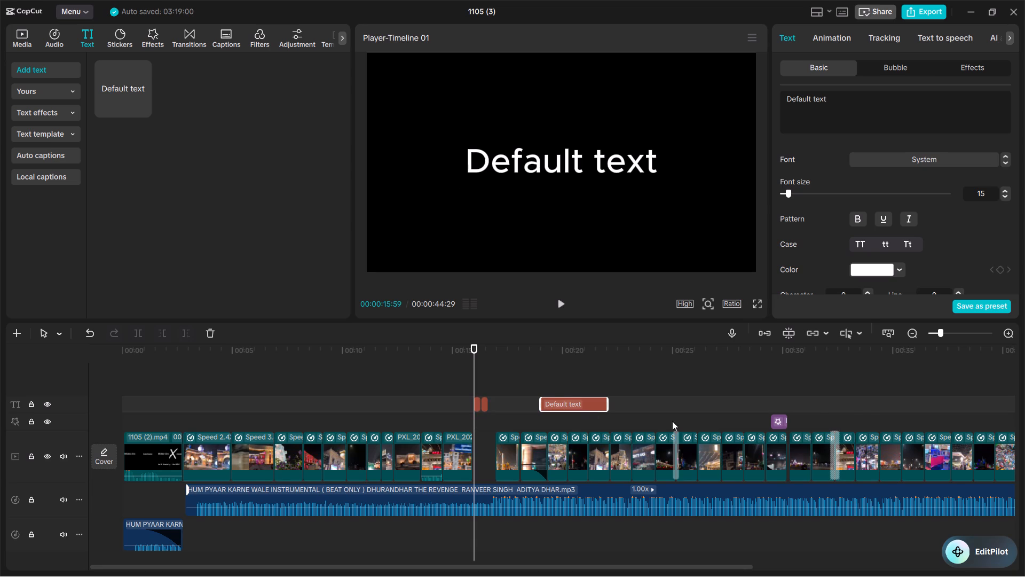
left_click(1003, 338)
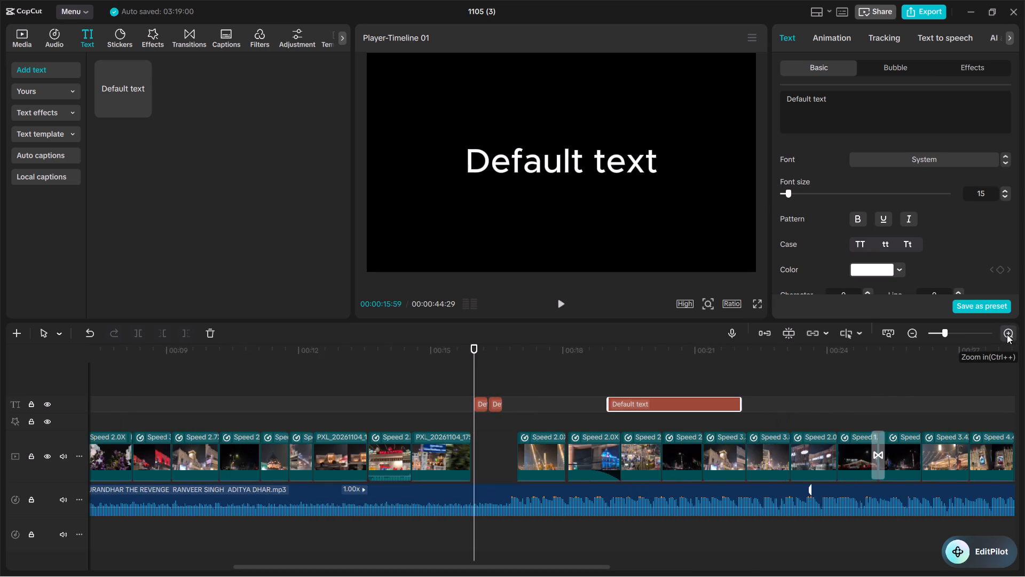
left_click(1007, 333)
left_click(1007, 333)
left_click(493, 405)
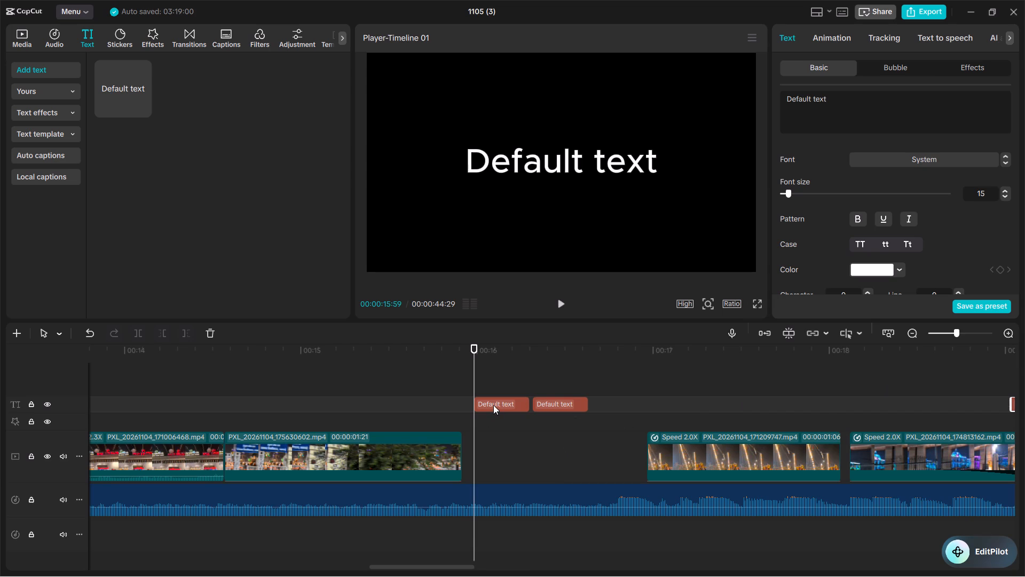
left_click_drag(493, 405, 487, 404)
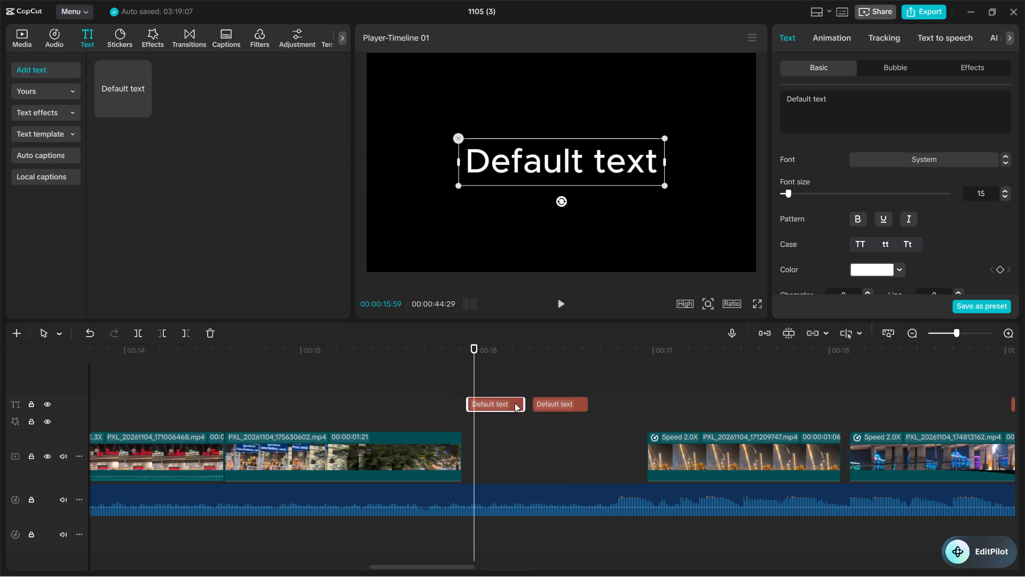
left_click(550, 401)
left_click_drag(551, 403, 545, 404)
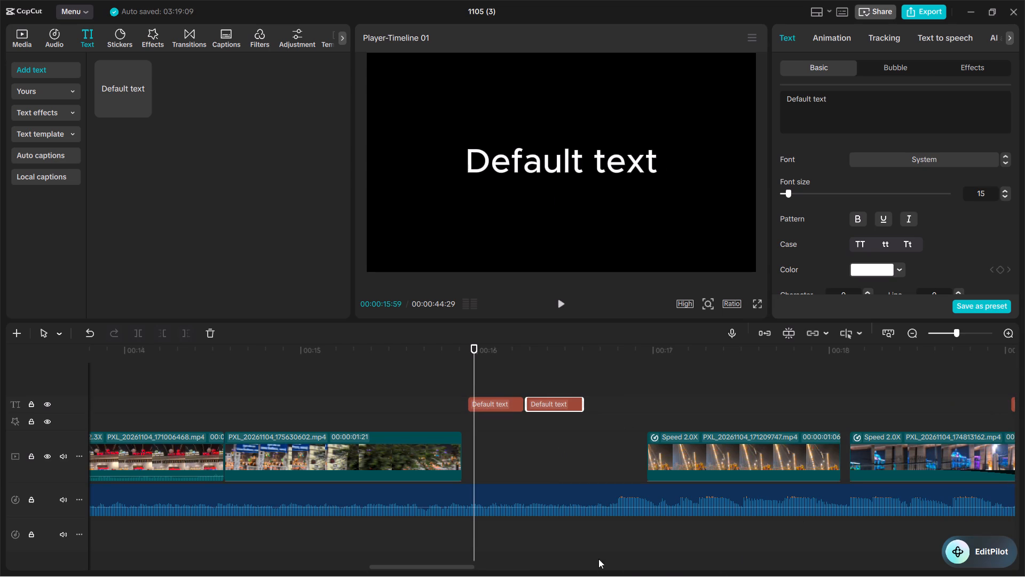
Move the long third text clip directly behind the two short ones and trim its end to the next main-track clip, about 00:17.
left_click_drag(469, 564, 499, 560)
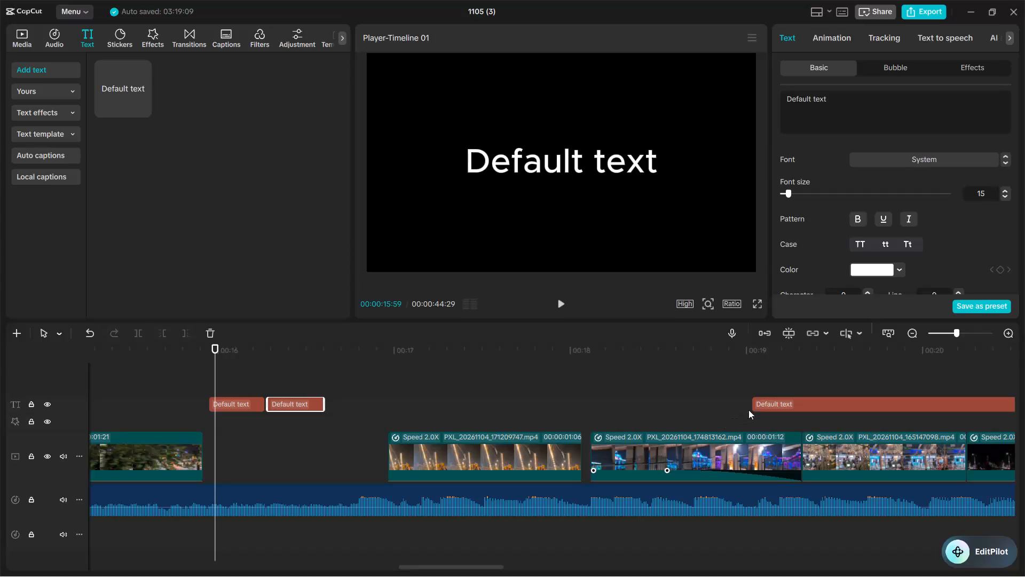
left_click_drag(781, 406, 354, 407)
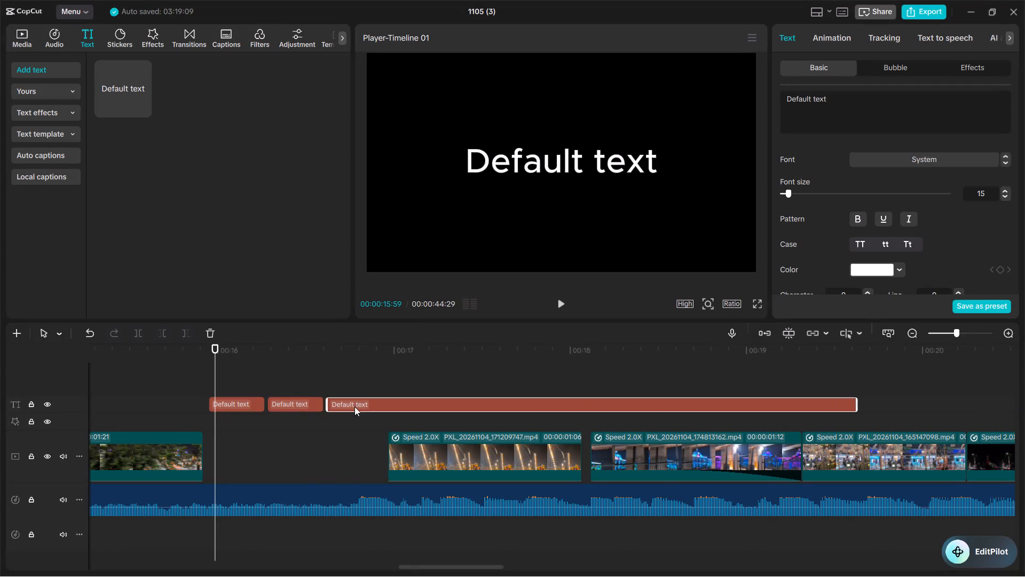
left_click_drag(354, 407, 354, 407)
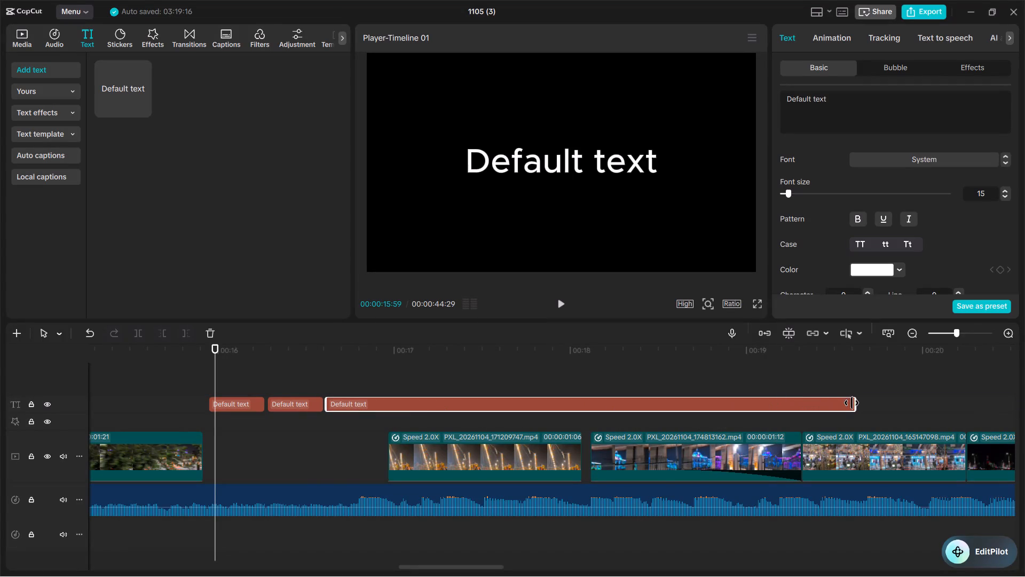
left_click_drag(854, 406, 388, 426)
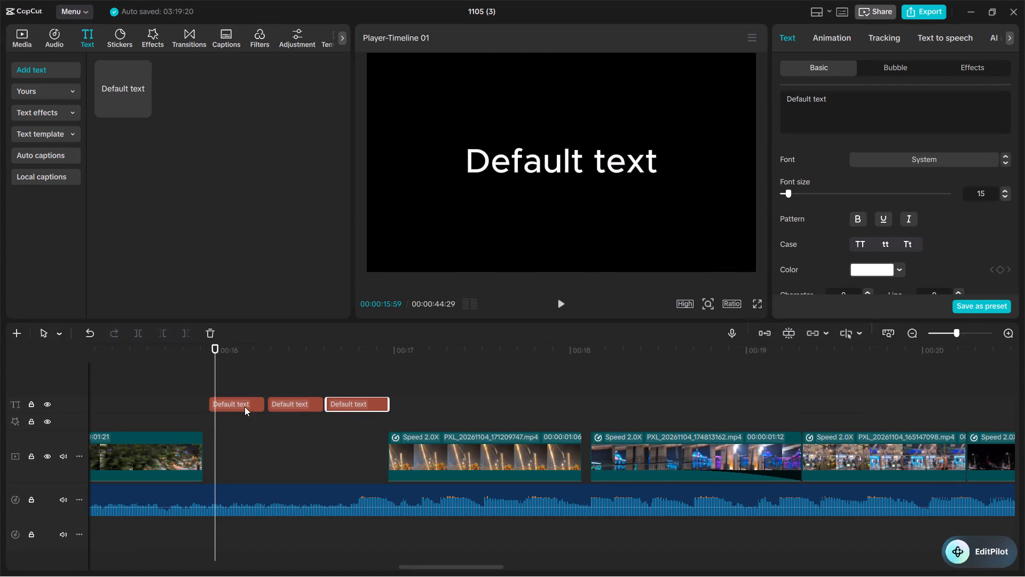
Replace the first short text clip's wording with 3.
left_click(245, 407)
left_click(853, 103)
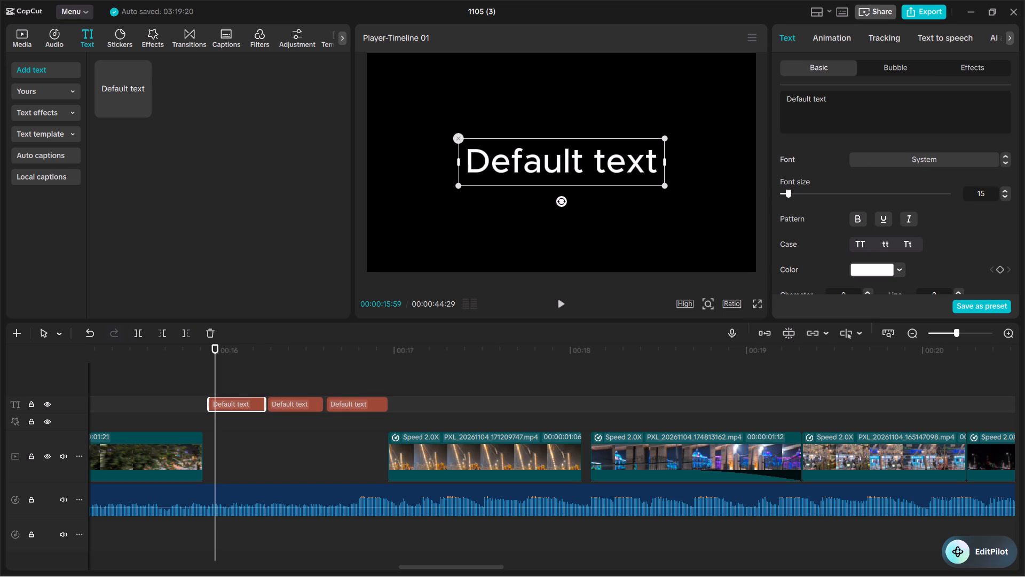
key("BackSpace")
key("BackSpace")
key("BackSpace")
key("BackSpace")
key("BackSpace")
key("BackSpace")
key("BackSpace")
key("BackSpace")
key("BackSpace")
key("BackSpace")
key("BackSpace")
key("BackSpace")
key("BackSpace")
key("BackSpace")
key("BackSpace")
key("BackSpace")
key("BackSpace")
key("BackSpace")
key("BackSpace")
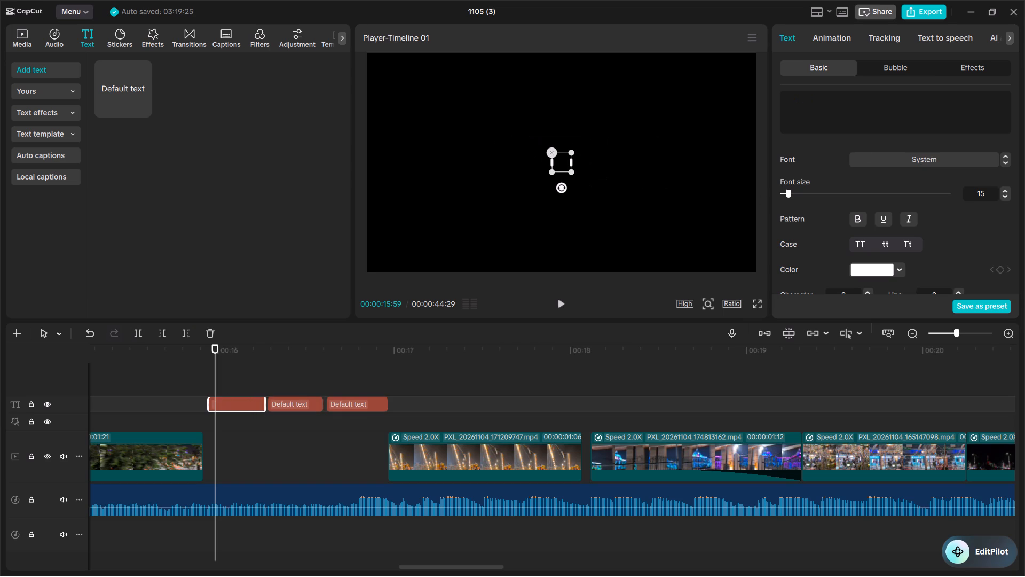
key("3")
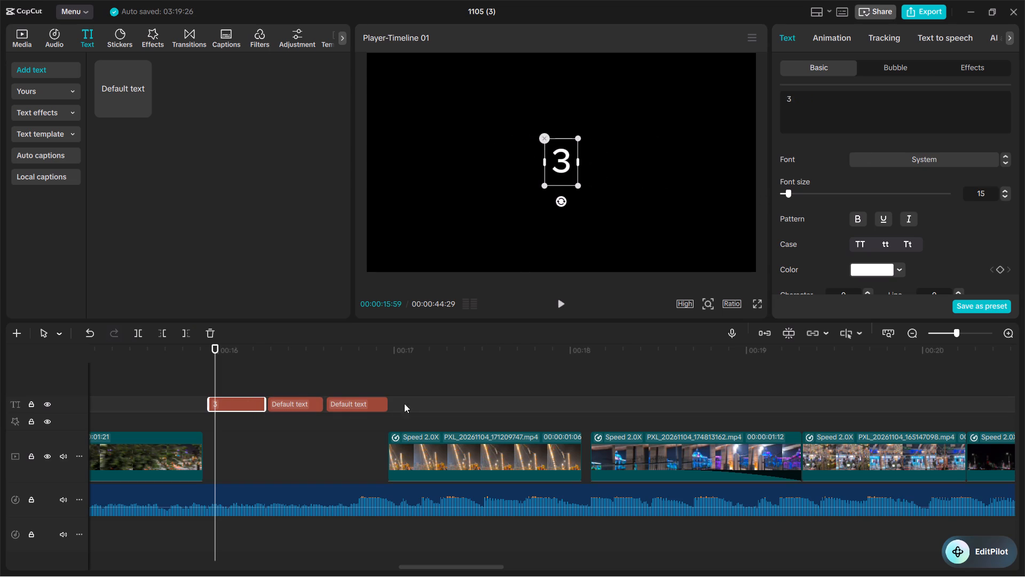
Replace the second short text clip's wording with 2.
left_click(306, 401)
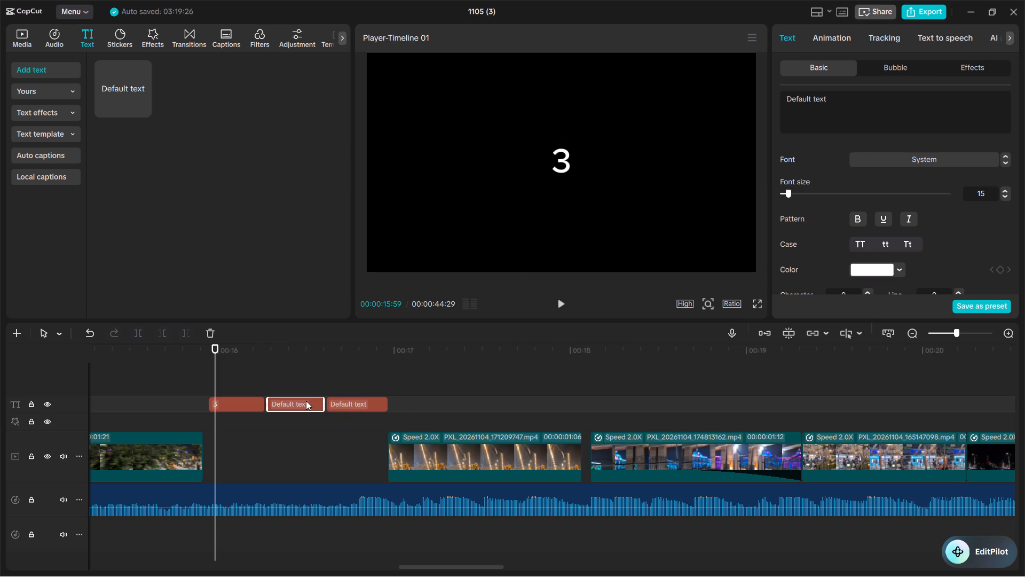
left_click(846, 118)
key("ctrl+a")
key("BackSpace")
key("2")
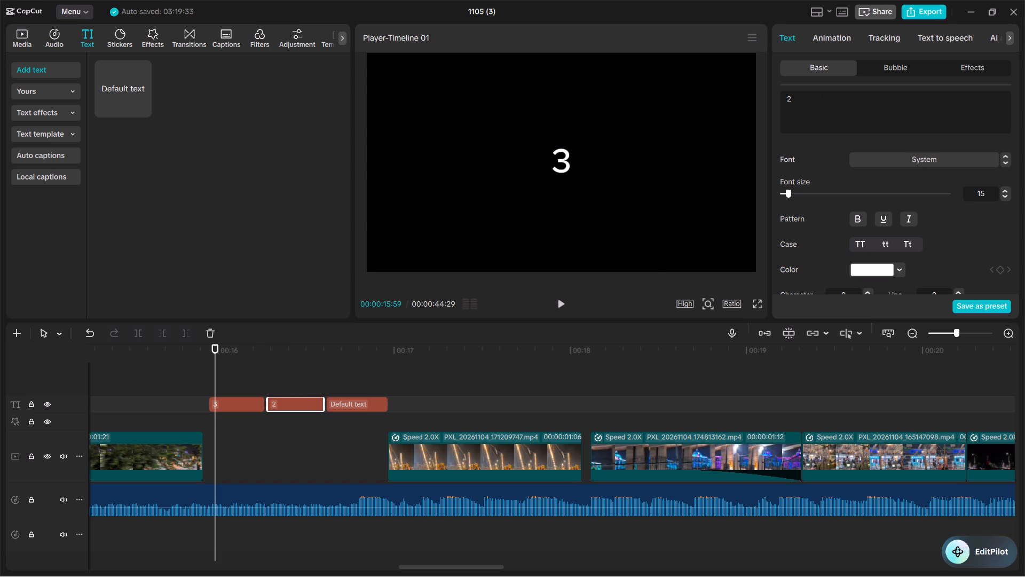
Replace the third short text clip's wording with 1.
left_click(368, 406)
left_click(856, 108)
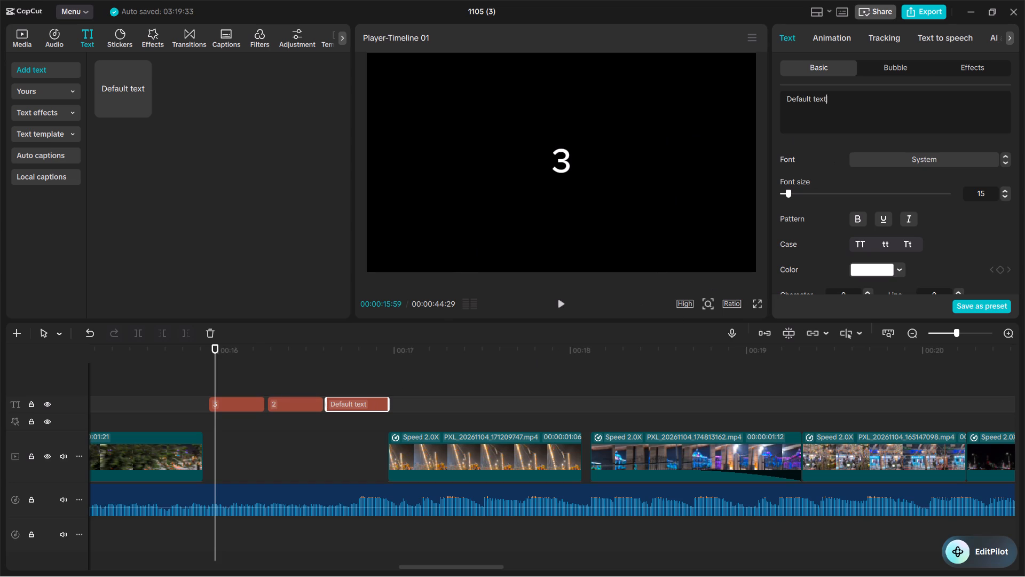
key("ctrl+a")
key("BackSpace")
key("1")
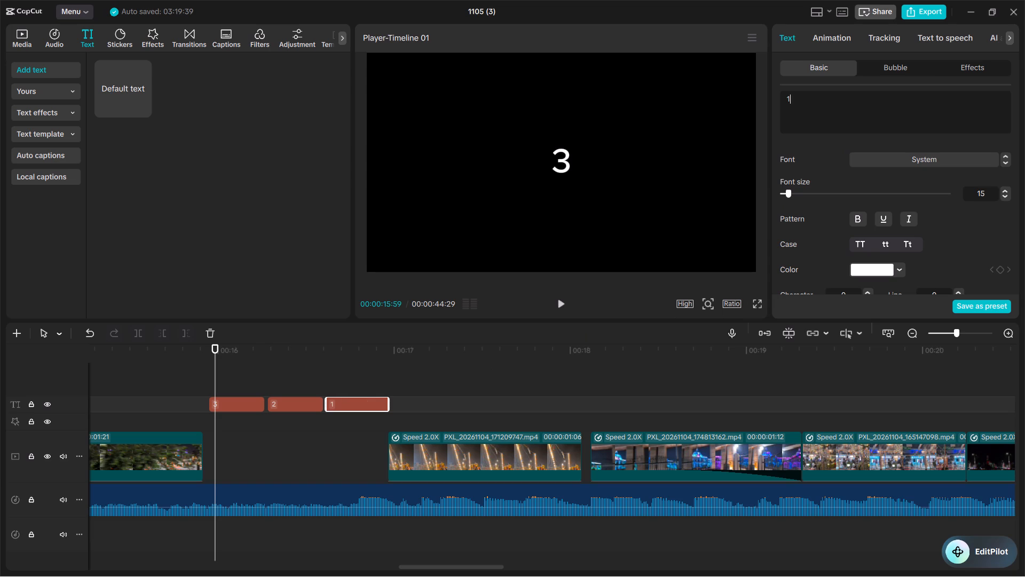
Search the exit animations for zoom and apply Zoom Out to the text clip reading 3.
left_click(234, 399)
left_click(826, 35)
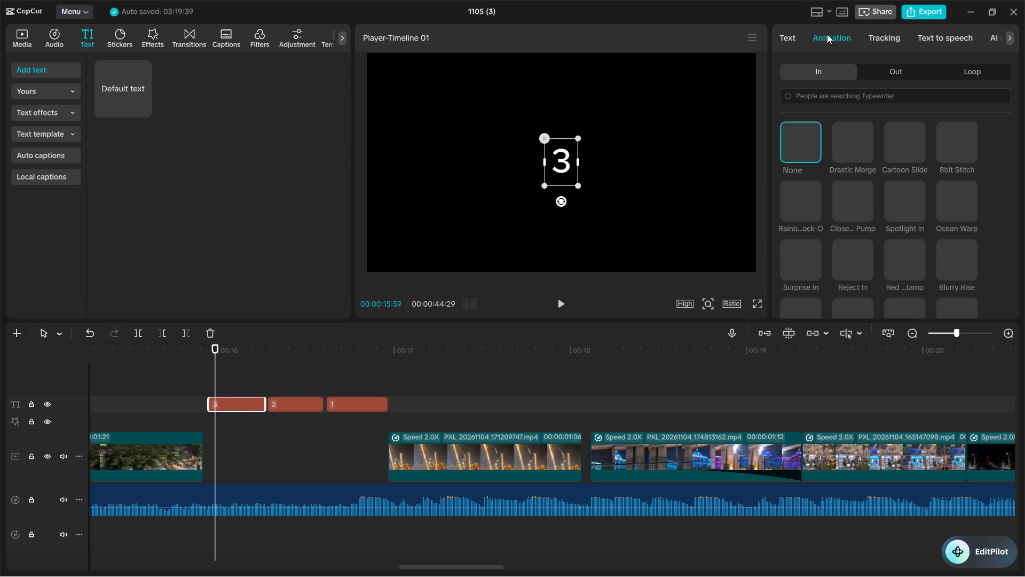
left_click(901, 74)
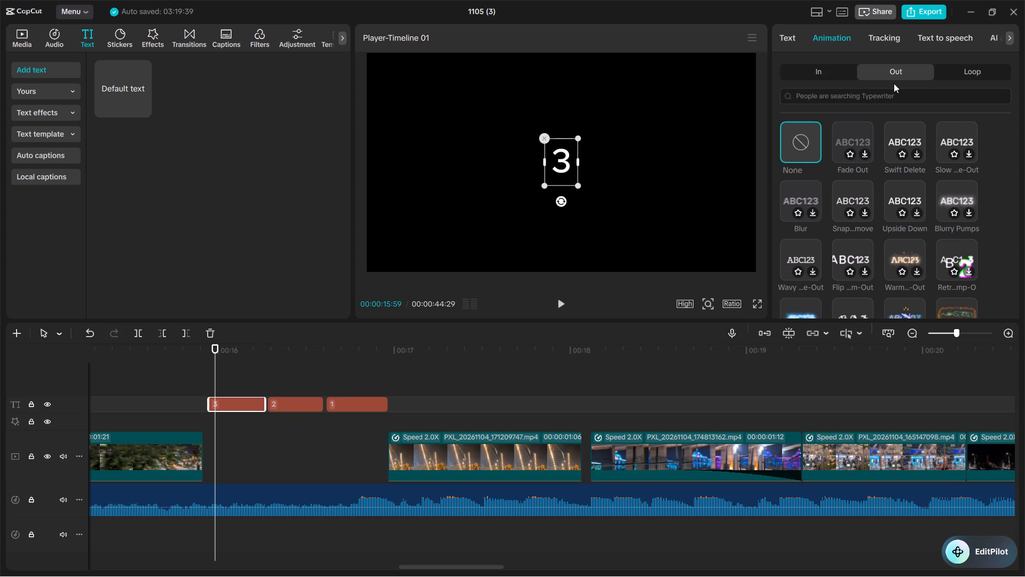
left_click(857, 98)
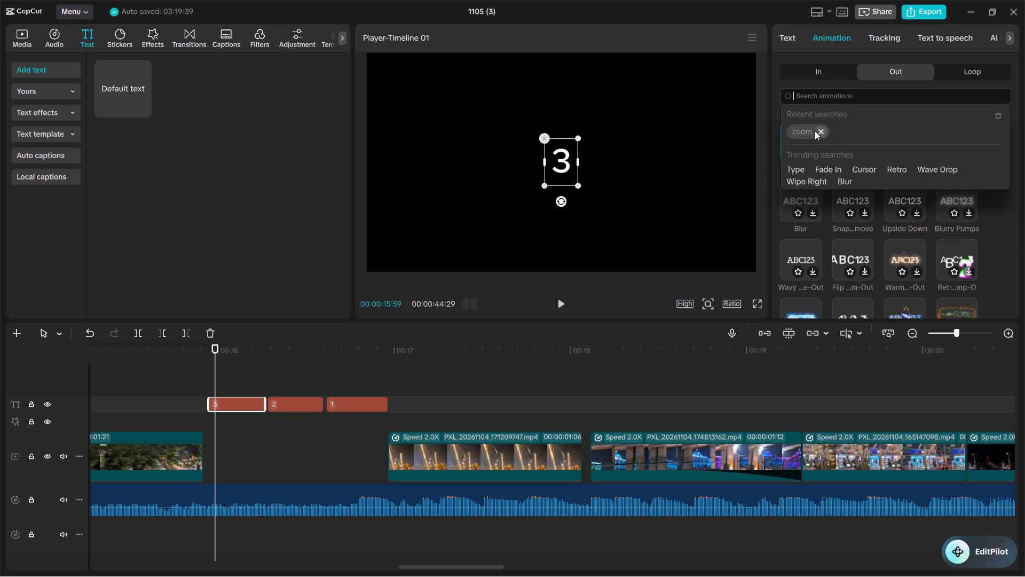
left_click(806, 132)
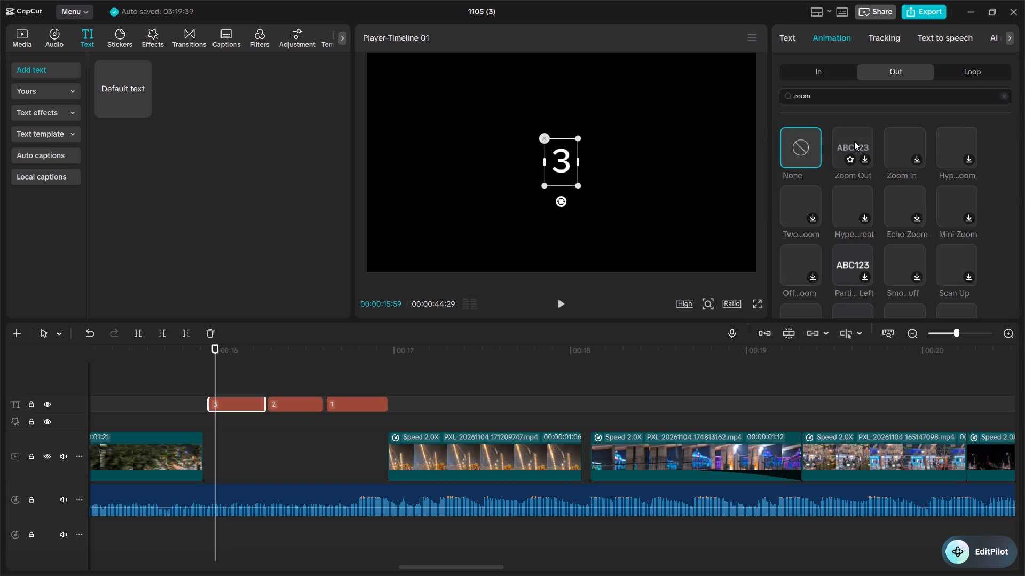
left_click(863, 158)
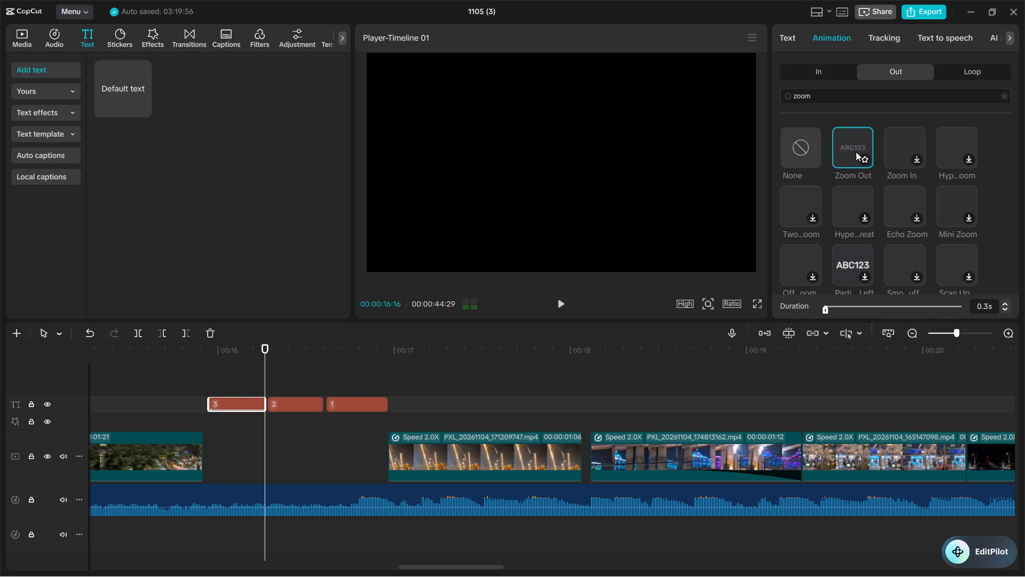
left_click(855, 149)
Apply the same Zoom Out exit animation to the text clips reading 2 and 1.
left_click(307, 403)
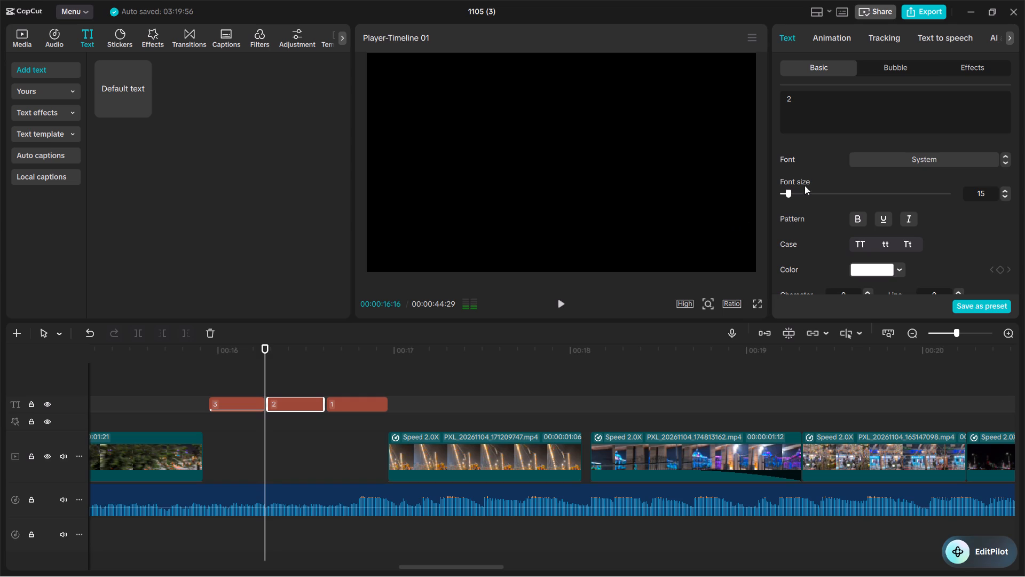
left_click(835, 36)
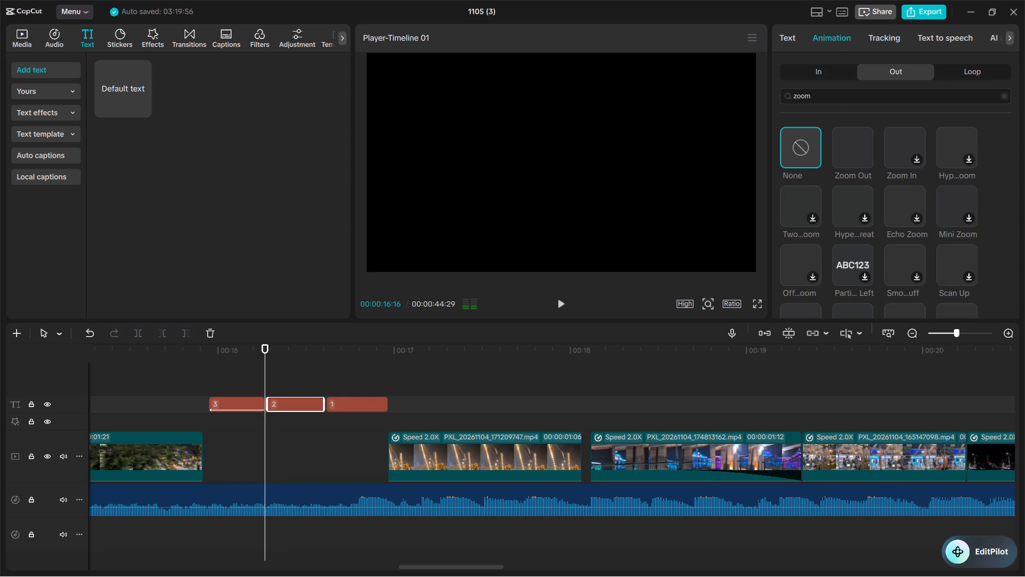
left_click(848, 143)
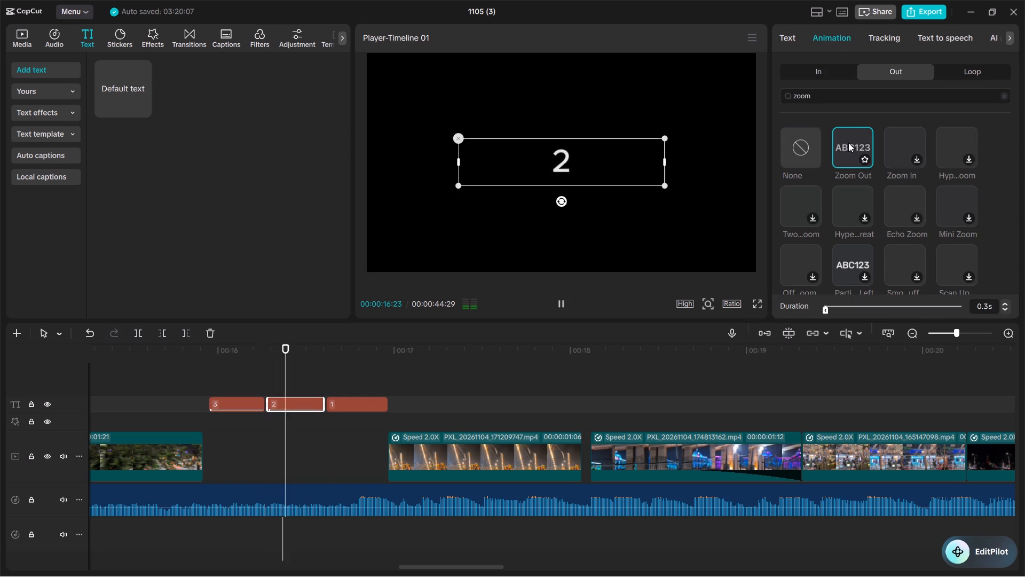
left_click(362, 401)
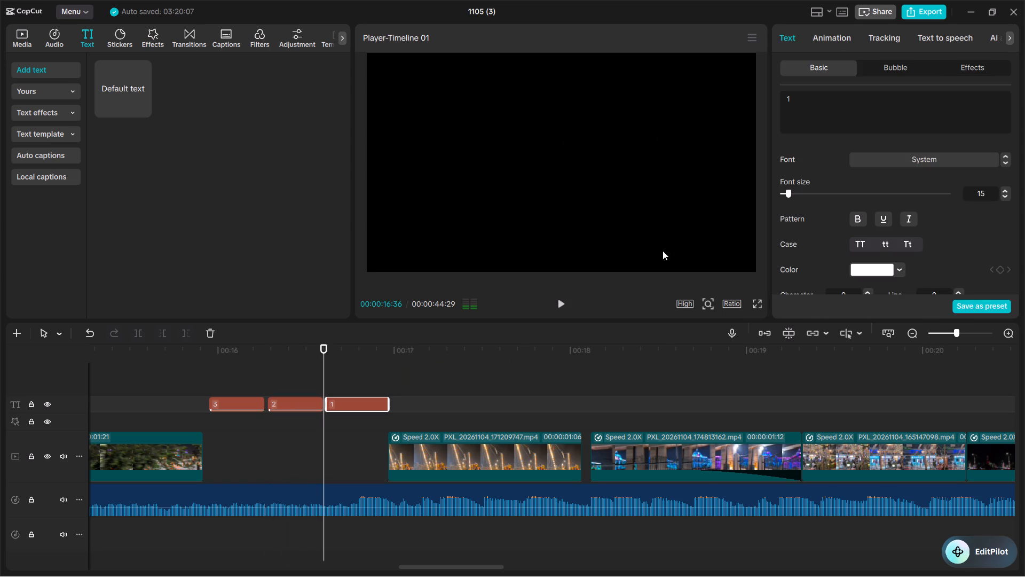
left_click(829, 32)
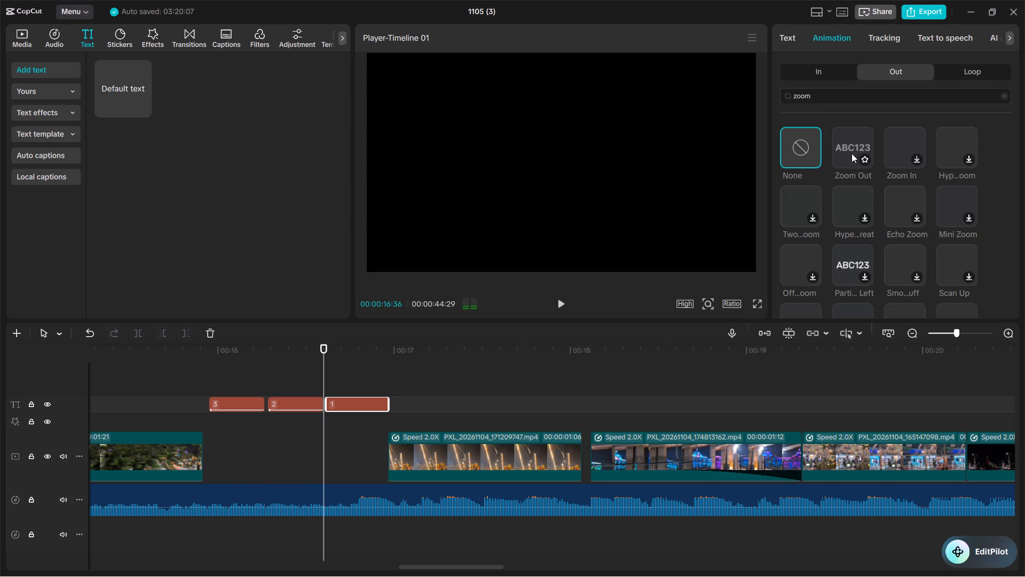
left_click(850, 151)
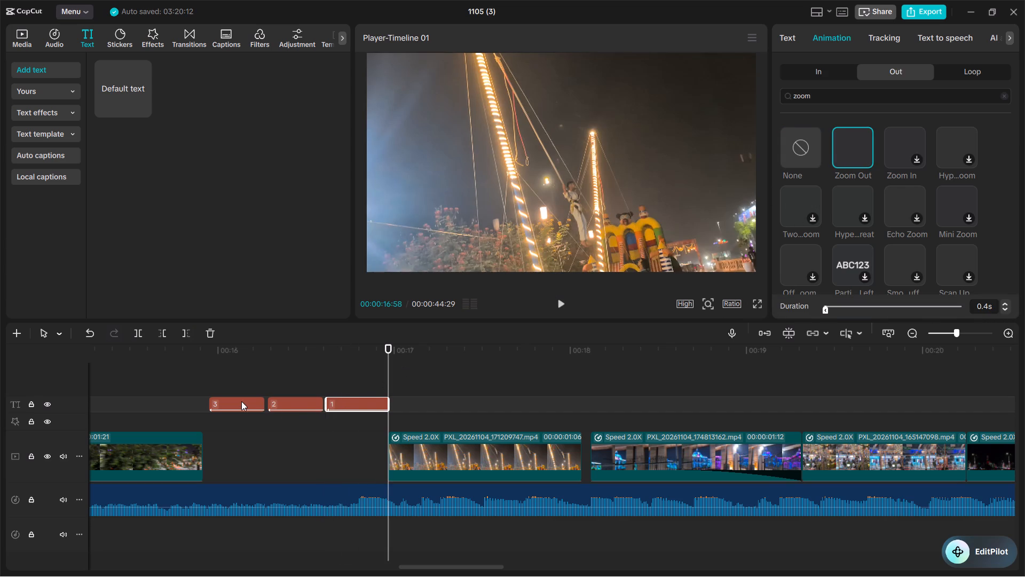
Enlarge the countdown number 3 about its centre to a little under half of the frame height.
left_click(240, 401)
left_click(246, 383)
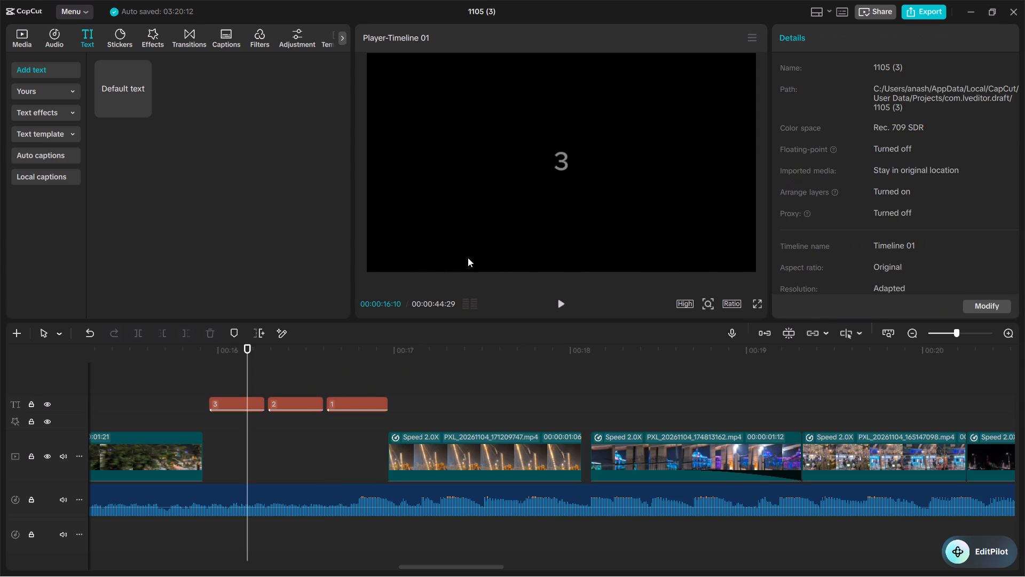
left_click(559, 154)
left_click_drag(574, 184, 583, 191)
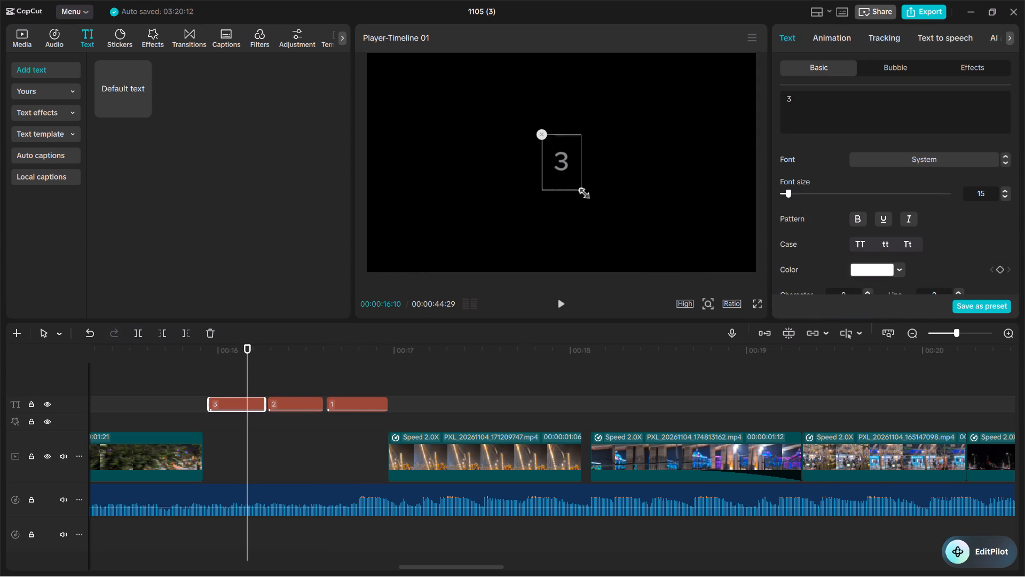
left_click_drag(583, 191, 734, 302)
Enlarge the countdown number 2 about its centre to roughly a third of the frame height.
left_click(298, 408)
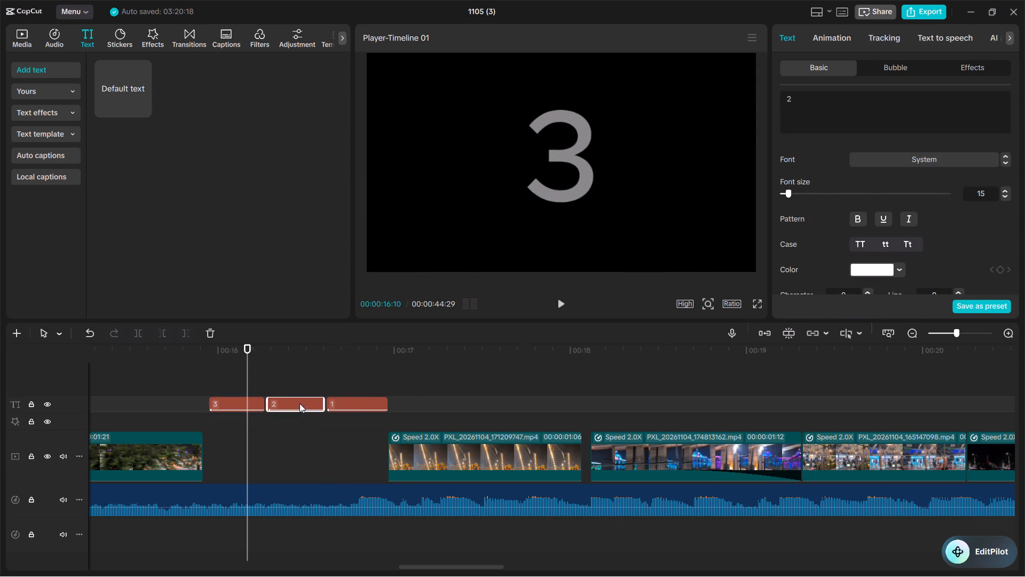
left_click(296, 385)
left_click(563, 170)
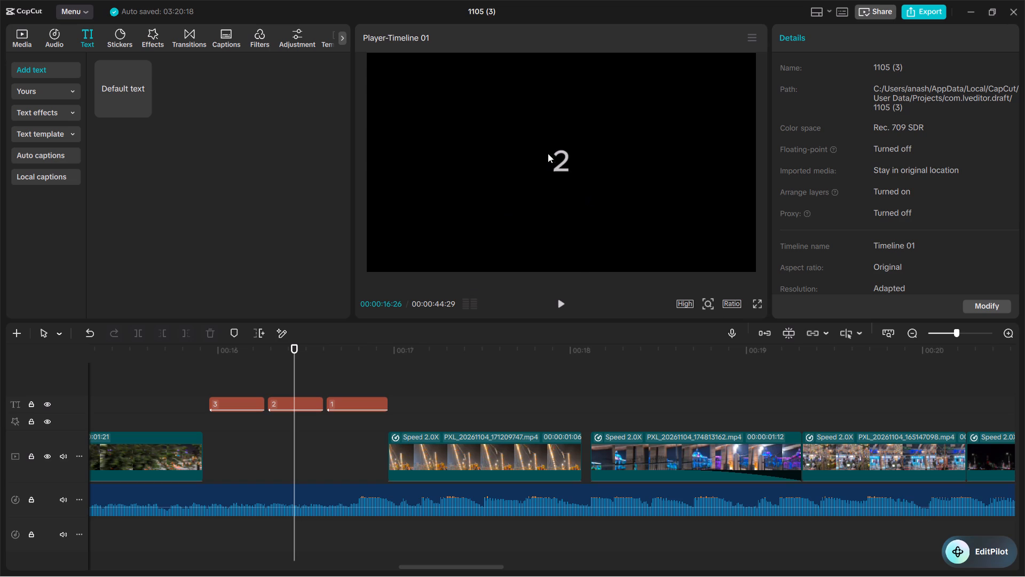
left_click(559, 154)
left_click(564, 170)
left_click(312, 403)
left_click_drag(663, 188, 697, 242)
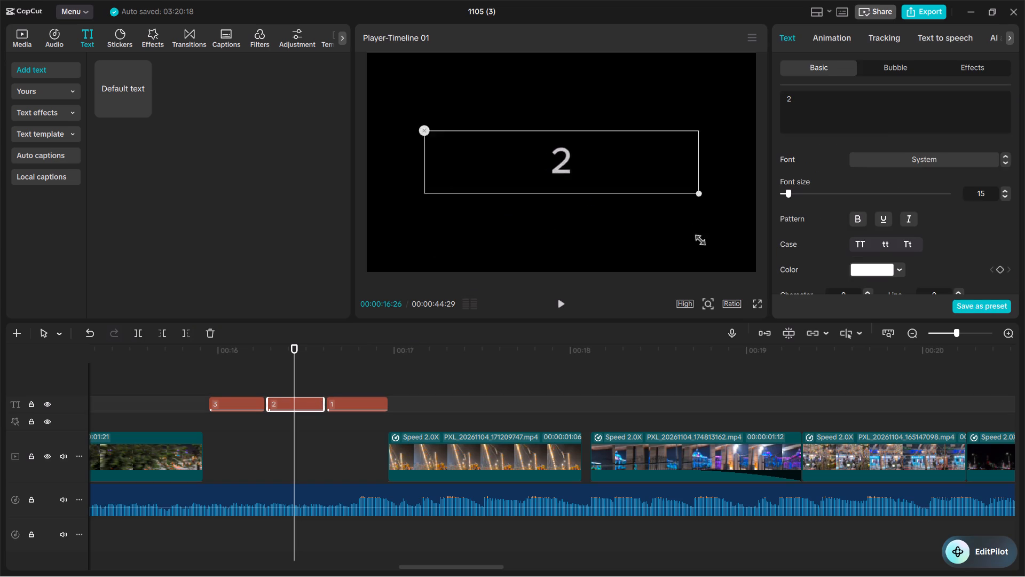
left_click_drag(697, 242, 989, 415)
Enlarge the countdown number 1 about its centre to roughly half of the frame height.
left_click(354, 399)
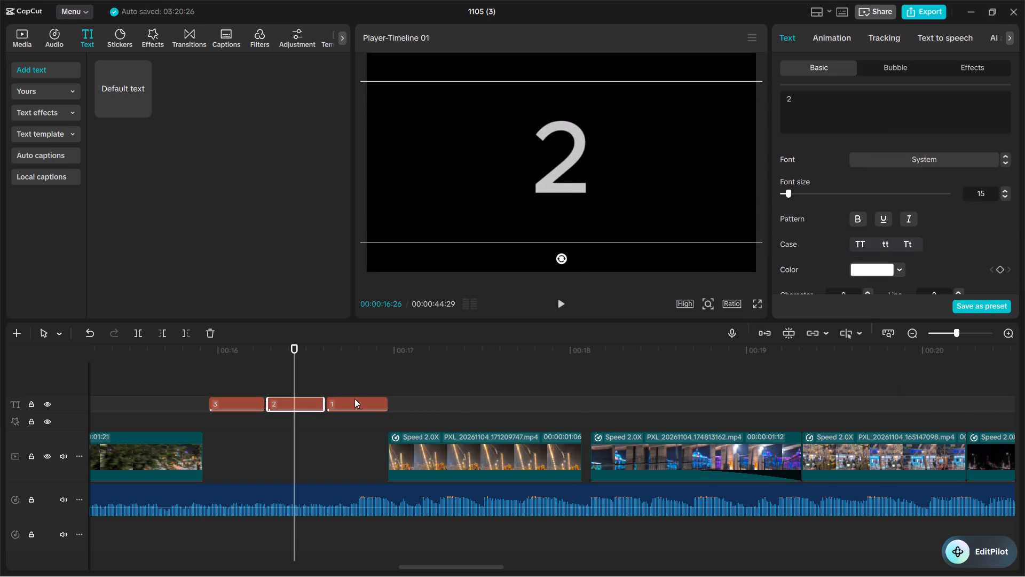
left_click(558, 170)
left_click_drag(327, 362, 334, 364)
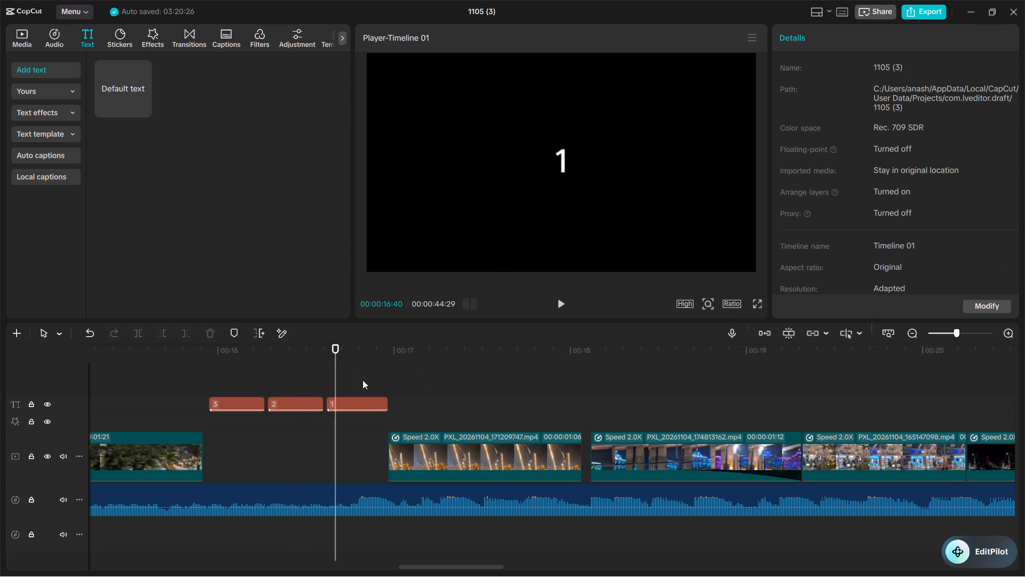
left_click(367, 401)
left_click_drag(571, 188, 690, 355)
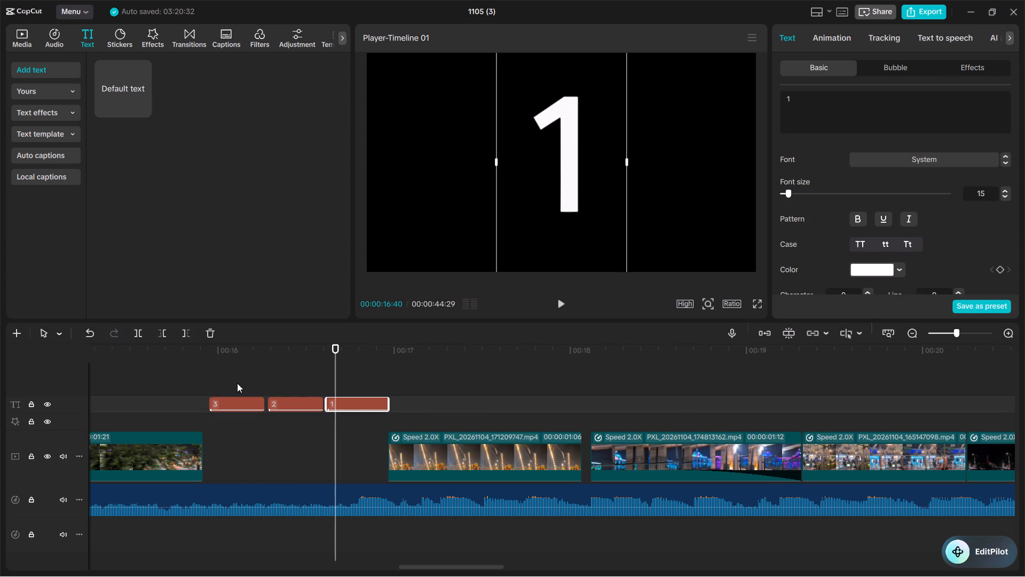
Play the whole montage from the beginning to review the countdown, cuts and transitions up to about 29 seconds.
left_click(890, 336)
left_click(346, 363)
left_click_drag(345, 363, 61, 378)
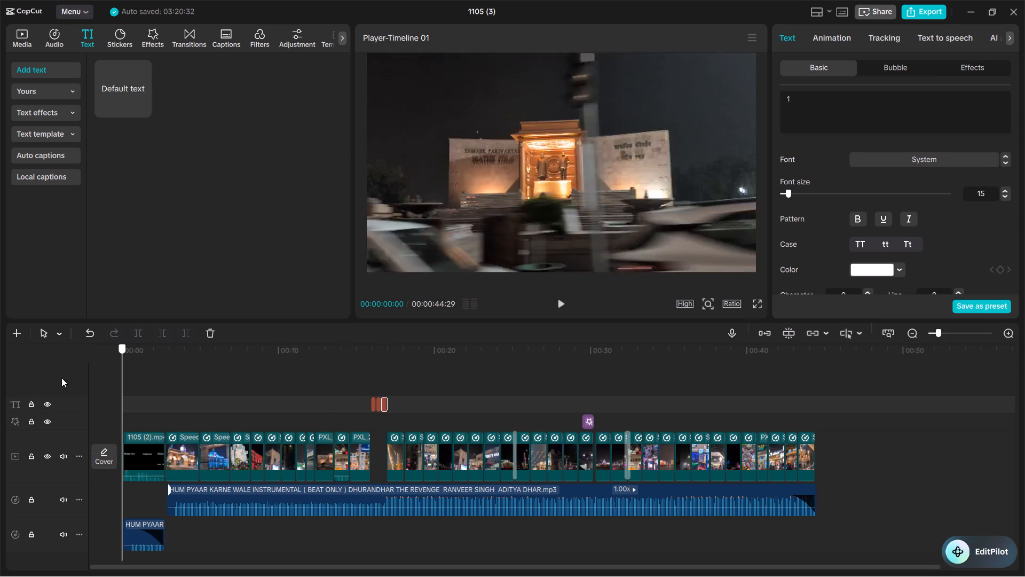
left_click_drag(61, 378, 59, 378)
left_click(559, 303)
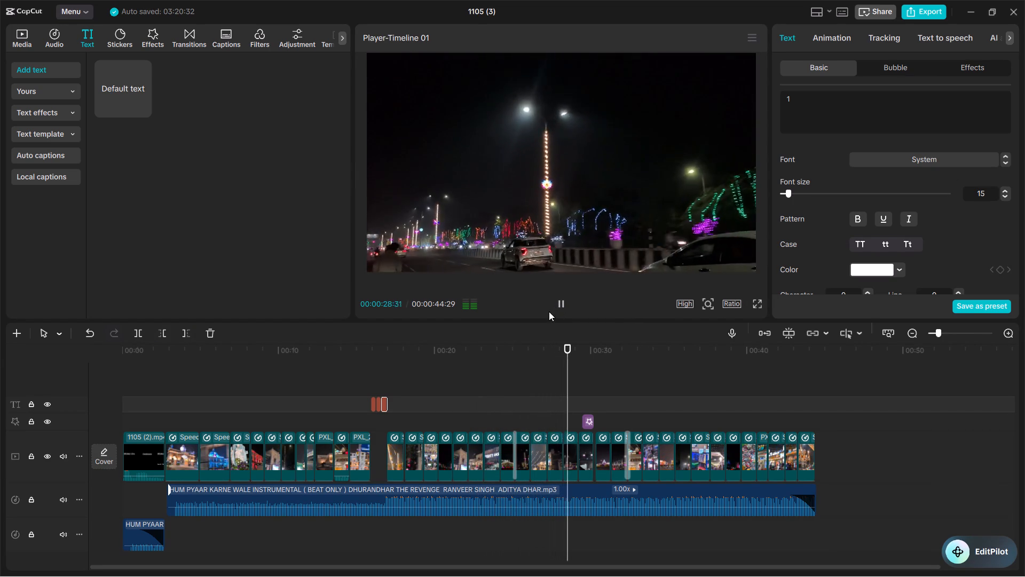
left_click(562, 307)
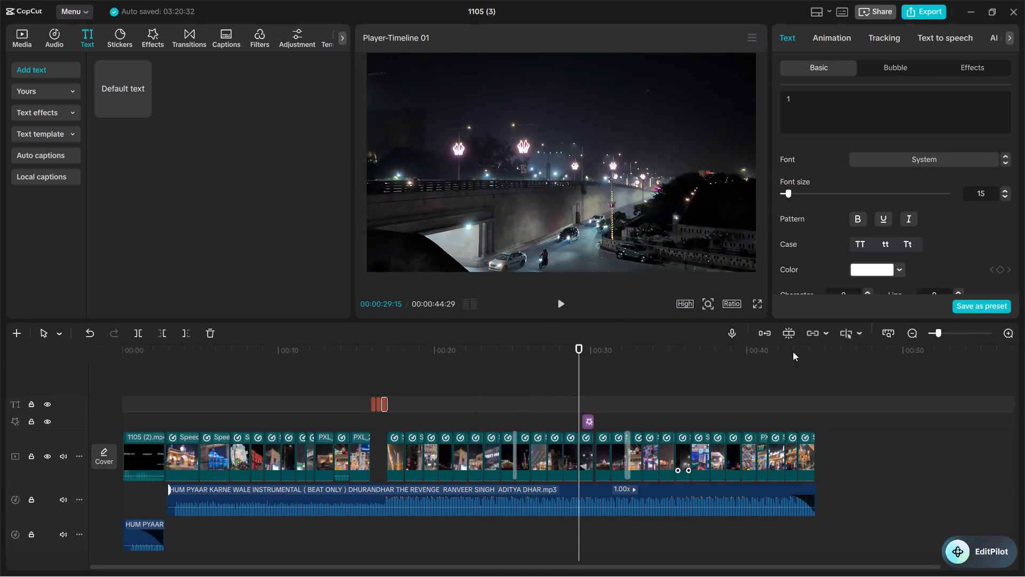
Search the transitions for pull snap and add Pull In II at the main-track cut near 00:28.
left_click(515, 441)
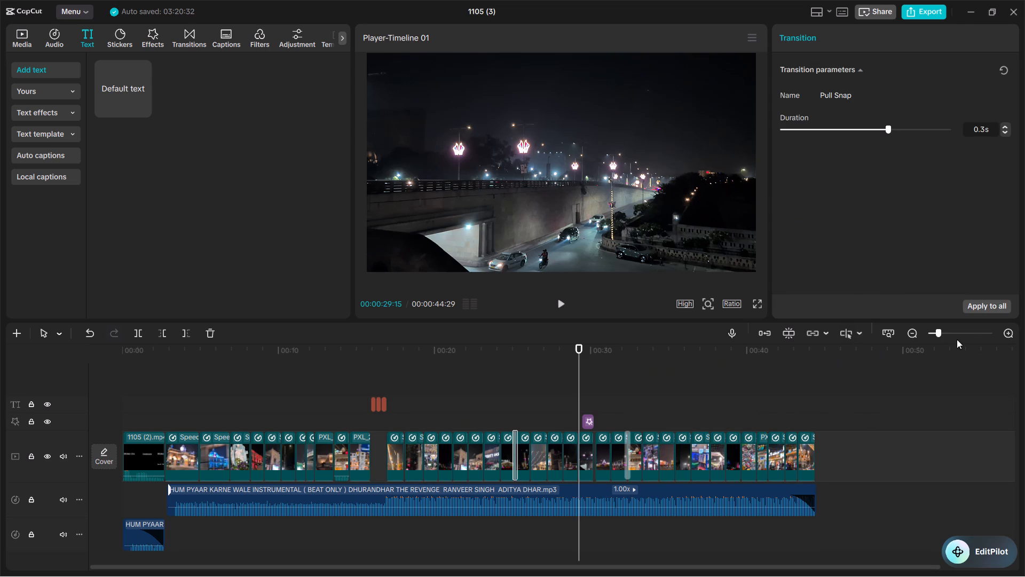
left_click(1010, 335)
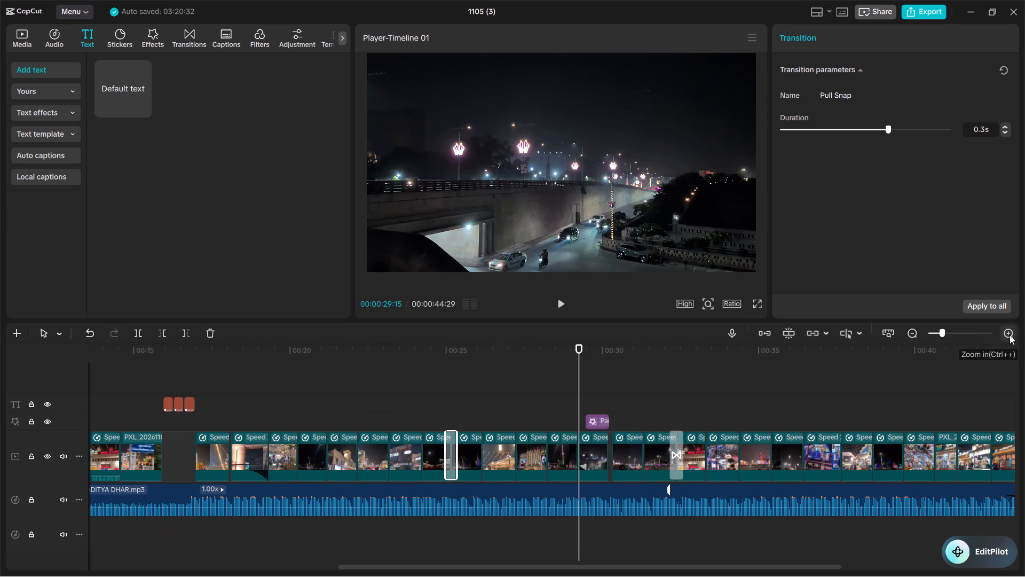
left_click(179, 36)
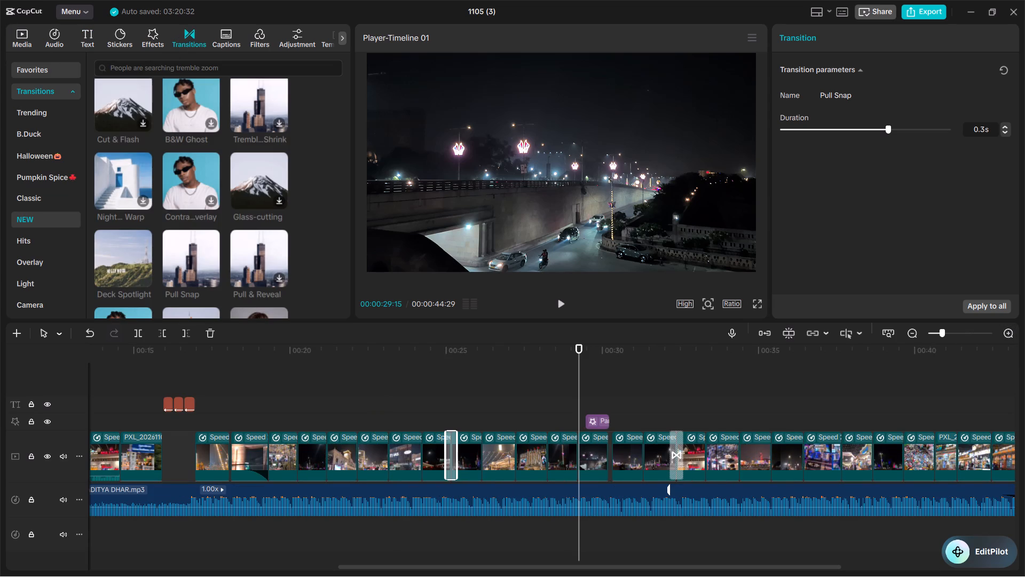
left_click(170, 62)
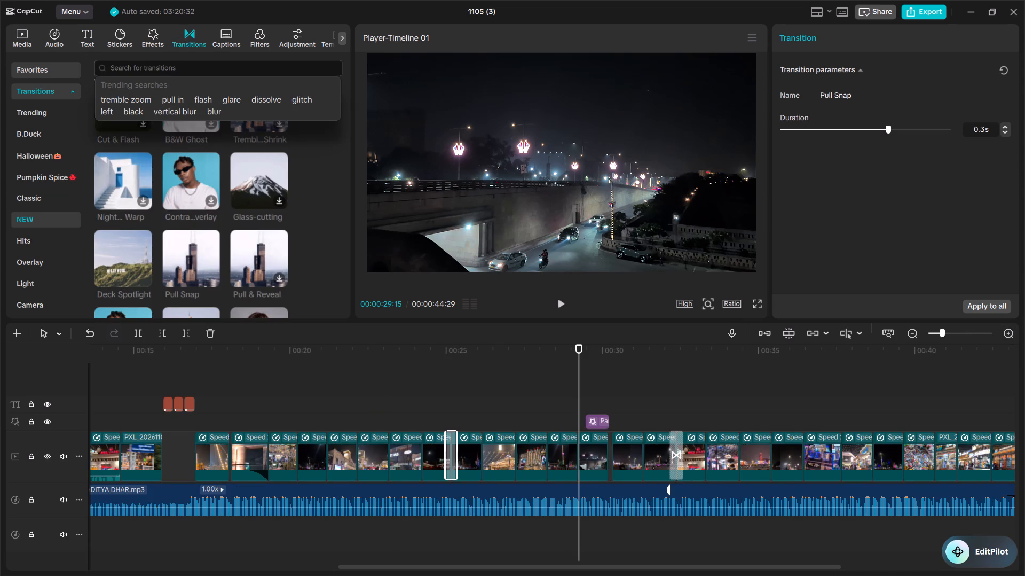
type("pull")
key("space")
type("snap")
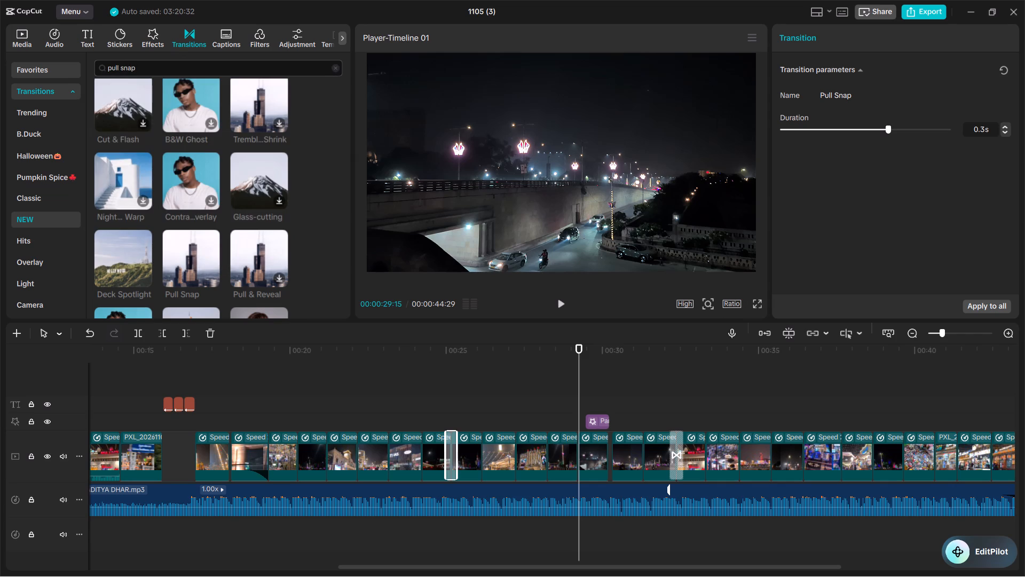
key("Return")
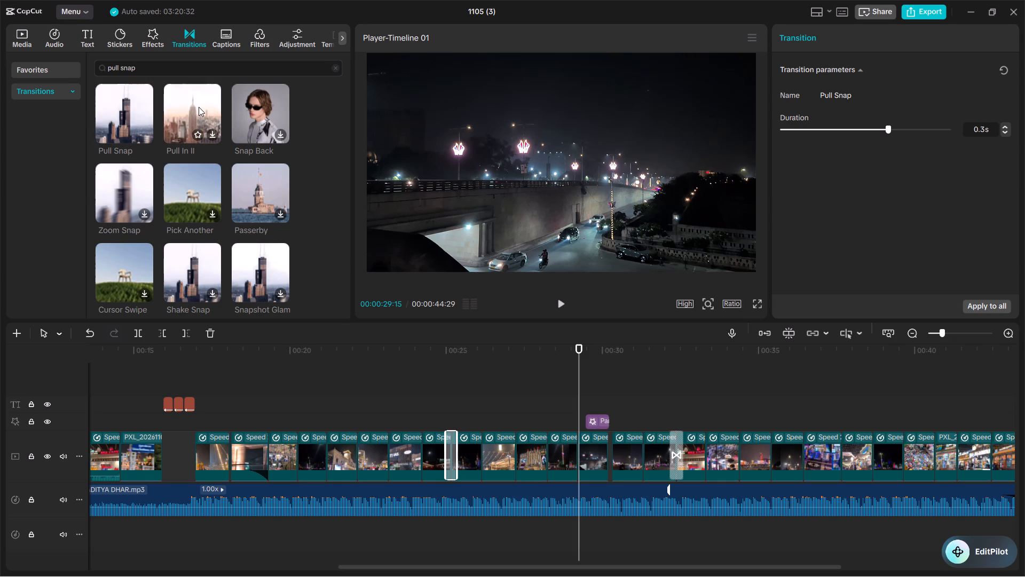
left_click(212, 135)
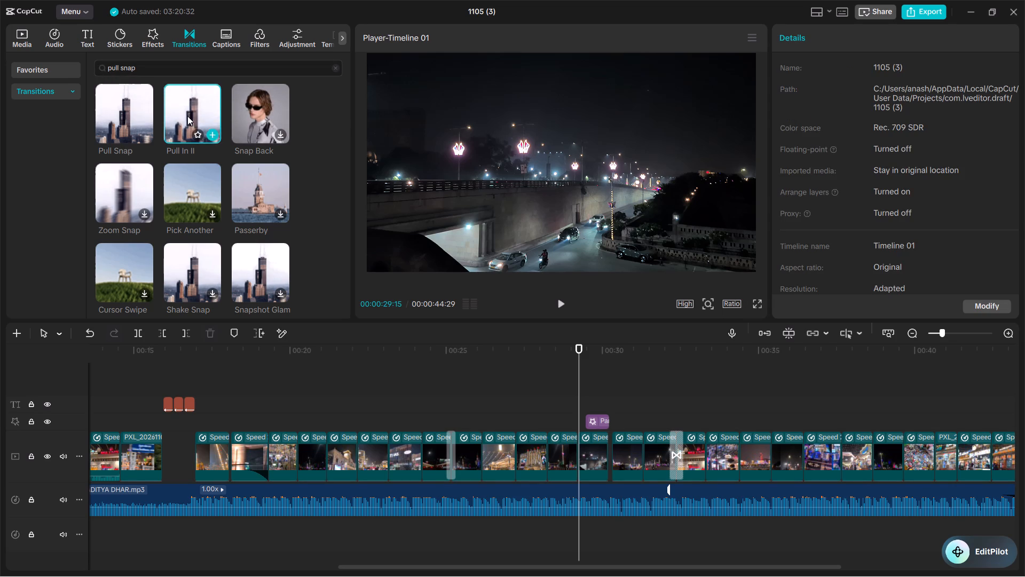
left_click_drag(187, 115, 472, 459)
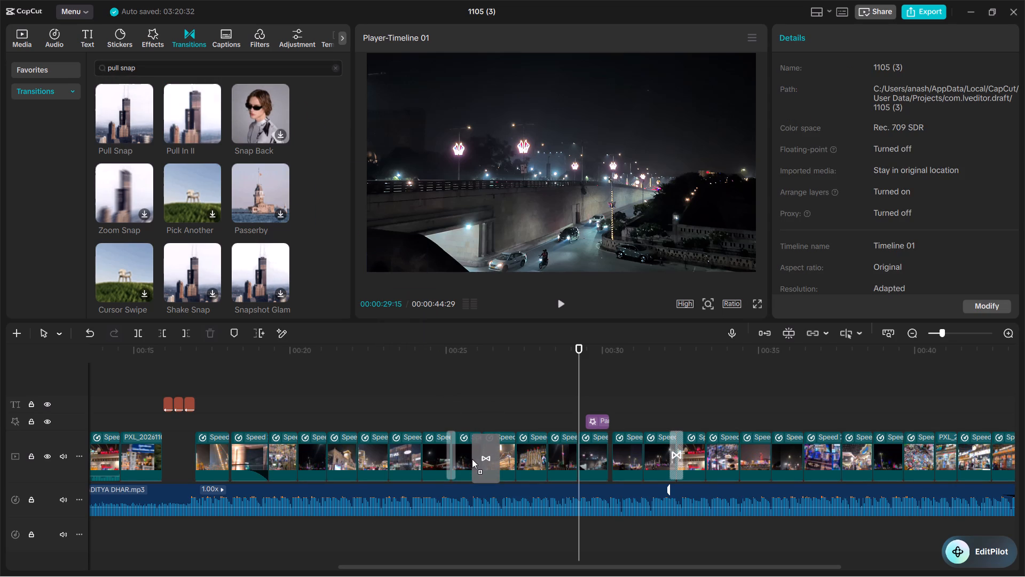
left_click_drag(472, 459, 501, 456)
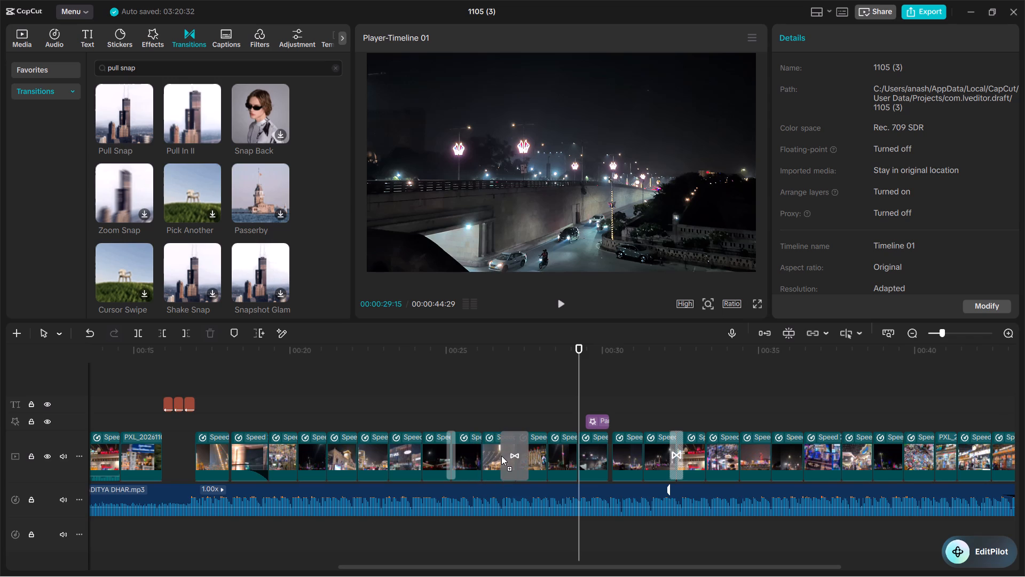
left_click_drag(501, 456, 532, 459)
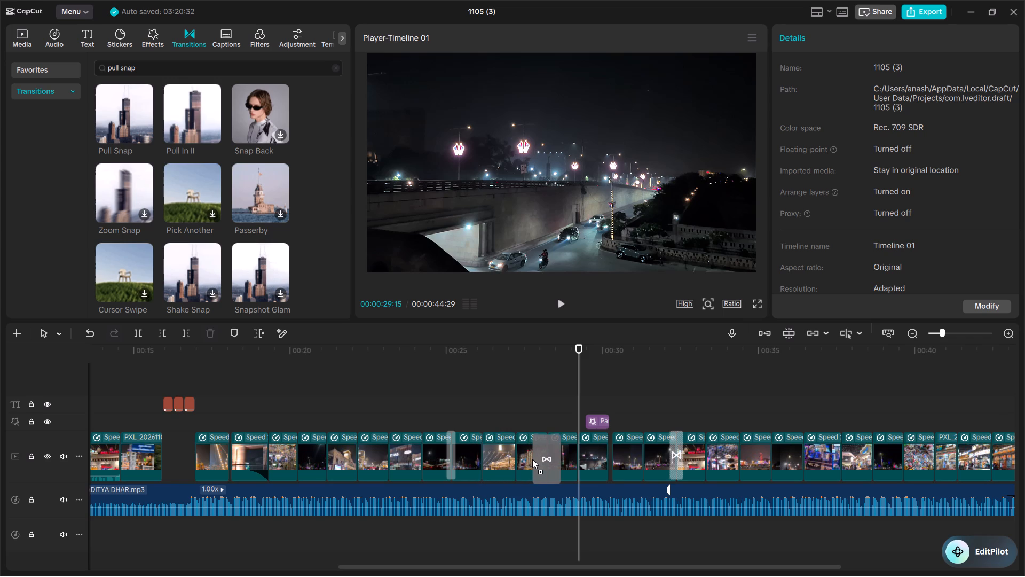
left_click_drag(532, 459, 532, 456)
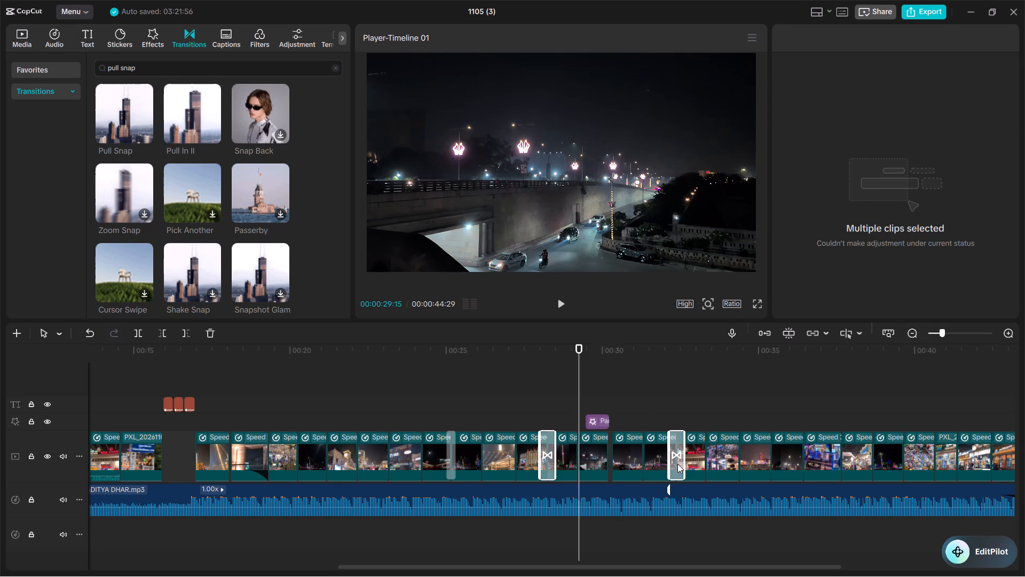
Delete the Deck Spotlight transition from the main-track cut near 00:32.
left_click_drag(677, 461, 640, 466)
left_click(676, 447)
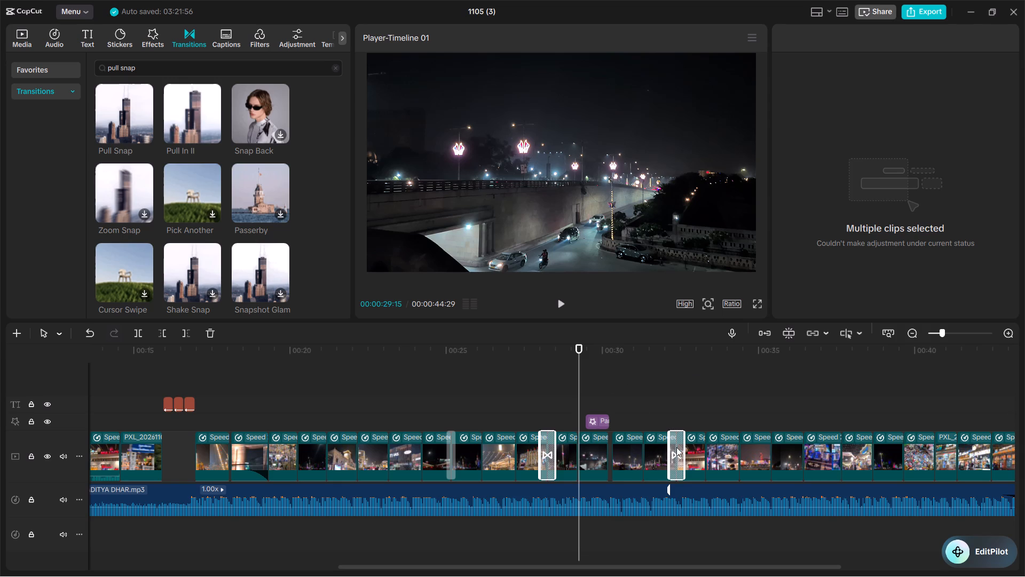
left_click(675, 449)
right_click(675, 449)
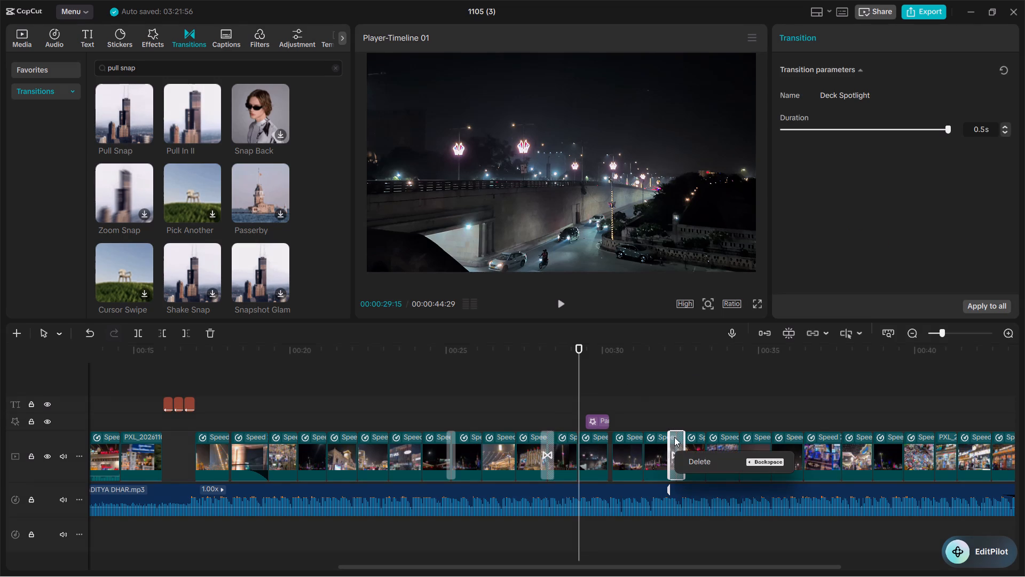
left_click(699, 463)
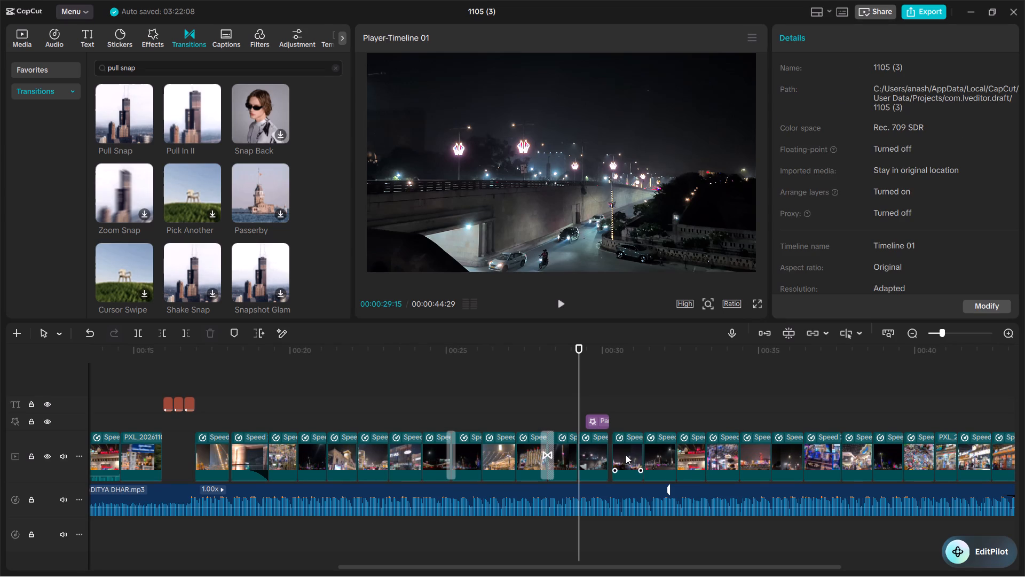
Play the section from the Panel Combo effect to about 00:32 to check the effect and the following cuts.
left_click(600, 424)
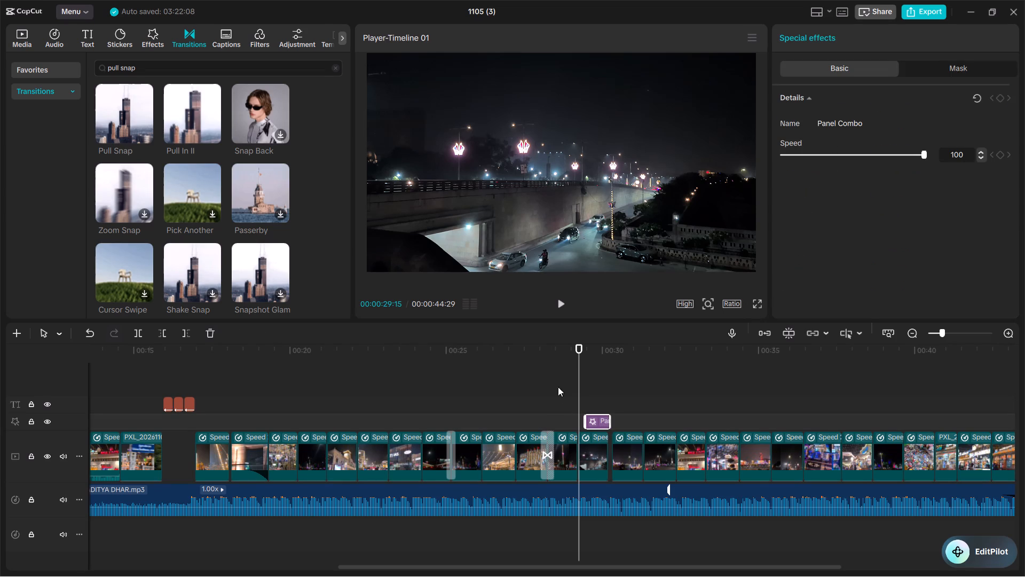
left_click(559, 302)
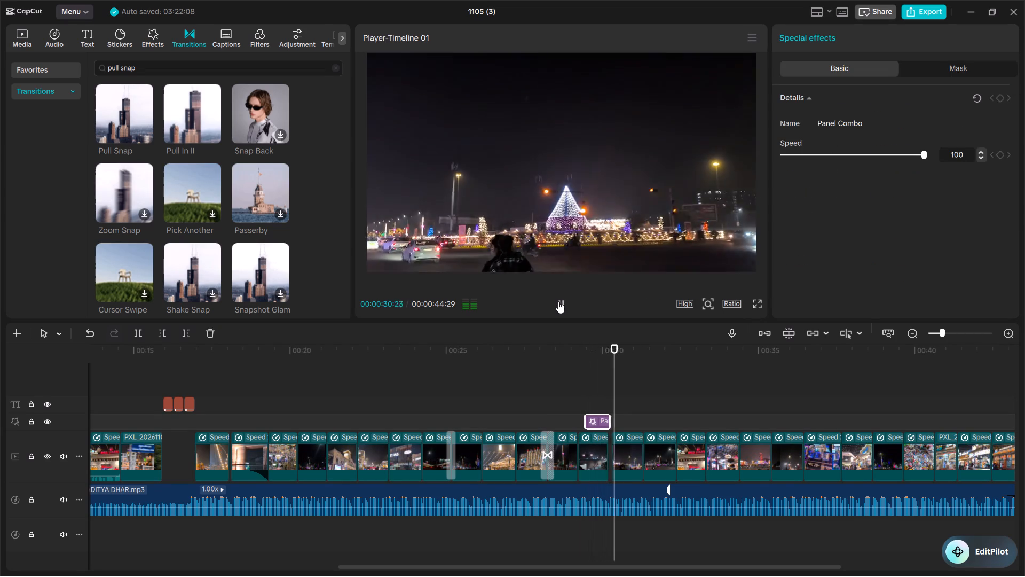
left_click(557, 300)
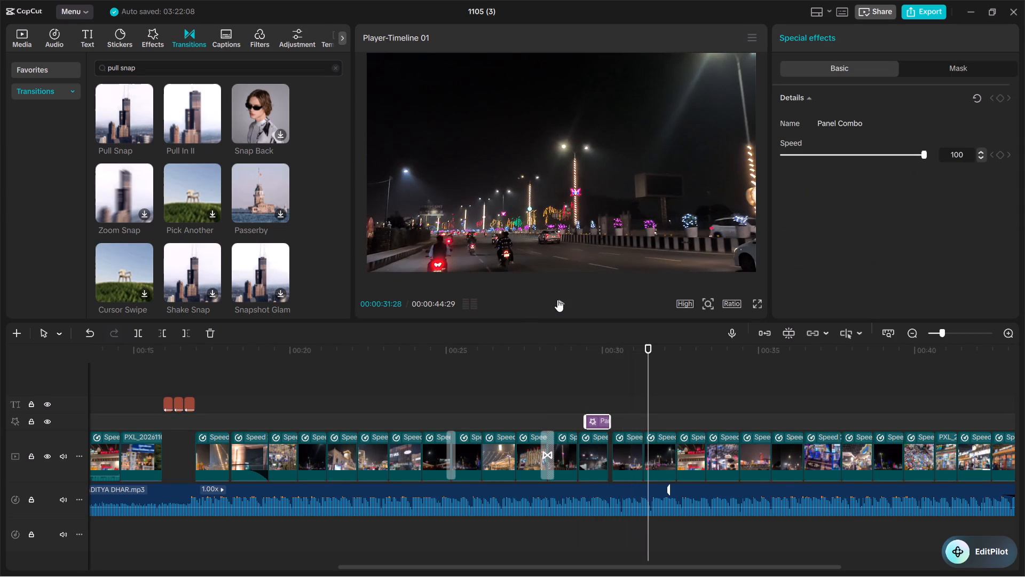
left_click(557, 300)
left_click(557, 300)
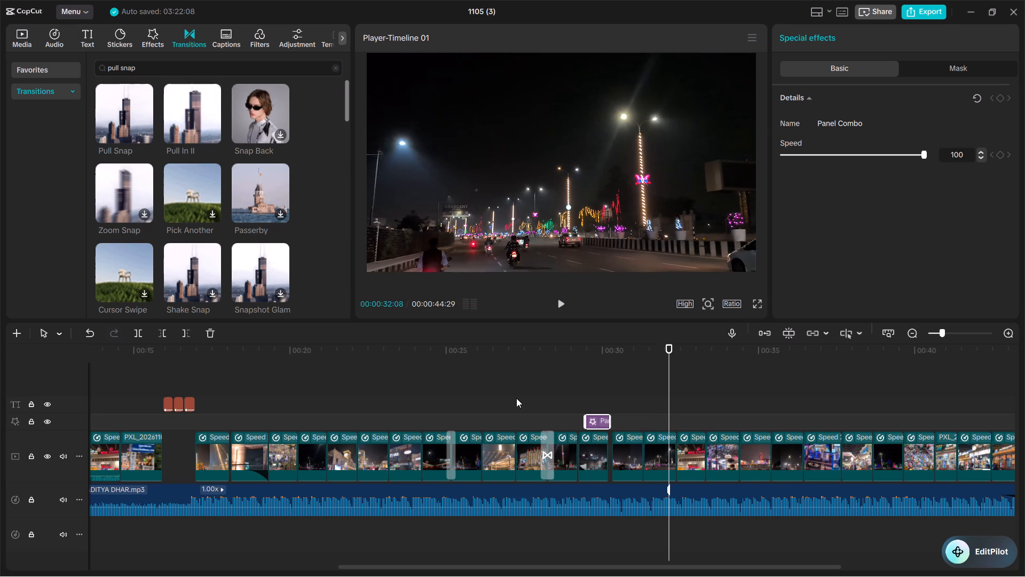
Replay the section around the Pull In II transition near 00:28 to check its look and timing.
left_click(536, 398)
left_click(557, 305)
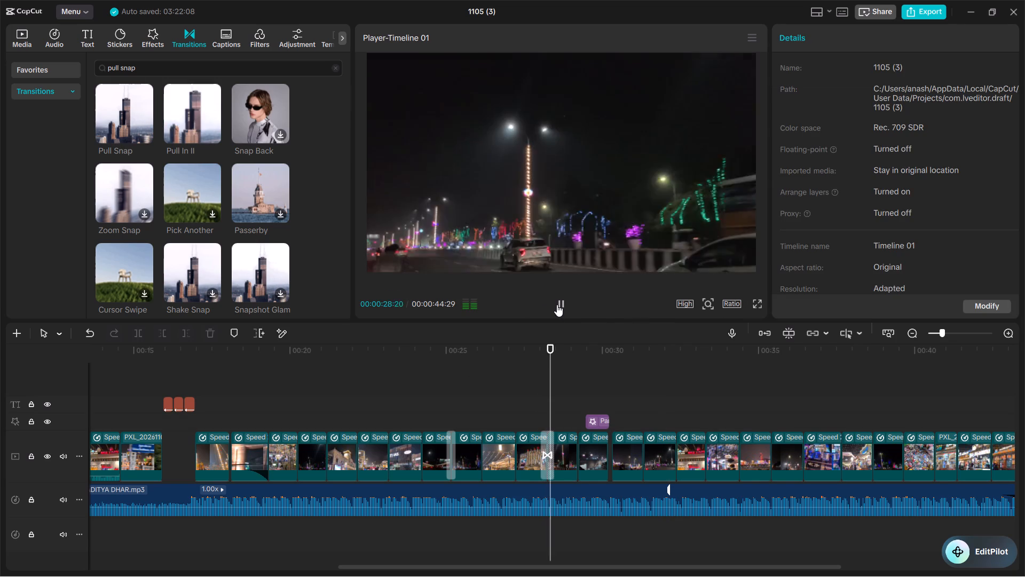
left_click(534, 389)
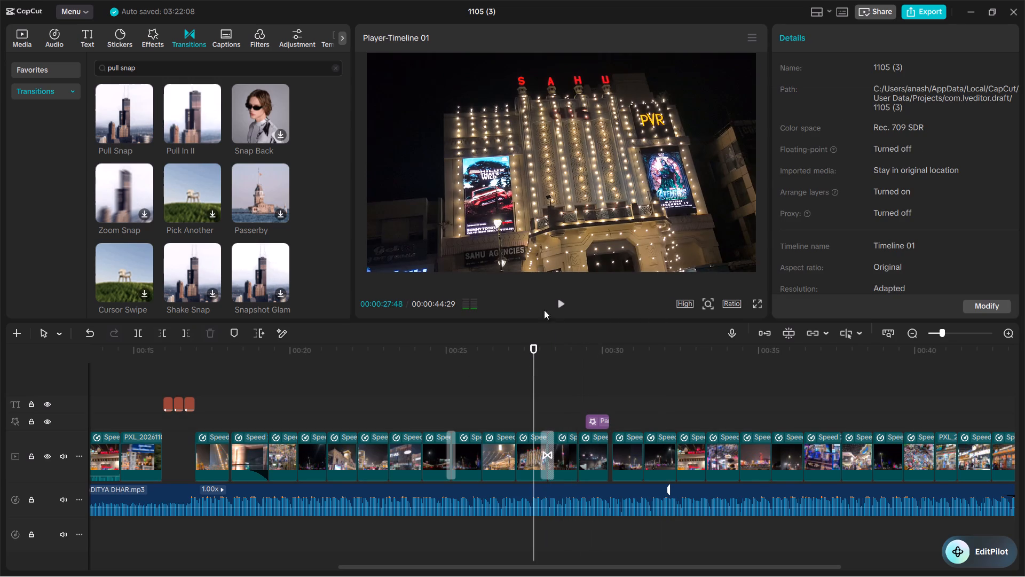
left_click(560, 306)
left_click(560, 306)
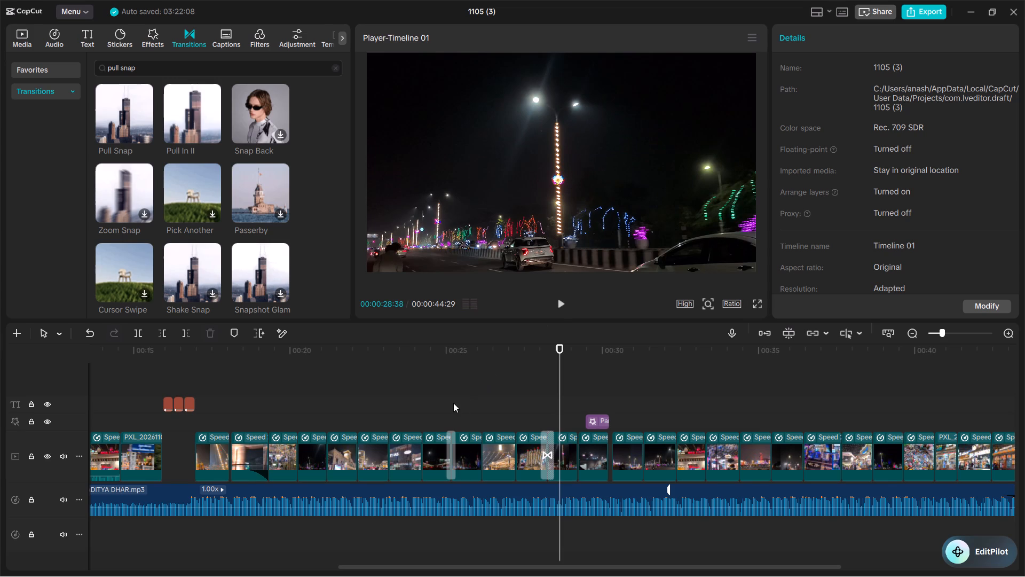
left_click(439, 403)
left_click(559, 304)
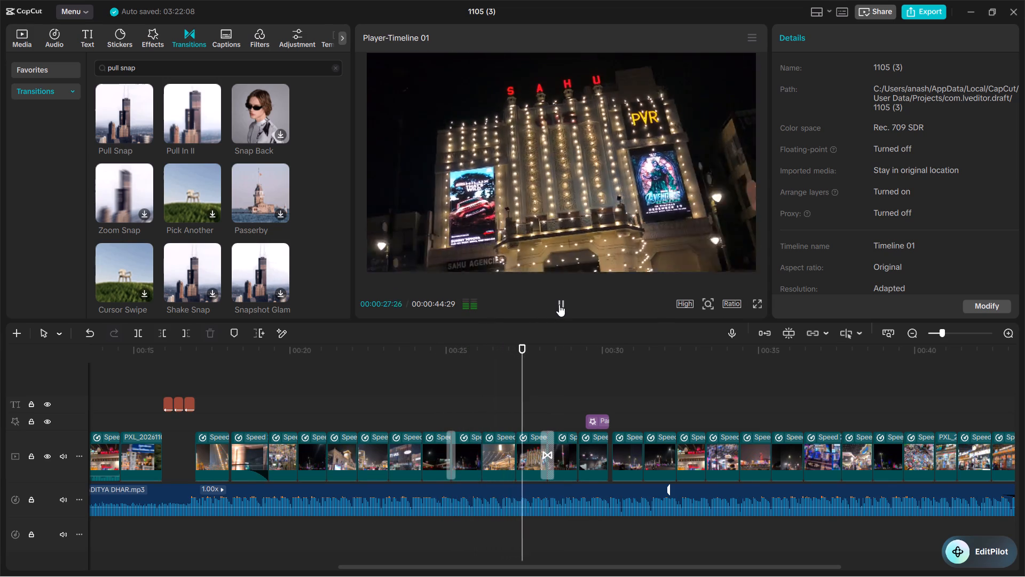
left_click(559, 305)
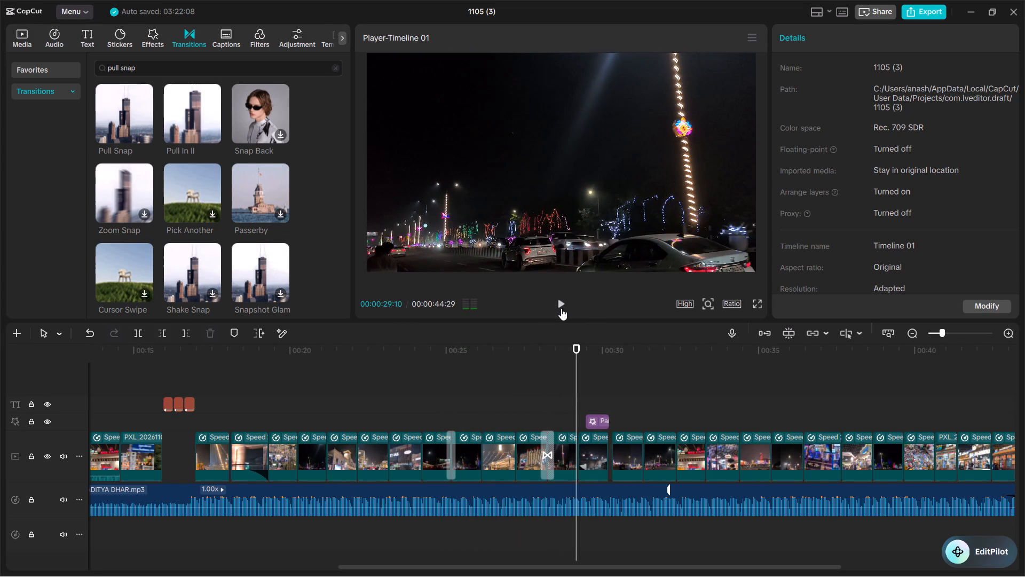
Replace the Pull In II transition near 00:28 with one at the preceding main-track cut near 00:27.
left_click(545, 448)
left_click_drag(547, 453, 518, 460)
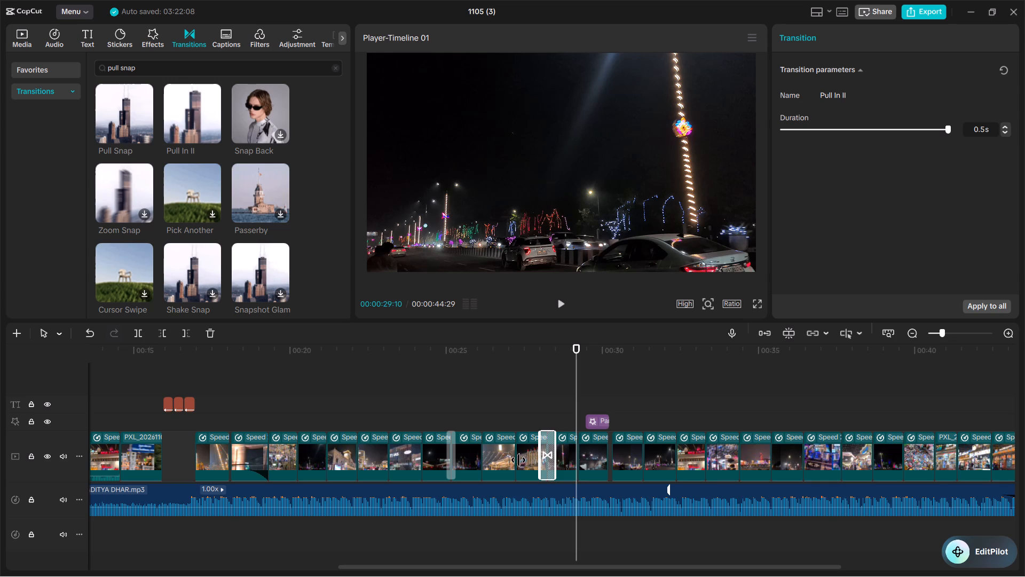
left_click_drag(518, 460, 517, 460)
left_click_drag(546, 454, 523, 463)
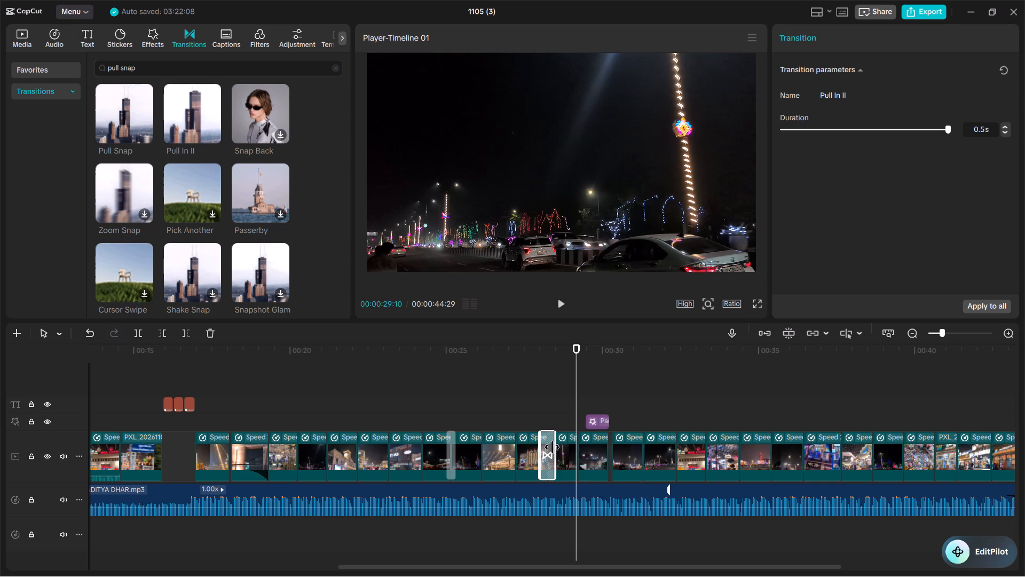
right_click(546, 450)
left_click(578, 459)
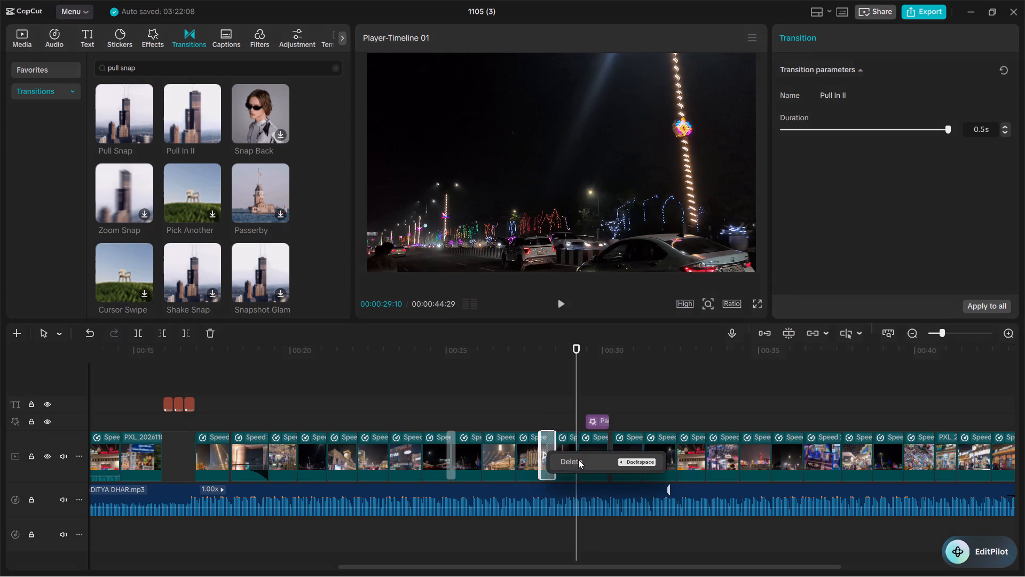
left_click_drag(187, 116, 415, 362)
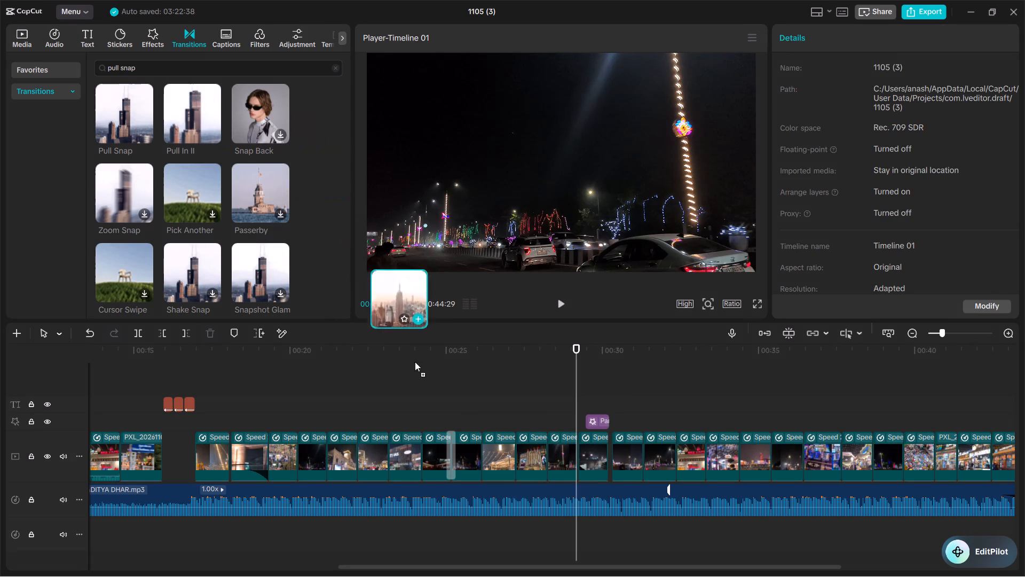
left_click_drag(415, 362, 504, 458)
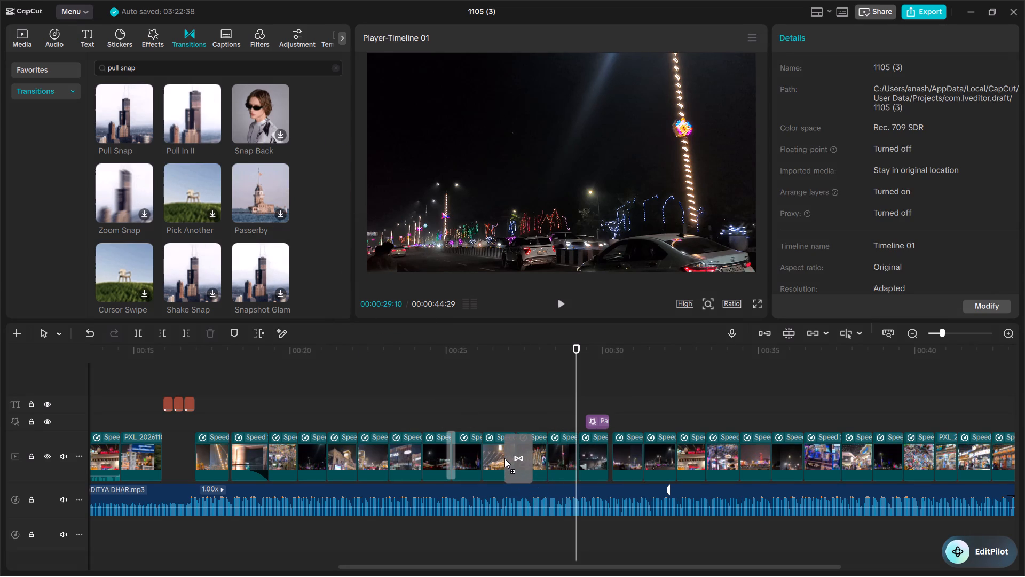
left_click_drag(504, 458, 506, 458)
left_click_drag(506, 458, 504, 455)
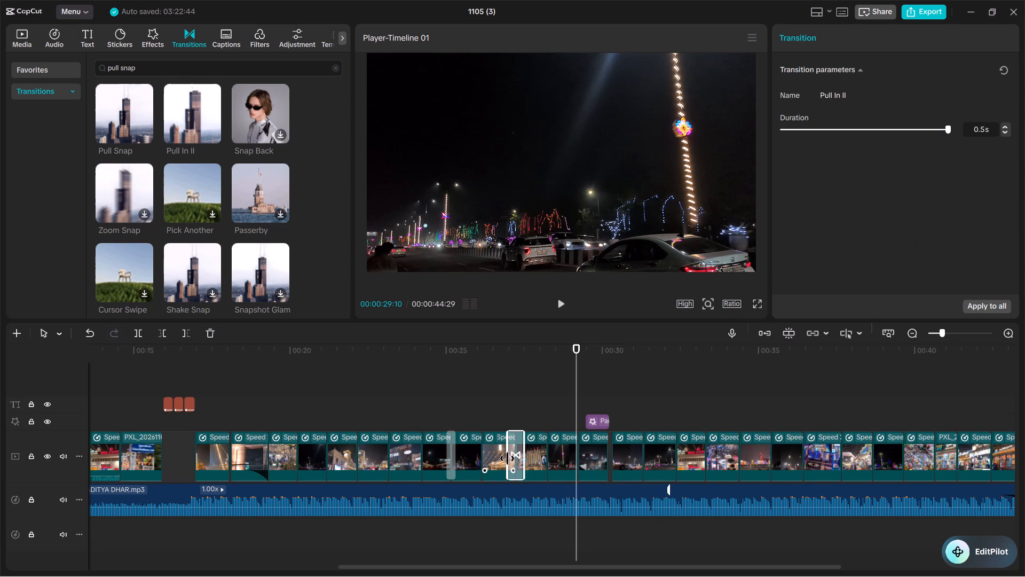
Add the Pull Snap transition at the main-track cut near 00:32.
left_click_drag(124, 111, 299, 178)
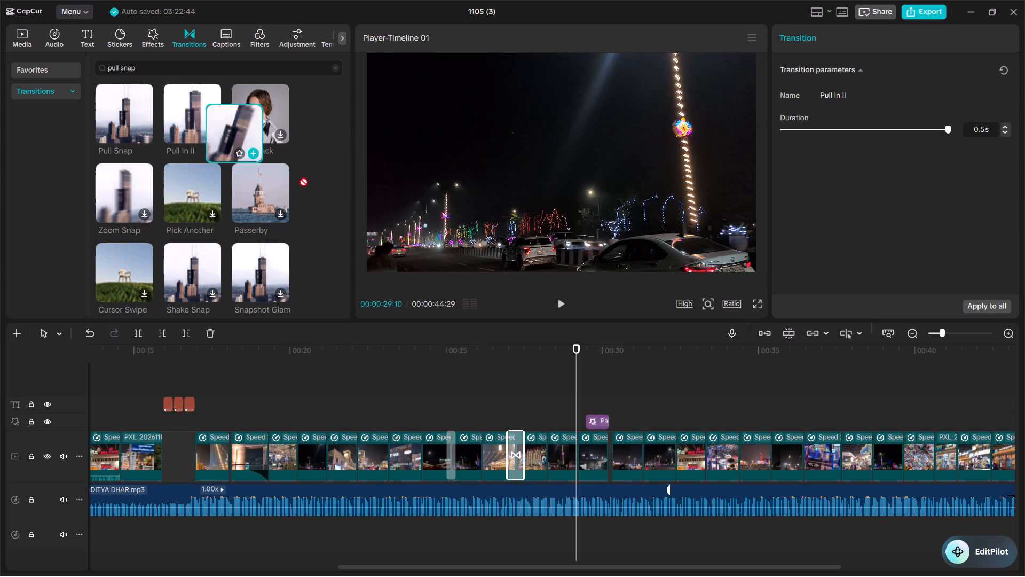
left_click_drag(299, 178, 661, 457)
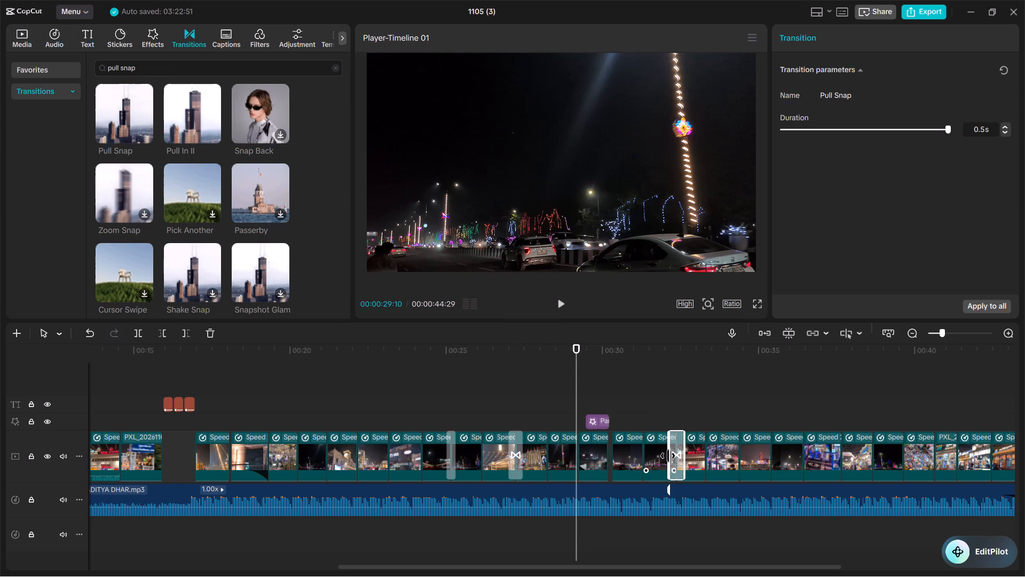
Add the Pull In II transition at the main-track cut near 00:34.
left_click_drag(191, 119, 636, 363)
left_click_drag(636, 363, 726, 456)
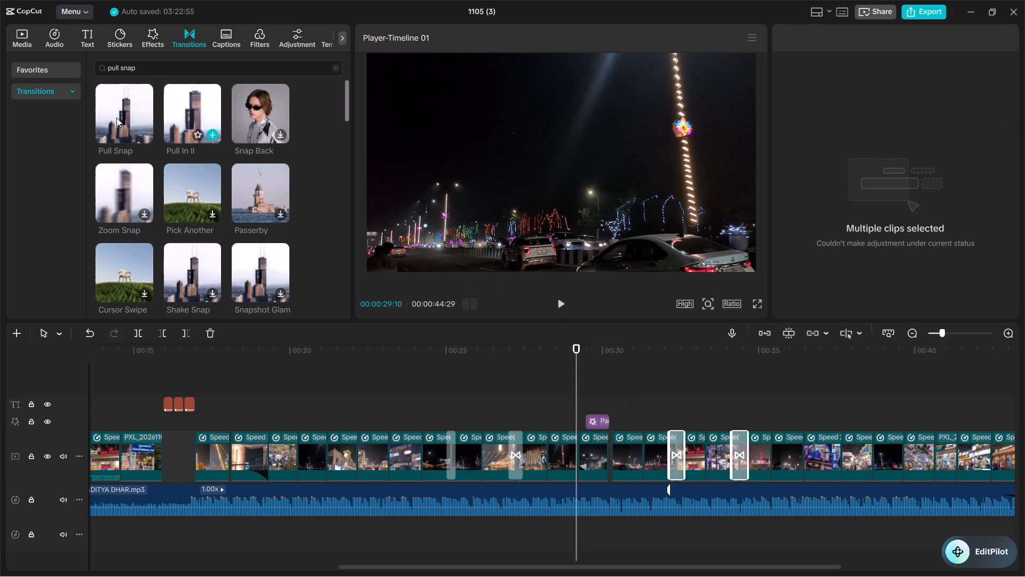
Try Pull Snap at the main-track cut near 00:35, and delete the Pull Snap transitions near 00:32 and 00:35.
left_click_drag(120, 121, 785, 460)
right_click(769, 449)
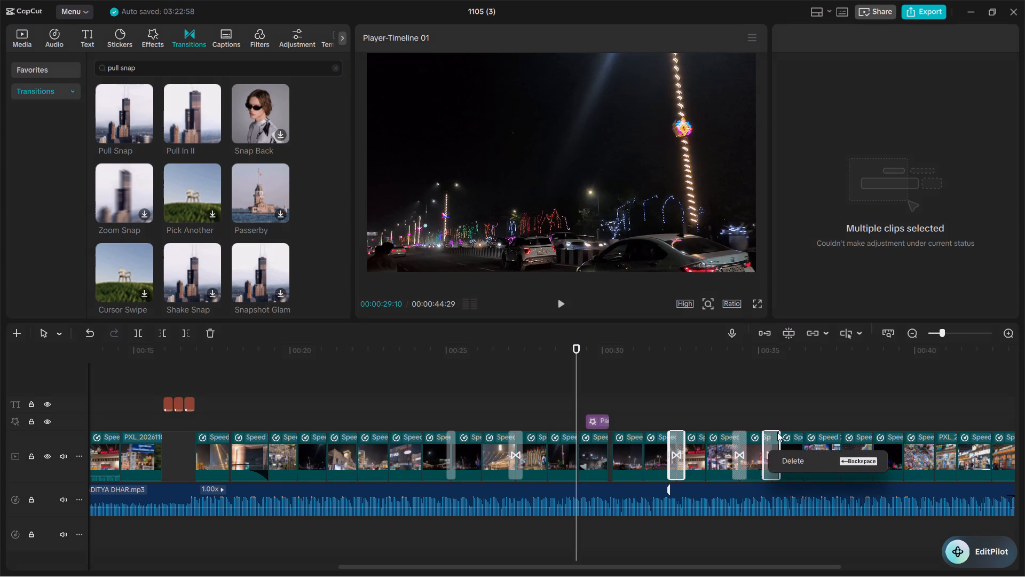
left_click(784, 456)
Add Pull Snap at the main-track cut near 00:36 and Pull In II at the cut near 00:39.
left_click_drag(121, 111, 134, 116)
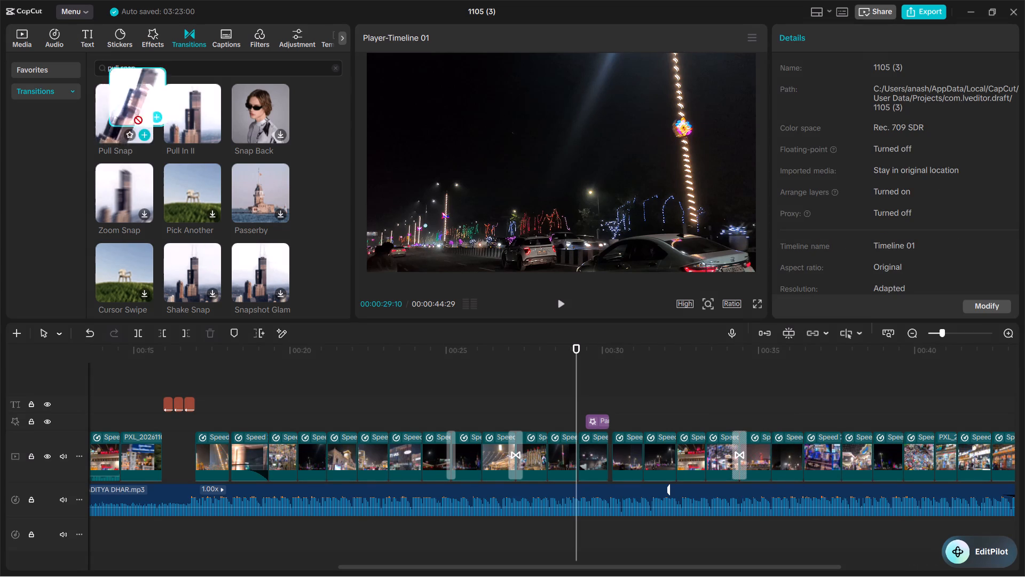
left_click_drag(134, 116, 792, 460)
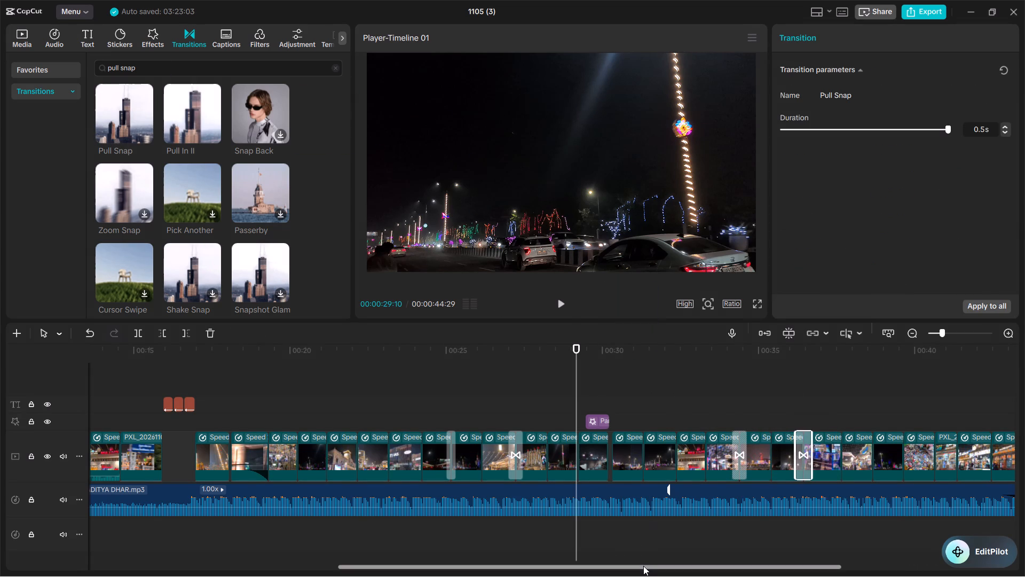
left_click_drag(643, 566, 821, 568)
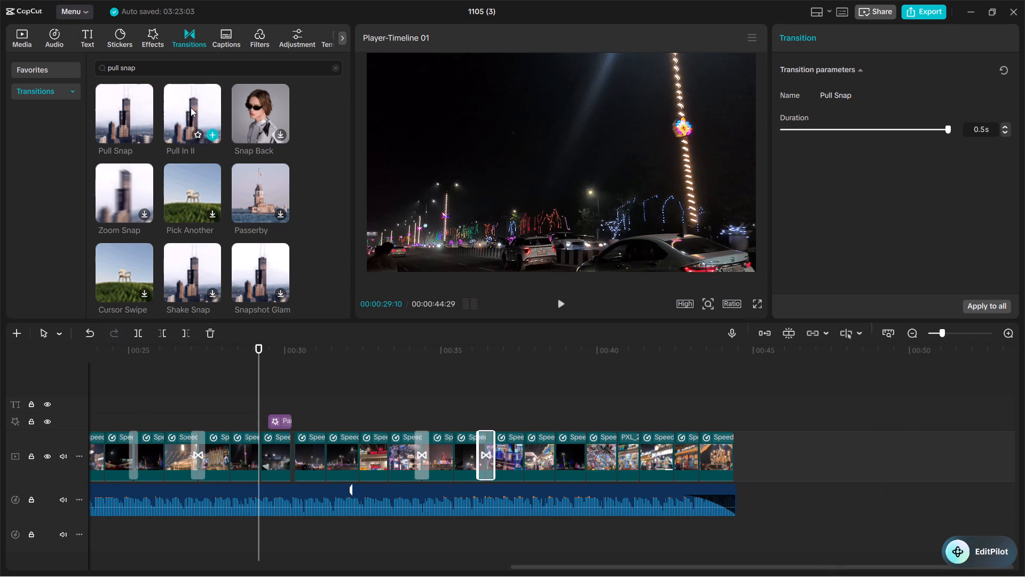
left_click_drag(191, 113, 540, 457)
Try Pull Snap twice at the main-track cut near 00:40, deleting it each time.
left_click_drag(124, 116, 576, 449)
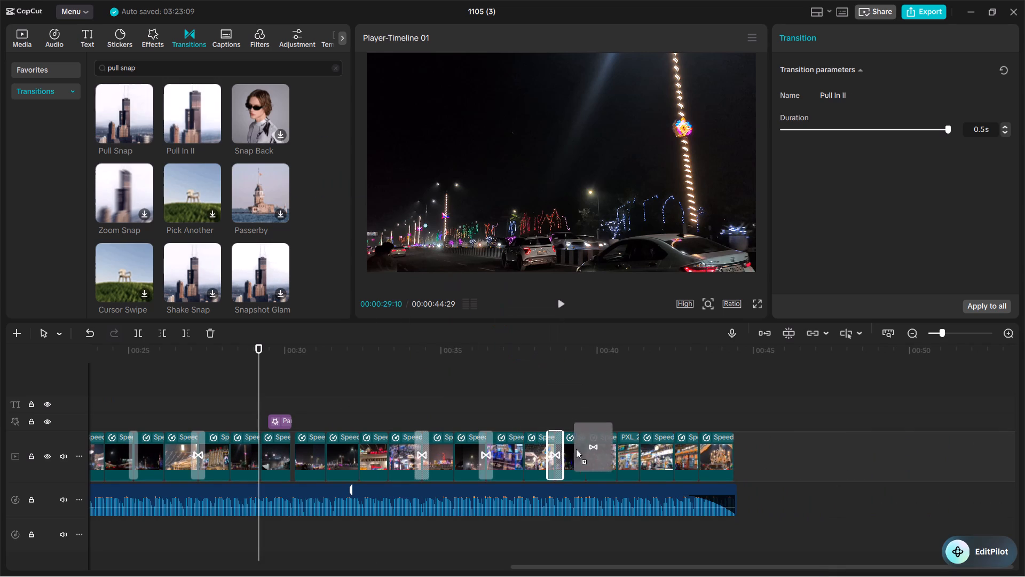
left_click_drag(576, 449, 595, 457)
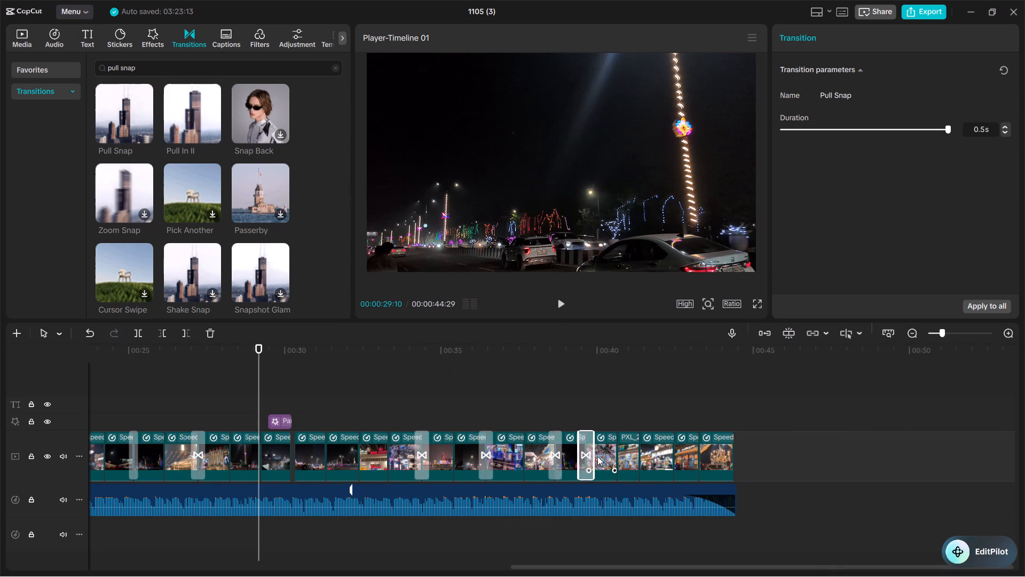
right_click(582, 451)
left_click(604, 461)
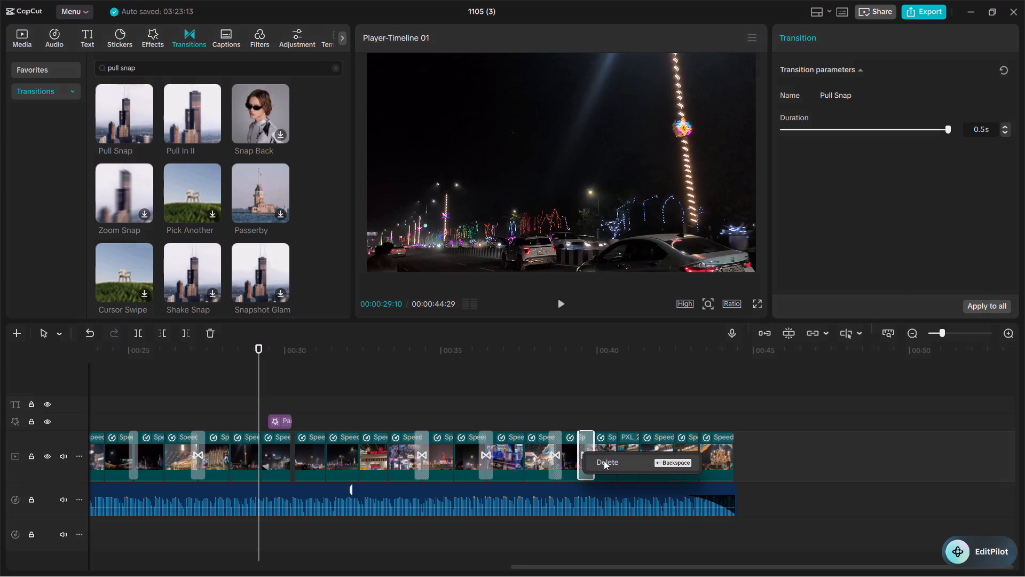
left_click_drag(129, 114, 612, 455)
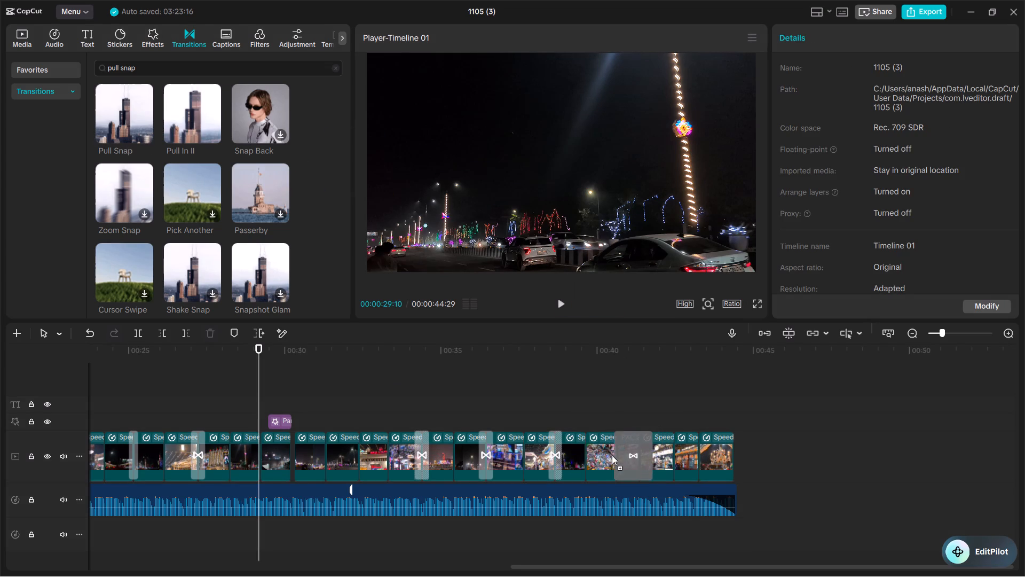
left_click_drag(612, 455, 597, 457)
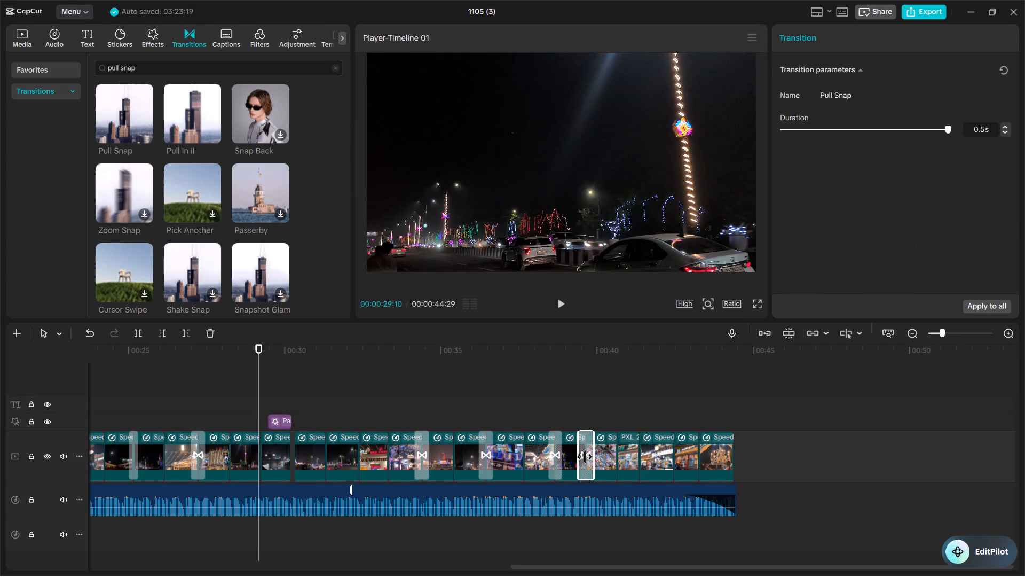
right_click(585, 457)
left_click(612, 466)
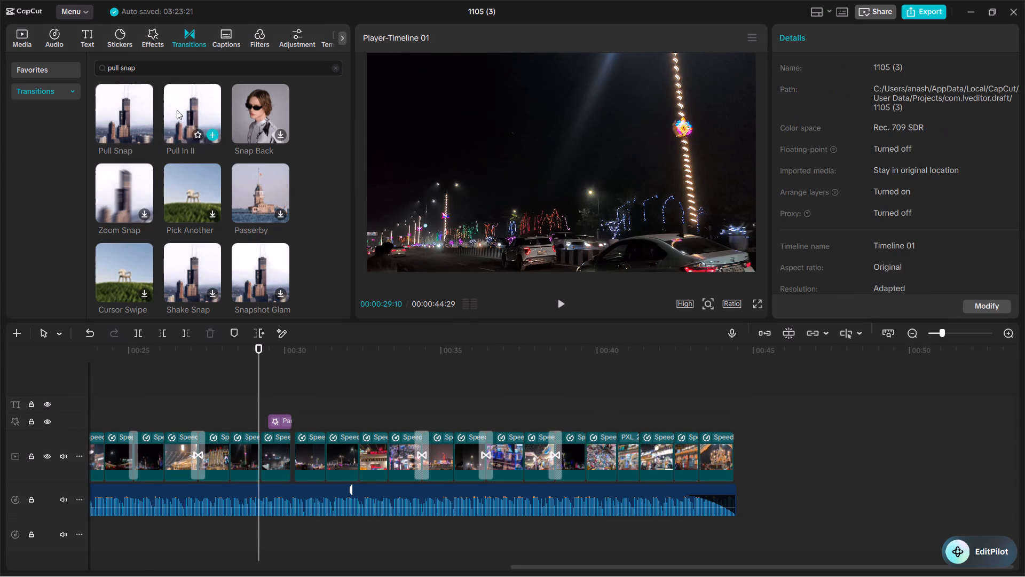
Add Pull In II at the main-track cuts near 00:41 and 00:43, with Pull Snap at the cut near 00:42.
left_click_drag(181, 108, 606, 455)
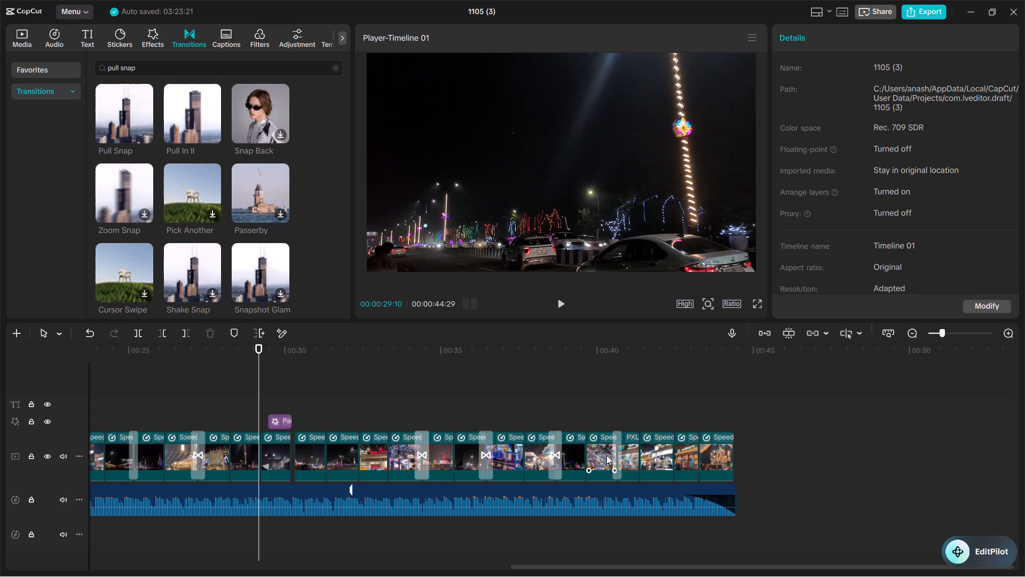
left_click_drag(128, 116, 652, 448)
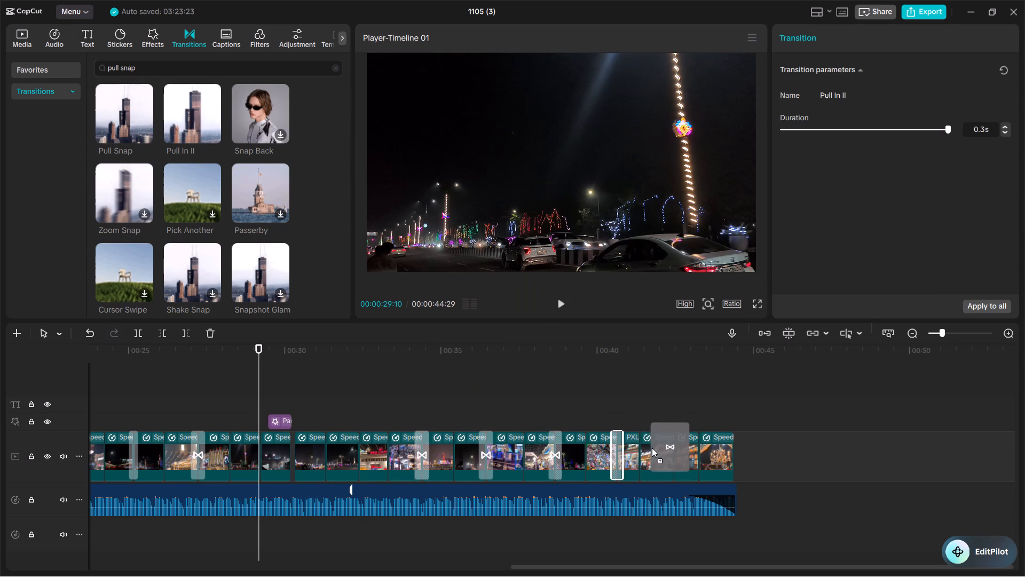
left_click_drag(652, 448, 657, 455)
left_click_drag(180, 112, 273, 150)
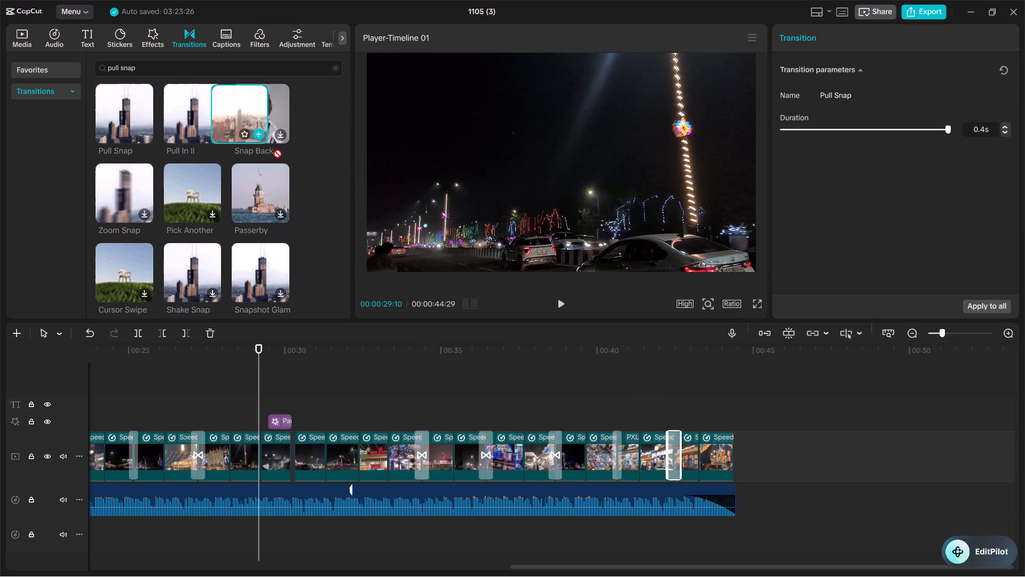
left_click_drag(273, 150, 691, 456)
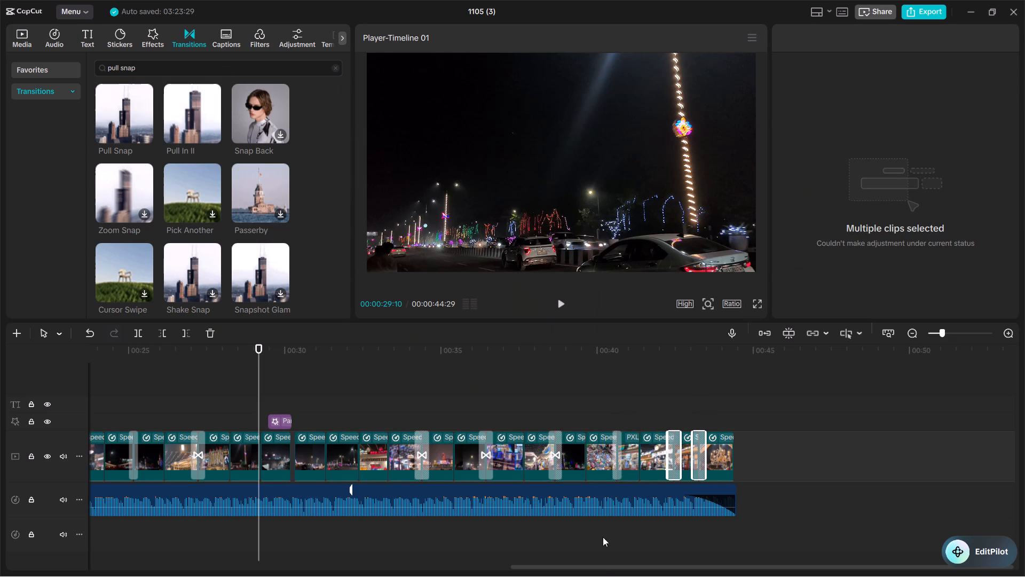
Add Pull Snap at the main-track cut near 00:18, between the first two clips after the countdown.
left_click_drag(600, 565, 443, 559)
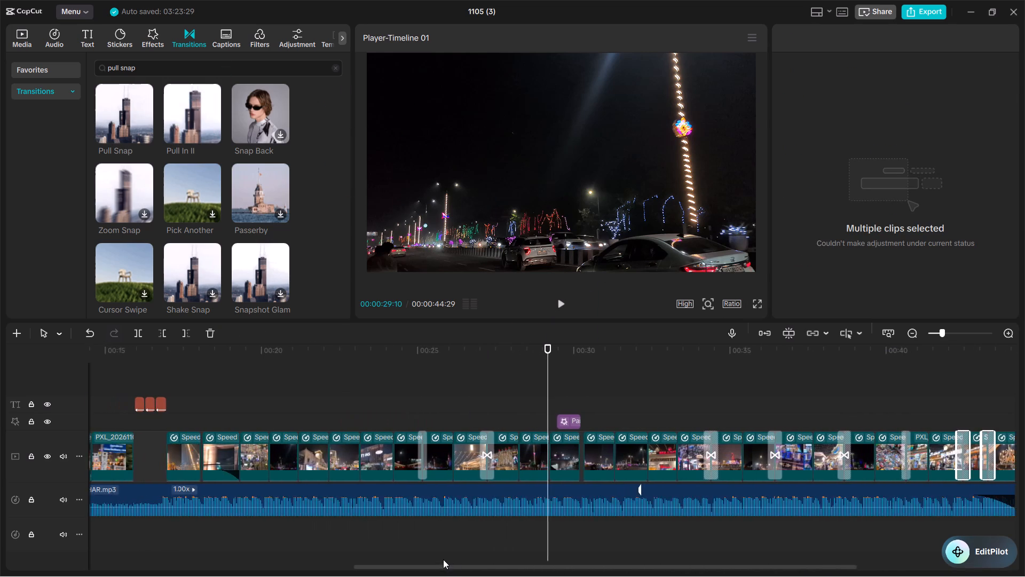
left_click_drag(443, 559, 354, 545)
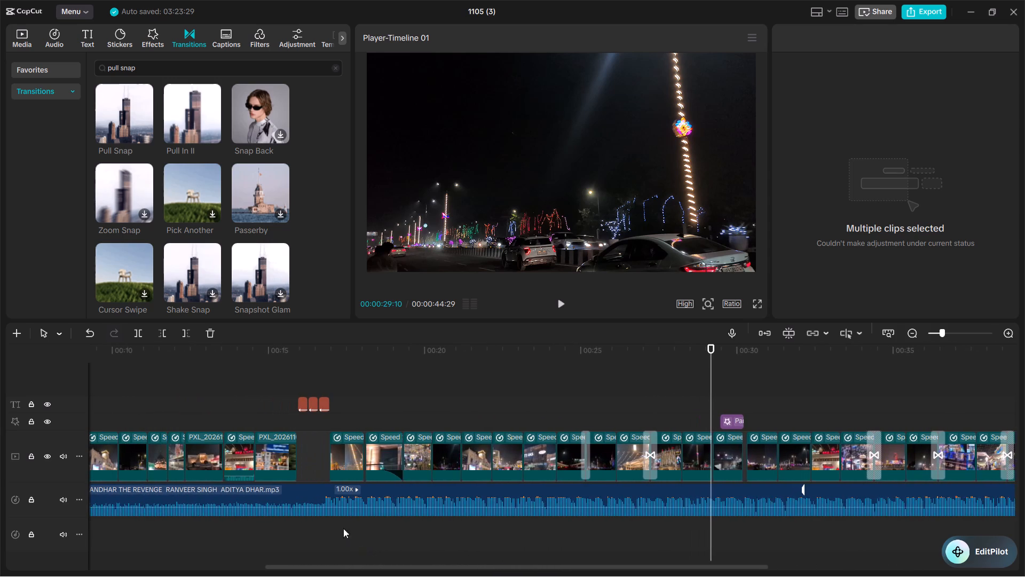
left_click_drag(133, 114, 352, 448)
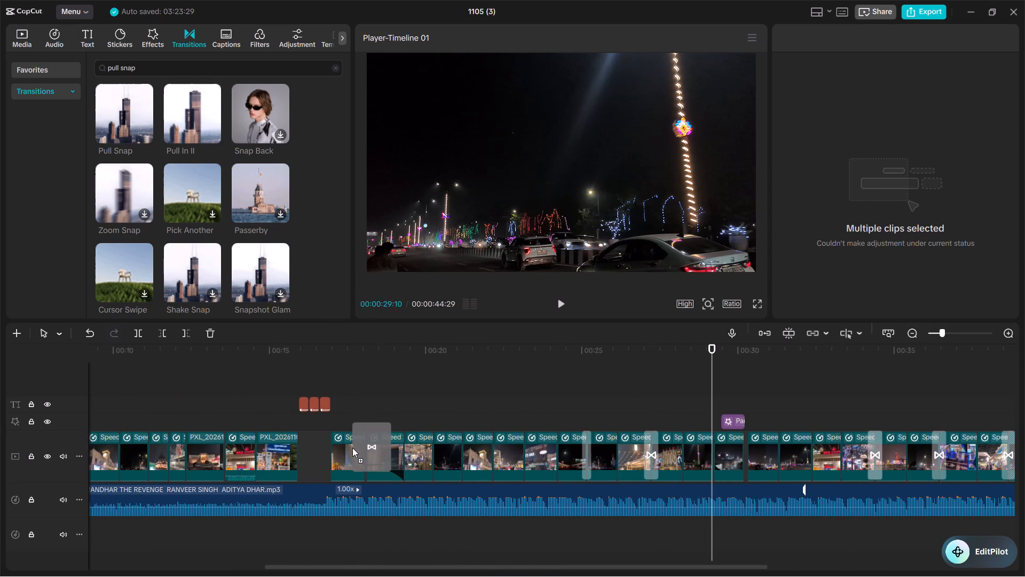
left_click_drag(352, 448, 352, 456)
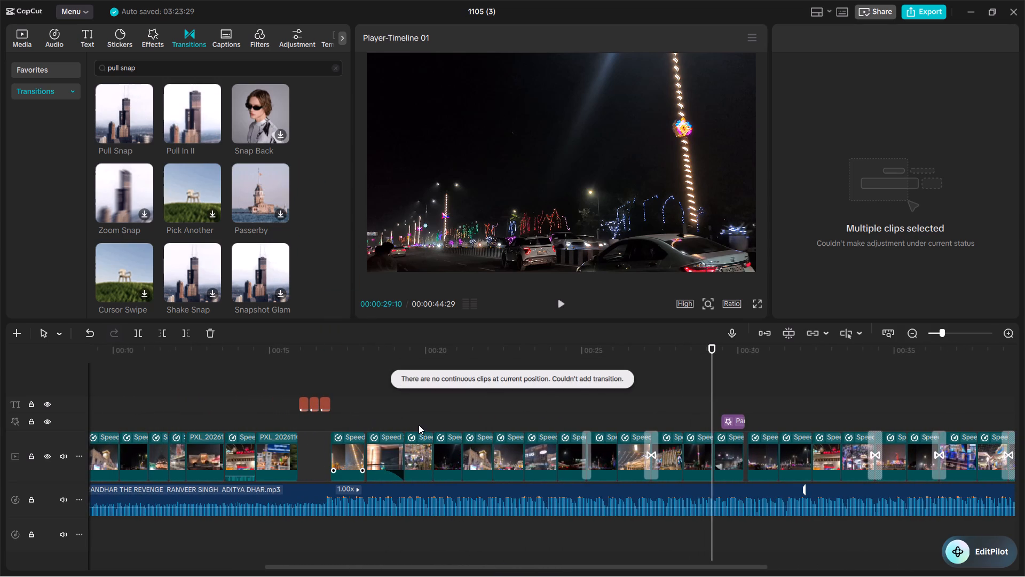
left_click(362, 414)
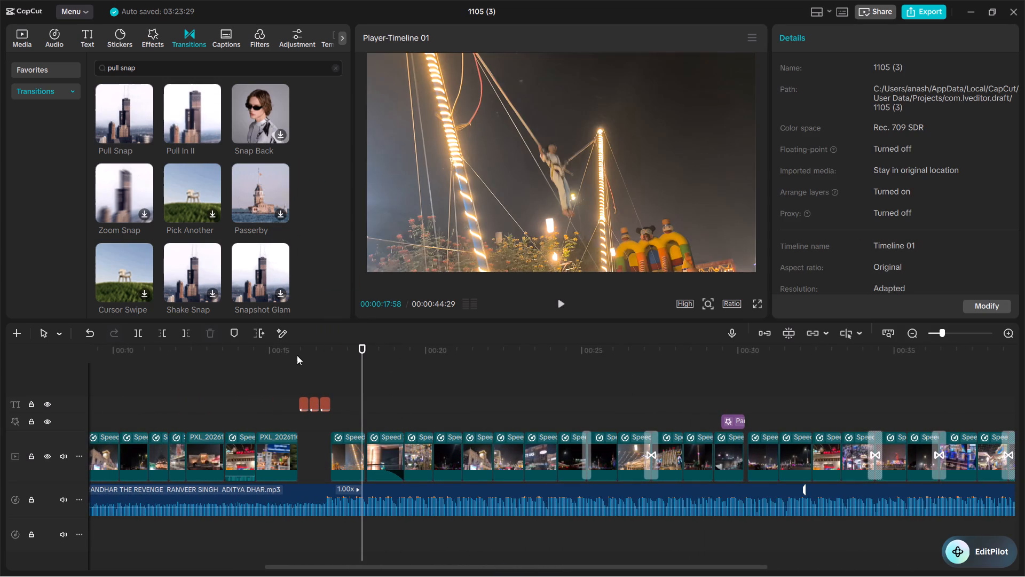
left_click_drag(124, 110, 348, 461)
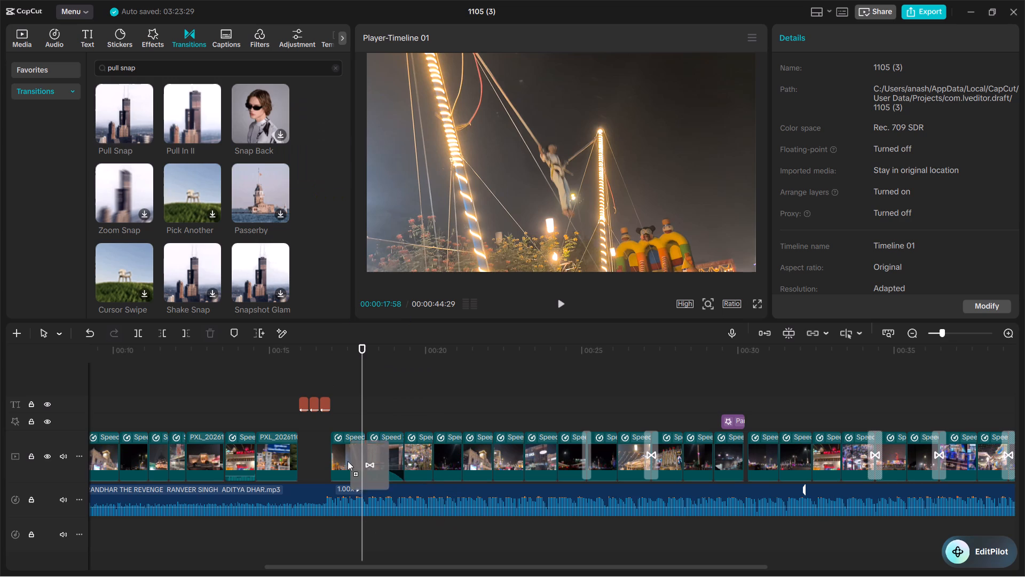
left_click_drag(348, 461, 345, 457)
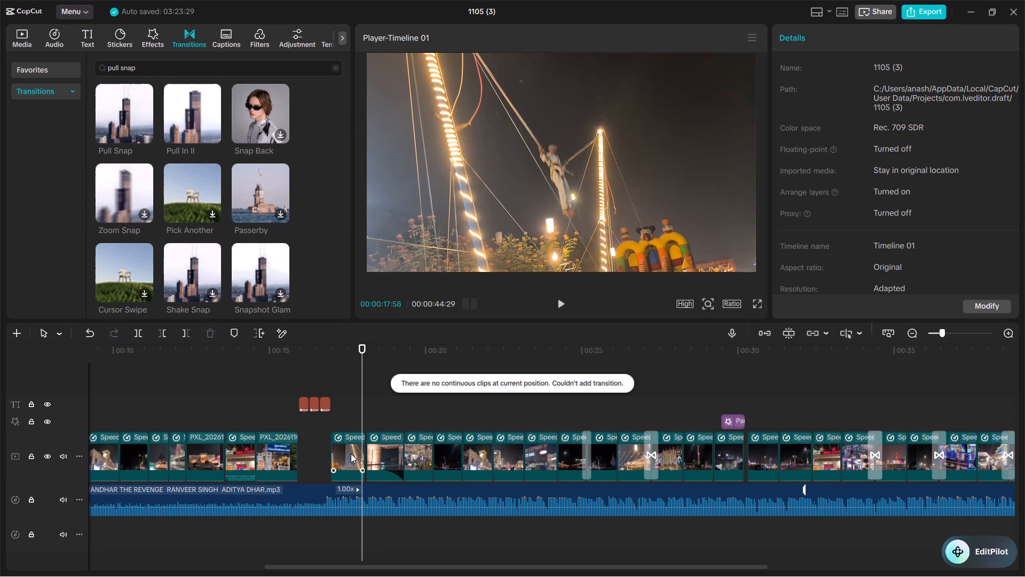
left_click(349, 453)
left_click(365, 453)
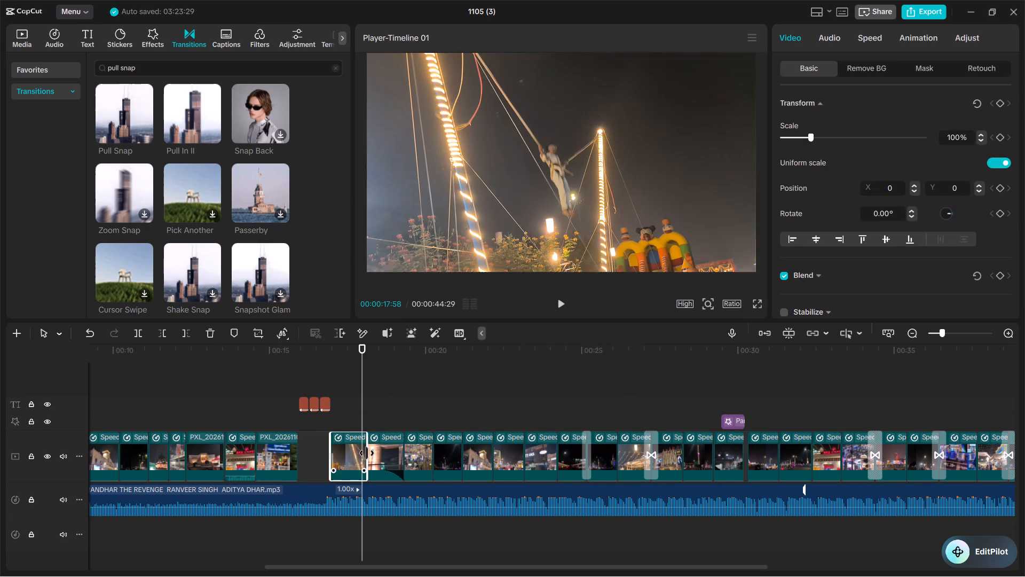
left_click_drag(119, 115, 364, 475)
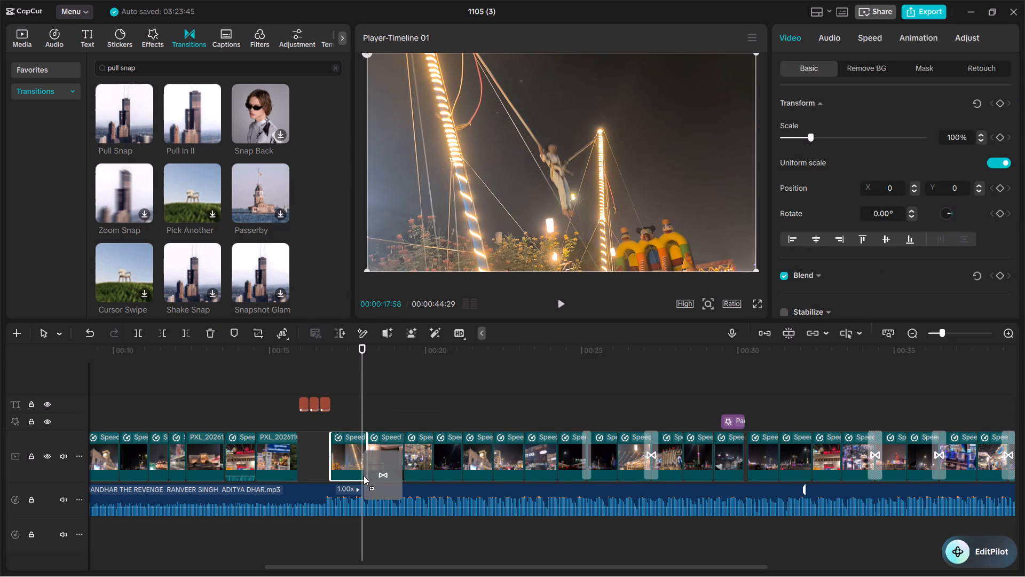
left_click_drag(364, 475, 352, 457)
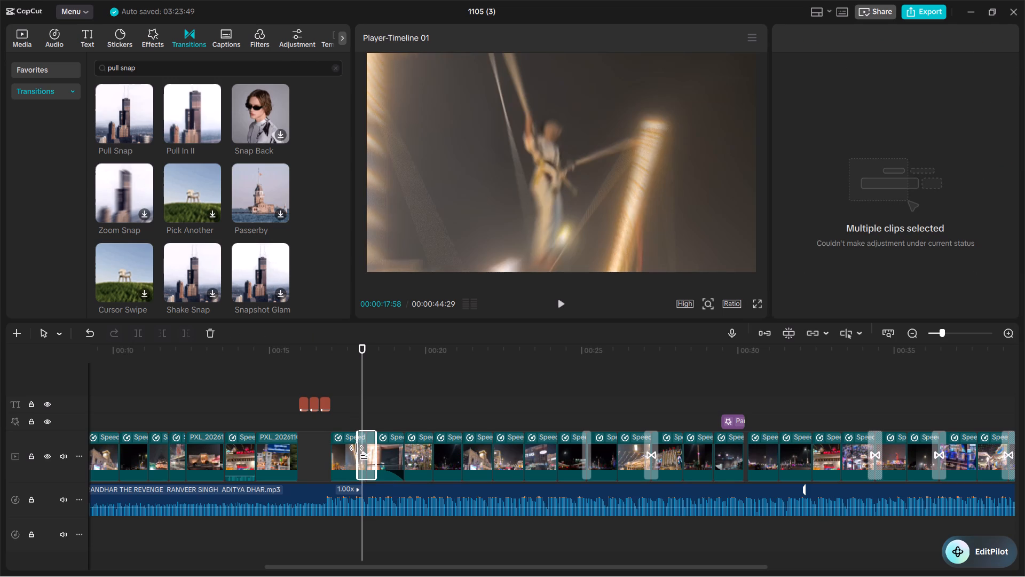
Add Pull In II at the main-track cut near 00:19, replacing it with Pull Snap.
left_click_drag(187, 120, 391, 445)
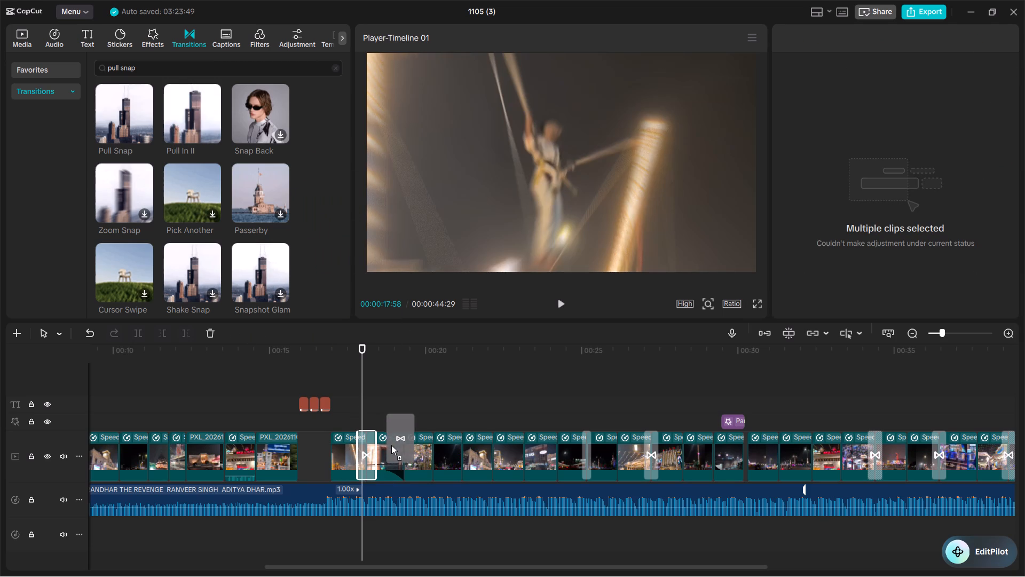
left_click_drag(391, 445, 395, 455)
left_click_drag(136, 116, 418, 299)
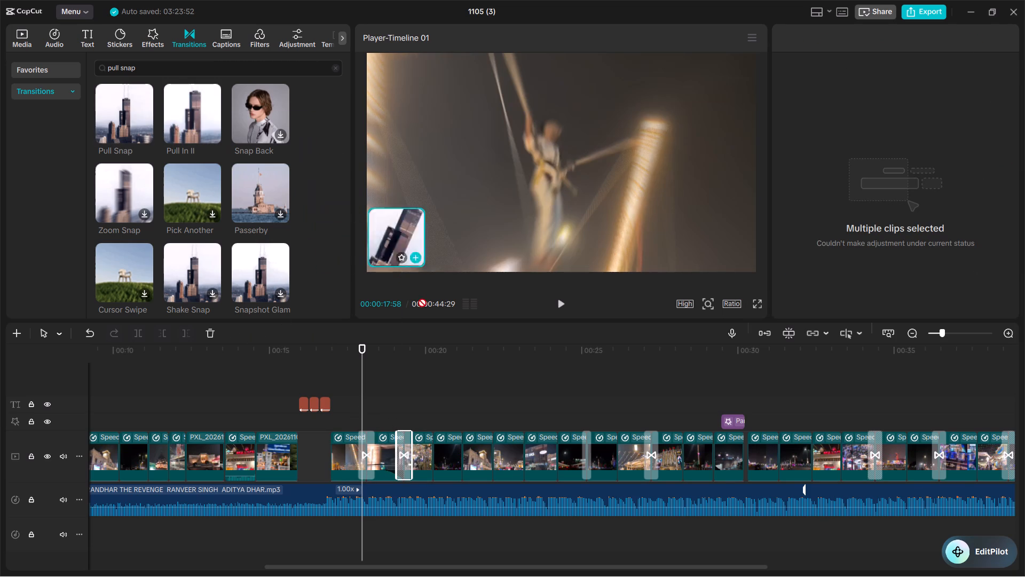
left_click_drag(418, 299, 416, 452)
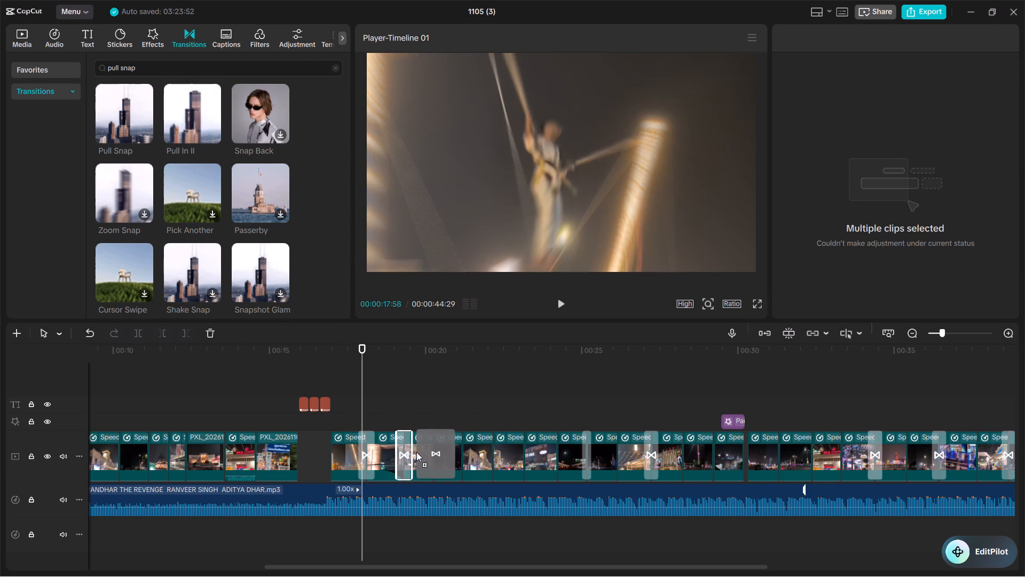
left_click_drag(416, 452, 416, 450)
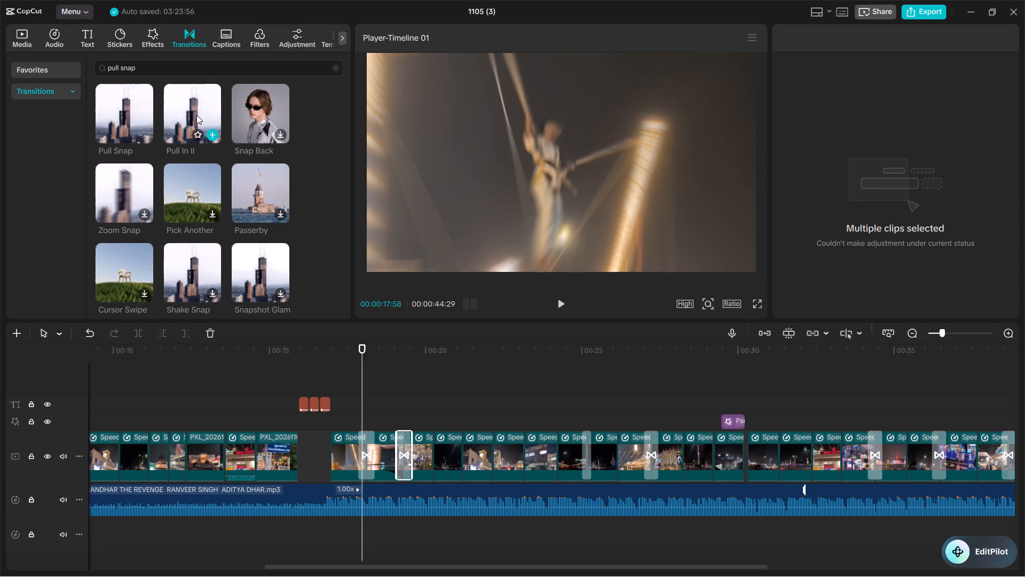
Add Pull In II at the main-track cut near 00:20 and Pull Snap at the cut near 00:21.
left_click_drag(196, 115, 421, 457)
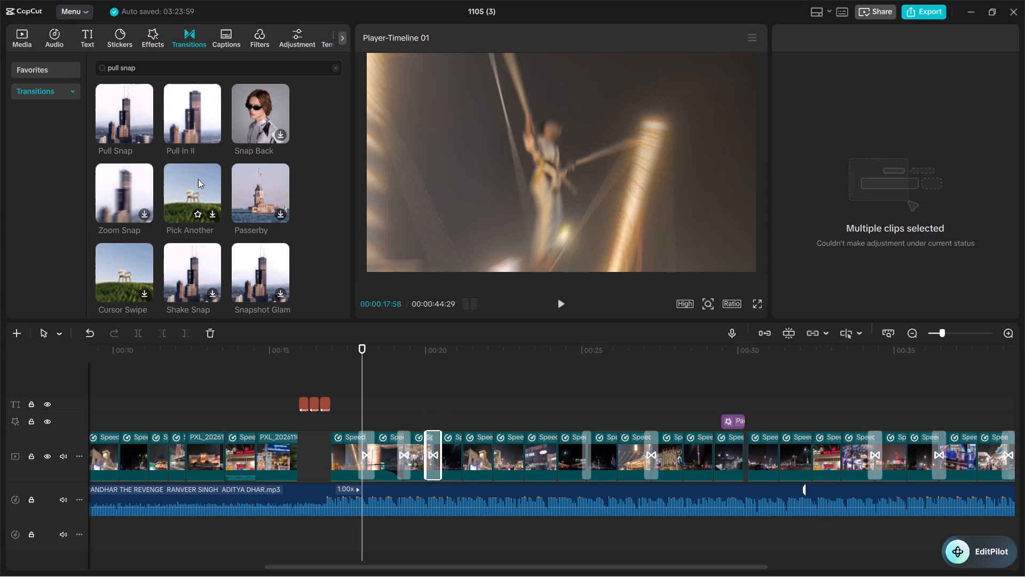
left_click_drag(135, 115, 453, 453)
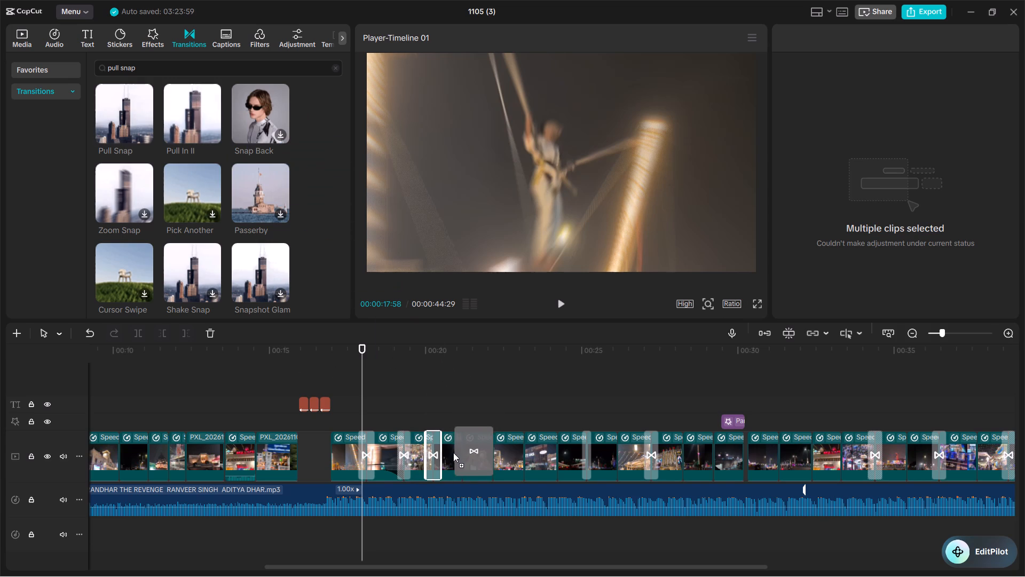
left_click_drag(453, 453, 452, 457)
Add Pull In II at the main-track cut near 00:22, replace it with Pull Snap, and add Pull In II near 00:23.
left_click_drag(192, 117, 478, 391)
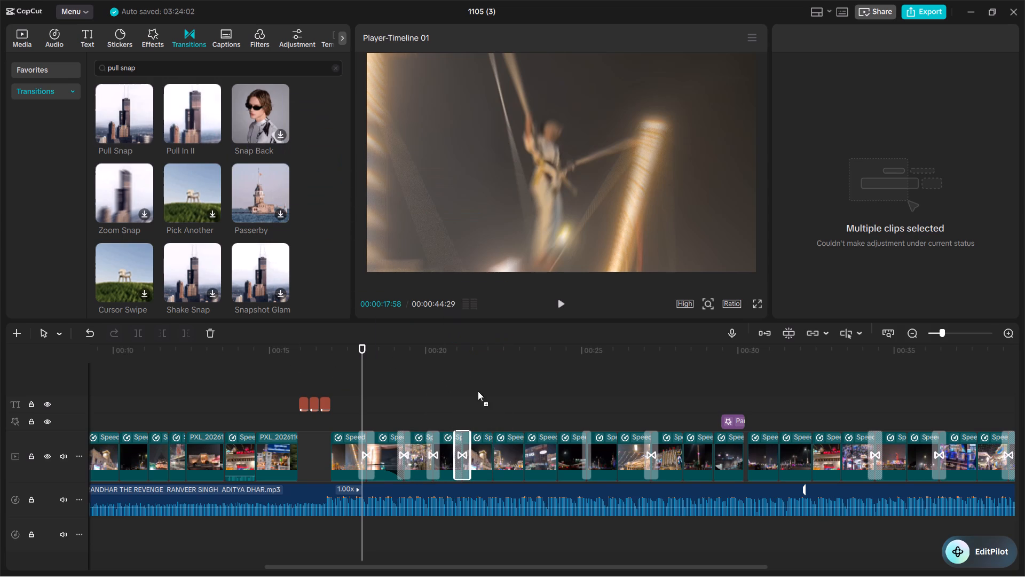
left_click_drag(478, 391, 484, 457)
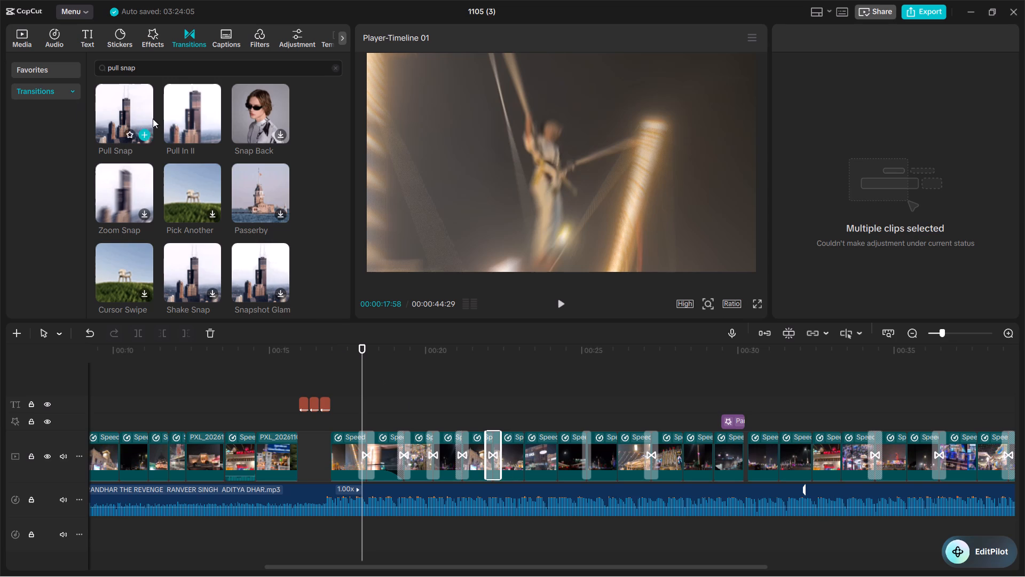
left_click_drag(128, 110, 507, 455)
left_click_drag(186, 114, 492, 417)
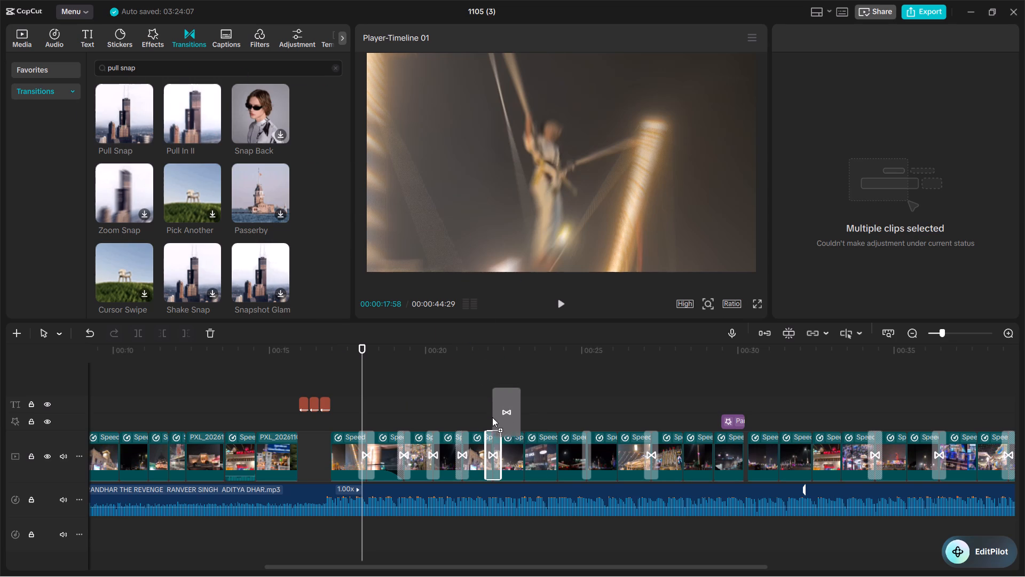
left_click_drag(492, 417, 510, 457)
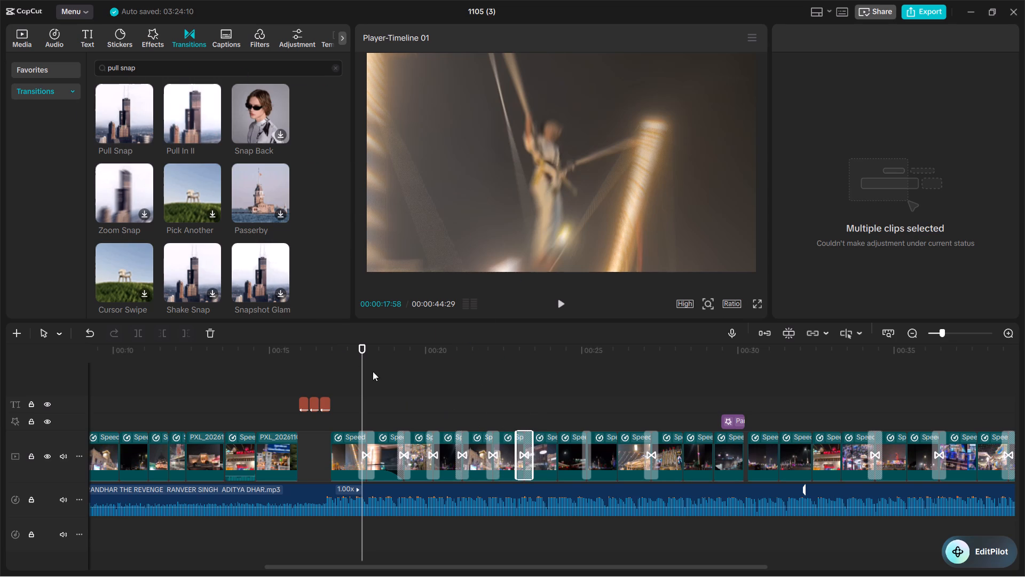
Fit the whole timeline in view and play the montage from 00:00 to review the transitions.
left_click_drag(360, 352, 14, 430)
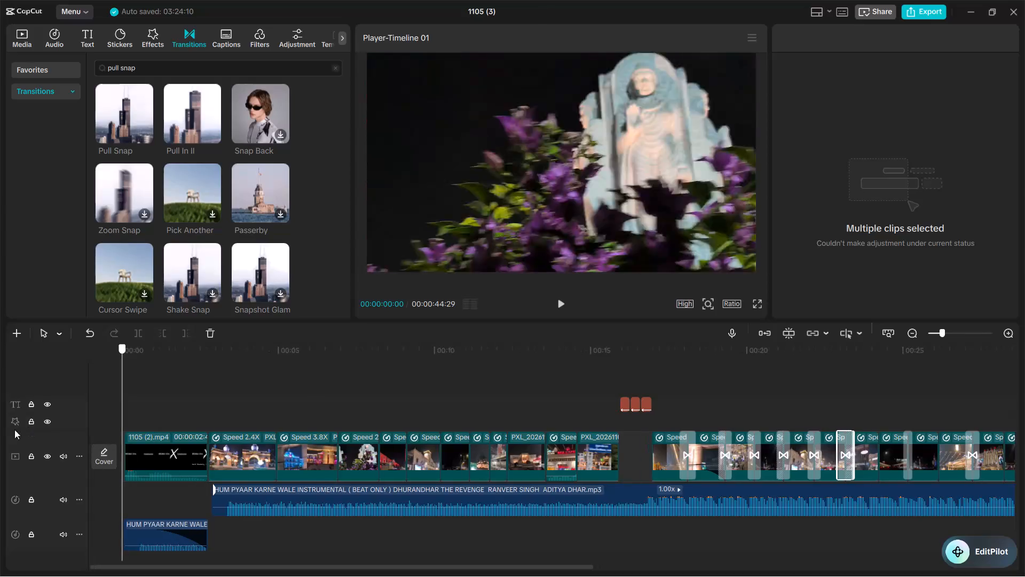
left_click_drag(14, 430, 2, 438)
left_click(886, 332)
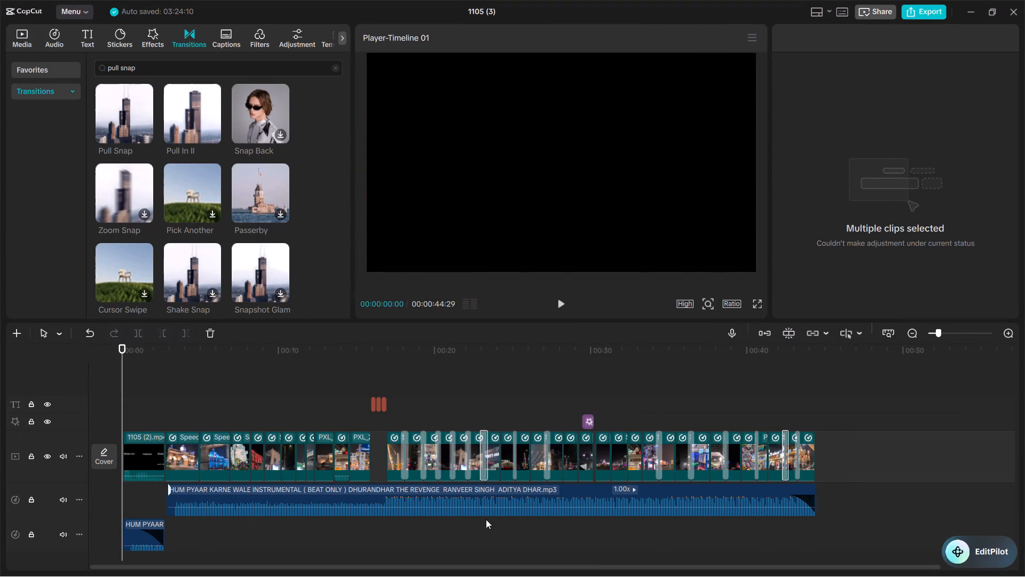
left_click_drag(422, 562, 414, 562)
left_click_drag(414, 565, 439, 566)
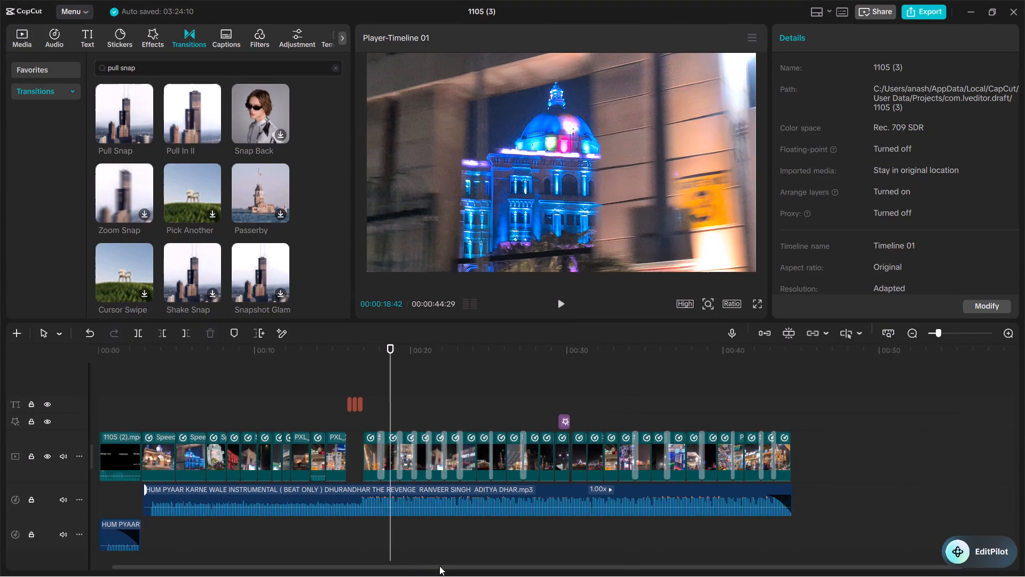
left_click_drag(439, 566, 485, 576)
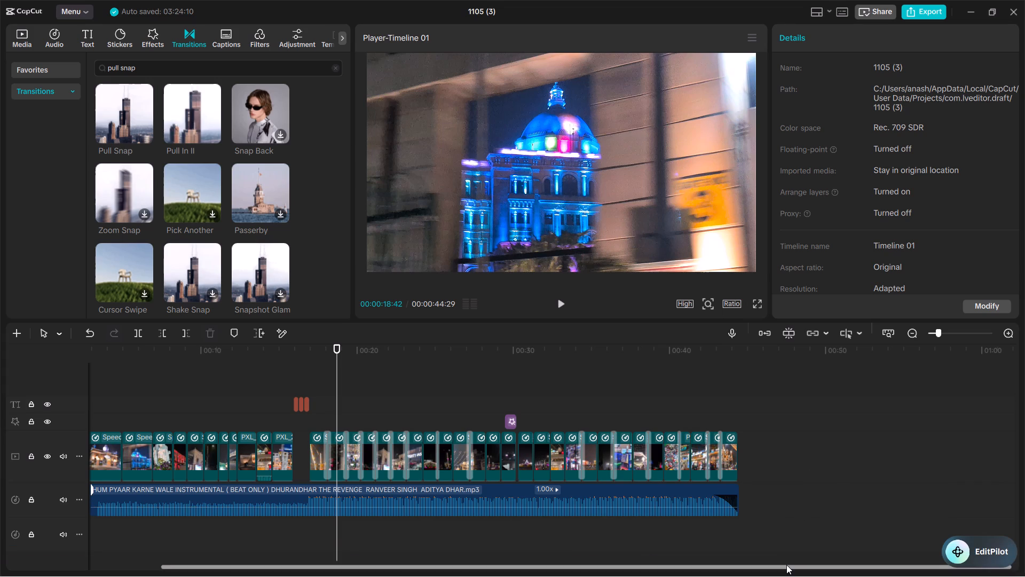
left_click_drag(786, 565, 585, 562)
left_click(892, 332)
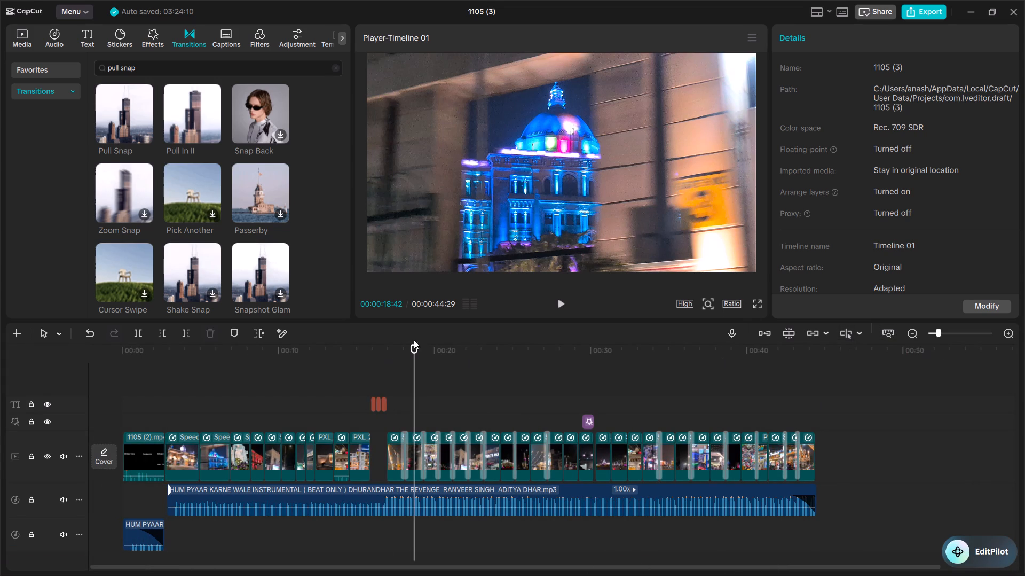
left_click_drag(412, 348, 11, 384)
left_click(560, 304)
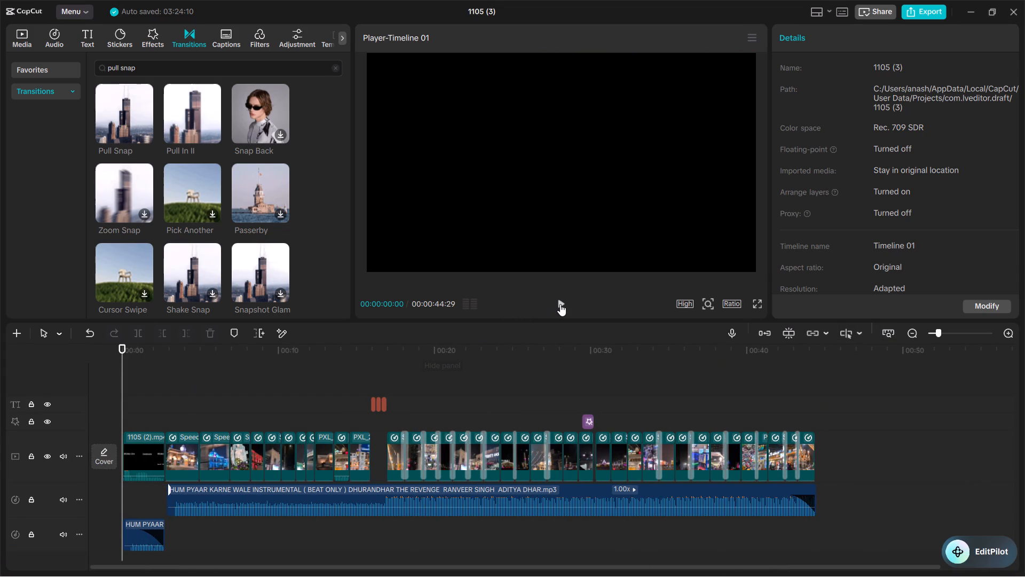
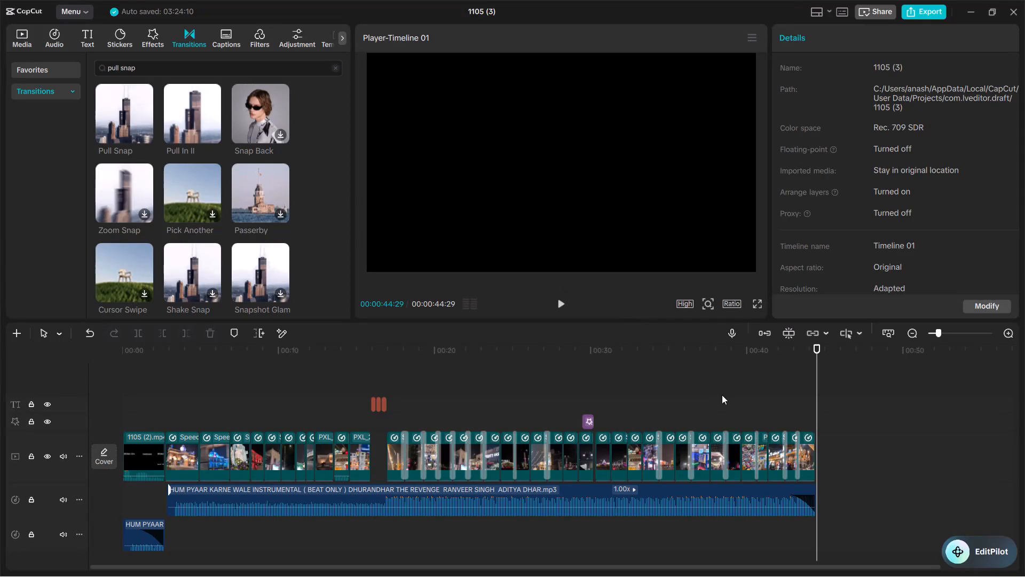
Replace the Pull Snap transition at about 00:42 with Pull In II.
left_click(795, 452)
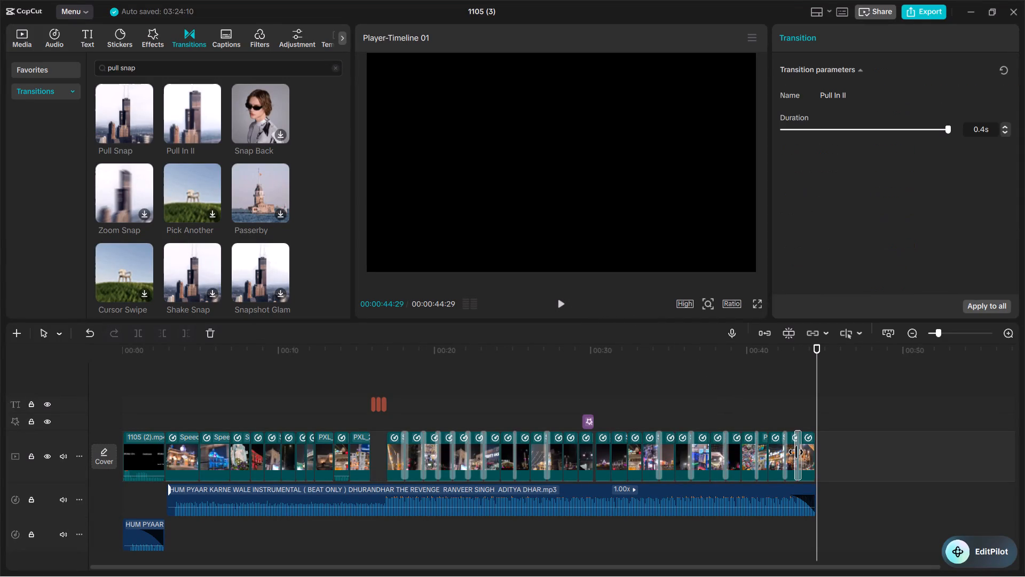
left_click(784, 459)
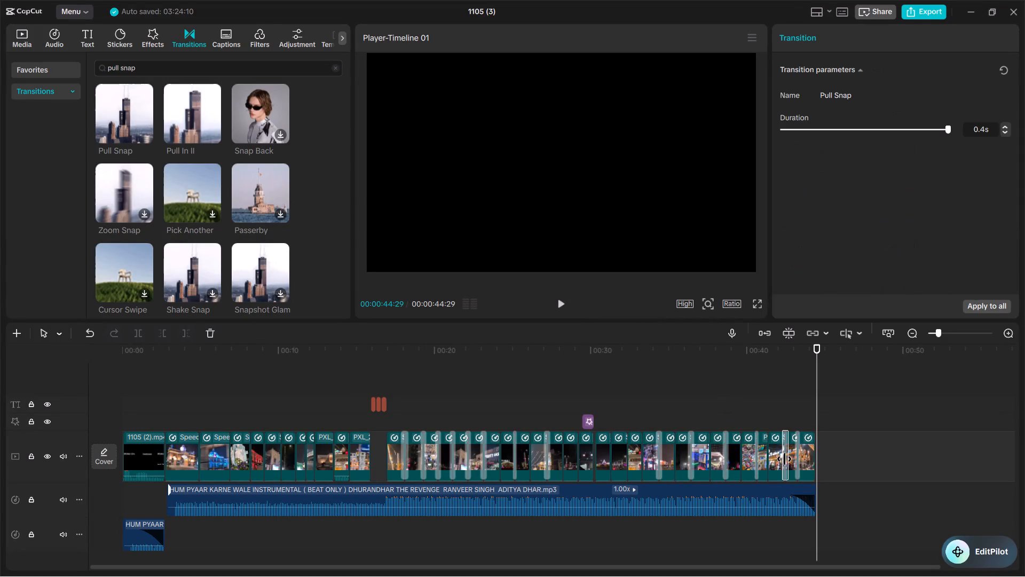
right_click(784, 459)
left_click(808, 464)
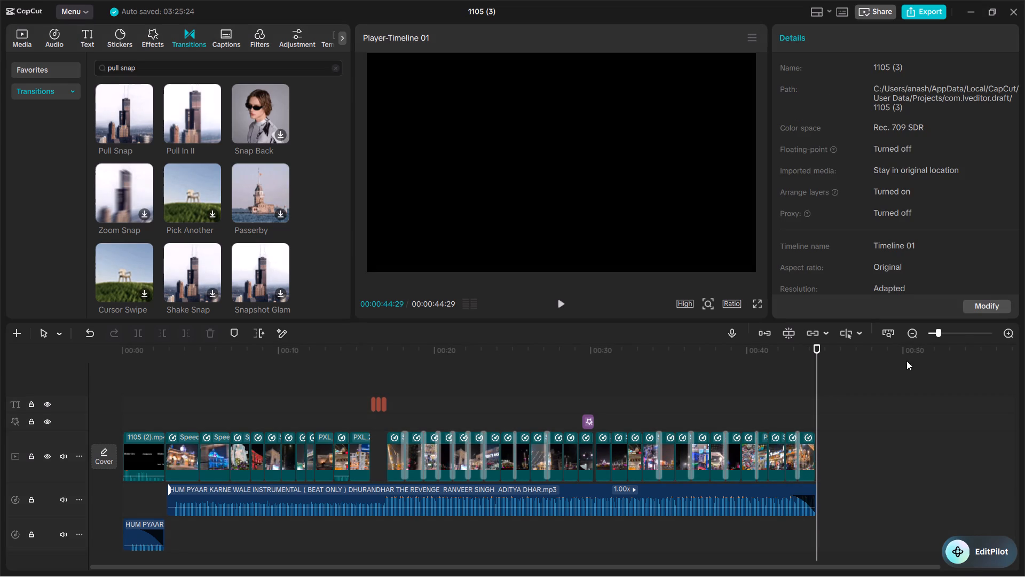
left_click(1010, 330)
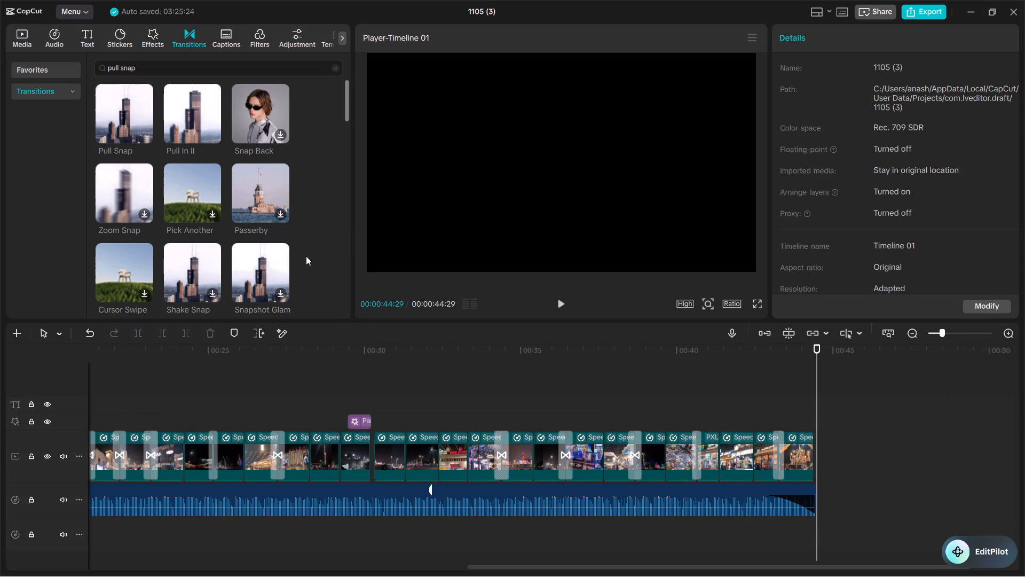
left_click_drag(191, 119, 751, 466)
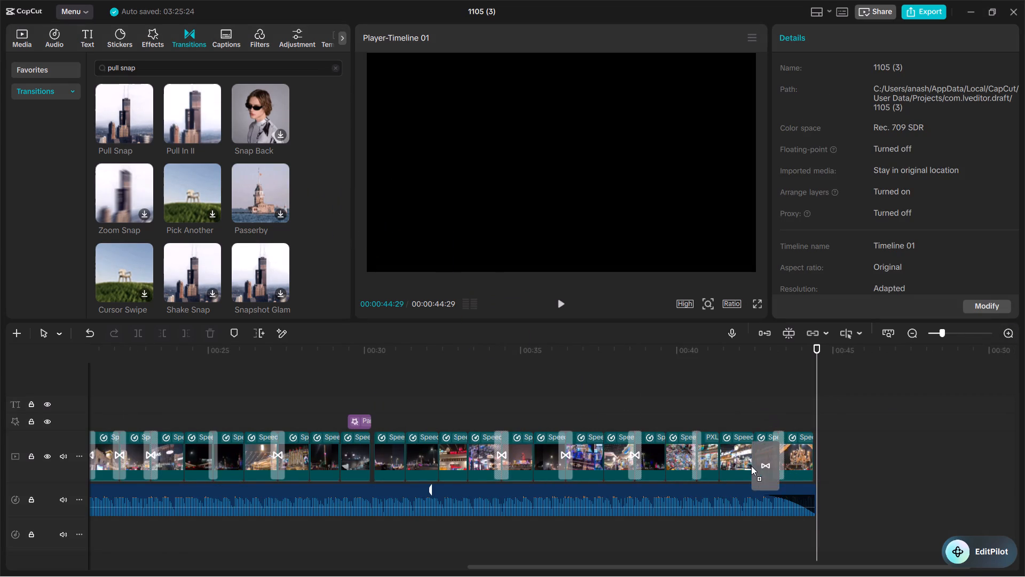
left_click_drag(751, 466, 740, 459)
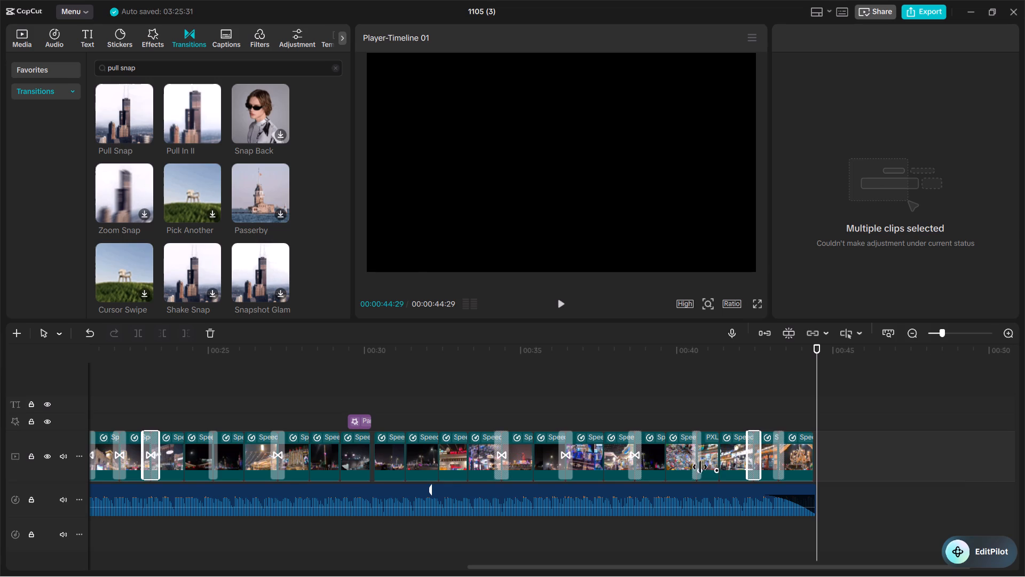
Add Pull In II transitions to the clip cuts at about 00:41 and 00:40.
left_click_drag(193, 120, 681, 424)
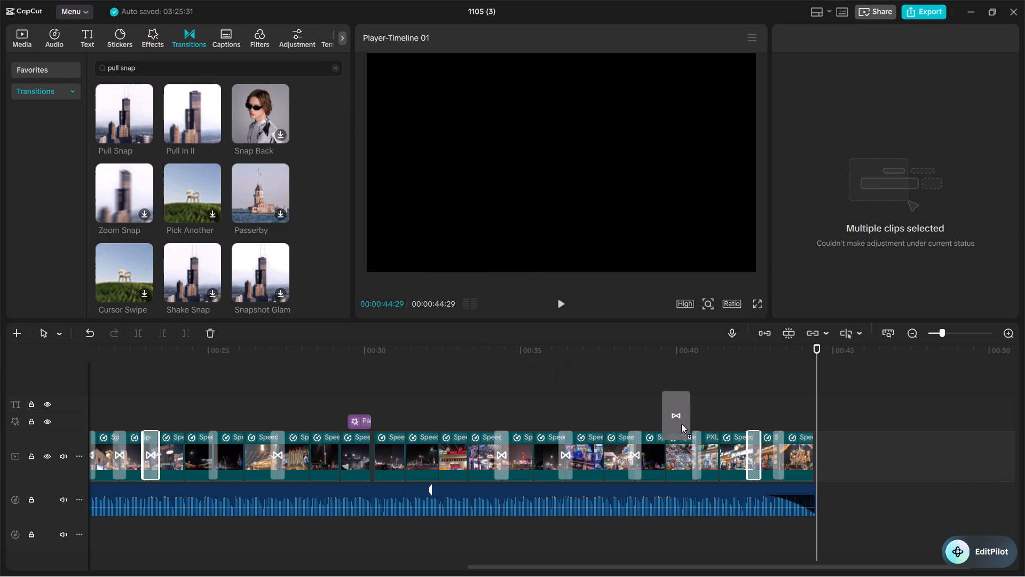
left_click_drag(681, 424, 712, 459)
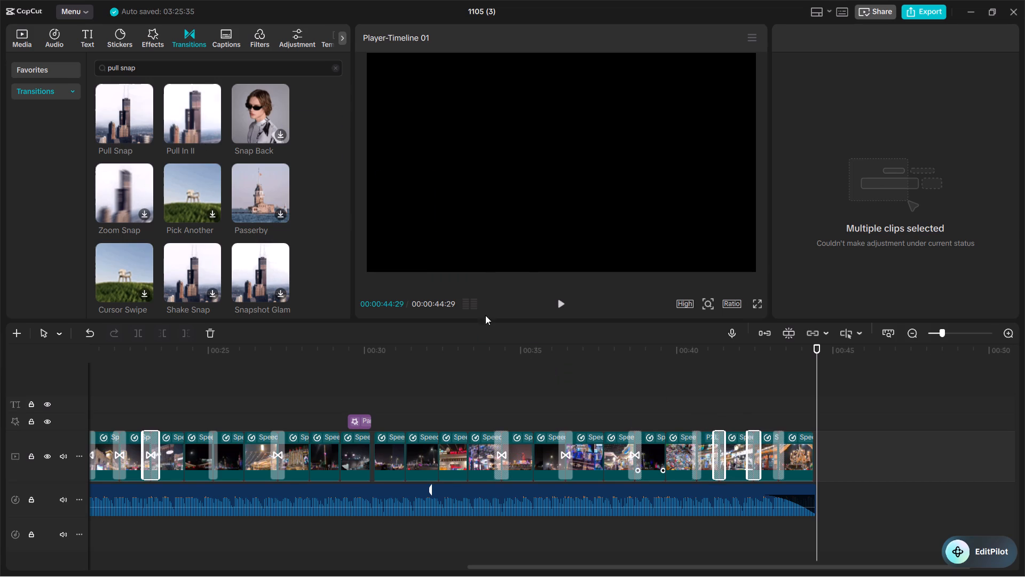
left_click_drag(197, 112, 659, 458)
Check the neighbouring transitions' types and replace the Pull Snap transition at about 00:36 with Pull In II.
left_click(635, 457)
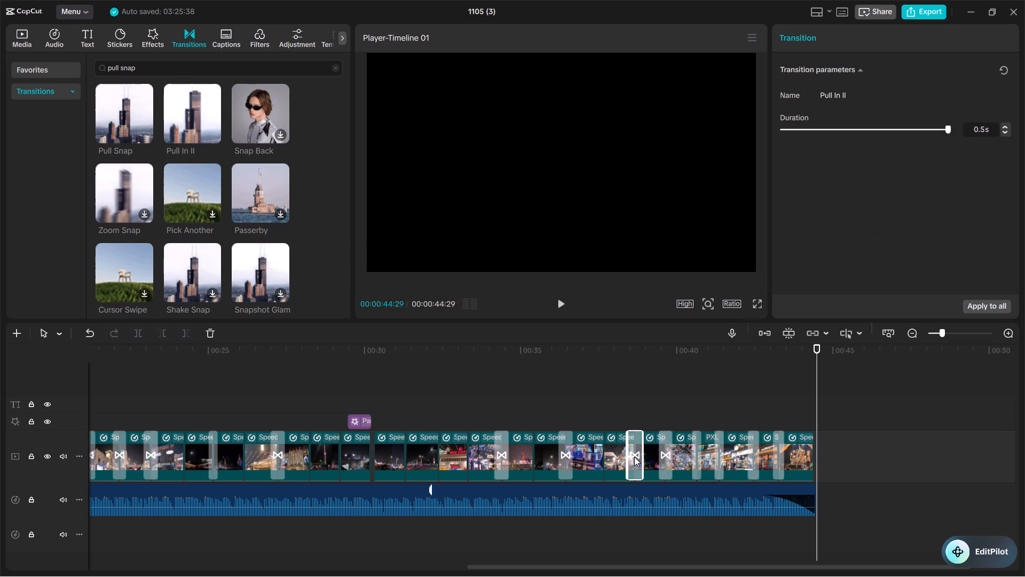
left_click(696, 455)
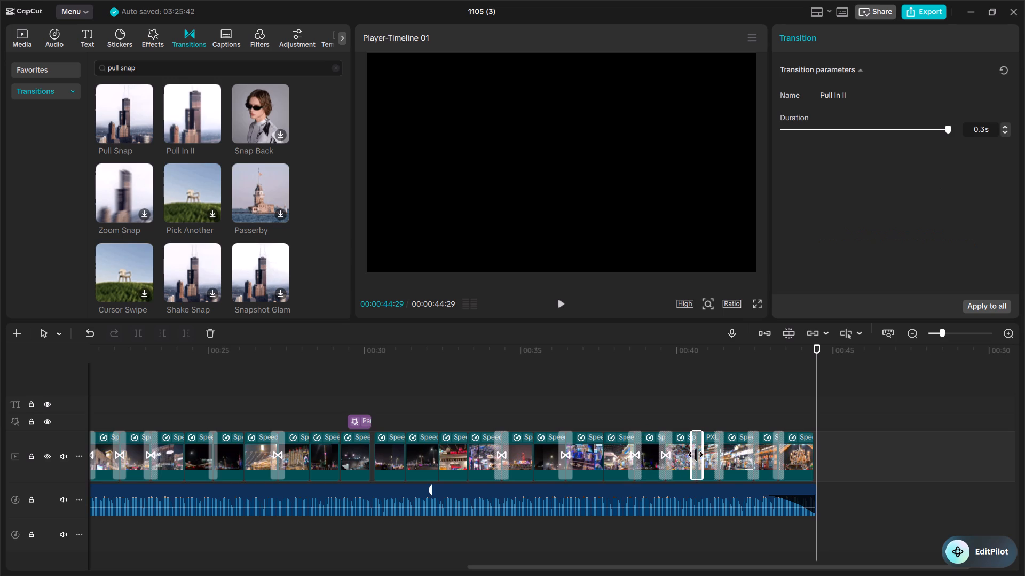
left_click(720, 455)
left_click(568, 455)
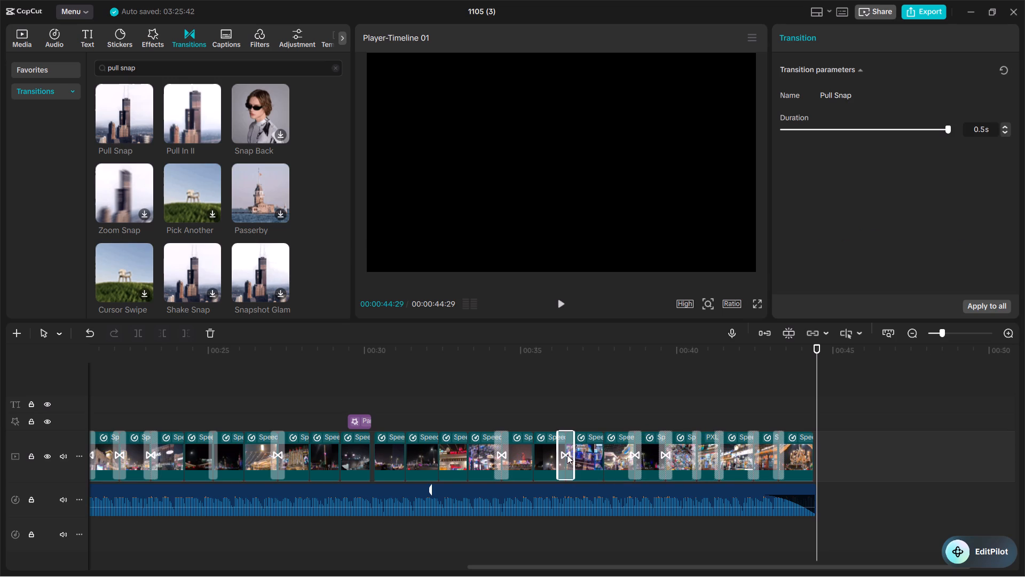
right_click(567, 455)
left_click(582, 463)
left_click_drag(196, 115, 549, 458)
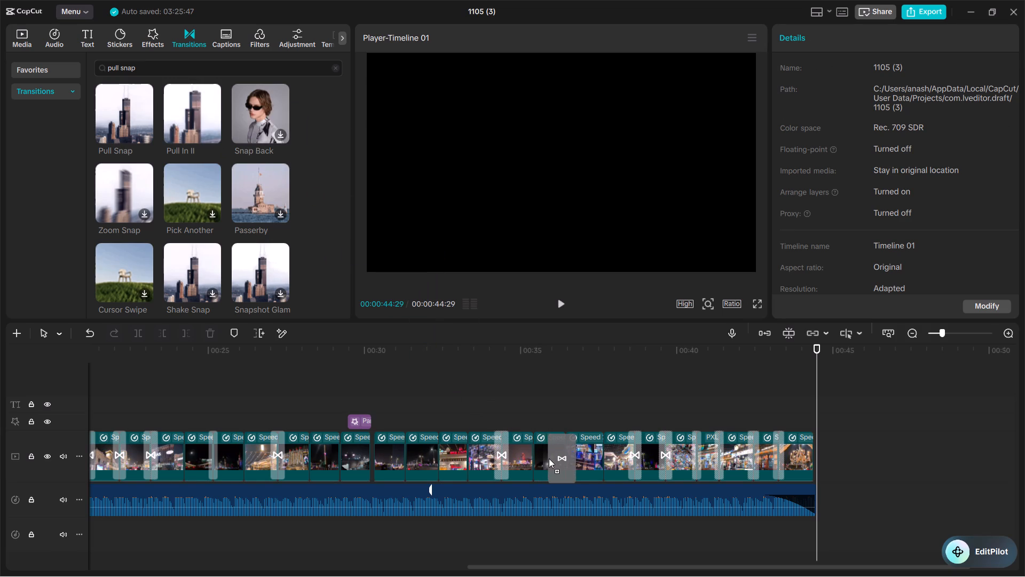
left_click_drag(549, 458, 550, 458)
Apply the Pull In II transition to the clip cuts at about 00:34 and 00:35.
left_click_drag(195, 118, 441, 407)
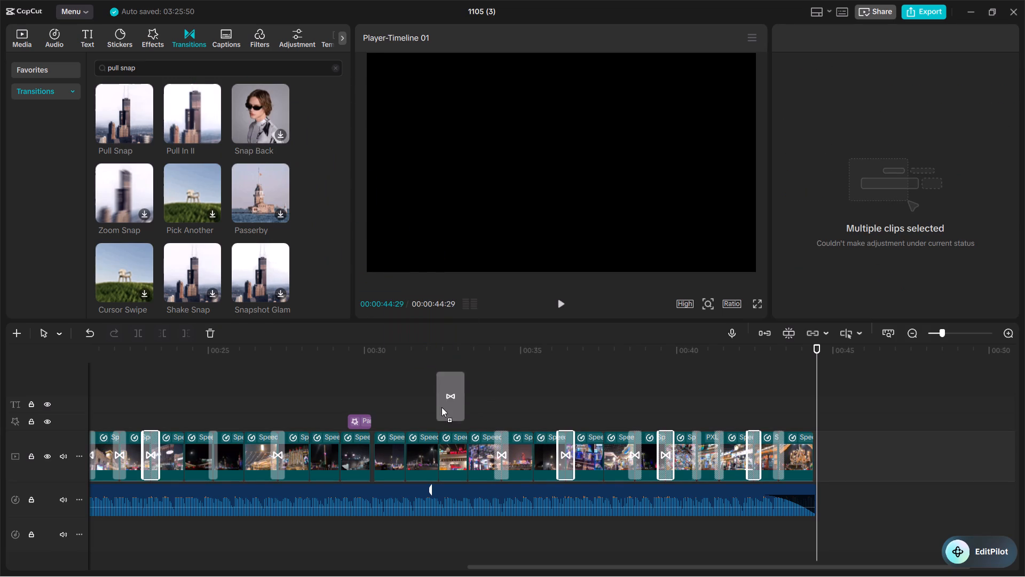
left_click_drag(441, 407, 517, 457)
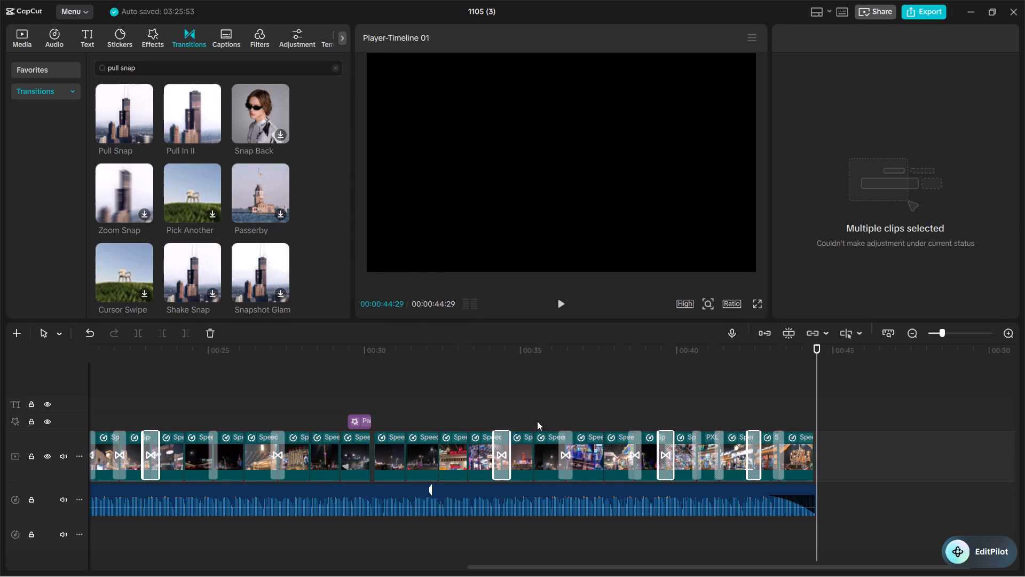
left_click(501, 454)
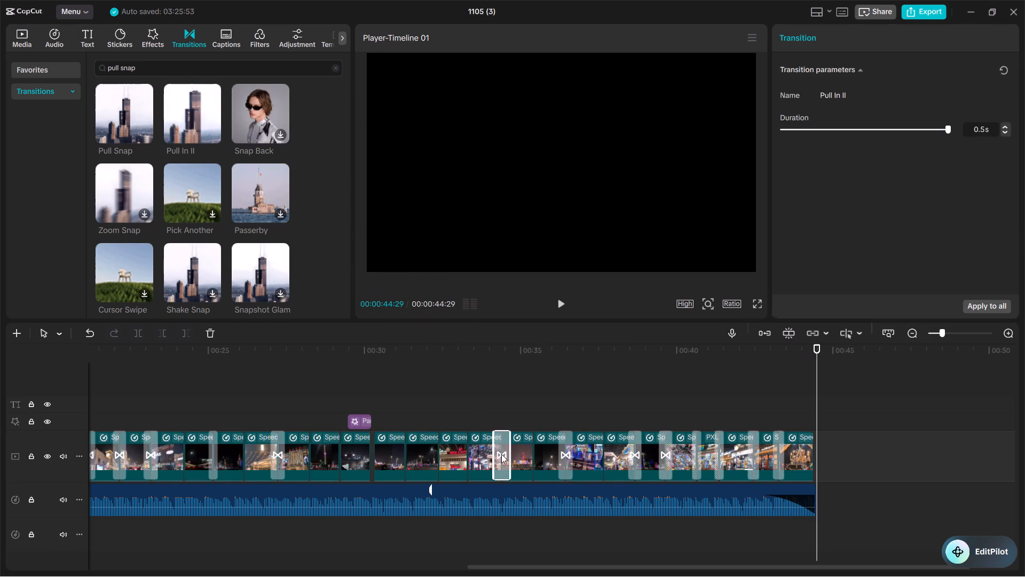
left_click_drag(200, 114, 200, 114)
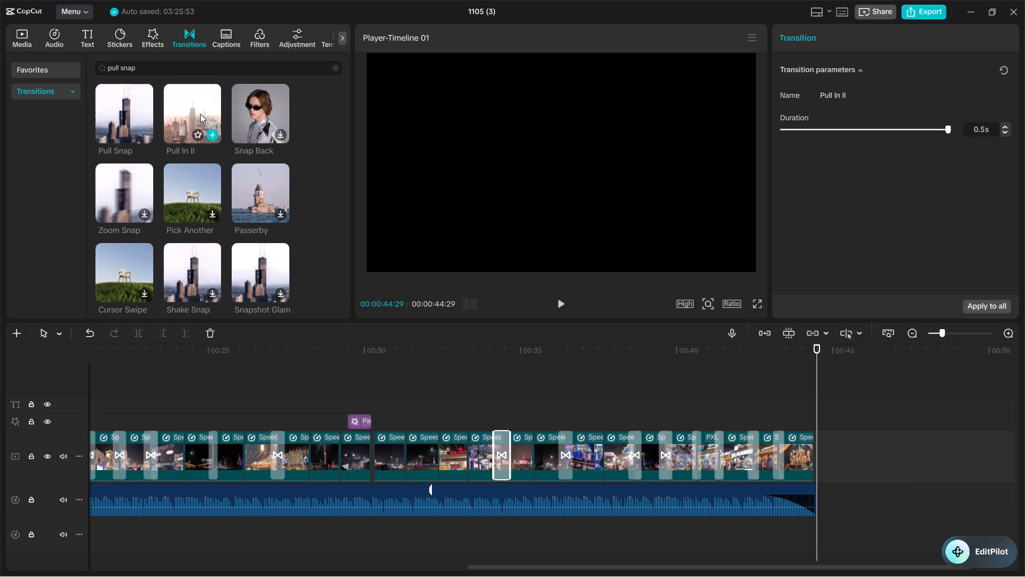
left_click_drag(200, 114, 522, 457)
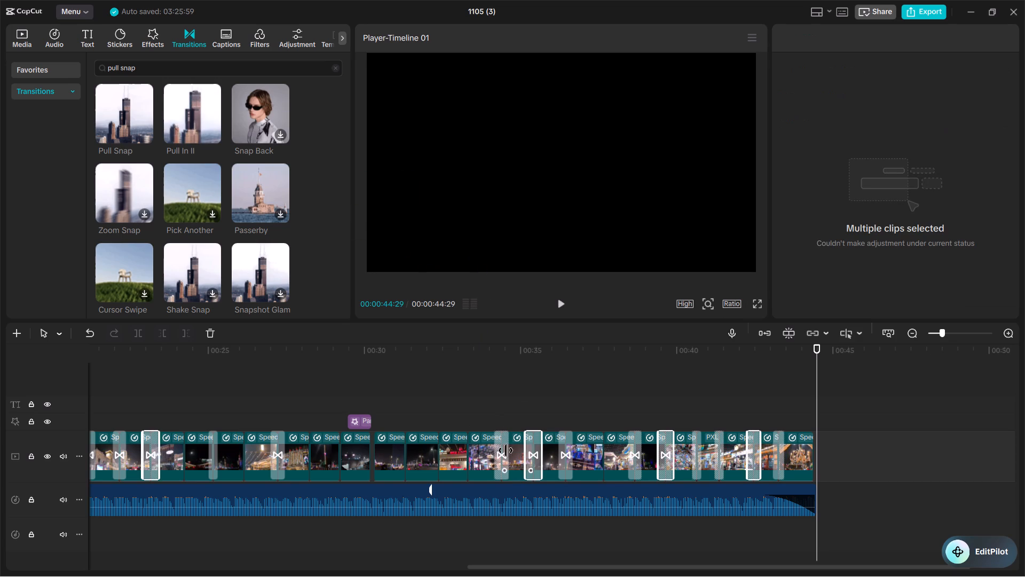
Add Pull In II transitions to the clip cuts at about 00:33, 00:31, 00:28, 00:26 and 00:24.
left_click_drag(191, 112, 231, 134)
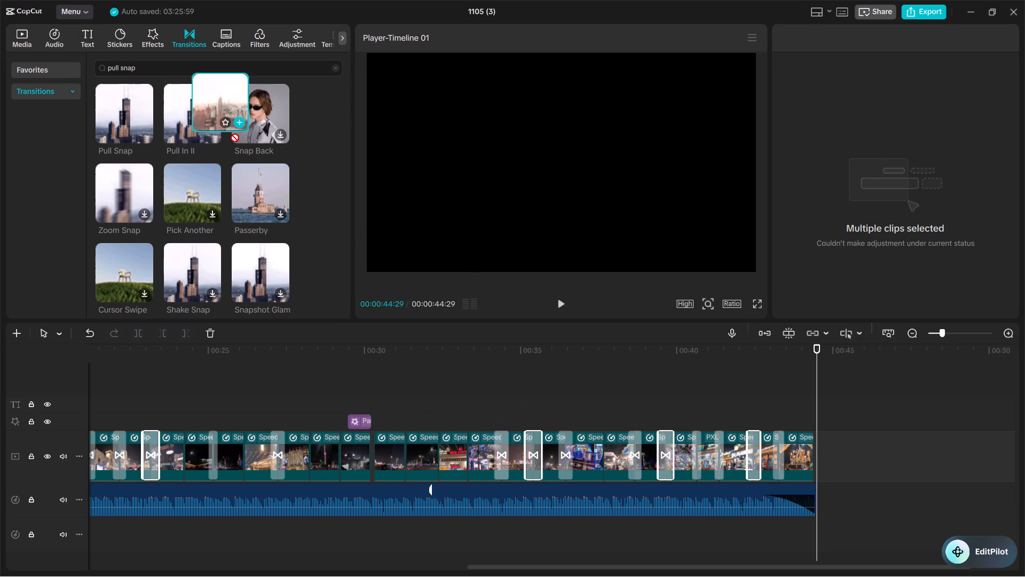
left_click_drag(231, 134, 454, 454)
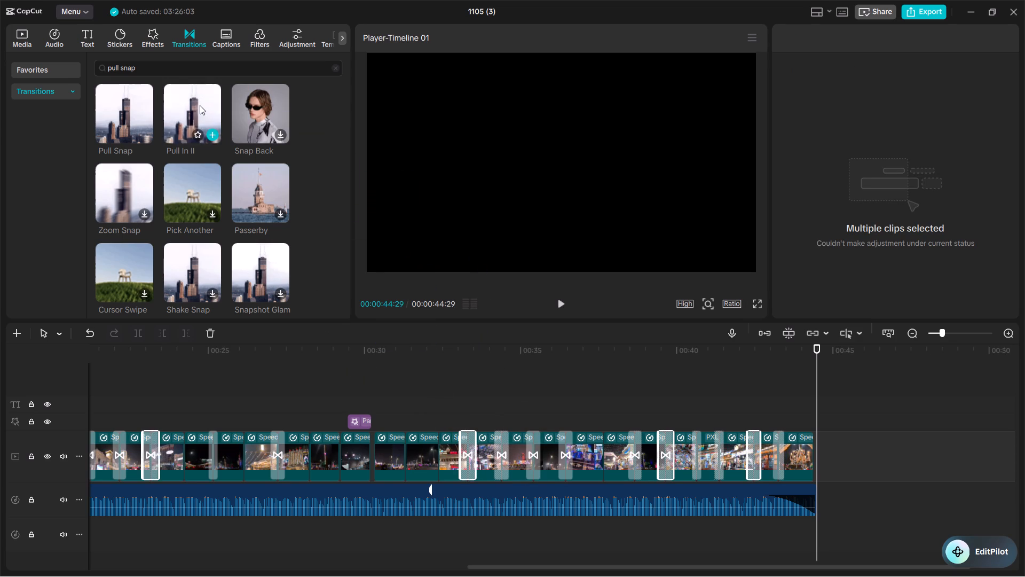
left_click_drag(200, 105, 398, 458)
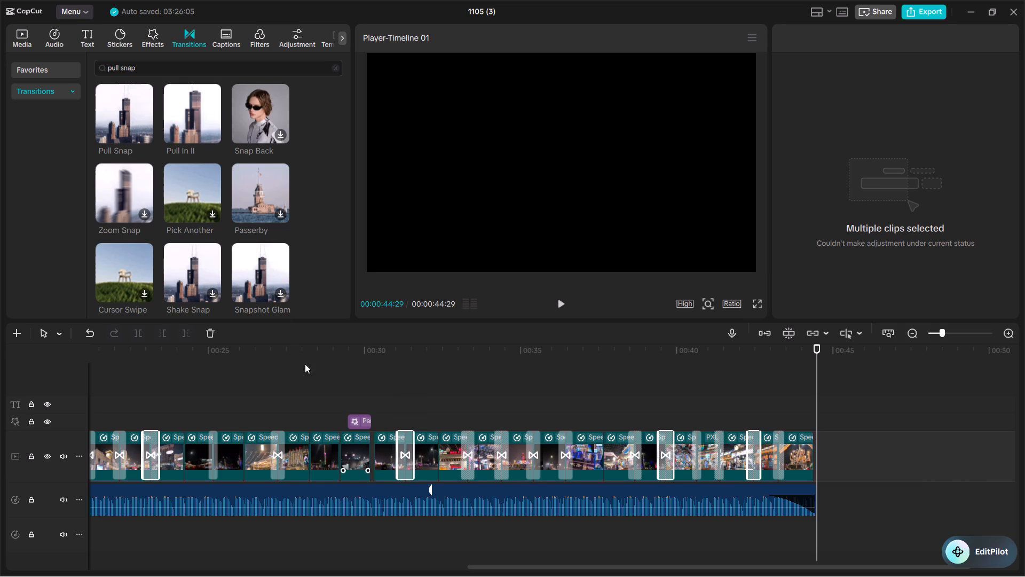
left_click_drag(193, 112, 307, 473)
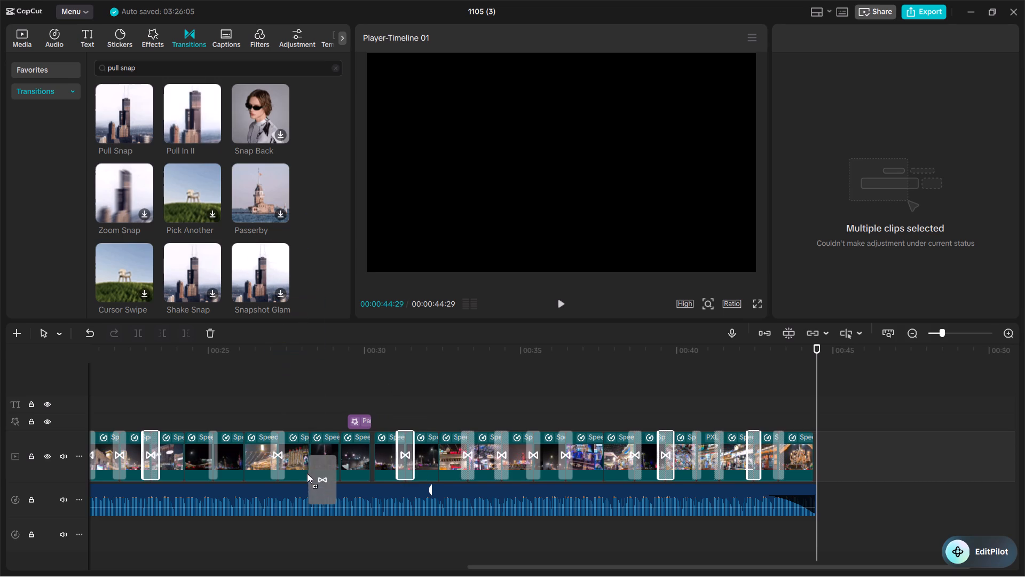
left_click_drag(307, 473, 299, 457)
left_click_drag(188, 121, 220, 310)
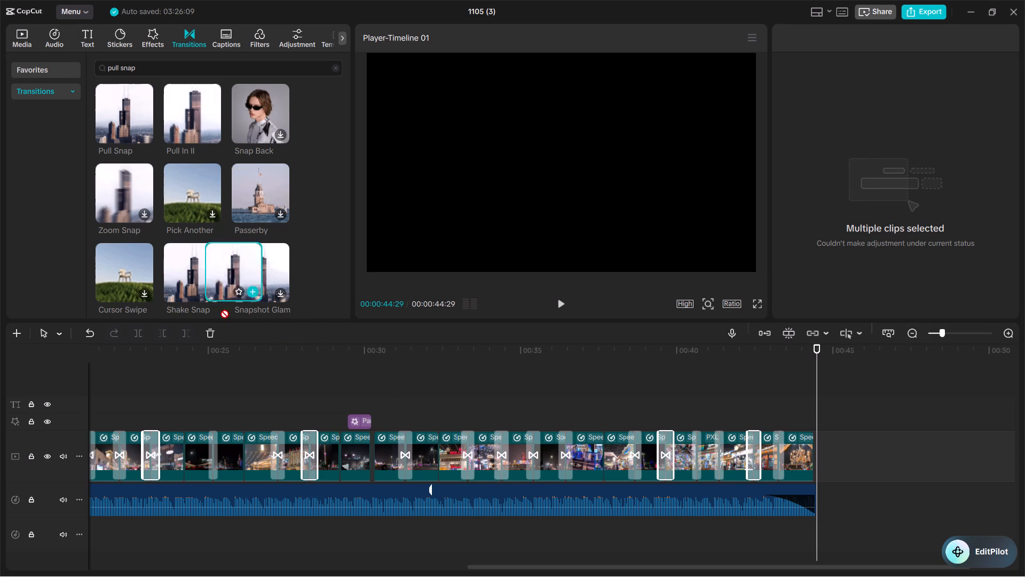
left_click_drag(220, 310, 235, 458)
left_click_drag(192, 111, 192, 112)
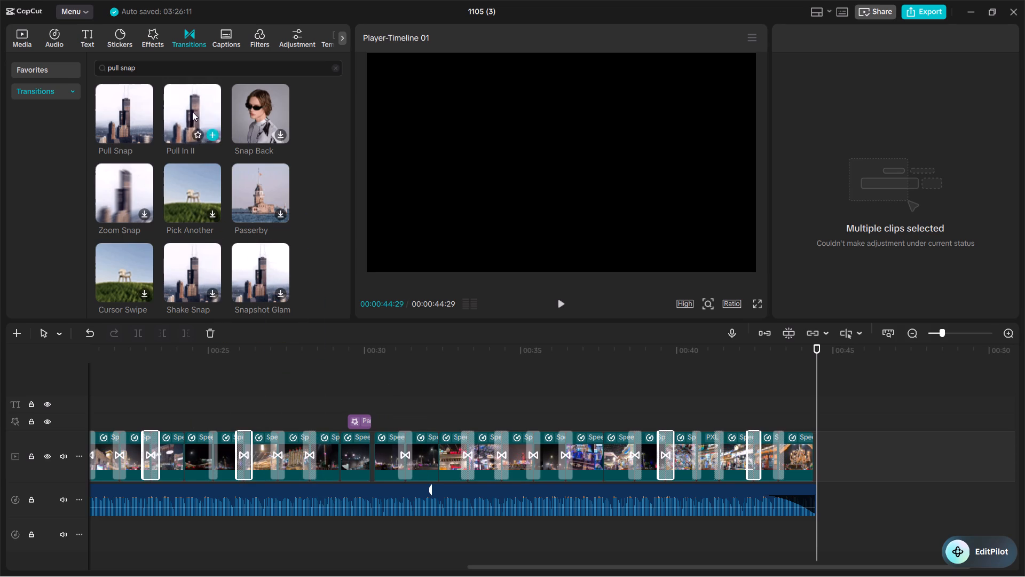
left_click_drag(192, 112, 172, 453)
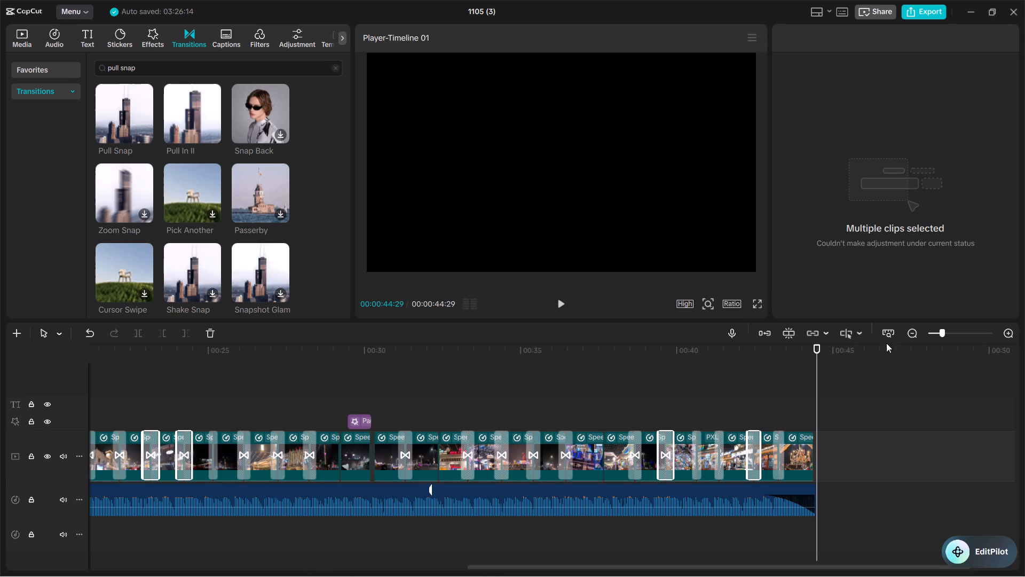
Play the edit from the beginning to about 00:29 to review the transitions.
left_click(910, 330)
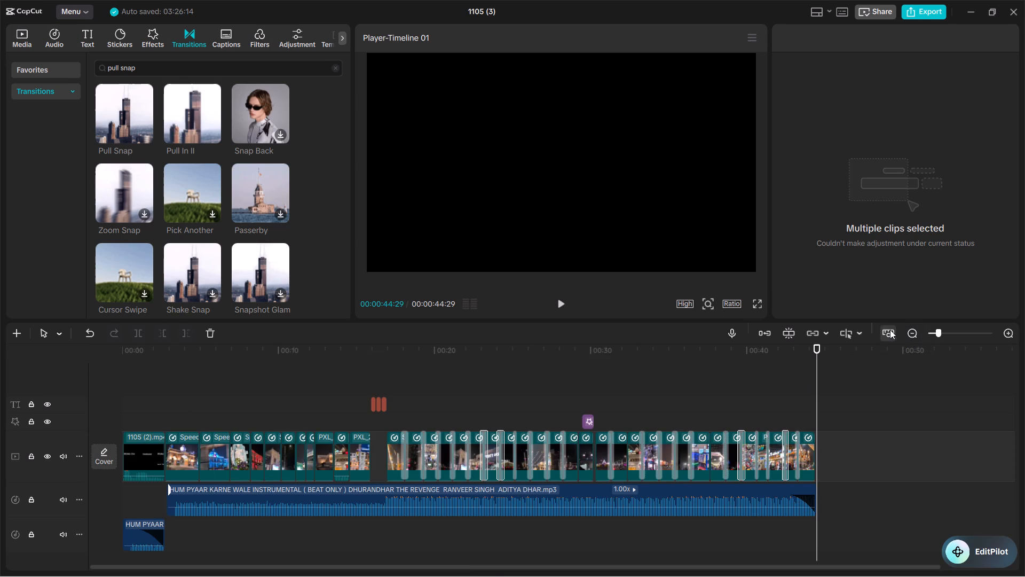
left_click(921, 470)
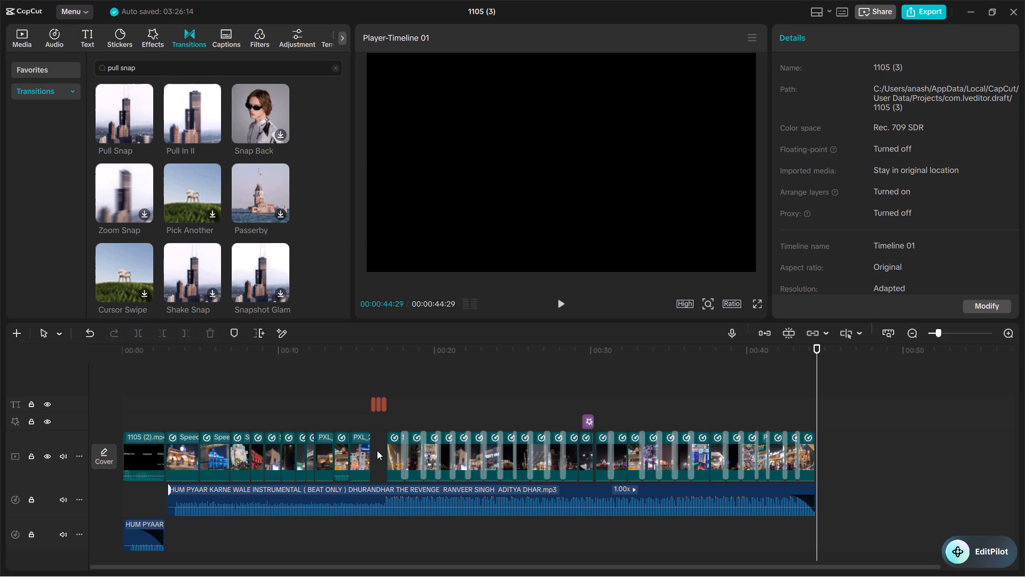
left_click(246, 377)
left_click_drag(246, 377, 0, 405)
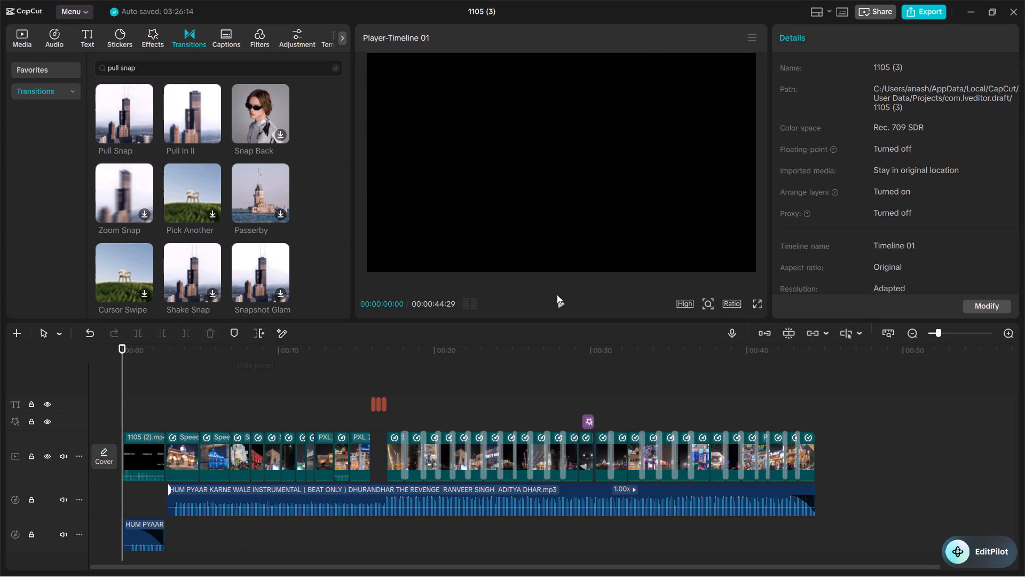
left_click(557, 300)
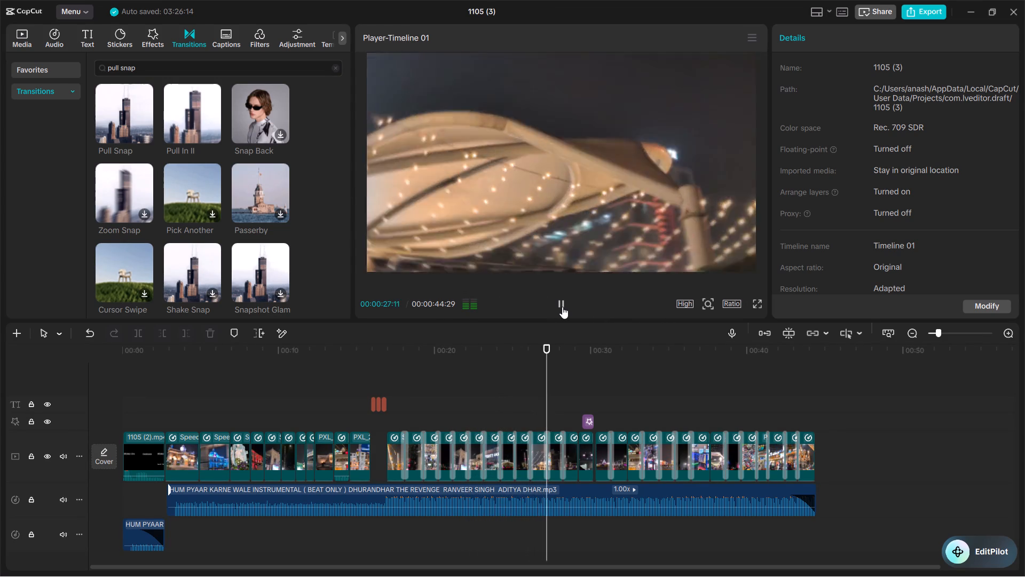
left_click(564, 301)
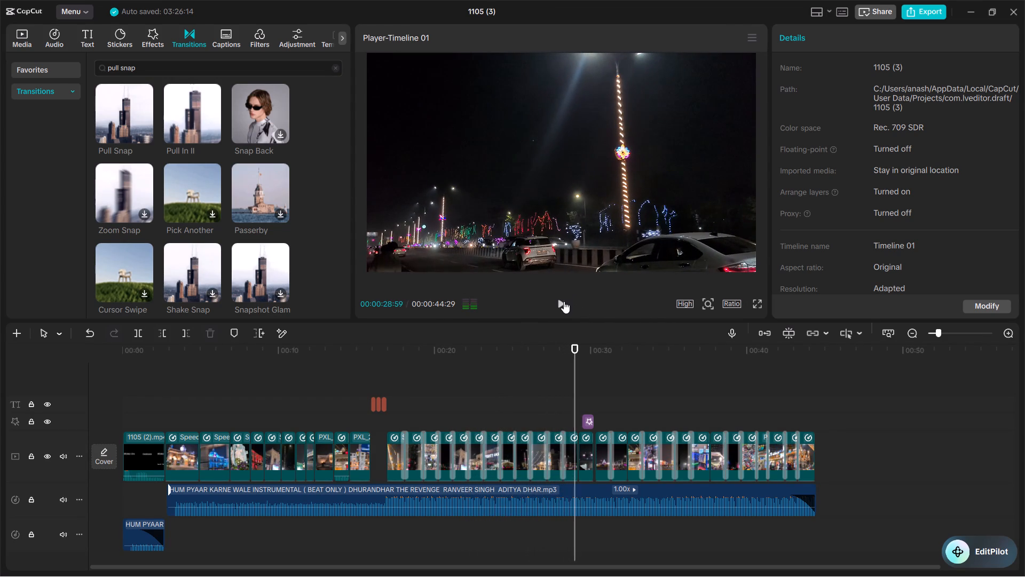
Replace the Pull Snap transition at about 00:18 with Pull In II.
left_click(1012, 333)
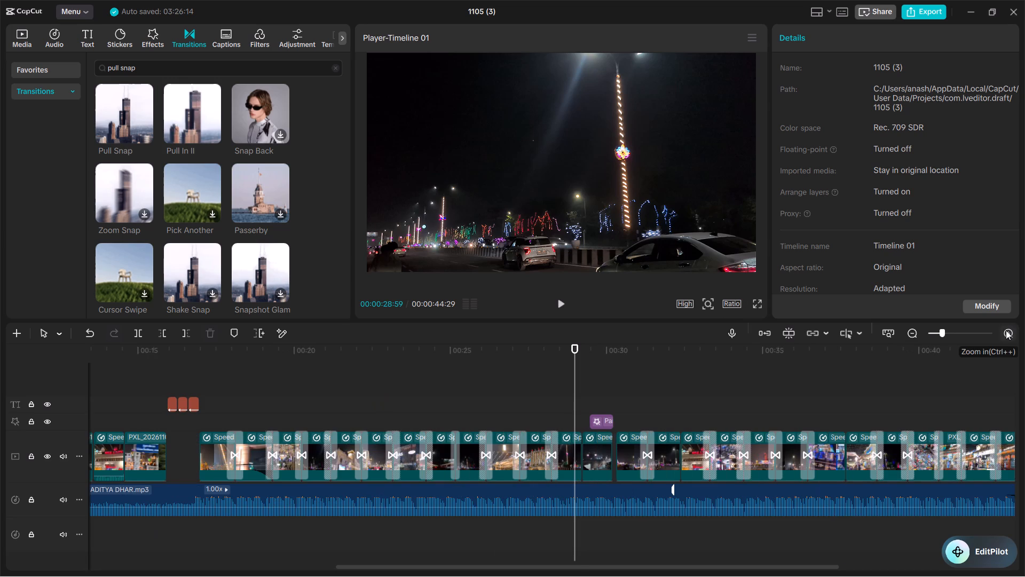
left_click(230, 453)
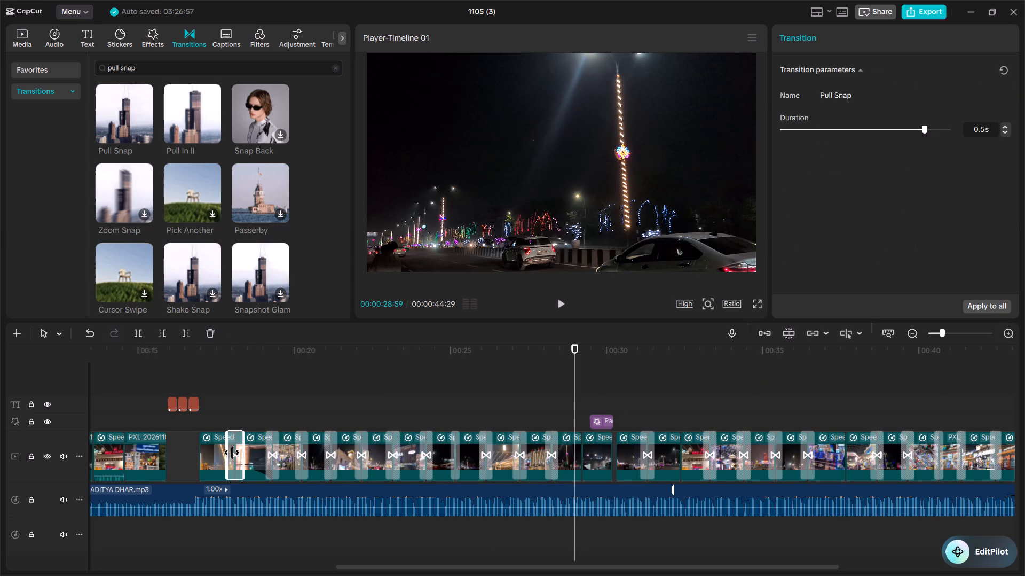
right_click(233, 453)
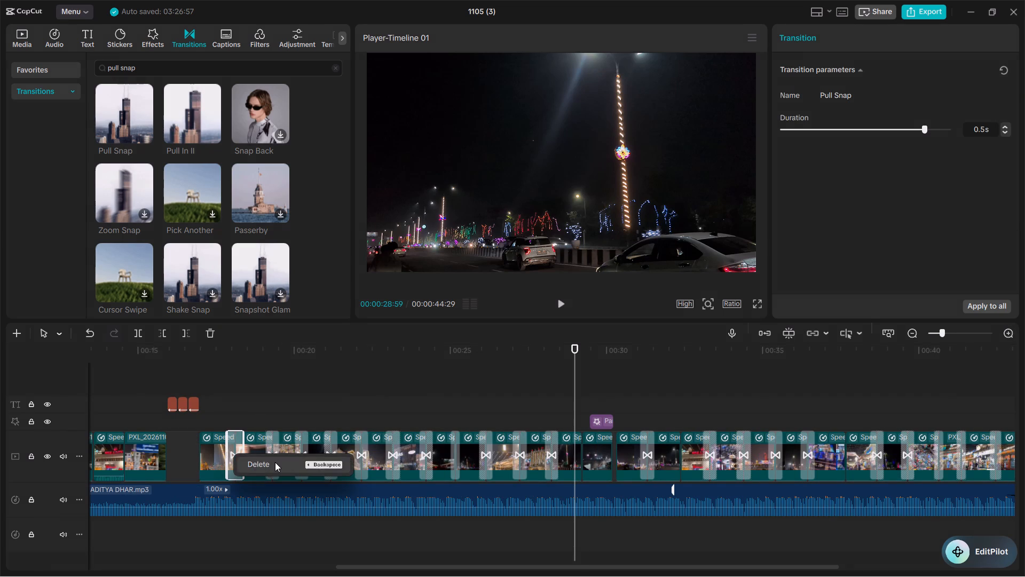
left_click(275, 462)
left_click_drag(184, 114, 217, 443)
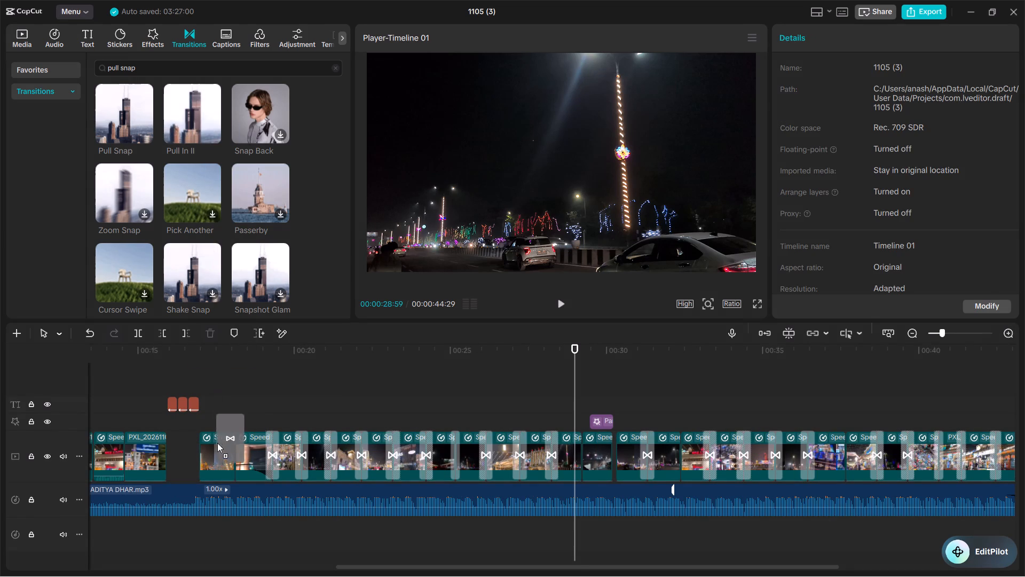
left_click_drag(217, 443, 219, 456)
Replace the Pull Snap transition at about 00:19 with Pull In II.
left_click(270, 455)
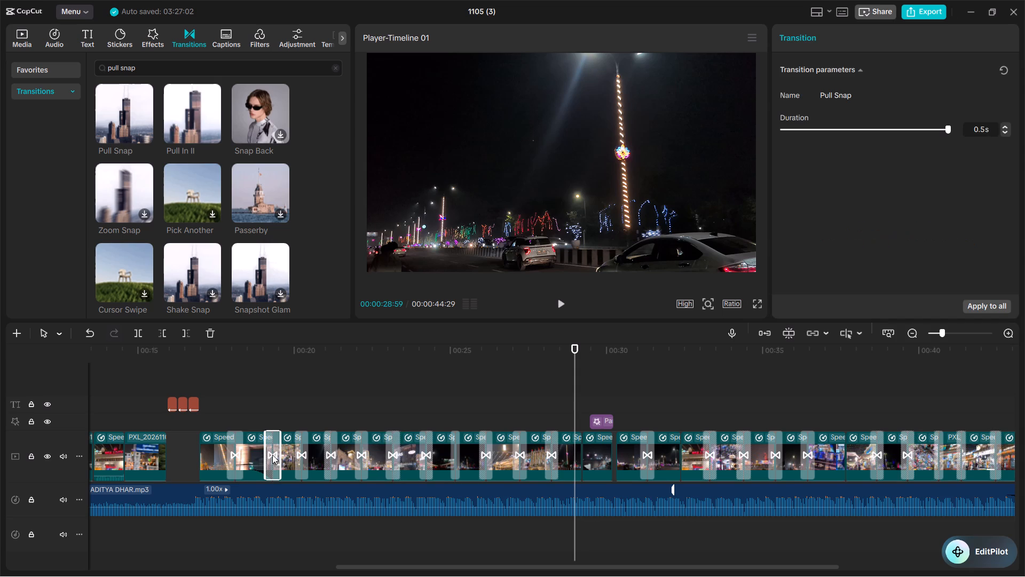
right_click(272, 455)
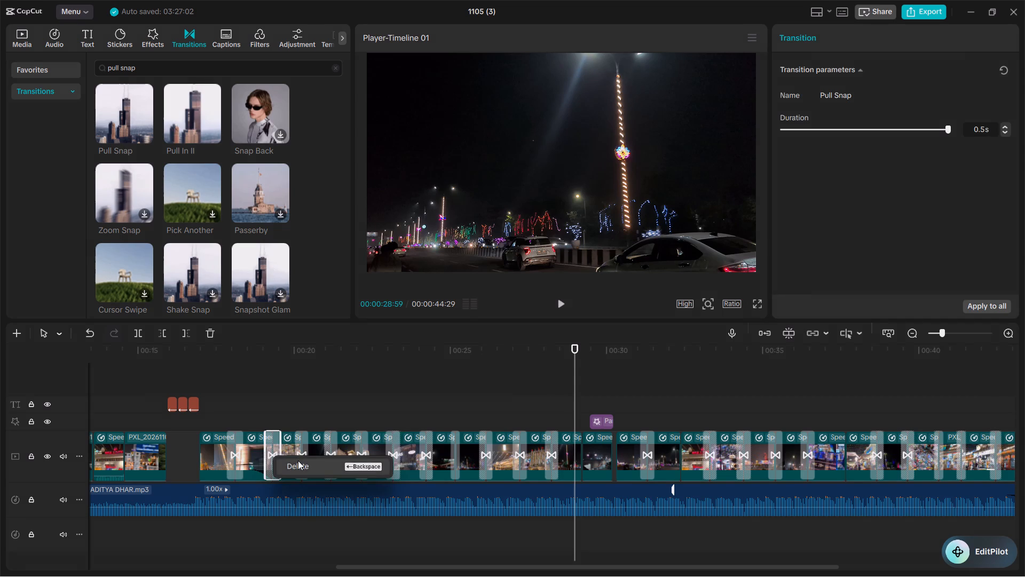
left_click(298, 461)
left_click_drag(193, 112, 265, 455)
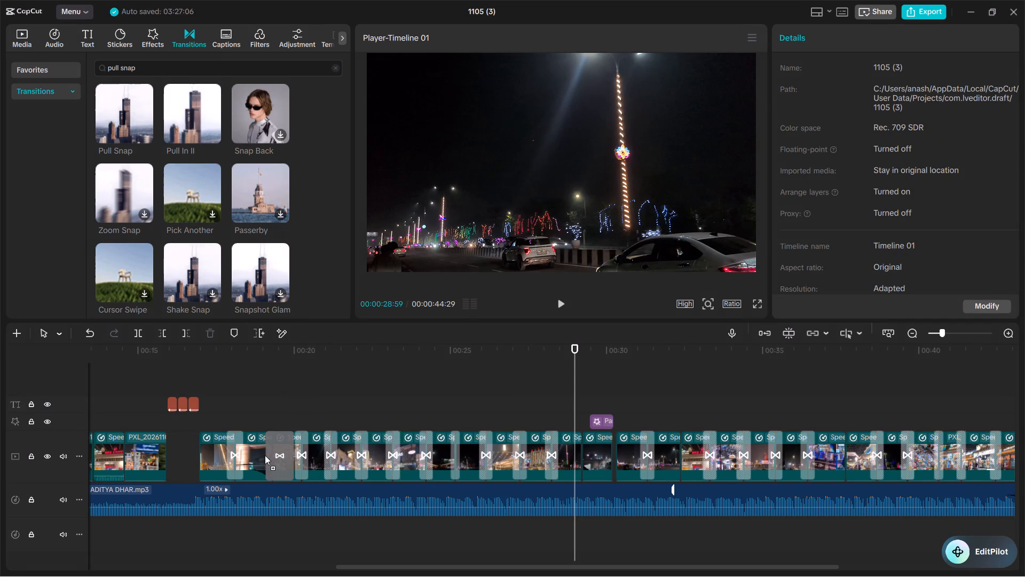
left_click_drag(265, 455, 261, 455)
Replace the Pull Snap transition at about 00:21 with Pull In II.
left_click(299, 456)
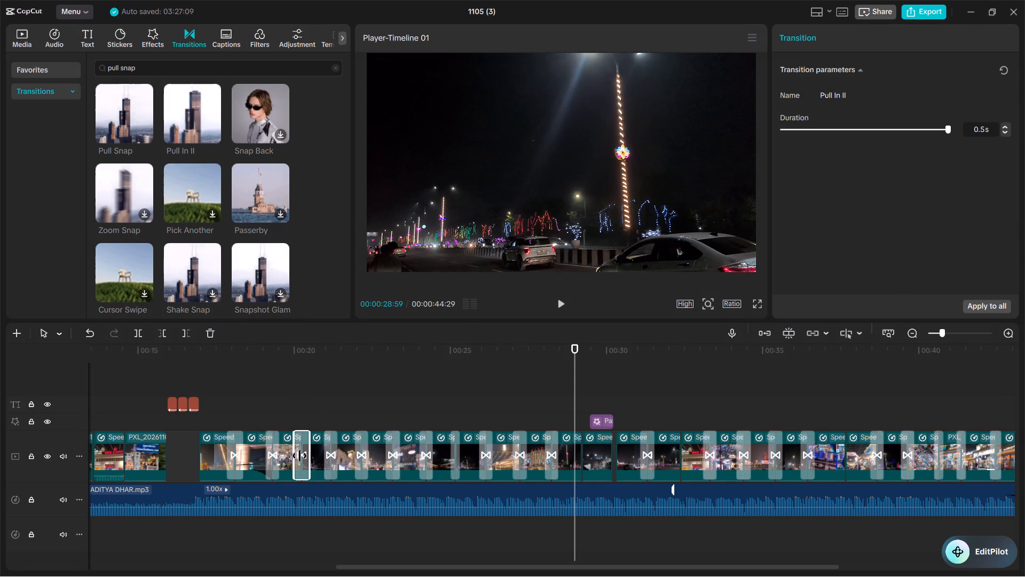
left_click(329, 458)
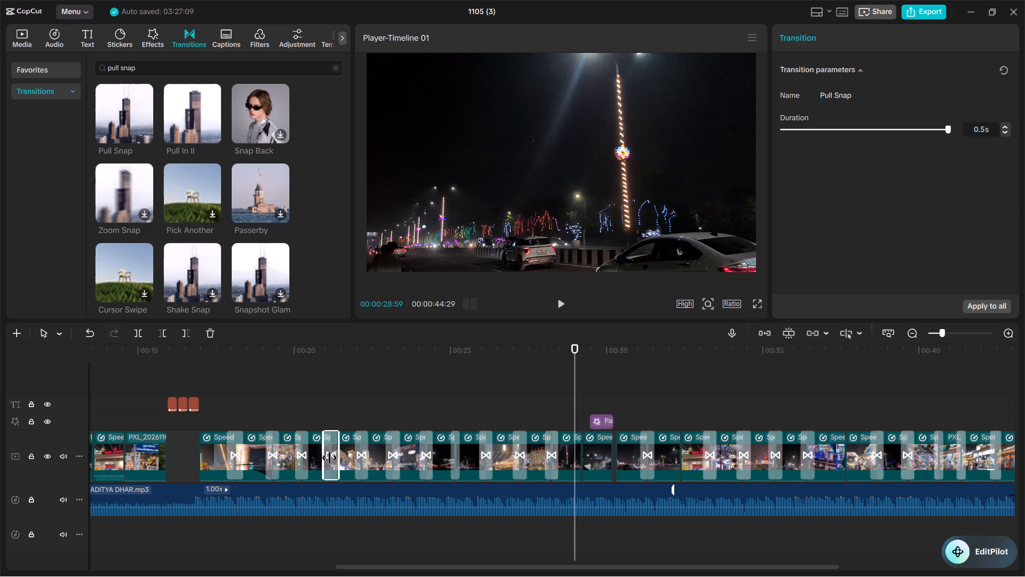
right_click(329, 458)
left_click(351, 466)
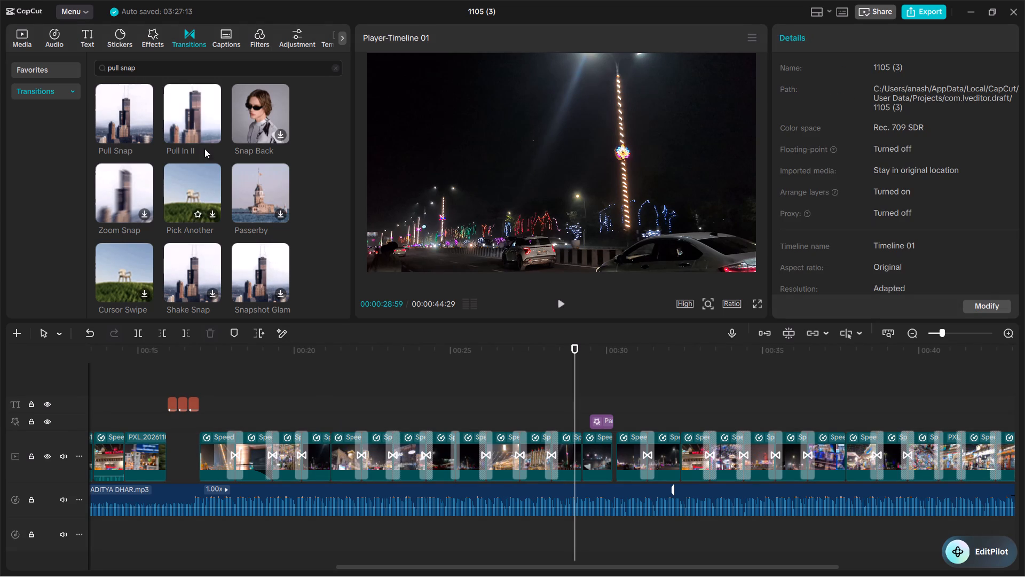
left_click_drag(186, 118, 315, 460)
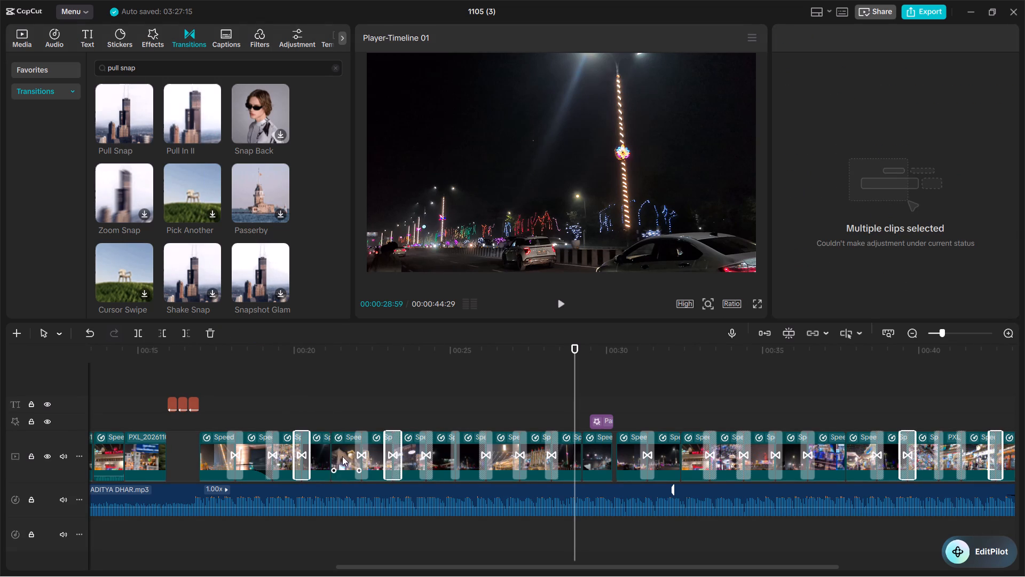
left_click_drag(189, 113, 326, 465)
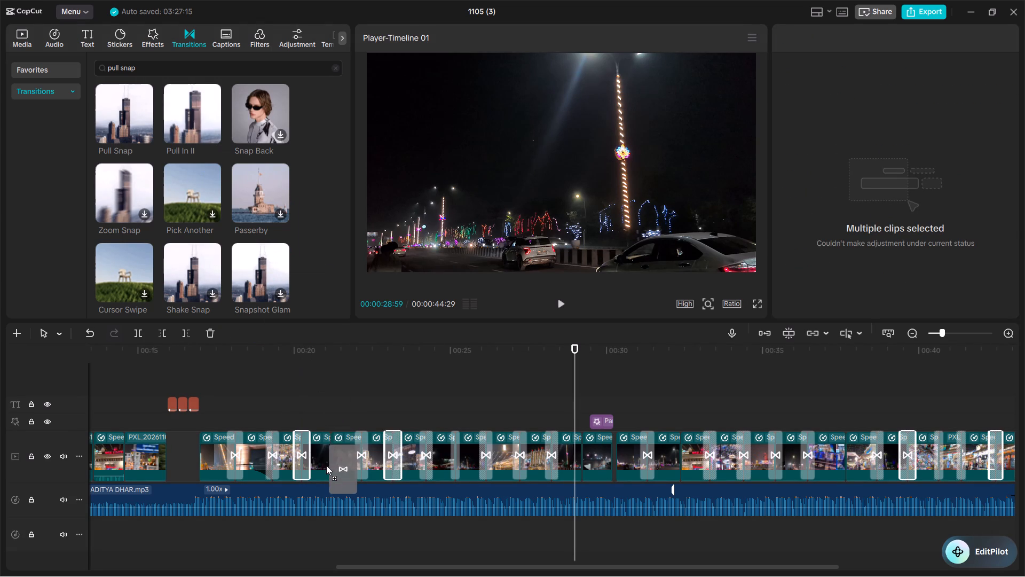
left_click_drag(326, 465, 322, 458)
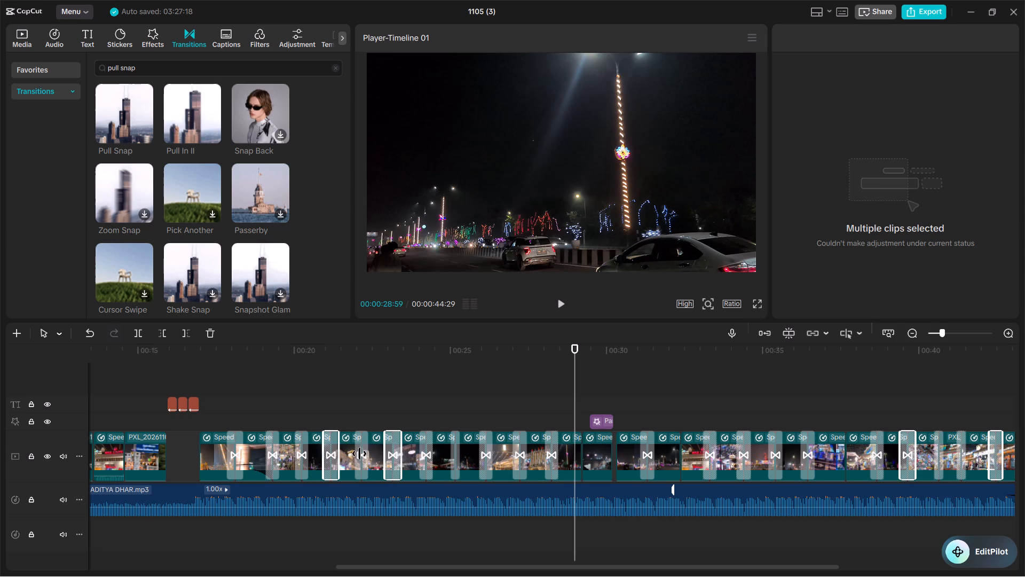
Replace the Pull Snap transition at about 00:22 with Pull In II.
left_click(359, 454)
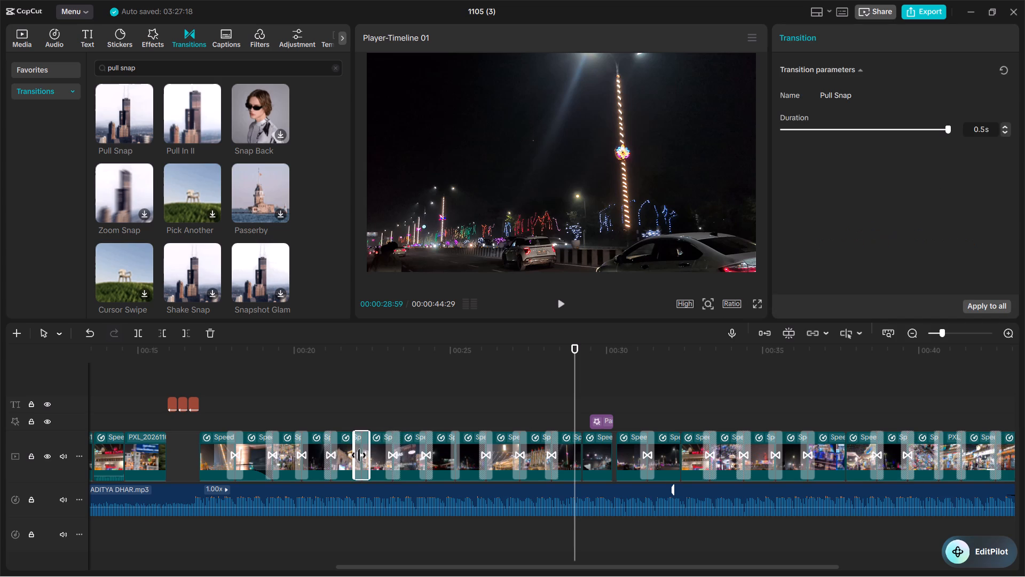
right_click(359, 455)
left_click(388, 464)
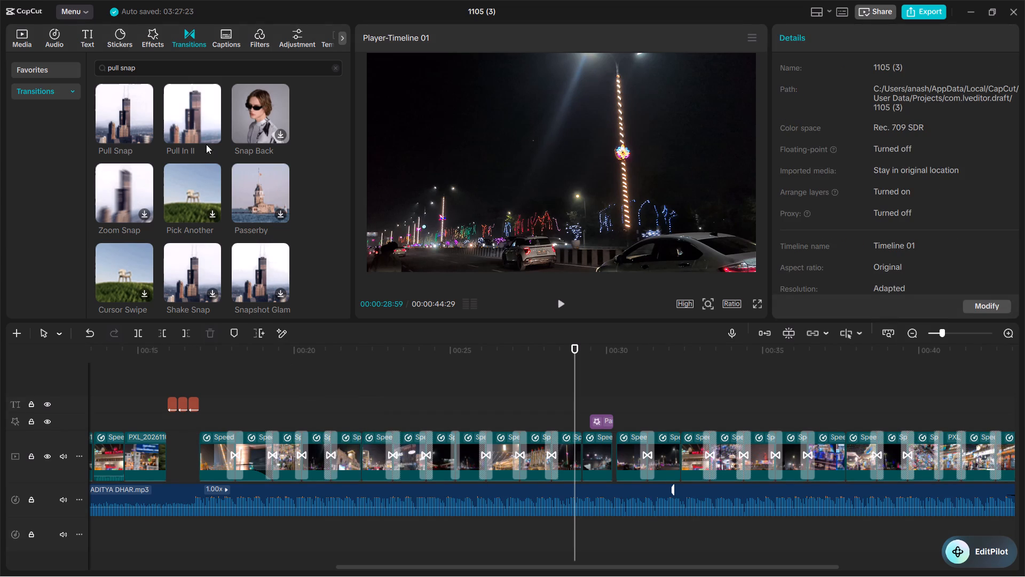
left_click_drag(191, 110, 347, 457)
Replace the Pull Snap transition at about 00:25 with Pull In II.
left_click(391, 453)
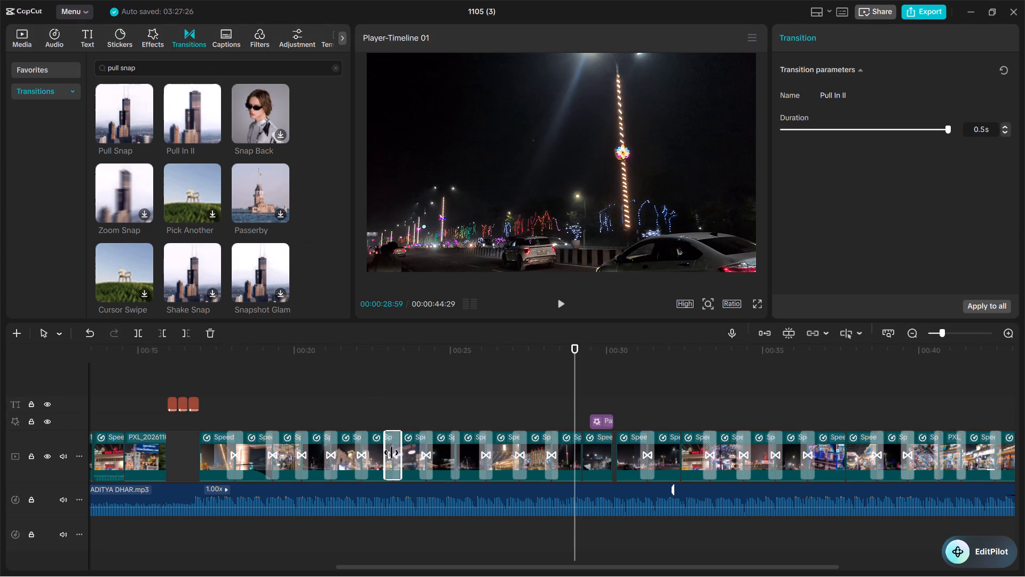
left_click(423, 453)
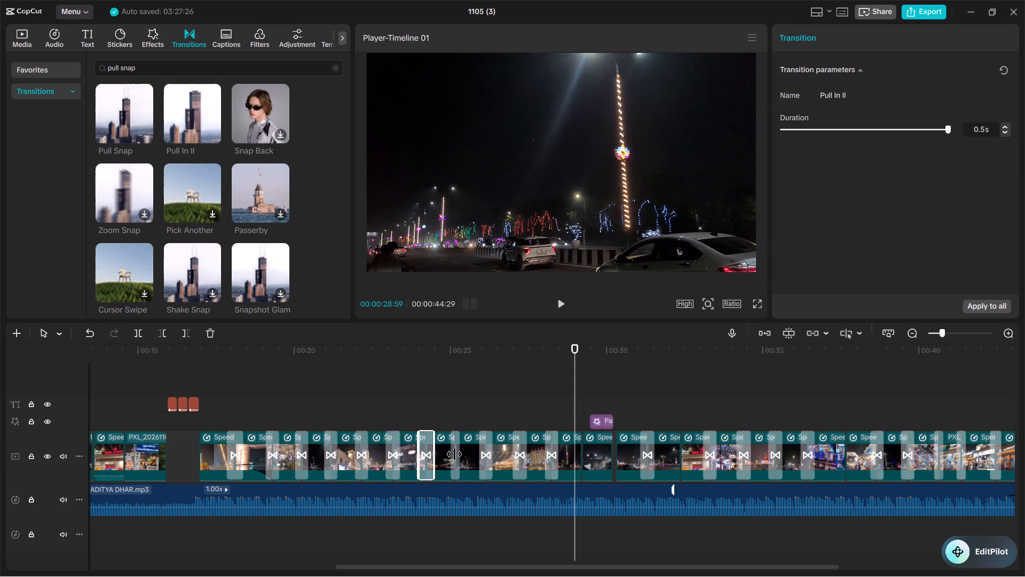
left_click(454, 454)
right_click(455, 454)
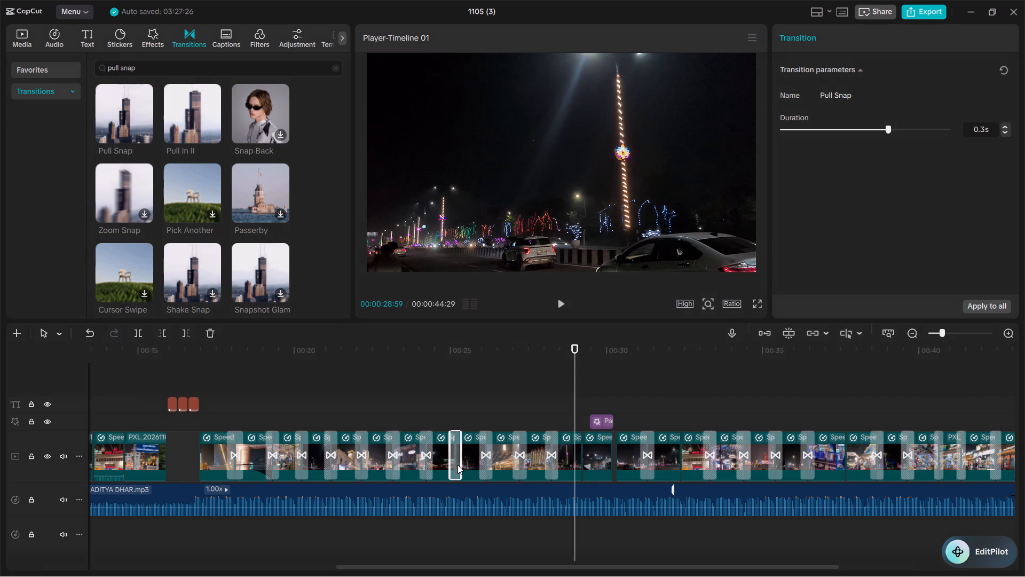
left_click(463, 462)
left_click_drag(193, 118, 352, 306)
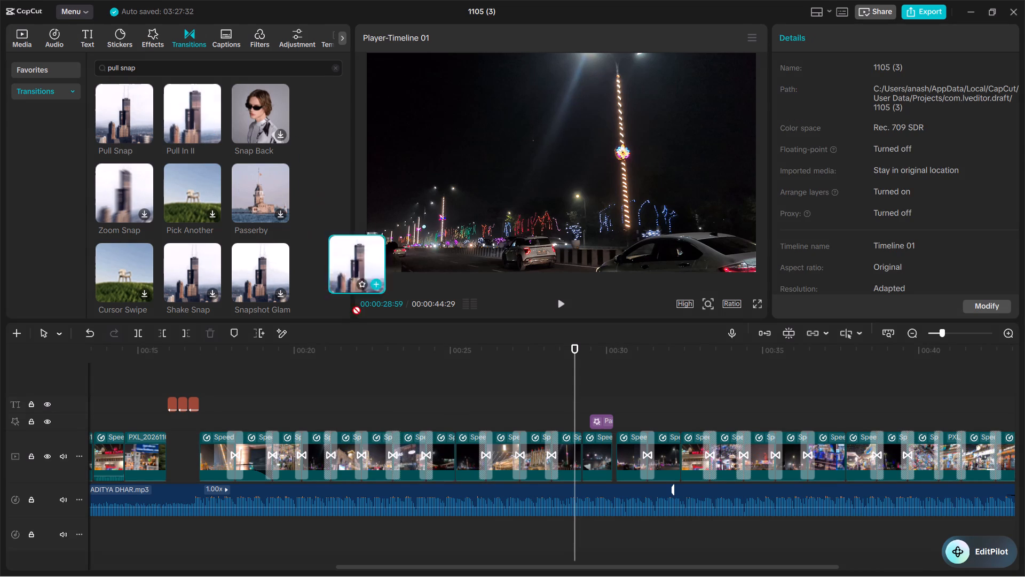
left_click_drag(352, 306, 443, 459)
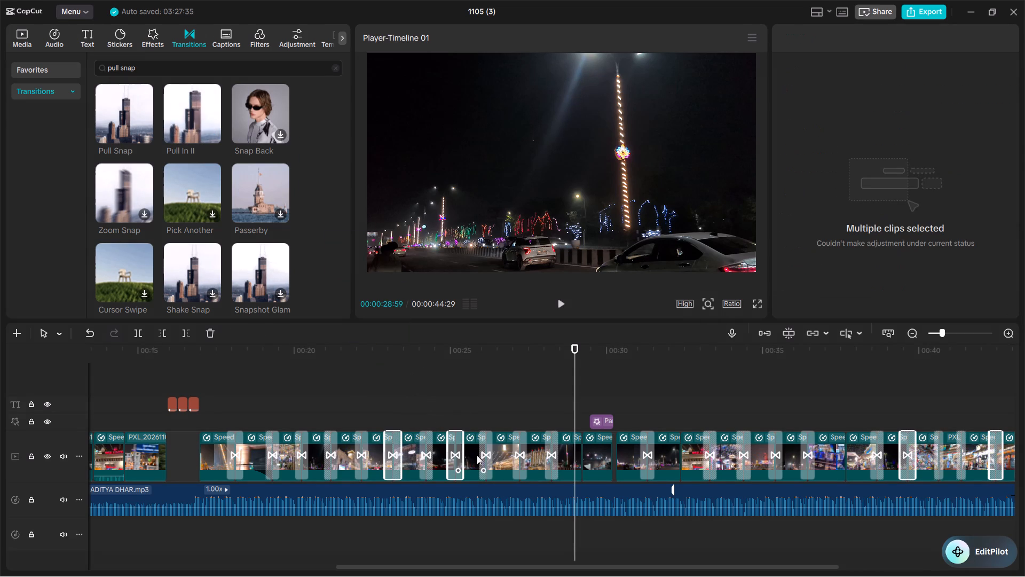
Check the transition types between about 00:26 and 00:28, and play the edit from about 00:16 to the end.
left_click(484, 458)
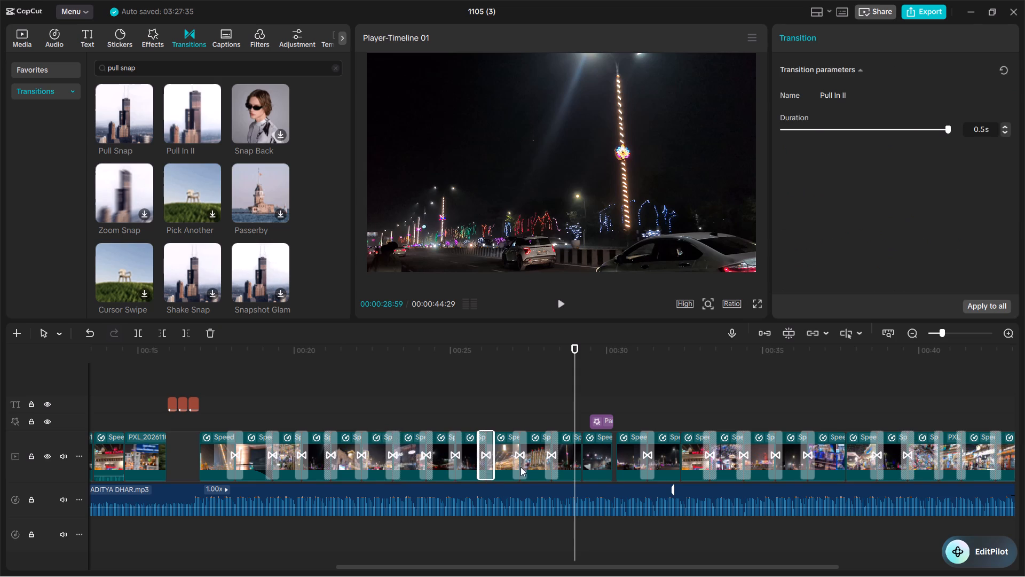
left_click(521, 462)
left_click(549, 460)
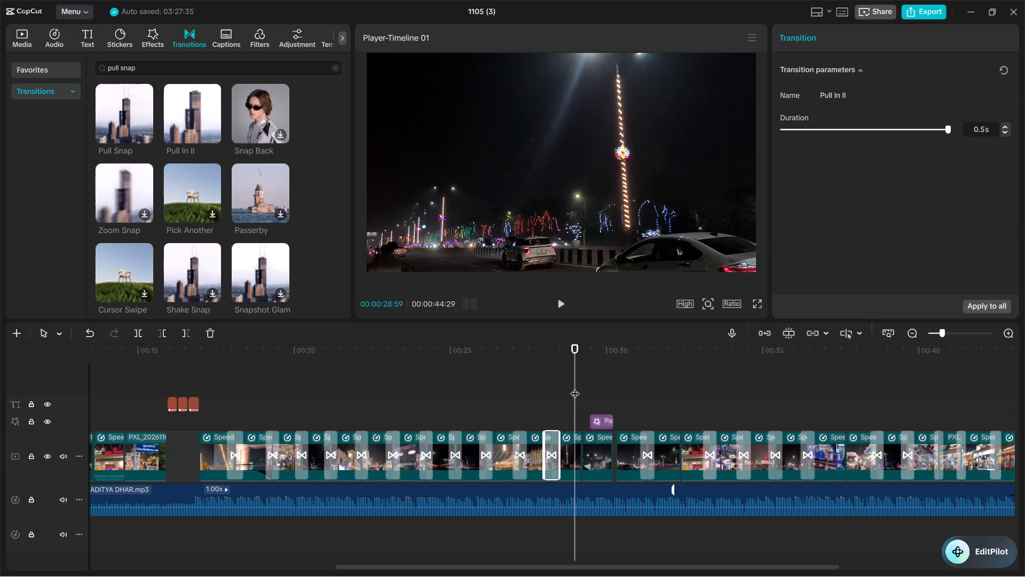
left_click_drag(575, 387, 180, 417)
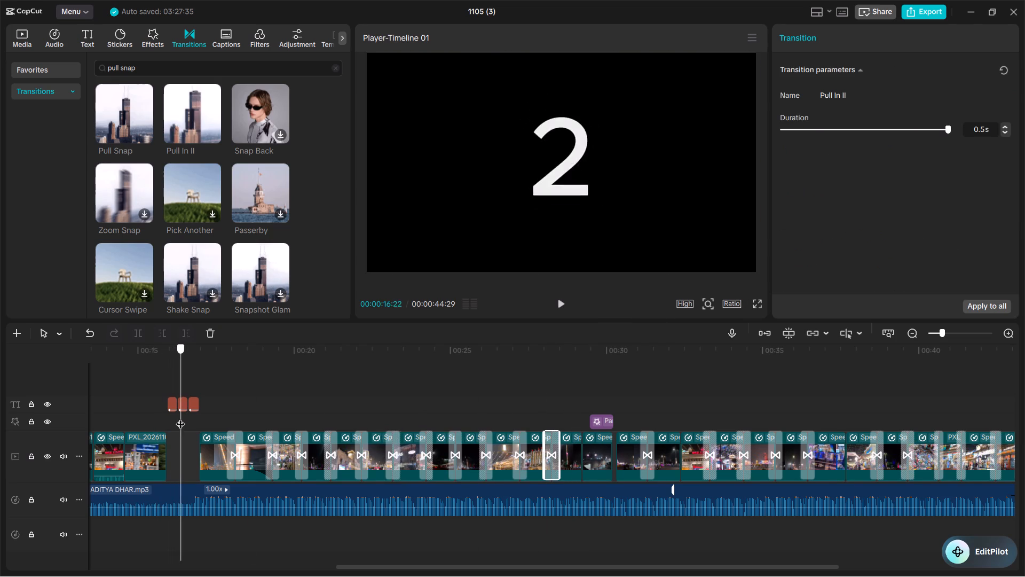
left_click_drag(180, 417, 156, 426)
left_click(558, 300)
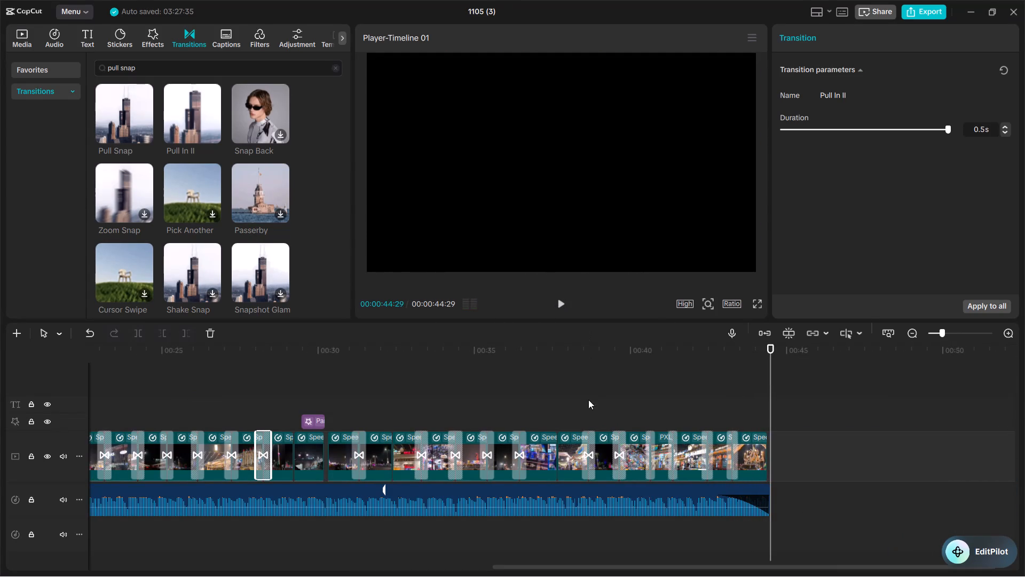
Find the cut without a transition at about 00:38 by playback and add Pull In II to it.
left_click(509, 378)
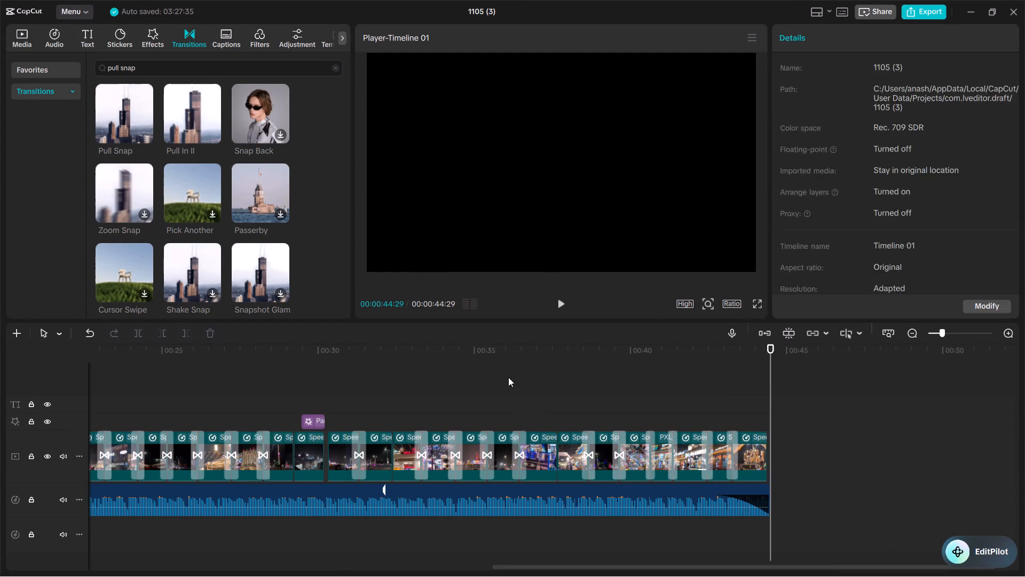
left_click(562, 301)
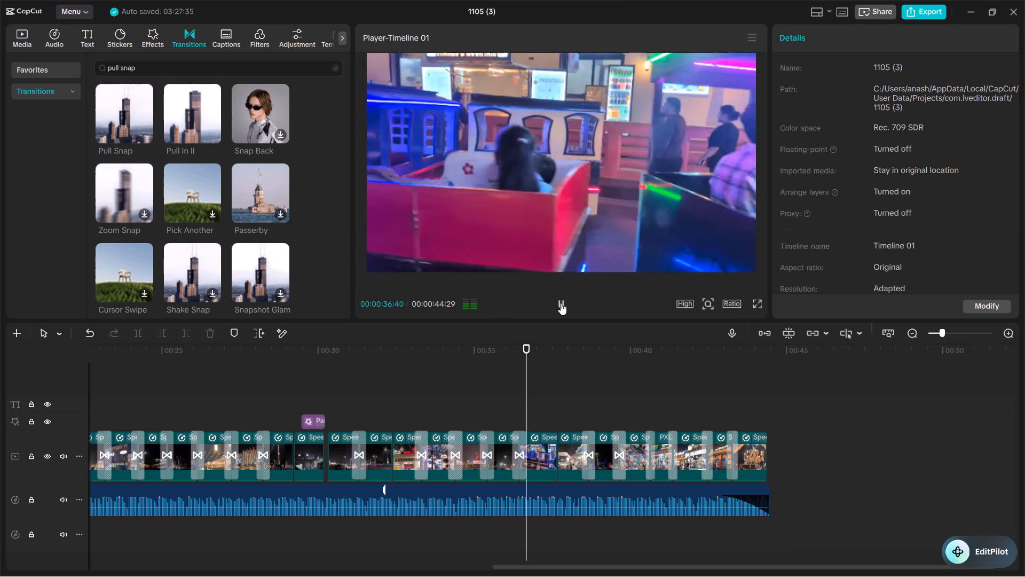
left_click(561, 303)
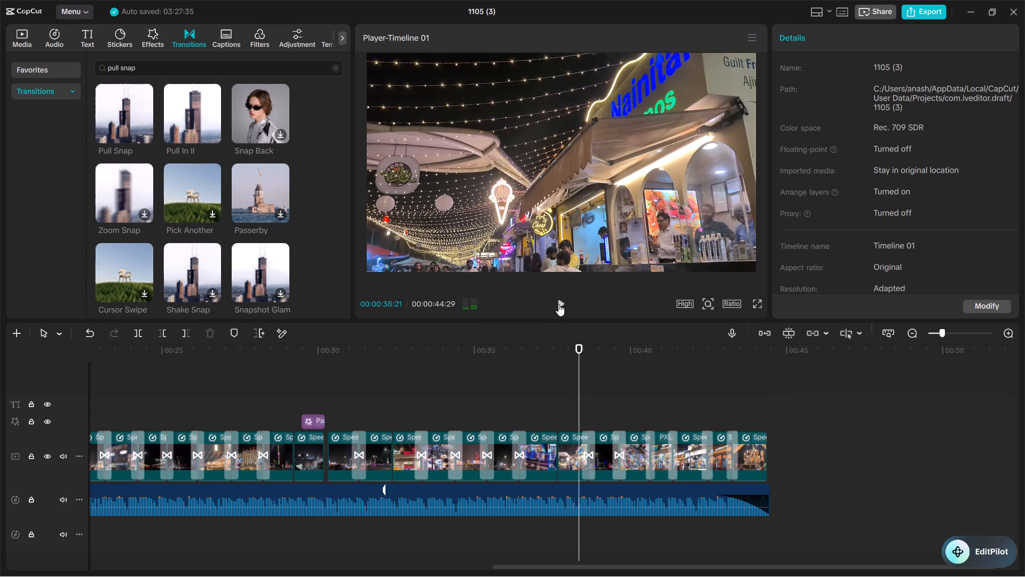
left_click_drag(194, 104, 496, 413)
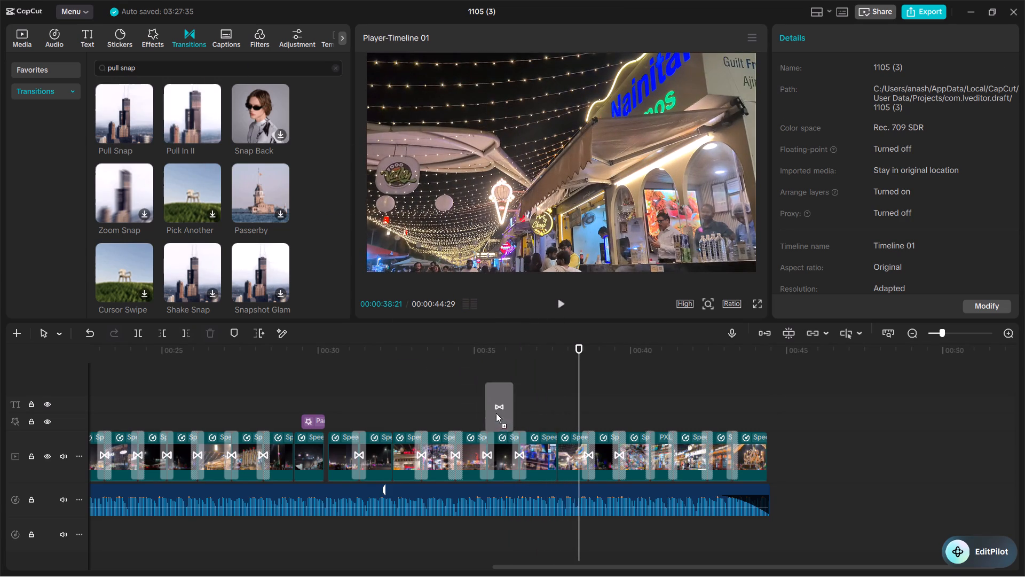
left_click_drag(496, 413, 547, 461)
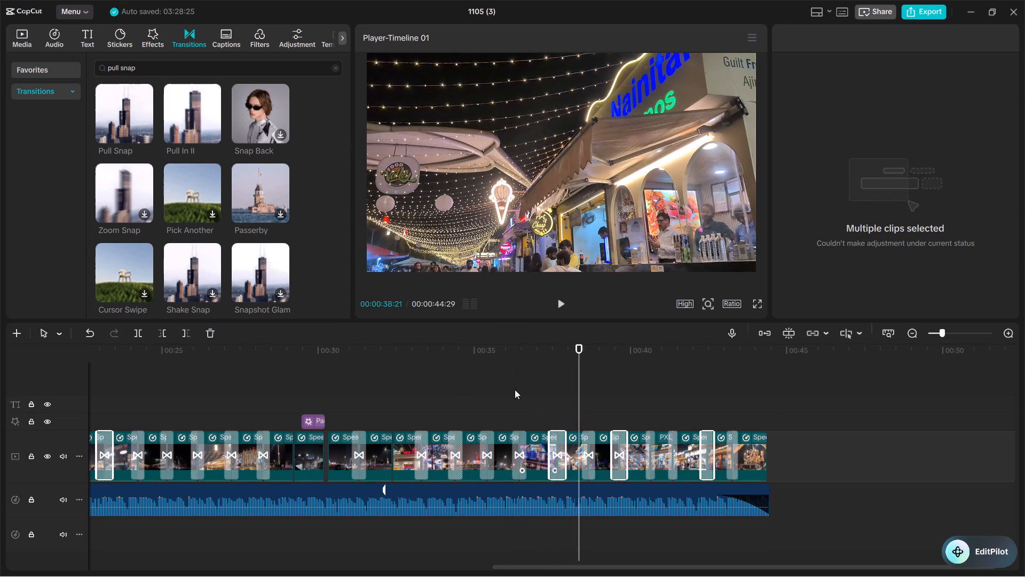
Play the edit from about 00:35 to 00:40 to review the transitions.
left_click(487, 380)
left_click(560, 303)
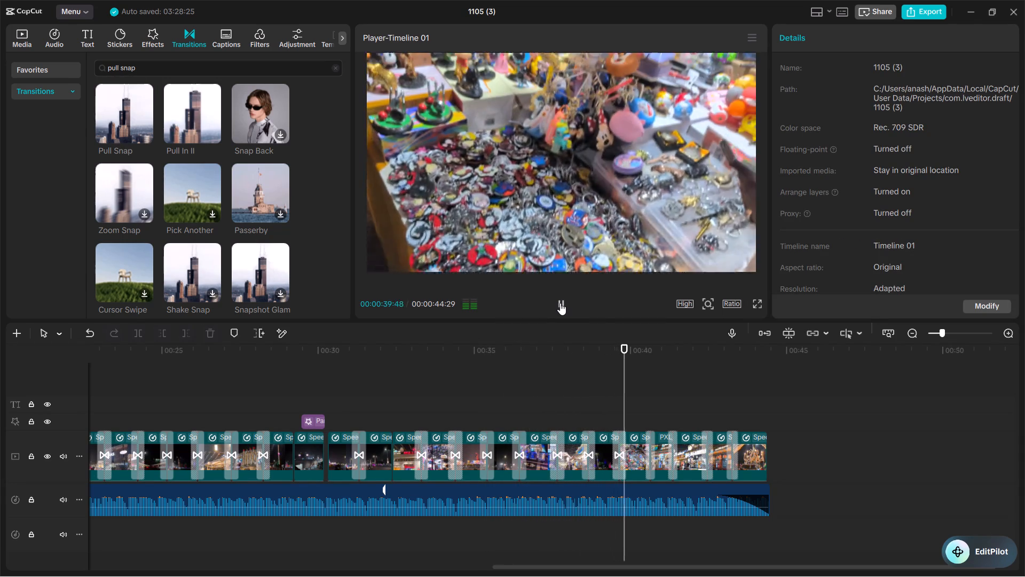
left_click(562, 304)
Compare the neighbouring clips' speed settings and set the duration of the short clip at about 00:41 to 1.0 s.
left_click(574, 460)
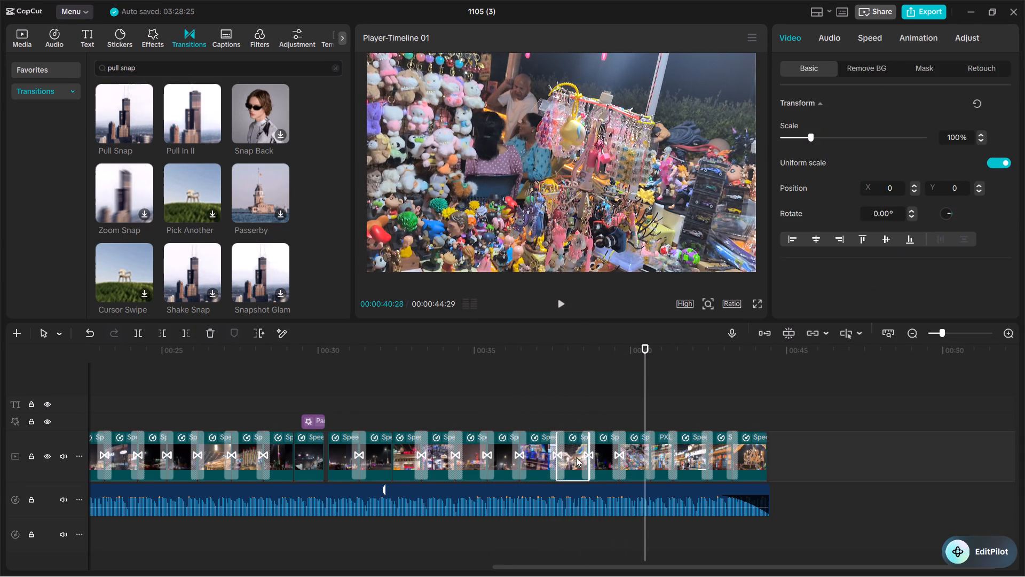
left_click(830, 38)
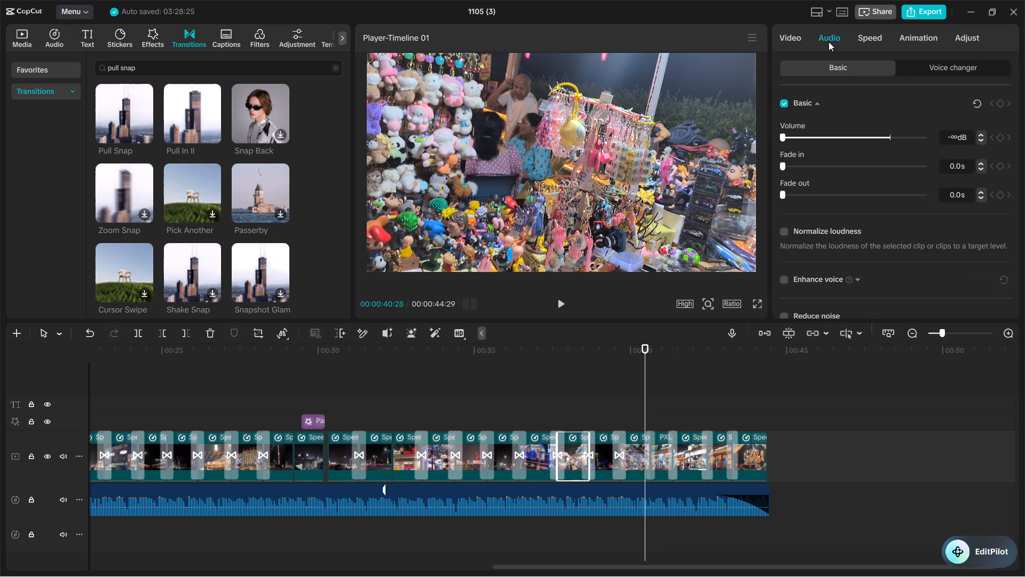
left_click(861, 37)
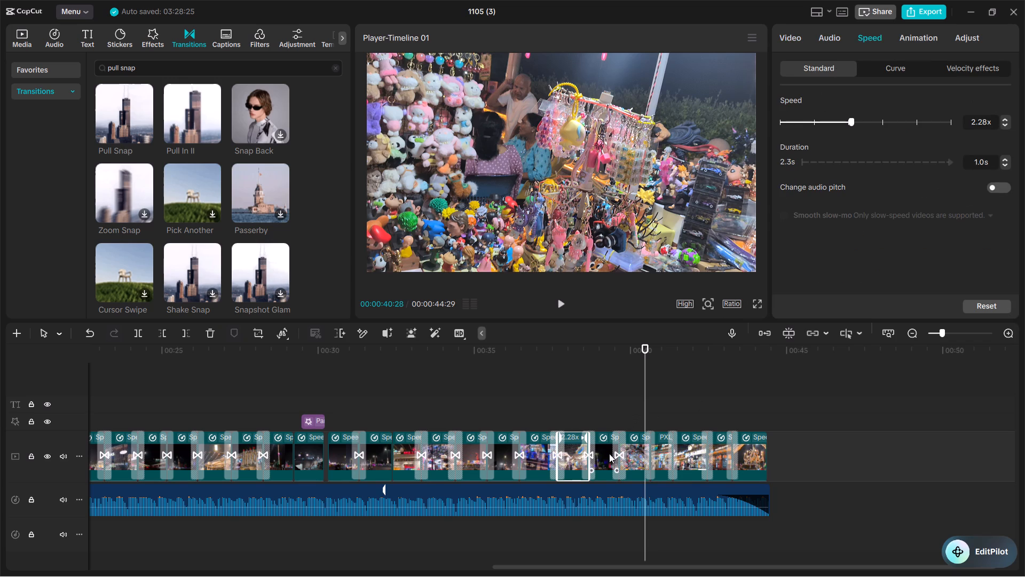
left_click(606, 454)
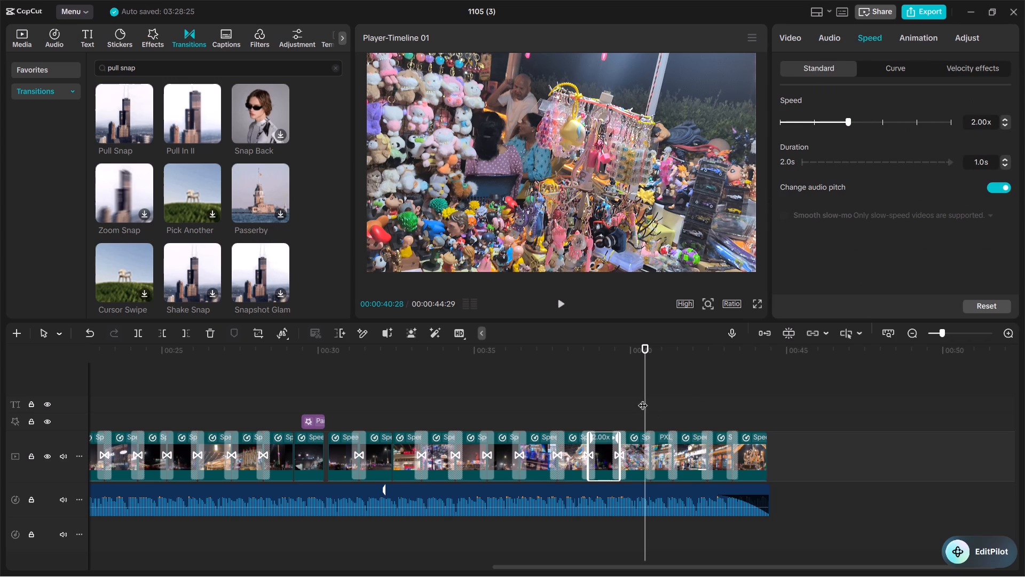
left_click(629, 448)
left_click(664, 455)
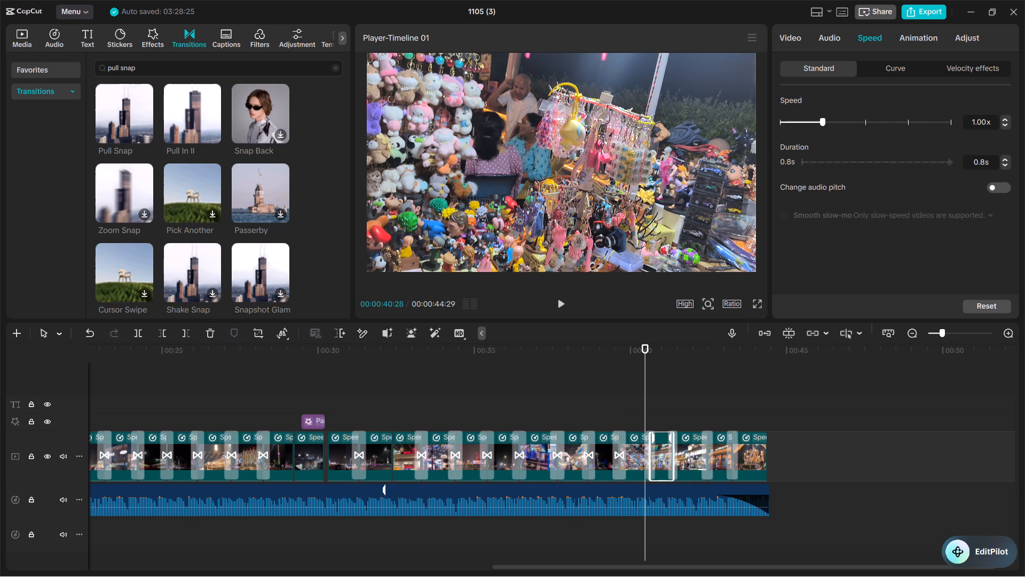
left_click(1007, 160)
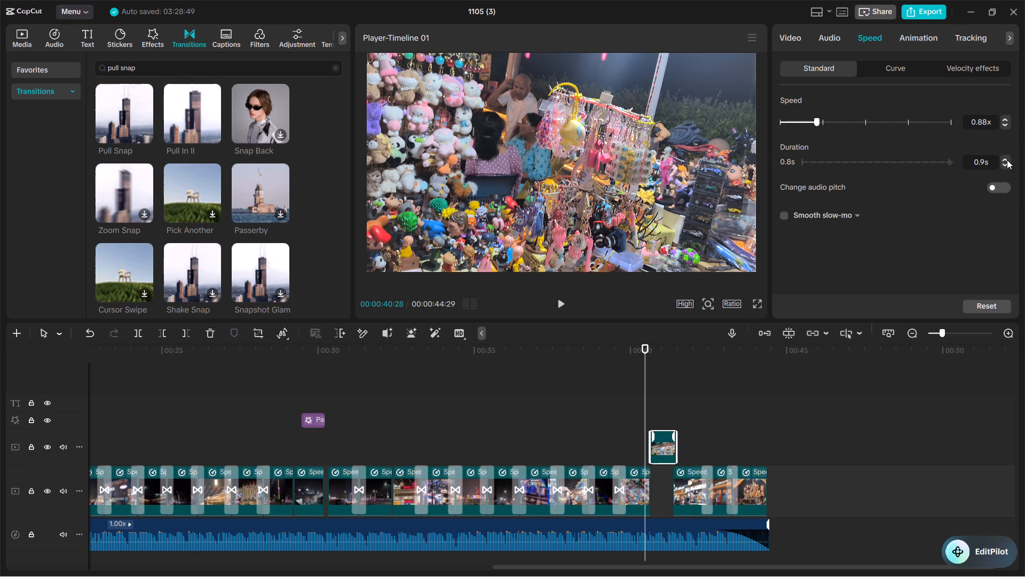
left_click(1007, 160)
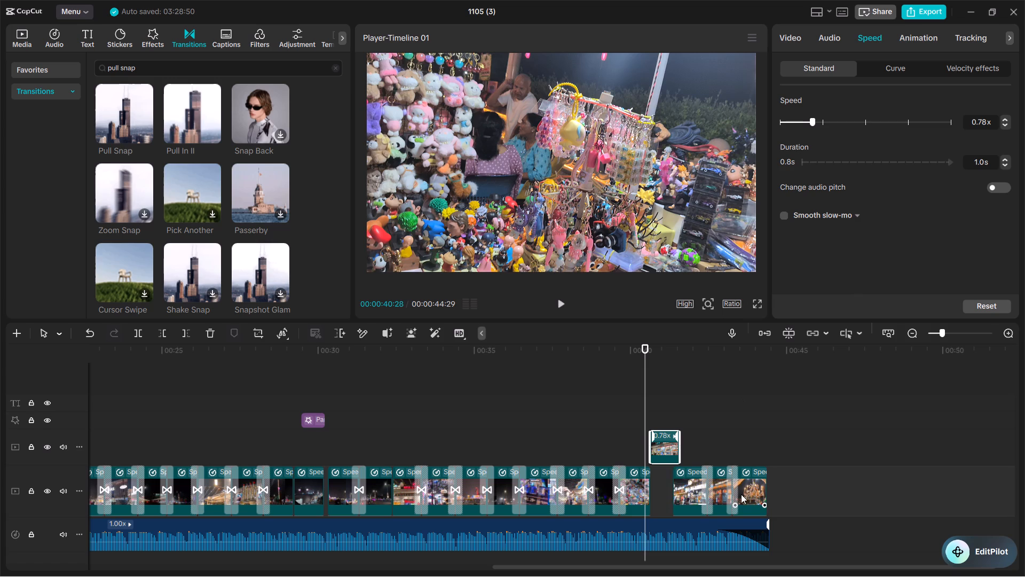
Shift the last three clips later and place the lengthened clip back on the main track after the toy-stall clip at about 00:41.
left_click_drag(663, 490, 736, 490)
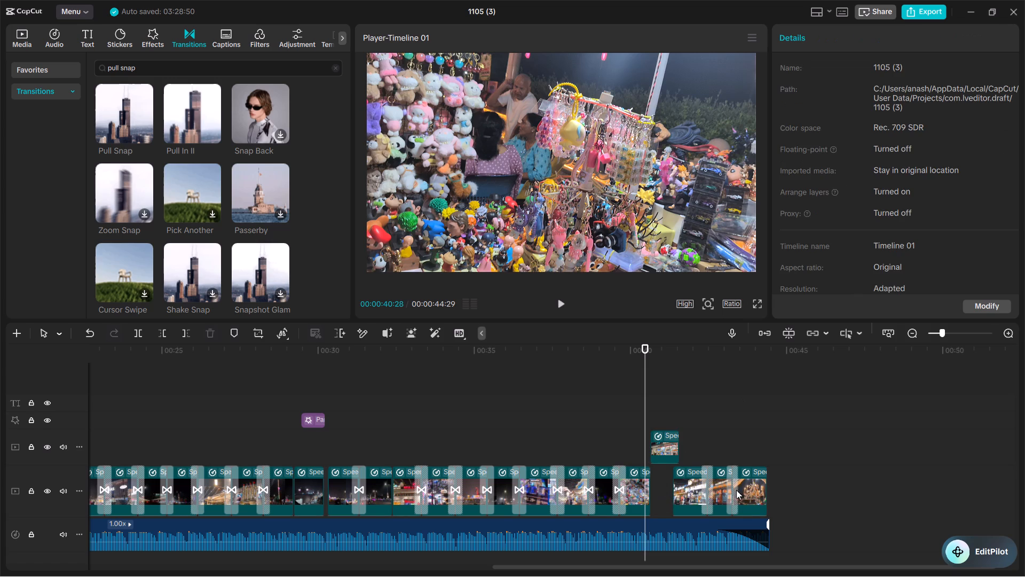
left_click_drag(736, 490, 750, 490)
left_click_drag(790, 489, 671, 490)
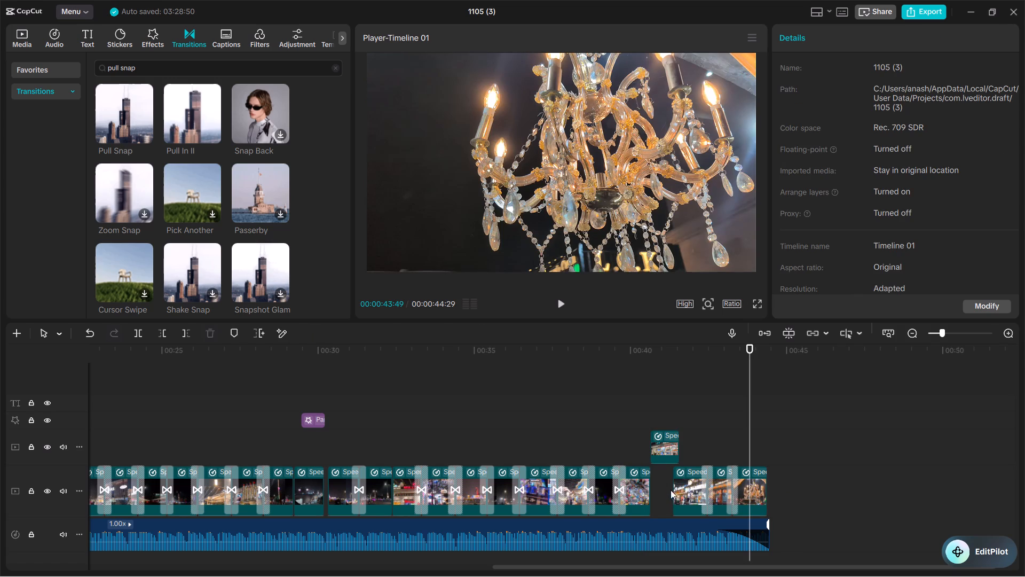
left_click_drag(671, 490, 666, 490)
left_click_drag(807, 489, 662, 493)
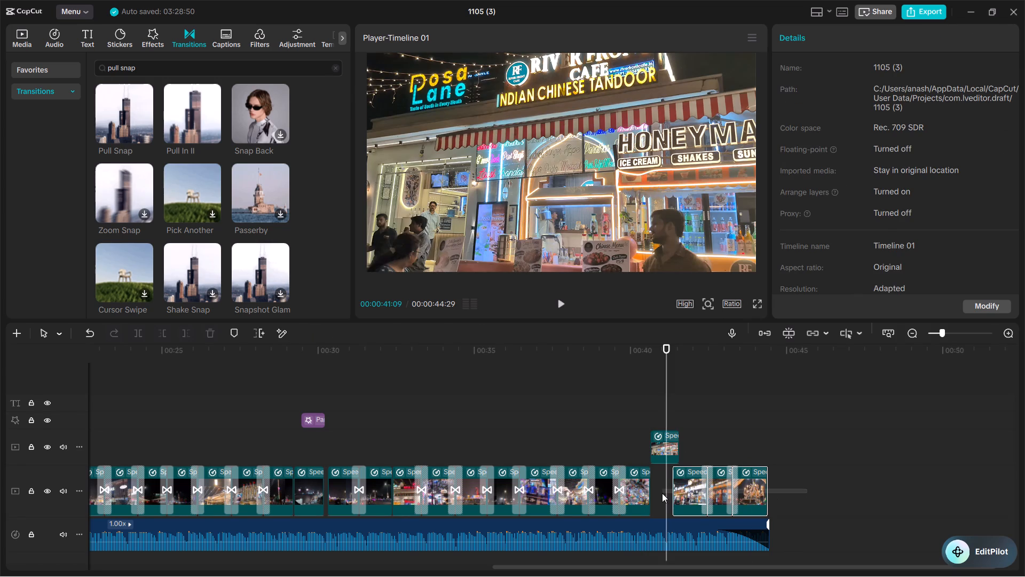
left_click_drag(662, 493, 661, 493)
left_click_drag(685, 494, 701, 495)
left_click(667, 443)
left_click_drag(664, 448, 672, 488)
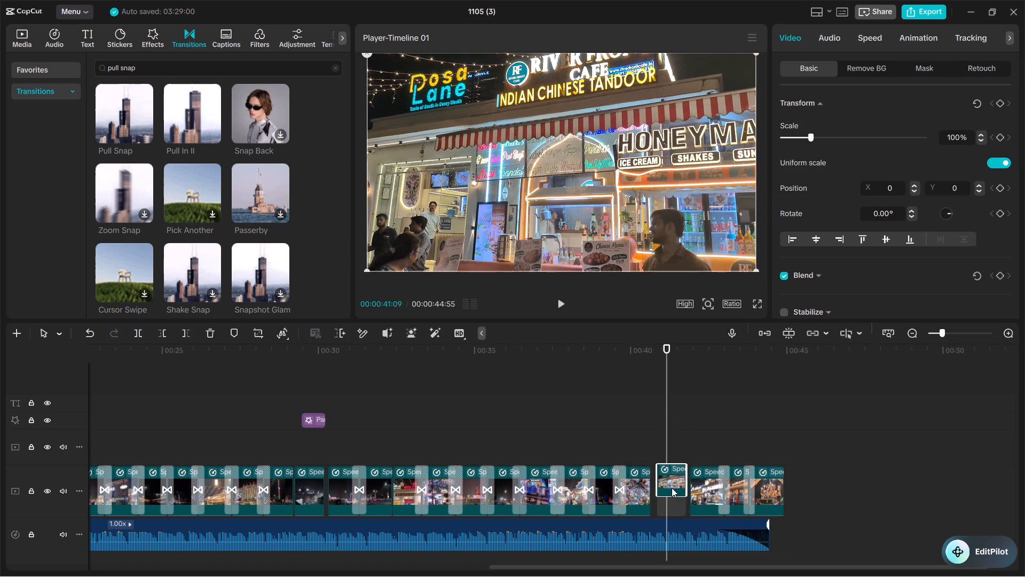
left_click_drag(672, 488, 664, 496)
Move the last three clips together earlier, up to the end of the lengthened clip at about 00:41.6.
left_click_drag(849, 456, 850, 457)
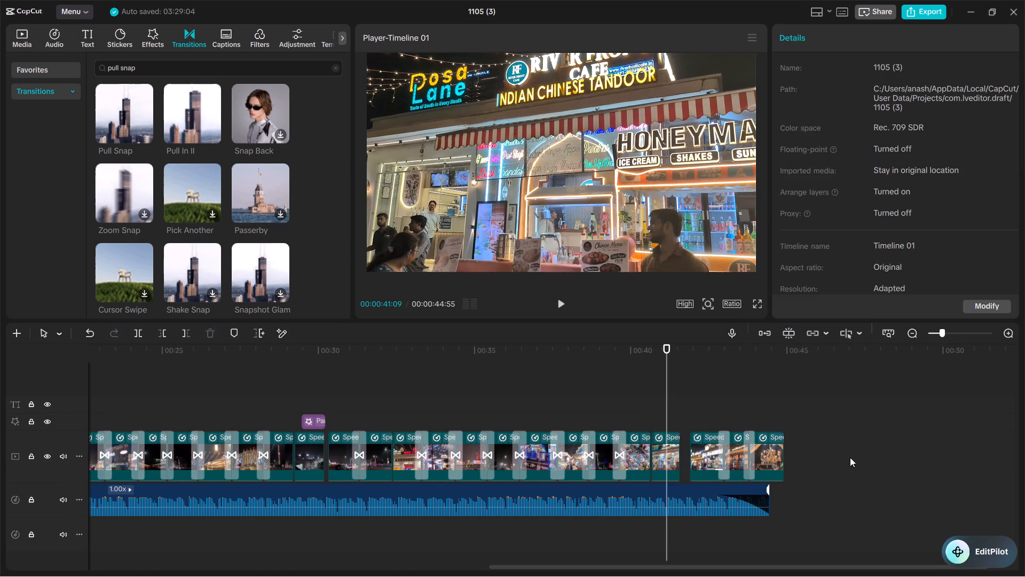
left_click_drag(850, 457, 692, 470)
left_click_drag(704, 462, 700, 463)
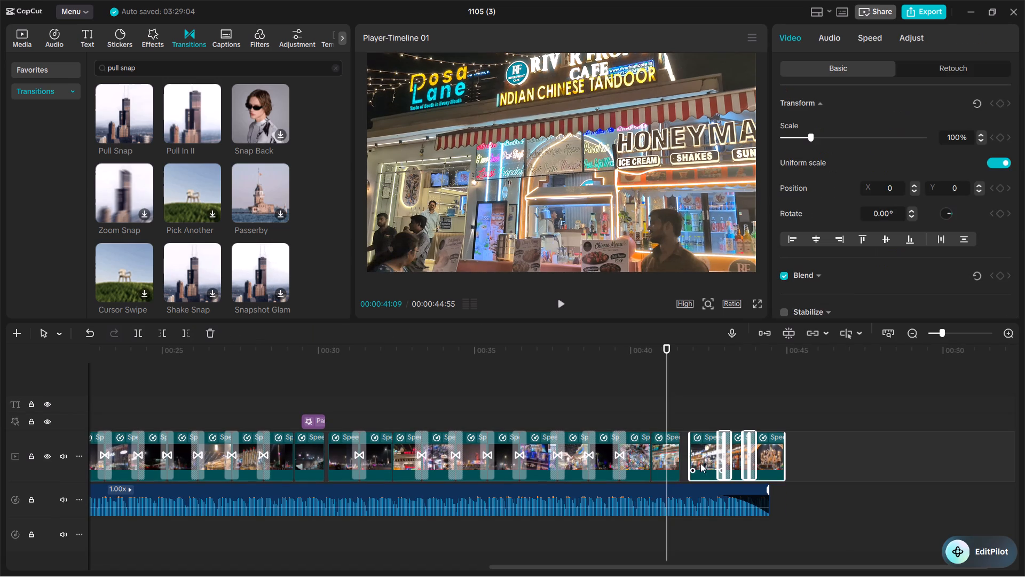
left_click_drag(700, 463, 696, 465)
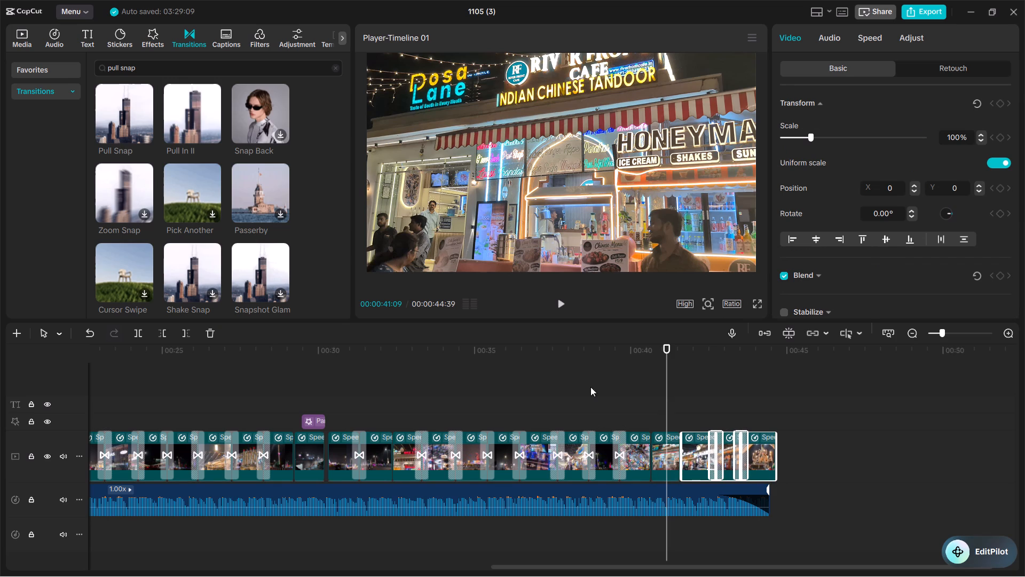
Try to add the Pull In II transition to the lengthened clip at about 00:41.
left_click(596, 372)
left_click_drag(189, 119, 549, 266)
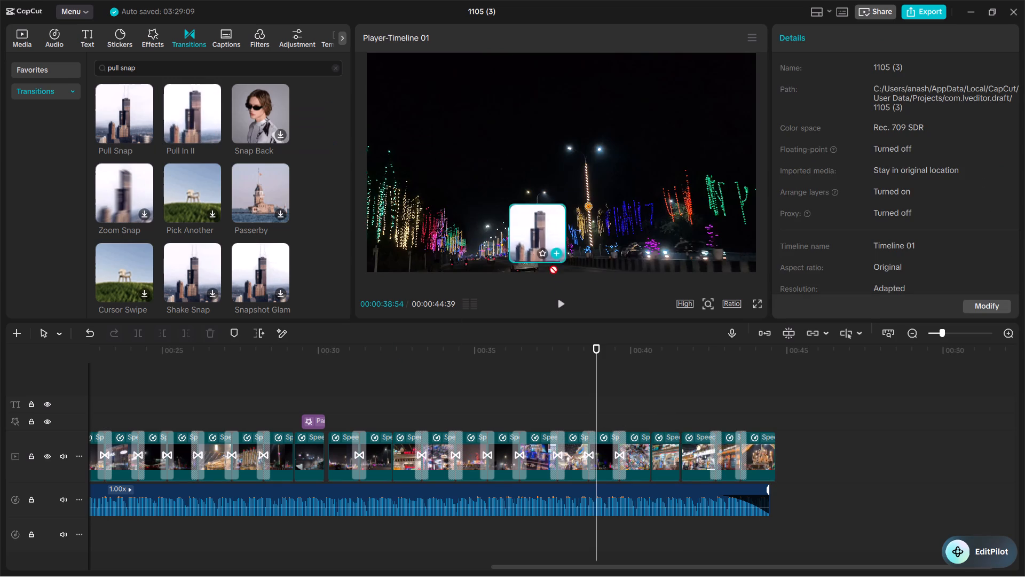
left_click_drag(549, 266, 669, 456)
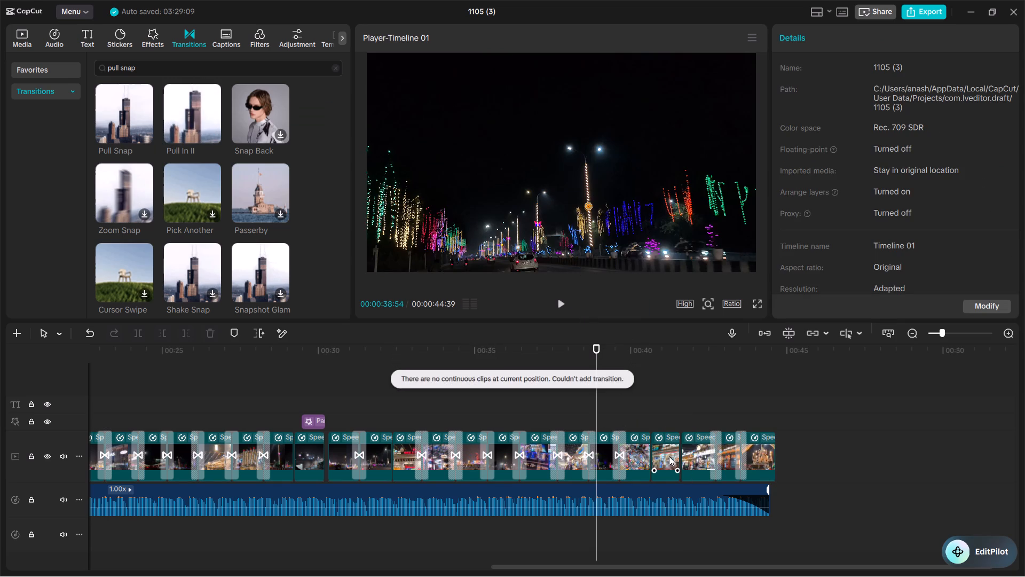
Select the last three clips and move them flush against the end of the 0.8X clip on the main track.
left_click(1006, 330)
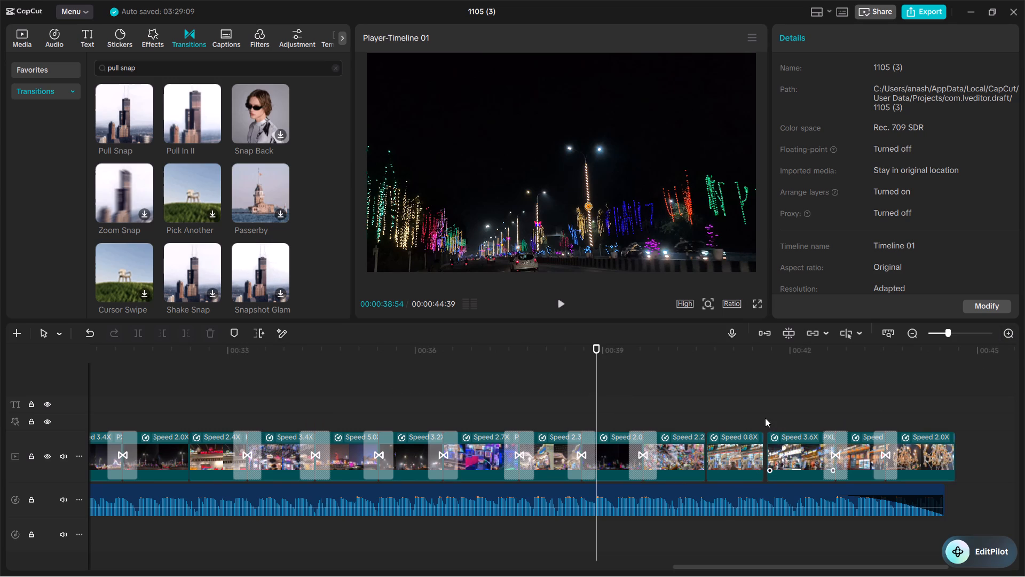
left_click_drag(766, 415, 943, 457)
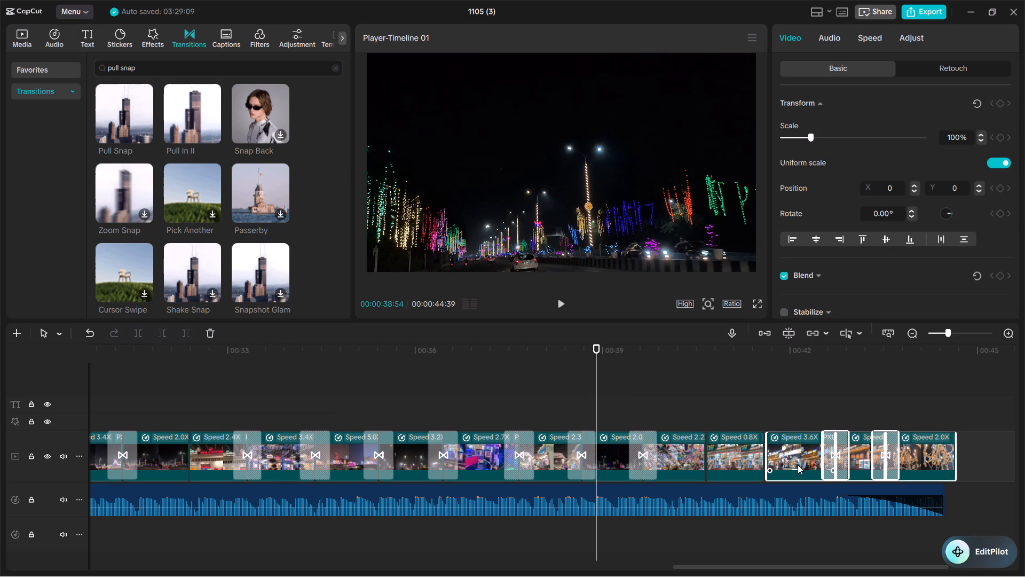
left_click_drag(798, 465, 792, 464)
left_click_drag(790, 454, 789, 454)
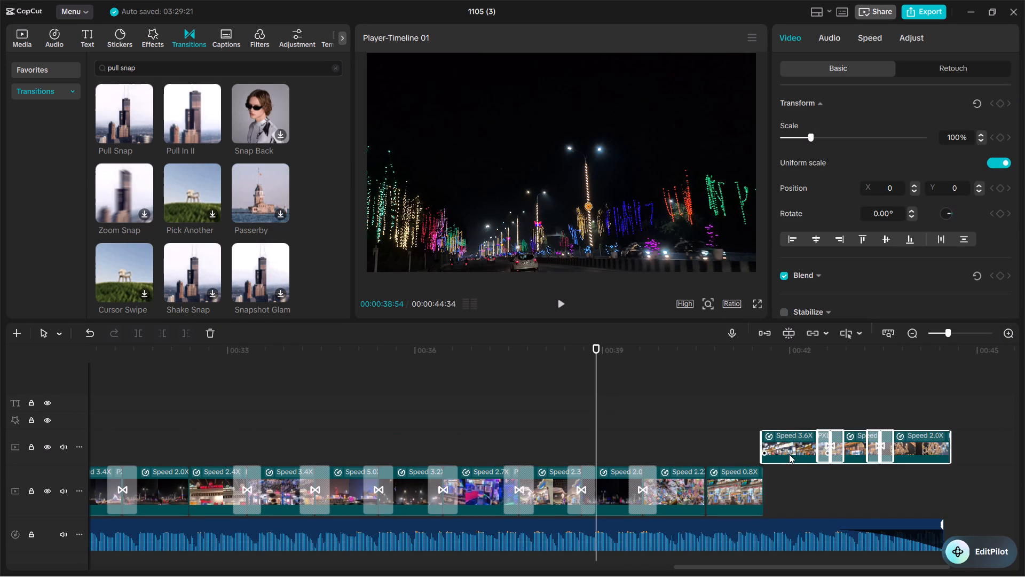
left_click_drag(789, 454, 791, 504)
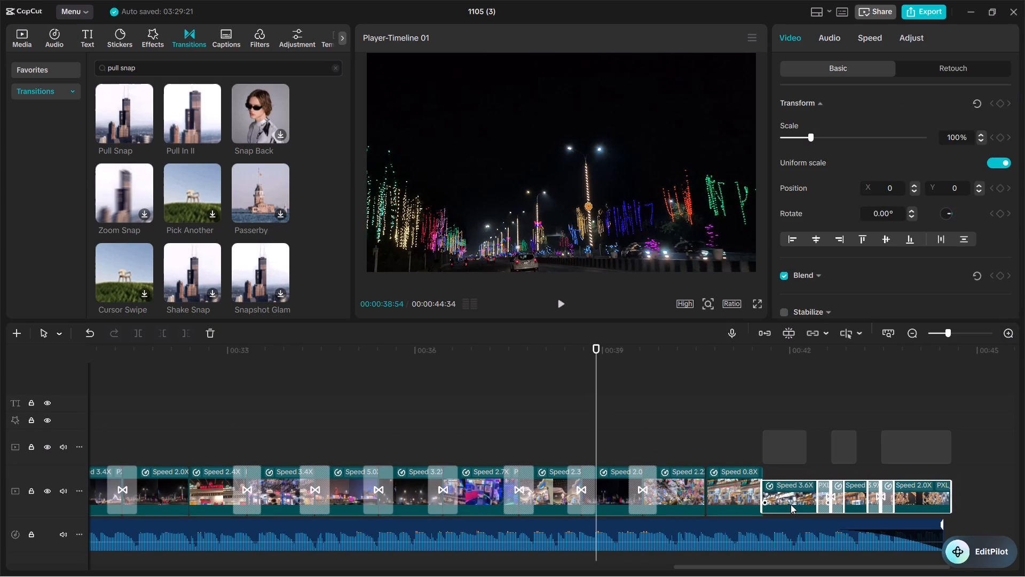
left_click_drag(791, 504, 790, 508)
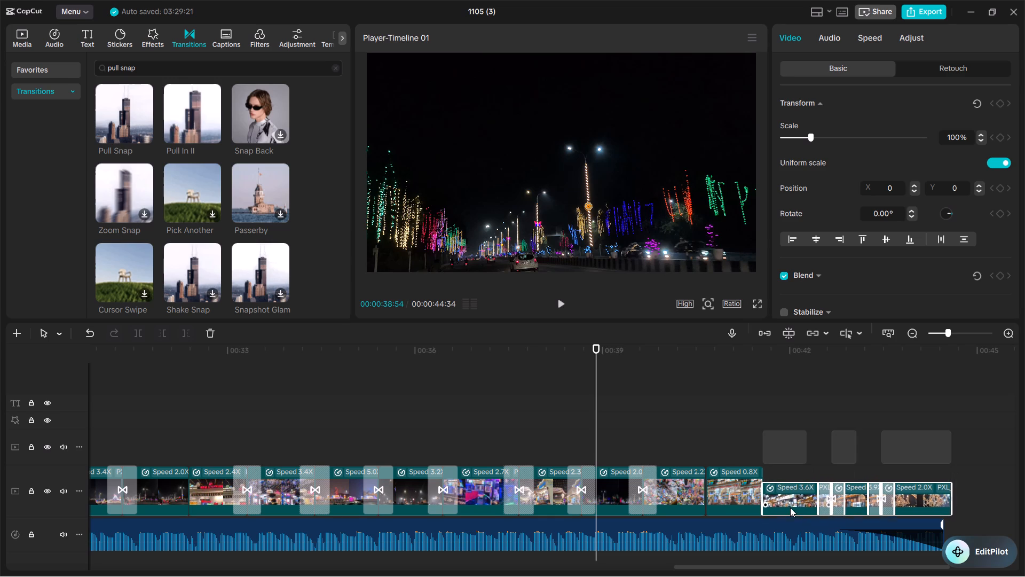
left_click_drag(790, 508, 792, 512)
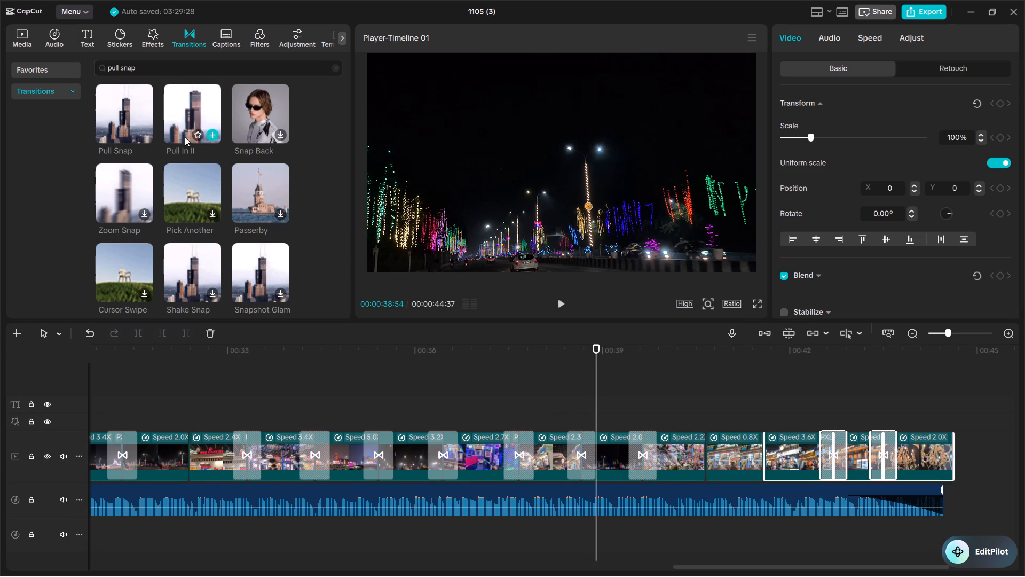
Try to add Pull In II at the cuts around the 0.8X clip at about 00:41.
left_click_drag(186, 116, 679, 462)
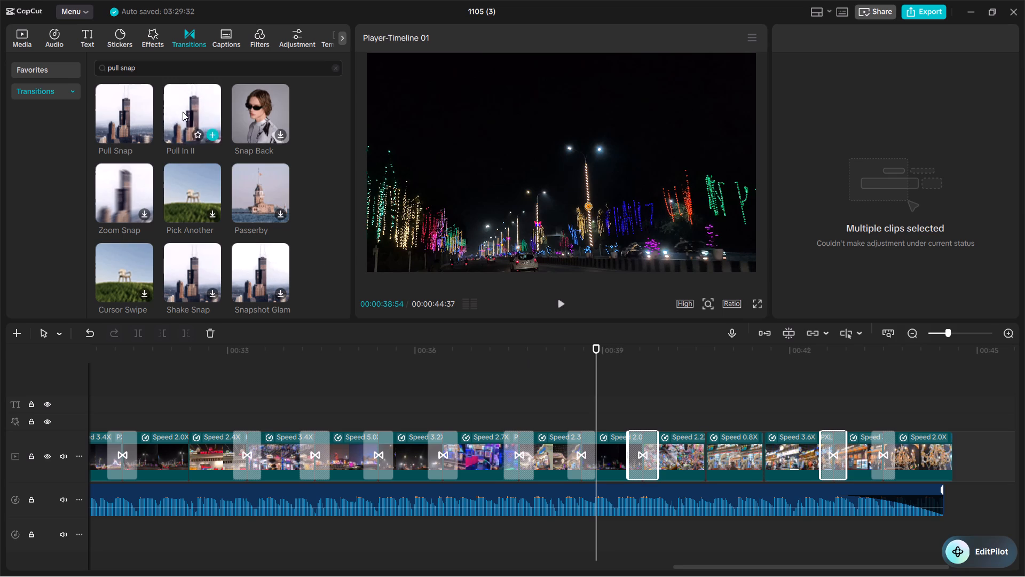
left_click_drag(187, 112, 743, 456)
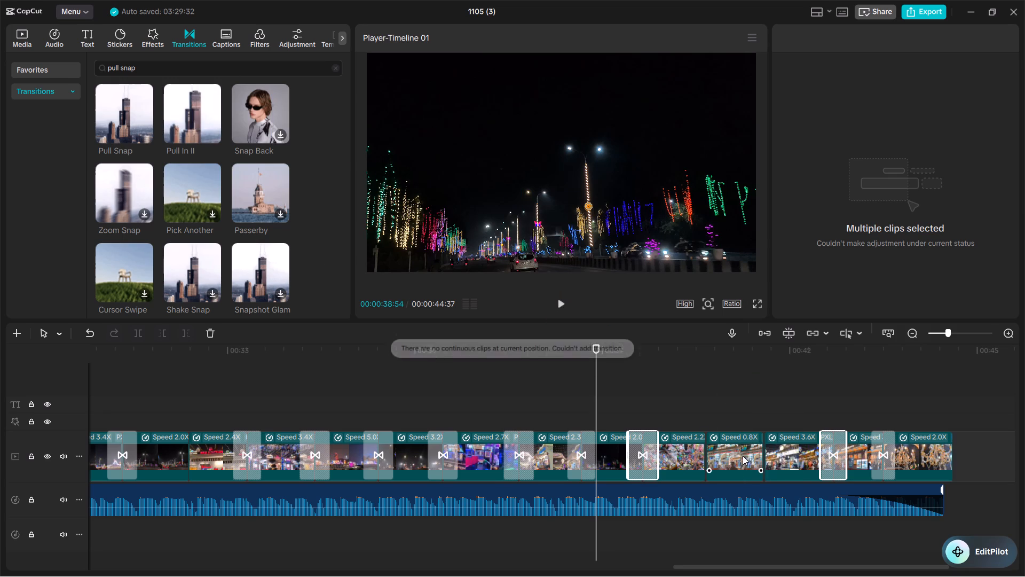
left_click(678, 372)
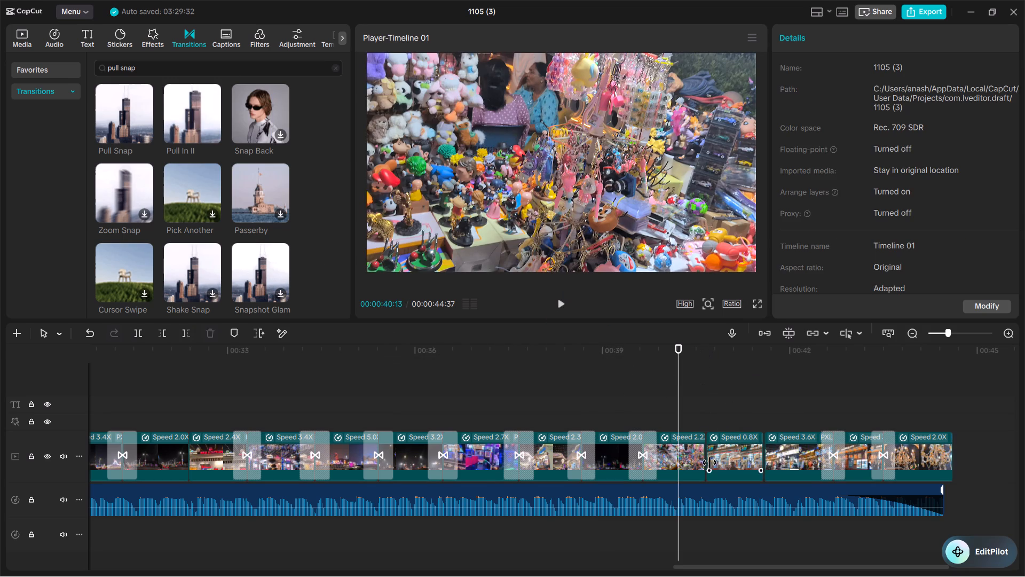
Close all gaps between the main-track clips by turning the main track magnet on and back off.
left_click(910, 338)
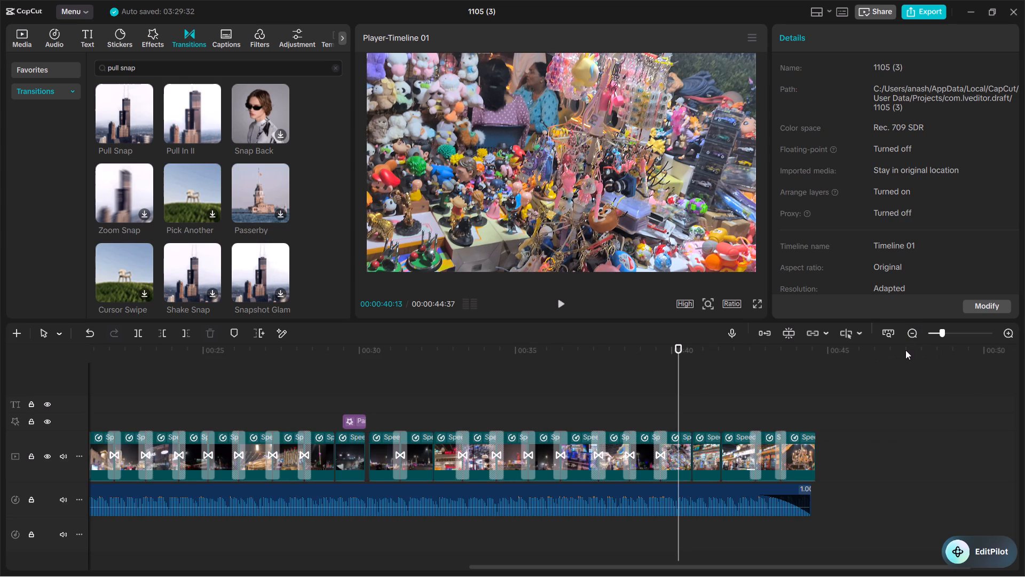
left_click_drag(643, 566, 475, 570)
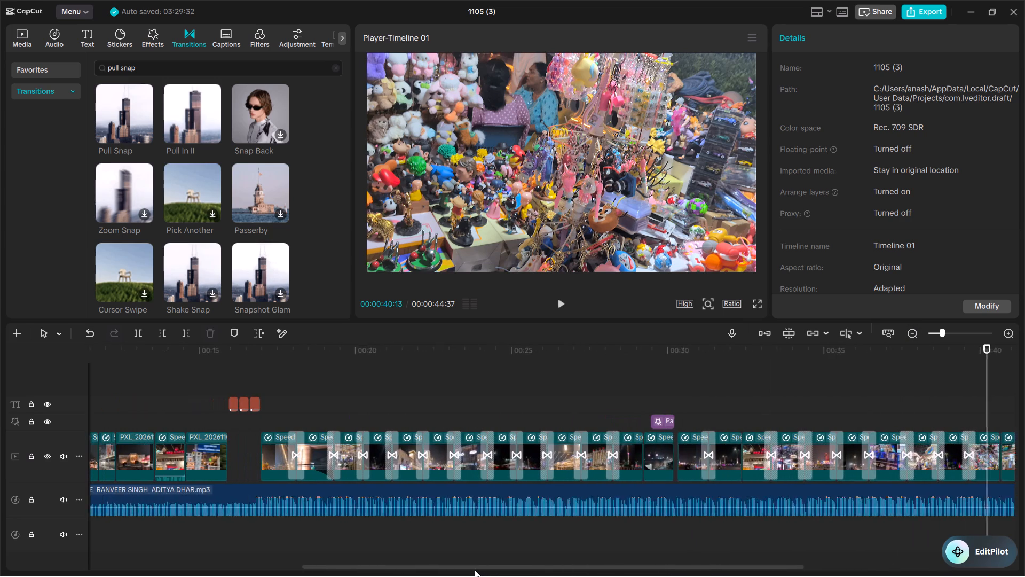
left_click_drag(475, 570, 460, 570)
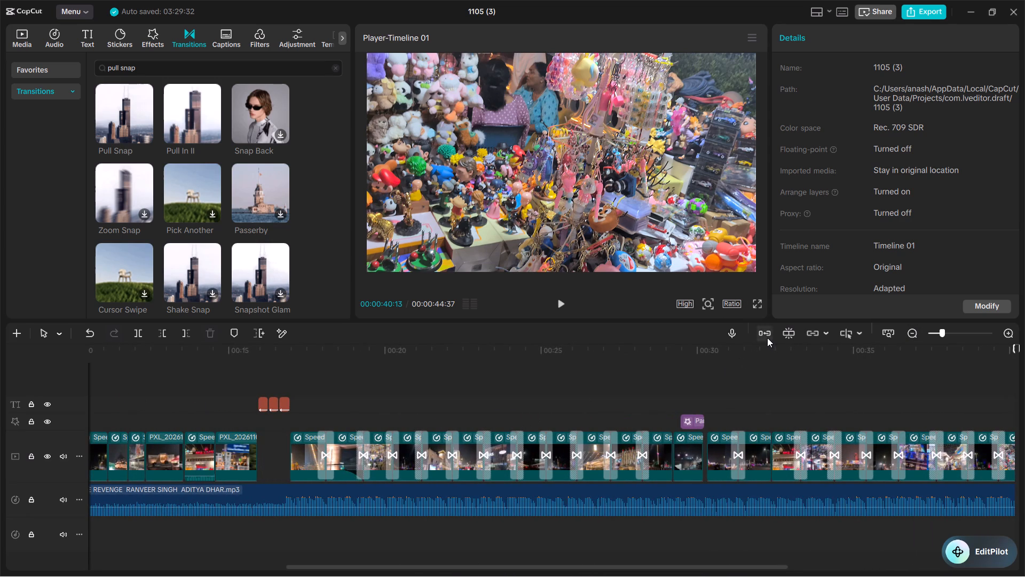
left_click(767, 338)
left_click(766, 335)
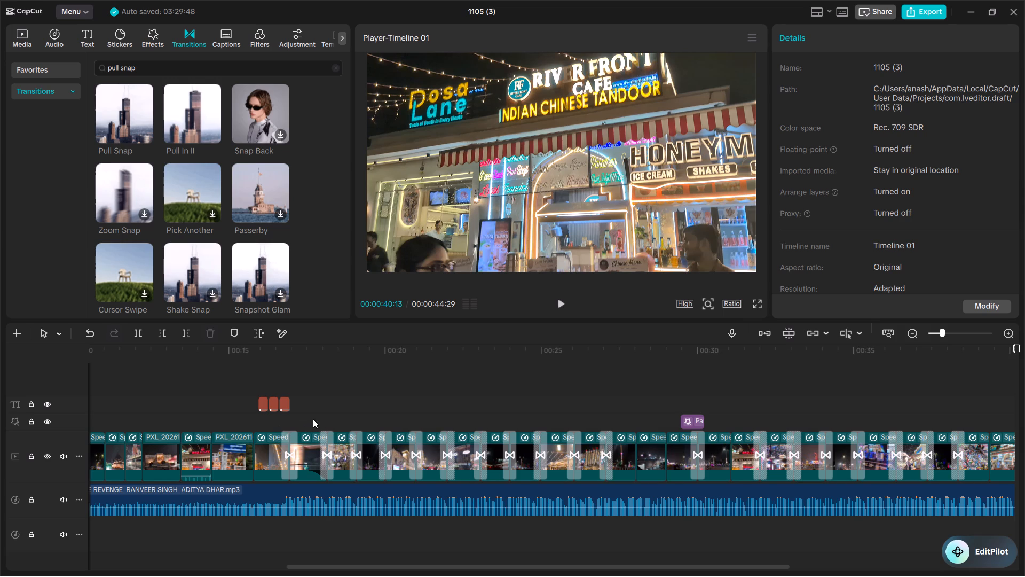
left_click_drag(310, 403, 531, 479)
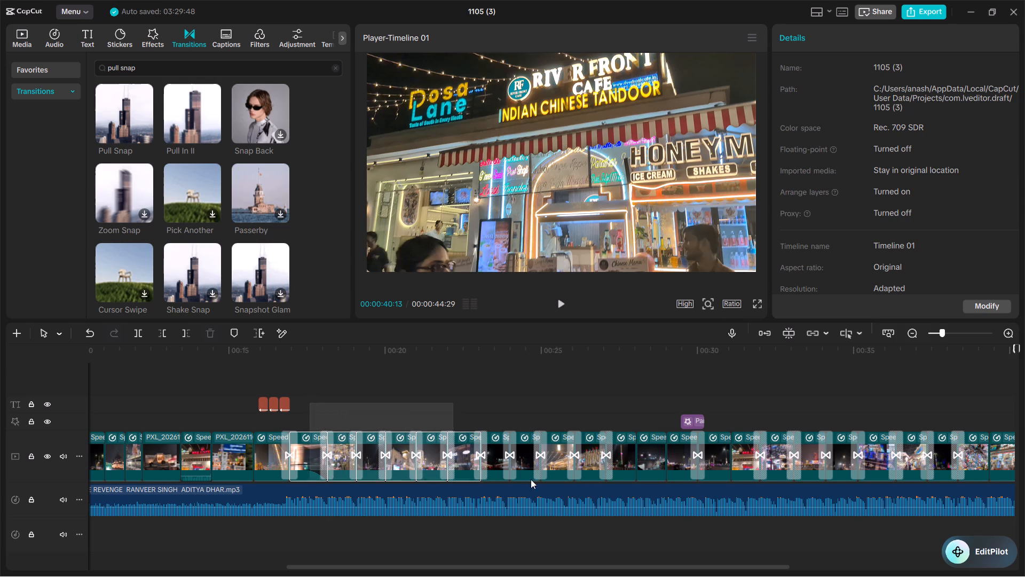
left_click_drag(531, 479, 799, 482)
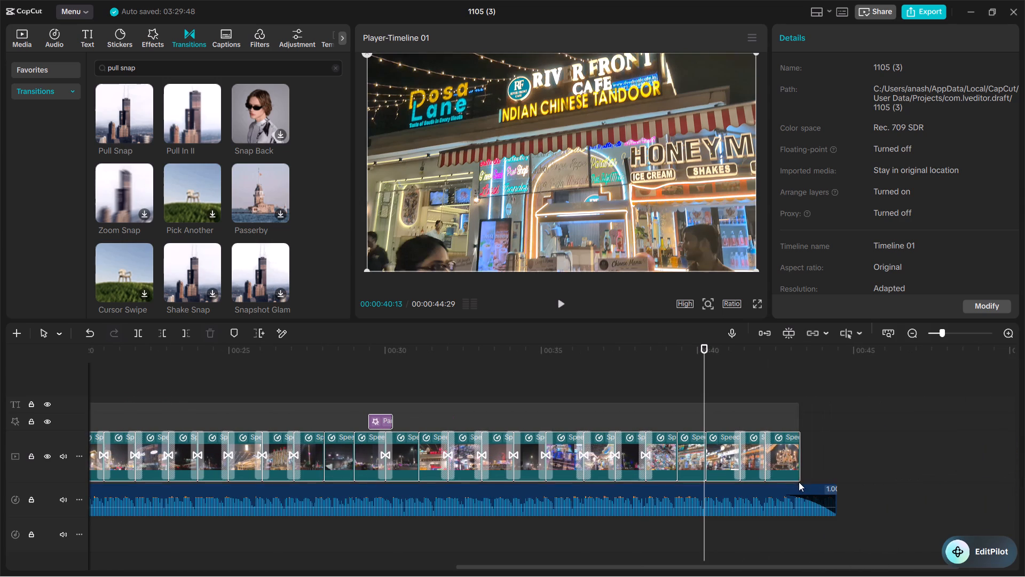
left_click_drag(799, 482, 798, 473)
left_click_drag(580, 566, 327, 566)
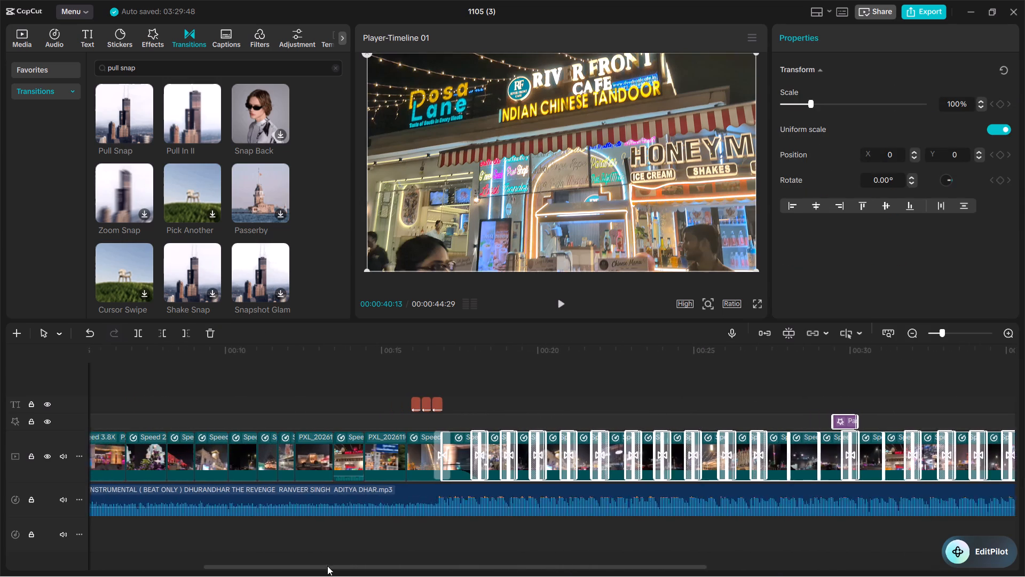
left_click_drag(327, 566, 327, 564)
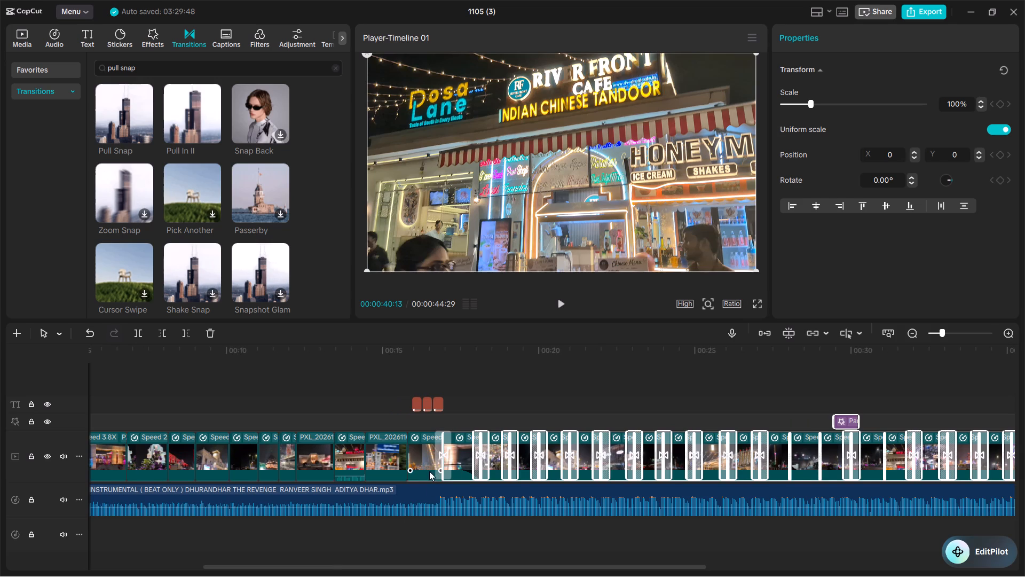
Lift the light-trail clip at about 00:16 onto the track above and shift all following main-track clips to start at about 00:18.5.
left_click(421, 461)
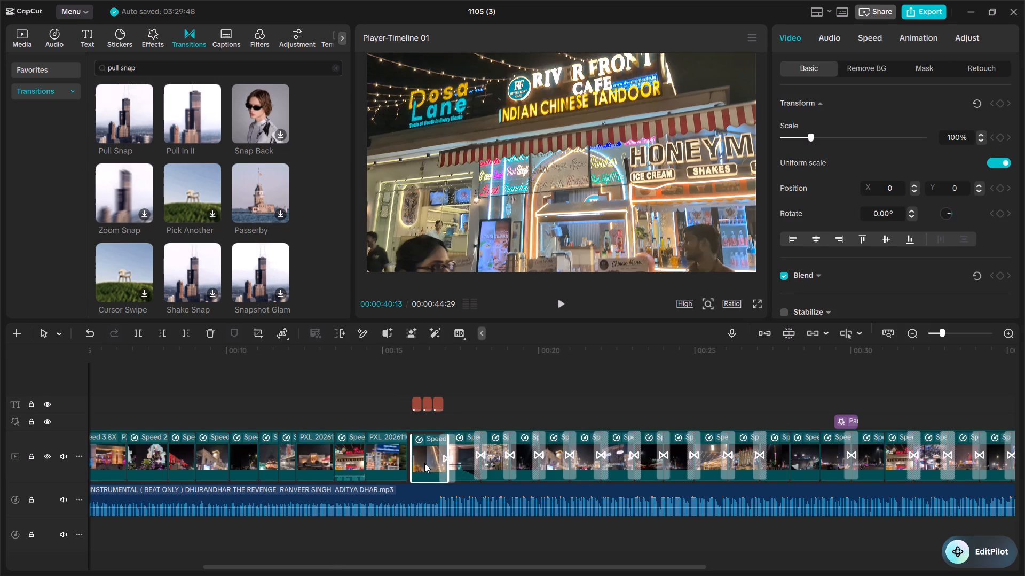
left_click_drag(425, 454, 425, 498)
left_click_drag(428, 449, 429, 506)
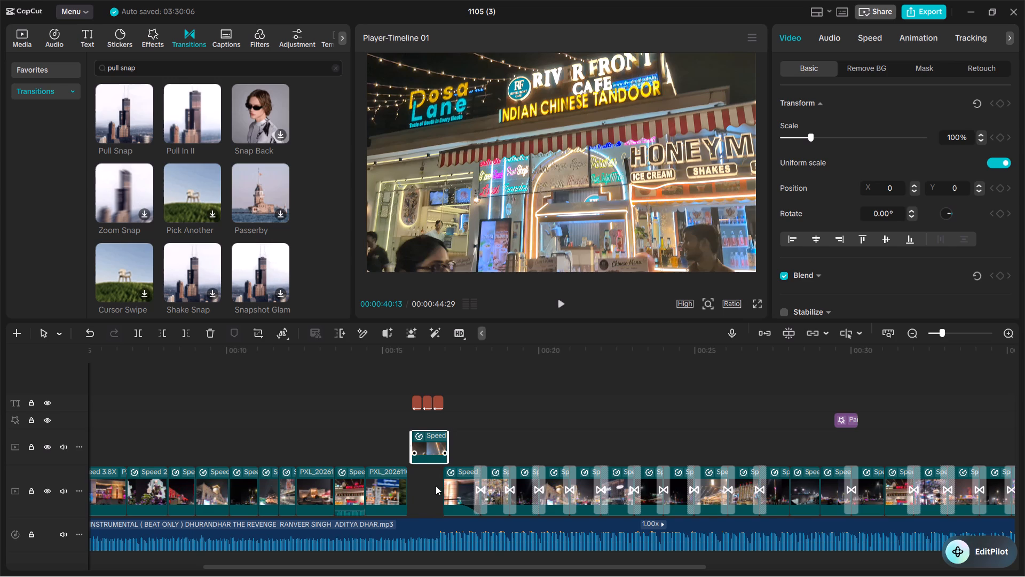
left_click_drag(433, 490, 1018, 490)
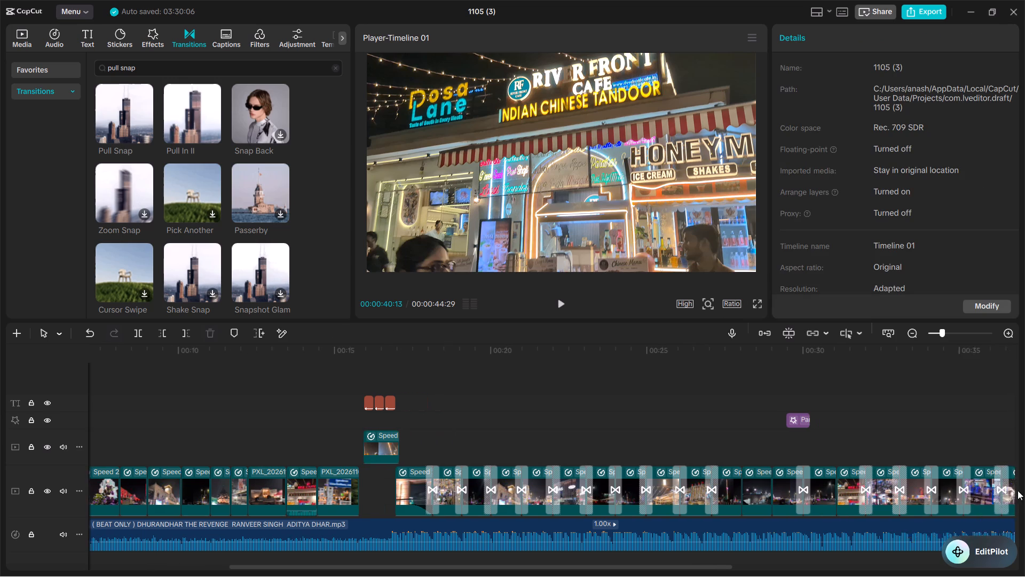
left_click_drag(1018, 490, 858, 502)
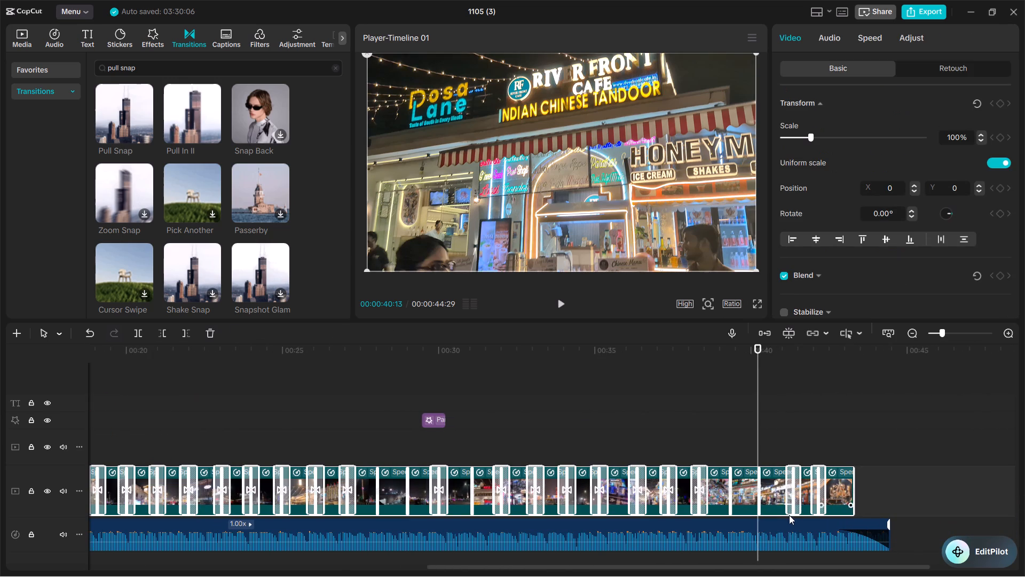
left_click_drag(645, 568, 483, 576)
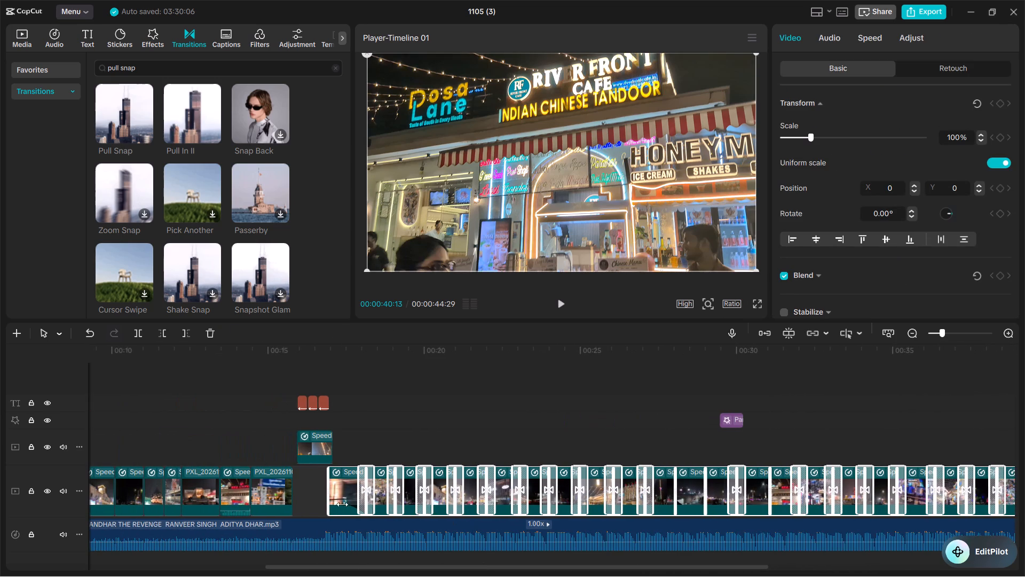
left_click_drag(341, 486, 390, 487)
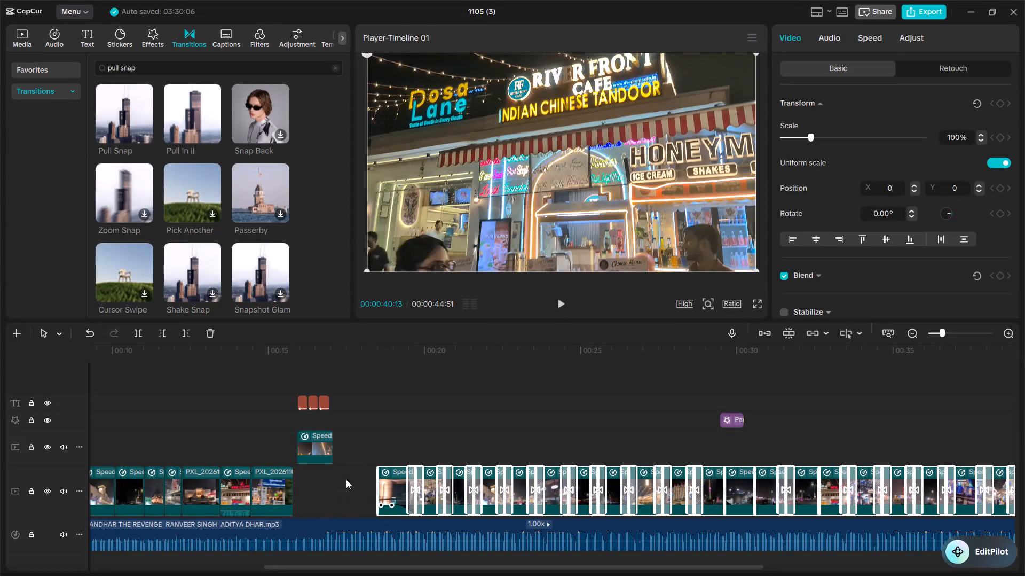
Place the lifted light-trail clip back on the main track directly before the shifted clips, starting at about 00:17.3.
left_click_drag(312, 445, 353, 486)
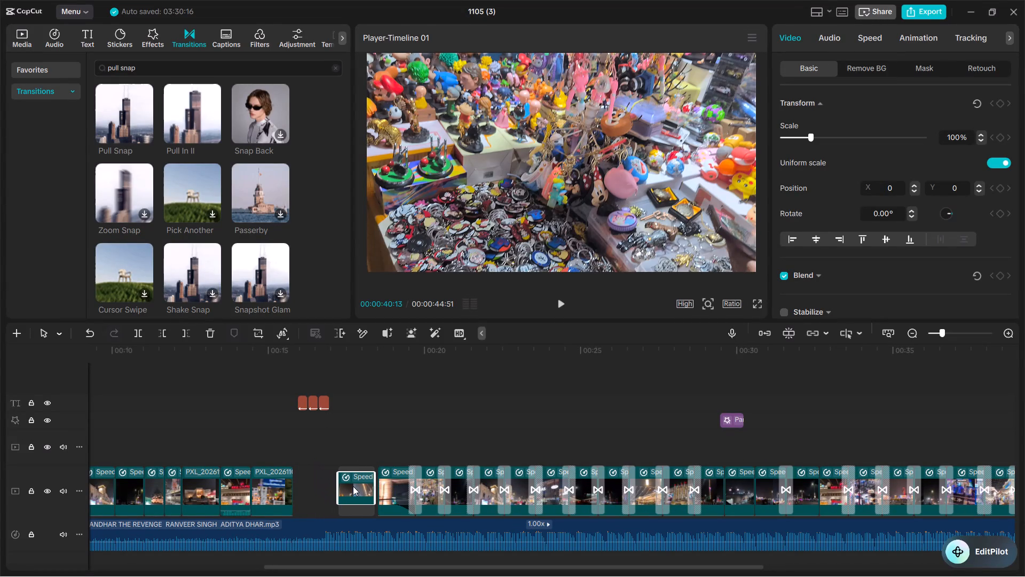
left_click_drag(353, 486, 359, 486)
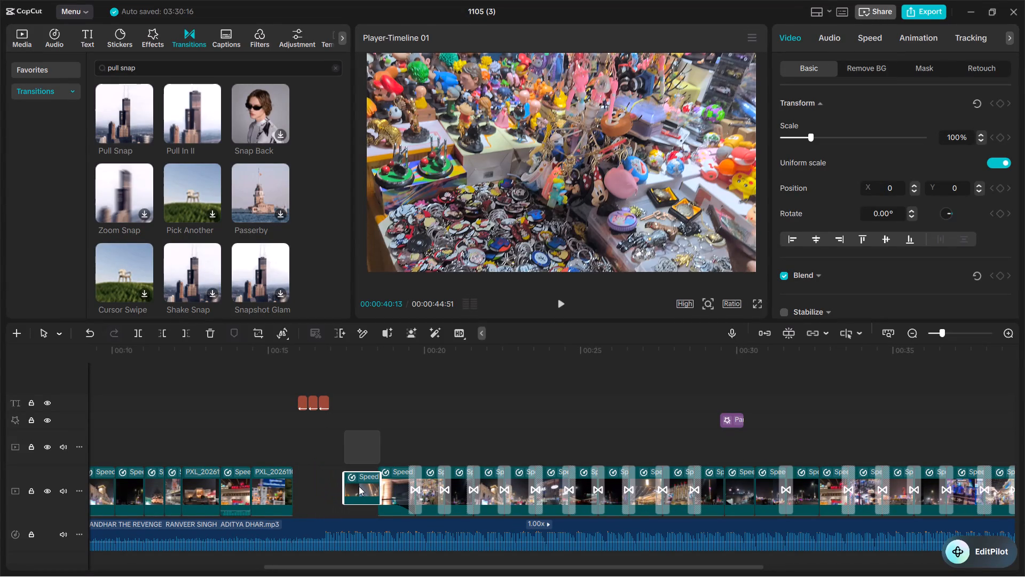
left_click_drag(359, 486, 356, 488)
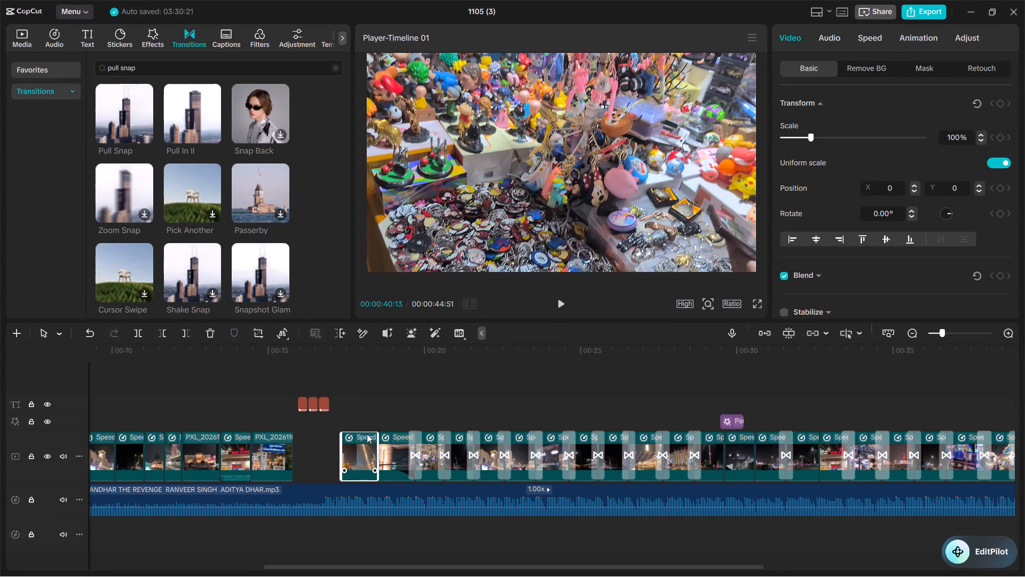
Shift all main-track clips from the light-trail clip onward to start at 00:17, right after the text clips, and play back the montage.
left_click(370, 371)
left_click_drag(289, 402, 335, 407)
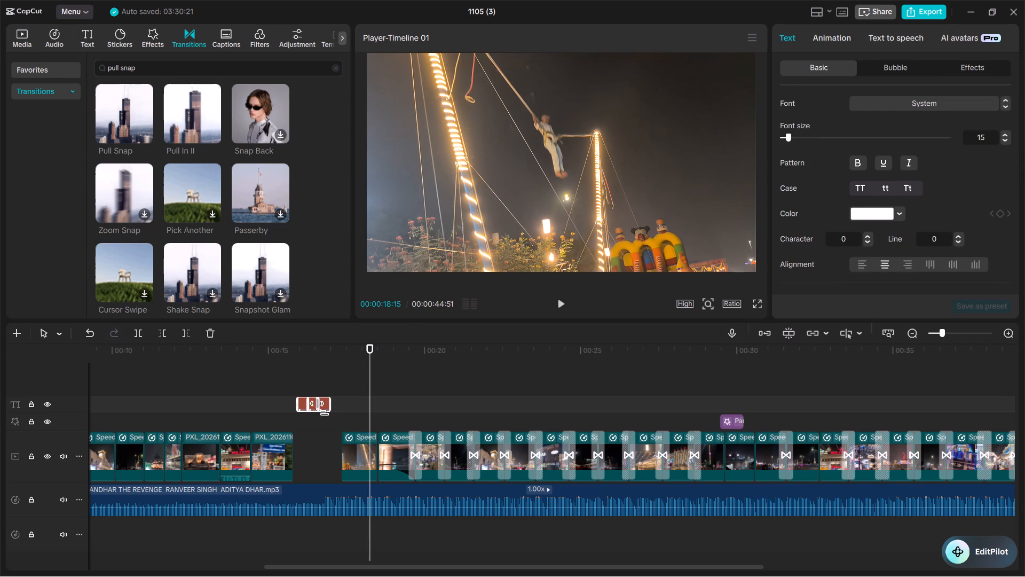
left_click_drag(321, 419, 326, 448)
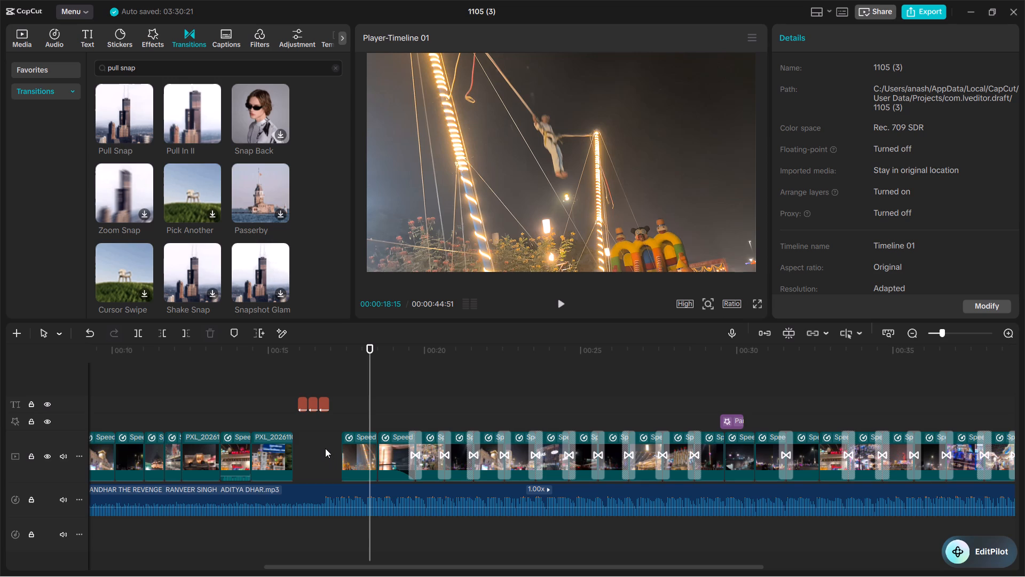
left_click_drag(326, 447, 1024, 461)
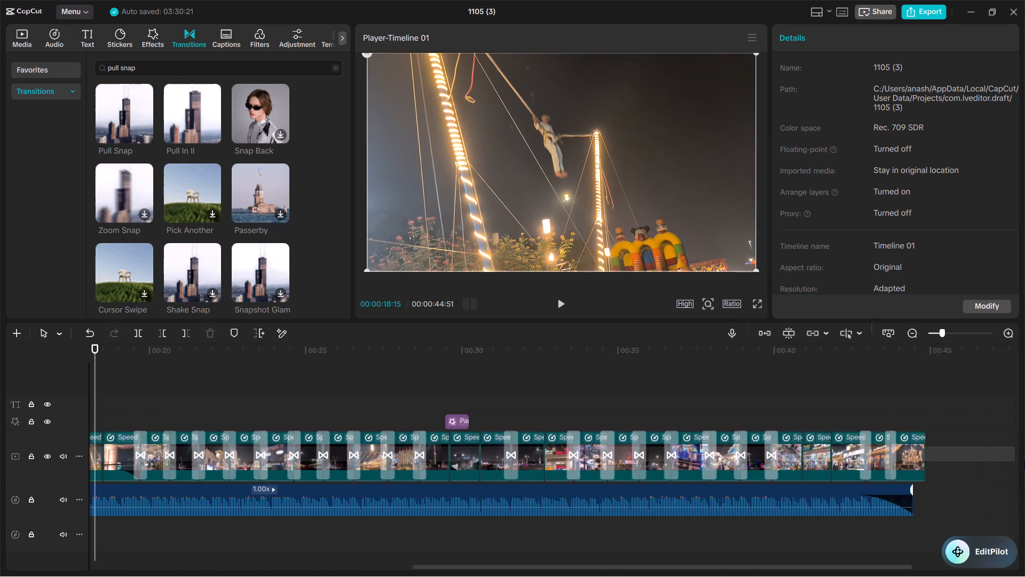
left_click_drag(1024, 461, 849, 468)
left_click_drag(725, 567, 633, 567)
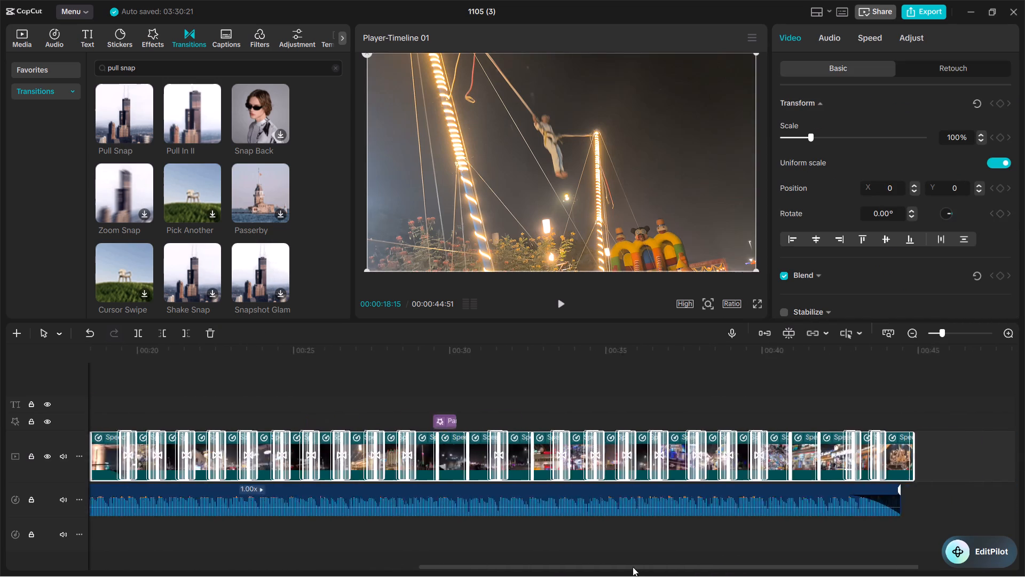
left_click_drag(633, 567, 440, 565)
left_click_drag(464, 462, 454, 464)
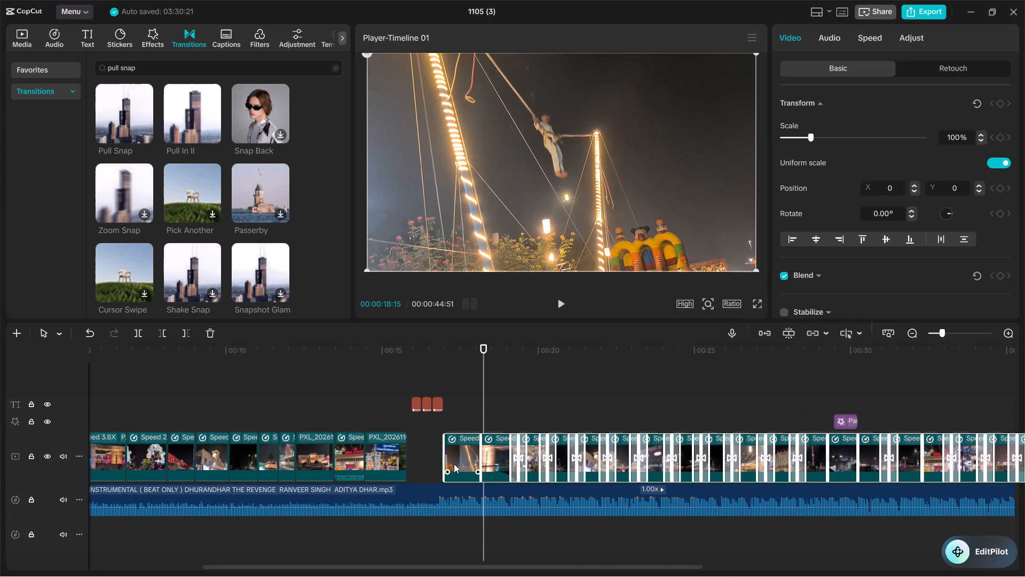
left_click_drag(454, 464, 455, 464)
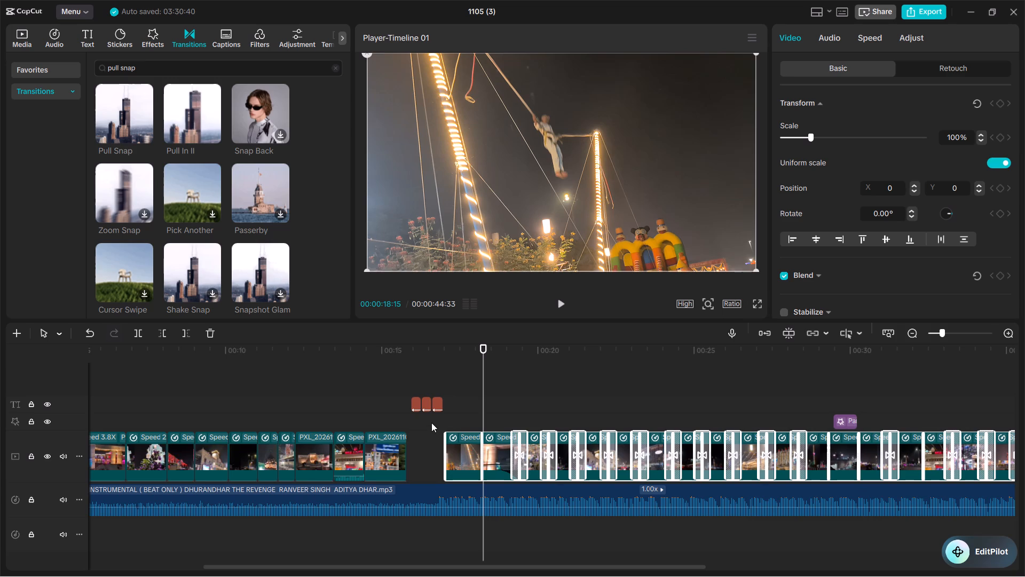
left_click(444, 372)
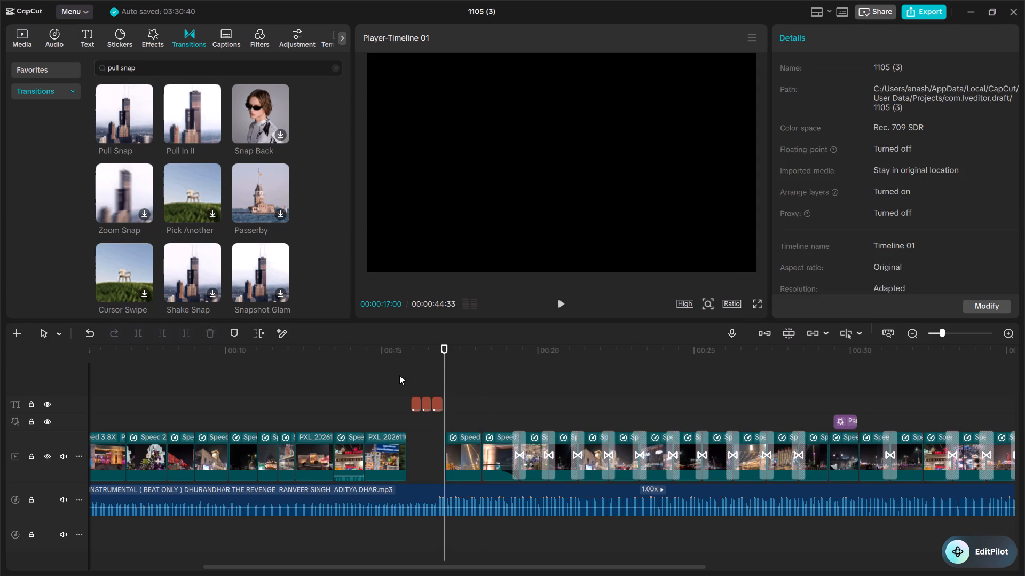
left_click(399, 375)
left_click(561, 301)
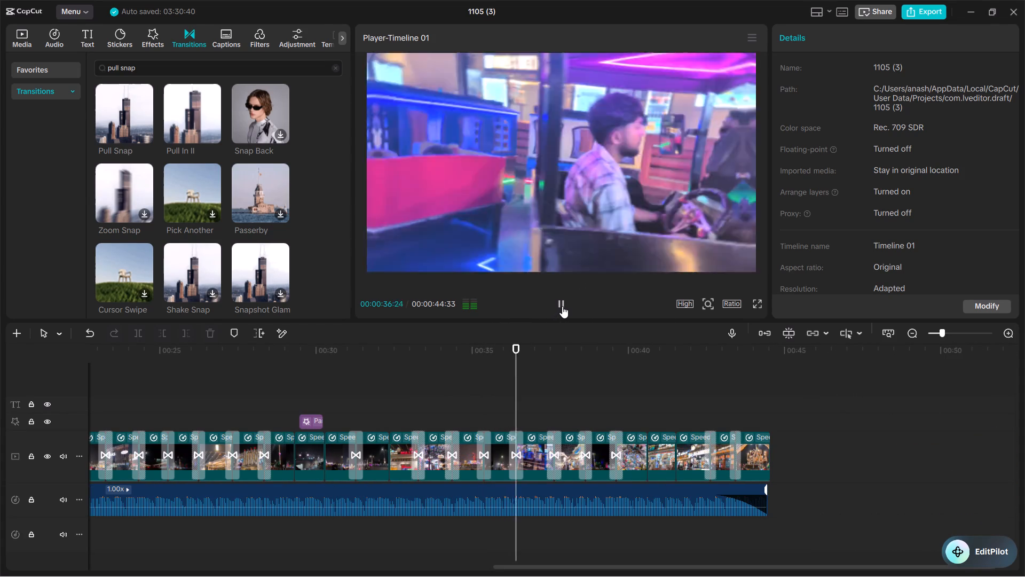
left_click(562, 305)
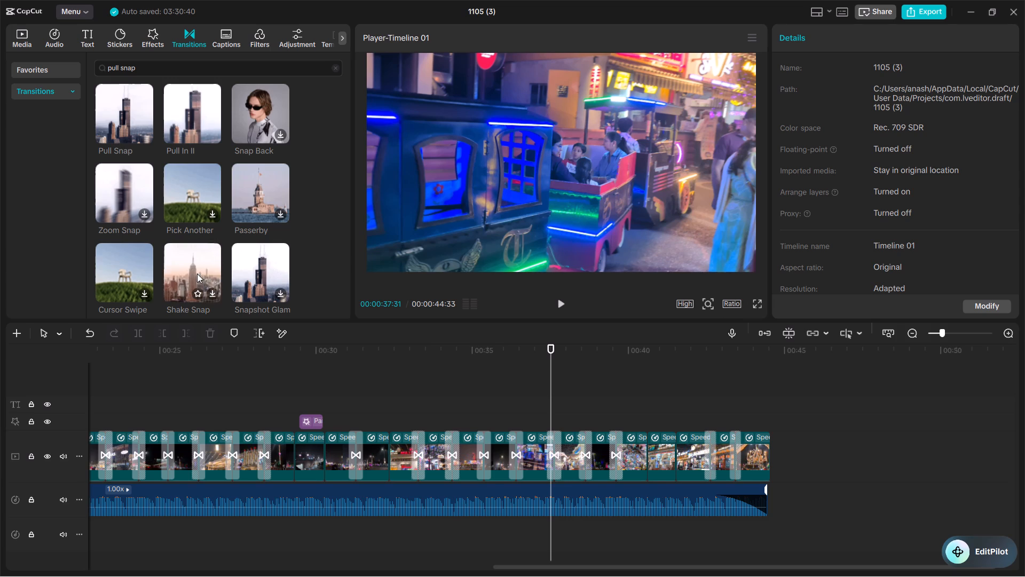
Download the Shake Snap transition and apply it to the cut at about 00:36.4.
left_click(211, 291)
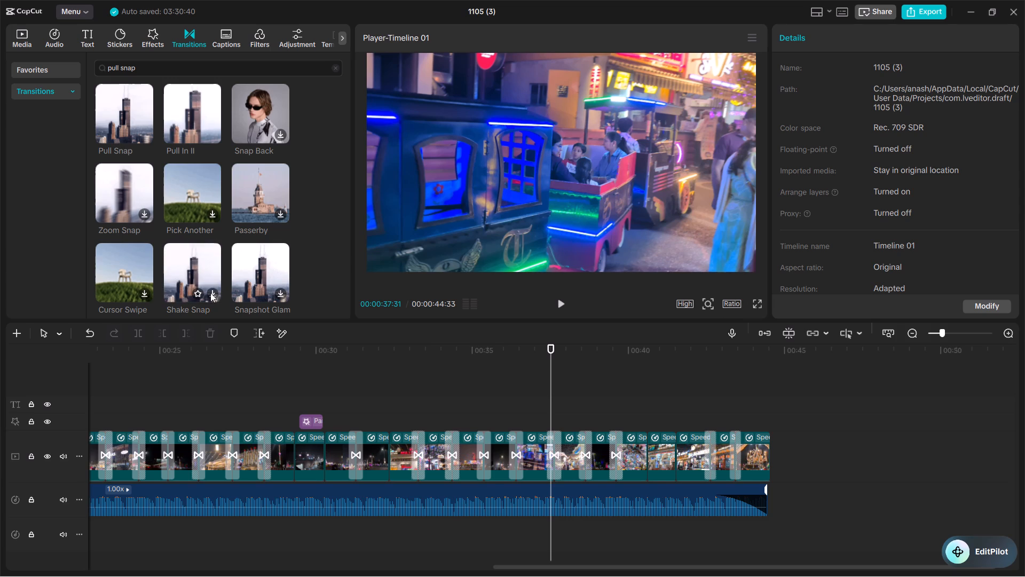
left_click(210, 293)
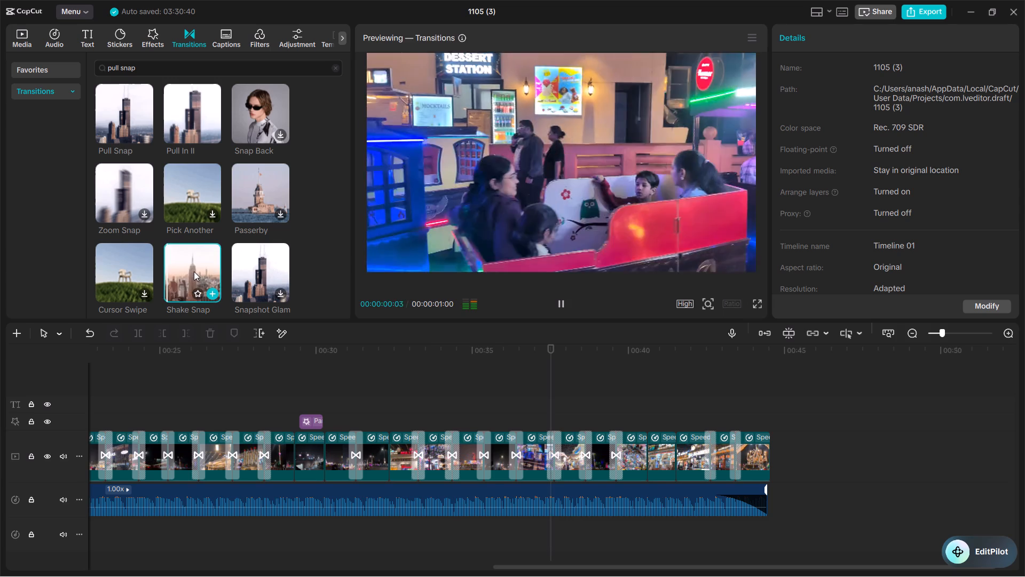
left_click_drag(194, 270, 532, 456)
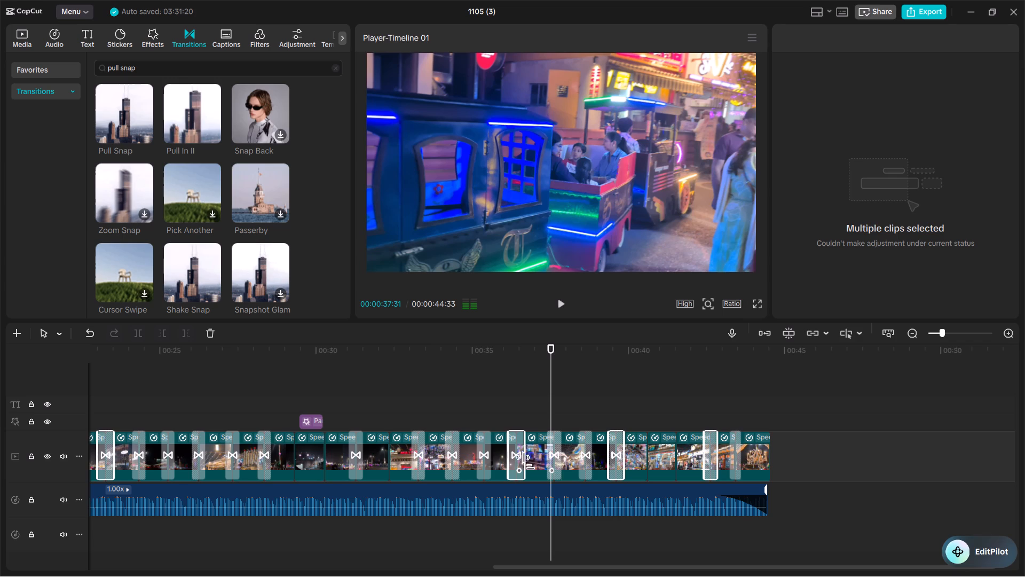
left_click(511, 466)
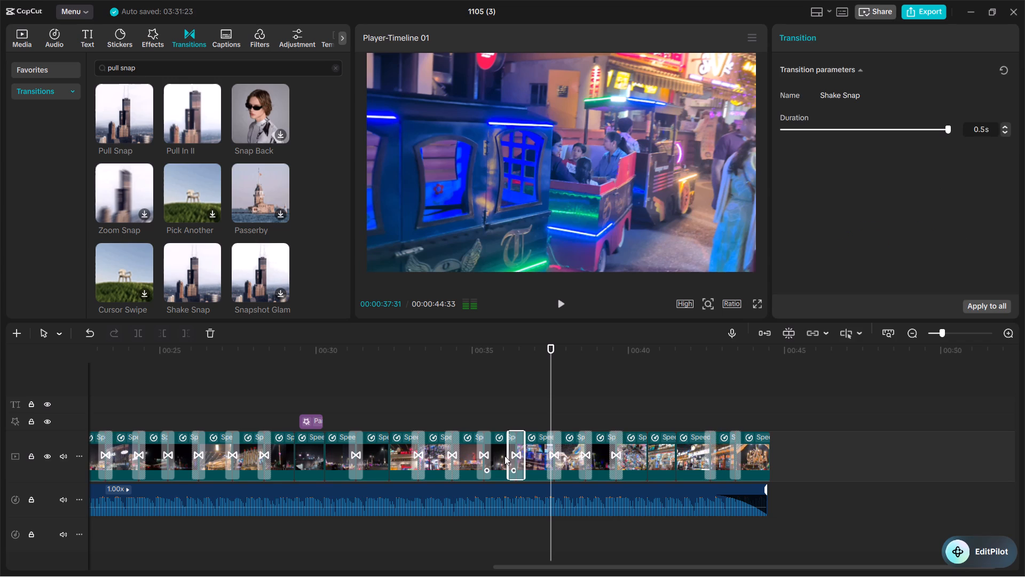
Check which transitions sit on the cuts between about 00:26 and 00:38.6, and play back the section around the Shake Snap cut.
left_click(484, 458)
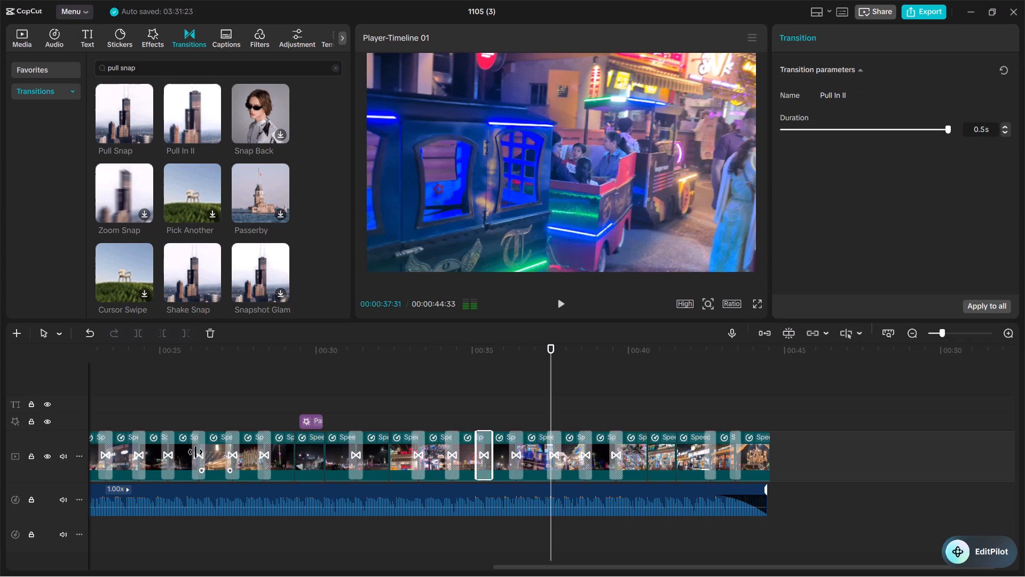
left_click(229, 450)
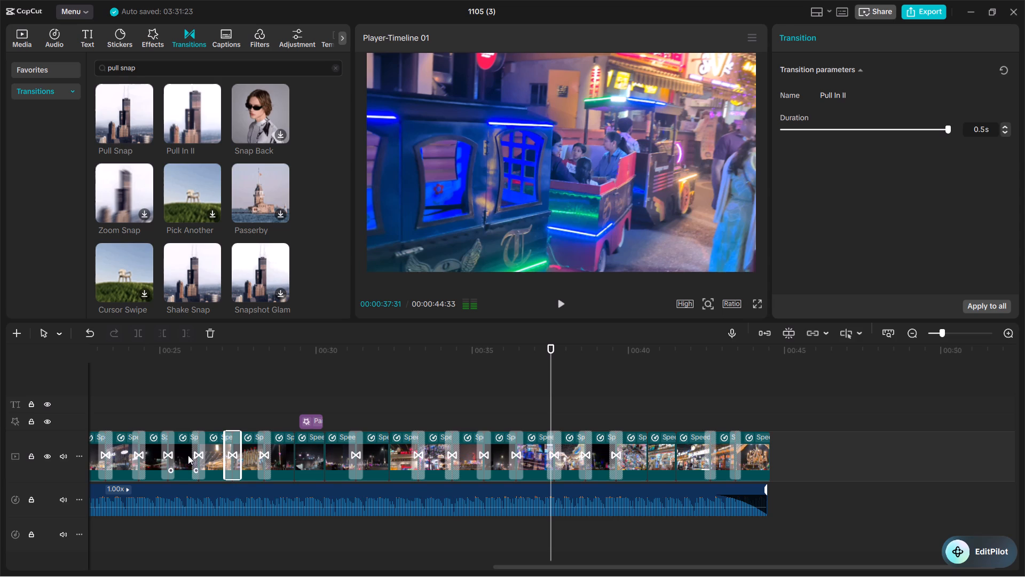
left_click(196, 449)
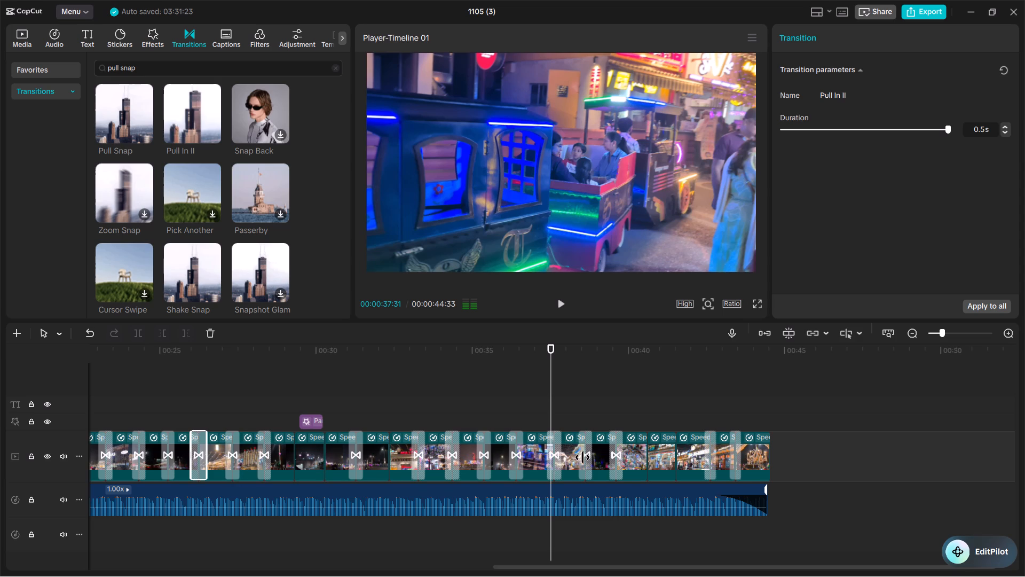
left_click(584, 457)
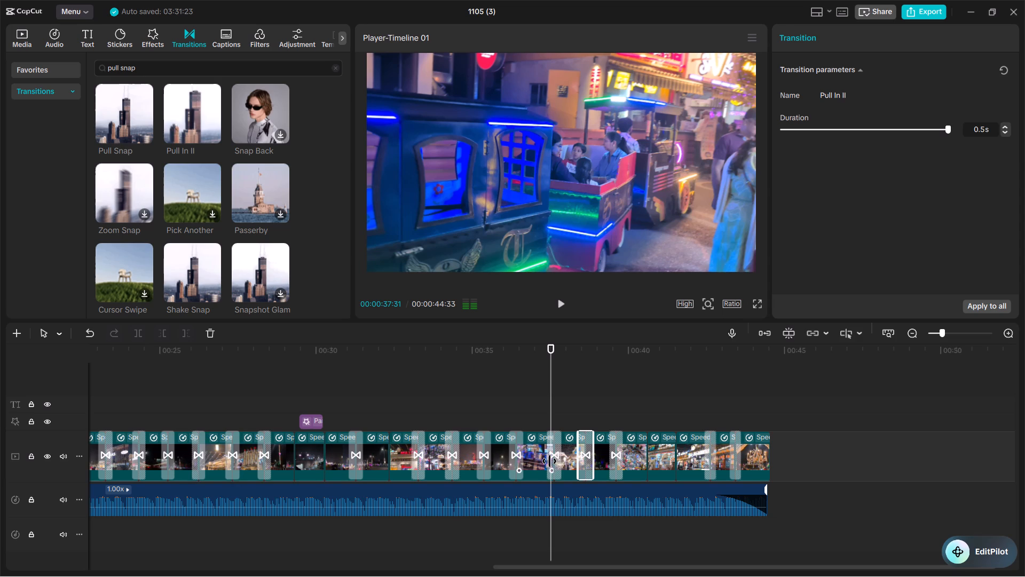
left_click(549, 461)
left_click(514, 463)
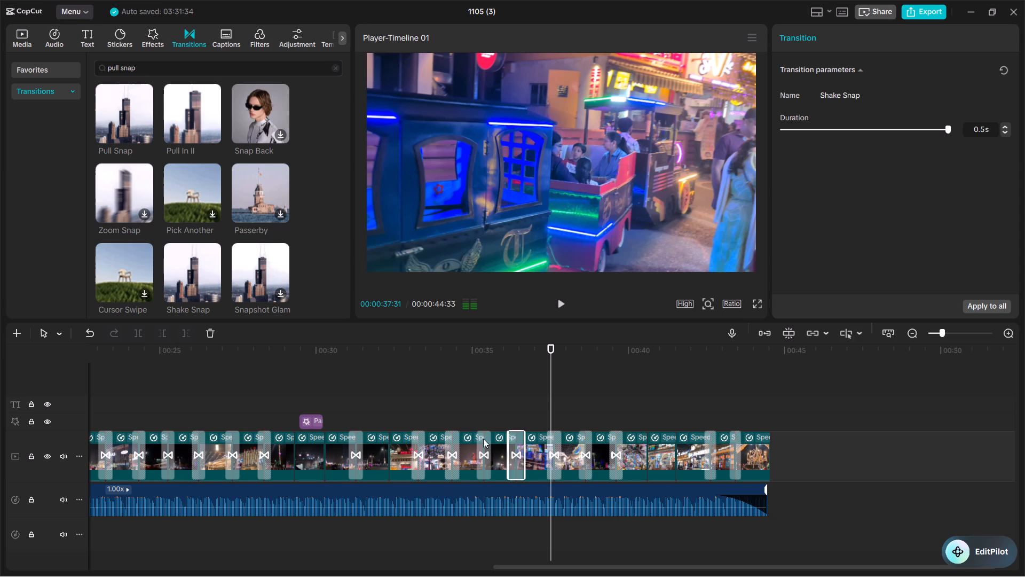
left_click(497, 411)
left_click(560, 301)
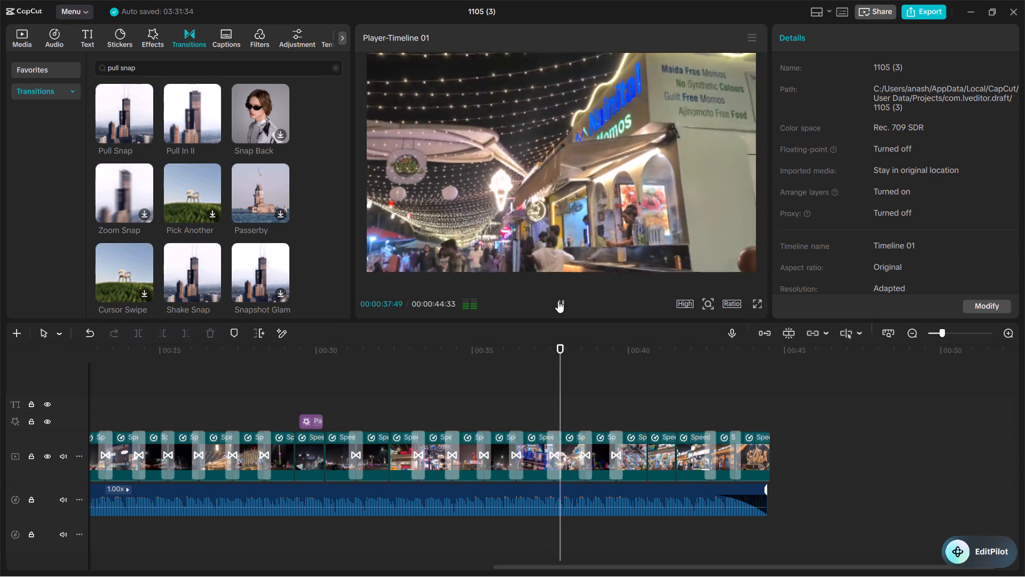
left_click(558, 301)
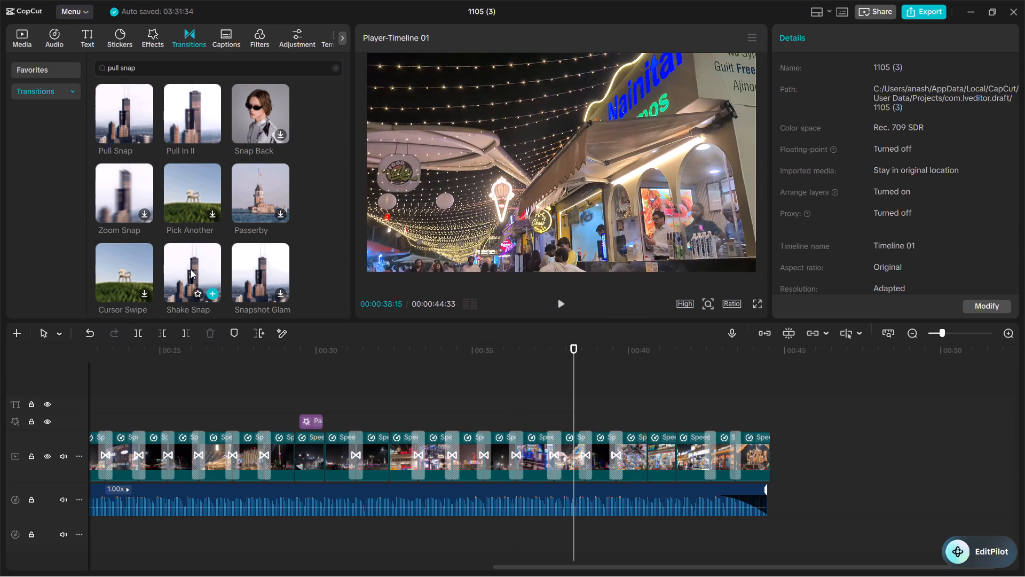
Download the Snap Zoom transition, apply it to the cut at about 00:38.6 in place of Pull In II, and play back that section.
scroll(191, 269, "down", 1)
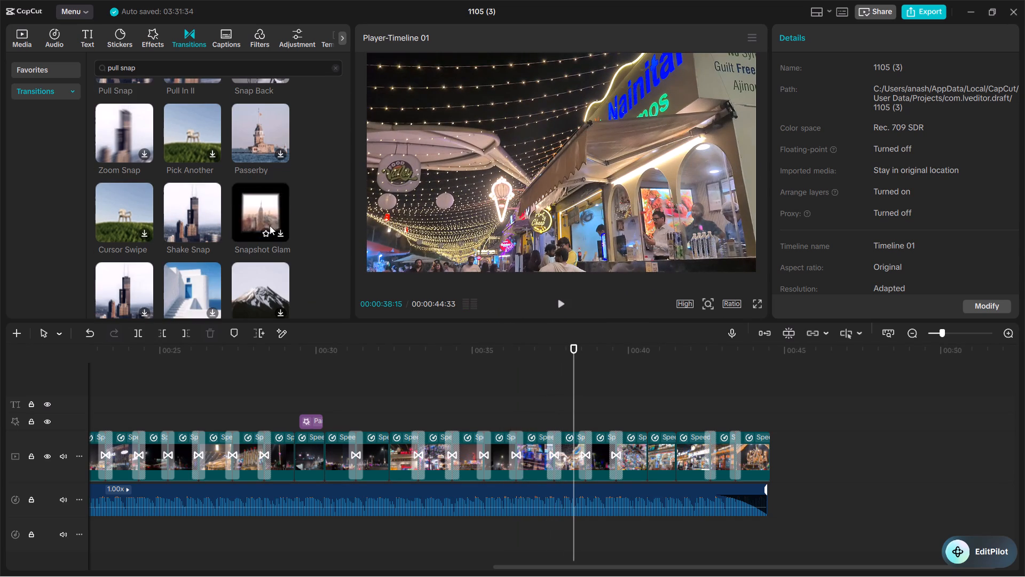
scroll(272, 223, "down", 1)
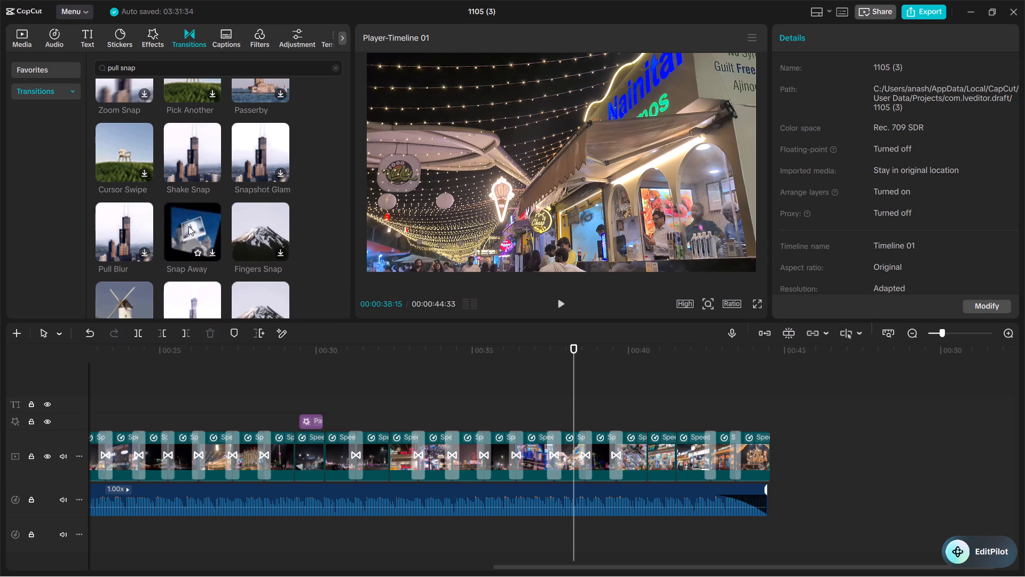
scroll(120, 229, "down", 2)
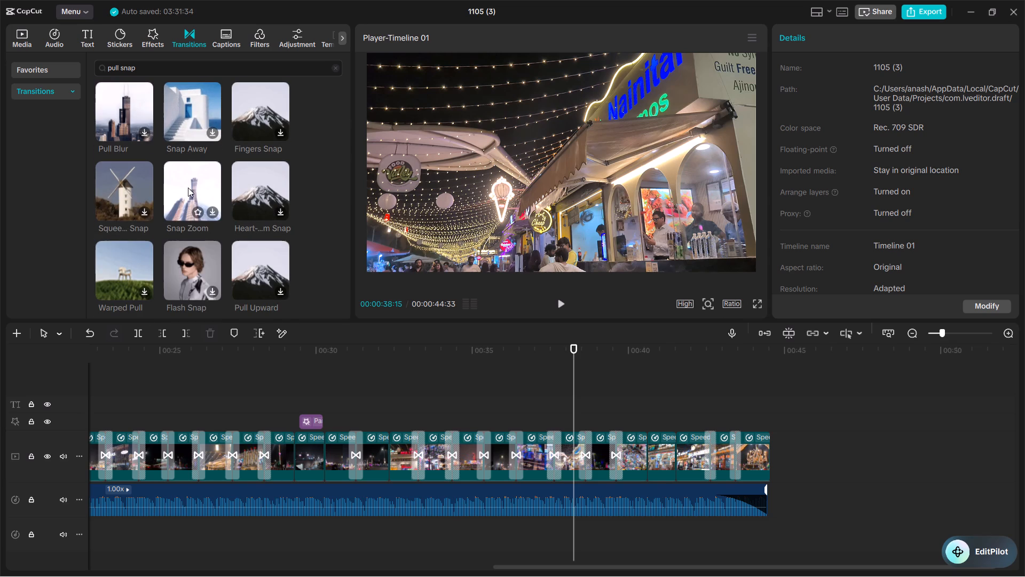
left_click(211, 212)
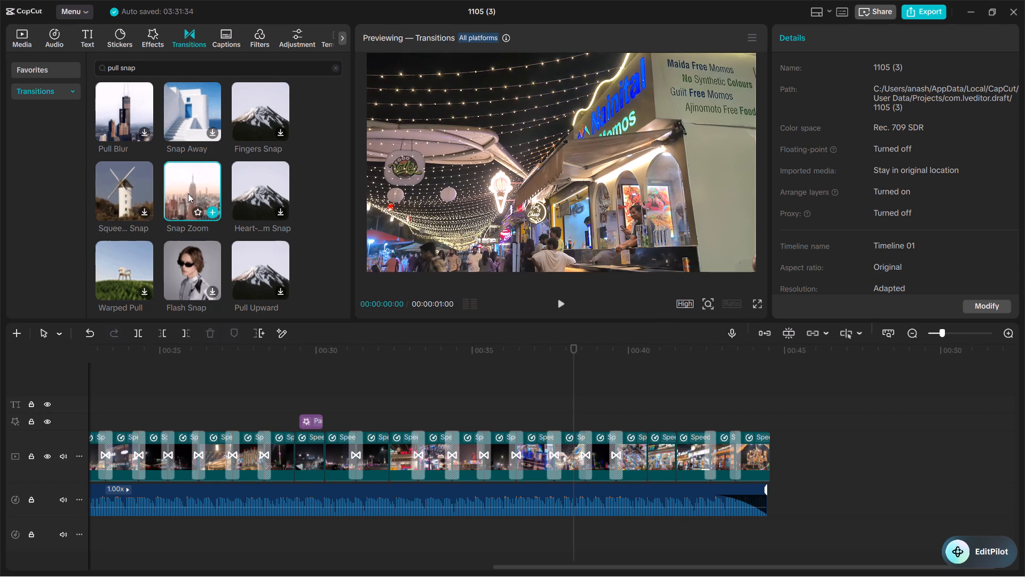
left_click_drag(188, 191, 570, 456)
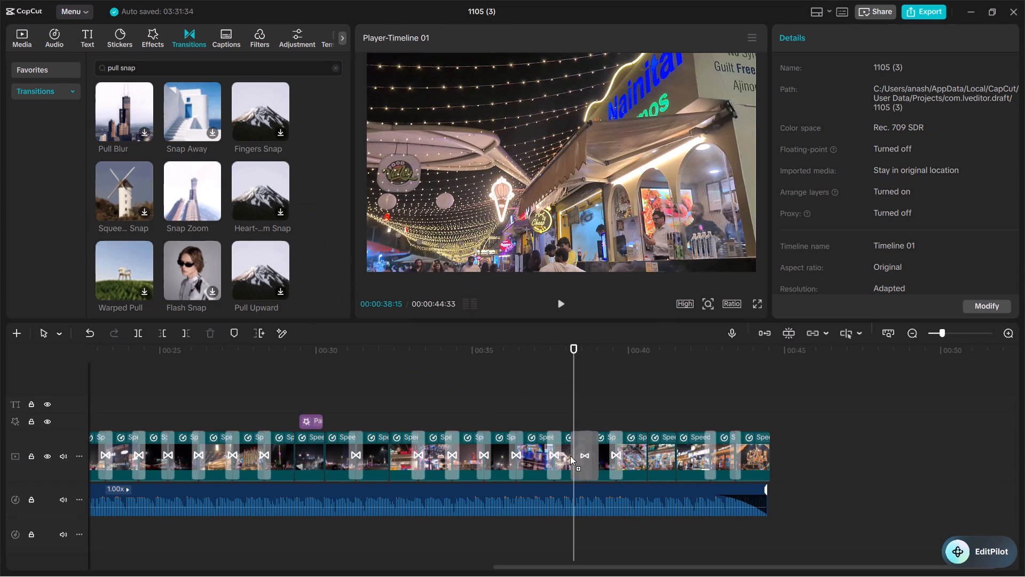
left_click_drag(570, 456, 571, 459)
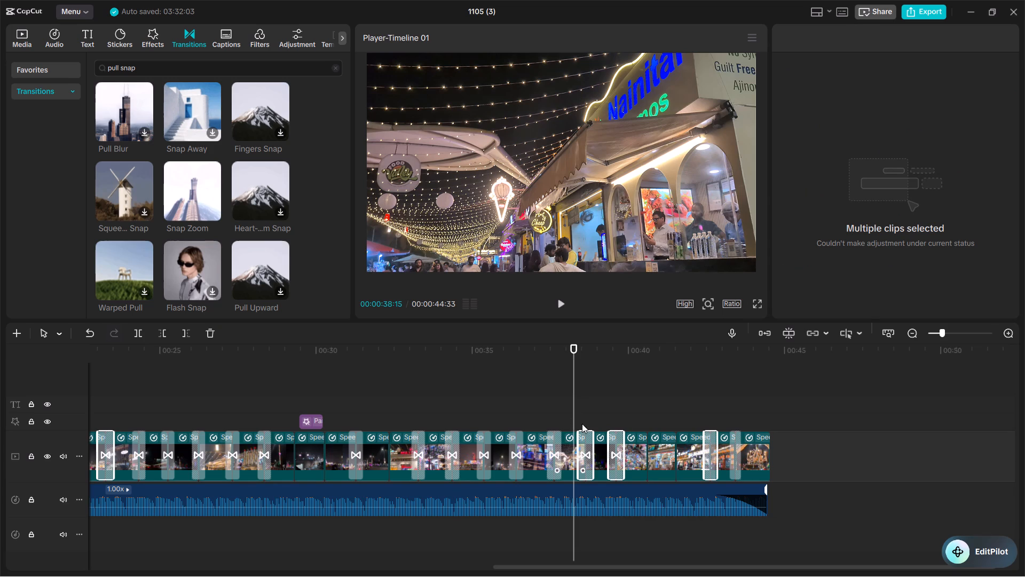
left_click(542, 361)
left_click(587, 448)
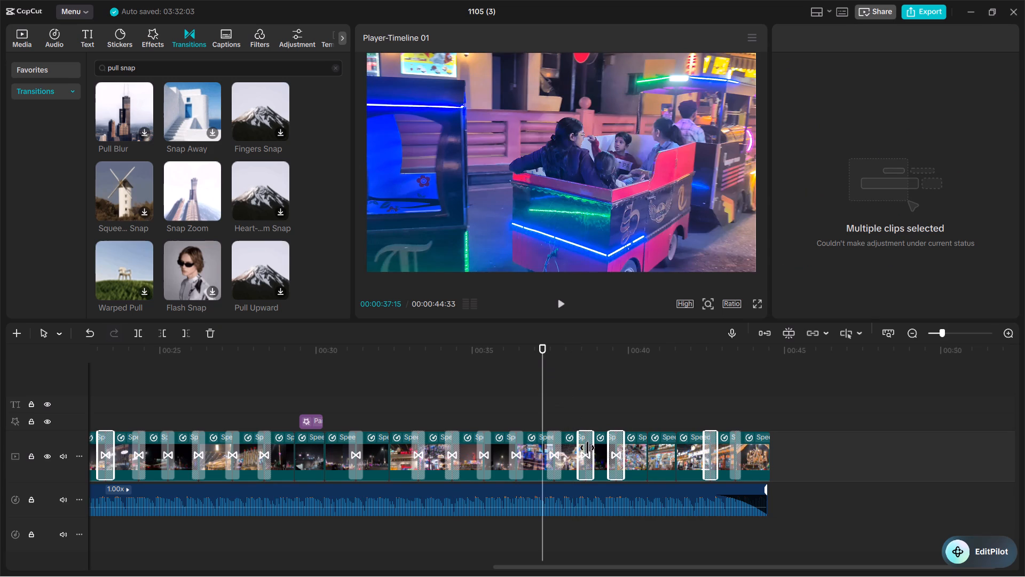
left_click(614, 454)
left_click(573, 411)
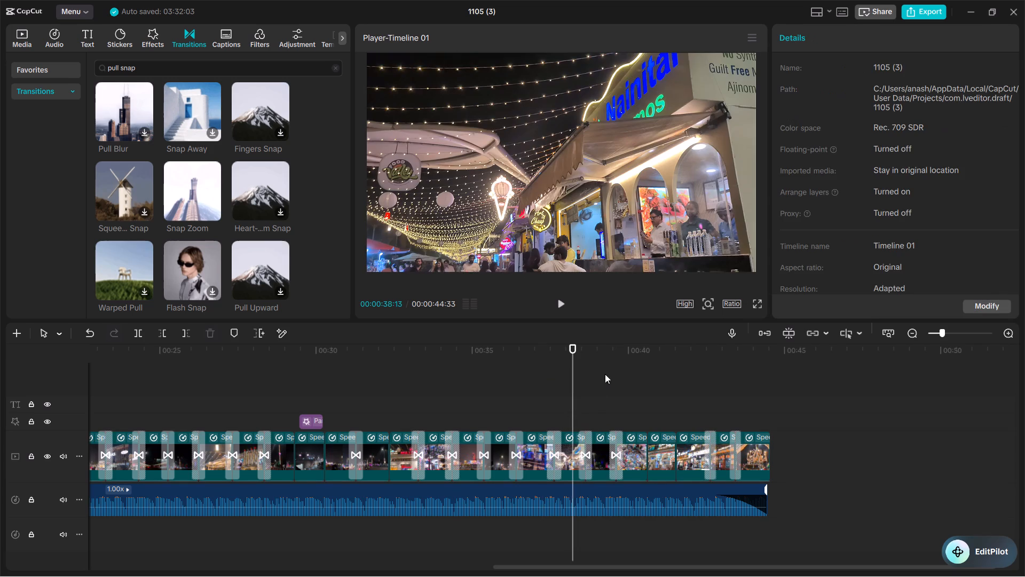
left_click(545, 370)
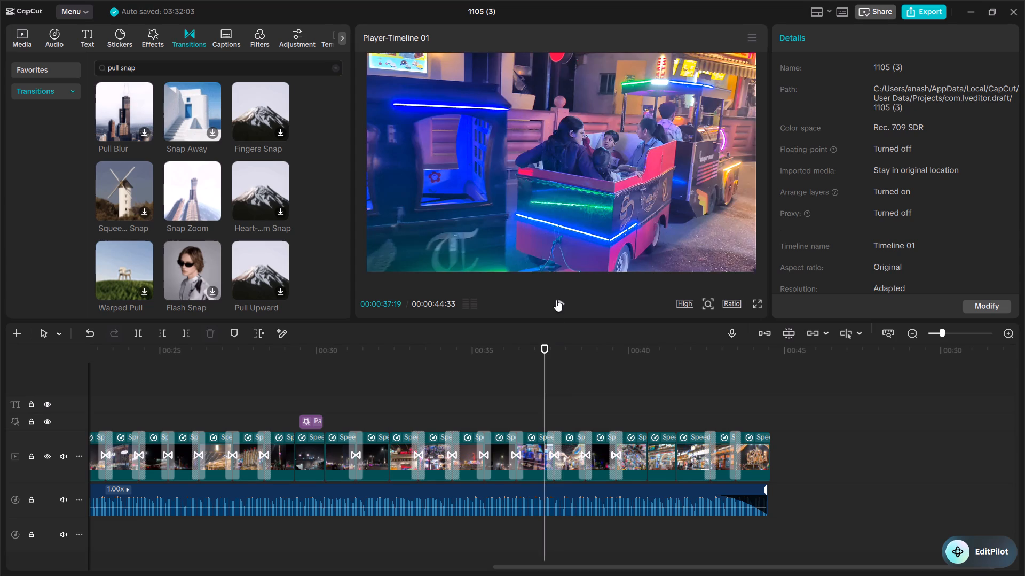
left_click(558, 302)
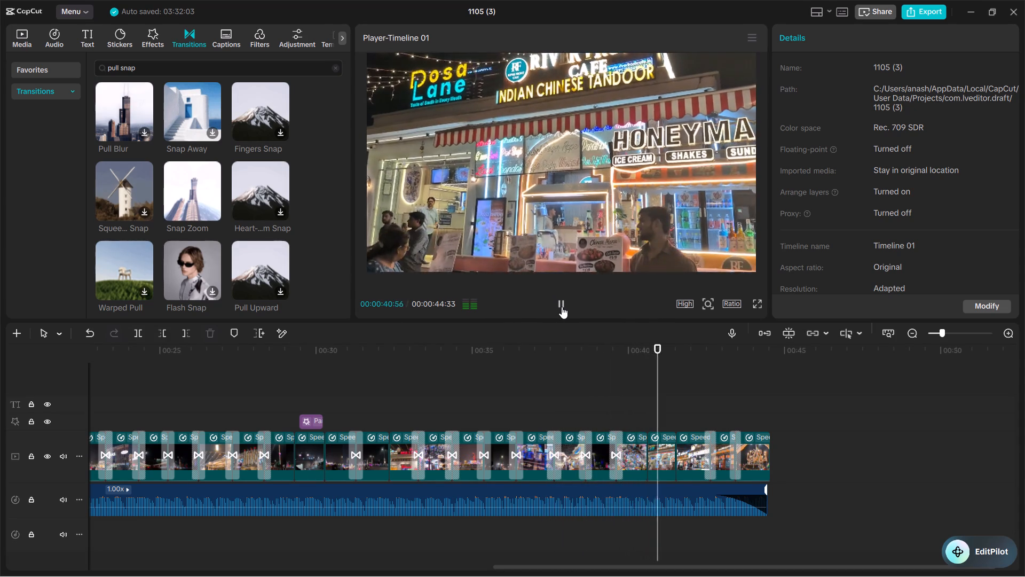
left_click(562, 307)
Add the Pull In II transition to the cut at about 00:40.6 and check the transitions on the two preceding cuts.
scroll(184, 173, "up", 6)
left_click_drag(193, 120, 605, 442)
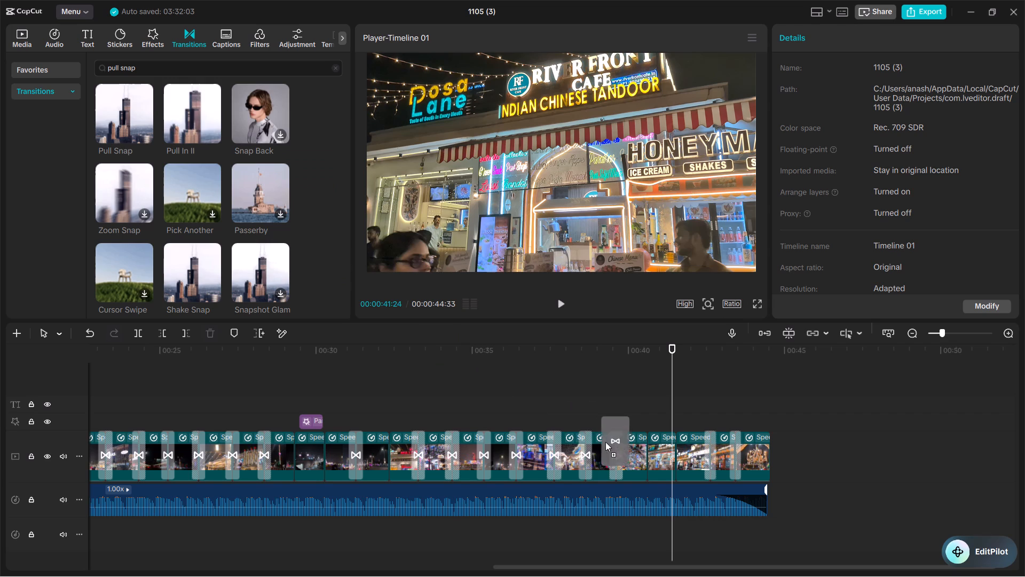
left_click_drag(605, 442, 633, 450)
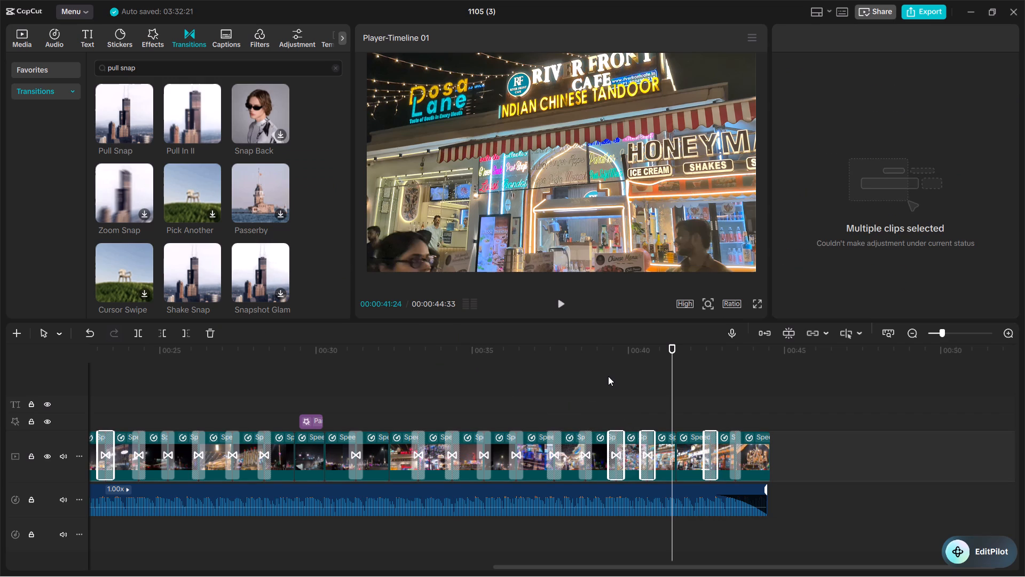
left_click(703, 384)
left_click(616, 444)
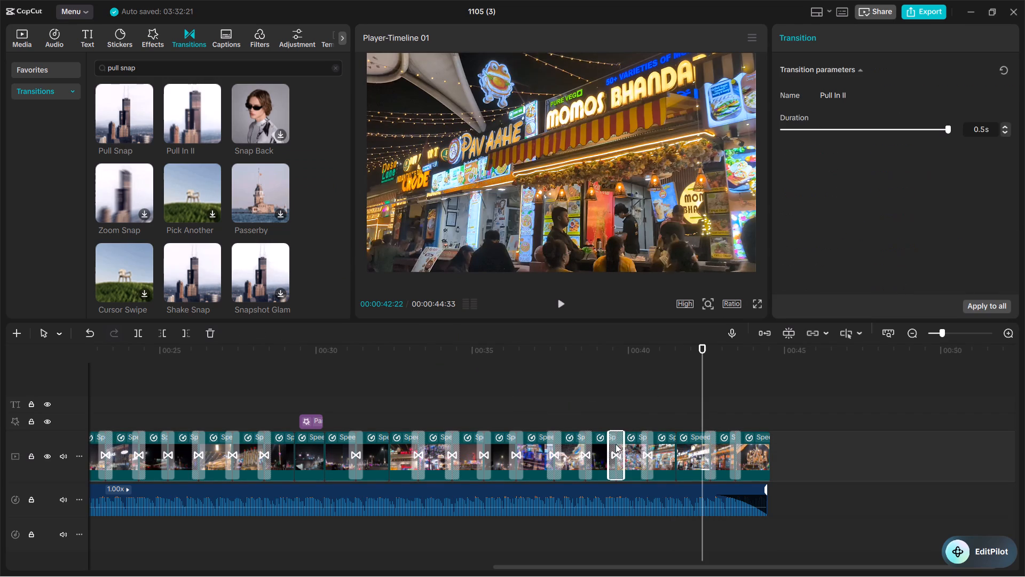
left_click(587, 449)
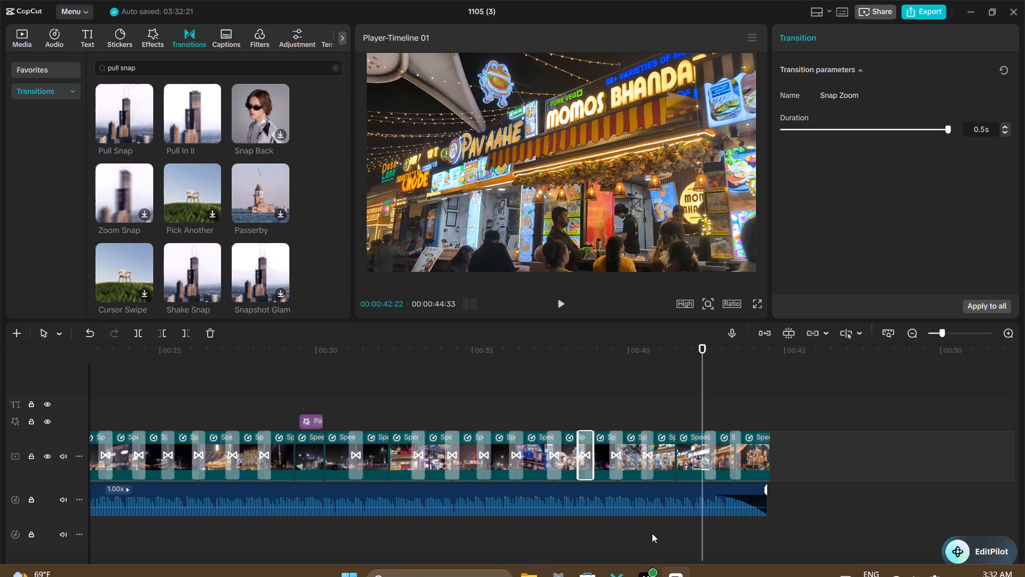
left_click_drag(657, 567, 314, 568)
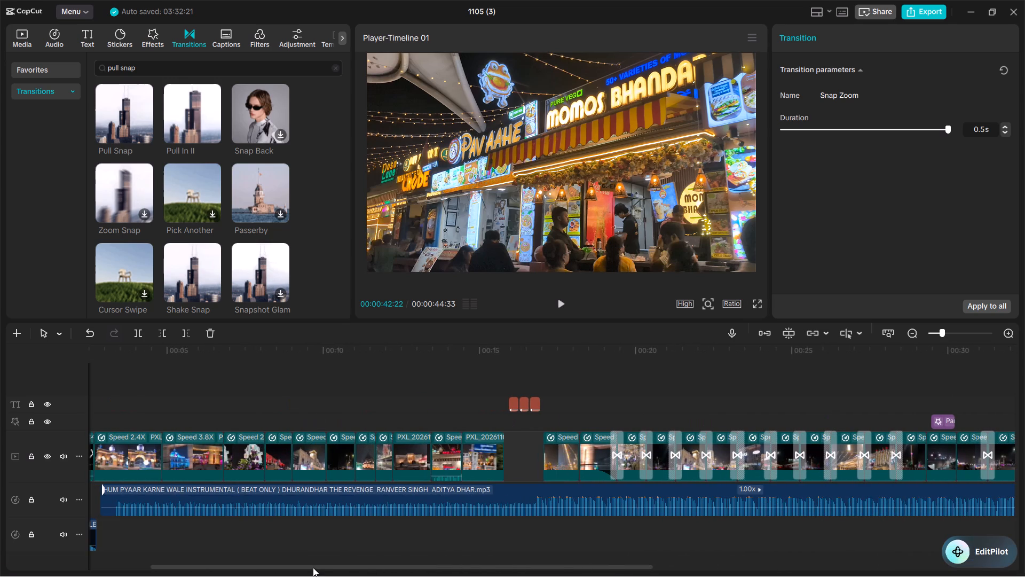
Trim the start of the 2.4X gate clip to the point where the music track begins, making the clip 00:00:01:58 long.
left_click_drag(316, 566, 153, 551)
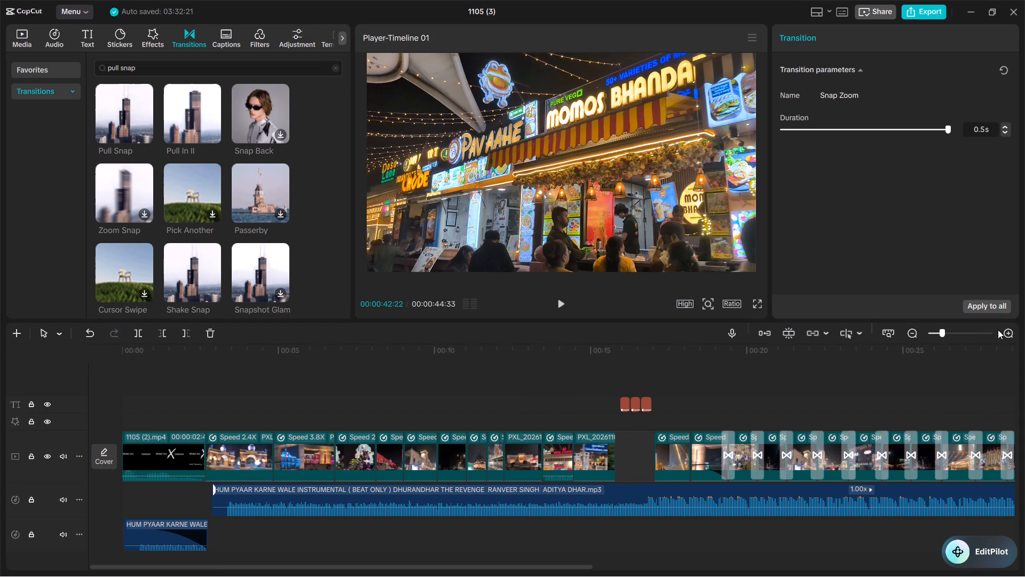
left_click(209, 383)
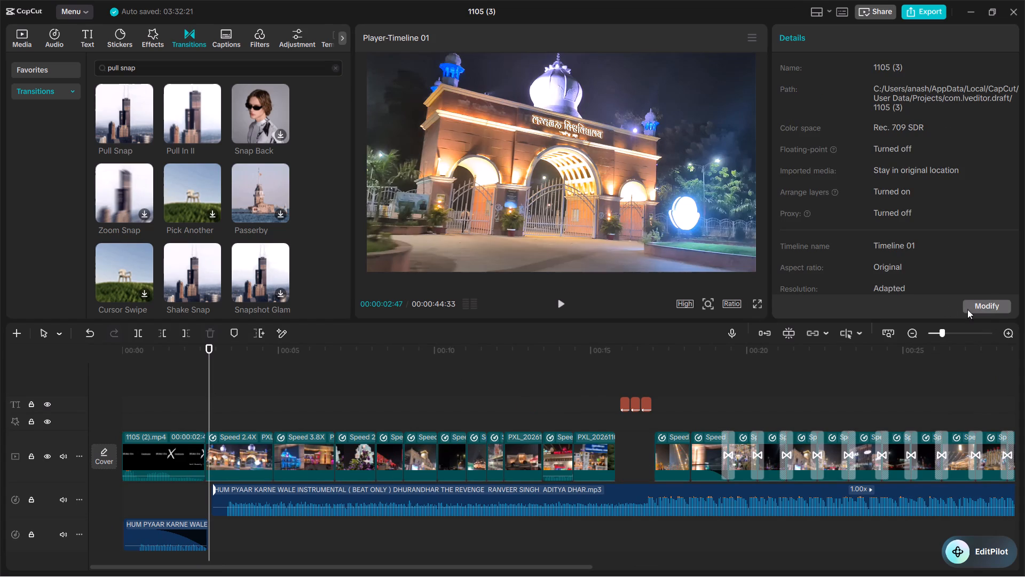
left_click(1008, 332)
left_click(1008, 332)
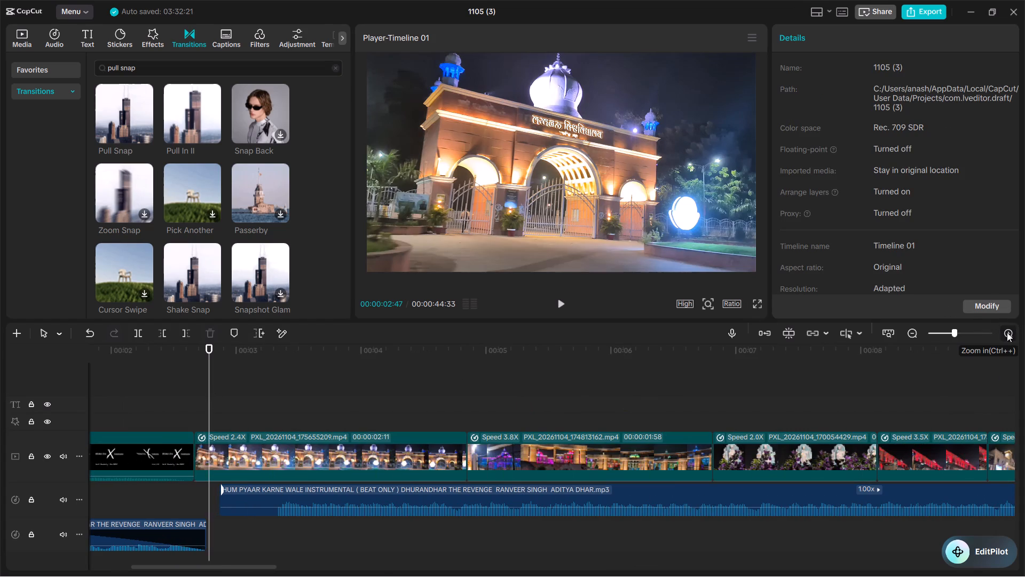
left_click_drag(243, 566, 187, 571)
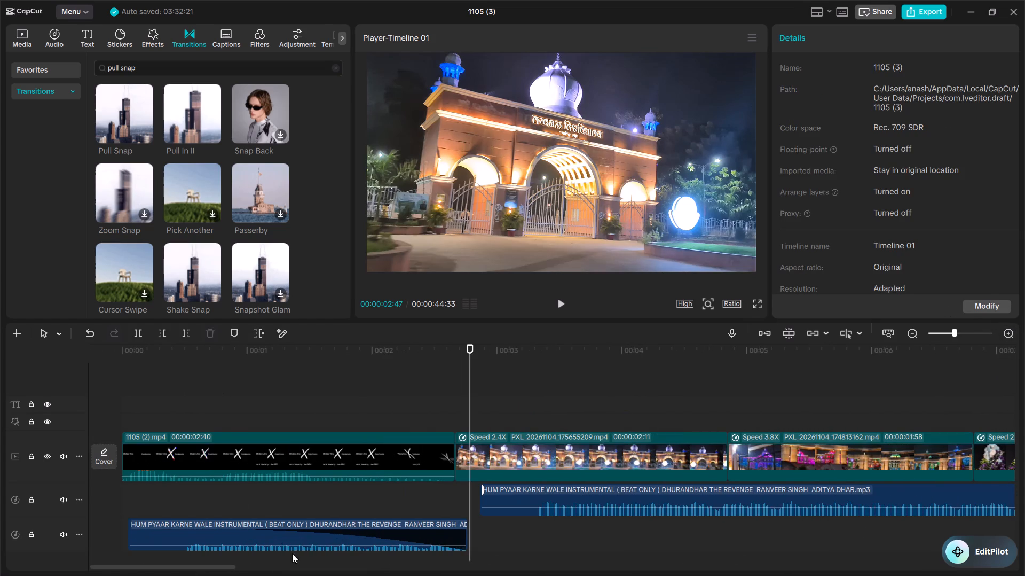
left_click(471, 475)
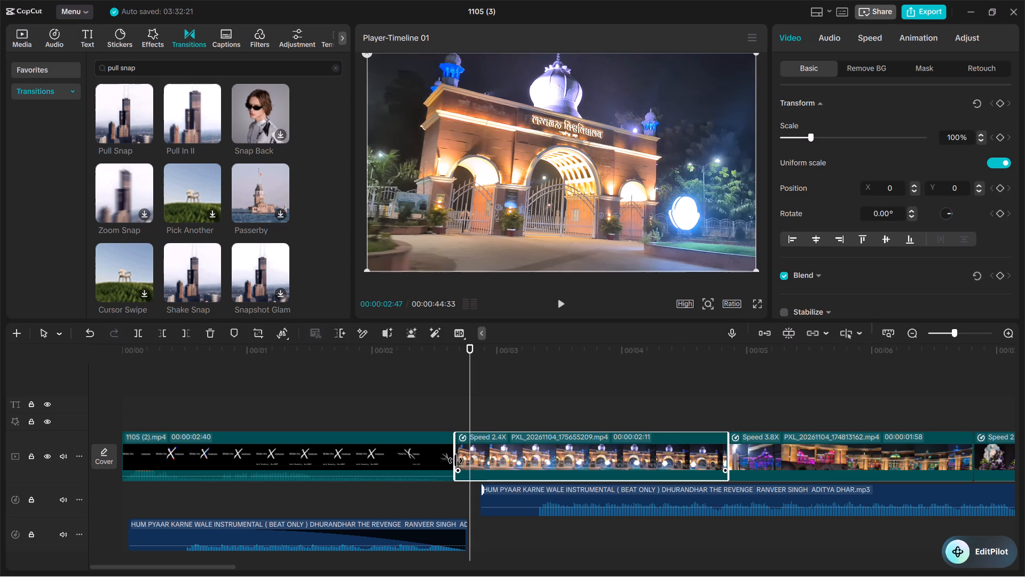
left_click_drag(455, 461, 479, 461)
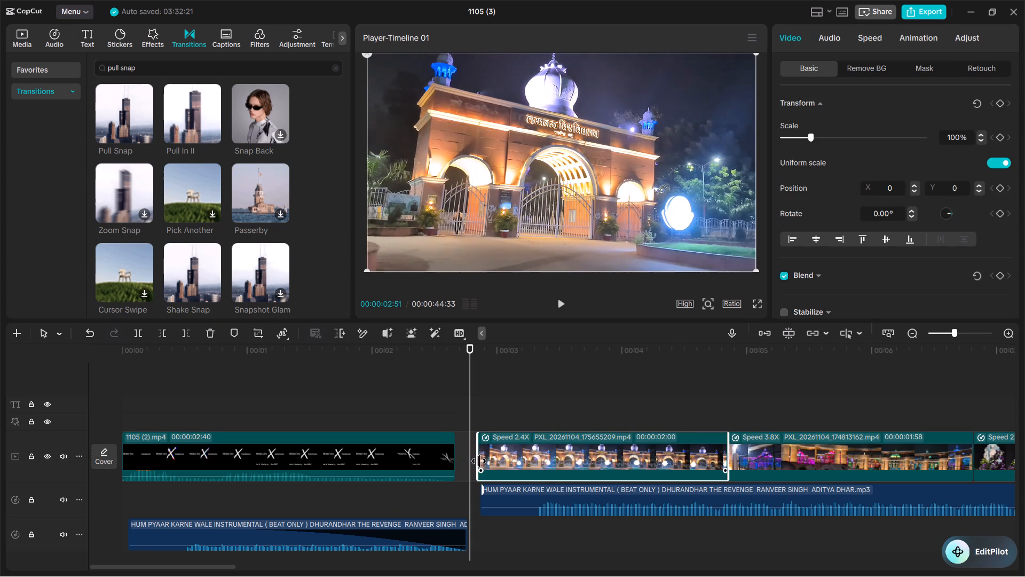
left_click_drag(479, 461, 483, 463)
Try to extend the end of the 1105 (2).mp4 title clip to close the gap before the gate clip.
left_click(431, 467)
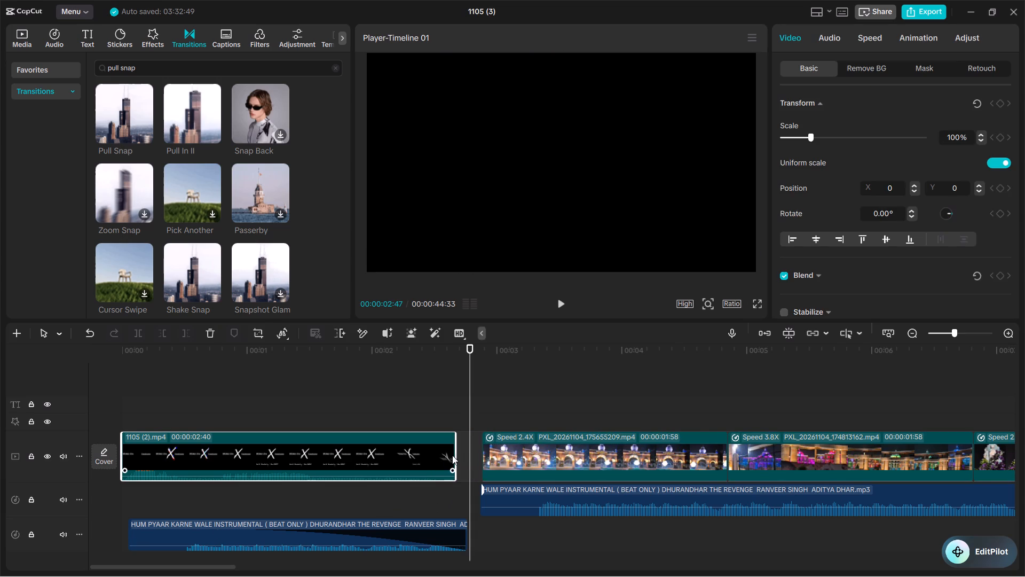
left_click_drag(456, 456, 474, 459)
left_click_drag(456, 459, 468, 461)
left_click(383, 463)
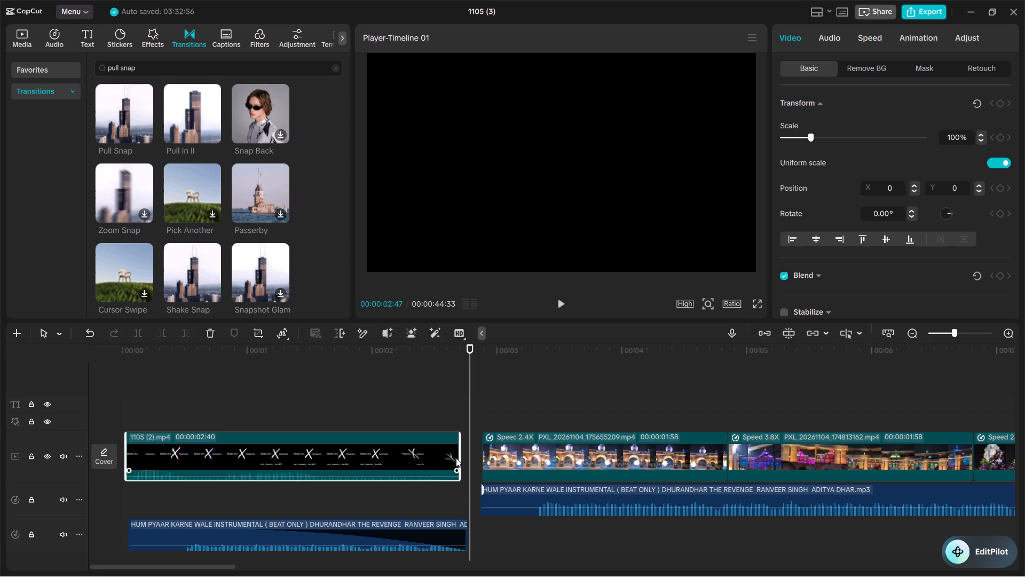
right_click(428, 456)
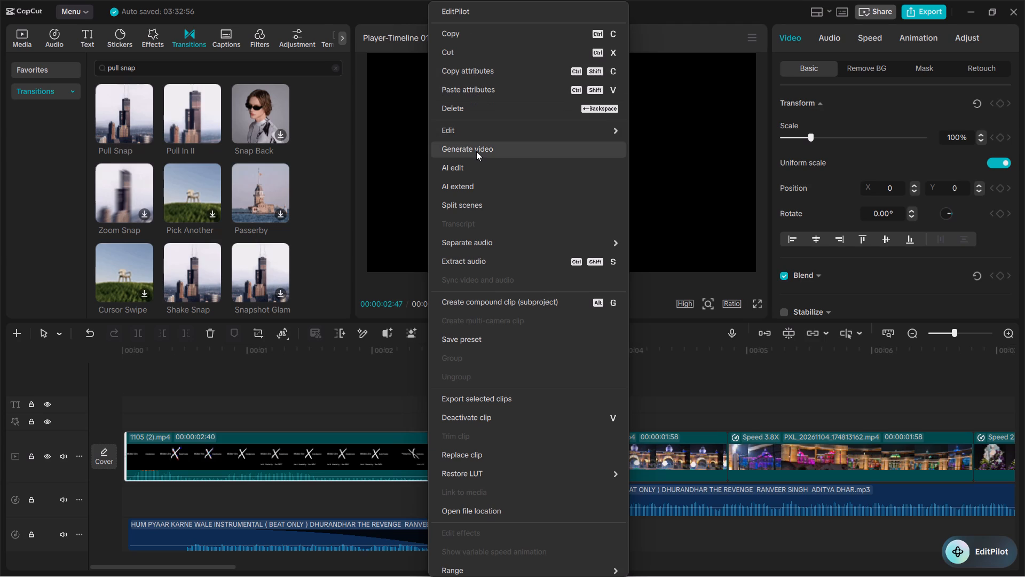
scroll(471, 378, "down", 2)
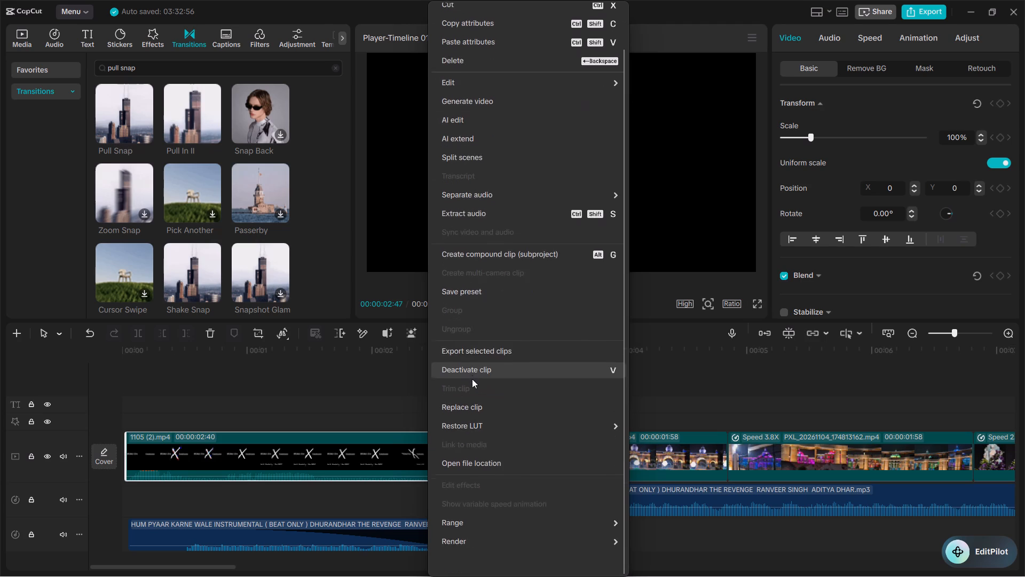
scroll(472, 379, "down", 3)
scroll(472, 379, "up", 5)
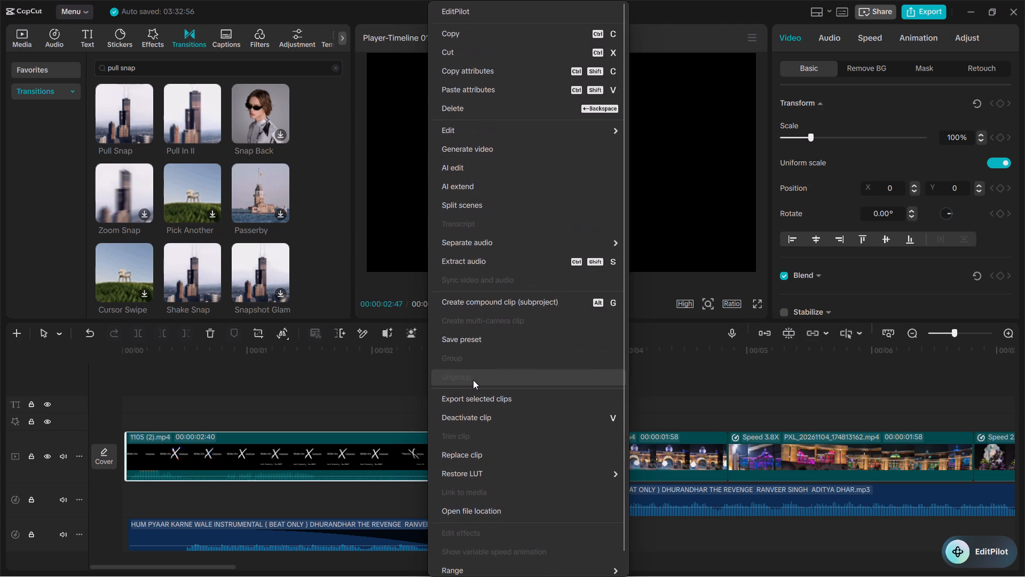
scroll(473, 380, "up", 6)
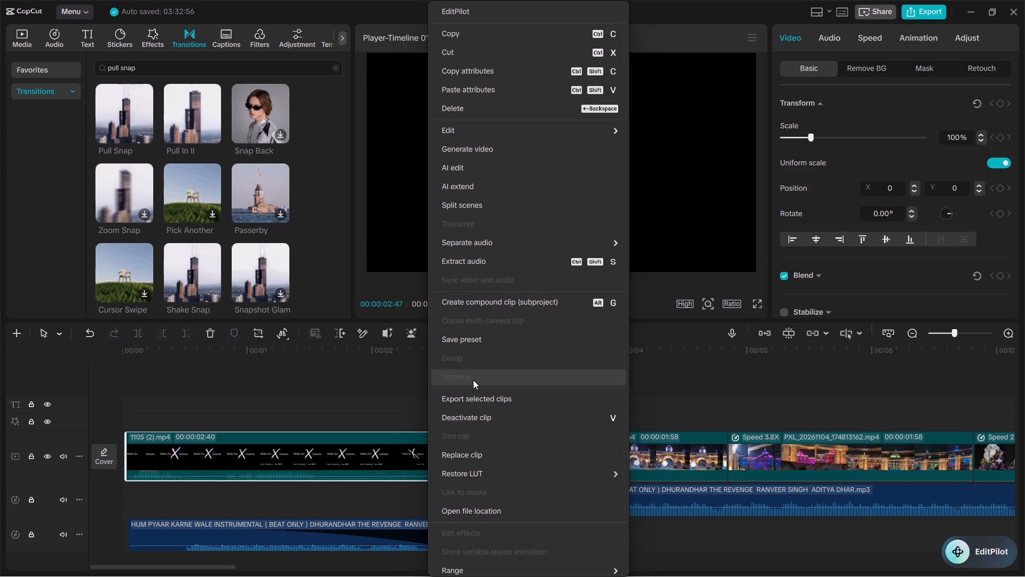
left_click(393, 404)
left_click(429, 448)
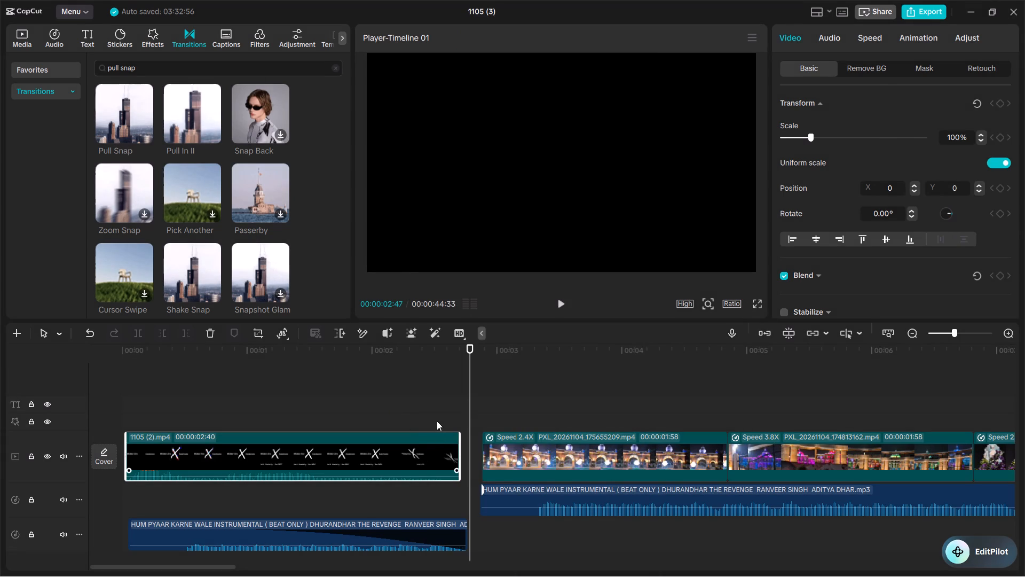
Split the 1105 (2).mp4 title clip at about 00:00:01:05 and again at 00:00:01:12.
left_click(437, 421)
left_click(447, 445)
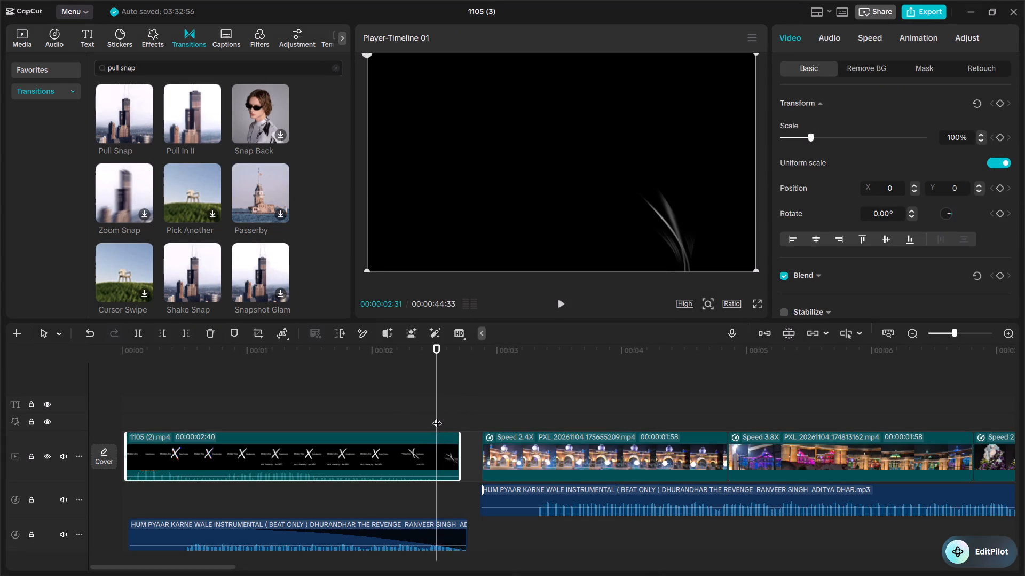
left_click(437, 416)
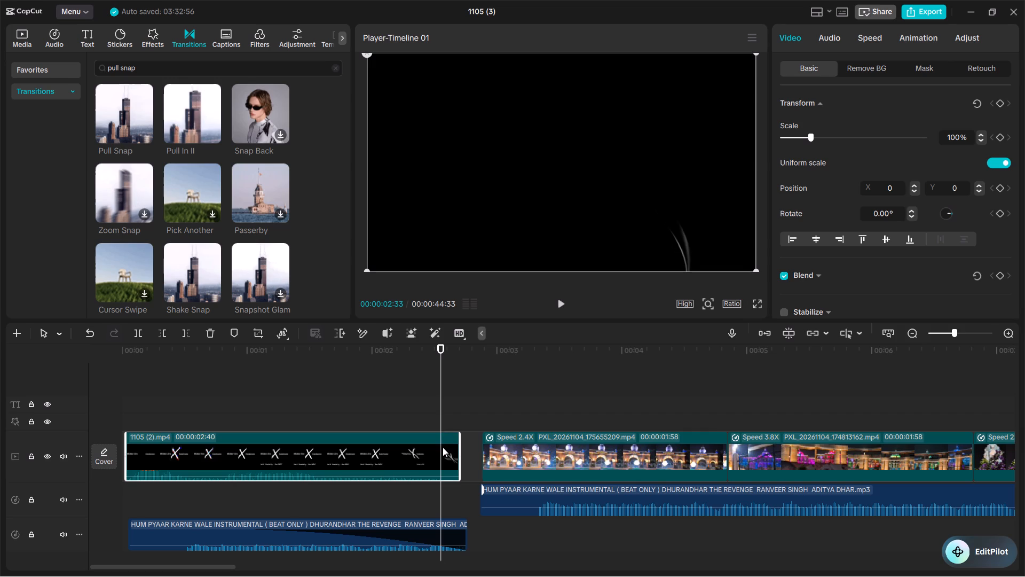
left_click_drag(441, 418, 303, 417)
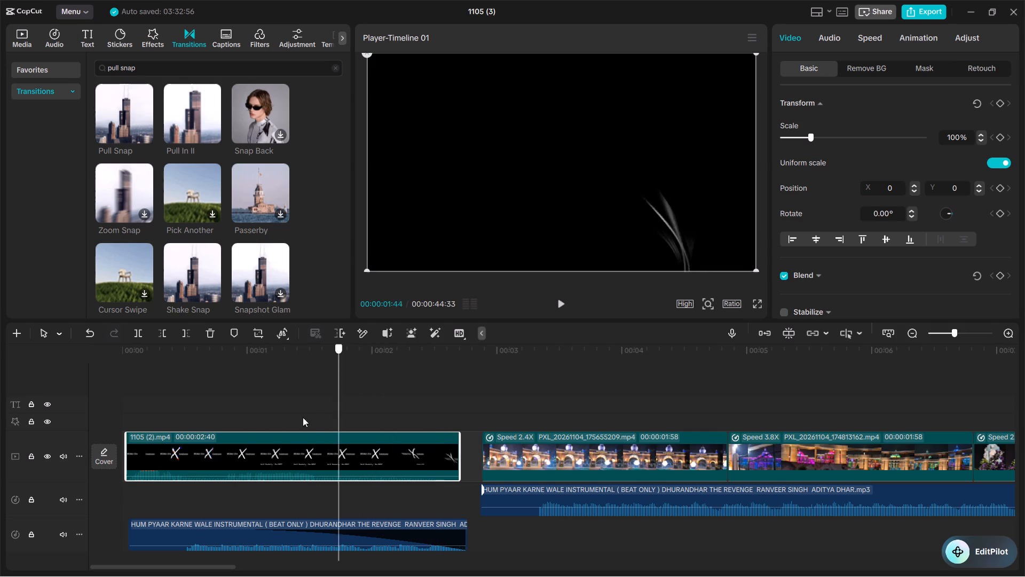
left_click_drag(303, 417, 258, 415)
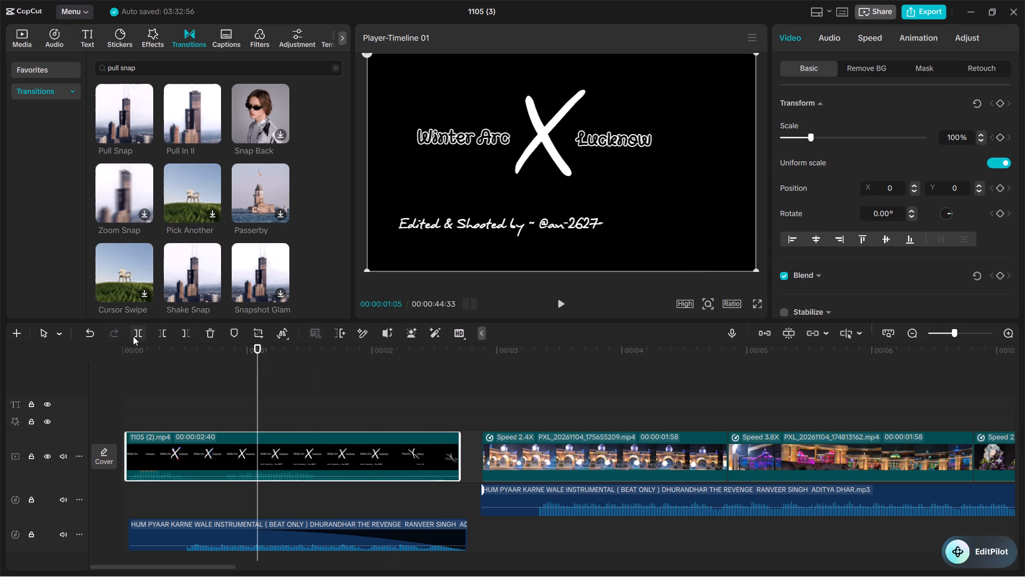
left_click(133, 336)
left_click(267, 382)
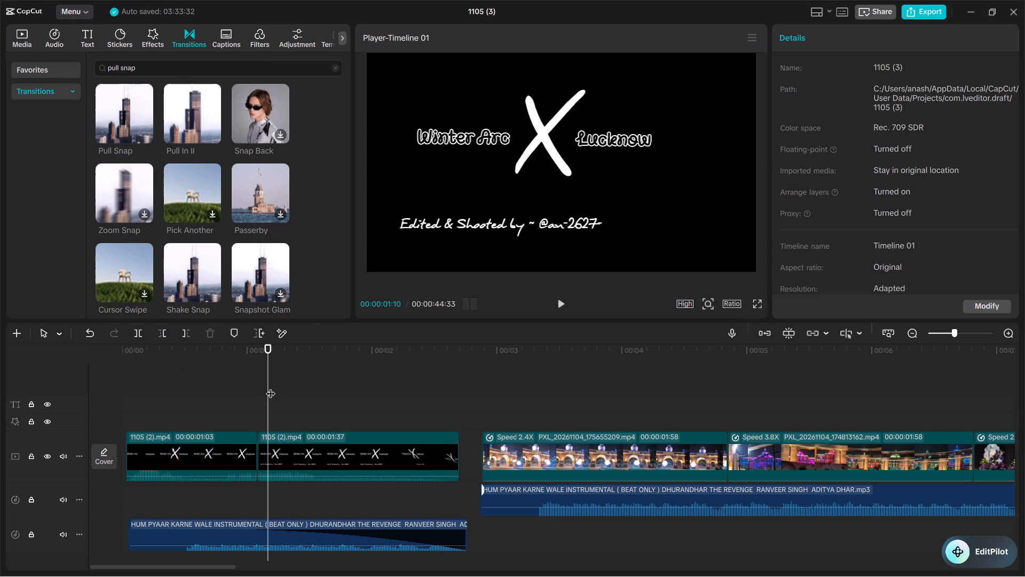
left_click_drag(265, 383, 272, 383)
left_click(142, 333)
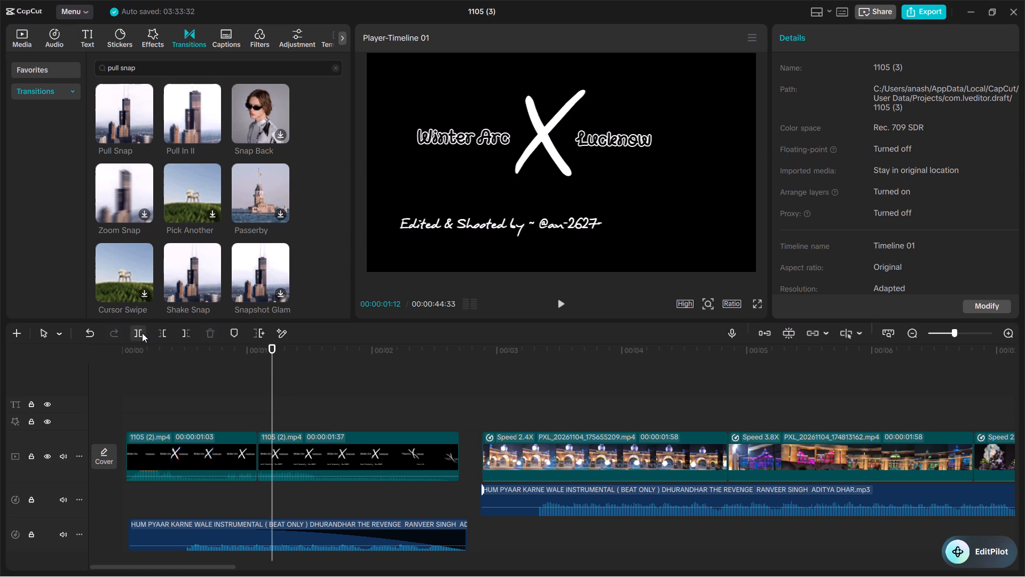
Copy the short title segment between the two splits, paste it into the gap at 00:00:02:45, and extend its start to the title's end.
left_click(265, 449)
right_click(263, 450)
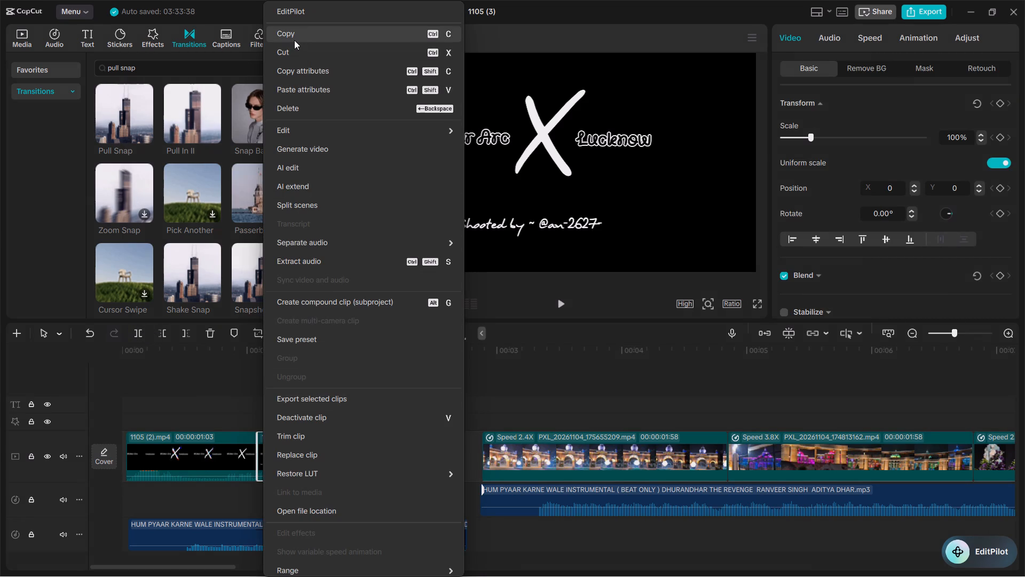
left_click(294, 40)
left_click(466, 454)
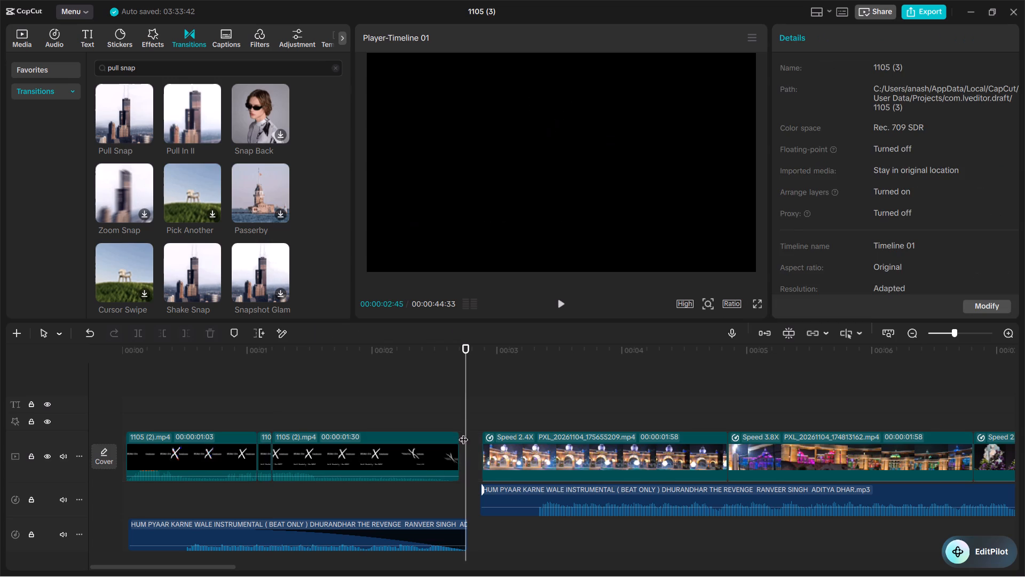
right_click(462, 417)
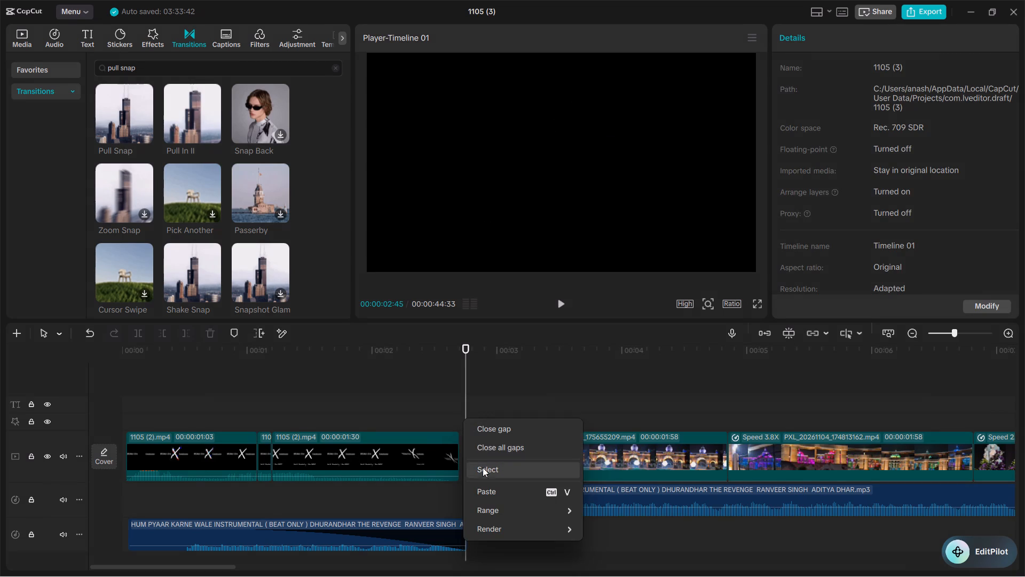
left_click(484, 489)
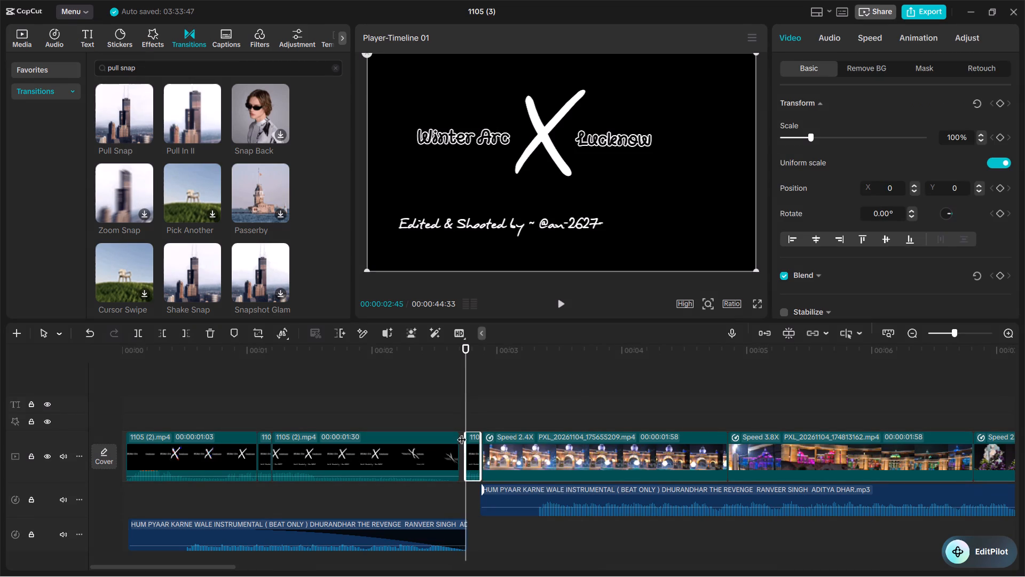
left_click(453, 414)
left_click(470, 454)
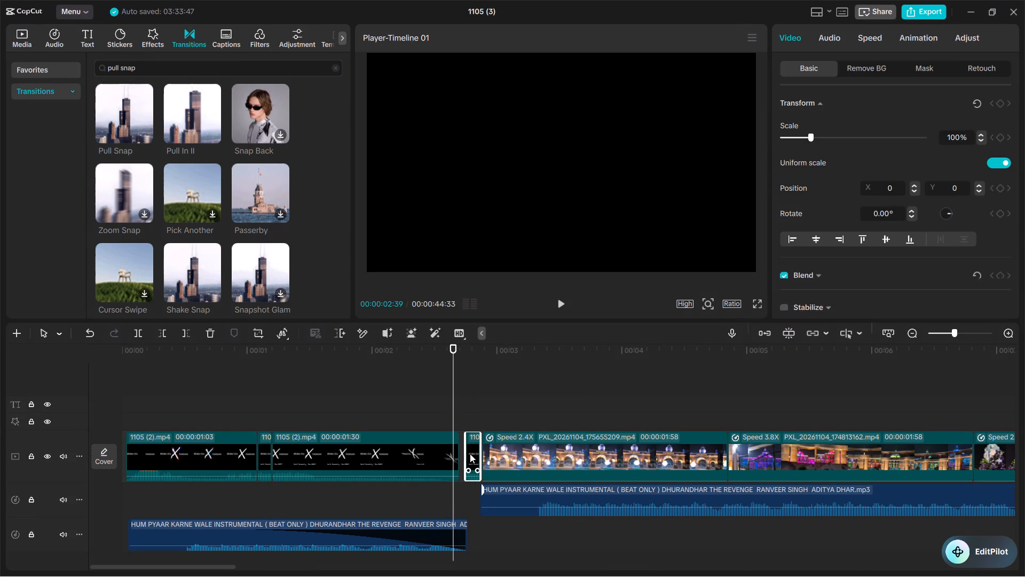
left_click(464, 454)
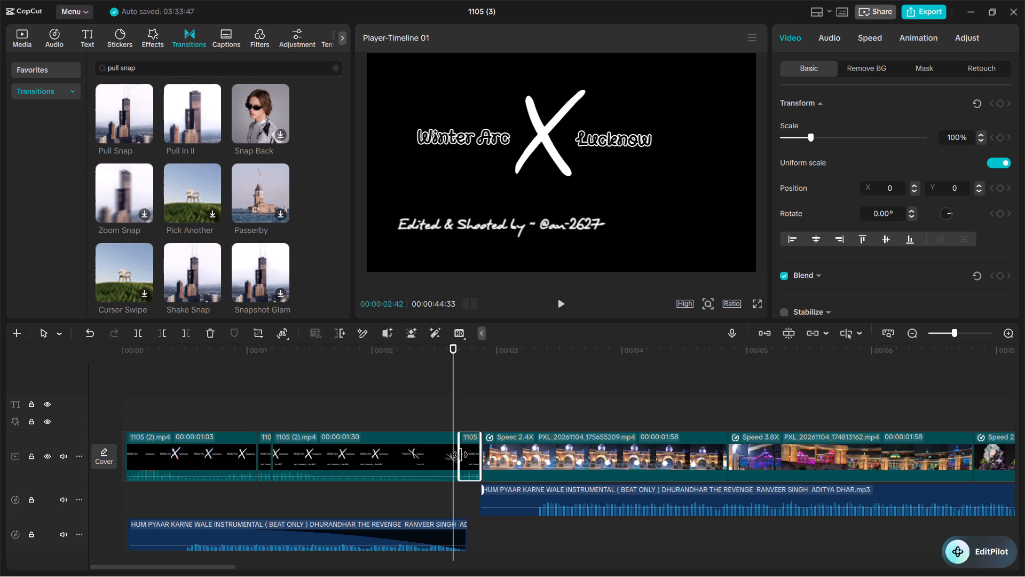
Play back from about 00:00:02:23 across the pasted title segment into the gate clip.
left_click(420, 395)
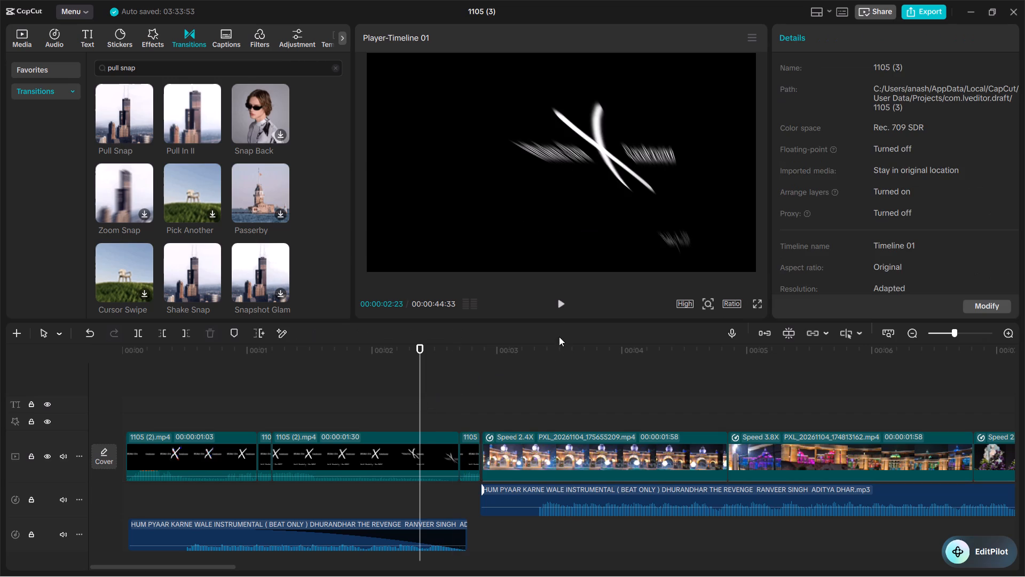
left_click(558, 305)
left_click(559, 304)
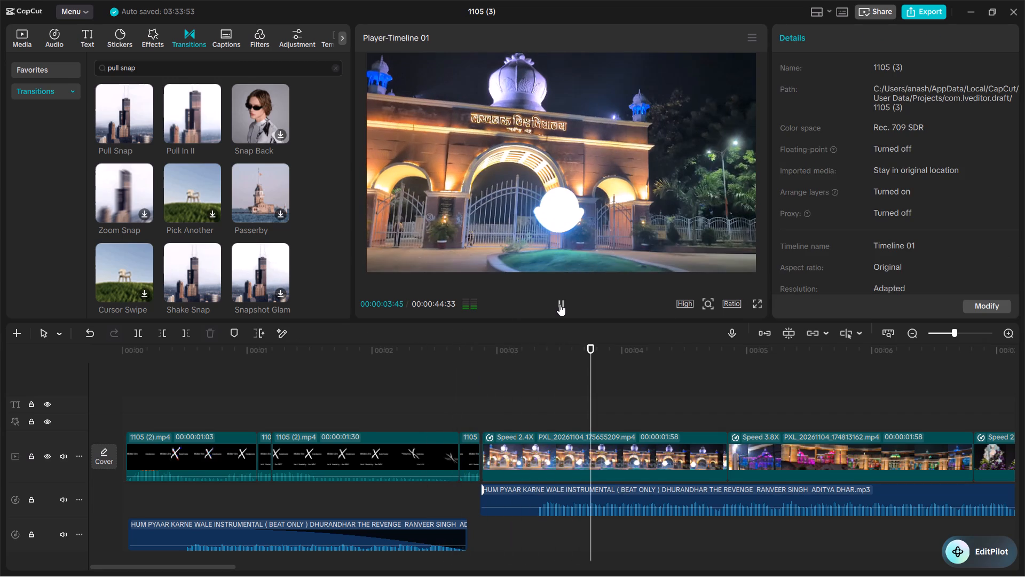
left_click(562, 310)
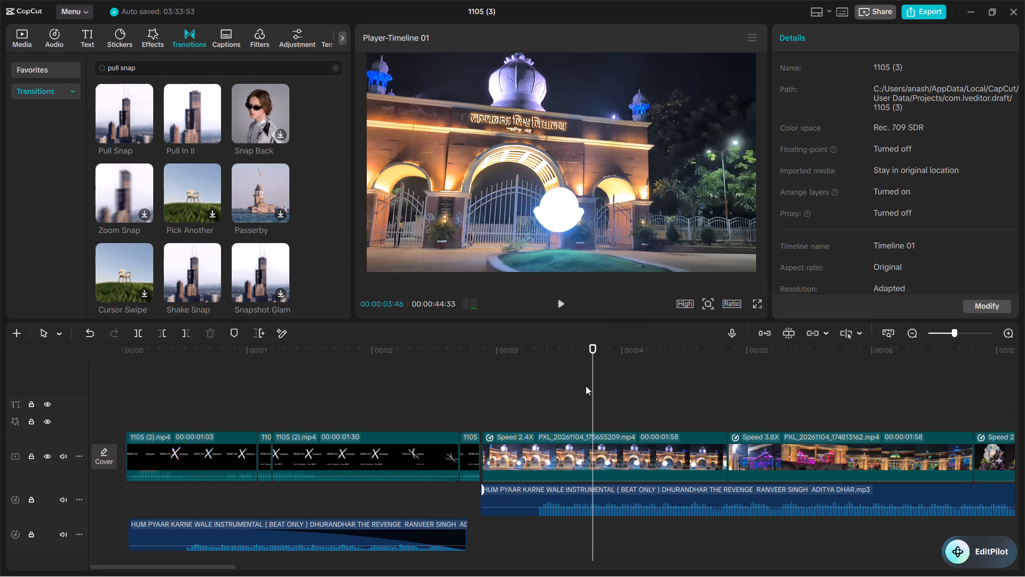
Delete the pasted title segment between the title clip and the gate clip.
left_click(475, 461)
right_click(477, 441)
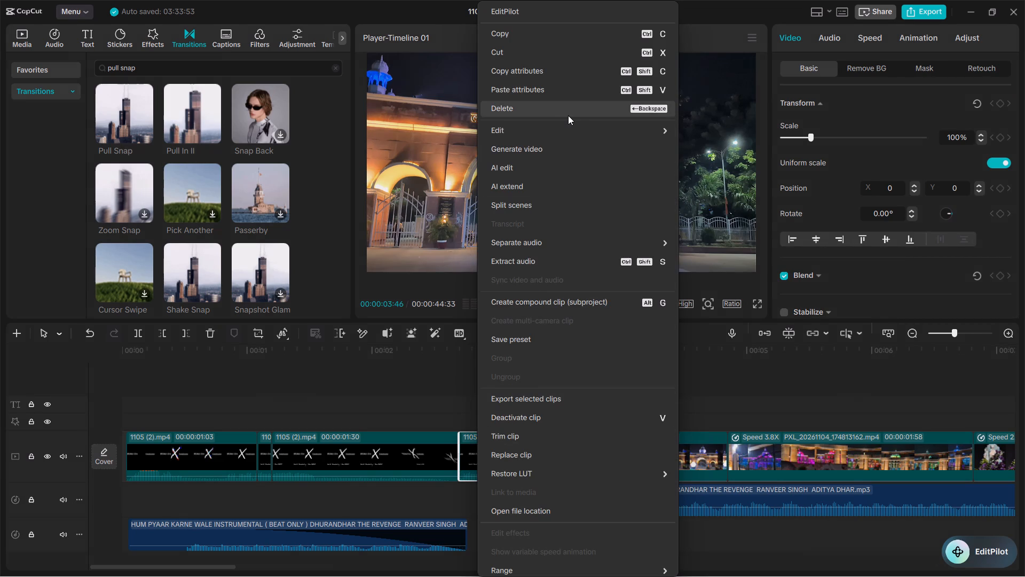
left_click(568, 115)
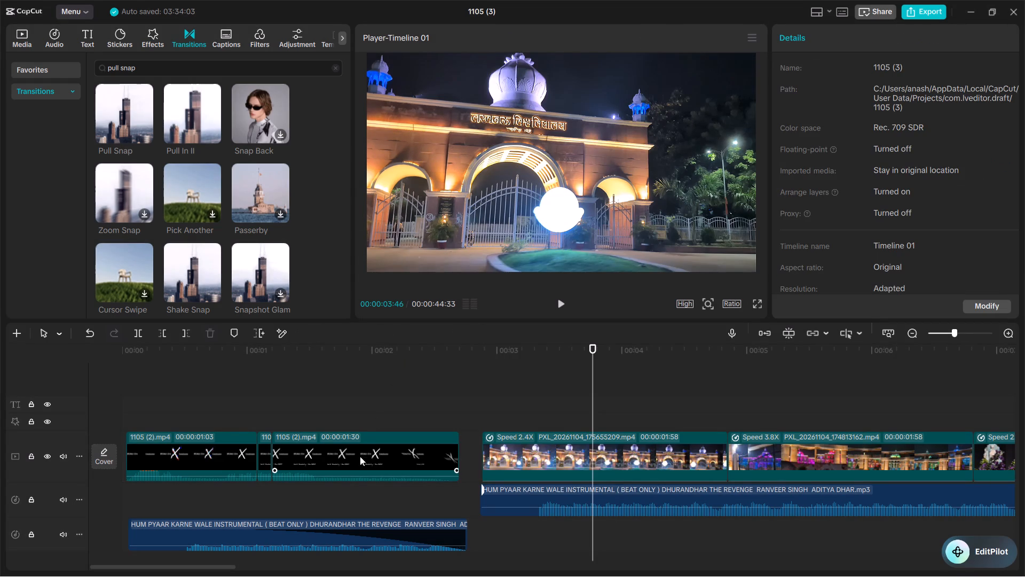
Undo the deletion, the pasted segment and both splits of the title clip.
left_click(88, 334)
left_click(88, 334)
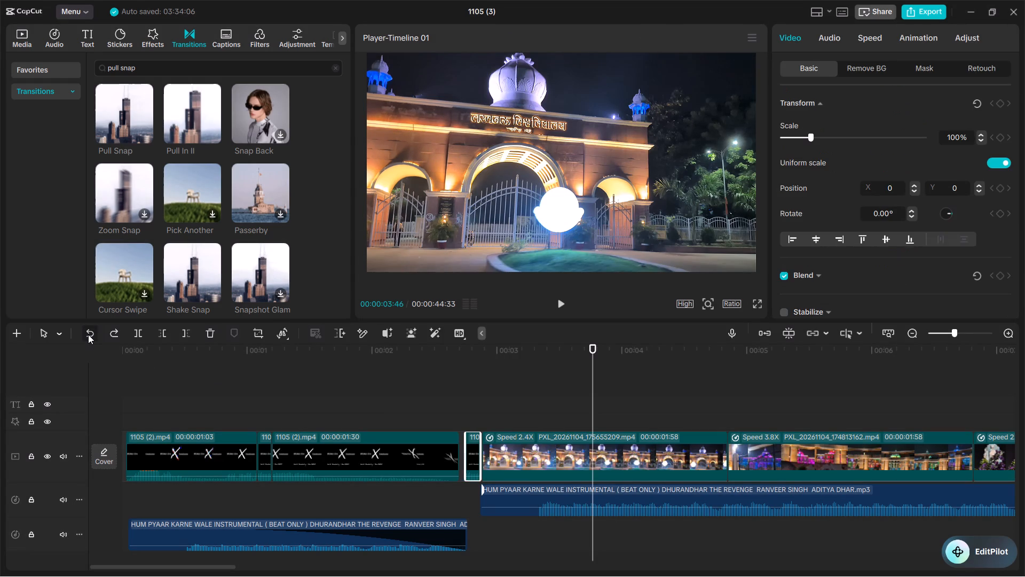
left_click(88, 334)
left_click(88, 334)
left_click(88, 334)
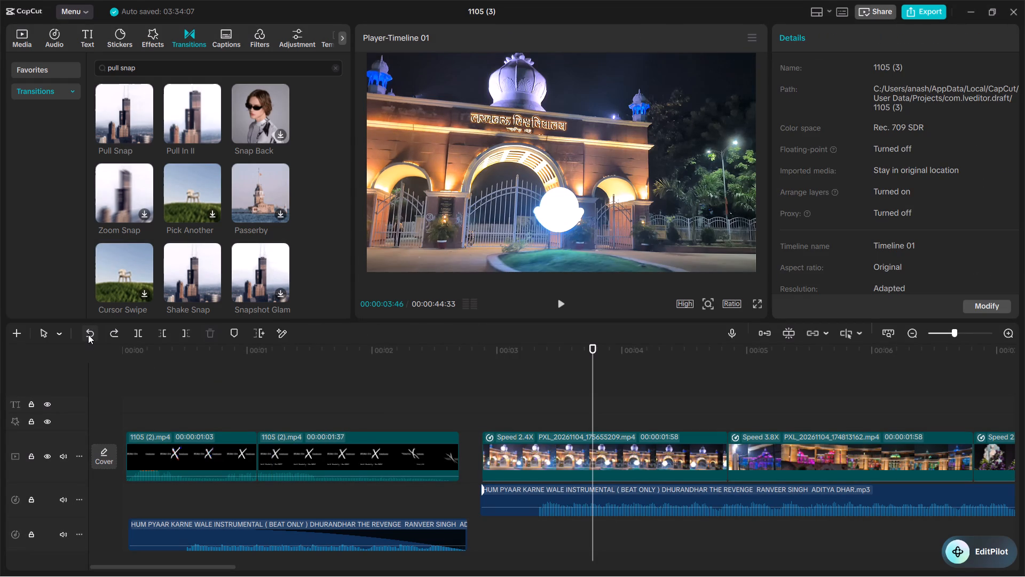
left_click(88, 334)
Move the 1105 (2).mp4 title clip slightly later onto a track above, with its end at the gate clip's start.
left_click(289, 457)
left_click_drag(289, 458, 303, 461)
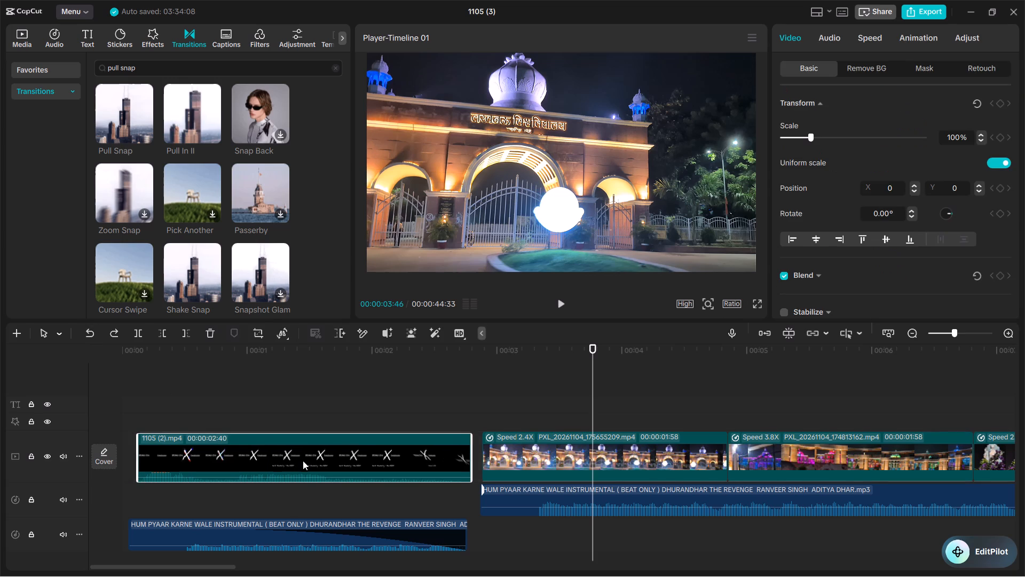
left_click_drag(303, 461, 309, 458)
left_click(309, 458)
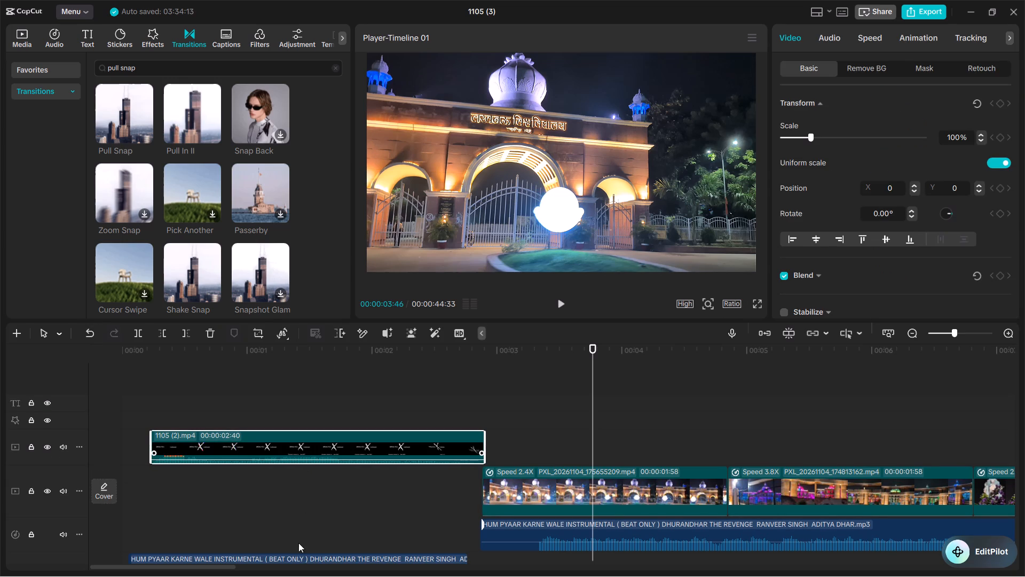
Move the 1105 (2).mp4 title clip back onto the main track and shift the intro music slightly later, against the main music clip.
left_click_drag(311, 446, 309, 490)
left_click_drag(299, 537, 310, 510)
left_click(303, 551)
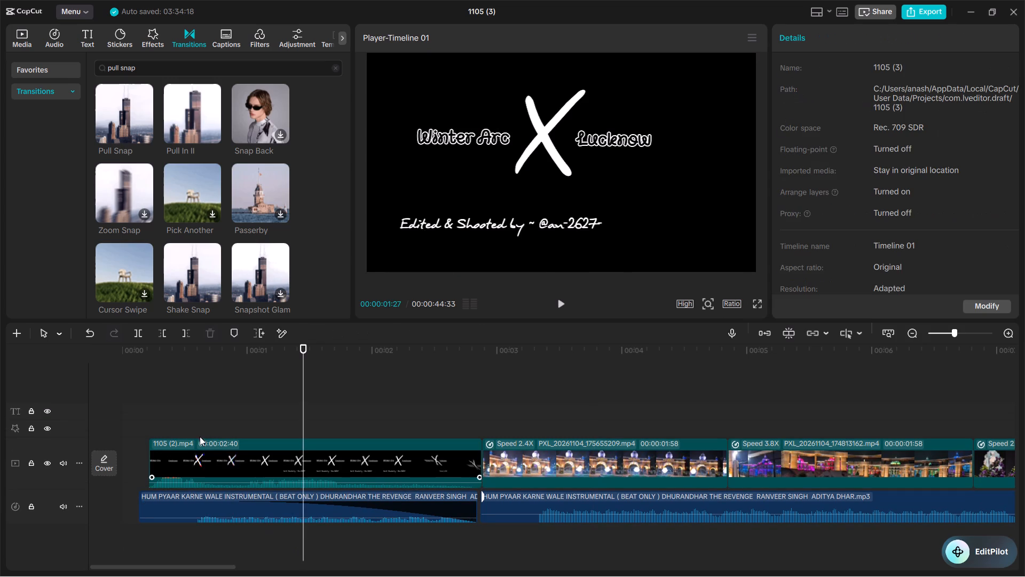
Play back the title intro repeatedly from the timeline's start through into the first montage clips to check it against the music.
left_click(206, 414)
left_click_drag(206, 414, 88, 427)
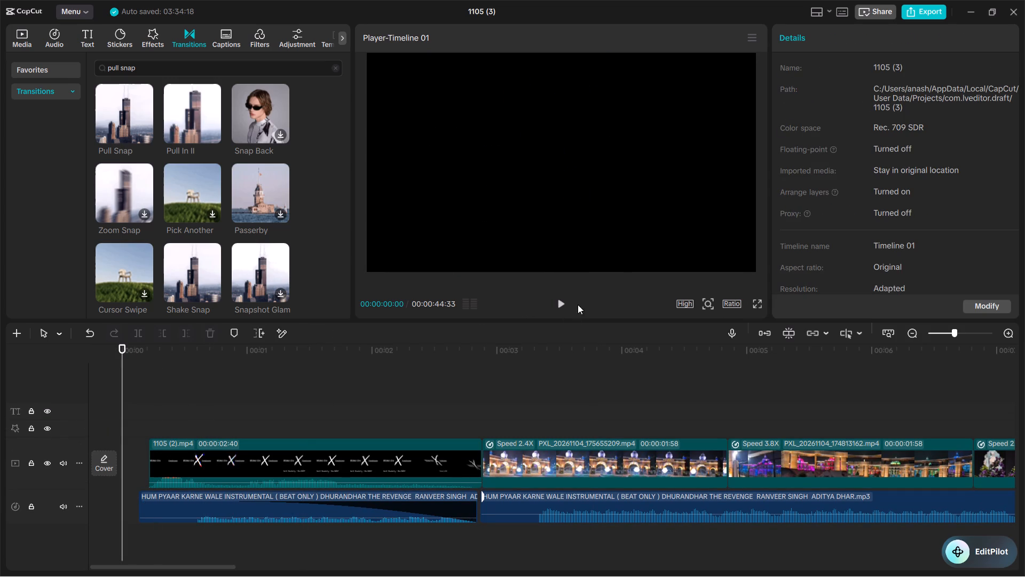
left_click(557, 302)
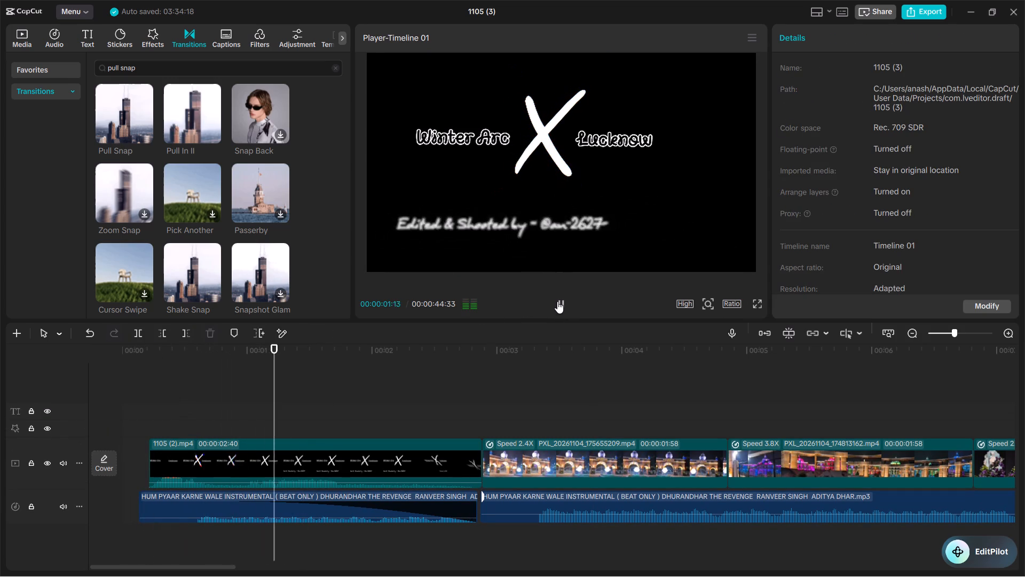
left_click(558, 297)
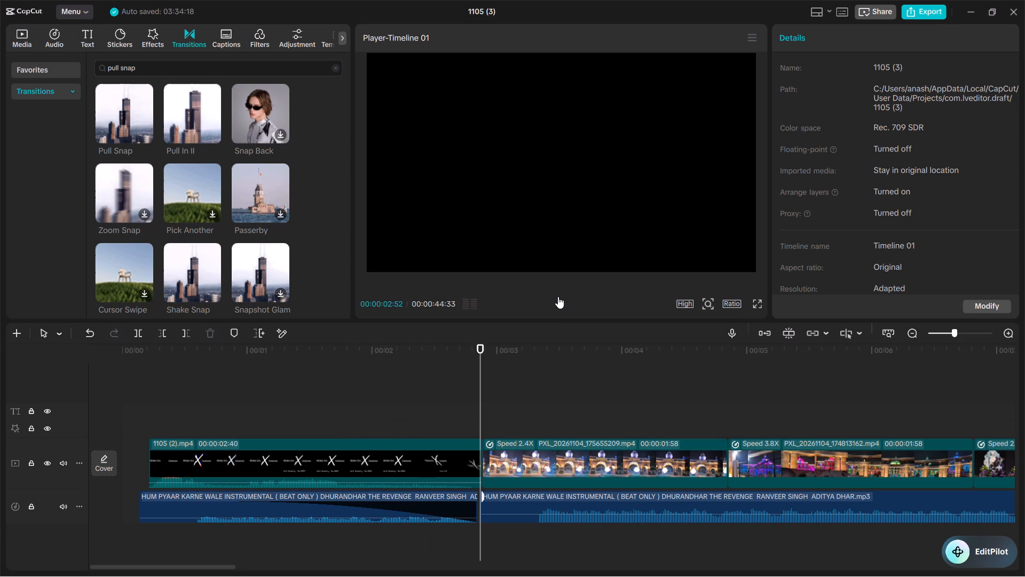
left_click_drag(478, 357, 133, 426)
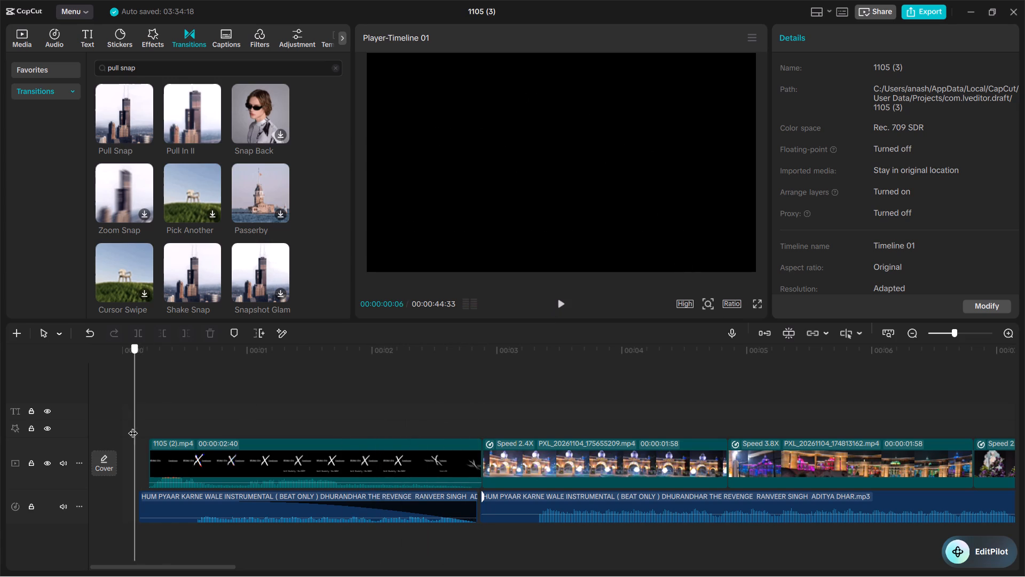
left_click_drag(133, 426, 99, 430)
left_click(561, 301)
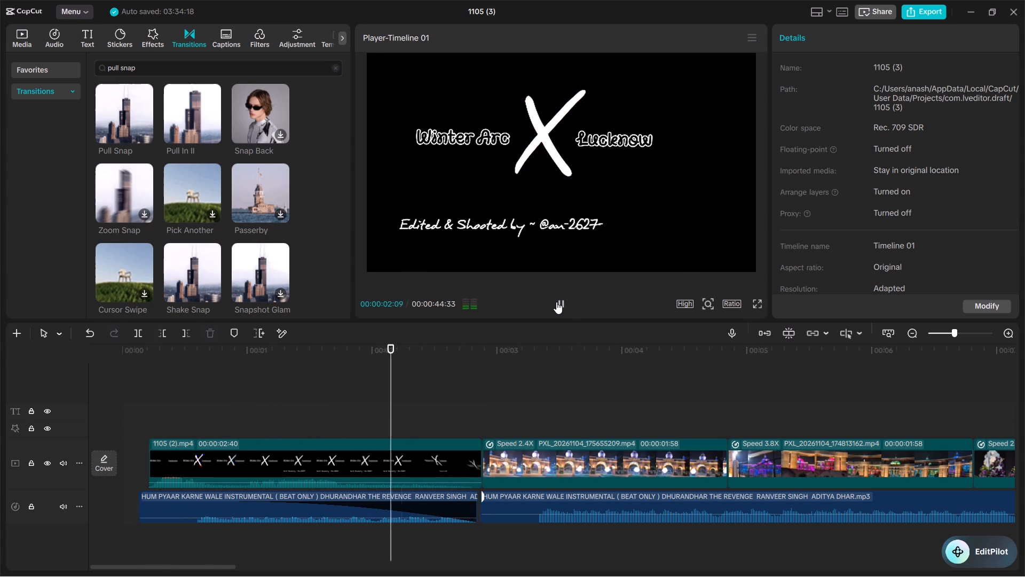
left_click(561, 301)
left_click(561, 301)
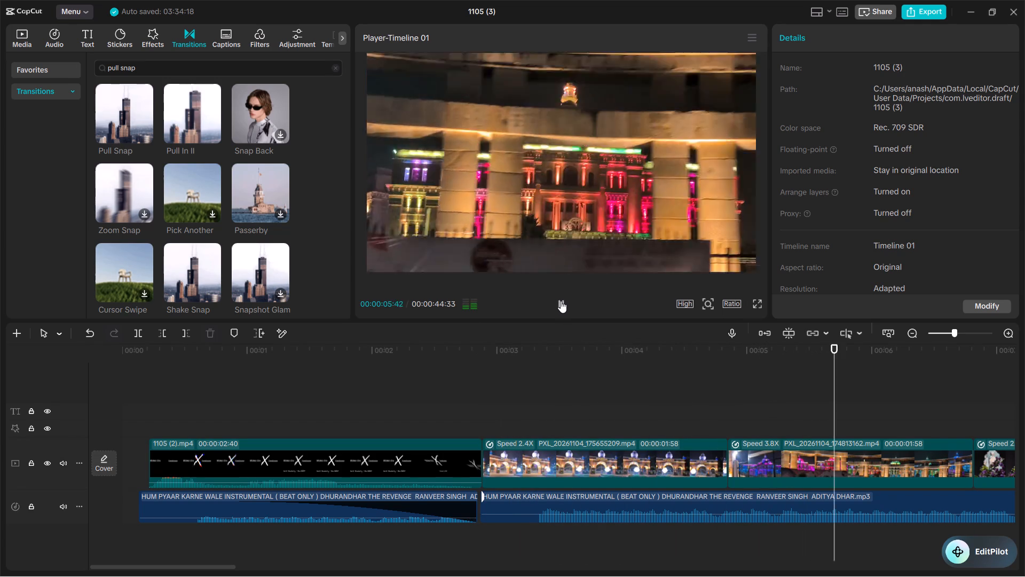
left_click(561, 302)
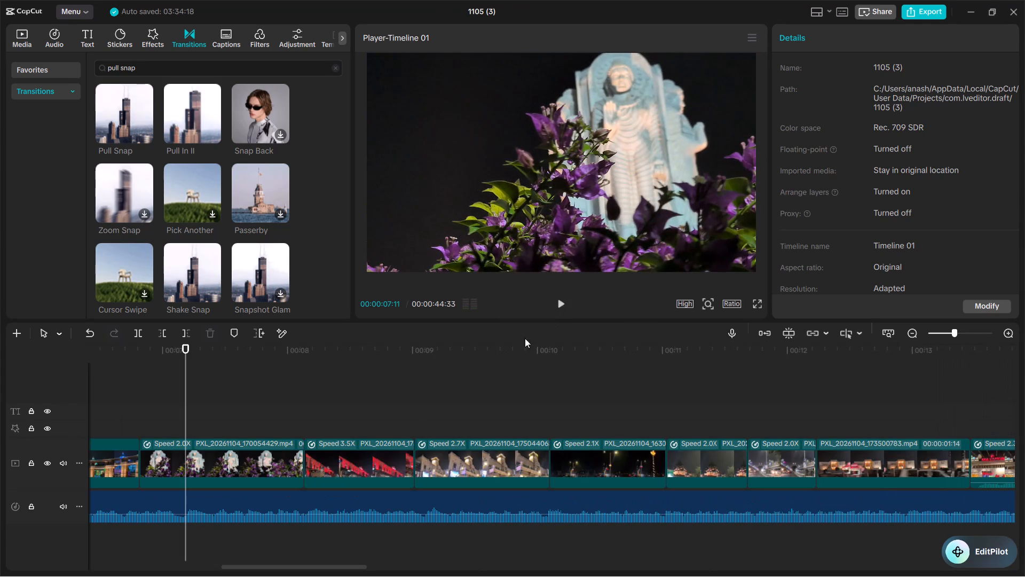
Delete the 1105 (2).mp4 title clip and the separate intro music segment beneath it.
left_click_drag(362, 567, 153, 558)
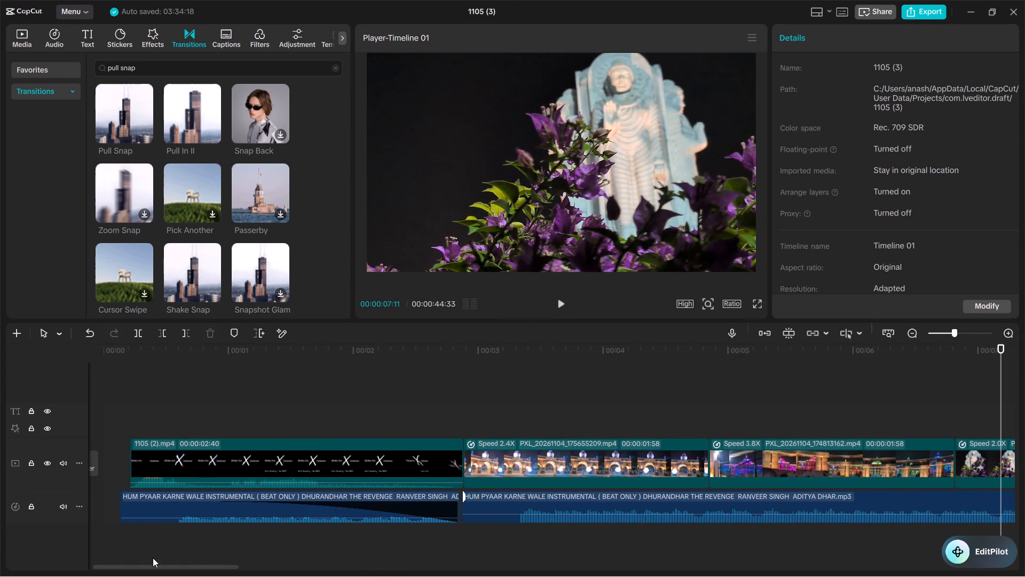
left_click(290, 470)
right_click(301, 465)
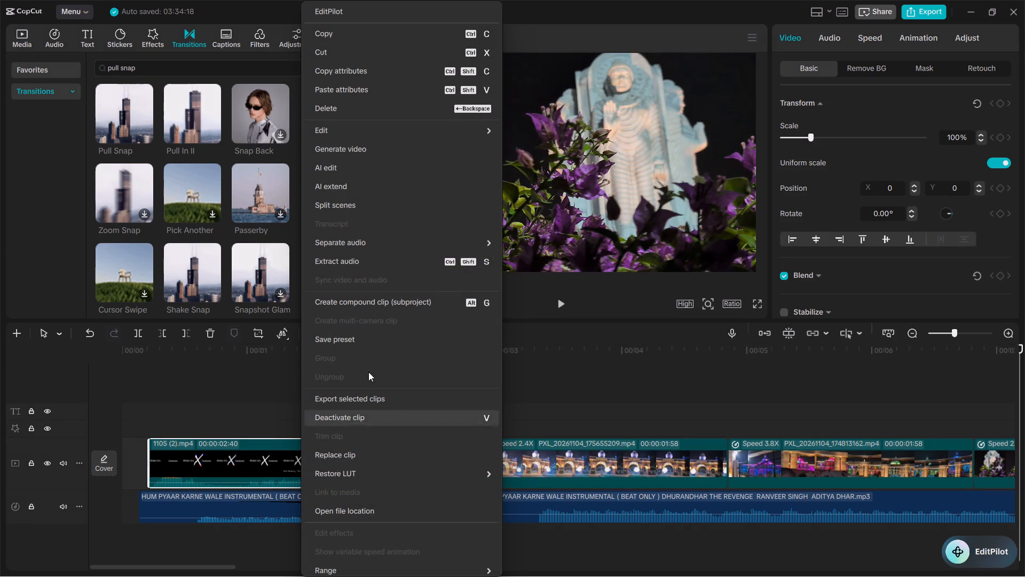
left_click(347, 108)
left_click(295, 511)
right_click(297, 511)
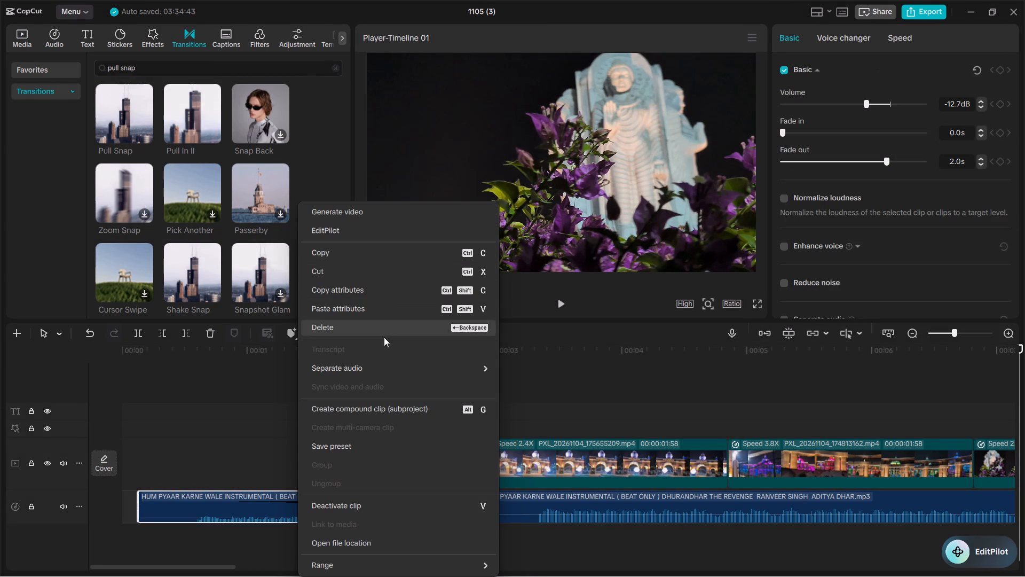
left_click(384, 337)
Close the gap before the gate clip with the main track magnet on, and turn on the preview axis.
left_click(311, 455)
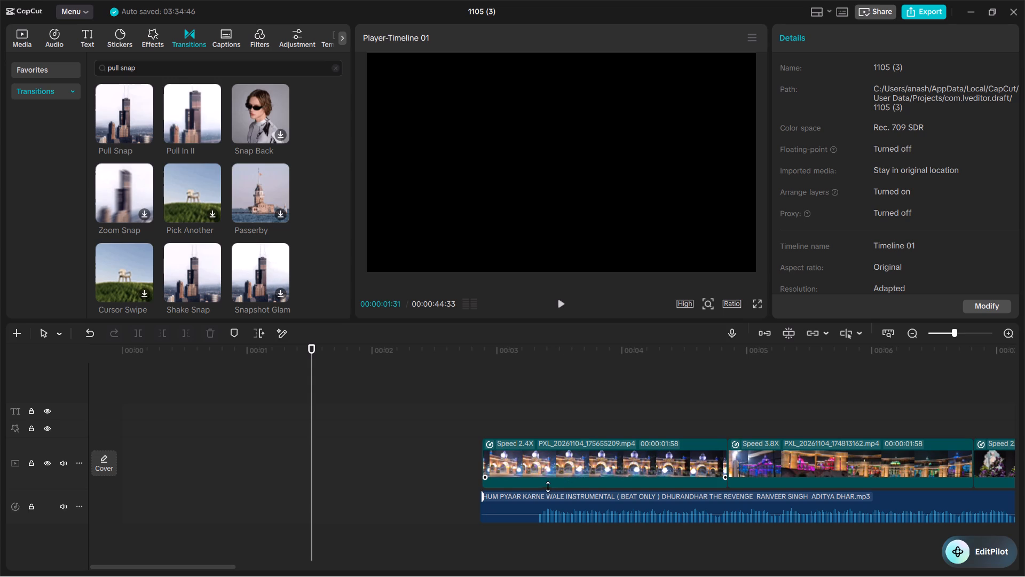
left_click(761, 332)
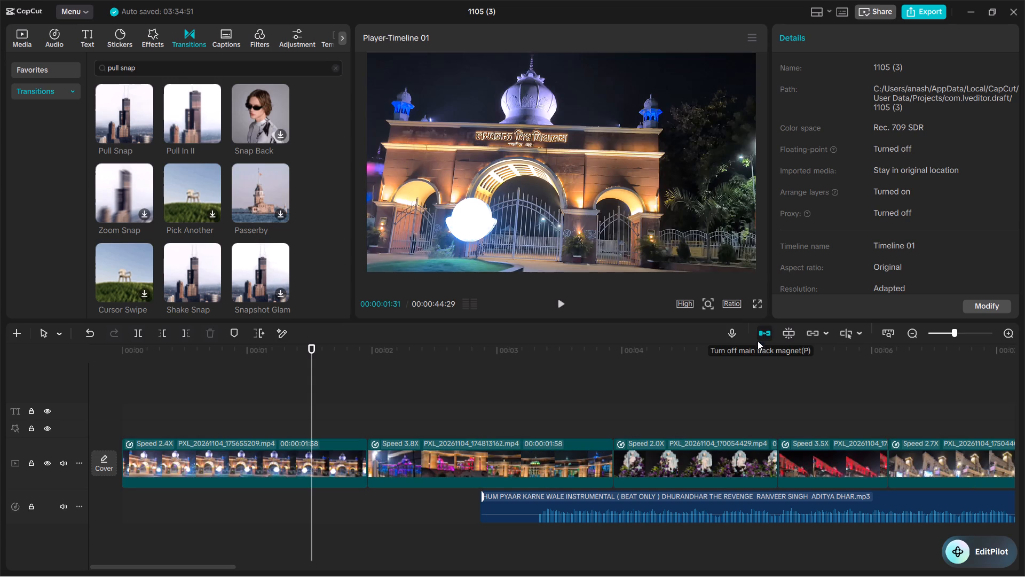
left_click(845, 330)
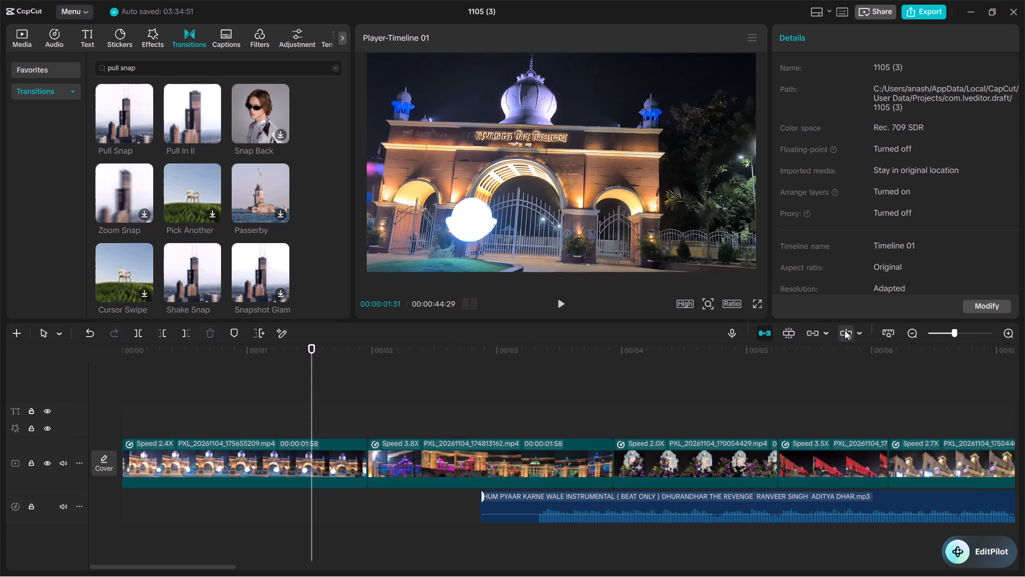
left_click(761, 333)
left_click(761, 333)
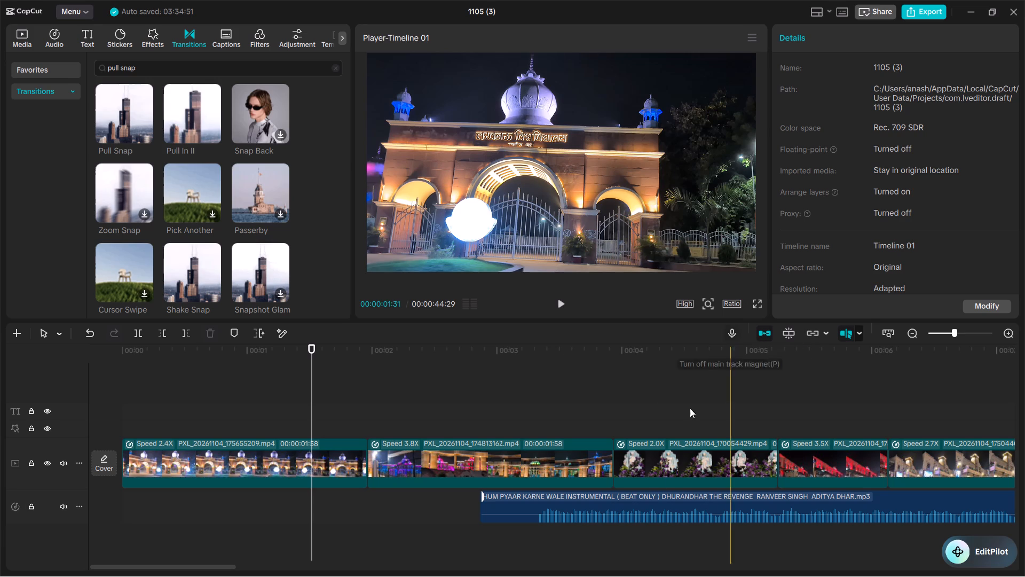
Move the remaining HUM PYAAR KARNE WALE music clip to the timeline's start, aligned with the gate clip.
left_click(517, 508)
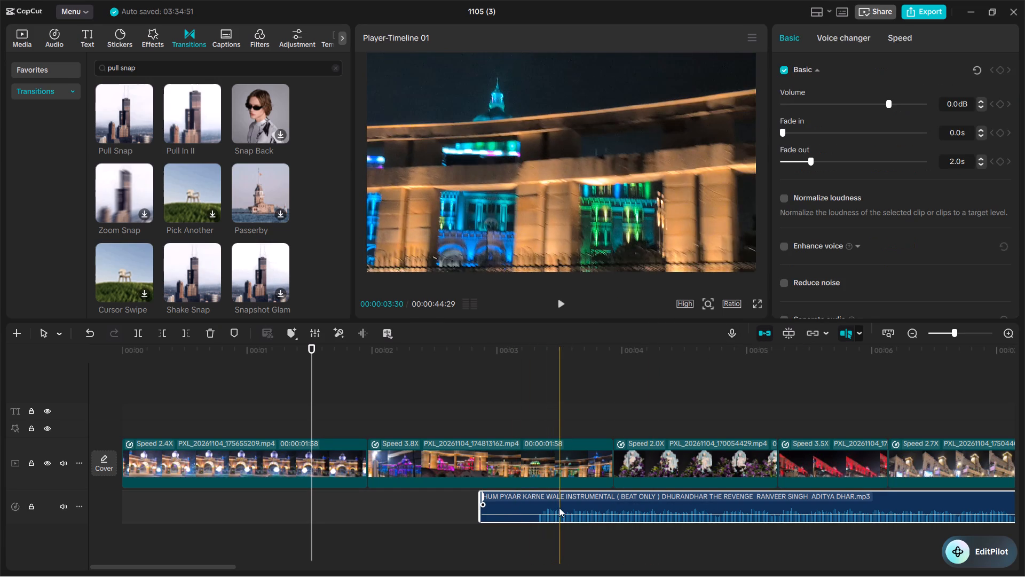
left_click_drag(559, 508, 202, 506)
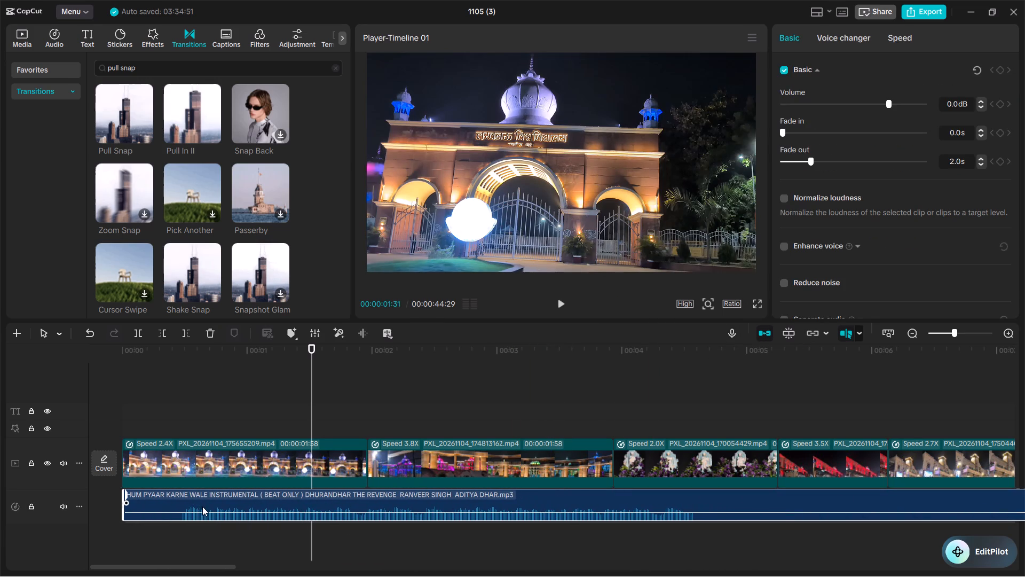
left_click_drag(202, 506, 201, 506)
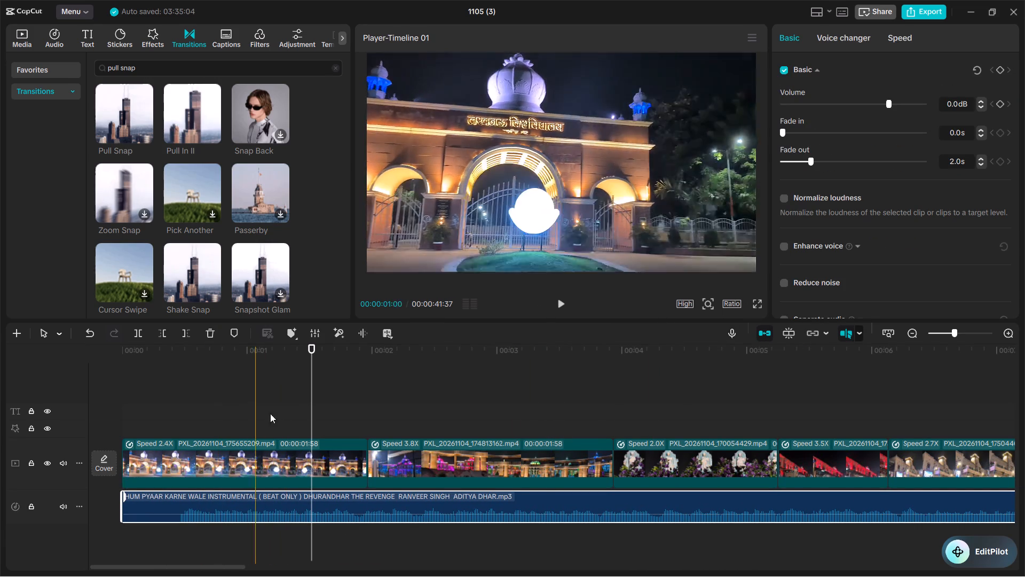
left_click_drag(228, 506, 201, 509)
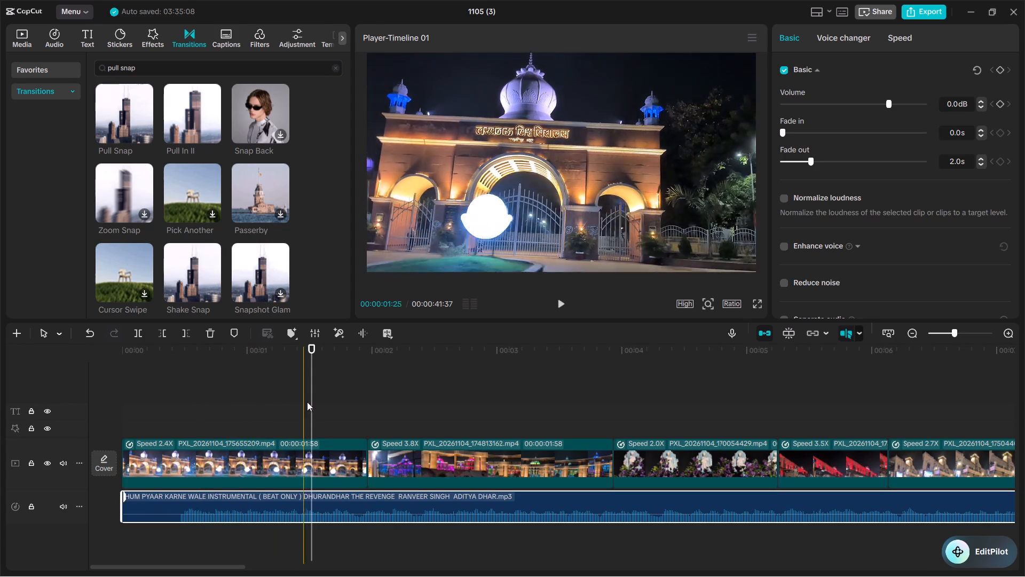
Play back the montage from the timeline's start to check how the opening clips match the music.
left_click_drag(313, 379, 59, 426)
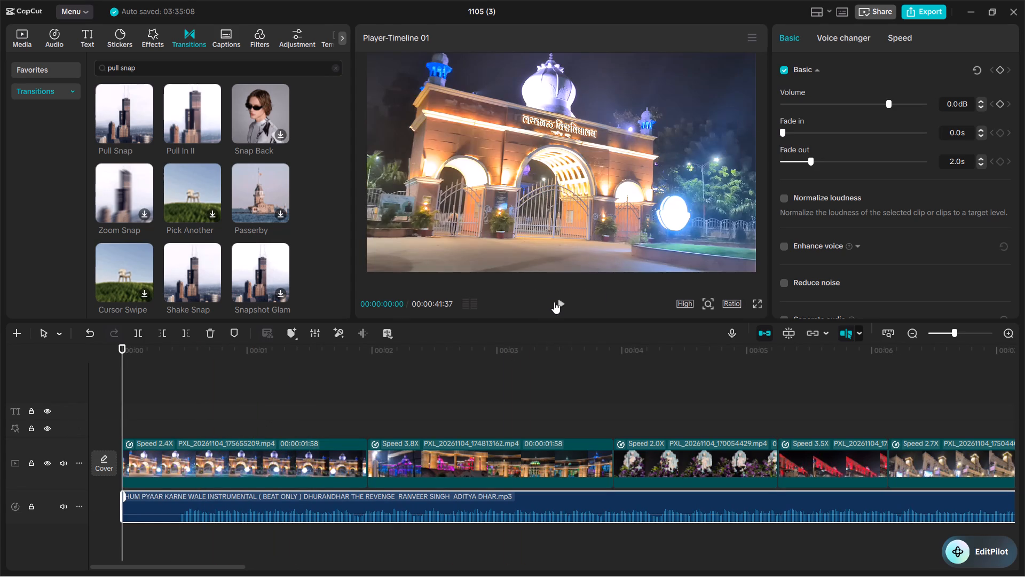
left_click(557, 301)
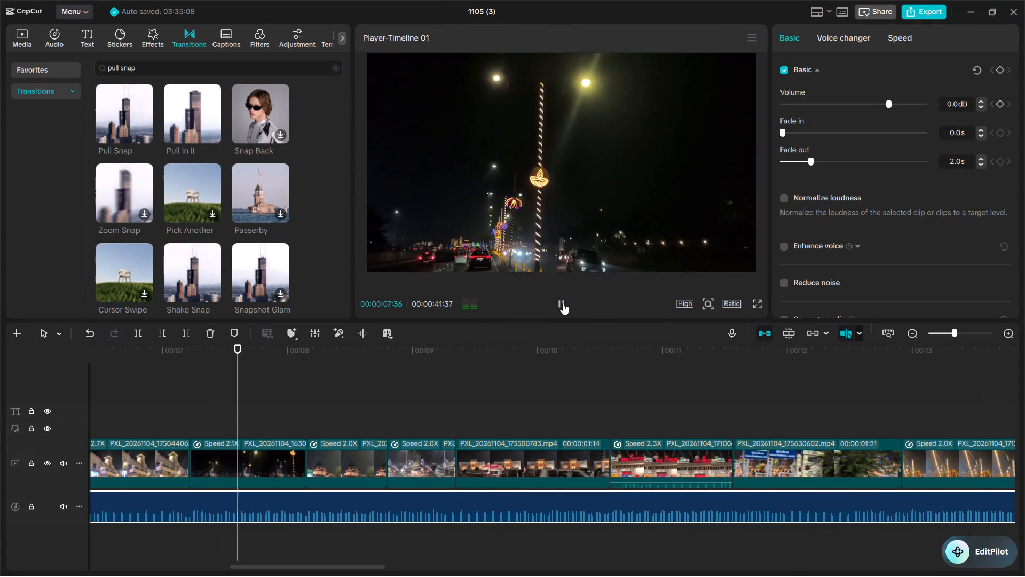
left_click(563, 303)
left_click_drag(292, 388, 12, 432)
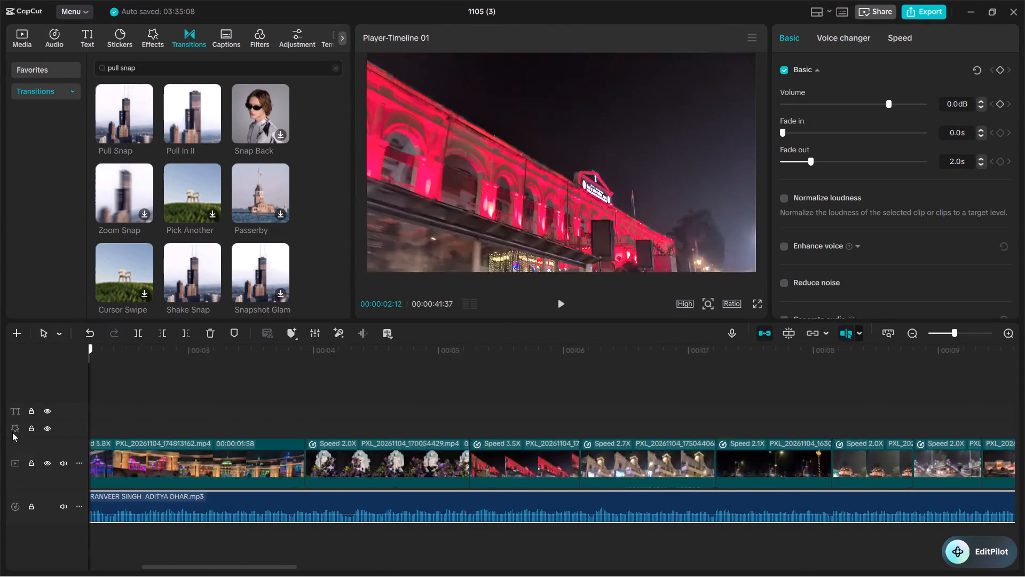
left_click_drag(12, 432, 0, 437)
left_click(559, 305)
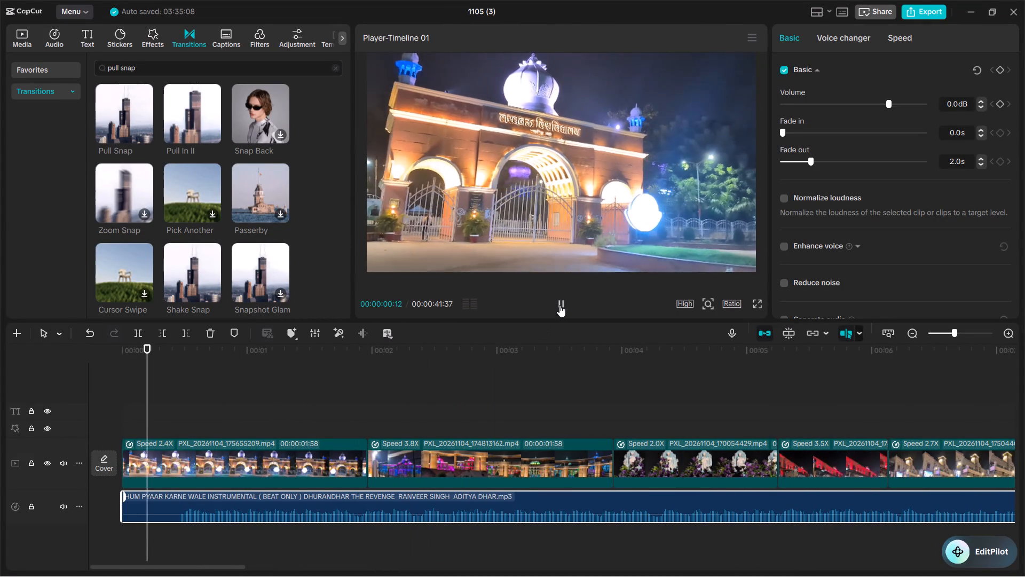
left_click(559, 305)
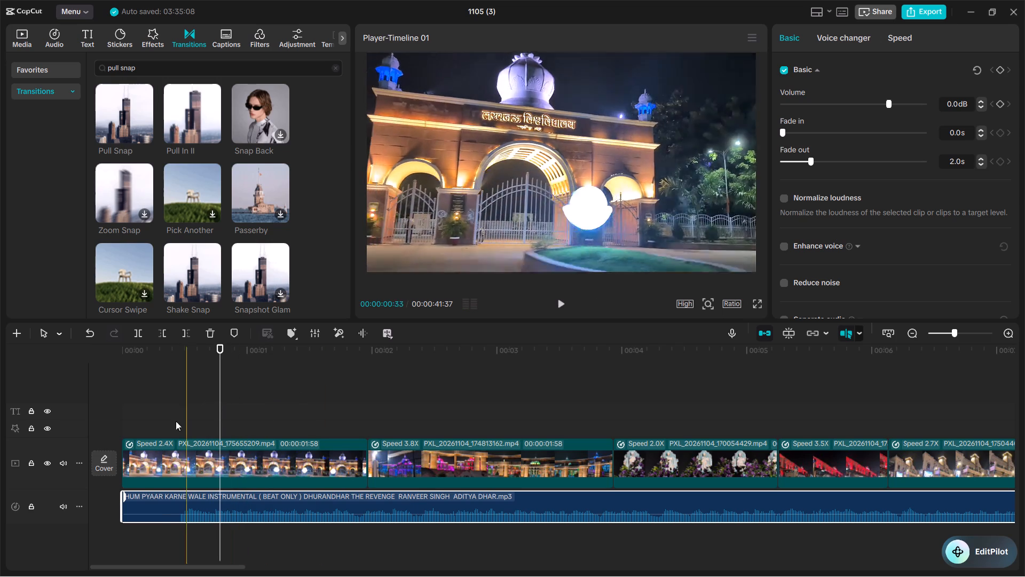
Trim the beginning of the gate clip PXL_20261104_175655209.mp4 up to about where the music's beat starts.
left_click(169, 451)
left_click_drag(120, 469, 156, 469)
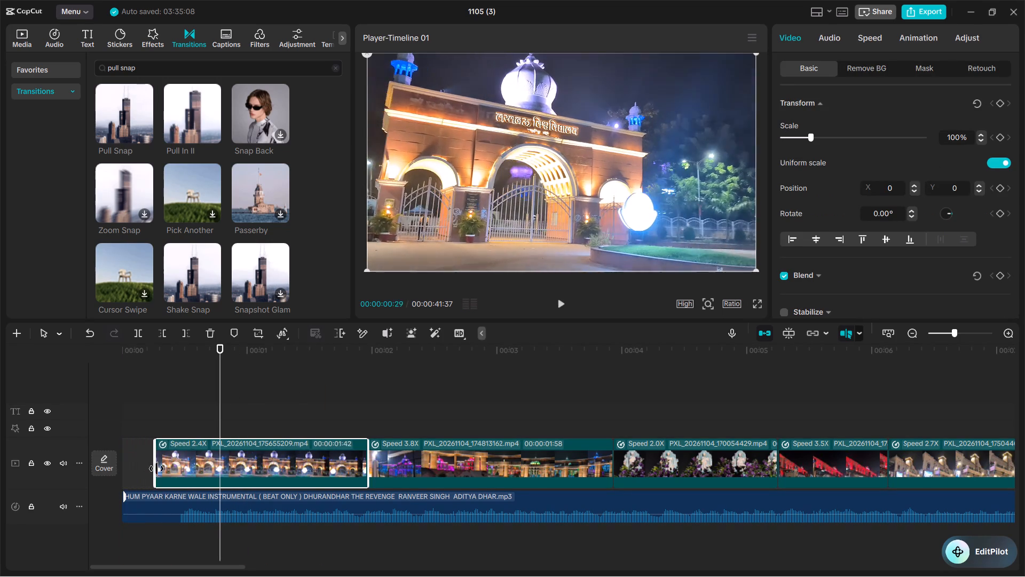
left_click_drag(156, 469, 177, 470)
left_click(155, 506)
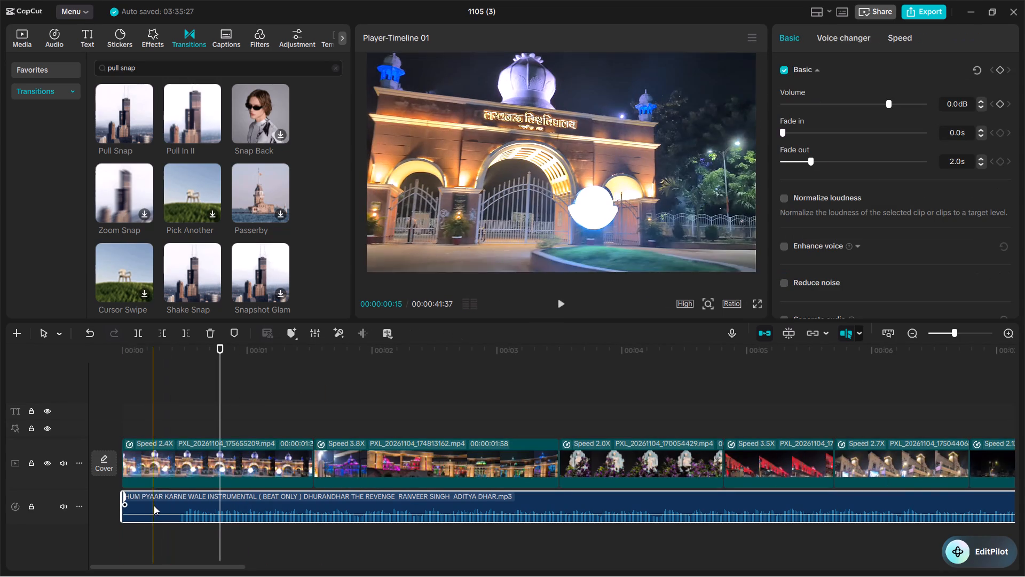
With the main track magnet and preview axis off, trim the gate clip's start to 00:00:00:27, where the music's beat begins.
left_click(179, 372)
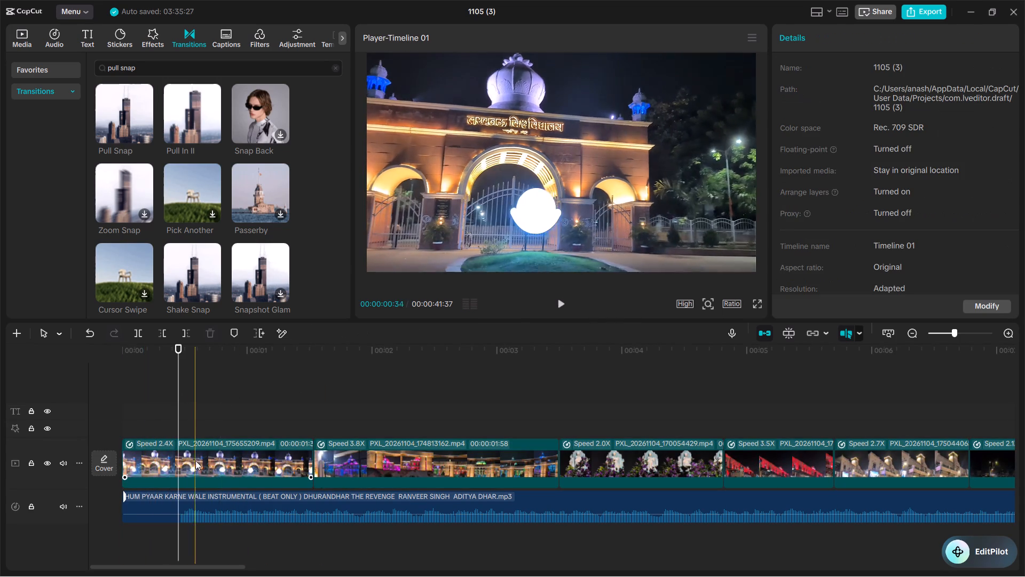
left_click(763, 333)
left_click(844, 332)
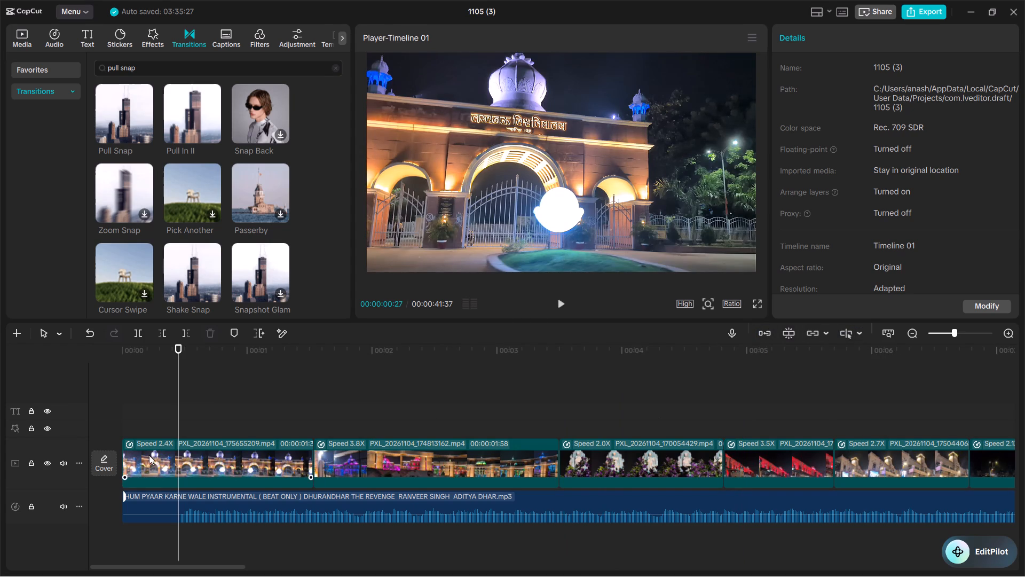
left_click(141, 461)
left_click(118, 463)
left_click_drag(121, 462, 127, 463)
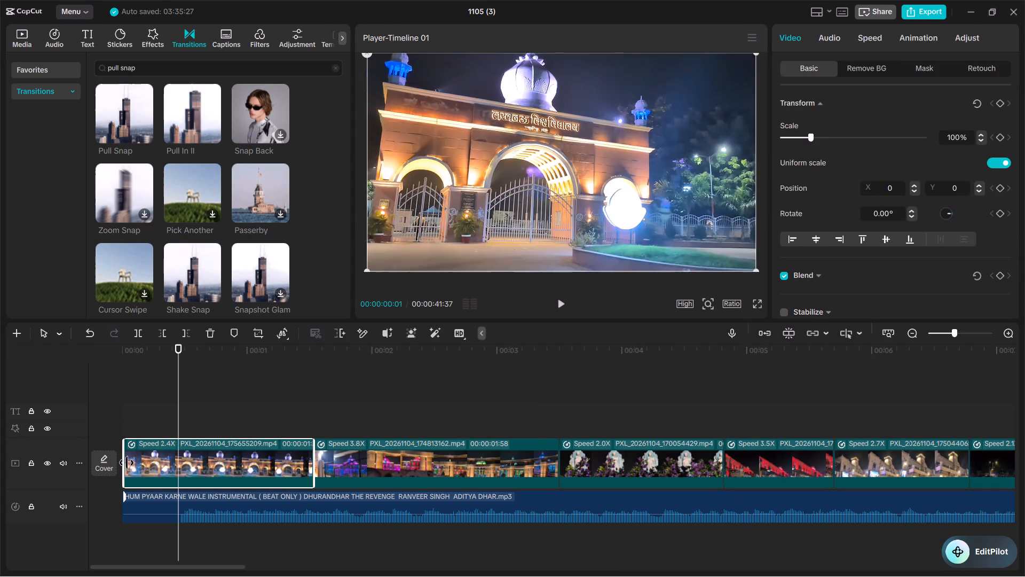
left_click_drag(127, 463, 176, 471)
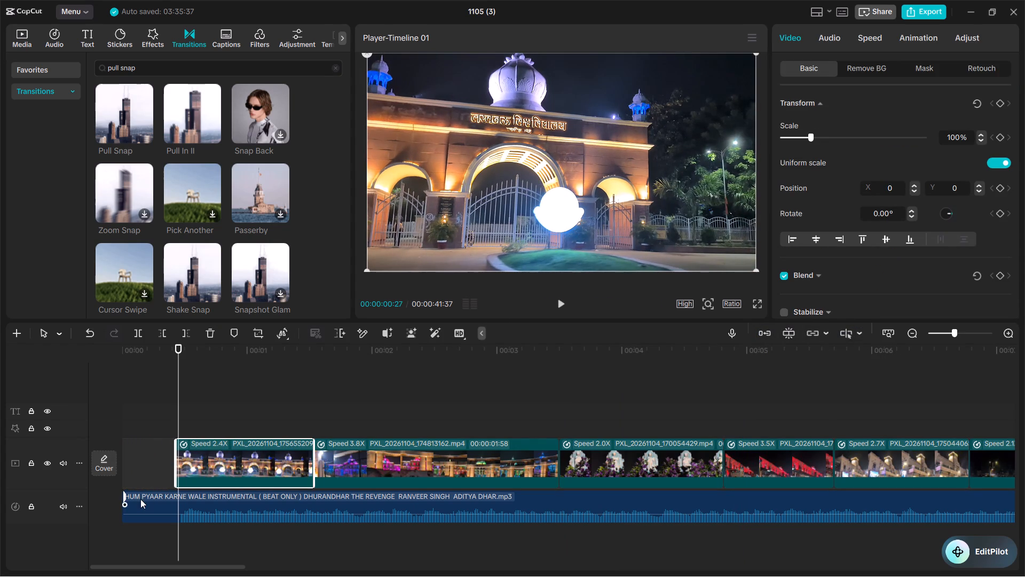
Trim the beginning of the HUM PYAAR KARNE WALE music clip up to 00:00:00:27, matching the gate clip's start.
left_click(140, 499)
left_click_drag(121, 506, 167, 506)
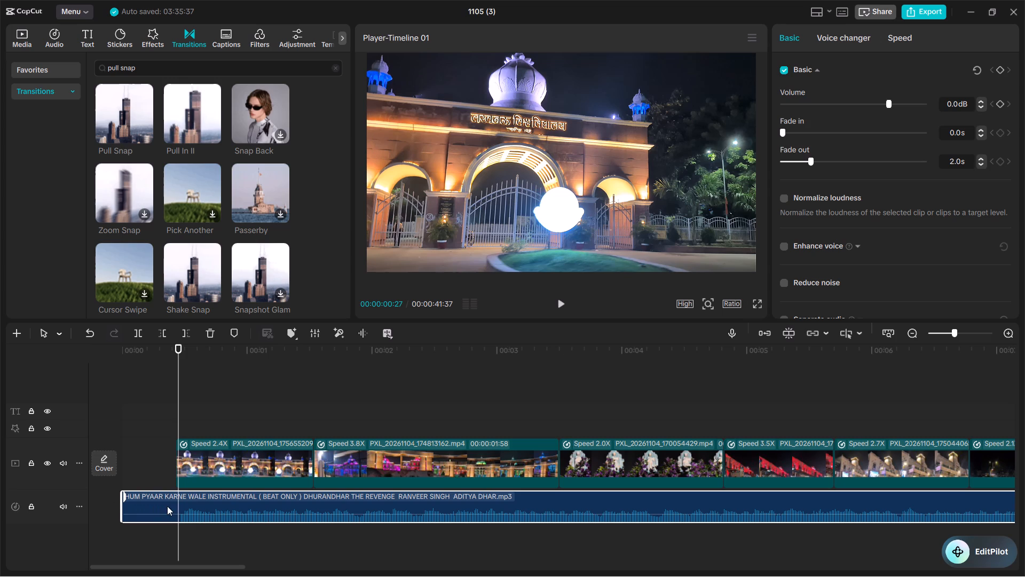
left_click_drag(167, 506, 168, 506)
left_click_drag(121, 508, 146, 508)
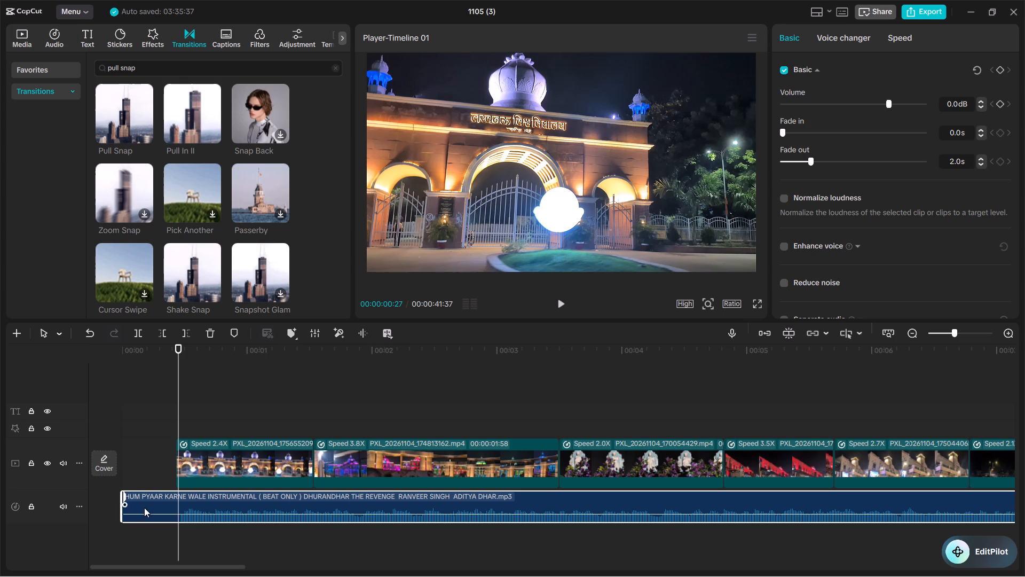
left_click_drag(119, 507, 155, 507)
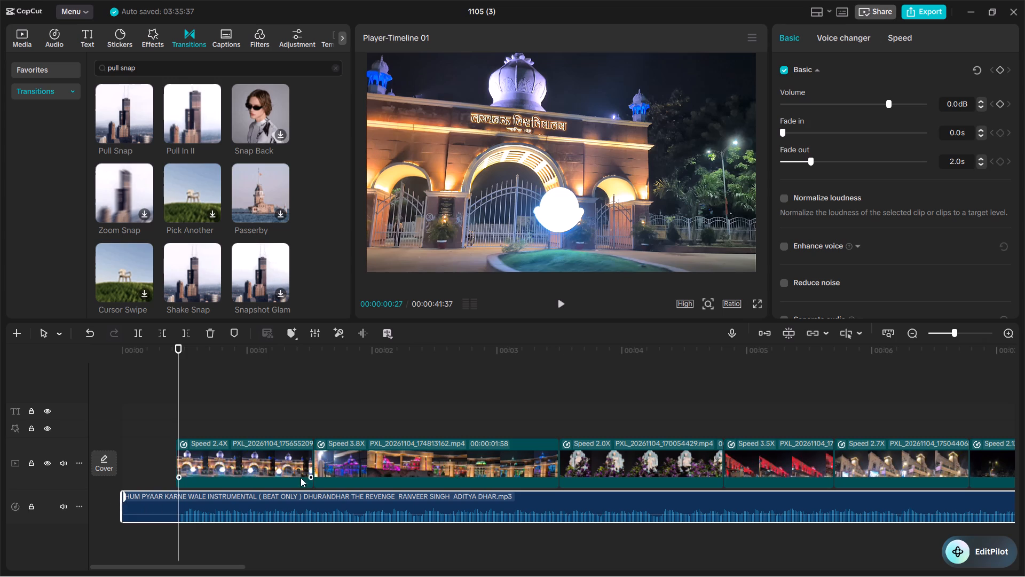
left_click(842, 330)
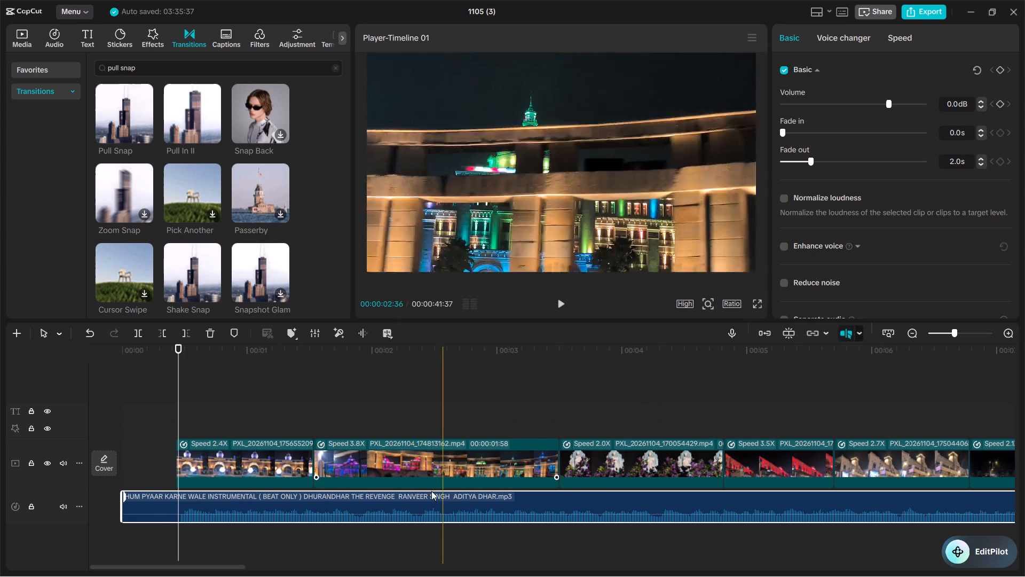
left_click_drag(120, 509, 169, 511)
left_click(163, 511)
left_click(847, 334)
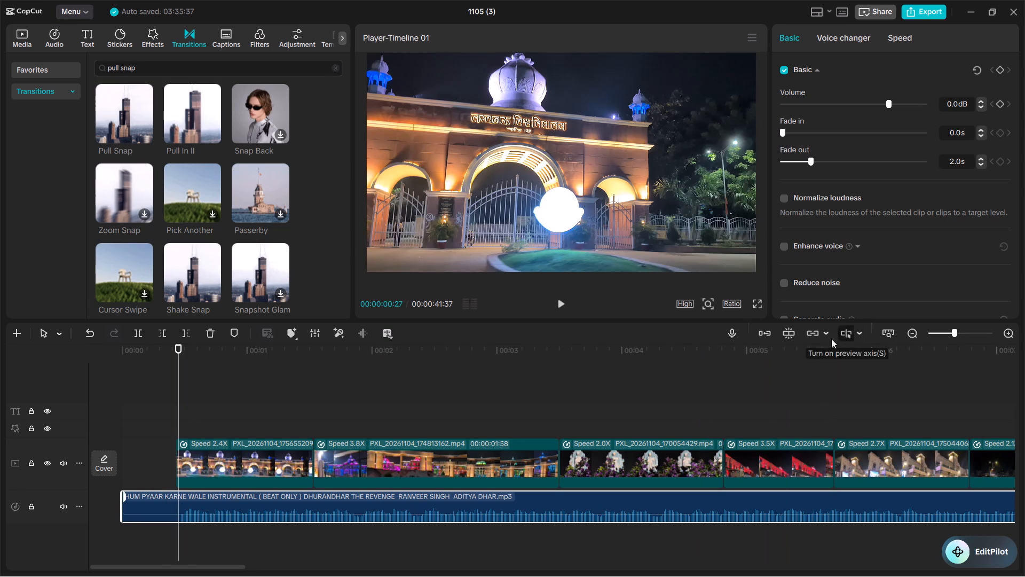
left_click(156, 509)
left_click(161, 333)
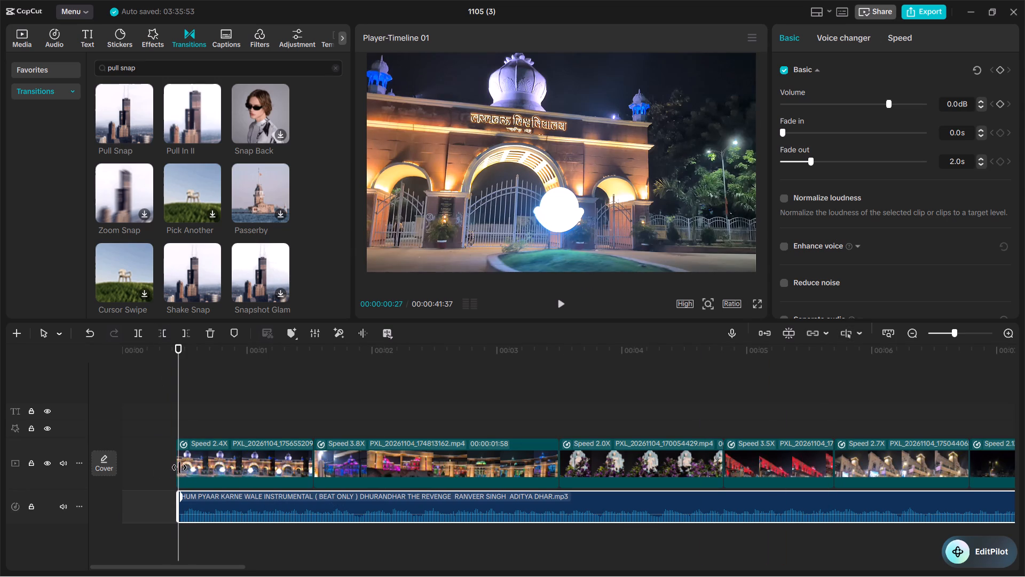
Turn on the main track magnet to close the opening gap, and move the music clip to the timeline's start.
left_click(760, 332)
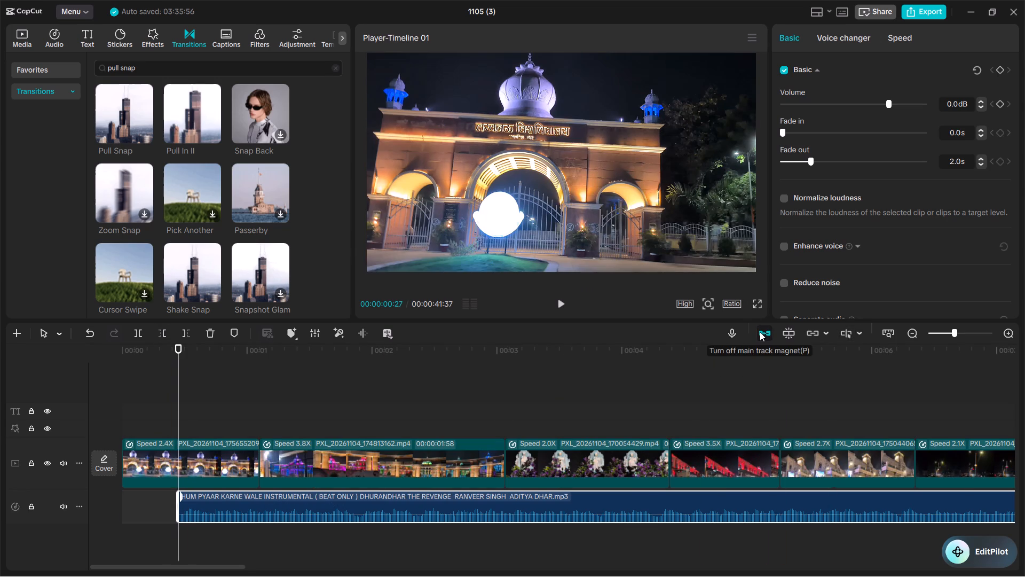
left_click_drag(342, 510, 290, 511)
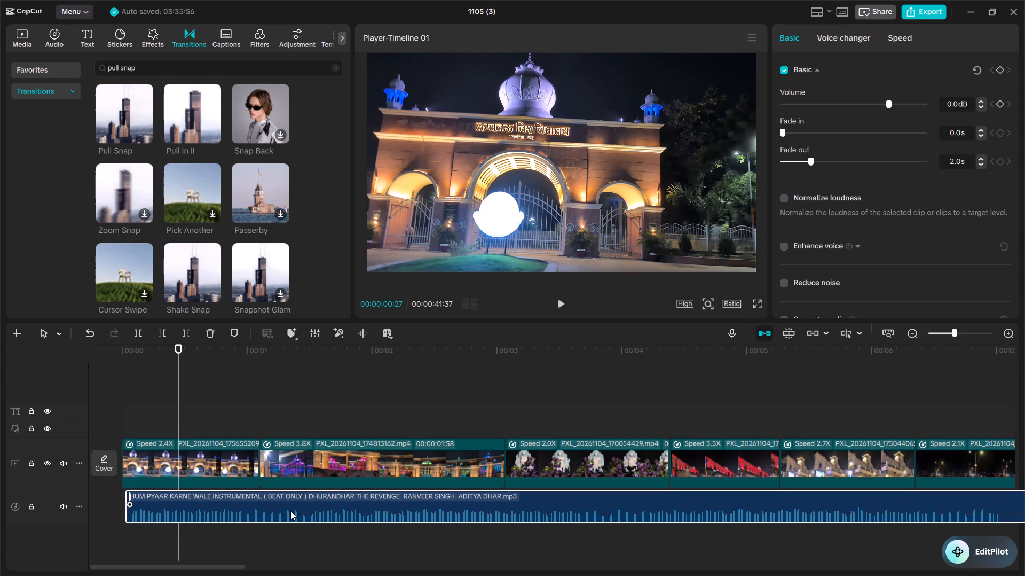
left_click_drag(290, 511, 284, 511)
Play back the montage's opening repeatedly from the timeline's start to check how the cuts match the music.
left_click(268, 383)
left_click_drag(268, 383, 92, 420)
left_click(559, 301)
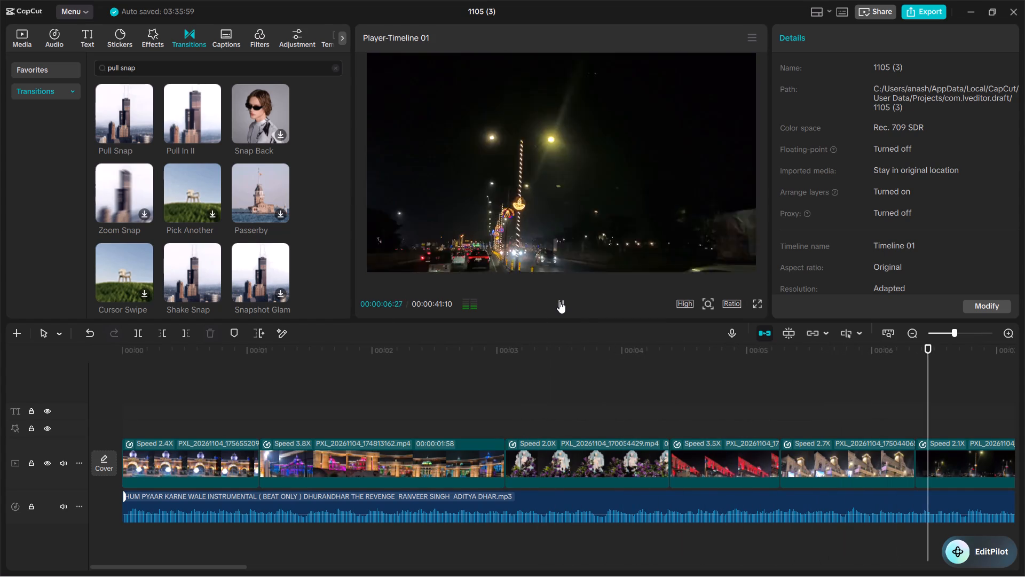
left_click(559, 301)
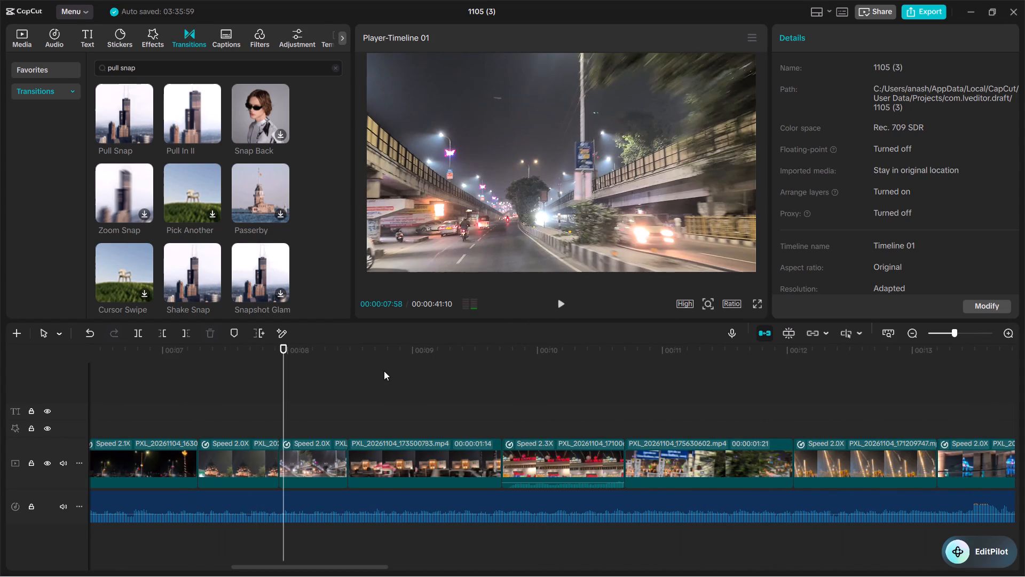
left_click(384, 371)
left_click_drag(383, 372, 23, 417)
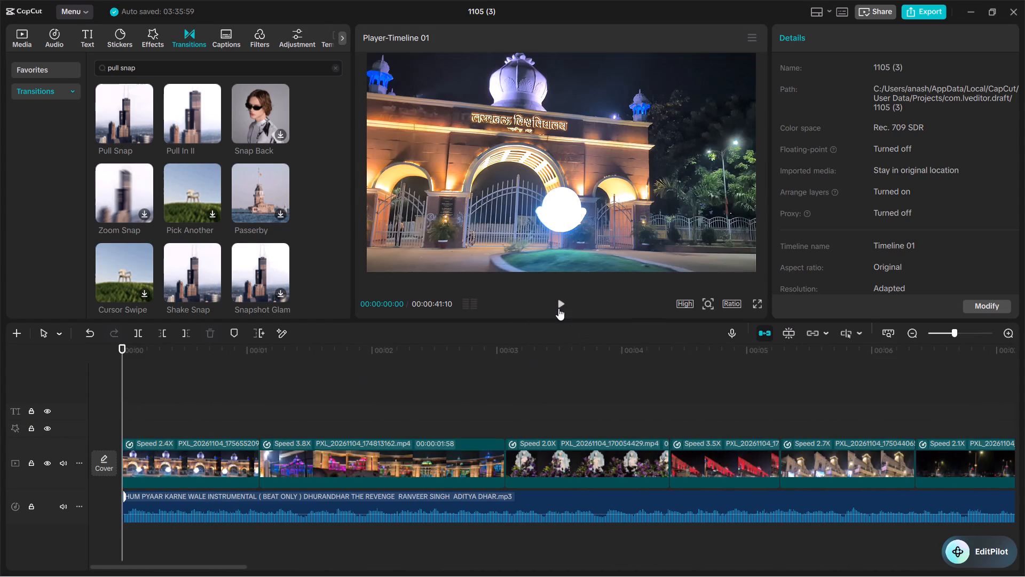
left_click(909, 332)
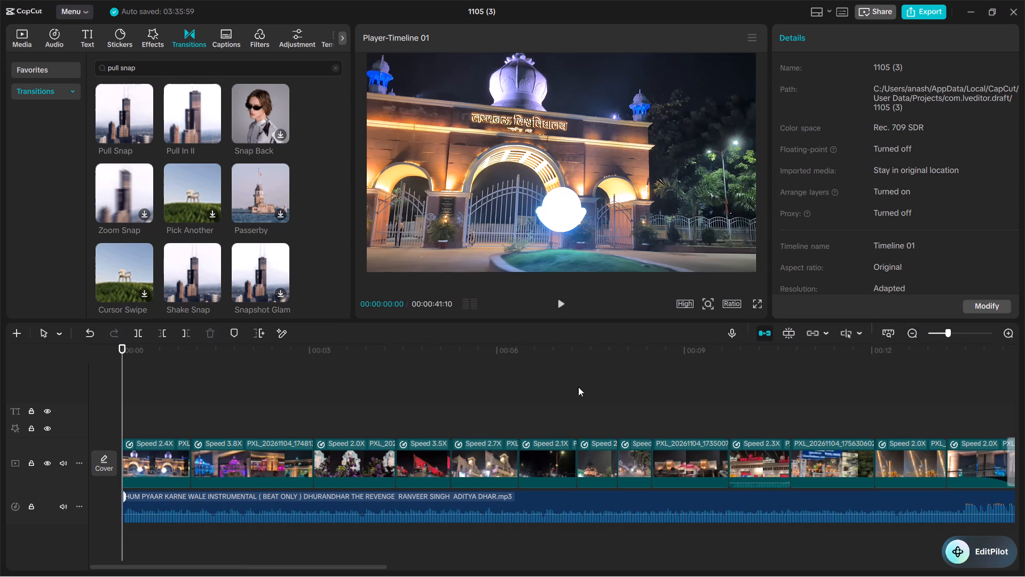
left_click(560, 300)
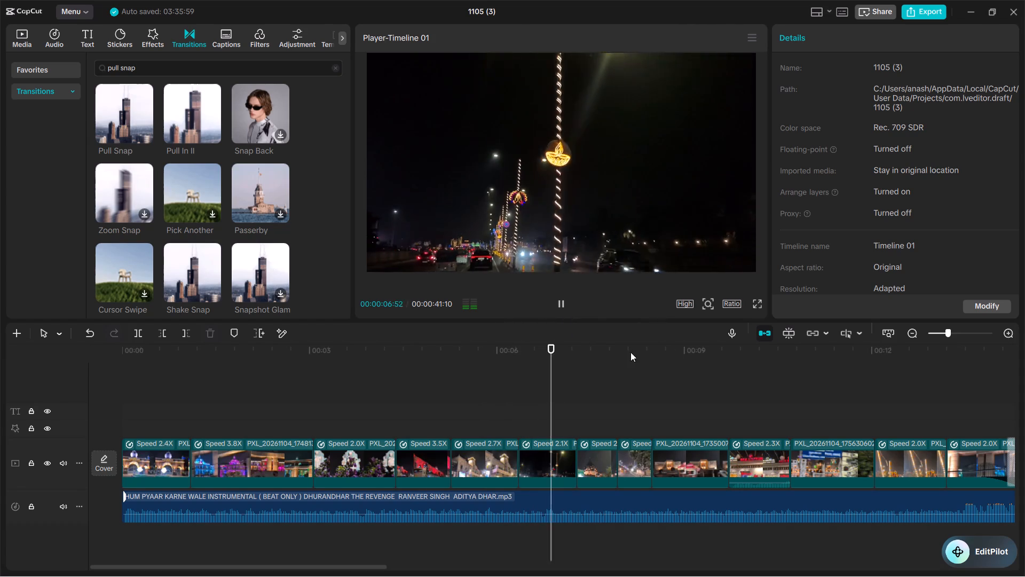
left_click(893, 336)
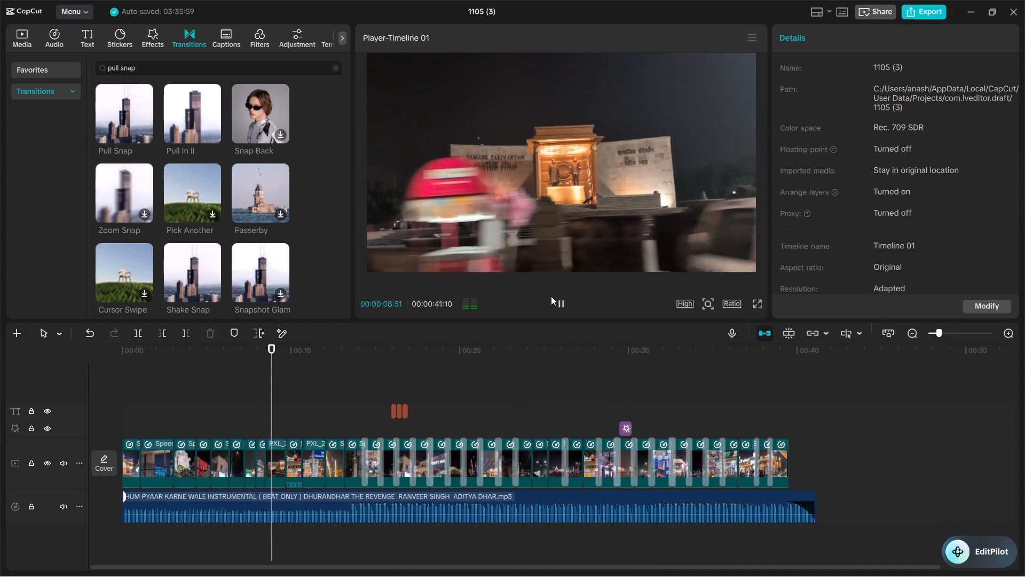
left_click(562, 300)
left_click(156, 378)
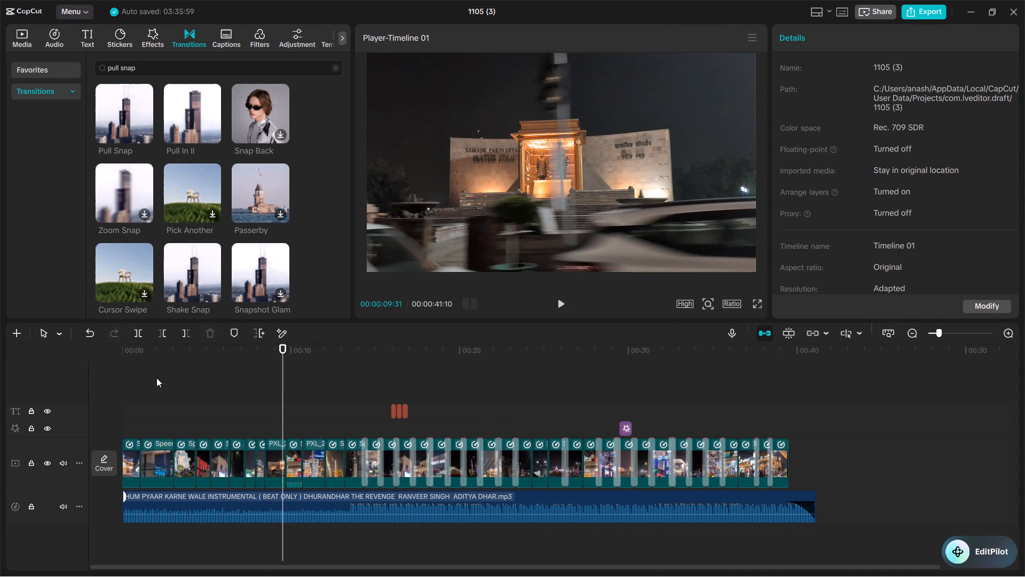
left_click(557, 304)
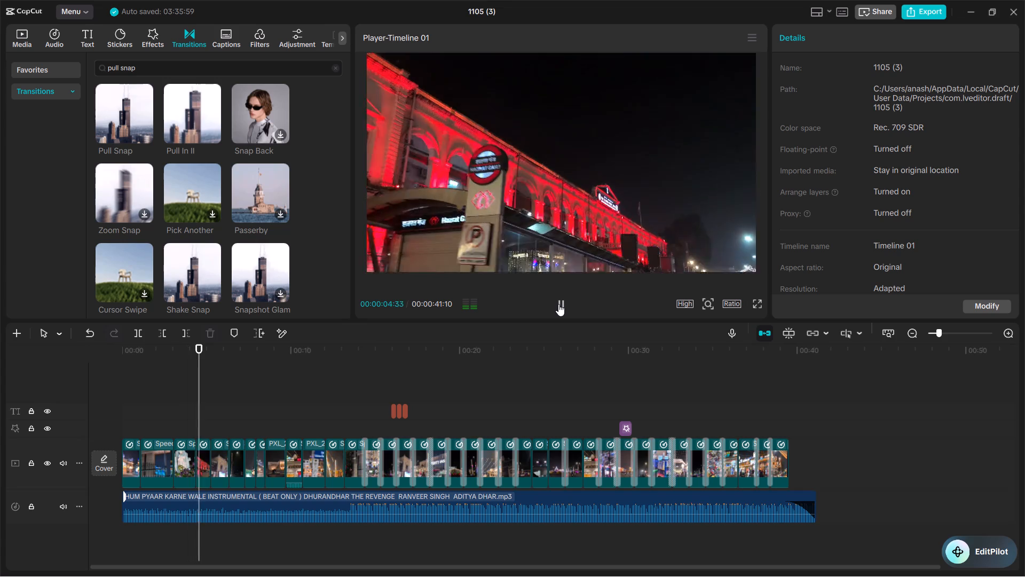
left_click(558, 304)
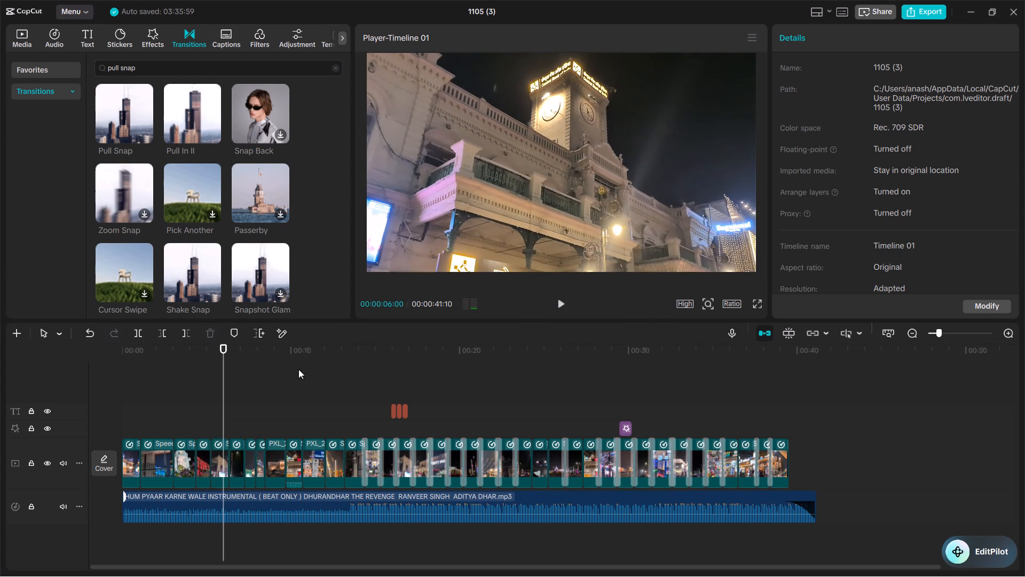
left_click(283, 376)
left_click_drag(283, 376, 51, 418)
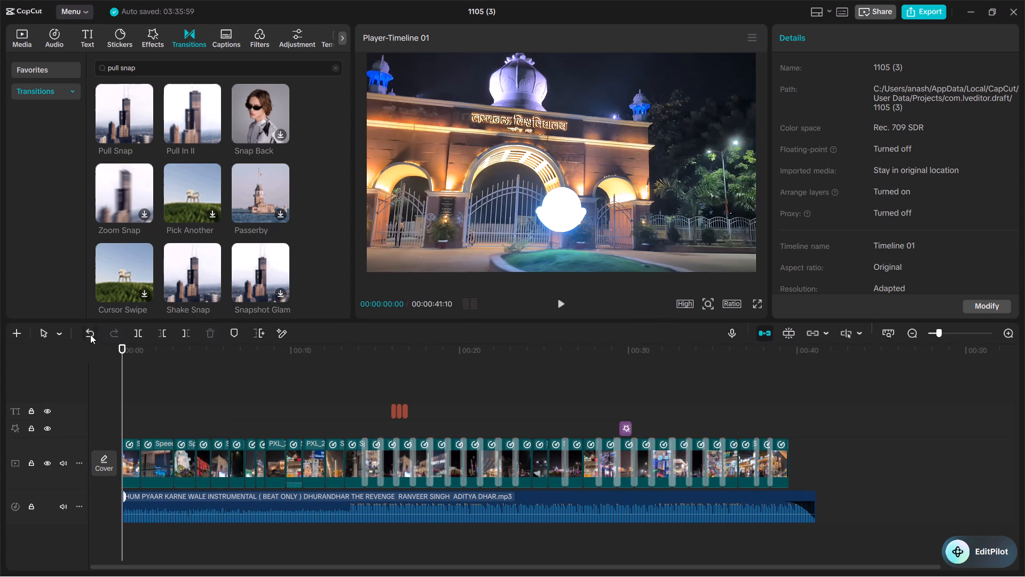
Undo the recent music and gate clip edits, replaying the opening in between, back to the gate clip's untrimmed start.
left_click(90, 334)
left_click(90, 336)
left_click(90, 336)
left_click(90, 336)
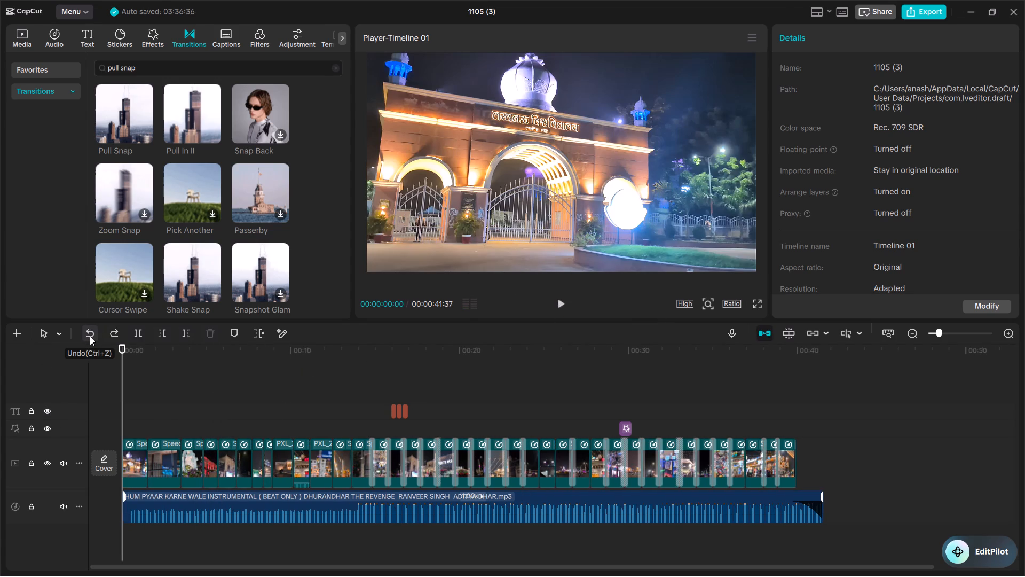
left_click(562, 302)
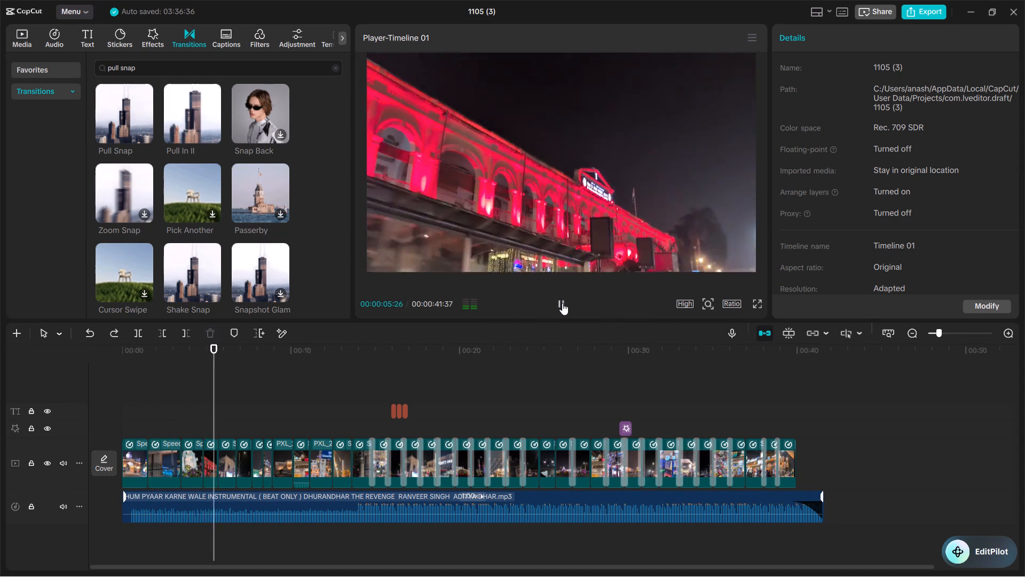
left_click(562, 303)
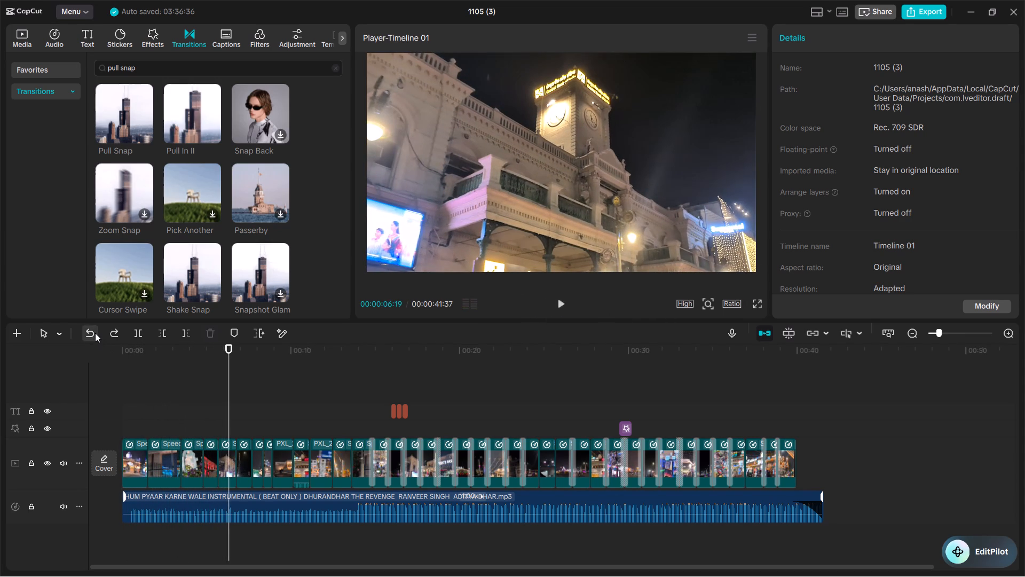
left_click(95, 333)
left_click(95, 333)
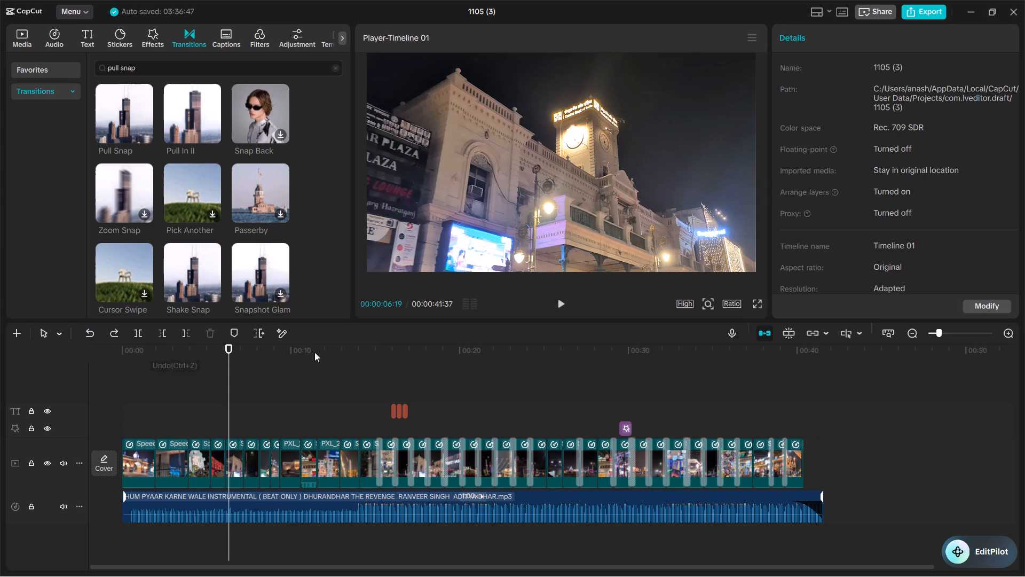
Play back the opening clips from the timeline's start to check their timing against the music.
left_click_drag(230, 380, 98, 405)
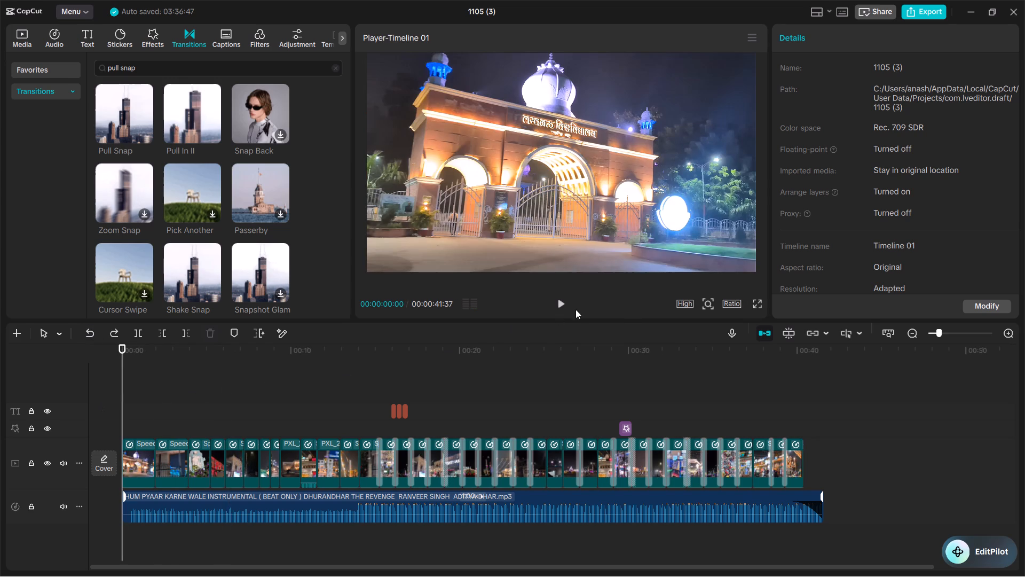
left_click(558, 304)
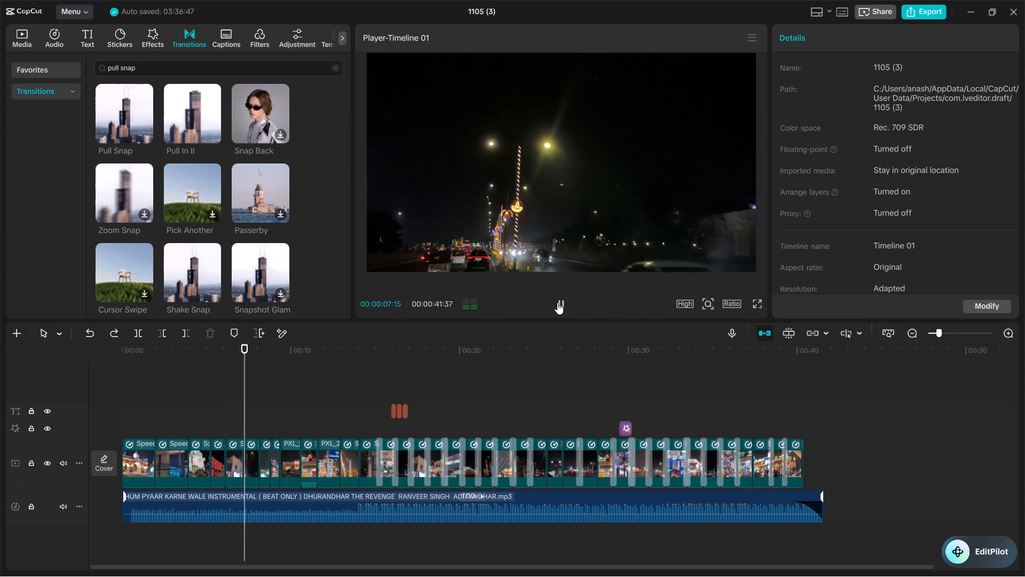
left_click(557, 302)
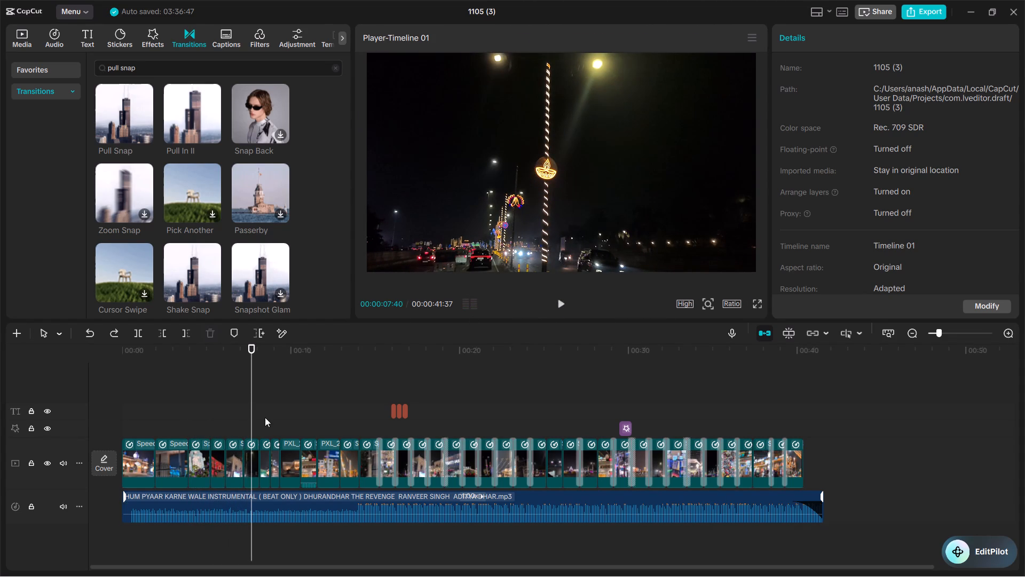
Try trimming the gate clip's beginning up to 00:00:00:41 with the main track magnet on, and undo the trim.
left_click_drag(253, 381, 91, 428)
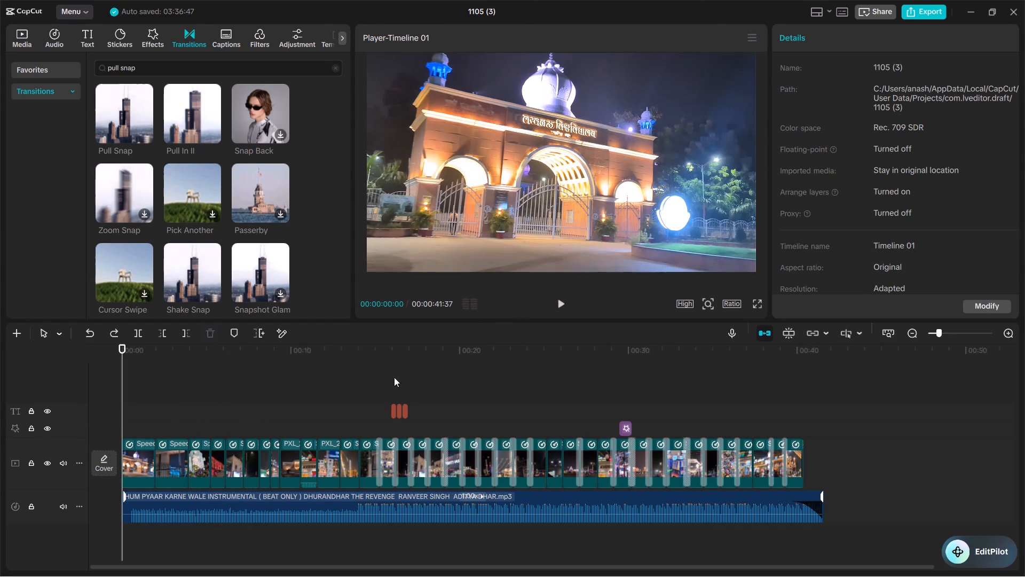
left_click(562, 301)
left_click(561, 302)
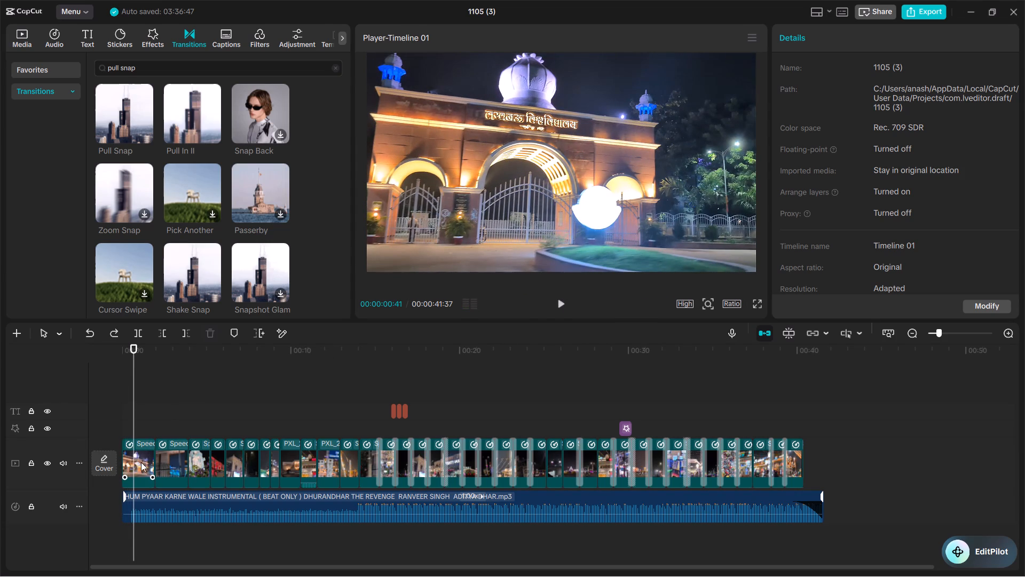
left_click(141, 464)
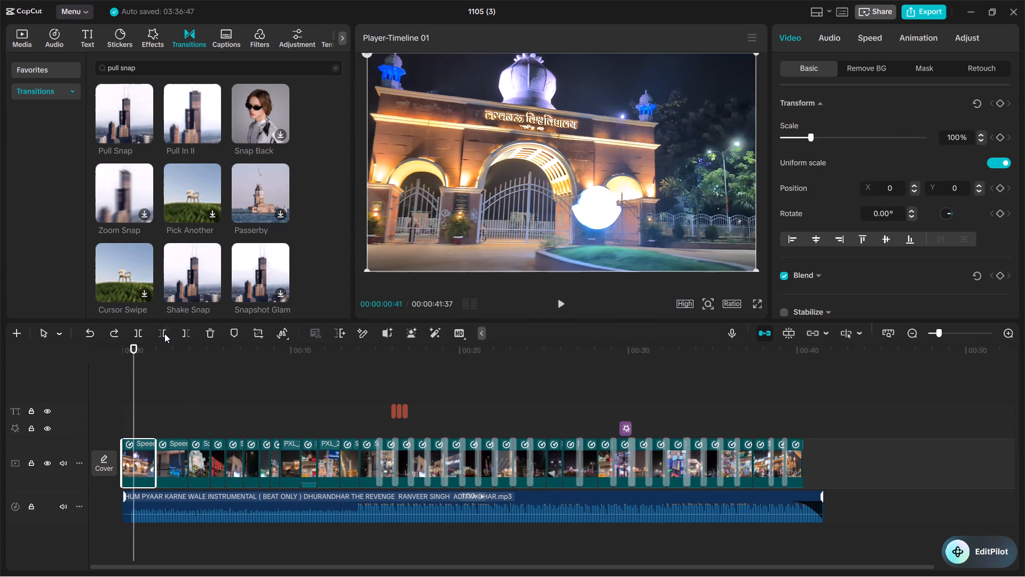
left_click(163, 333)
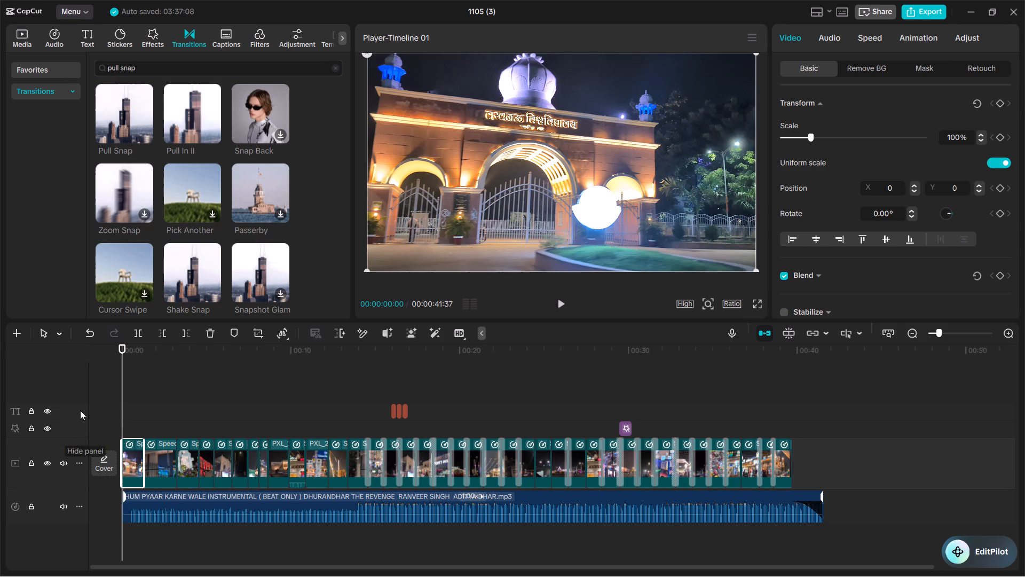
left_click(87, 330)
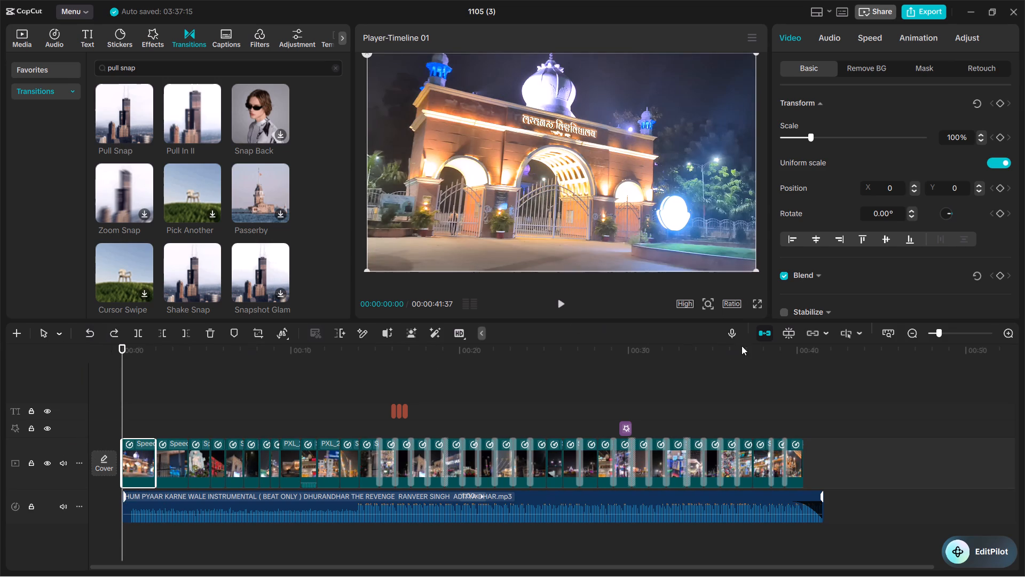
With the main track magnet off, trim the gate clip's start to 00:00:00:31, about where the music's beat begins.
left_click(763, 330)
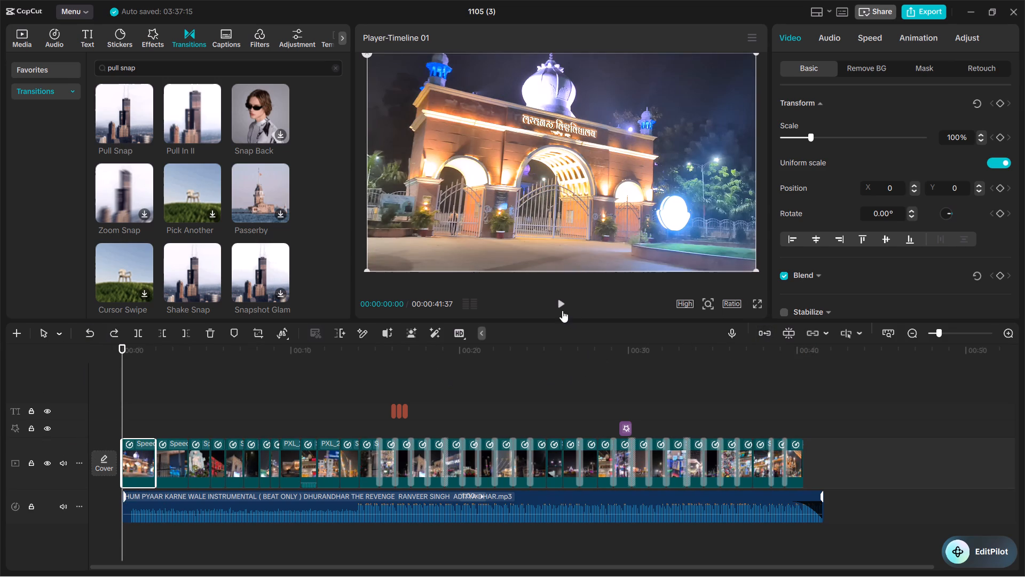
left_click(563, 300)
left_click(562, 303)
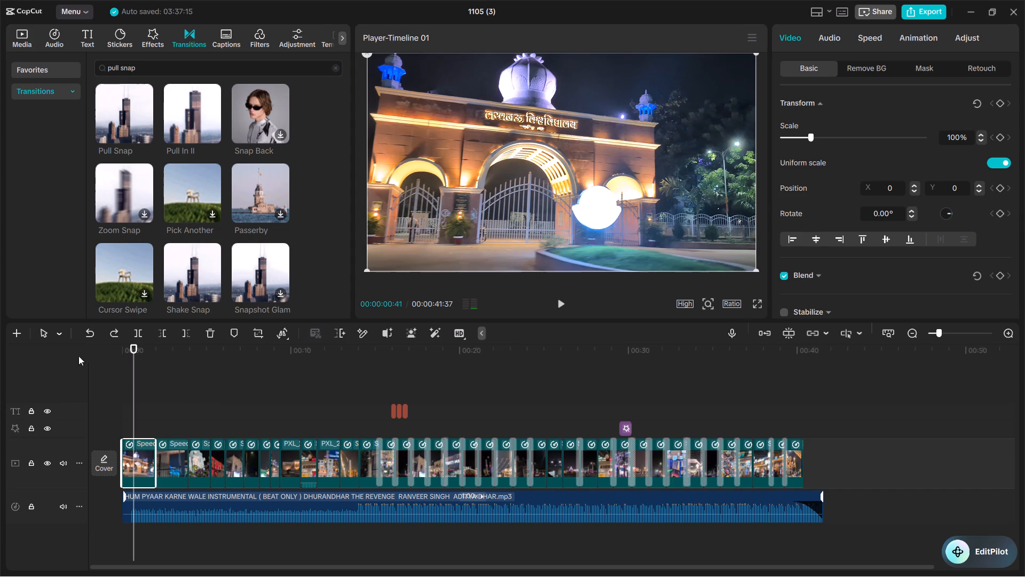
left_click_drag(135, 345, 133, 346)
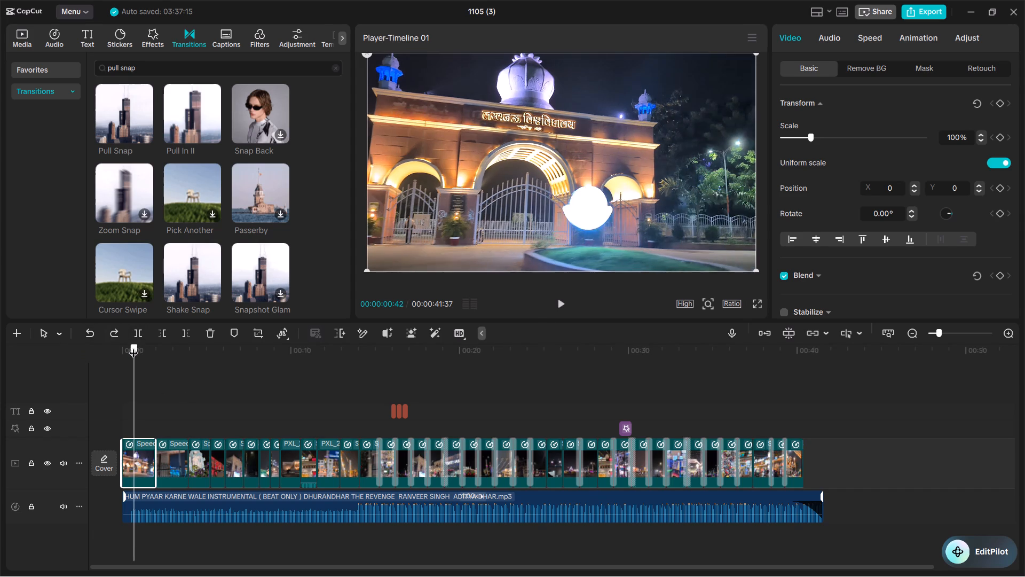
left_click_drag(133, 346, 131, 351)
left_click(160, 331)
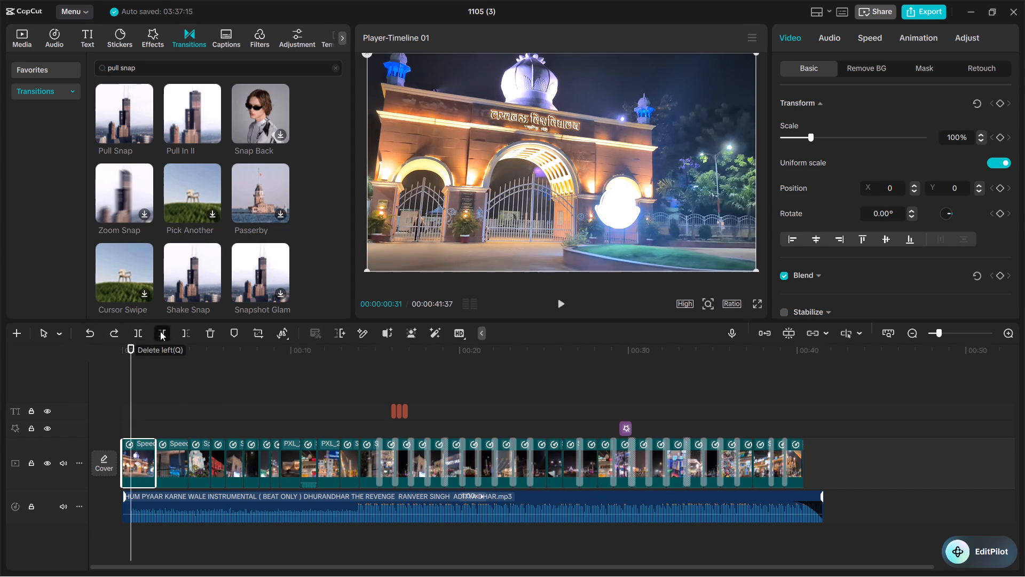
Trim the music's start to 00:00:00:31 to match the gate clip's trimmed start, and play back the opening.
left_click(156, 505)
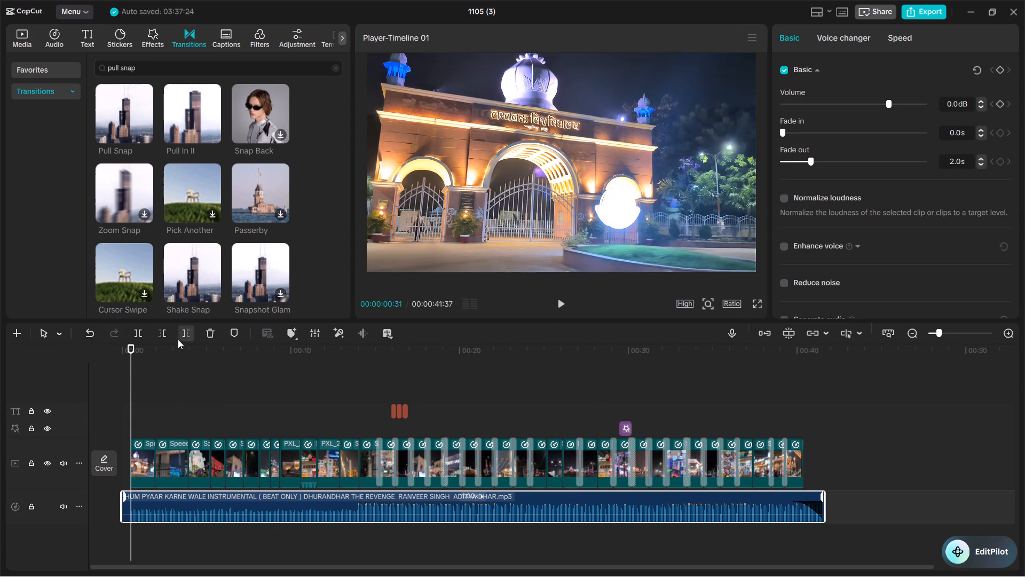
left_click(161, 335)
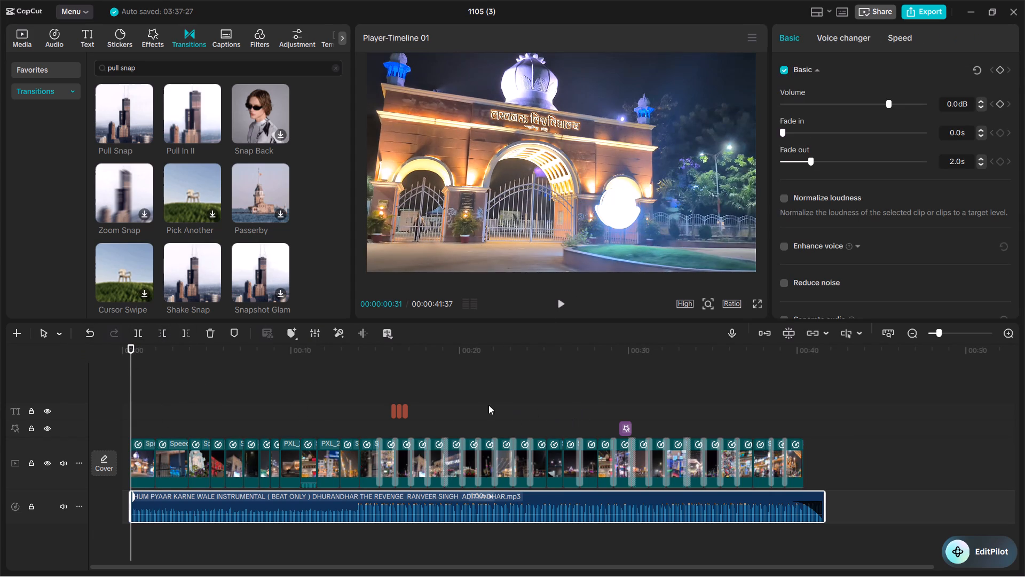
left_click(558, 300)
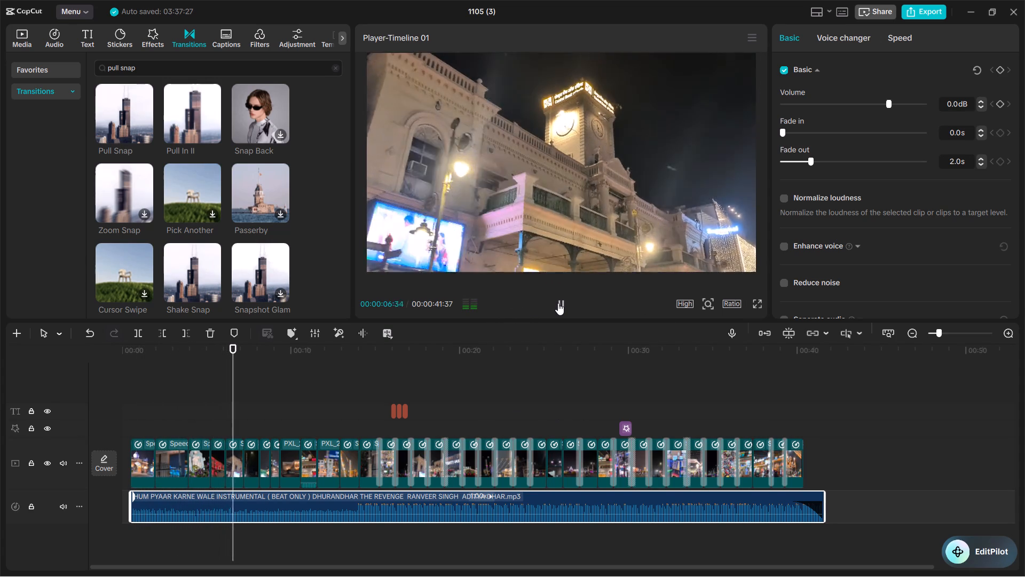
left_click(558, 303)
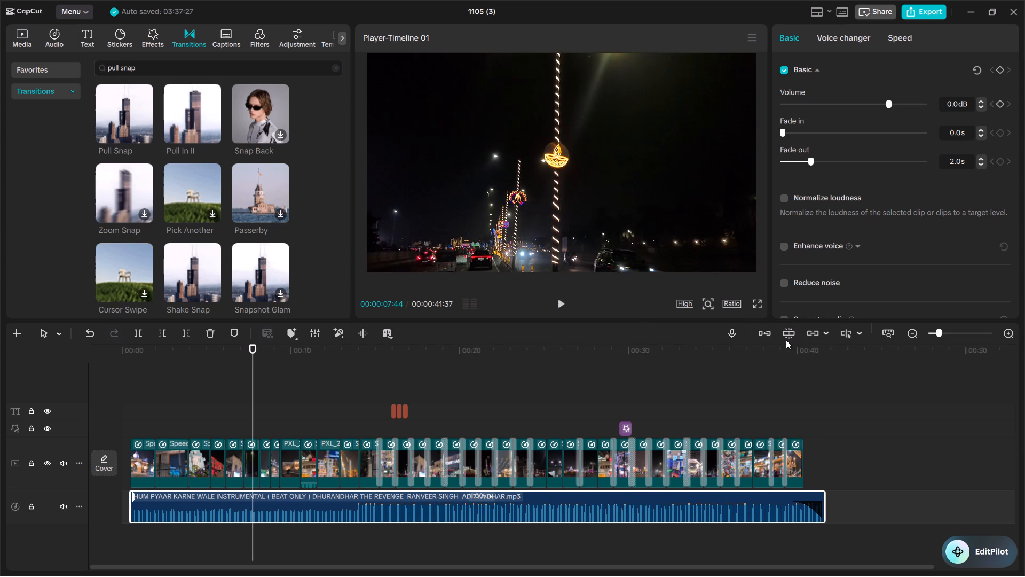
Turn on the main track magnet to close the opening gap, and move the music to the timeline's start.
left_click(764, 334)
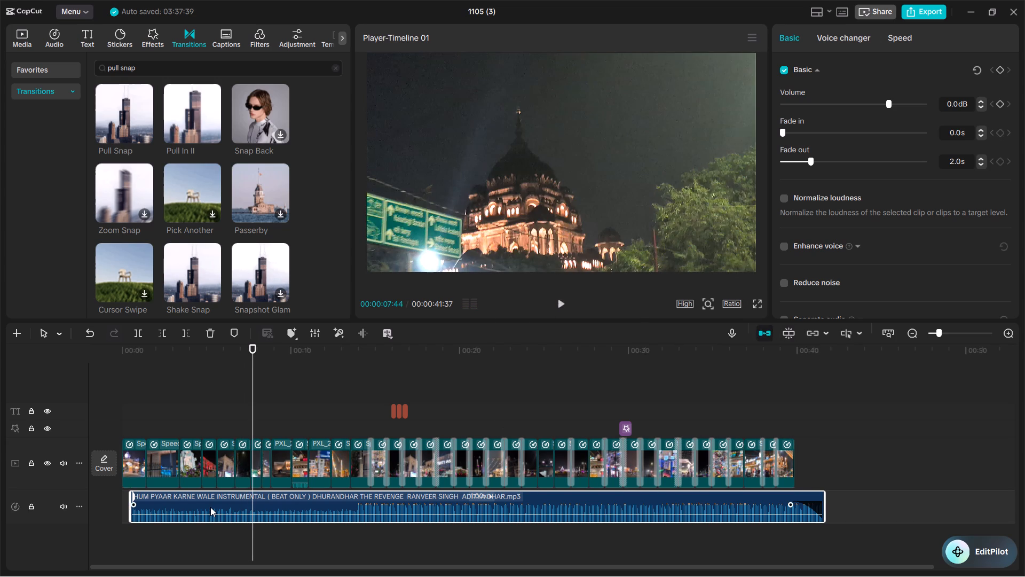
left_click_drag(210, 506, 200, 506)
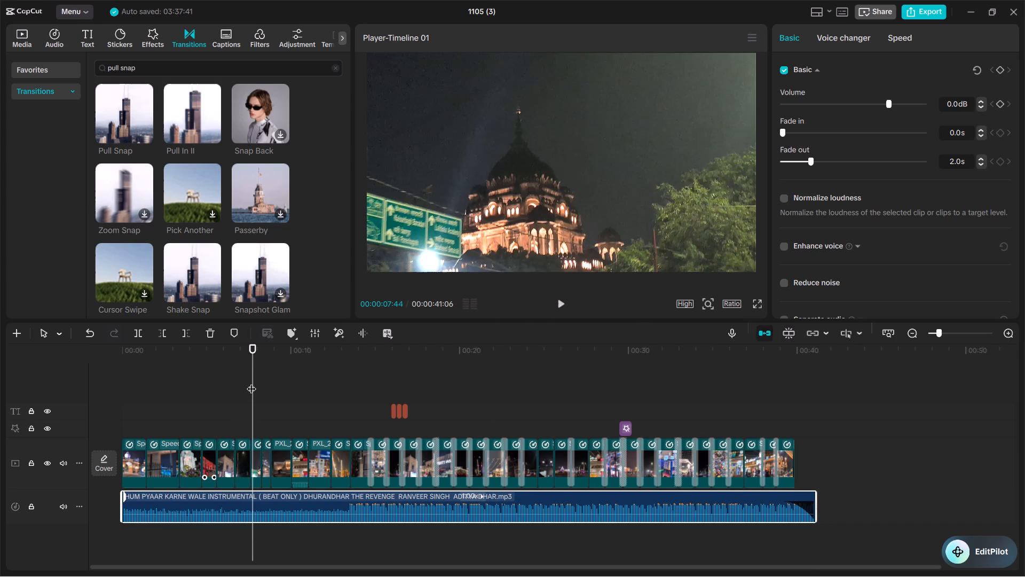
Play back the opening clips through the 3-2-1 countdown and examine the cuts around the music's louder section.
left_click_drag(251, 381, 159, 407)
left_click(560, 302)
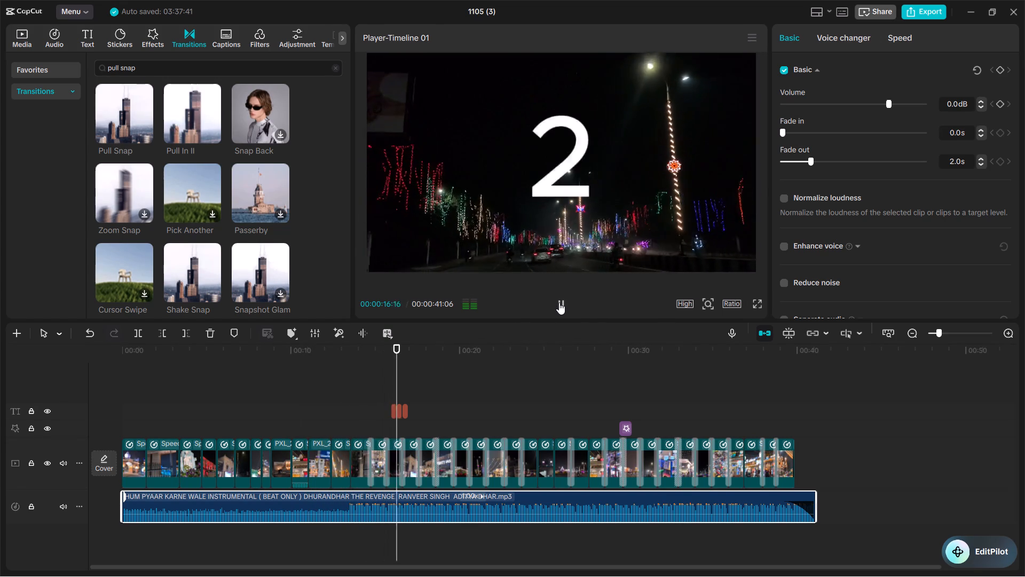
left_click(559, 302)
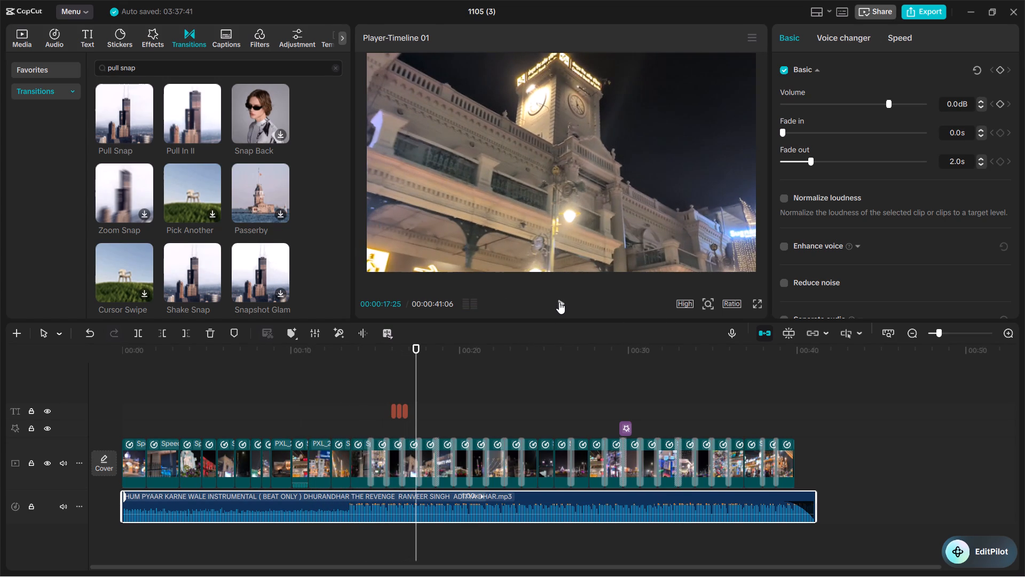
left_click(1011, 328)
left_click(1011, 328)
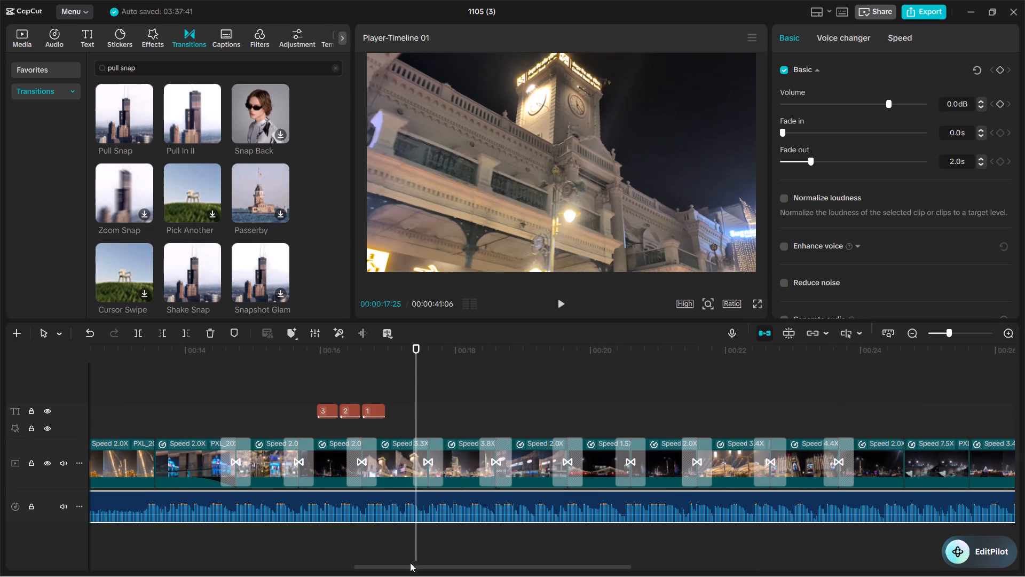
left_click_drag(410, 564, 321, 566)
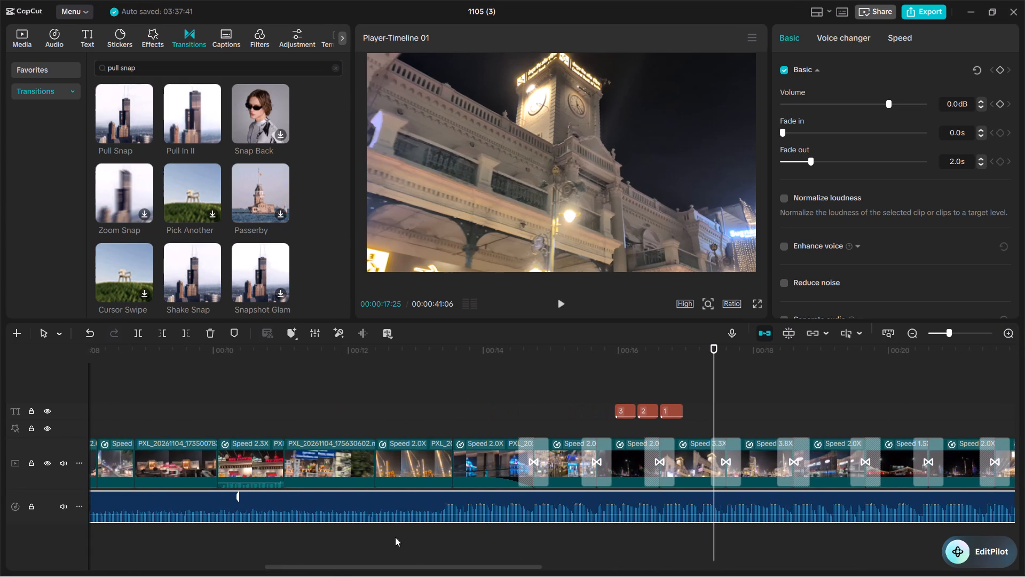
left_click(499, 362)
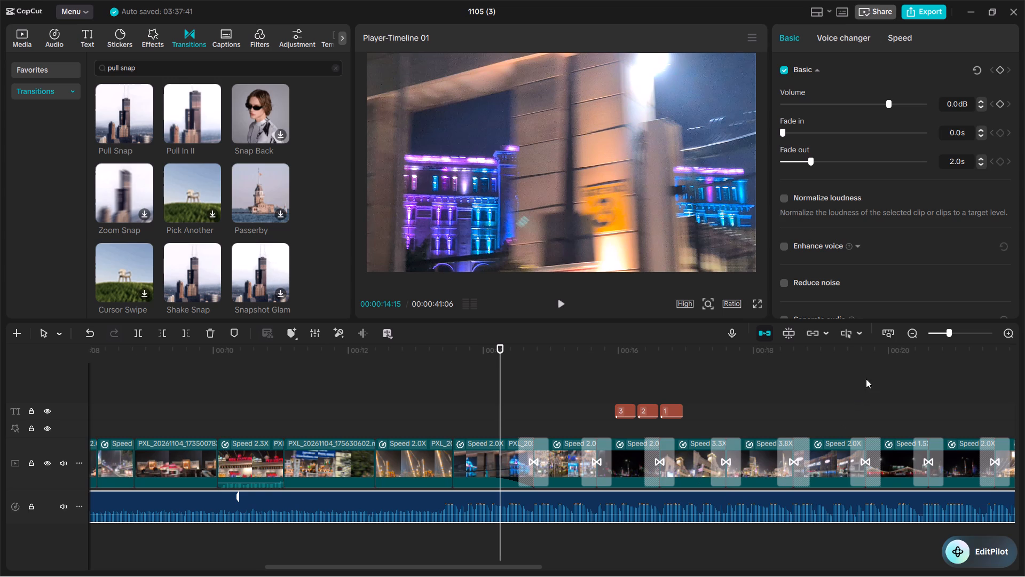
left_click(910, 330)
left_click(910, 329)
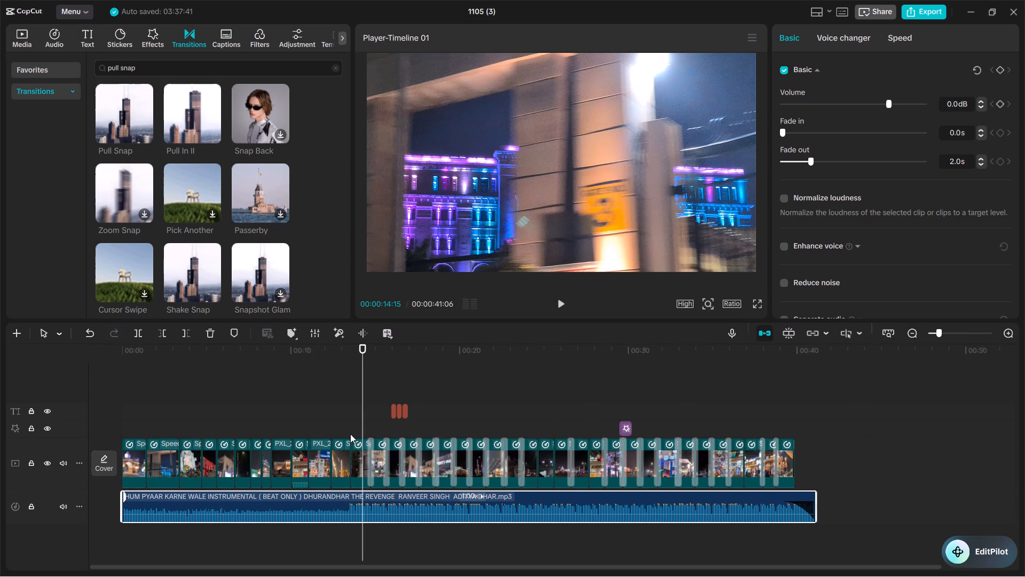
left_click(328, 427)
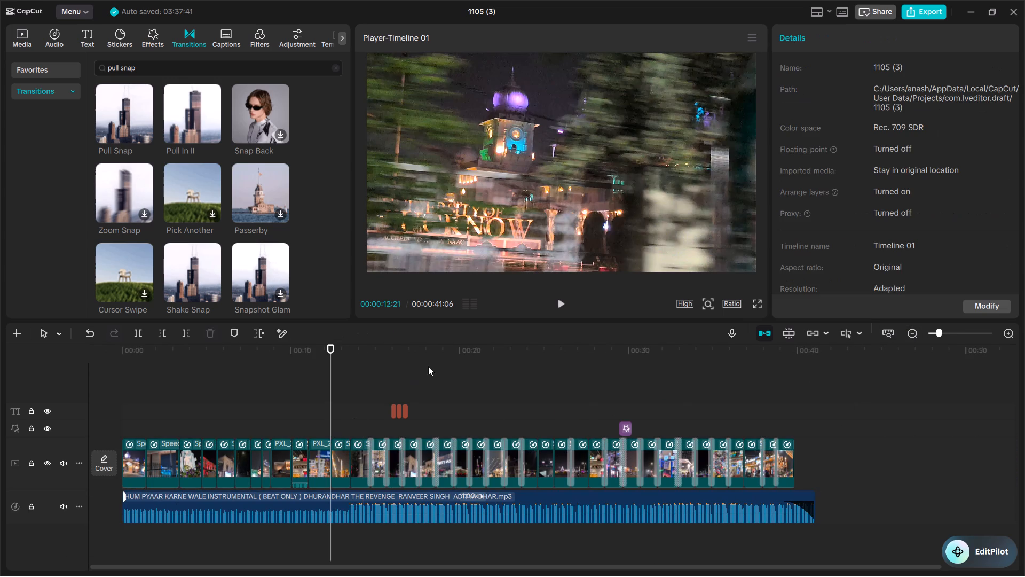
left_click(561, 301)
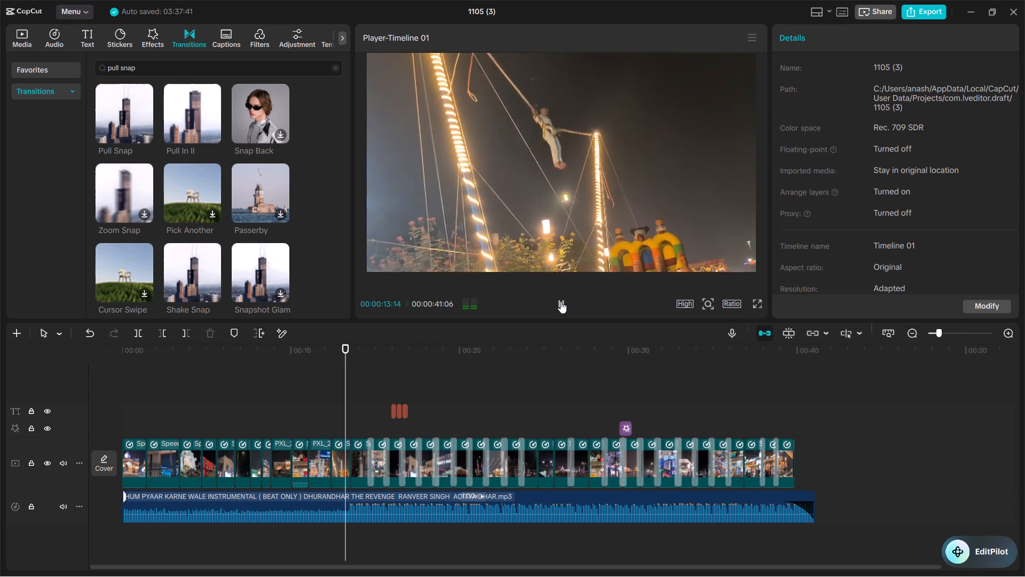
left_click(561, 301)
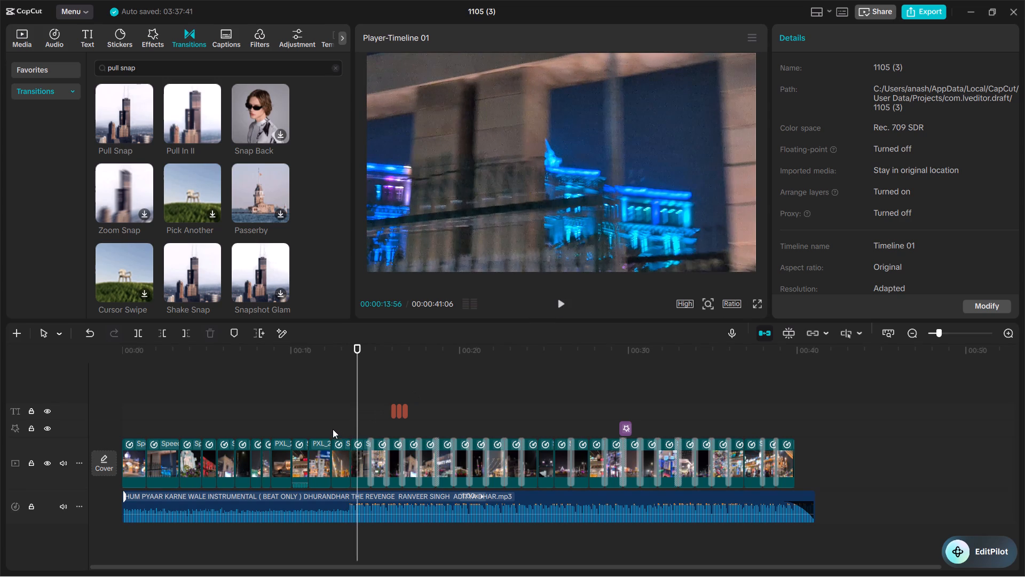
With the main track magnet off, shift the swing-ride clip, all following clips and their effect about 1 second later to meet the music's louder section.
left_click_drag(332, 428, 785, 469)
left_click_drag(336, 465, 354, 463)
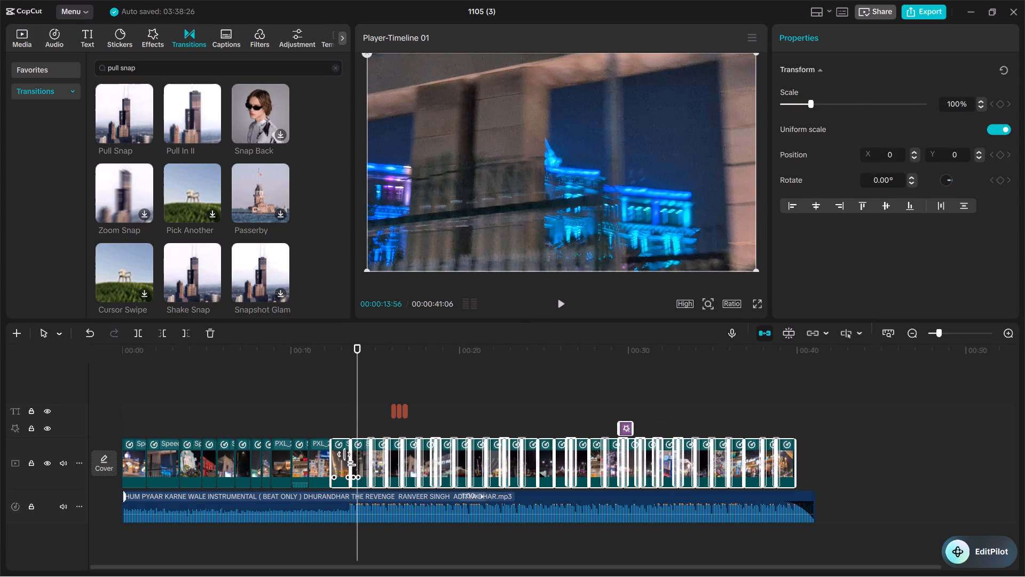
left_click(759, 331)
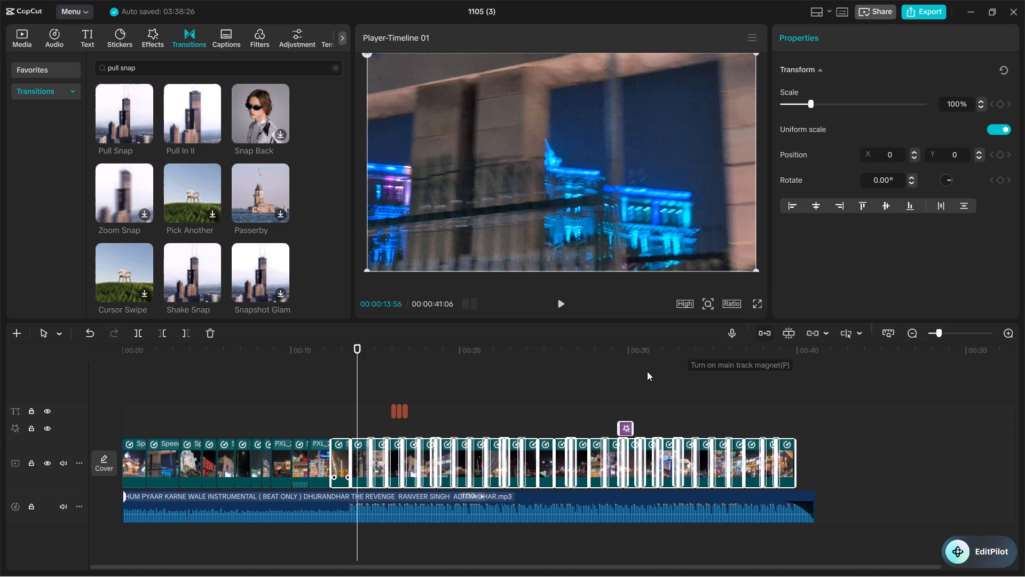
left_click_drag(333, 457, 356, 462)
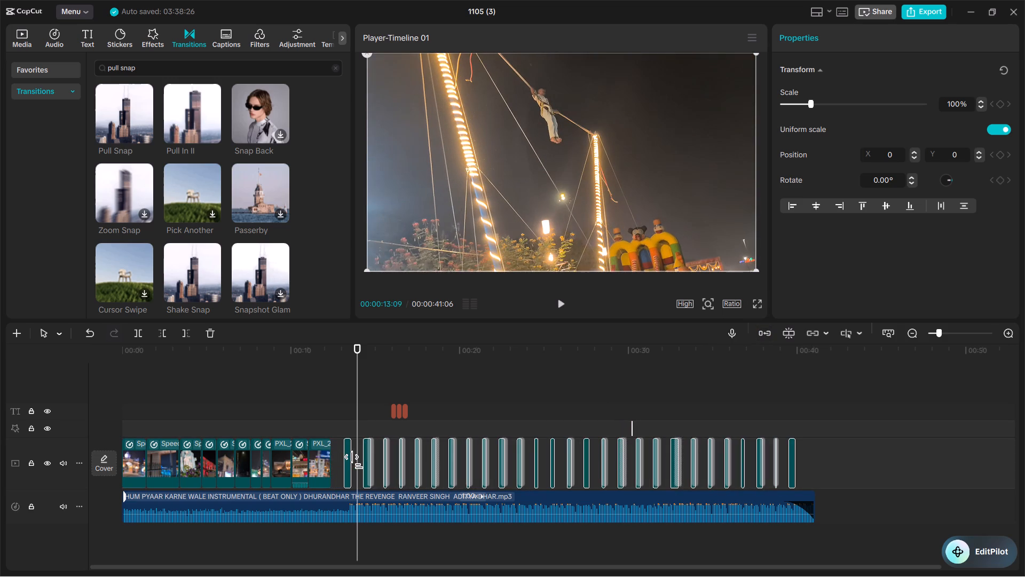
left_click_drag(356, 462, 311, 467)
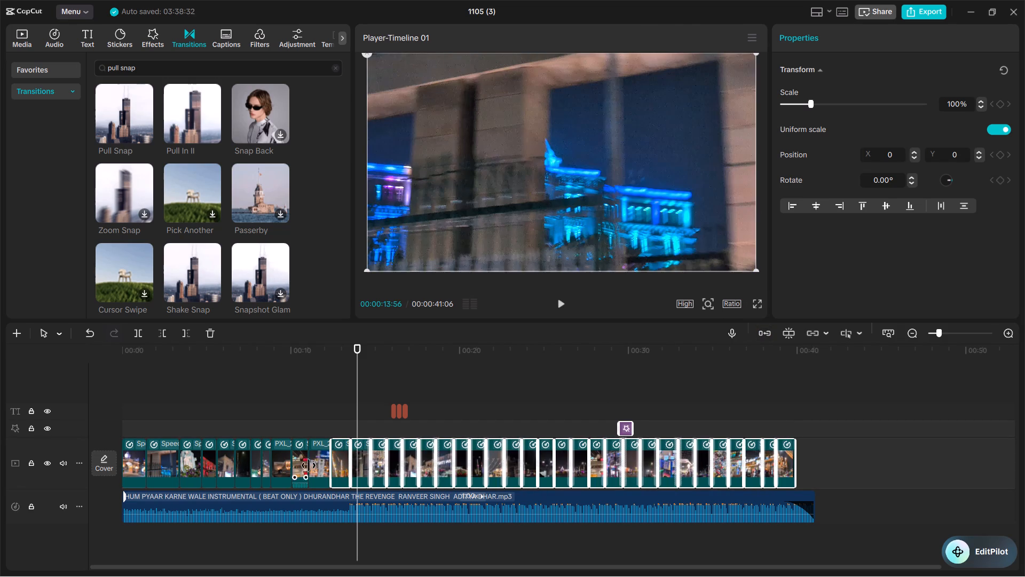
left_click_drag(338, 460, 359, 462)
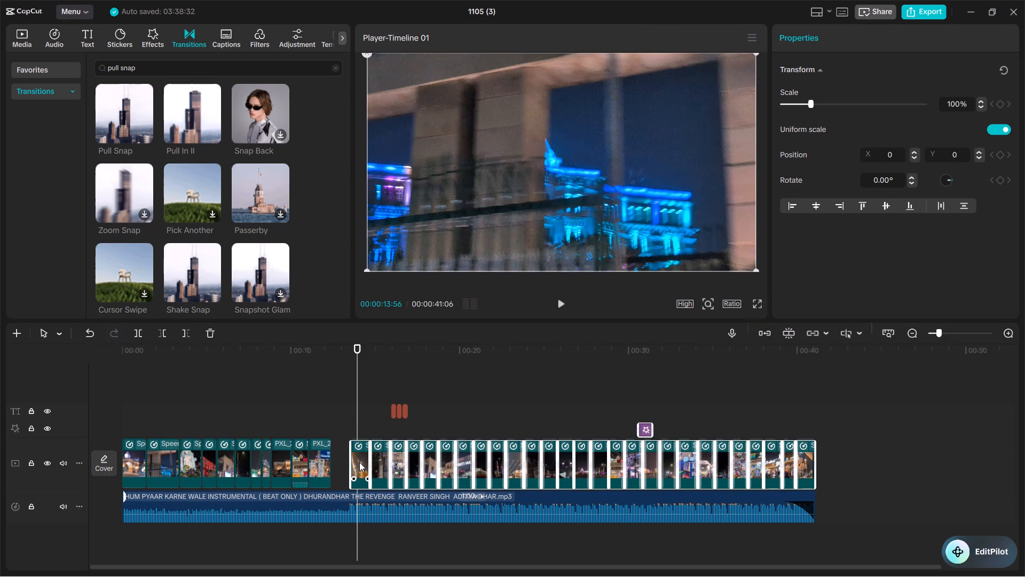
left_click_drag(359, 462, 356, 464)
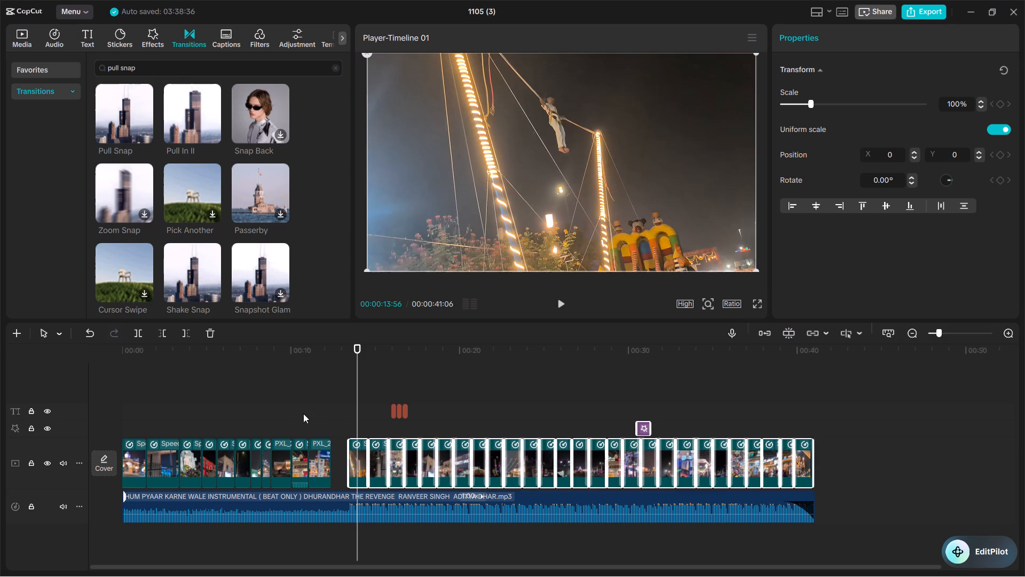
Play back the montage from the start through the countdown, and replay from 00:00:03:41 to check the cuts against the music.
left_click(291, 384)
left_click_drag(291, 384, 81, 424)
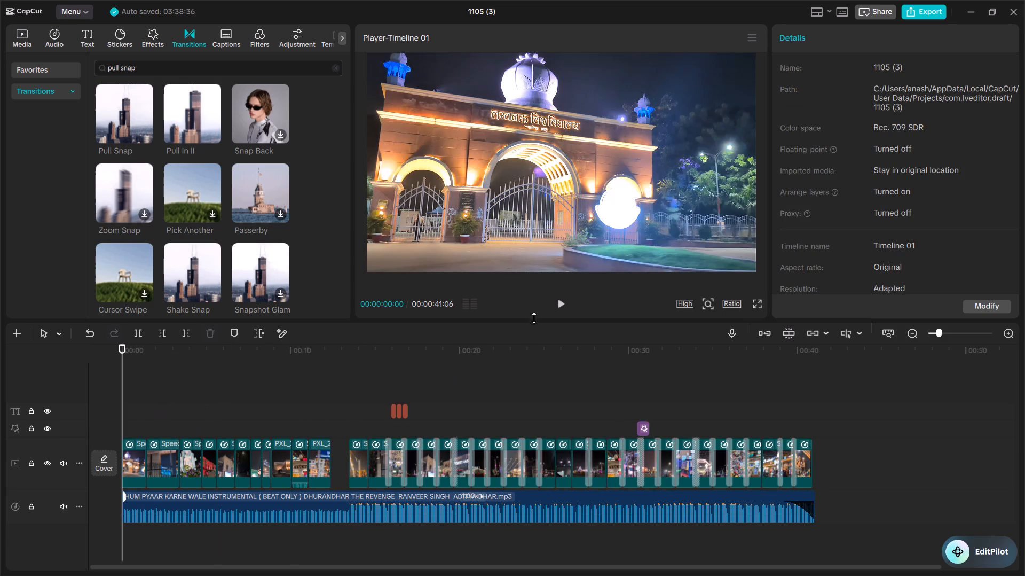
left_click(558, 302)
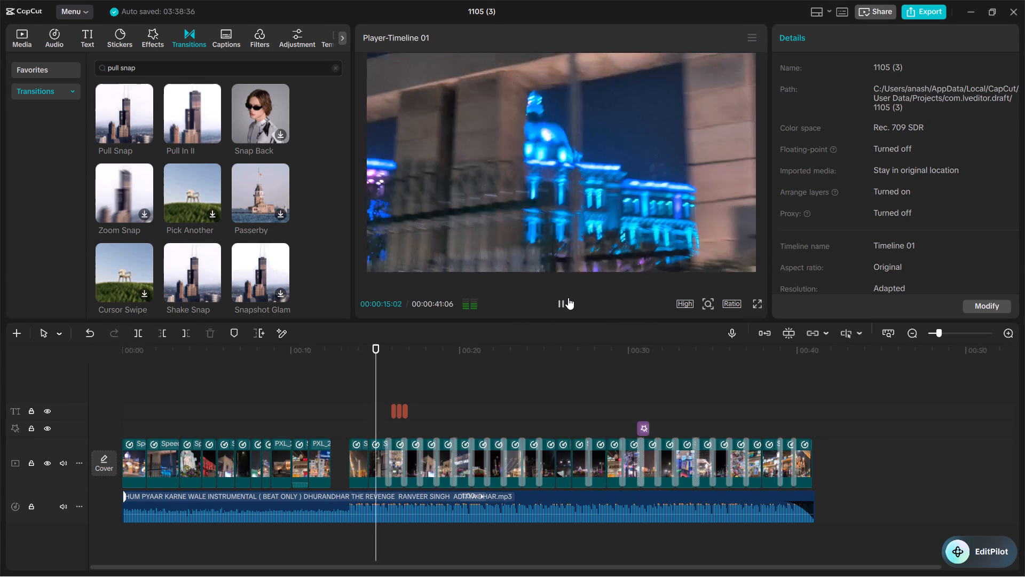
left_click(565, 300)
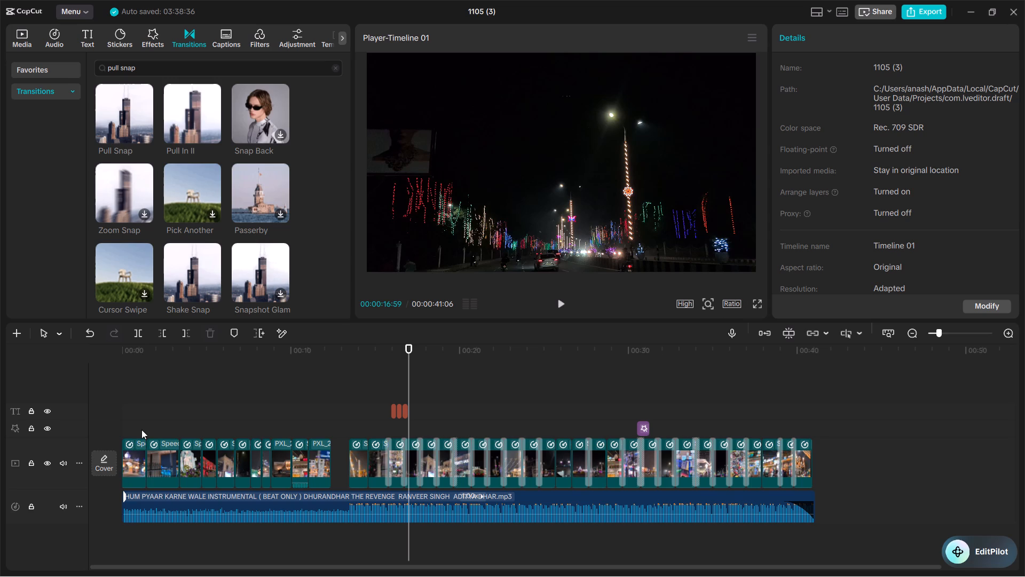
left_click(184, 385)
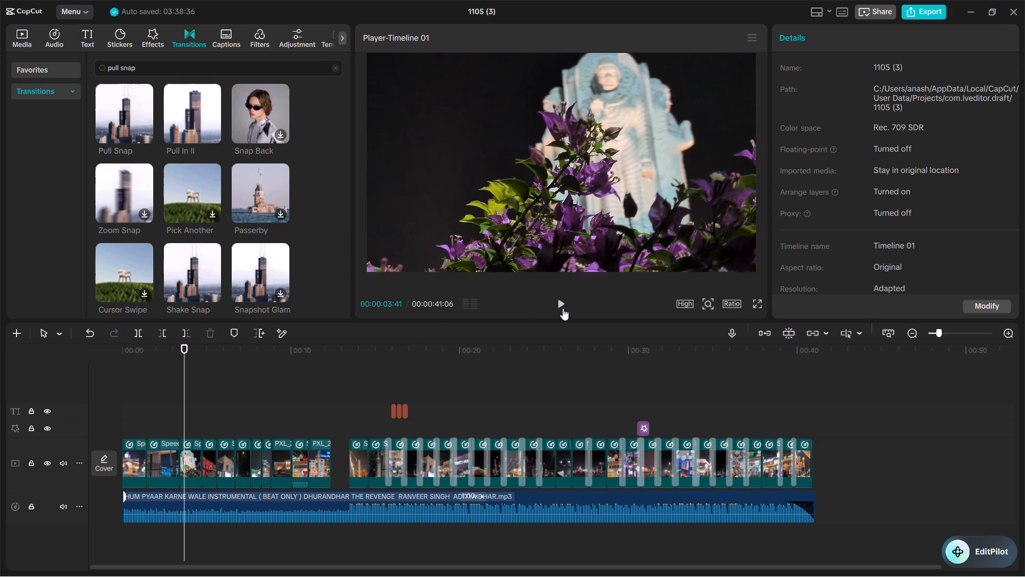
left_click(563, 308)
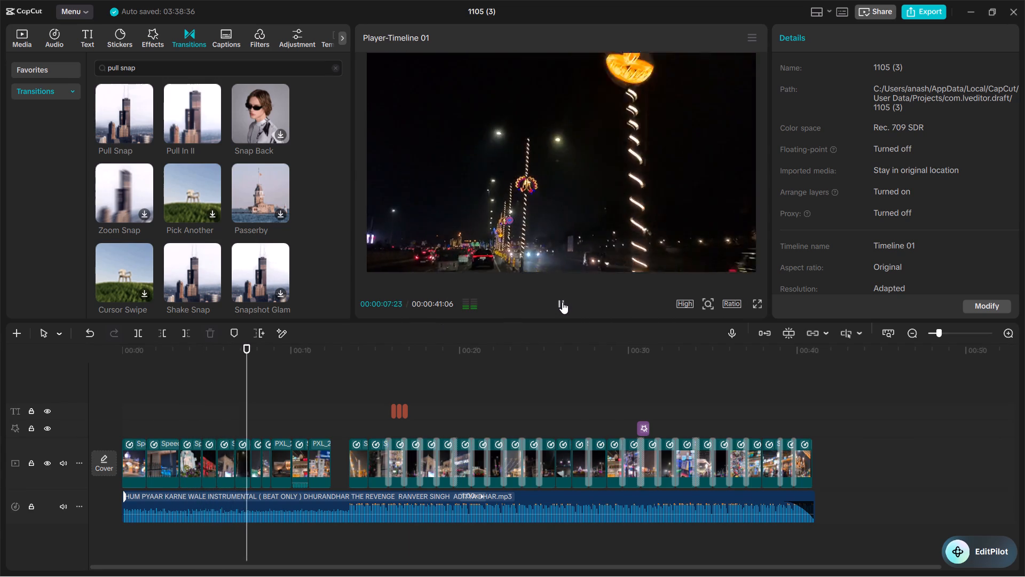
left_click(562, 302)
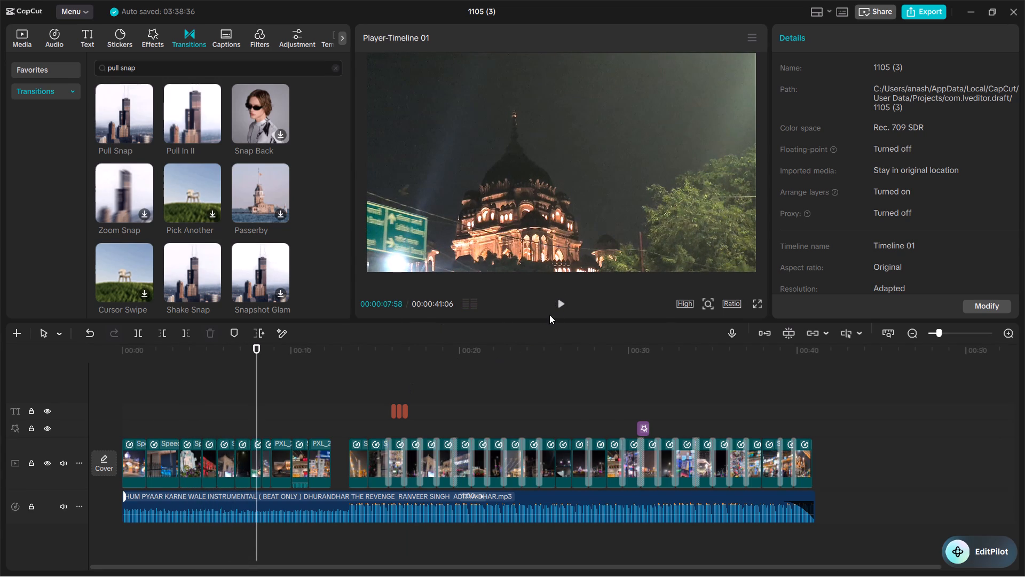
left_click(561, 302)
left_click(561, 302)
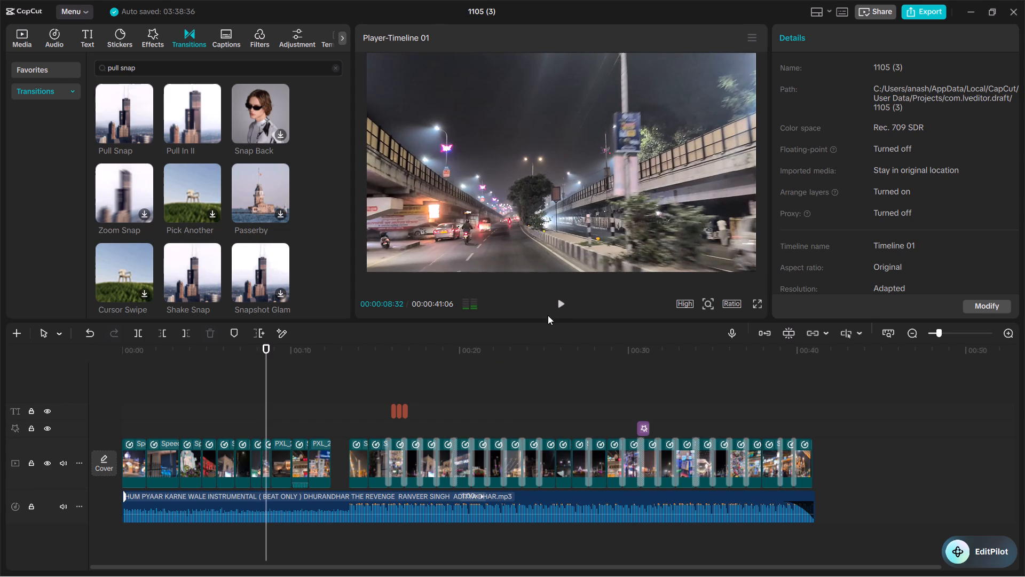
Replay the early clips closely from 00:00:03:21, pausing around the domed building clip to check its cuts against the beat.
left_click_drag(366, 564, 319, 575)
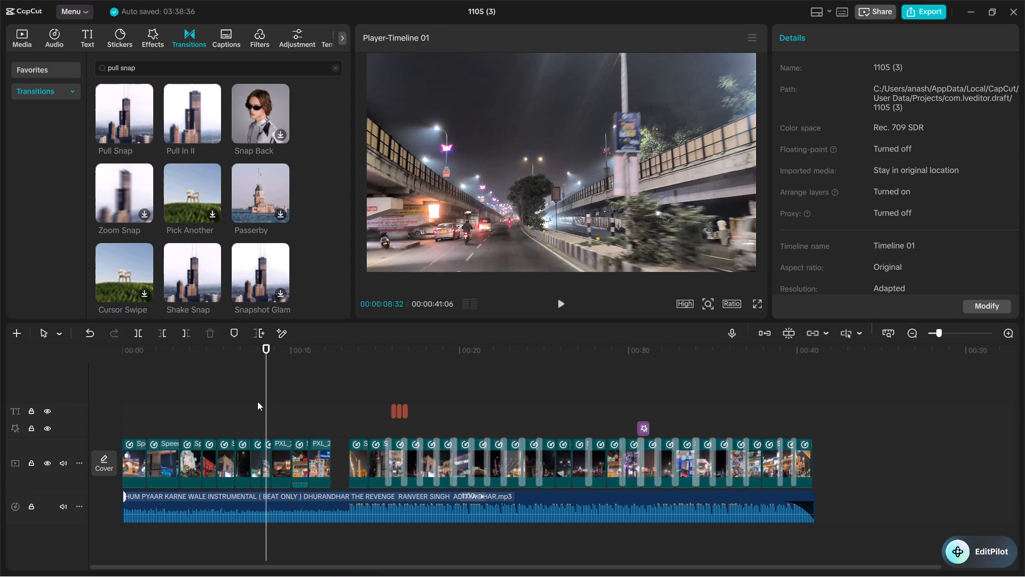
left_click(252, 390)
left_click(1006, 332)
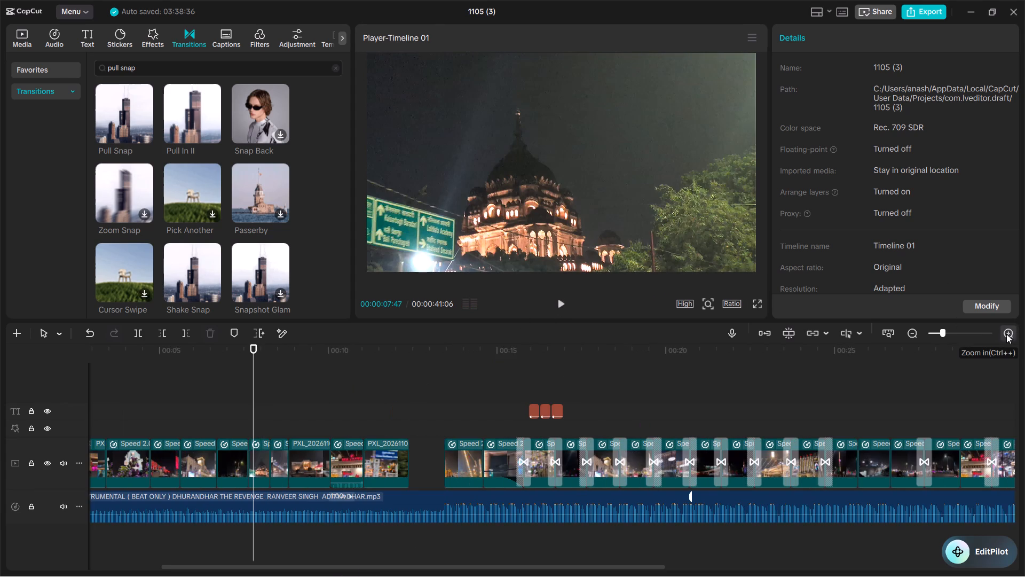
left_click(1011, 331)
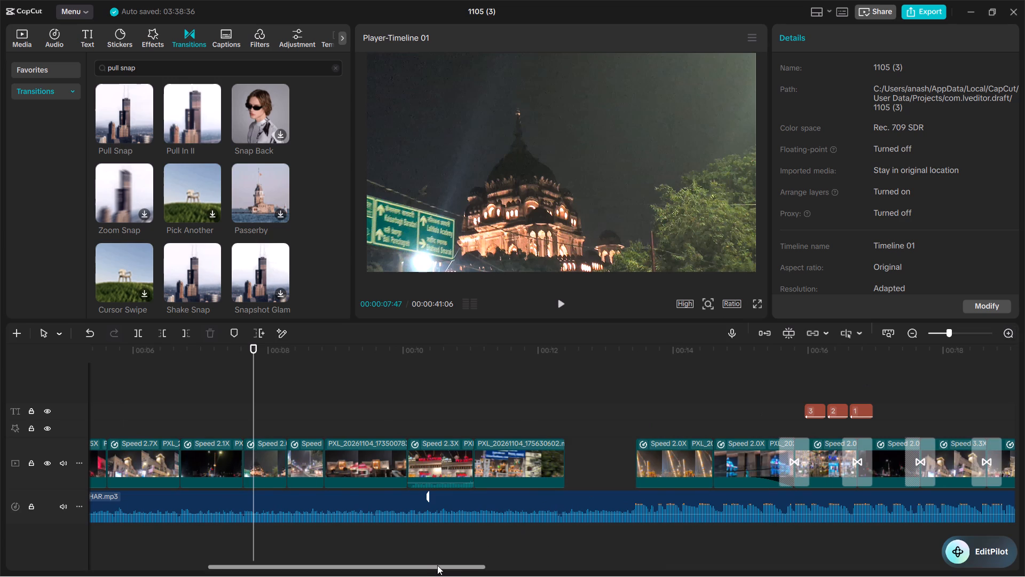
left_click_drag(437, 565, 332, 570)
left_click(307, 414)
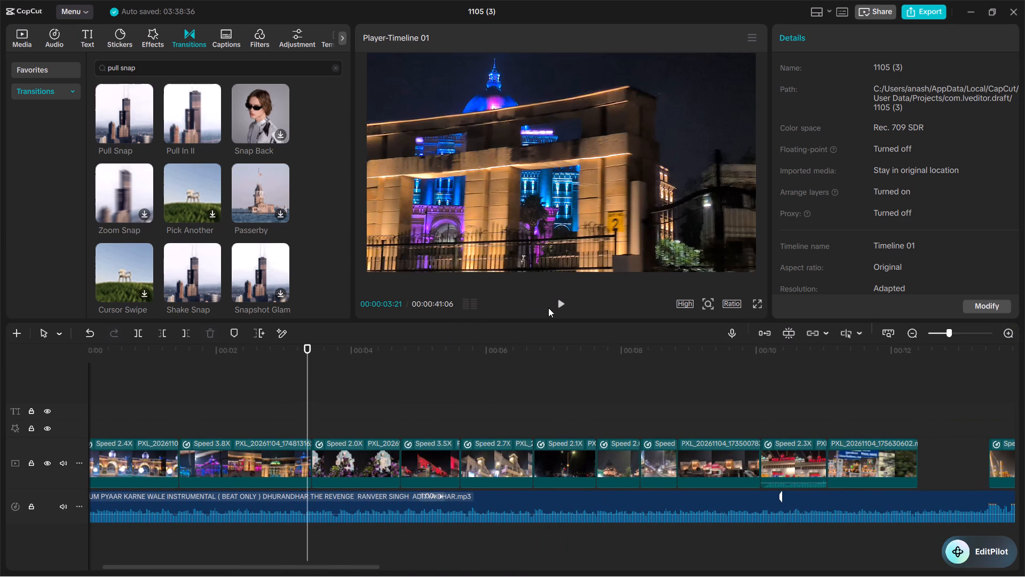
left_click(562, 300)
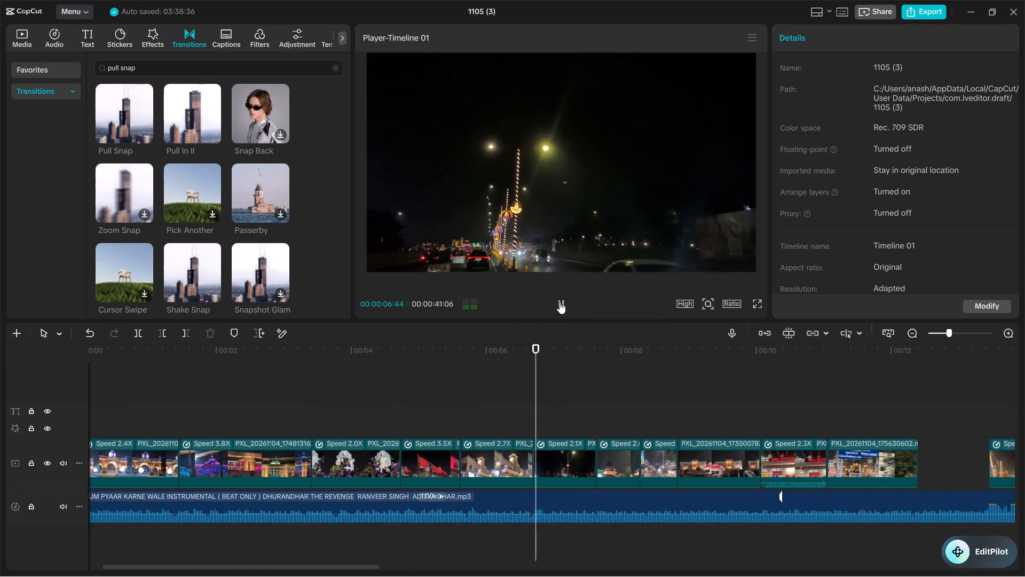
left_click(559, 302)
left_click(559, 302)
left_click(559, 302)
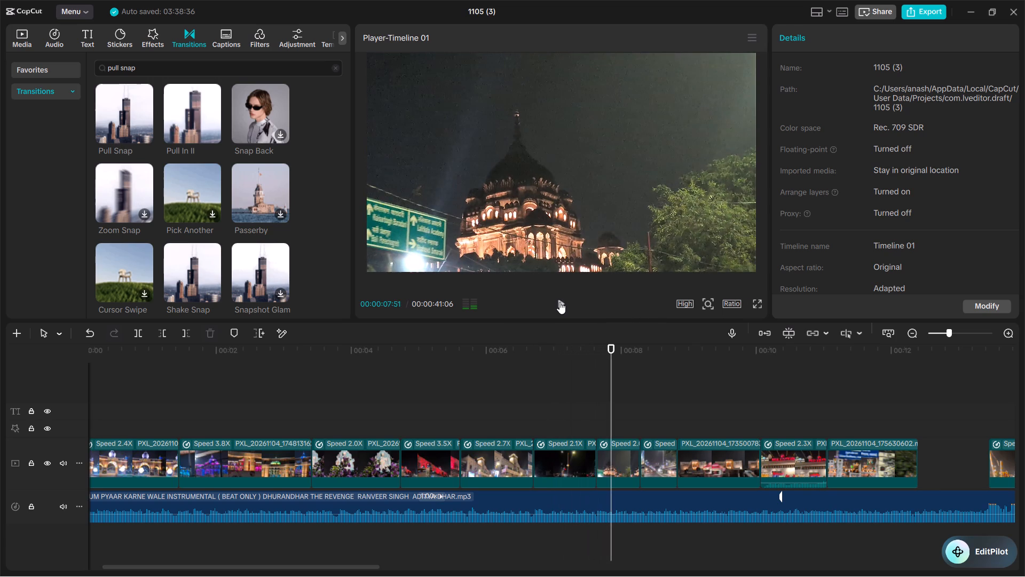
left_click(559, 303)
left_click(559, 303)
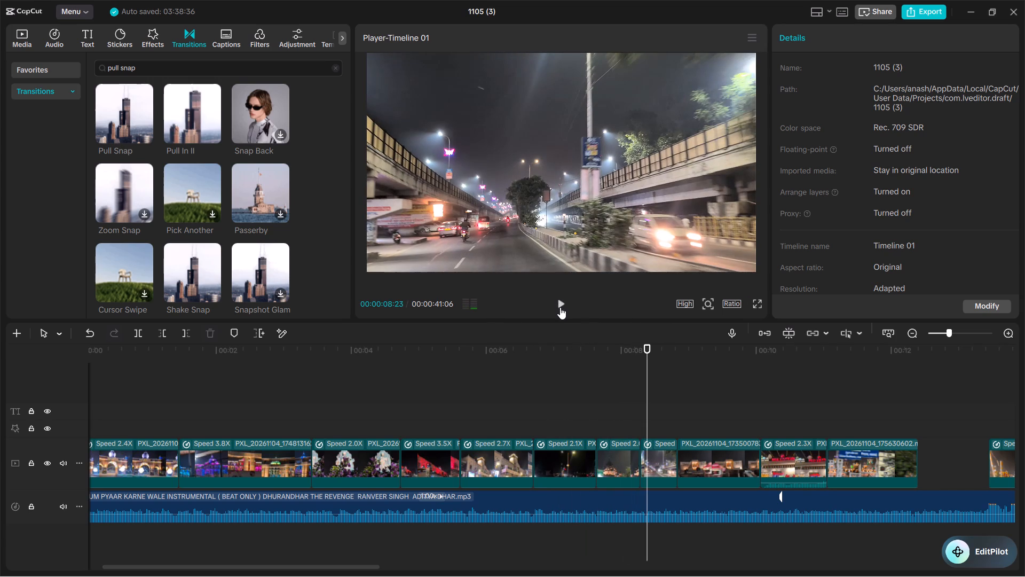
Trim the end of the domed building clip so it lasts only about a quarter of a second.
left_click(621, 465)
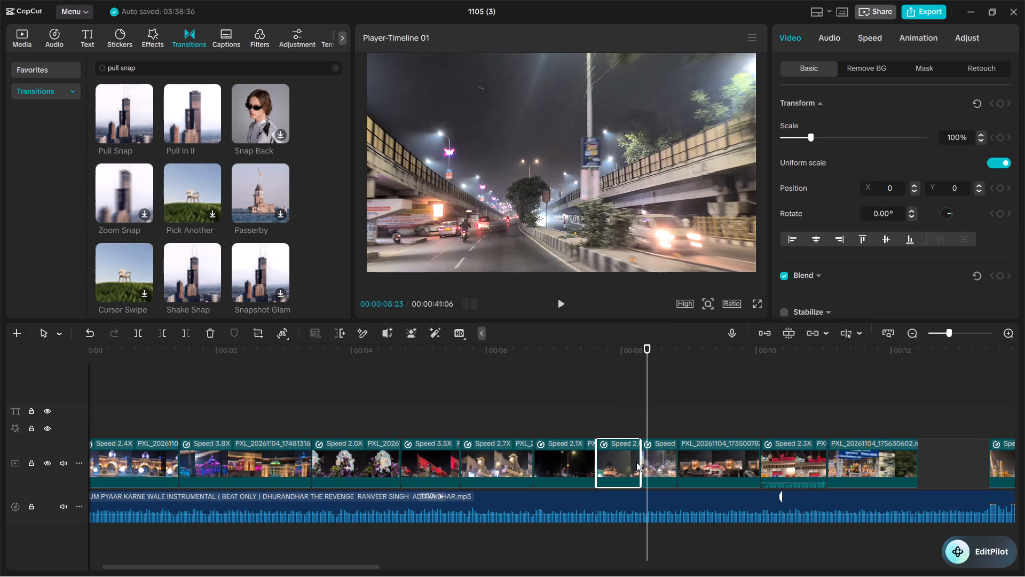
left_click_drag(640, 462, 609, 464)
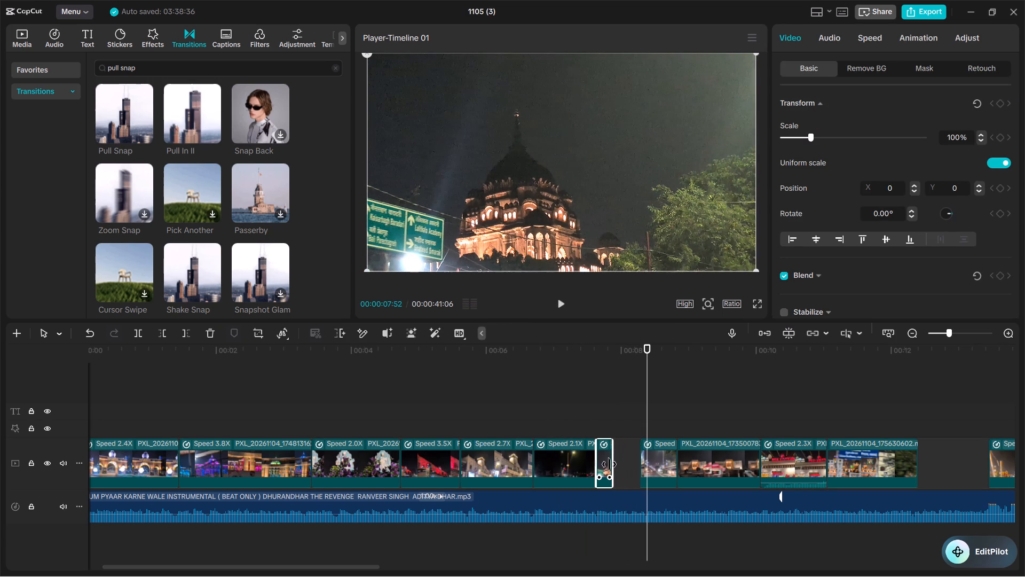
left_click_drag(609, 464, 610, 464)
Move the flyover road clip back against the domed building clip and trim its end to about a quarter of a second.
left_click(659, 466)
left_click_drag(659, 466, 632, 469)
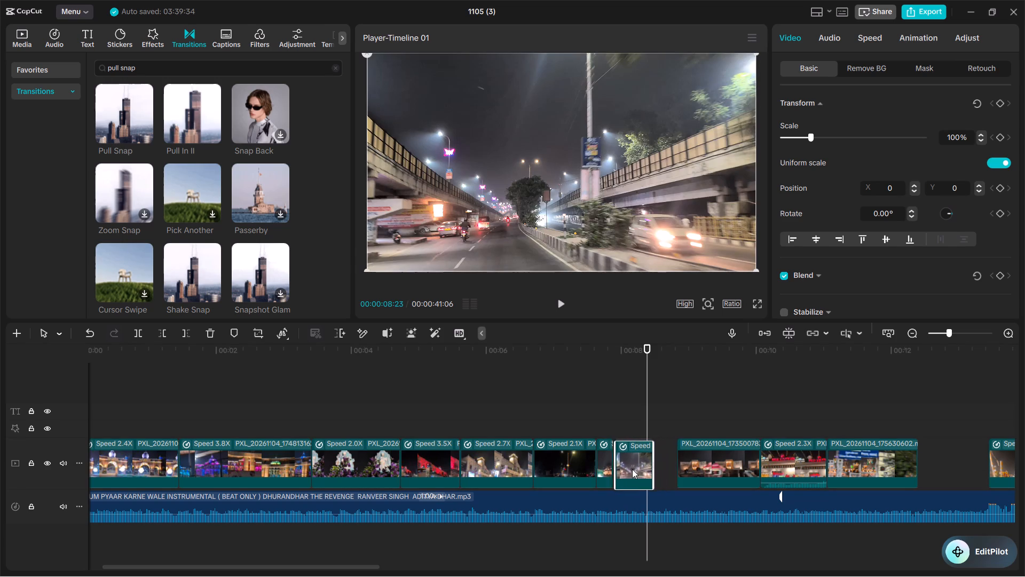
left_click_drag(632, 469, 631, 469)
left_click_drag(629, 455, 633, 498)
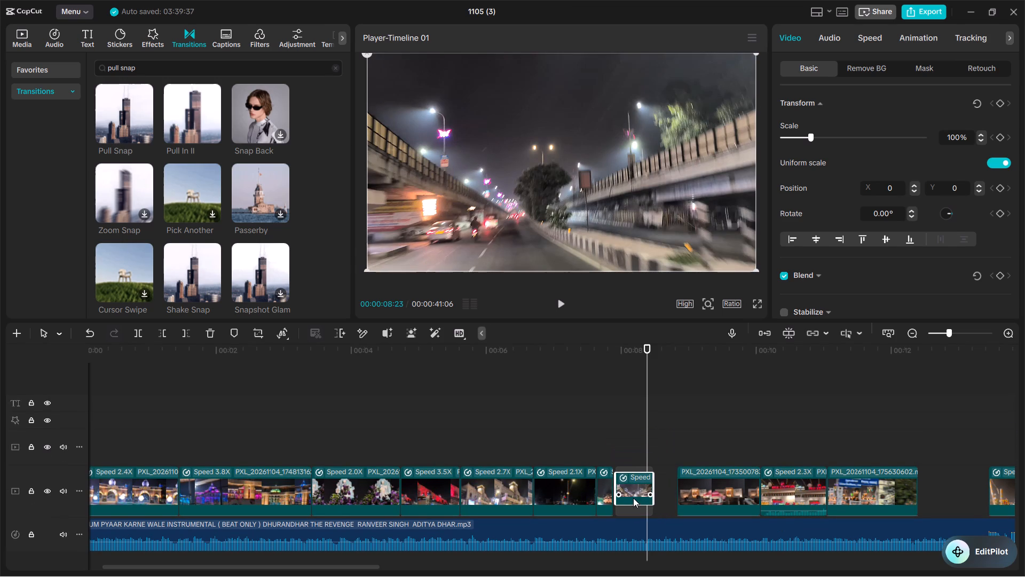
left_click_drag(633, 498, 630, 504)
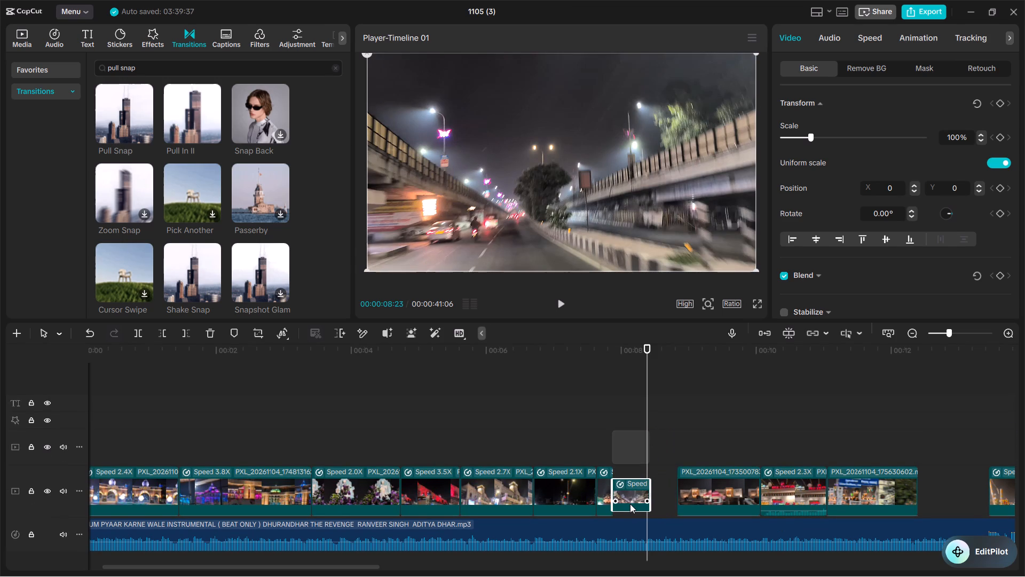
left_click_drag(630, 504, 630, 506)
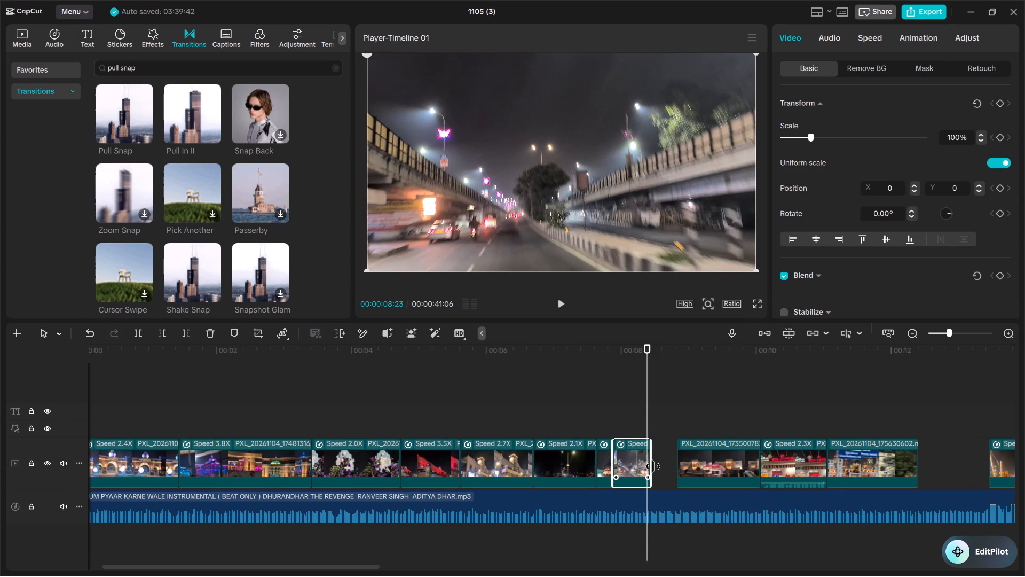
left_click_drag(650, 466, 633, 469)
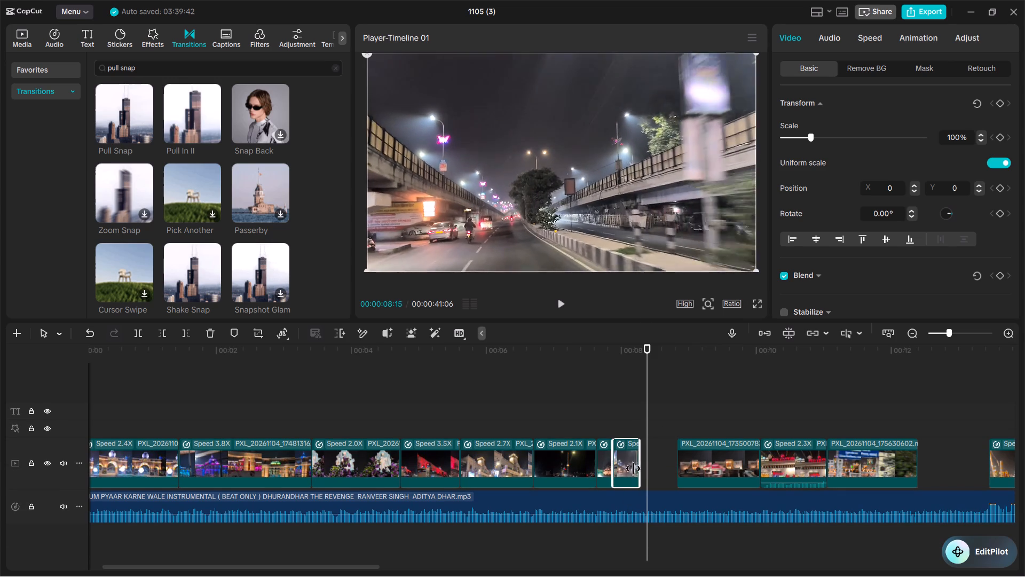
left_click_drag(633, 469, 626, 474)
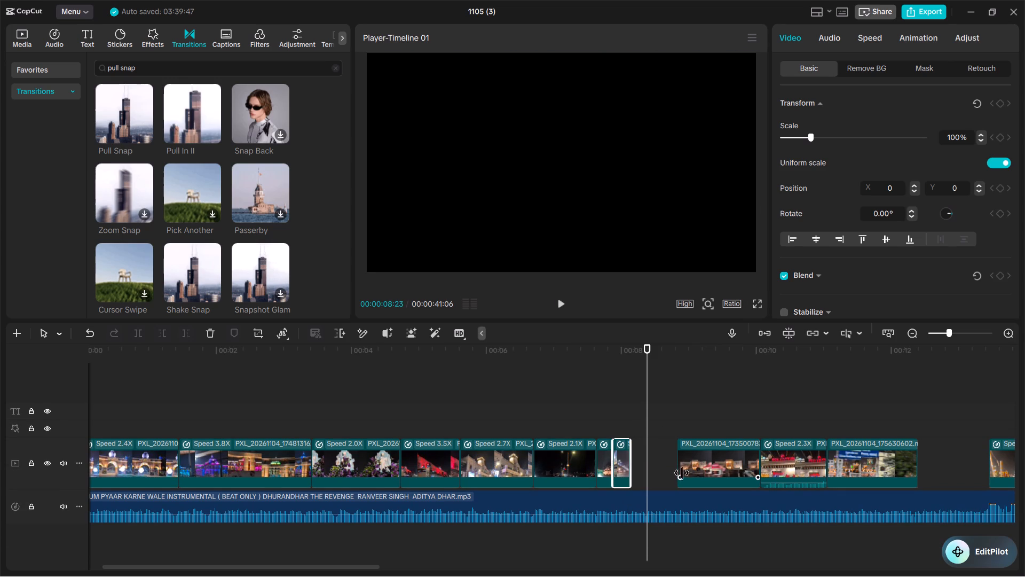
Trim the monument clip's start to about 00:00:09:48 and the Red Dragon clip's end to leave about a third of a second.
left_click(711, 465)
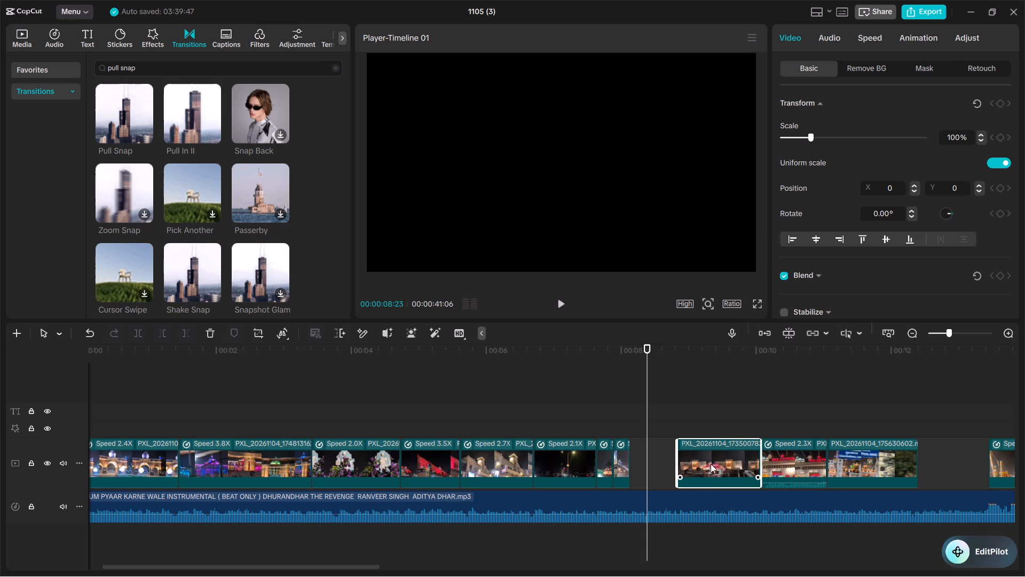
left_click_drag(677, 465, 688, 466)
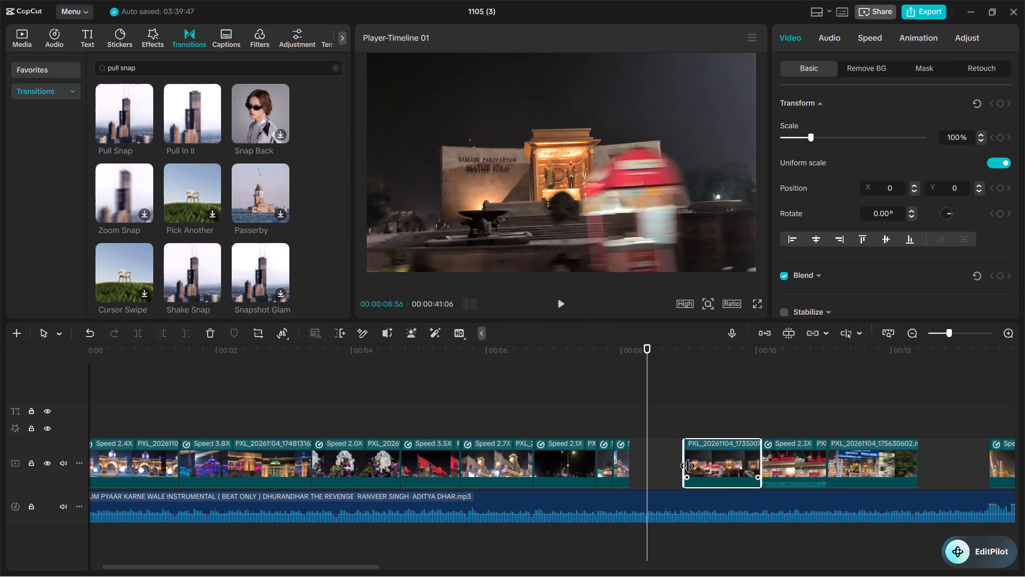
left_click_drag(688, 466, 745, 485)
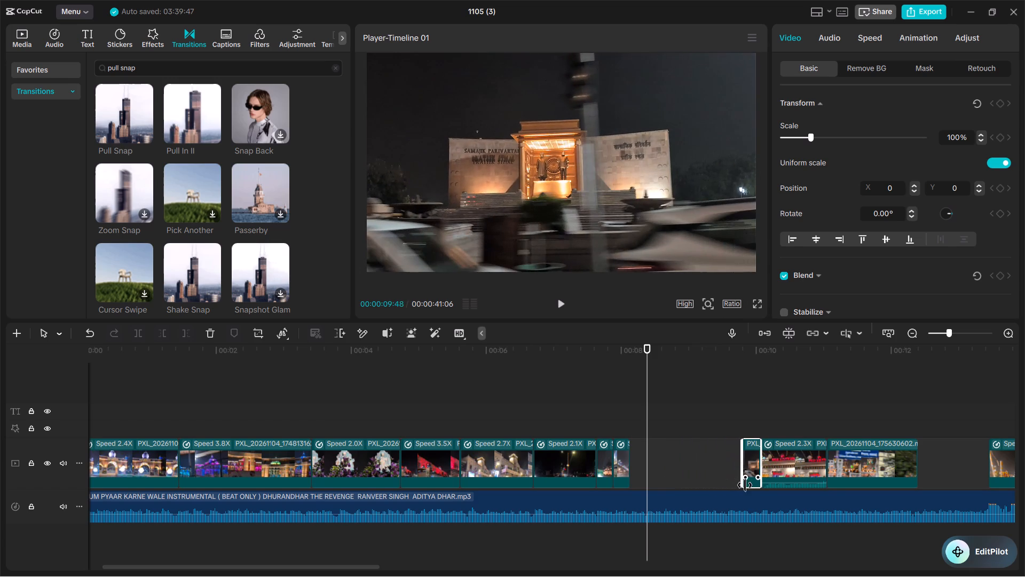
left_click_drag(745, 485, 745, 486)
left_click(787, 464)
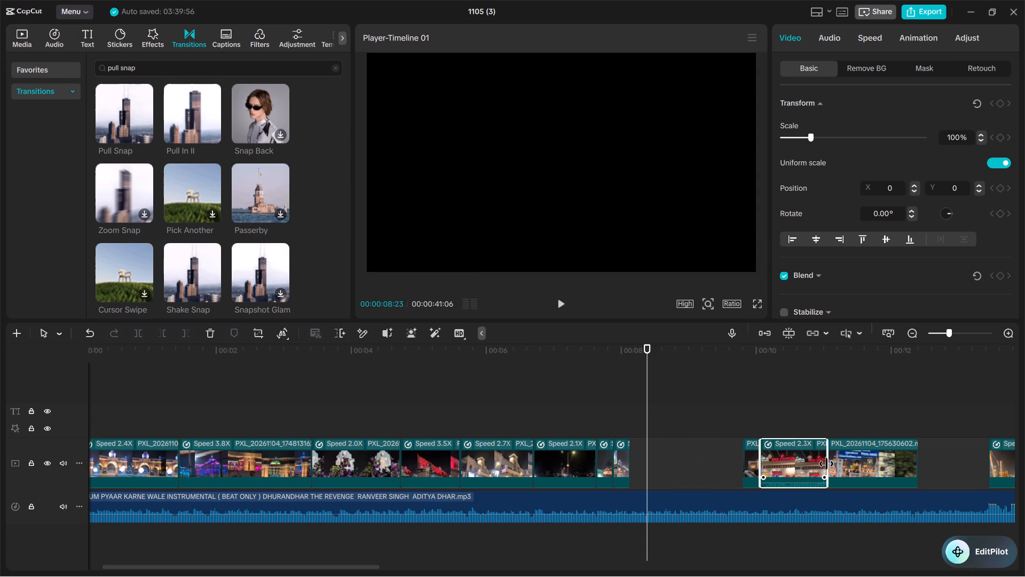
left_click_drag(826, 464, 782, 474)
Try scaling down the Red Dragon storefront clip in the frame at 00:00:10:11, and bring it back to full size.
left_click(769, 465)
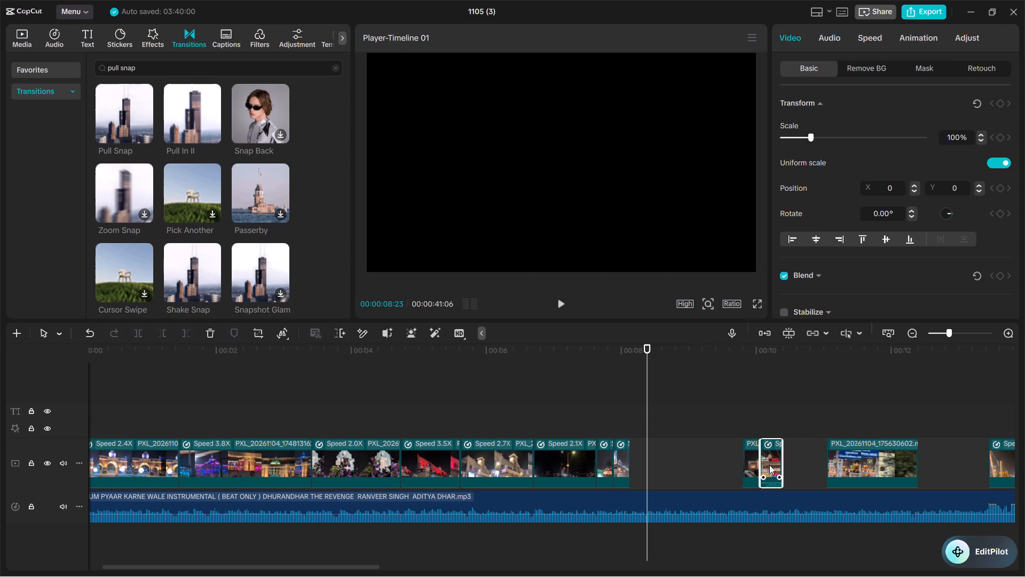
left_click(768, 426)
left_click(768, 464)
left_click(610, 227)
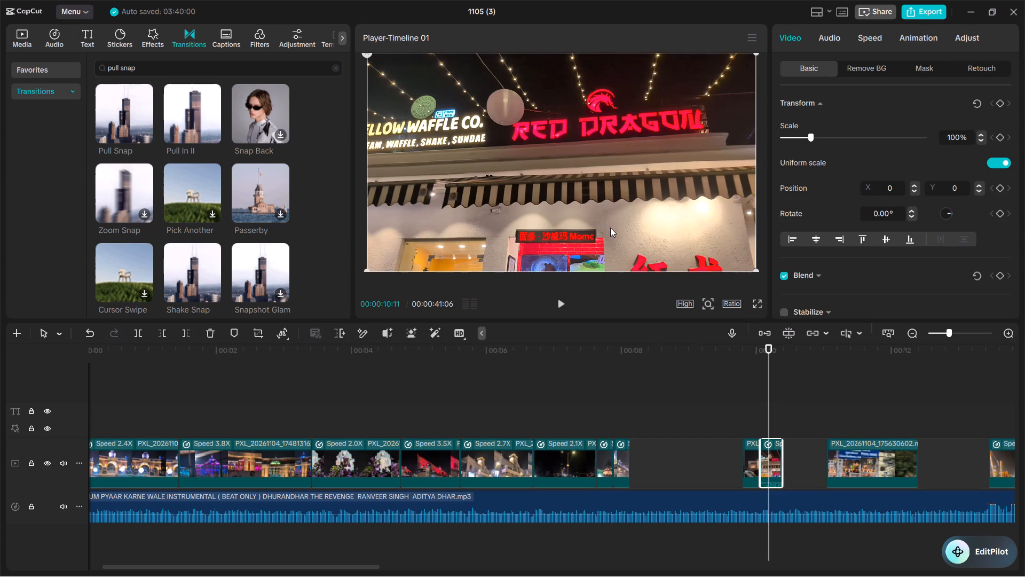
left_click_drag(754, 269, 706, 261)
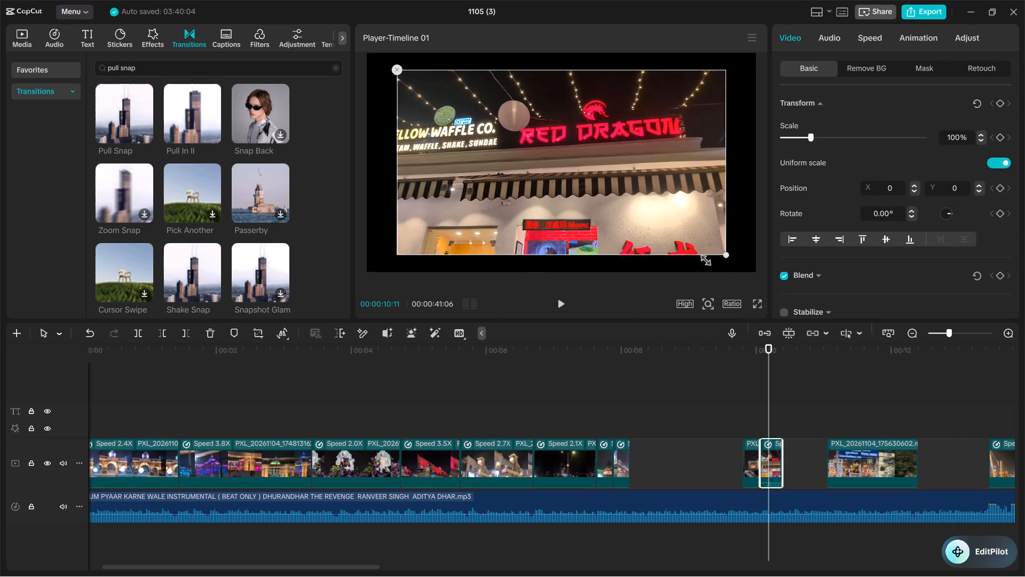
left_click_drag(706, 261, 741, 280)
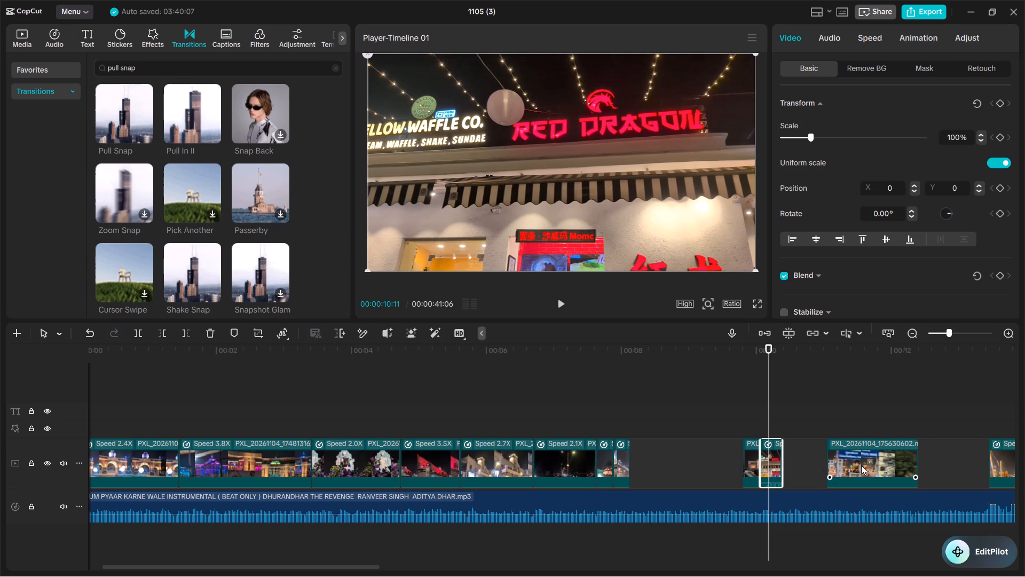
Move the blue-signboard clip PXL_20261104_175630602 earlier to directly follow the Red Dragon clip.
left_click(863, 465)
left_click_drag(863, 465, 812, 470)
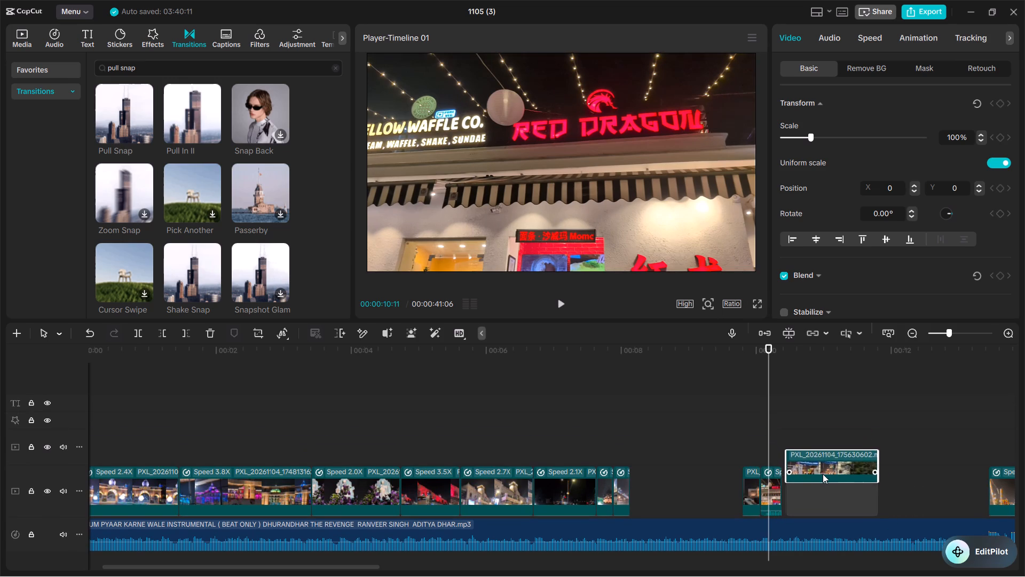
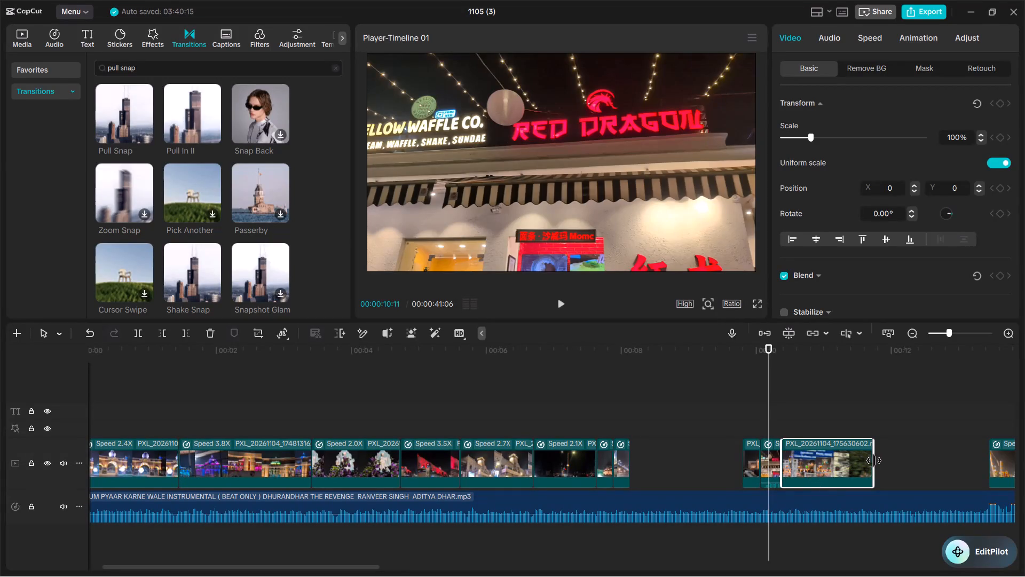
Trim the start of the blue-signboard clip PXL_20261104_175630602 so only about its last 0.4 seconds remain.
left_click_drag(874, 461, 796, 478)
left_click(93, 336)
left_click_drag(779, 459, 836, 467)
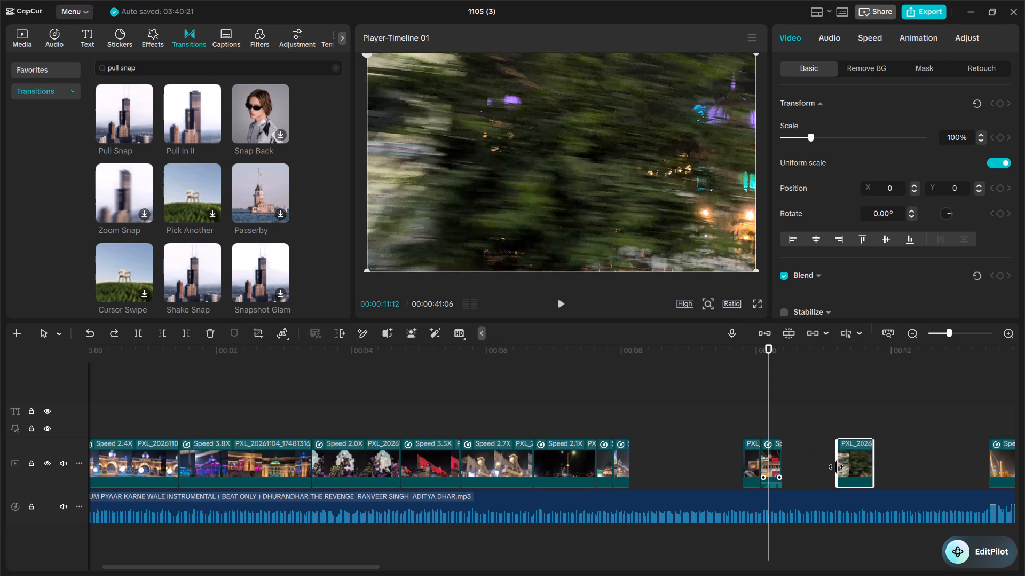
left_click_drag(836, 467, 844, 467)
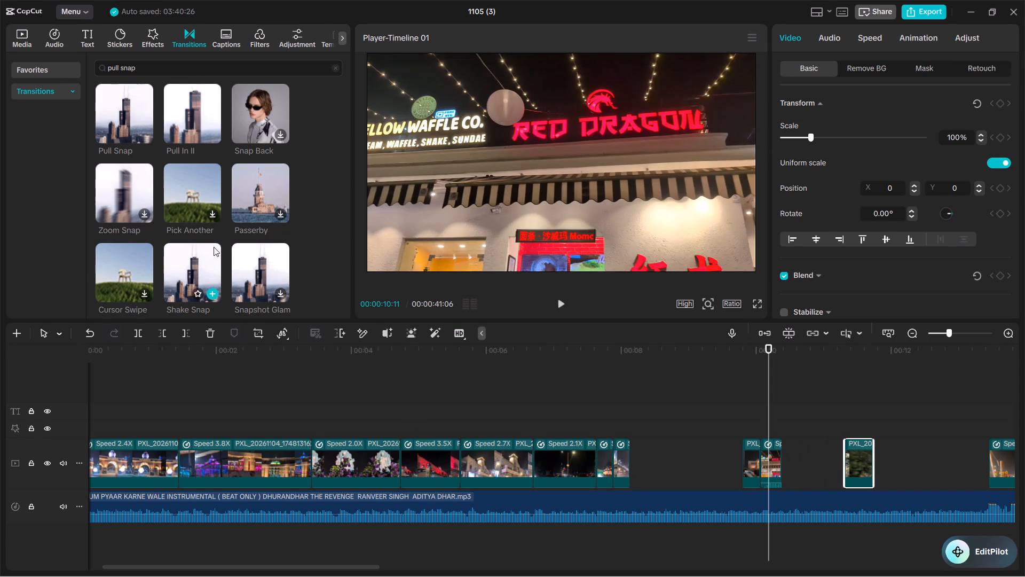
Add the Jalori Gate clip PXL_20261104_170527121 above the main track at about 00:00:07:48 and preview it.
left_click(34, 40)
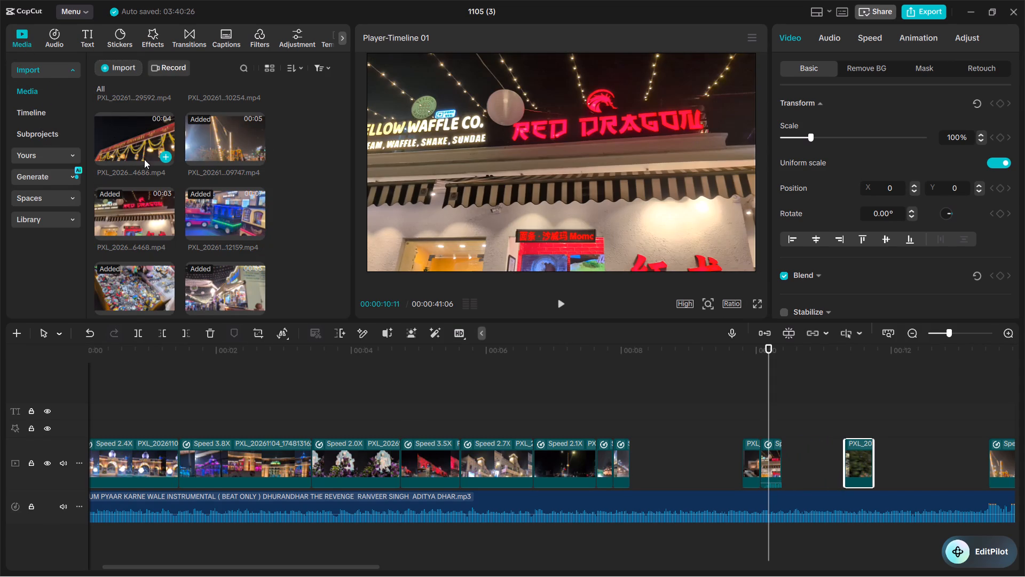
scroll(147, 214, "down", 4)
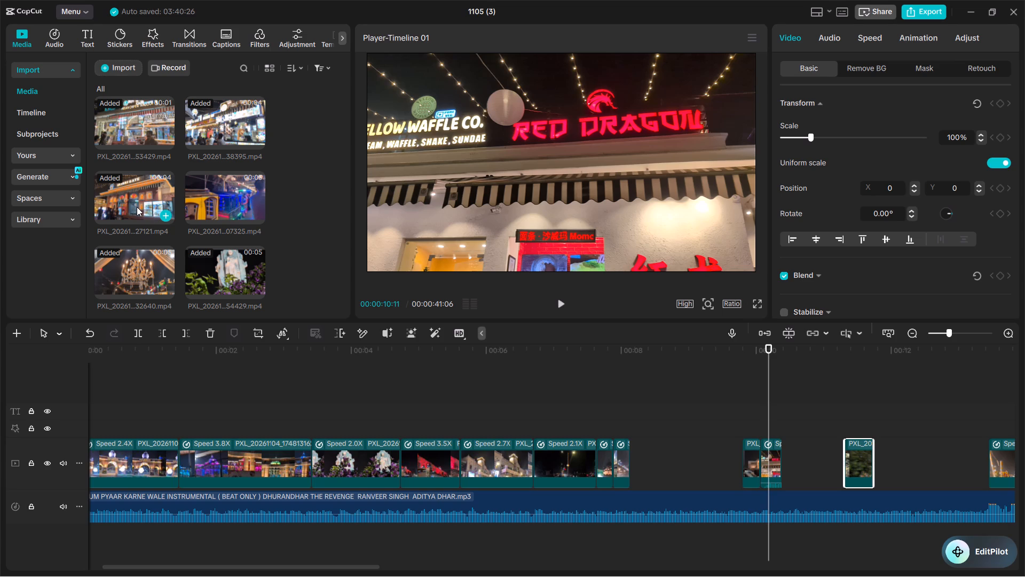
left_click_drag(136, 208, 468, 329)
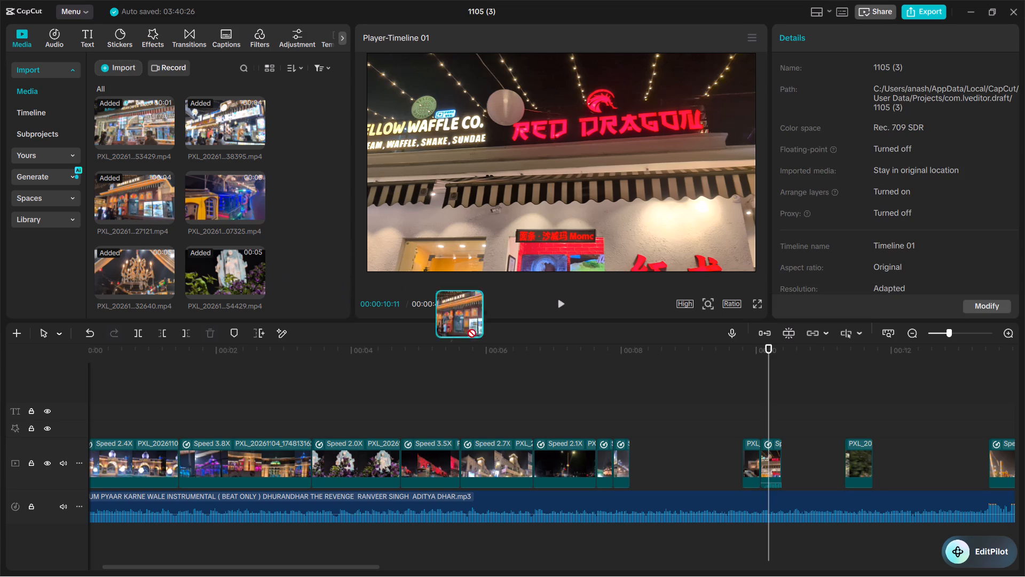
left_click_drag(468, 329, 607, 402)
left_click(606, 386)
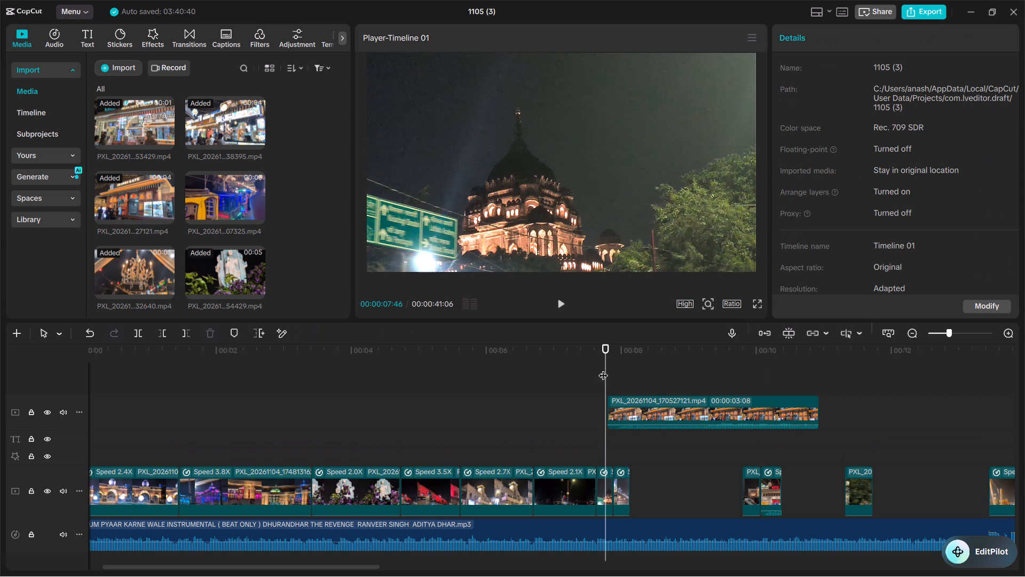
left_click(559, 302)
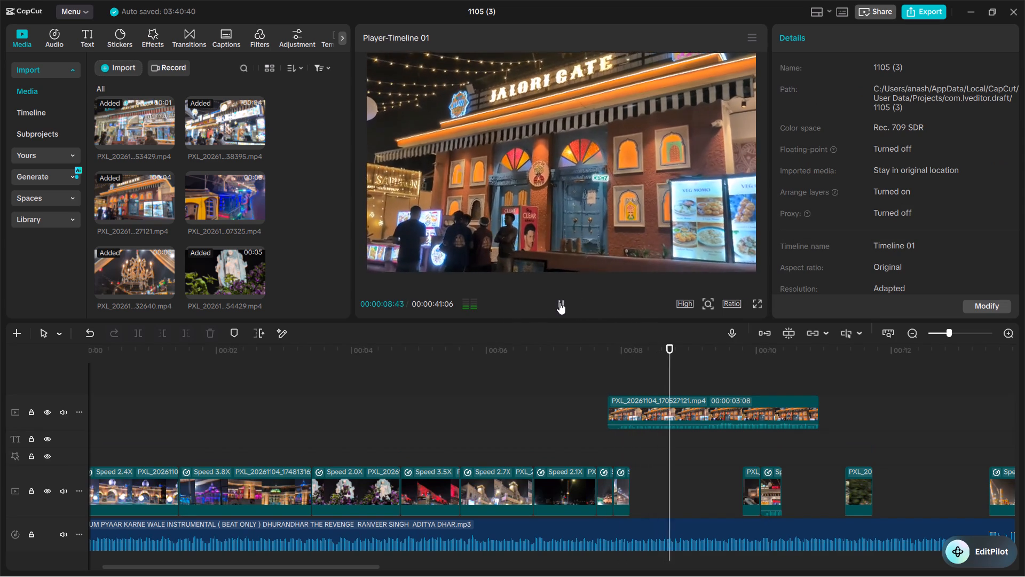
left_click(559, 302)
Set the Jalori Gate clip's speed to 5.00x and play it back from 00:00:07:46.
left_click(685, 420)
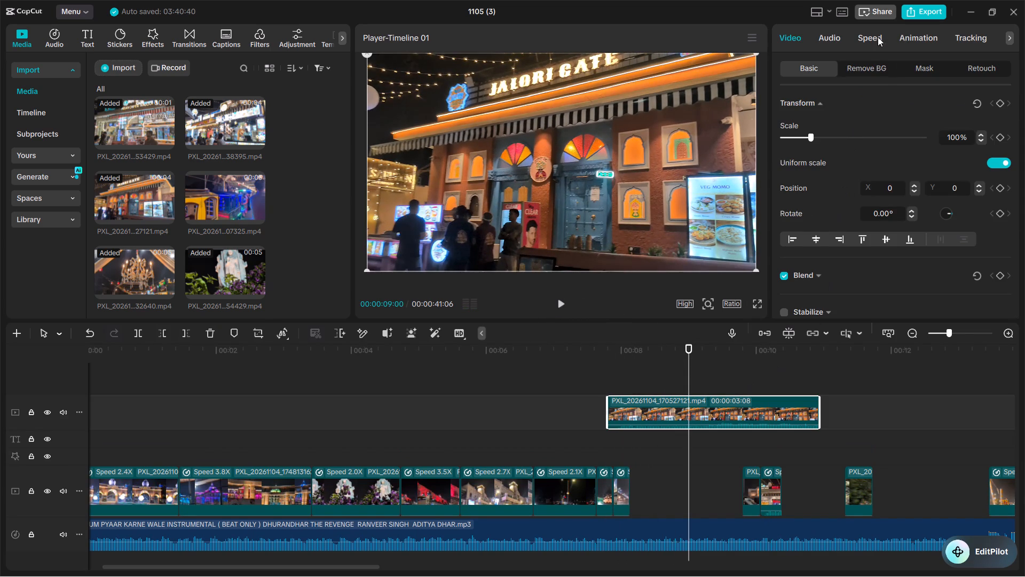
left_click(878, 37)
left_click(865, 119)
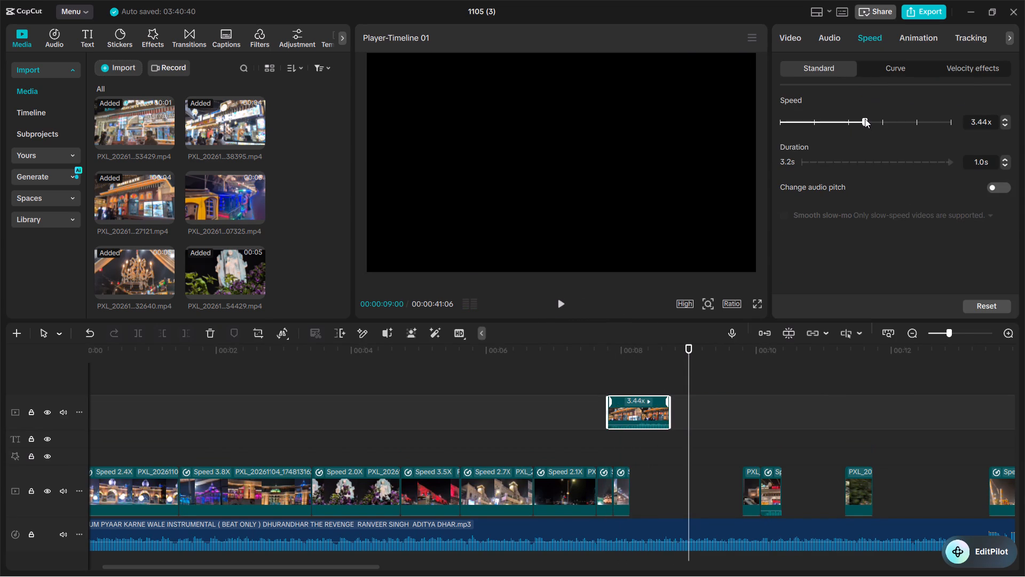
left_click(871, 120)
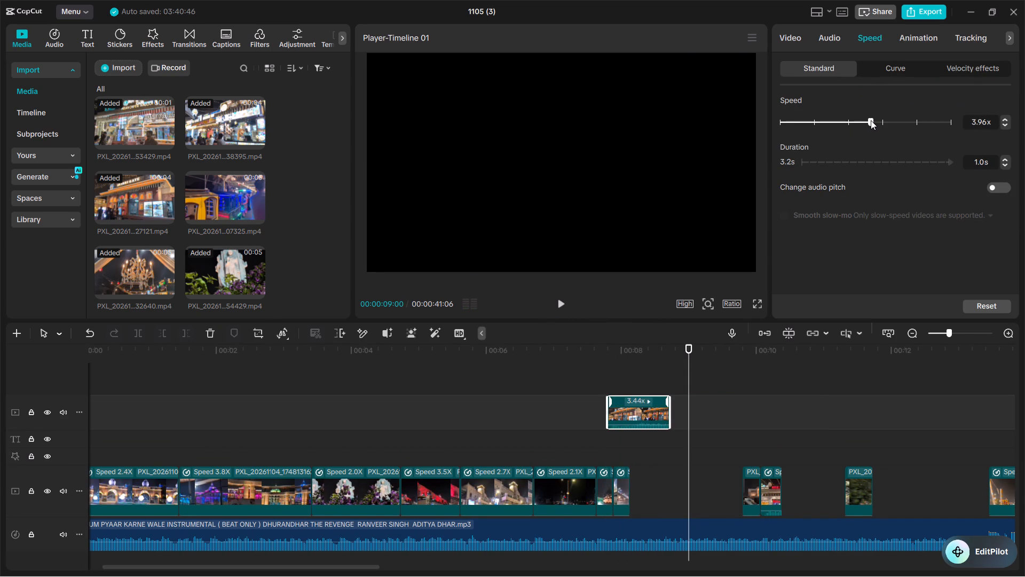
left_click(884, 122)
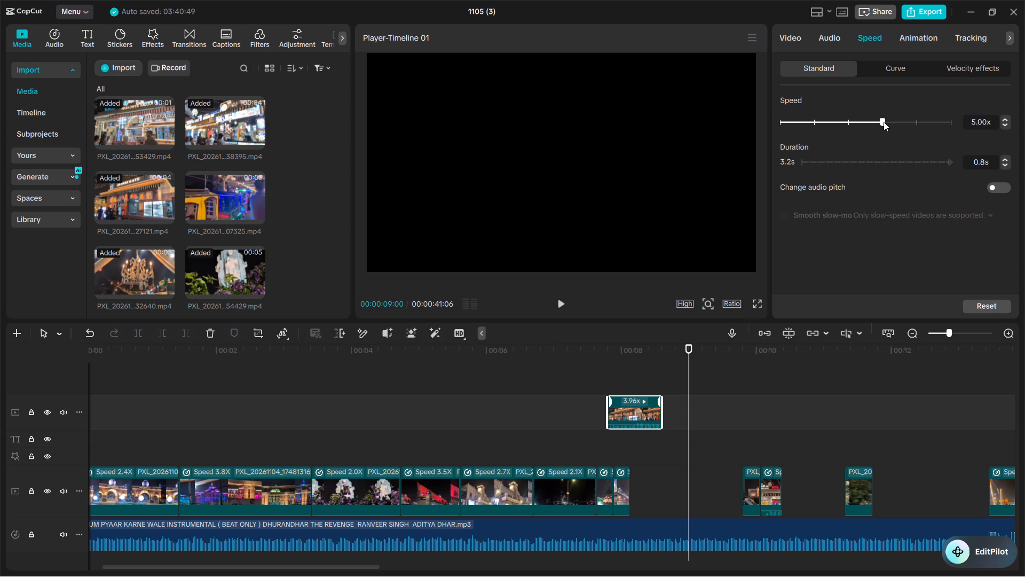
left_click(605, 379)
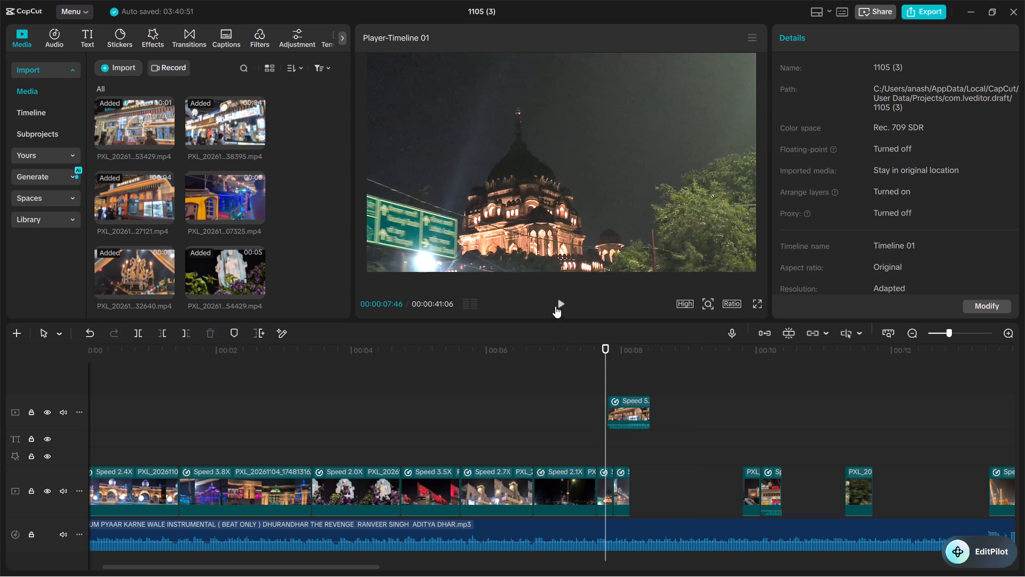
left_click(559, 301)
left_click(558, 303)
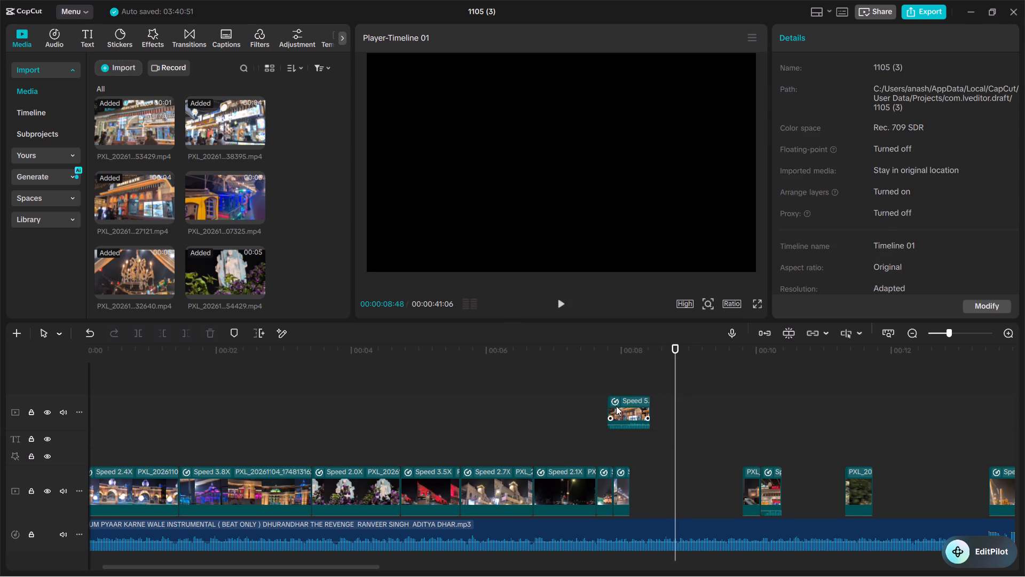
Move the Jalori Gate clip onto the main track directly after the quick cuts near 00:00:08 and trim its end to about 0.2 seconds.
left_click(625, 409)
left_click_drag(623, 415, 651, 492)
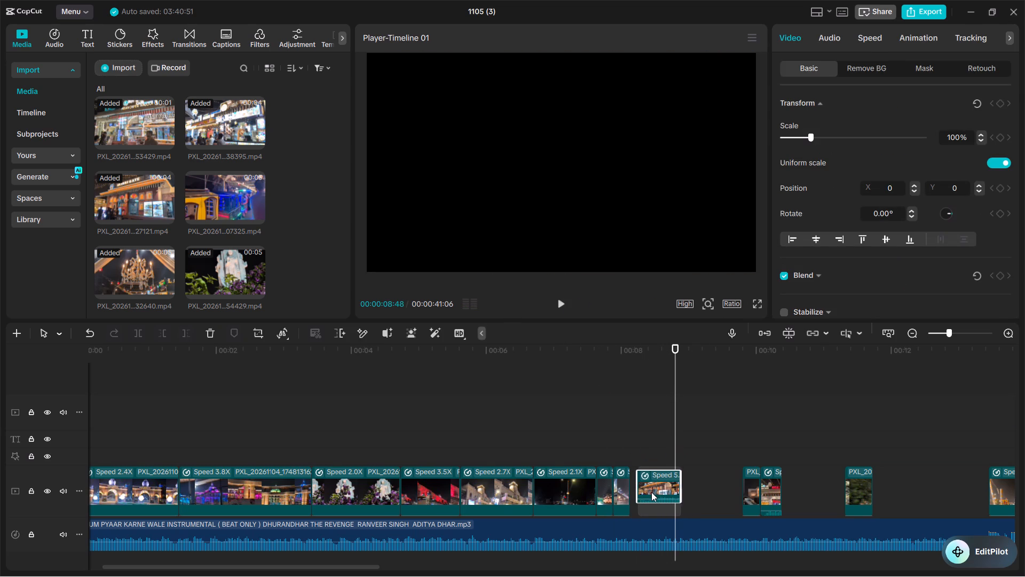
left_click_drag(651, 492, 645, 496)
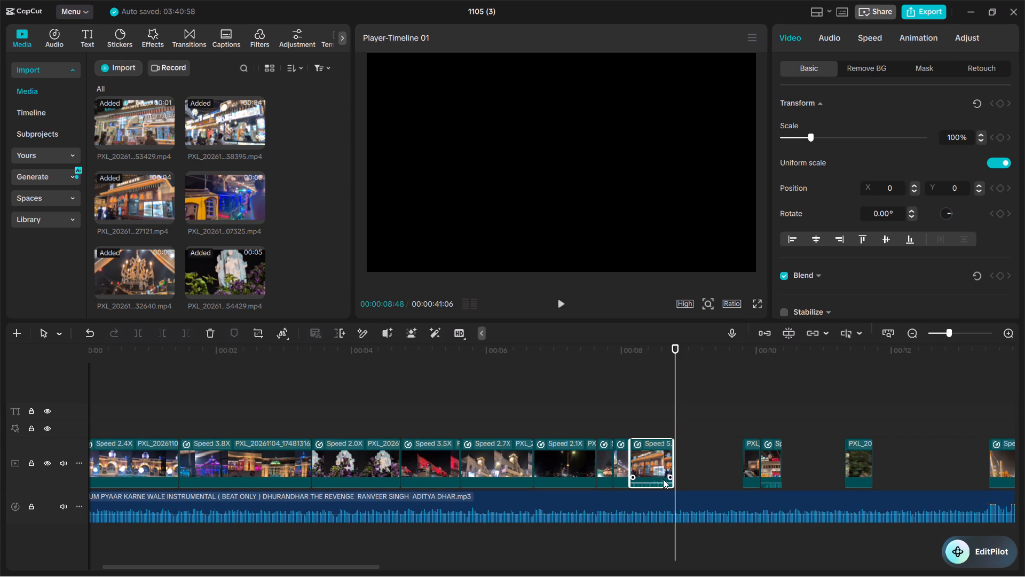
left_click_drag(672, 456, 643, 463)
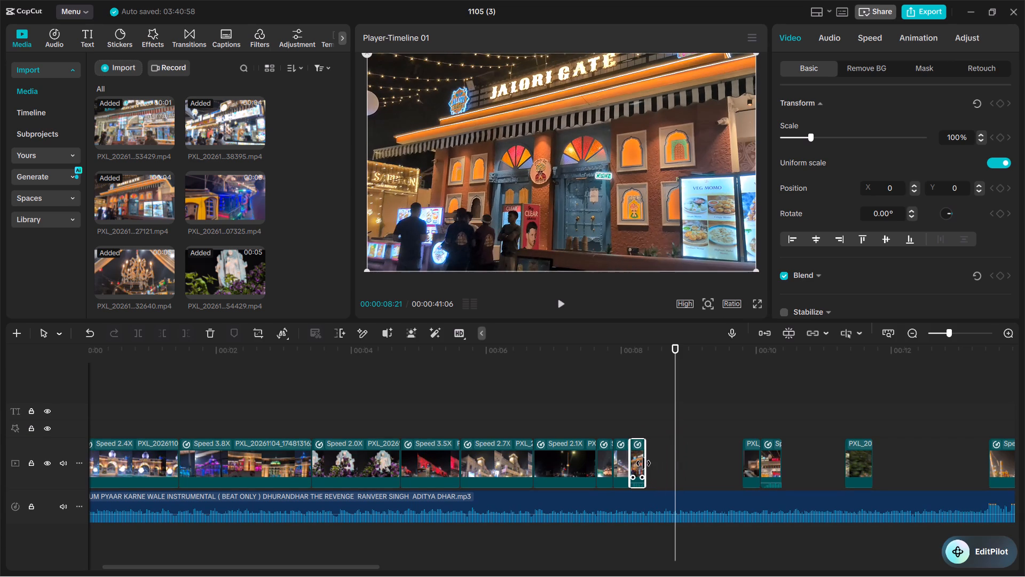
left_click_drag(643, 463, 648, 464)
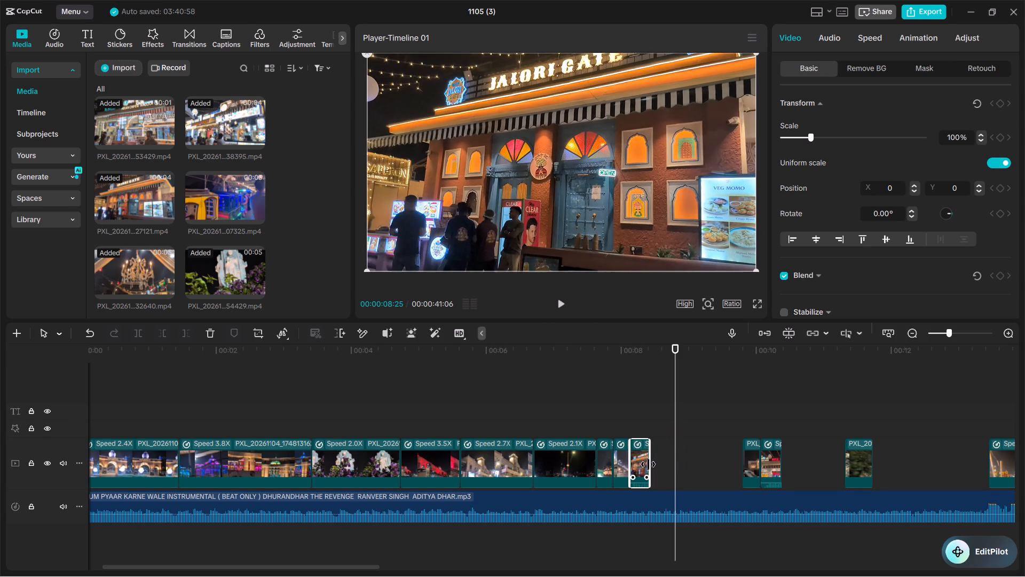
left_click_drag(648, 464, 643, 467)
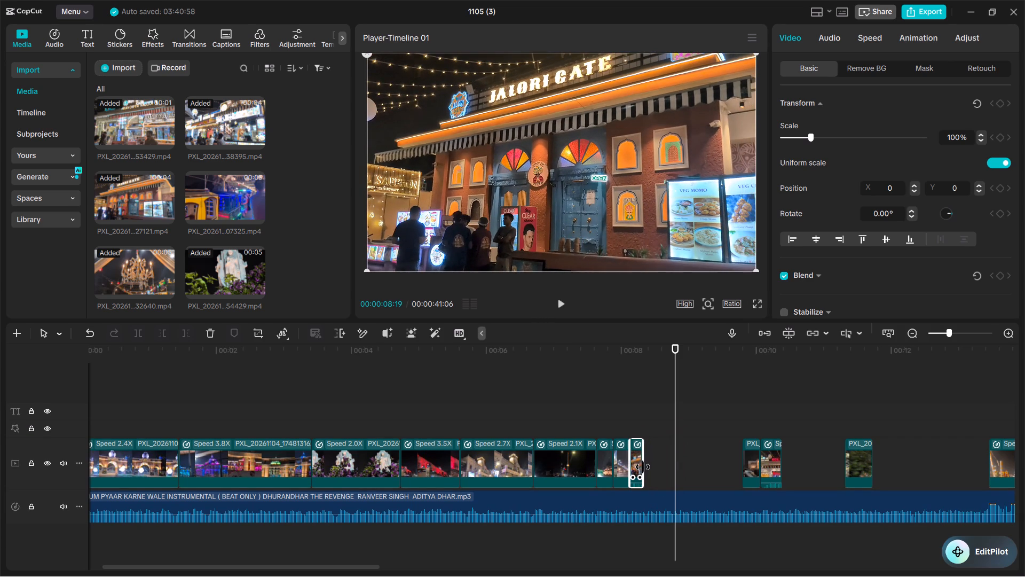
left_click_drag(643, 467, 643, 470)
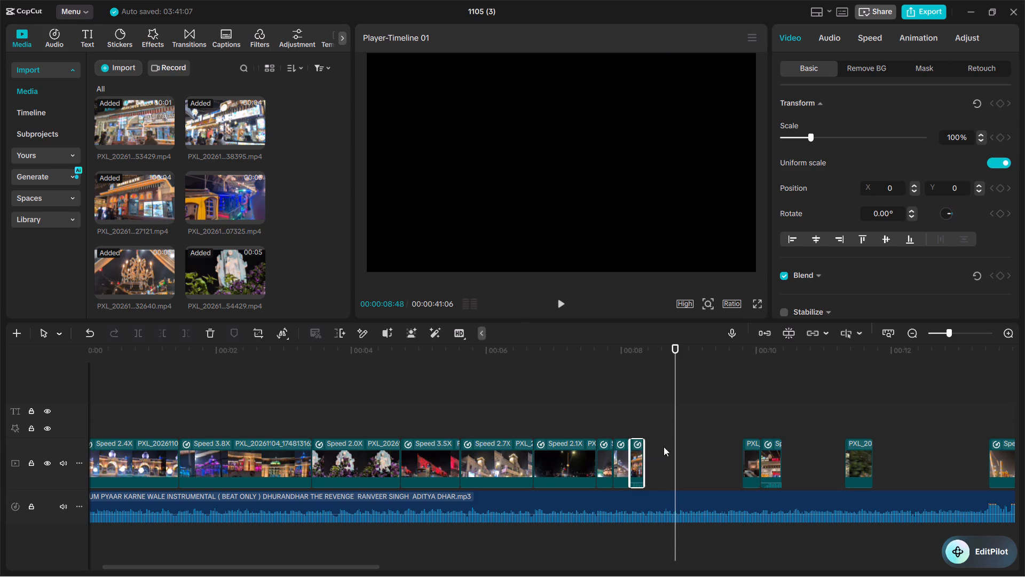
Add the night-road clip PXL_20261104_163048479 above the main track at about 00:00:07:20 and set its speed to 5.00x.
scroll(213, 232, "down", 1)
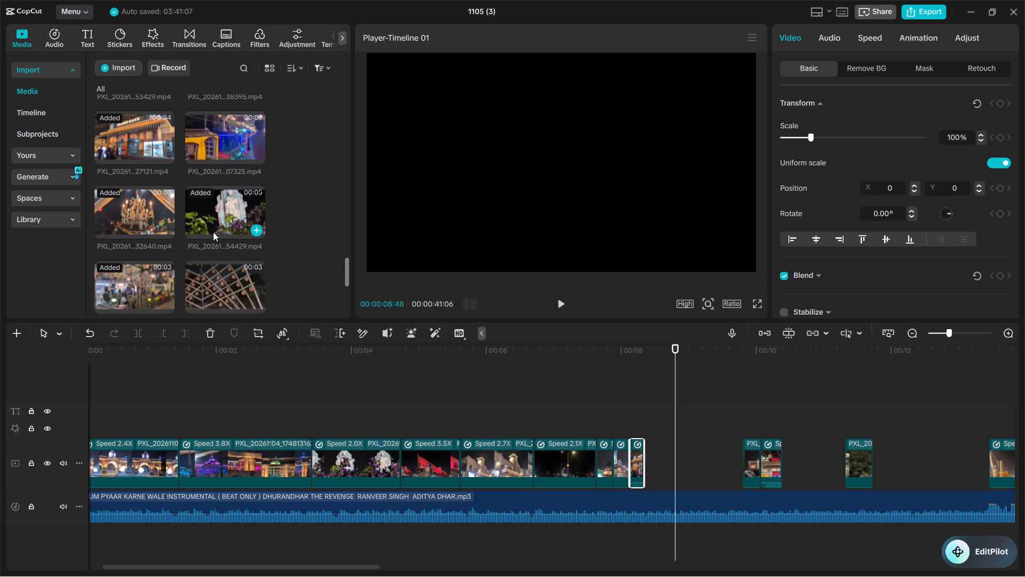
scroll(230, 219, "down", 2)
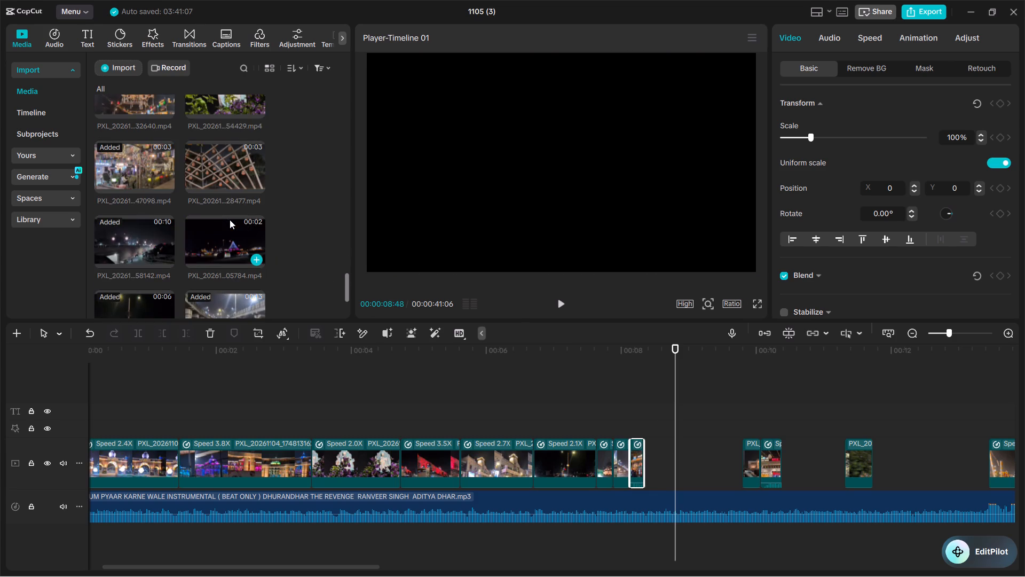
scroll(230, 220, "down", 1)
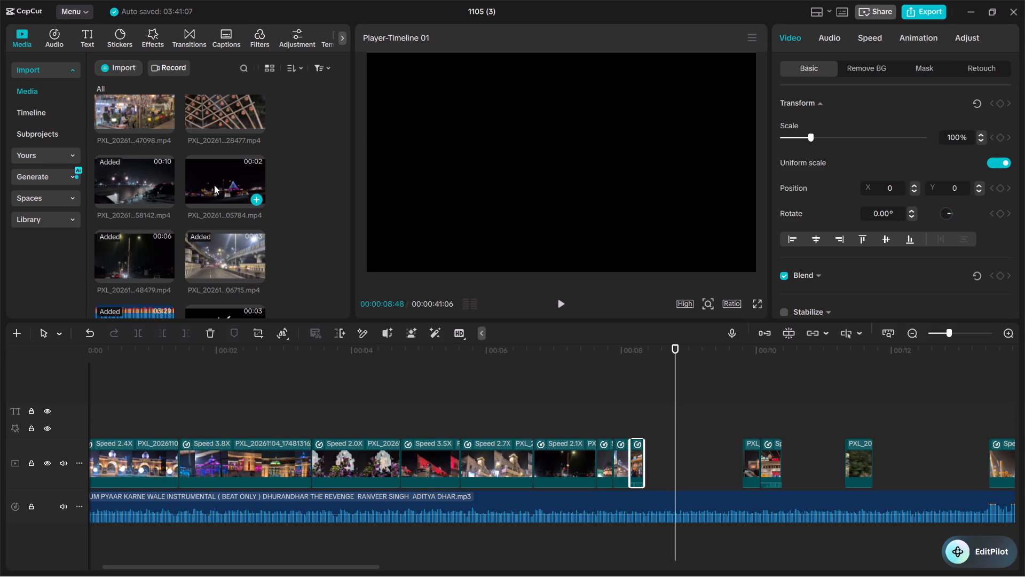
left_click_drag(123, 259, 594, 399)
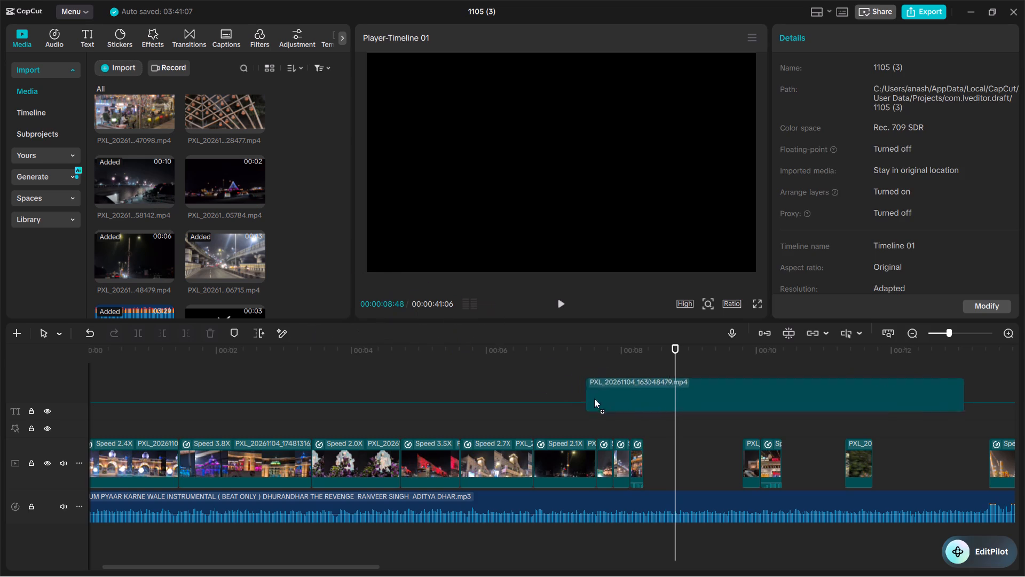
left_click_drag(594, 399, 579, 413)
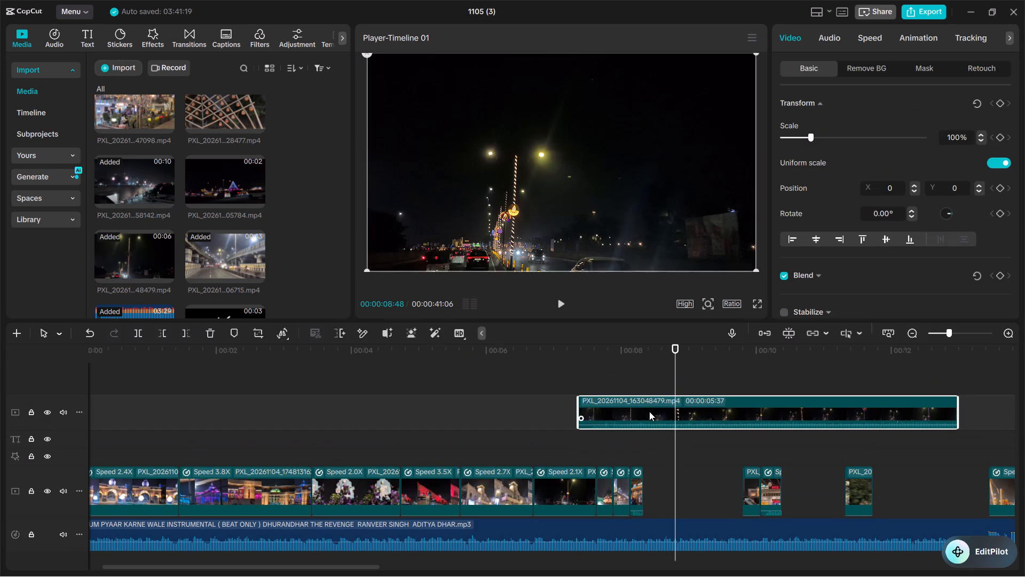
left_click(866, 36)
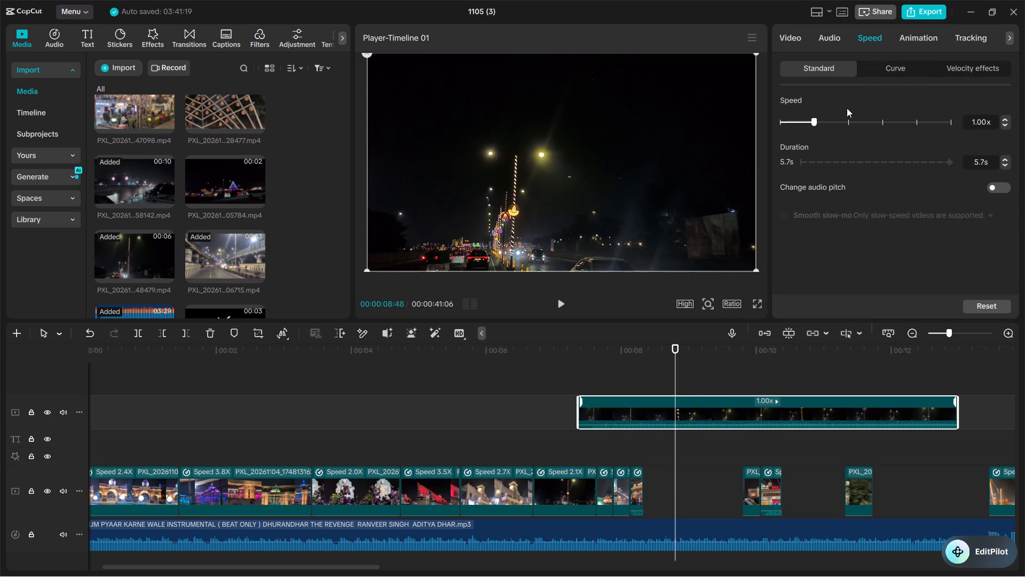
left_click(883, 121)
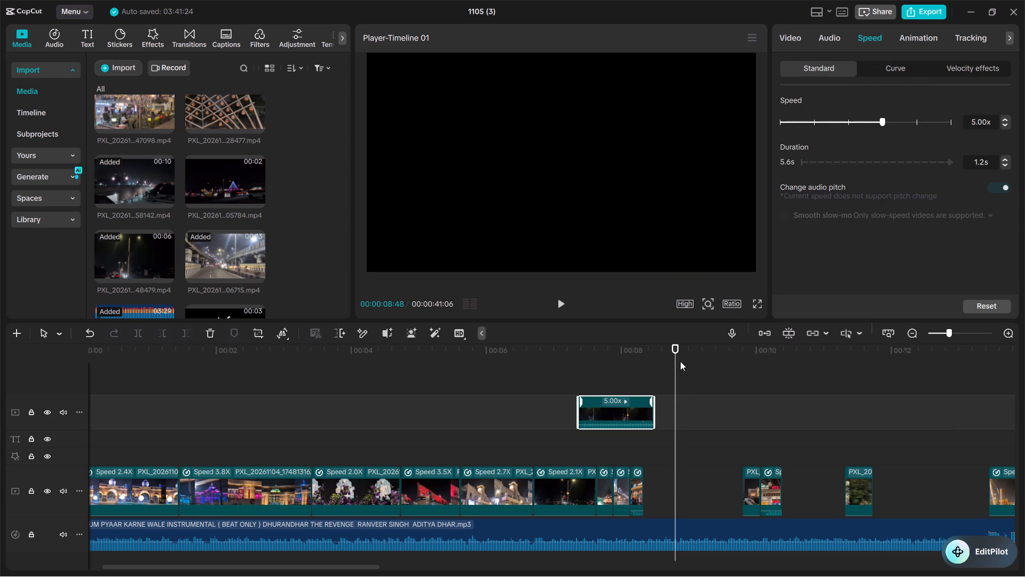
Trim the night-road clip's end to 0.2 seconds and move it onto the main track directly after the Jalori Gate clip.
left_click_drag(653, 412, 590, 425)
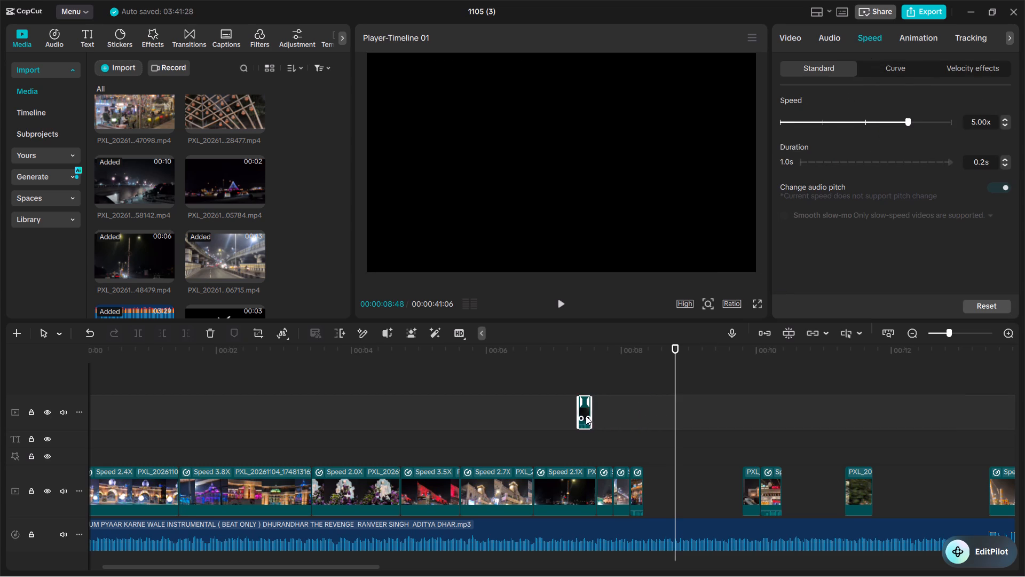
left_click_drag(584, 412, 656, 495)
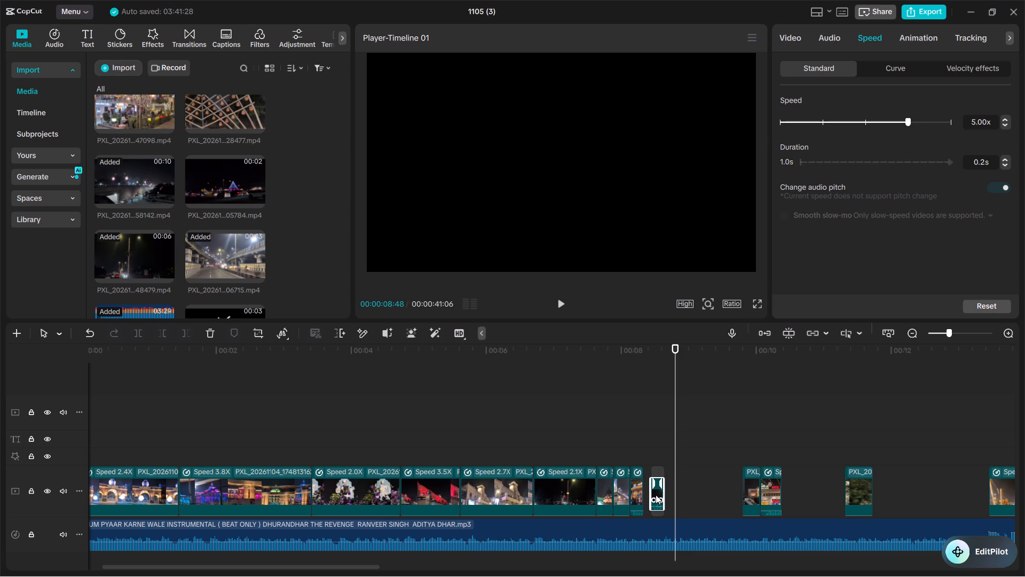
left_click_drag(656, 495, 651, 497)
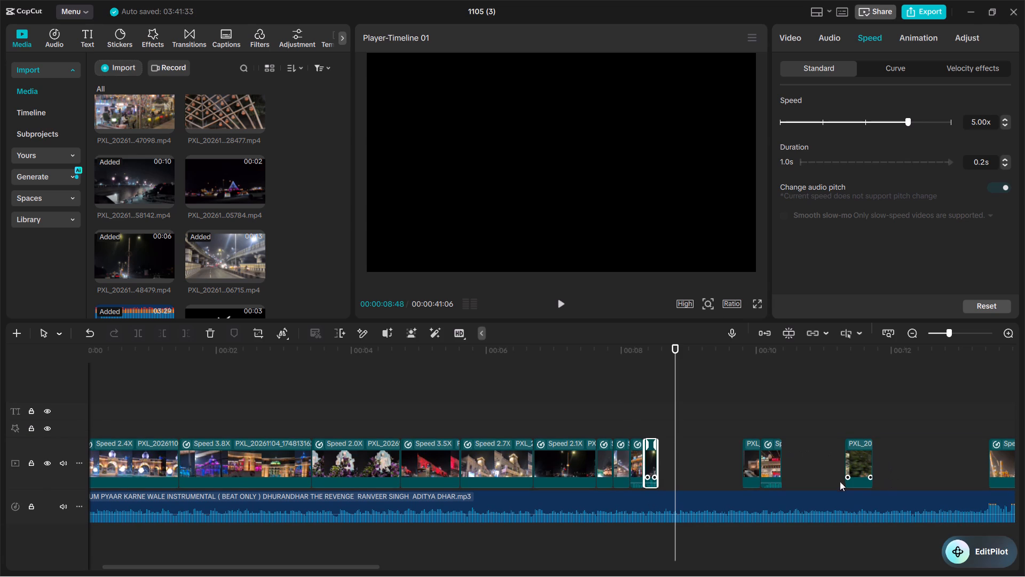
Play the montage from about 00:00:11:13 into the louder section to check the beats over the remaining gap.
left_click(947, 386)
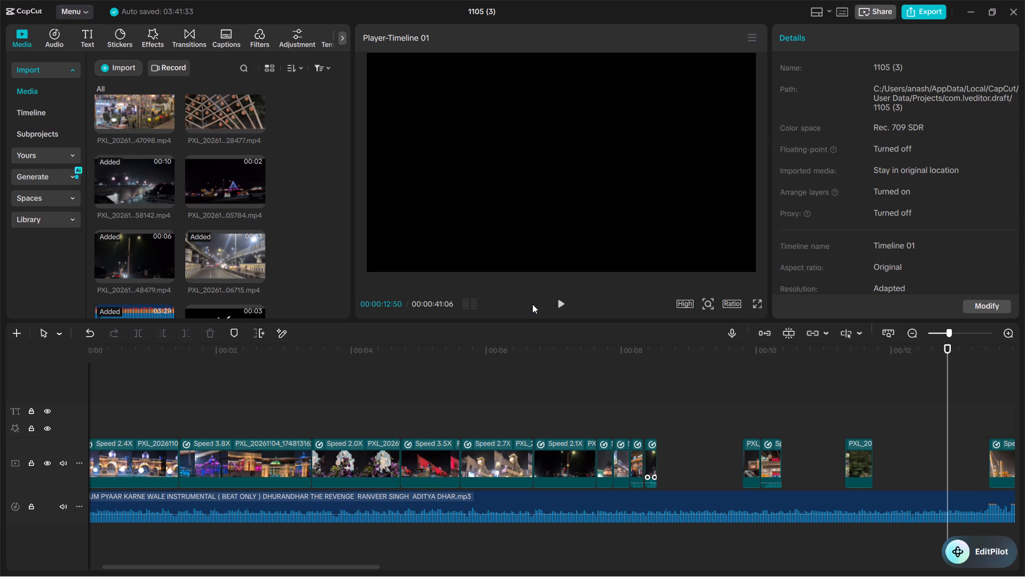
left_click(839, 395)
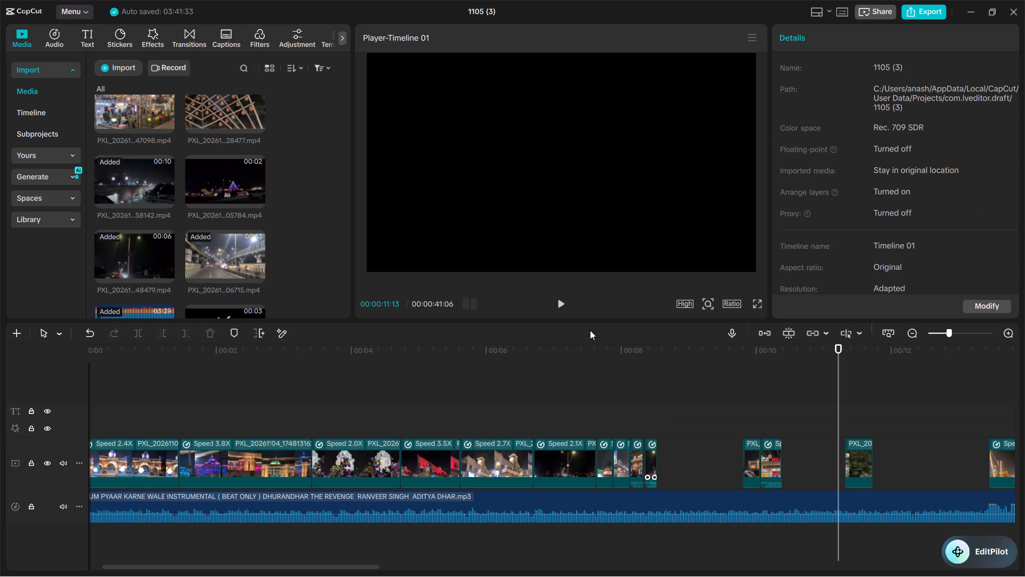
left_click(559, 304)
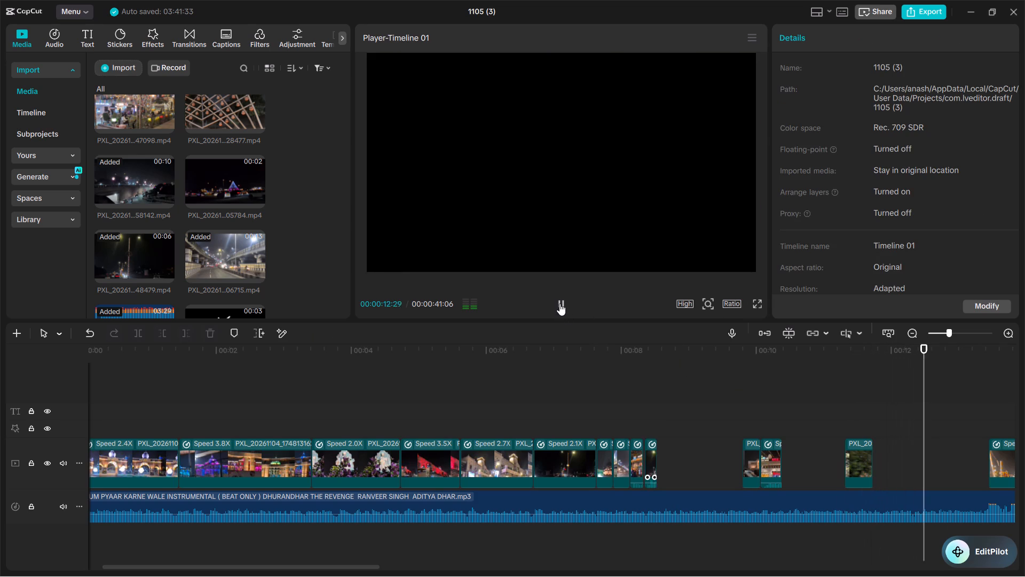
left_click(559, 303)
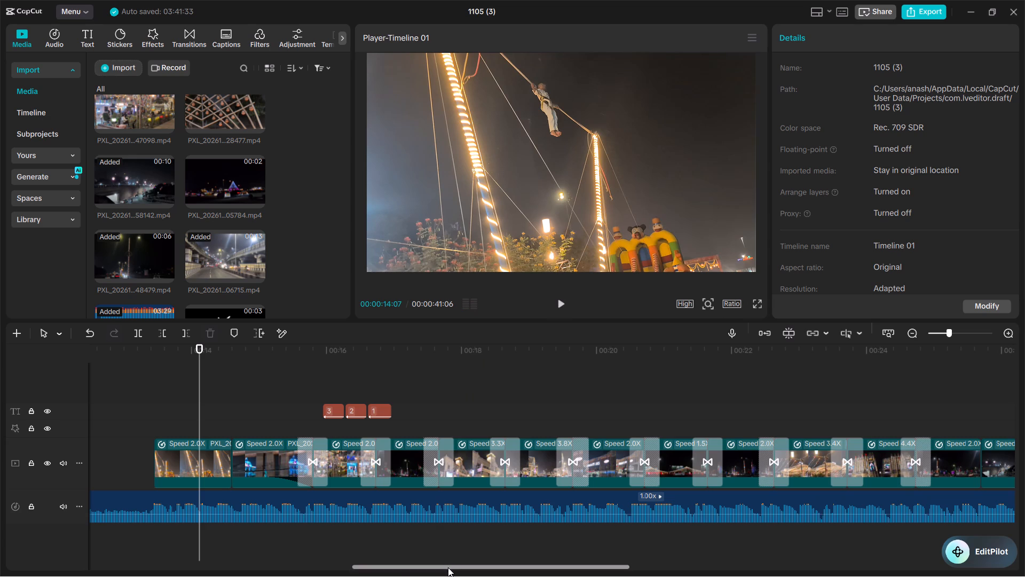
left_click_drag(448, 567, 240, 566)
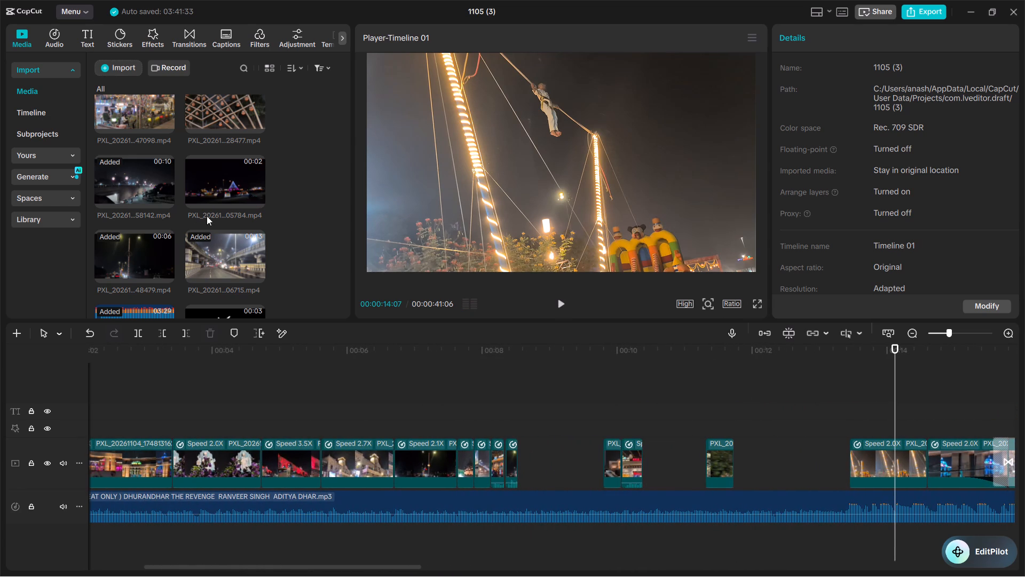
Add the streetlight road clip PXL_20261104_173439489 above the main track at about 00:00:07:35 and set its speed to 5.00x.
scroll(206, 216, "down", 3)
scroll(200, 212, "up", 1)
scroll(156, 187, "up", 4)
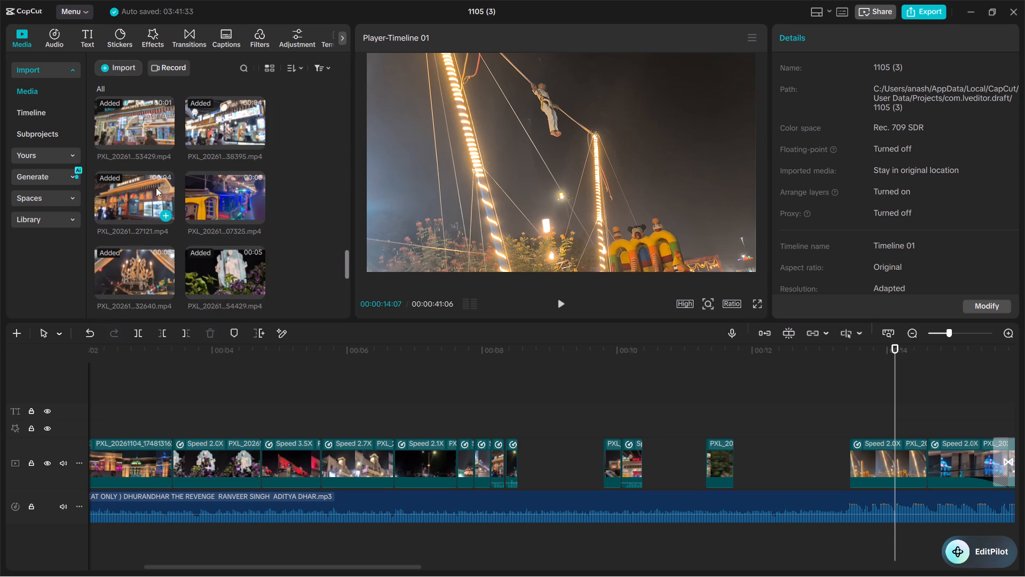
scroll(156, 188, "up", 6)
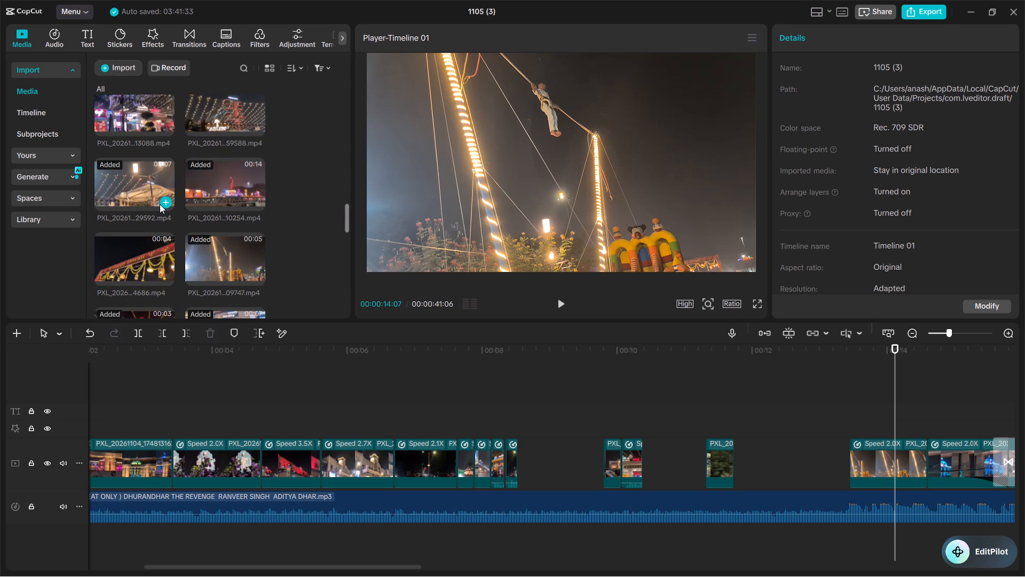
scroll(160, 204, "up", 3)
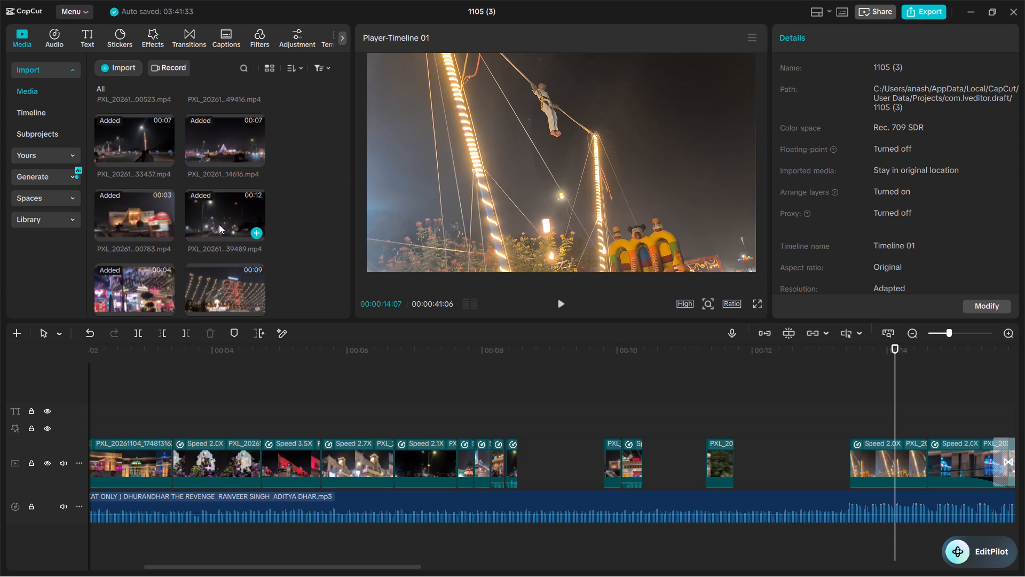
left_click_drag(219, 224, 455, 403)
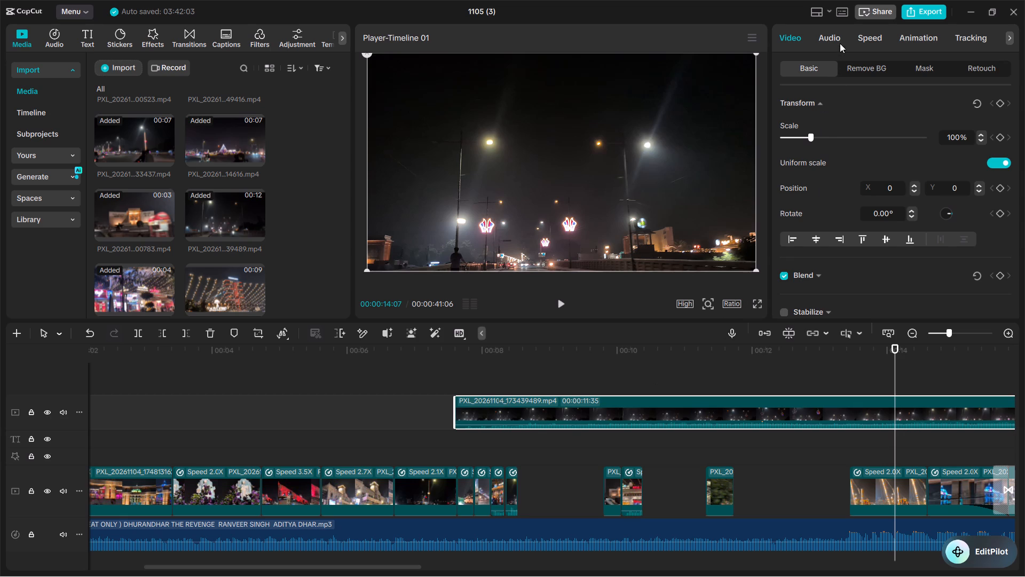
left_click(839, 37)
left_click(869, 40)
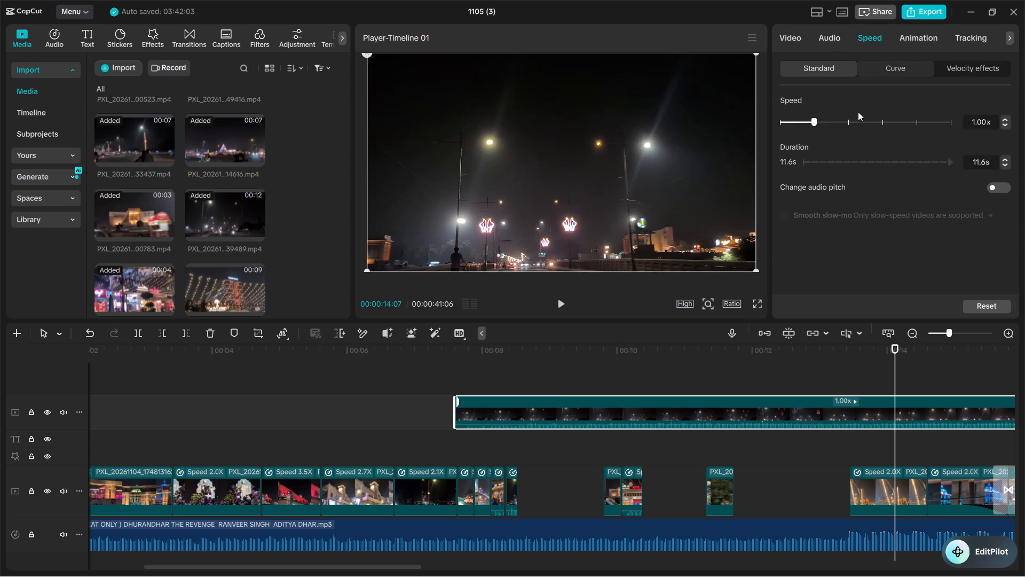
left_click(881, 119)
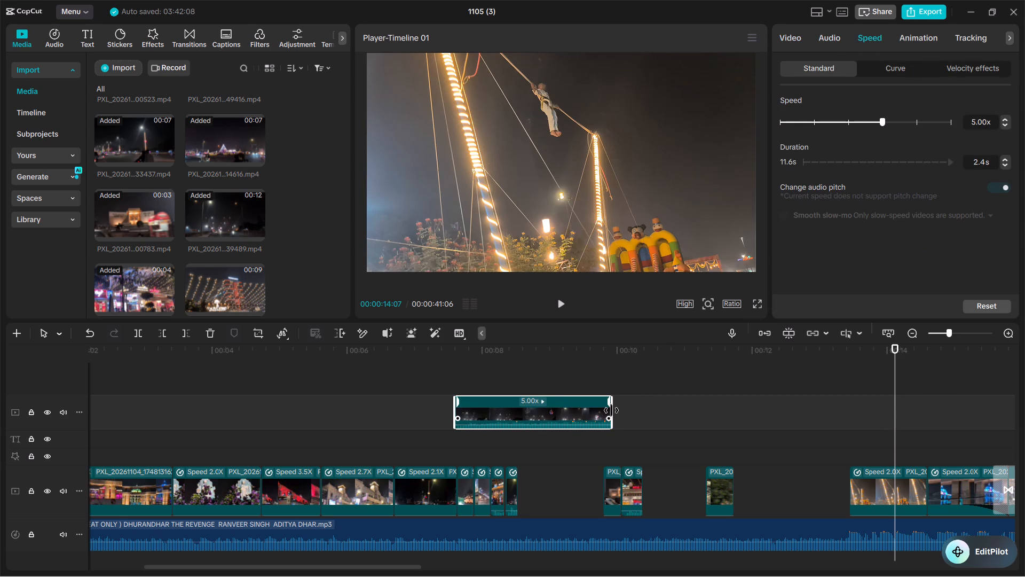
Trim the streetlight road clip's end to 0.2 seconds and move it onto the main track directly after the last quick cut.
left_click_drag(611, 410, 466, 423)
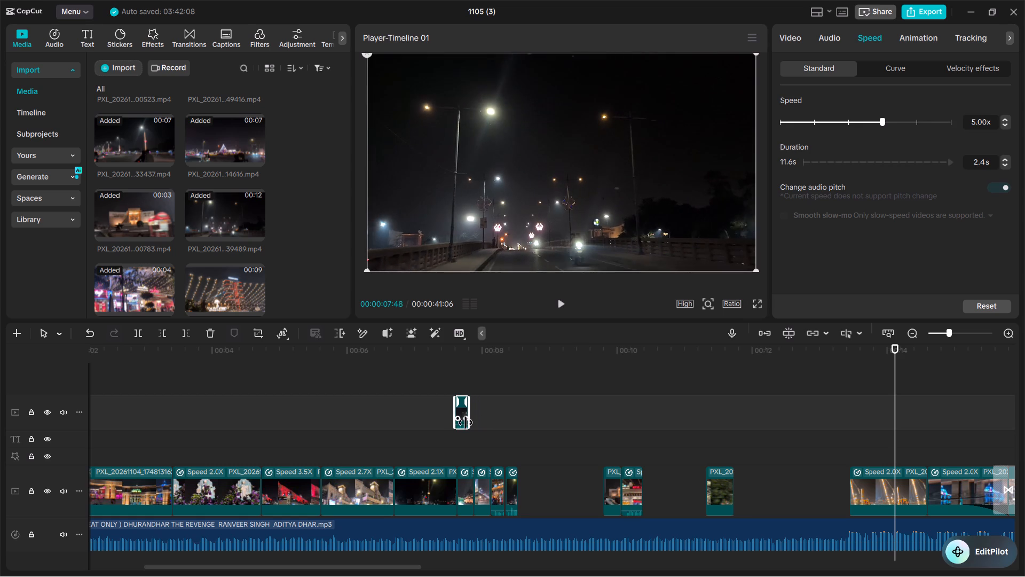
left_click_drag(466, 423, 464, 426)
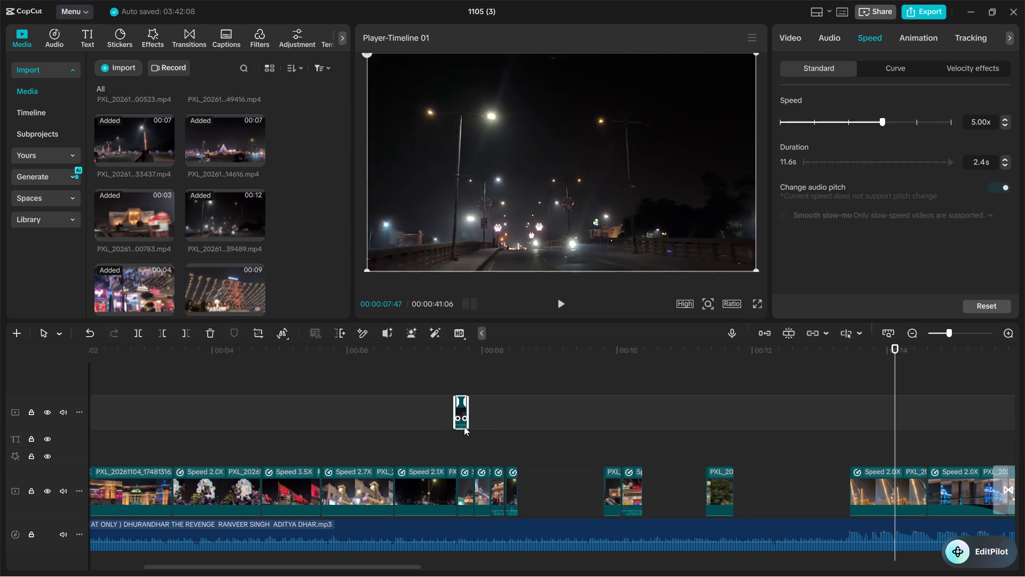
left_click_drag(464, 412, 463, 435)
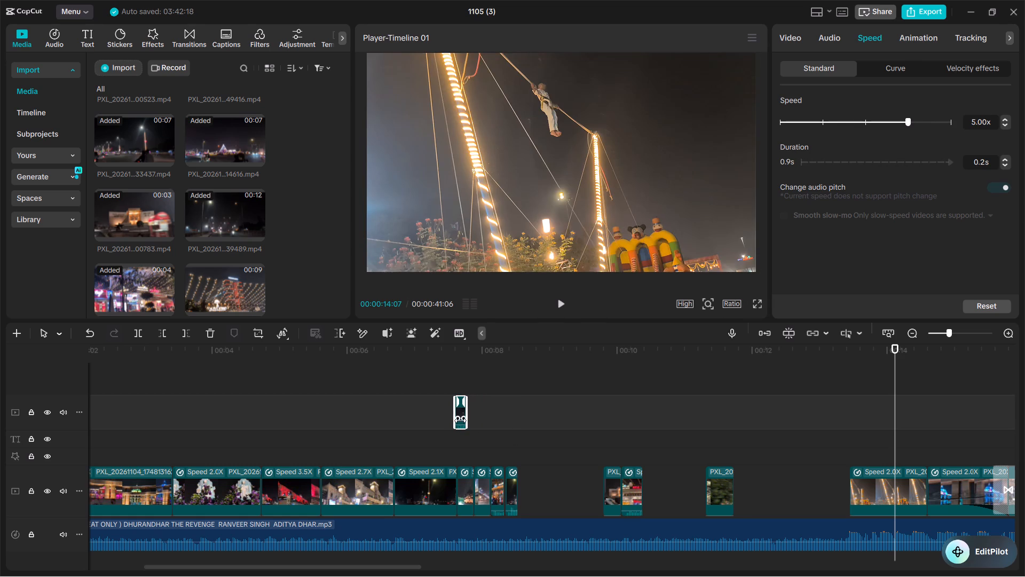
left_click_drag(461, 412, 538, 472)
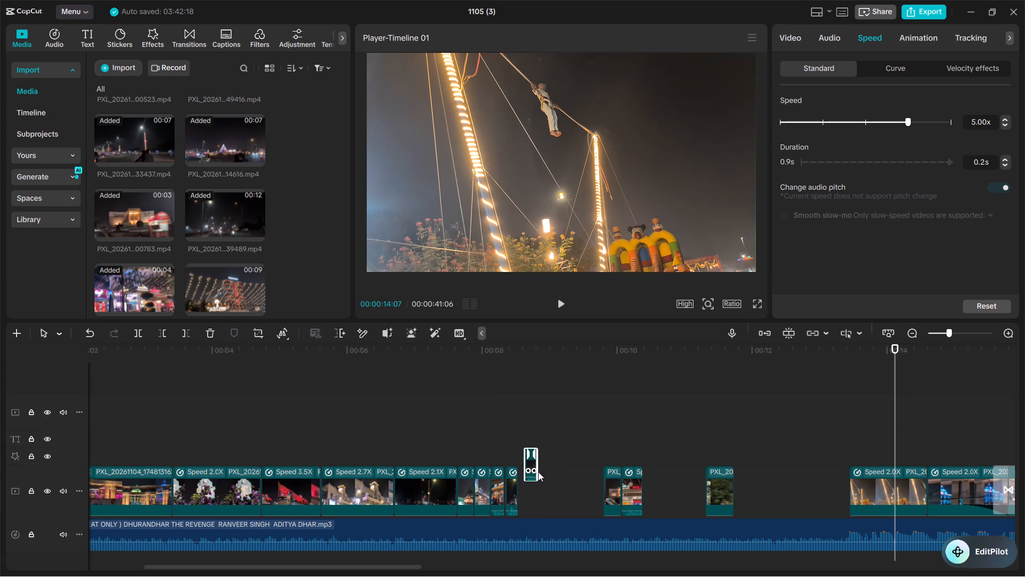
left_click_drag(538, 472, 525, 489)
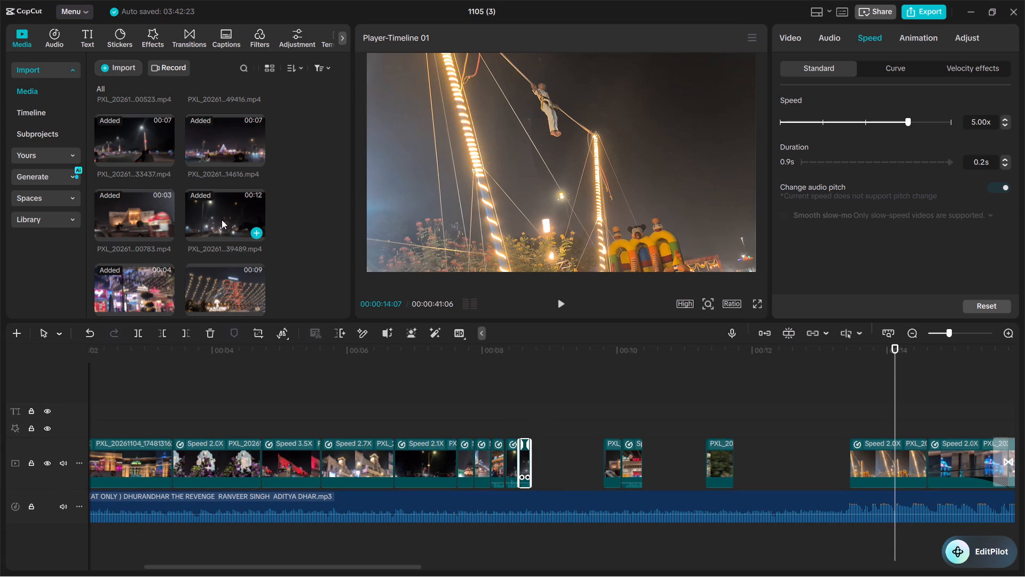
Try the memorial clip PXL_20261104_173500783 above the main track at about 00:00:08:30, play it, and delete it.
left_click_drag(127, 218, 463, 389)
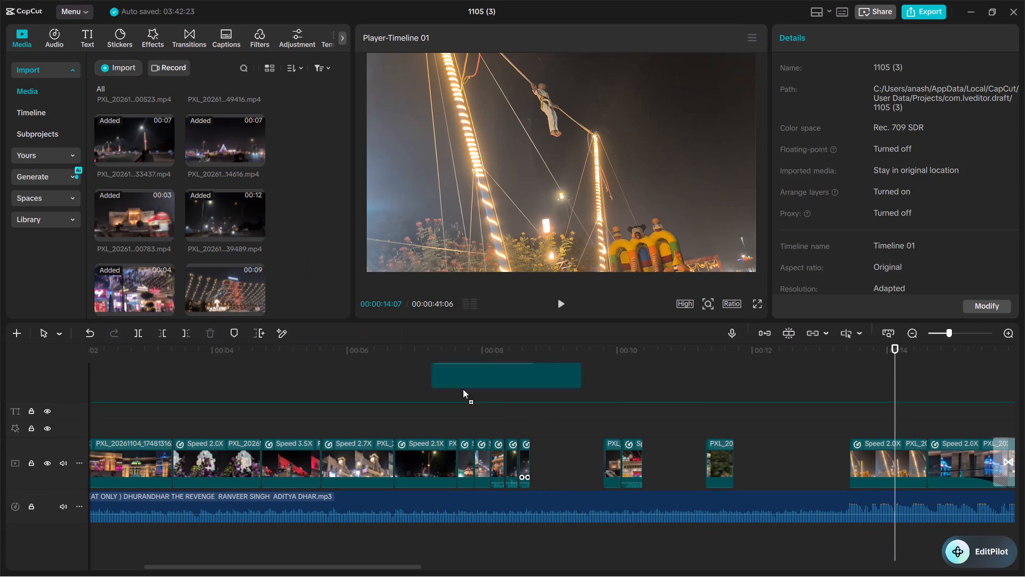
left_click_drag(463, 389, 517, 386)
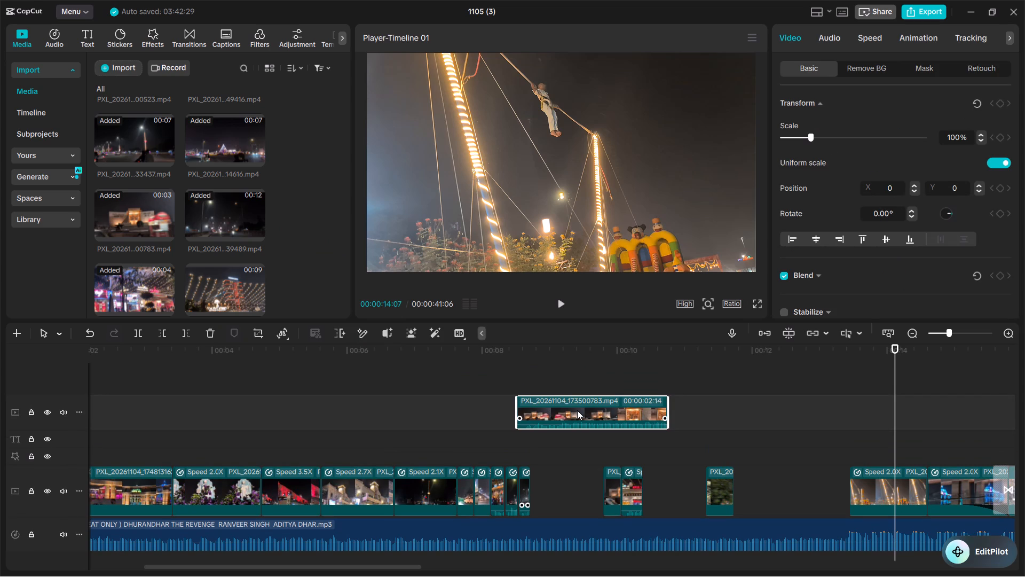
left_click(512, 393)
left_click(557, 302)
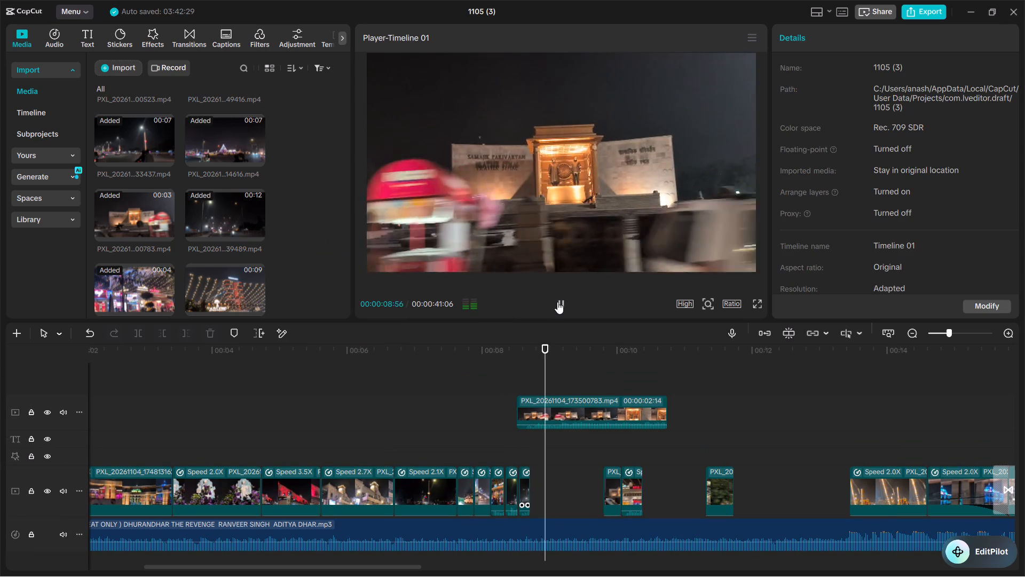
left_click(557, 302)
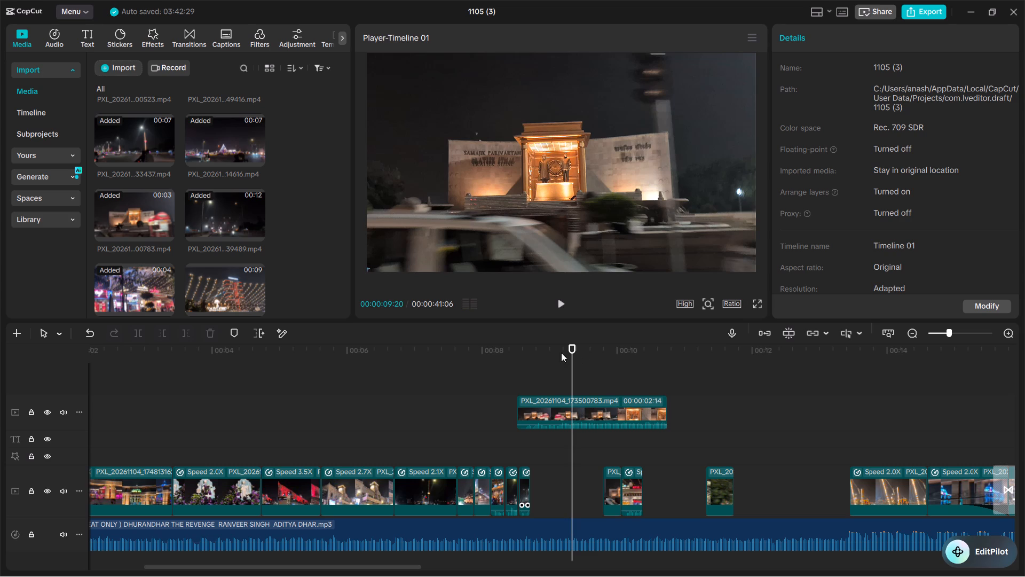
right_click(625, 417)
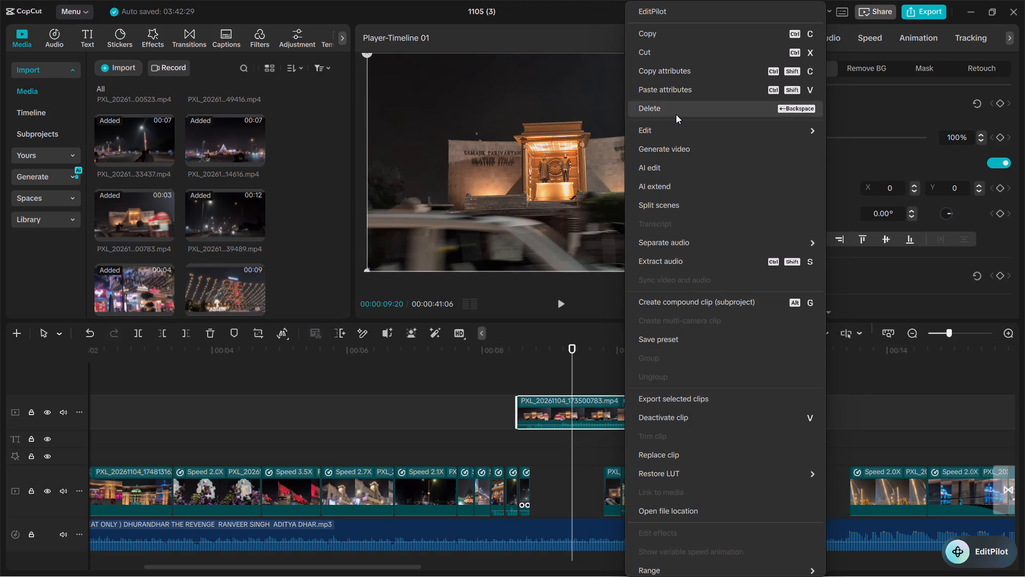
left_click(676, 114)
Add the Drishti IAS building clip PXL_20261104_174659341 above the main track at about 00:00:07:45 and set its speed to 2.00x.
scroll(226, 177, "up", 2)
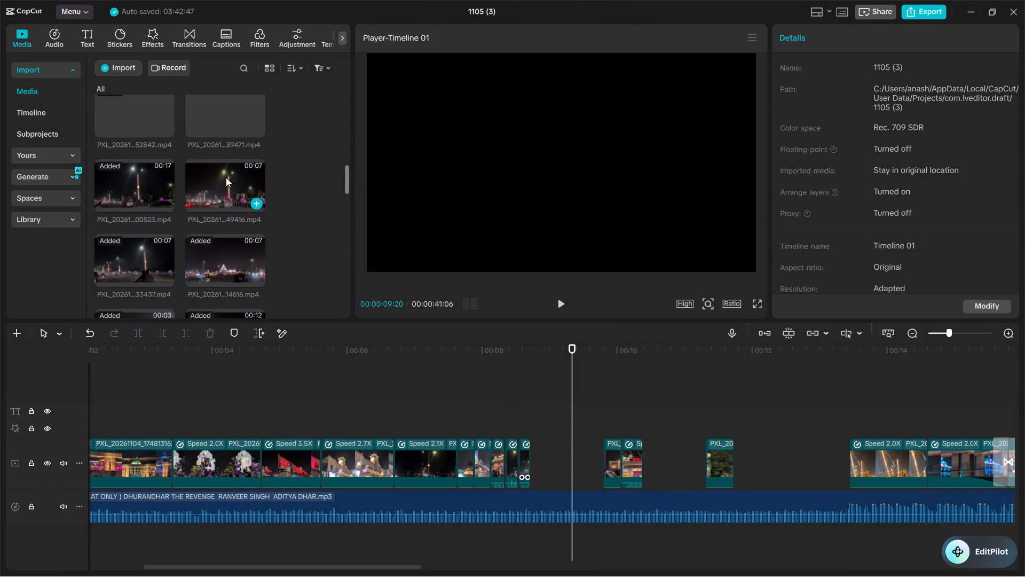
scroll(226, 177, "up", 6)
scroll(220, 232, "down", 1)
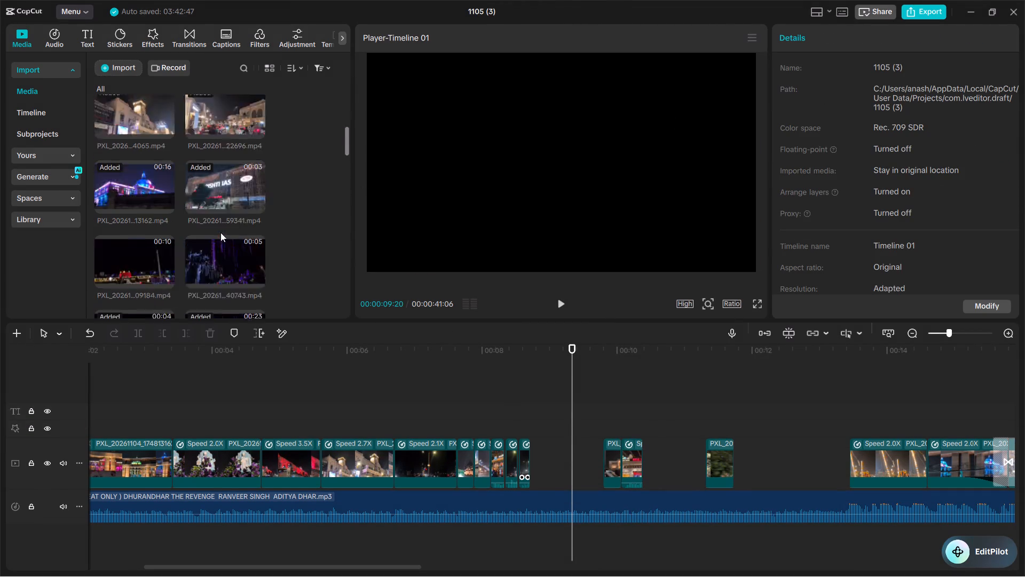
scroll(220, 232, "down", 2)
scroll(213, 194, "up", 2)
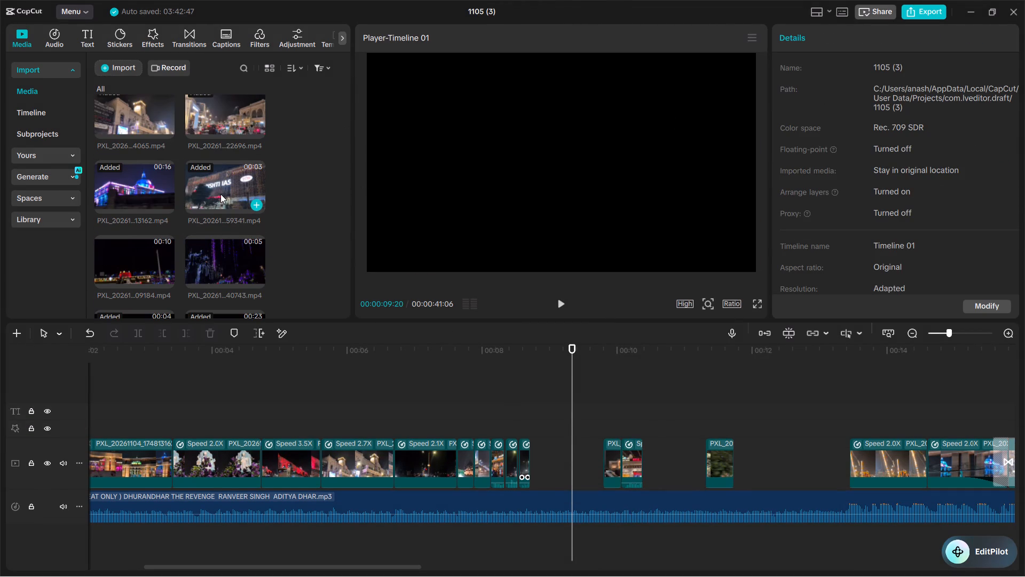
left_click_drag(216, 193, 467, 395)
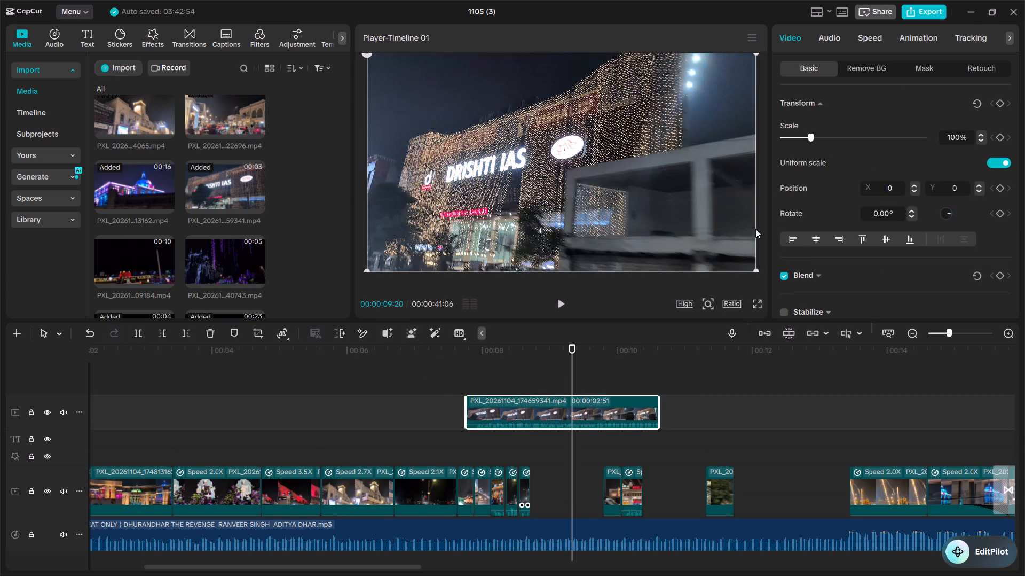
left_click(873, 35)
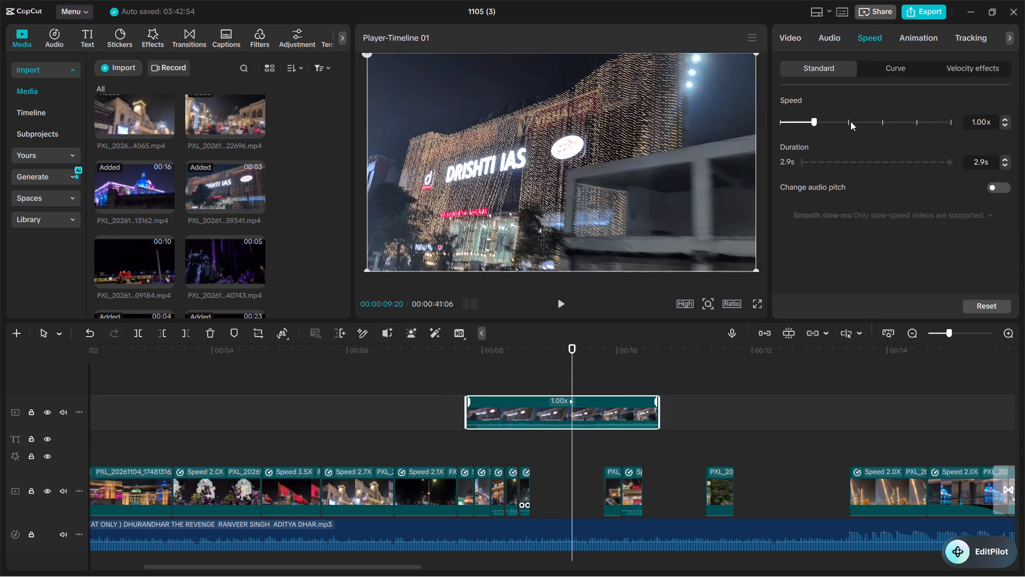
left_click(850, 122)
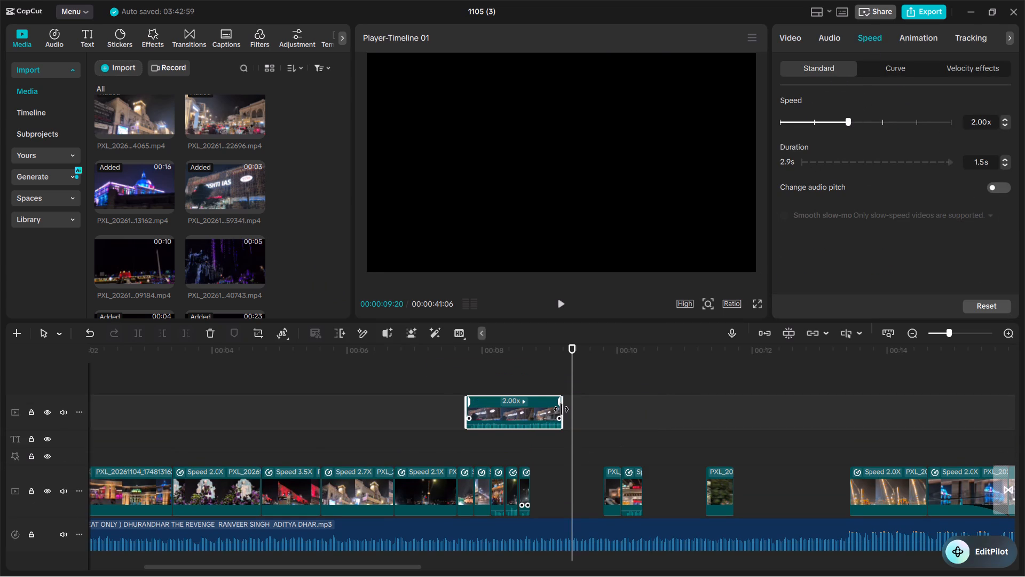
Trim the Drishti IAS clip's end to 0.3 seconds and move it onto the main track directly after the streetlight road clip.
left_click_drag(561, 409, 480, 428)
left_click(470, 413)
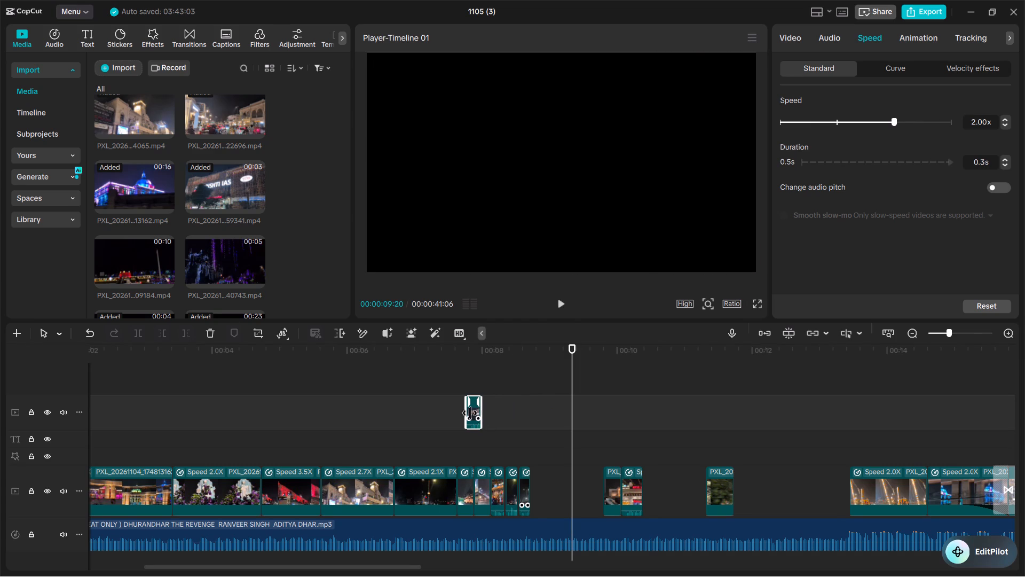
left_click_drag(473, 415, 528, 469)
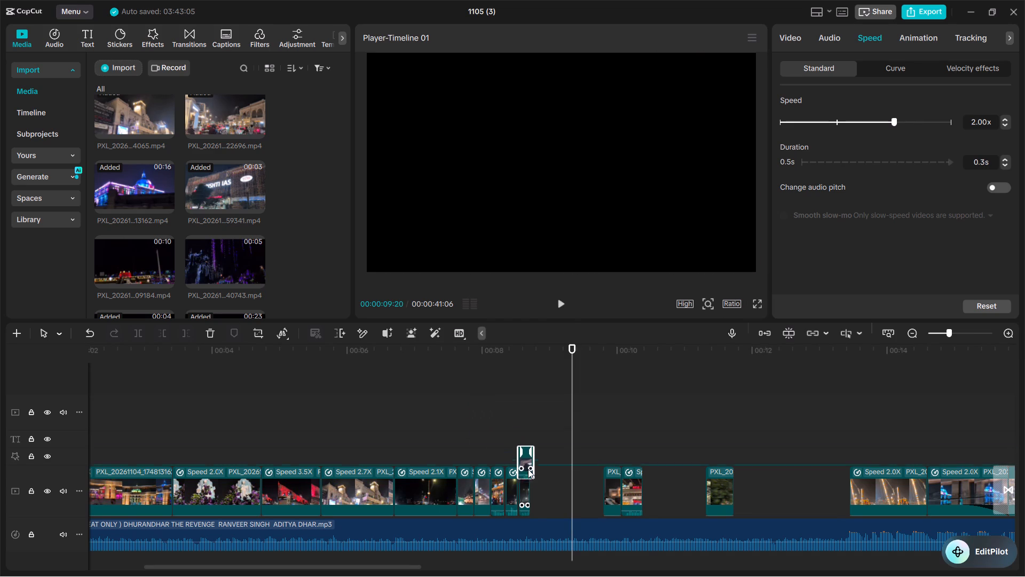
left_click_drag(528, 469, 537, 500)
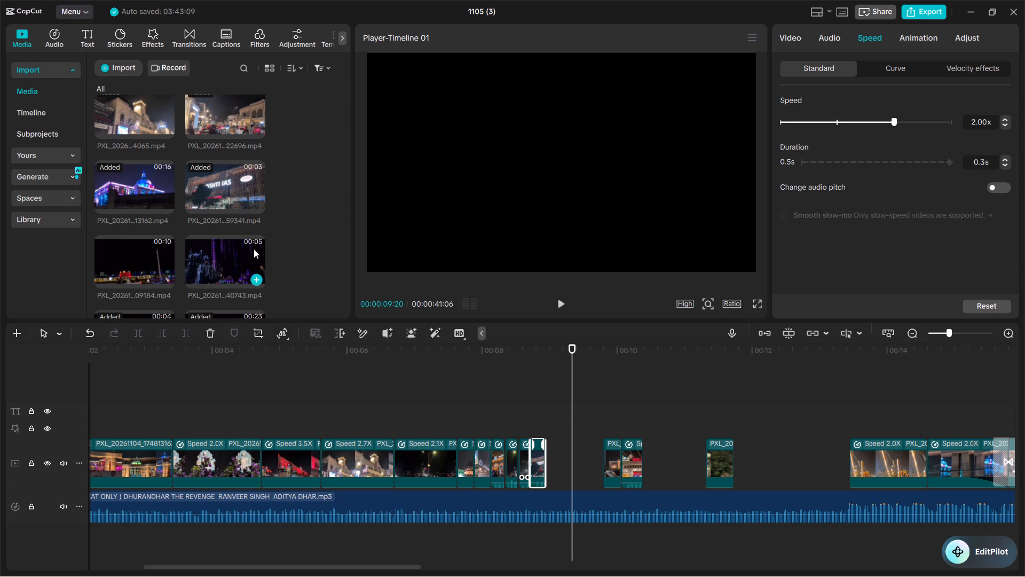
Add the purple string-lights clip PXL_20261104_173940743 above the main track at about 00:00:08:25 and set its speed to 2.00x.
scroll(235, 266, "down", 1)
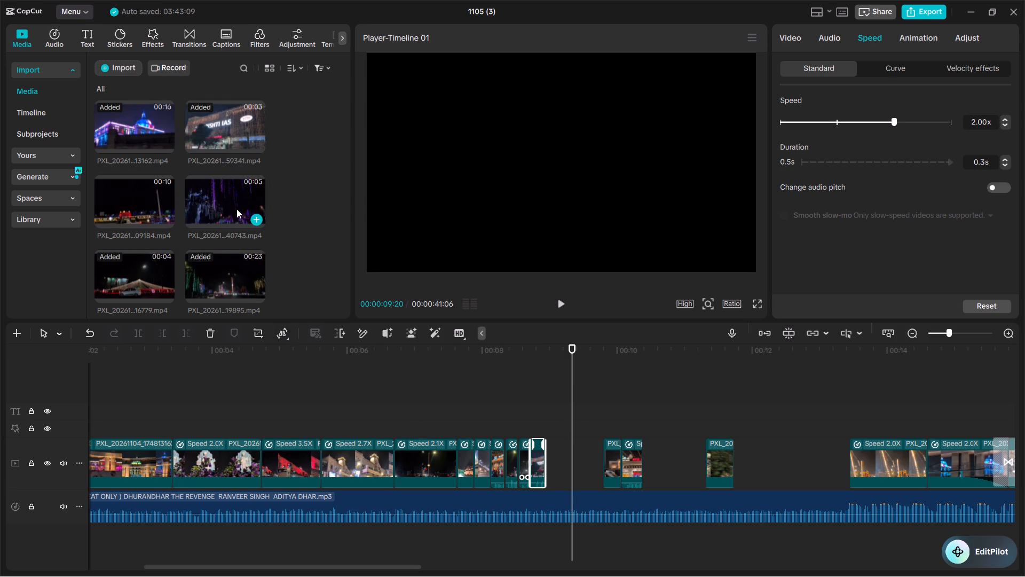
left_click_drag(231, 203, 511, 403)
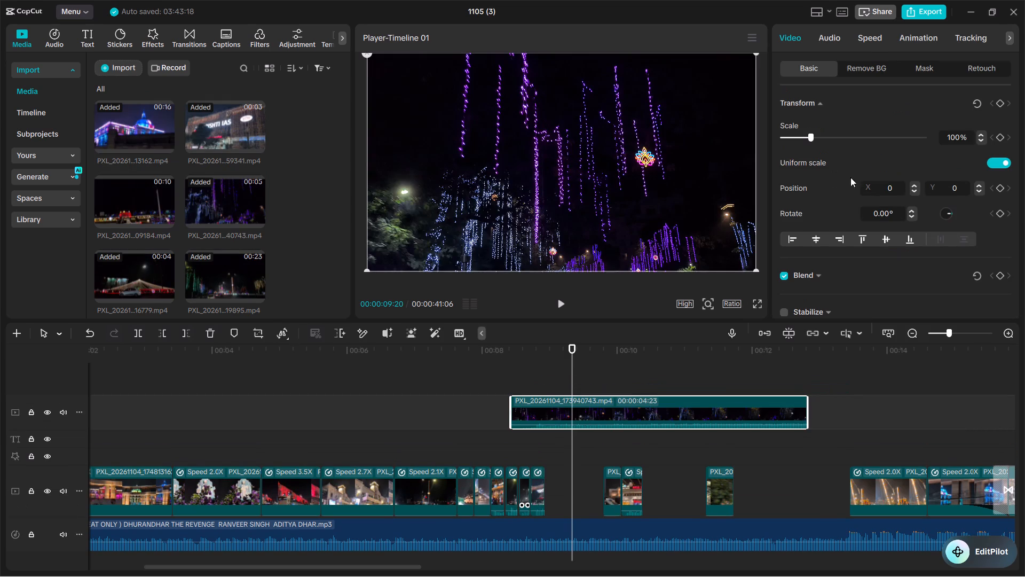
left_click(865, 38)
left_click(849, 121)
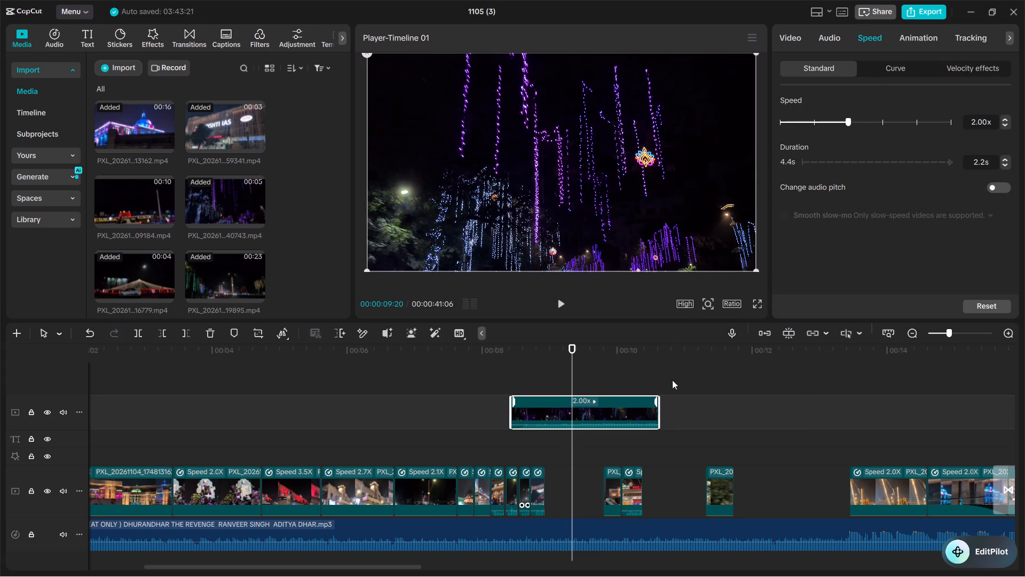
Trim the purple string-lights clip's end to 0.2 seconds and move it onto the main track directly after the Drishti IAS clip.
left_click_drag(661, 416, 523, 426)
left_click_drag(517, 410, 525, 423)
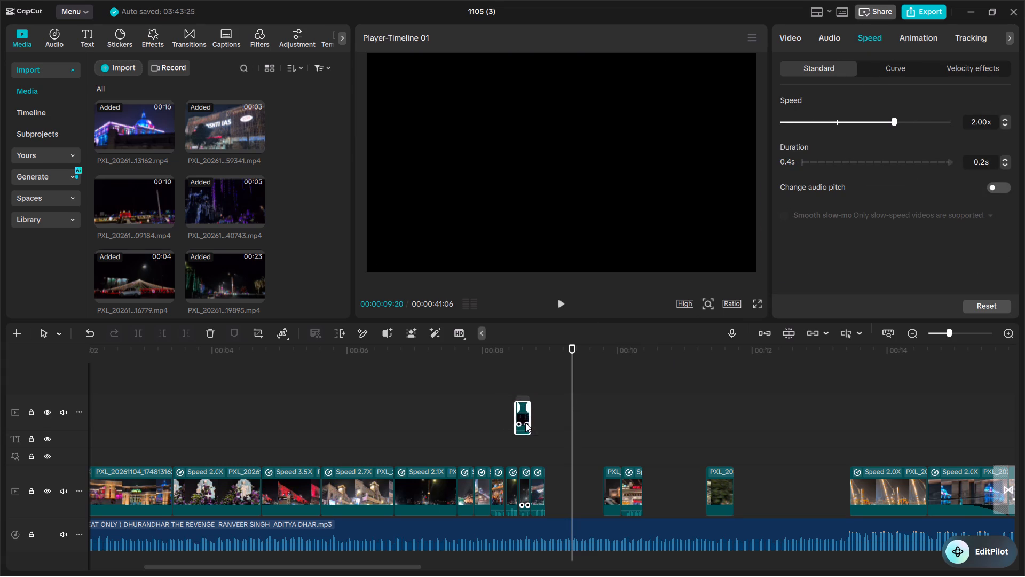
left_click_drag(525, 423, 551, 493)
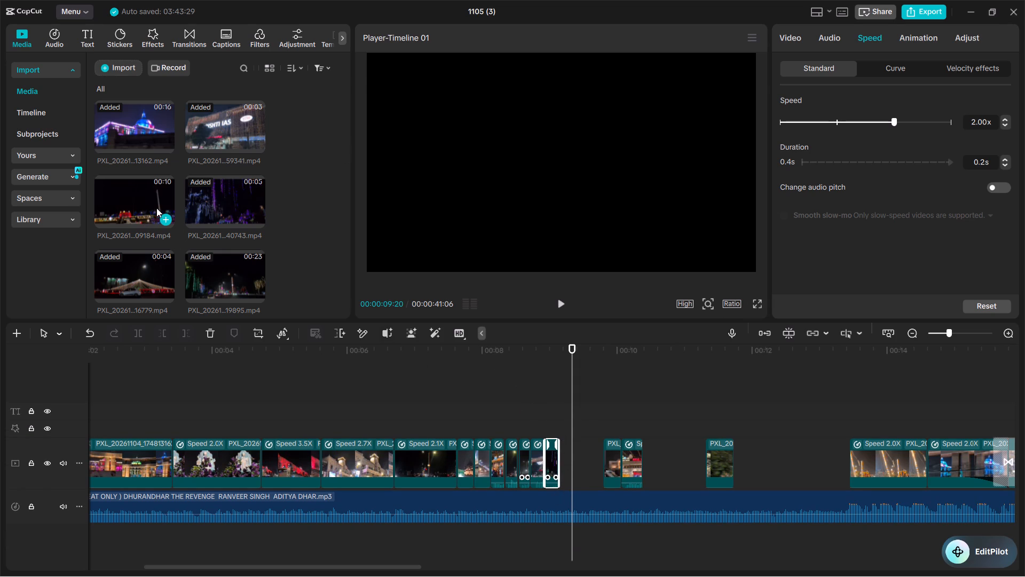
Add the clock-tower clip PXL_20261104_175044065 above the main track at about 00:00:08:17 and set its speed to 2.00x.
scroll(203, 200, "up", 1)
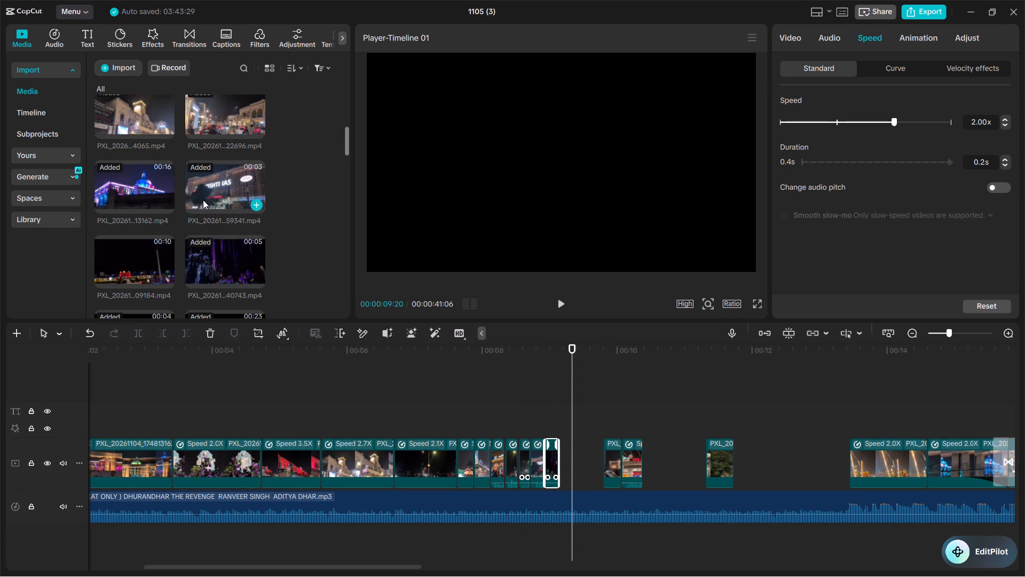
scroll(203, 200, "up", 1)
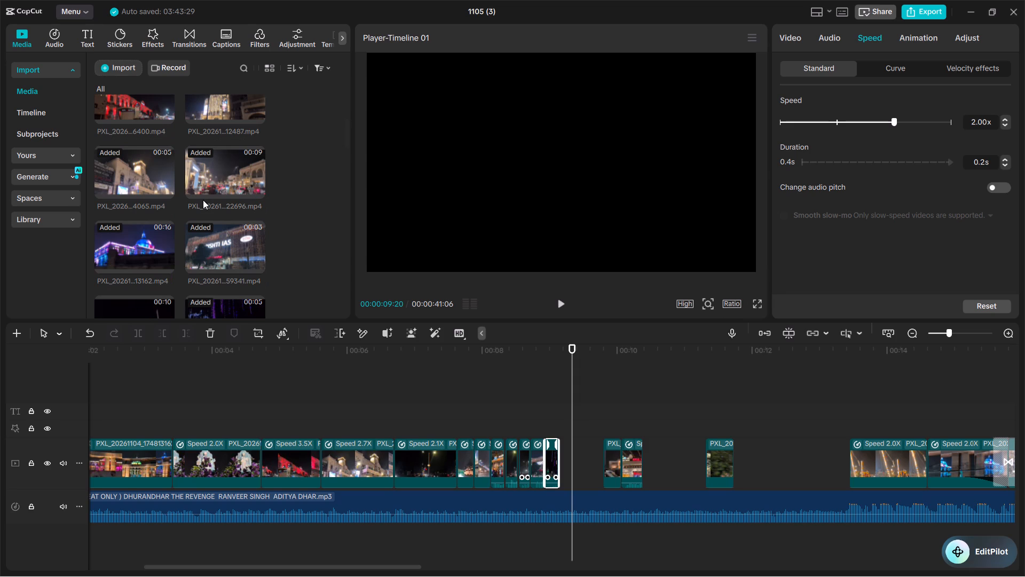
left_click_drag(131, 175, 502, 415)
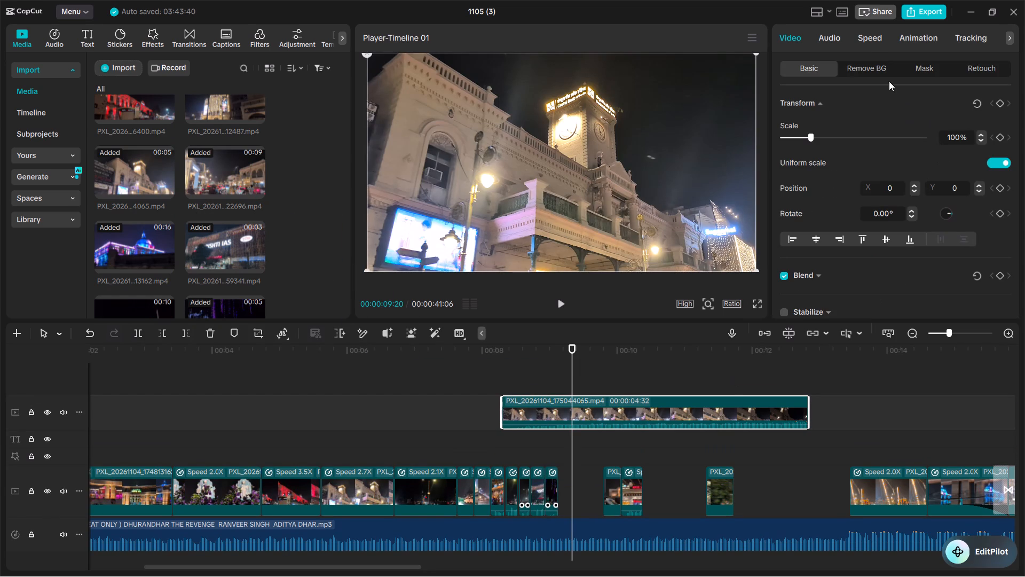
left_click(863, 35)
left_click(848, 119)
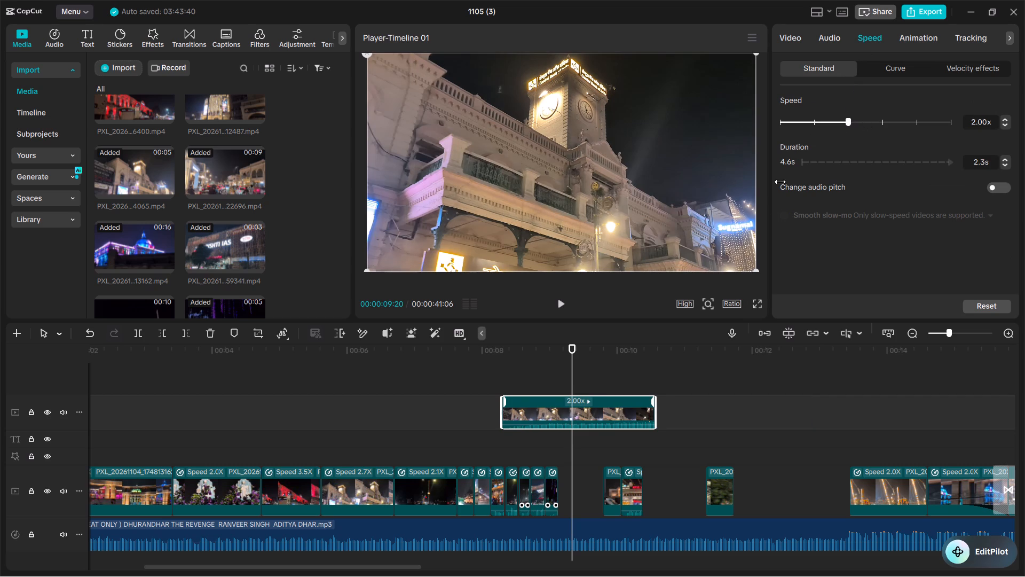
Trim the clock-tower clip's end to 0.2 seconds and move it onto the main track directly after the purple string-lights clip.
left_click_drag(655, 412, 527, 427)
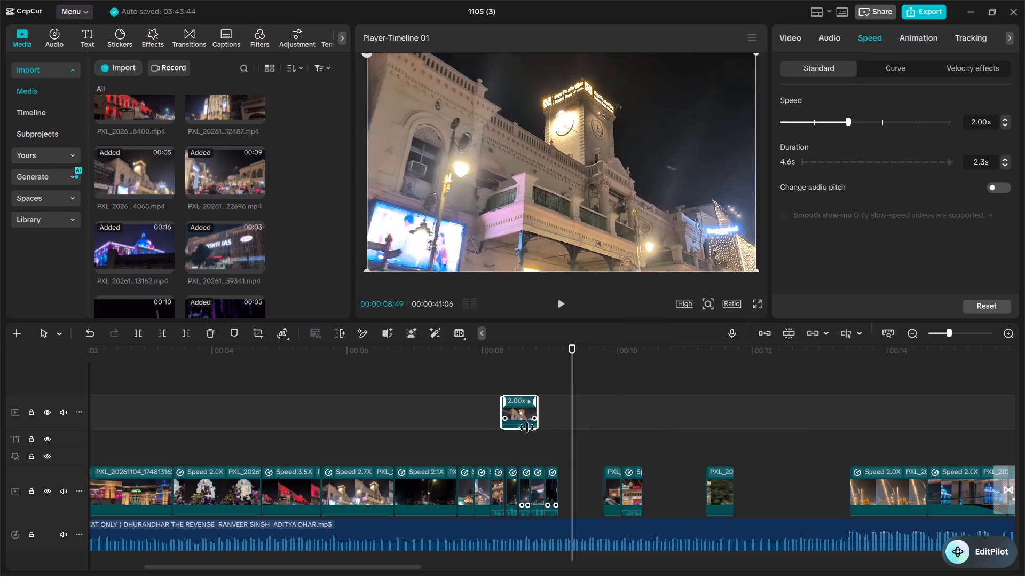
left_click_drag(527, 427, 512, 431)
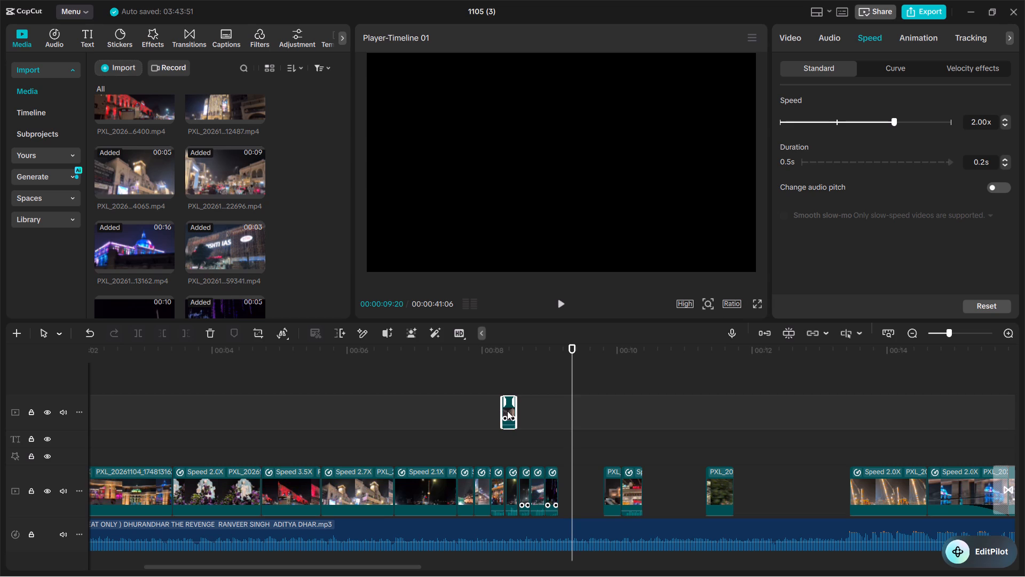
left_click_drag(507, 411, 565, 495)
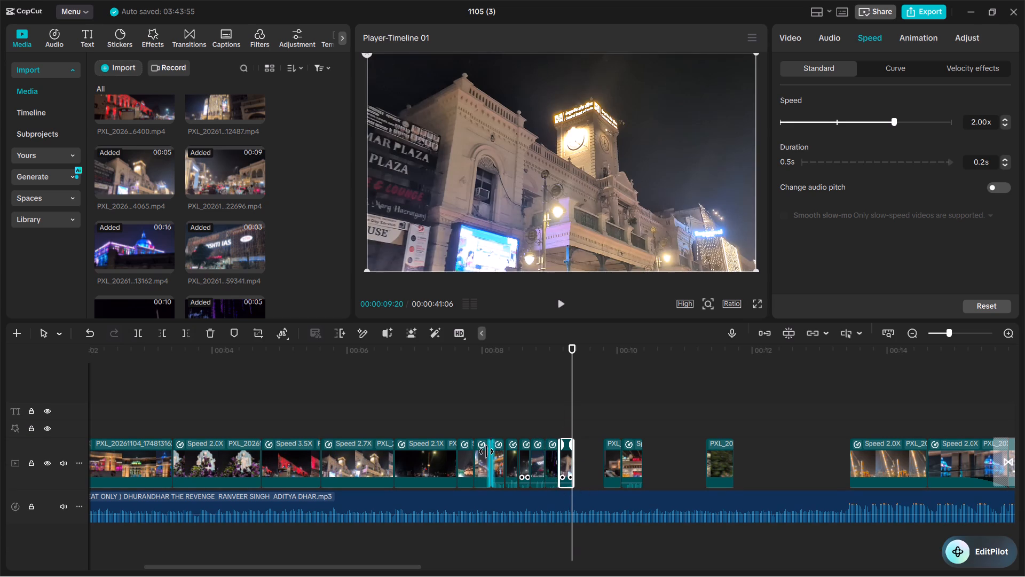
Set the duration of the first two quick-cut clips before 00:00:08:00 to 0.4 seconds each.
left_click(464, 467)
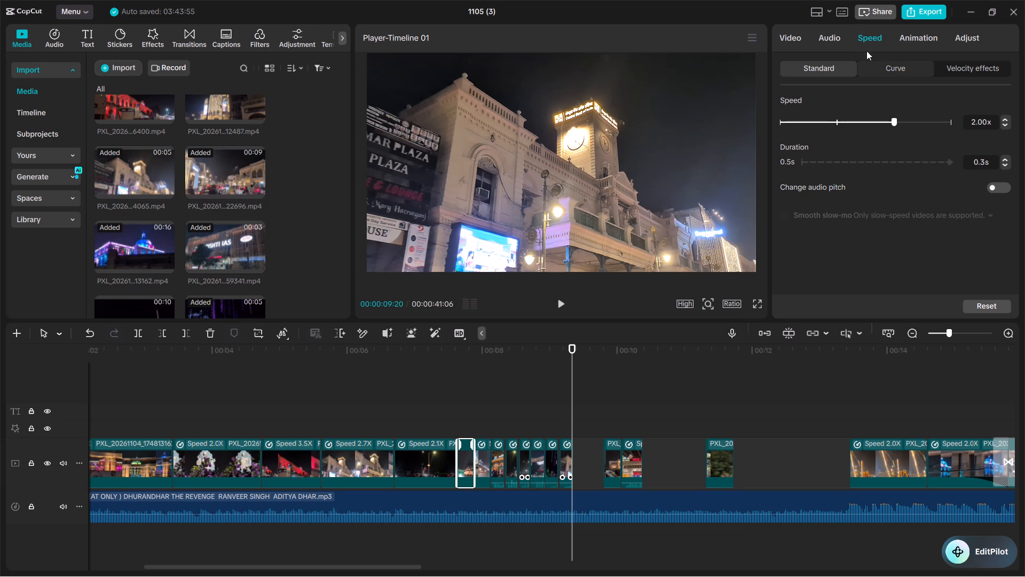
left_click(1005, 159)
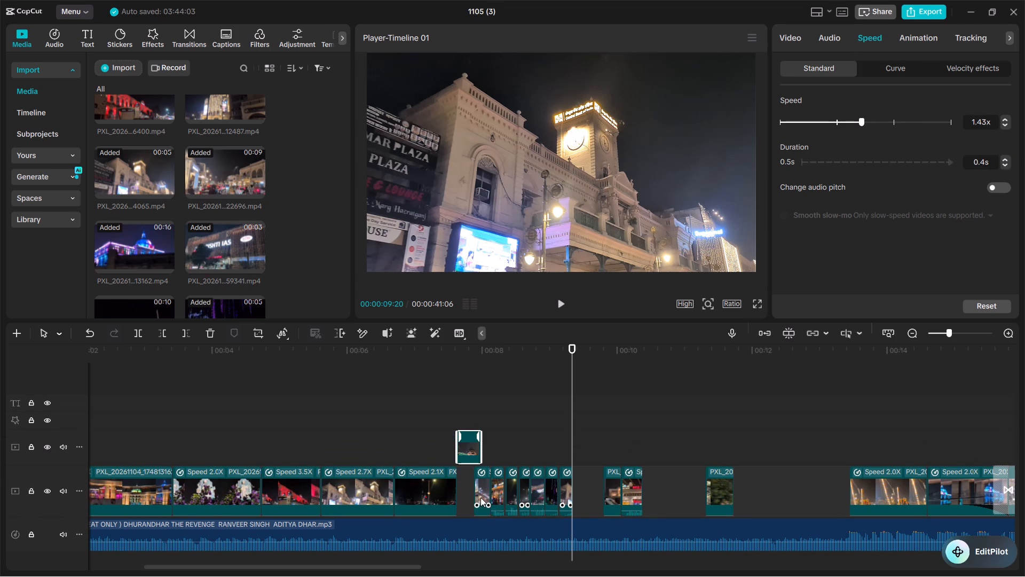
left_click(480, 497)
left_click(1004, 158)
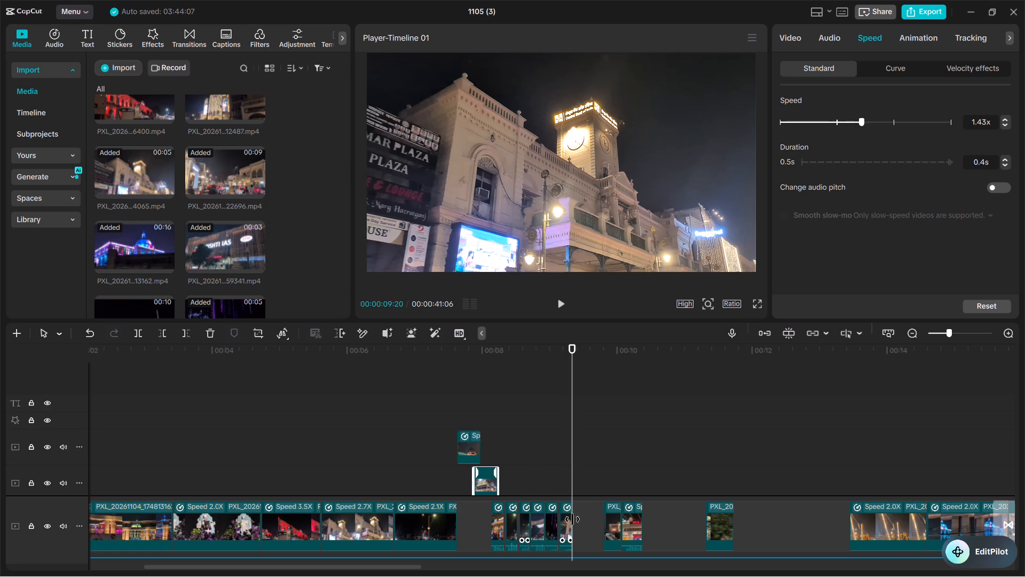
Space out the six quick-cut clips from about 00:00:08:08 to 00:00:09:20 by shifting each slightly later, starting with the clock-tower clip.
left_click_drag(566, 527, 591, 526)
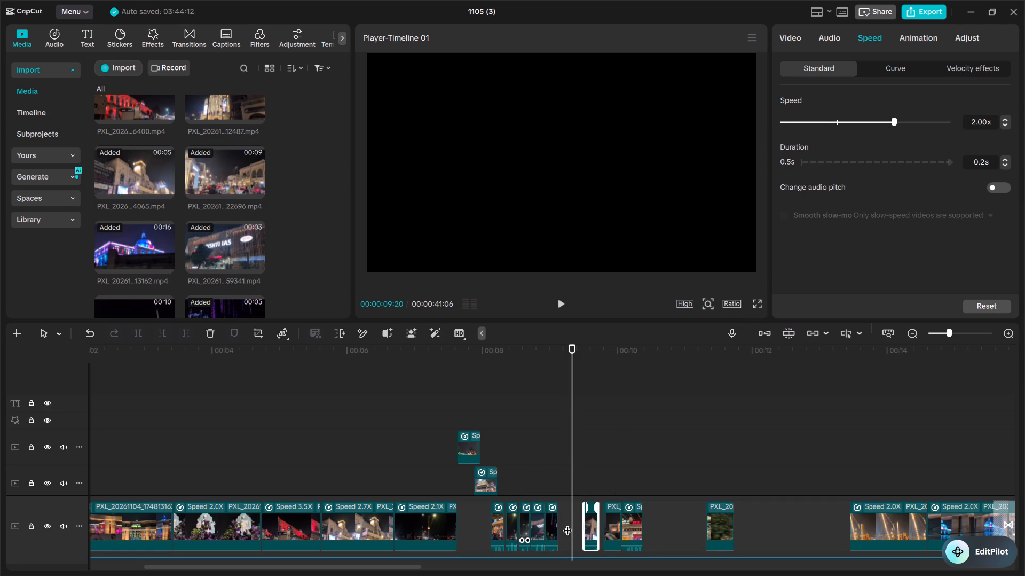
left_click_drag(550, 528, 565, 527)
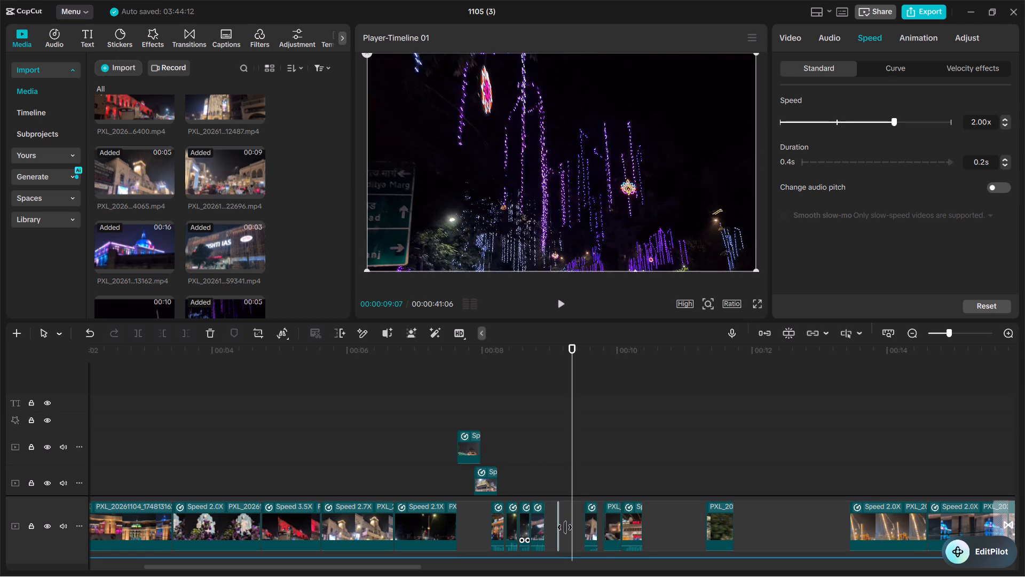
left_click_drag(565, 527, 545, 534)
left_click_drag(550, 525, 560, 524)
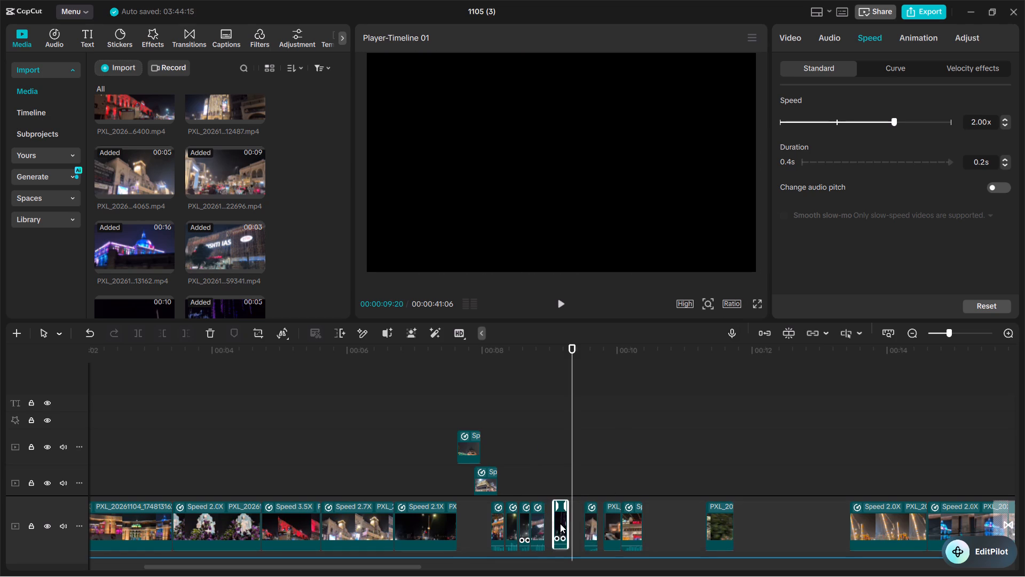
left_click_drag(560, 524, 570, 526)
left_click(538, 527)
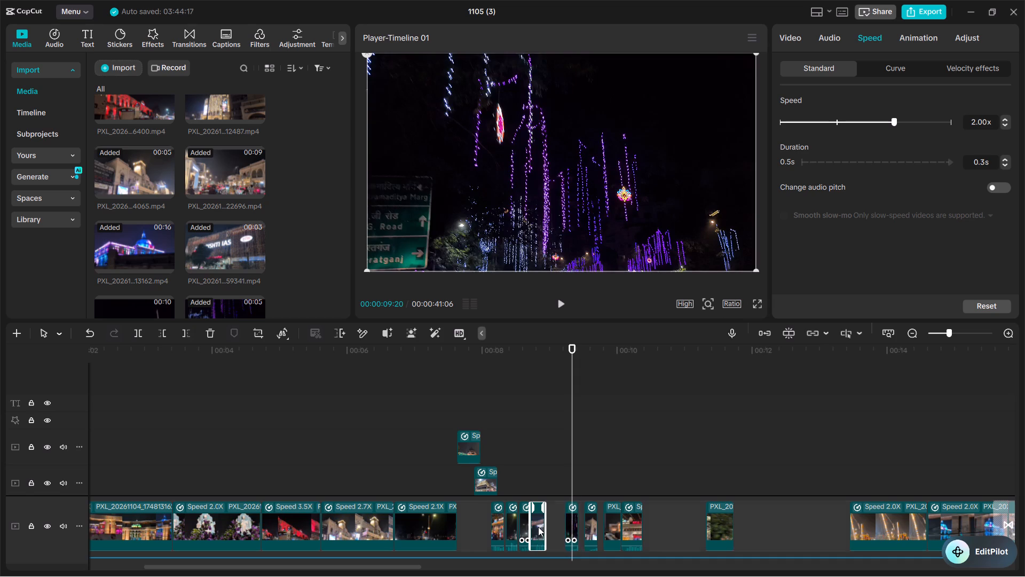
left_click_drag(538, 526, 554, 527)
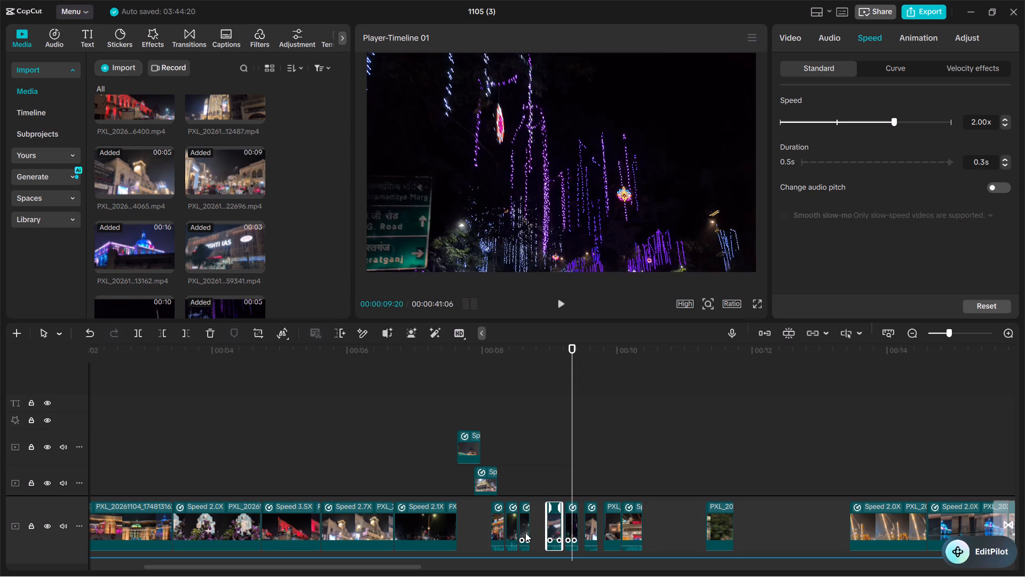
left_click(524, 529)
left_click_drag(524, 529, 535, 531)
left_click(508, 525)
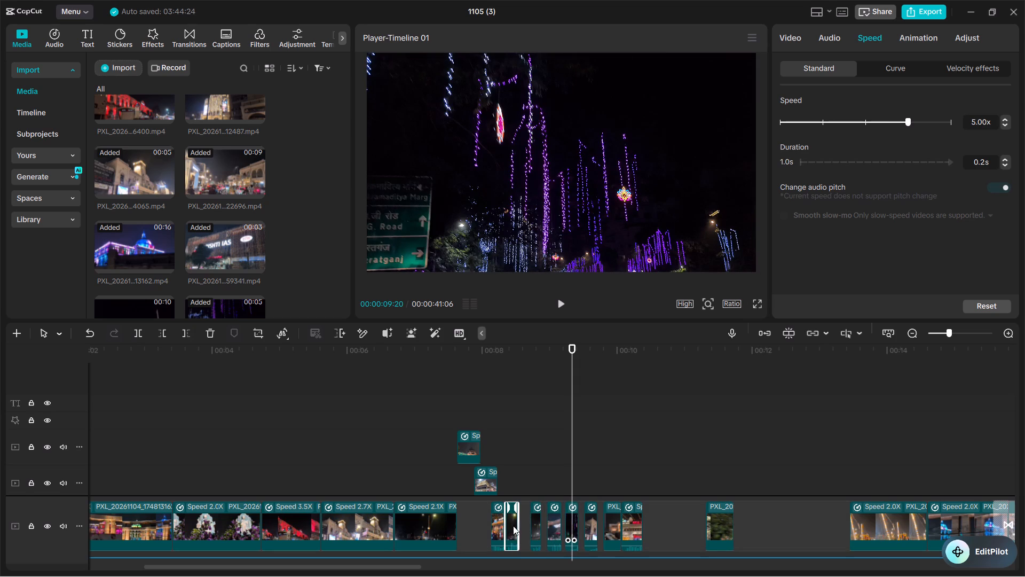
left_click_drag(513, 526, 521, 529)
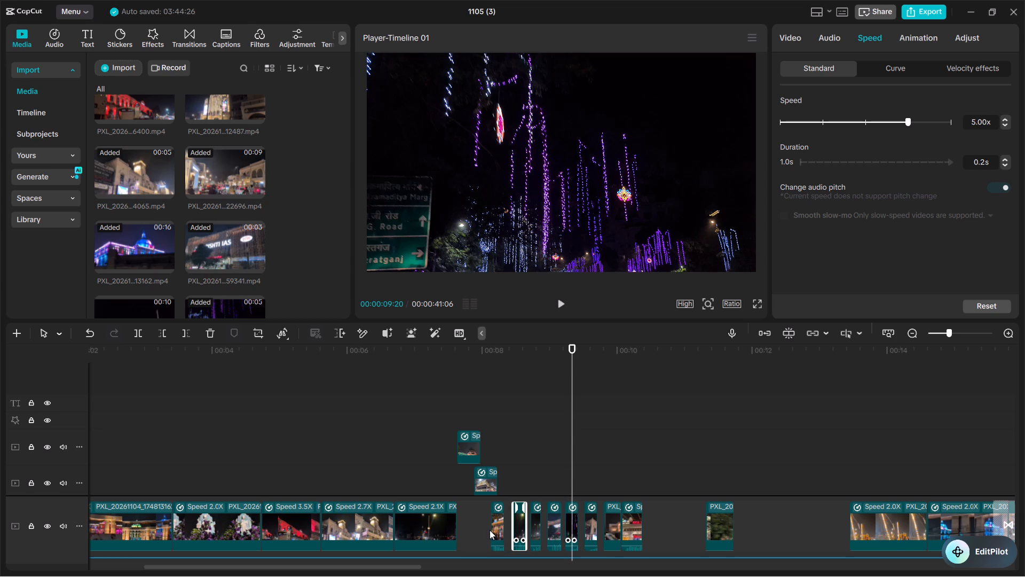
left_click(499, 525)
left_click_drag(496, 525, 506, 527)
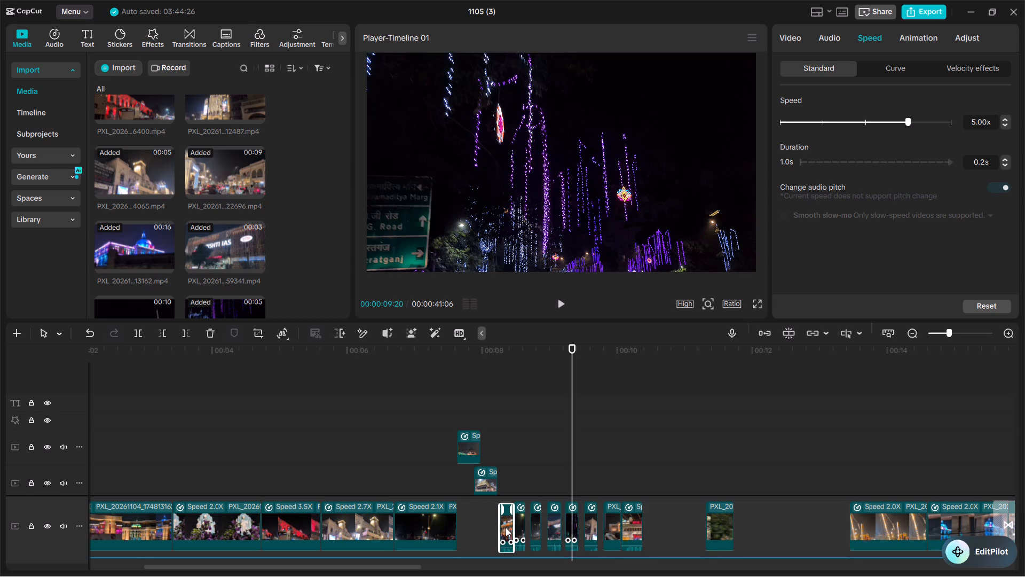
left_click_drag(506, 527, 503, 527)
Return the two 1.43x clips to the main track, the second at about 00:00:07:42 and the first directly before the greenery clip near 00:00:11:20.
left_click(484, 484)
left_click_drag(484, 484, 480, 509)
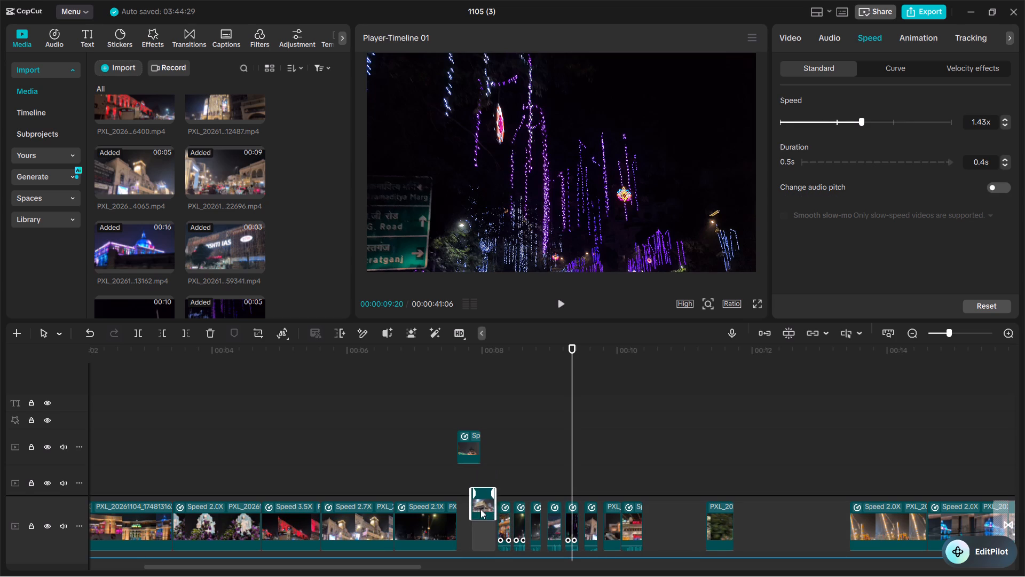
left_click_drag(480, 509, 471, 529)
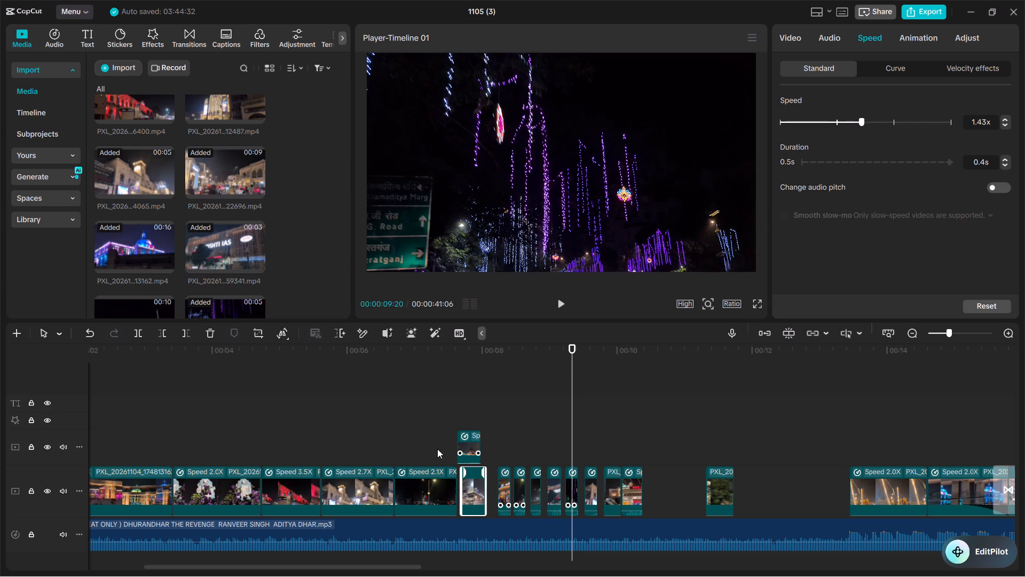
left_click(467, 450)
left_click_drag(466, 449, 697, 512)
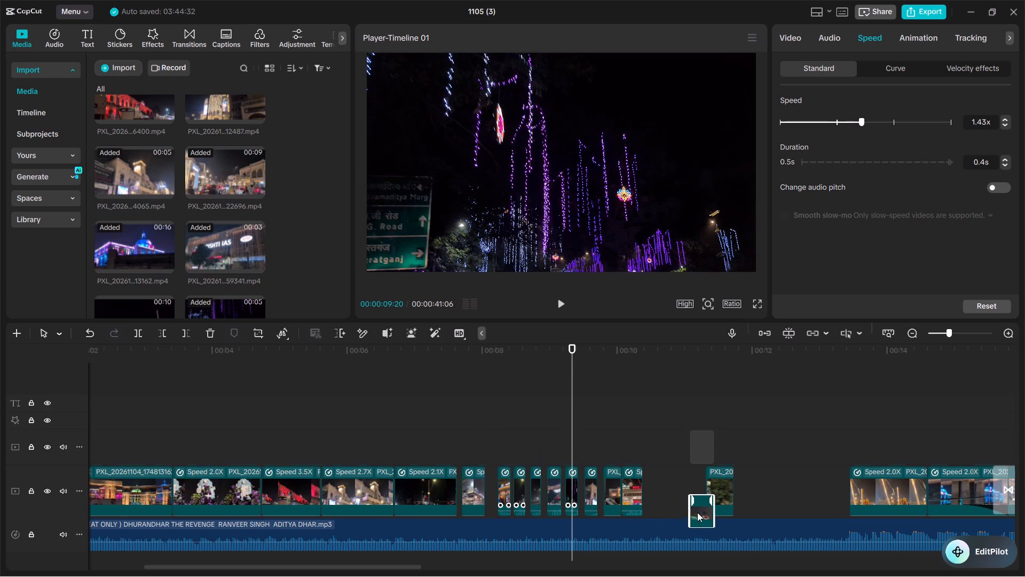
left_click_drag(697, 512, 689, 509)
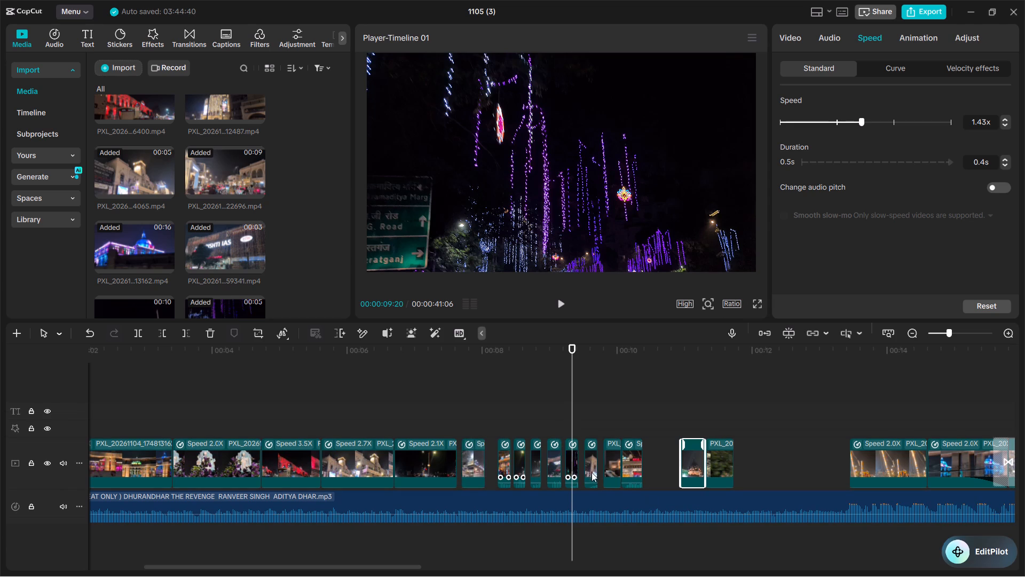
Set the clock-tower clip's duration to 0.3 seconds and lengthen the purple string-lights clip before it.
left_click(591, 464)
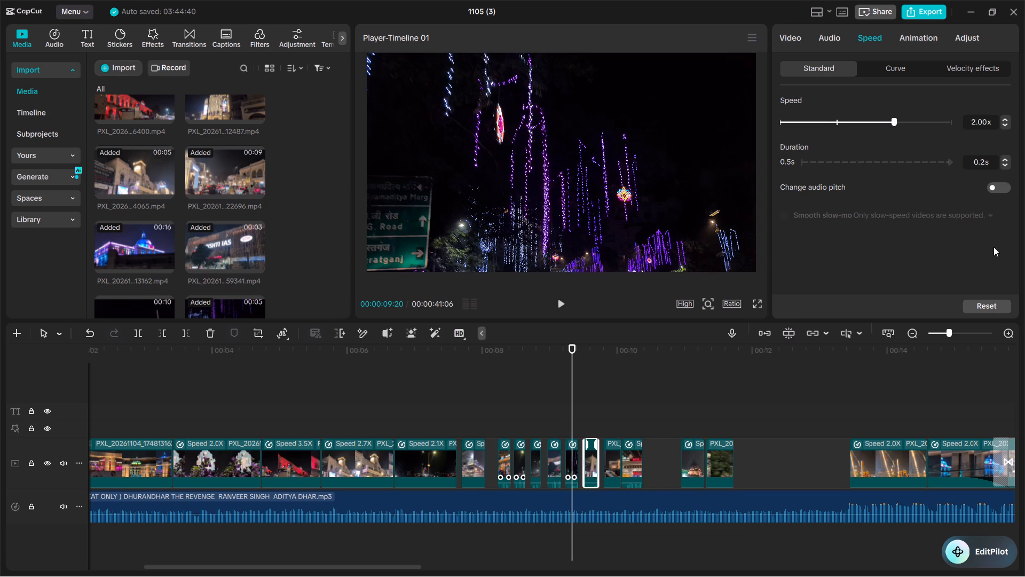
left_click(1006, 158)
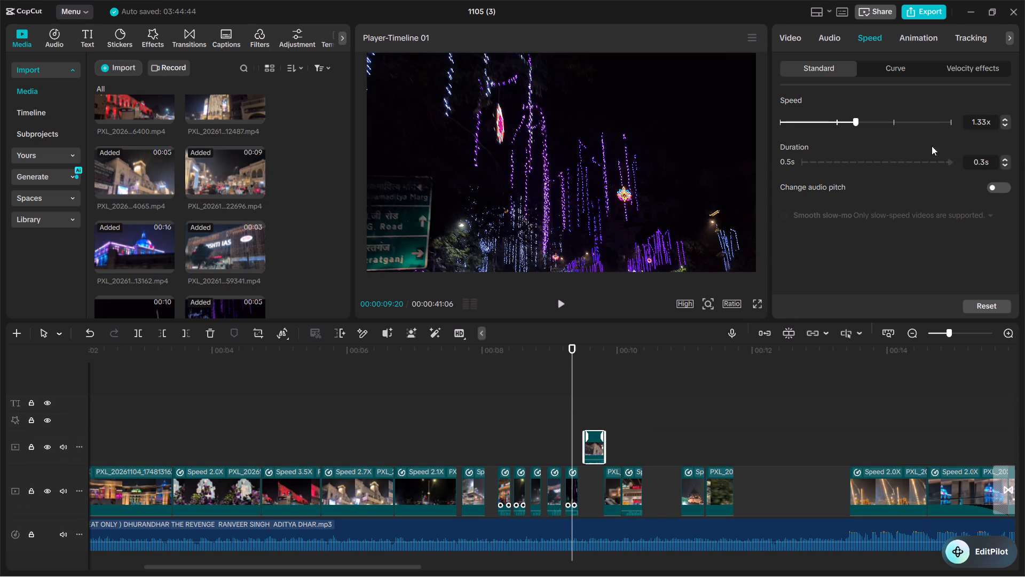
left_click(573, 489)
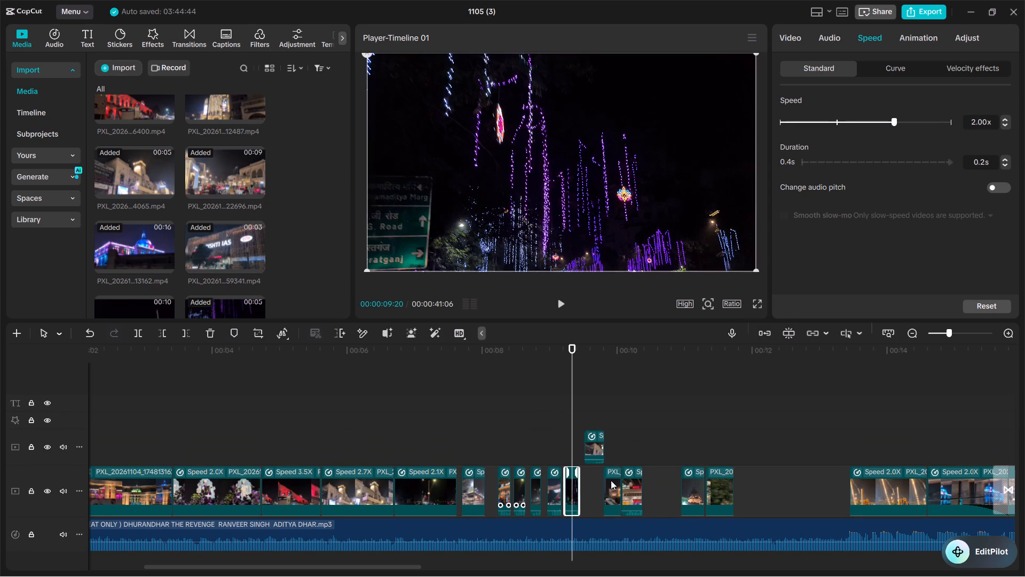
left_click(1006, 157)
Set the duration of the three 5.00x quick-cut clips before the Drishti IAS clip to 0.3 seconds each.
left_click(554, 489)
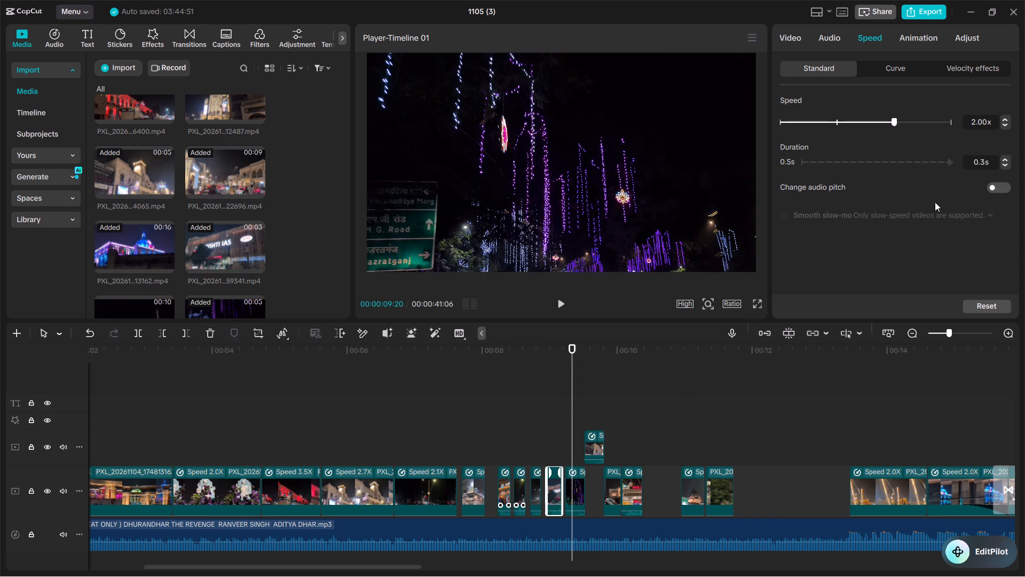
left_click(535, 488)
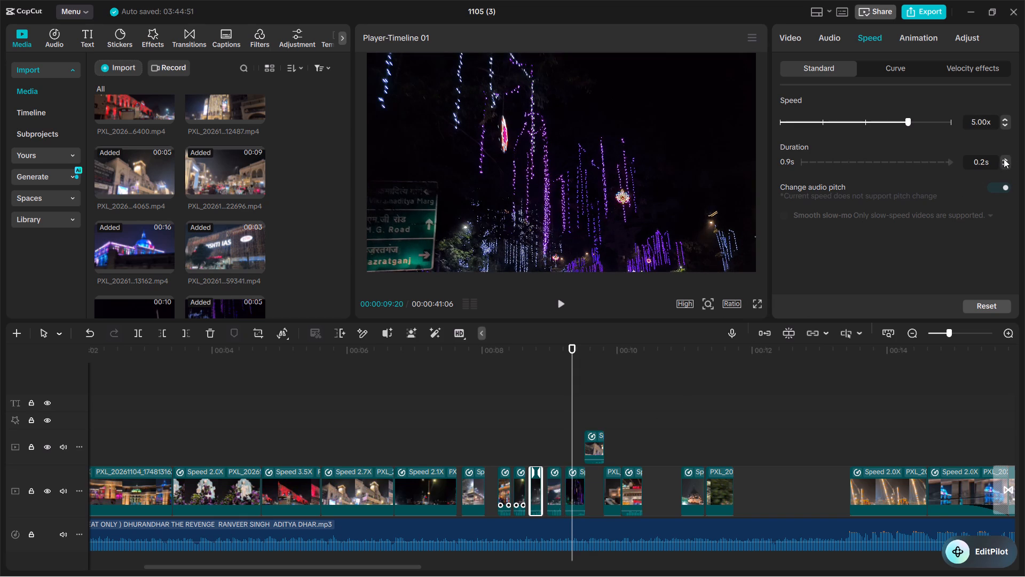
left_click(1004, 159)
left_click(521, 490)
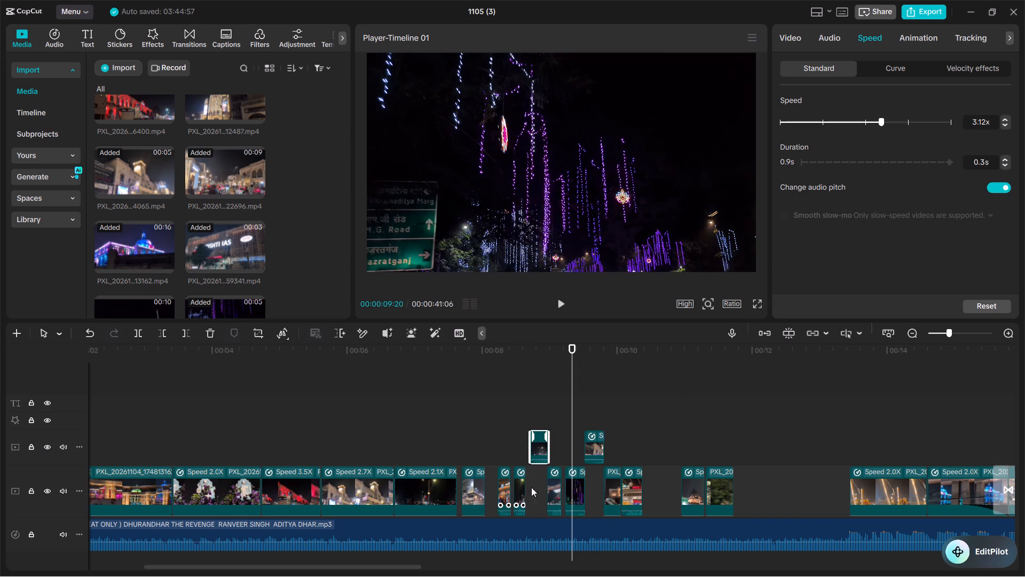
left_click(1005, 158)
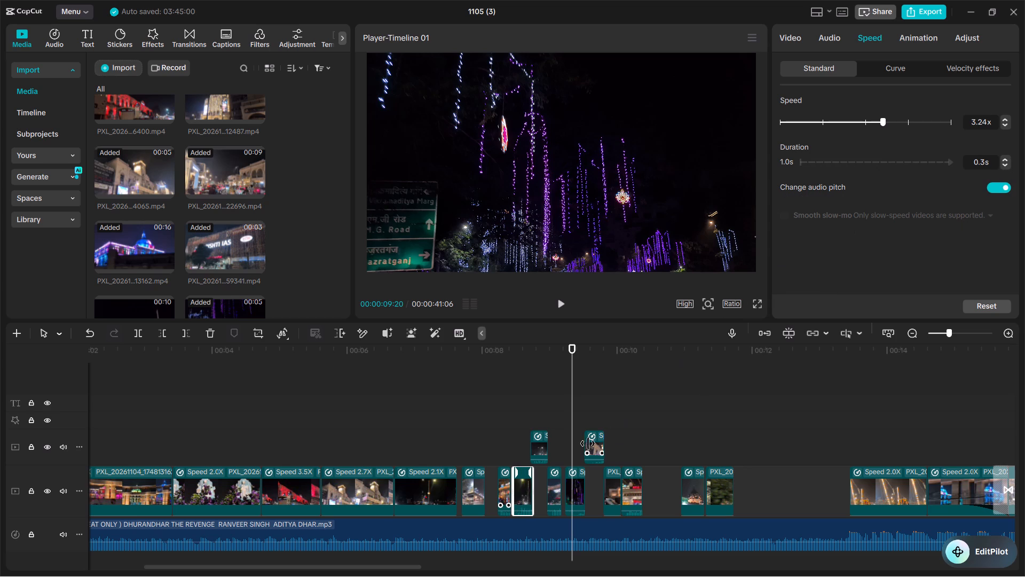
left_click(504, 492)
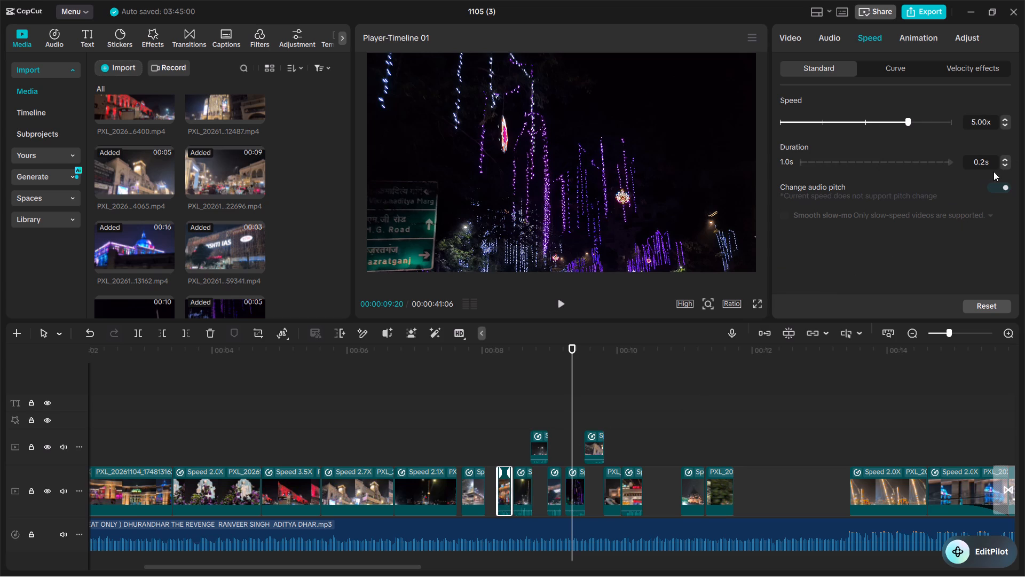
left_click(1005, 158)
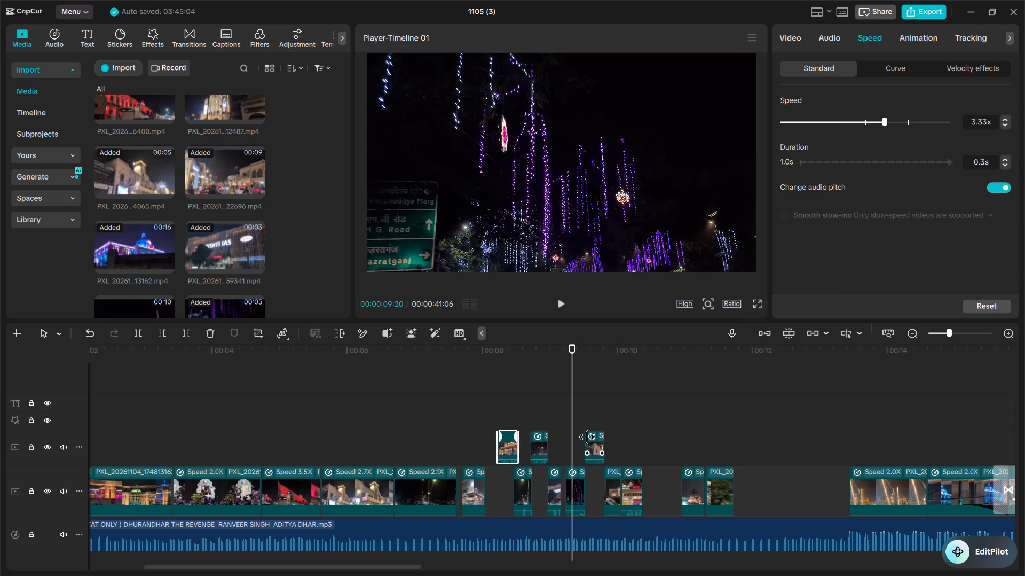
Return the 3.33x clip to the main track at about 00:00:08:07 and move the 3.12x clip directly before the 1.43x clip near 00:00:11:00.
left_click_drag(507, 458, 498, 491)
left_click_drag(507, 448, 499, 498)
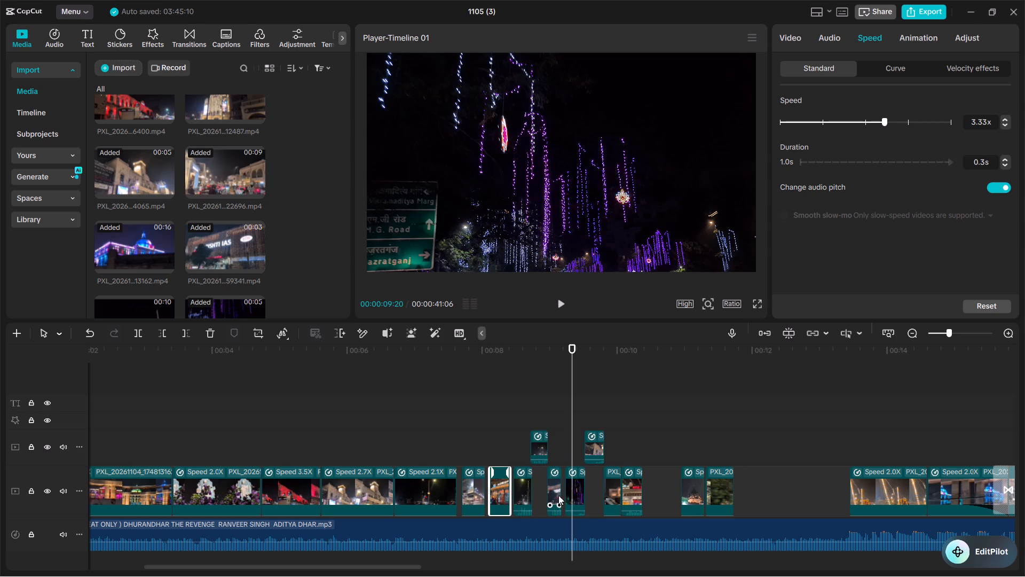
left_click_drag(538, 444, 654, 489)
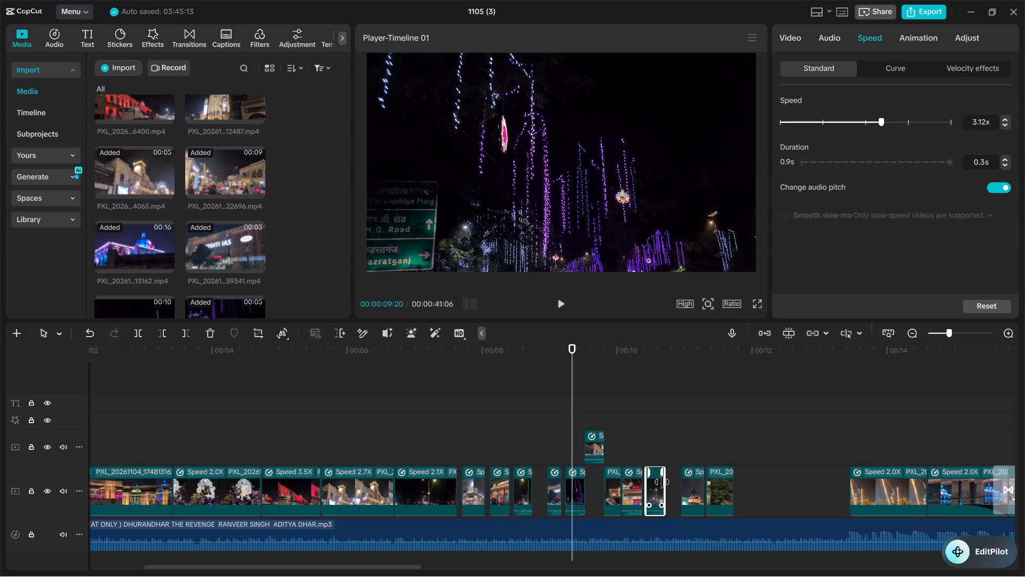
left_click_drag(653, 490, 666, 490)
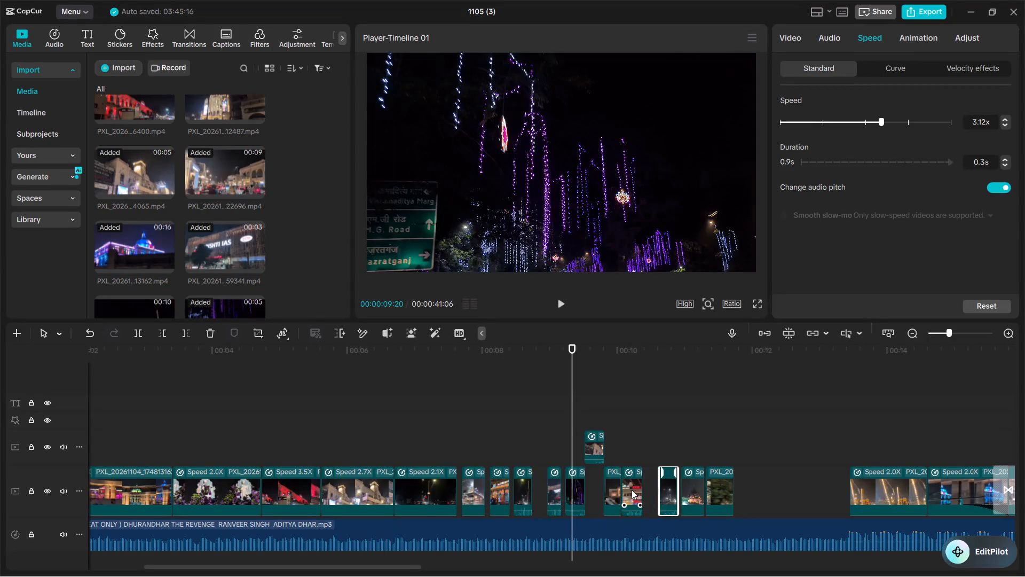
Shift the 2.32x clip and the short clip before it slightly later, and return the clock-tower clip to the main track after the string-lights clip.
left_click(632, 490)
left_click_drag(632, 490, 643, 492)
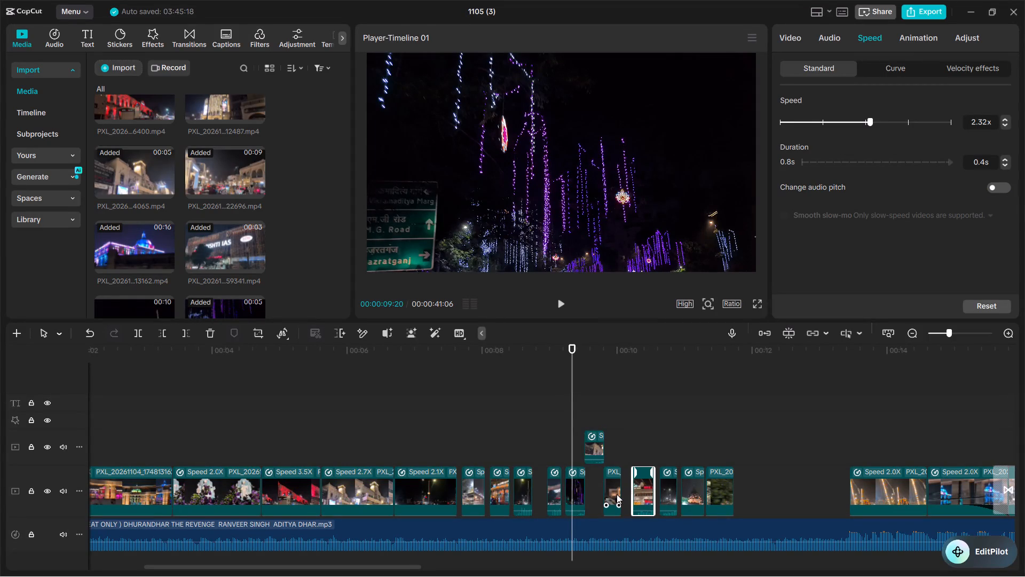
left_click(610, 481)
left_click_drag(609, 485, 617, 486)
left_click(594, 441)
left_click_drag(594, 443, 597, 478)
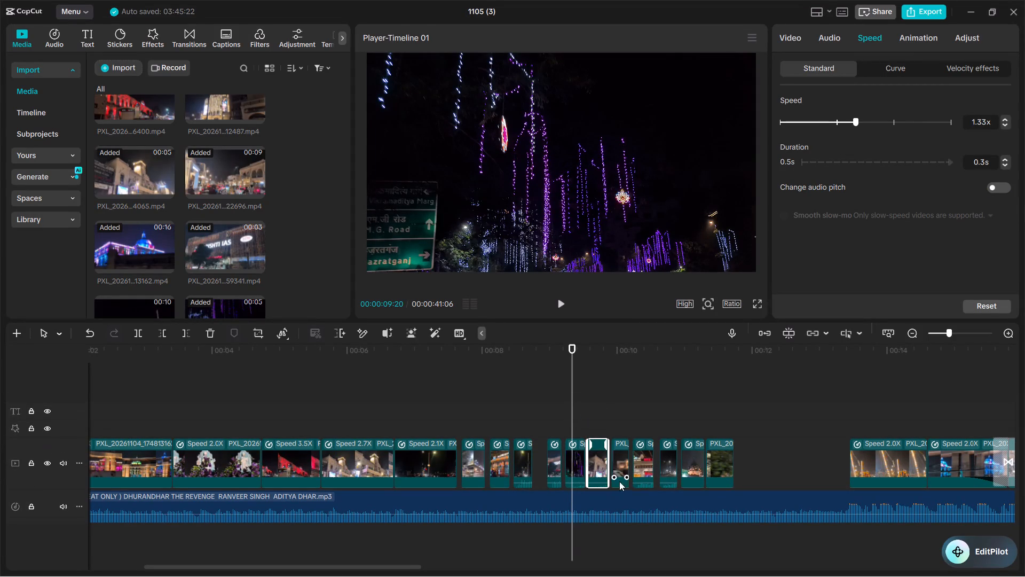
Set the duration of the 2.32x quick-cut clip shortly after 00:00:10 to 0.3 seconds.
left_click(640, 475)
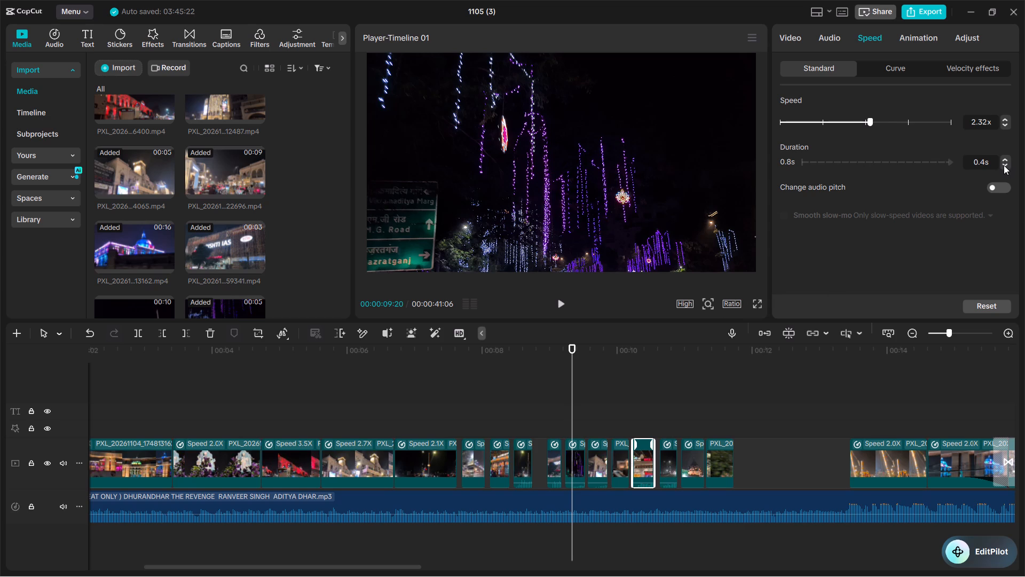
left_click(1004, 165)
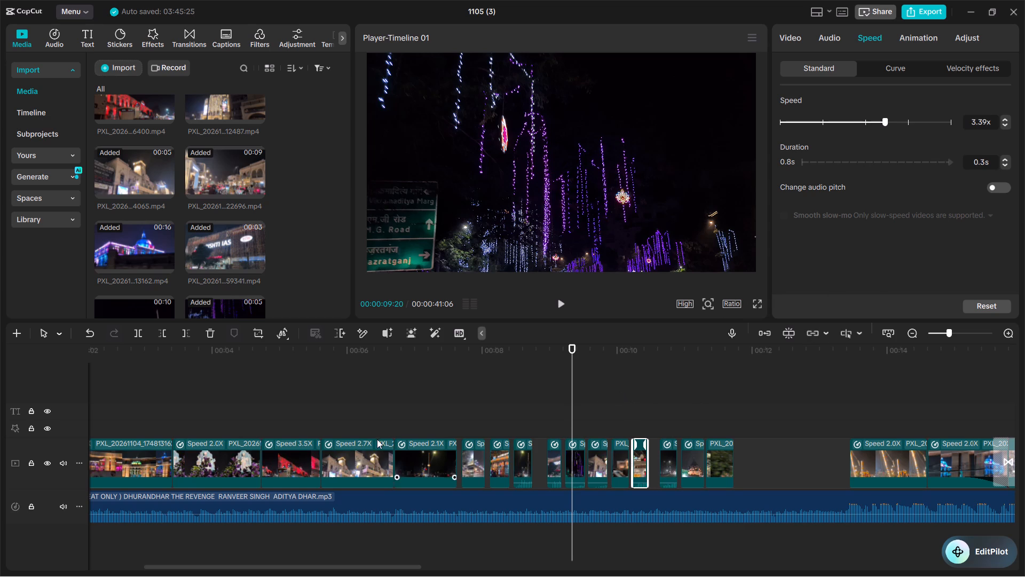
Play the montage from 00:00:06:22 through the quick cuts into the louder section to check their timing against the beats.
left_click(372, 402)
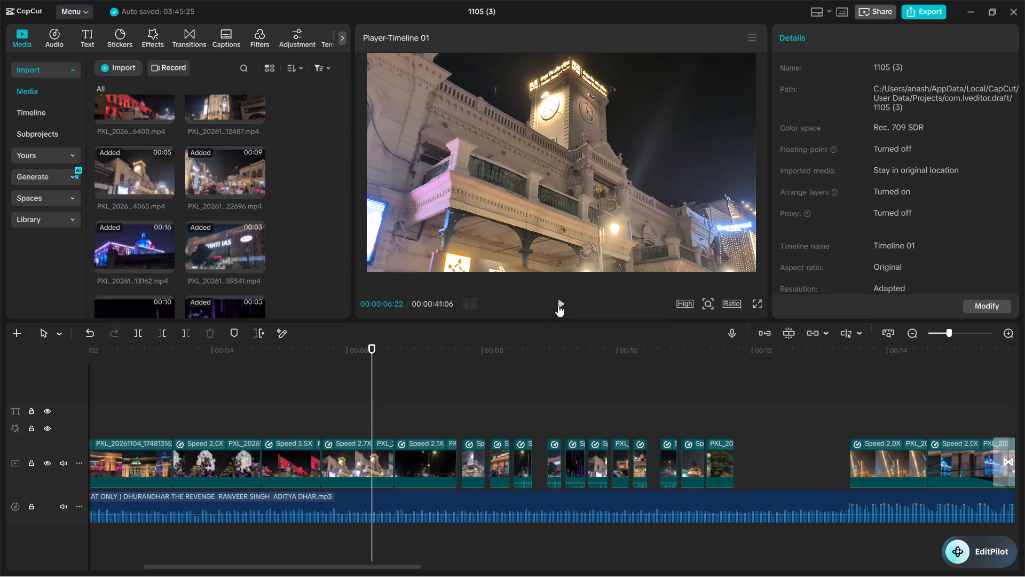
left_click(558, 305)
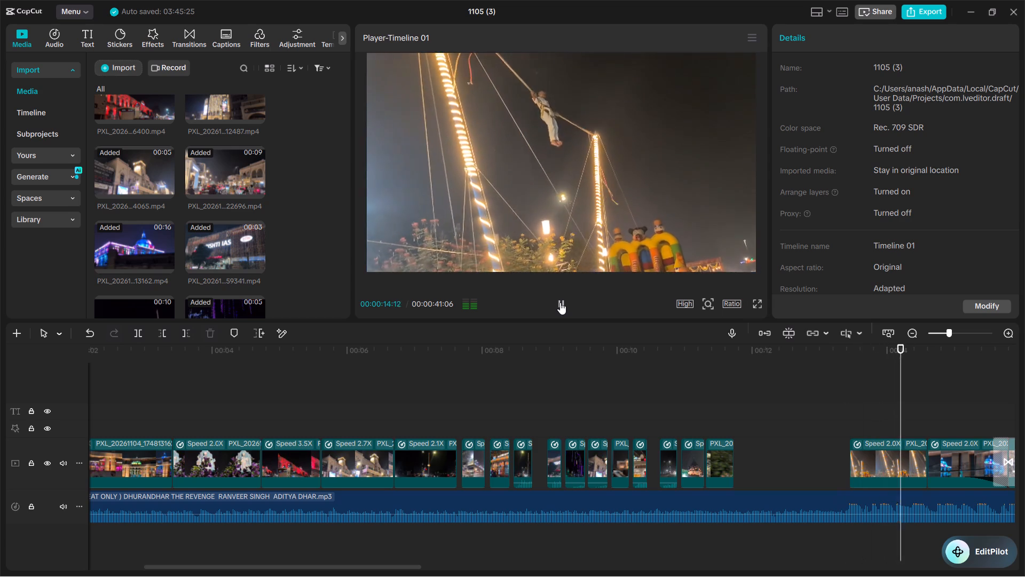
left_click(560, 302)
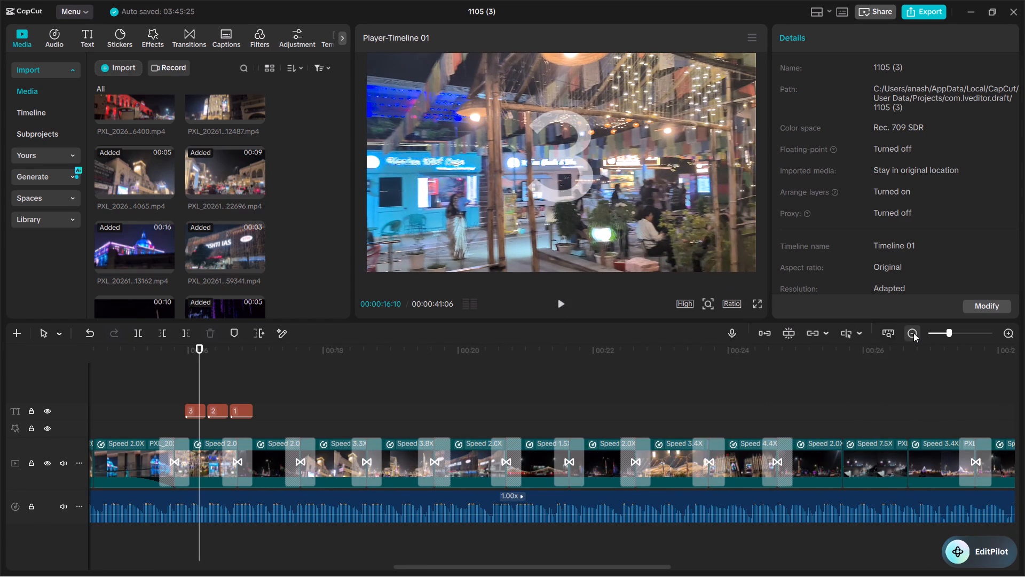
Look over the whole timeline and play the montage's ending from 00:00:39:27.
left_click(913, 333)
left_click(913, 333)
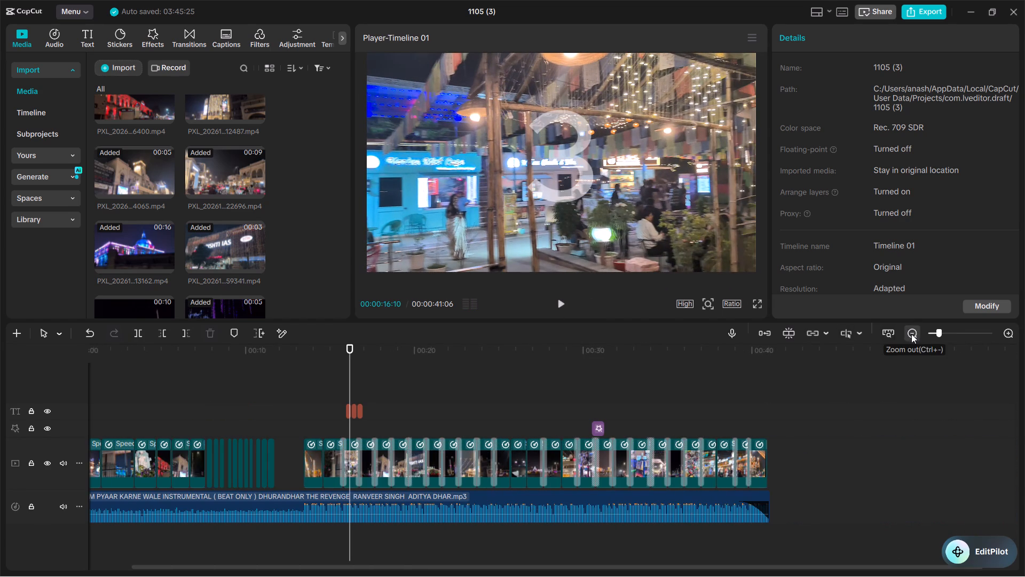
left_click_drag(617, 564, 369, 568)
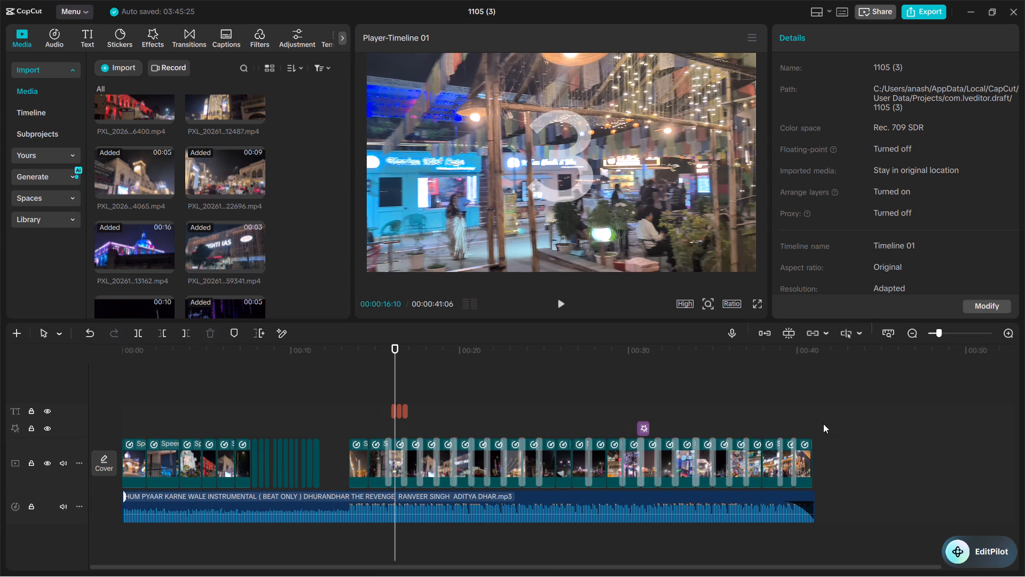
left_click(1008, 334)
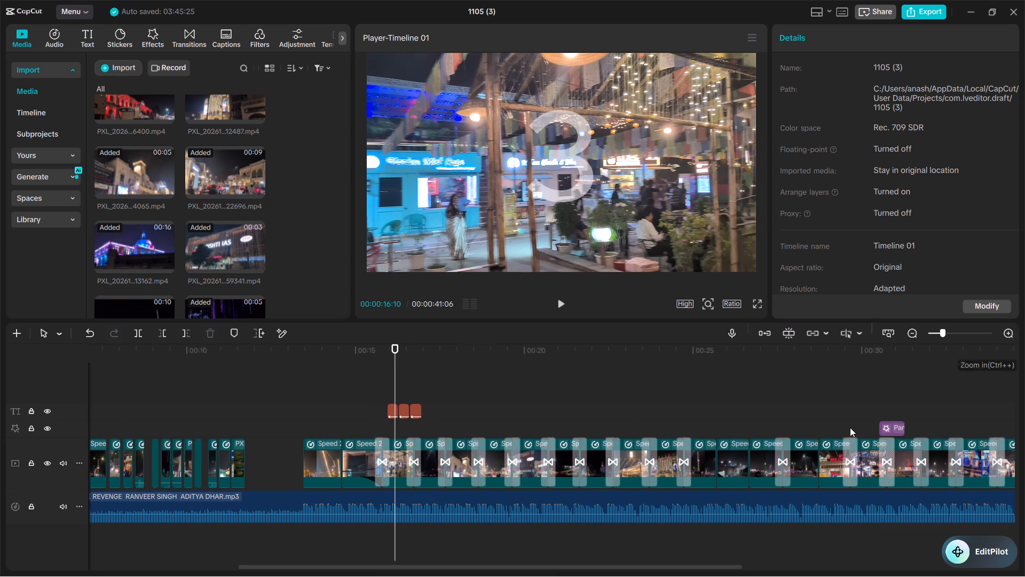
left_click(886, 331)
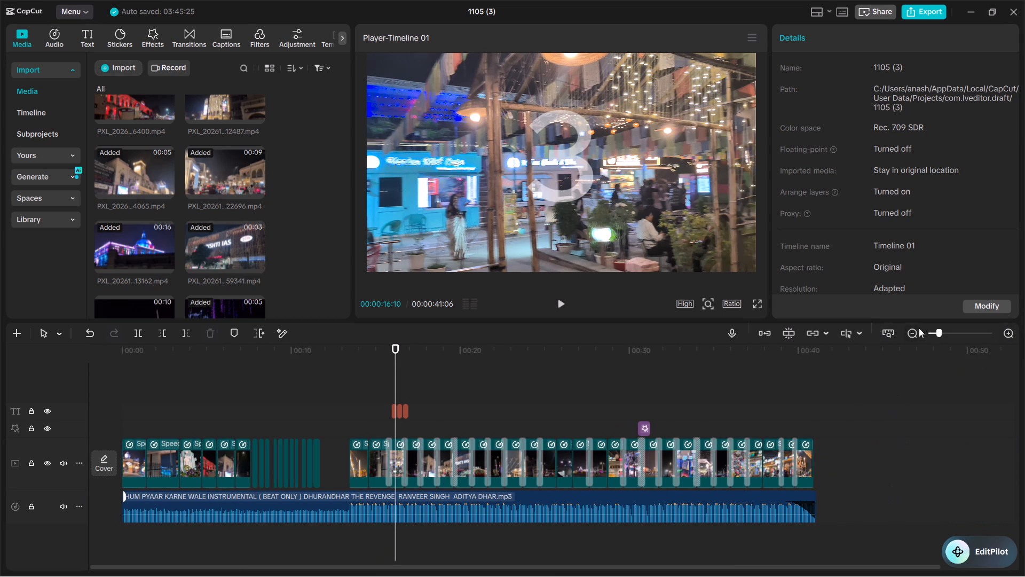
triple_click(886, 332)
triple_click(886, 332)
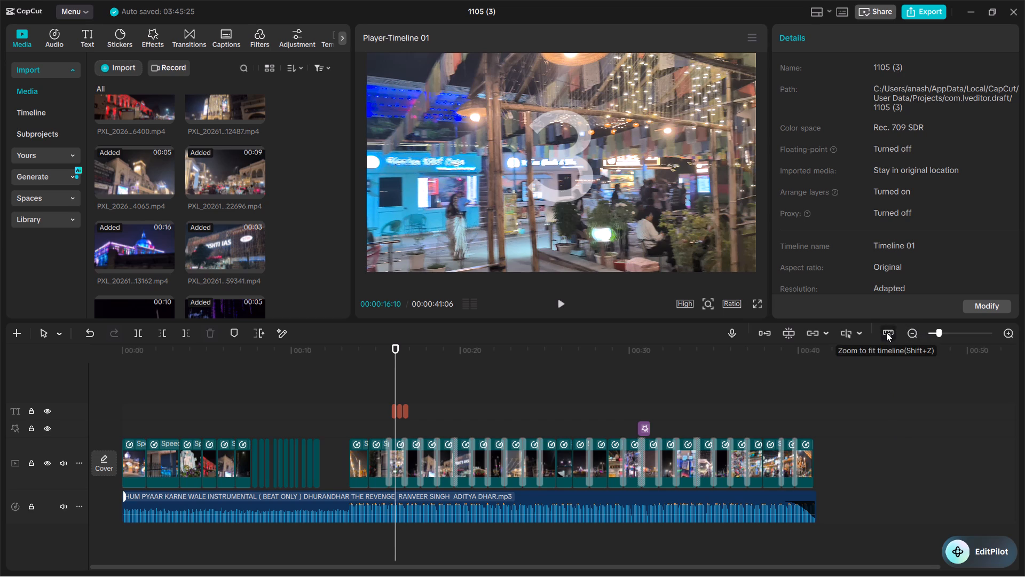
triple_click(886, 332)
triple_click(886, 332)
triple_click(886, 332)
triple_click(887, 333)
left_click(789, 397)
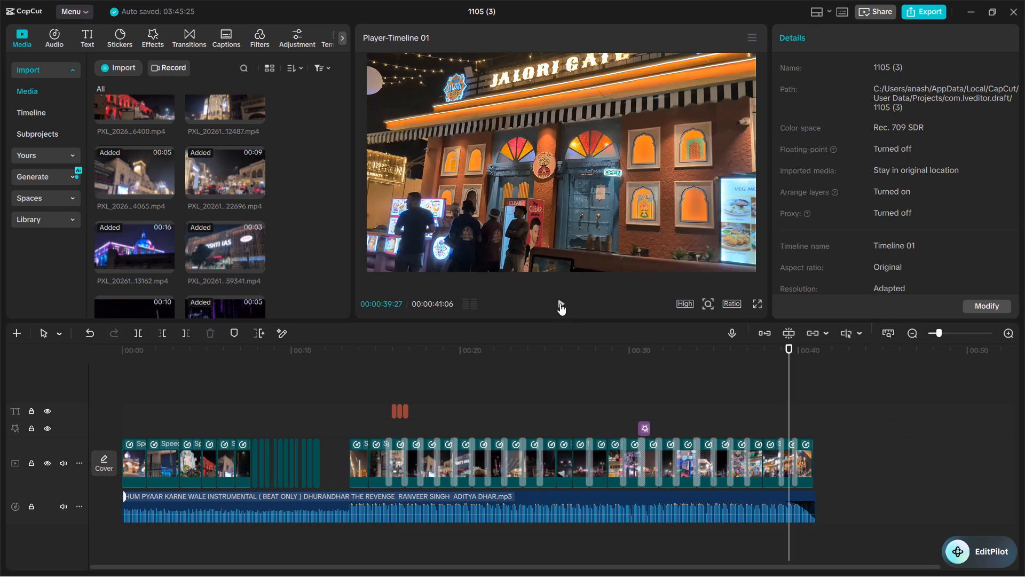
left_click(560, 302)
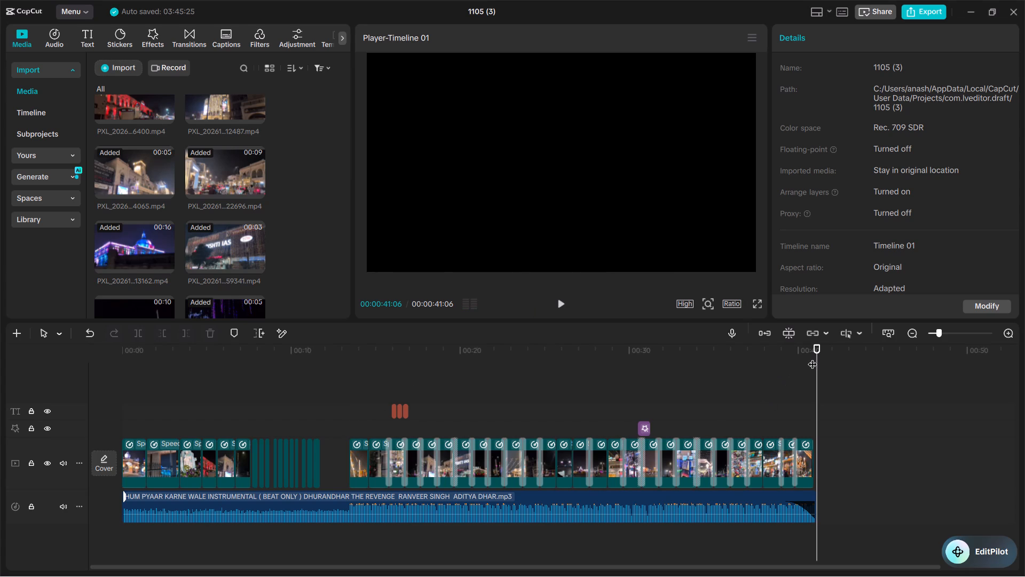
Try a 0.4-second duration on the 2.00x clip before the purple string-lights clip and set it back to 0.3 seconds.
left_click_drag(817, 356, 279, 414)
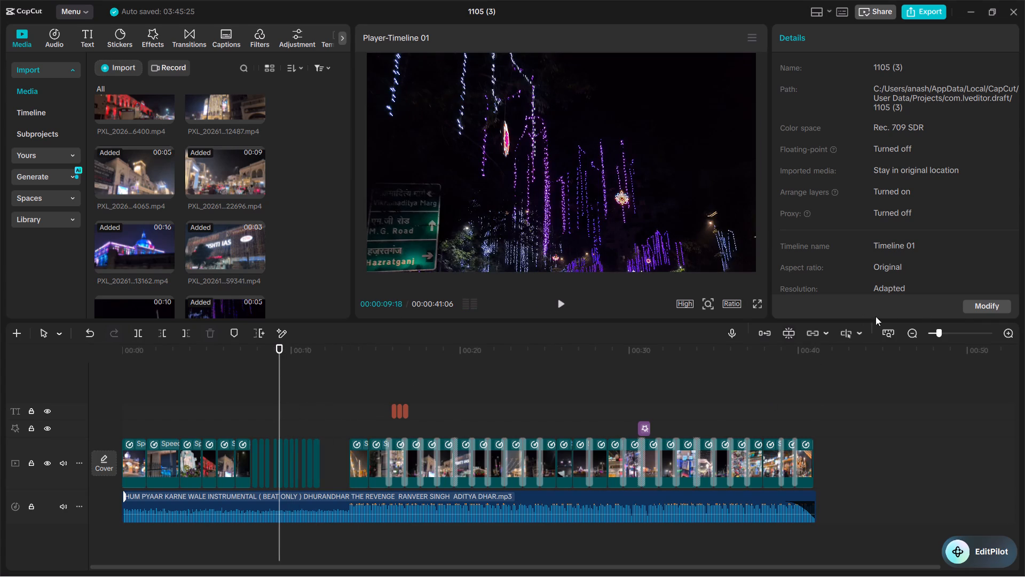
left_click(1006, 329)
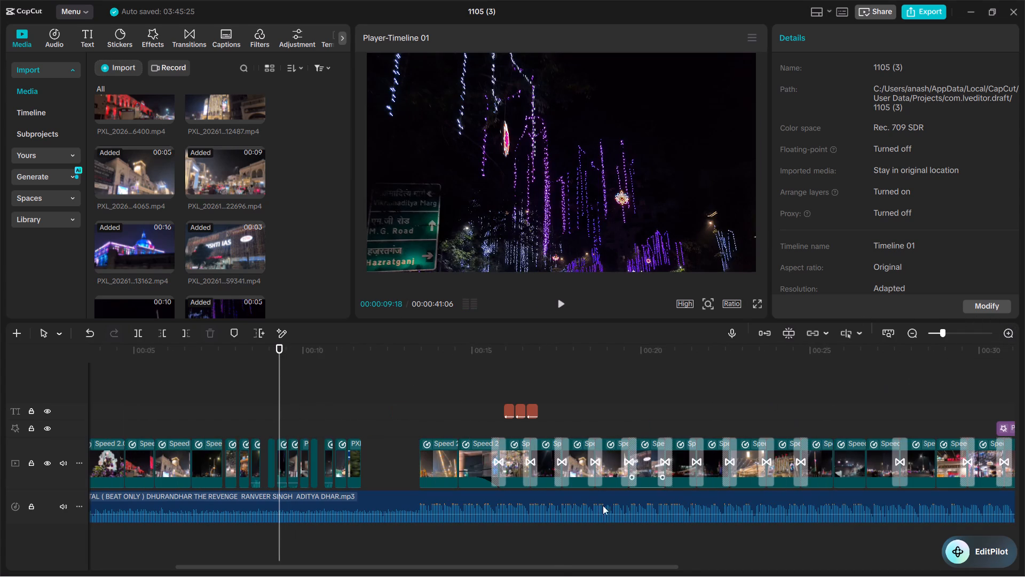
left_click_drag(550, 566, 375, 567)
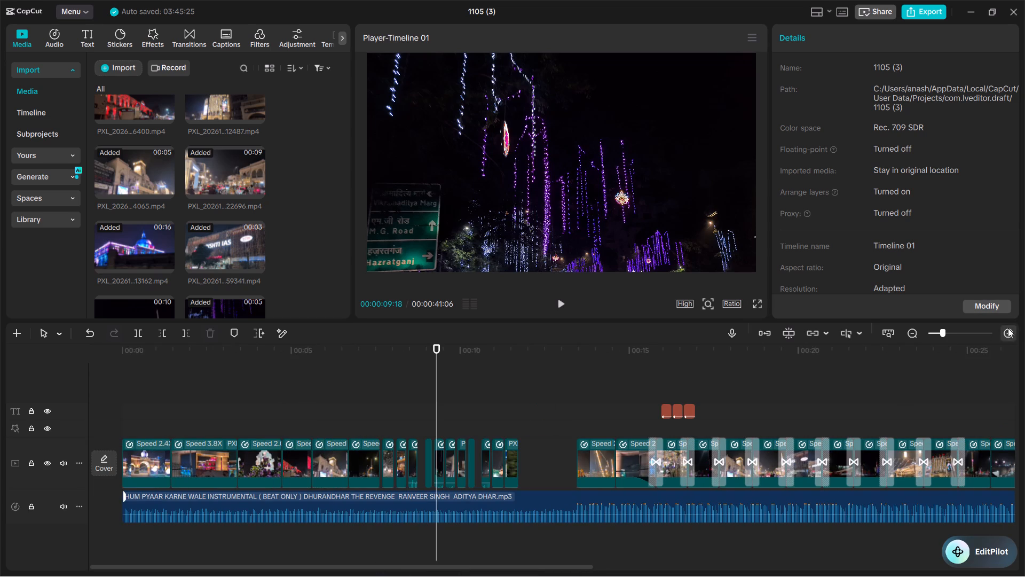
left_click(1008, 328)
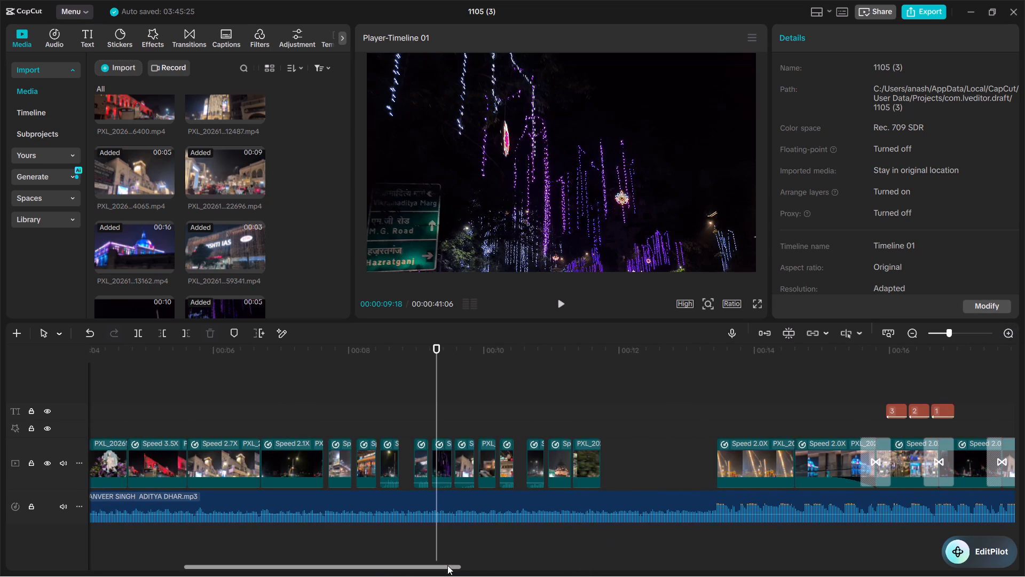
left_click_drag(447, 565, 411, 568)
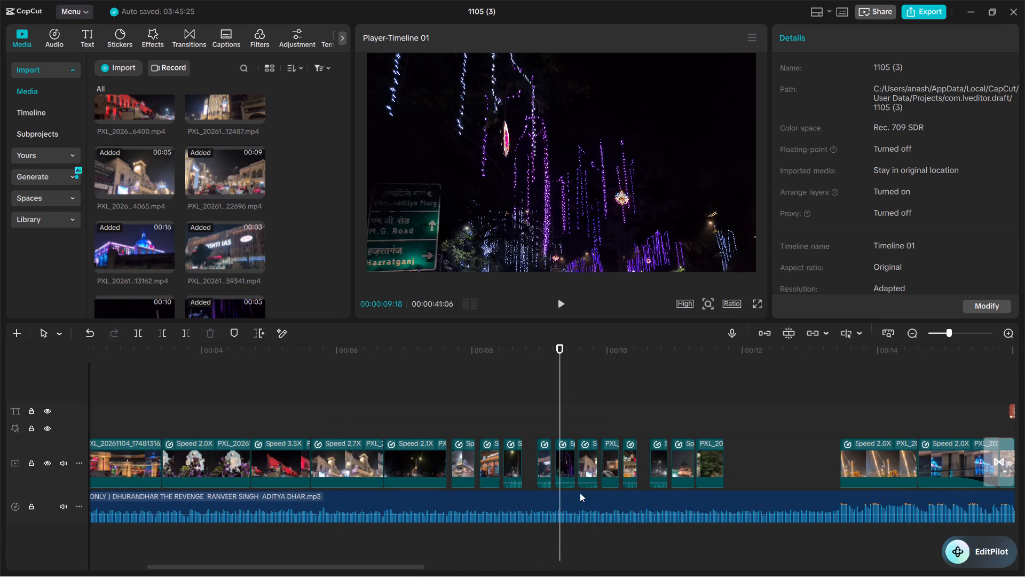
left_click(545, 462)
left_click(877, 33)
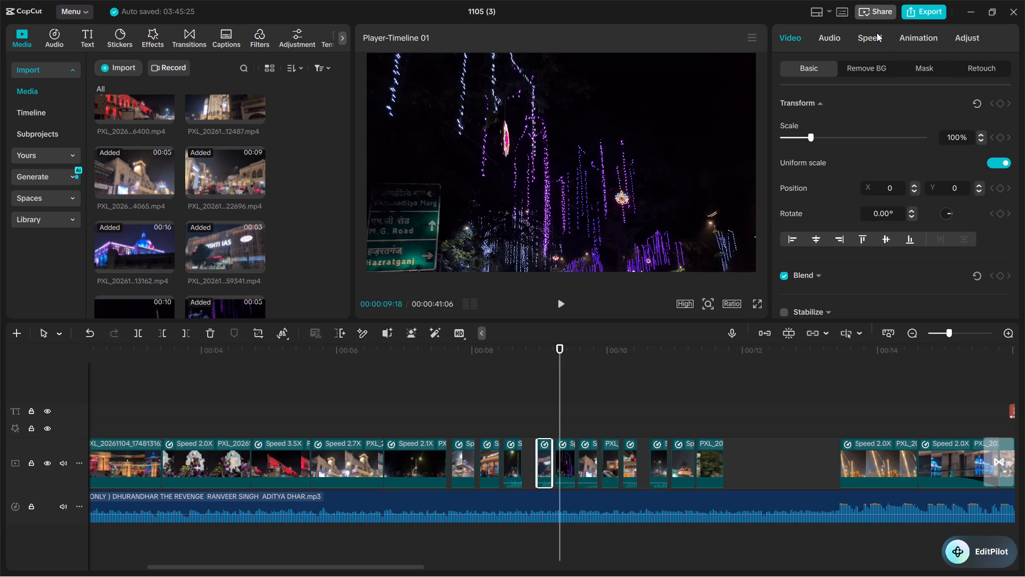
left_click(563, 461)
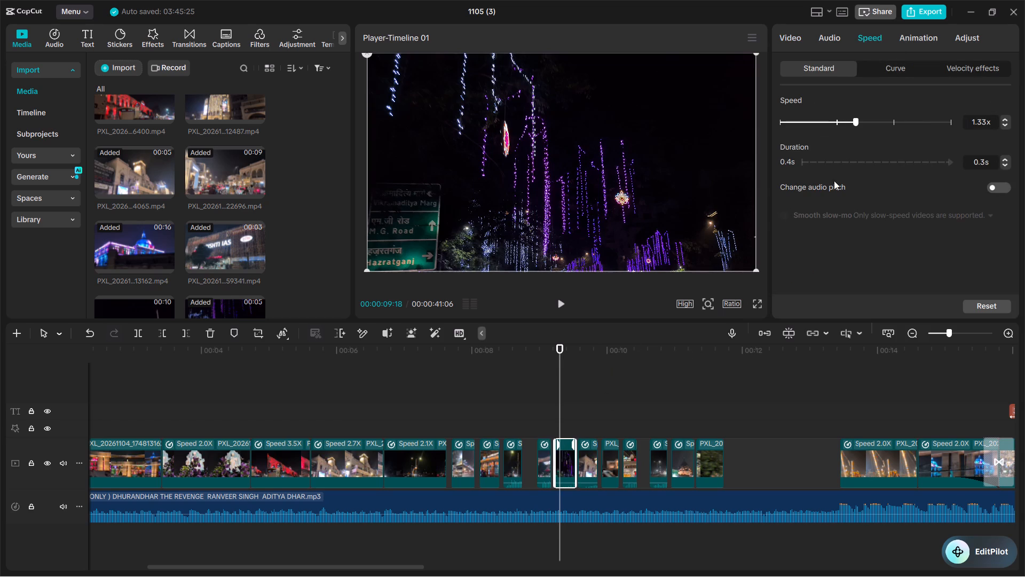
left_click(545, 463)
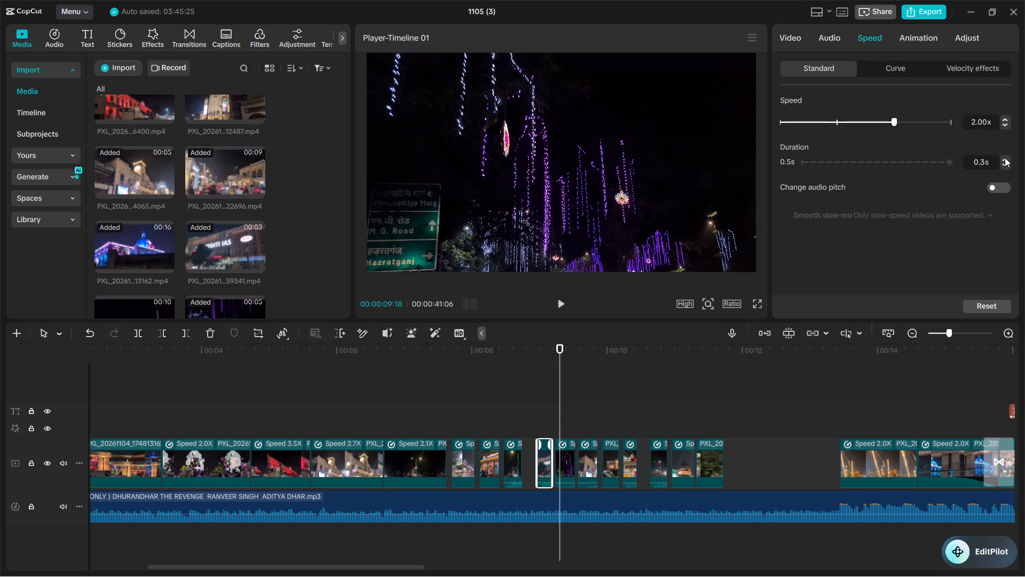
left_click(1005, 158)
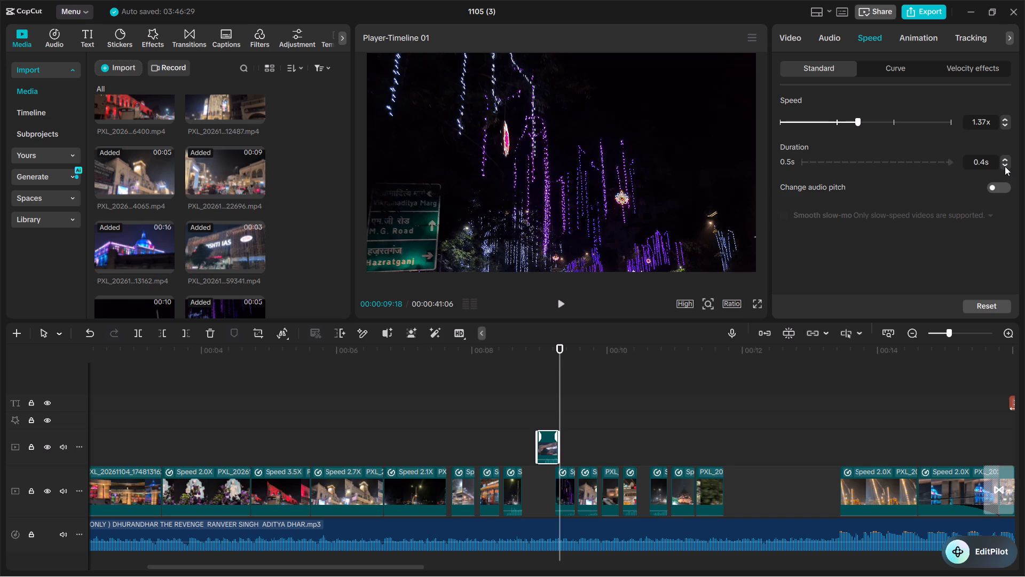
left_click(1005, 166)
Place the 2.00x clip on the main track slightly earlier, just after the quick cut ending near 00:00:08:43.
left_click_drag(541, 451, 540, 472)
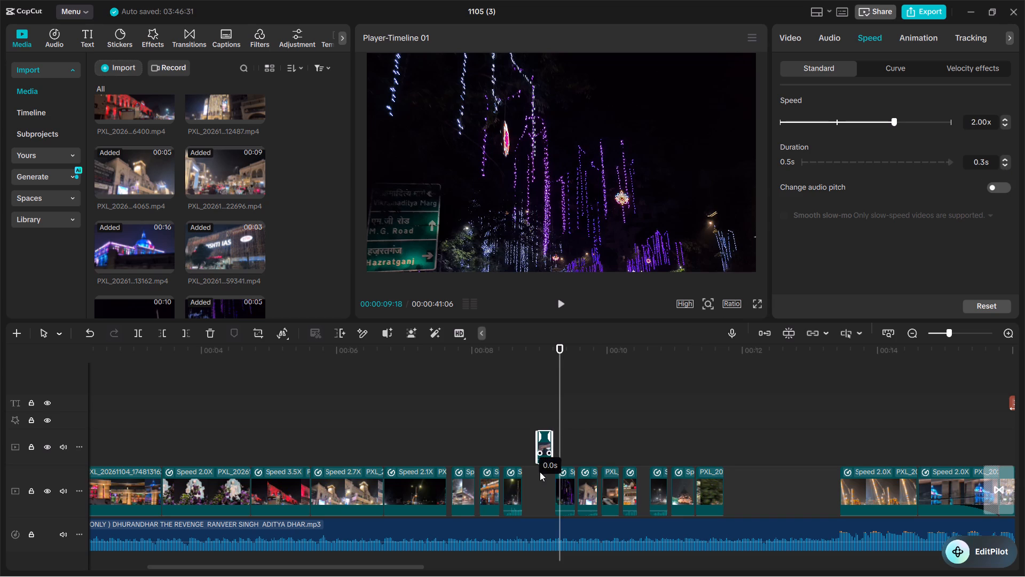
left_click_drag(540, 472, 539, 473)
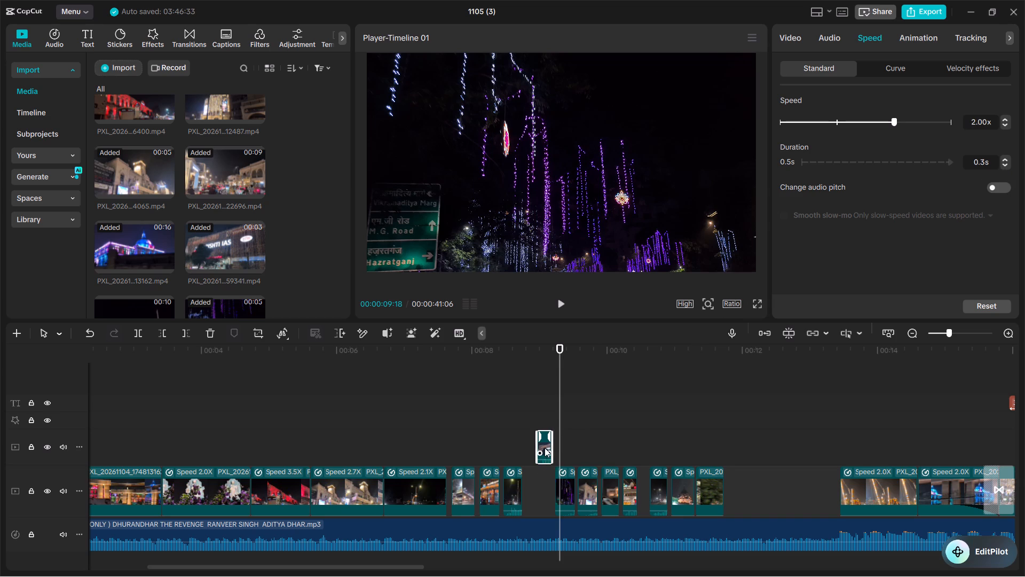
left_click(521, 376)
left_click(544, 450)
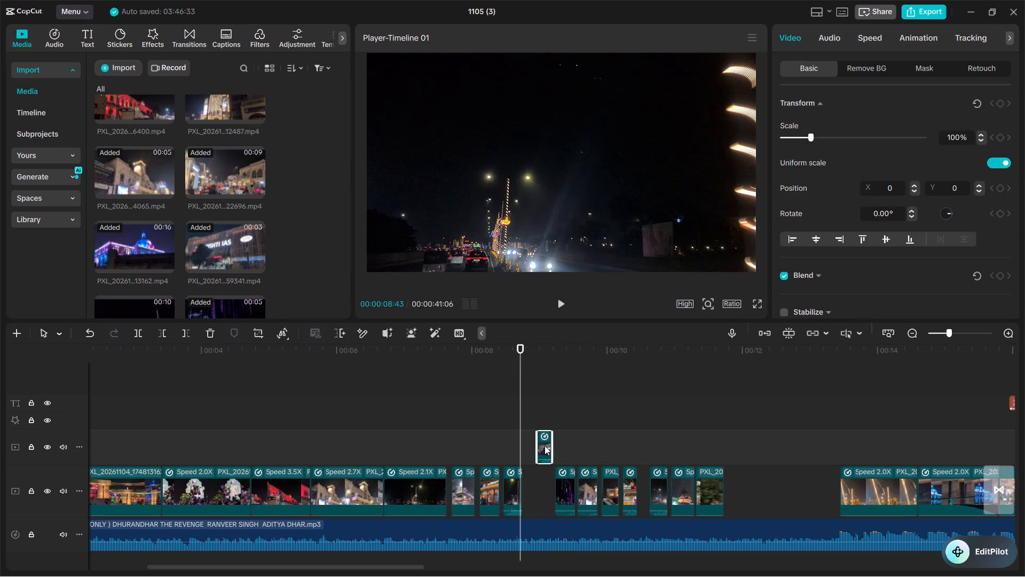
left_click_drag(545, 446, 535, 498)
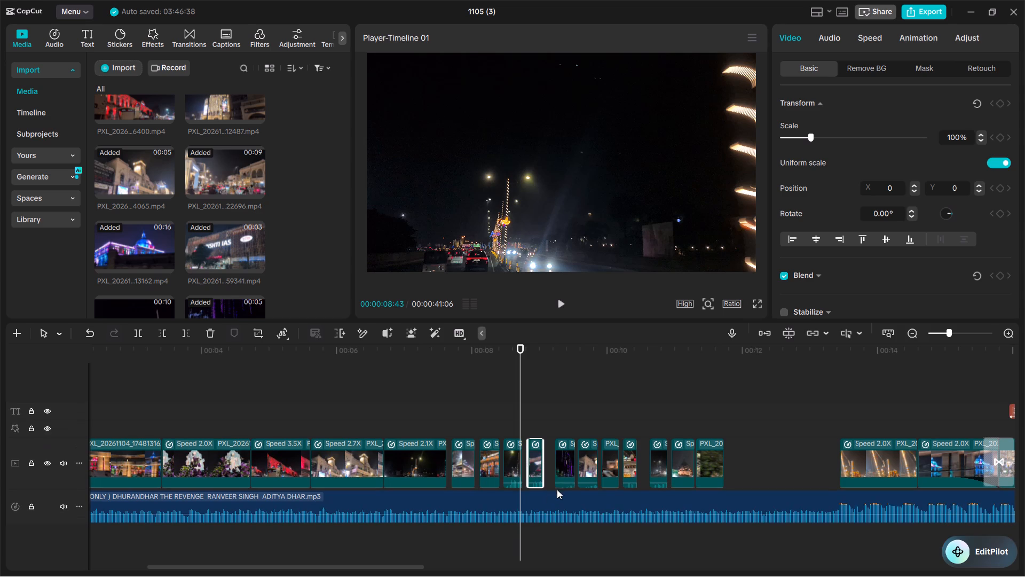
Shift the purple string-lights and clock-tower clips slightly earlier, and the 3.39x clip slightly later, on the main track.
left_click(564, 463)
left_click_drag(564, 463, 556, 470)
left_click(585, 461)
left_click_drag(587, 457, 583, 462)
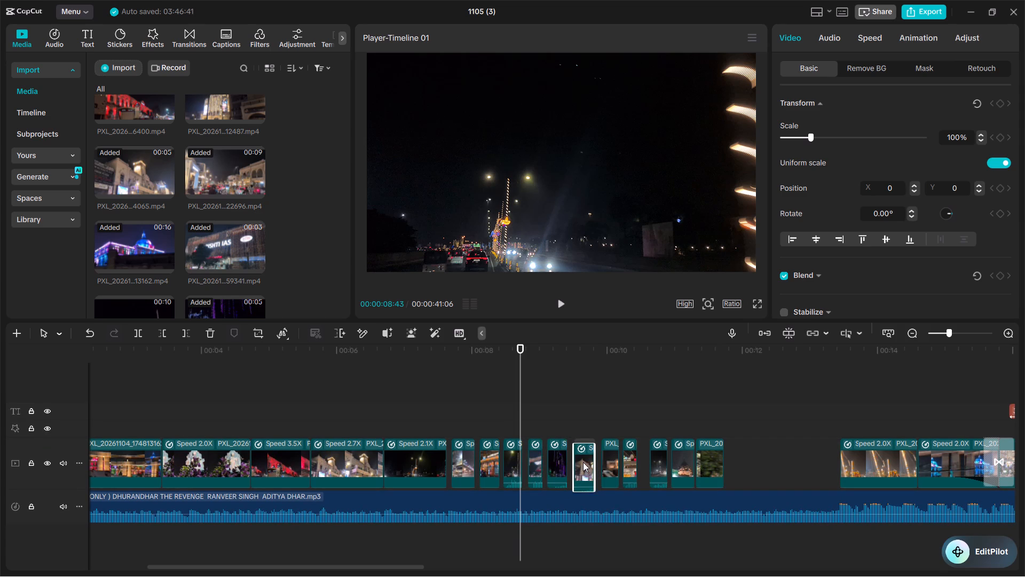
left_click_drag(583, 462, 581, 463)
left_click(628, 462)
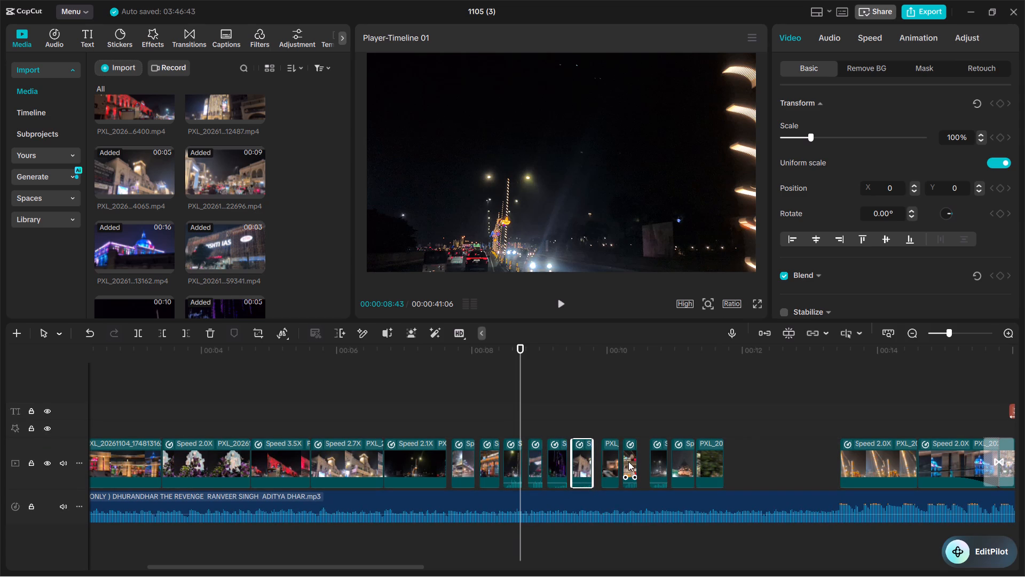
left_click_drag(629, 462, 633, 462)
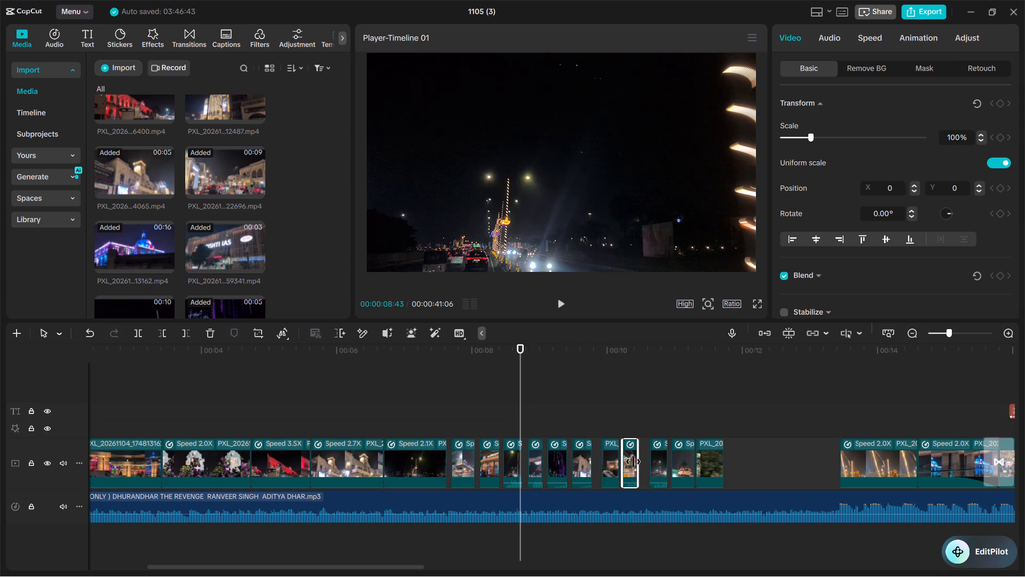
left_click_drag(633, 462, 634, 462)
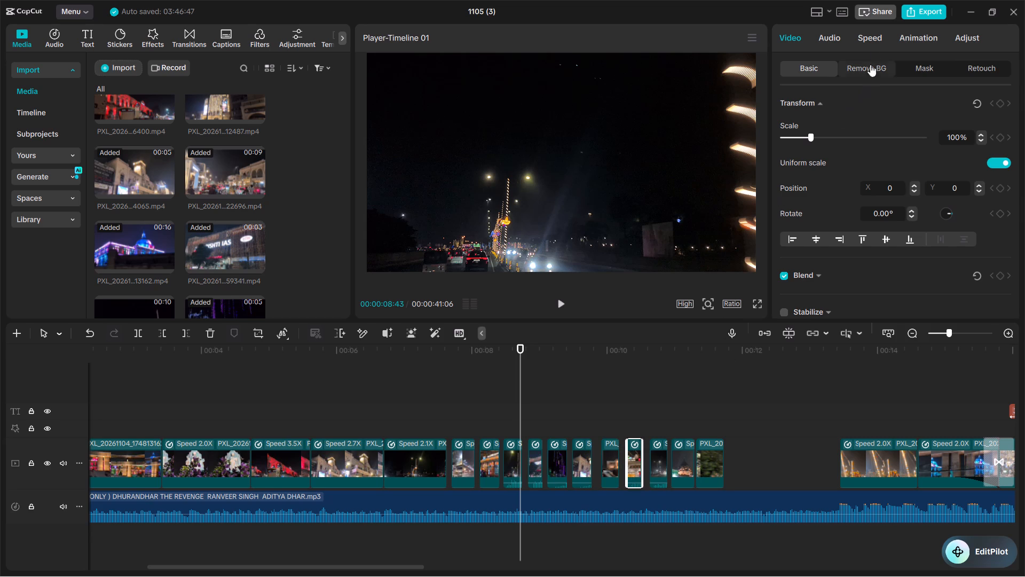
Set the duration of the 3.39x clip and the 1.00x clip before it to 0.4 seconds each.
left_click(875, 40)
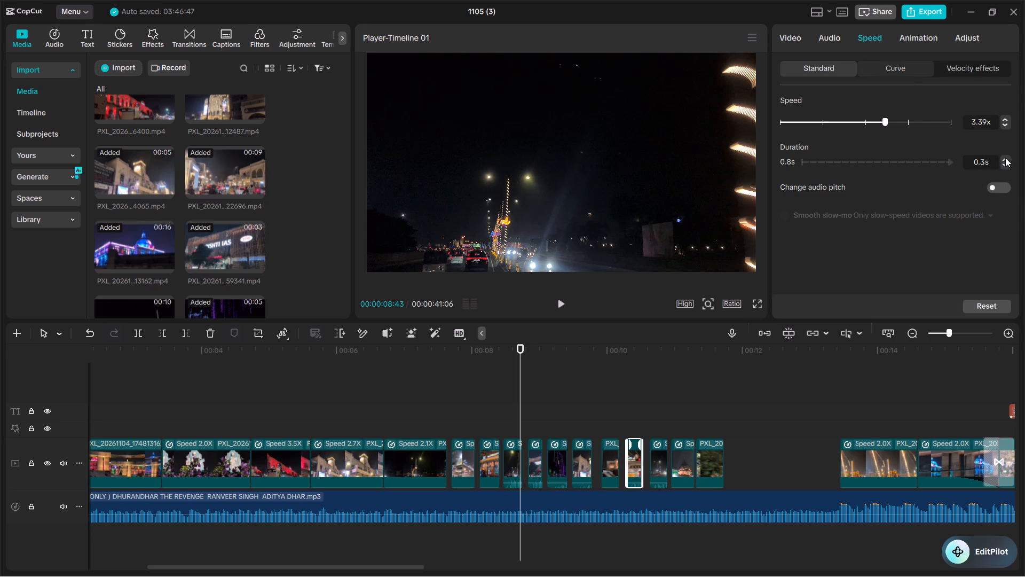
left_click(1005, 158)
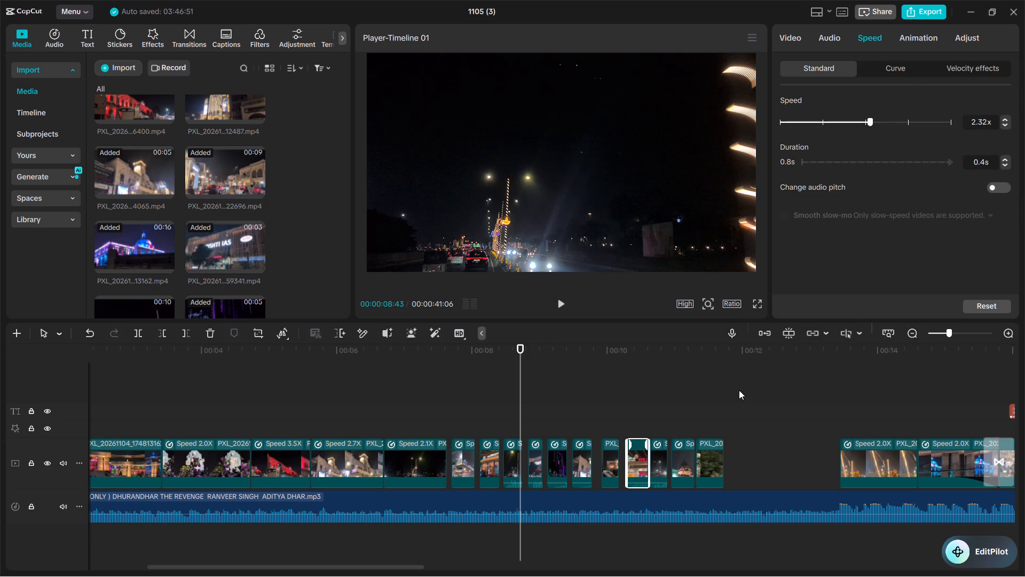
left_click(612, 460)
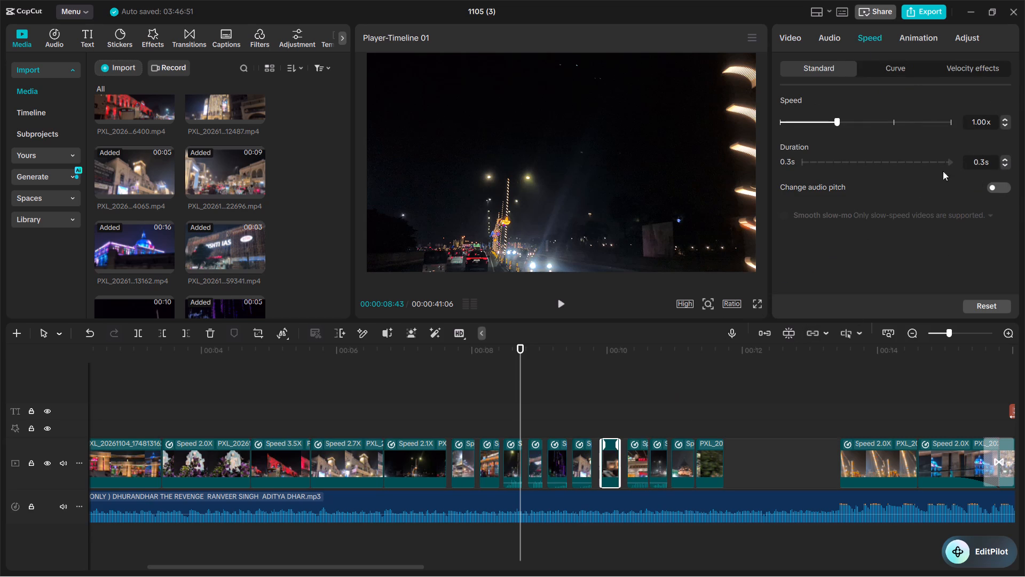
left_click(1006, 157)
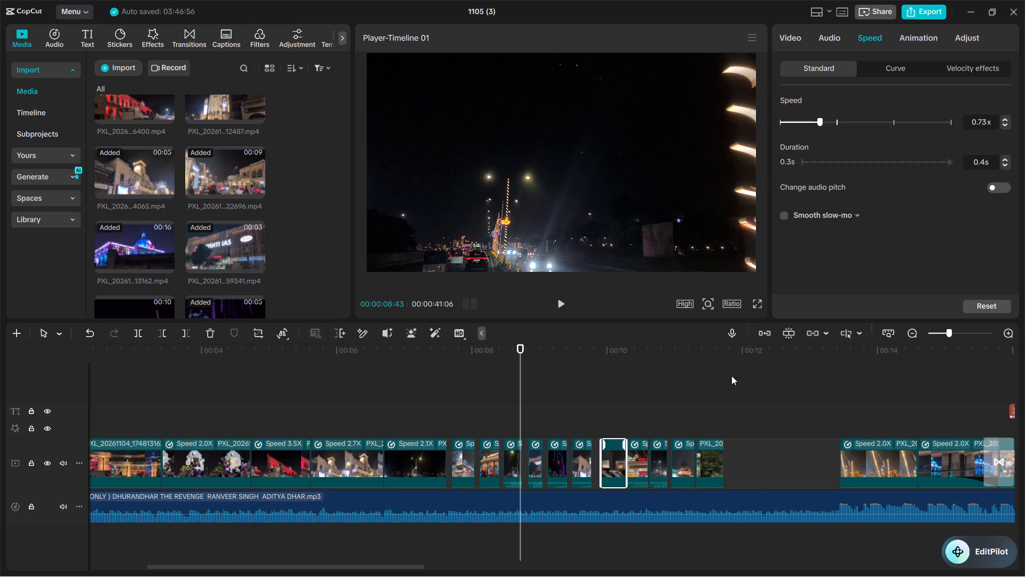
left_click(636, 415)
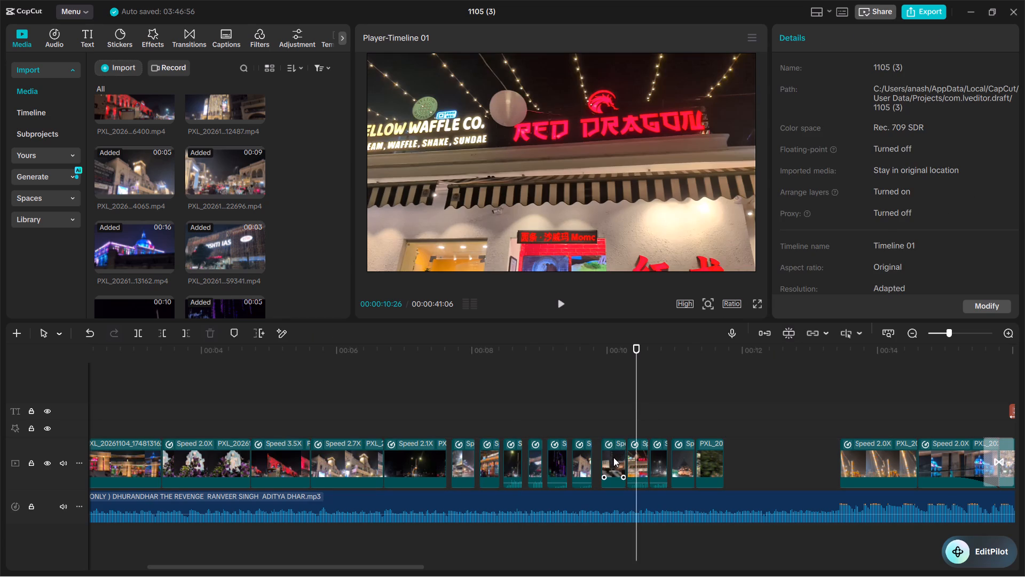
Shift the 0.73x clip near 00:00:10 slightly earlier on the main track and set its duration to 0.3 seconds.
left_click(613, 457)
left_click_drag(613, 457, 610, 462)
left_click(610, 461)
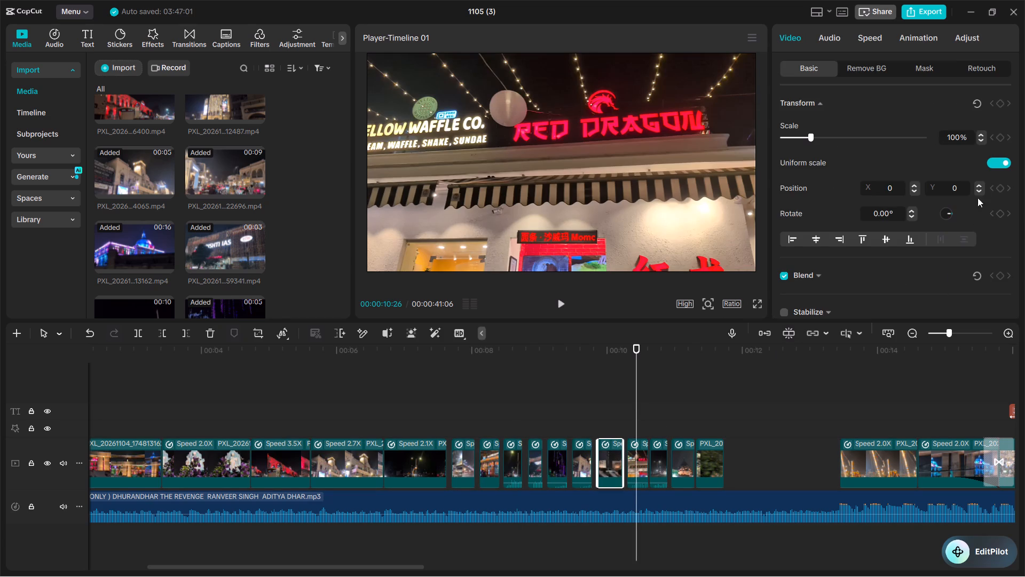
left_click(877, 37)
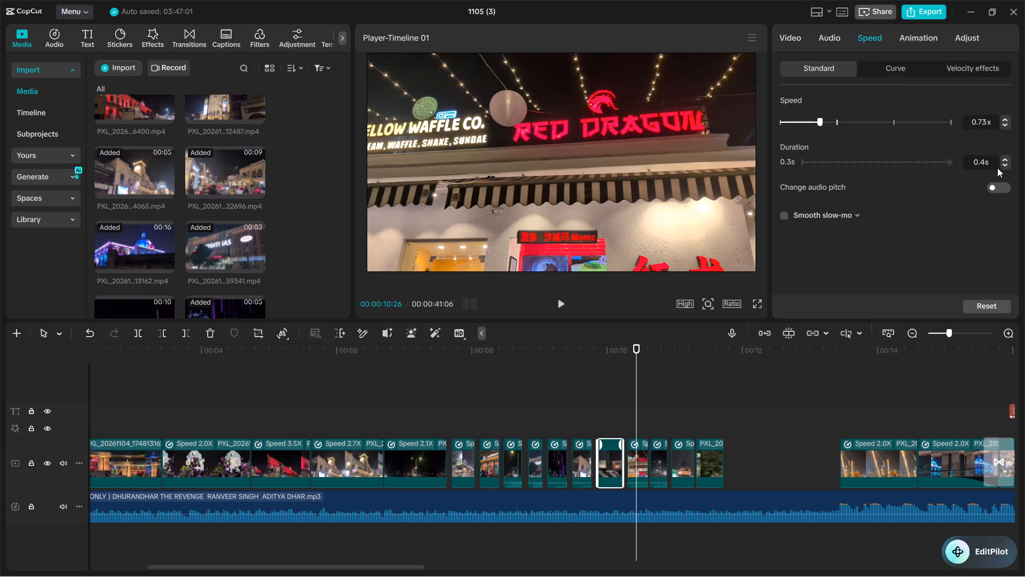
left_click(1003, 165)
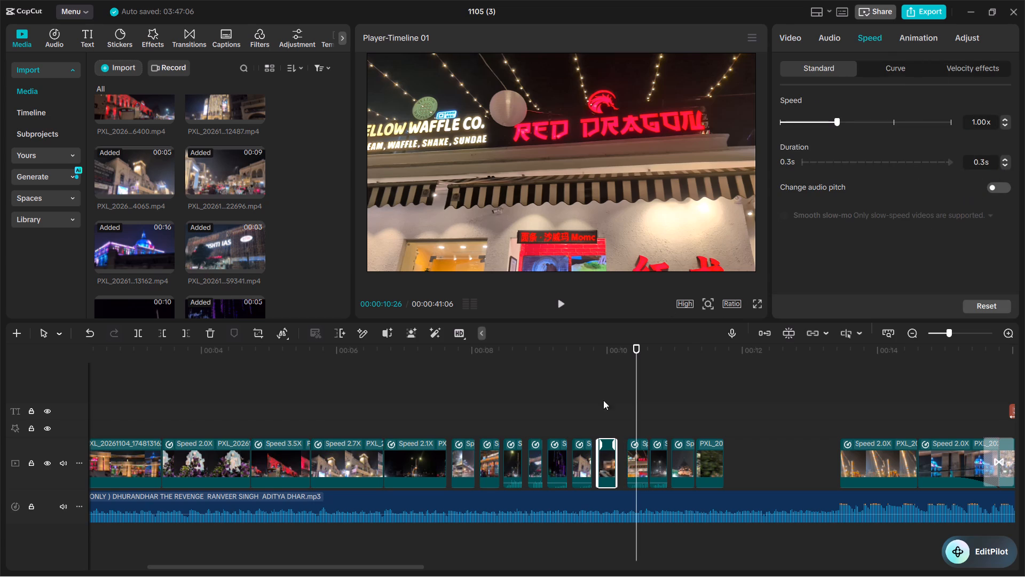
Set the preceding 1.33x clip's duration to 0.4 seconds, shifting the following 0.3-second clip slightly later so it fits on the main track.
left_click(582, 463)
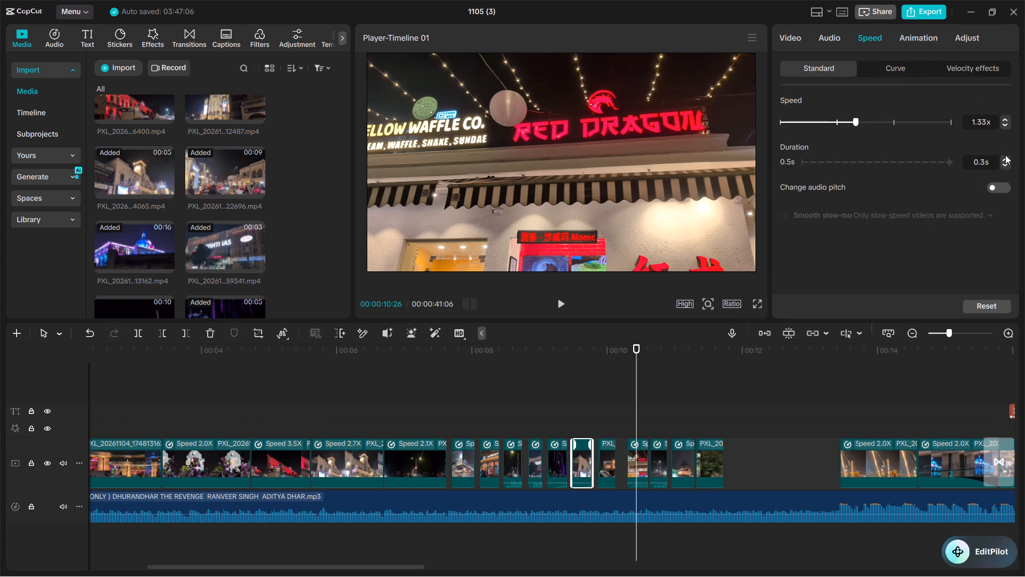
left_click(1006, 157)
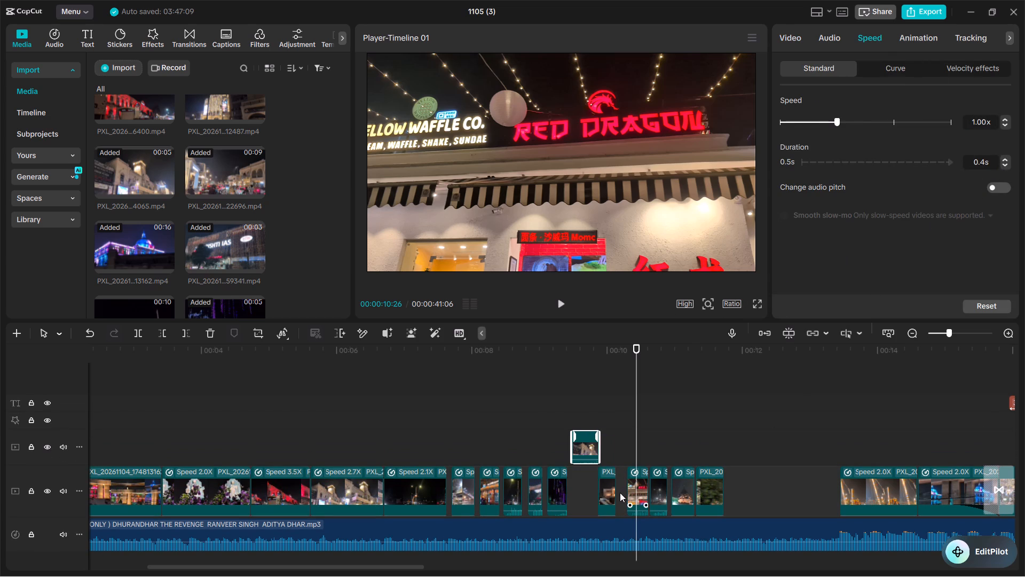
left_click(605, 489)
left_click_drag(606, 486, 613, 488)
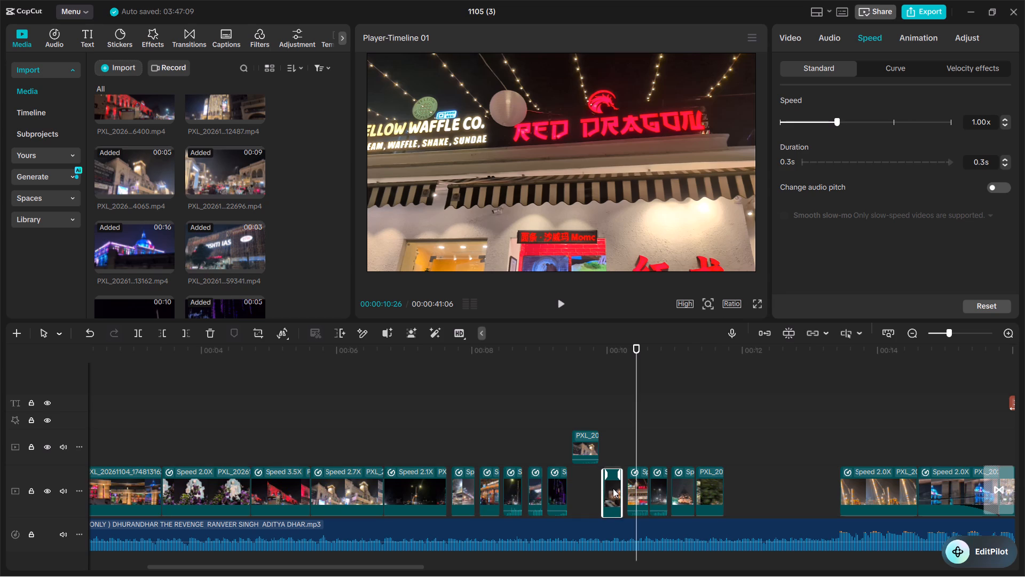
left_click_drag(613, 488, 613, 488)
left_click(585, 445)
left_click_drag(585, 445, 585, 484)
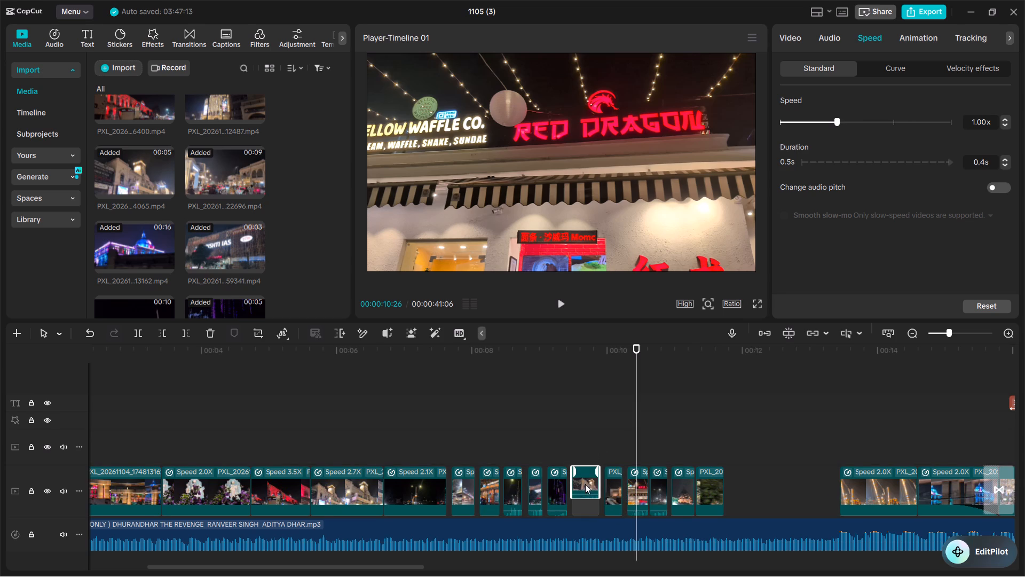
left_click_drag(585, 484, 585, 492)
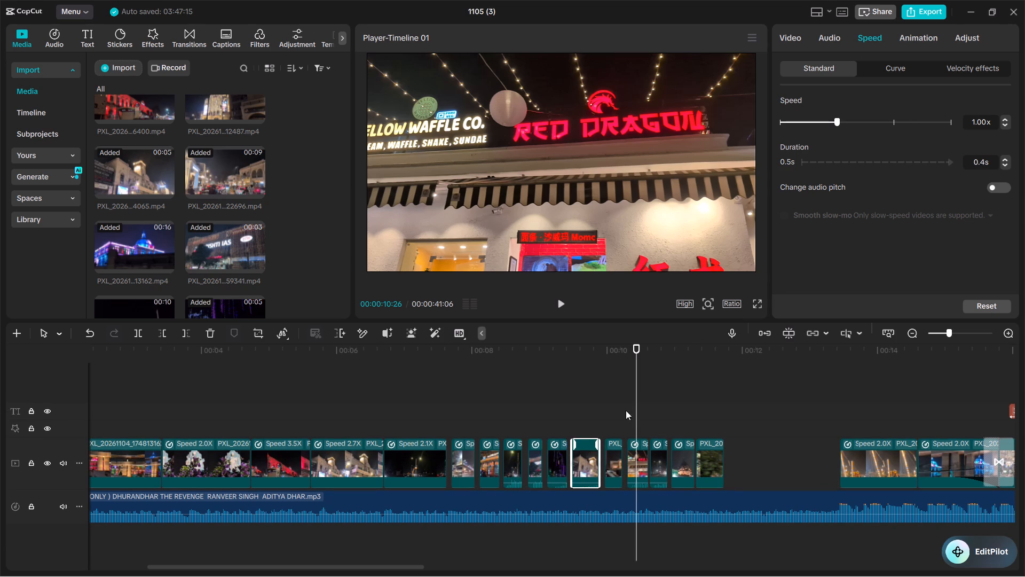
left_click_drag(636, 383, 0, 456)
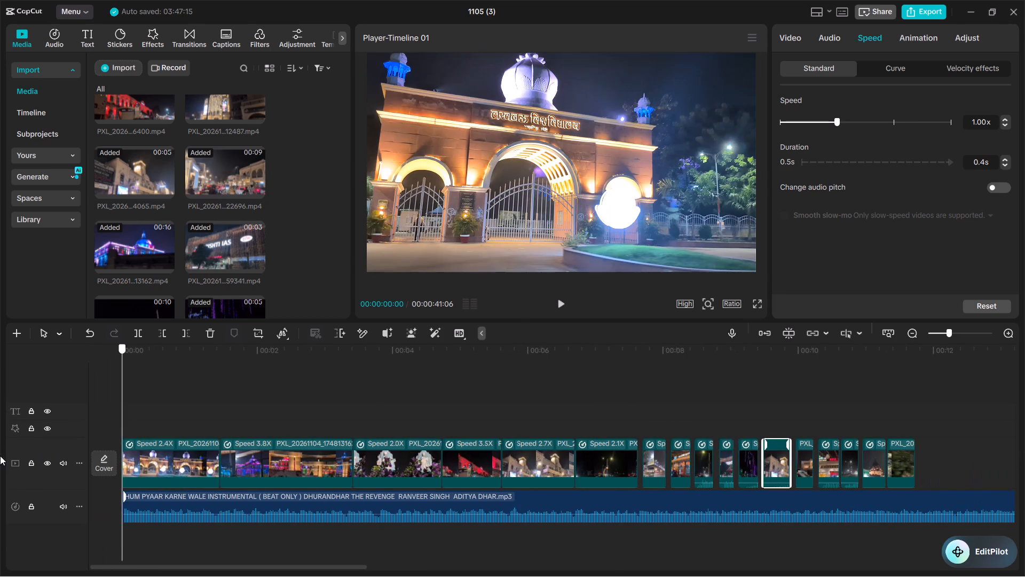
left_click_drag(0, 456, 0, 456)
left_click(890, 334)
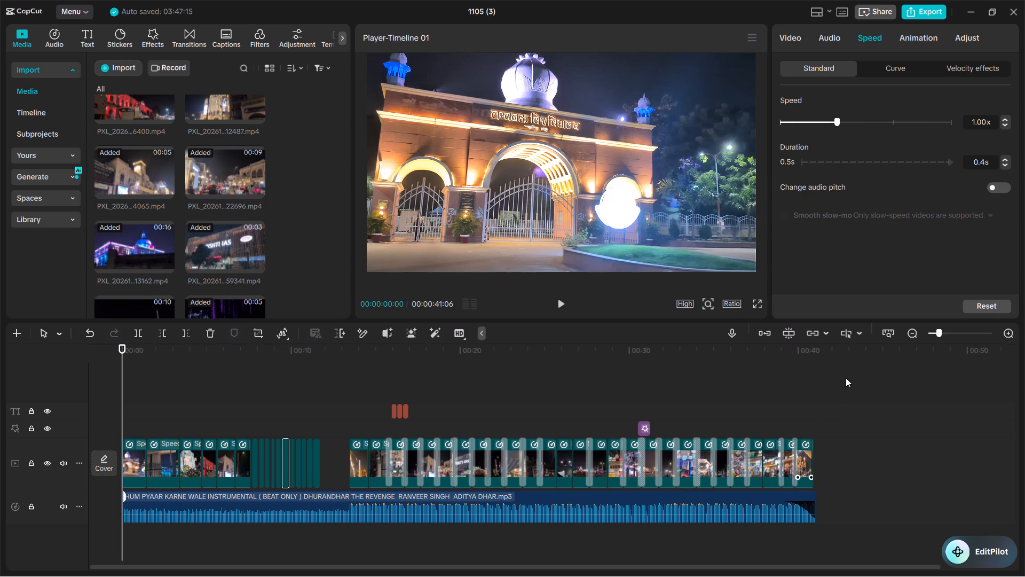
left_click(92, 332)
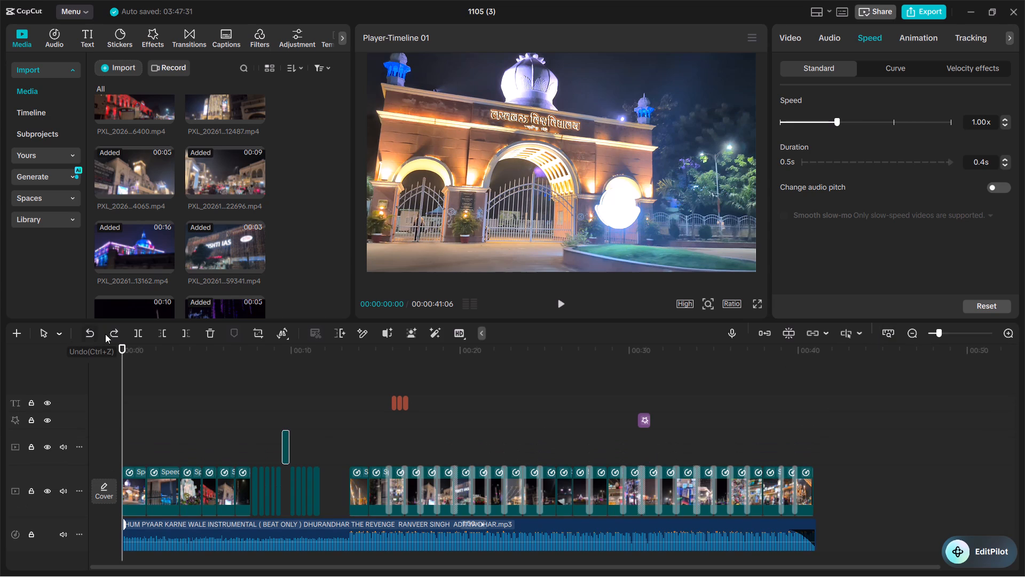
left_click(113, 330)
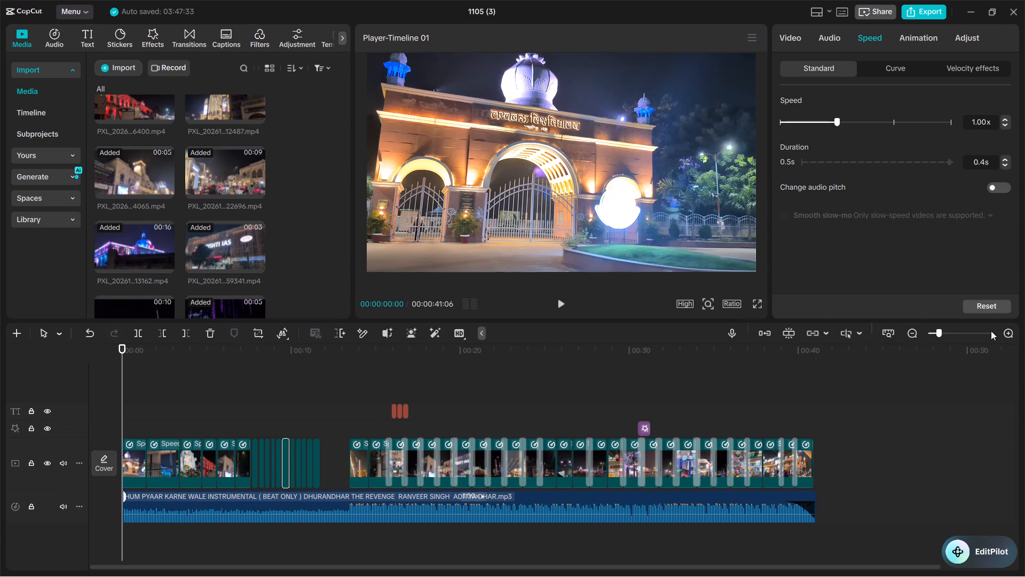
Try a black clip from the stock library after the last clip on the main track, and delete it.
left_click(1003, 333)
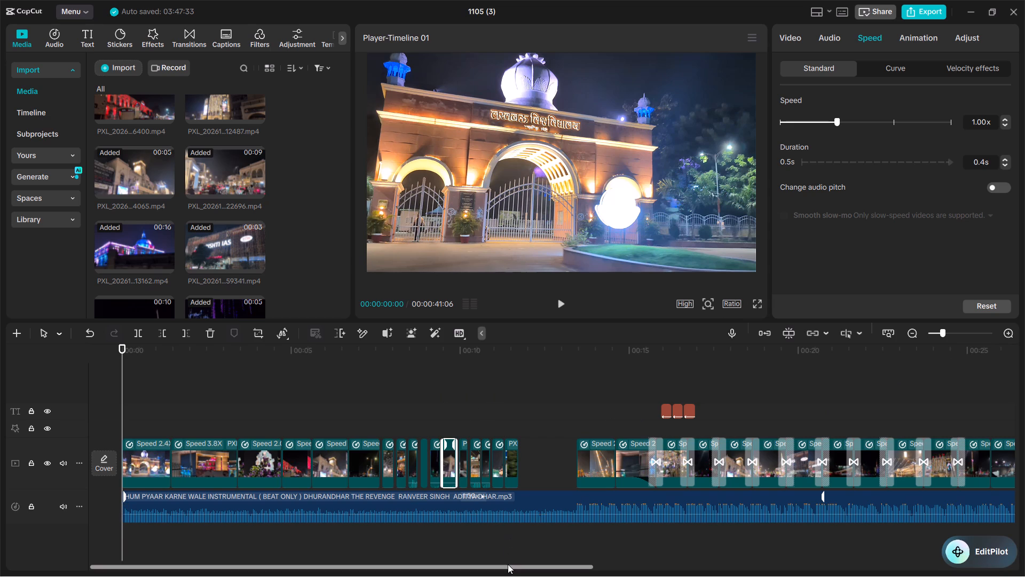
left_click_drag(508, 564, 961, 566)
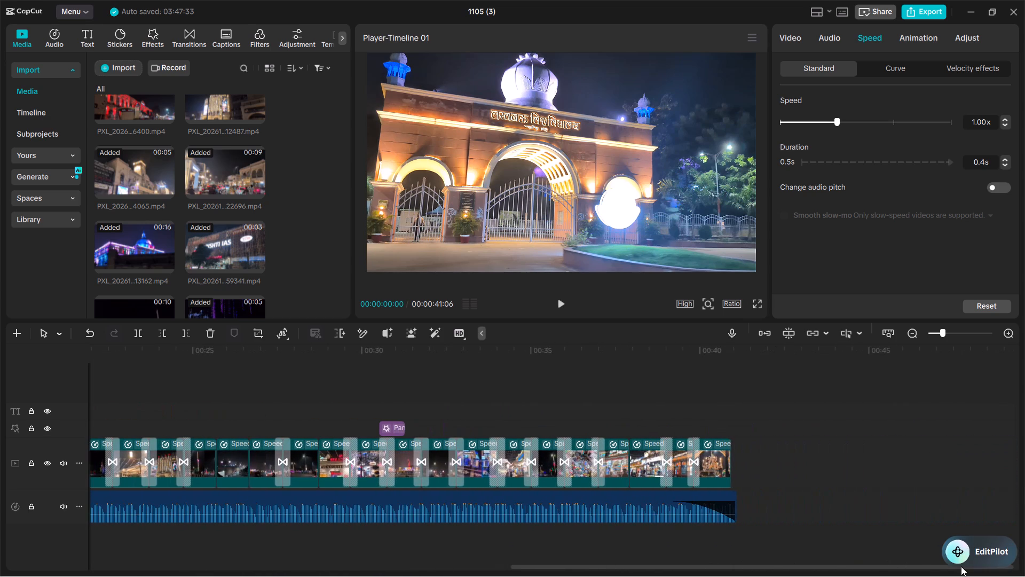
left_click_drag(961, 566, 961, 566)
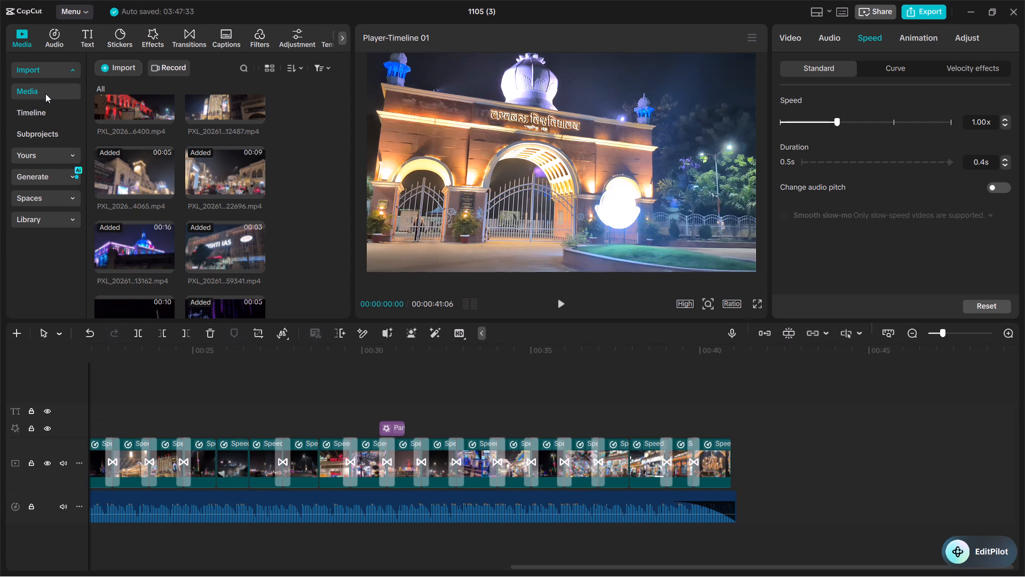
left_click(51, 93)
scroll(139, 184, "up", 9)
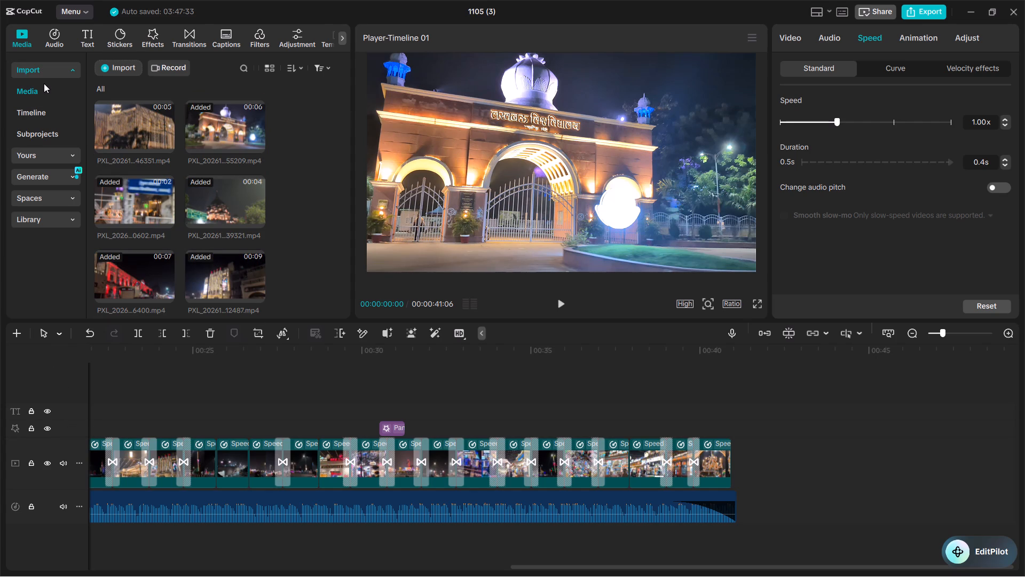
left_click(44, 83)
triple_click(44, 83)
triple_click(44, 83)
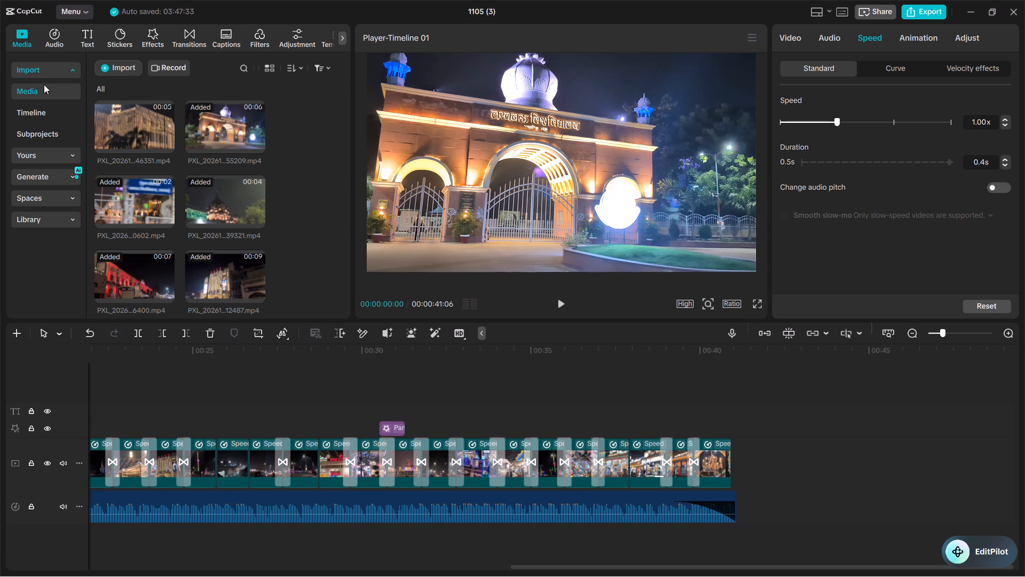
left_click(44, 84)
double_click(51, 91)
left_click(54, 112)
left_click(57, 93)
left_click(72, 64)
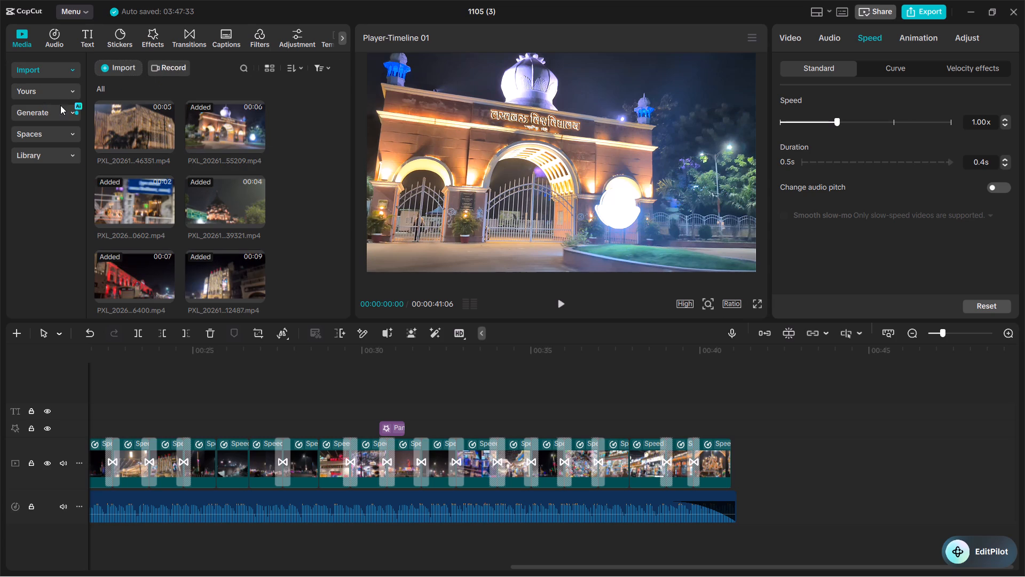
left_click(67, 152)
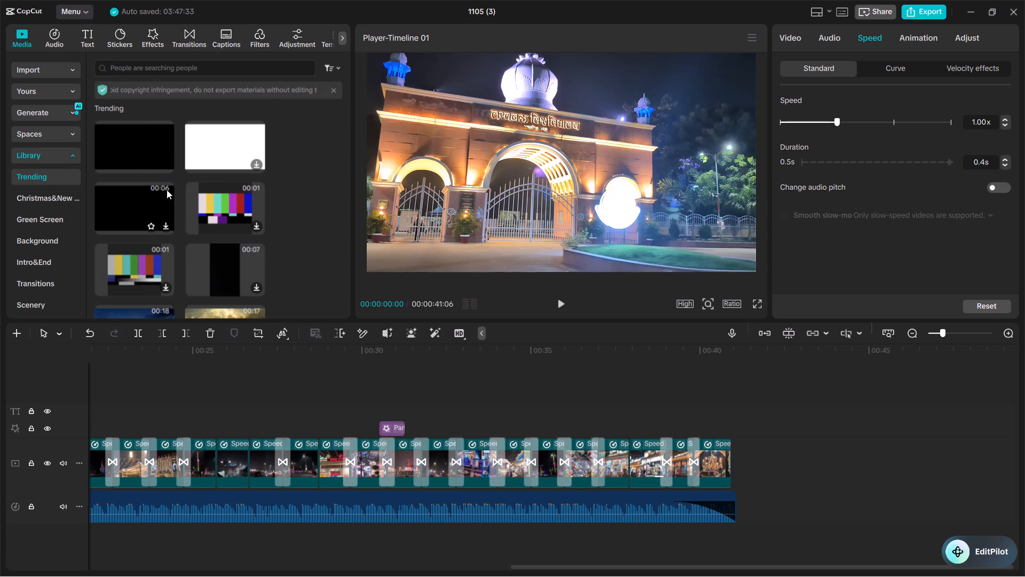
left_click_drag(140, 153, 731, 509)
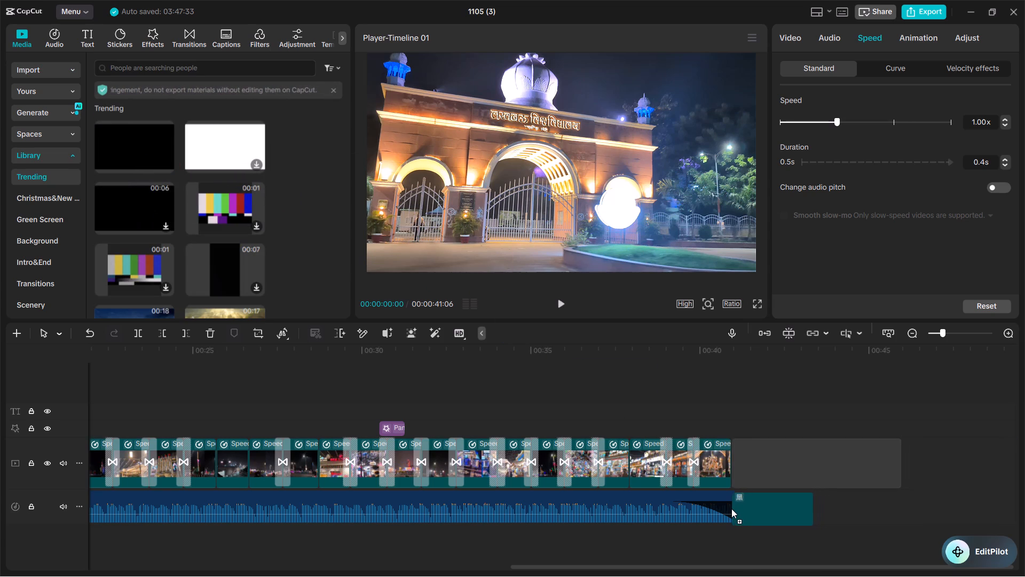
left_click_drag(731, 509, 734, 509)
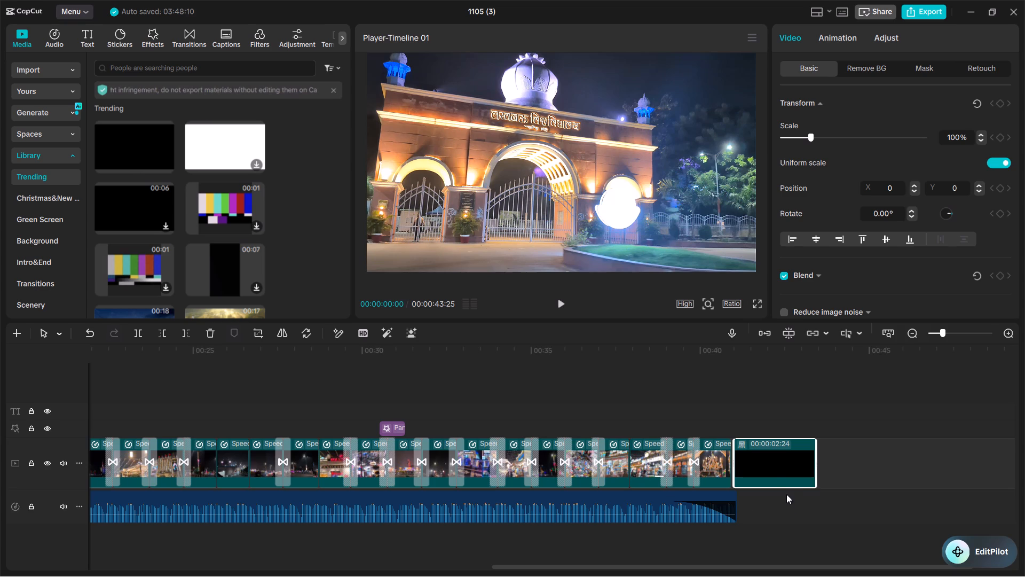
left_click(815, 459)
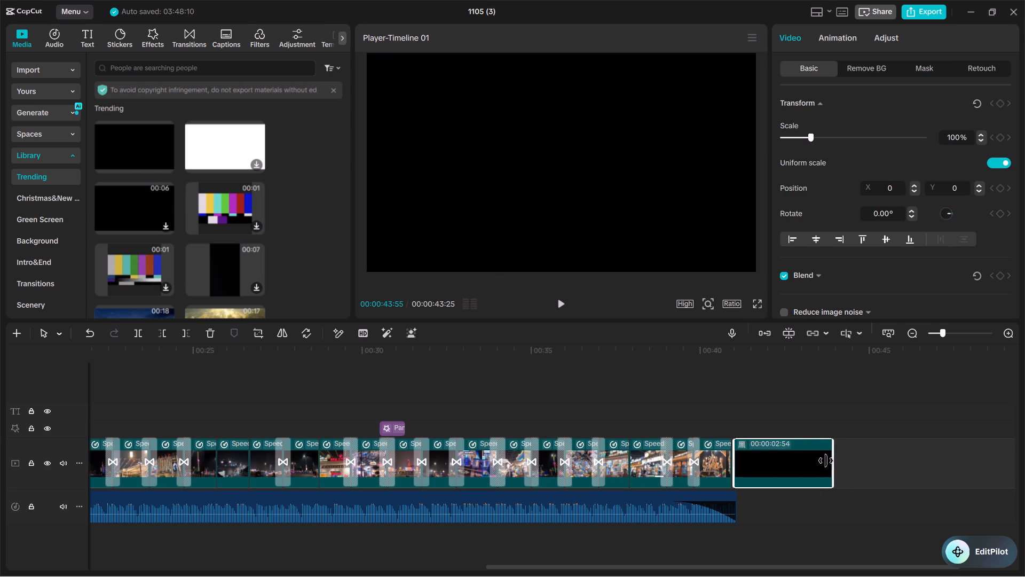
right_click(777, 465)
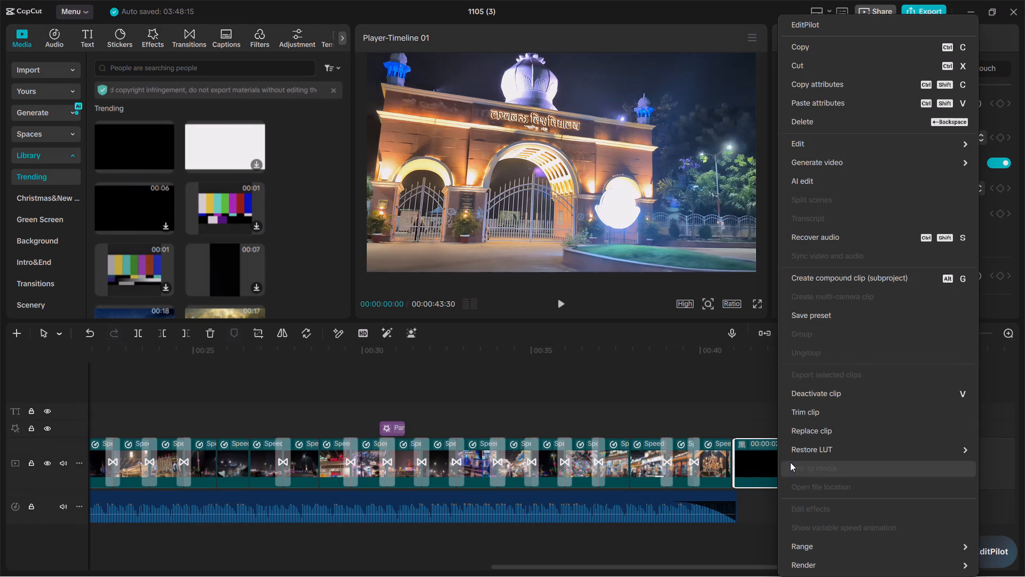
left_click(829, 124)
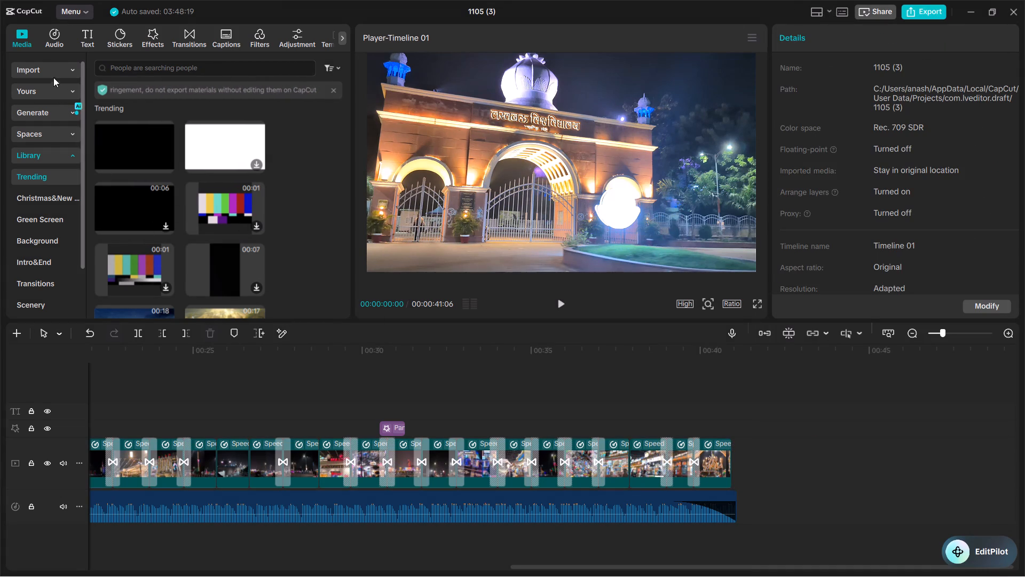
Add the imported 1105 (2).mp4 credits clip to the end of the main track, starting where the music ends.
left_click(53, 68)
scroll(146, 168, "down", 7)
scroll(216, 185, "down", 8)
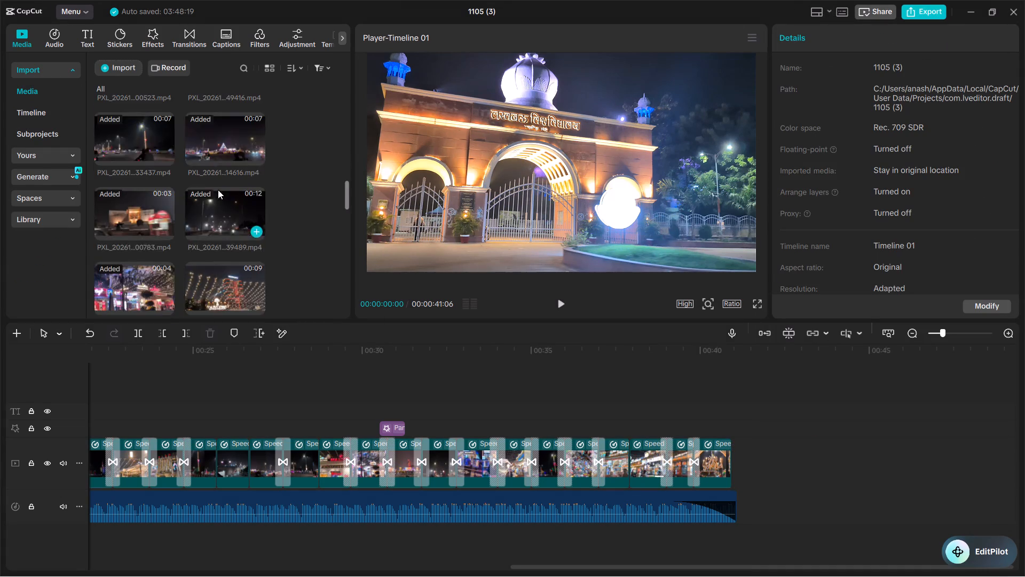
scroll(218, 190, "down", 10)
left_click_drag(226, 279, 734, 392)
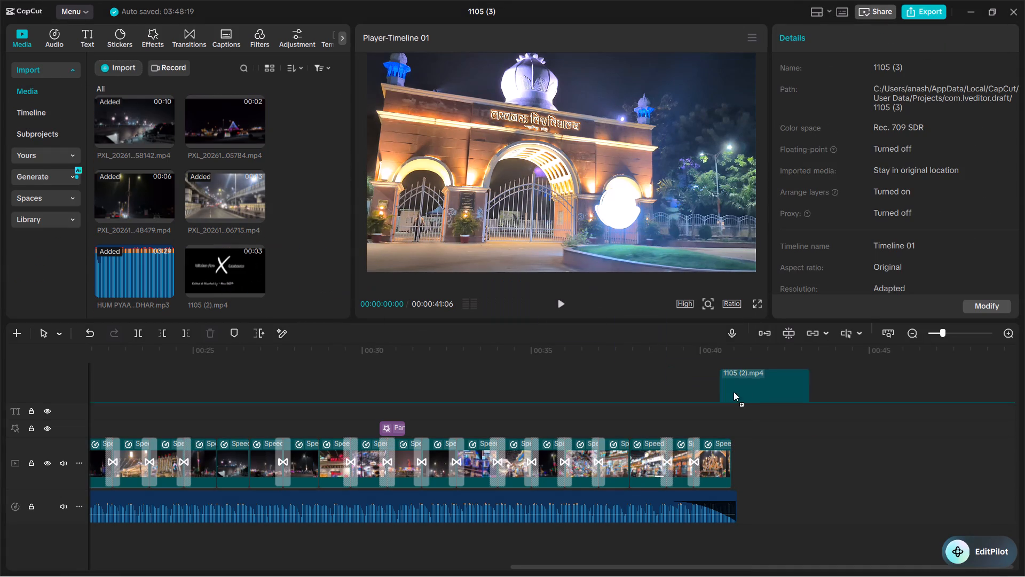
left_click_drag(734, 392, 734, 467)
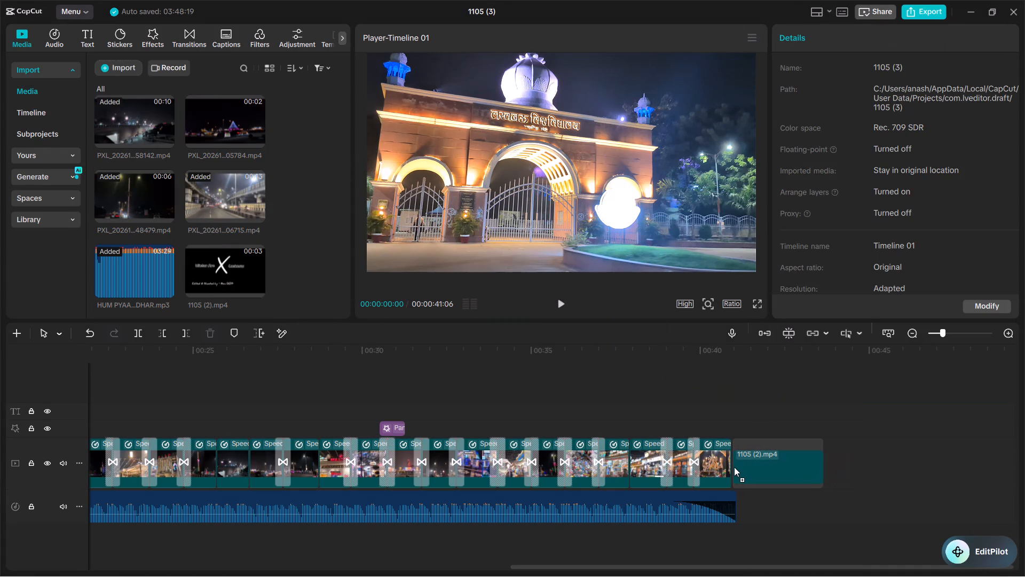
left_click_drag(734, 467, 737, 467)
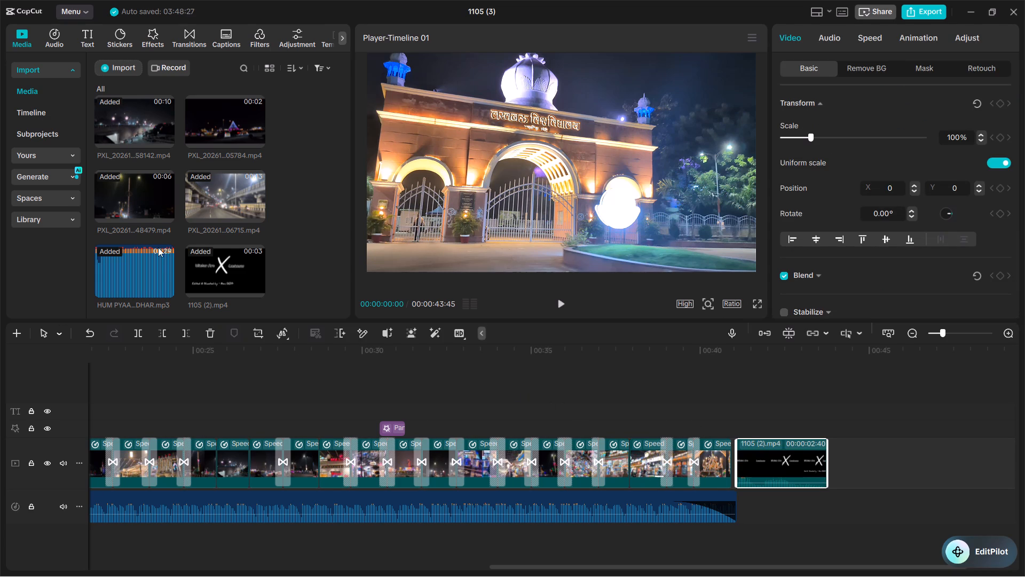
Add Pull In II transitions to the remaining cuts near 00:00:14, 00:00:25, 00:00:26, 00:00:28 and 00:00:38 on the main track.
left_click(185, 38)
left_click_drag(191, 116, 617, 470)
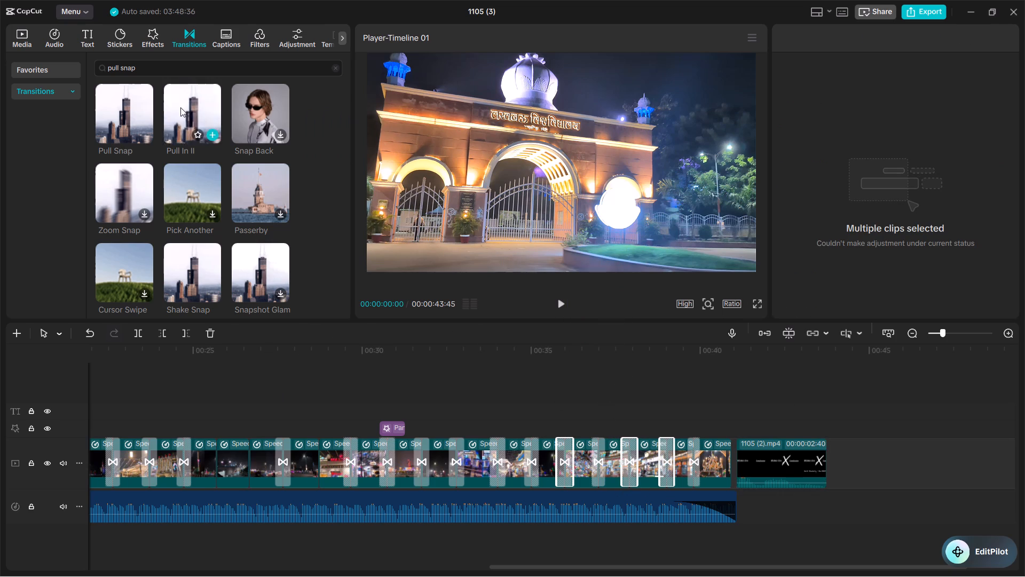
left_click_drag(180, 107, 303, 464)
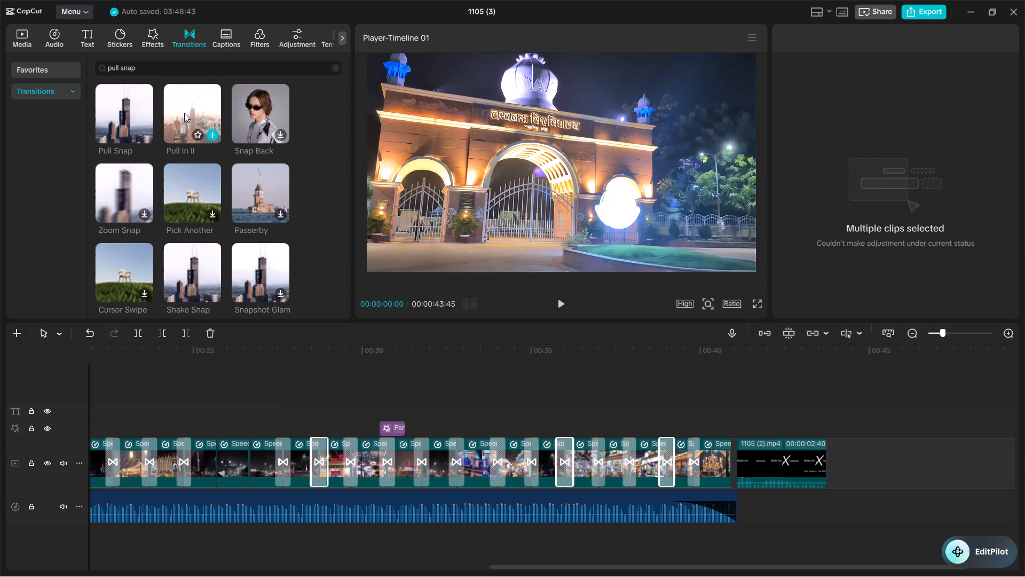
left_click_drag(186, 112, 233, 465)
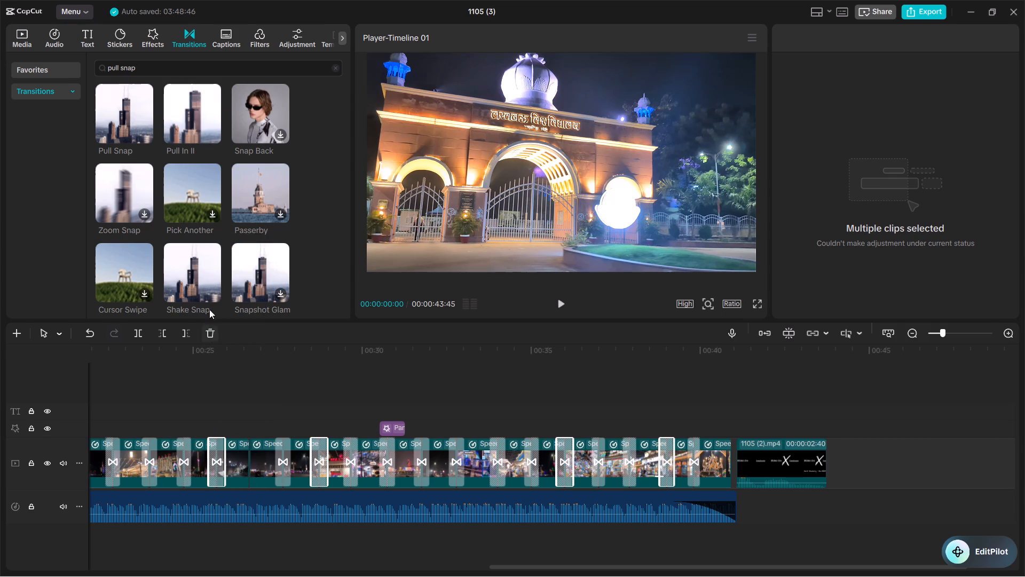
left_click_drag(185, 105, 241, 463)
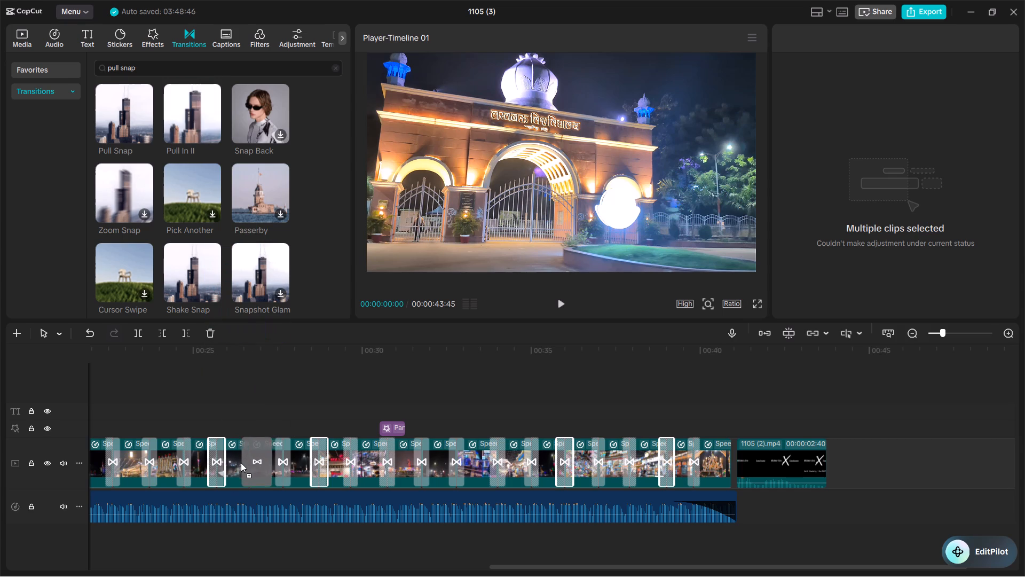
left_click_drag(241, 463, 239, 464)
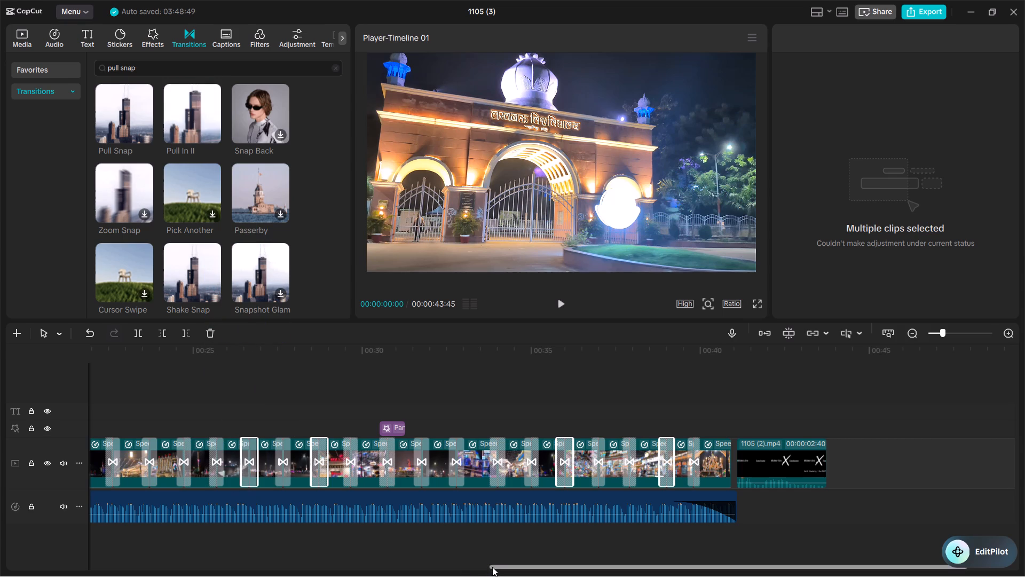
left_click_drag(492, 566, 192, 554)
left_click_drag(186, 110, 386, 428)
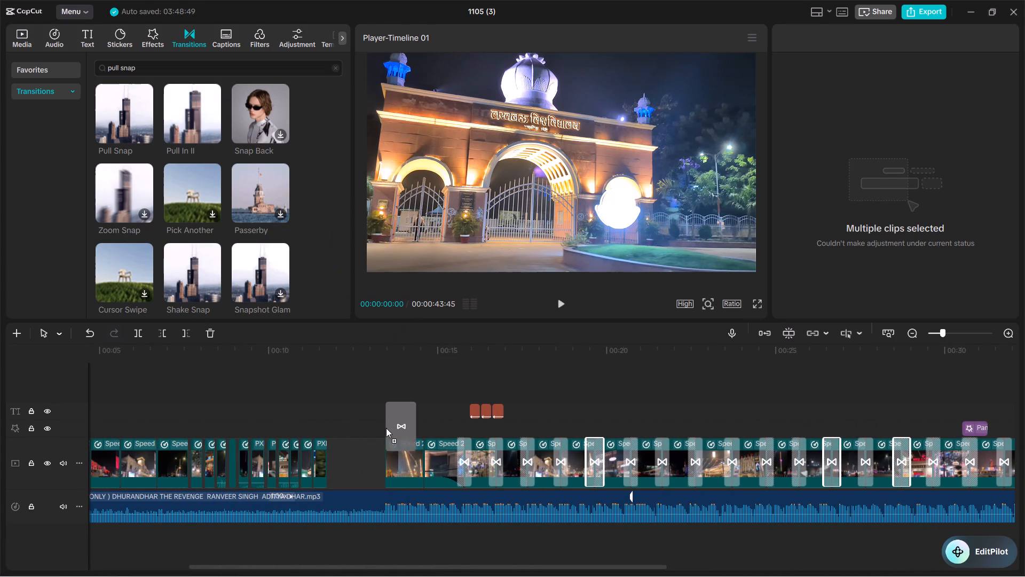
left_click_drag(386, 428, 406, 462)
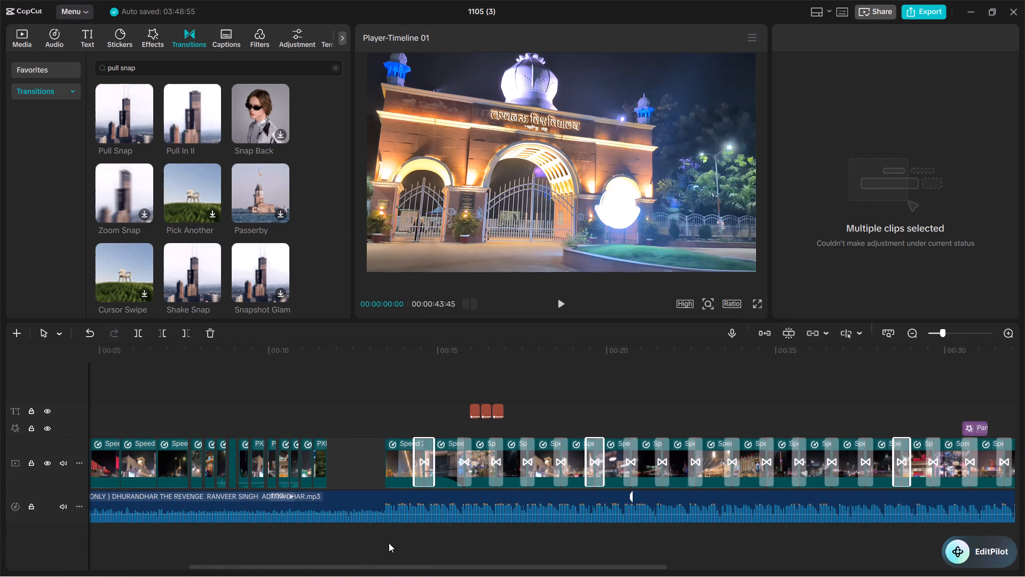
Combine the three countdown text clips 3, 2 and 1 near 00:00:16 into one compound clip.
left_click_drag(387, 568, 128, 567)
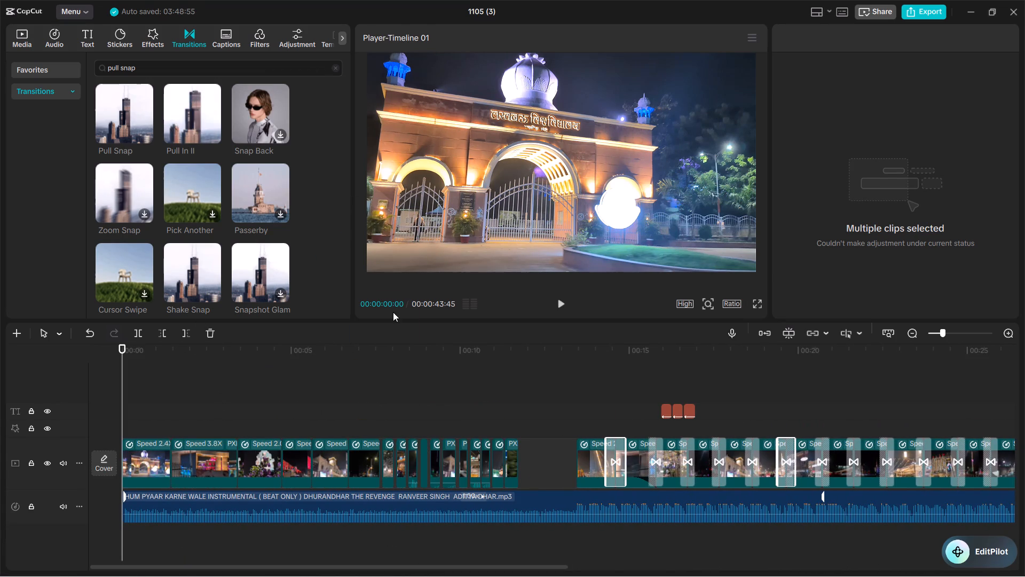
left_click(558, 303)
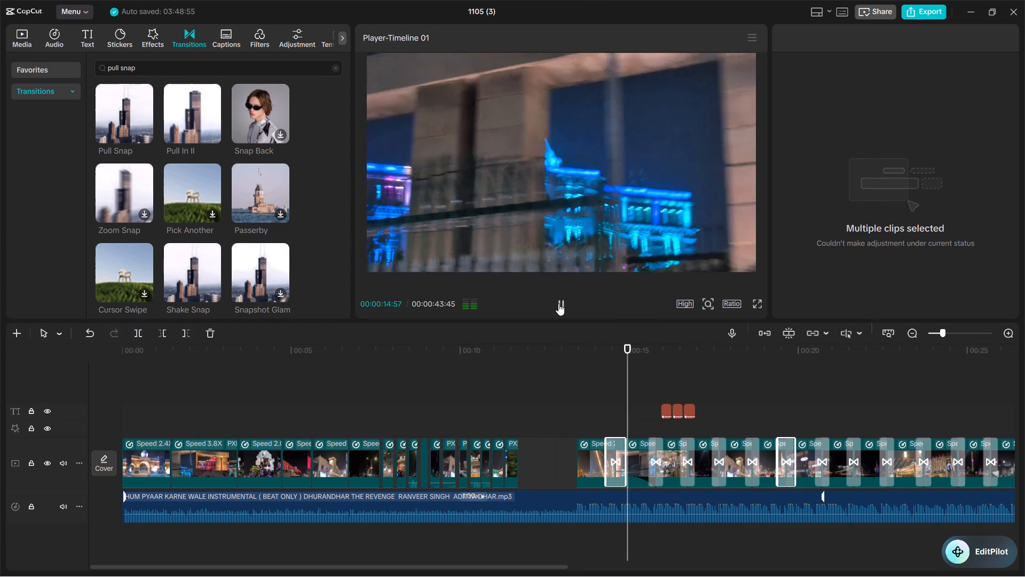
left_click(558, 303)
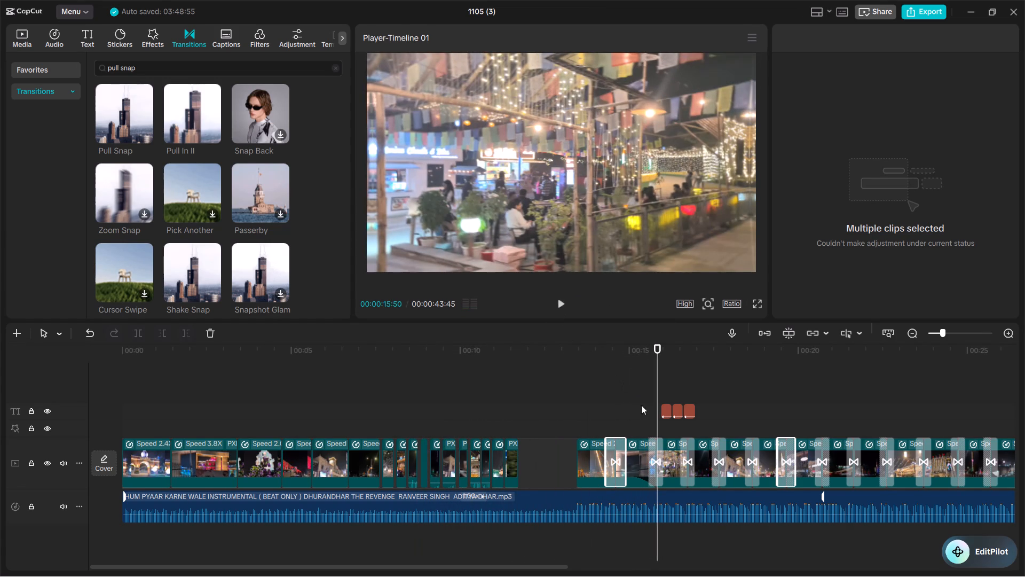
left_click_drag(652, 407, 703, 412)
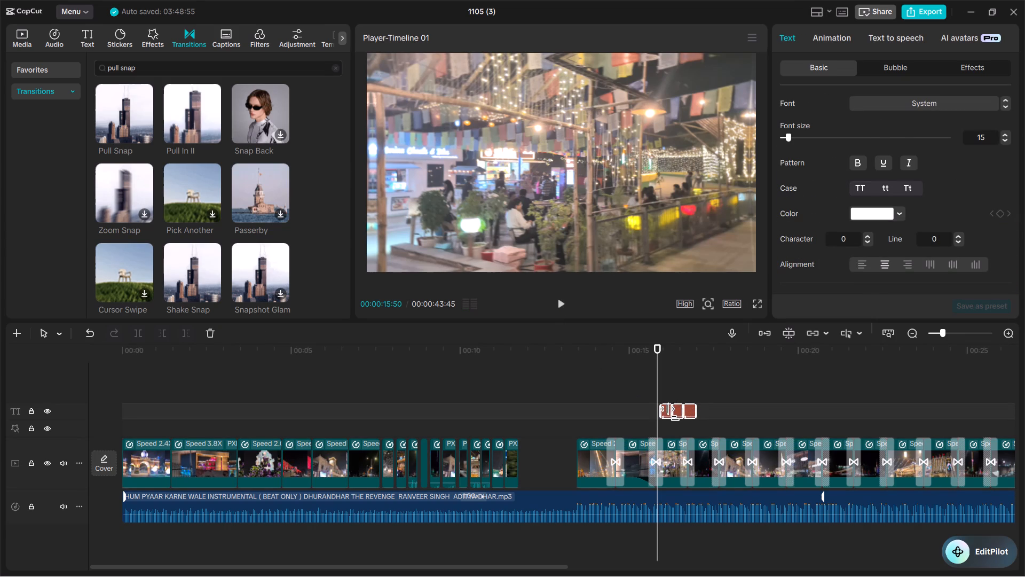
left_click_drag(665, 421, 643, 422)
left_click(677, 412)
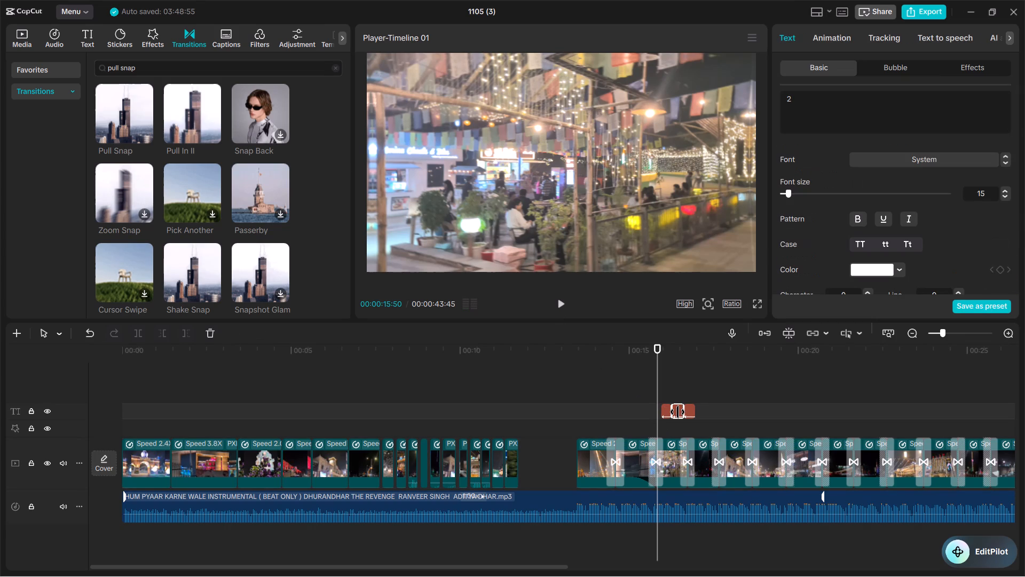
left_click_drag(701, 409, 659, 417)
left_click(680, 416)
left_click_drag(680, 417, 657, 420)
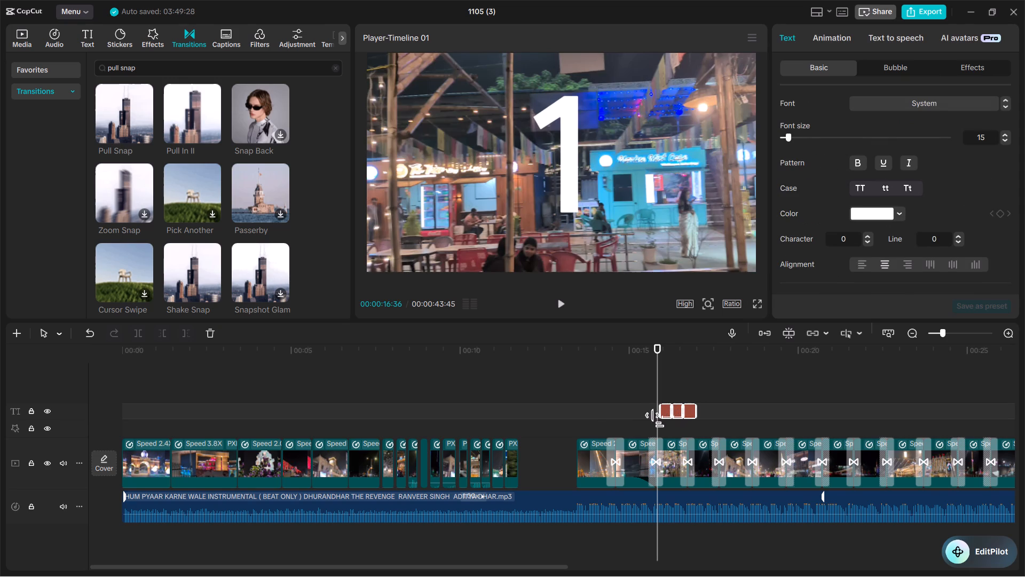
left_click_drag(657, 420, 543, 450)
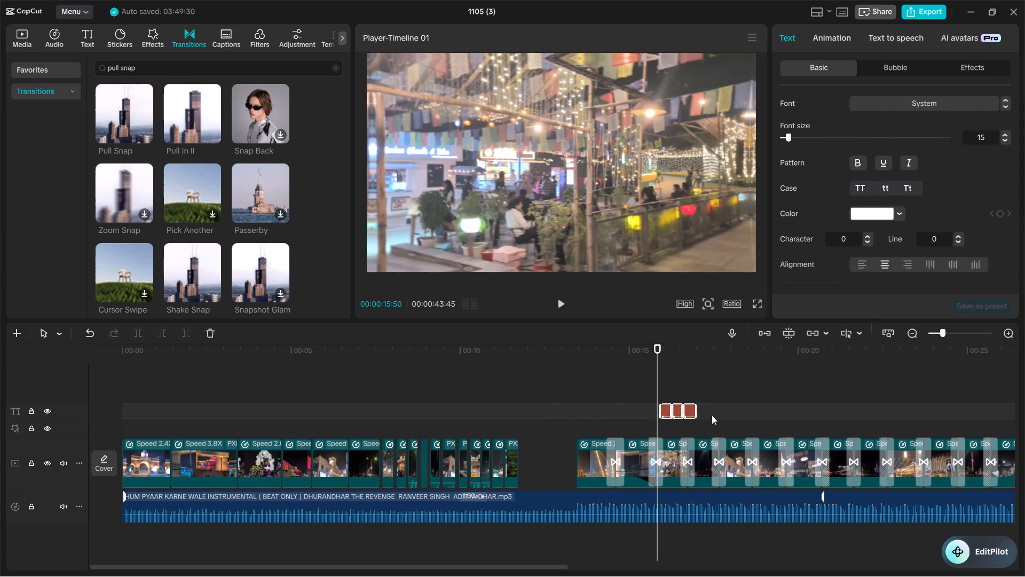
right_click(689, 412)
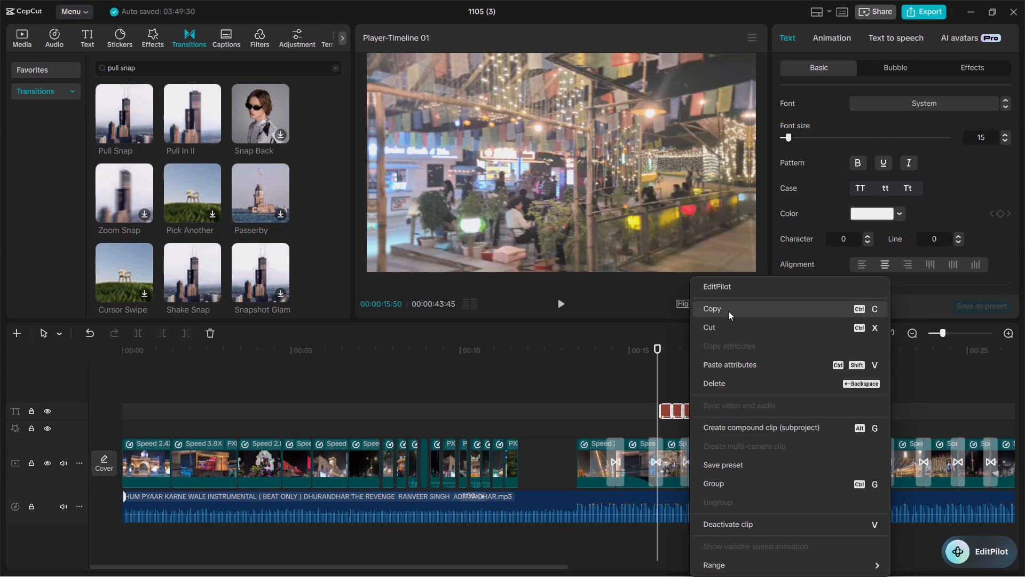
scroll(710, 419, "down", 3)
left_click(802, 428)
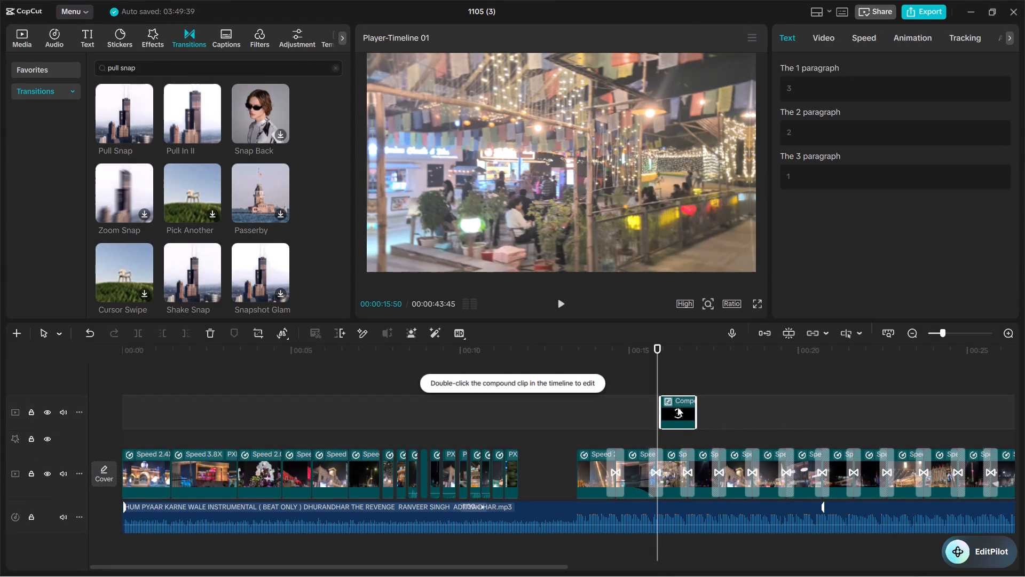
Move the countdown compound clip earlier, above the gap in the main track, starting at about 00:00:12.
left_click_drag(677, 407, 548, 414)
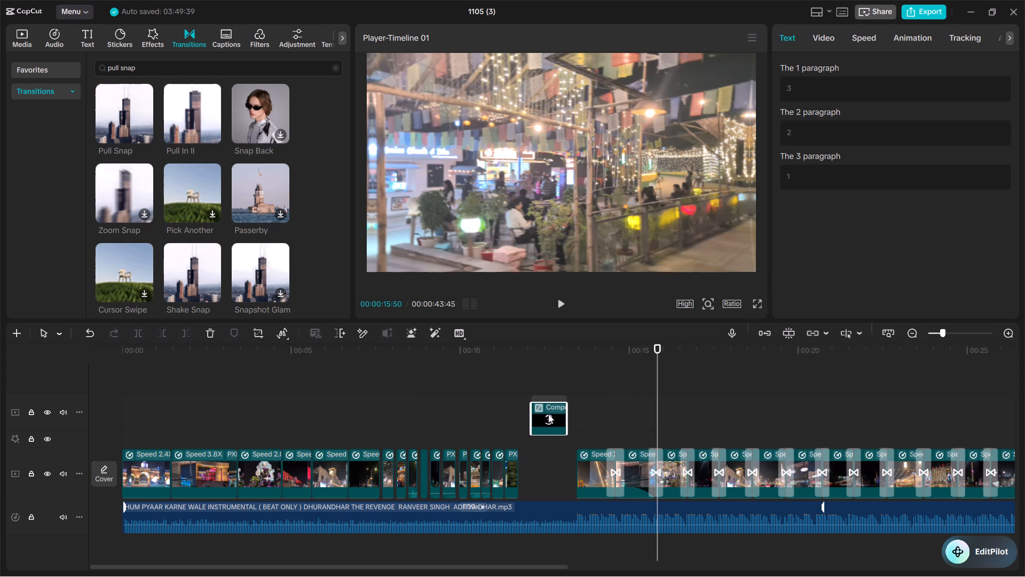
left_click_drag(548, 414, 544, 408)
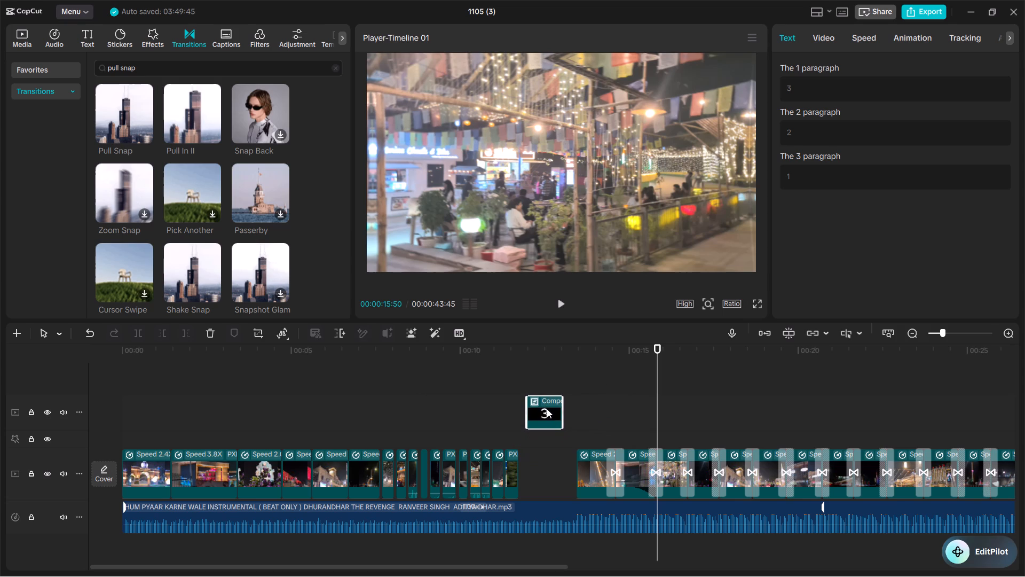
Play the montage after the gap and again from the start through the countdown to check the timing against the music.
left_click(570, 375)
left_click(482, 388)
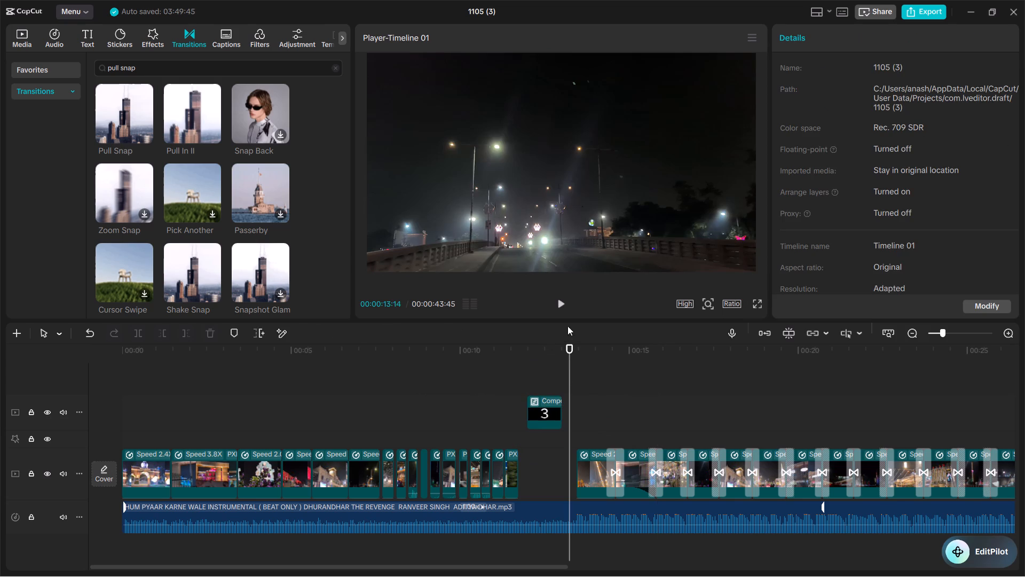
left_click(559, 302)
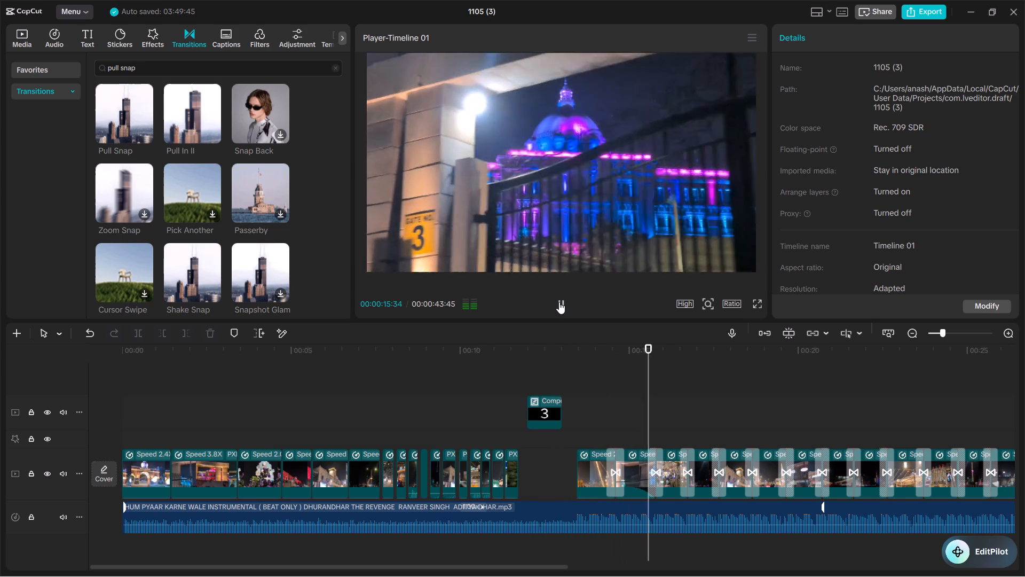
left_click(559, 302)
left_click(480, 377)
left_click_drag(480, 377, 83, 403)
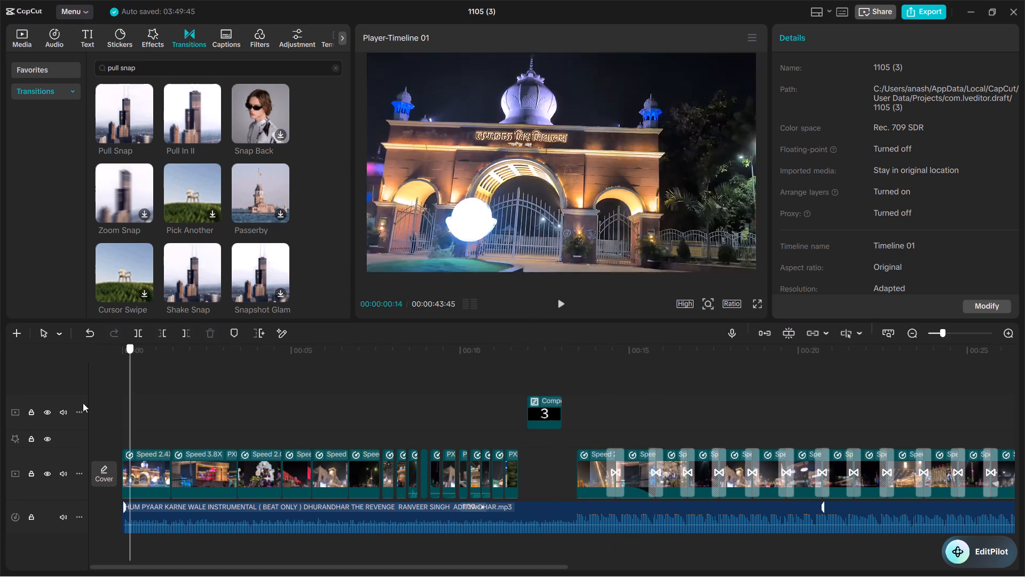
left_click_drag(83, 403, 57, 407)
left_click(563, 303)
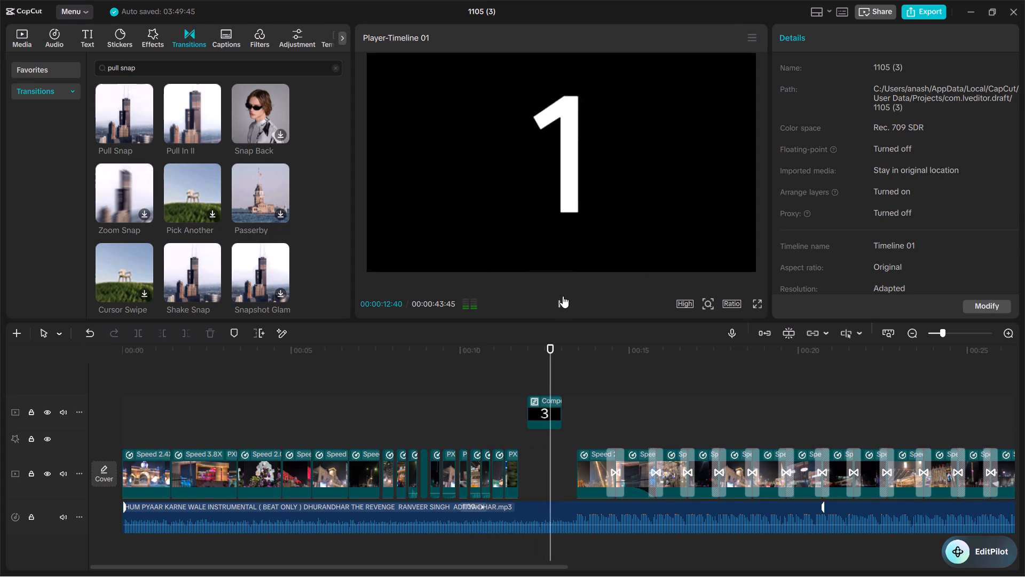
left_click(562, 298)
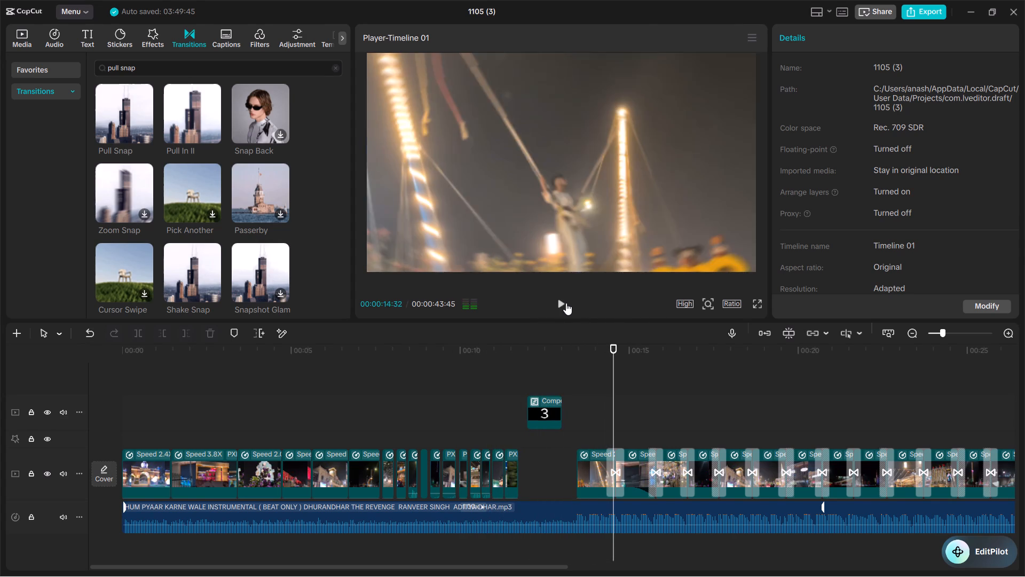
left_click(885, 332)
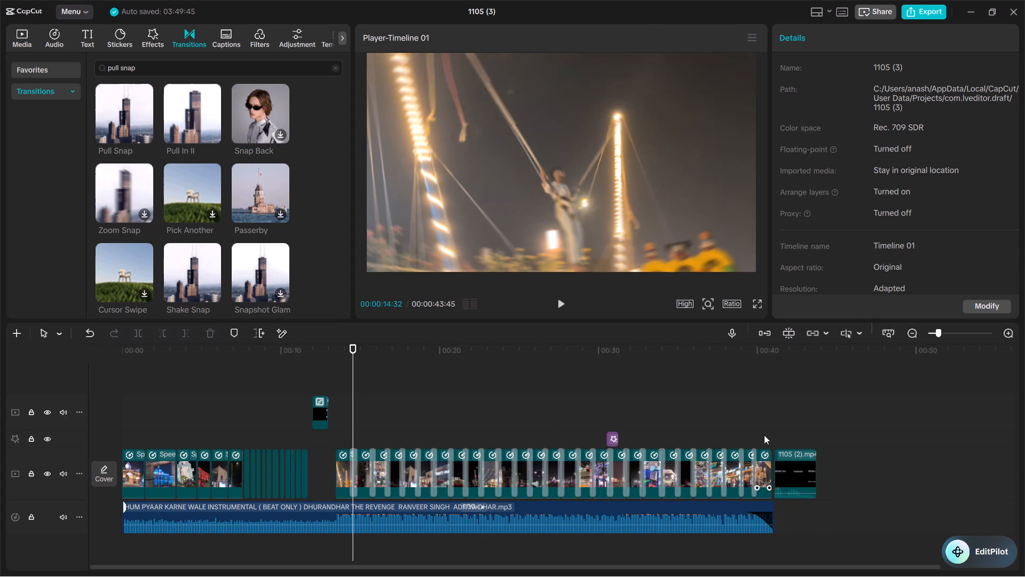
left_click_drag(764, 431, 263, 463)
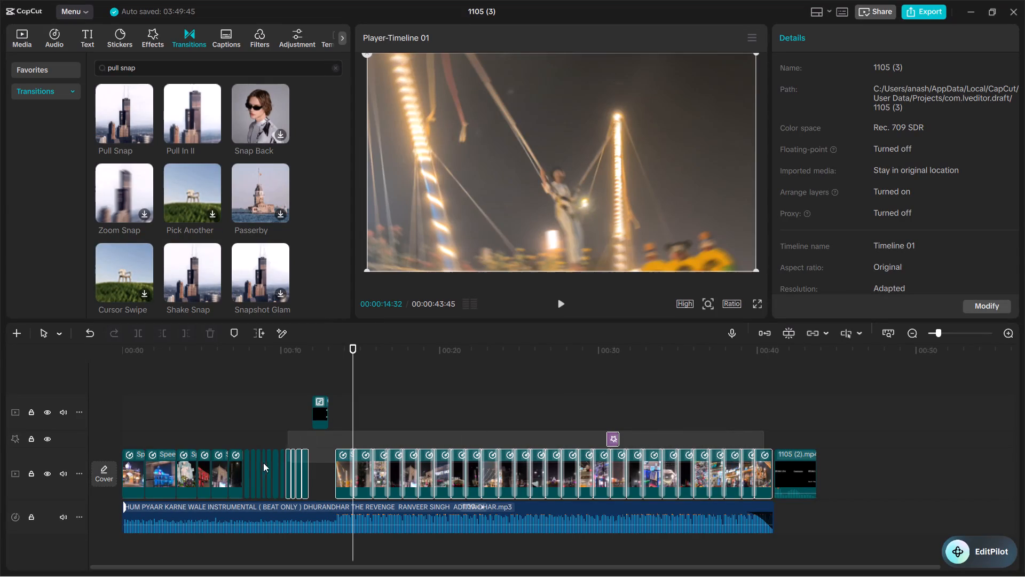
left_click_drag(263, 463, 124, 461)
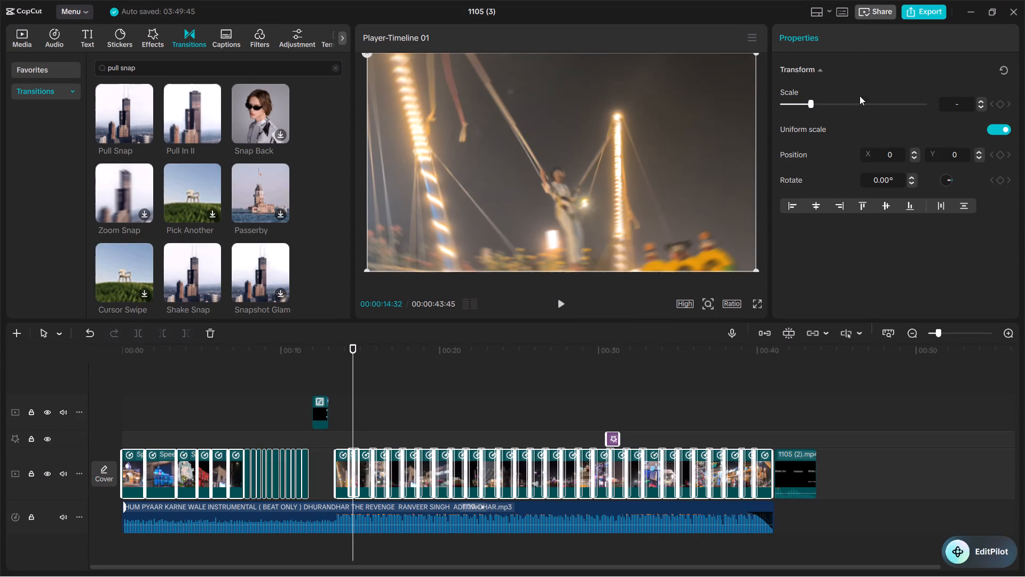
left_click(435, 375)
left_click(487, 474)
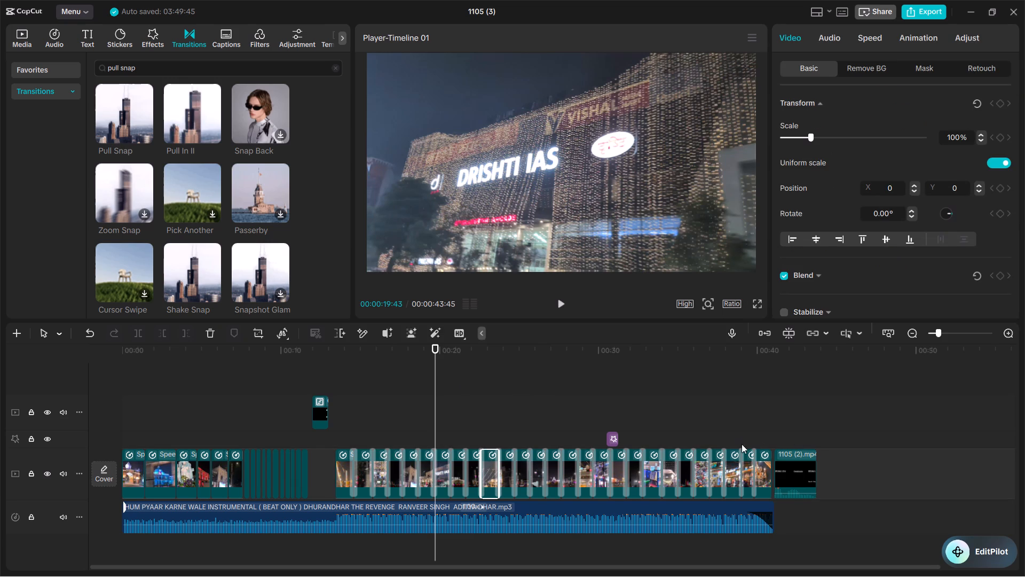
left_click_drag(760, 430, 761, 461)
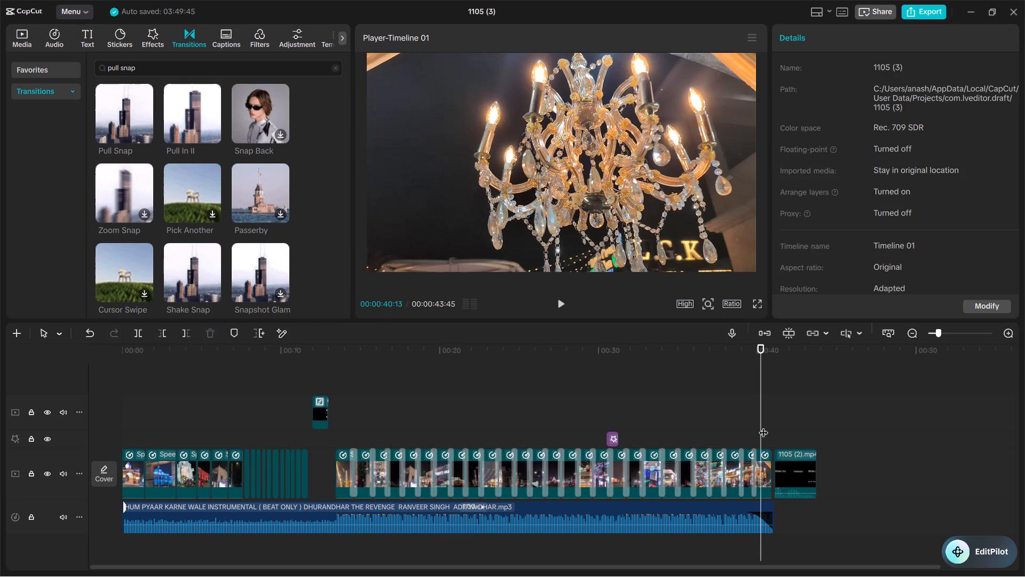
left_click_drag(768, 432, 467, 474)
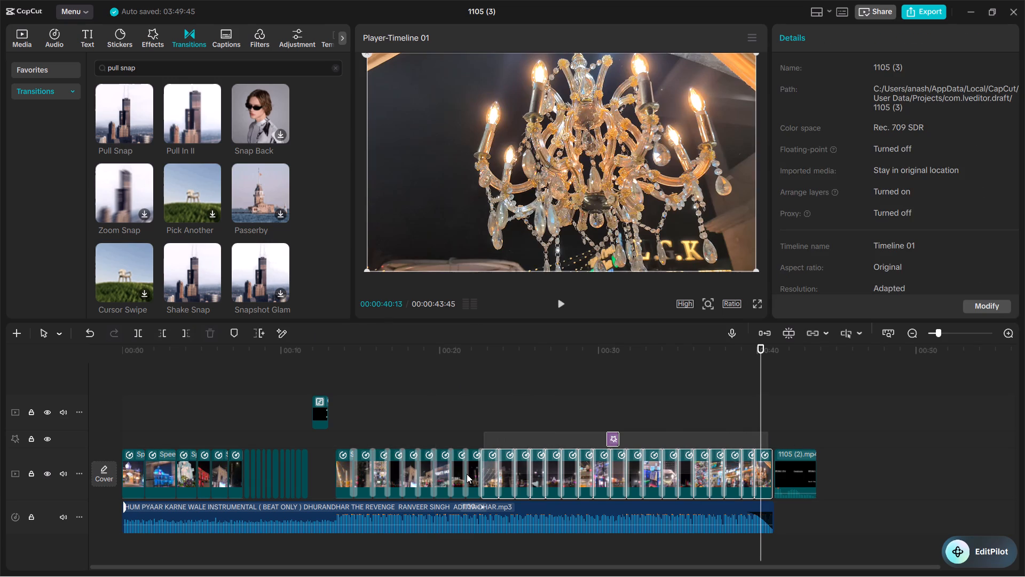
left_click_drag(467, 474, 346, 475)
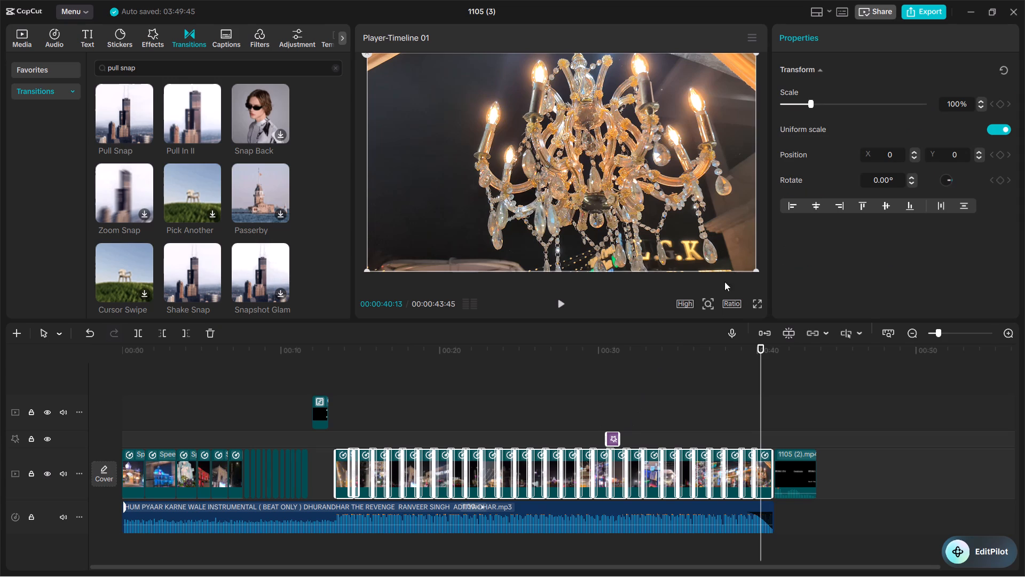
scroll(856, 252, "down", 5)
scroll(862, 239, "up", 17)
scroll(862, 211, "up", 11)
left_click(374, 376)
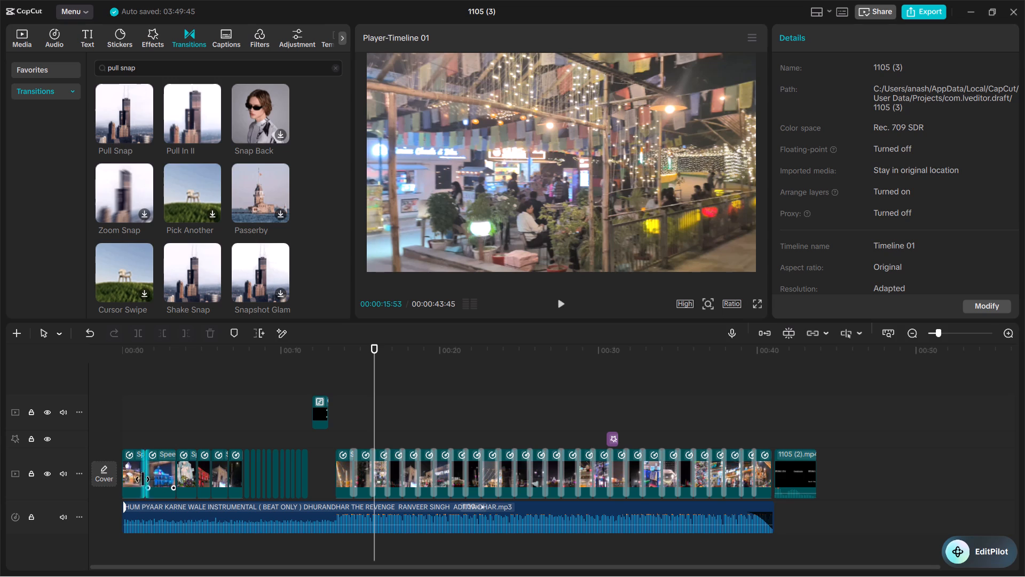
Check the audio volume of each main-track clip from the start of the montage to about 00:00:08.
left_click(136, 477)
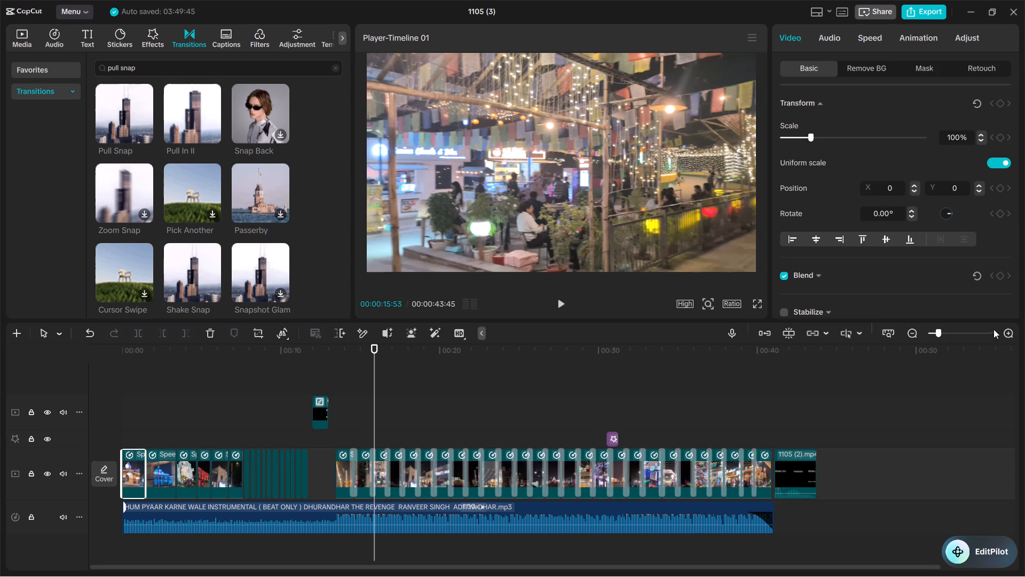
left_click(1006, 330)
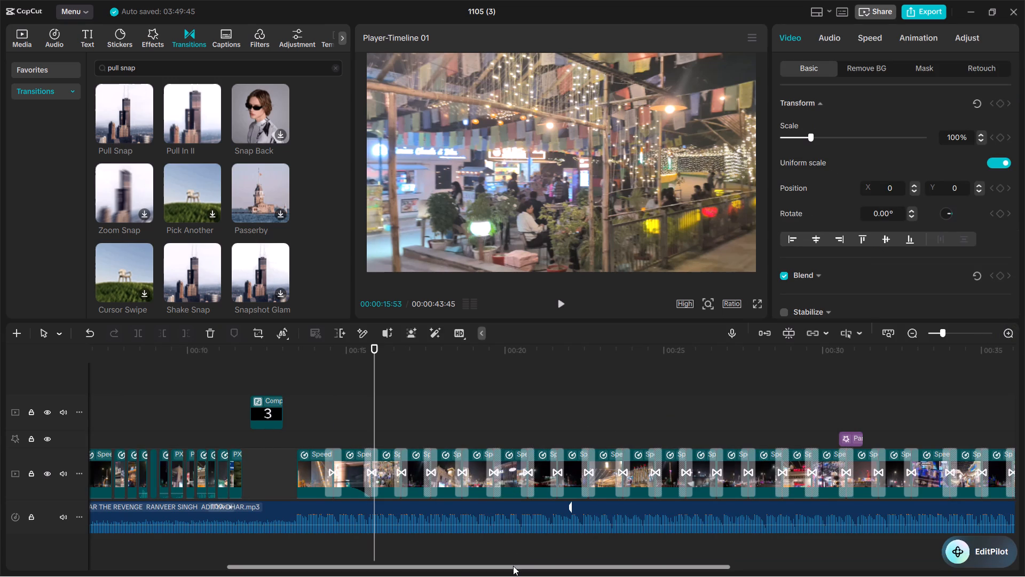
left_click_drag(513, 566, 221, 576)
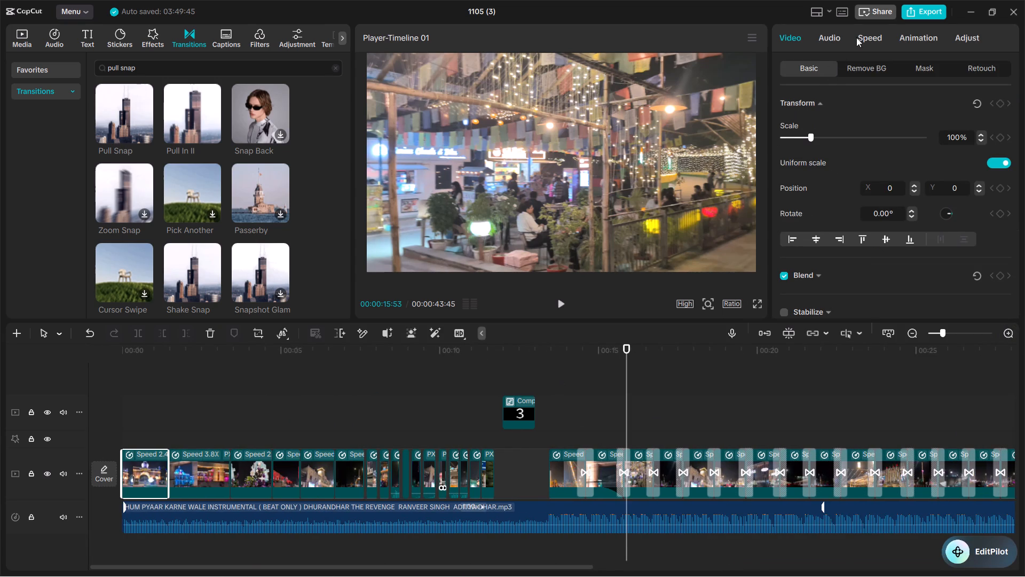
left_click(832, 38)
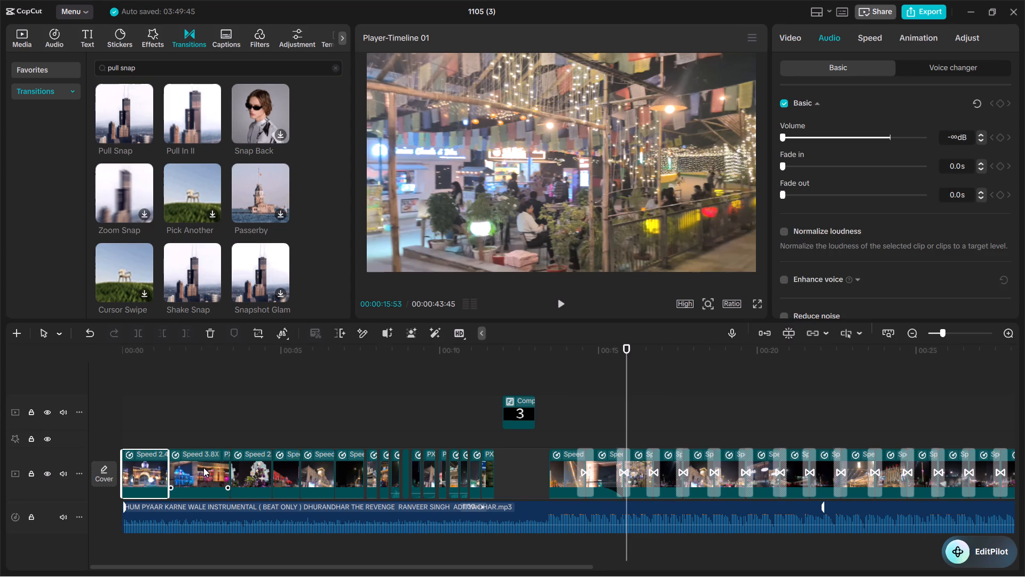
left_click(203, 467)
left_click(253, 475)
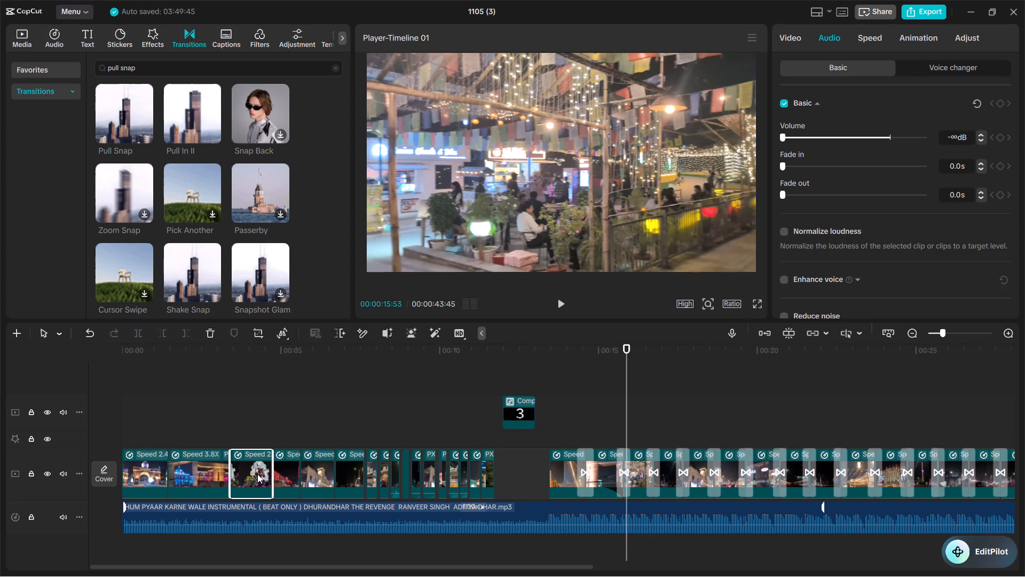
left_click(288, 472)
left_click(314, 474)
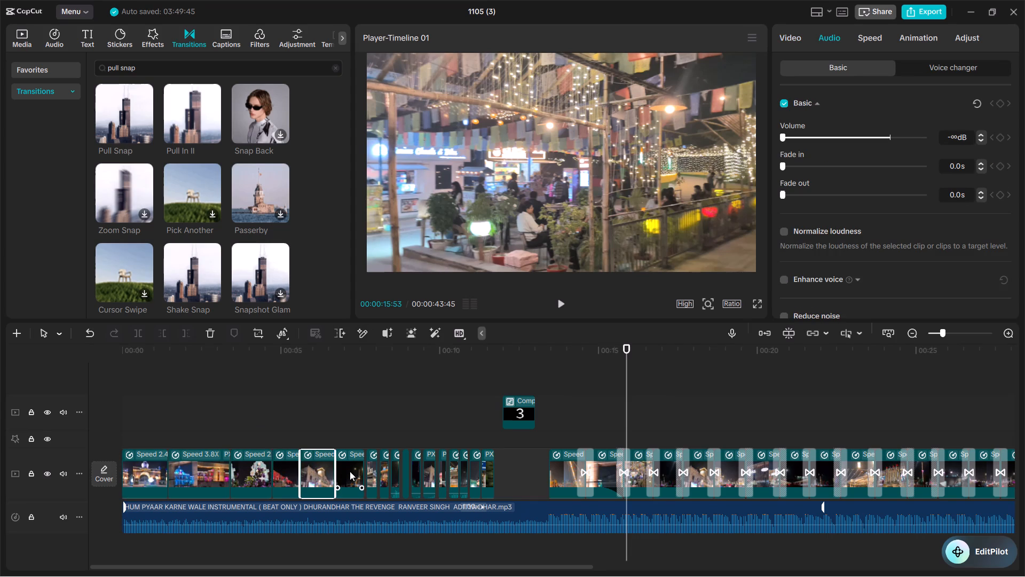
left_click(354, 471)
left_click(370, 474)
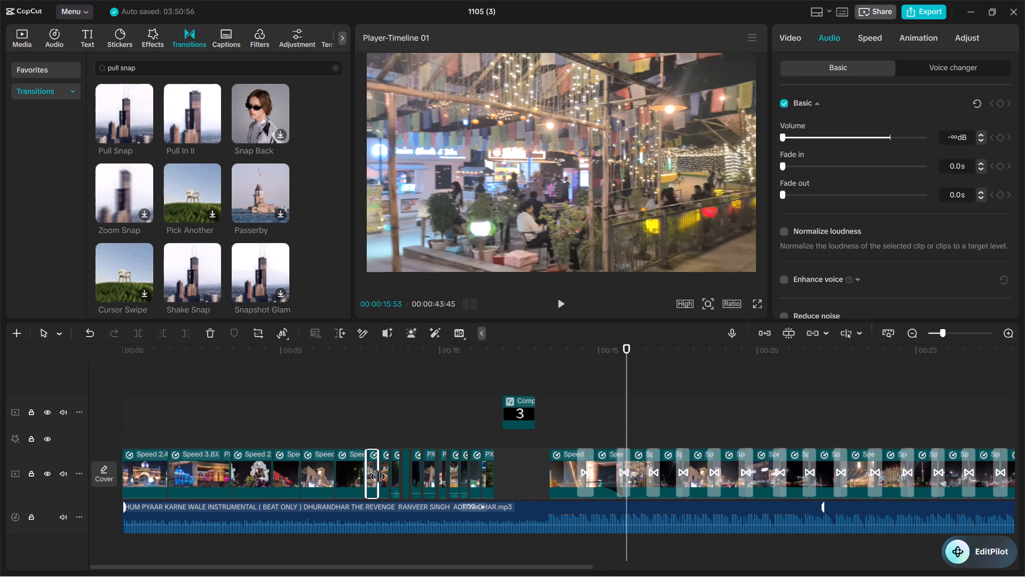
left_click(387, 475)
Mute the three consecutive short main-track clips between about 00:00:08.5 and 00:00:09.3, lowering each clip's volume to −∞ dB.
left_click(396, 474)
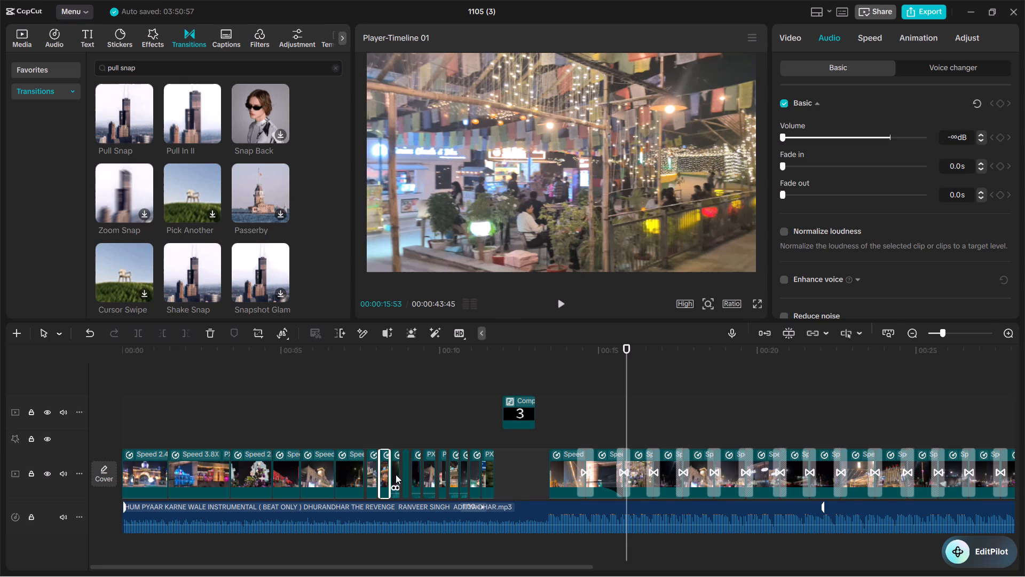
left_click_drag(835, 137, 718, 161)
left_click(406, 482)
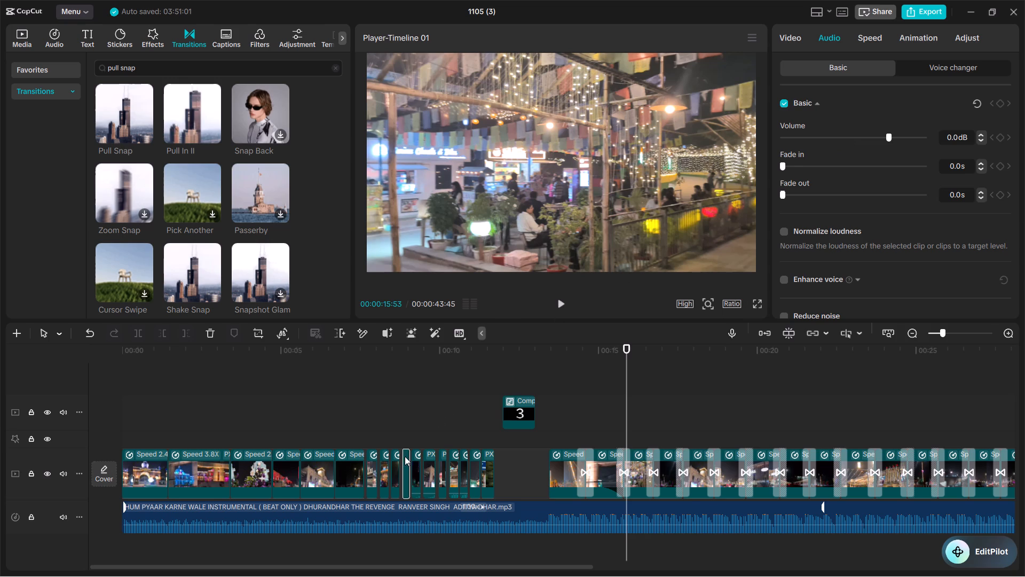
left_click(401, 441)
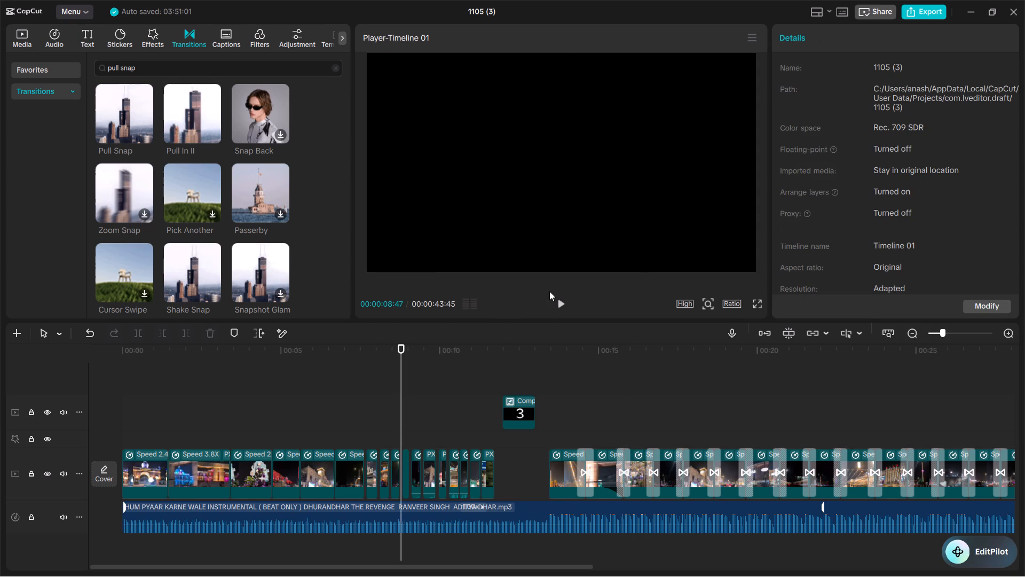
left_click(559, 300)
left_click(559, 301)
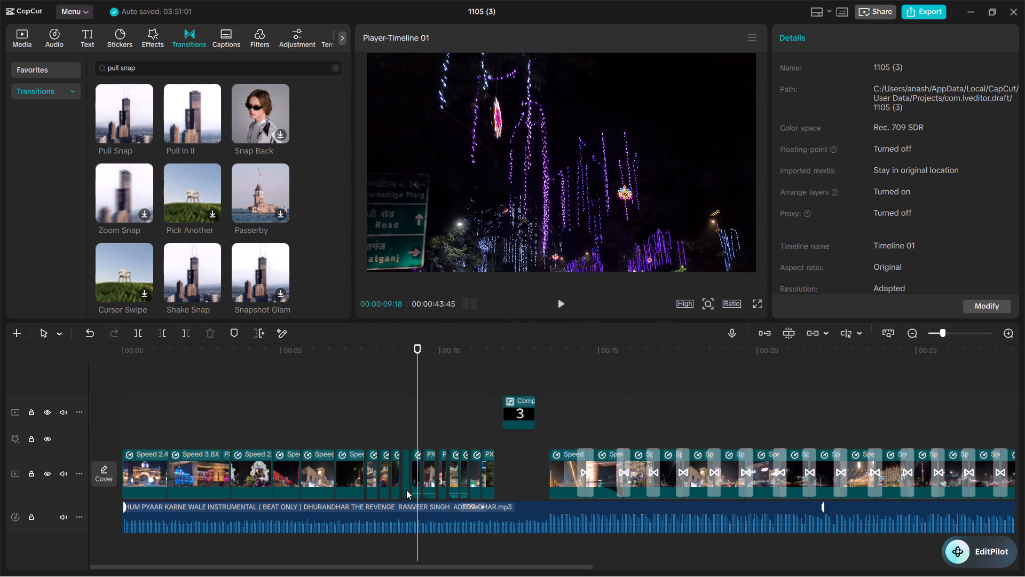
left_click(405, 482)
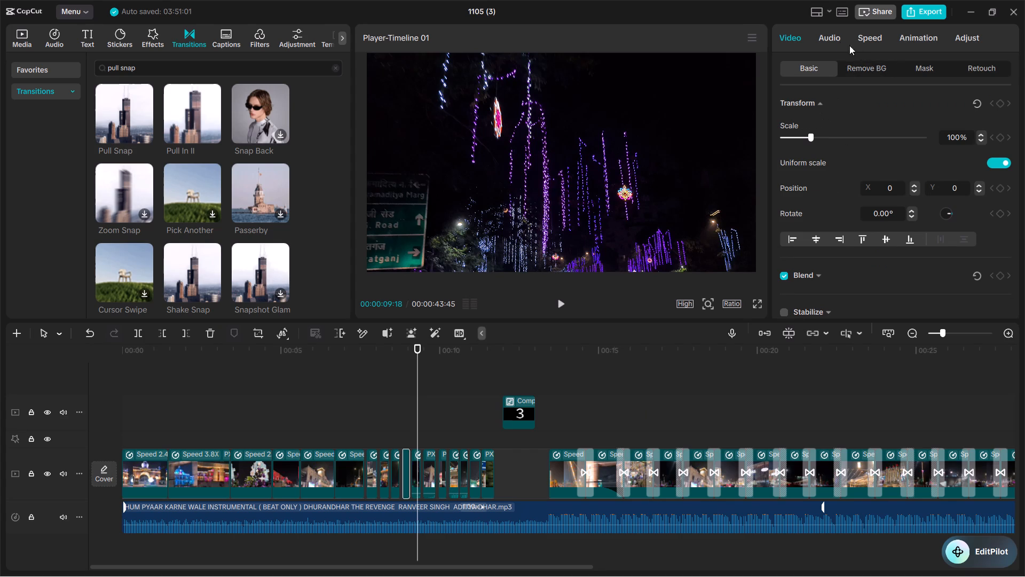
left_click(840, 41)
left_click_drag(849, 134, 700, 167)
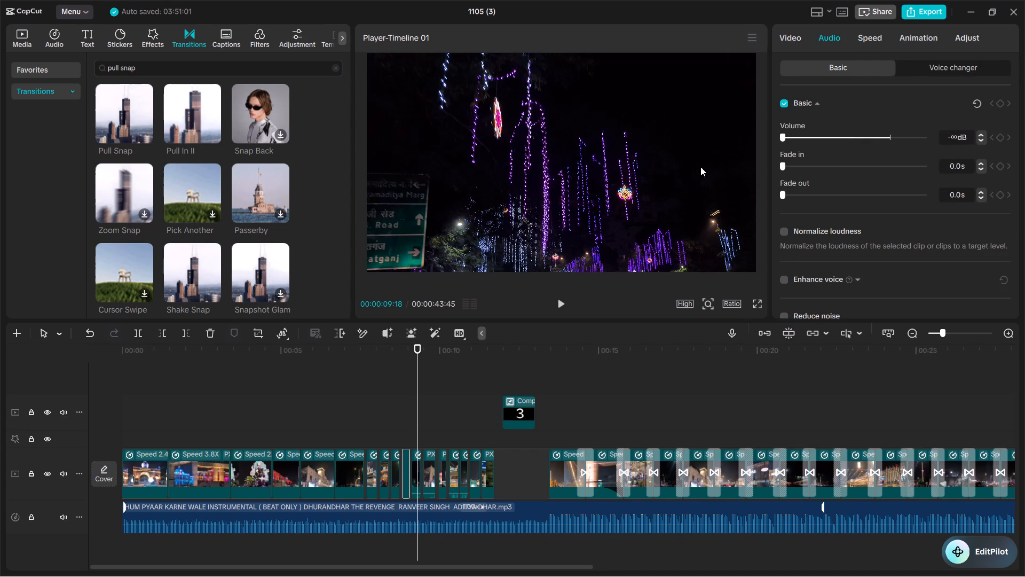
left_click_drag(700, 167, 697, 168)
left_click(429, 477)
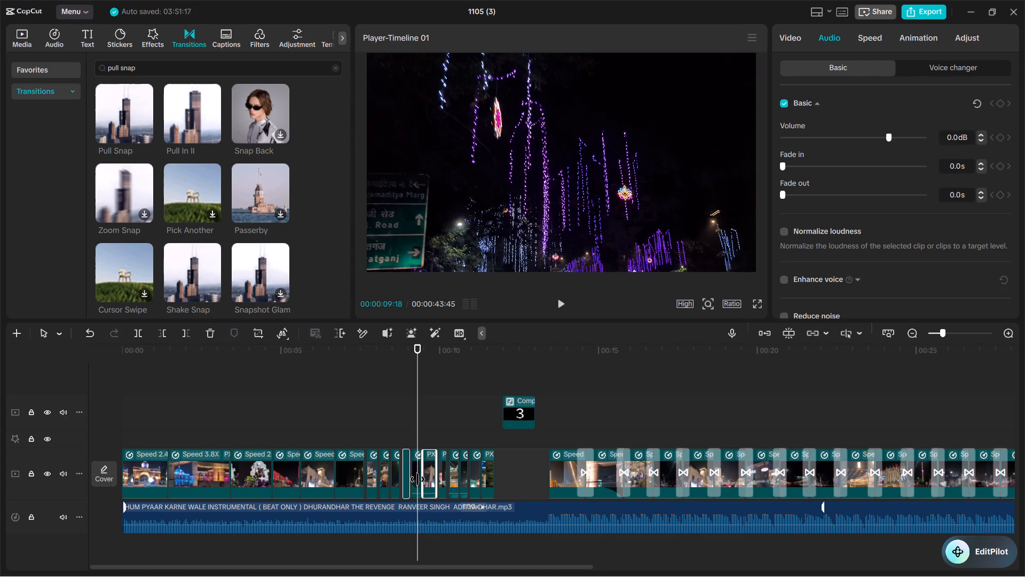
left_click(417, 479)
left_click_drag(833, 137, 829, 137)
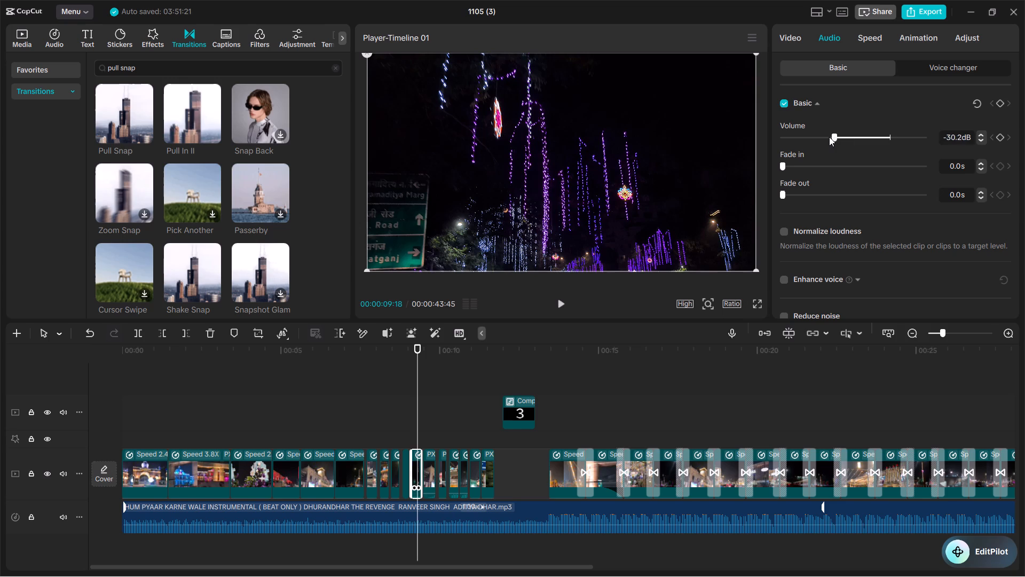
left_click_drag(829, 137, 768, 150)
Recheck the volume of the main-track clips from about 00:00:06 to 00:00:09.
left_click(319, 478)
left_click(356, 477)
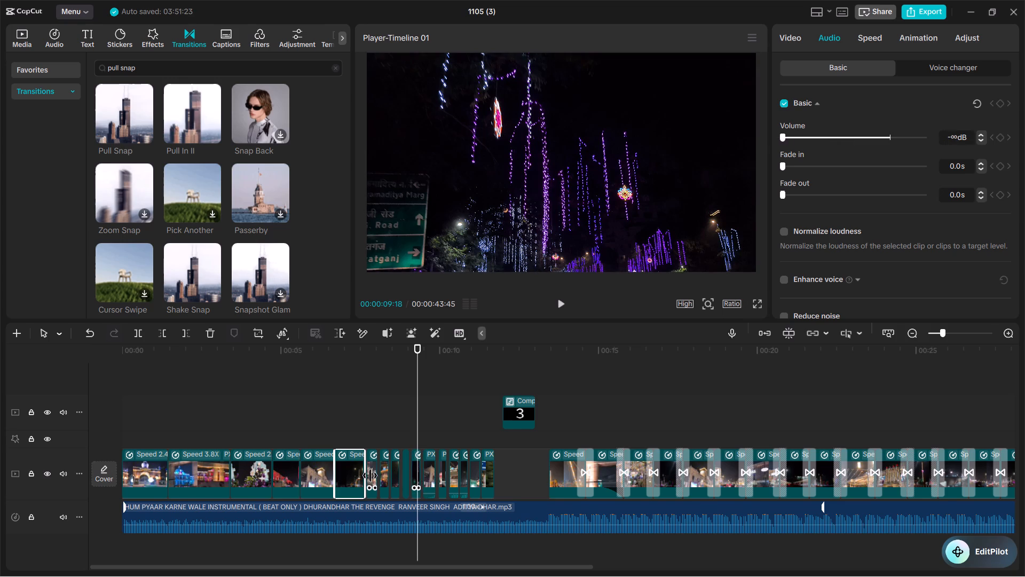
left_click(370, 475)
left_click(384, 475)
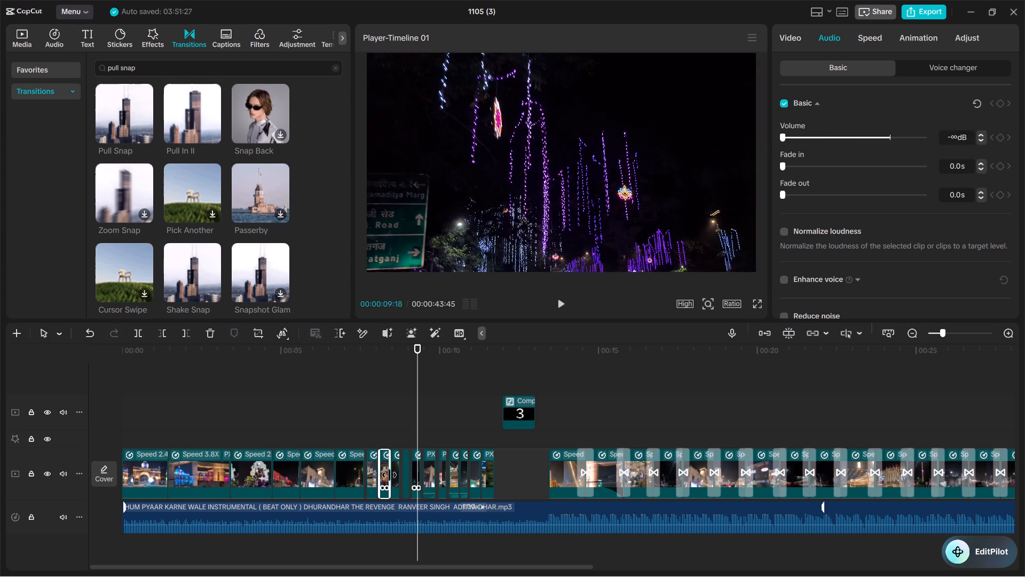
left_click(394, 474)
left_click(406, 474)
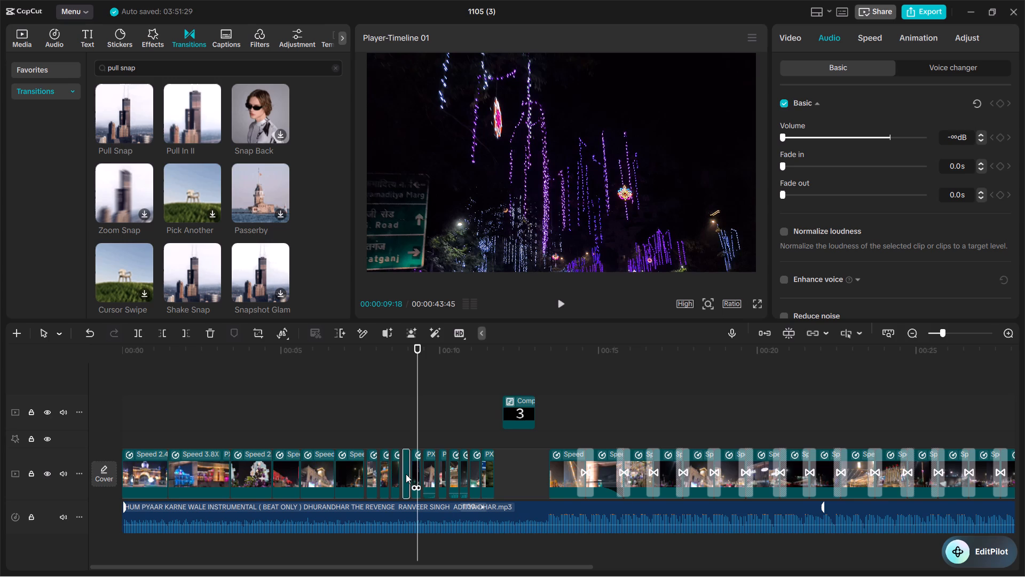
left_click(414, 473)
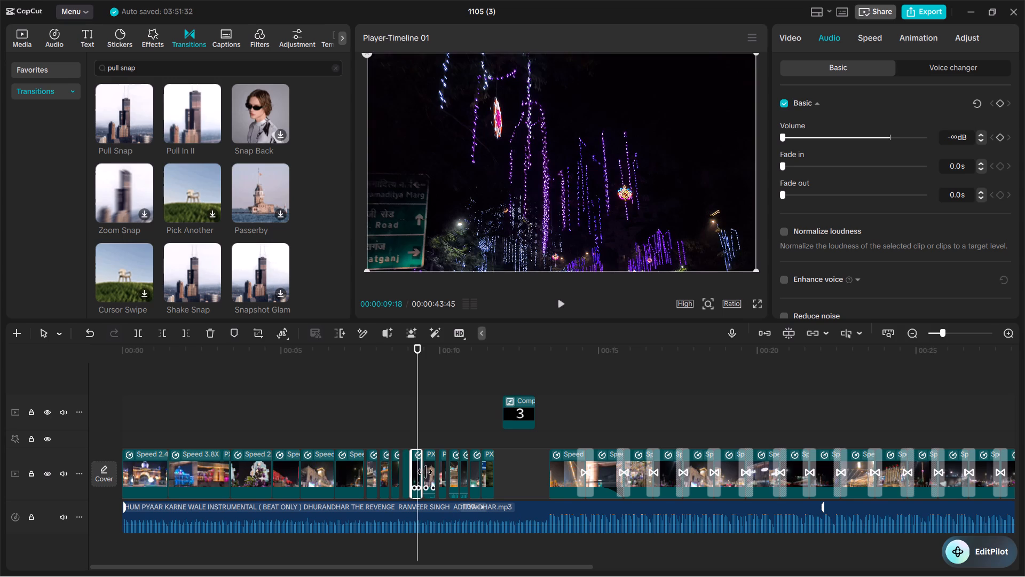
Mute the short clips at about 00:00:09.6, 00:00:10.4 and 00:00:10.7 on the main track, lowering each volume to −∞ dB.
left_click(430, 472)
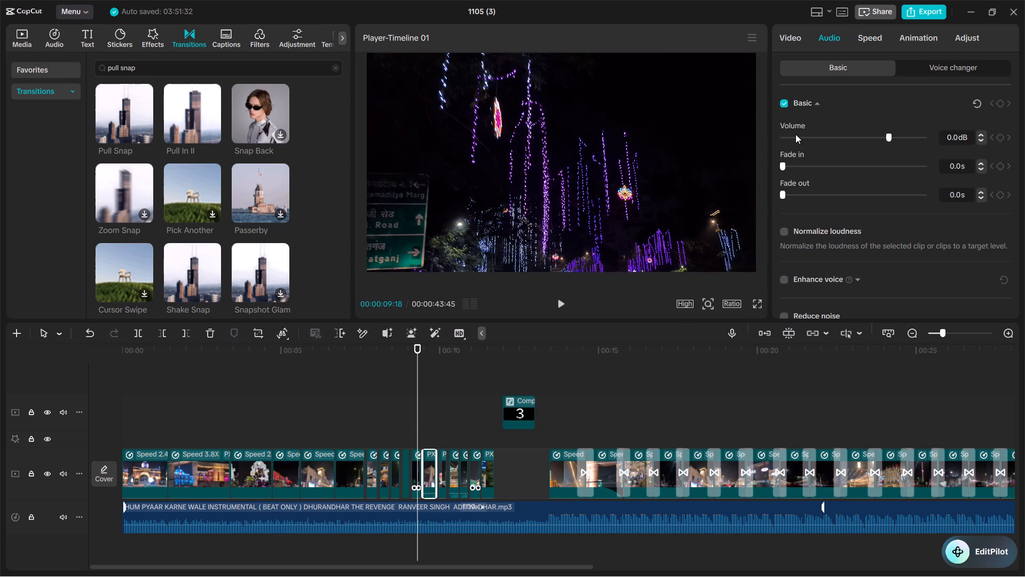
left_click_drag(795, 134, 741, 146)
left_click(441, 469)
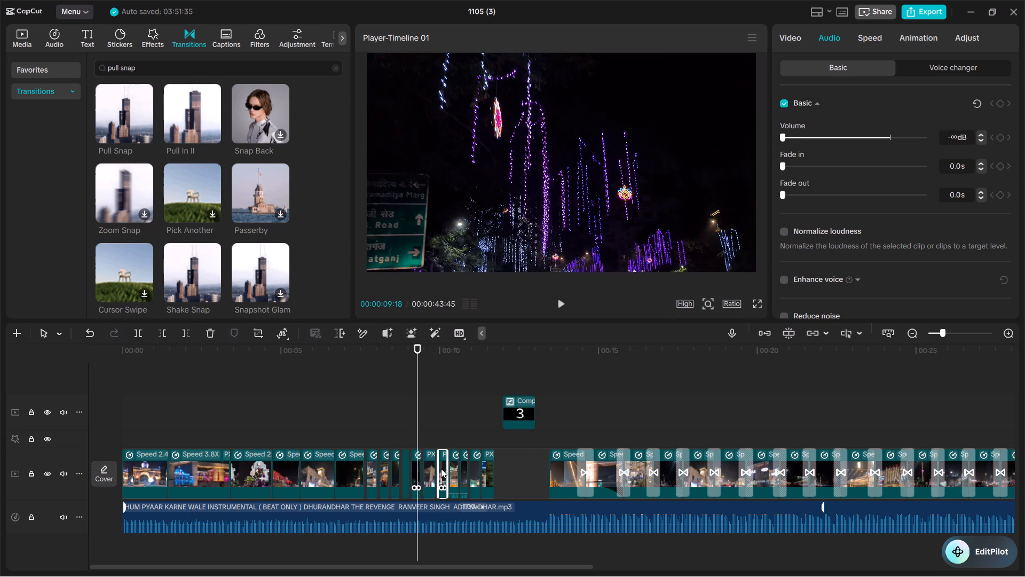
left_click(453, 469)
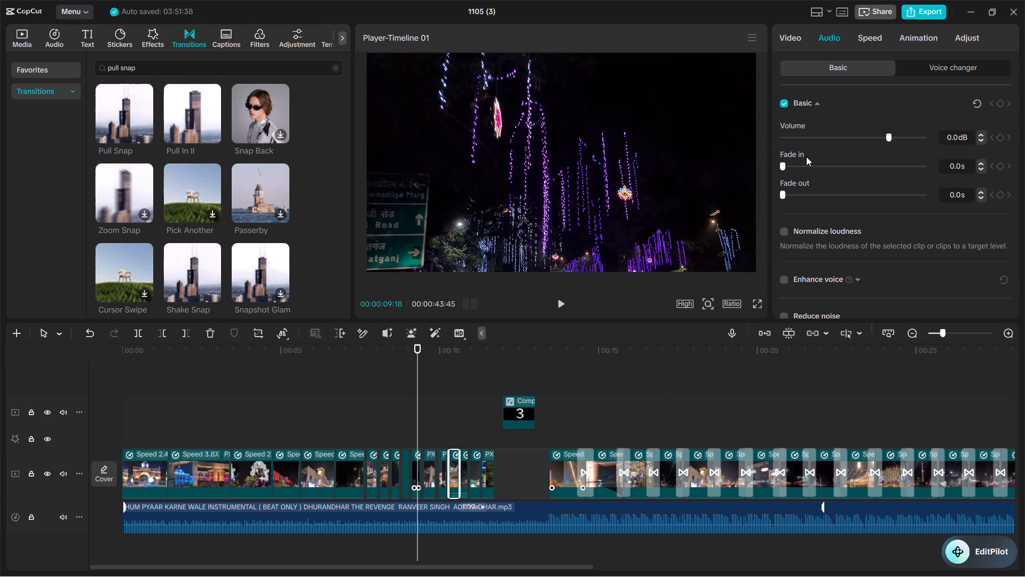
left_click_drag(807, 134, 760, 155)
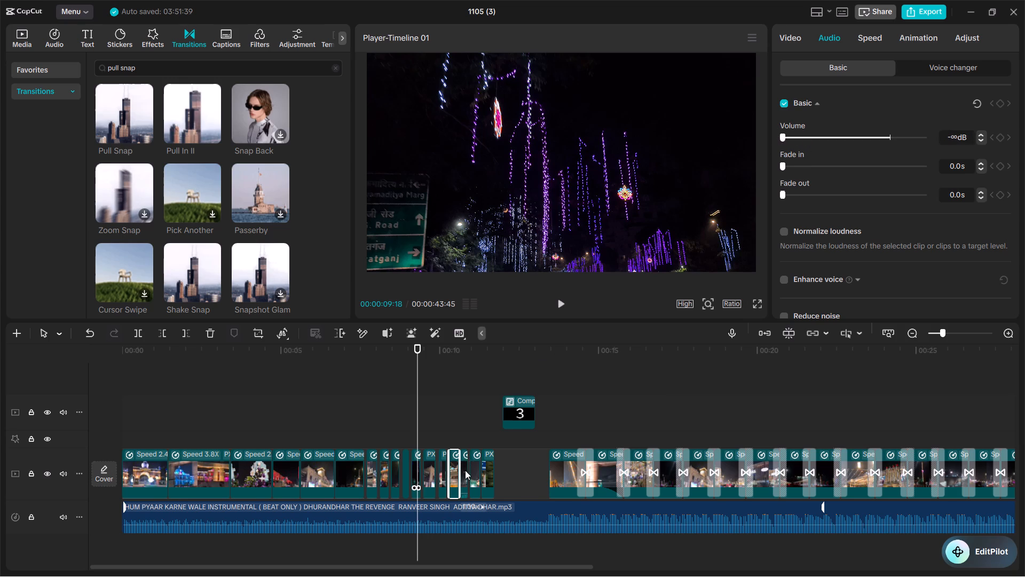
left_click(465, 470)
left_click_drag(876, 137, 726, 158)
left_click_drag(726, 158, 726, 159)
Check the audio settings of the clips around the gap and set the fade out of the clip near 00:00:15 to 0.0 s.
left_click(473, 467)
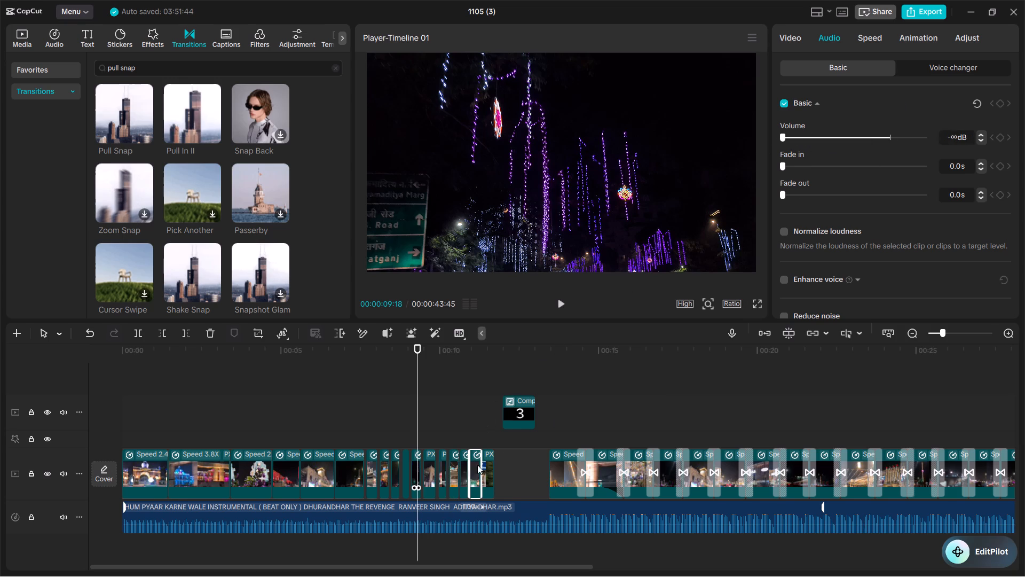
left_click(488, 466)
left_click(559, 481)
left_click(604, 482)
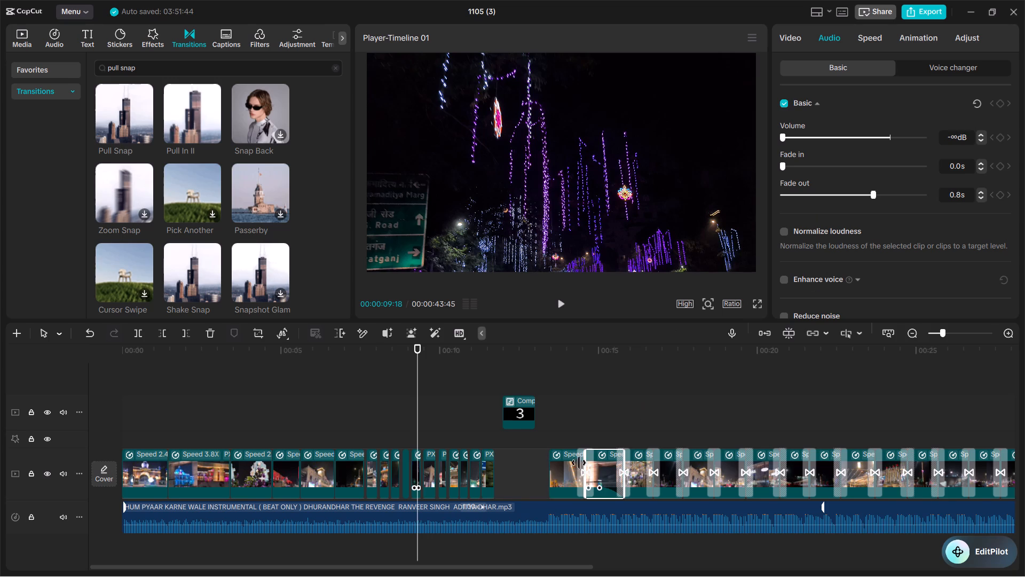
left_click(569, 474)
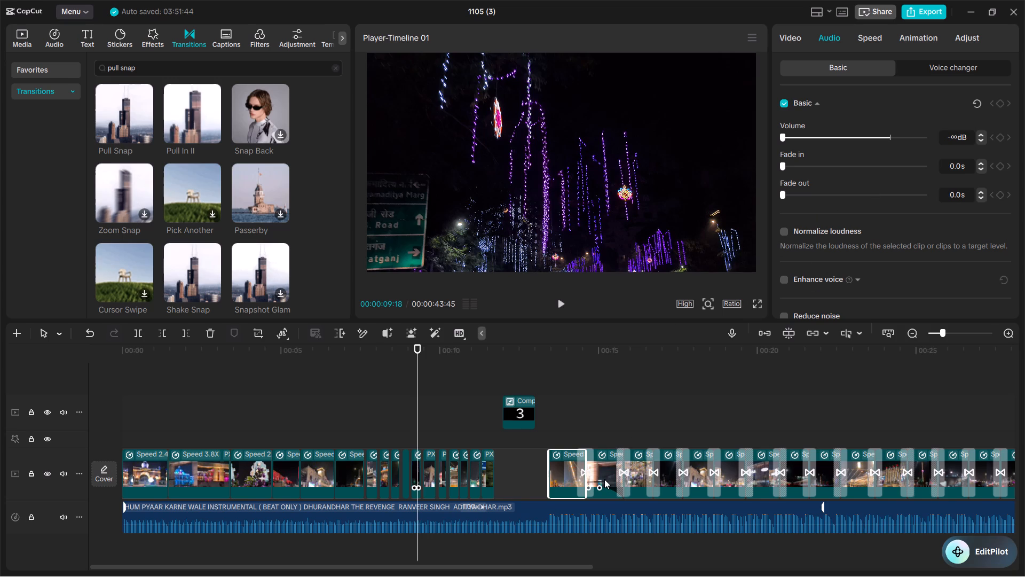
left_click(604, 479)
left_click_drag(865, 190, 801, 194)
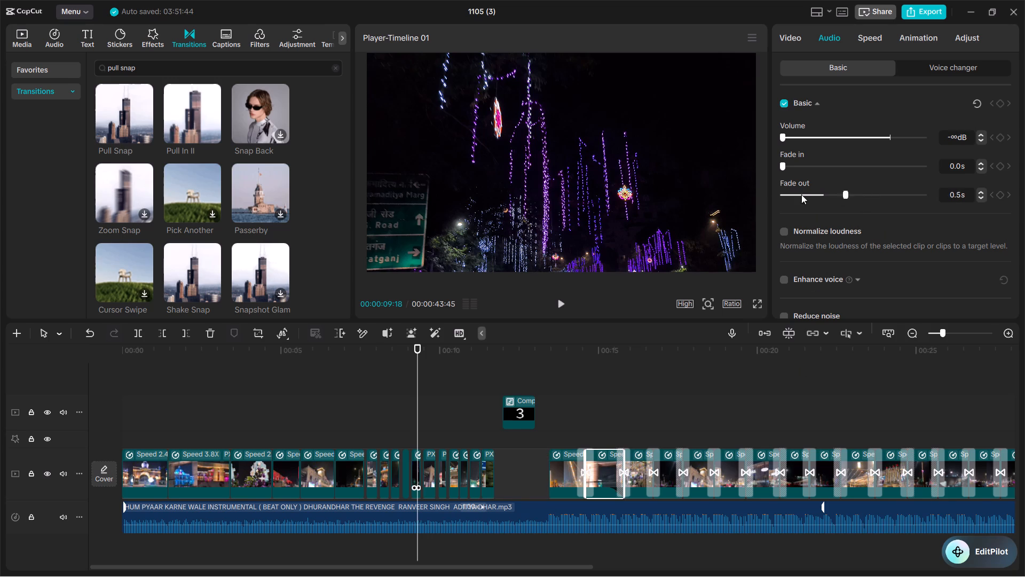
left_click_drag(801, 194, 710, 216)
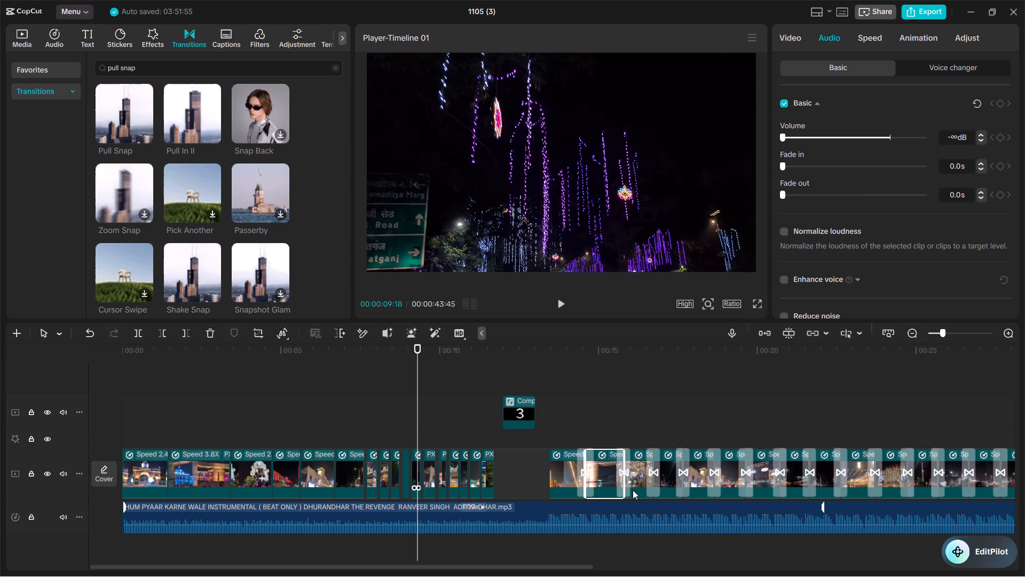
Check the volume of each main-track clip in turn from about 00:00:16 to 00:00:27.
left_click(639, 485)
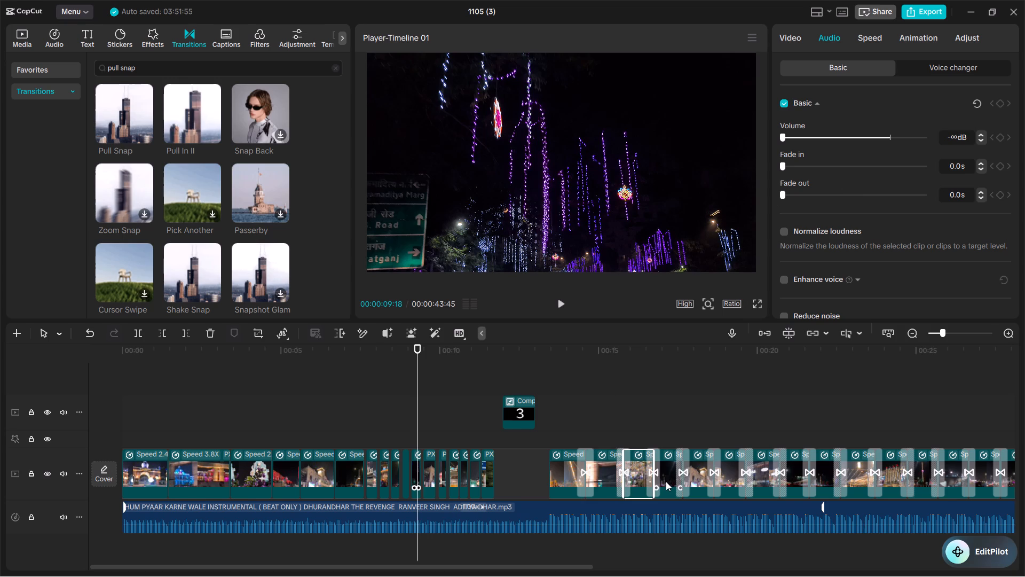
left_click(666, 481)
left_click(699, 478)
left_click(731, 474)
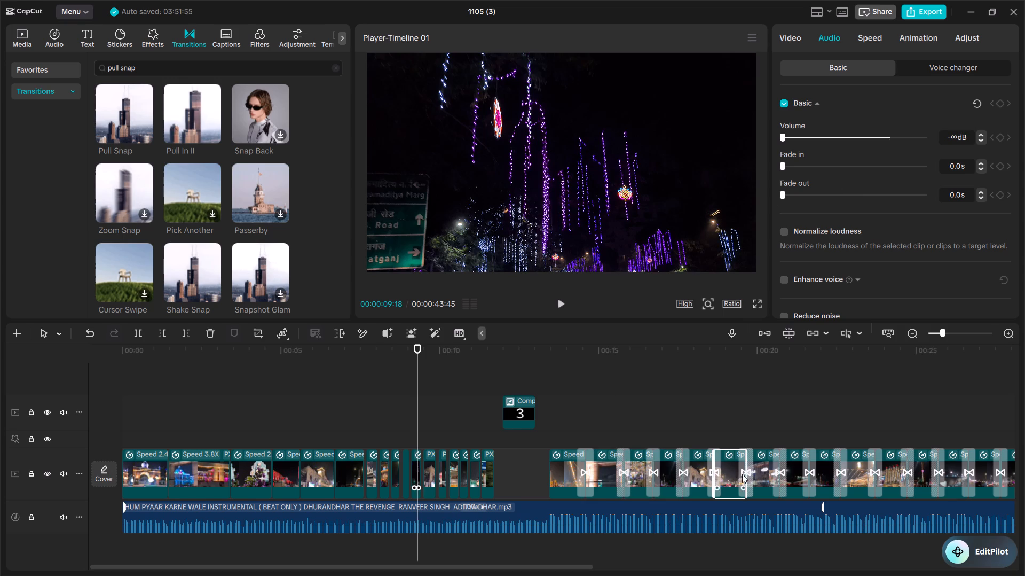
left_click(759, 470)
left_click(792, 474)
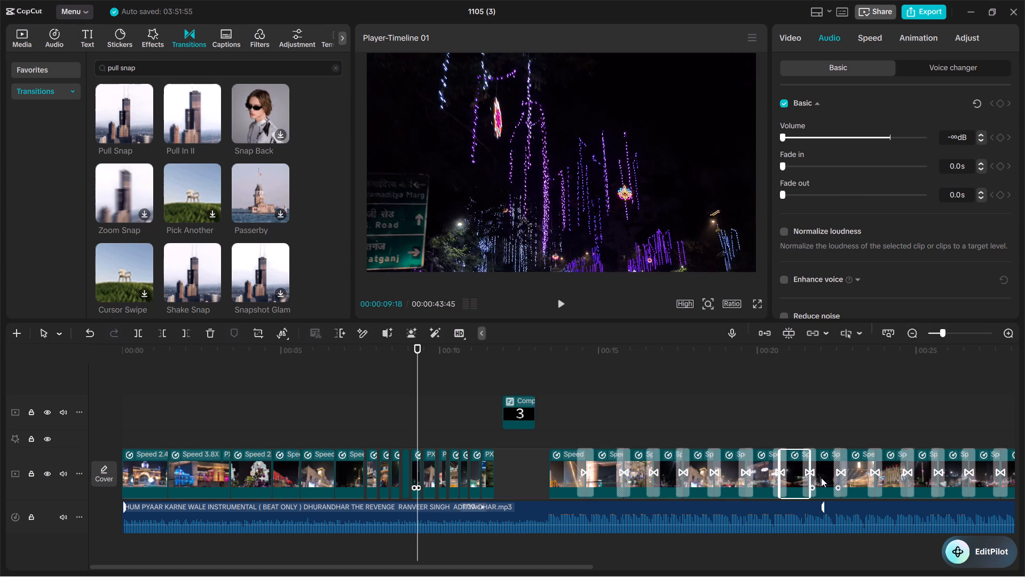
left_click(822, 476)
left_click(853, 472)
left_click(892, 471)
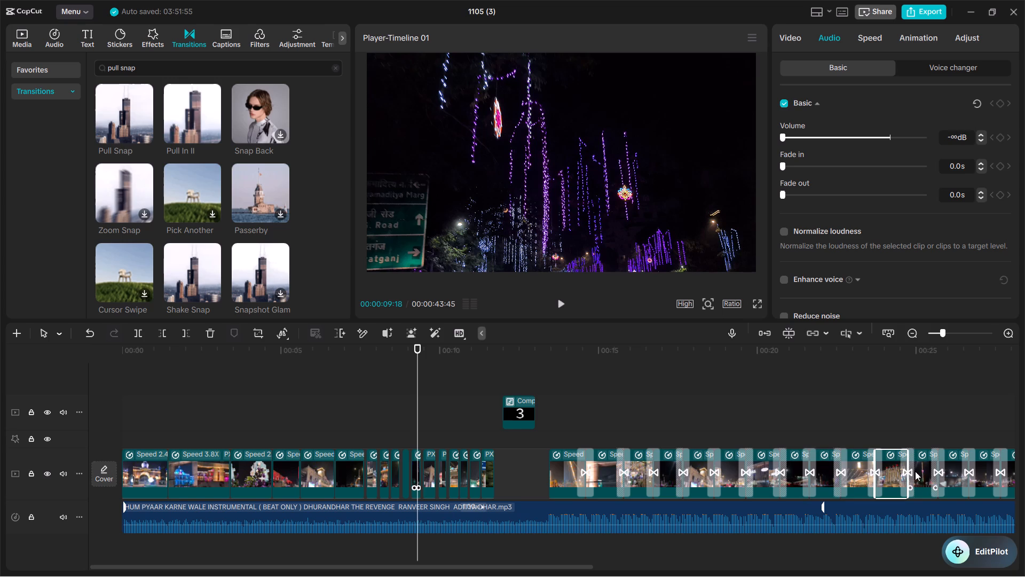
left_click(927, 471)
left_click(950, 471)
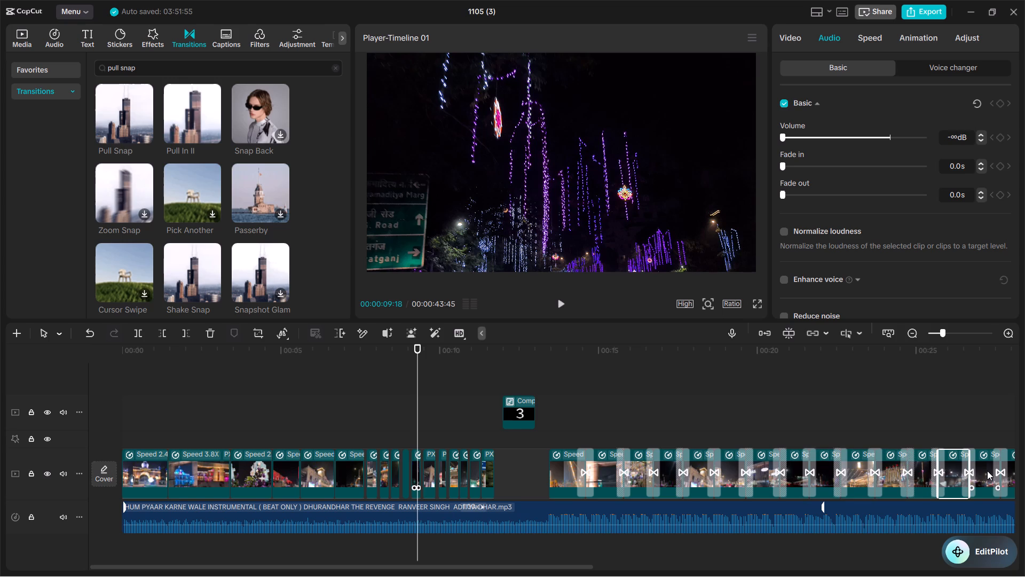
left_click(987, 471)
Check the volume of the remaining main-track clips from about 00:00:28 to 00:00:40 and of the closing clip 1105 (2).mp4.
left_click_drag(582, 566, 582, 566)
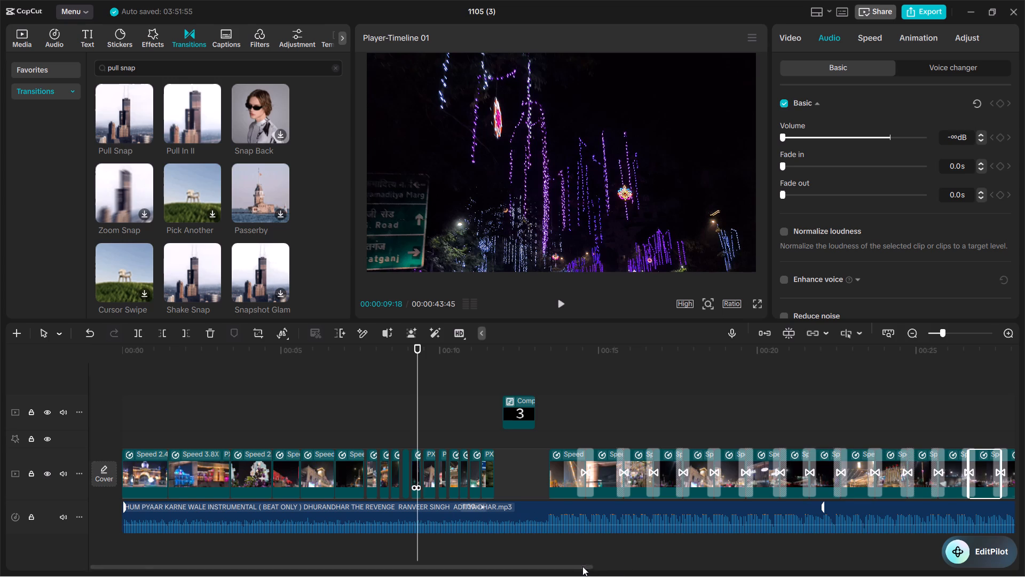
left_click_drag(582, 566, 865, 555)
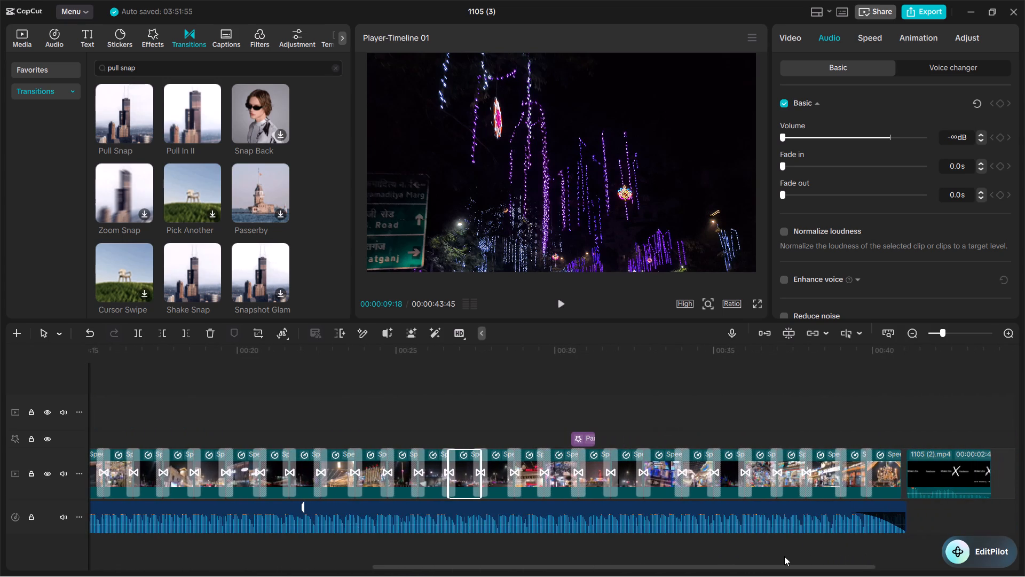
left_click(492, 474)
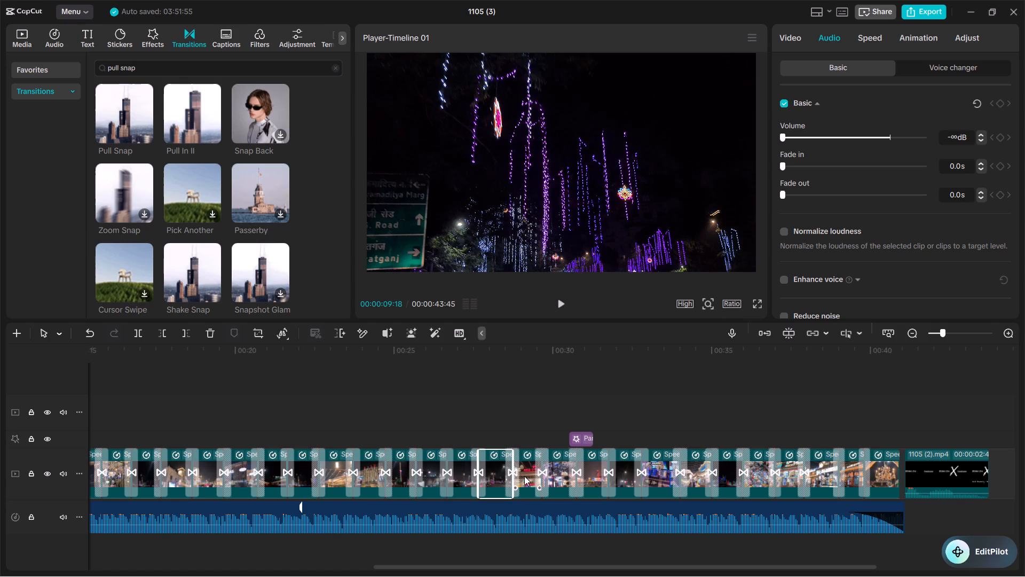
left_click(525, 476)
left_click(560, 478)
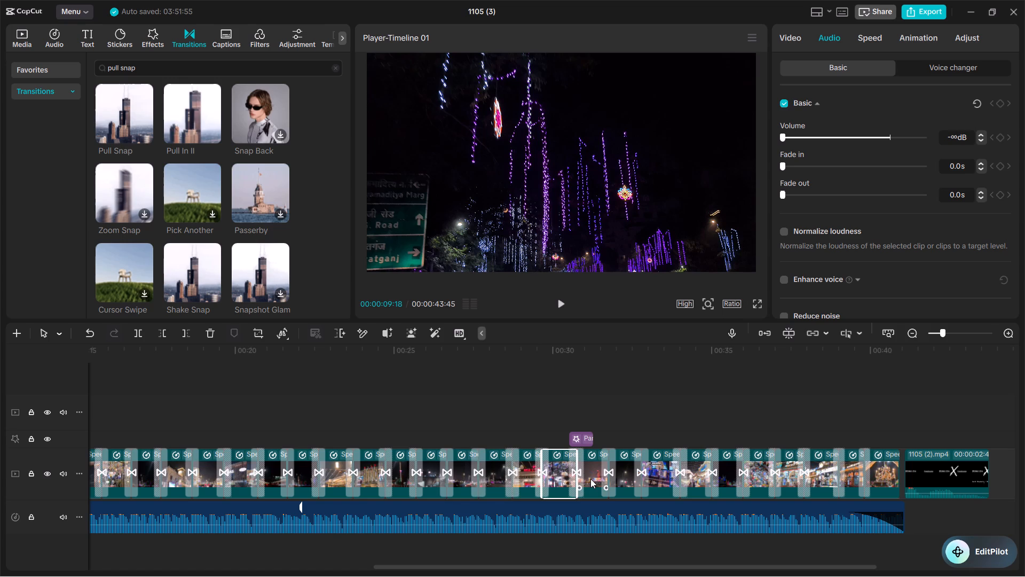
left_click(590, 479)
left_click(621, 480)
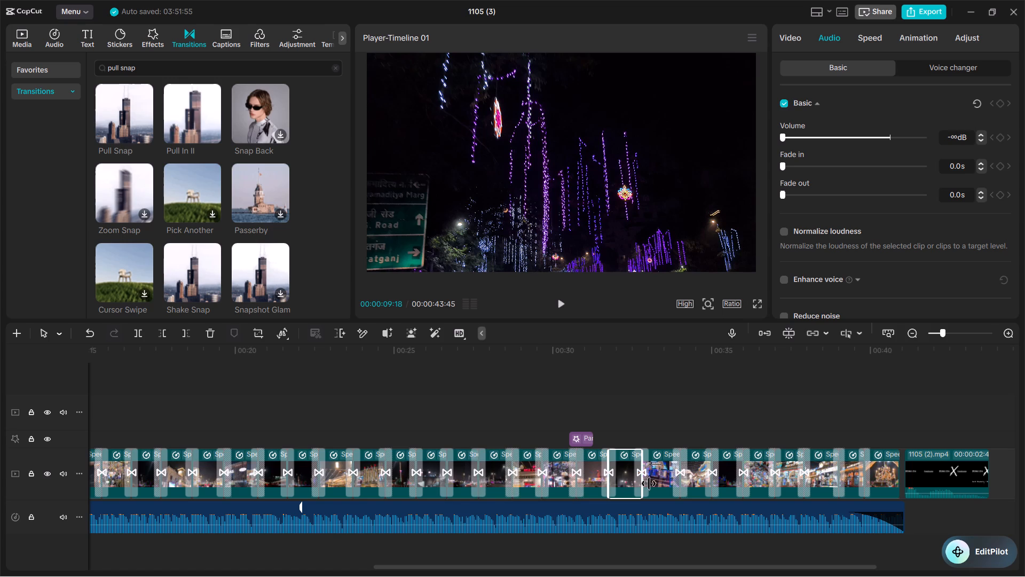
left_click(653, 484)
left_click(691, 487)
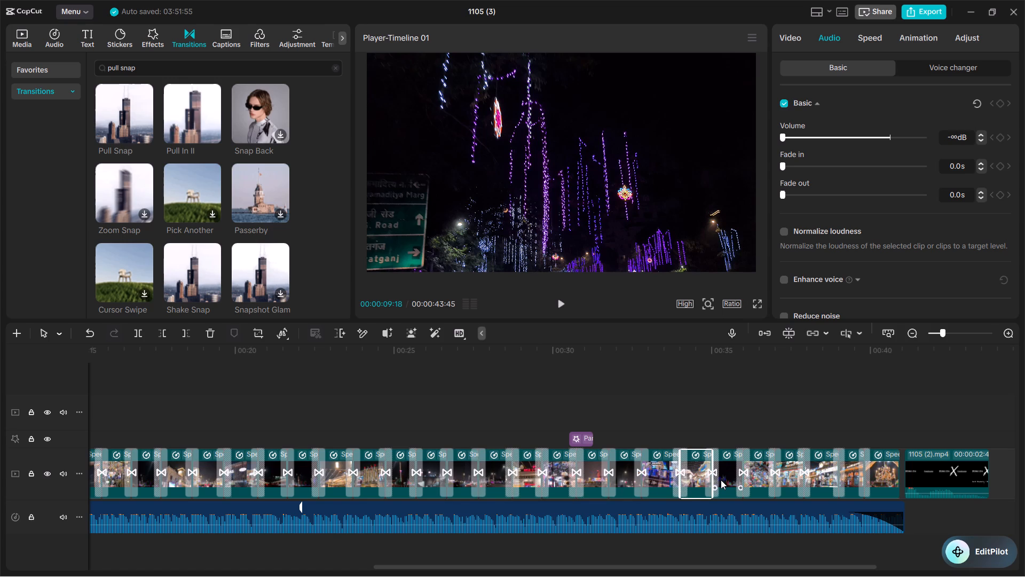
left_click(721, 480)
left_click(766, 474)
left_click(784, 477)
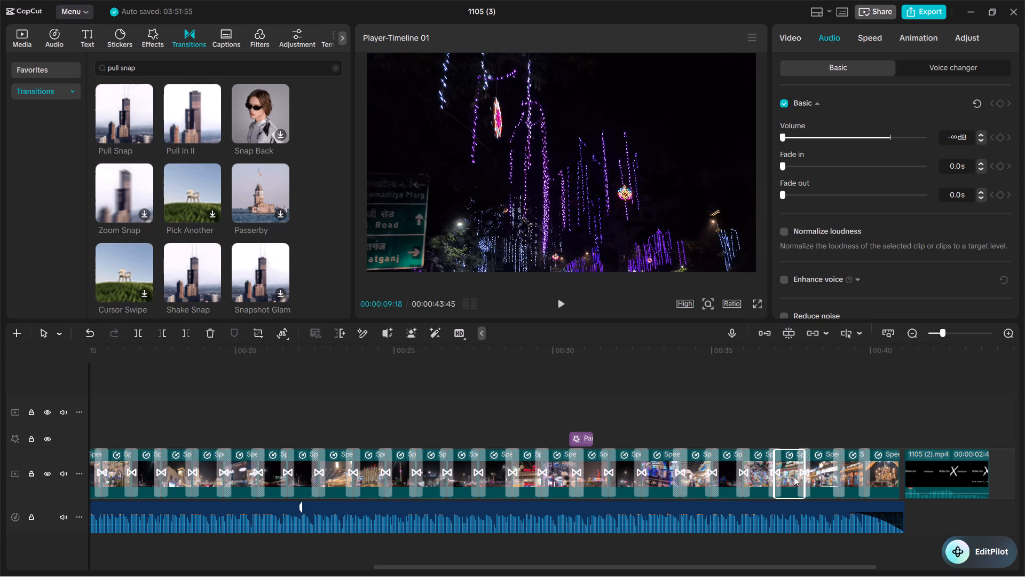
left_click(817, 473)
left_click(854, 475)
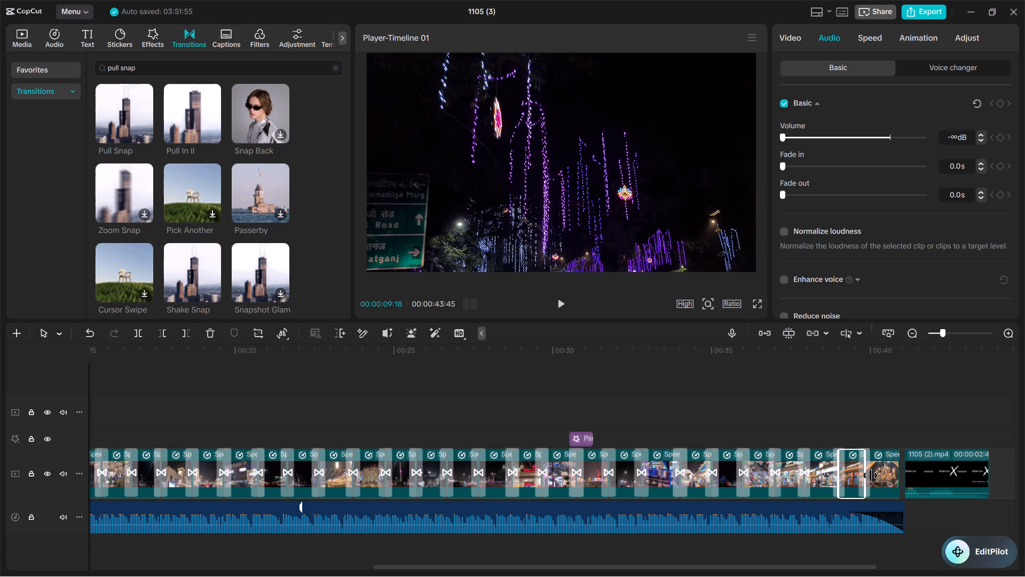
left_click(875, 475)
left_click(942, 475)
left_click(897, 479)
left_click(913, 476)
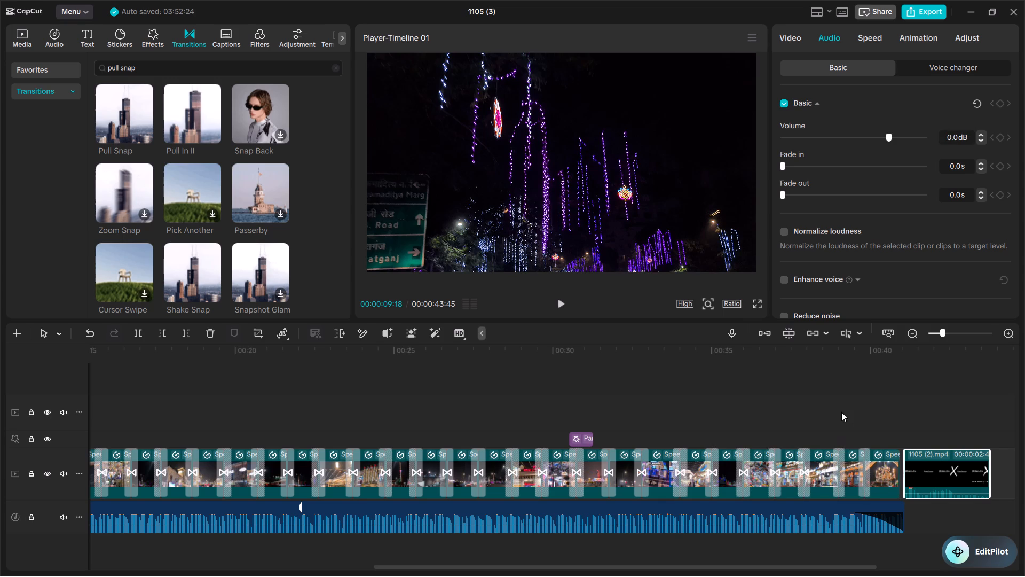
Return the playhead to 00:00:00:00 and play the montage from the beginning.
left_click_drag(684, 567, 543, 576)
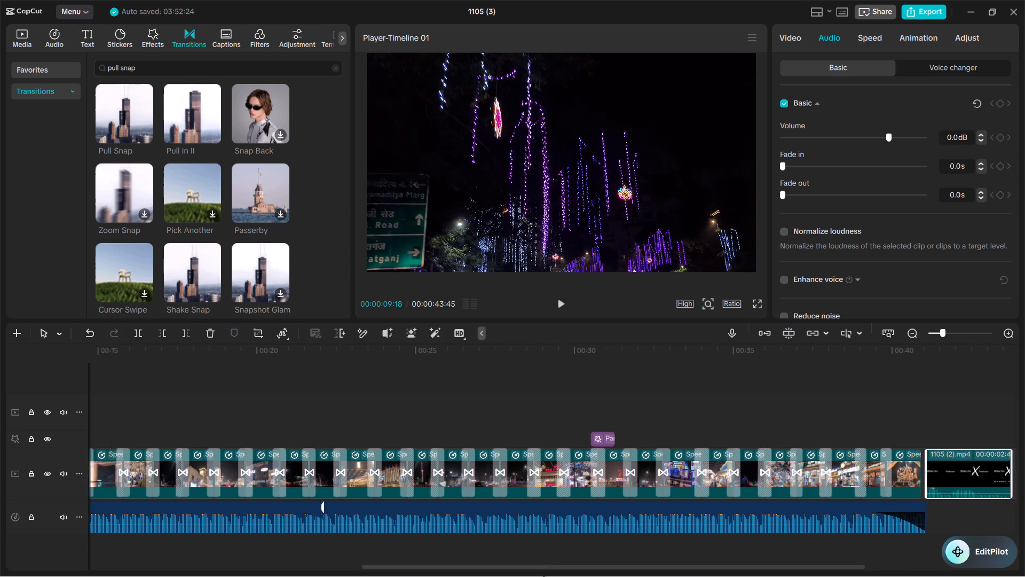
left_click_drag(543, 576, 210, 574)
left_click(258, 346)
left_click_drag(257, 371, 0, 401)
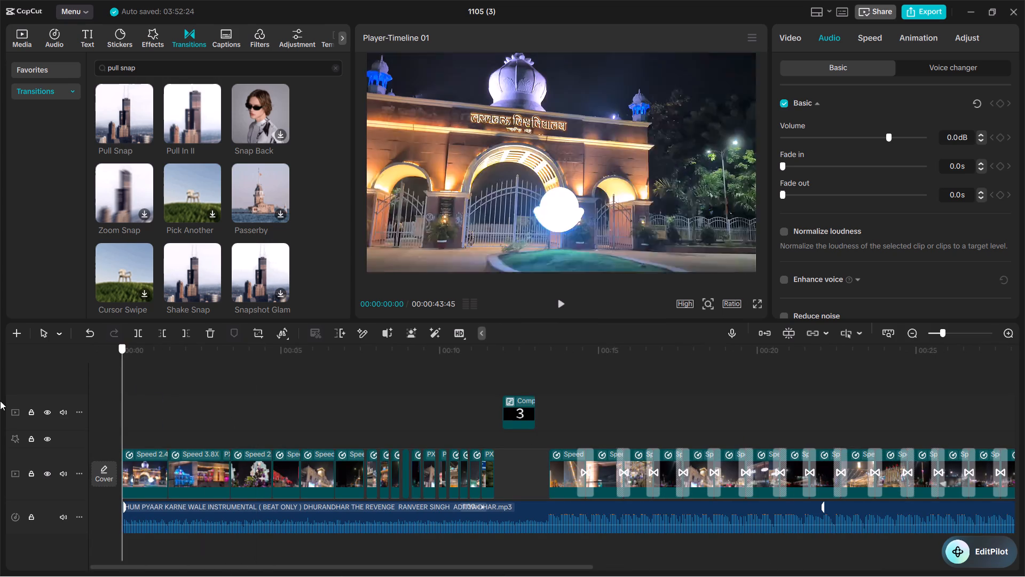
left_click_drag(0, 401, 0, 401)
left_click(561, 302)
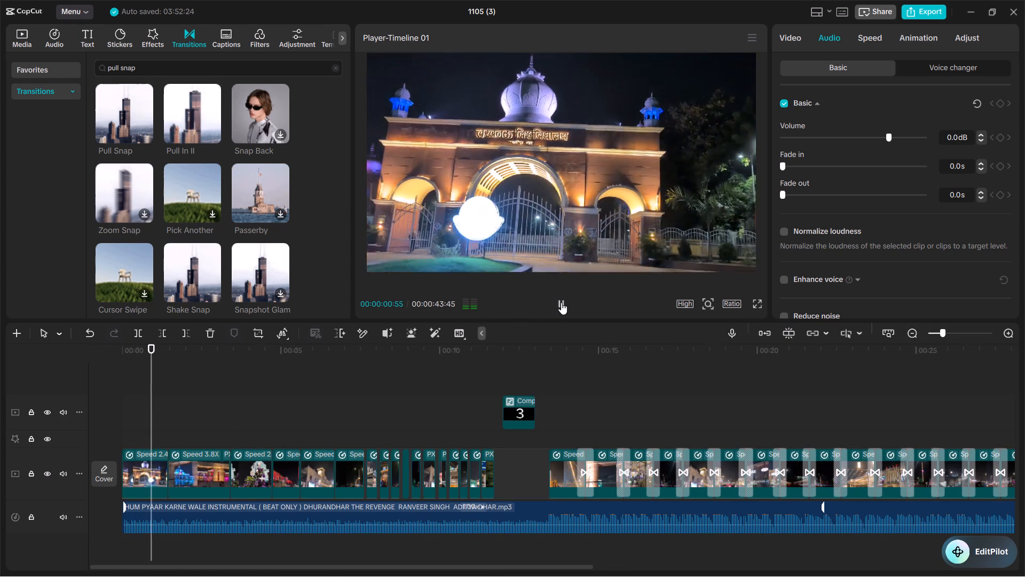
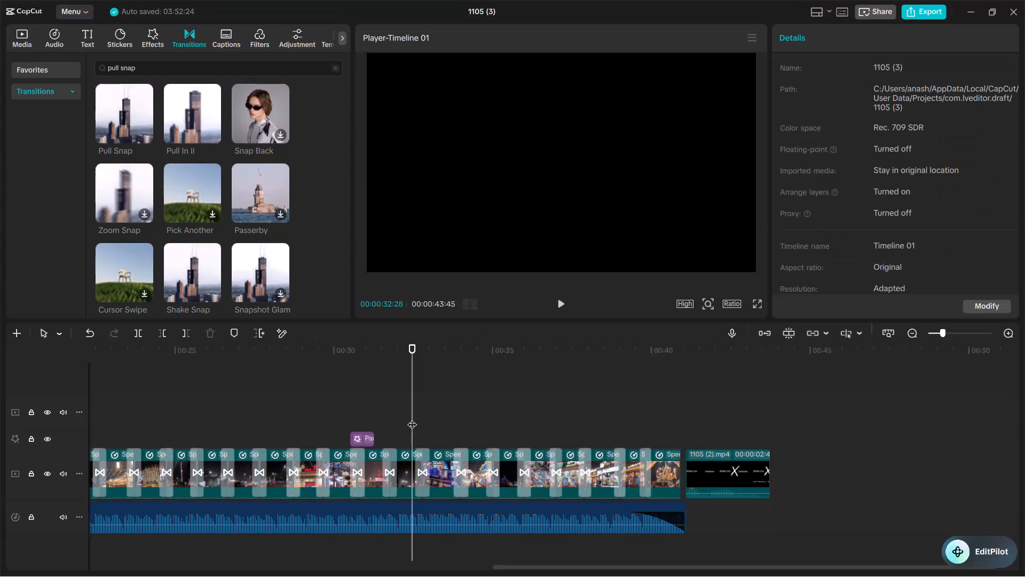
Review the cut near 00:00:33 in playback and apply the Pull Snap transition to it.
left_click(558, 303)
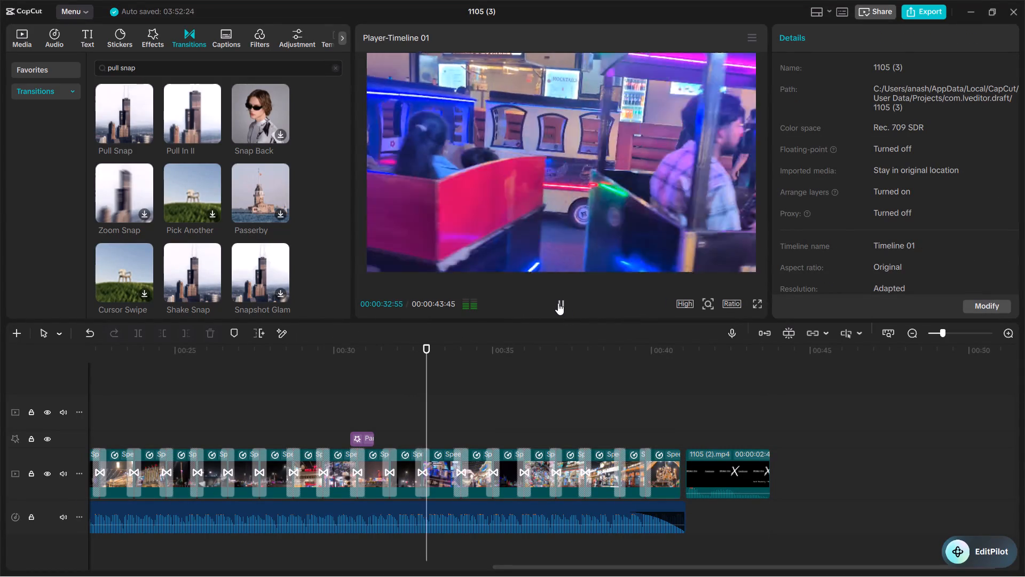
left_click(558, 303)
left_click(411, 424)
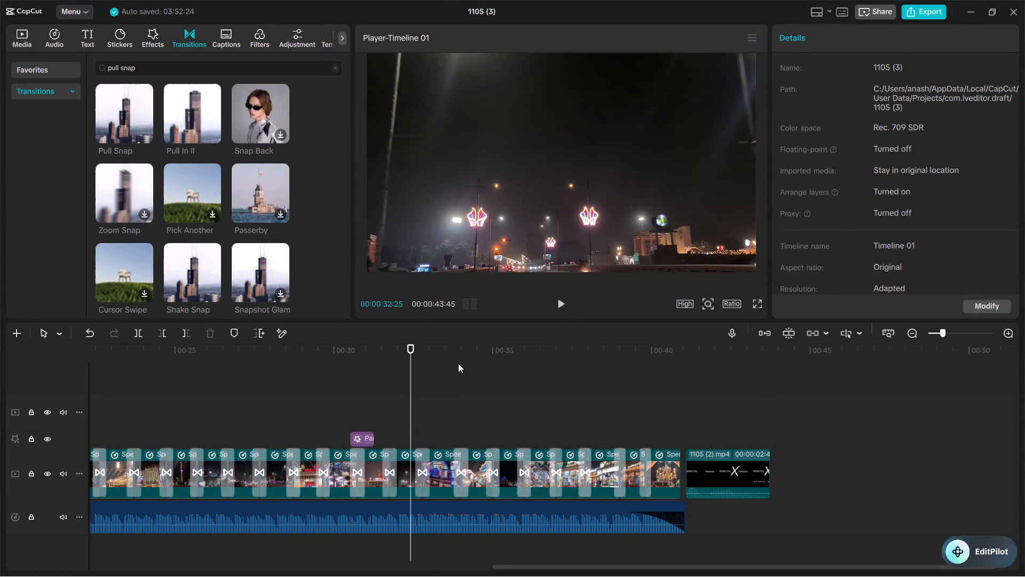
left_click(562, 307)
left_click(562, 307)
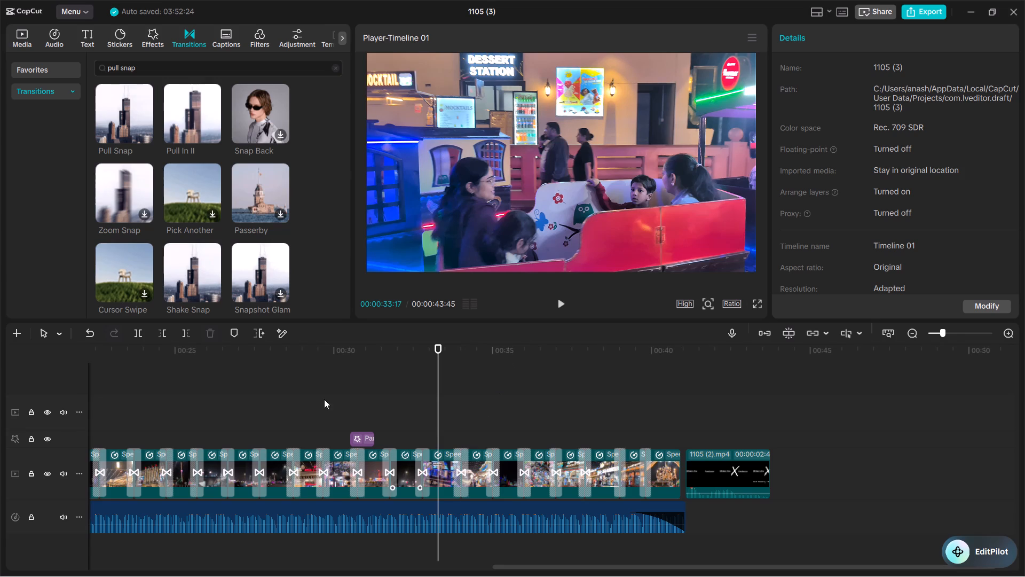
left_click_drag(120, 120, 409, 460)
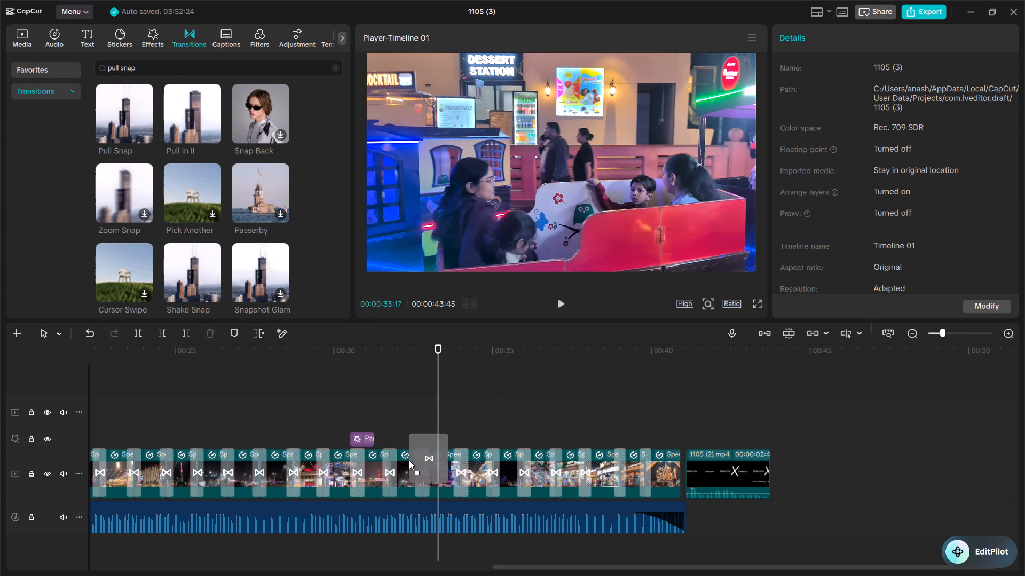
left_click_drag(409, 460, 406, 469)
Replay from about 00:00:32 and check which transitions are used on the cuts between about 00:00:34 and 00:00:37.
left_click(408, 423)
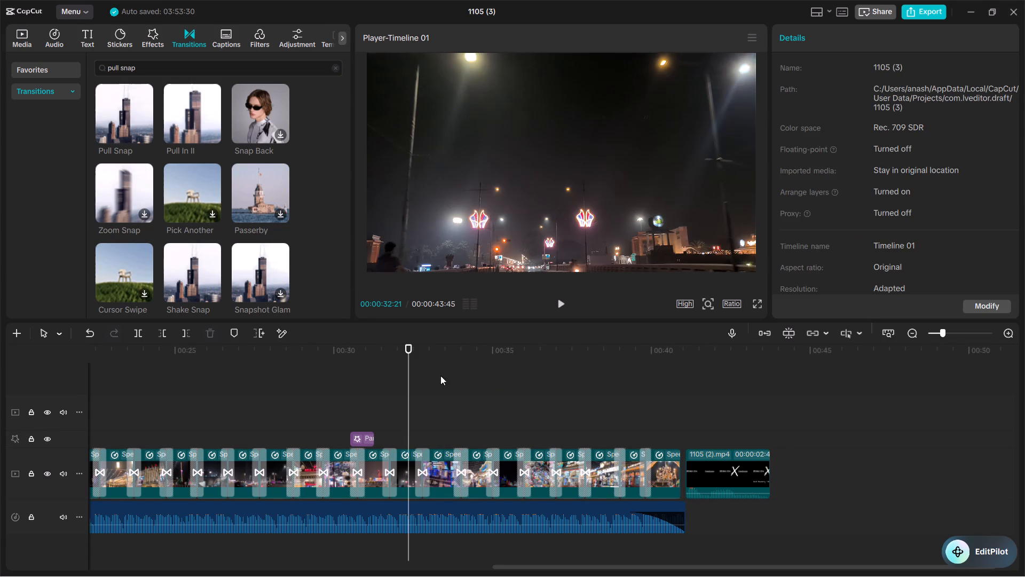
left_click(562, 306)
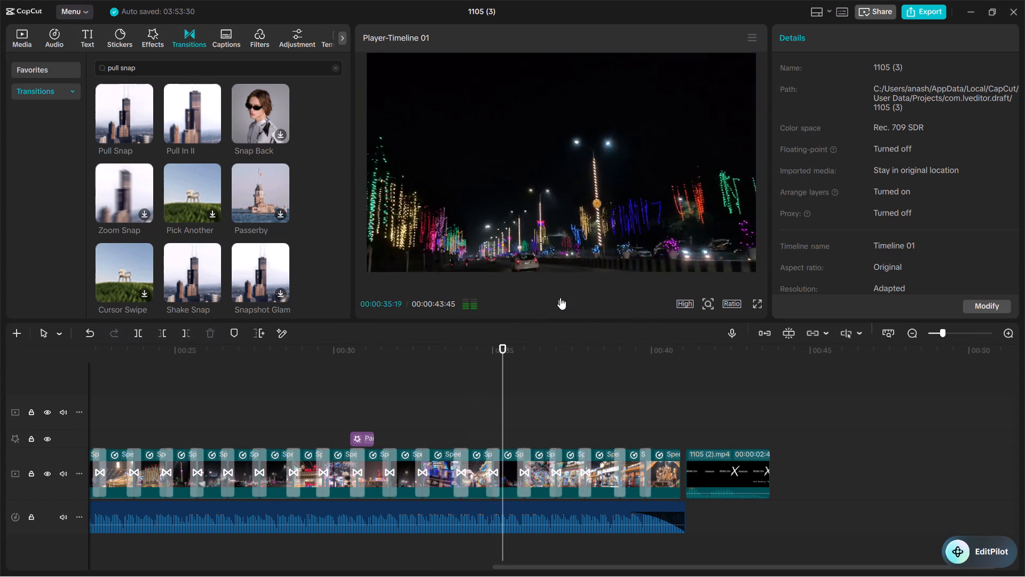
left_click(560, 298)
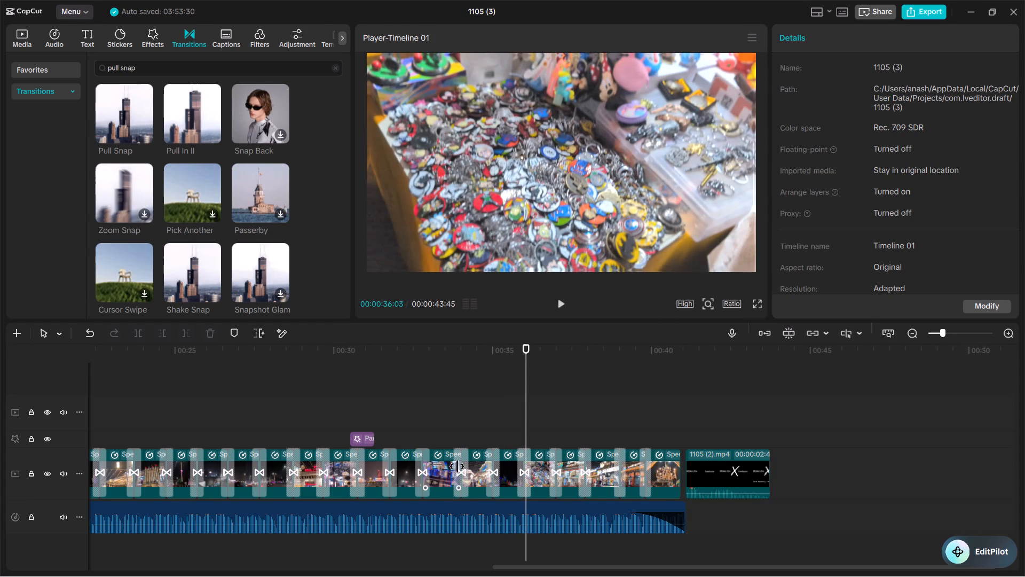
left_click(457, 466)
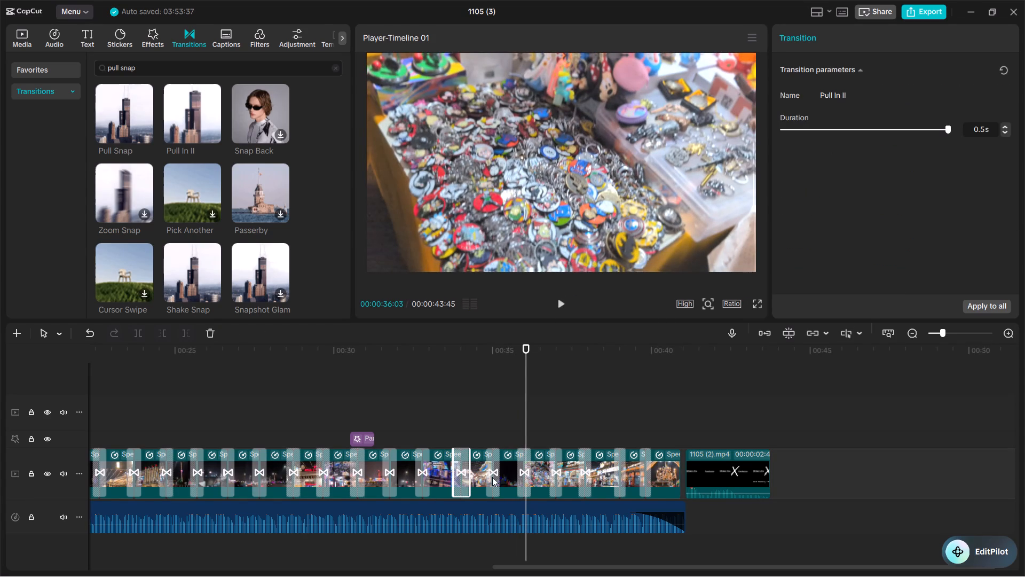
left_click(492, 477)
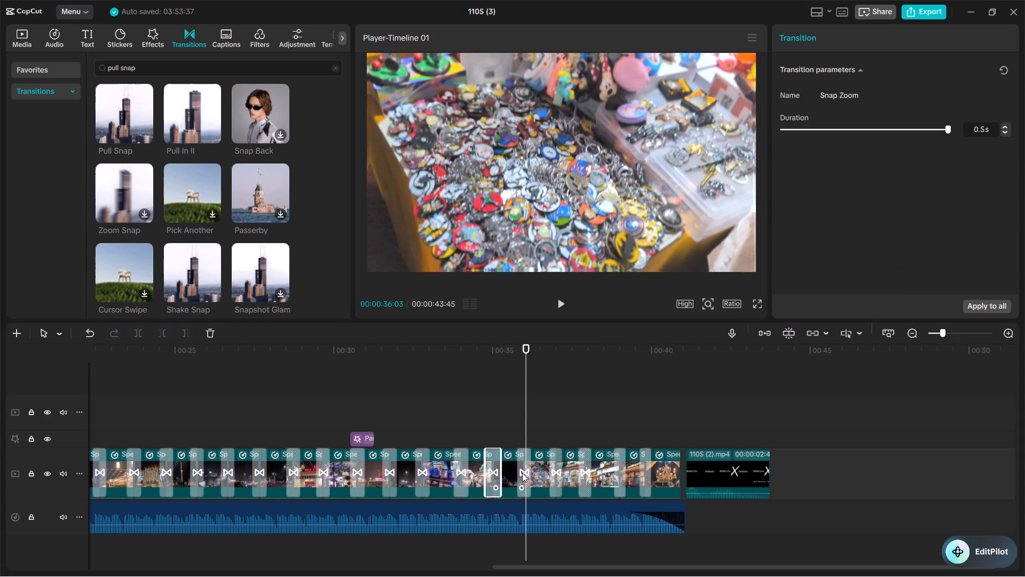
left_click(522, 473)
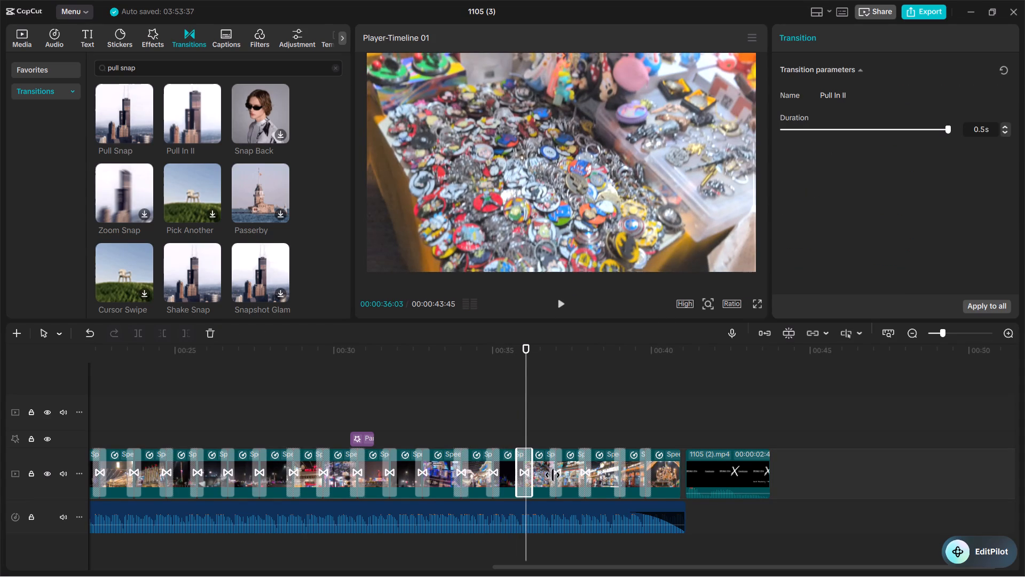
left_click(553, 475)
Play the montage from about 00:00:35 to its end and review the closing title clip.
left_click(507, 416)
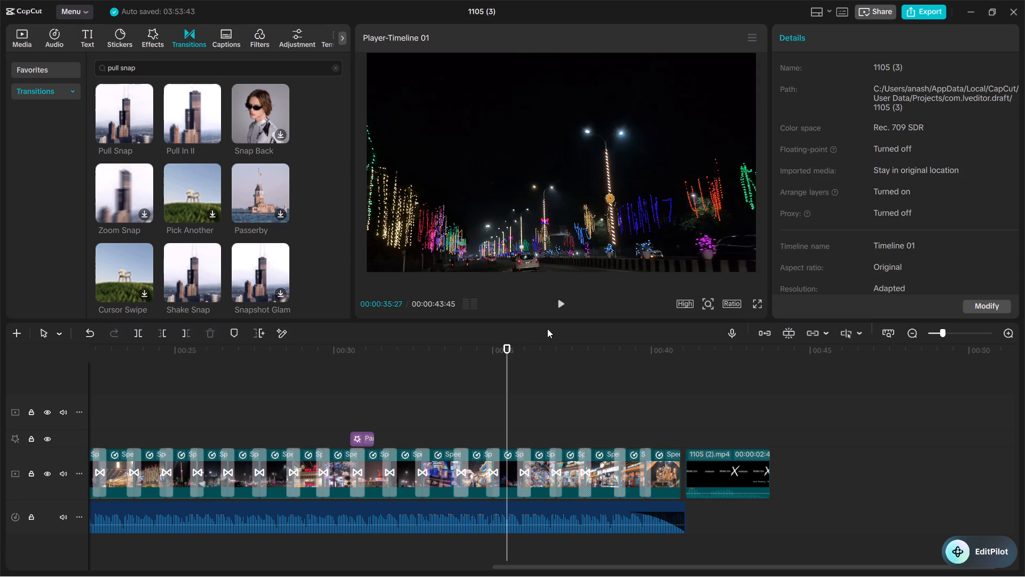
left_click(559, 305)
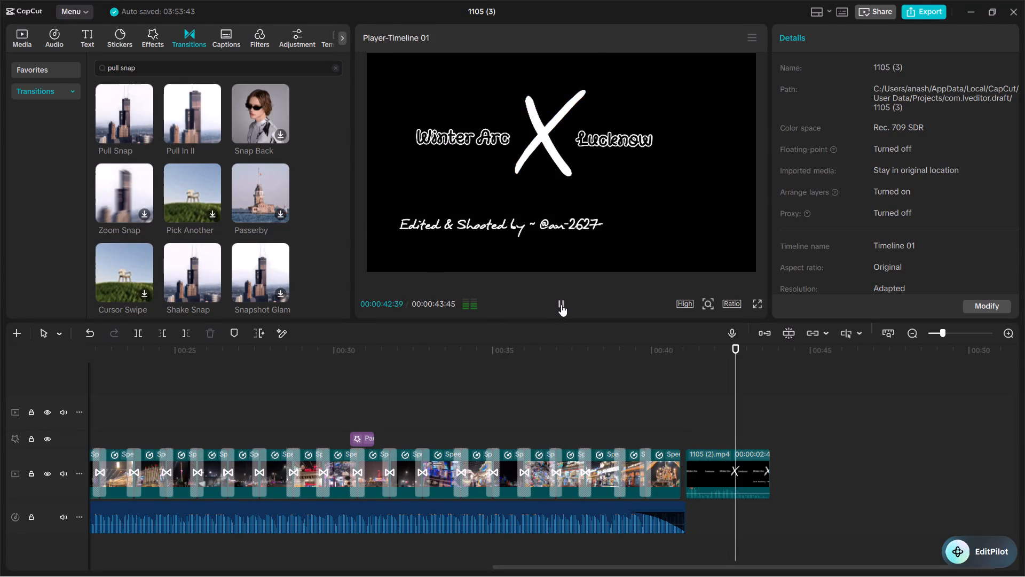
left_click(616, 388)
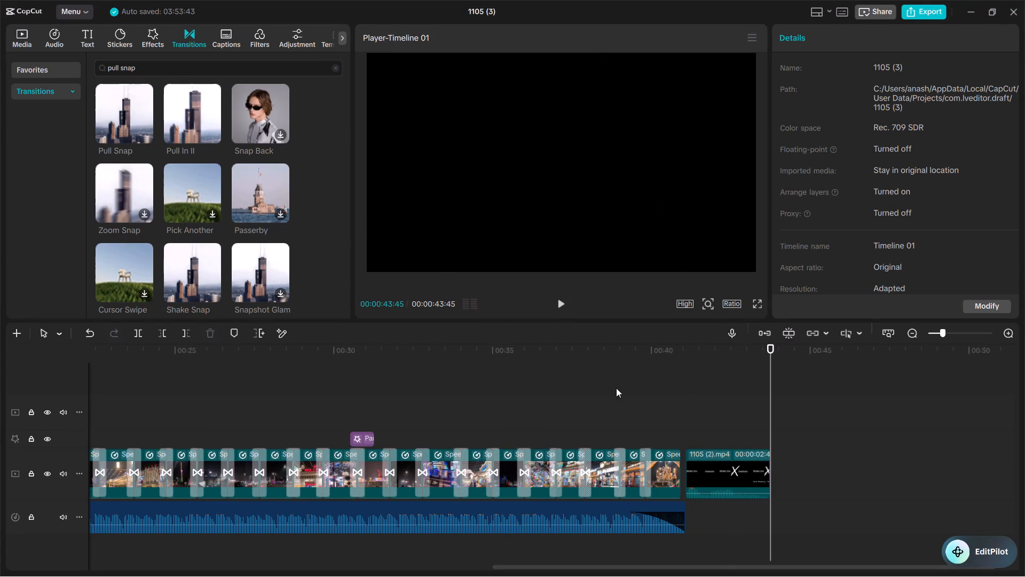
left_click(557, 303)
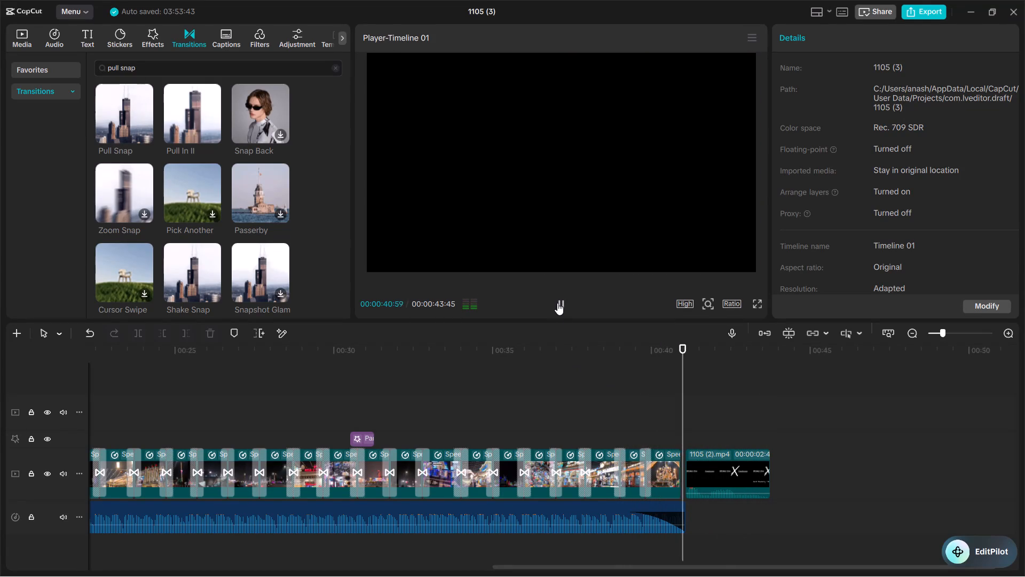
double_click(557, 303)
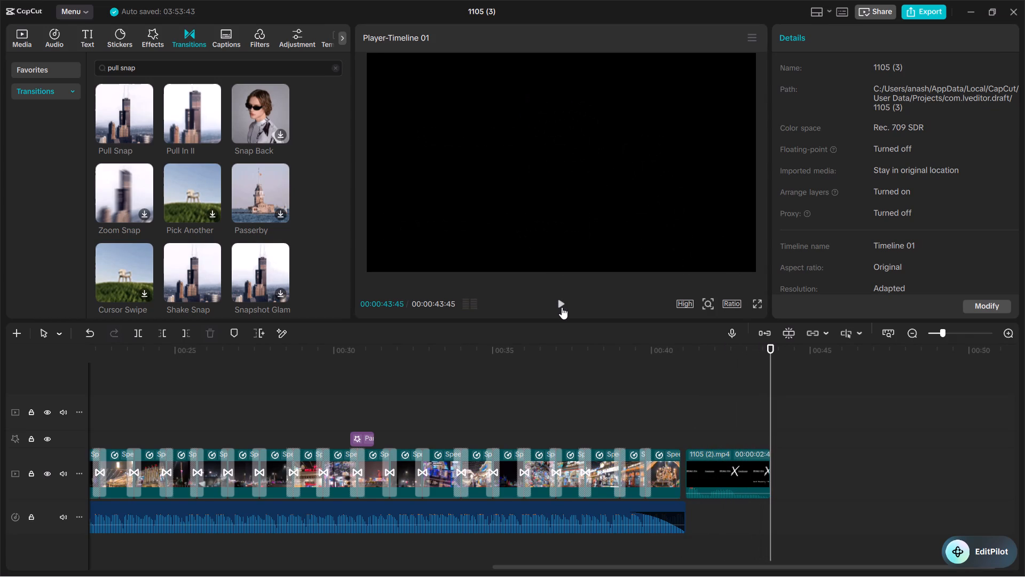
left_click_drag(566, 567, 562, 566)
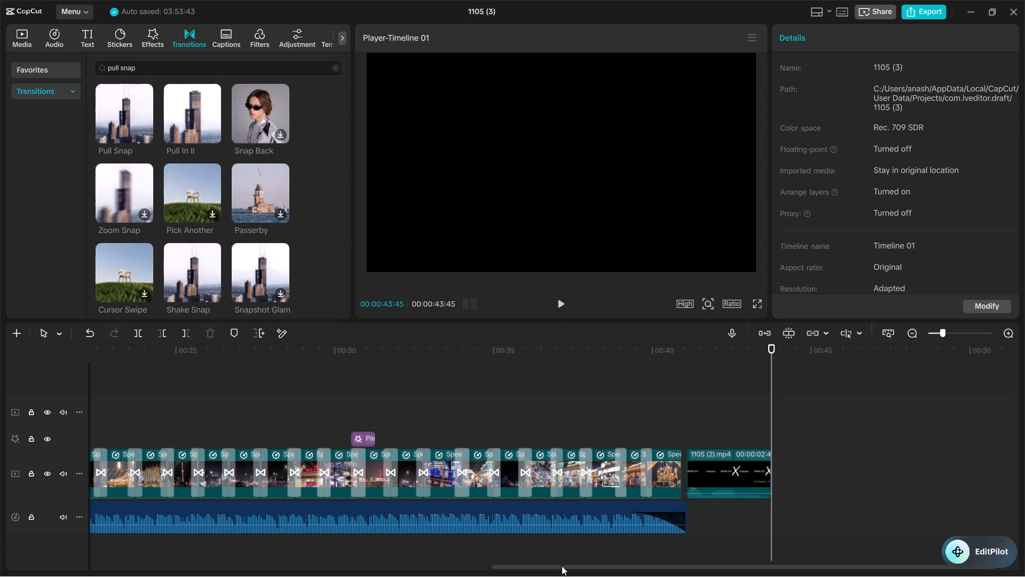
left_click_drag(562, 566, 97, 572)
left_click(242, 379)
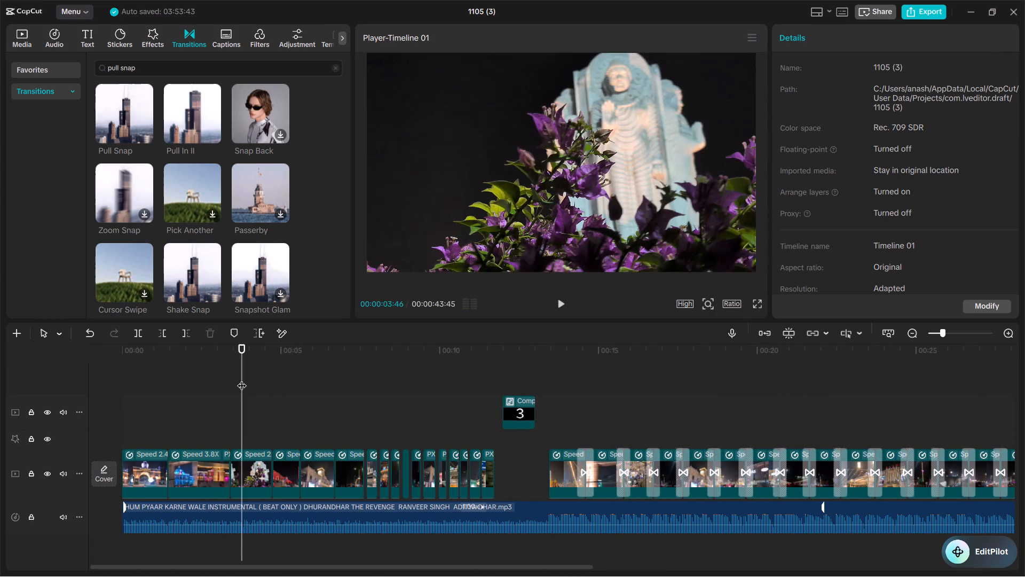
left_click_drag(242, 379, 27, 433)
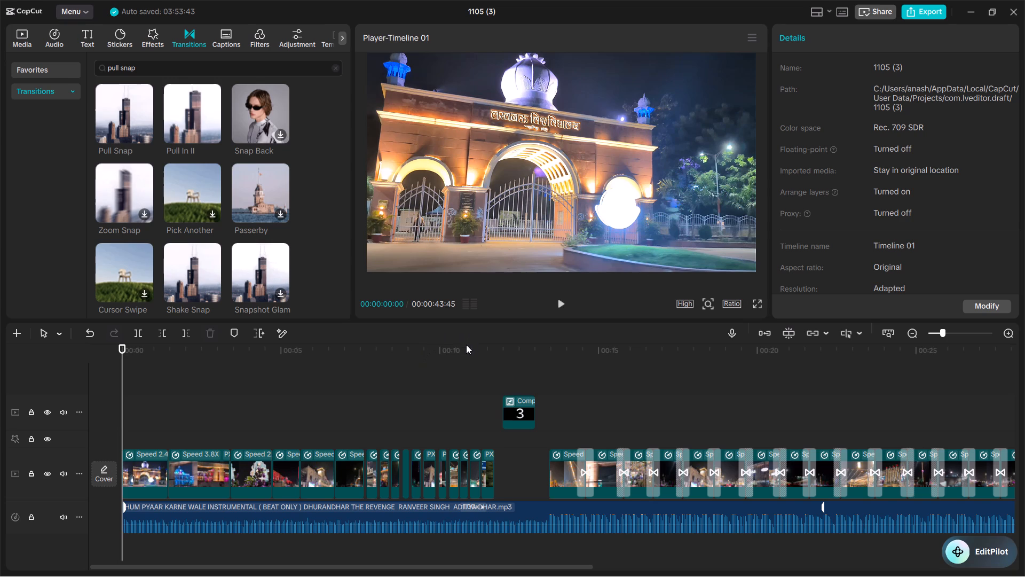
left_click(88, 37)
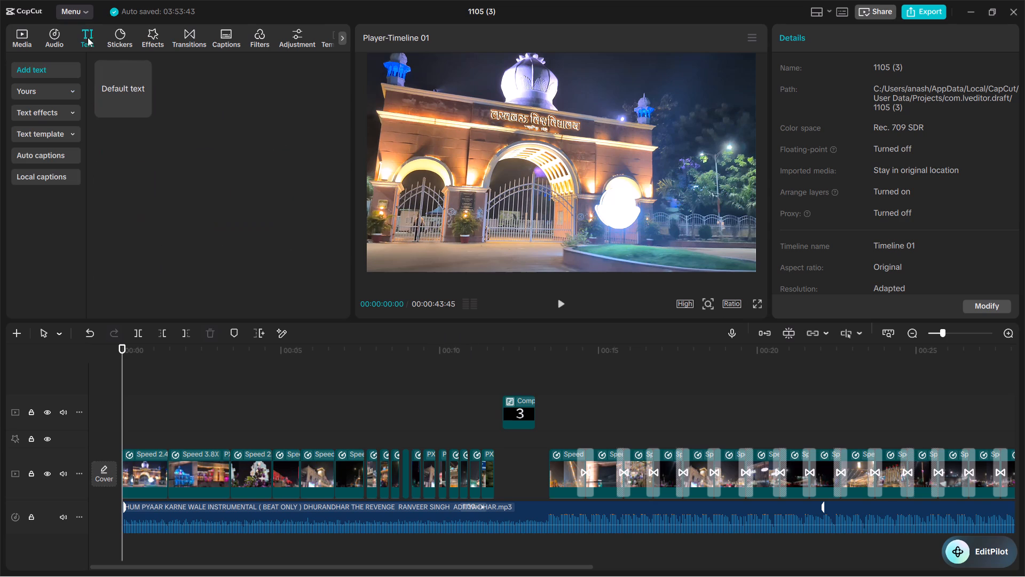
left_click(141, 110)
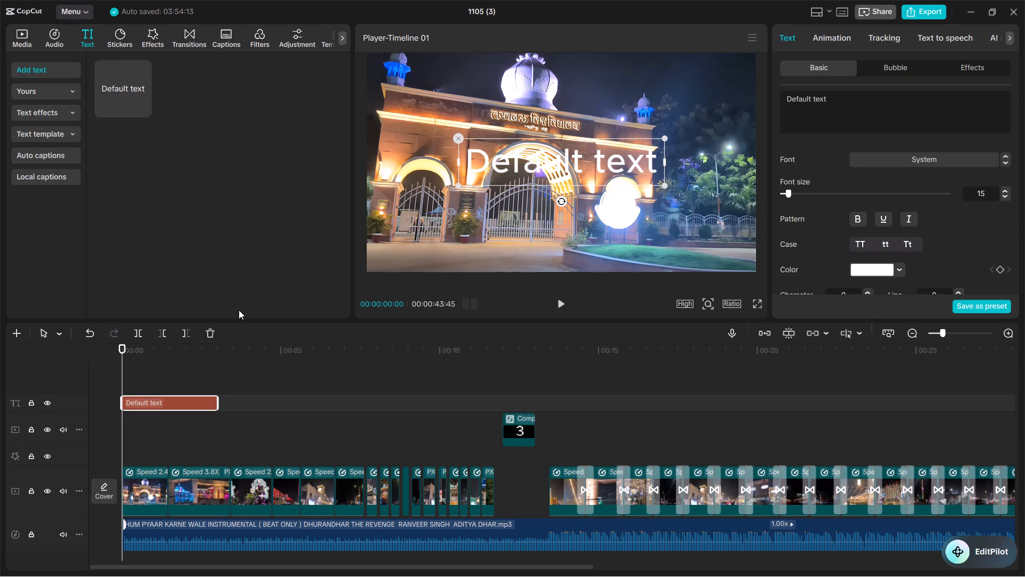
left_click(848, 106)
key("shift+a")
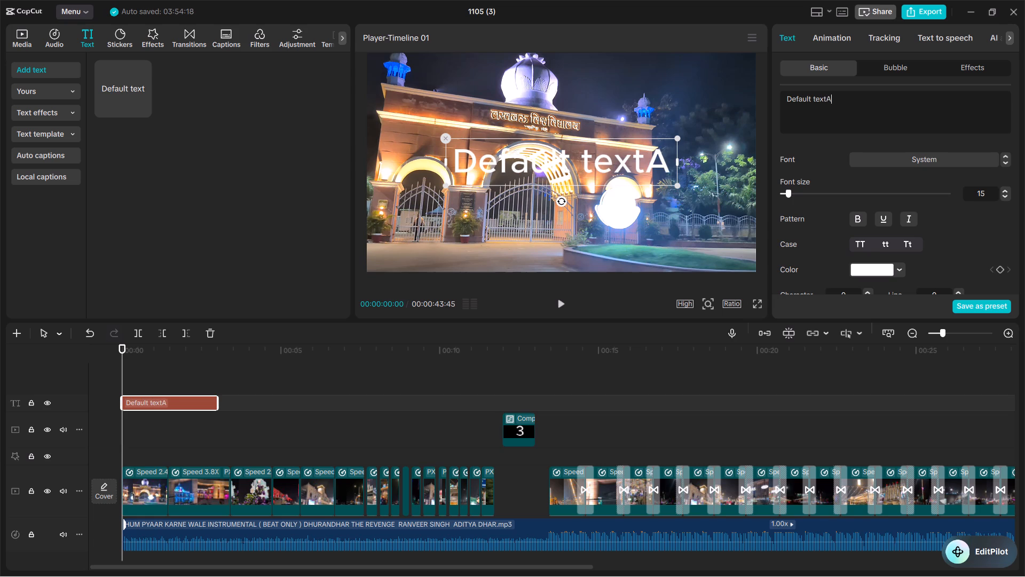
key("ctrl+a")
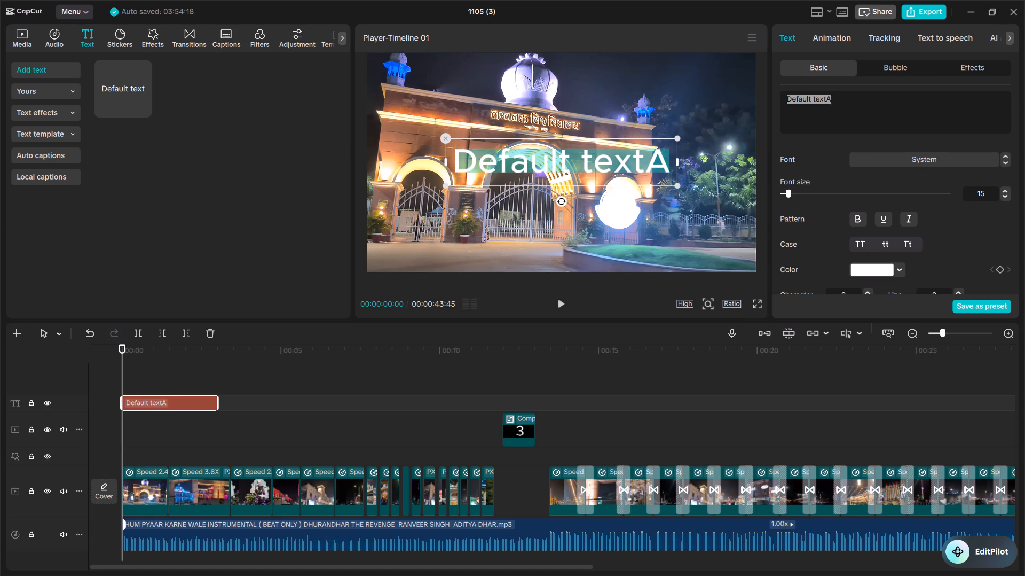
key("BackSpace")
key("shift+at")
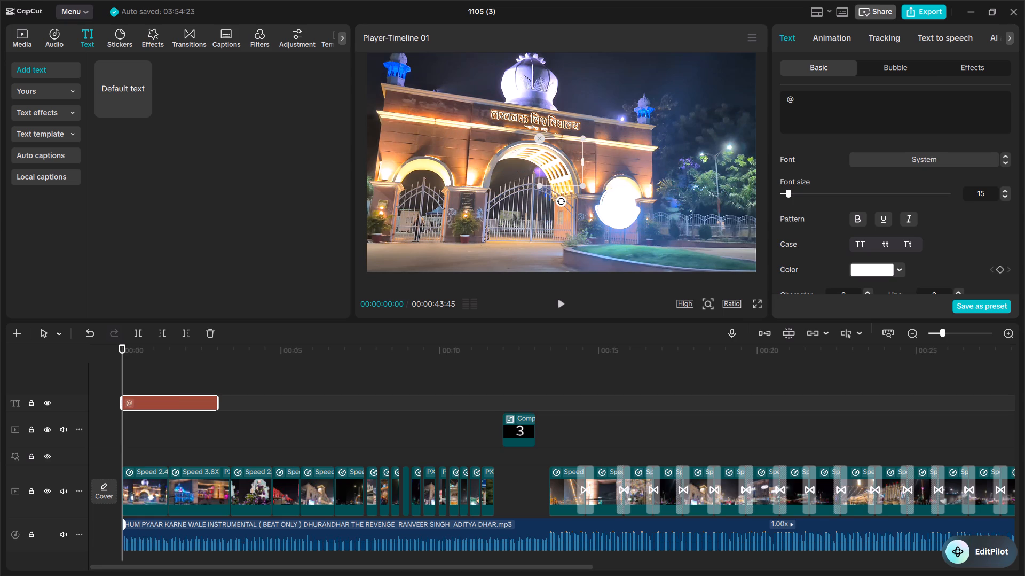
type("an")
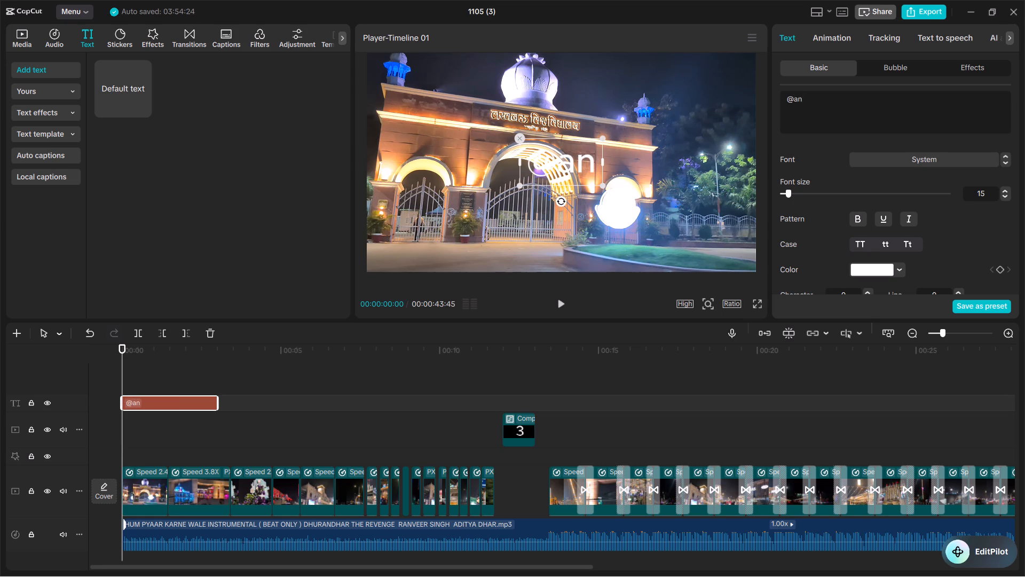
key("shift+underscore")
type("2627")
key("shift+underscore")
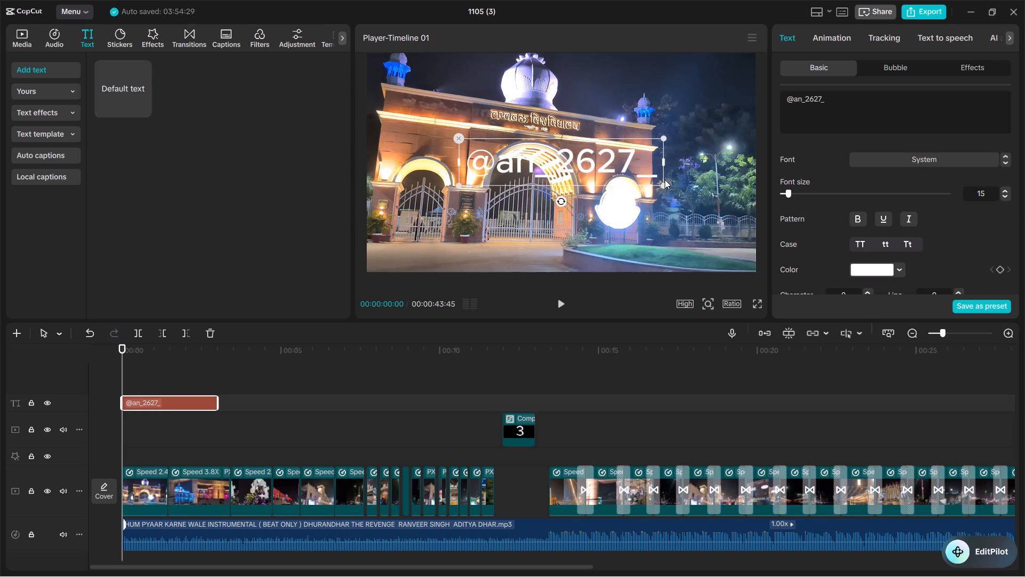
Shrink the handle text to a small watermark and place it in the lower-left corner of the video frame.
left_click_drag(663, 182, 520, 175)
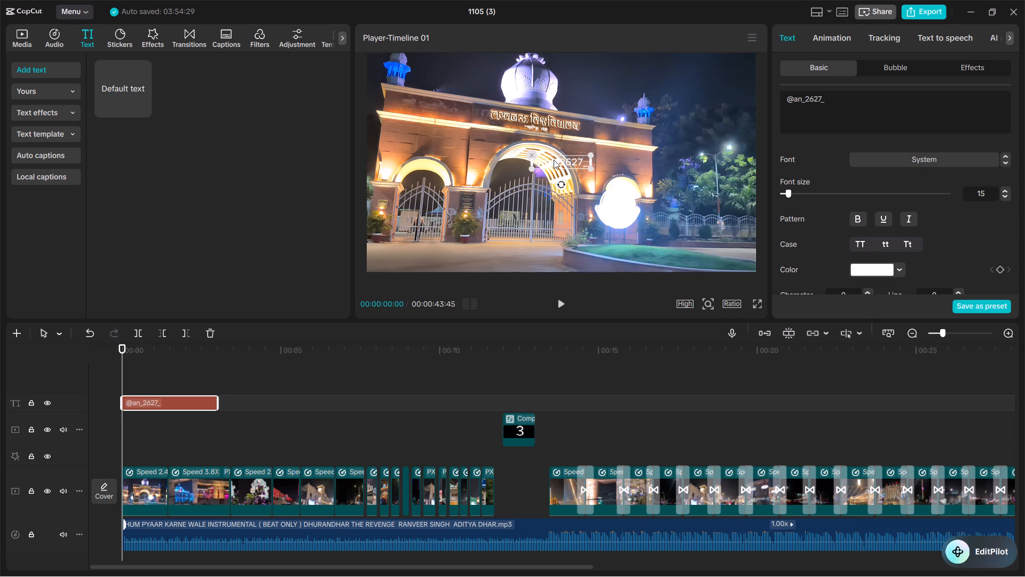
left_click_drag(563, 158, 420, 256)
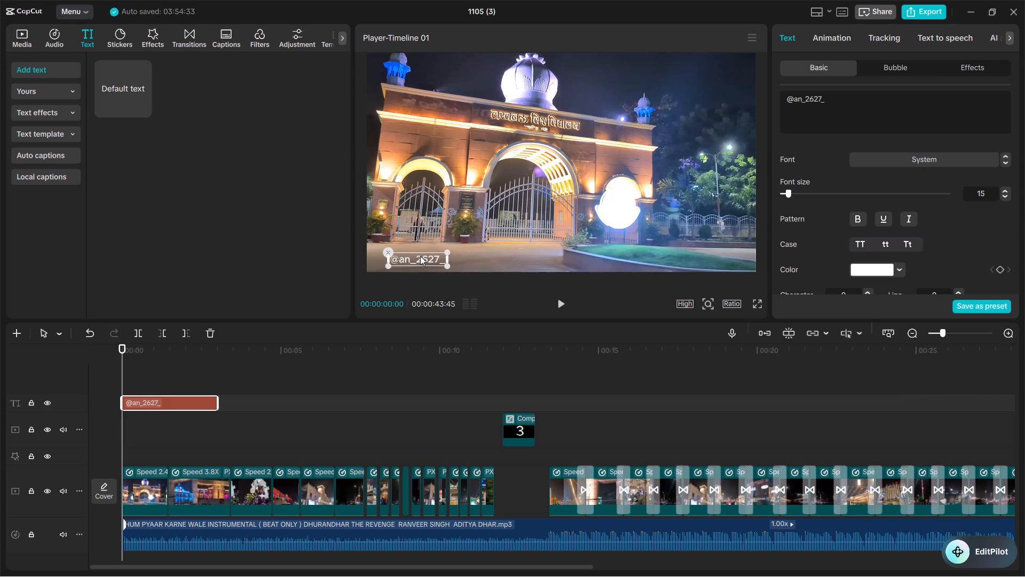
left_click_drag(420, 256, 413, 256)
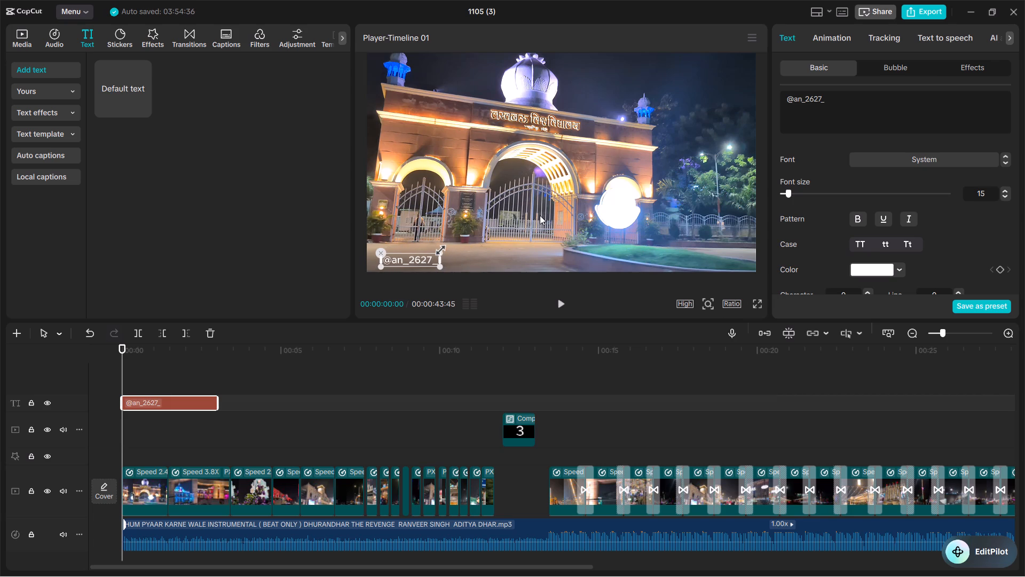
left_click_drag(435, 268, 421, 267)
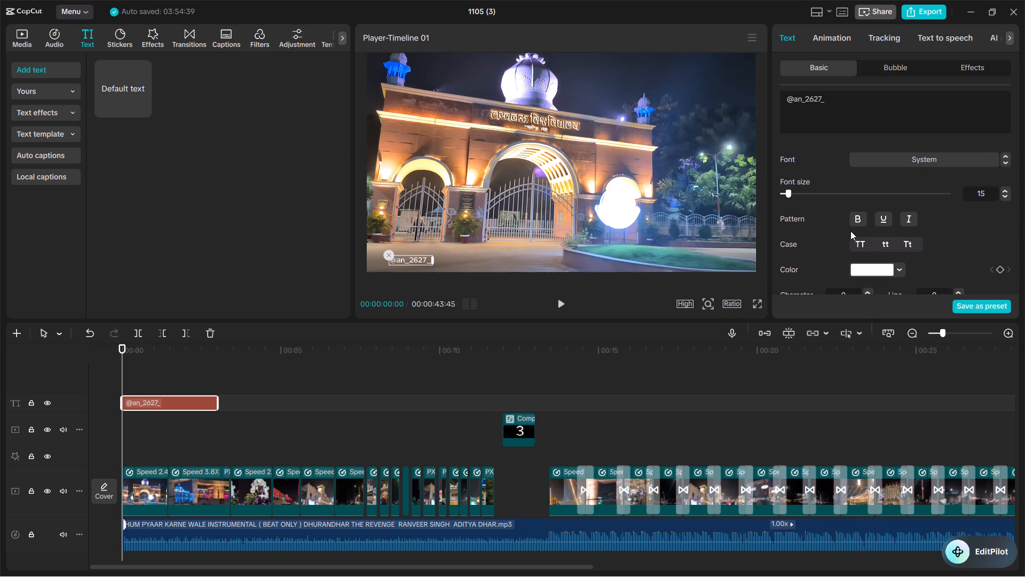
Apply the white ART text effect with a dark shadow to the handle text.
scroll(908, 103, "down", 4)
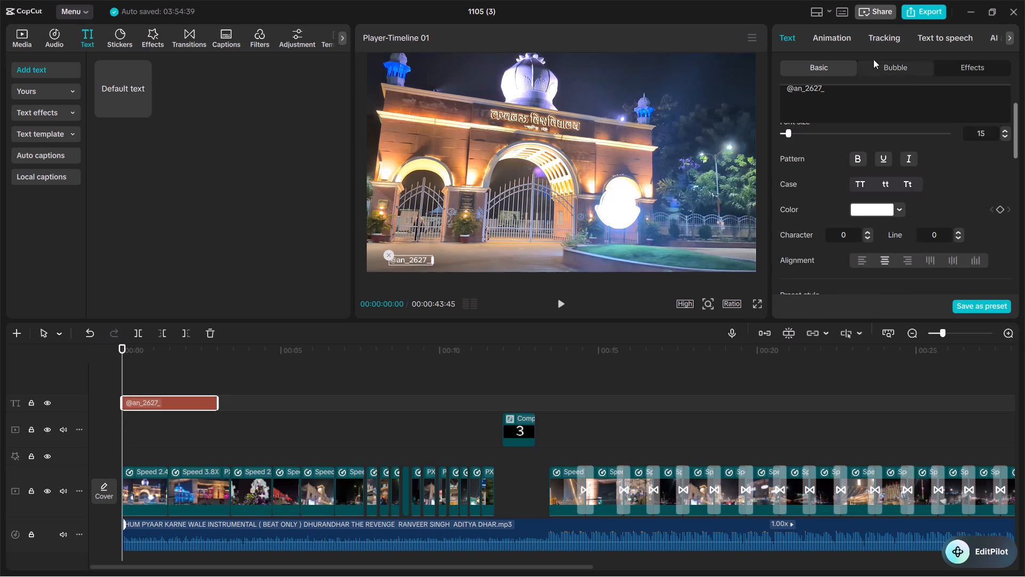
left_click(881, 63)
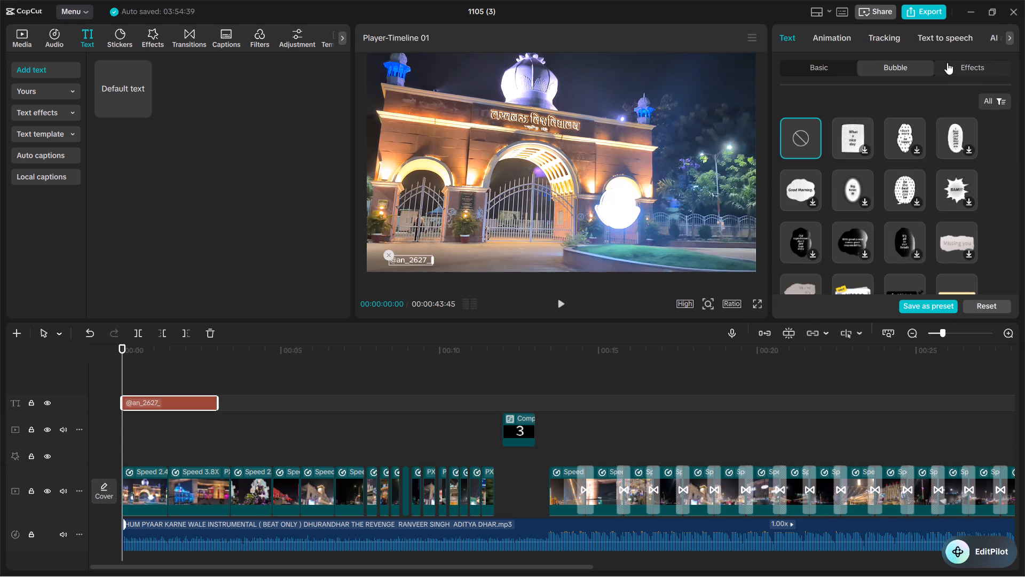
left_click(953, 61)
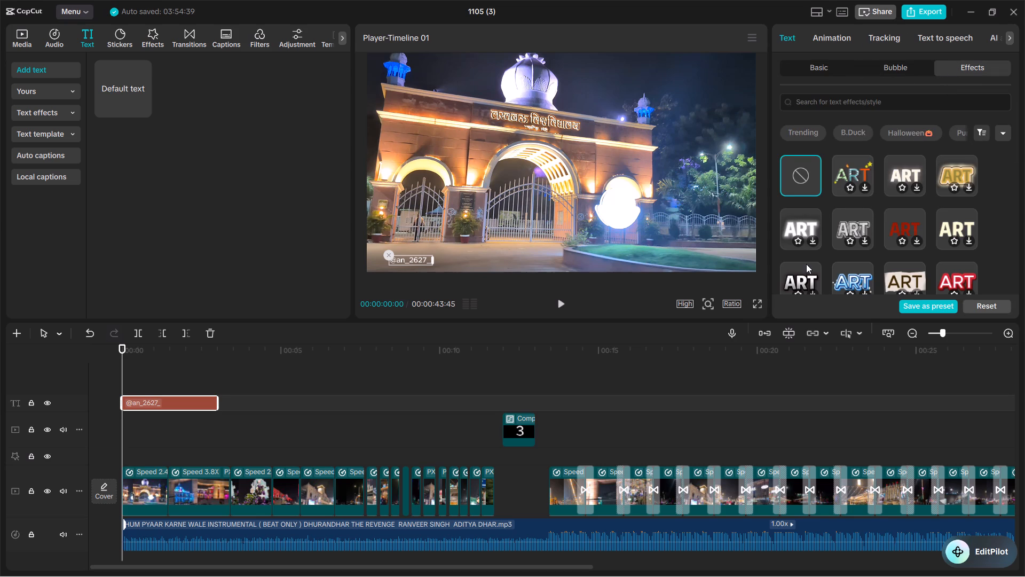
left_click(806, 283)
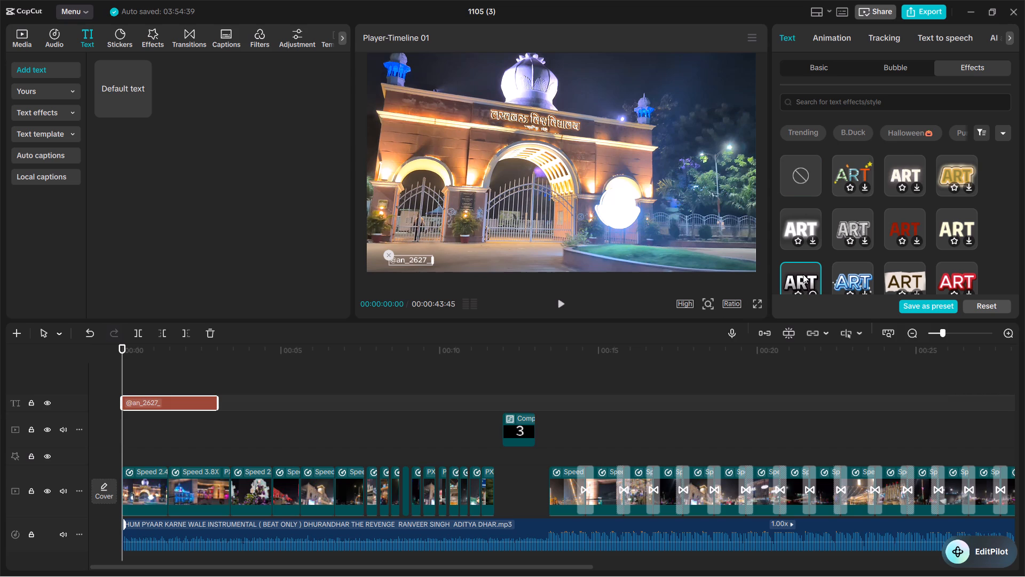
scroll(813, 263, "down", 1)
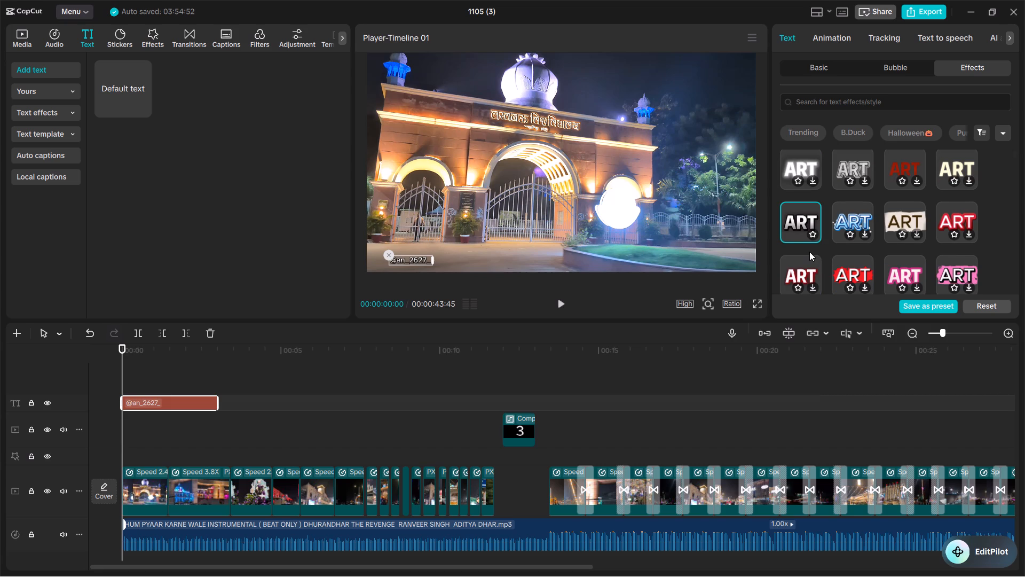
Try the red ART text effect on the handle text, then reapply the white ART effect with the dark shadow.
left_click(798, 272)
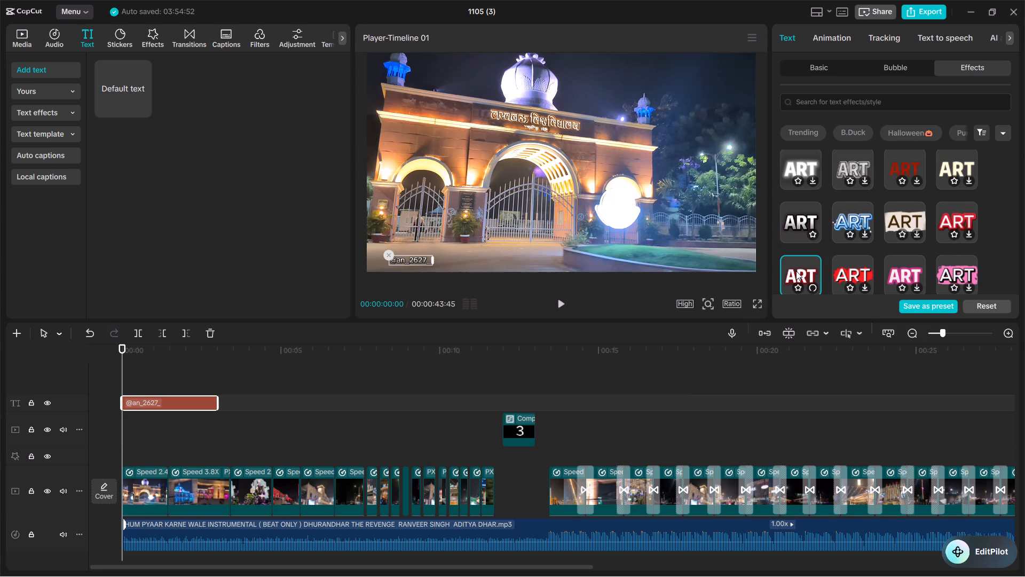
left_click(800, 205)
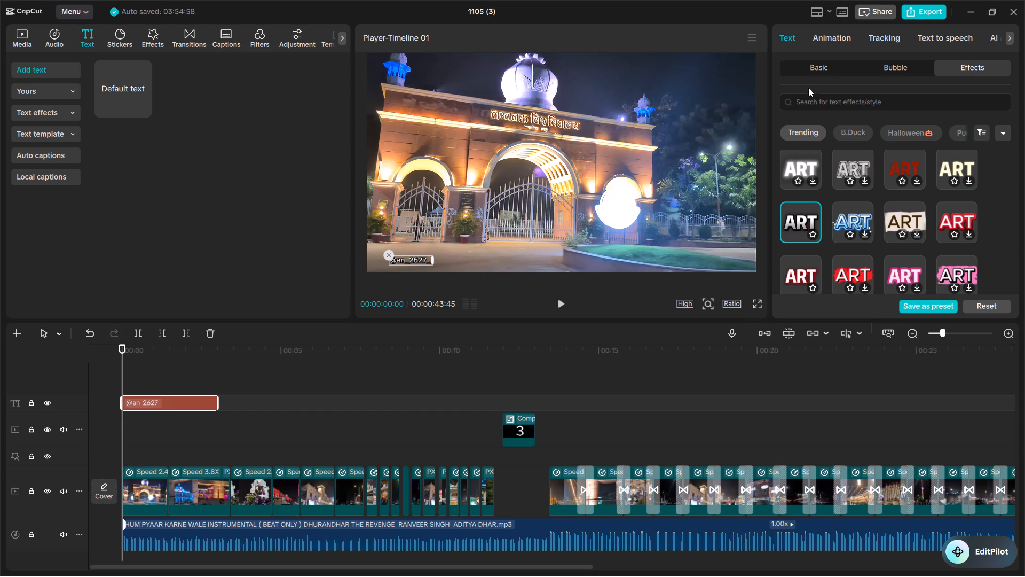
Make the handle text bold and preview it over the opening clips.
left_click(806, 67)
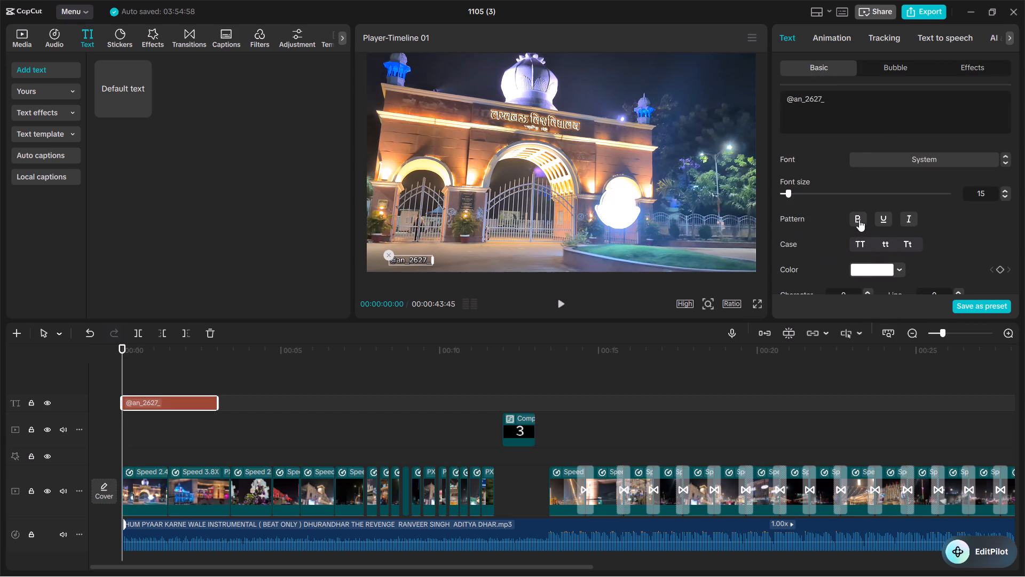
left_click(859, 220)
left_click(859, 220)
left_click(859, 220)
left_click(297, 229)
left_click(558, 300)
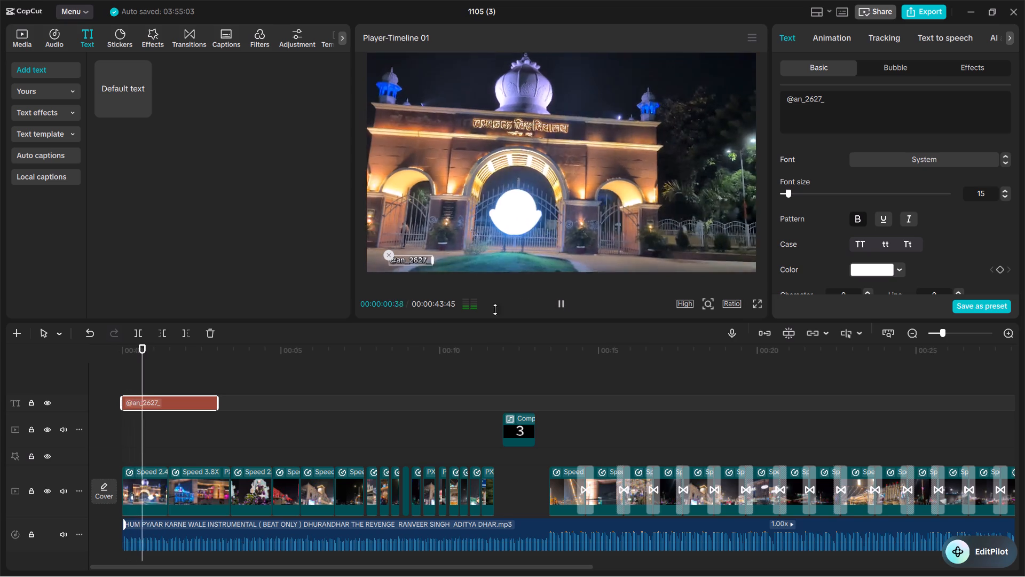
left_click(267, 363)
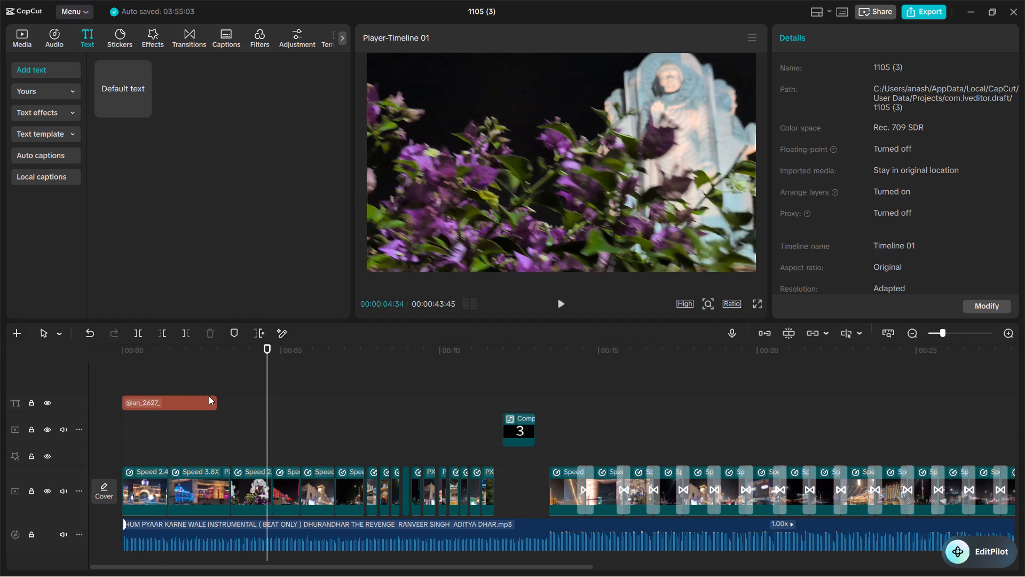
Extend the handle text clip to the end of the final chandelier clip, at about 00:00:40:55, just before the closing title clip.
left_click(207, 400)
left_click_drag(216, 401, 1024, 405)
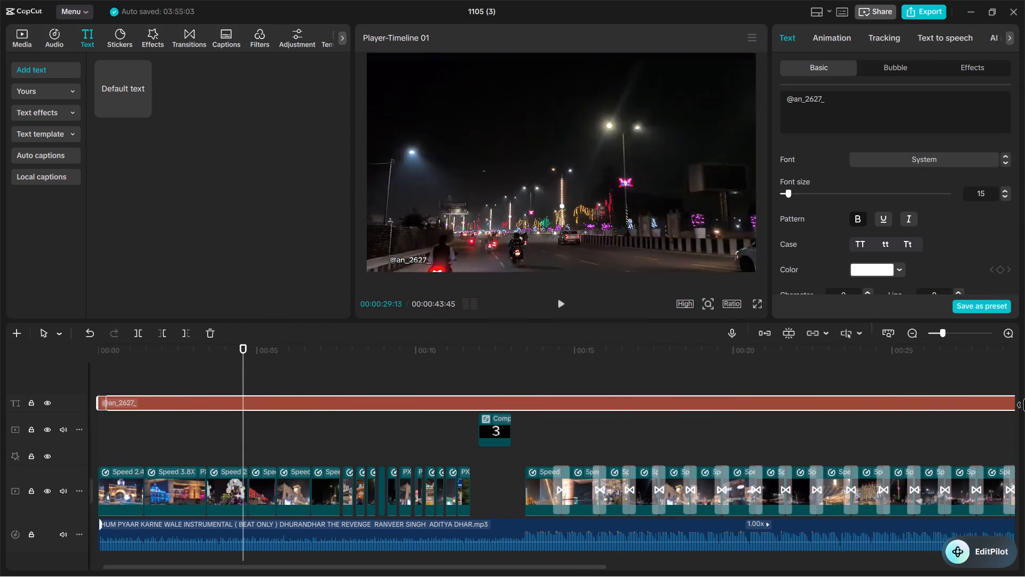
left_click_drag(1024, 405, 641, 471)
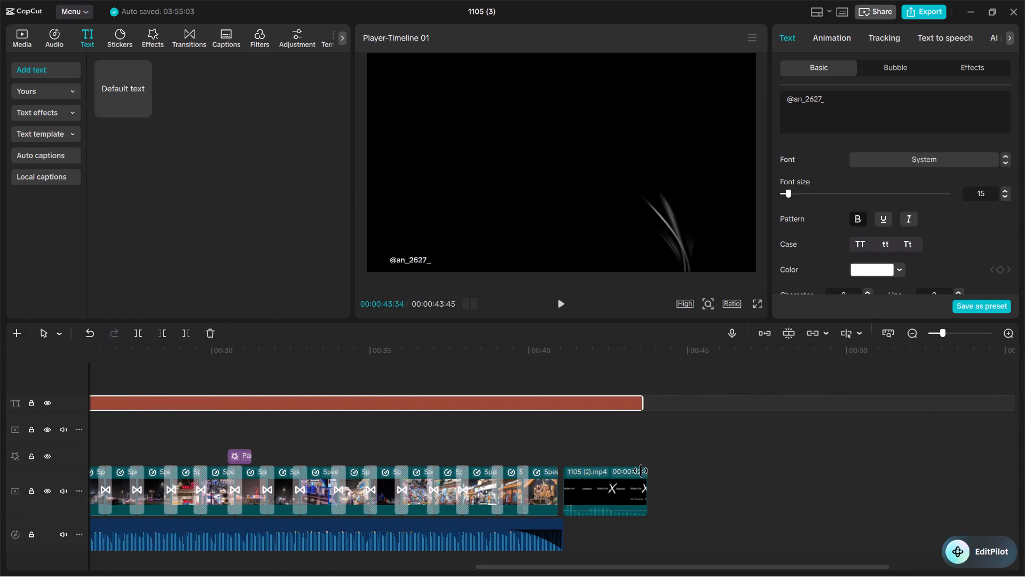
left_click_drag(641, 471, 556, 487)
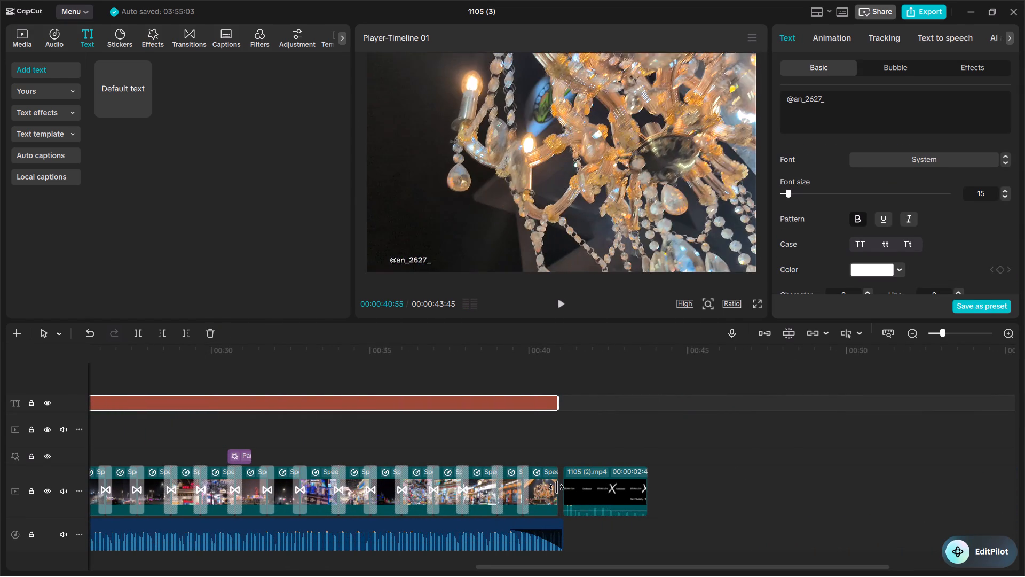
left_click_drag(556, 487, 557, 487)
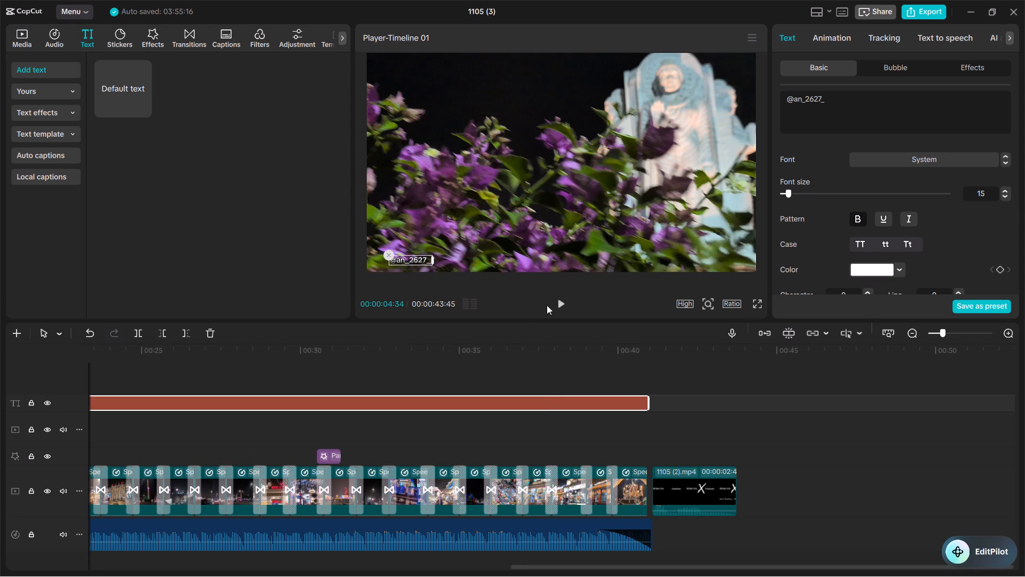
Play and scrub through the first ten seconds of the montage to review the handle watermark over the footage.
left_click(558, 305)
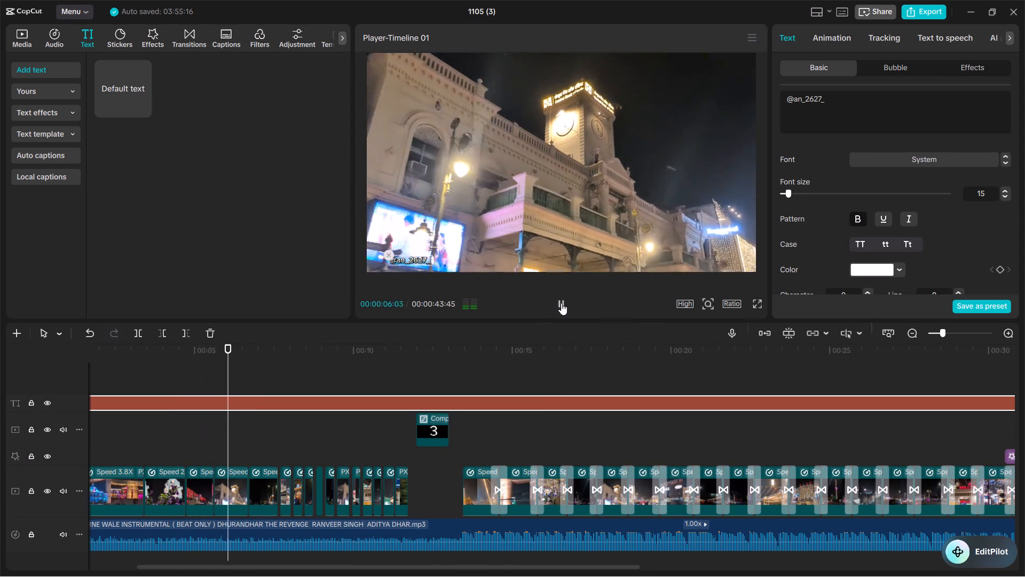
left_click(335, 362)
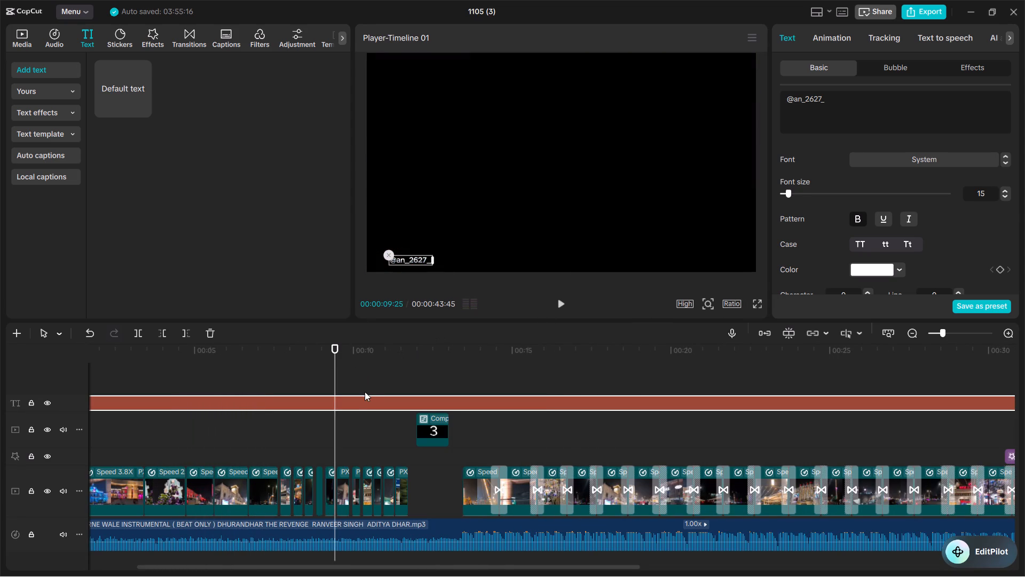
left_click(365, 396)
left_click(352, 449)
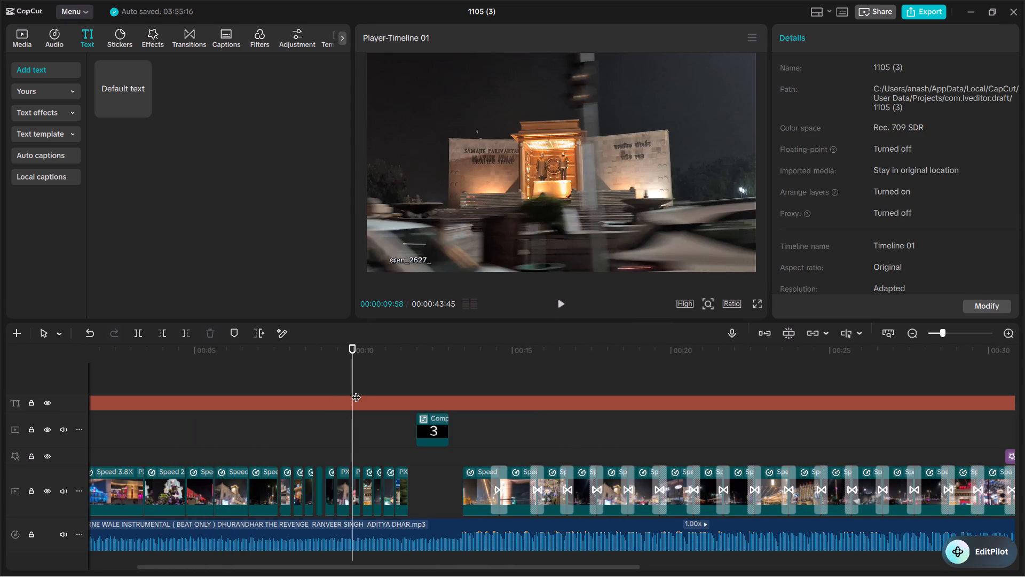
left_click_drag(351, 377, 0, 471)
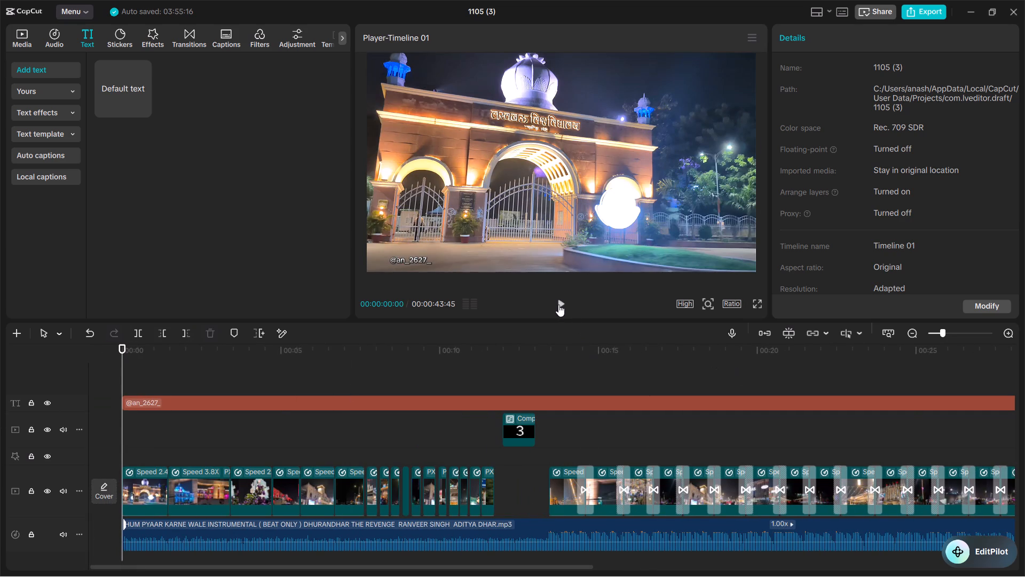
left_click(558, 305)
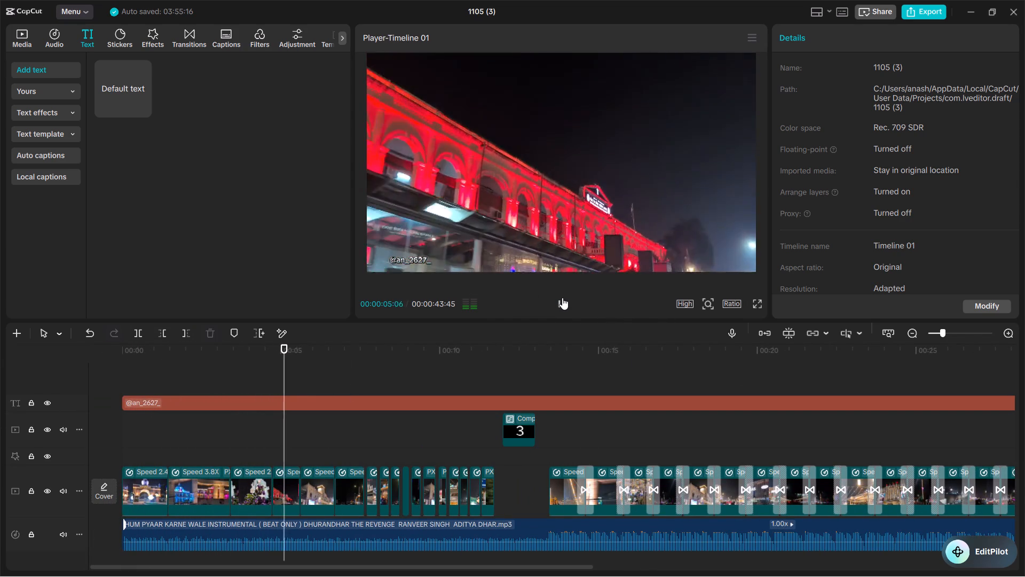
left_click(562, 298)
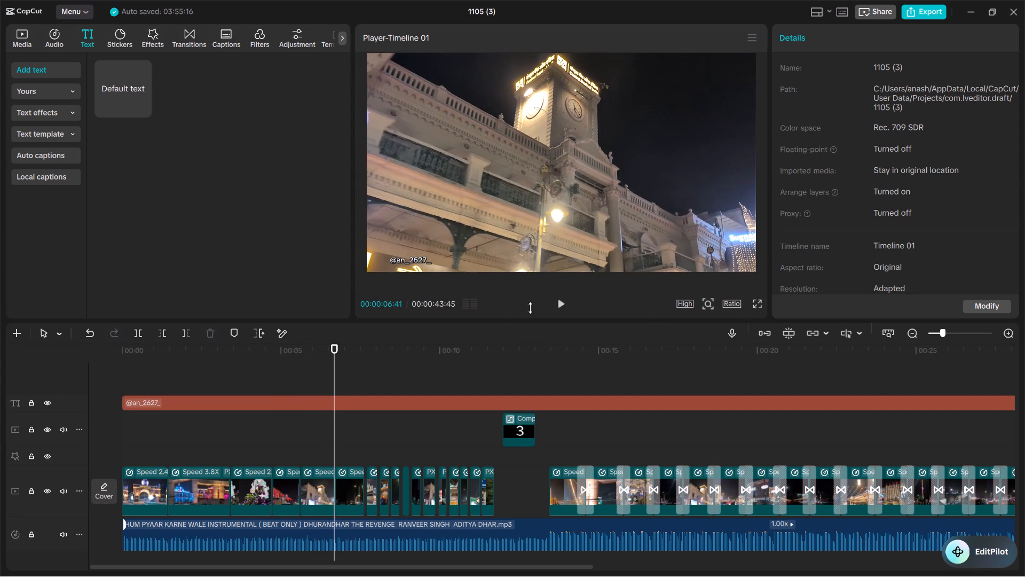
Delete the handle text clip from the timeline.
left_click(416, 256)
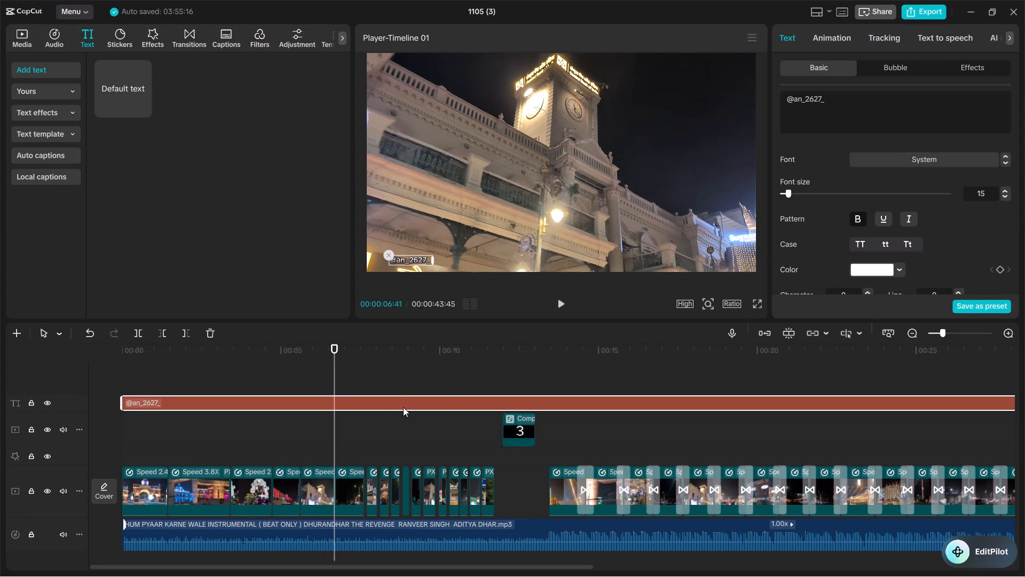
key("Delete")
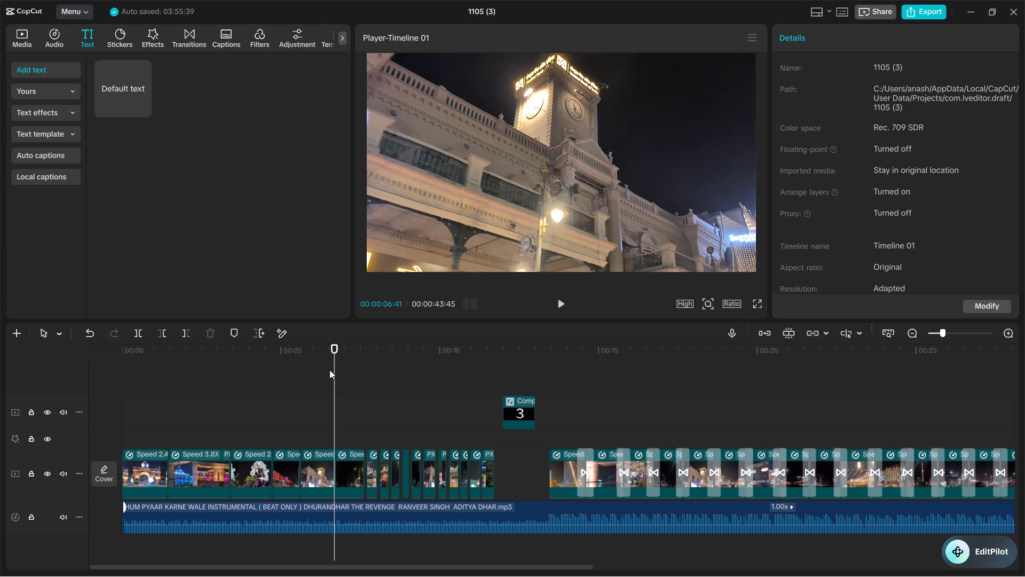
Delete the closing title clip 1105 (2).mp4 from the end of the montage.
left_click_drag(362, 567, 936, 563)
left_click(697, 487)
right_click(700, 480)
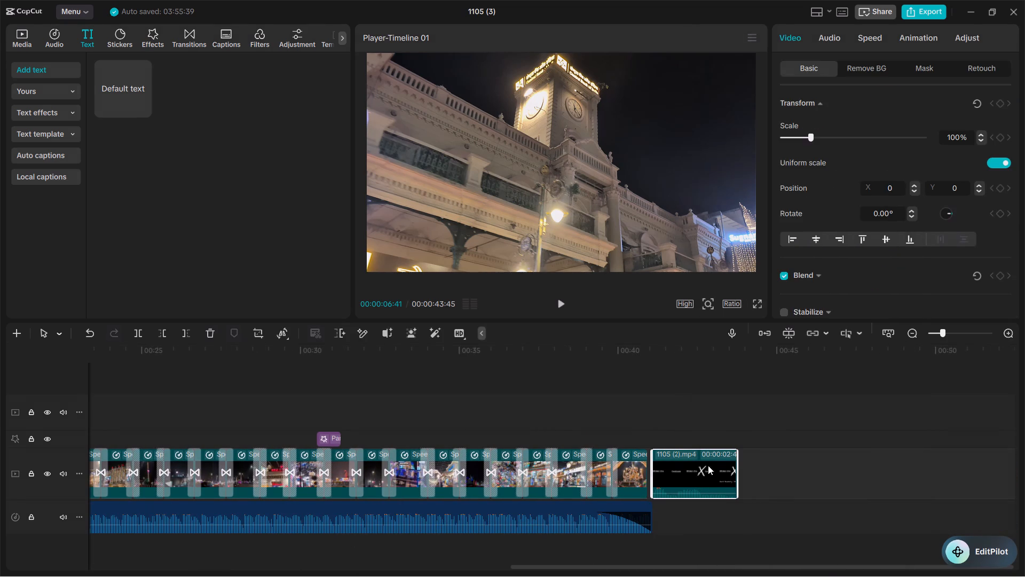
left_click(748, 110)
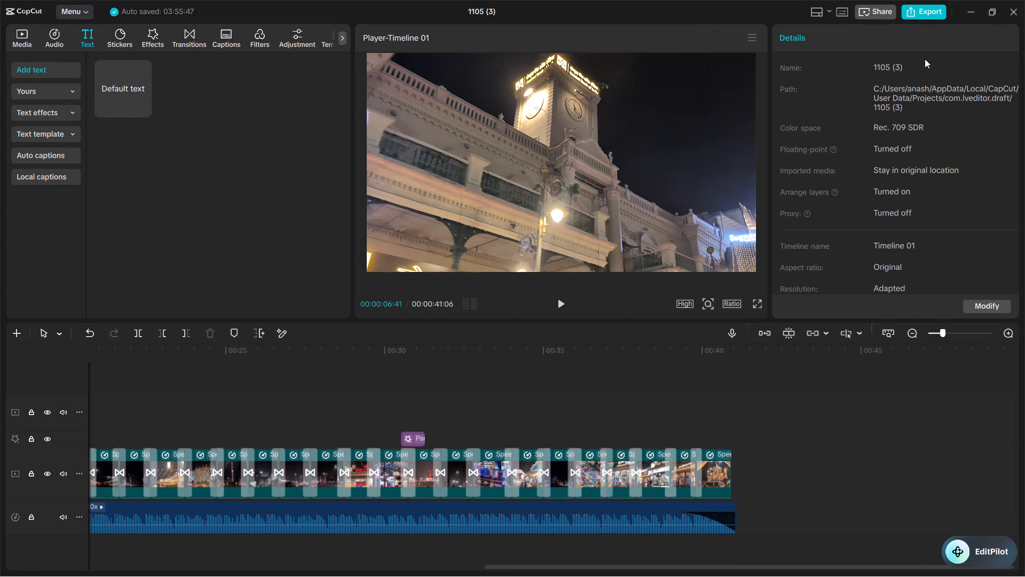
Open the export settings for the montage and name the output video lelelula.
left_click(925, 10)
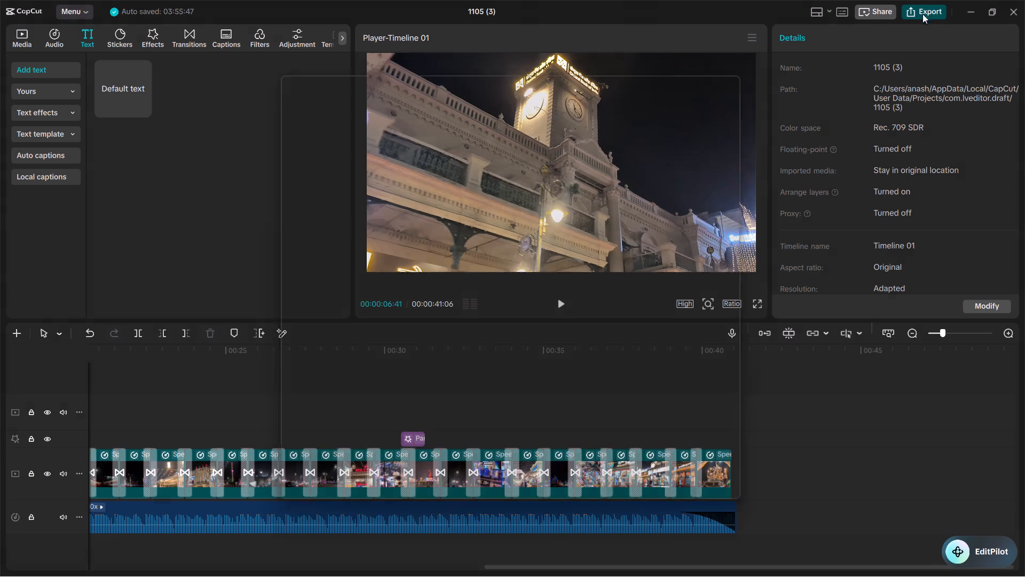
left_click(644, 128)
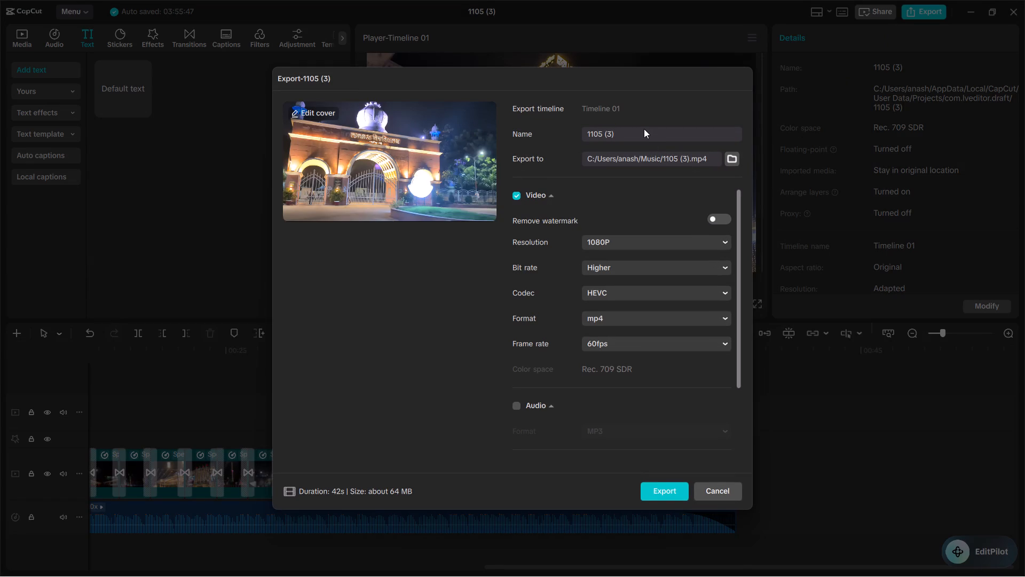
key("BackSpace")
key("BackSpace")
key("BackSpace")
key("BackSpace")
key("BackSpace")
key("BackSpace")
key("BackSpace")
key("BackSpace")
key("BackSpace")
key("BackSpace")
key("BackSpace")
key("BackSpace")
key("BackSpace")
key("BackSpace")
key("BackSpace")
key("BackSpace")
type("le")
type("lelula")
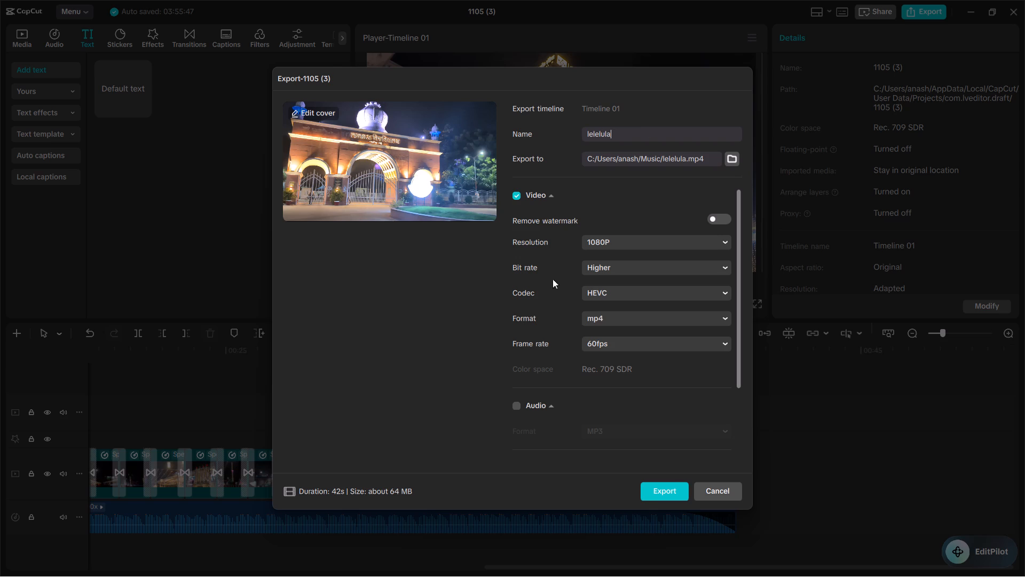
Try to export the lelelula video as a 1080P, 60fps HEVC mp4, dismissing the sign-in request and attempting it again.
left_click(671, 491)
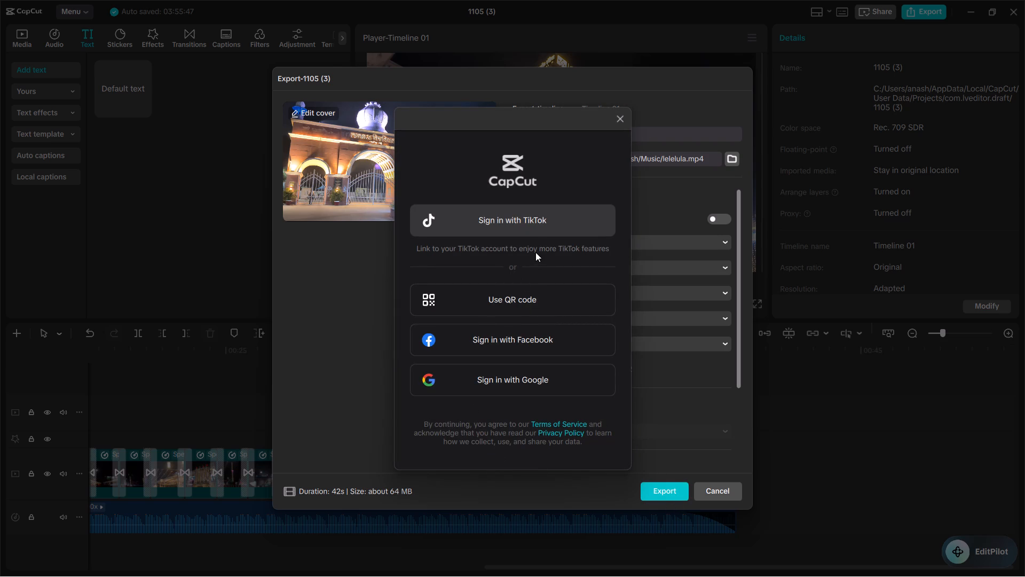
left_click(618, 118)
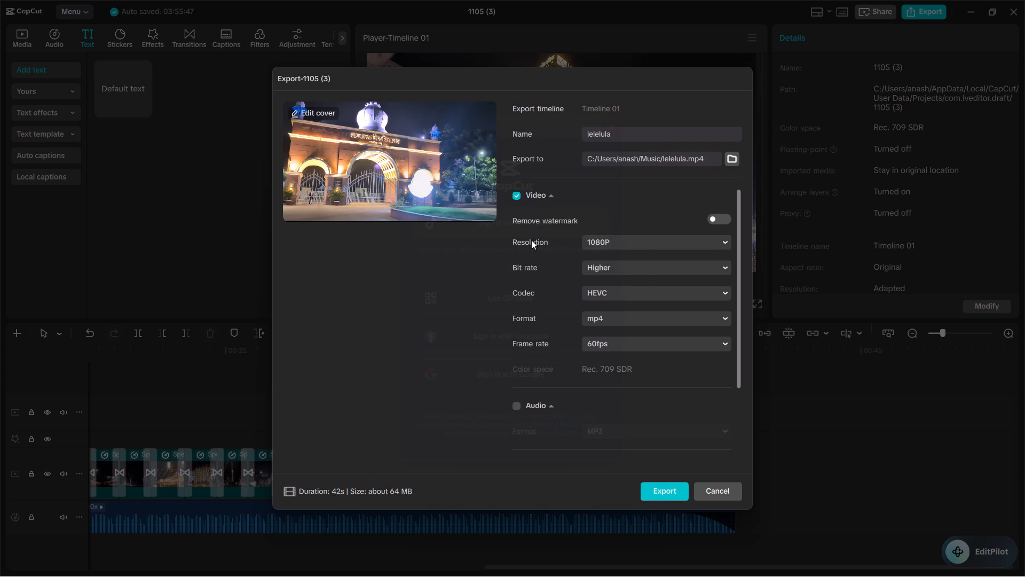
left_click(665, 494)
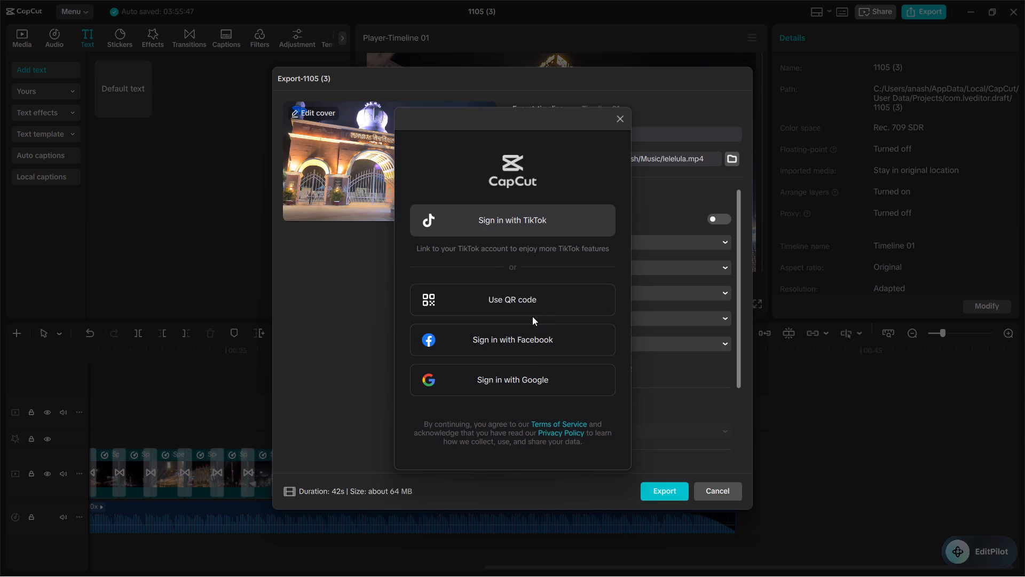
Switch to X-VPN to check the VPN connection, and return to CapCut.
left_click(610, 559)
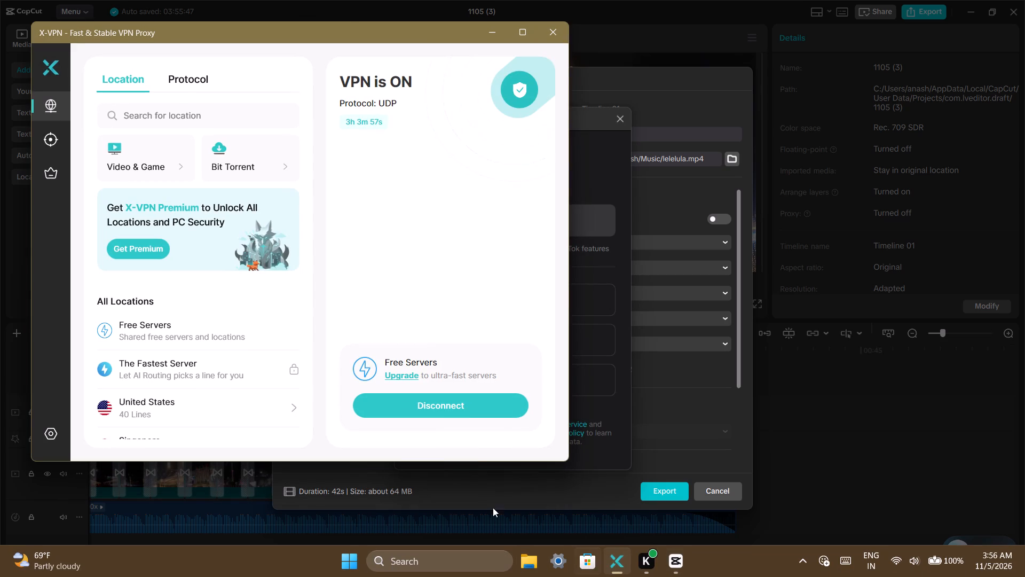
left_click(494, 34)
Dismiss the sign-in request and start the export of the lelelula video again.
left_click(617, 111)
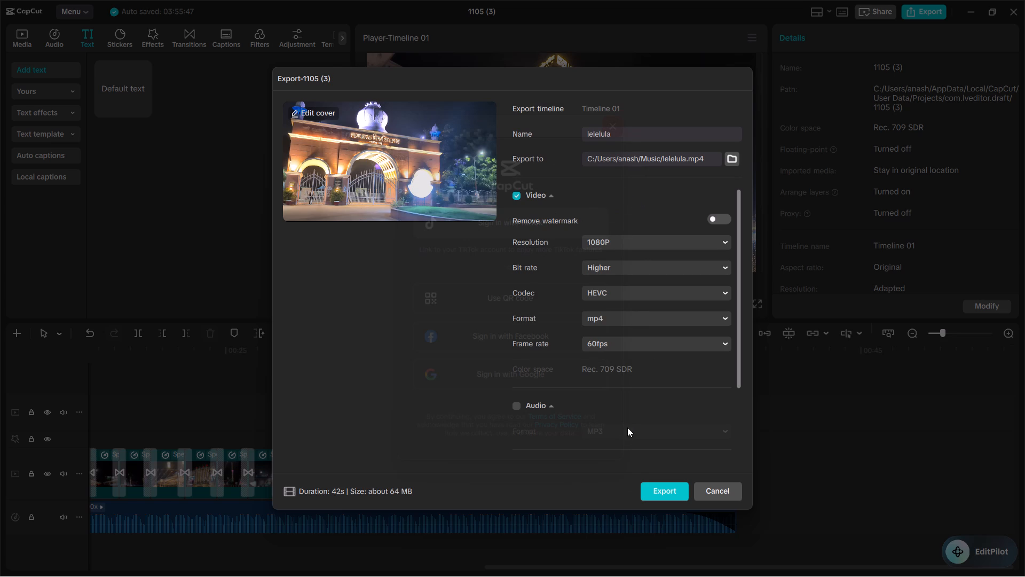
left_click(656, 488)
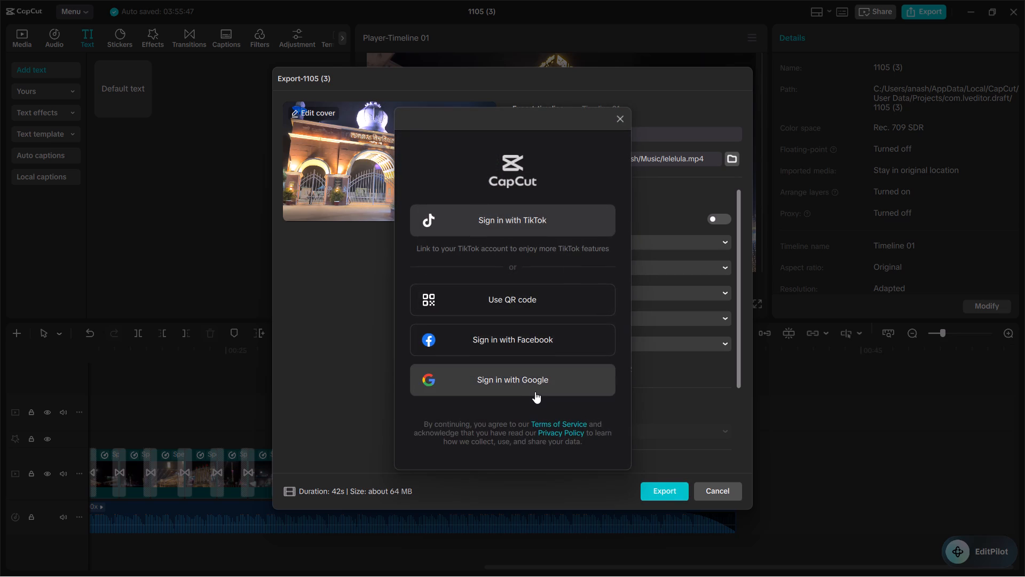
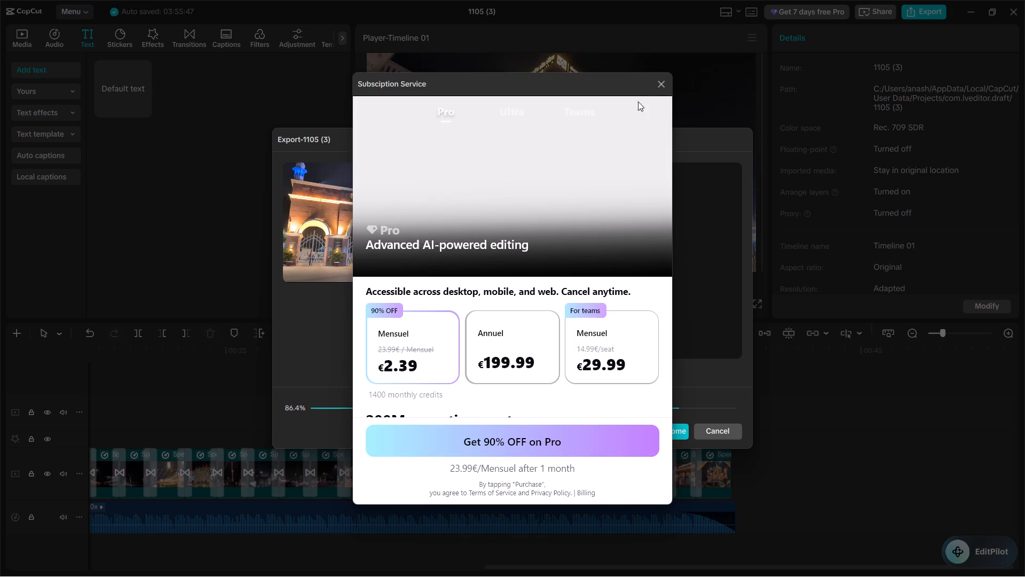
Dismiss the subscription offer, check the Music folder in File Explorer for the exported video, and close the export window.
left_click(660, 84)
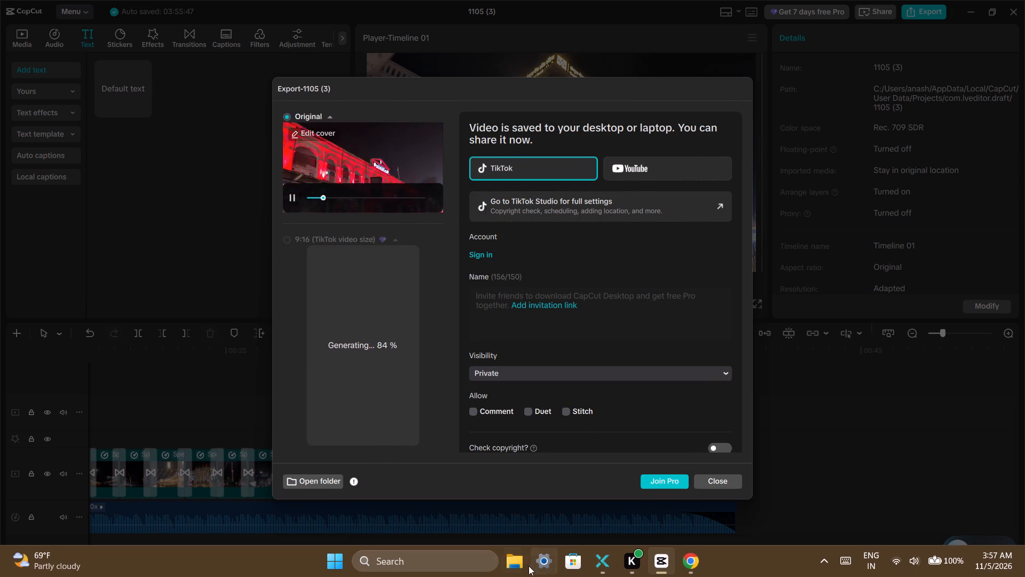
left_click(517, 565)
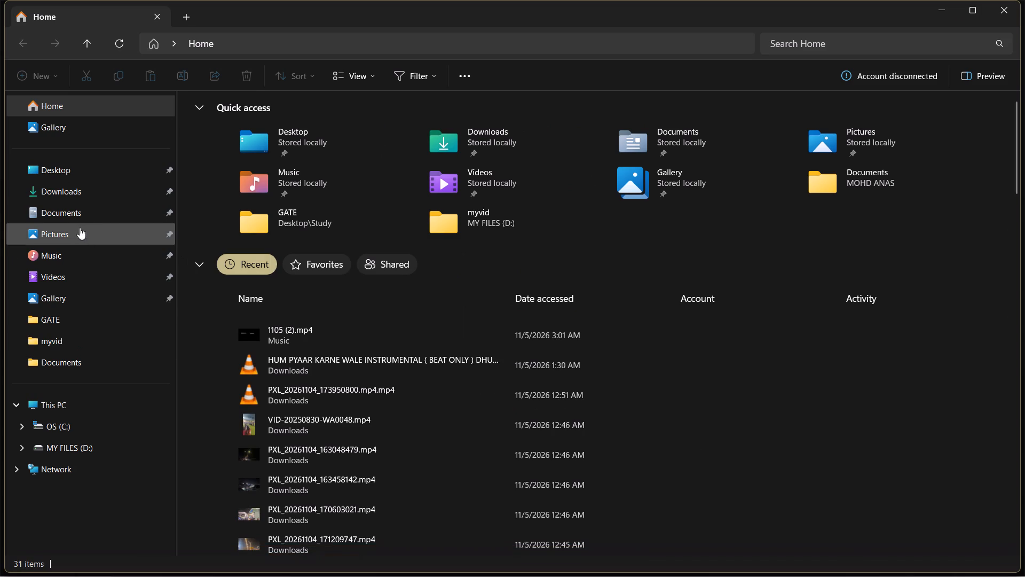
left_click(97, 247)
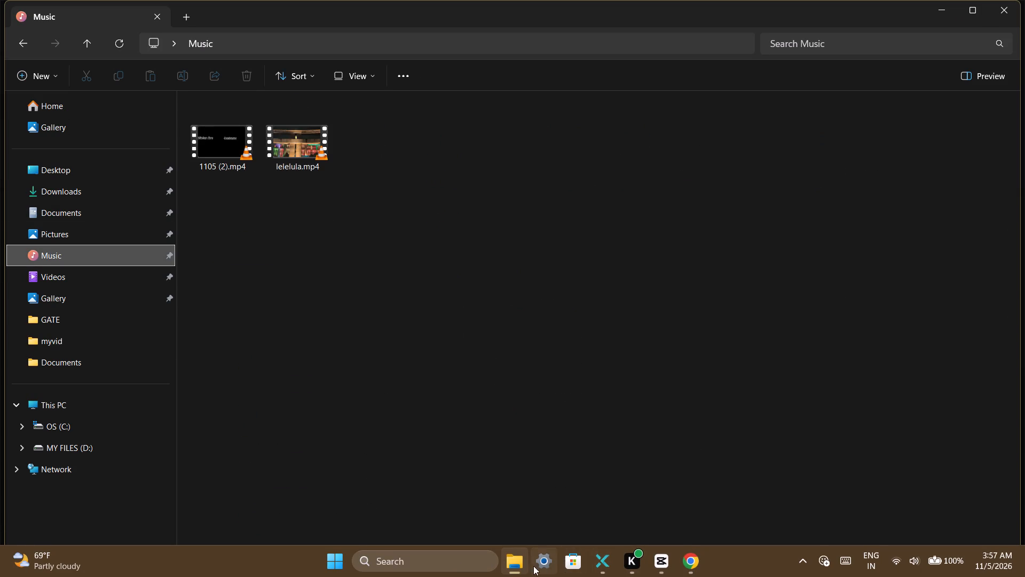
left_click(1003, 14)
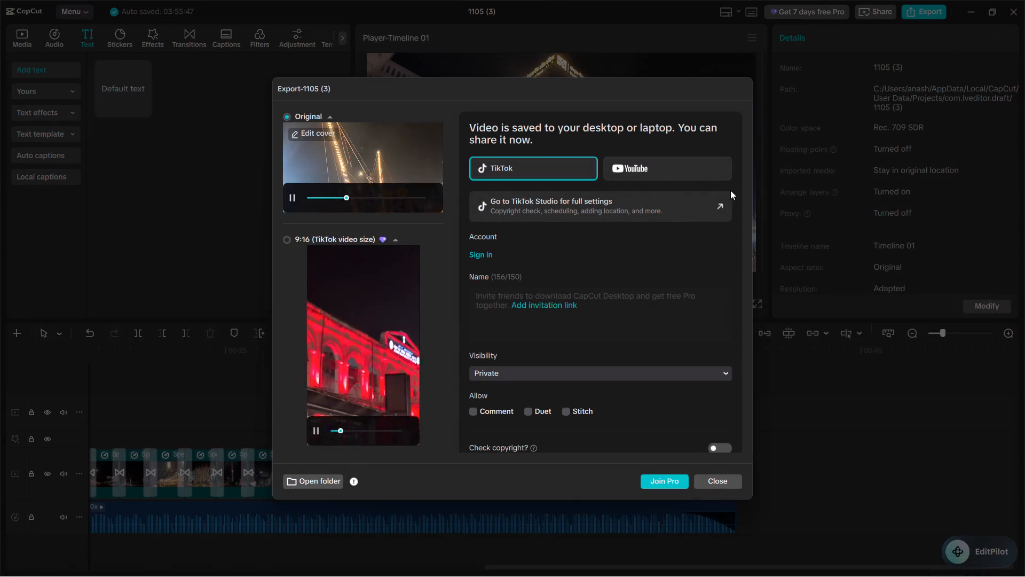
left_click(715, 479)
Switch to Chrome and close the browser window.
left_click(696, 563)
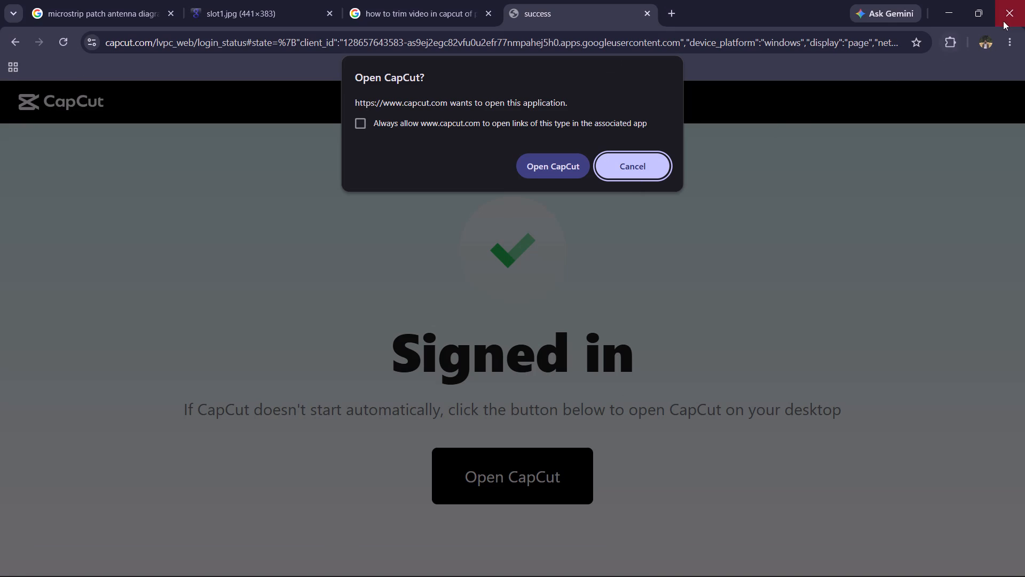
left_click(1010, 11)
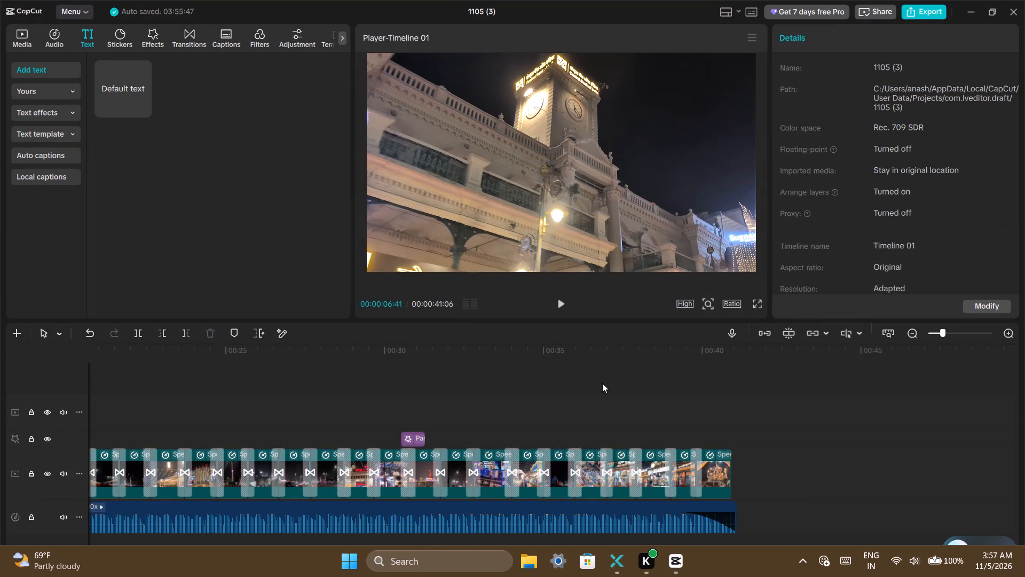
Undo the deletions of the closing title clip 1105 (2).mp4 and the handle text clip.
left_click_drag(603, 383, 609, 388)
left_click_drag(574, 567, 257, 566)
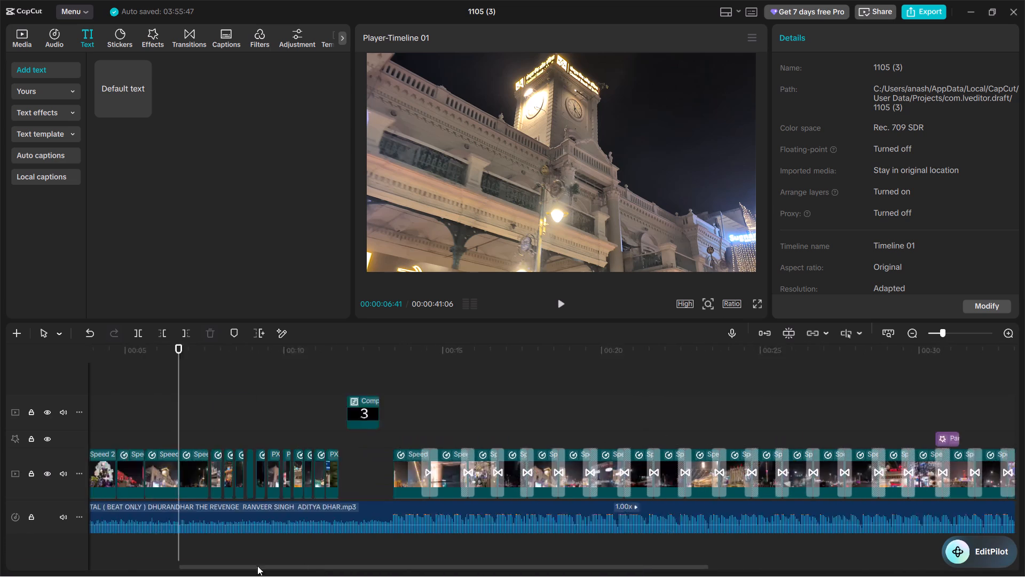
left_click_drag(257, 566, 52, 540)
left_click(82, 332)
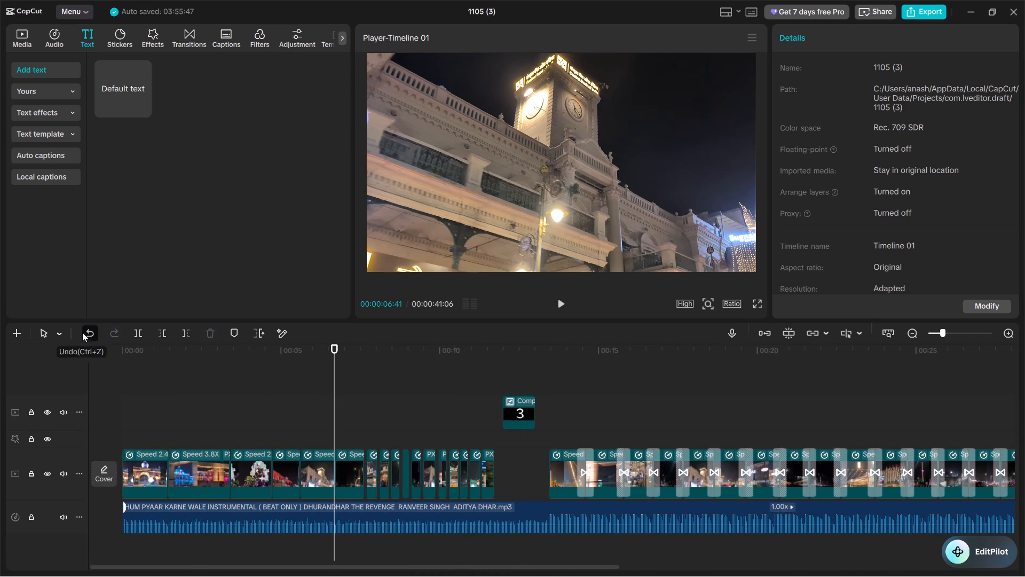
left_click(82, 332)
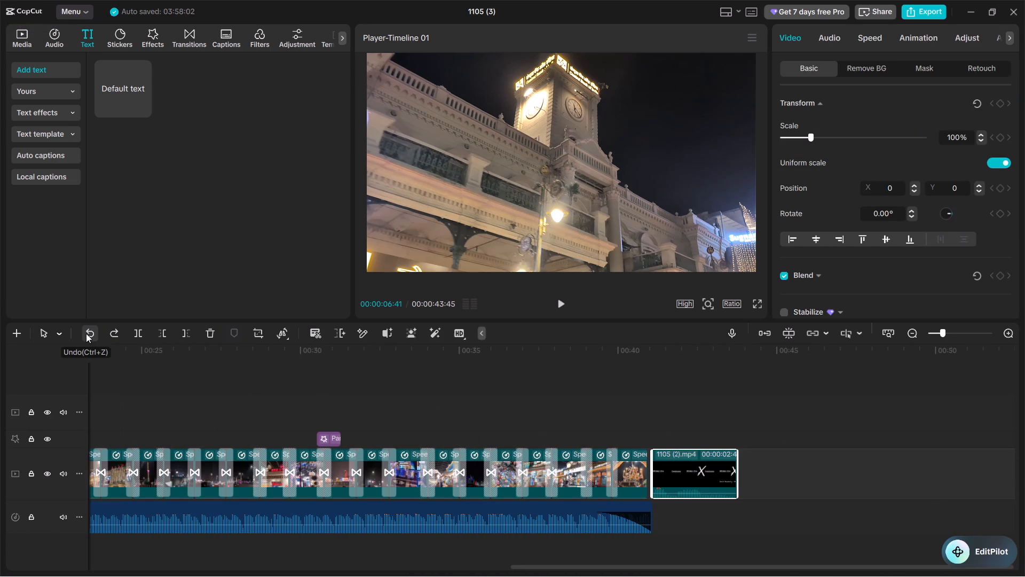
left_click(86, 333)
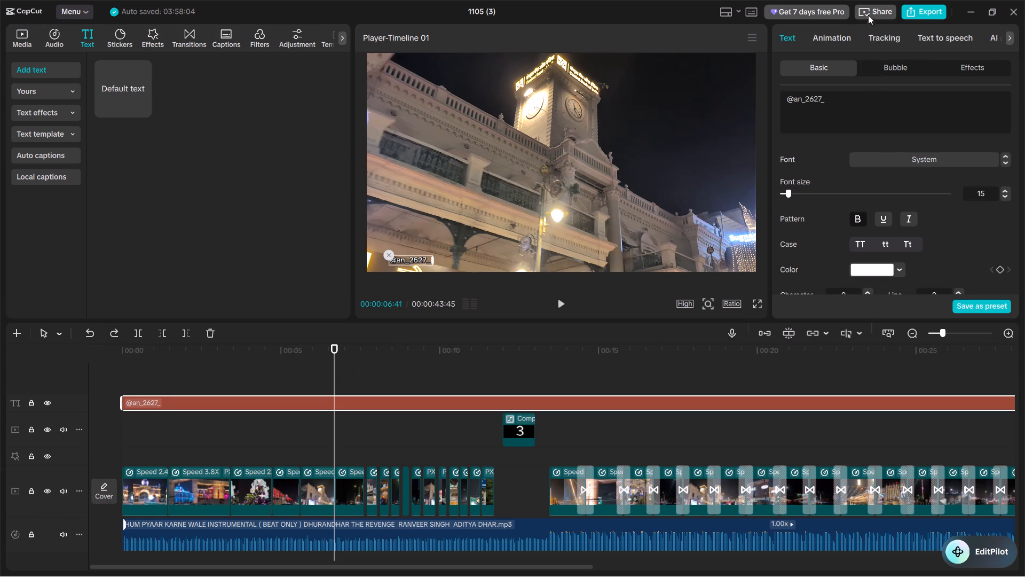
Start exporting the montage with the restored clips and look through the list of Pro materials it uses.
left_click(917, 8)
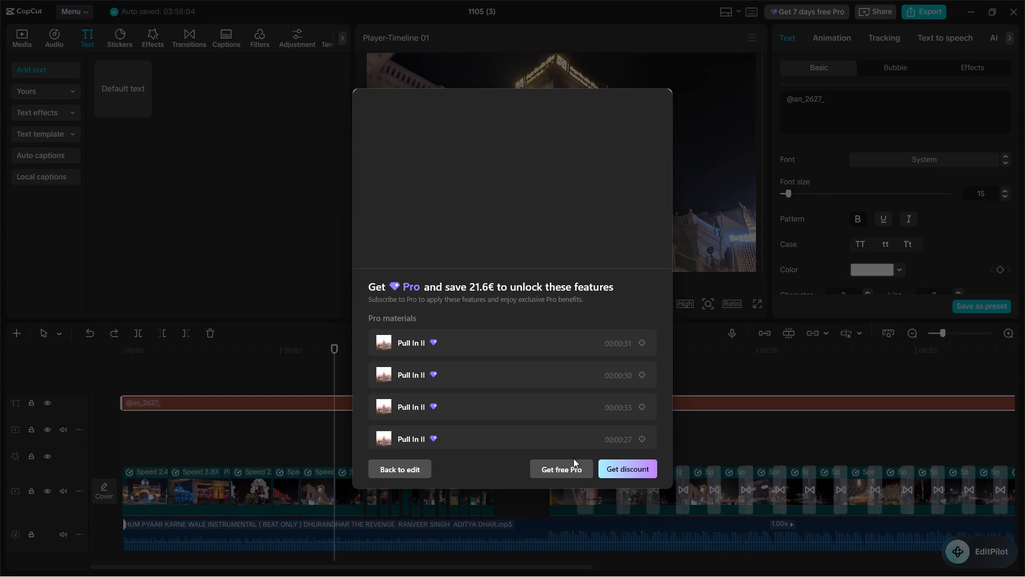
left_click(417, 470)
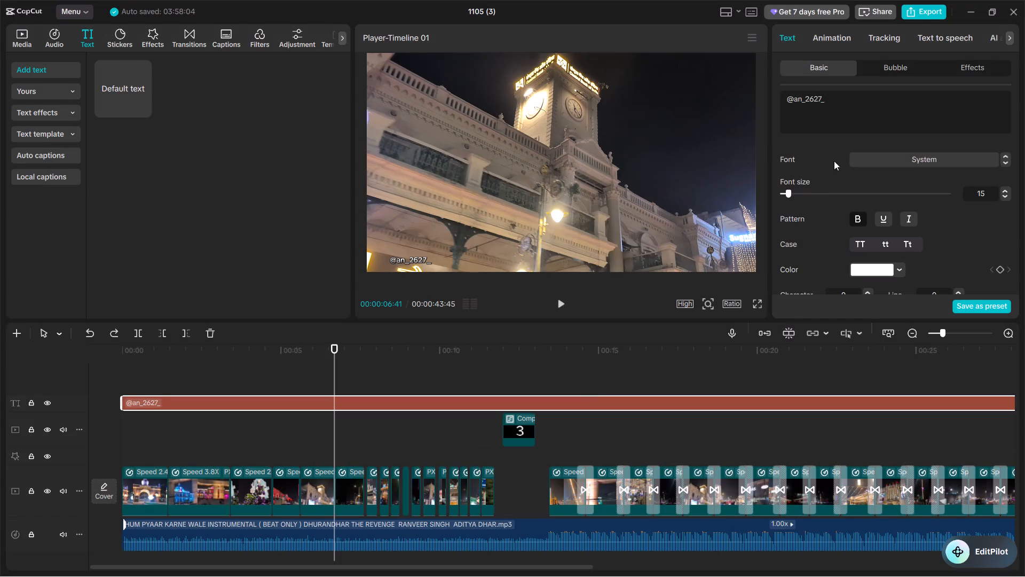
left_click(916, 12)
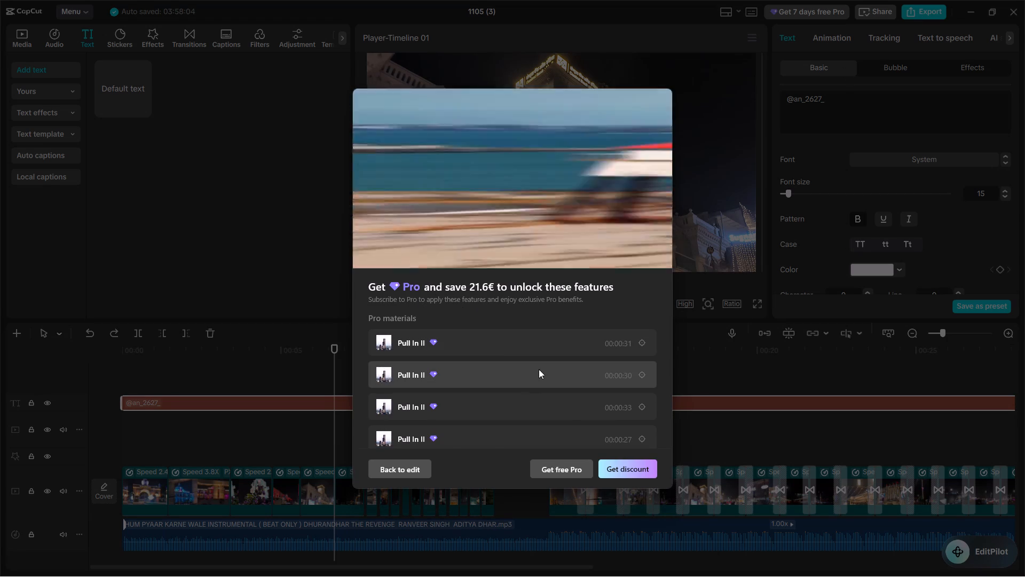
scroll(475, 390, "down", 14)
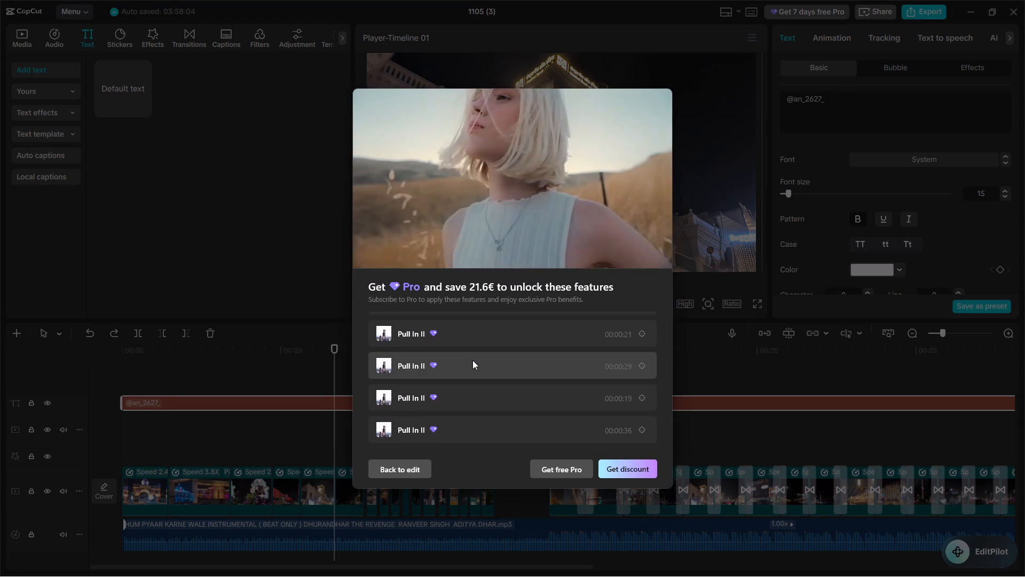
scroll(476, 358, "down", 6)
scroll(488, 364, "up", 7)
scroll(491, 365, "up", 17)
scroll(491, 367, "down", 2)
scroll(491, 367, "up", 3)
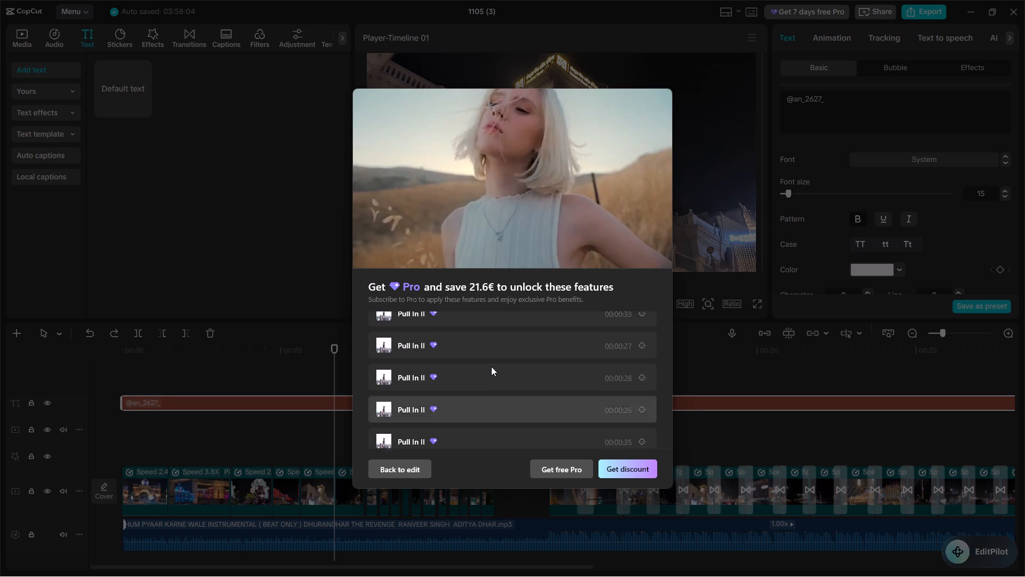
scroll(491, 367, "up", 9)
Open the free Pro invitation offer, copy the invite link, and close the offer.
left_click(558, 473)
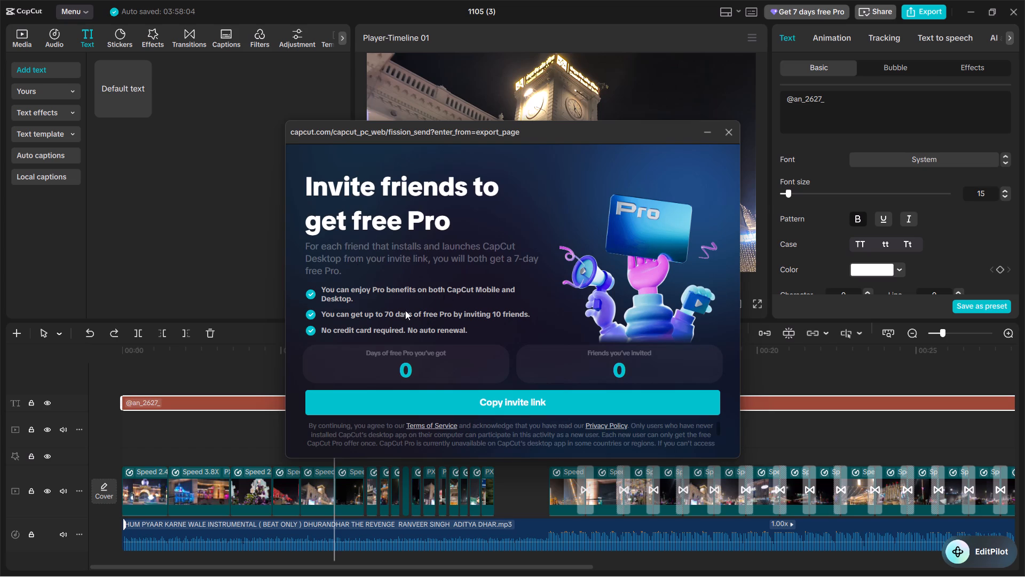
left_click(439, 403)
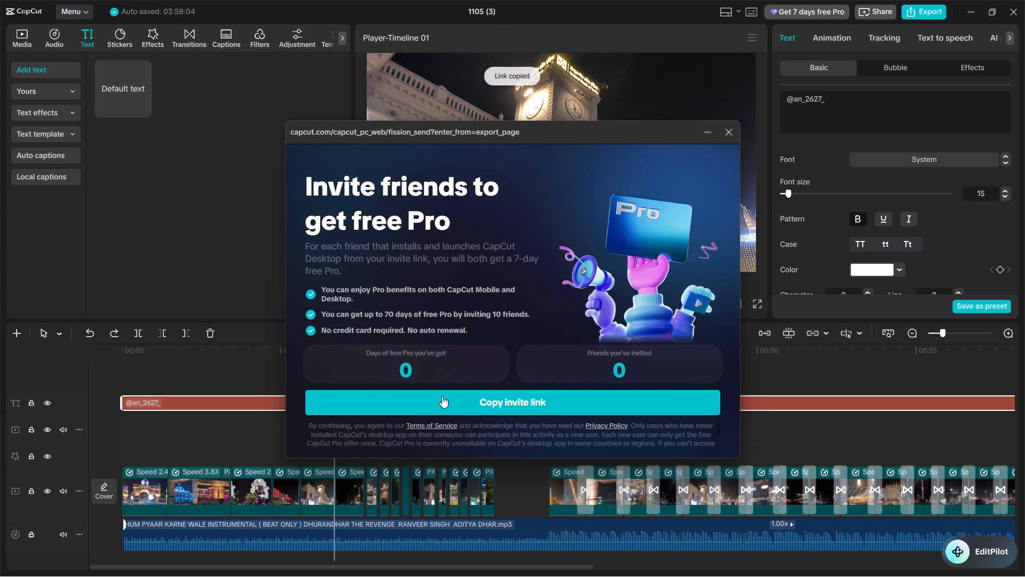
left_click(725, 134)
Look at the pull snap results in the Transitions library, recheck the Pro materials through another export attempt, and return to editing.
left_click(129, 41)
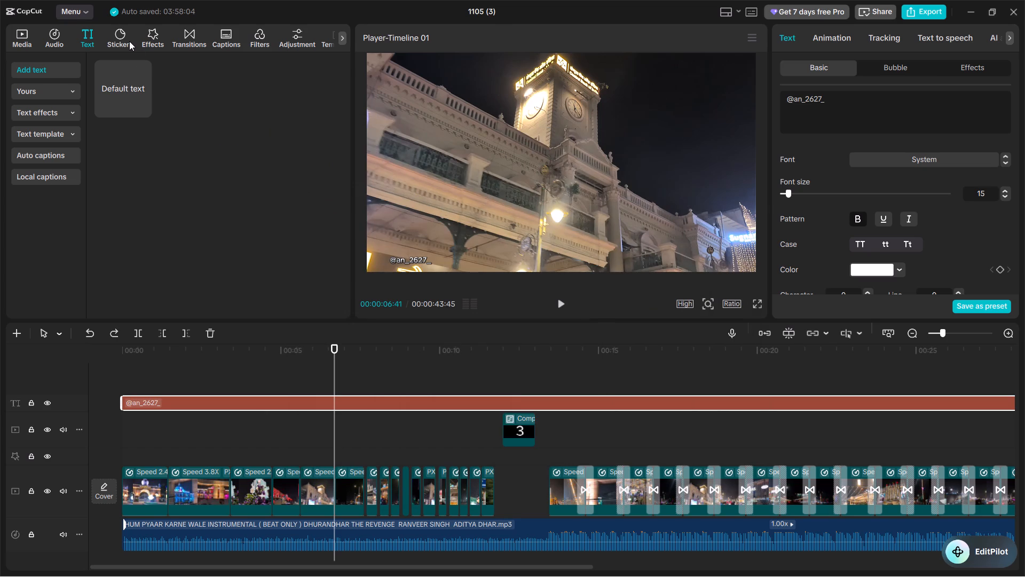
left_click(185, 37)
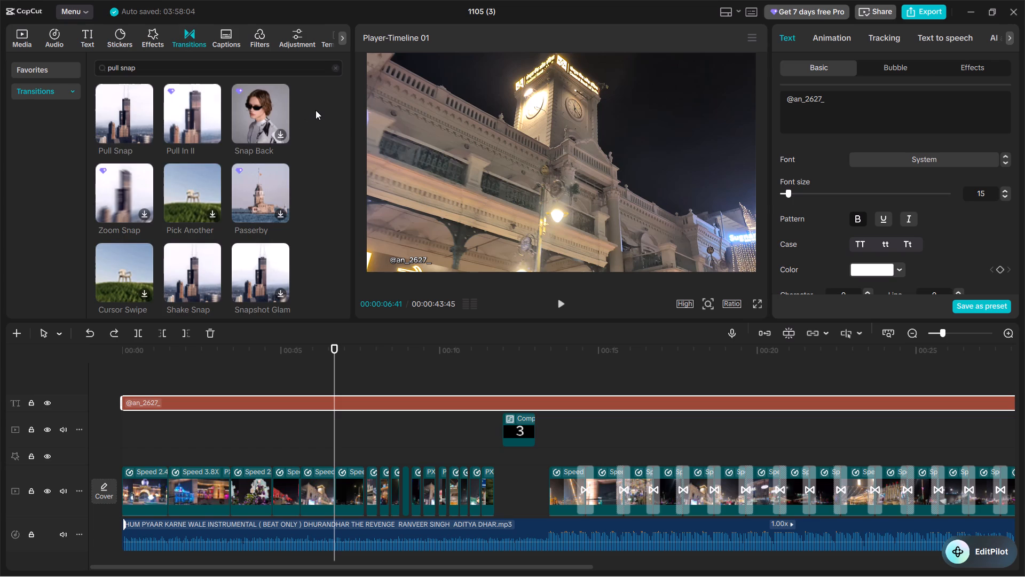
left_click(924, 14)
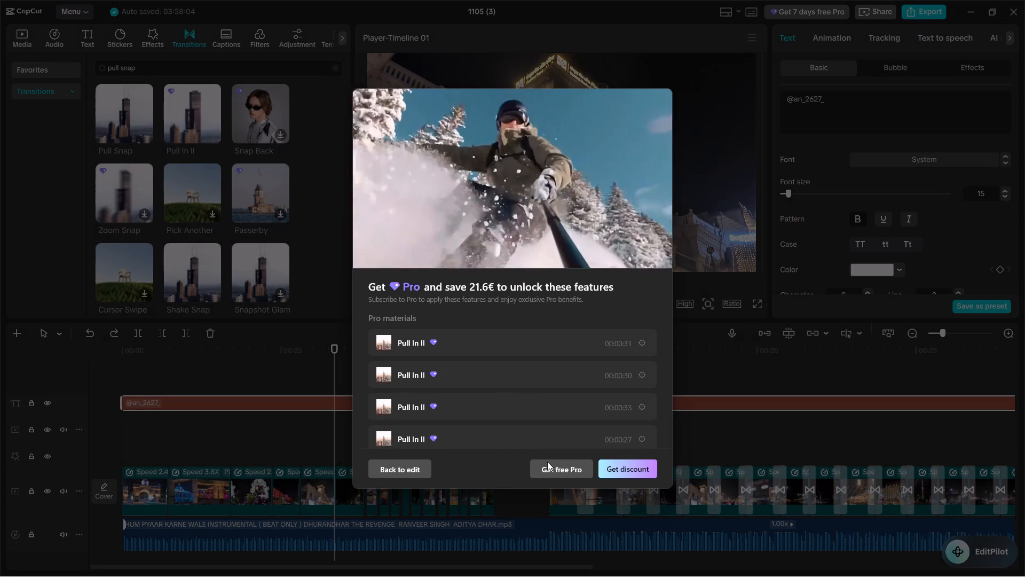
left_click(410, 469)
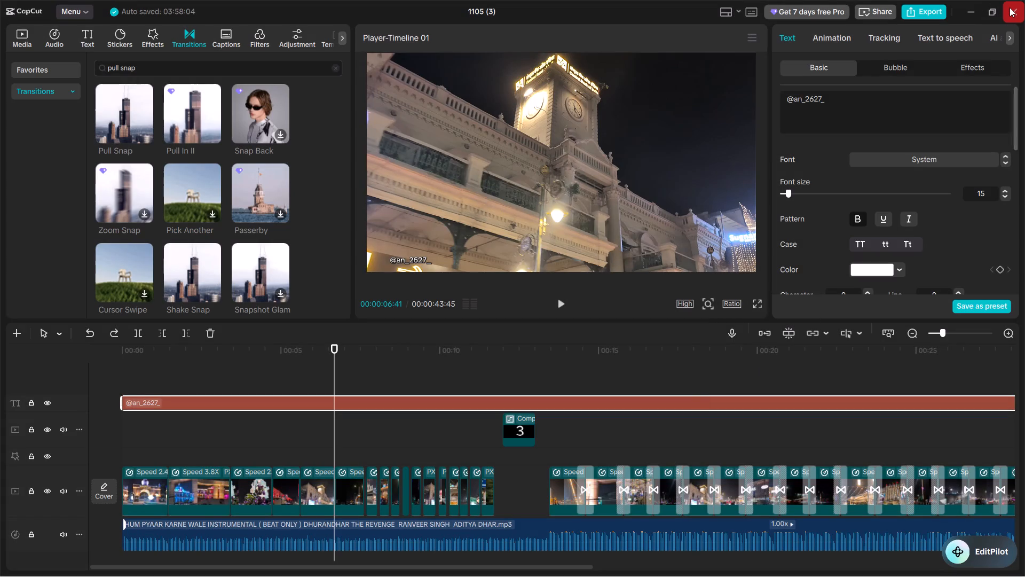
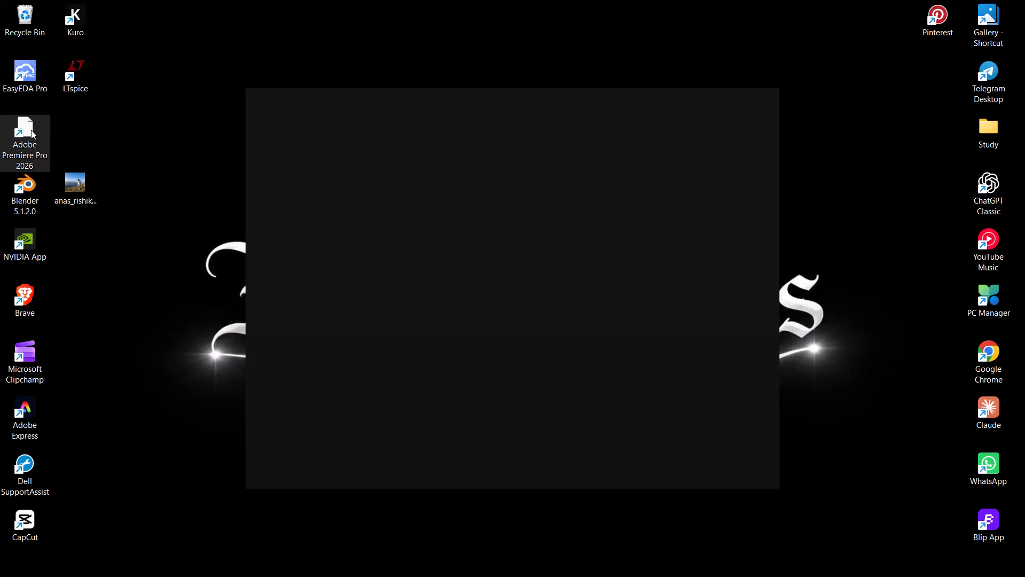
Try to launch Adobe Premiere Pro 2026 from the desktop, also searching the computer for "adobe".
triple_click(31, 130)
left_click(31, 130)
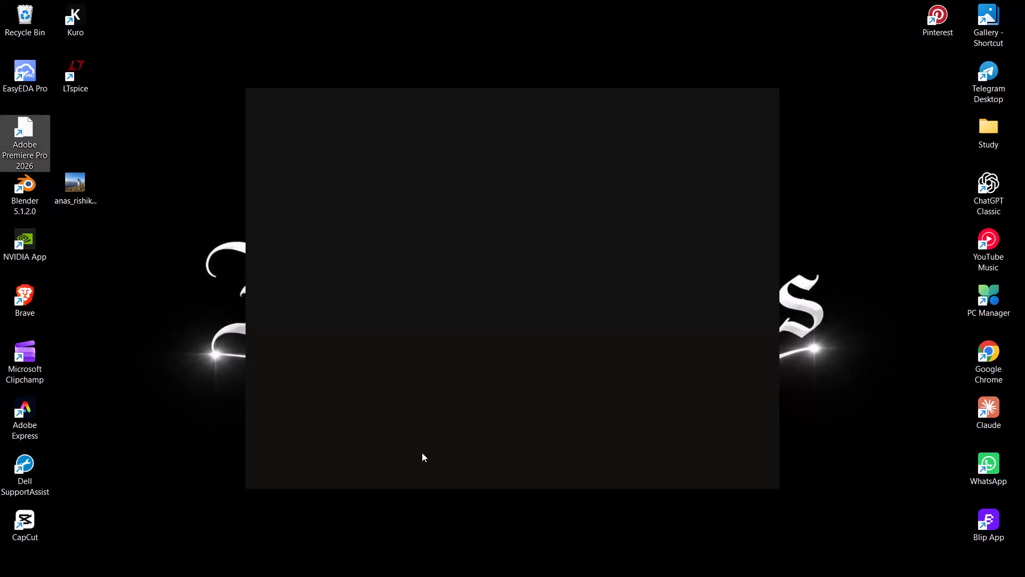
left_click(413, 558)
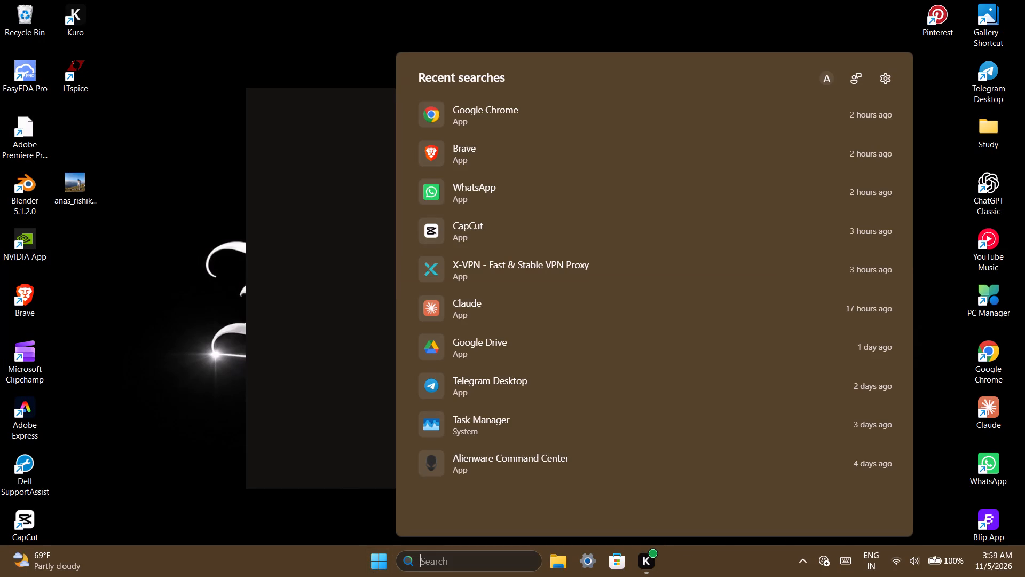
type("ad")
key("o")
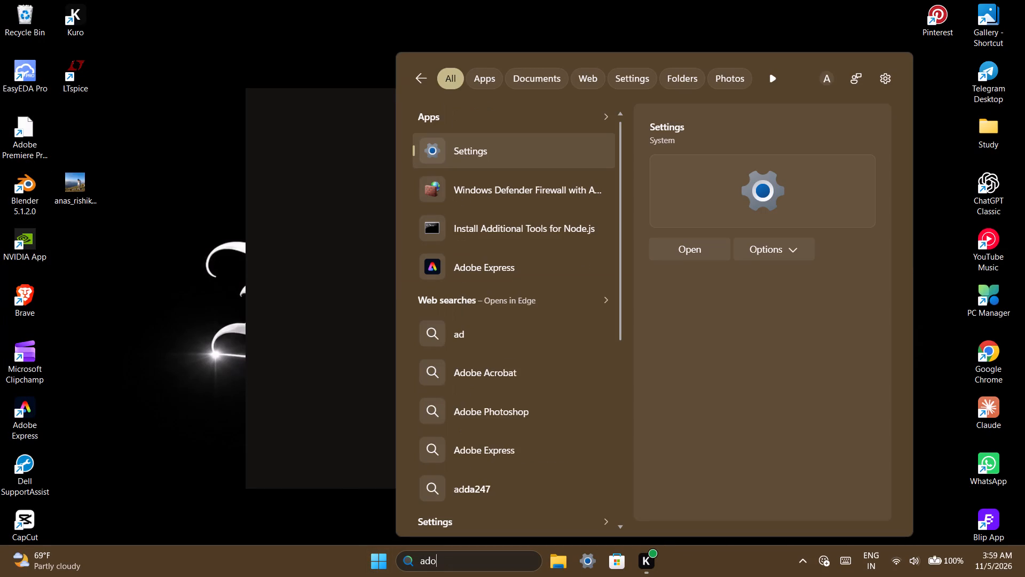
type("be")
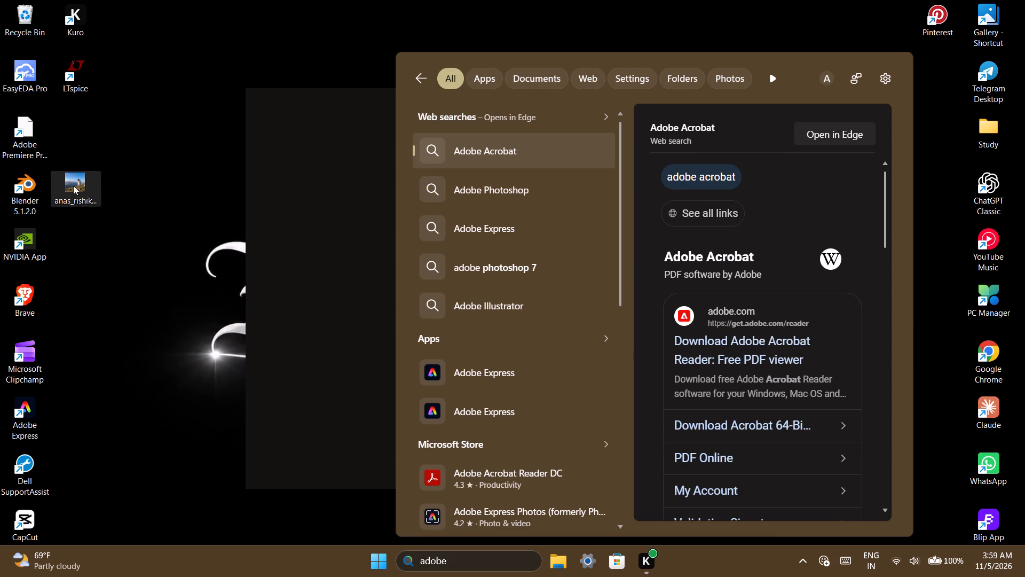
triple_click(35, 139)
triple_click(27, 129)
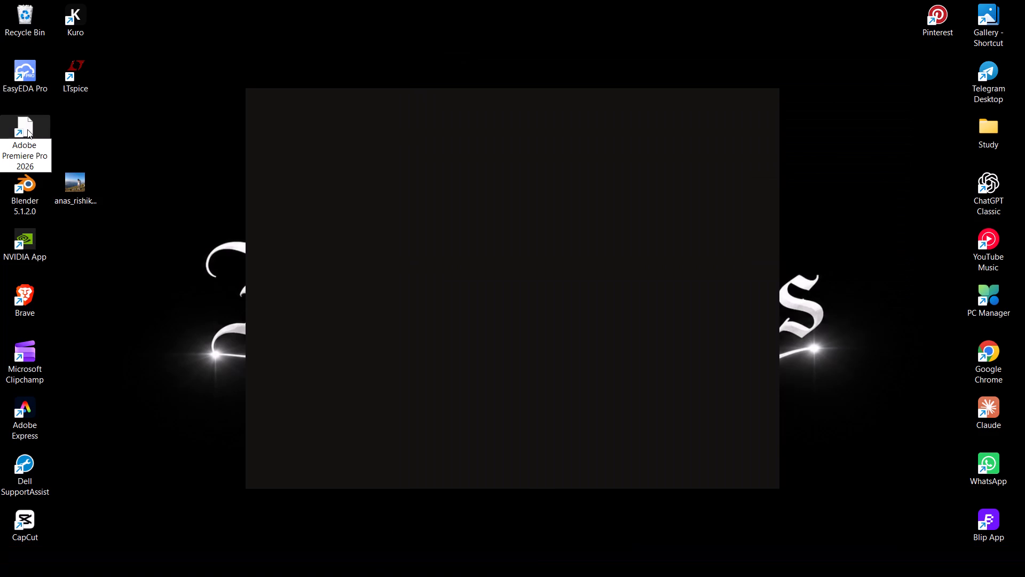
Switch to Adobe Express, allow its access to other apps and services on the device, and bring up its home page.
double_click(24, 406)
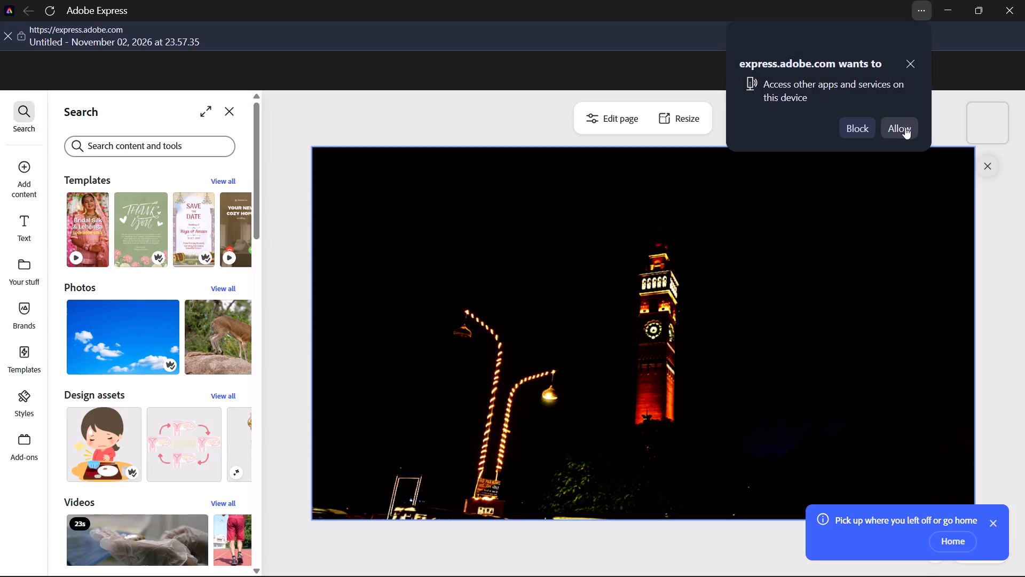
left_click(905, 127)
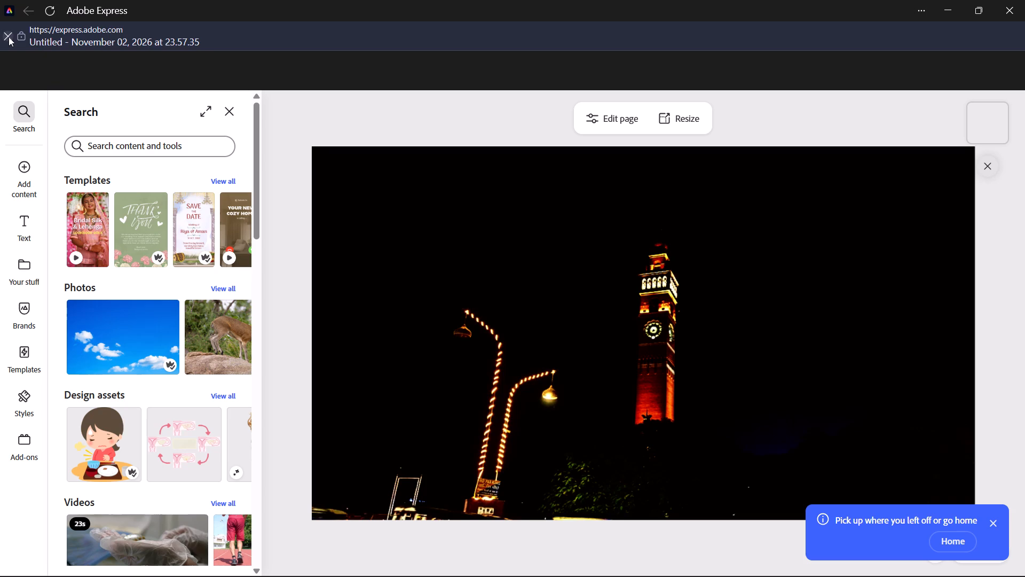
left_click(9, 37)
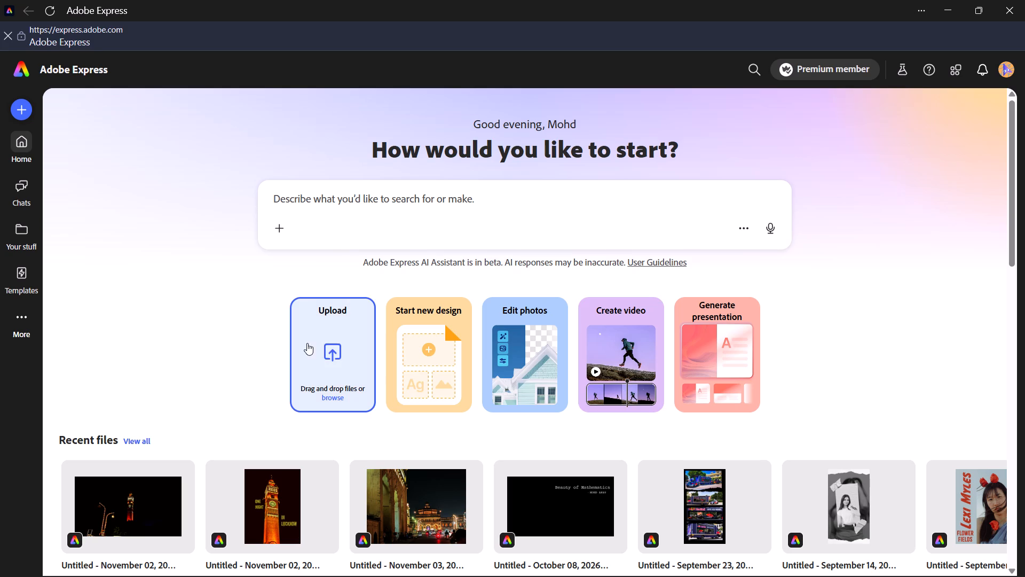
Start a new video design from lelelula.mp4 in the Music folder and briefly preview its playback.
left_click(324, 345)
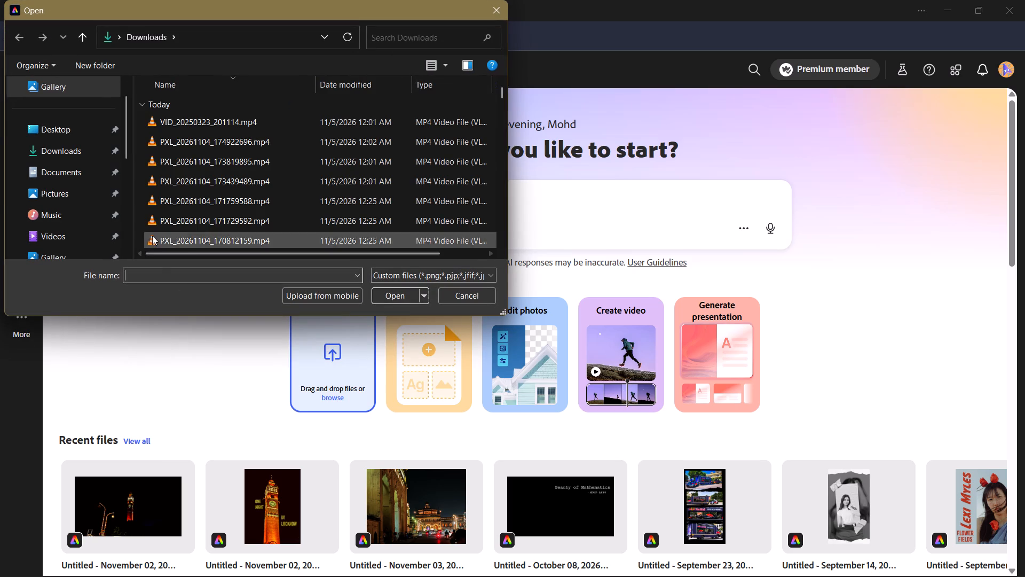
left_click(65, 205)
left_click(249, 132)
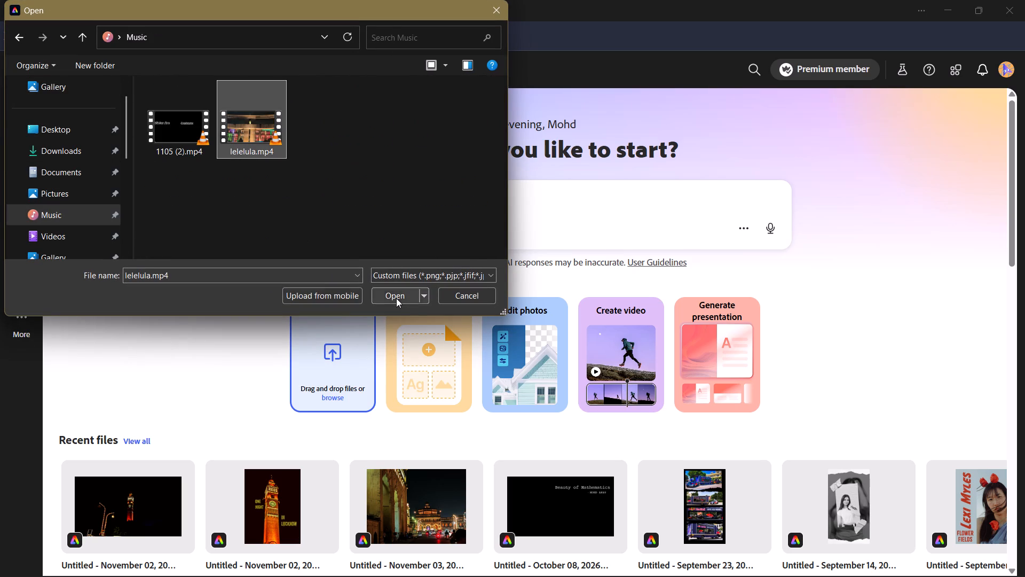
left_click(396, 298)
left_click(680, 194)
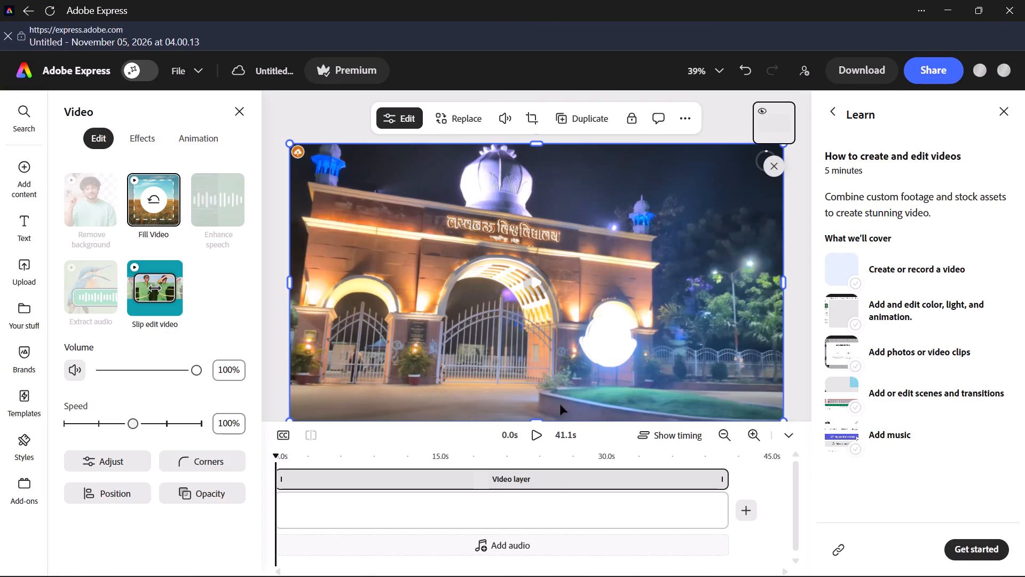
left_click(536, 432)
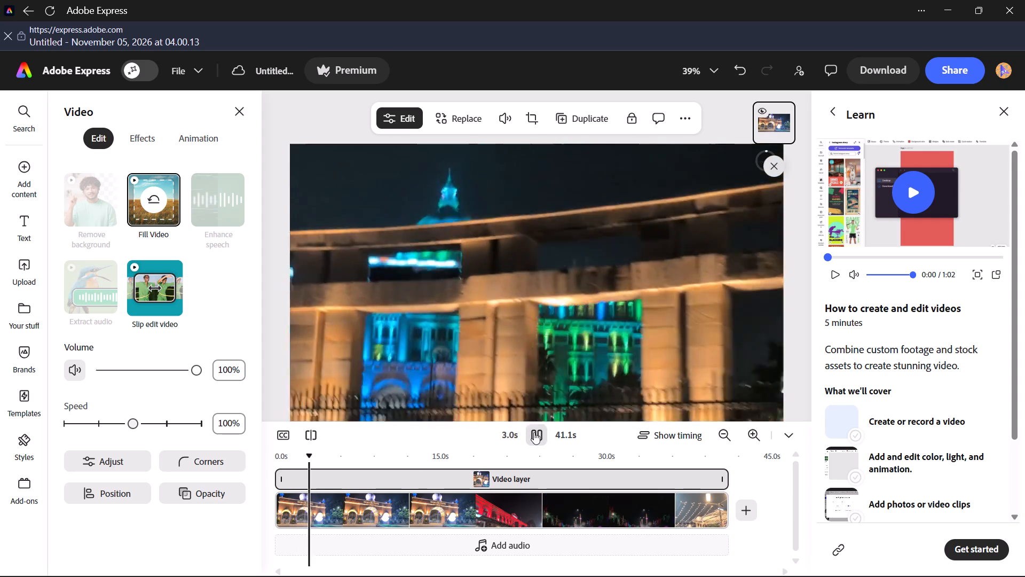
left_click(532, 432)
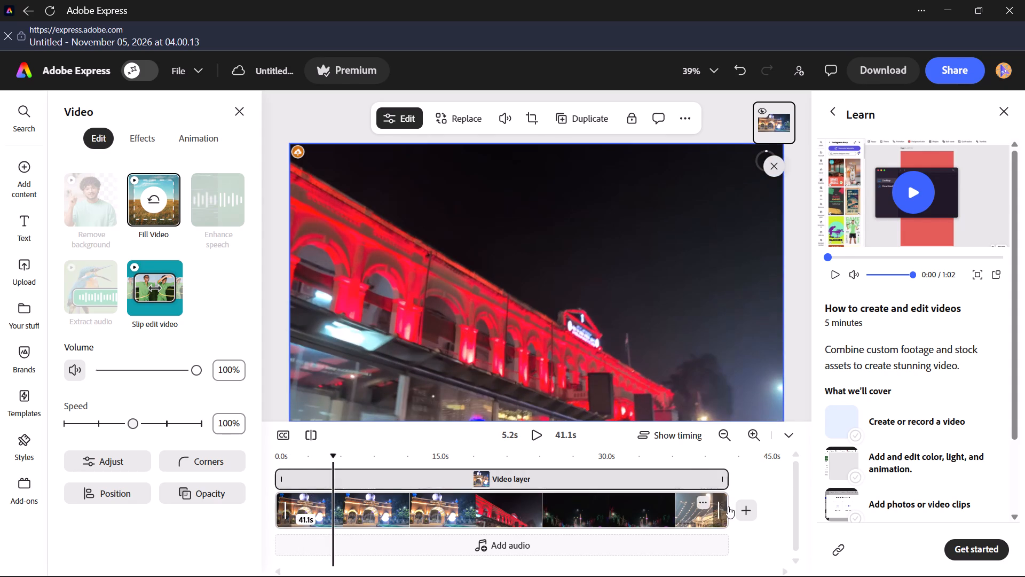
Add 1105 (2).mp4 from the Music folder as a new scene after the montage.
left_click(744, 509)
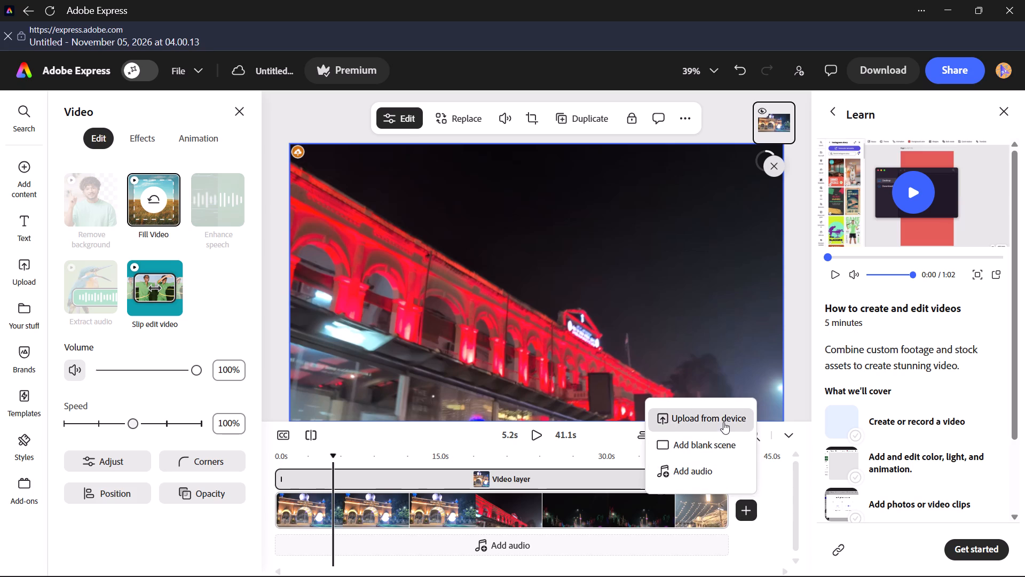
left_click(723, 422)
left_click(188, 129)
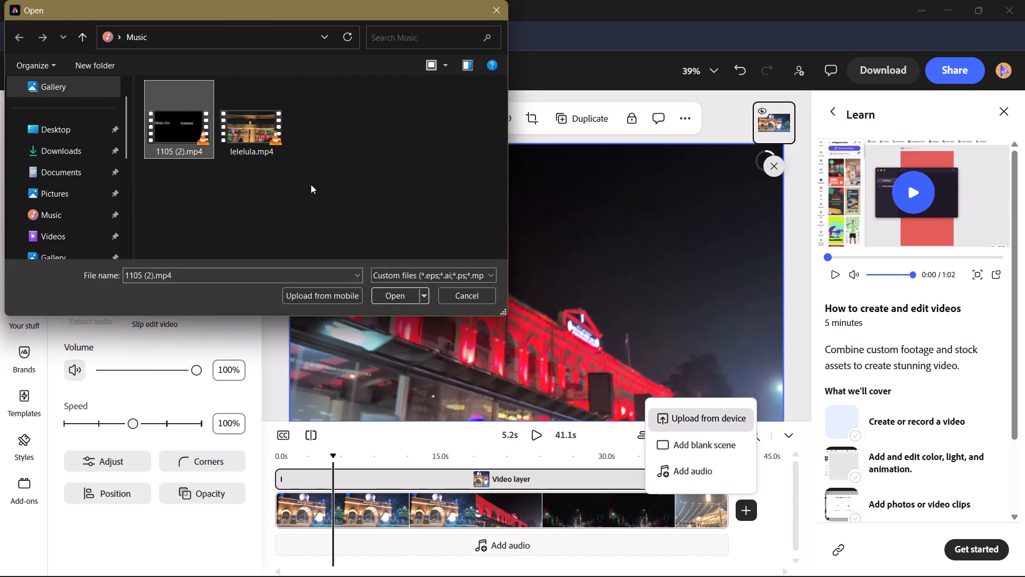
left_click(398, 296)
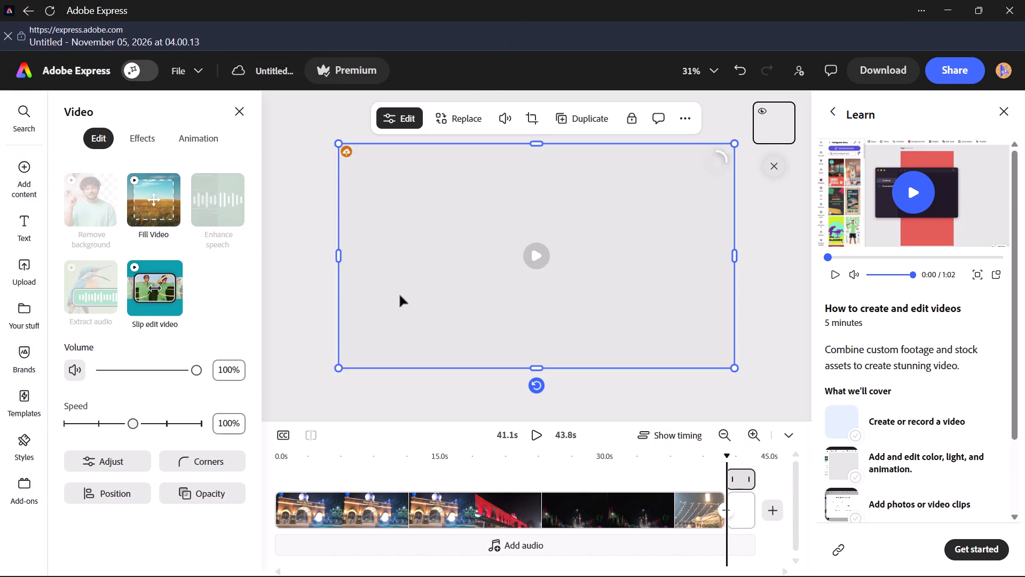
left_click(439, 477)
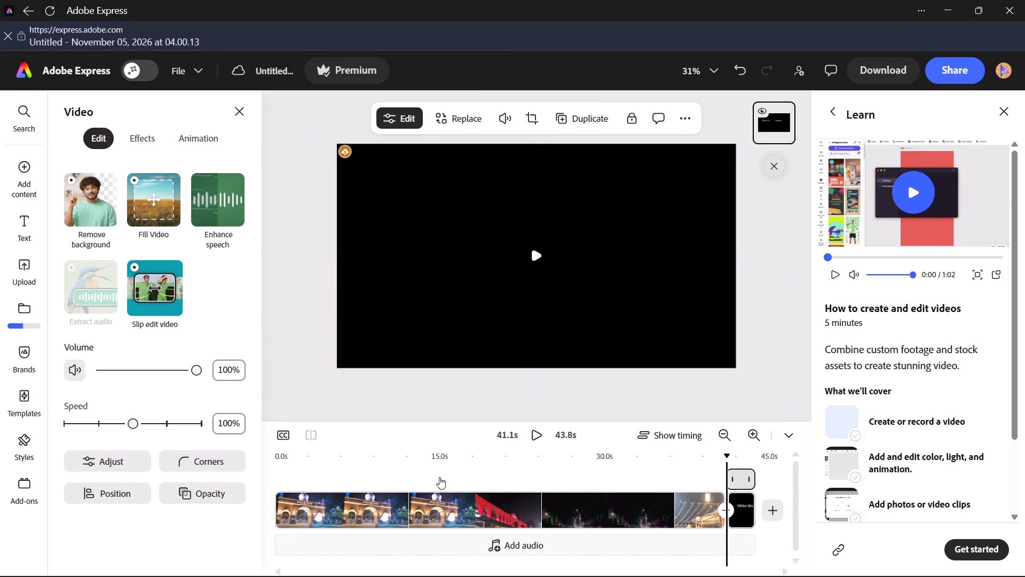
left_click_drag(439, 477, 231, 493)
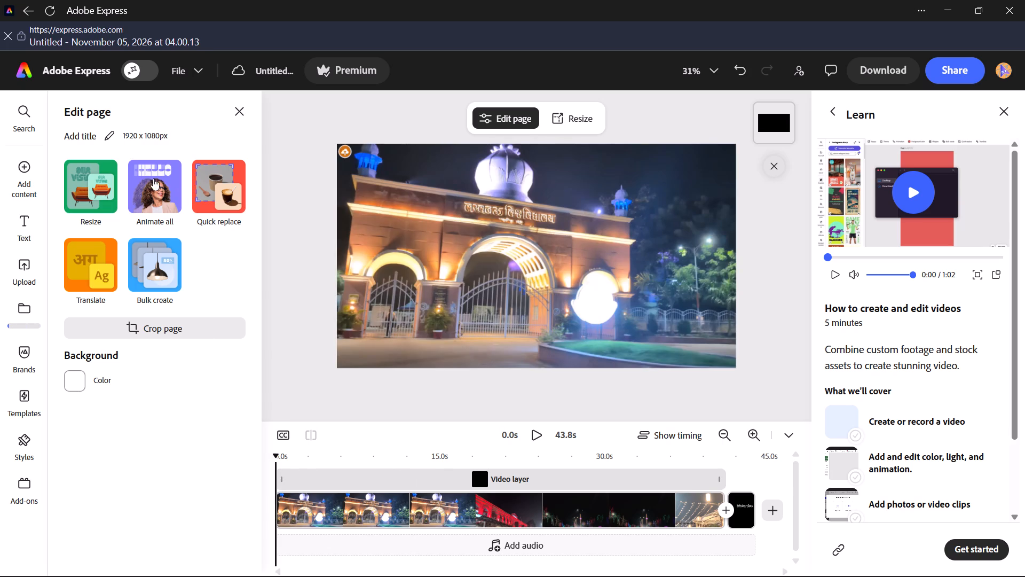
left_click(22, 222)
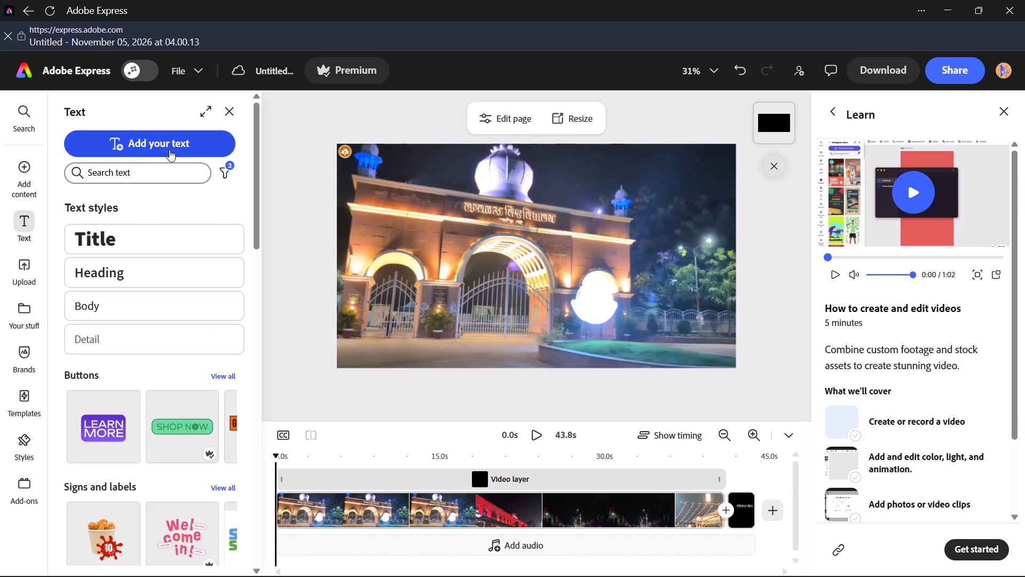
left_click(175, 143)
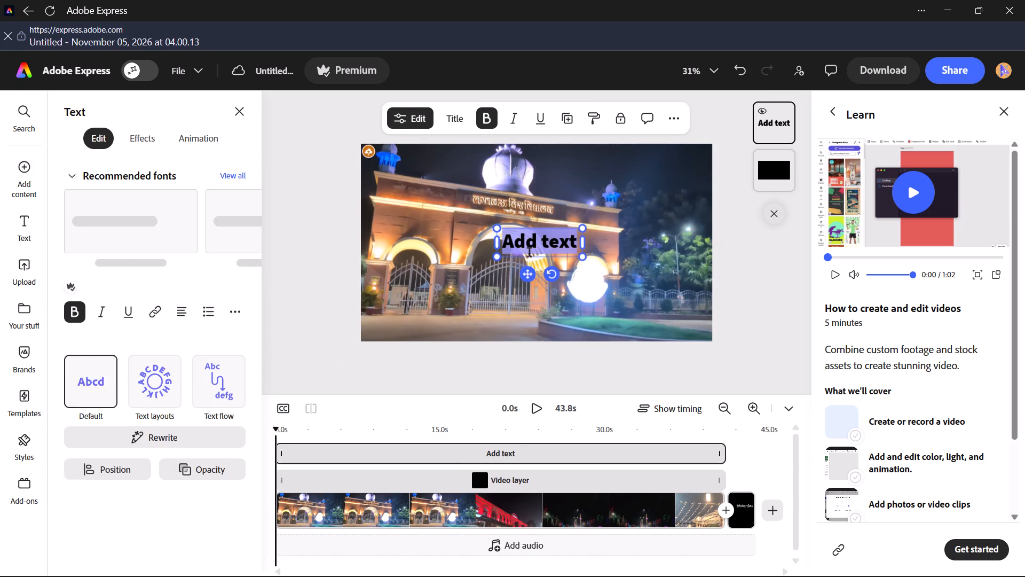
key("BackSpace")
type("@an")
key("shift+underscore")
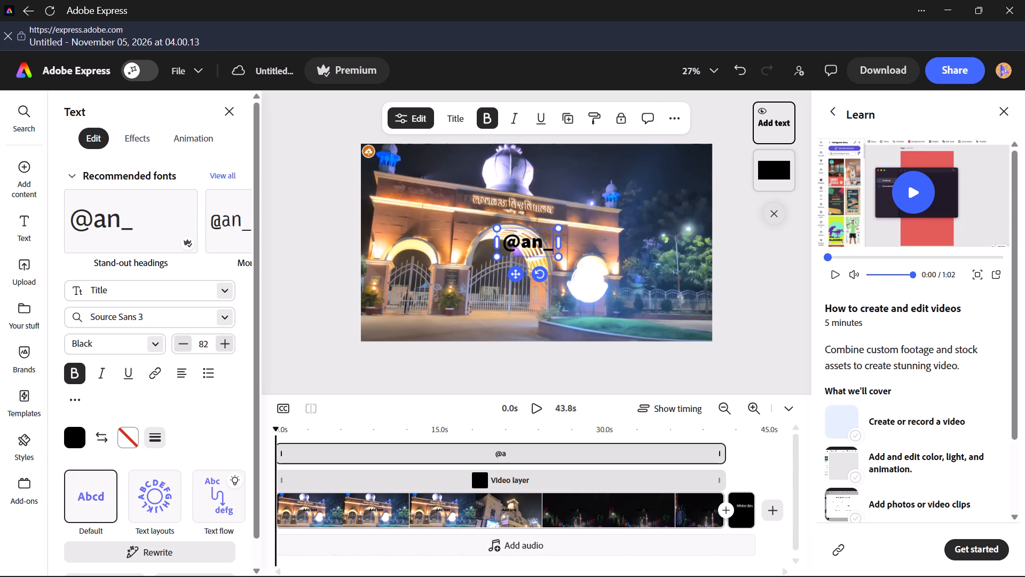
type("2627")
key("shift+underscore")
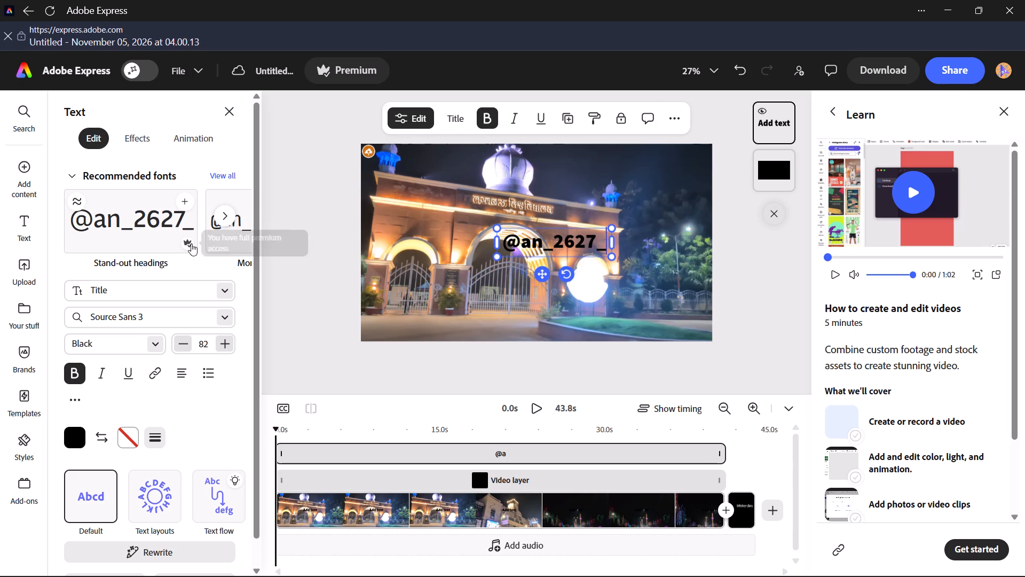
Try the recommended Stand-out headings font on the handle text, and settle on the Monospaced one, Jetsam Collection Kugelkopf.
left_click(156, 219)
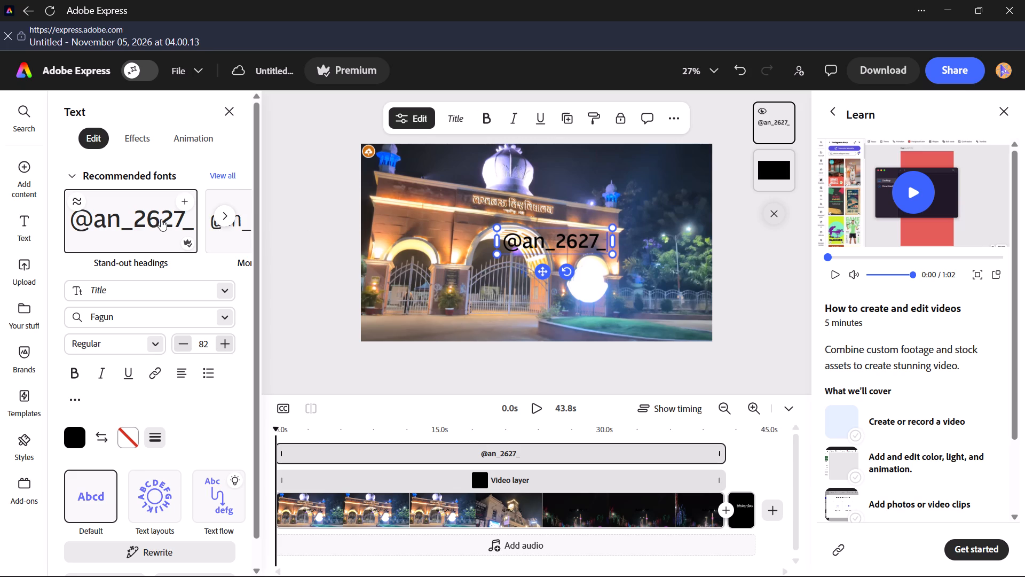
left_click(220, 213)
left_click(148, 216)
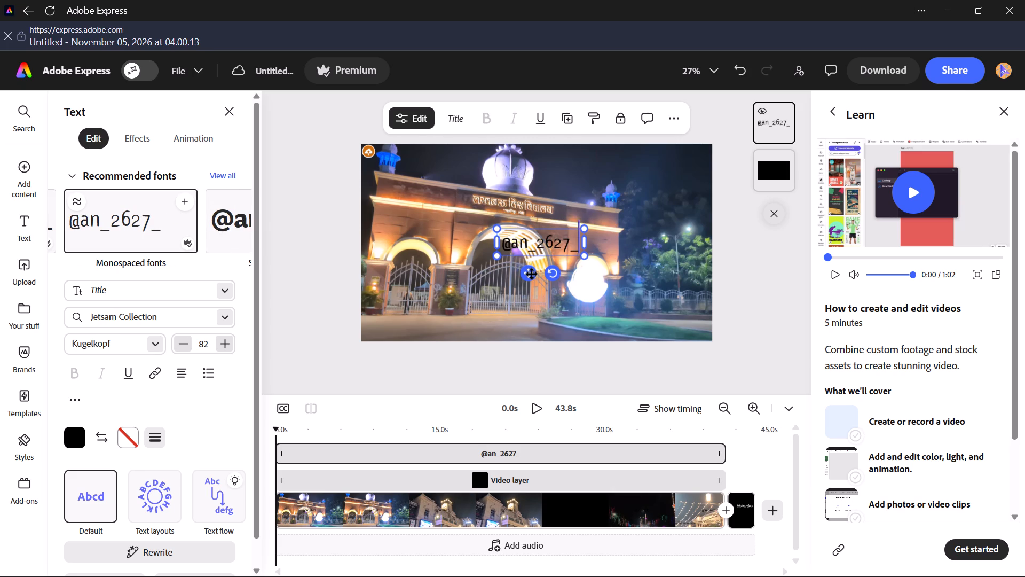
Move the handle text into the lower-left corner of the video frame, keeping it at about its original size.
left_click_drag(532, 274, 412, 352)
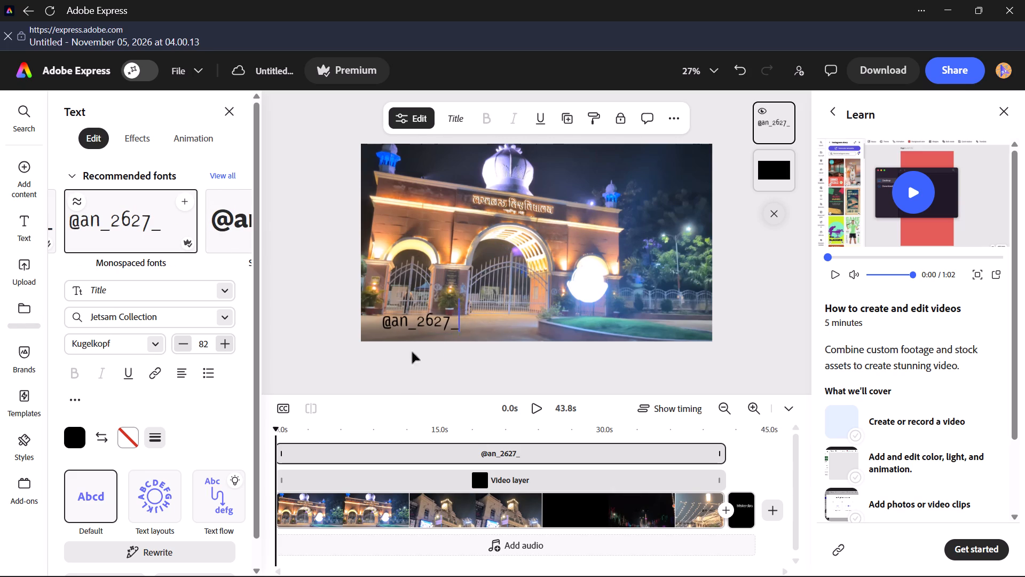
left_click_drag(464, 334, 430, 333)
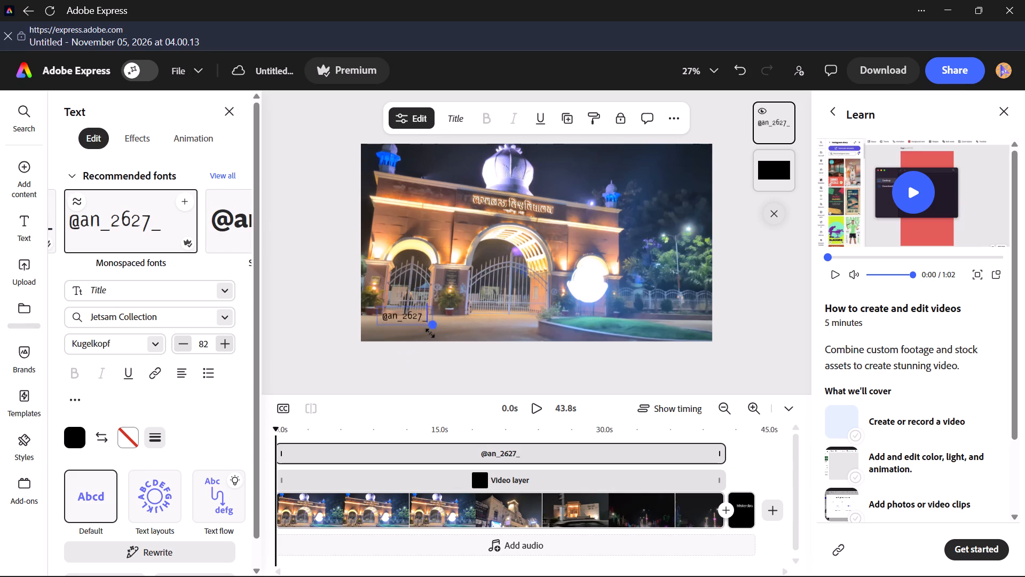
left_click_drag(430, 333, 462, 339)
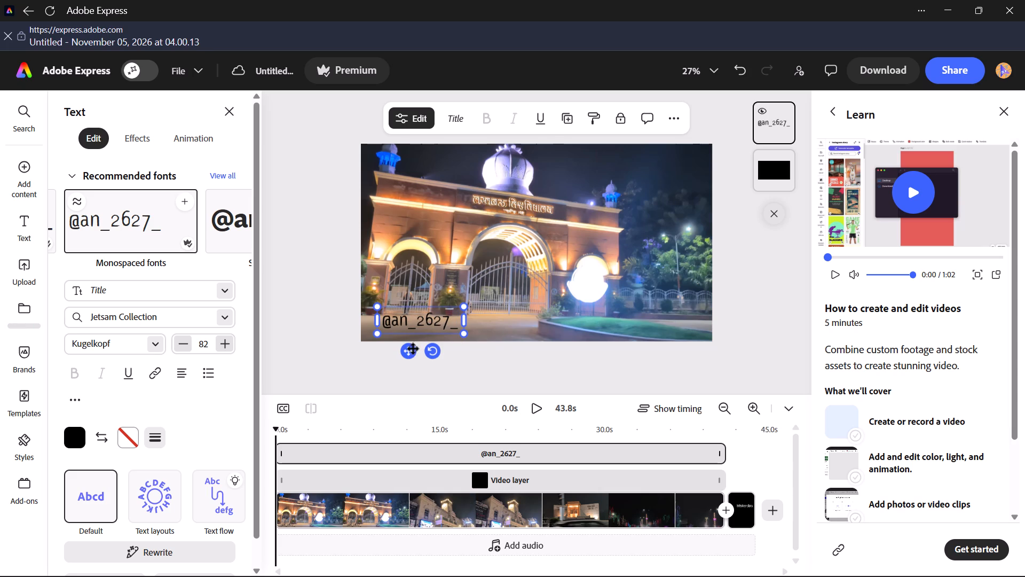
left_click_drag(411, 354, 404, 361)
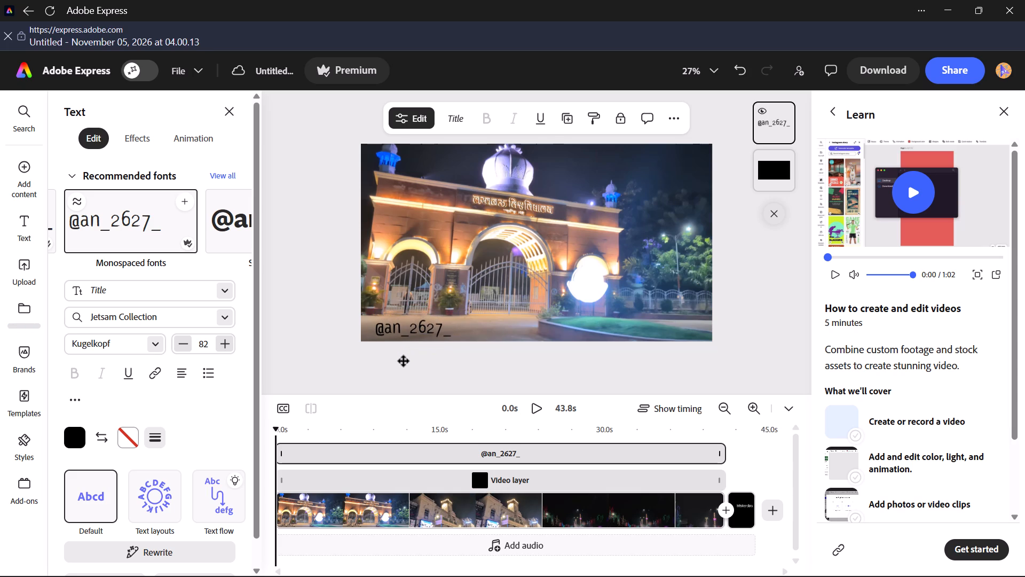
left_click_drag(404, 361, 405, 361)
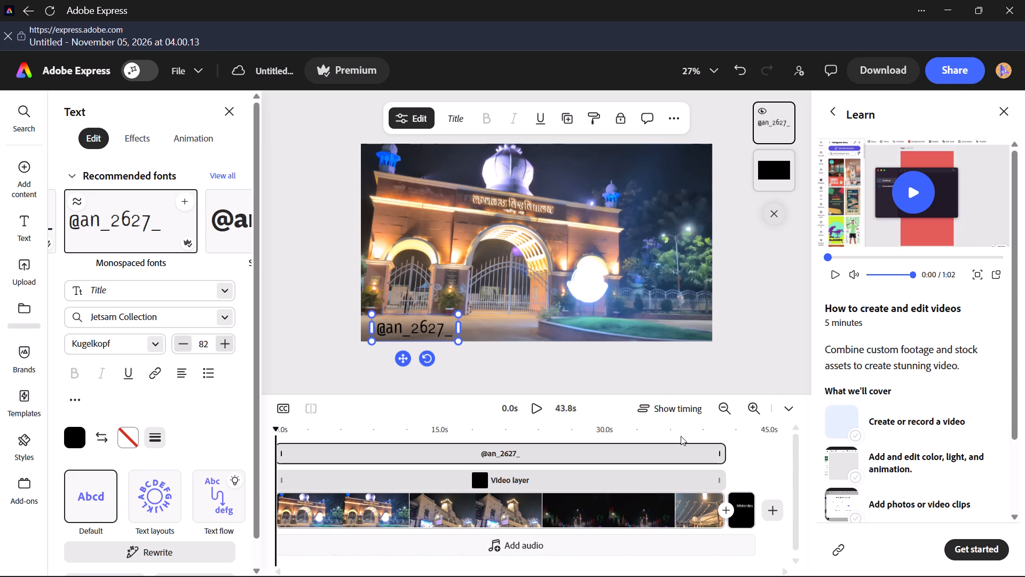
Start downloading the finished video as MP4 at 1080p (Original size).
left_click(890, 74)
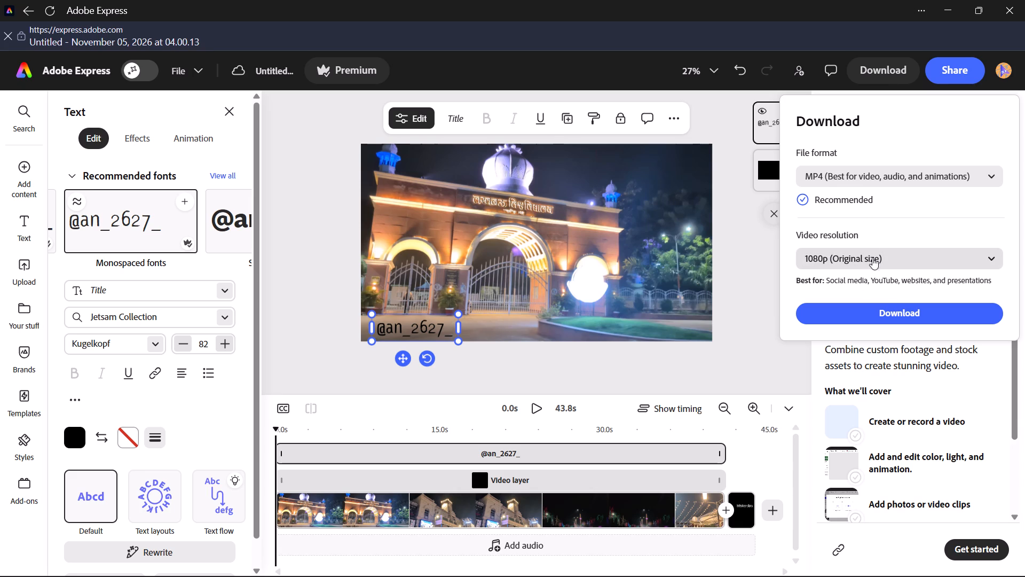
left_click(881, 311)
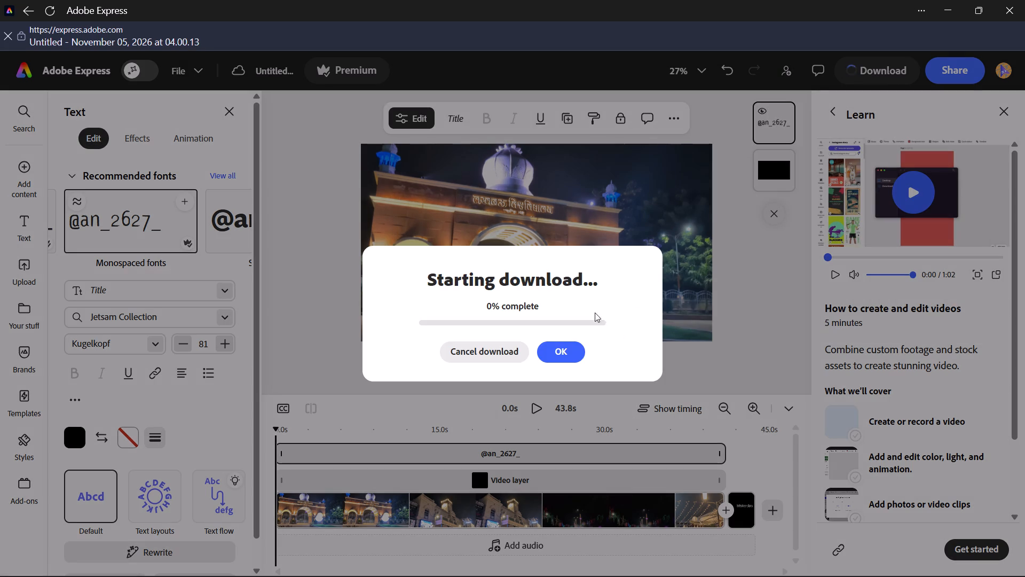
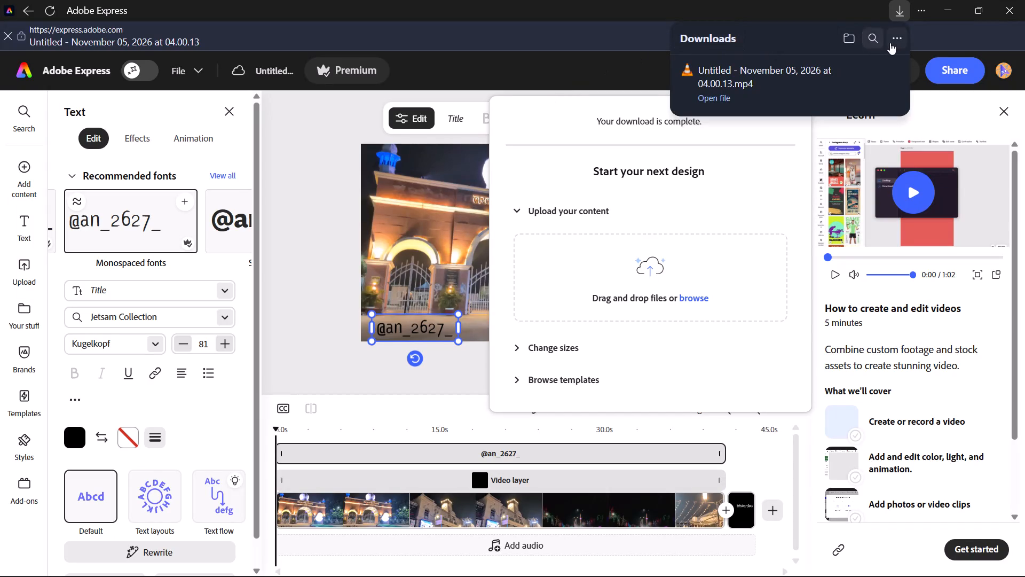
Dismiss the browser's downloads pop-up covering the video editor.
left_click(789, 10)
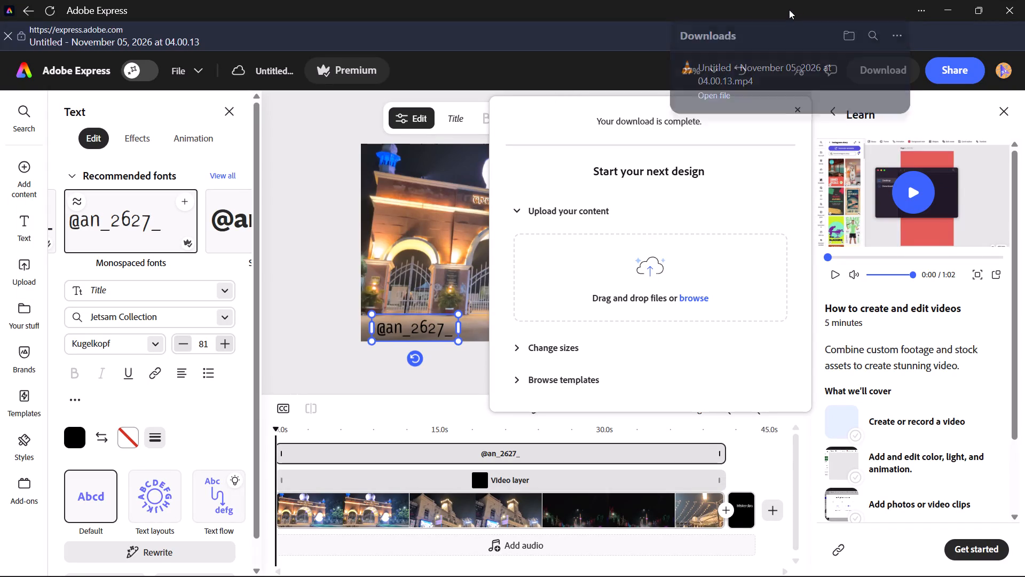
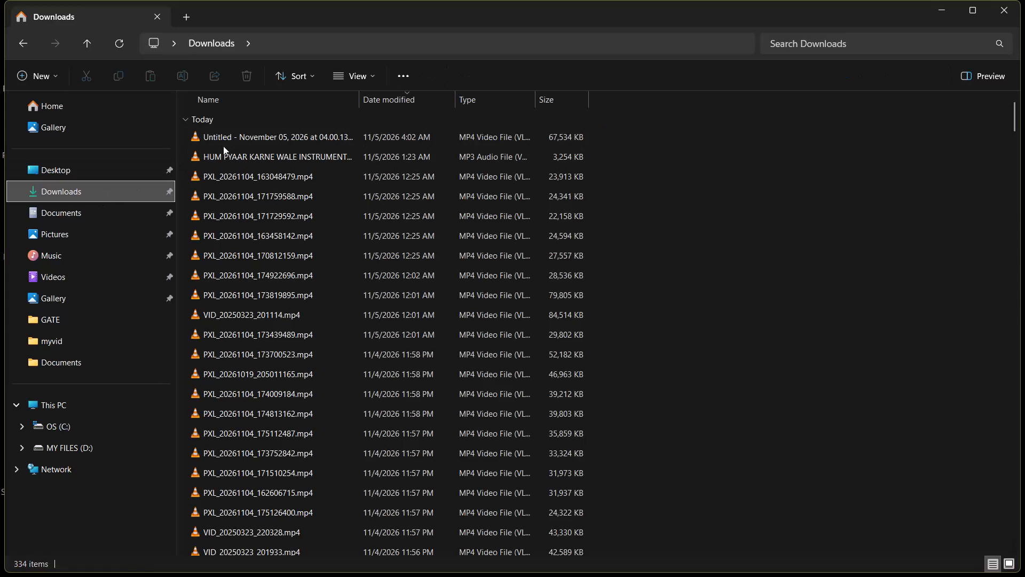
Play the newly downloaded montage MP4 from the Downloads folder in VLC to check it, and close the player.
double_click(235, 142)
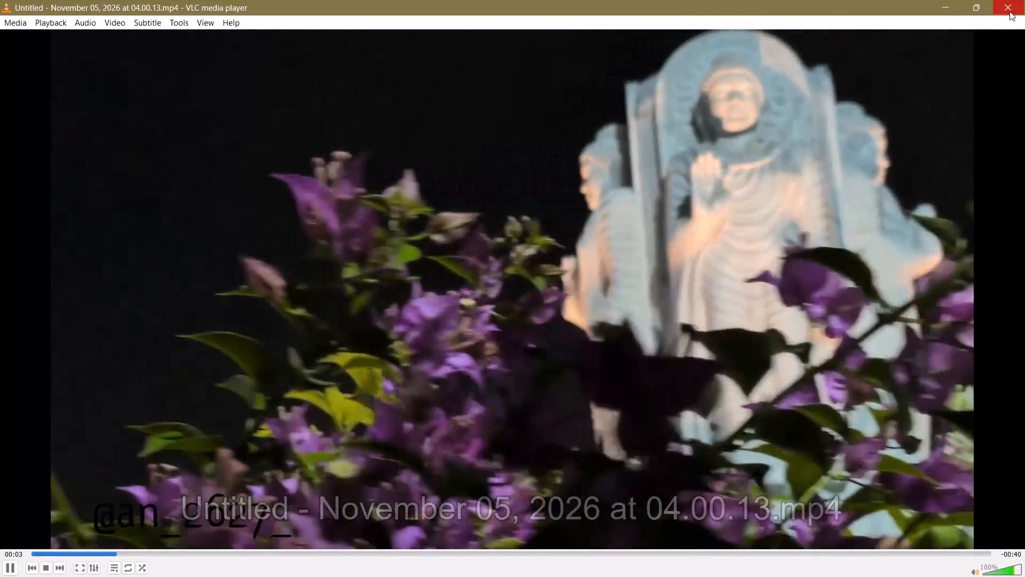
left_click(1010, 11)
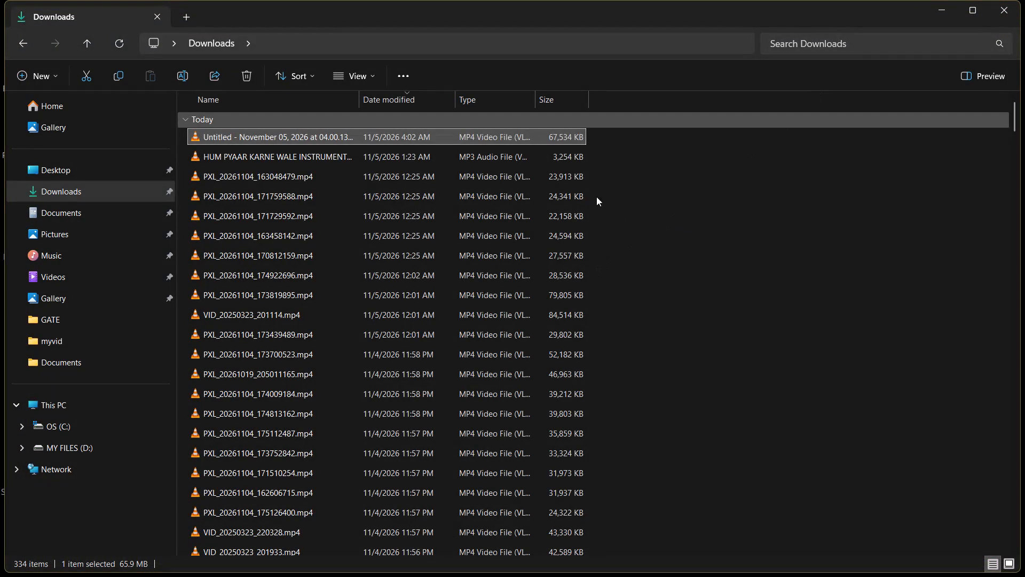